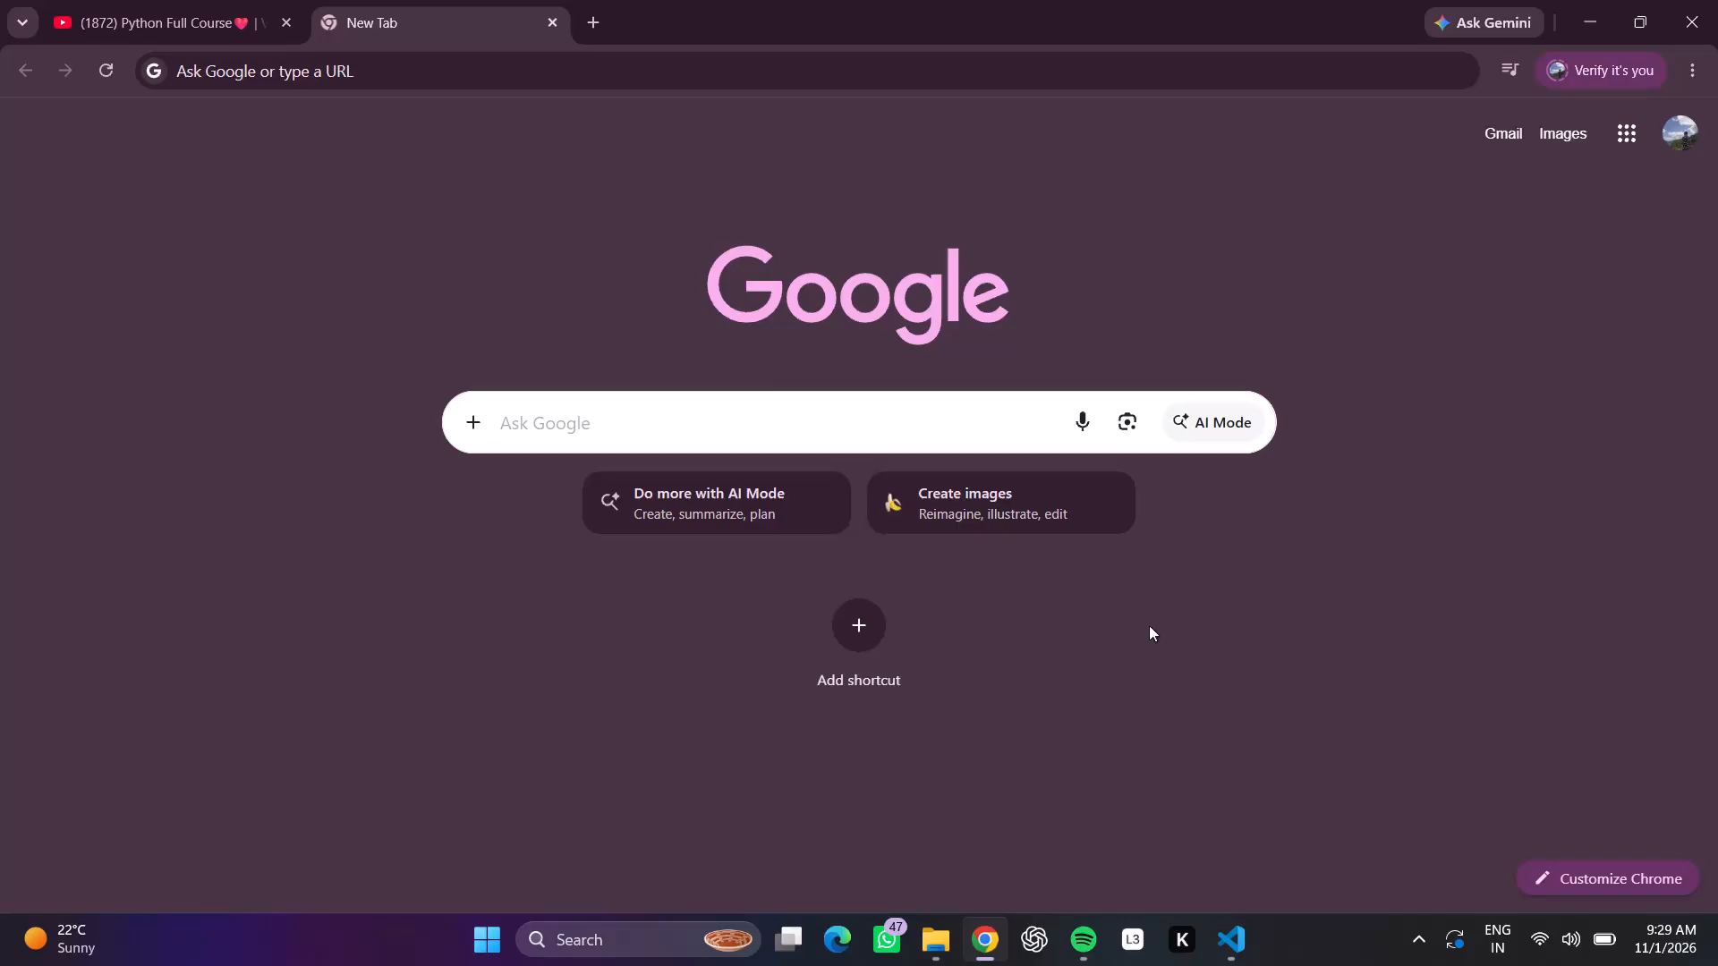
Search Google for draw.io.
{"action": "left_click", "coordinate": [993, 407]}
{"action": "left_click", "coordinate": [588, 551]}
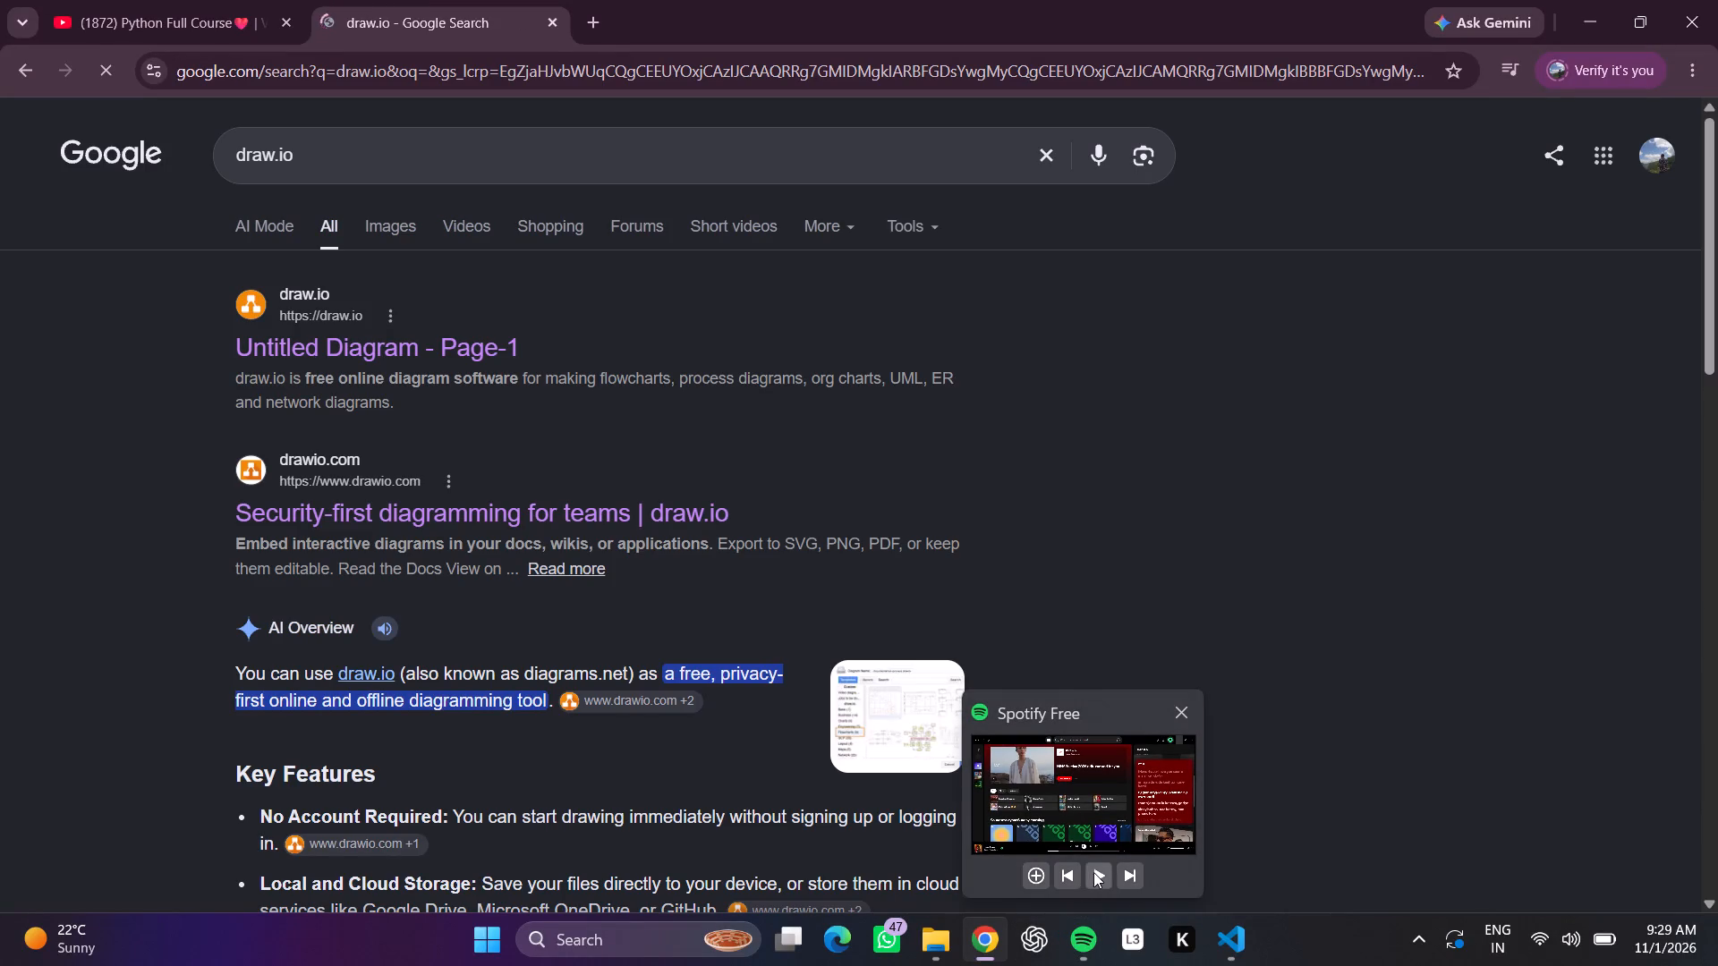
Switch music playback on in Spotify and return to the search results.
{"action": "left_click", "coordinate": [1093, 872]}
{"action": "left_click", "coordinate": [1362, 801]}
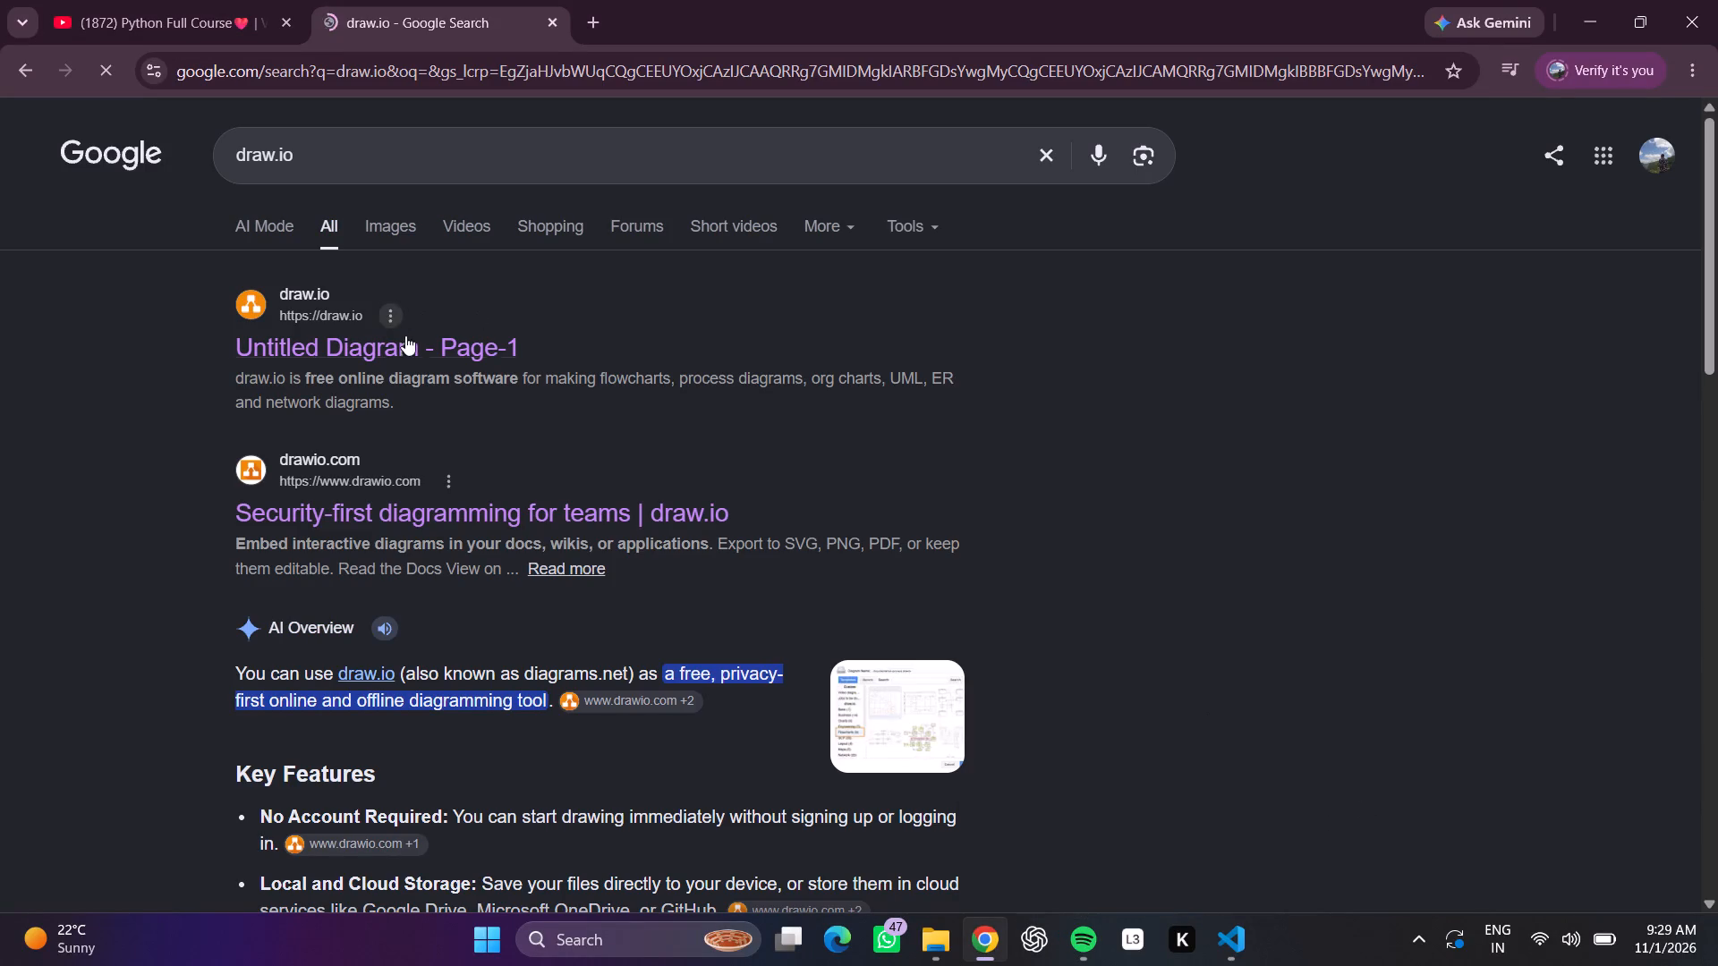
Open the draw.io editor from the Untitled Diagram search result.
{"action": "left_click", "coordinate": [405, 338]}
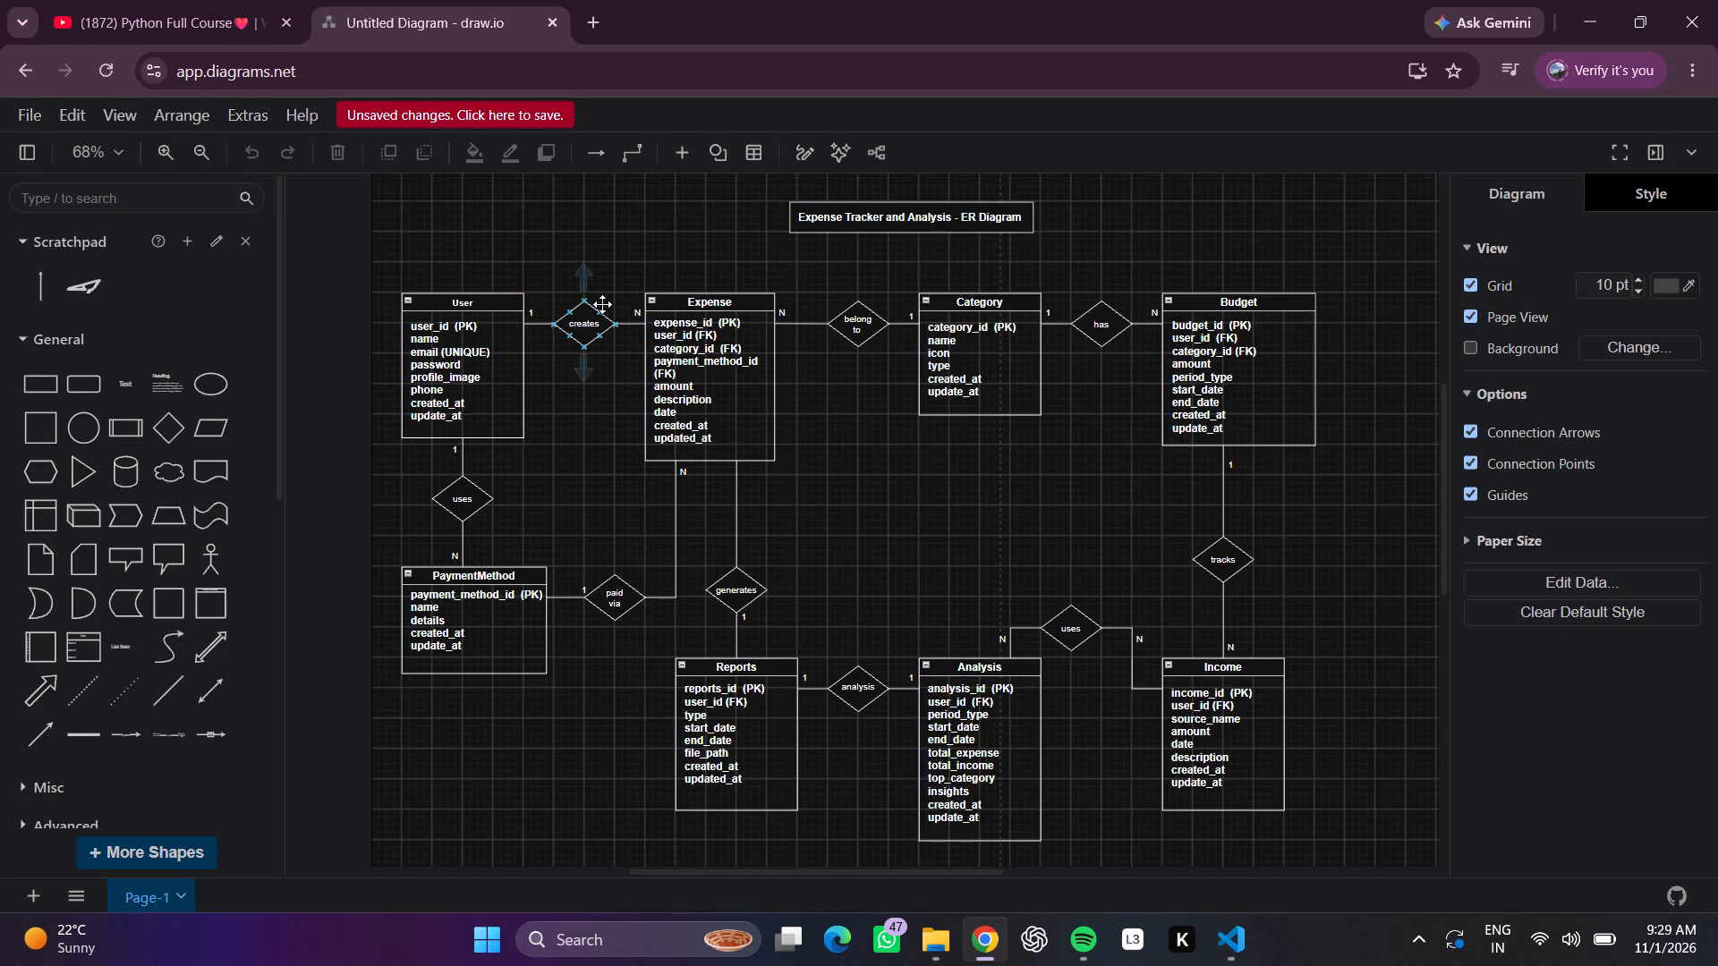
Select the entire Expense Tracker and Analysis ER diagram and delete it from the page.
{"action": "left_click_drag", "start_coordinate": [398, 194], "coordinate": [400, 197]}
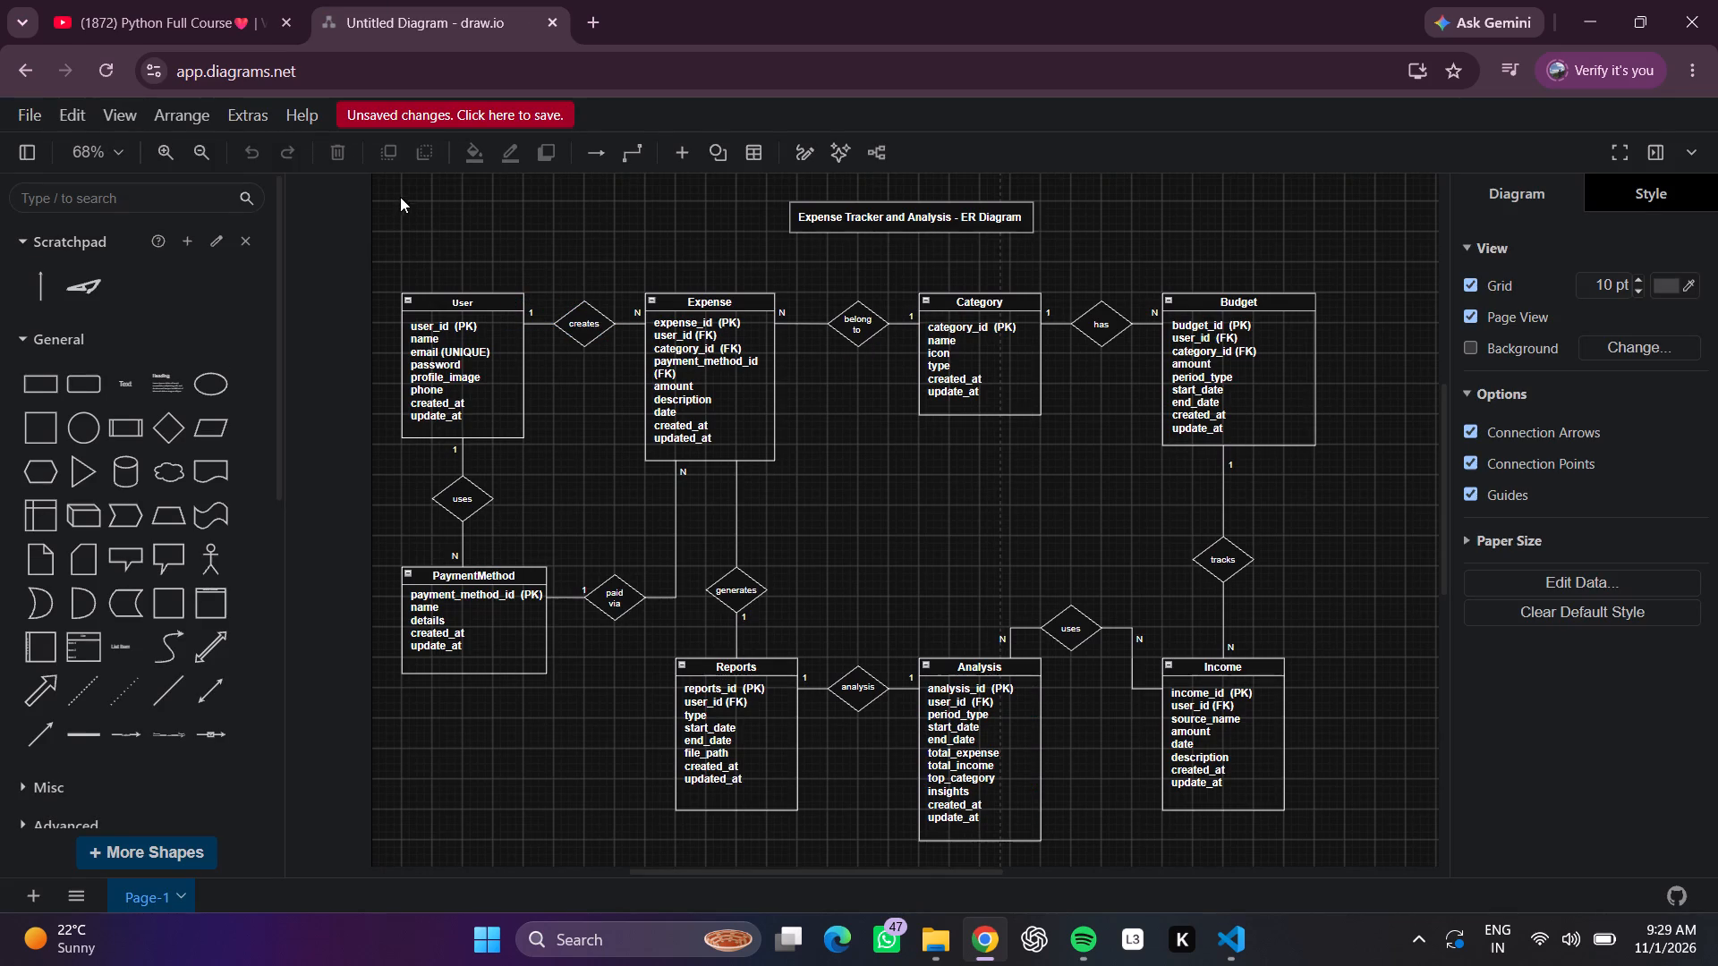
{"action": "left_click_drag", "start_coordinate": [400, 197], "coordinate": [702, 775]}
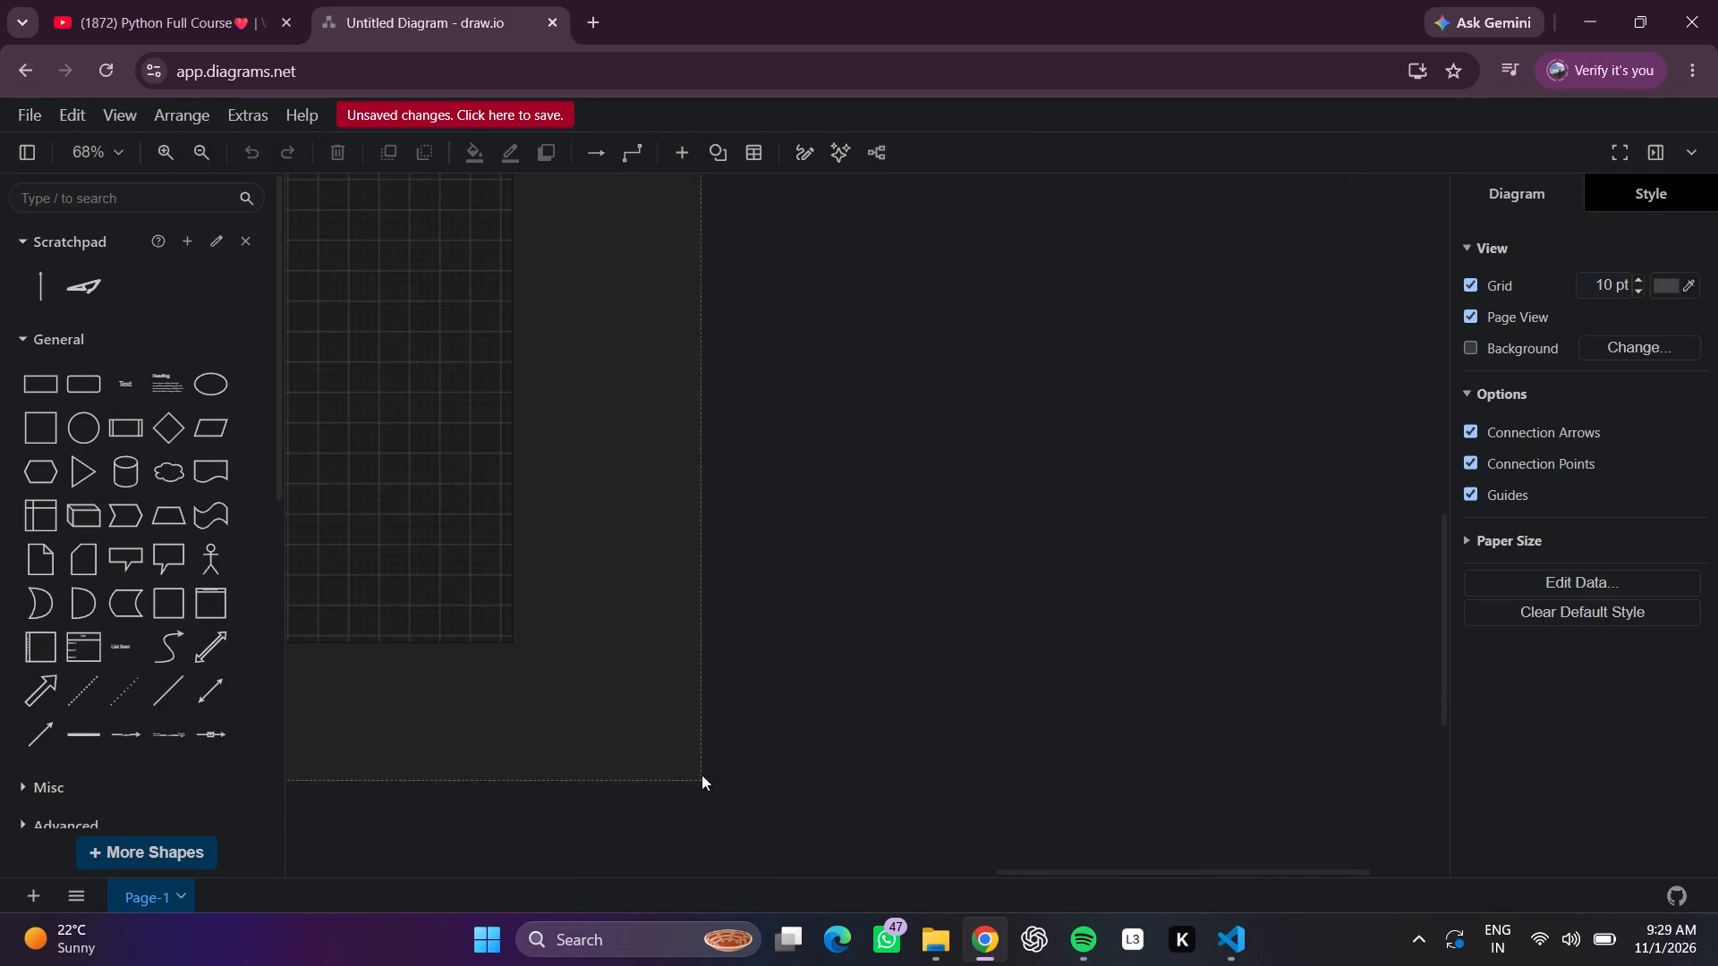
{"action": "left_click_drag", "start_coordinate": [702, 775], "coordinate": [418, 607]}
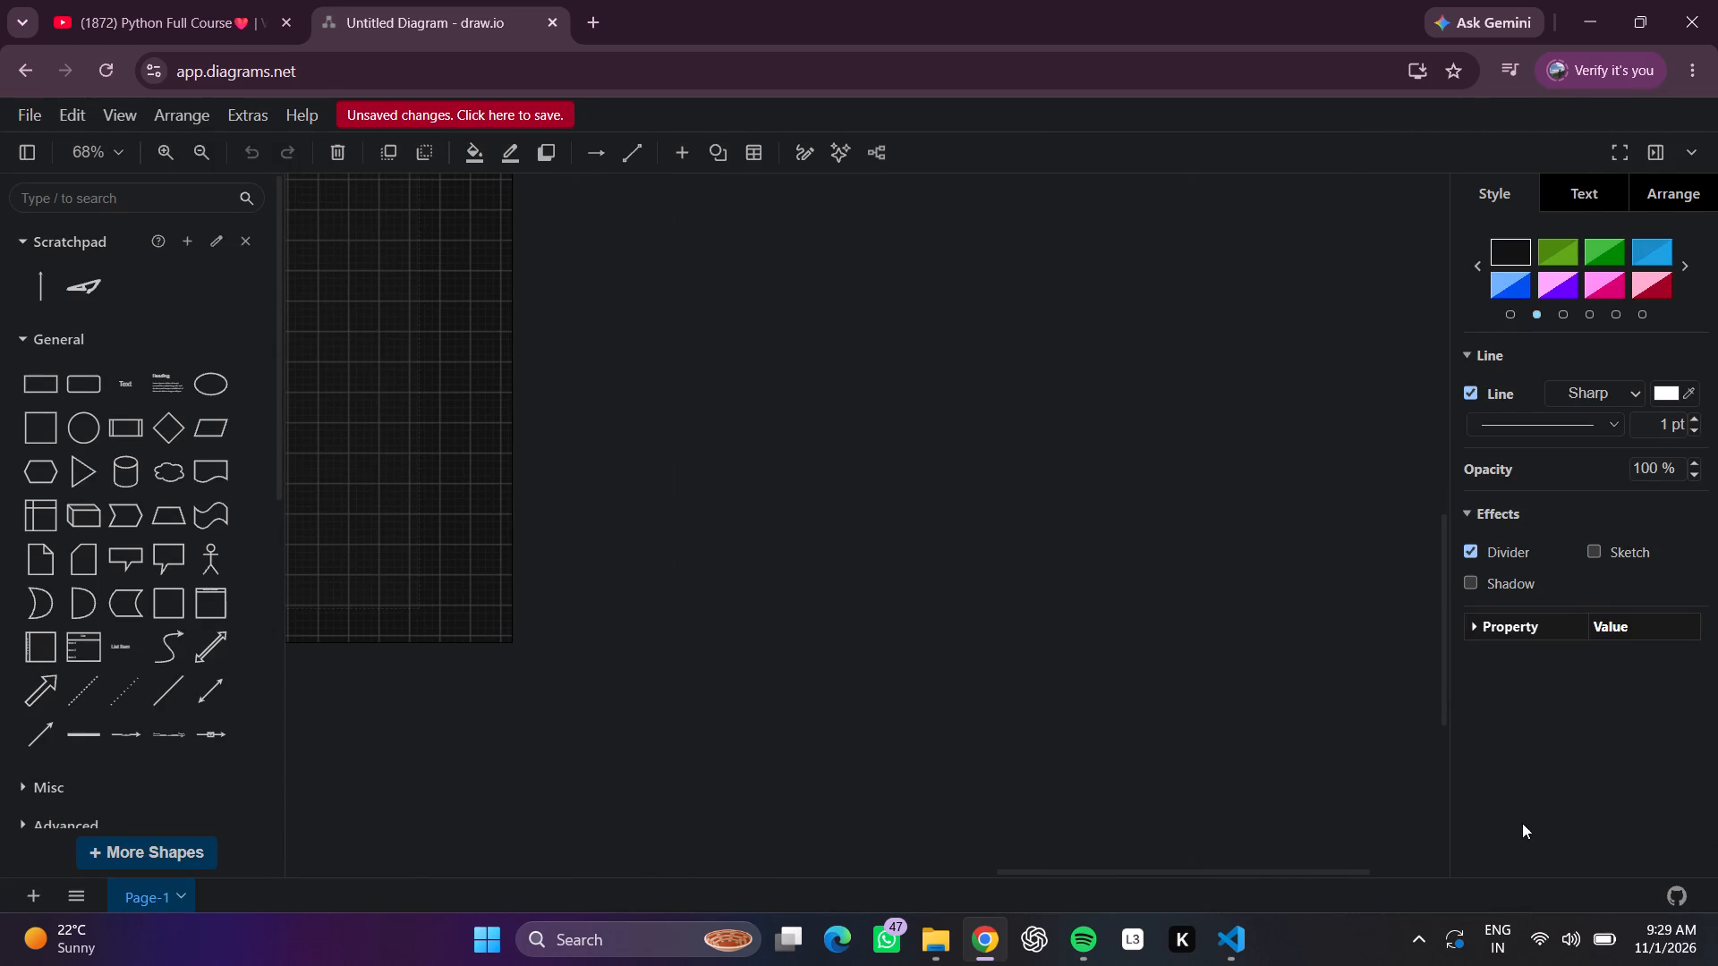
{"action": "scroll", "coordinate": [1134, 727], "scroll_direction": "right", "scroll_amount": 5}
{"action": "scroll", "coordinate": [1134, 727], "scroll_direction": "up", "scroll_amount": 2}
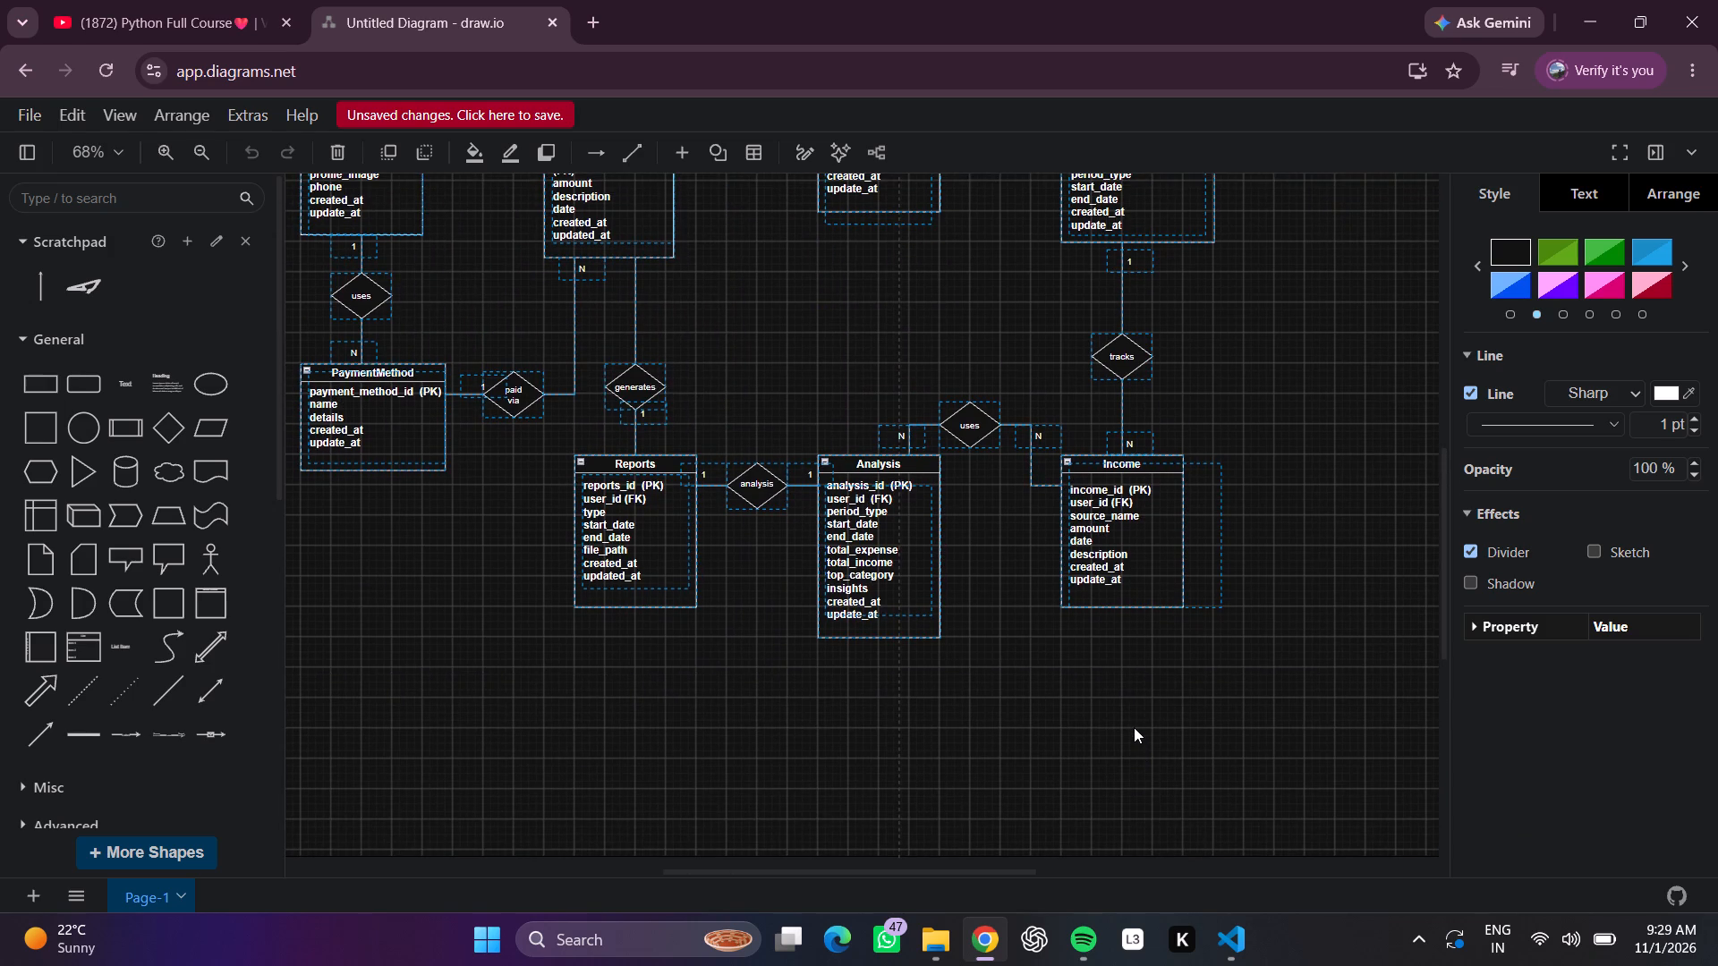
{"action": "scroll", "coordinate": [1134, 727], "scroll_direction": "up", "scroll_amount": 1}
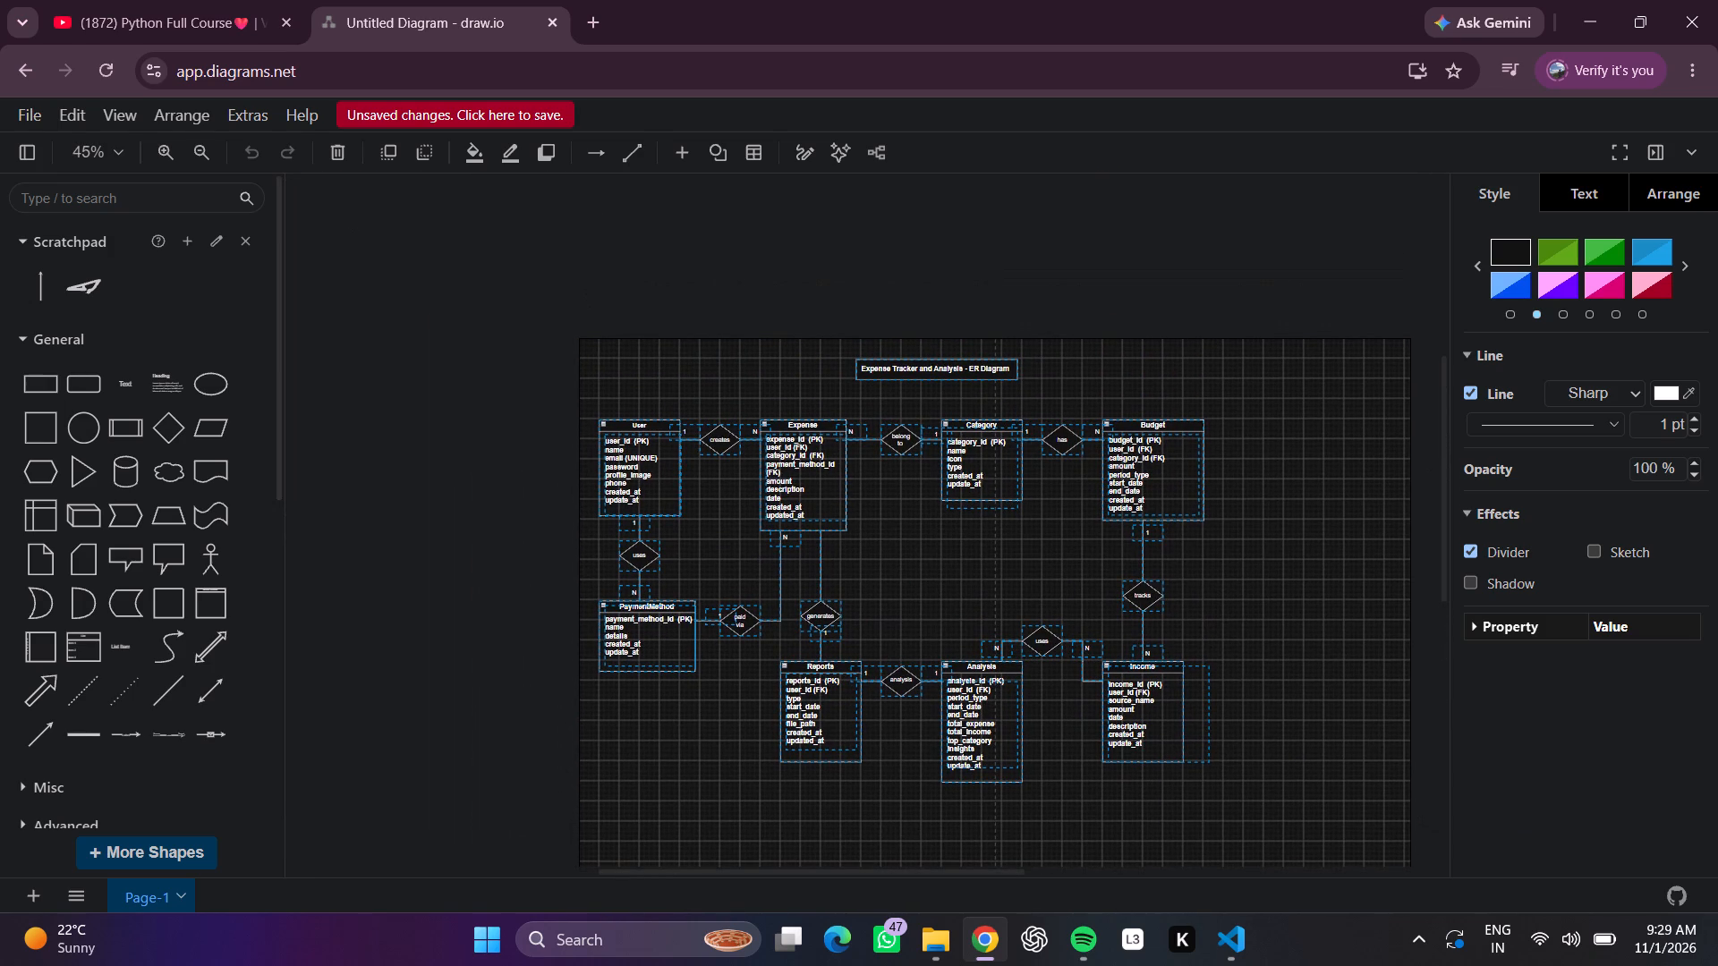
{"action": "left_click", "coordinate": [336, 158]}
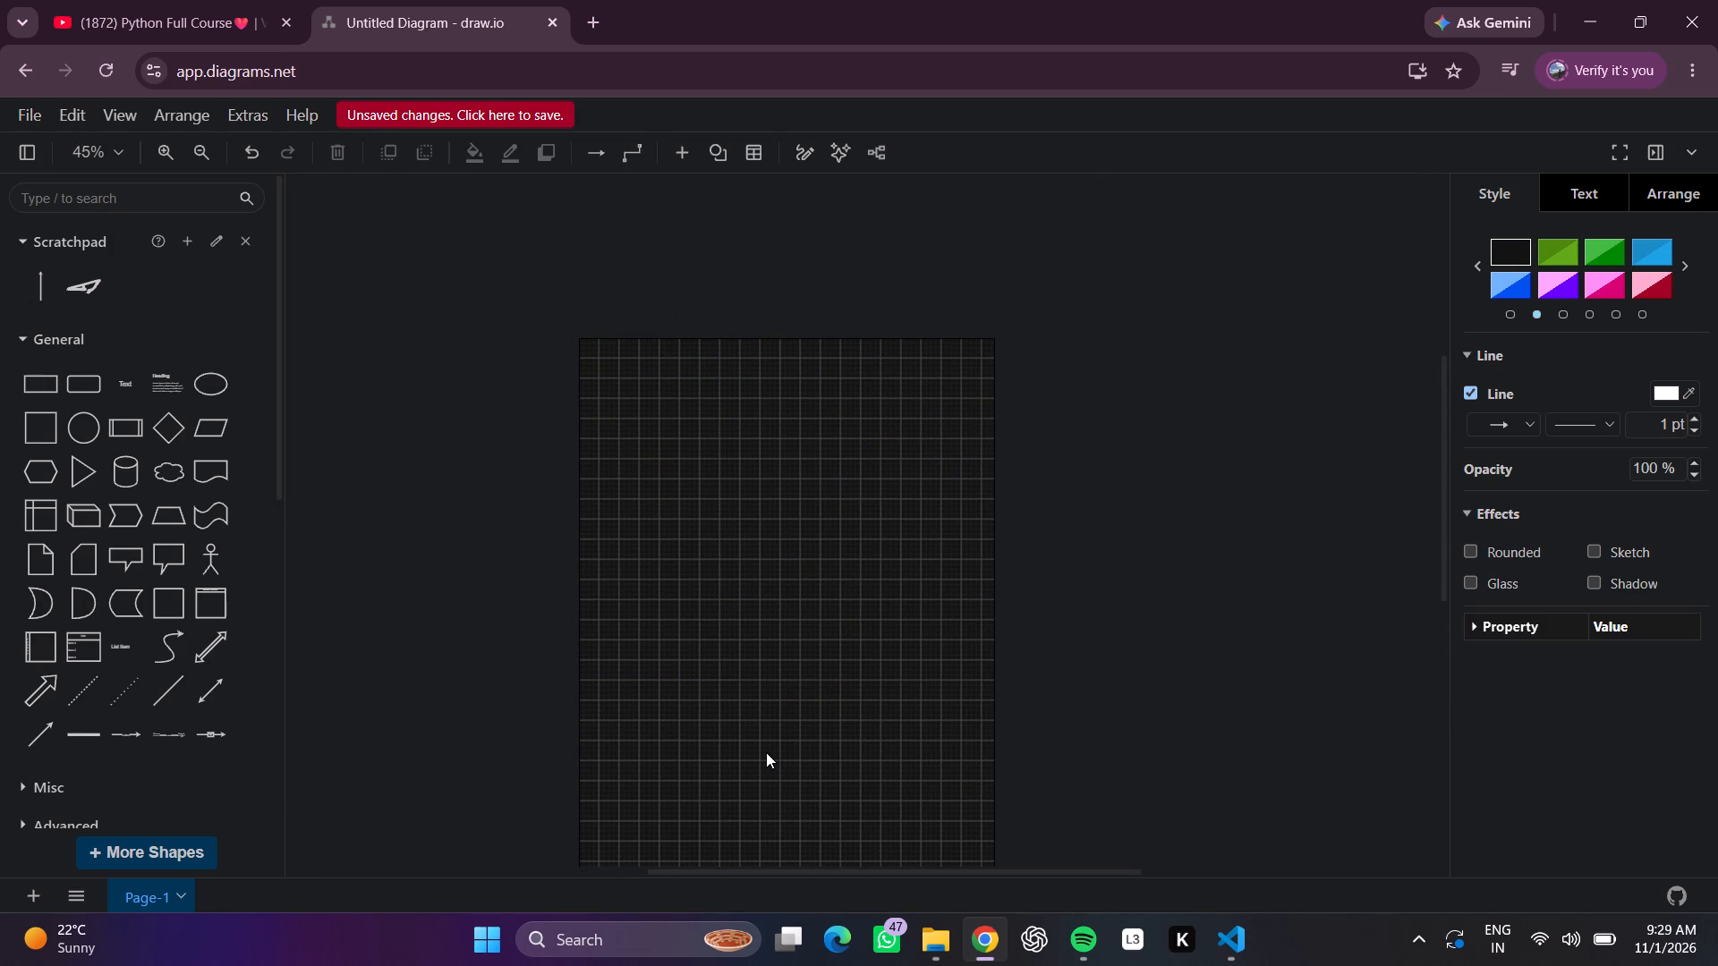
Insert a vertical container from the General shapes onto the blank page.
{"action": "scroll", "coordinate": [766, 752], "scroll_direction": "up", "scroll_amount": 4}
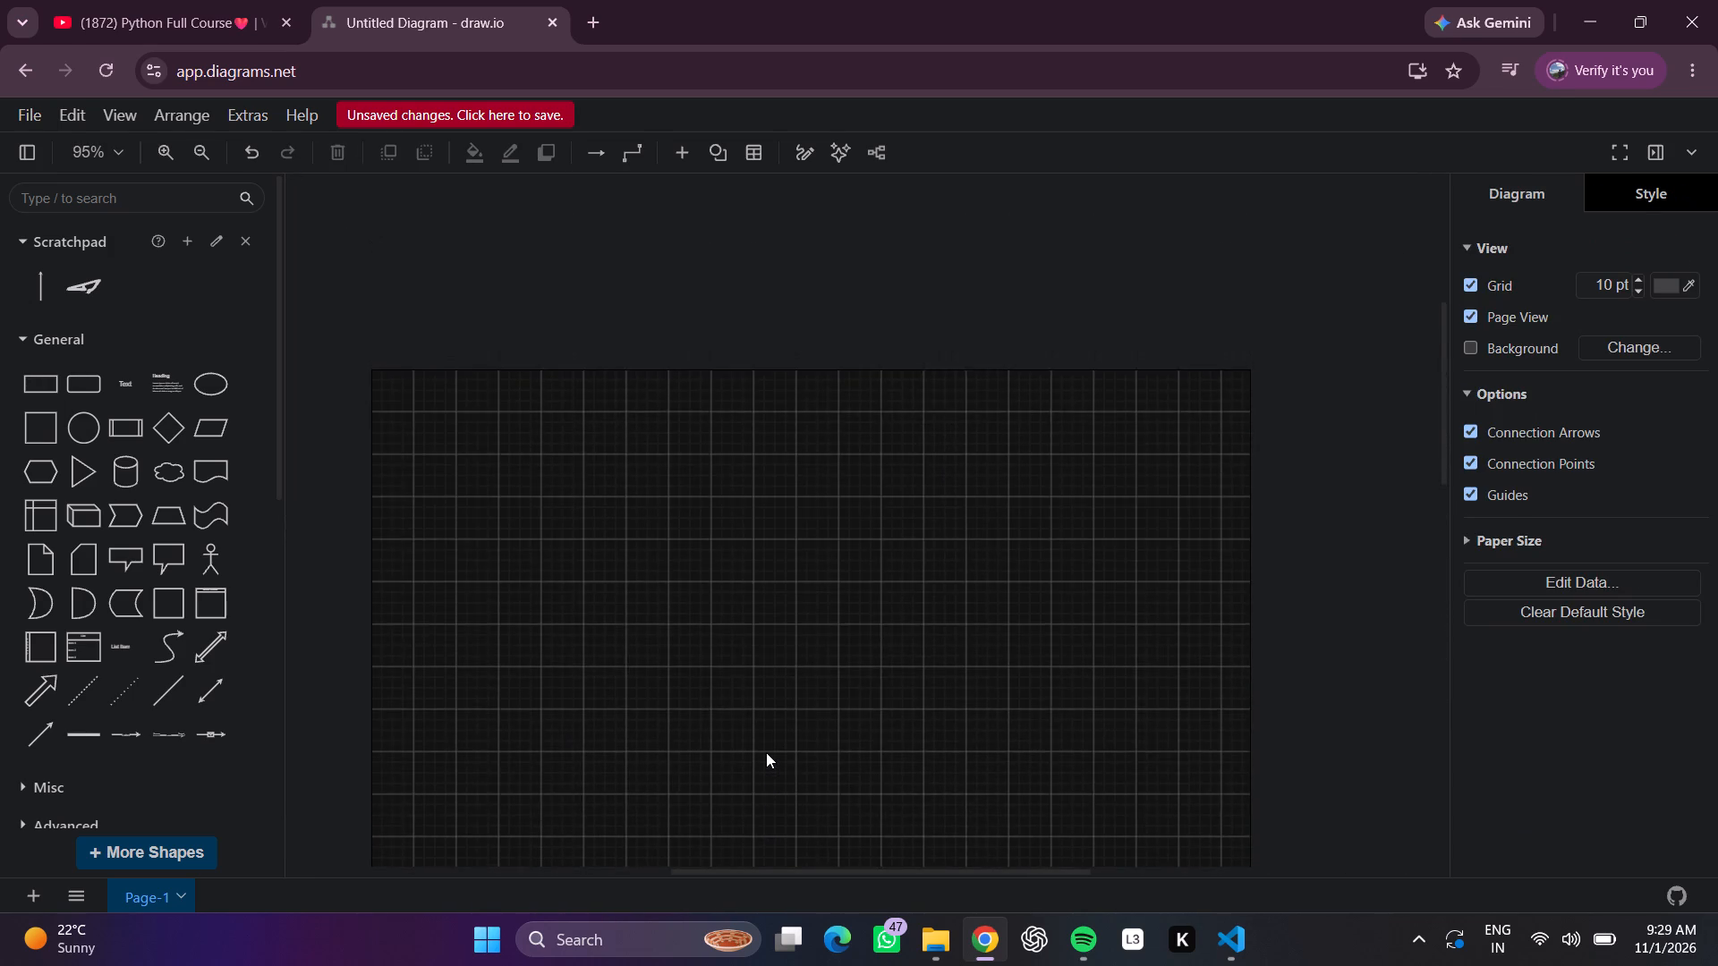
{"action": "scroll", "coordinate": [766, 752], "scroll_direction": "right", "scroll_amount": 1}
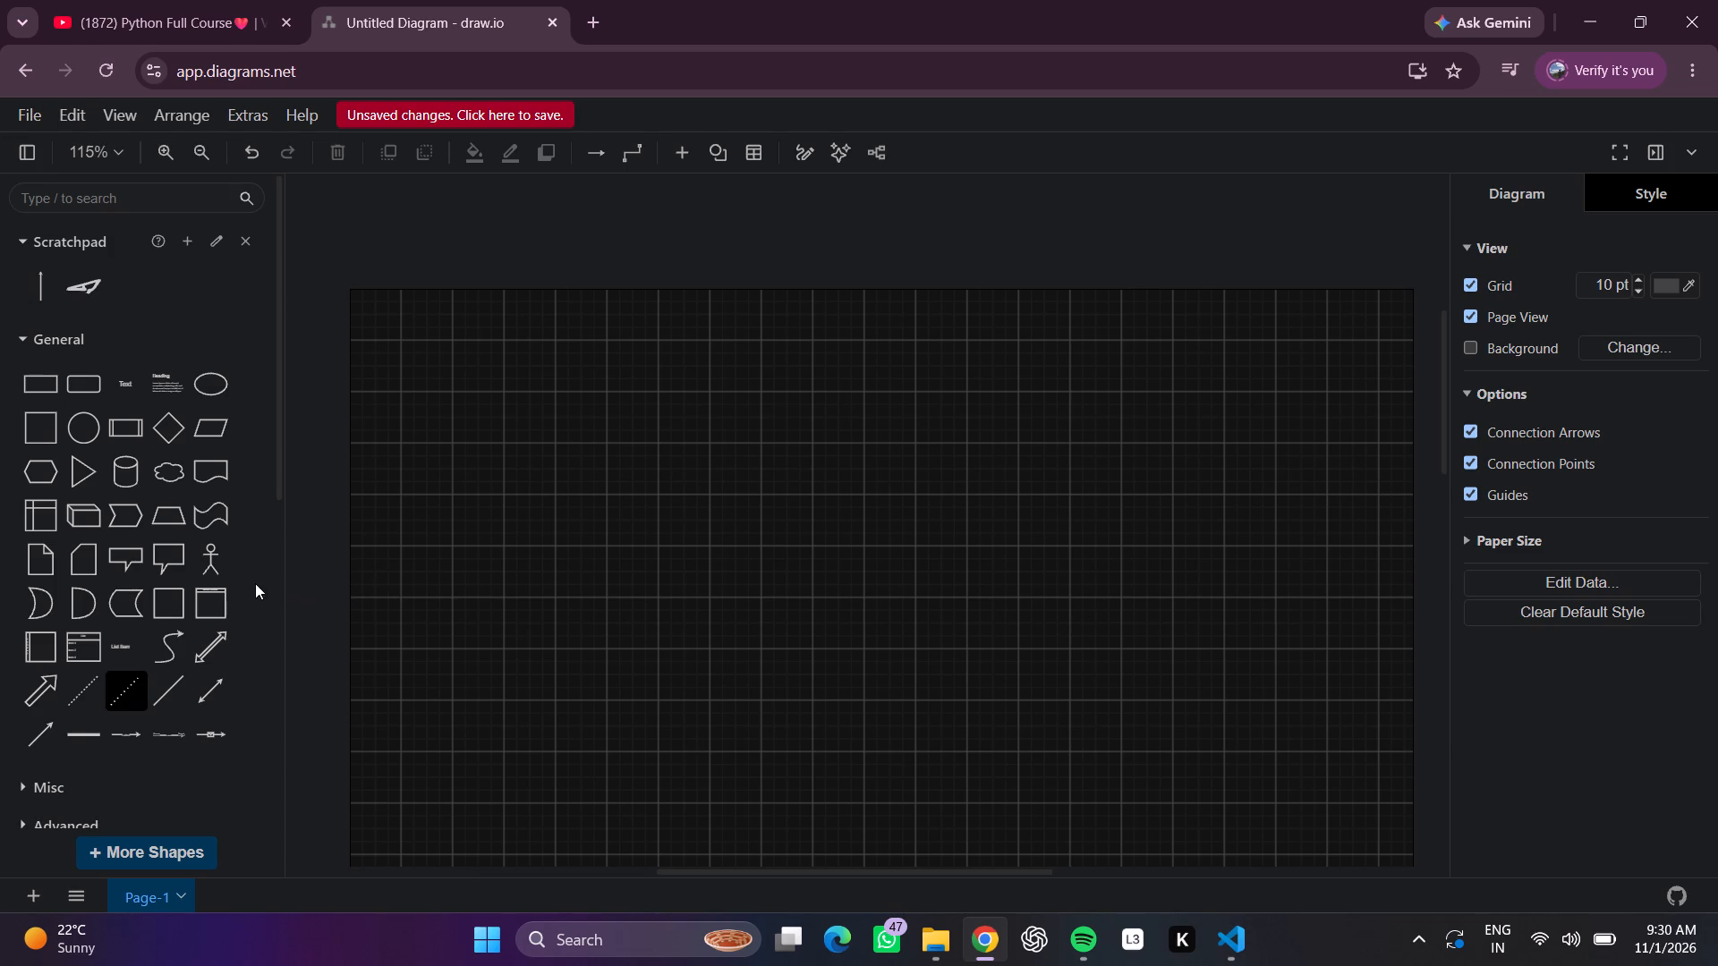
{"action": "left_click", "coordinate": [204, 596]}
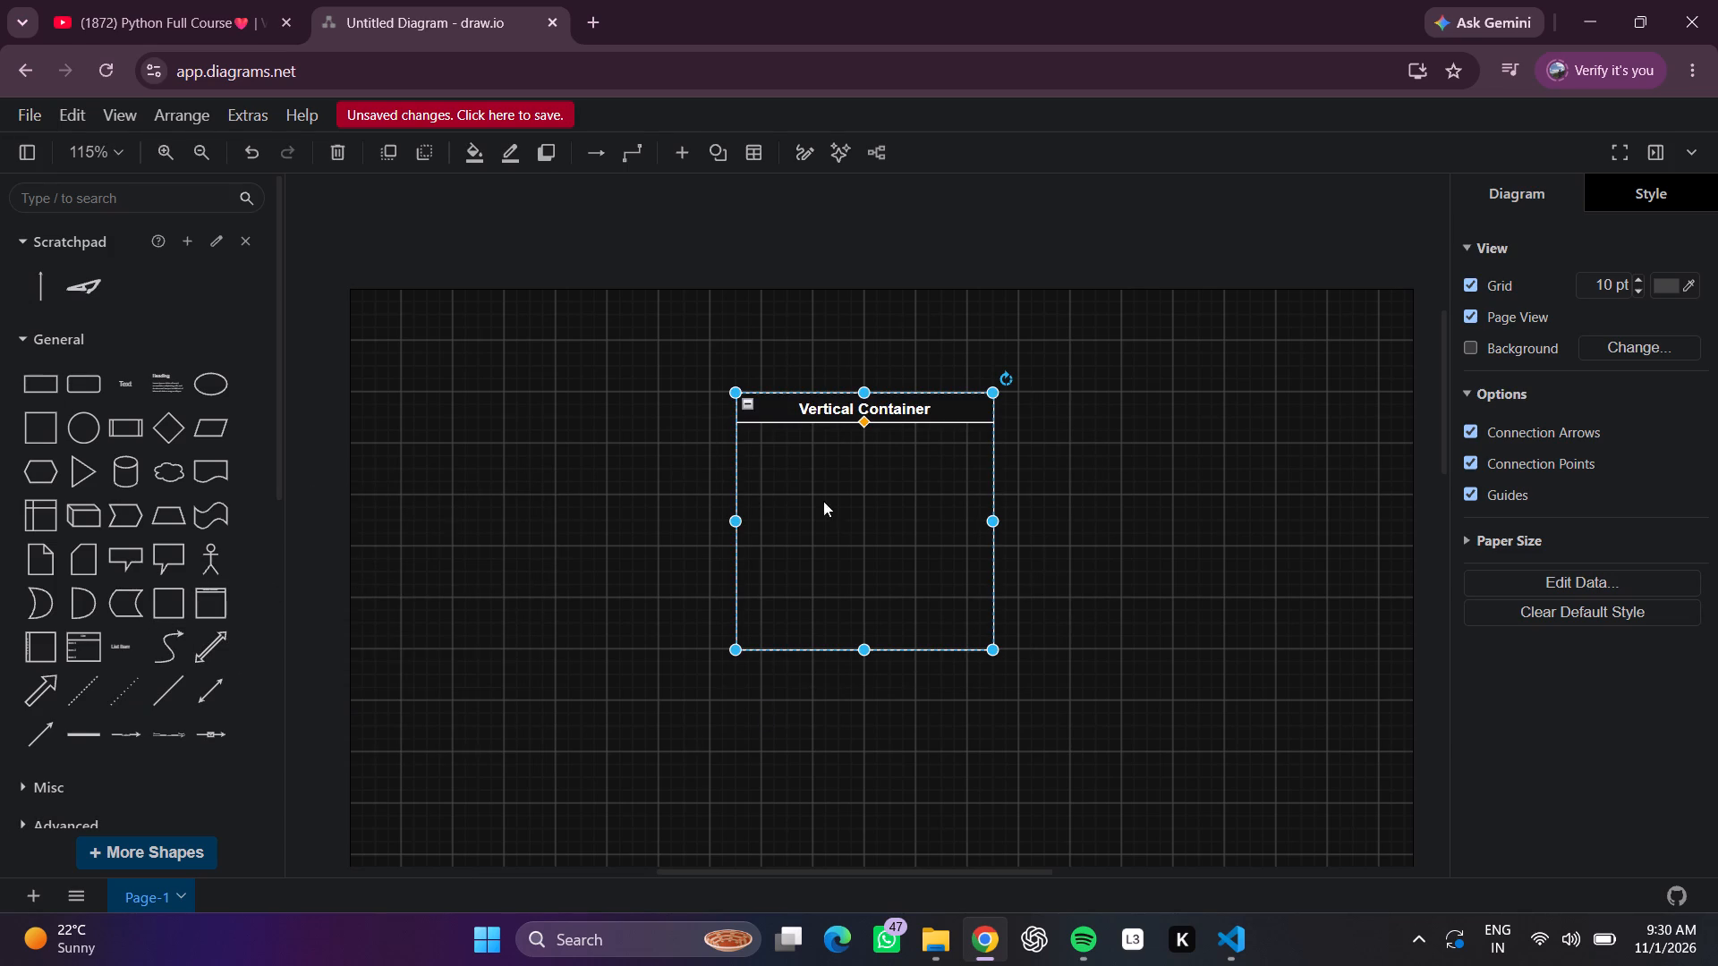
Adjust all four edges of the vertical container so it forms a square slightly lower and further left on the page.
{"action": "left_click_drag", "start_coordinate": [933, 503], "coordinate": [936, 587]}
{"action": "double_click", "coordinate": [843, 540]}
{"action": "double_click", "coordinate": [812, 471]}
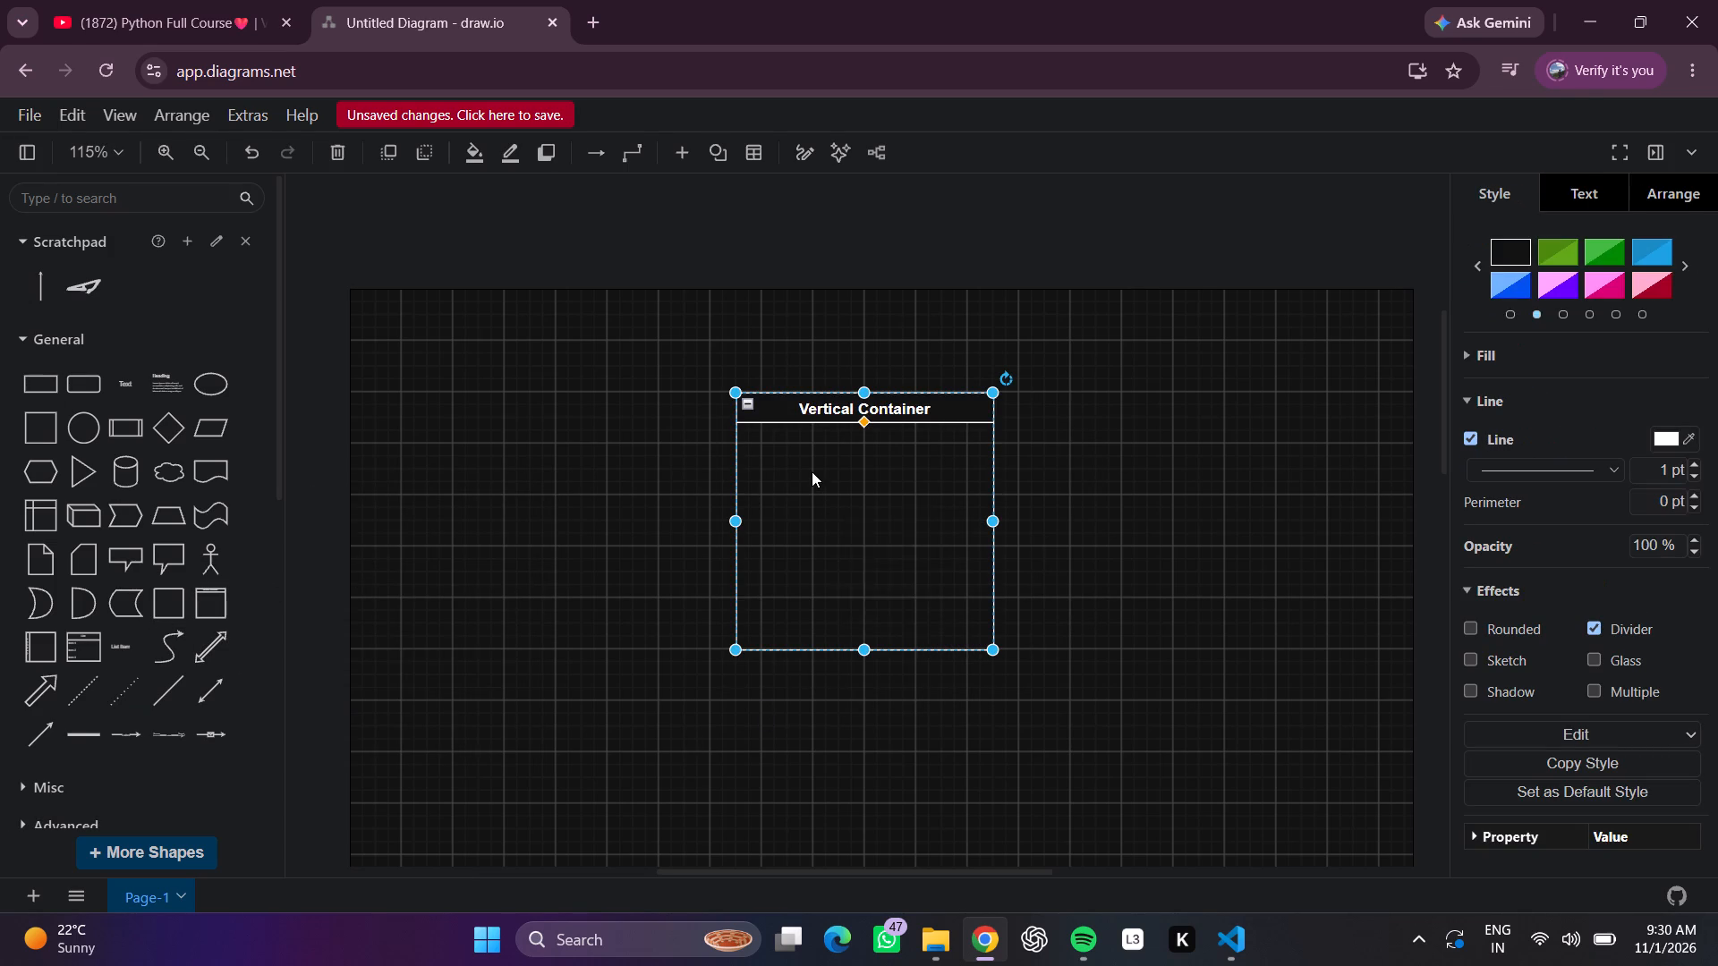
{"action": "left_click", "coordinate": [753, 478]}
{"action": "left_click_drag", "start_coordinate": [1014, 638], "coordinate": [1024, 636]}
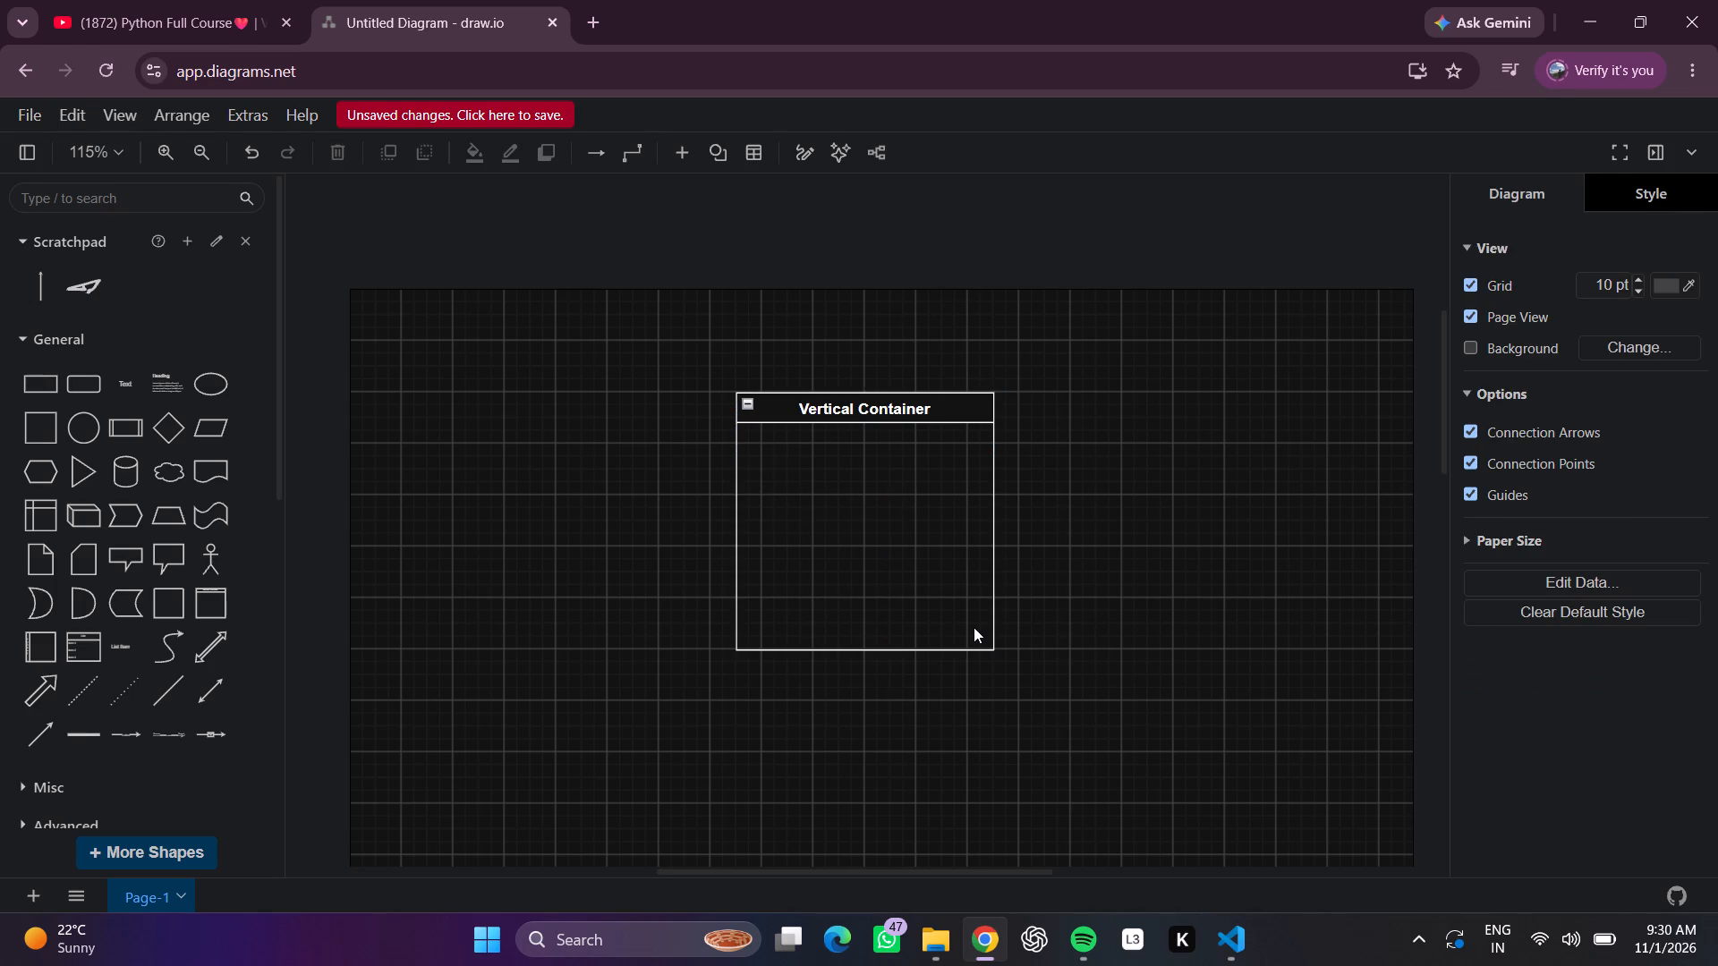
{"action": "double_click", "coordinate": [974, 624]}
{"action": "left_click", "coordinate": [973, 623]}
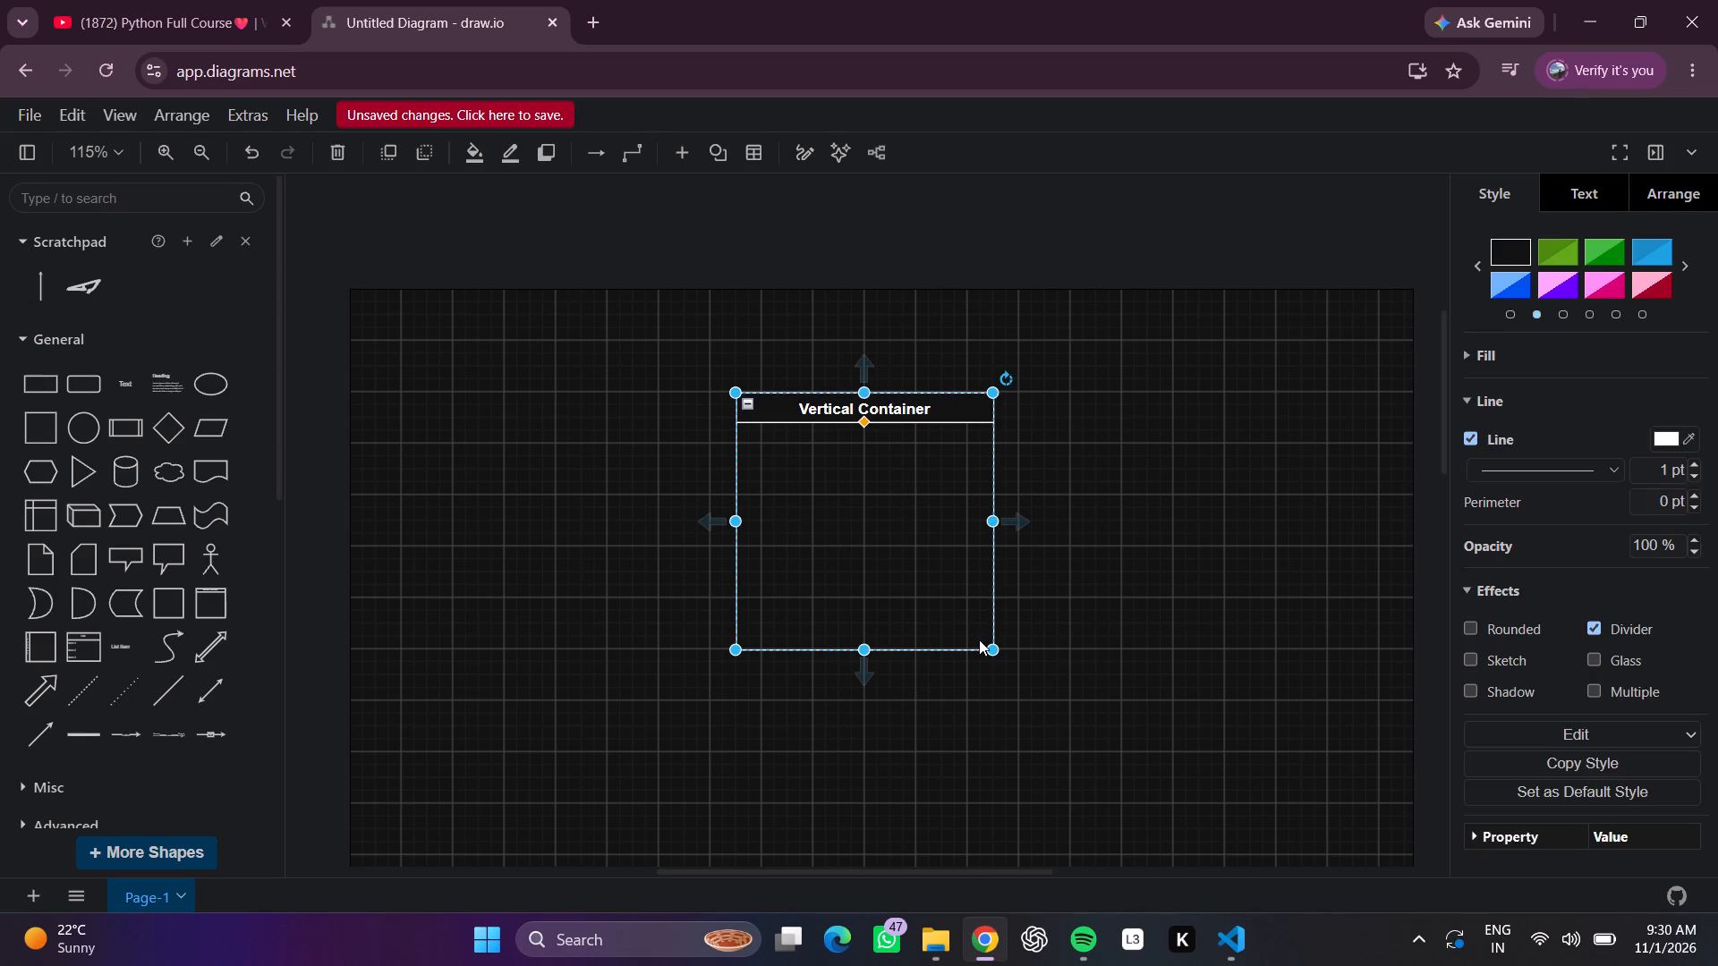
{"action": "left_click_drag", "start_coordinate": [864, 394], "coordinate": [889, 491]}
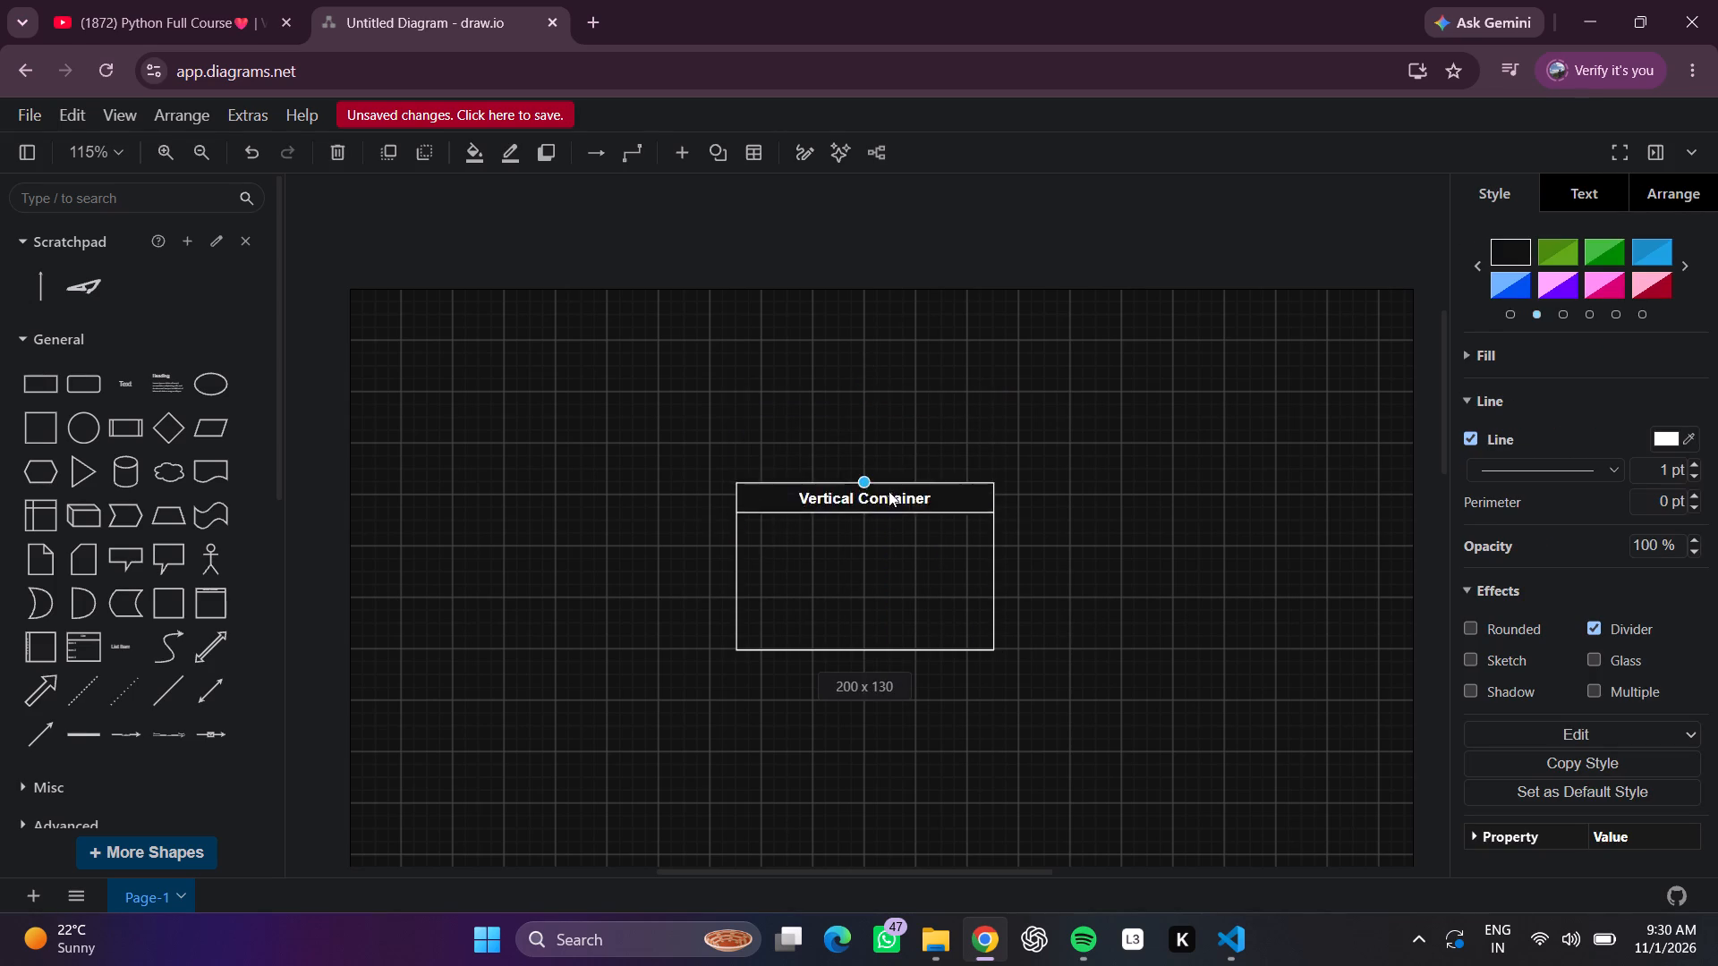
{"action": "left_click_drag", "start_coordinate": [889, 491], "coordinate": [884, 494]}
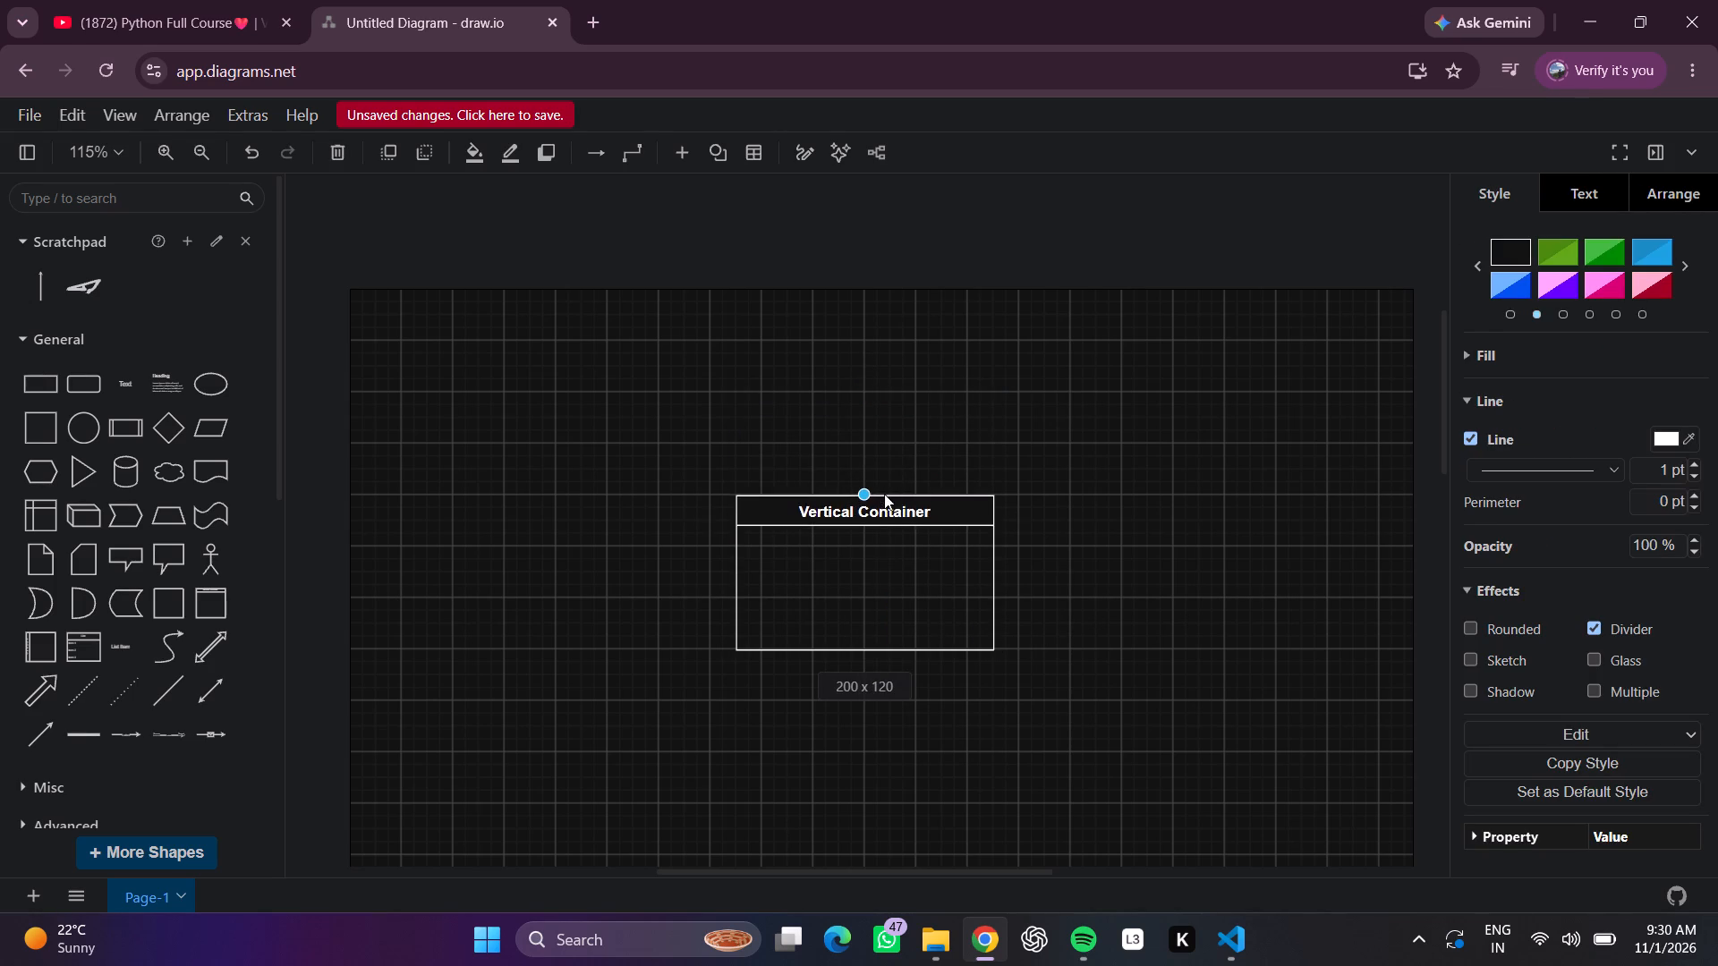
{"action": "left_click_drag", "start_coordinate": [884, 494], "coordinate": [873, 443]}
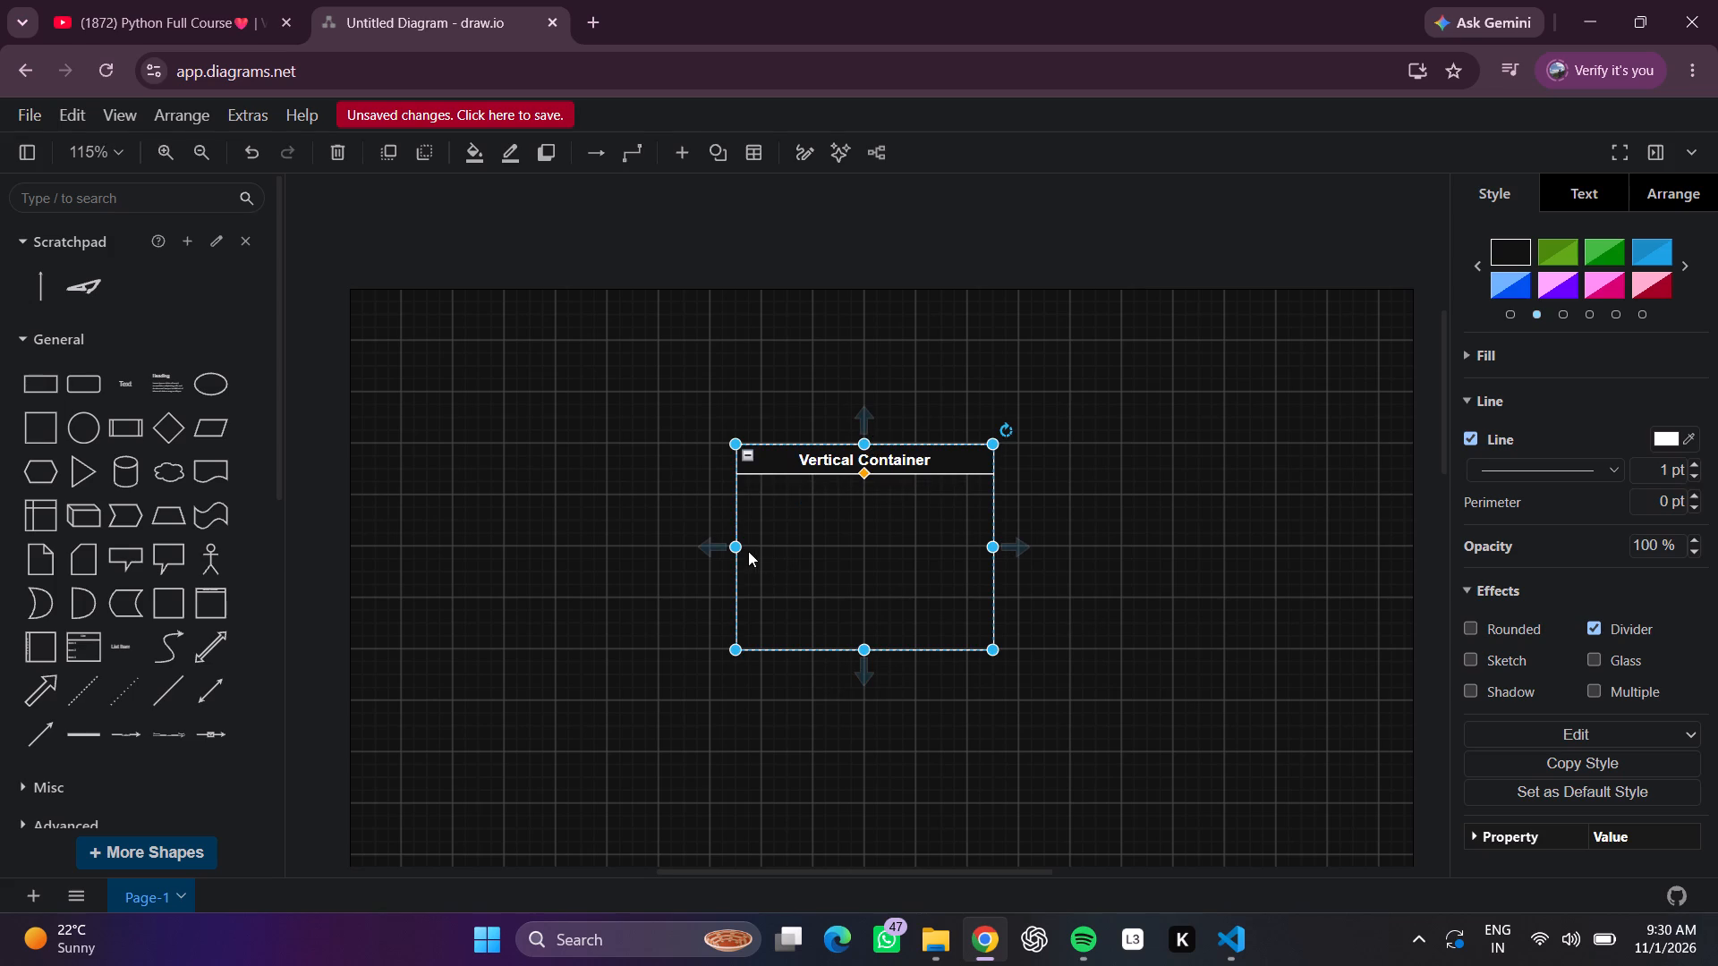
{"action": "left_click_drag", "start_coordinate": [736, 545], "coordinate": [716, 553]}
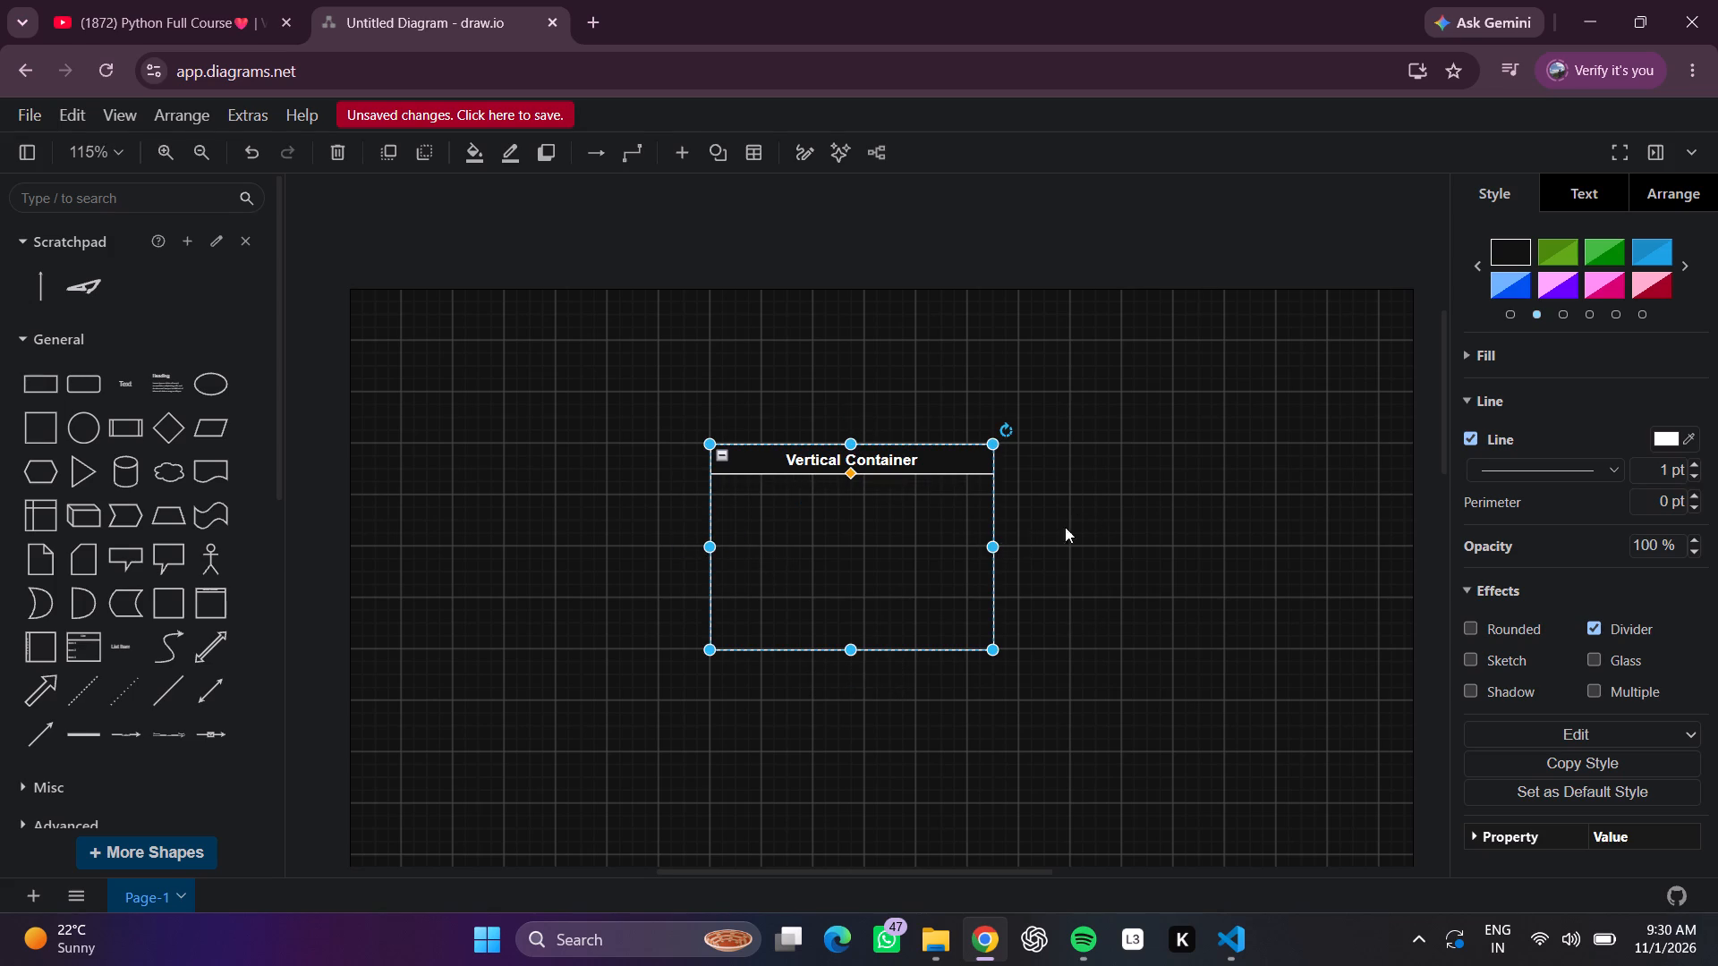
{"action": "left_click_drag", "start_coordinate": [993, 547], "coordinate": [970, 550]}
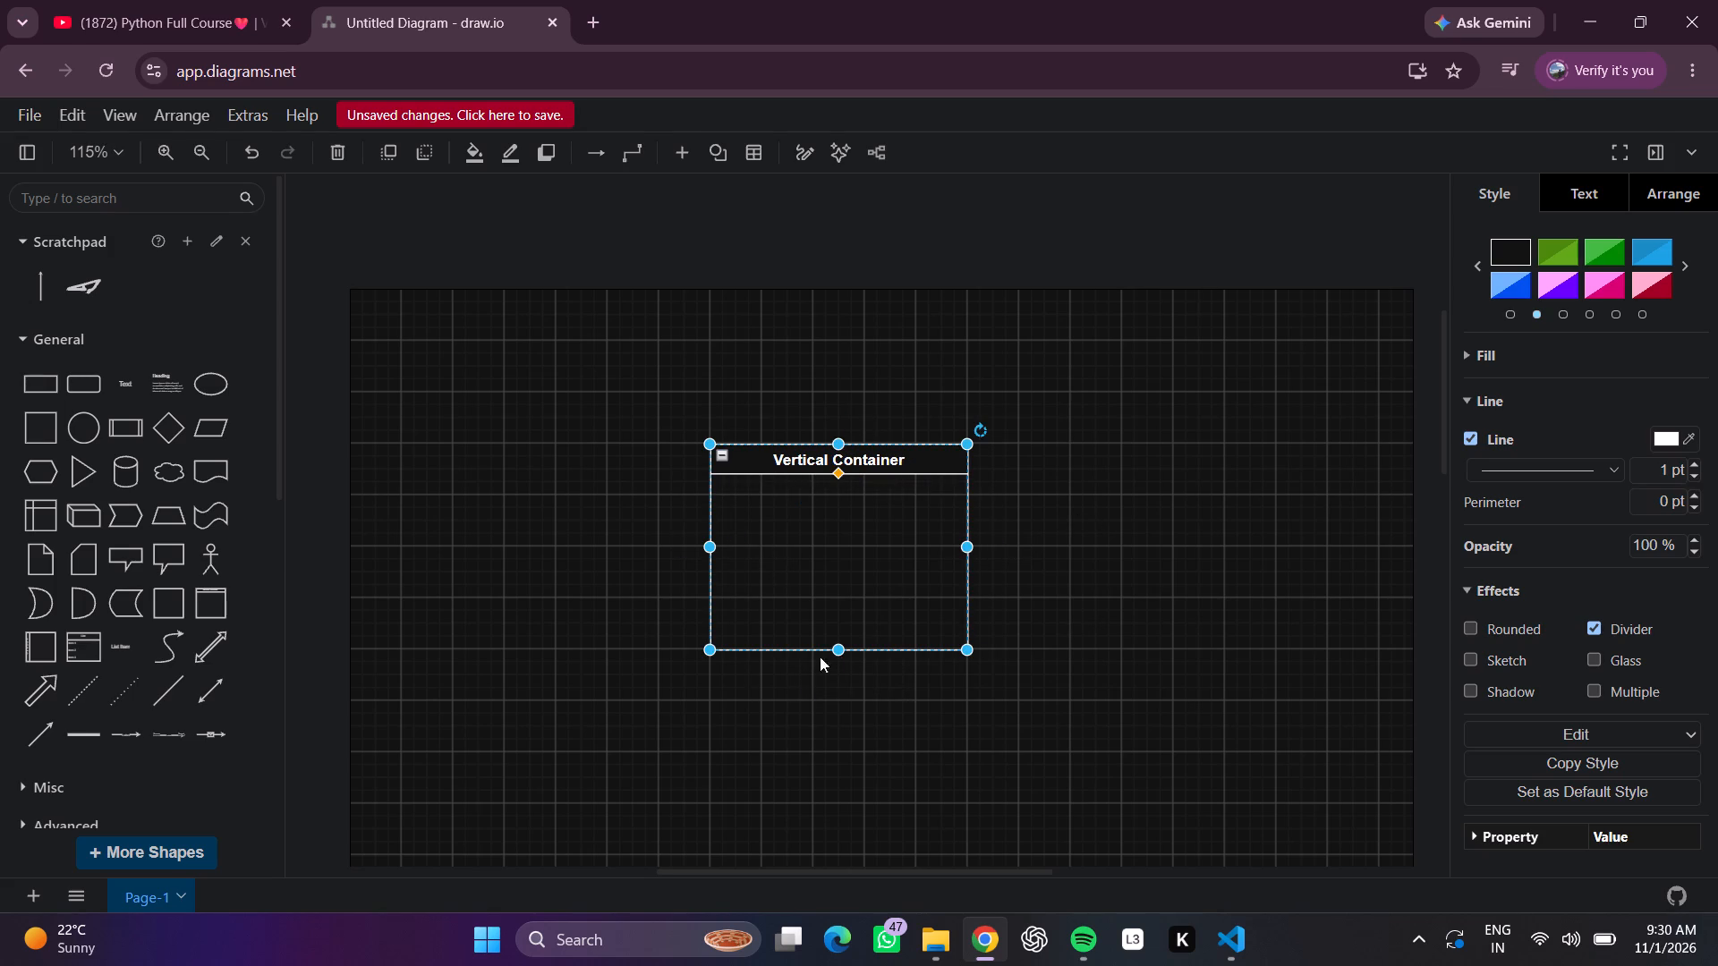
{"action": "left_click_drag", "start_coordinate": [836, 649], "coordinate": [851, 699]}
{"action": "left_click", "coordinate": [1135, 627]}
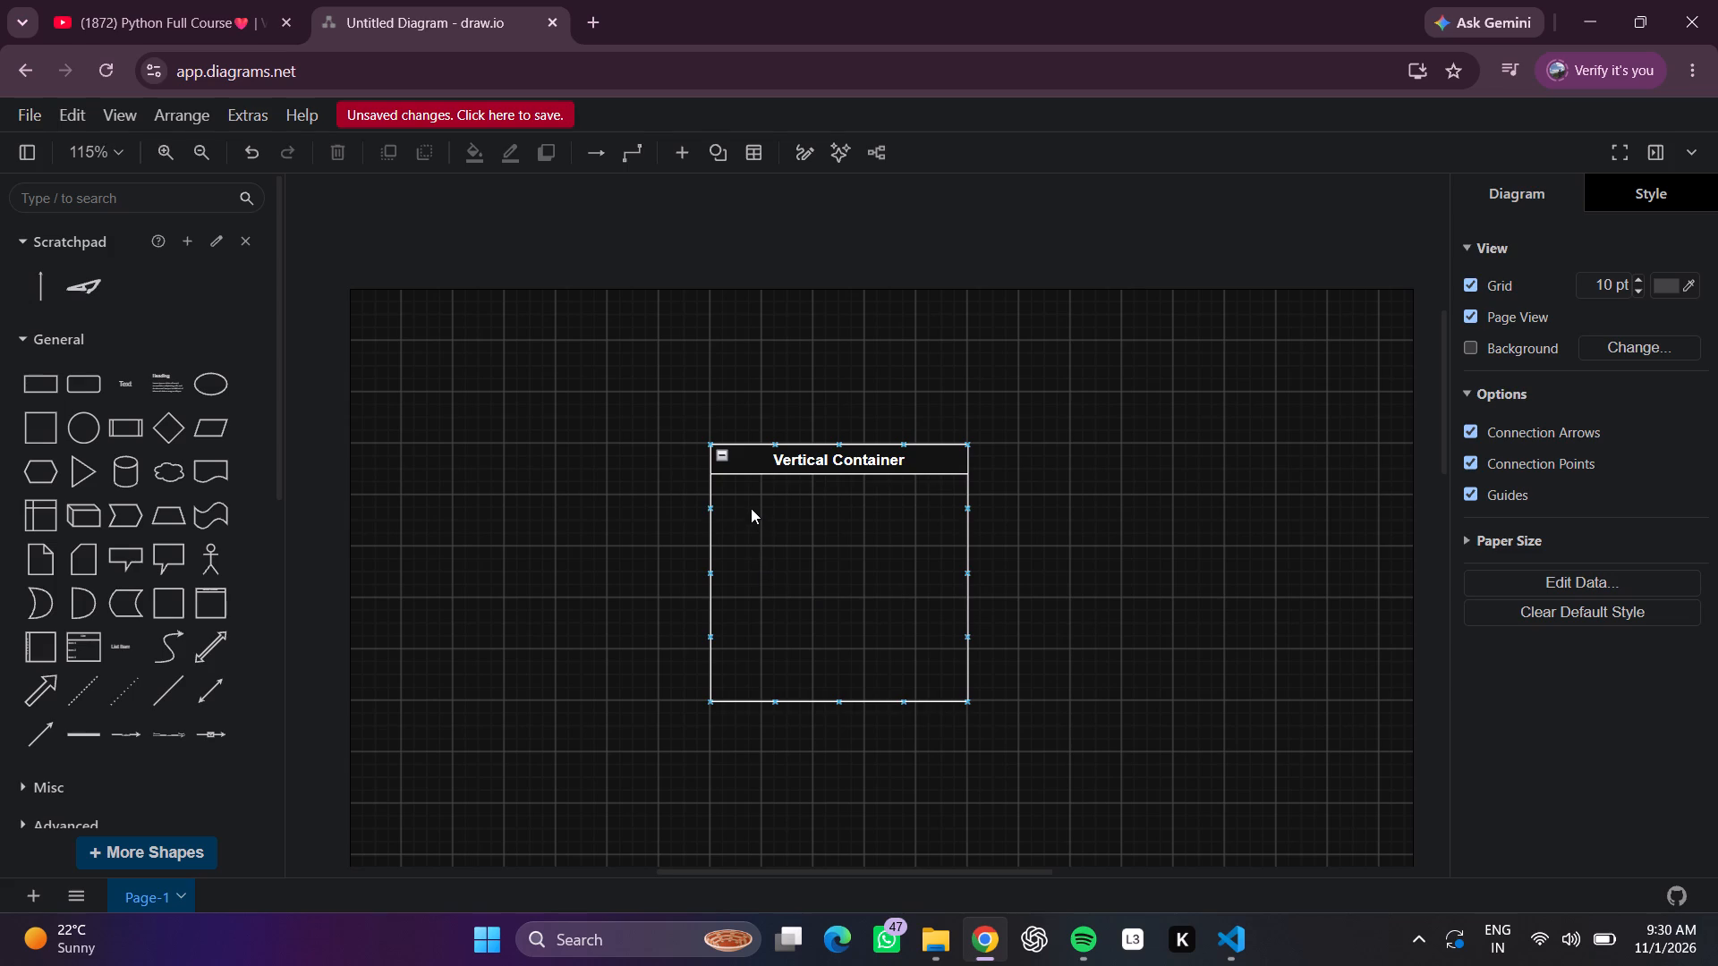
Rename the vertical container's title as User.
{"action": "double_click", "coordinate": [811, 456]}
{"action": "key", "text": "BackSpace"}
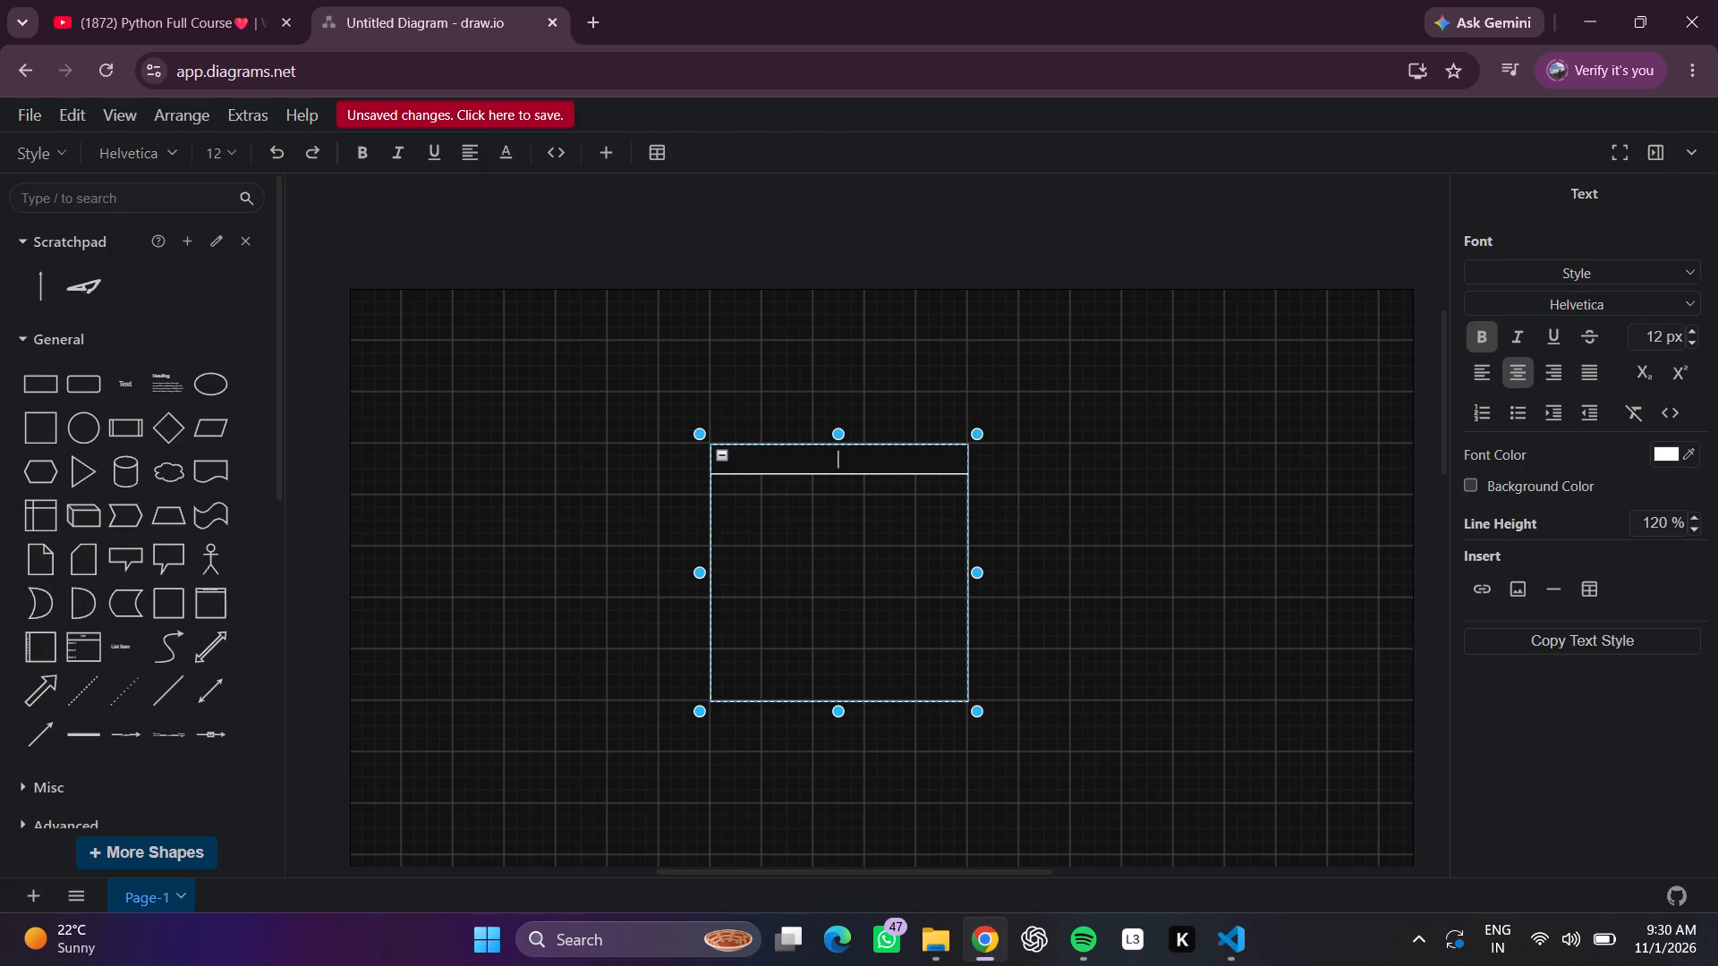
{"action": "key", "text": "u"}
{"action": "type", "text": "ser"}
{"action": "key", "text": "space"}
{"action": "left_click", "coordinate": [1112, 345]}
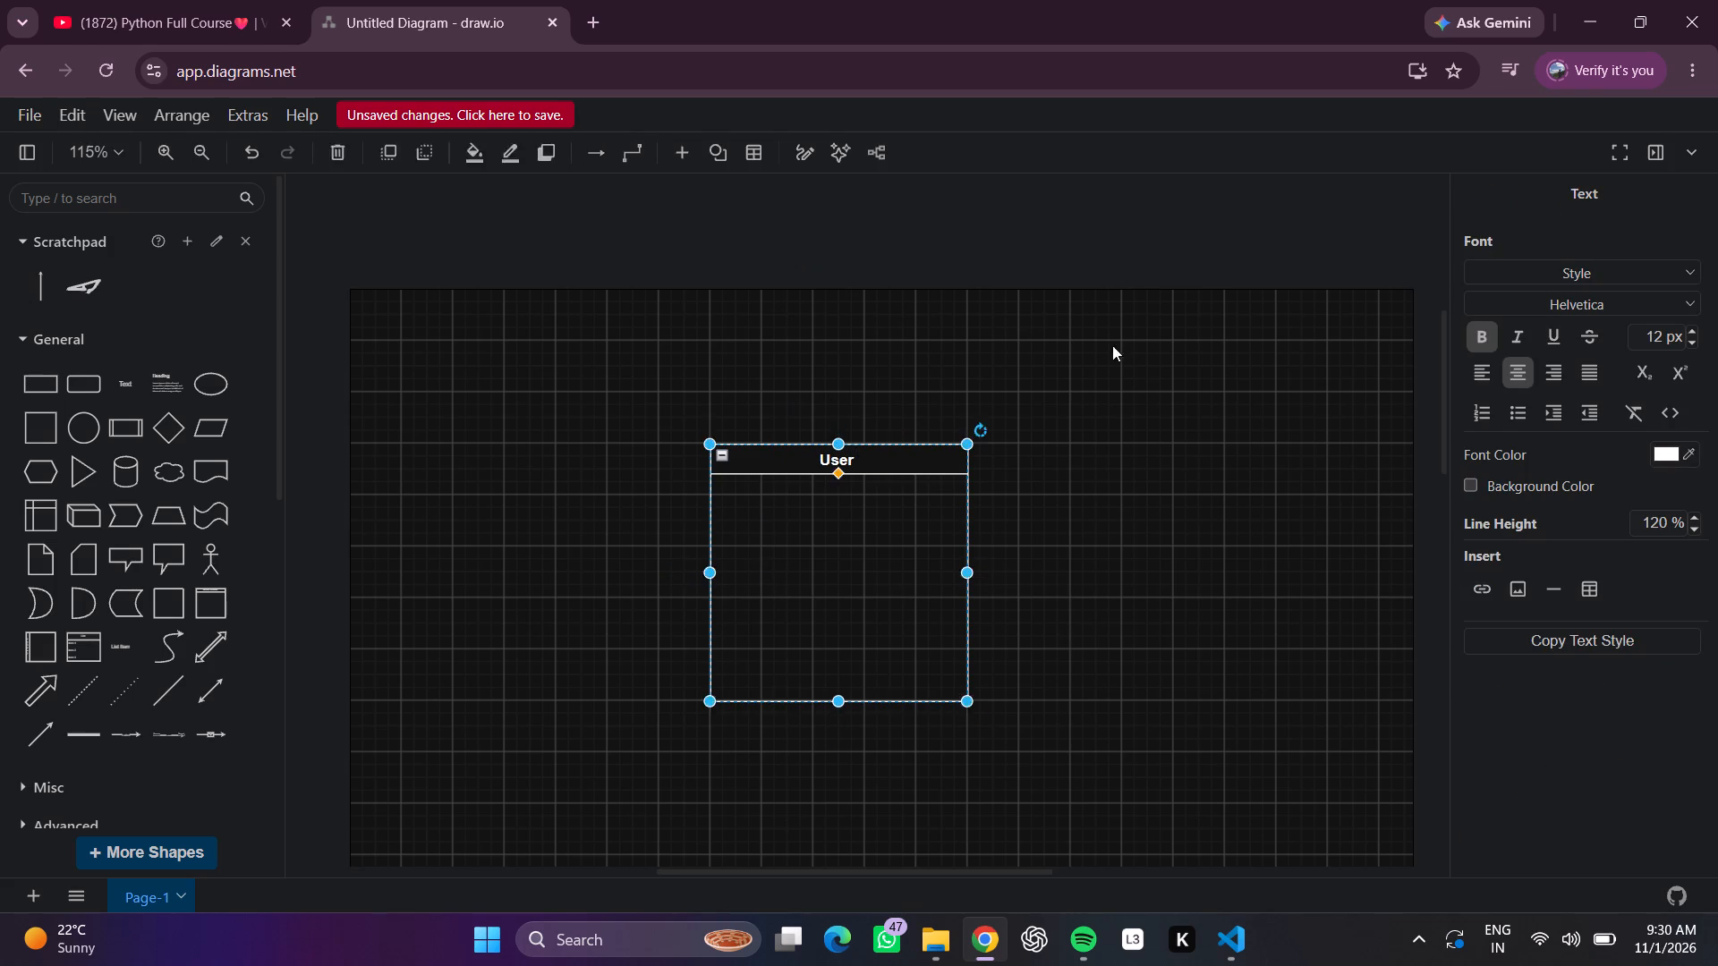
Apply a larger heading style of about 14 px to the User title text.
{"action": "double_click", "coordinate": [879, 456]}
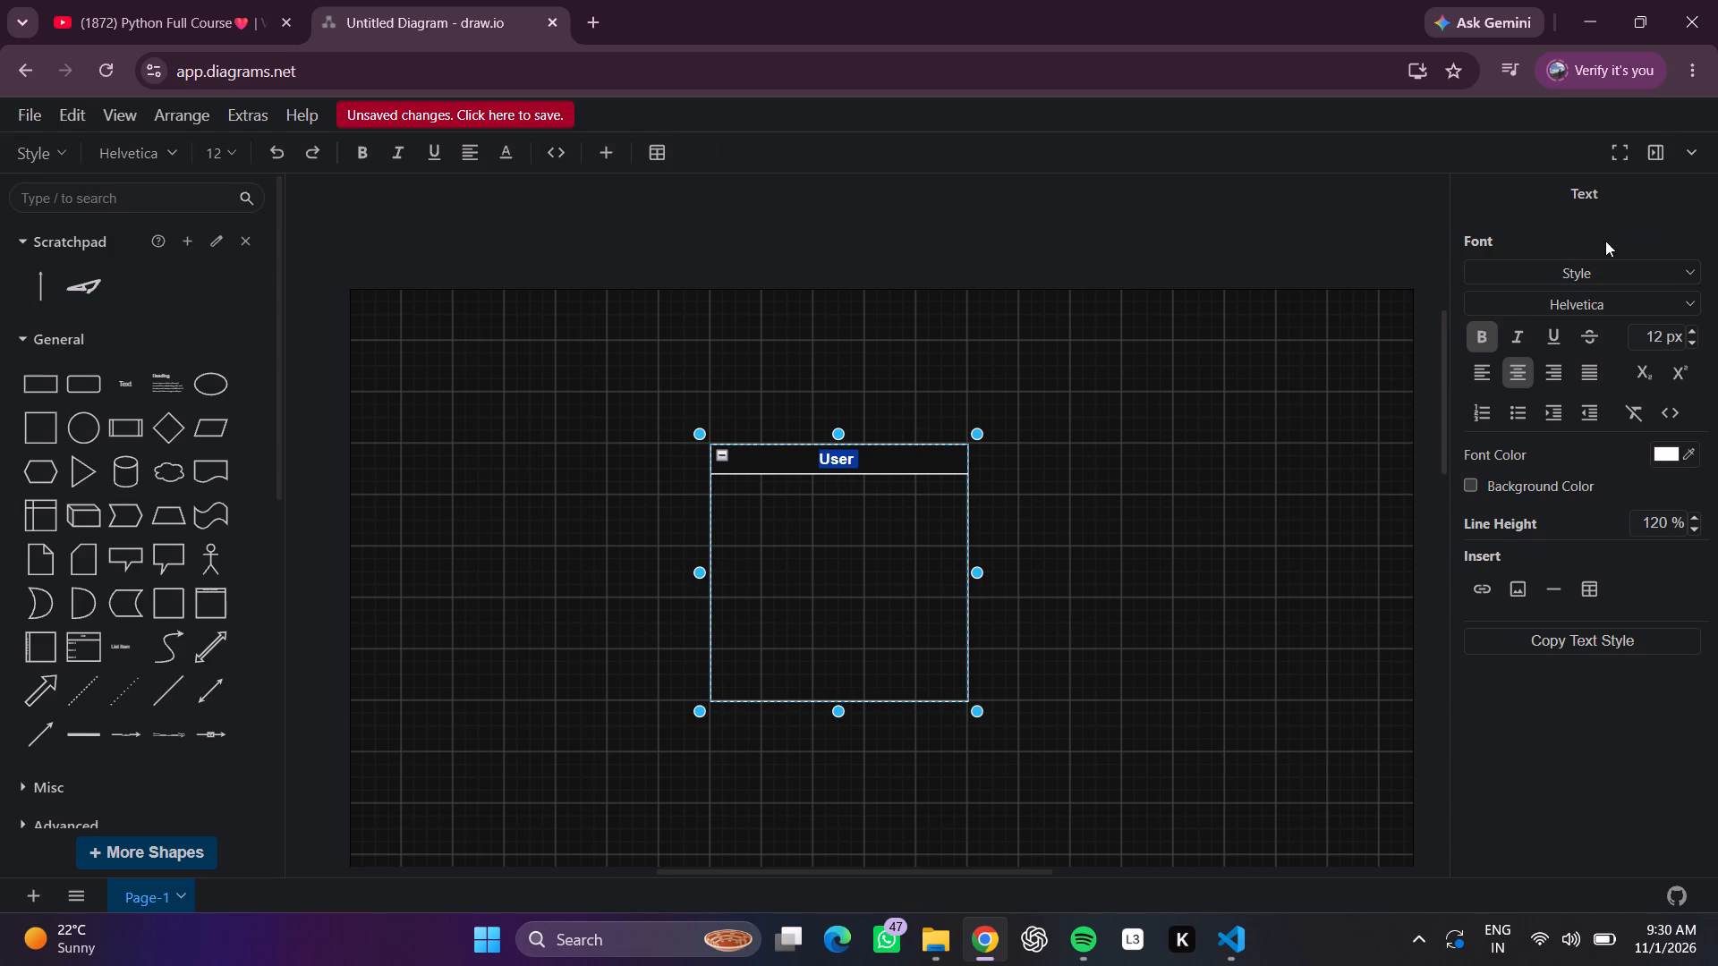
{"action": "left_click", "coordinate": [1604, 278]}
{"action": "left_click", "coordinate": [1641, 398]}
{"action": "left_click", "coordinate": [925, 601]}
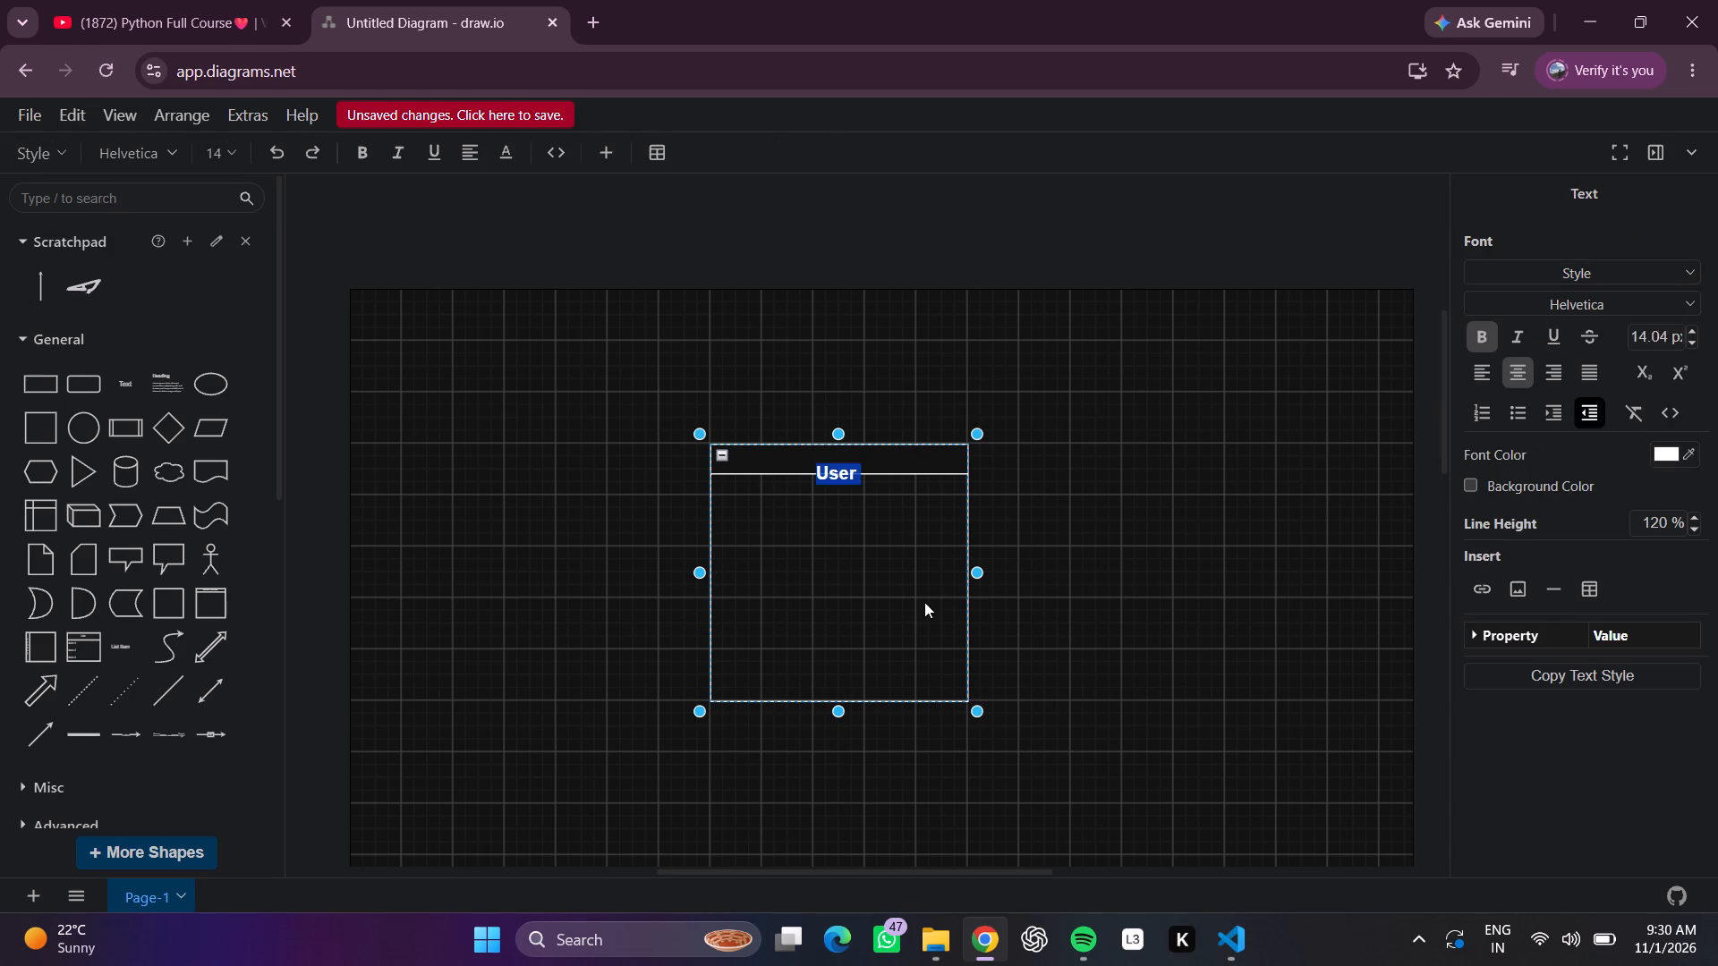
{"action": "left_click", "coordinate": [1283, 516]}
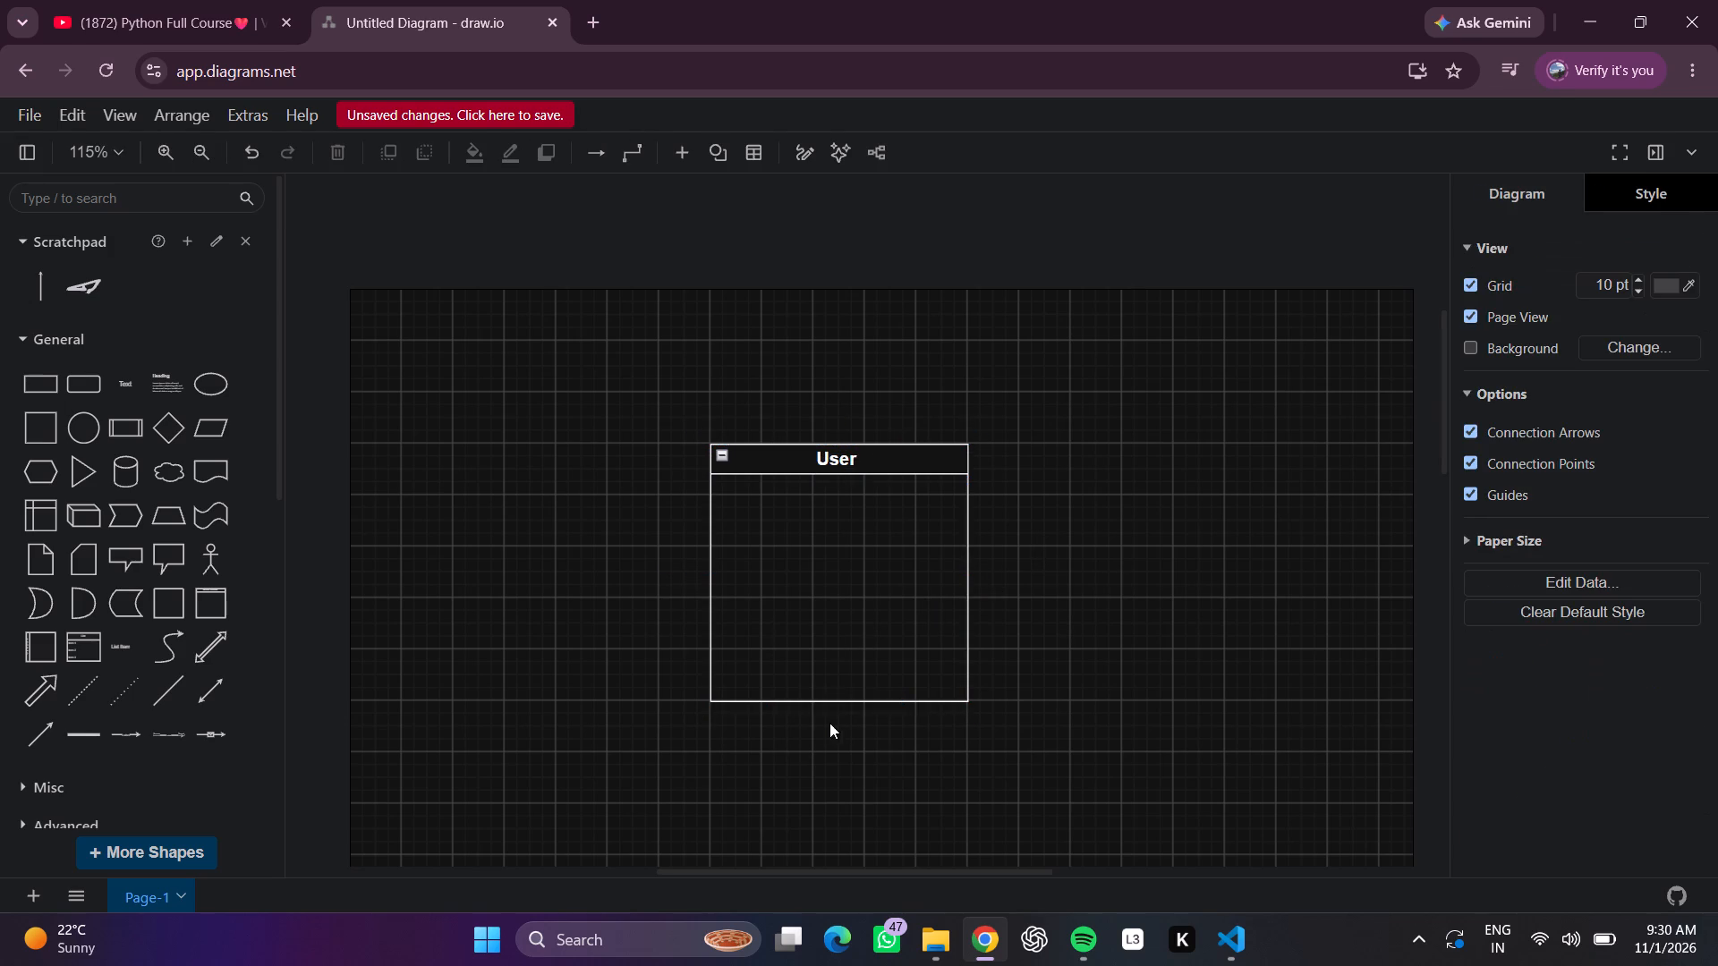
Shorten the User container from its bottom edge to a size of 200 x 160.
{"action": "left_click", "coordinate": [827, 694]}
{"action": "left_click_drag", "start_coordinate": [834, 703], "coordinate": [825, 655]}
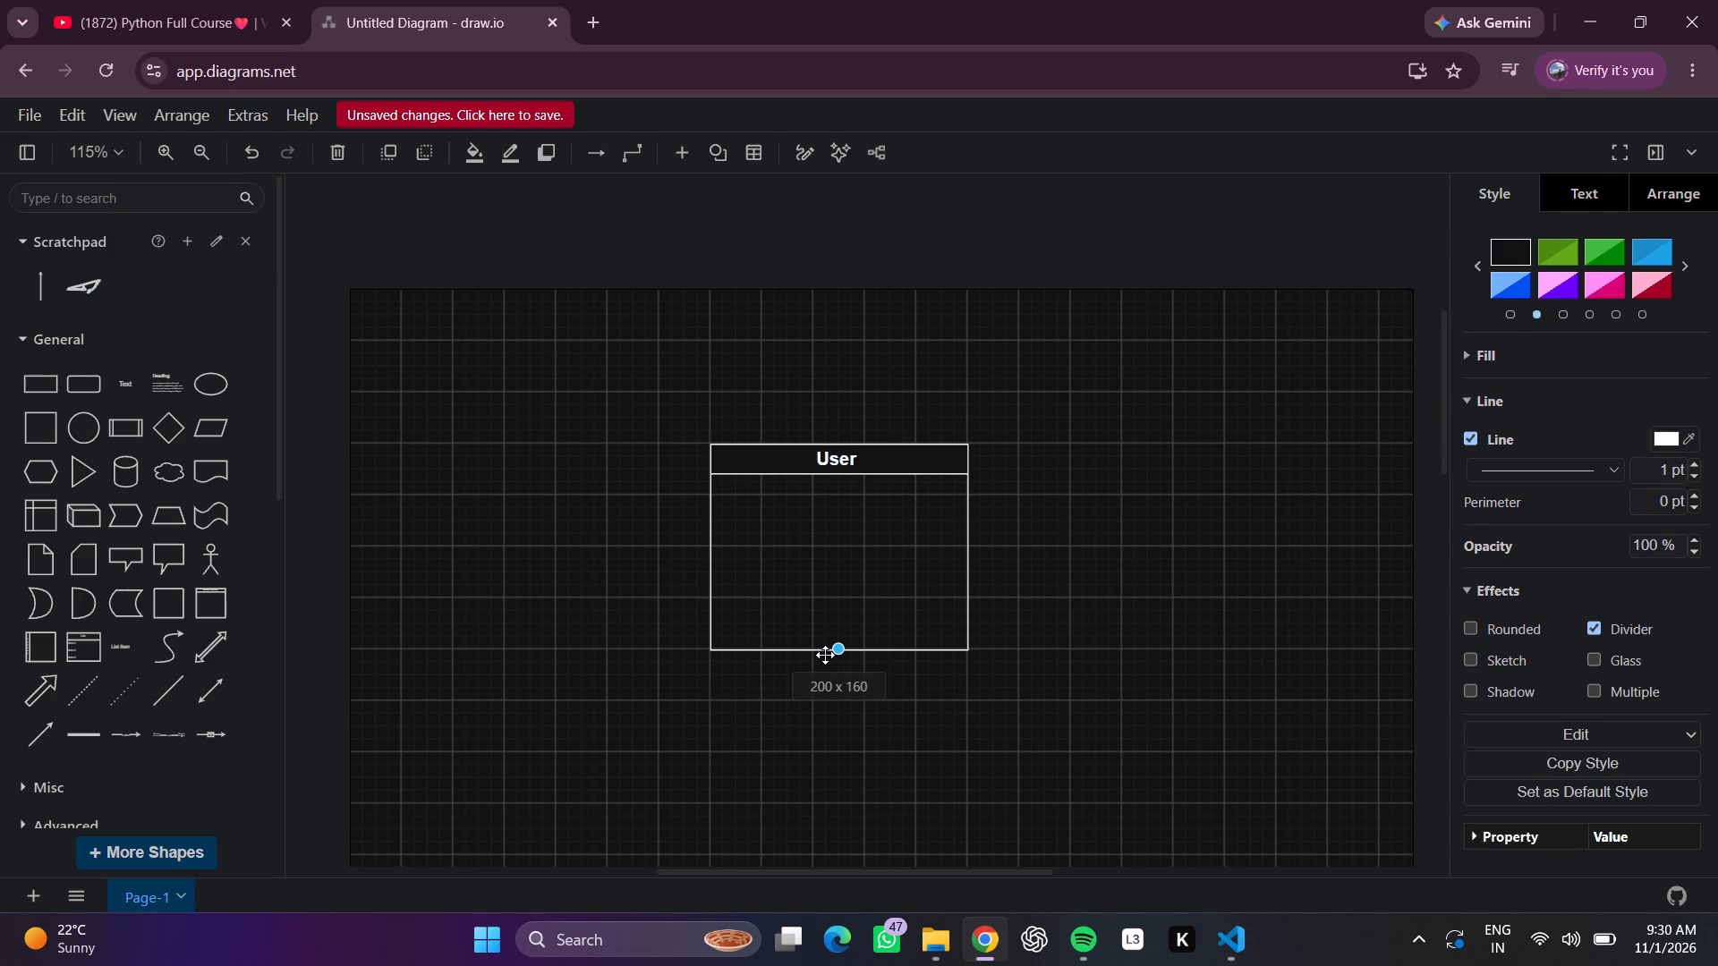
{"action": "left_click_drag", "start_coordinate": [825, 655], "coordinate": [828, 648]}
{"action": "left_click_drag", "start_coordinate": [1224, 617], "coordinate": [1183, 604]}
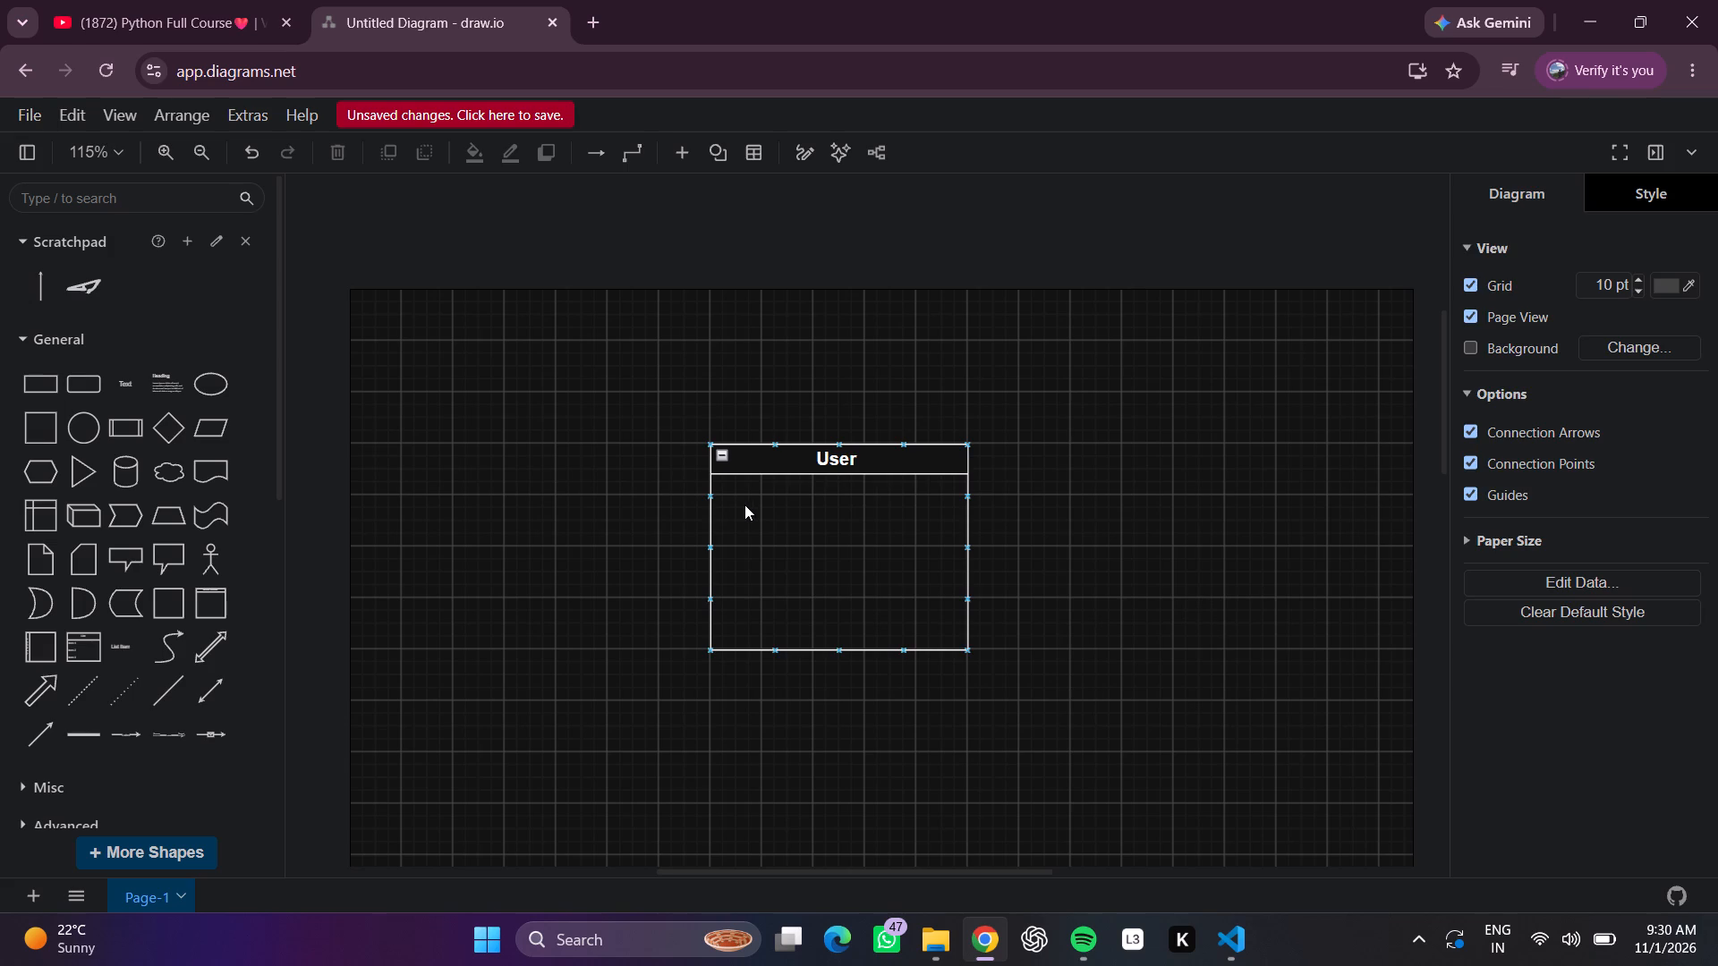
Add a text box inside the User container and enlarge it to fill the area below the title.
{"action": "left_click", "coordinate": [748, 510]}
{"action": "double_click", "coordinate": [741, 508]}
{"action": "left_click", "coordinate": [741, 506]}
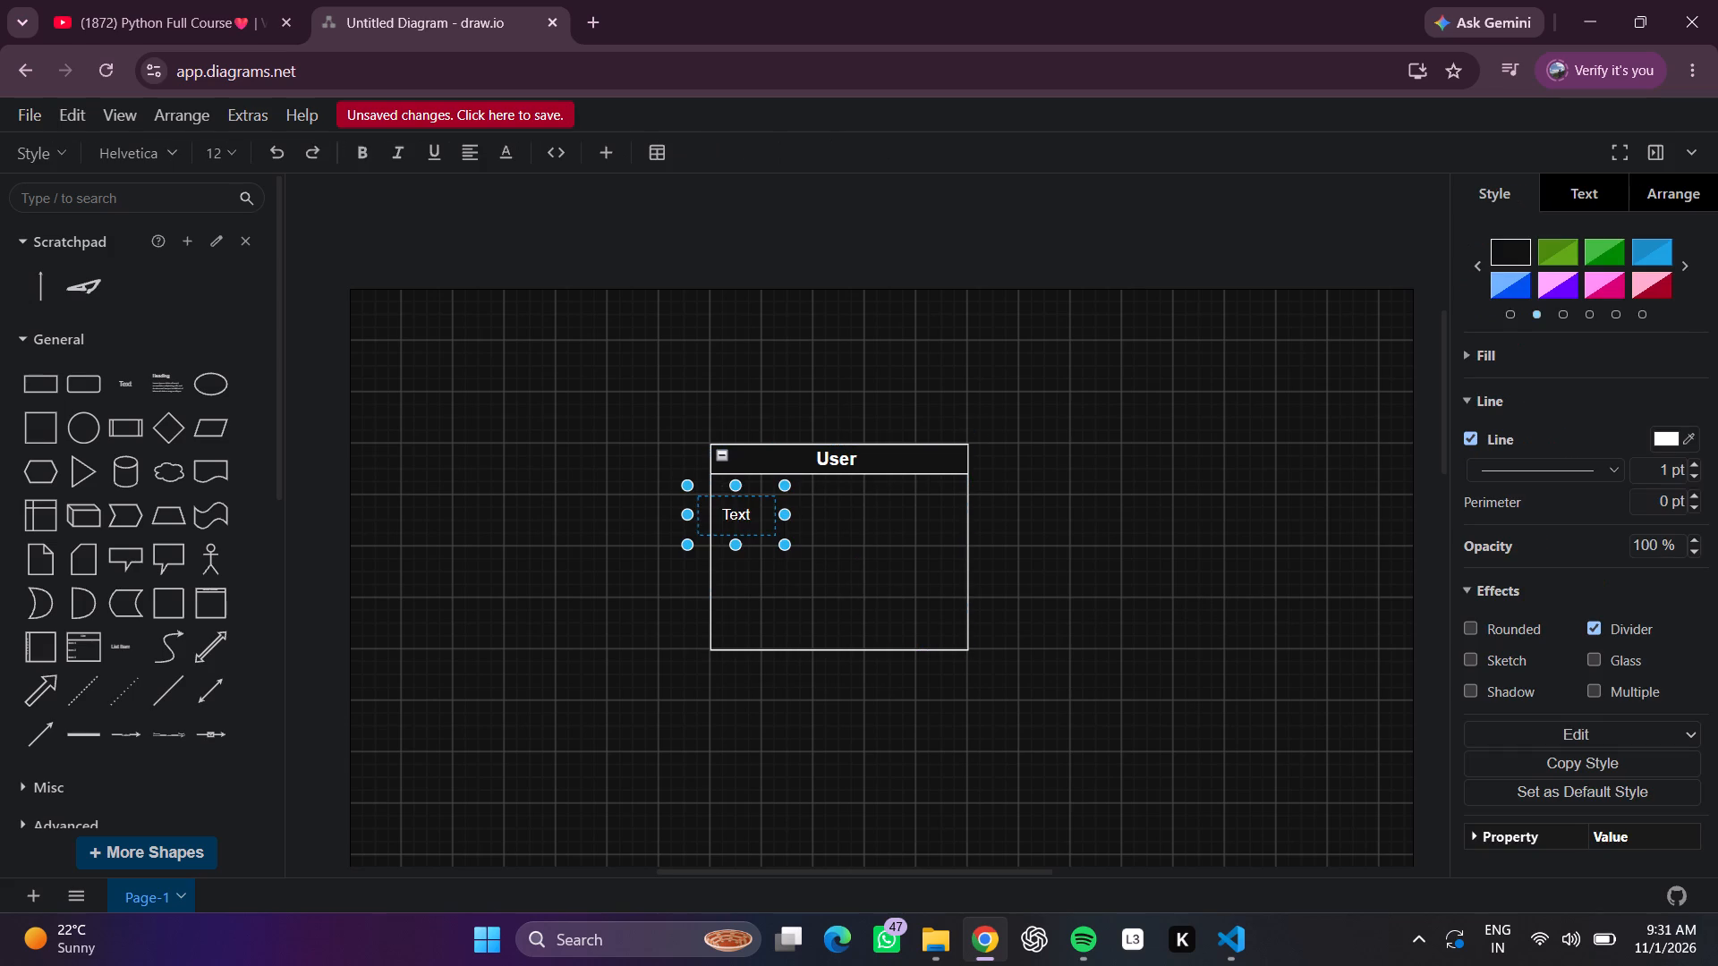
{"action": "left_click_drag", "start_coordinate": [684, 516], "coordinate": [707, 513]}
{"action": "left_click_drag", "start_coordinate": [719, 493], "coordinate": [718, 484]}
{"action": "left_click", "coordinate": [778, 525]}
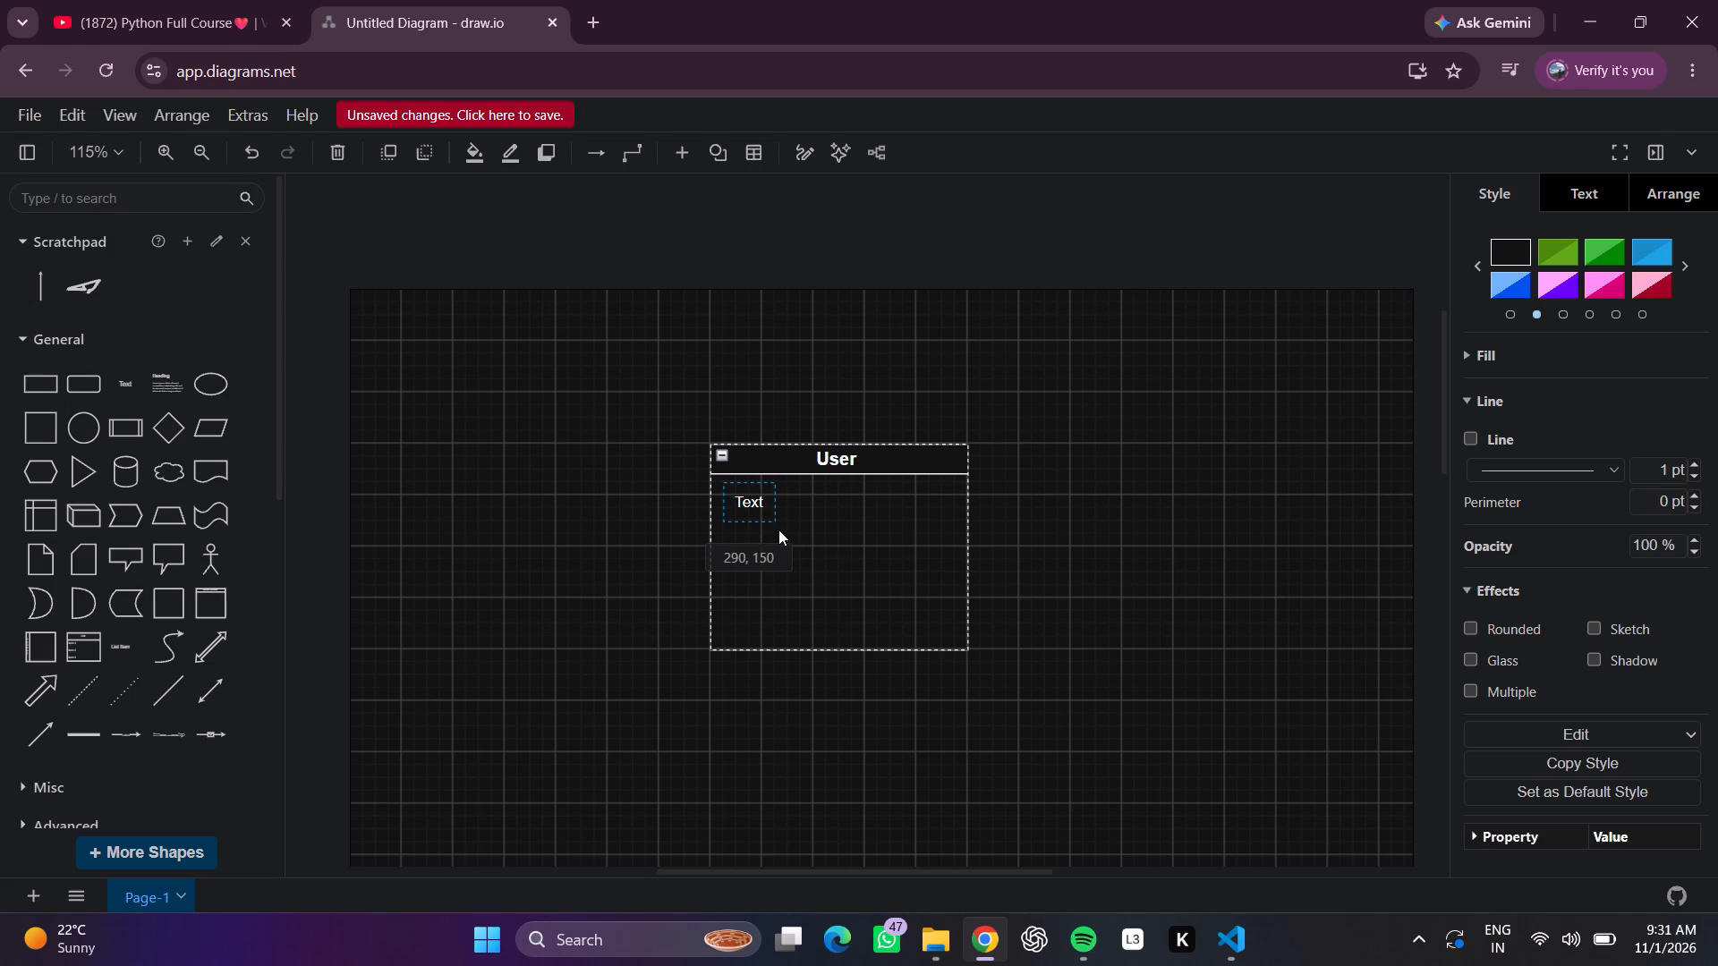
{"action": "left_click_drag", "start_coordinate": [778, 528], "coordinate": [897, 574]}
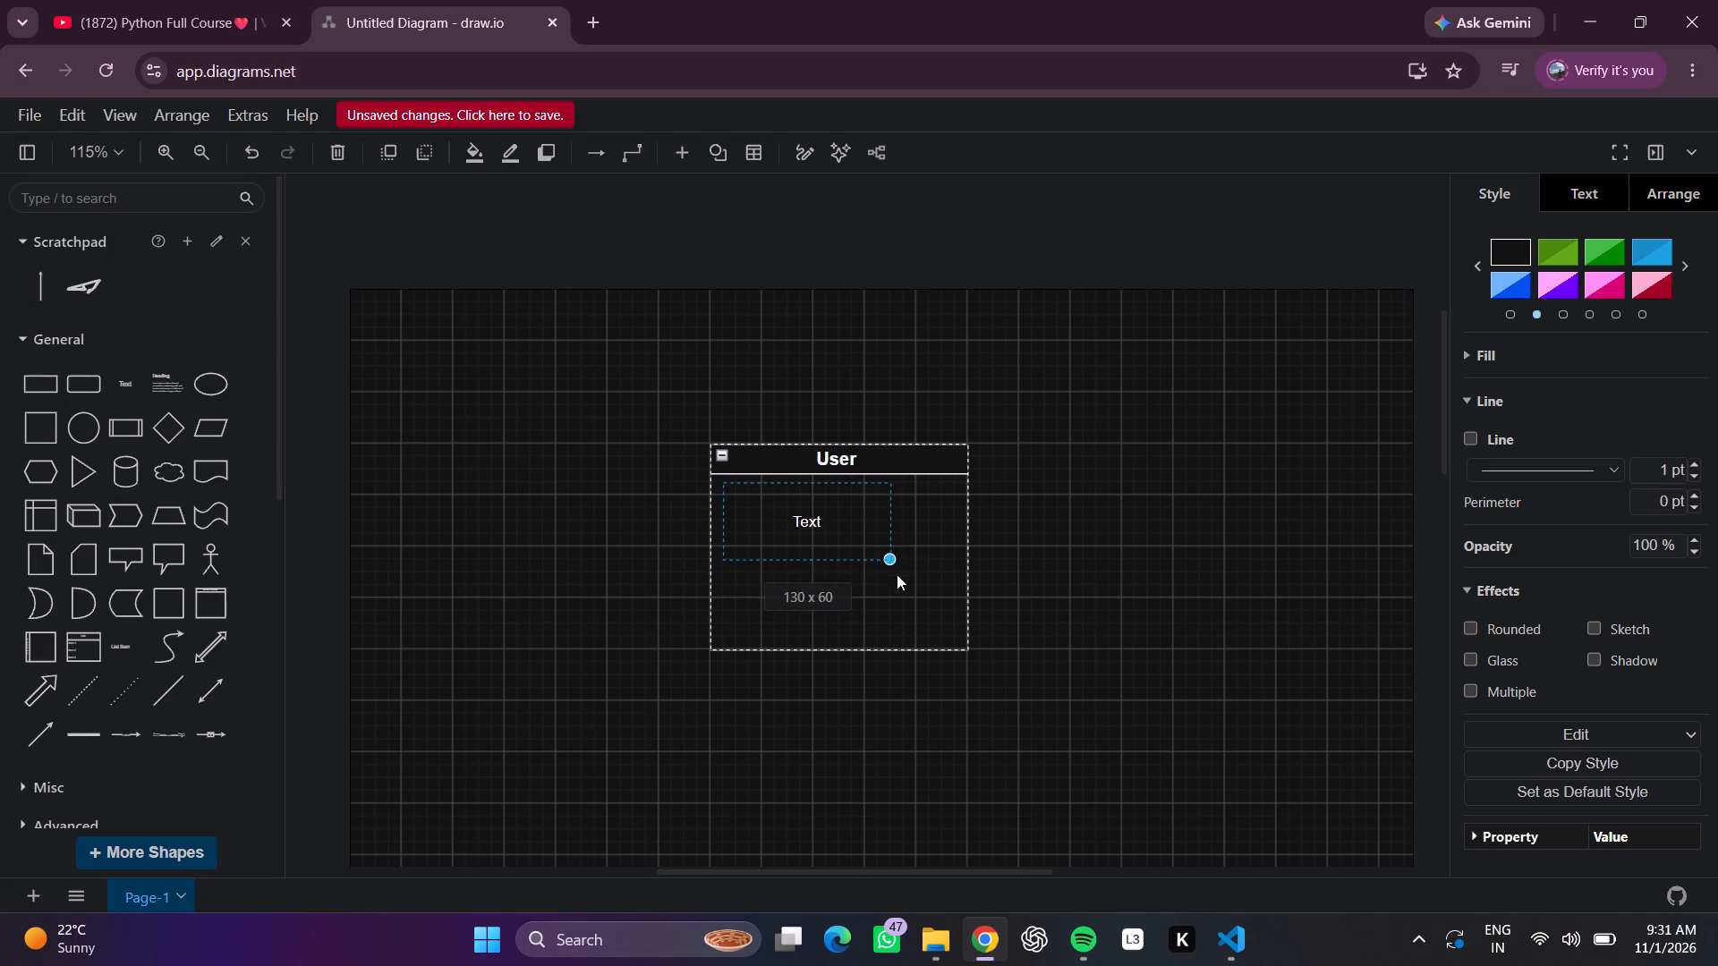
{"action": "left_click_drag", "start_coordinate": [897, 574], "coordinate": [960, 635]}
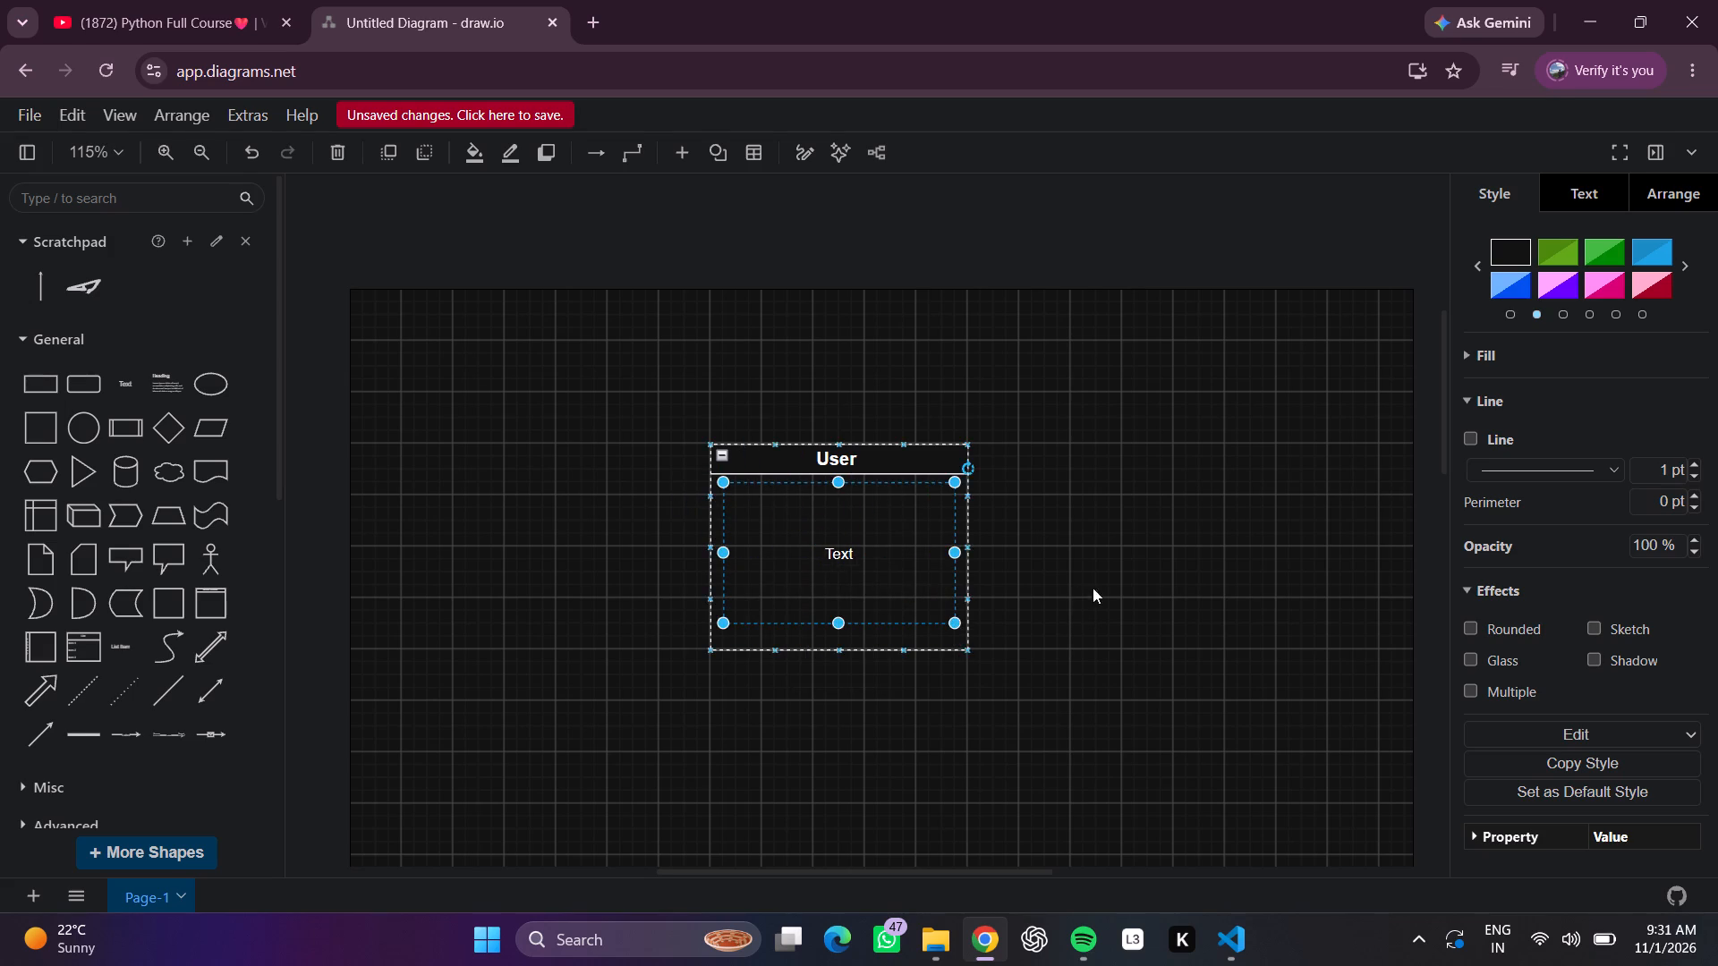
{"action": "left_click", "coordinate": [1093, 588]}
Replace the placeholder text in the User container's text box with the attribute "+username:string".
{"action": "double_click", "coordinate": [855, 558]}
{"action": "key", "text": "BackSpace"}
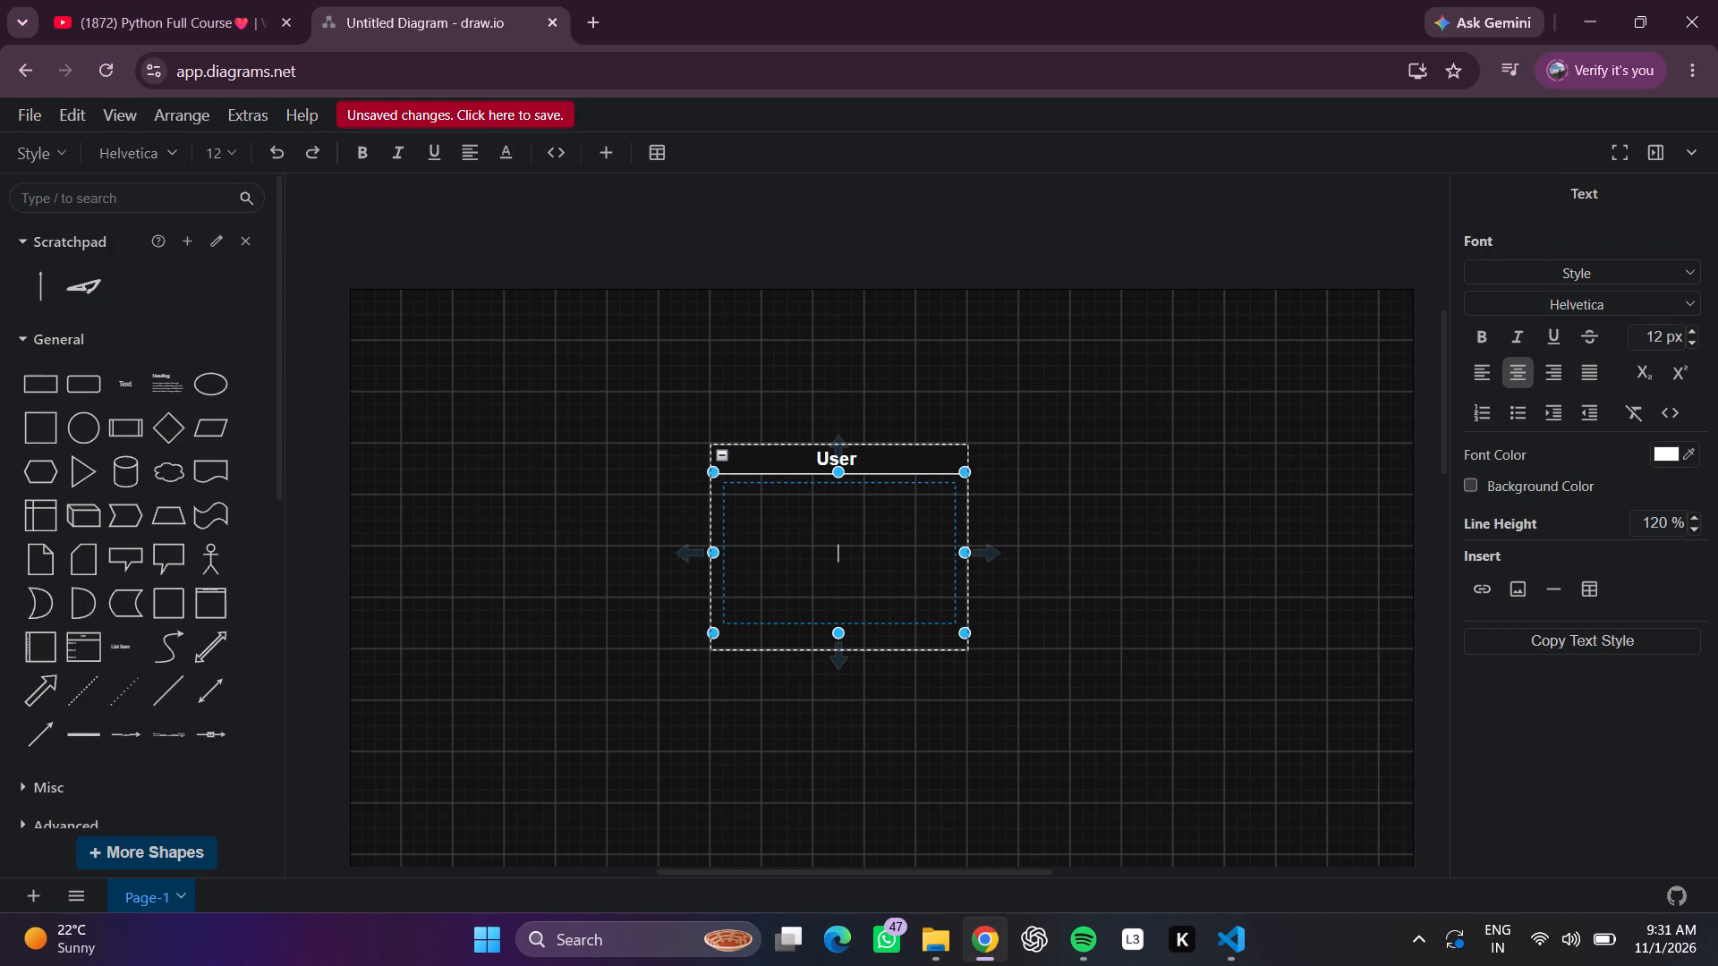
{"action": "type", "text": "=-"}
{"action": "key", "text": "BackSpace"}
{"action": "key", "text": "equal"}
{"action": "key", "text": "BackSpace"}
{"action": "key", "text": "BackSpace"}
{"action": "key", "text": "shift+plus"}
{"action": "type", "text": "user"}
{"action": "type", "text": "nm"}
{"action": "key", "text": "BackSpace"}
{"action": "key", "text": "a"}
{"action": "type", "text": "me"}
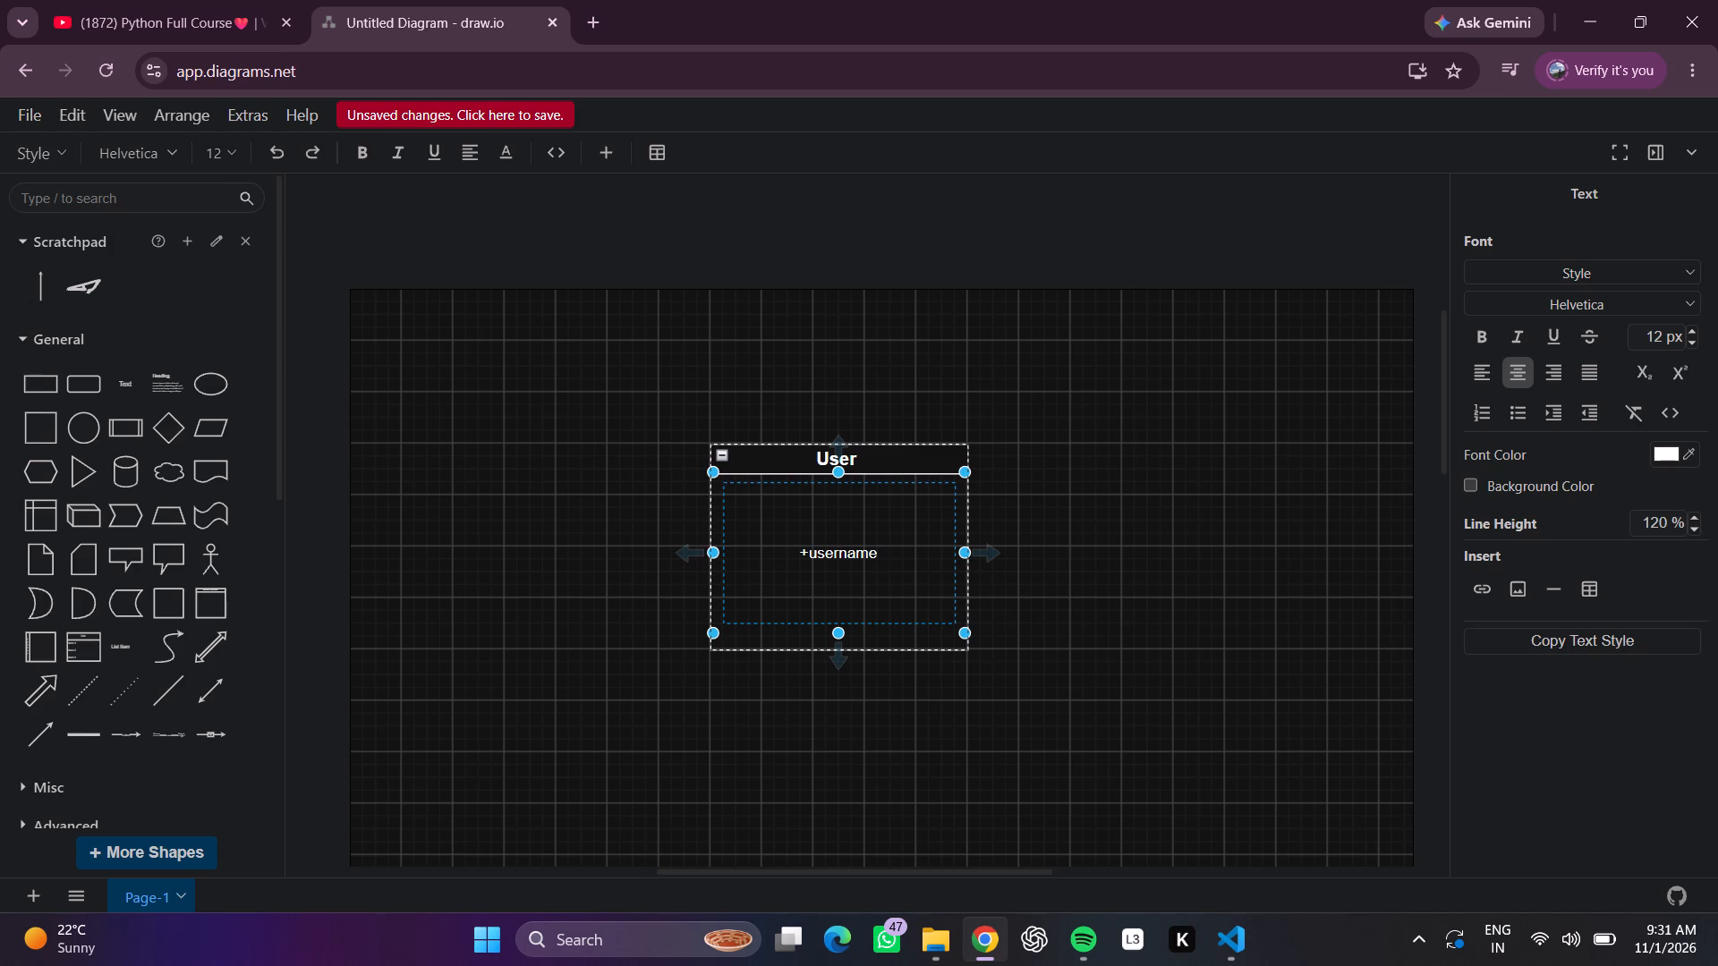
{"action": "key", "text": "shift+colon"}
{"action": "type", "text": "string"}
{"action": "key", "text": "space"}
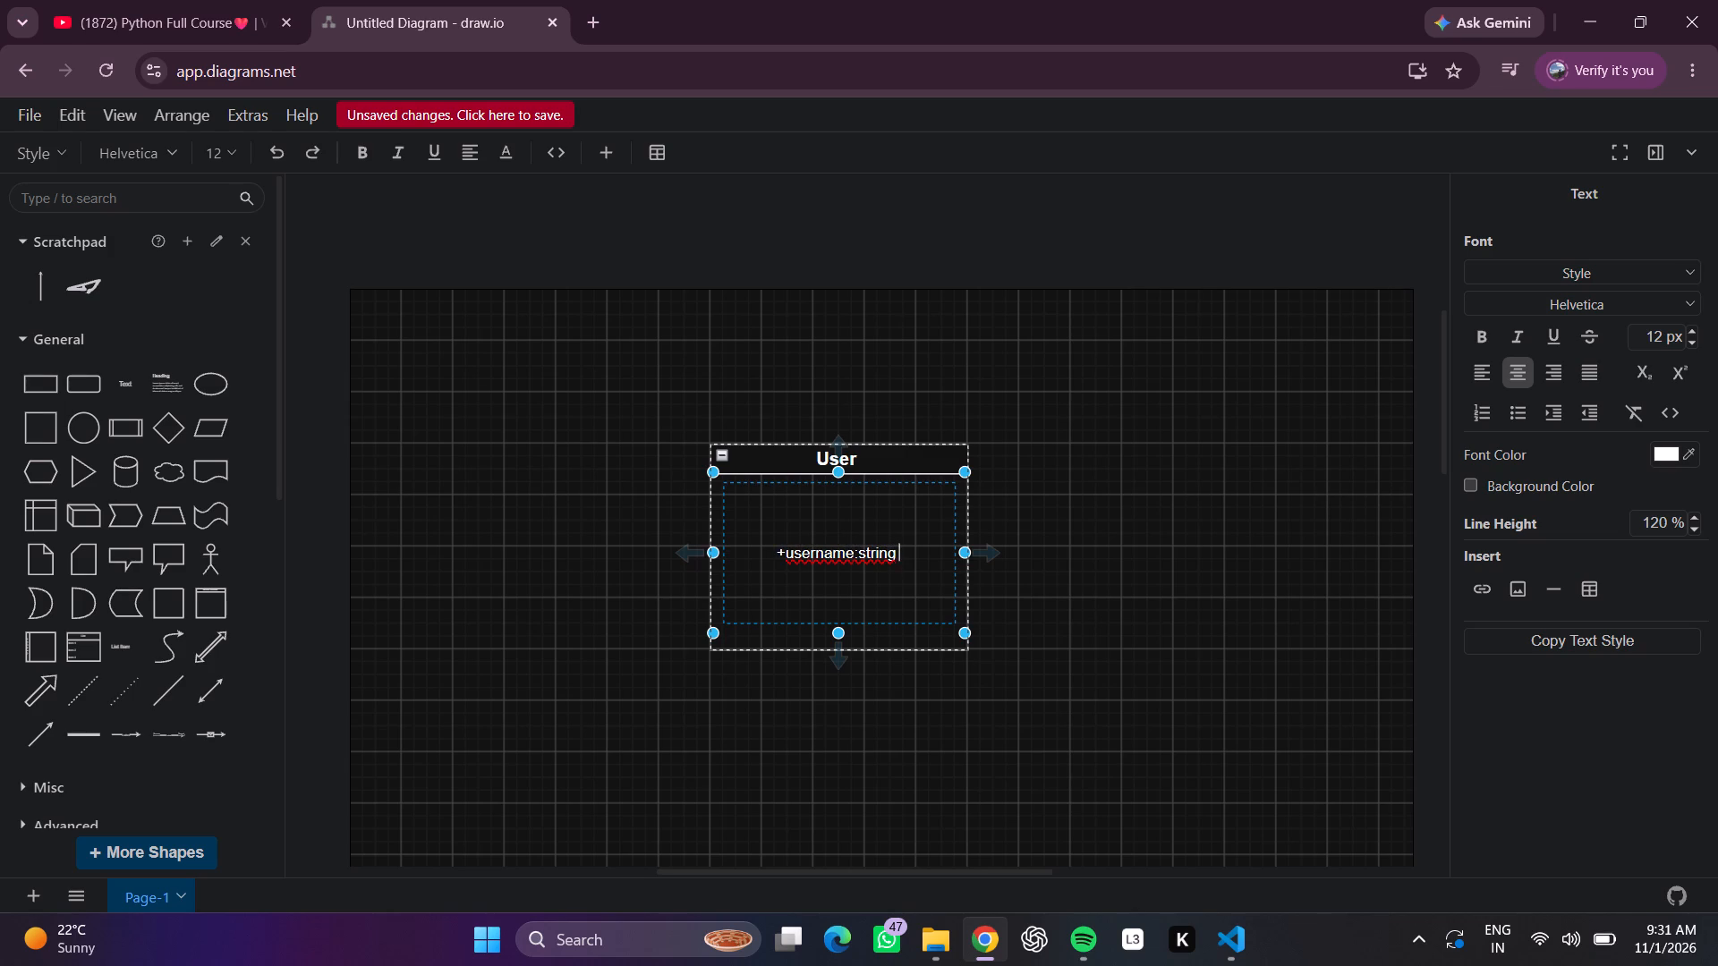
Add the attribute "Email:string" below the username attribute, leaving a blank line between them.
{"action": "key", "text": "Return"}
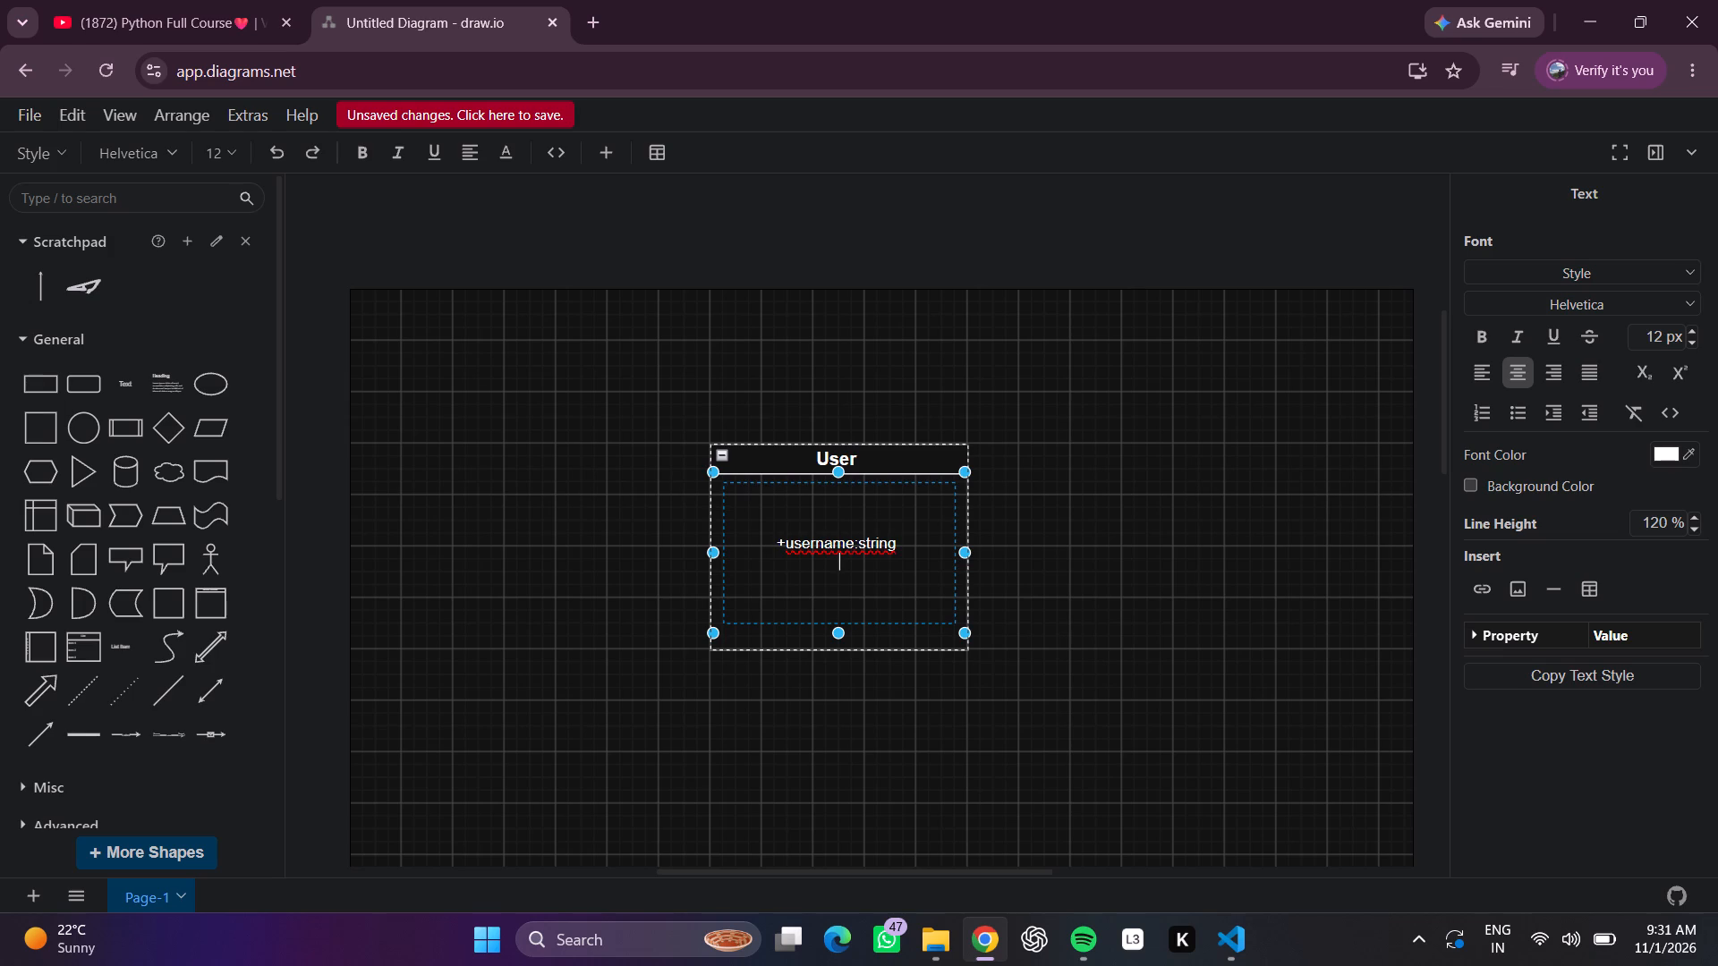
{"action": "key", "text": "Return"}
{"action": "key", "text": "Return"}
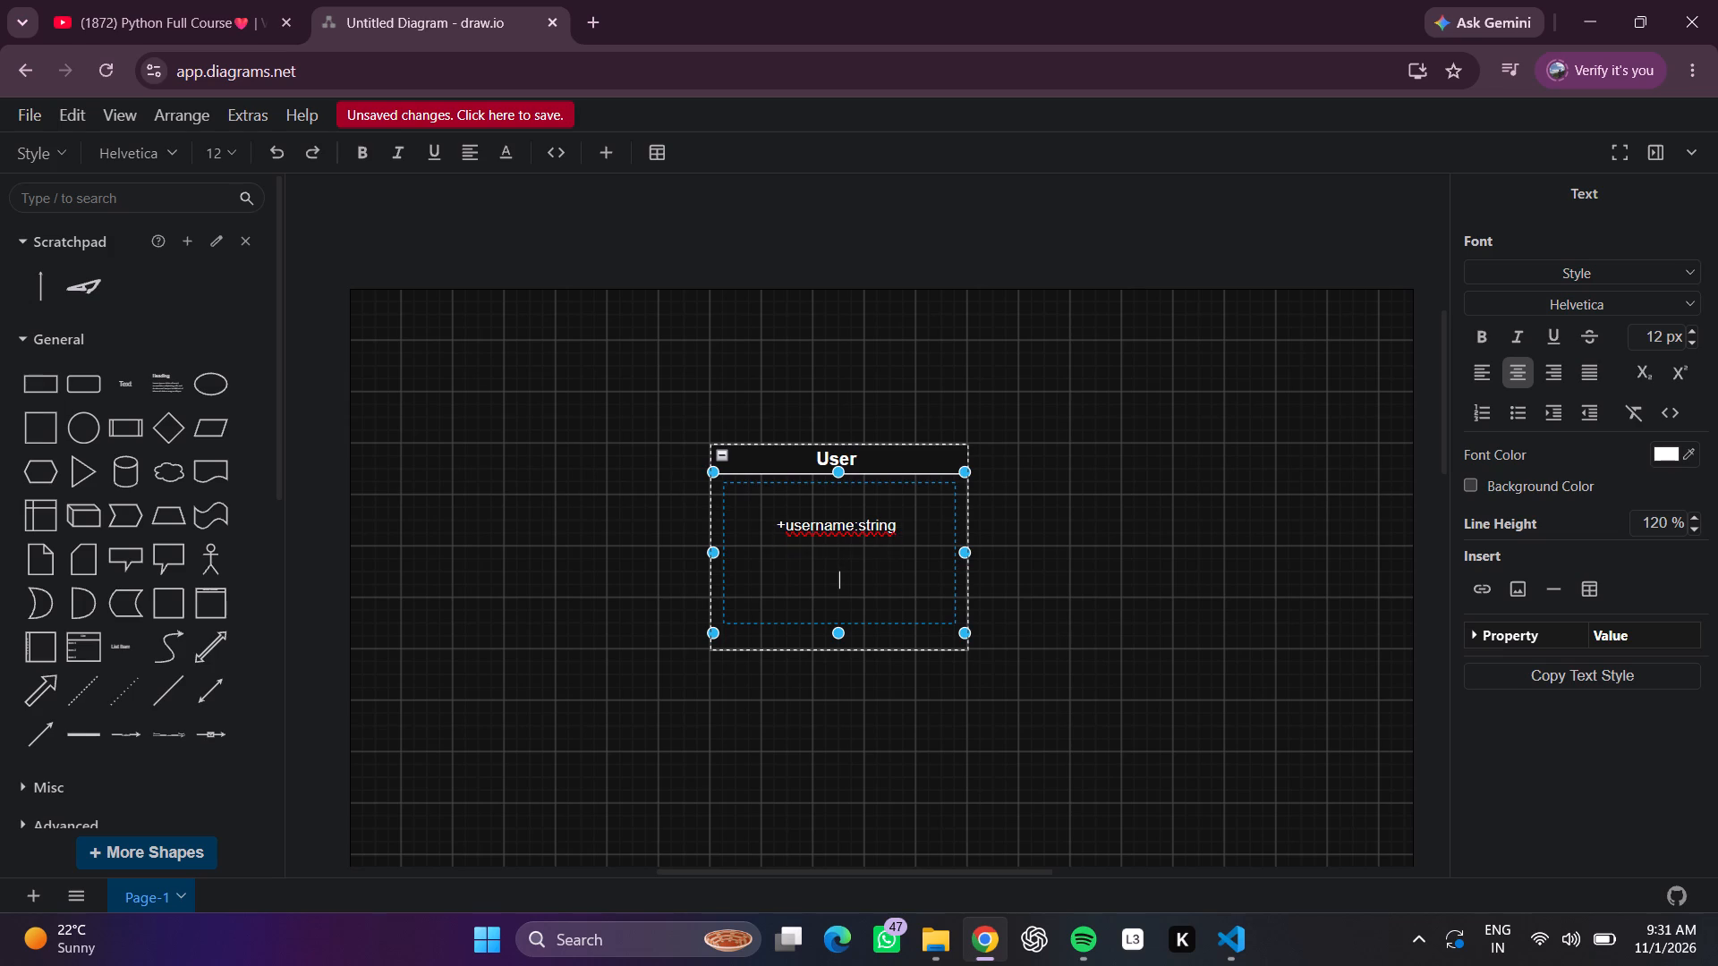
{"action": "type", "text": "mail"}
{"action": "key", "text": "space"}
{"action": "key", "text": "BackSpace"}
{"action": "key", "text": "shift+colon"}
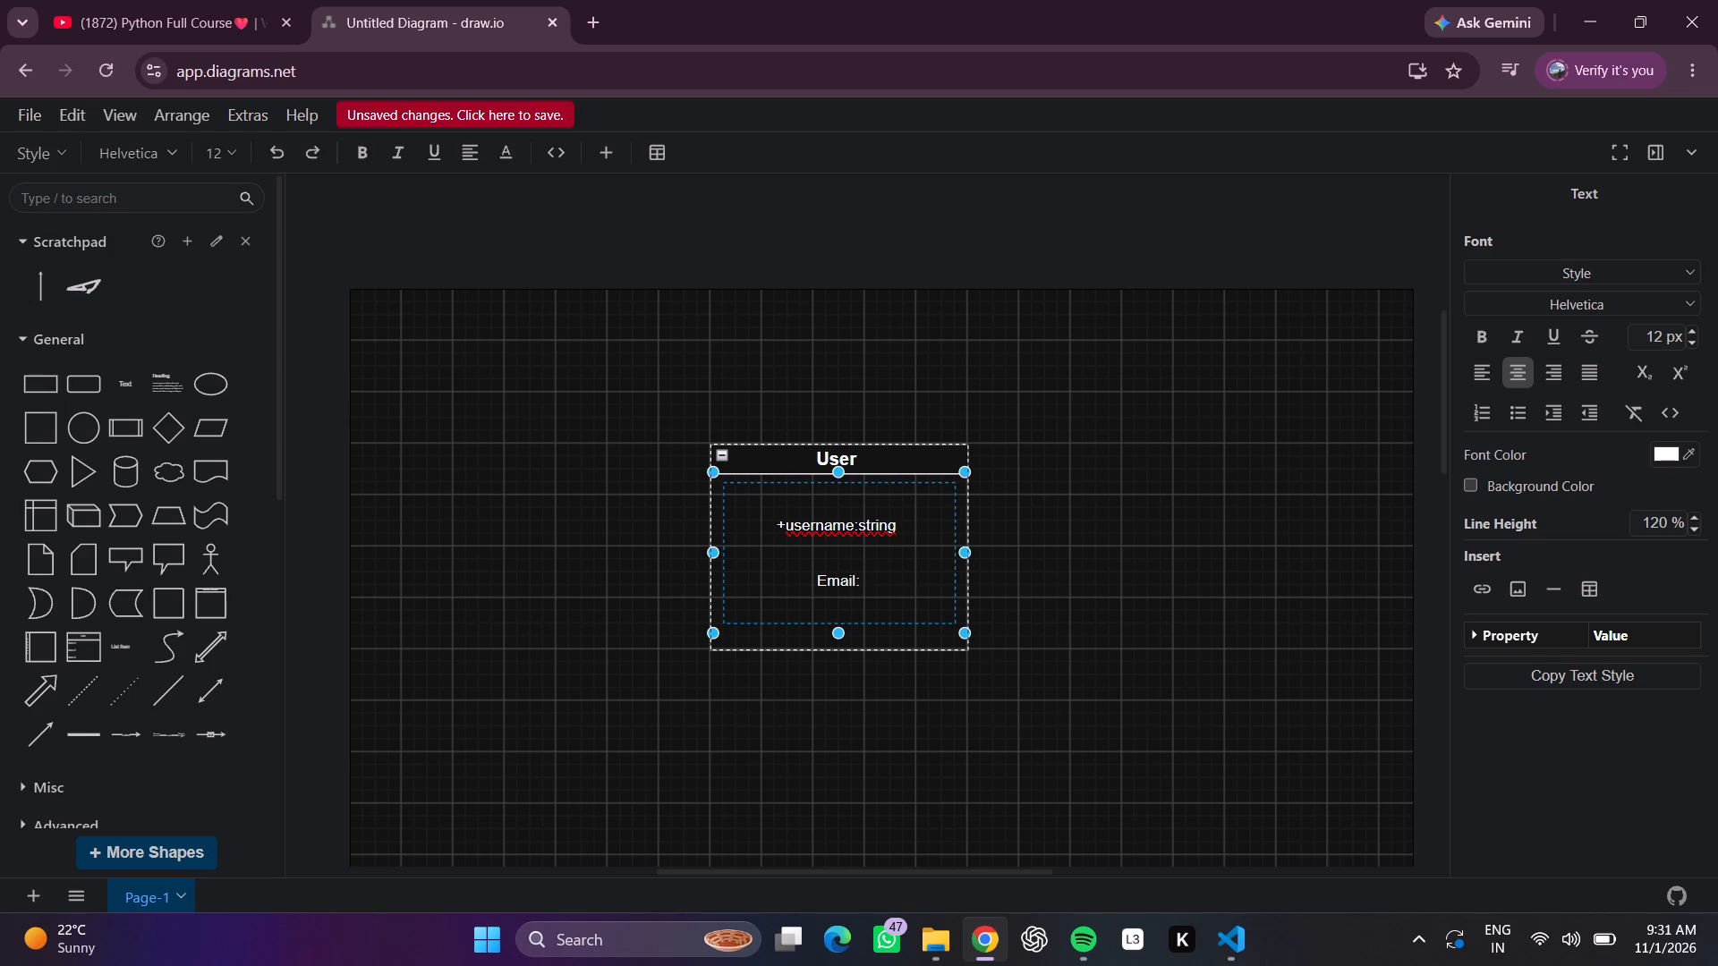
{"action": "type", "text": "stru==="}
{"action": "key", "text": "BackSpace"}
{"action": "key", "text": "BackSpace"}
{"action": "key", "text": "BackSpace"}
{"action": "key", "text": "BackSpace"}
{"action": "type", "text": "ing"}
{"action": "left_click", "coordinate": [1484, 542]}
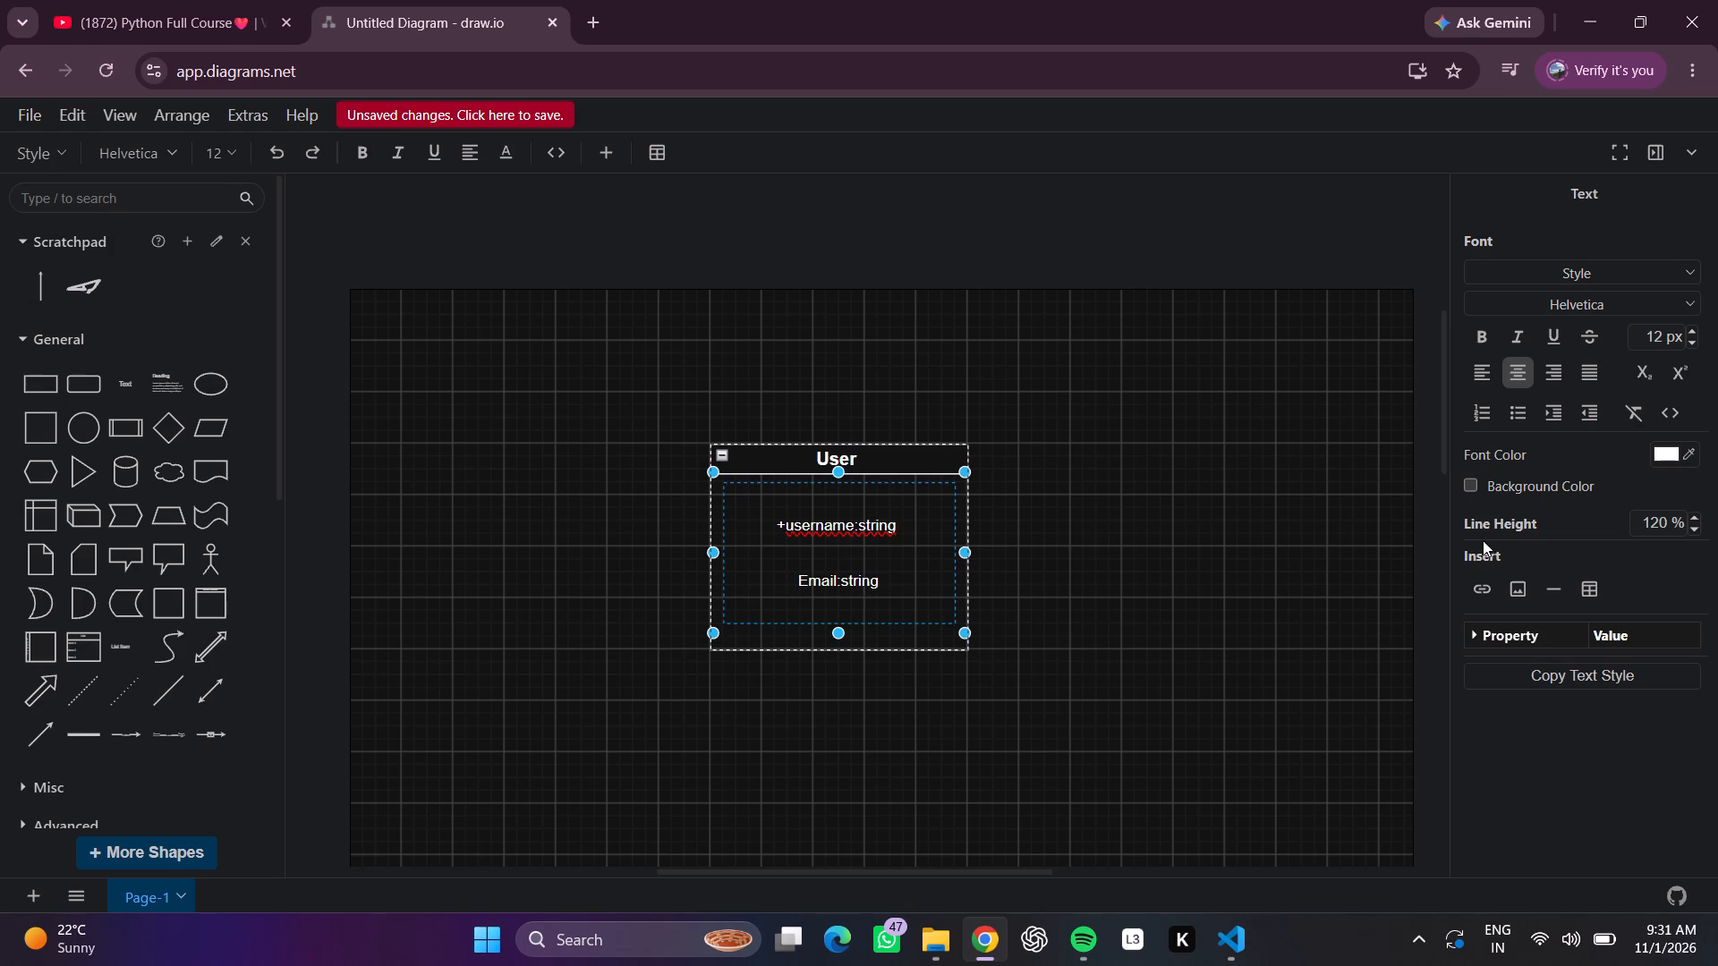
{"action": "double_click", "coordinate": [812, 519]}
{"action": "left_click", "coordinate": [810, 526]}
{"action": "left_click", "coordinate": [1319, 666]}
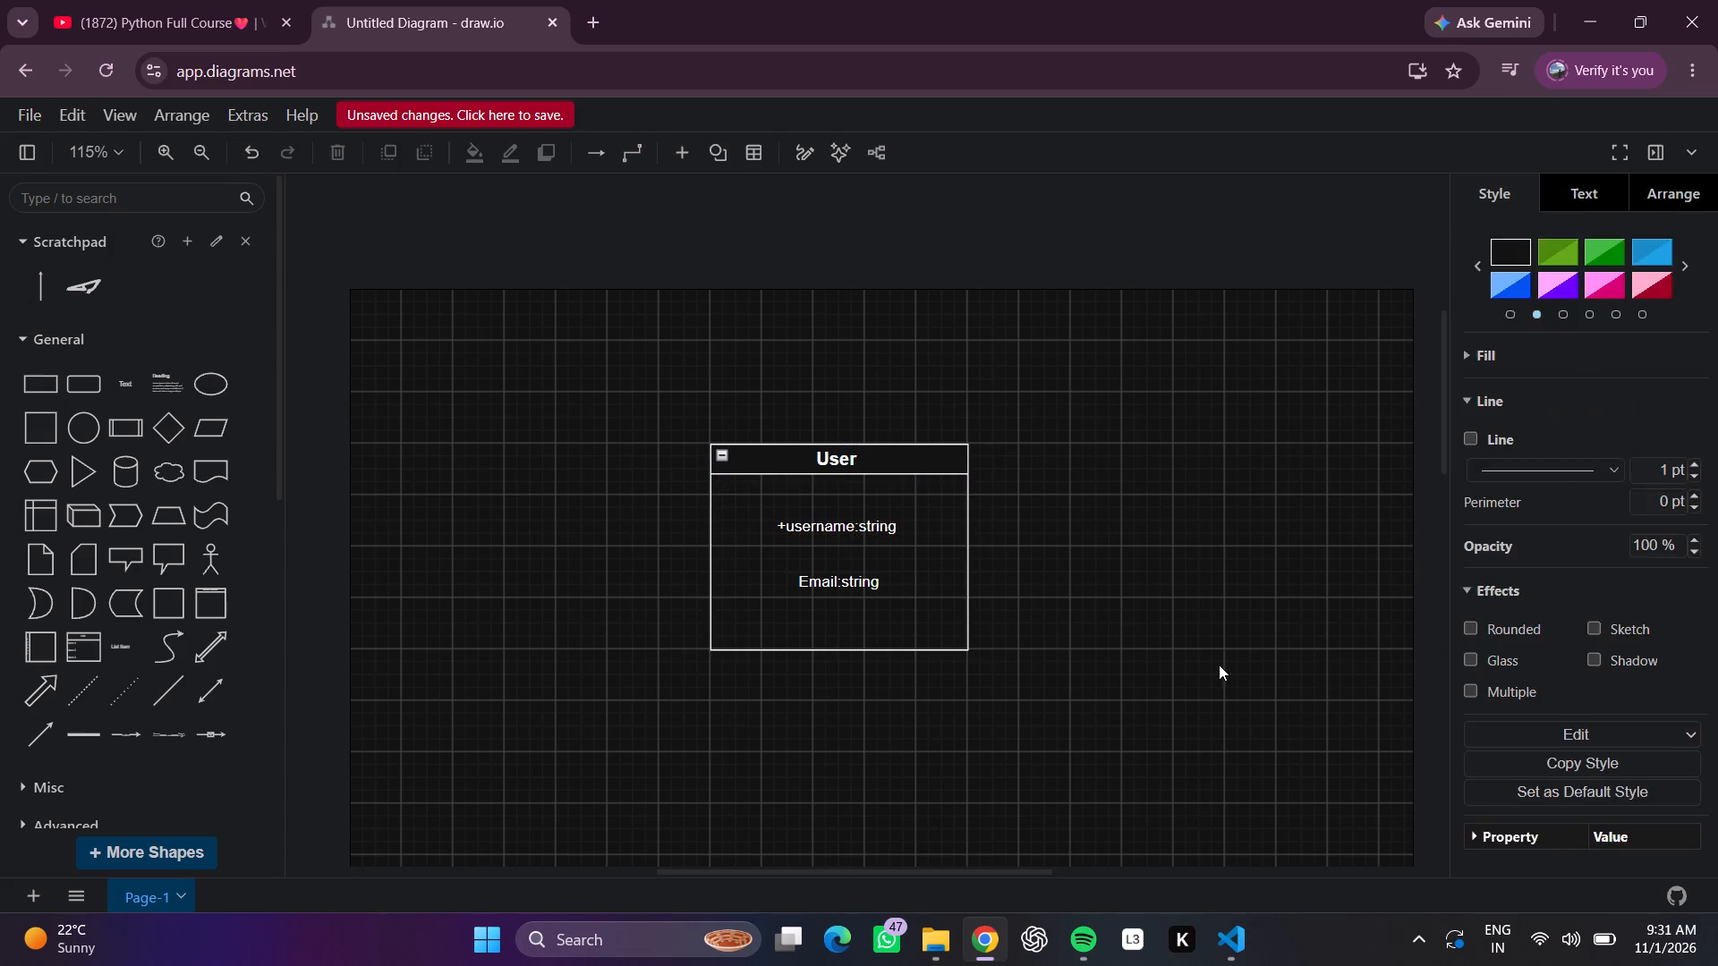
Apply a bold heading style of about 14 px to both attribute lines in the User container.
{"action": "double_click", "coordinate": [881, 554]}
{"action": "left_click", "coordinate": [1661, 248]}
{"action": "left_click", "coordinate": [1654, 267]}
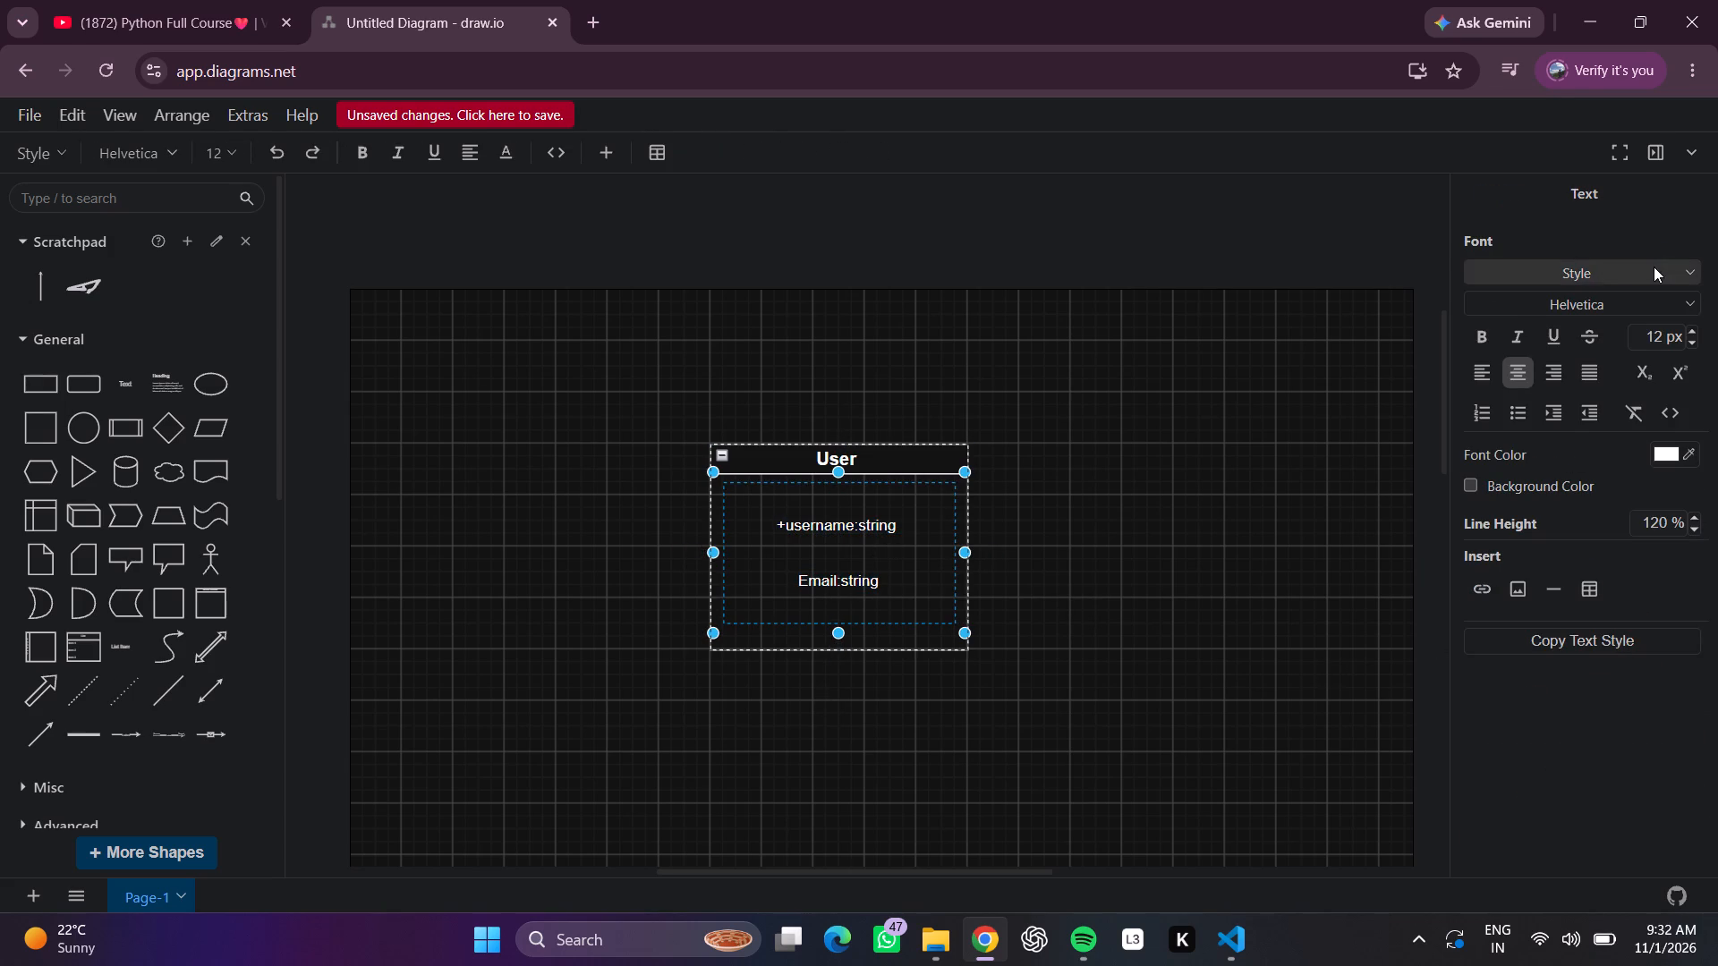
{"action": "left_click", "coordinate": [1156, 523]}
{"action": "double_click", "coordinate": [911, 563]}
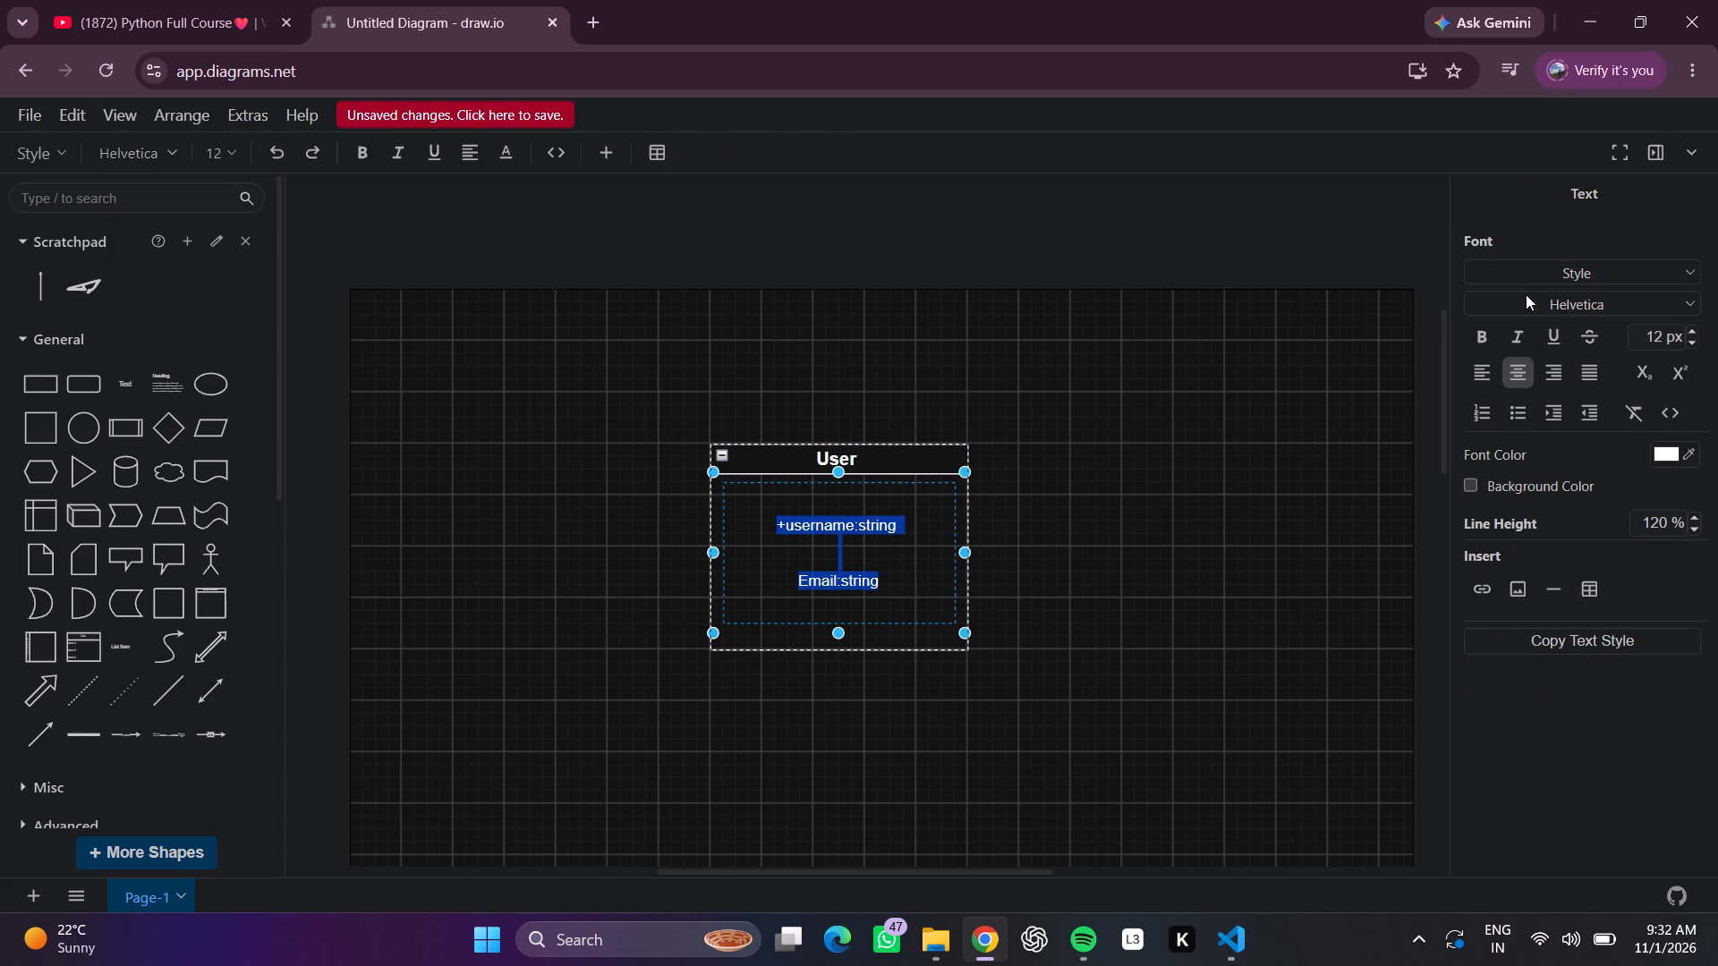
{"action": "left_click", "coordinate": [1527, 269]}
{"action": "left_click", "coordinate": [1490, 415]}
{"action": "left_click", "coordinate": [1345, 479]}
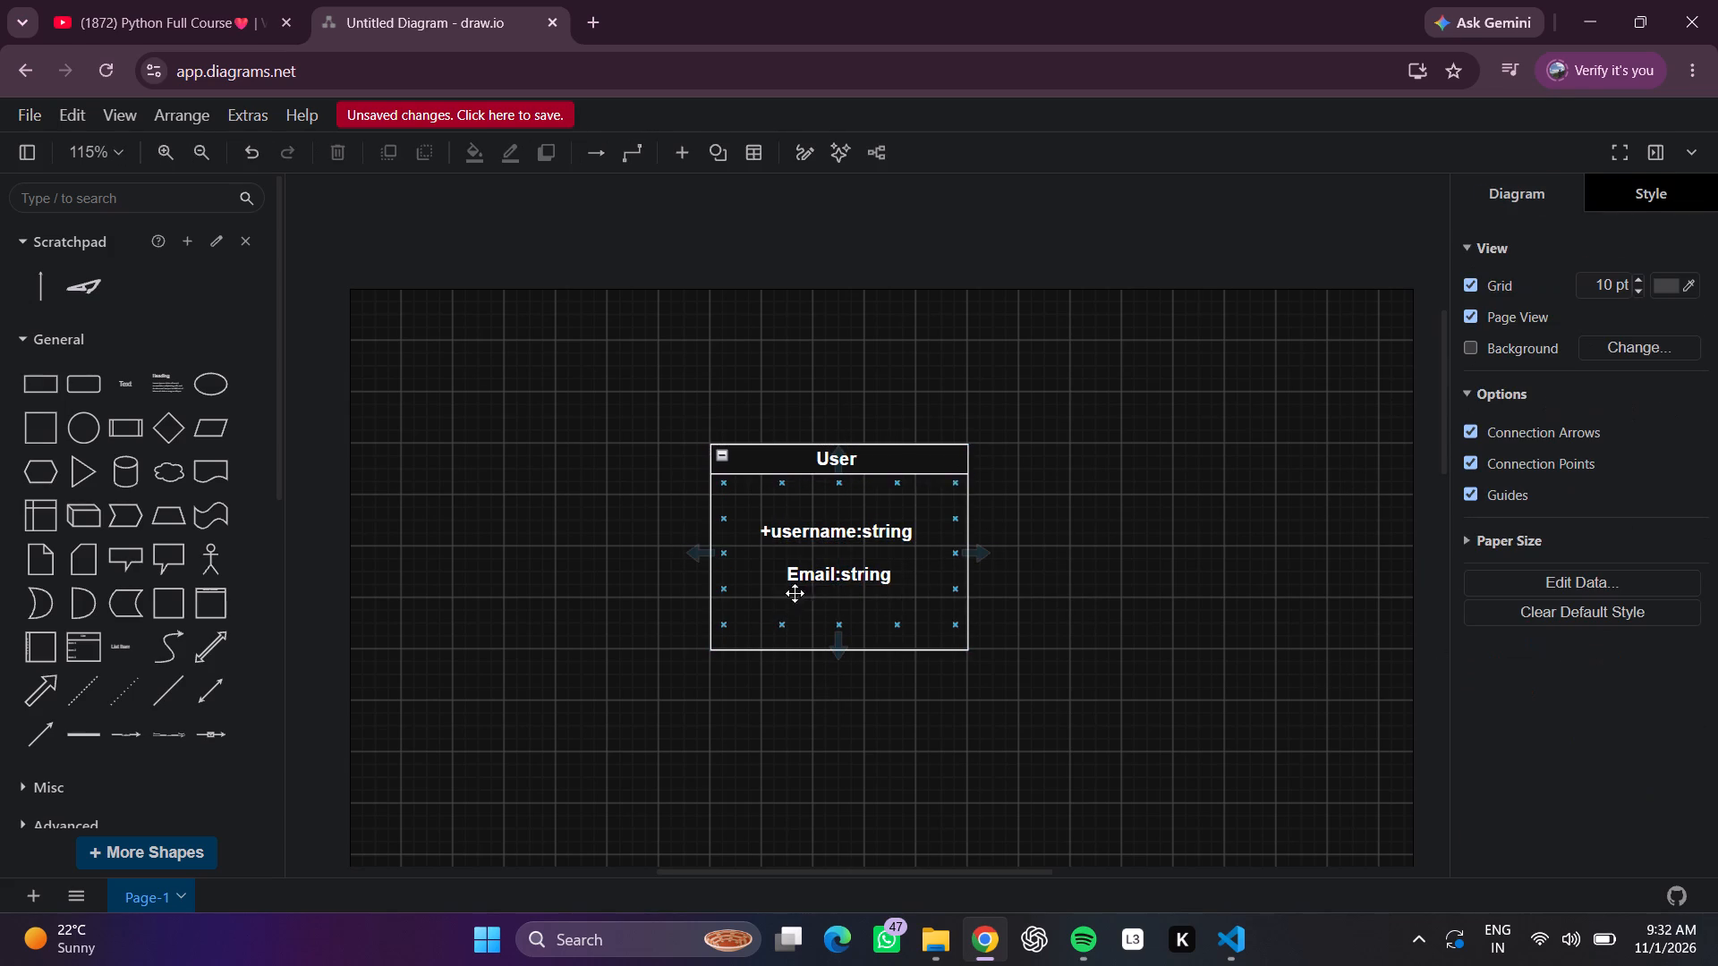
{"action": "left_click", "coordinate": [1186, 555]}
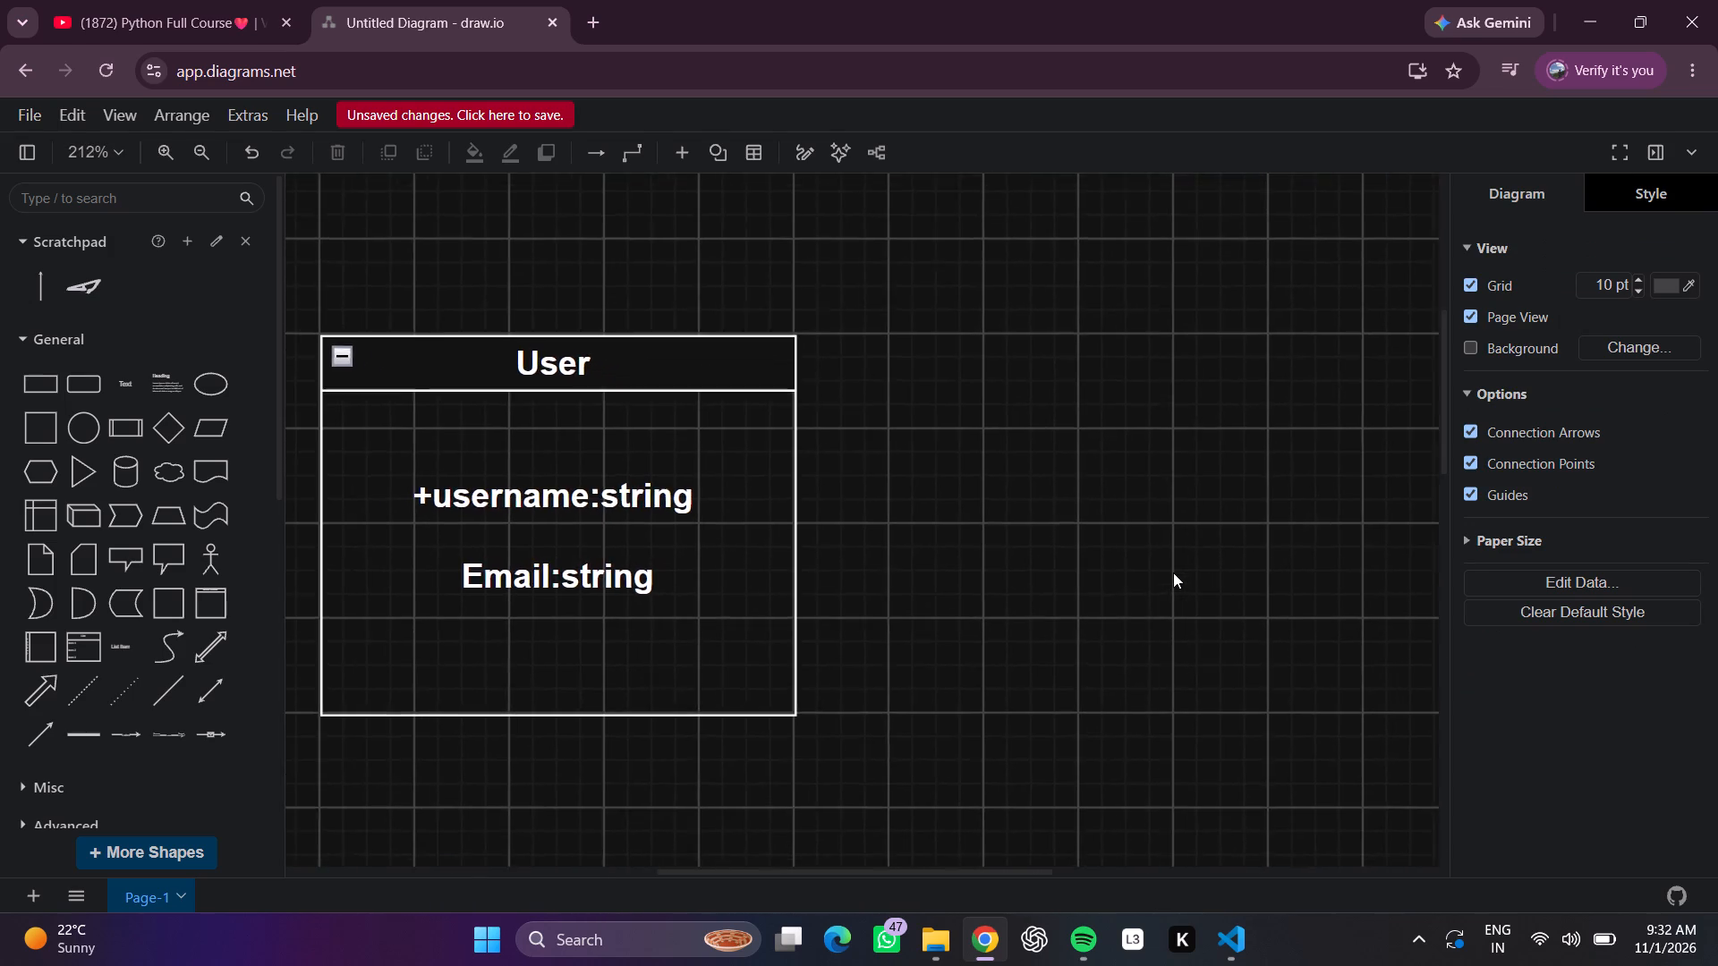
Capitalise the first attribute in the User container so it reads "+Username:string".
{"action": "left_click", "coordinate": [458, 497]}
{"action": "double_click", "coordinate": [447, 501]}
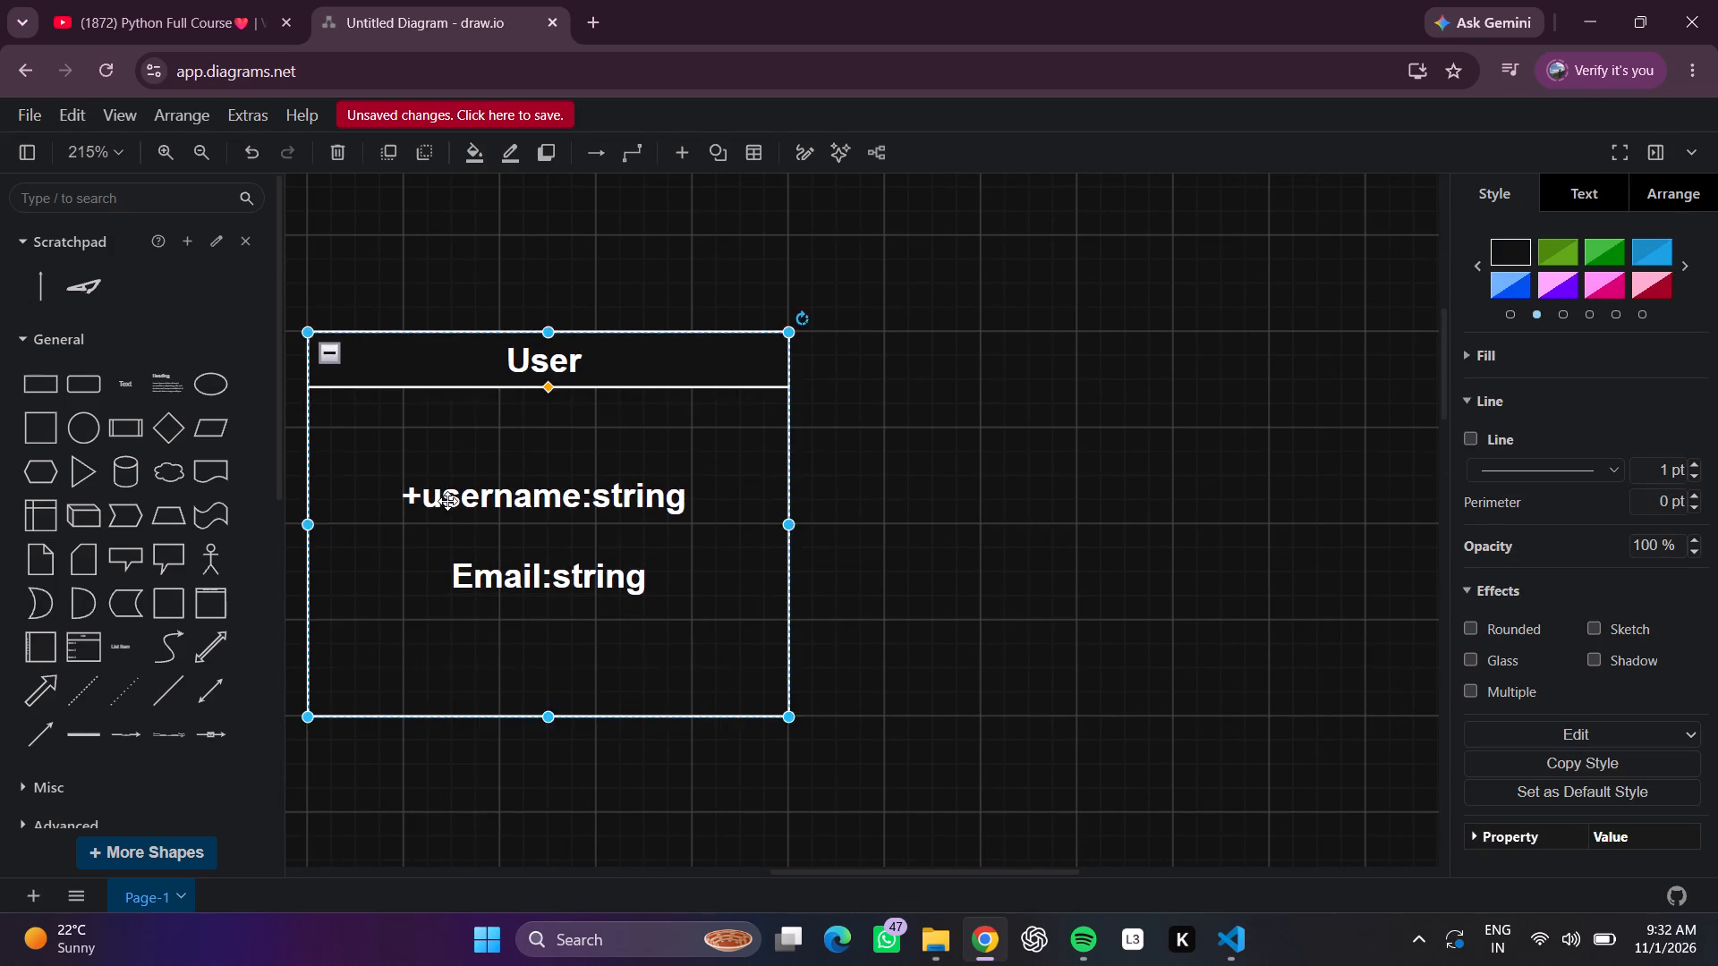
{"action": "left_click", "coordinate": [1610, 487]}
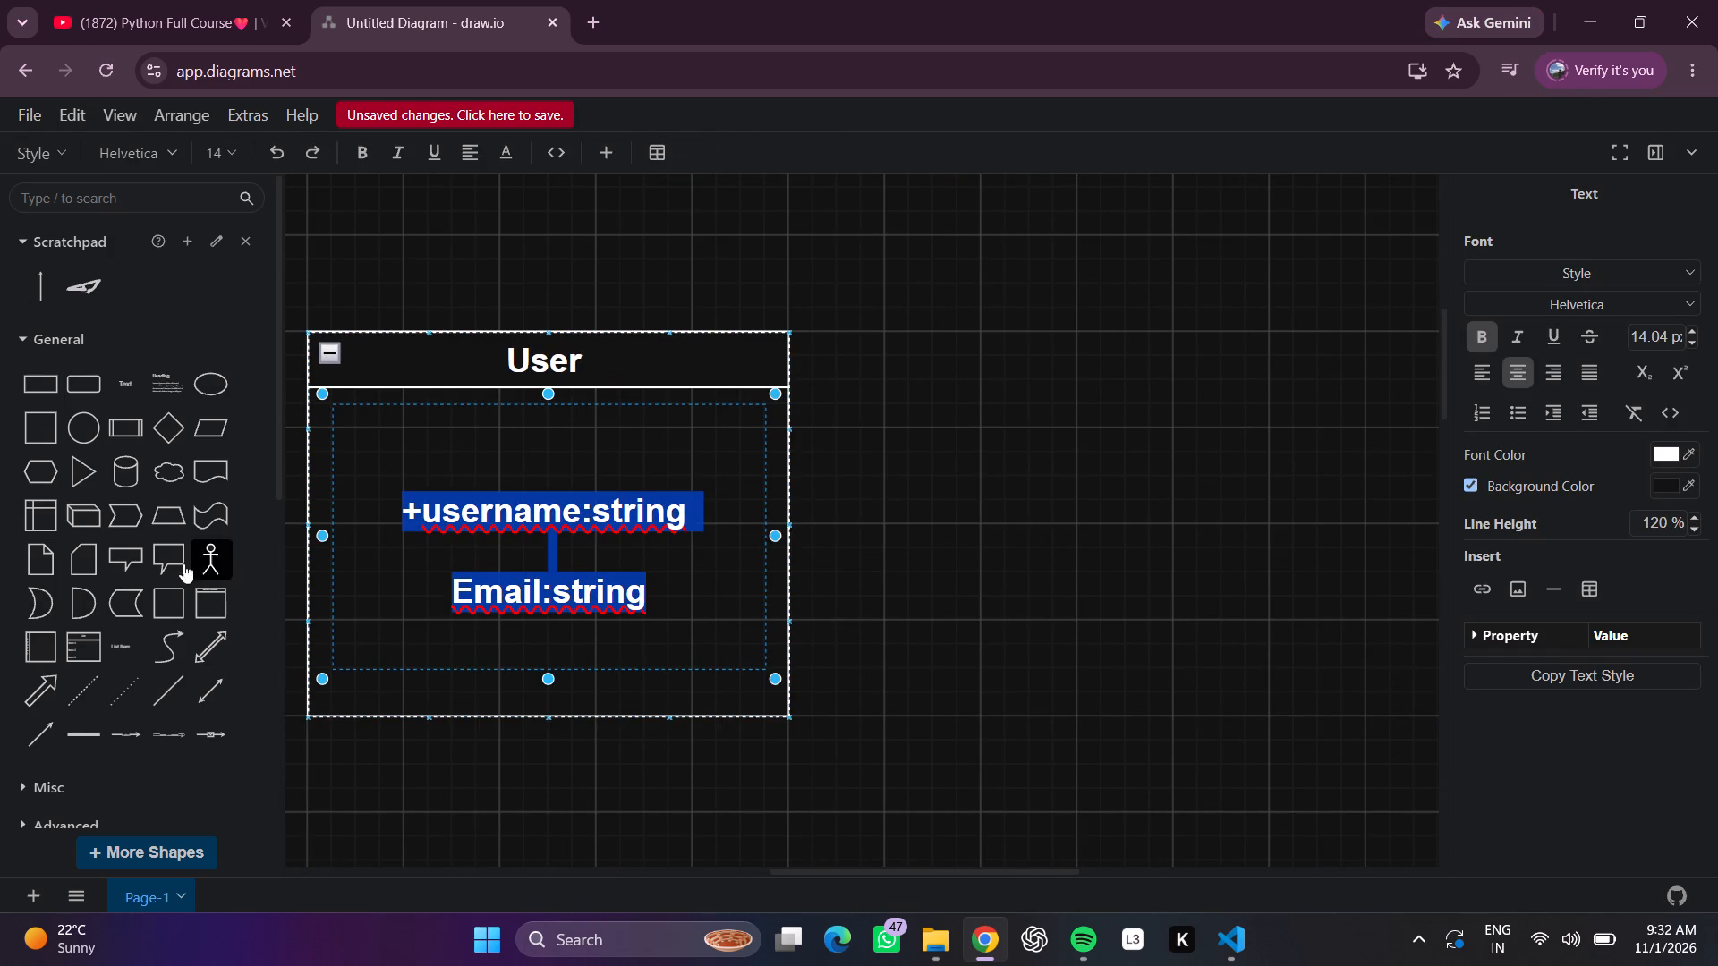
{"action": "double_click", "coordinate": [442, 520]}
{"action": "left_click", "coordinate": [441, 517]}
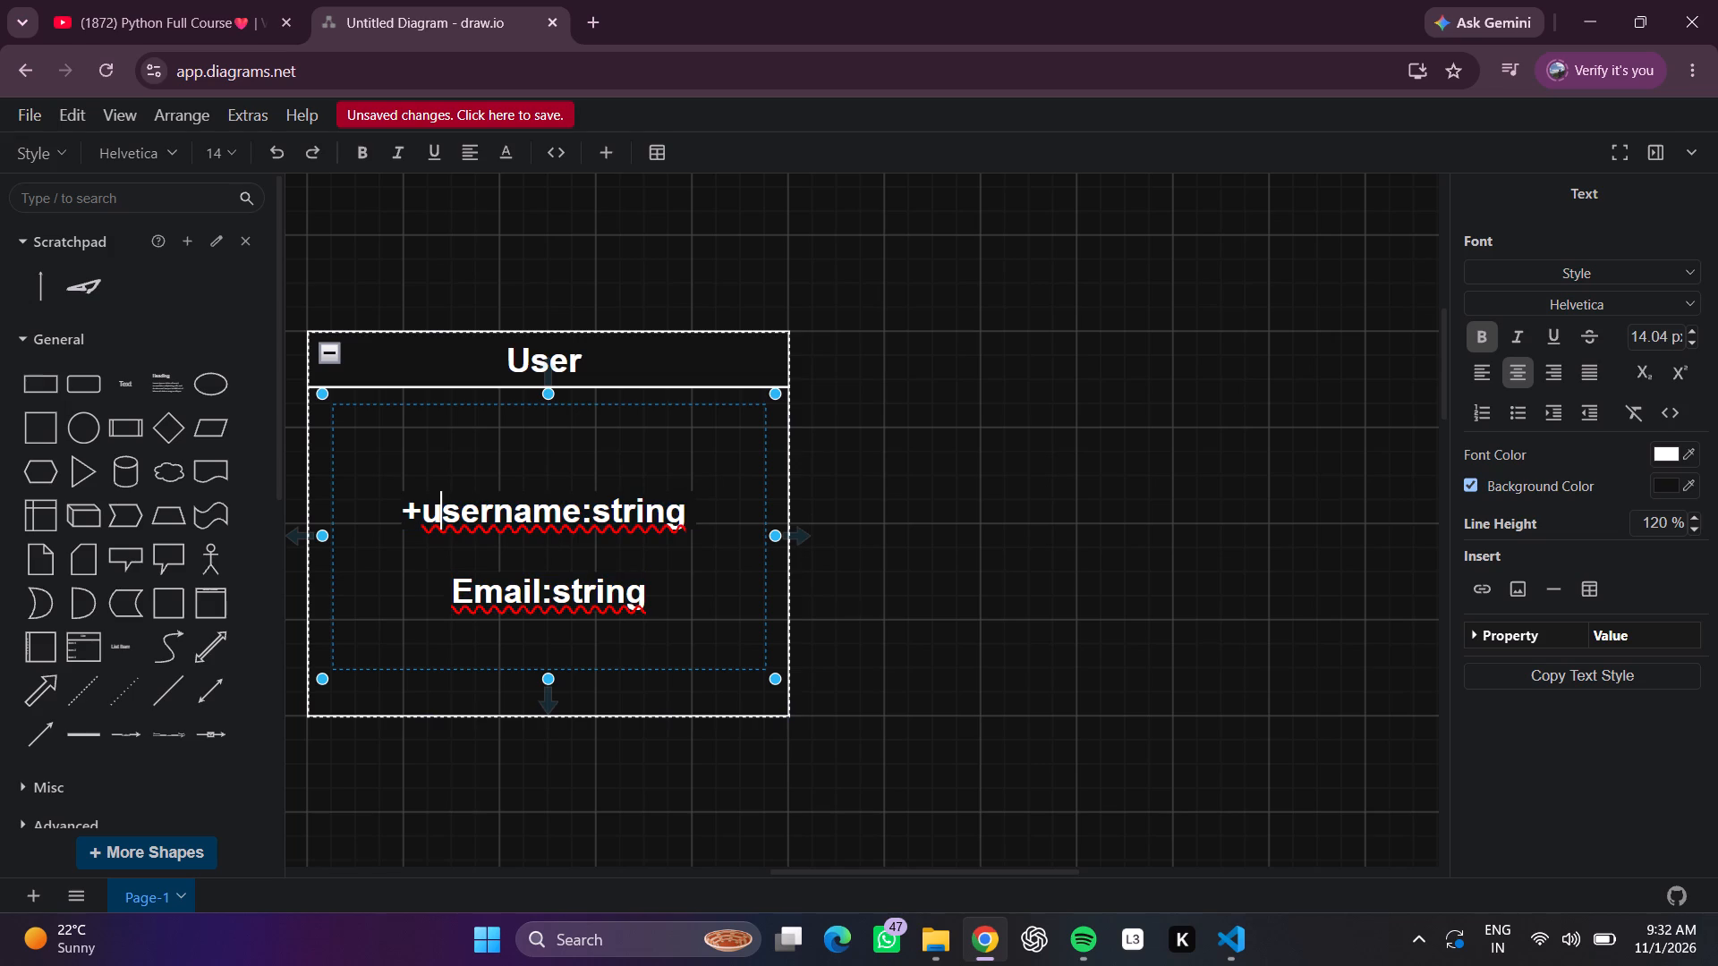
{"action": "key", "text": "BackSpace"}
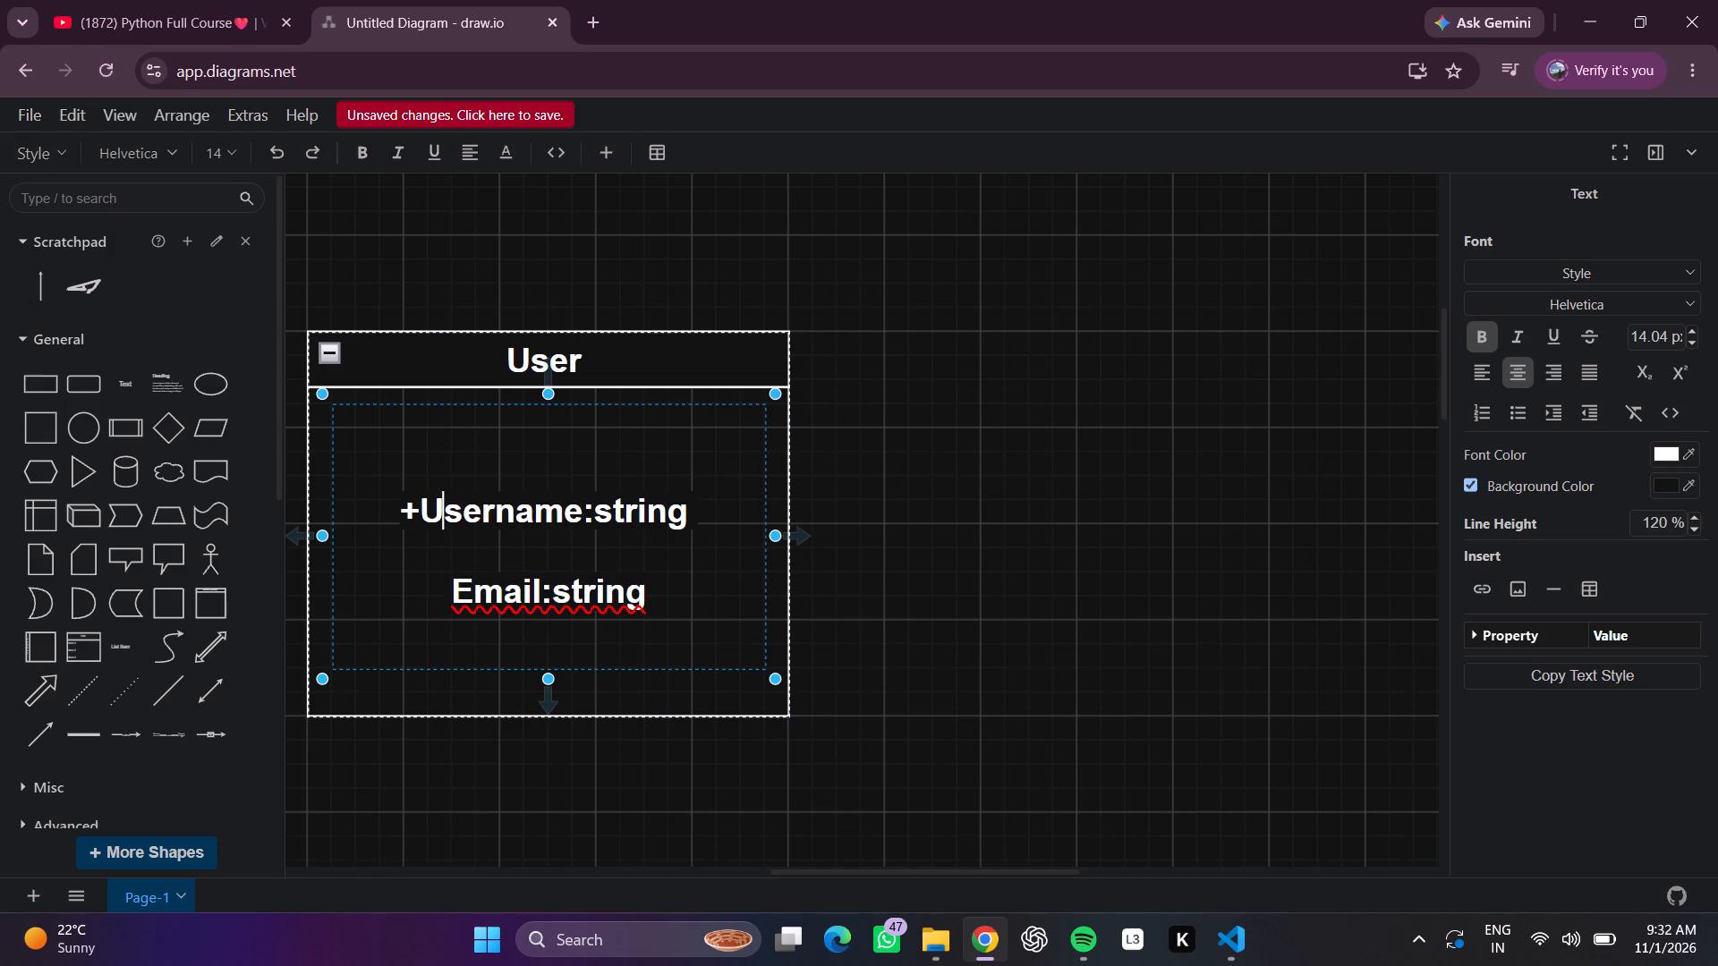
{"action": "left_click", "coordinate": [1035, 541]}
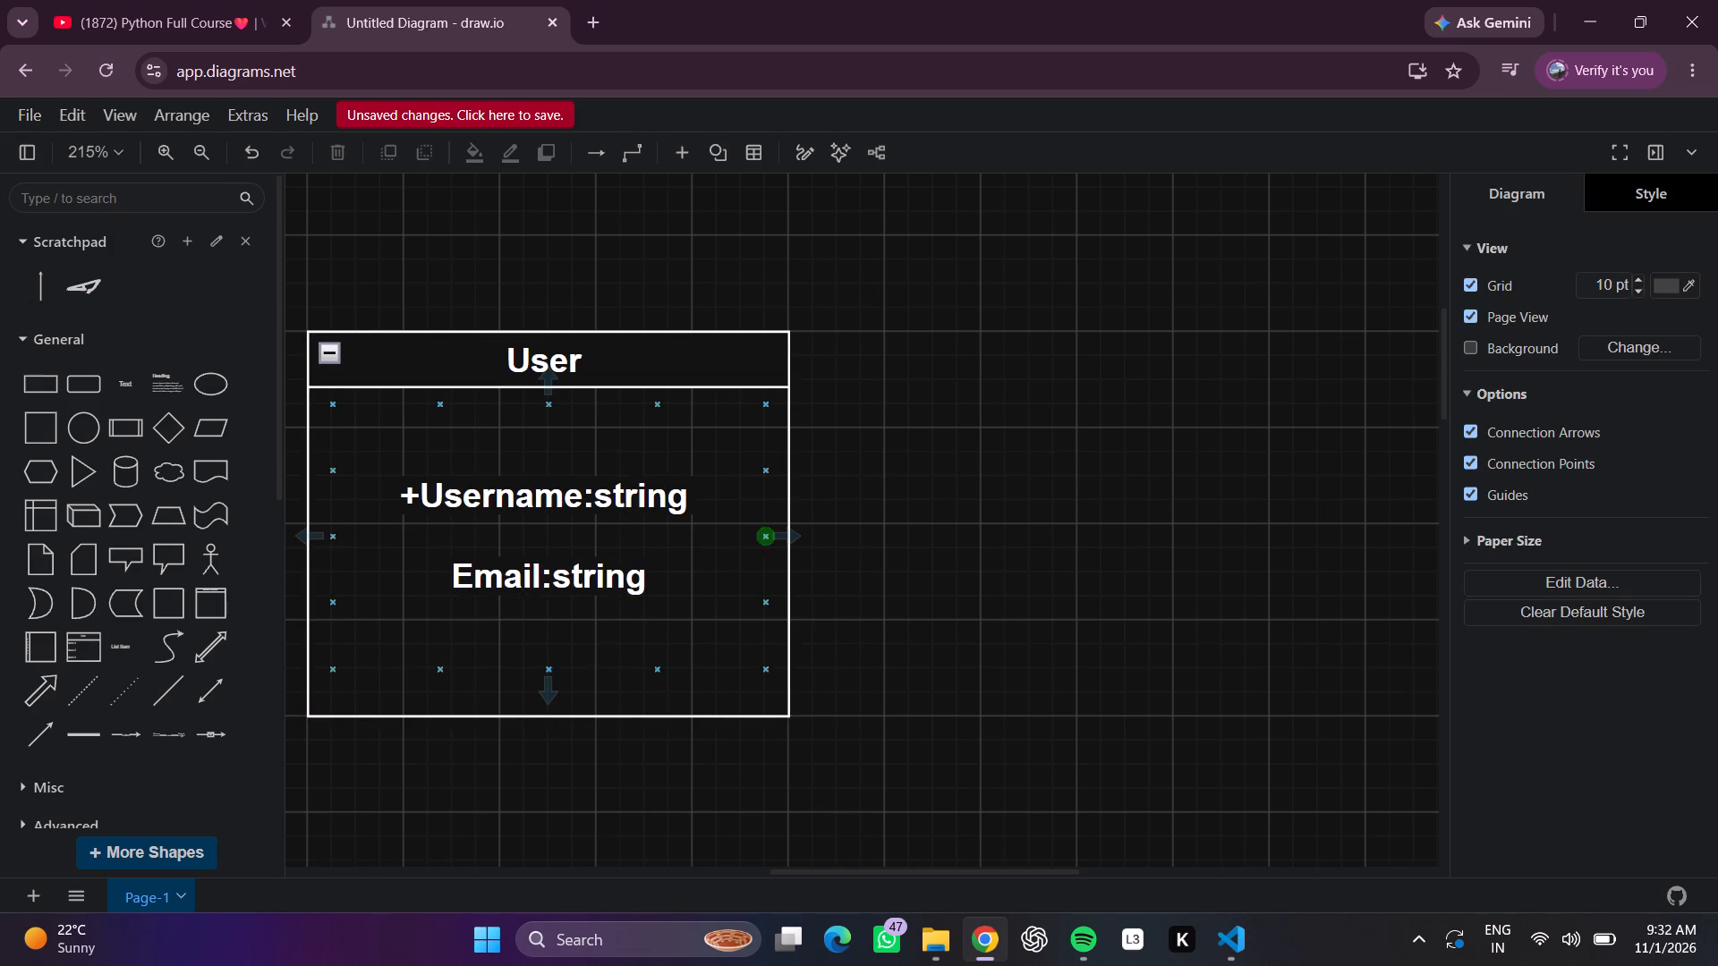
Apply a larger heading style of 18 px to the +Username:string line.
{"action": "double_click", "coordinate": [673, 561]}
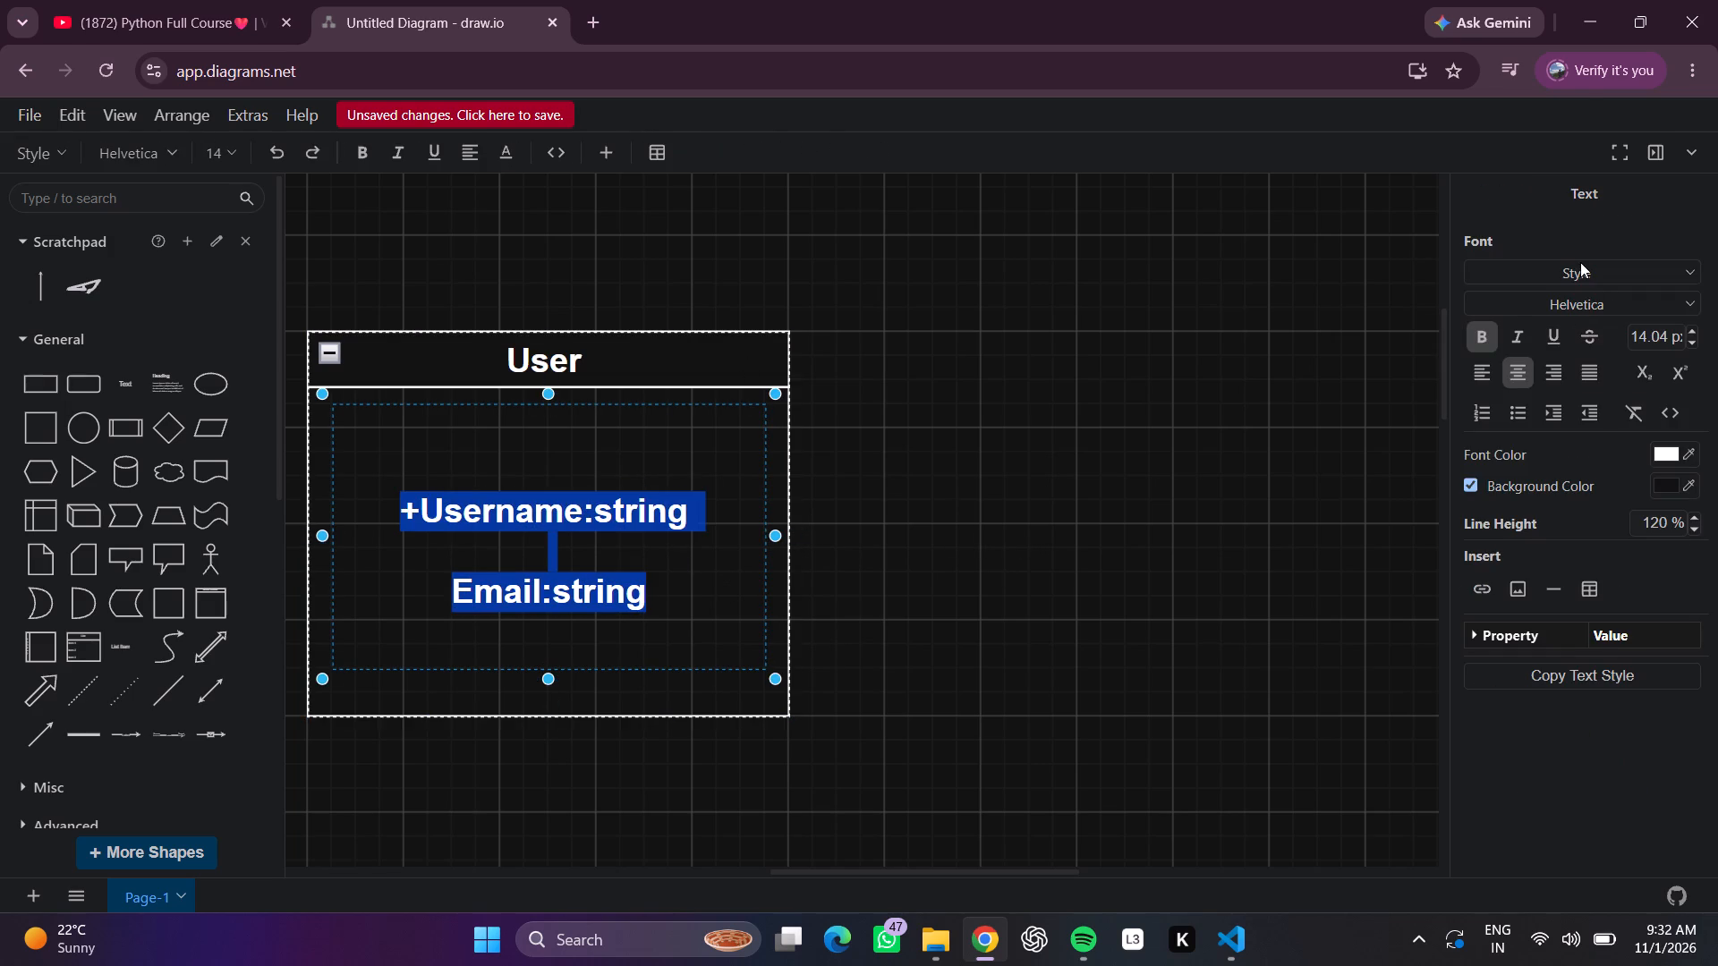
{"action": "left_click", "coordinate": [1580, 260]}
{"action": "left_click", "coordinate": [1561, 374]}
{"action": "left_click", "coordinate": [1328, 410]}
Insert a plus sign before the Email attribute so it reads "+Email:string".
{"action": "scroll", "coordinate": [1325, 414], "scroll_direction": "down", "scroll_amount": 1}
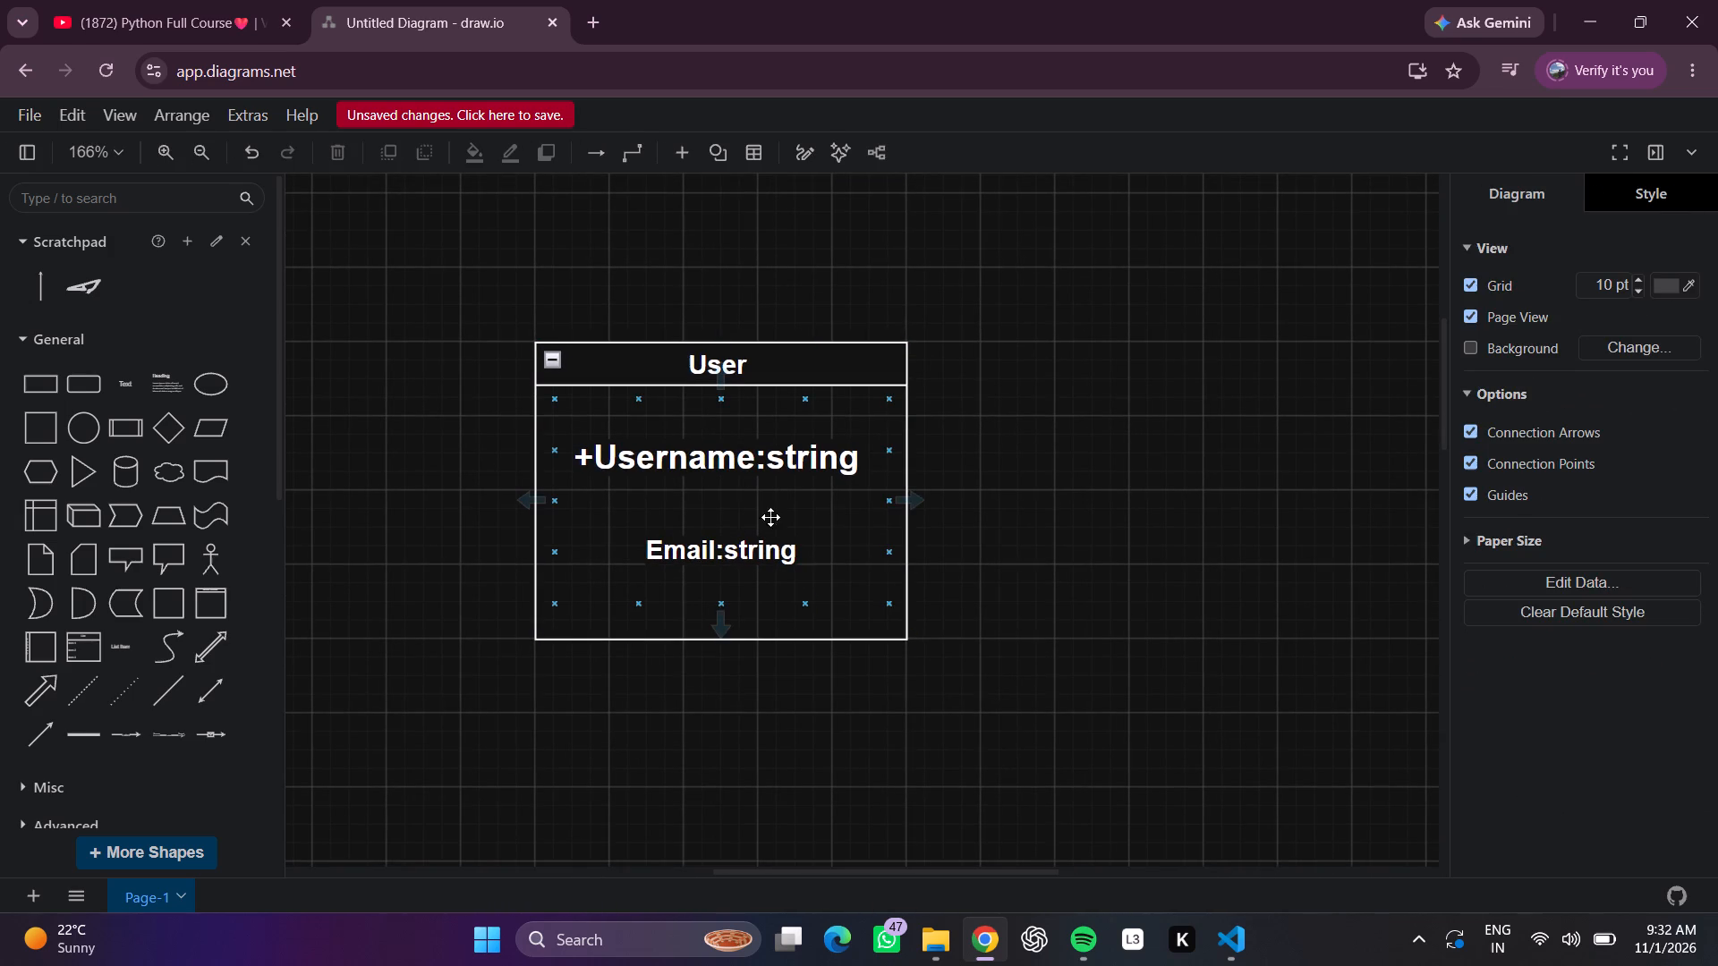
{"action": "double_click", "coordinate": [636, 552]}
{"action": "left_click", "coordinate": [651, 563]}
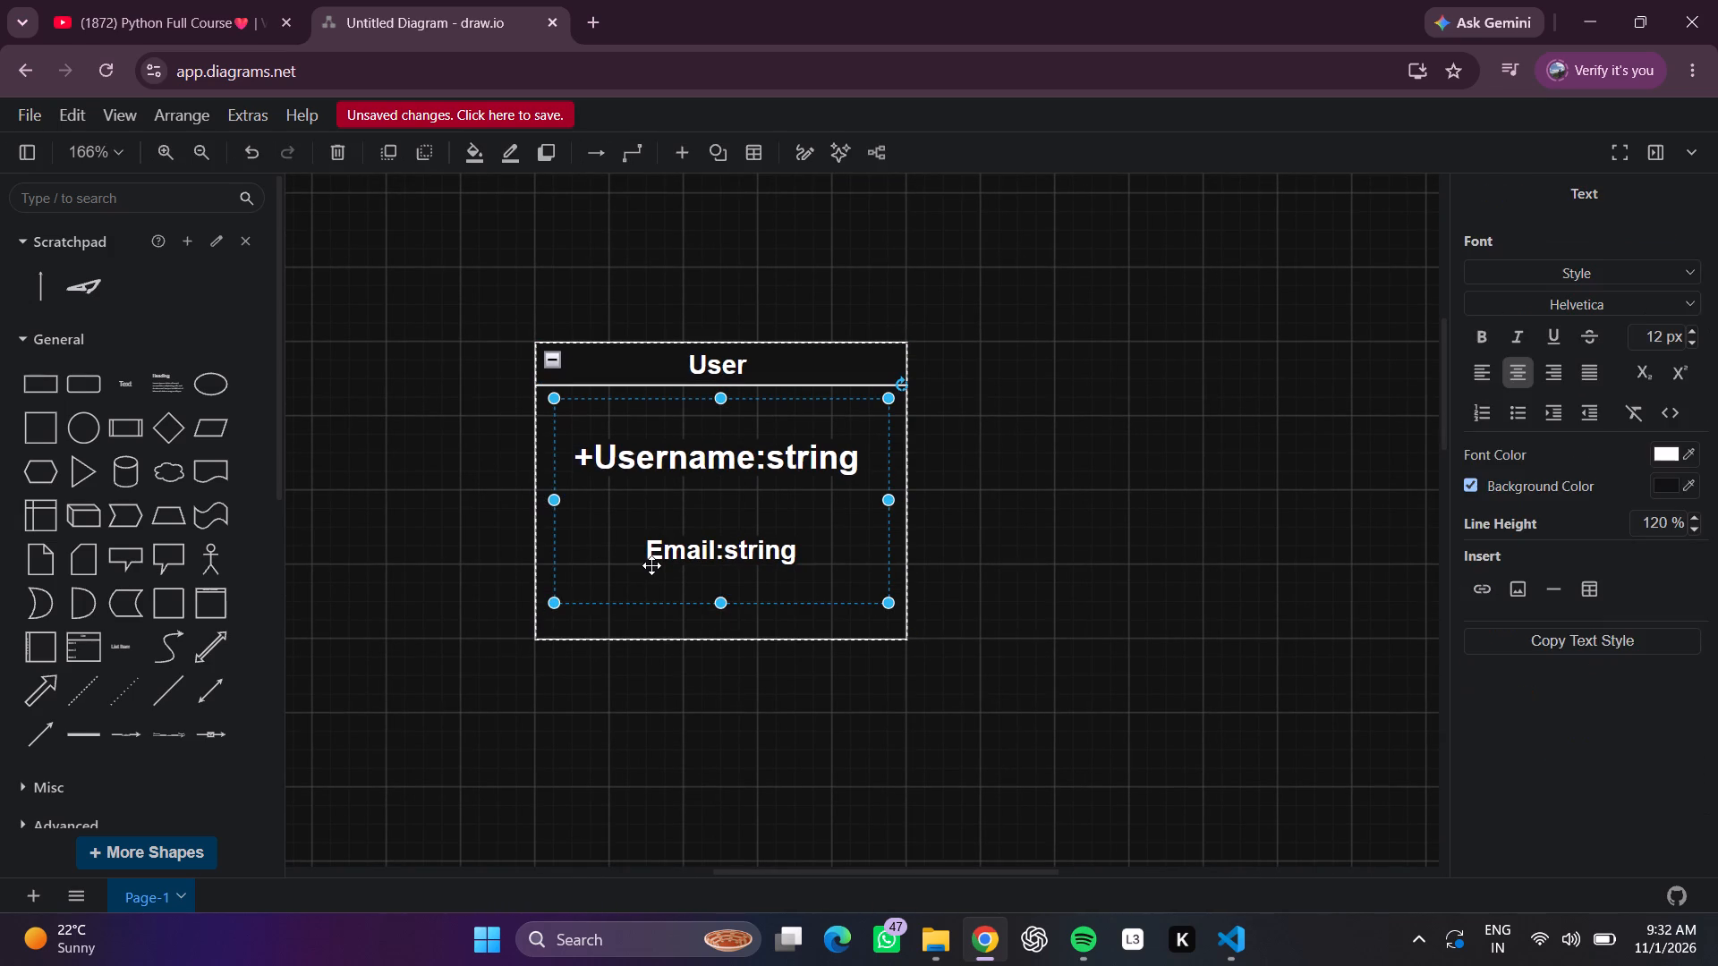
{"action": "double_click", "coordinate": [650, 553]}
{"action": "left_click", "coordinate": [693, 567]}
{"action": "double_click", "coordinate": [693, 567]}
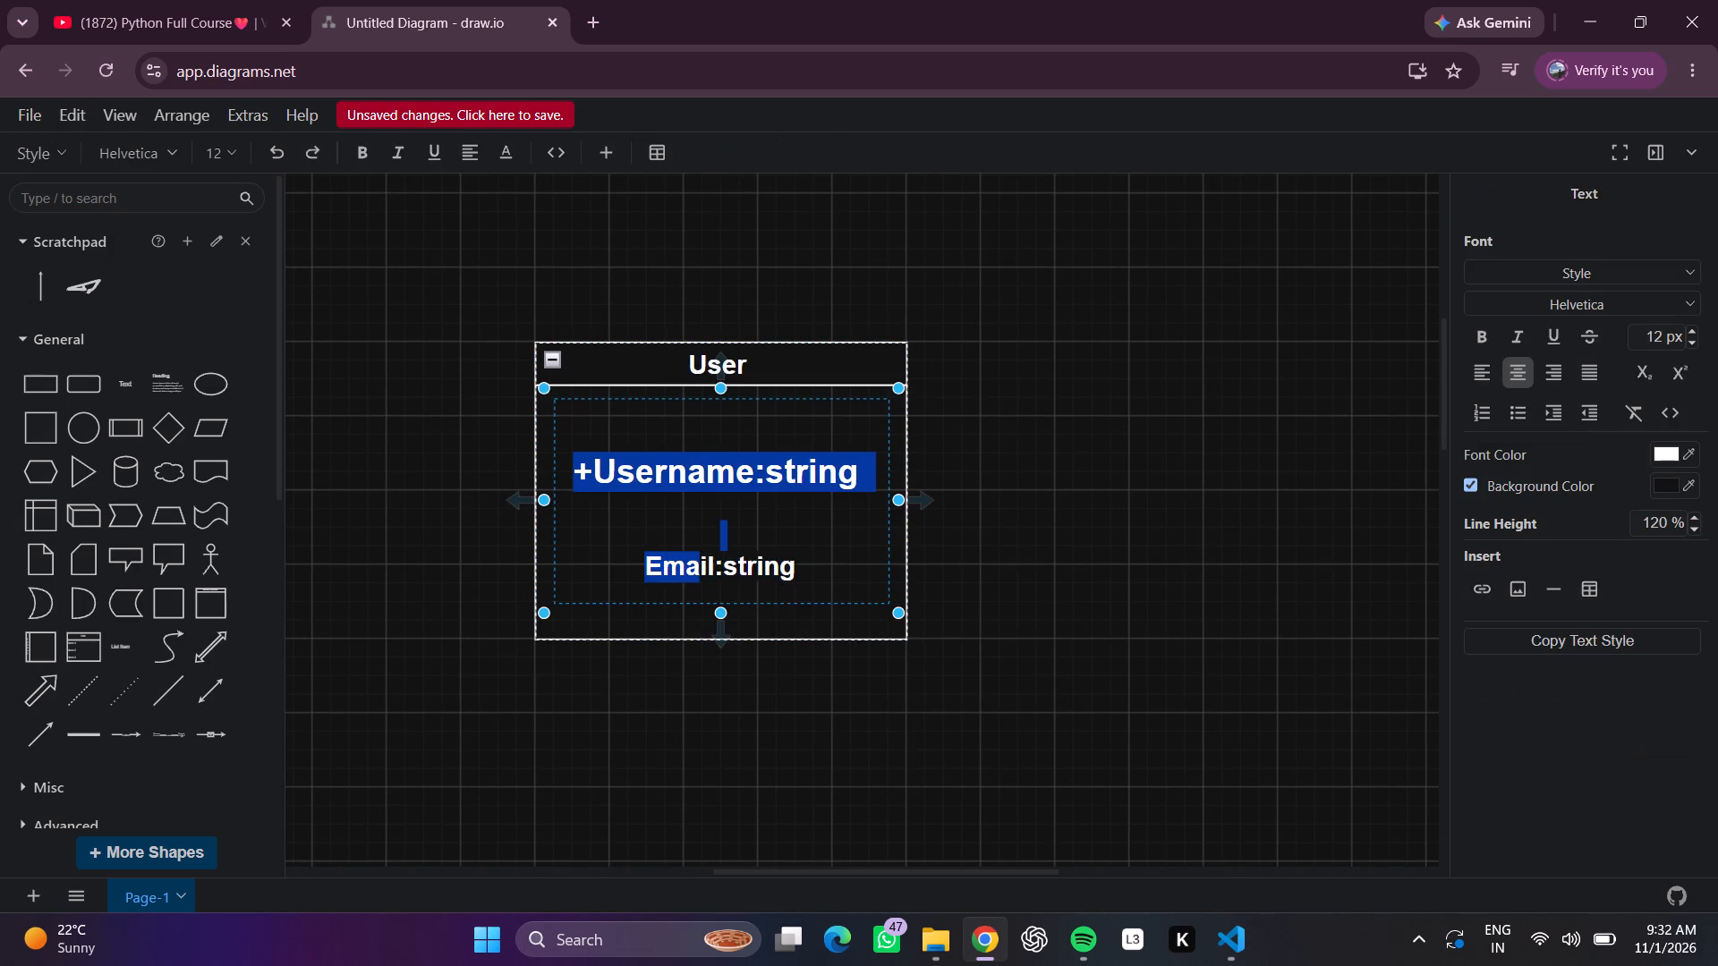
{"action": "left_click", "coordinate": [1205, 536]}
{"action": "double_click", "coordinate": [792, 555]}
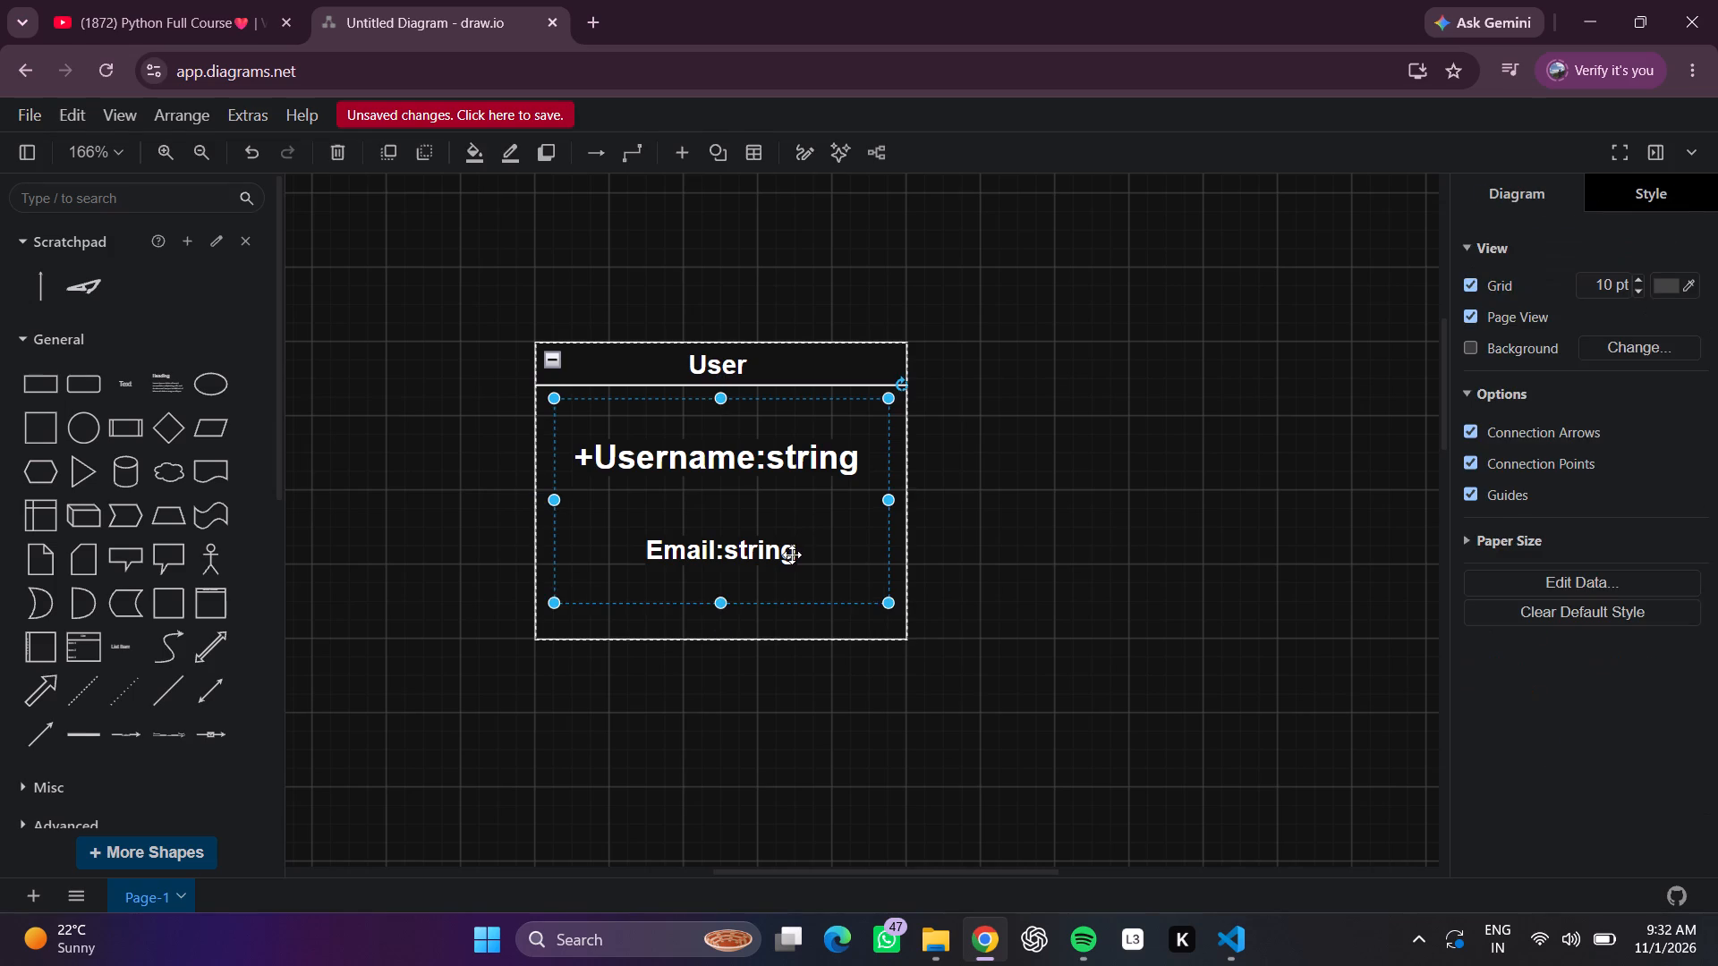
{"action": "left_click", "coordinate": [792, 568]}
{"action": "left_click", "coordinate": [773, 567]}
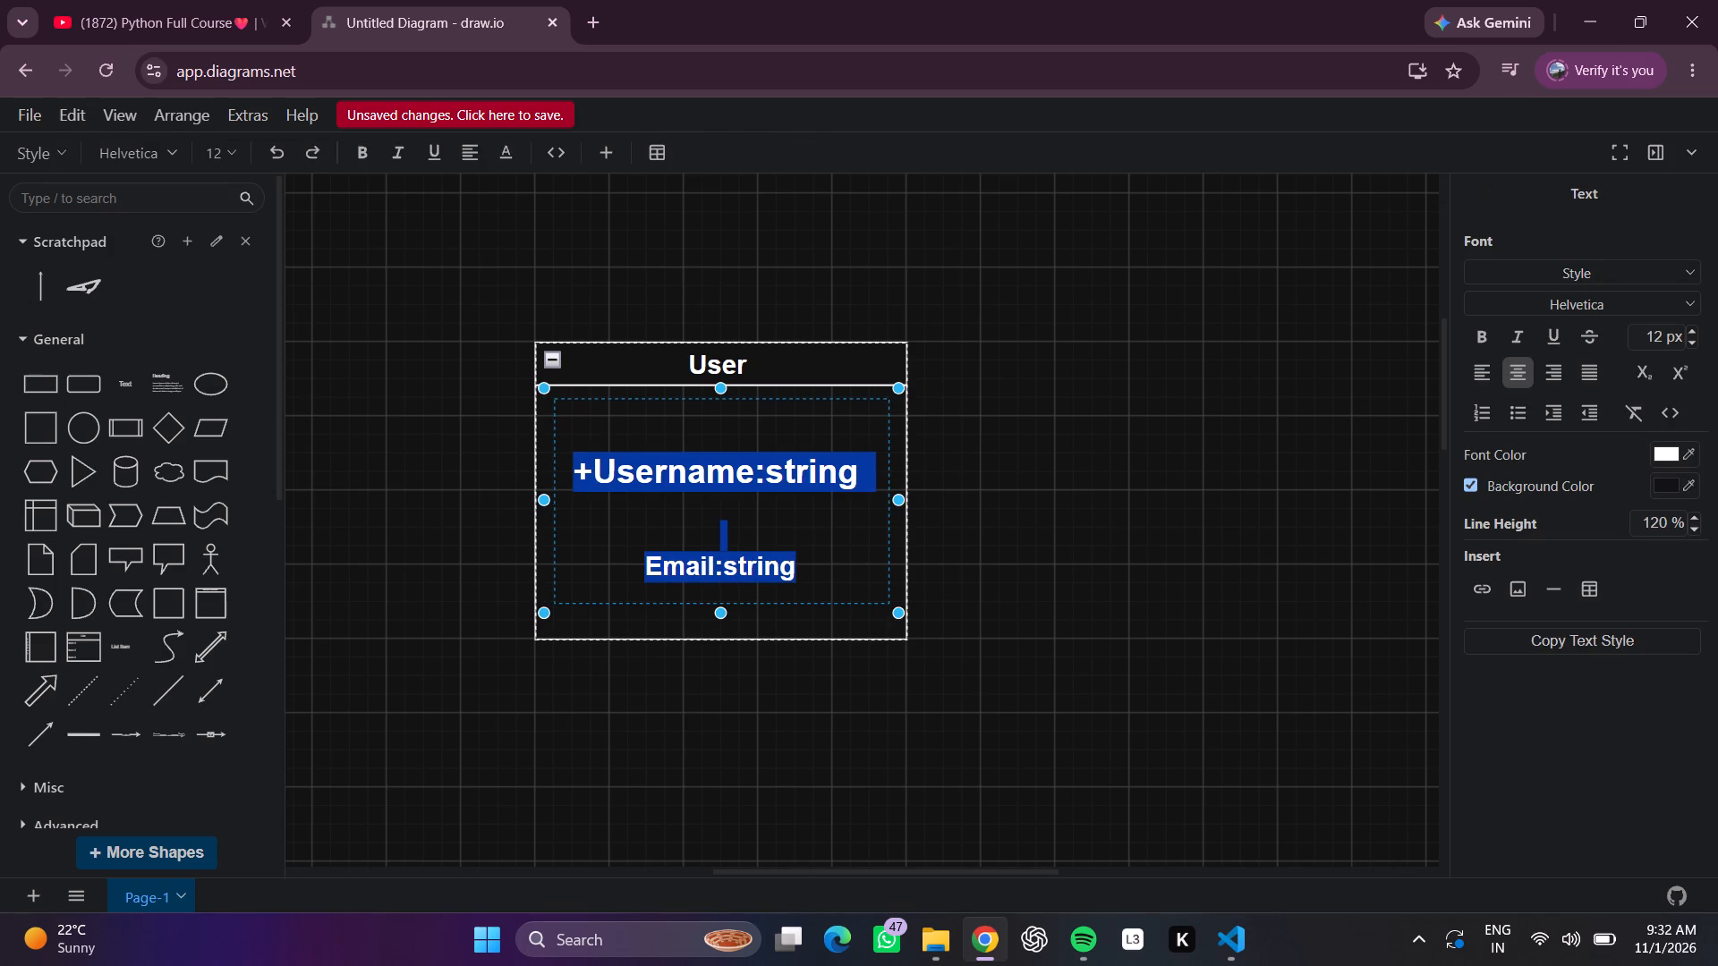
{"action": "left_click", "coordinate": [766, 567]}
{"action": "left_click", "coordinate": [762, 565]}
{"action": "left_click", "coordinate": [740, 482]}
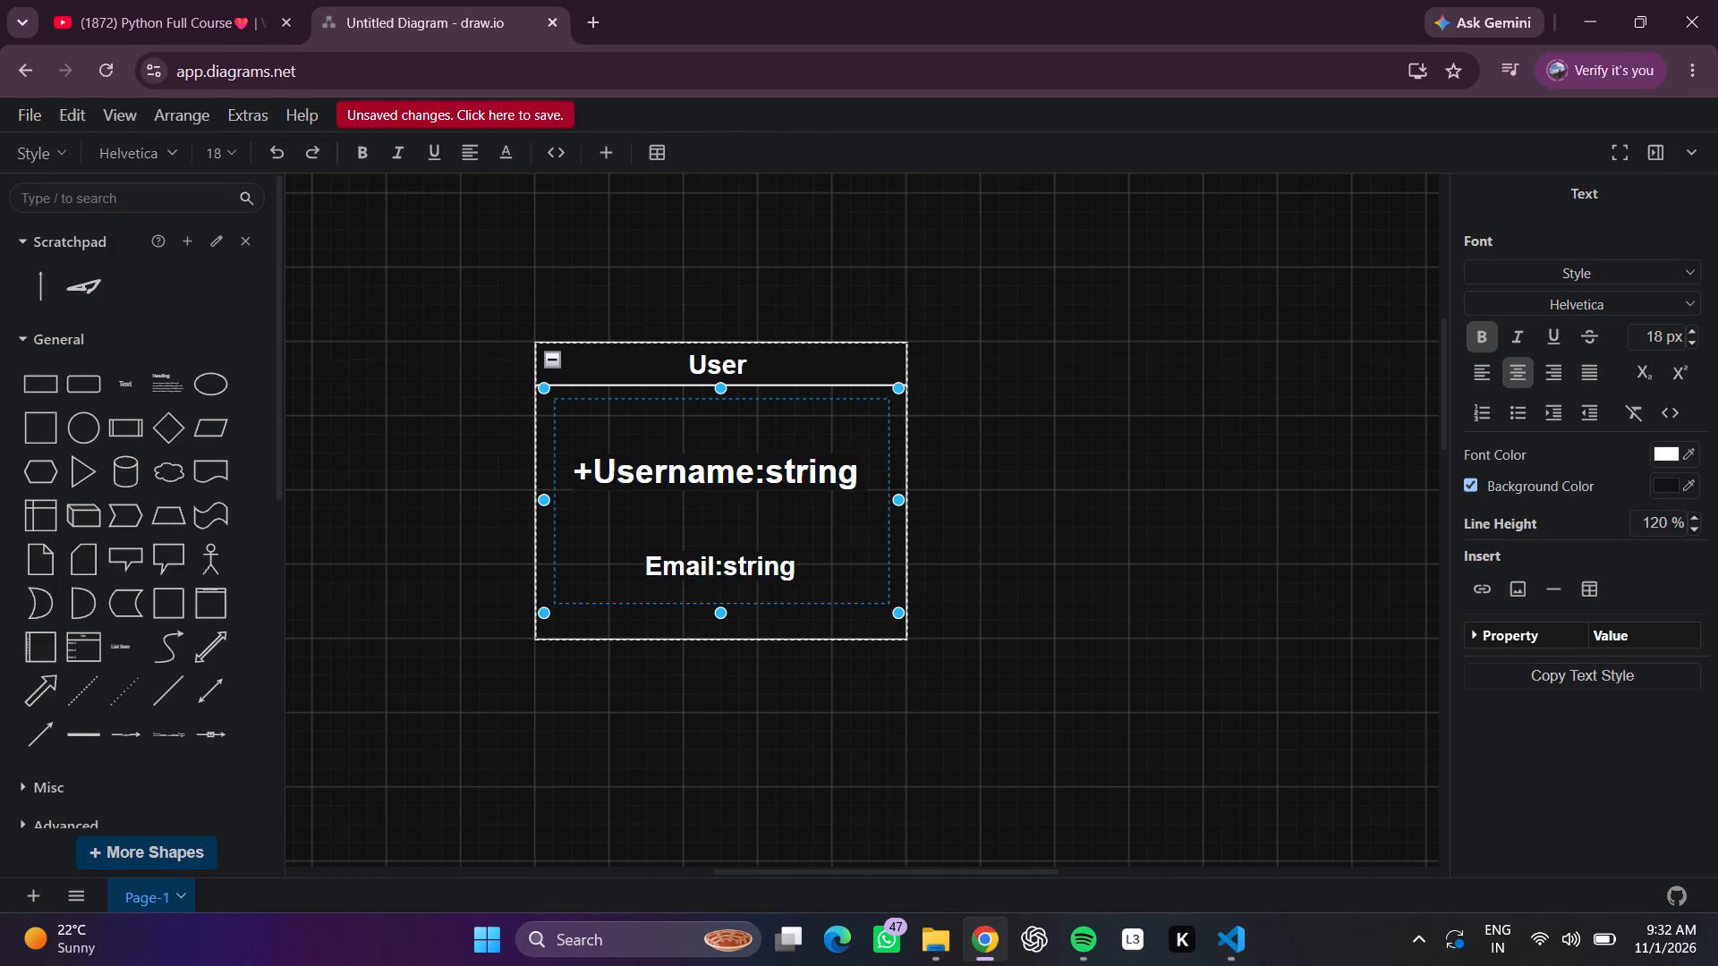
{"action": "key", "text": "Down"}
{"action": "key", "text": "Down"}
{"action": "key", "text": "Left"}
{"action": "key", "text": "Left"}
{"action": "key", "text": "Left"}
{"action": "key", "text": "Left"}
{"action": "key", "text": "Left"}
{"action": "key", "text": "Left"}
{"action": "key", "text": "Left"}
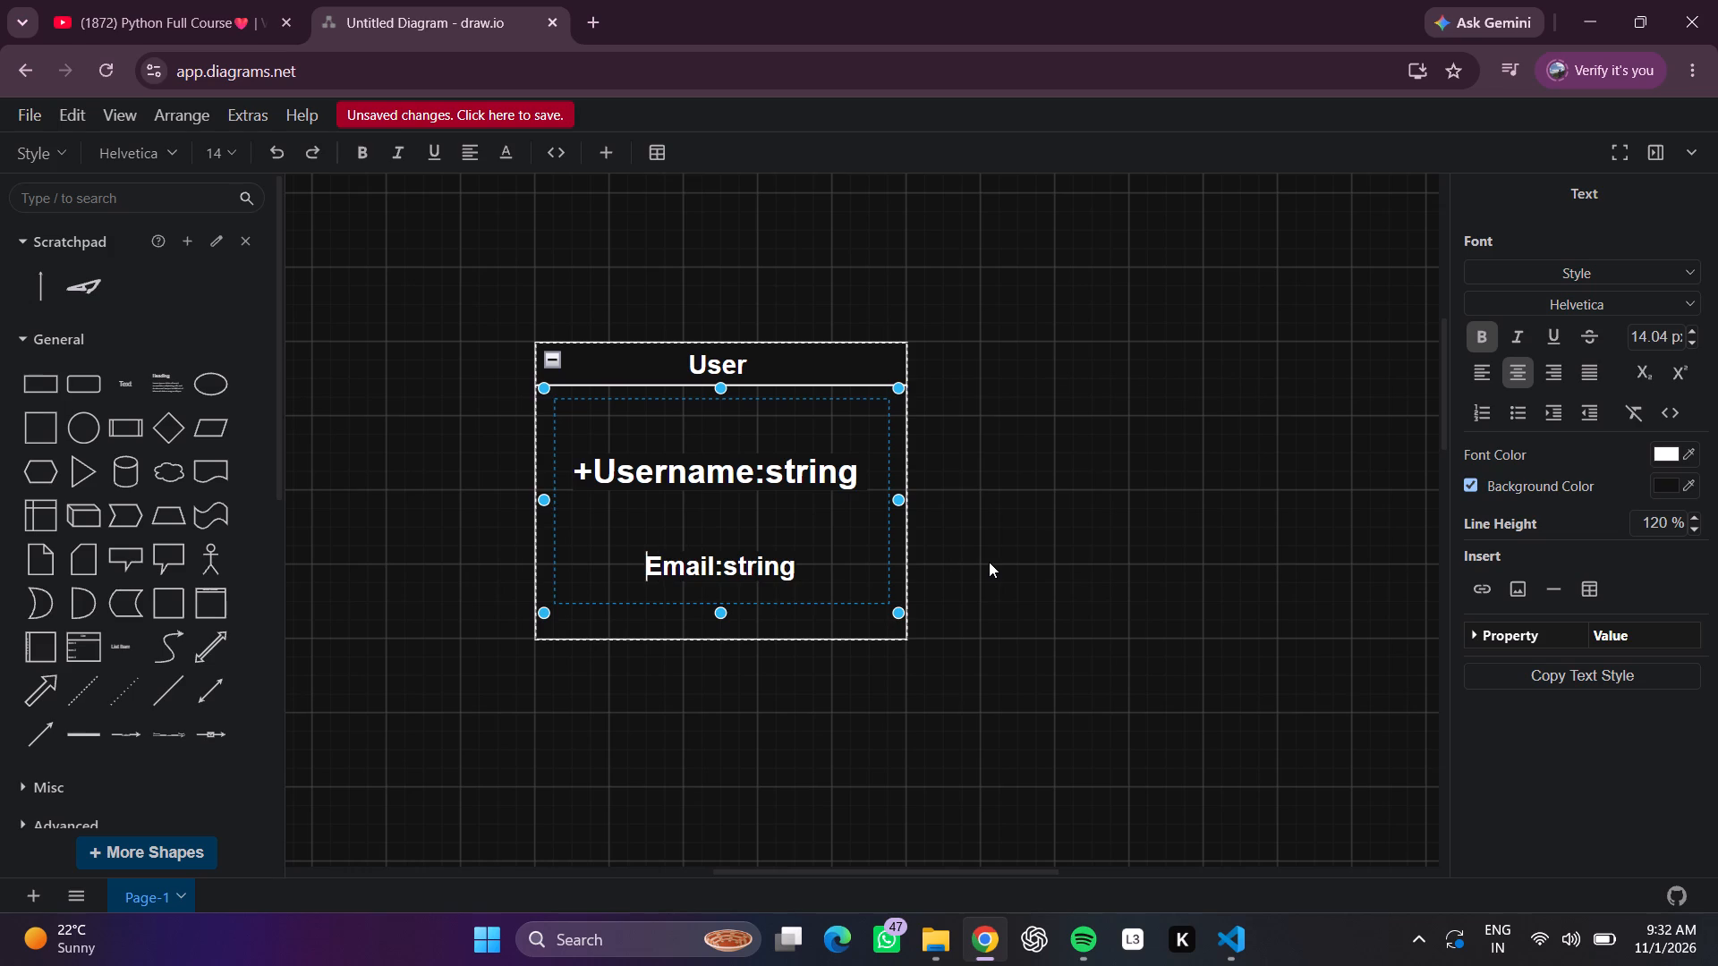
{"action": "key", "text": "shift+plus"}
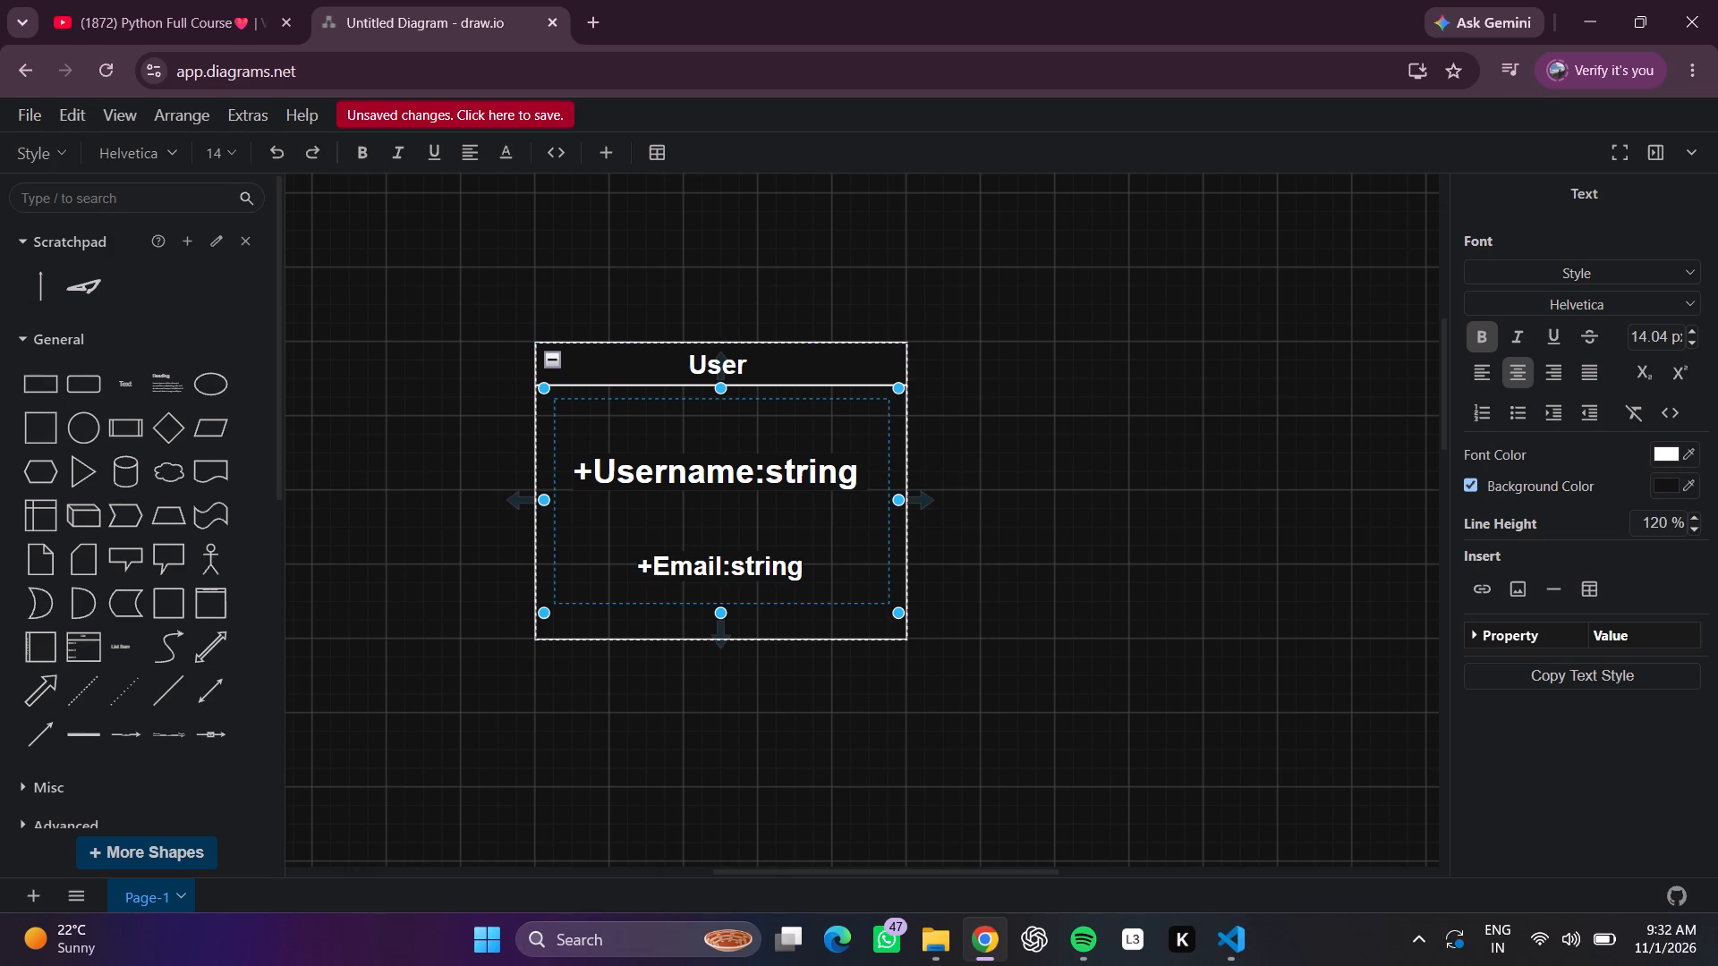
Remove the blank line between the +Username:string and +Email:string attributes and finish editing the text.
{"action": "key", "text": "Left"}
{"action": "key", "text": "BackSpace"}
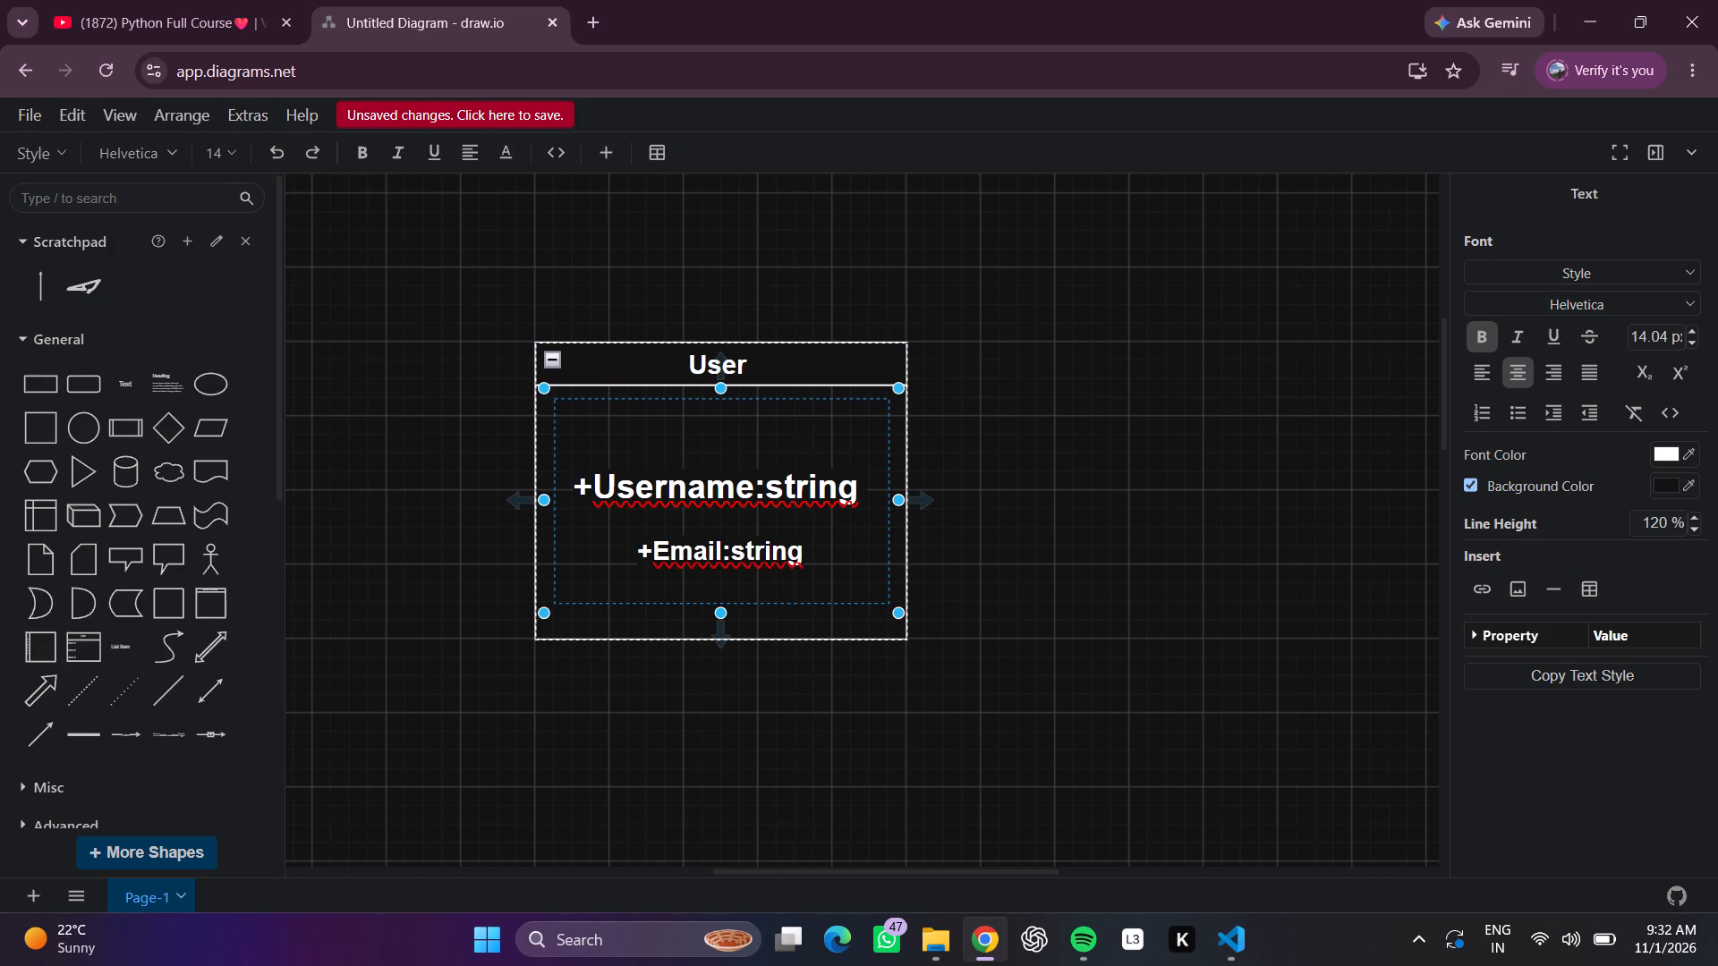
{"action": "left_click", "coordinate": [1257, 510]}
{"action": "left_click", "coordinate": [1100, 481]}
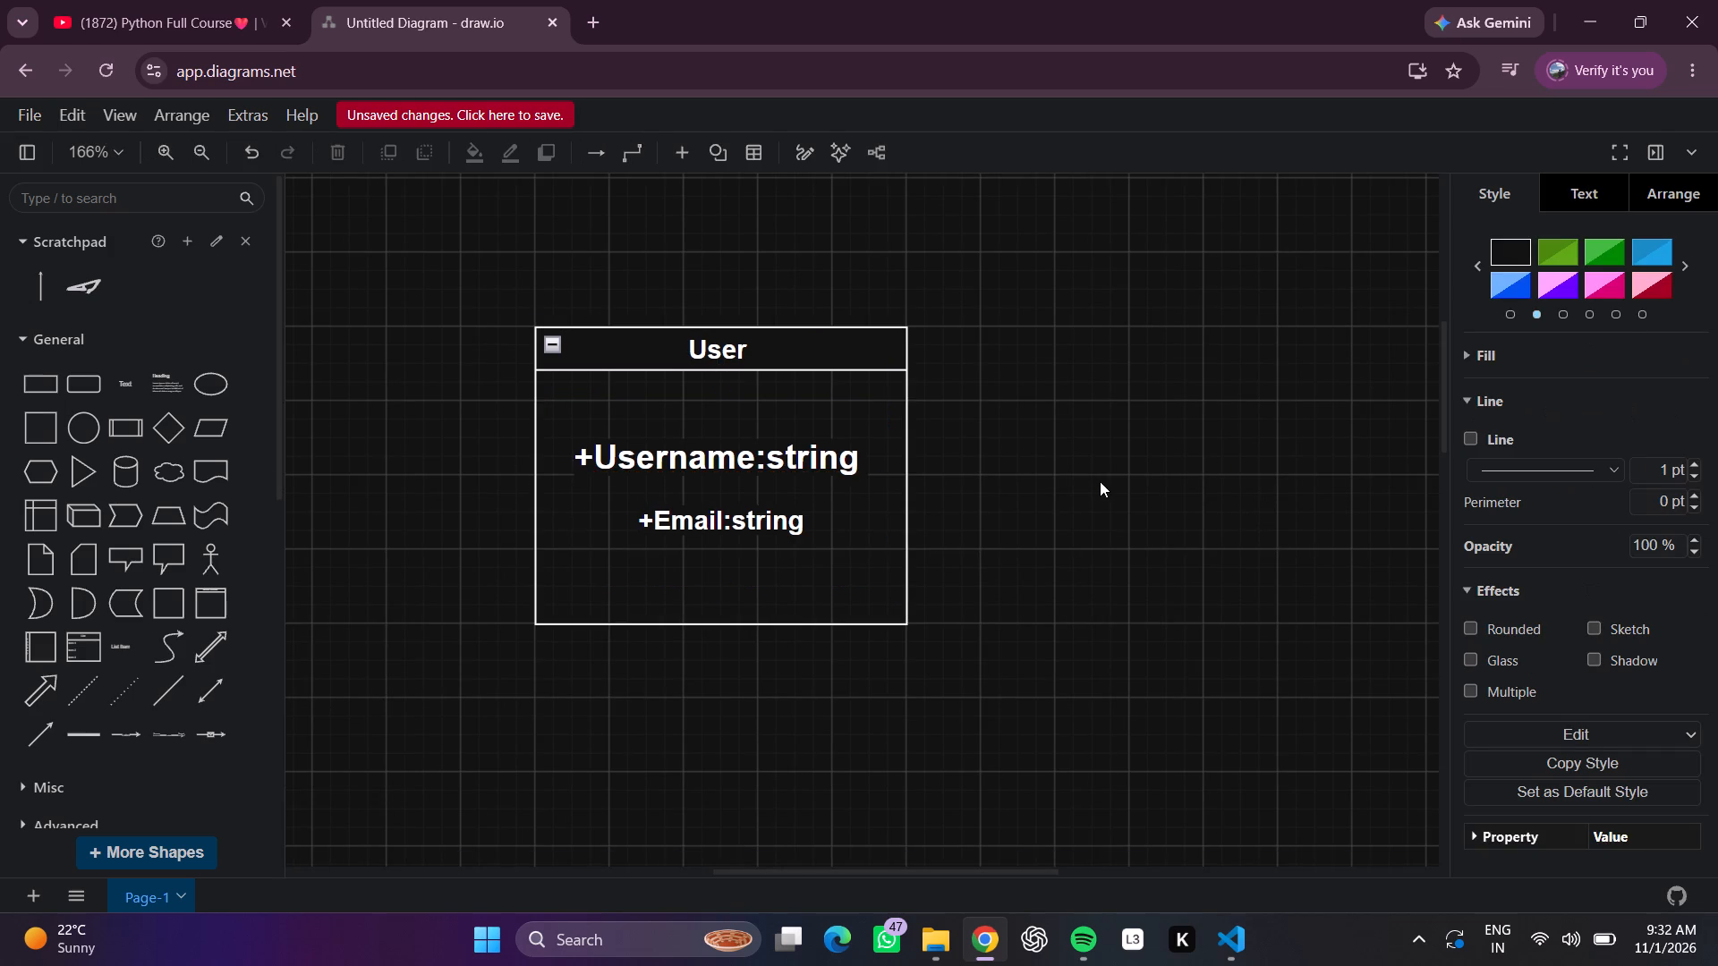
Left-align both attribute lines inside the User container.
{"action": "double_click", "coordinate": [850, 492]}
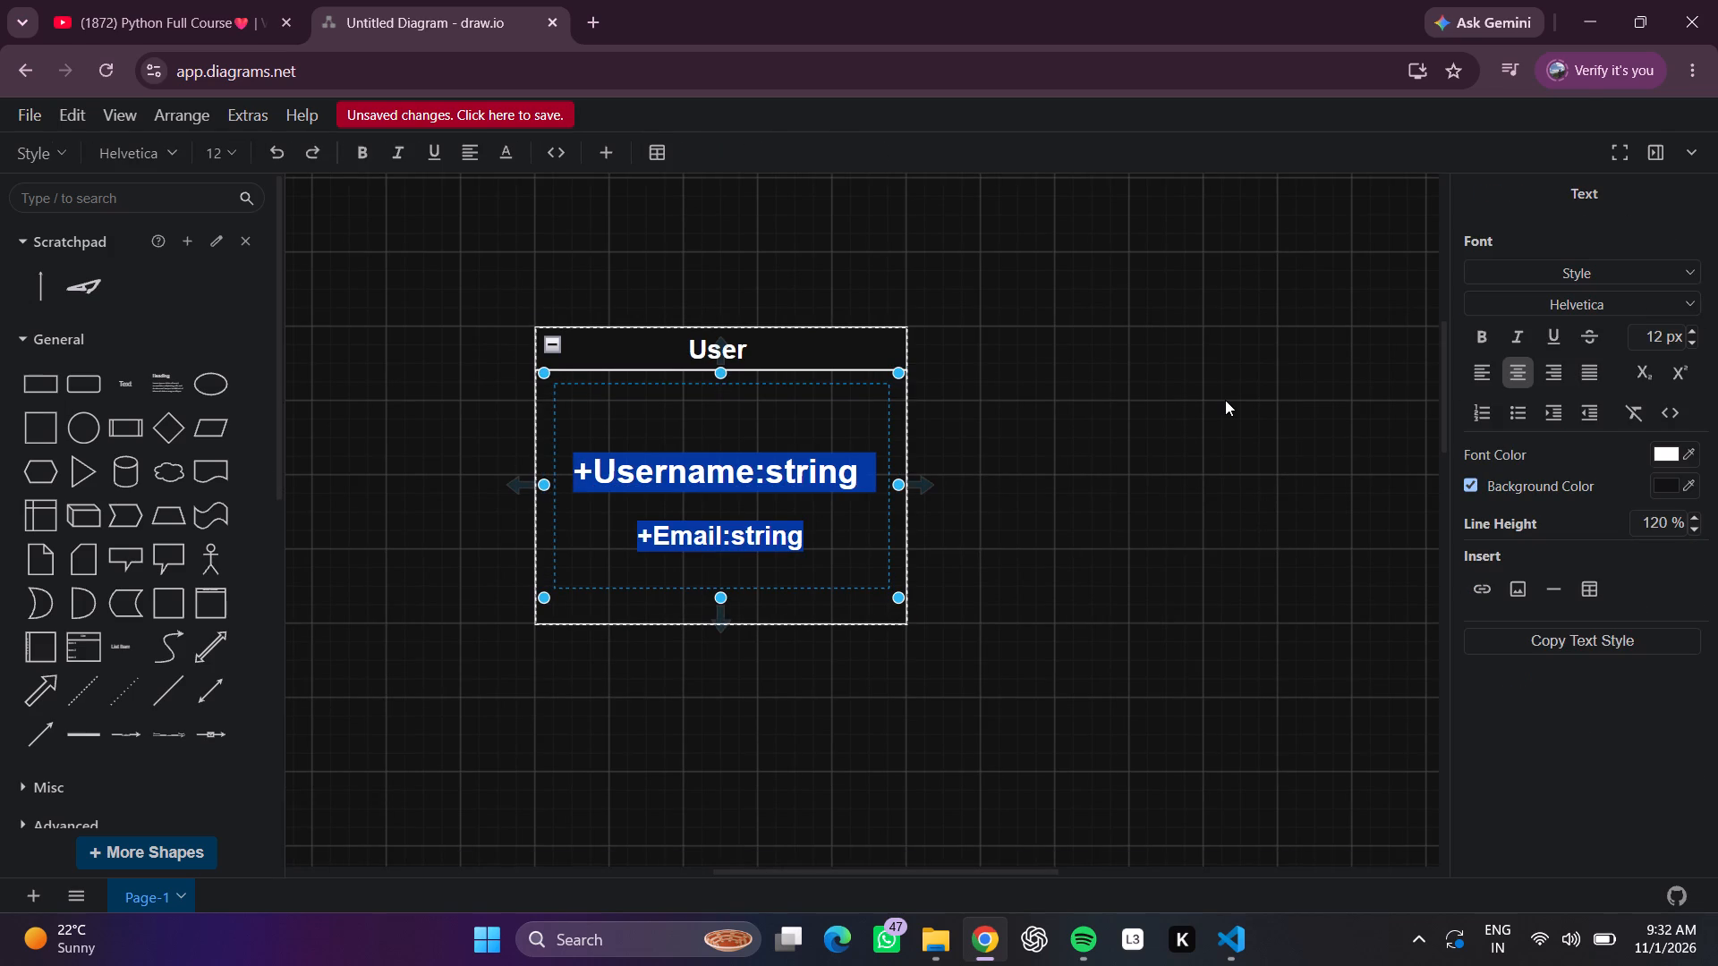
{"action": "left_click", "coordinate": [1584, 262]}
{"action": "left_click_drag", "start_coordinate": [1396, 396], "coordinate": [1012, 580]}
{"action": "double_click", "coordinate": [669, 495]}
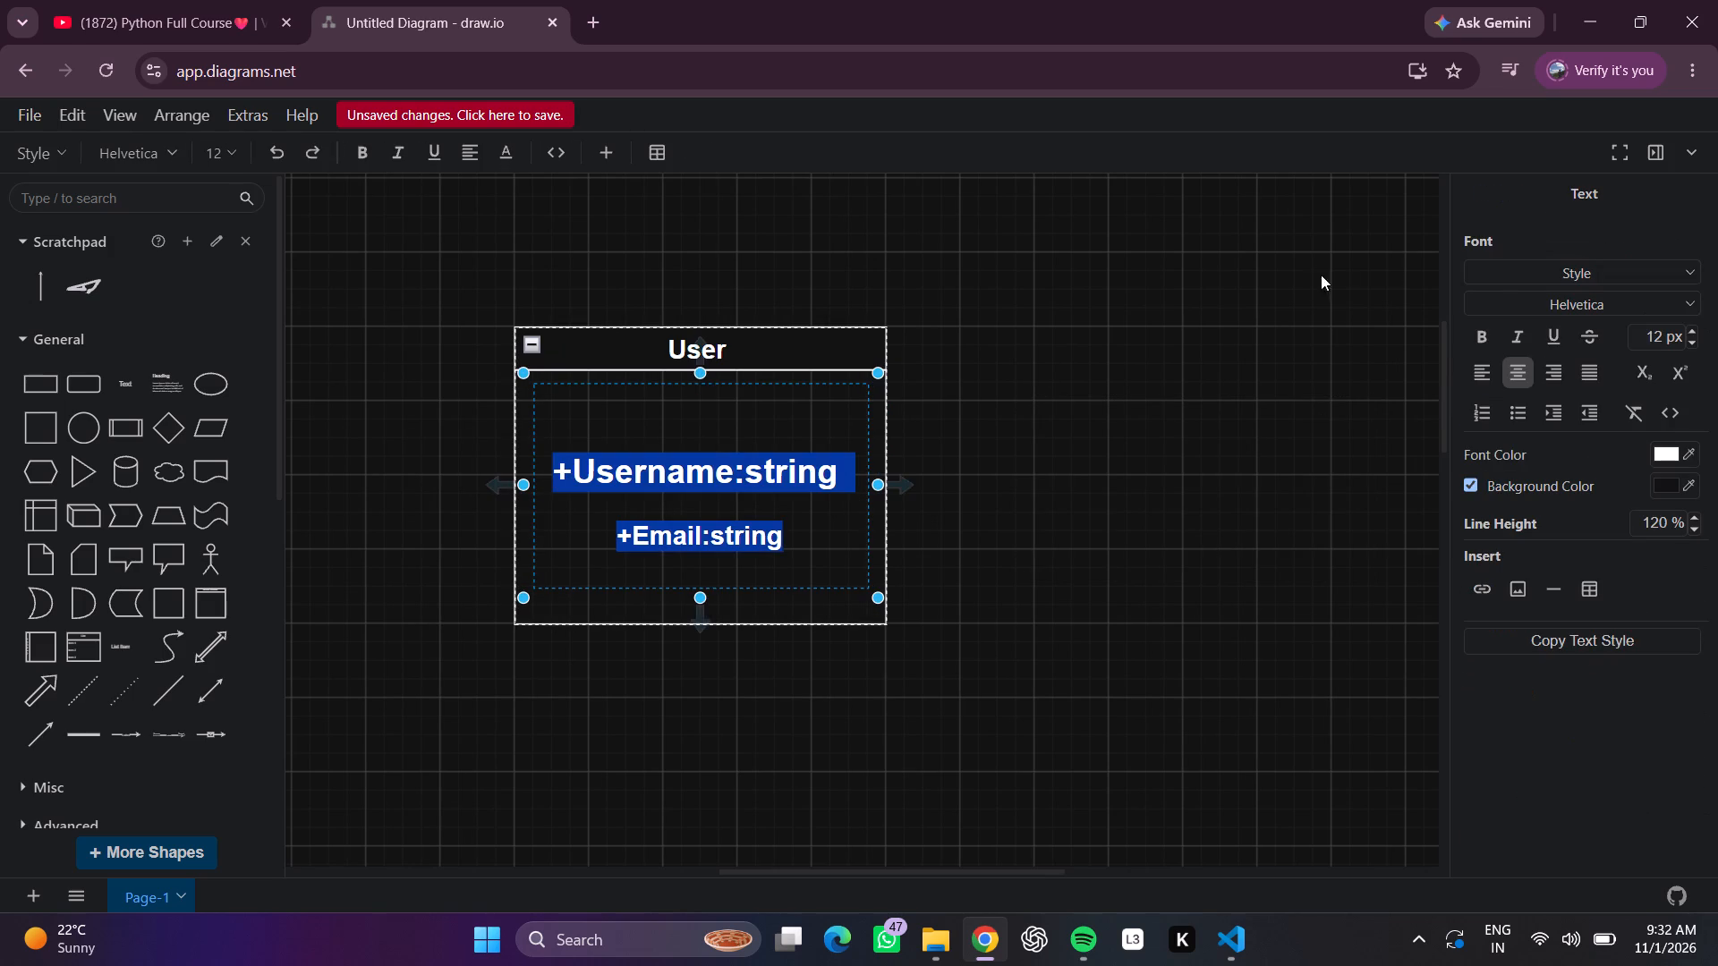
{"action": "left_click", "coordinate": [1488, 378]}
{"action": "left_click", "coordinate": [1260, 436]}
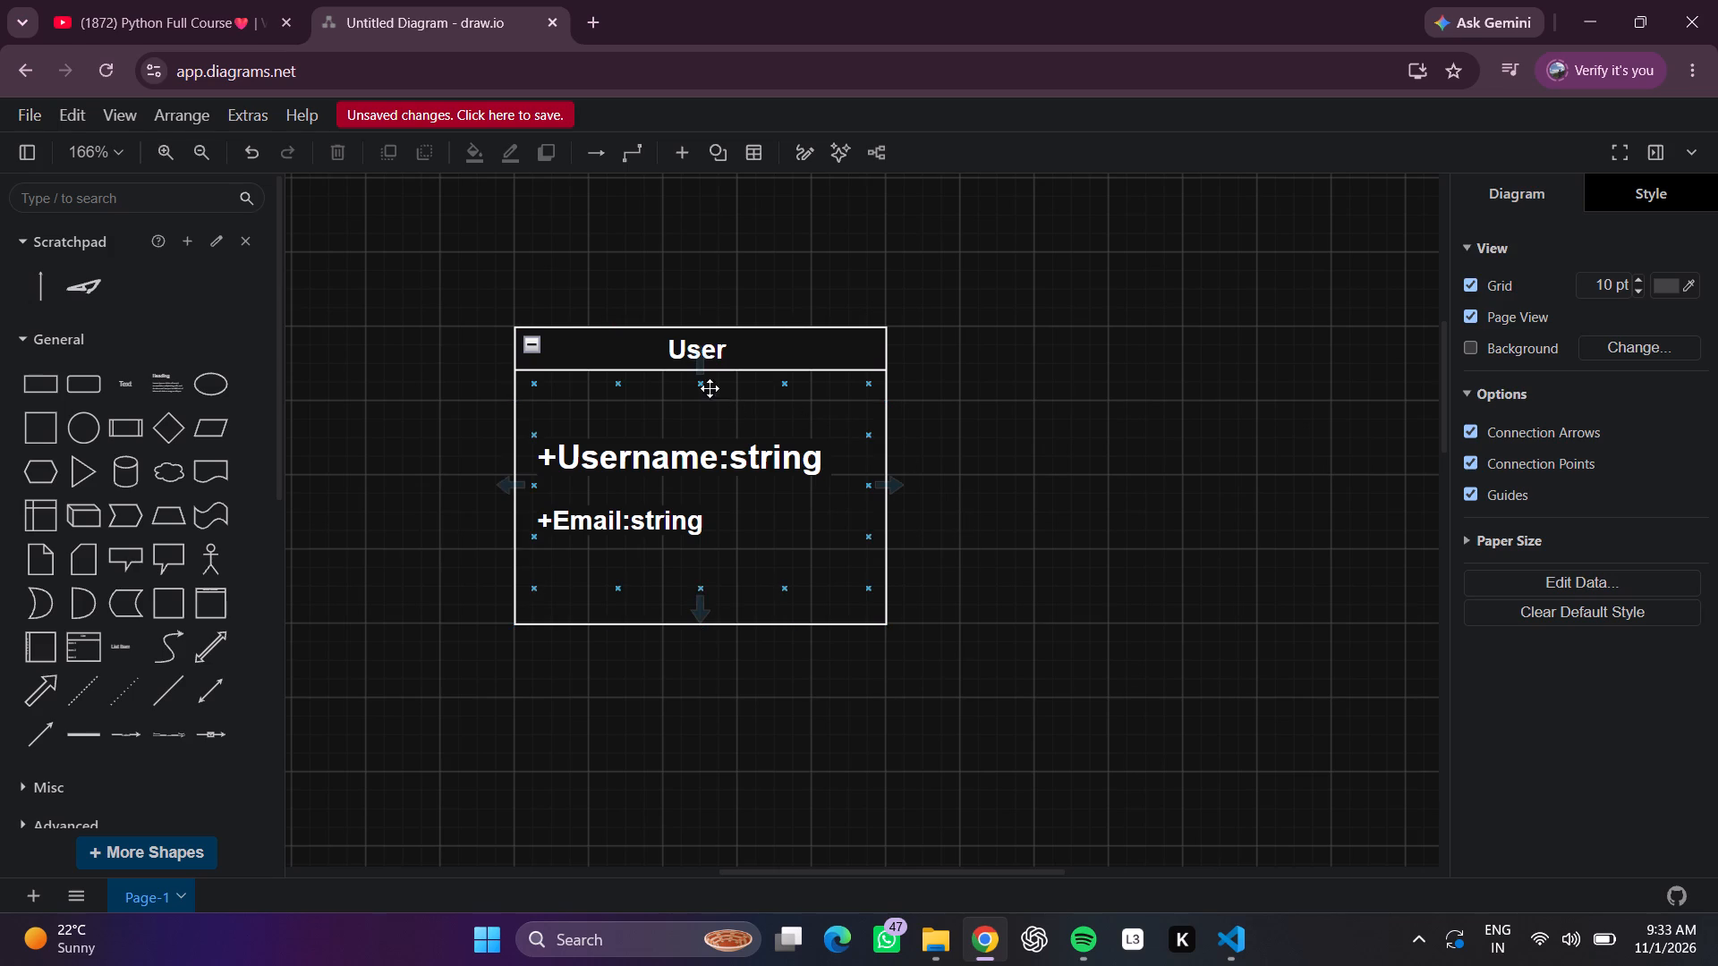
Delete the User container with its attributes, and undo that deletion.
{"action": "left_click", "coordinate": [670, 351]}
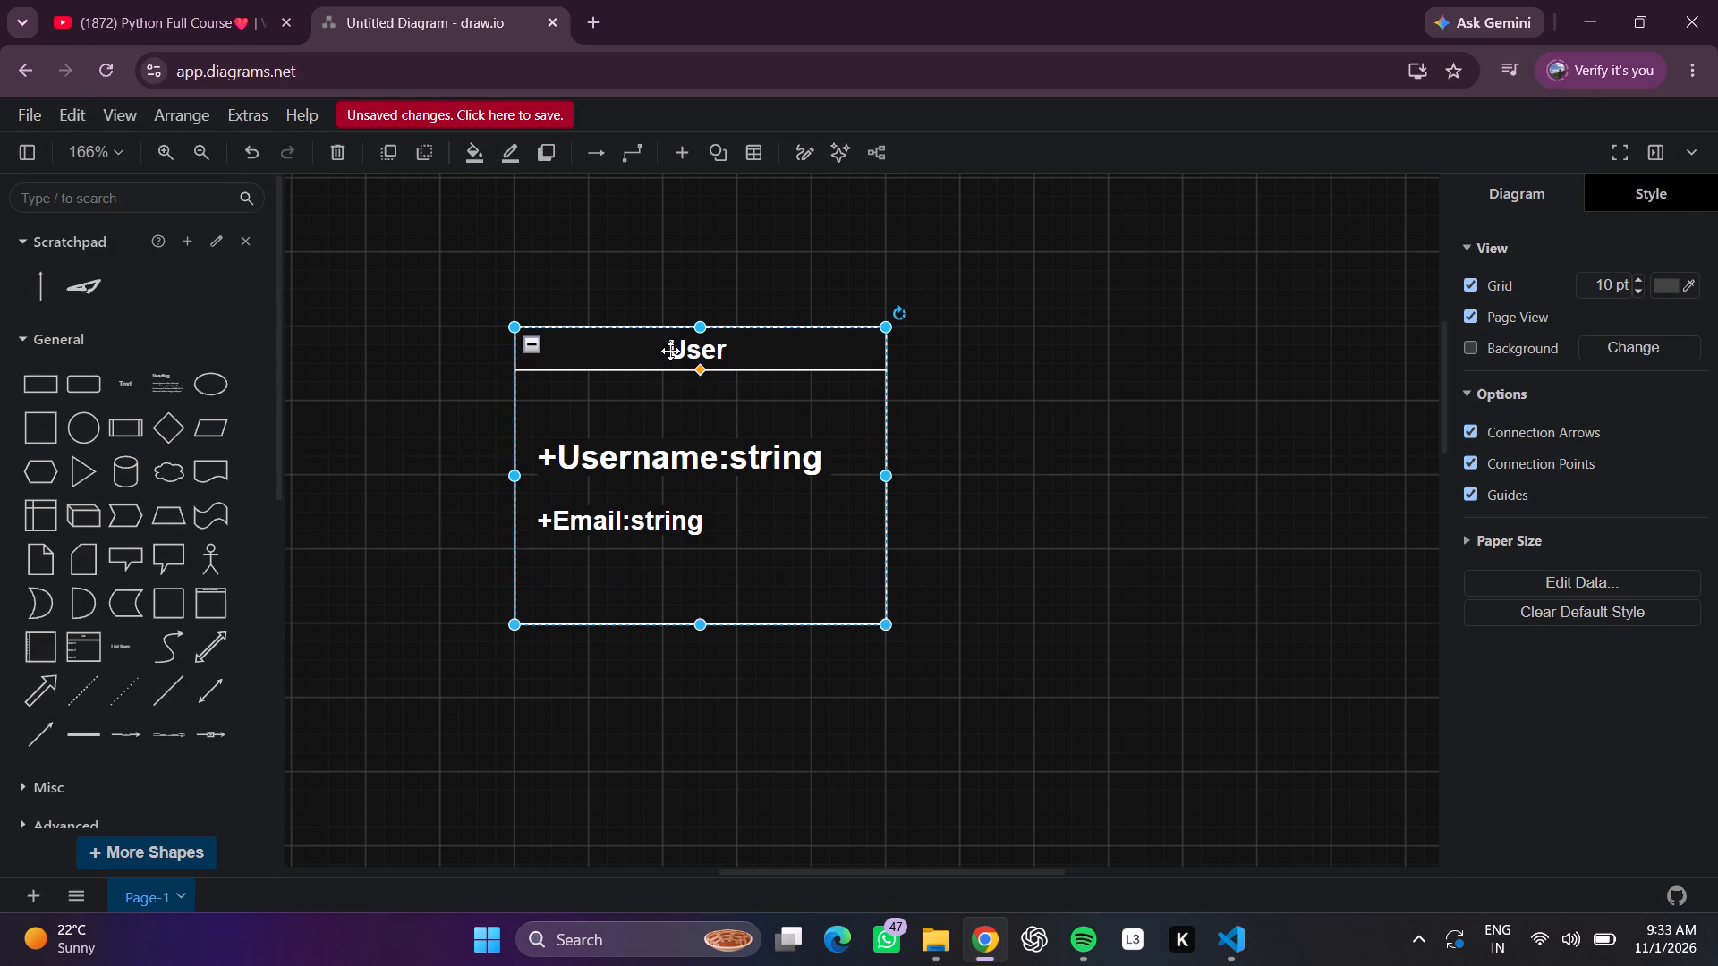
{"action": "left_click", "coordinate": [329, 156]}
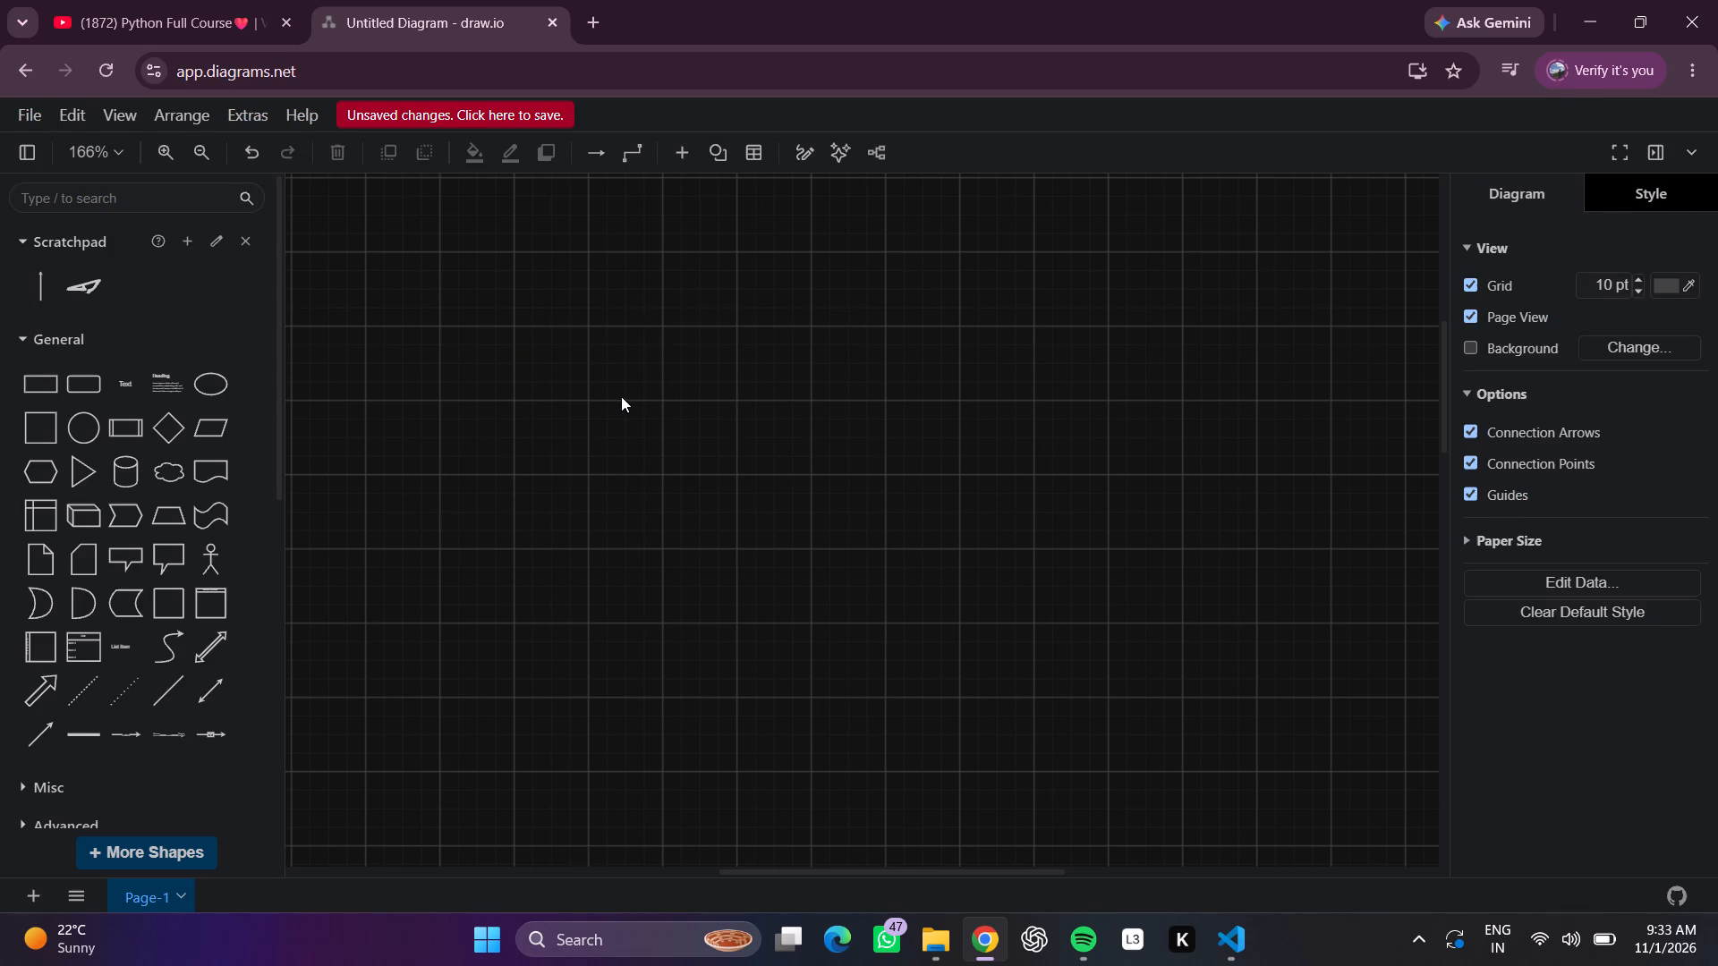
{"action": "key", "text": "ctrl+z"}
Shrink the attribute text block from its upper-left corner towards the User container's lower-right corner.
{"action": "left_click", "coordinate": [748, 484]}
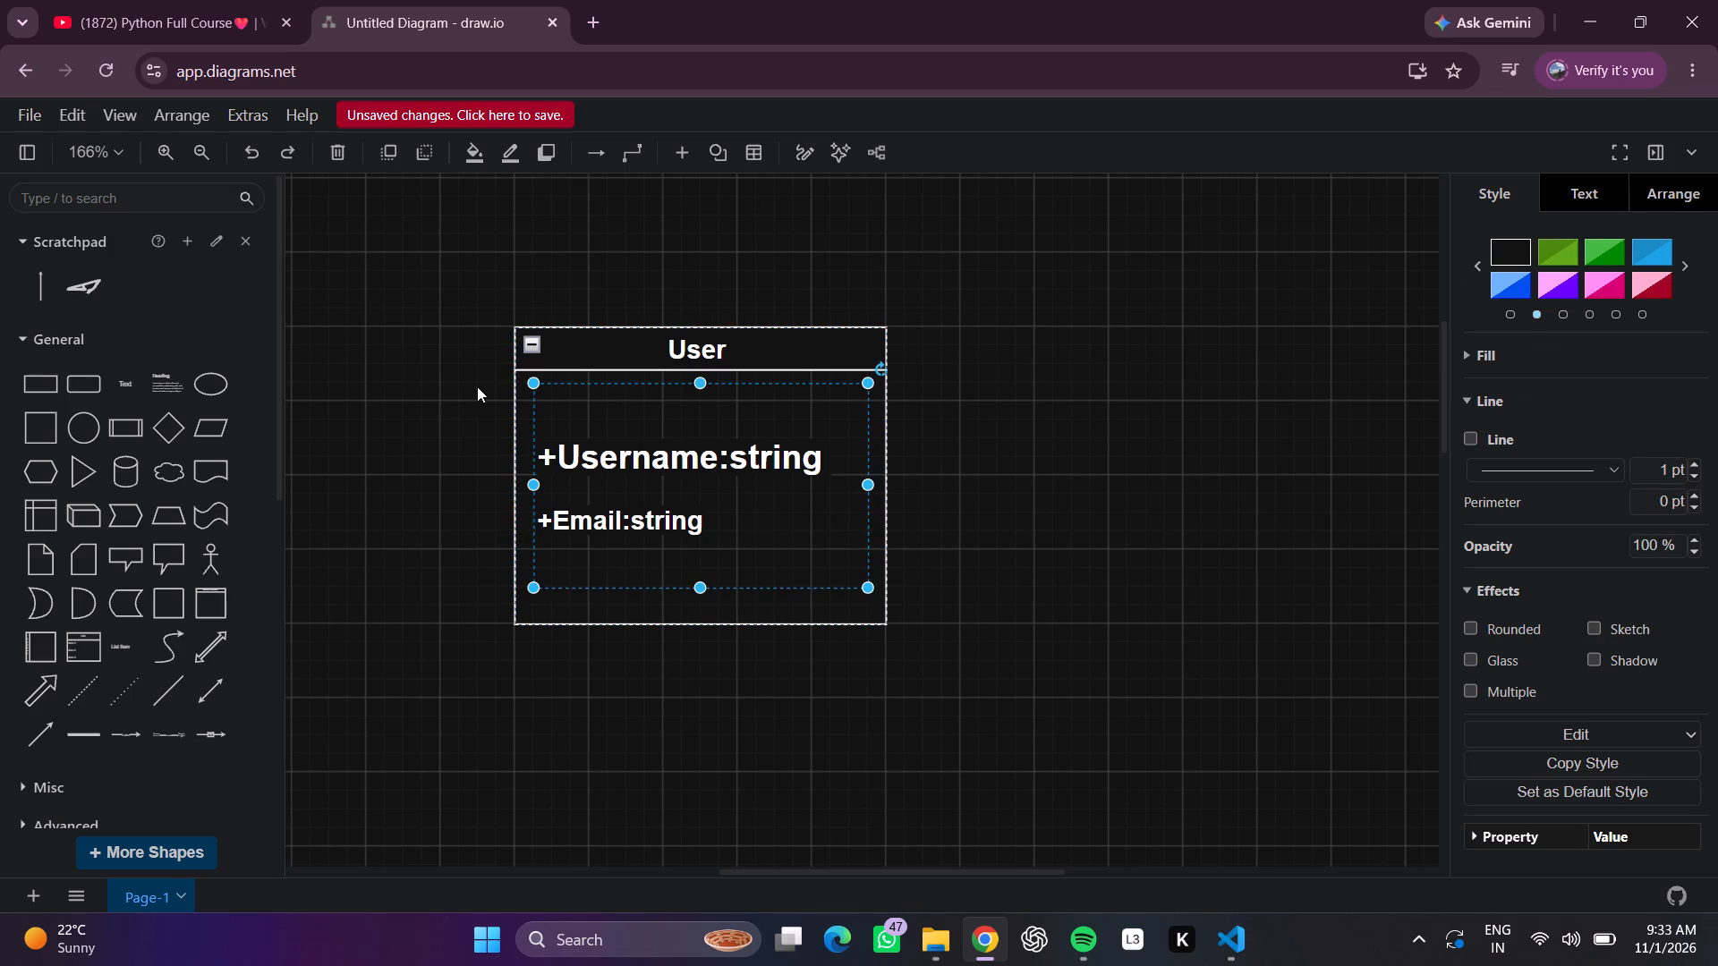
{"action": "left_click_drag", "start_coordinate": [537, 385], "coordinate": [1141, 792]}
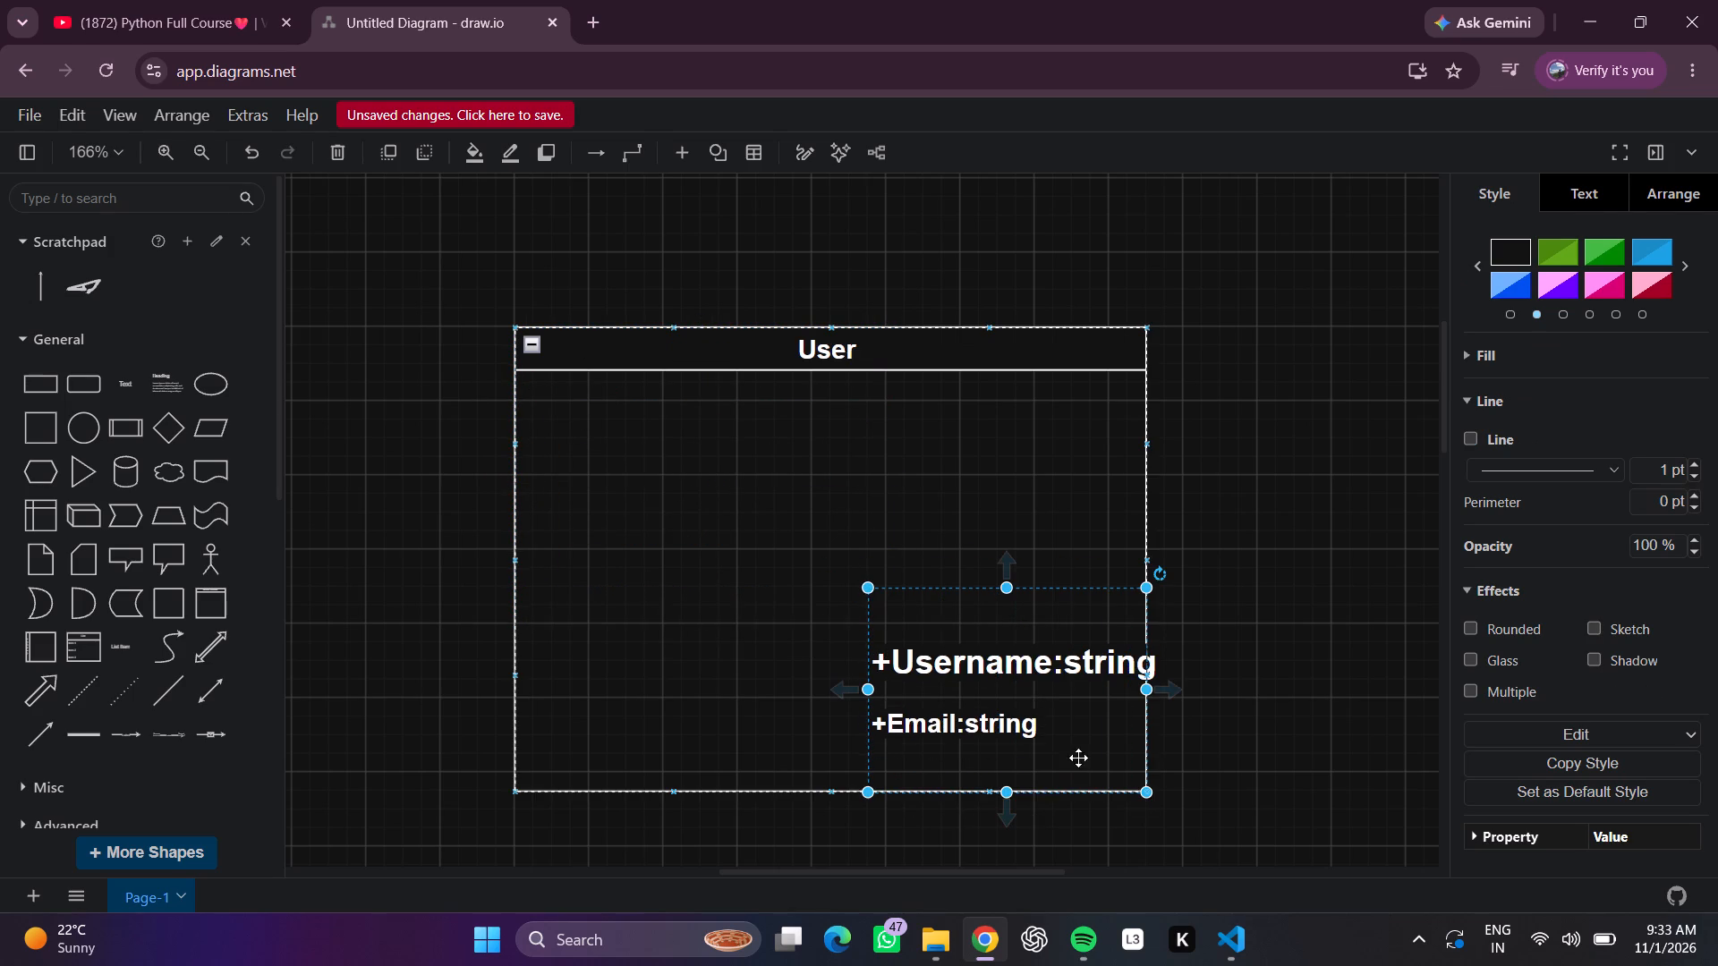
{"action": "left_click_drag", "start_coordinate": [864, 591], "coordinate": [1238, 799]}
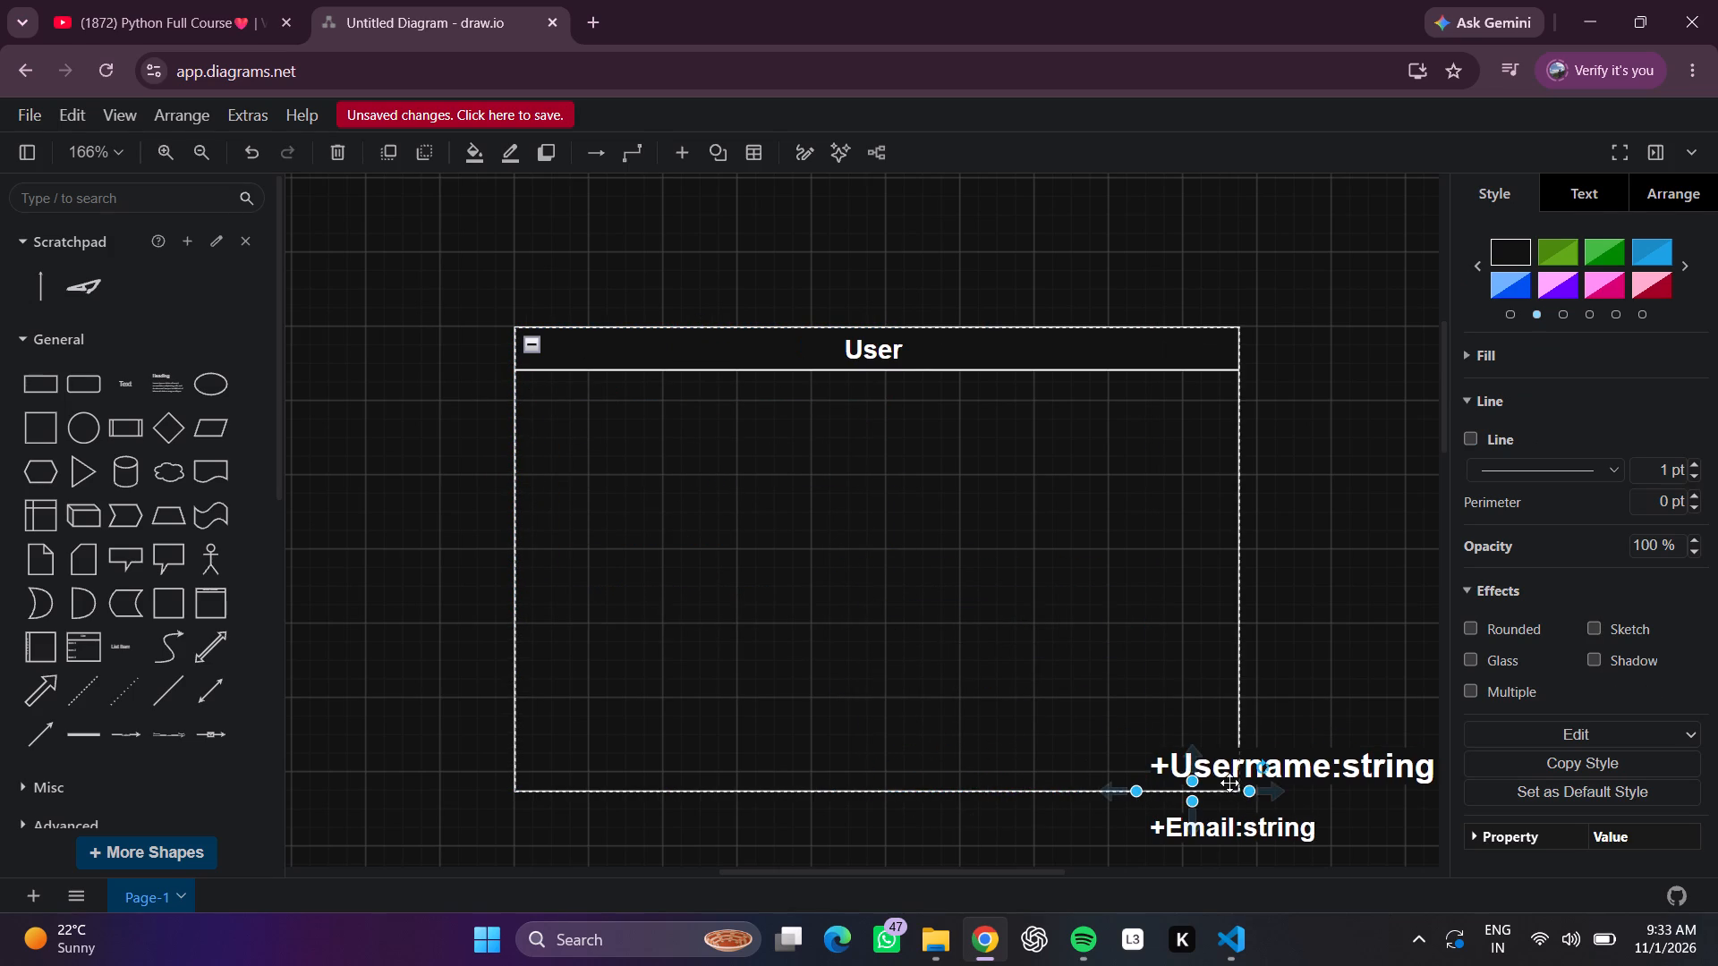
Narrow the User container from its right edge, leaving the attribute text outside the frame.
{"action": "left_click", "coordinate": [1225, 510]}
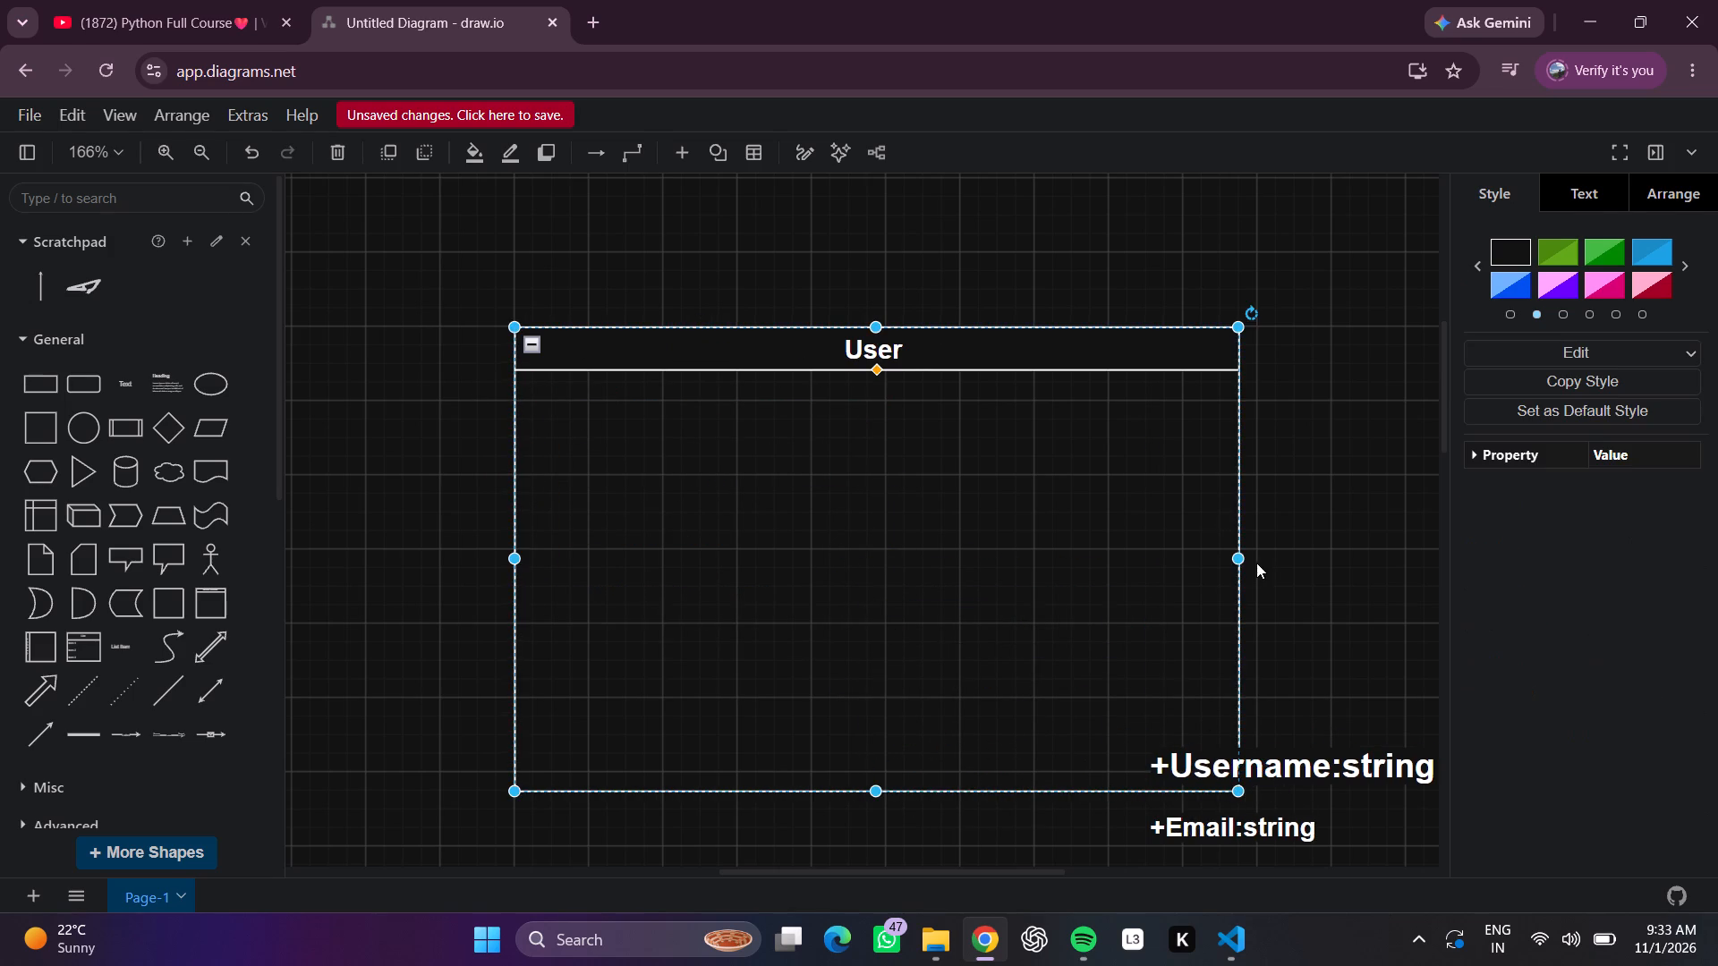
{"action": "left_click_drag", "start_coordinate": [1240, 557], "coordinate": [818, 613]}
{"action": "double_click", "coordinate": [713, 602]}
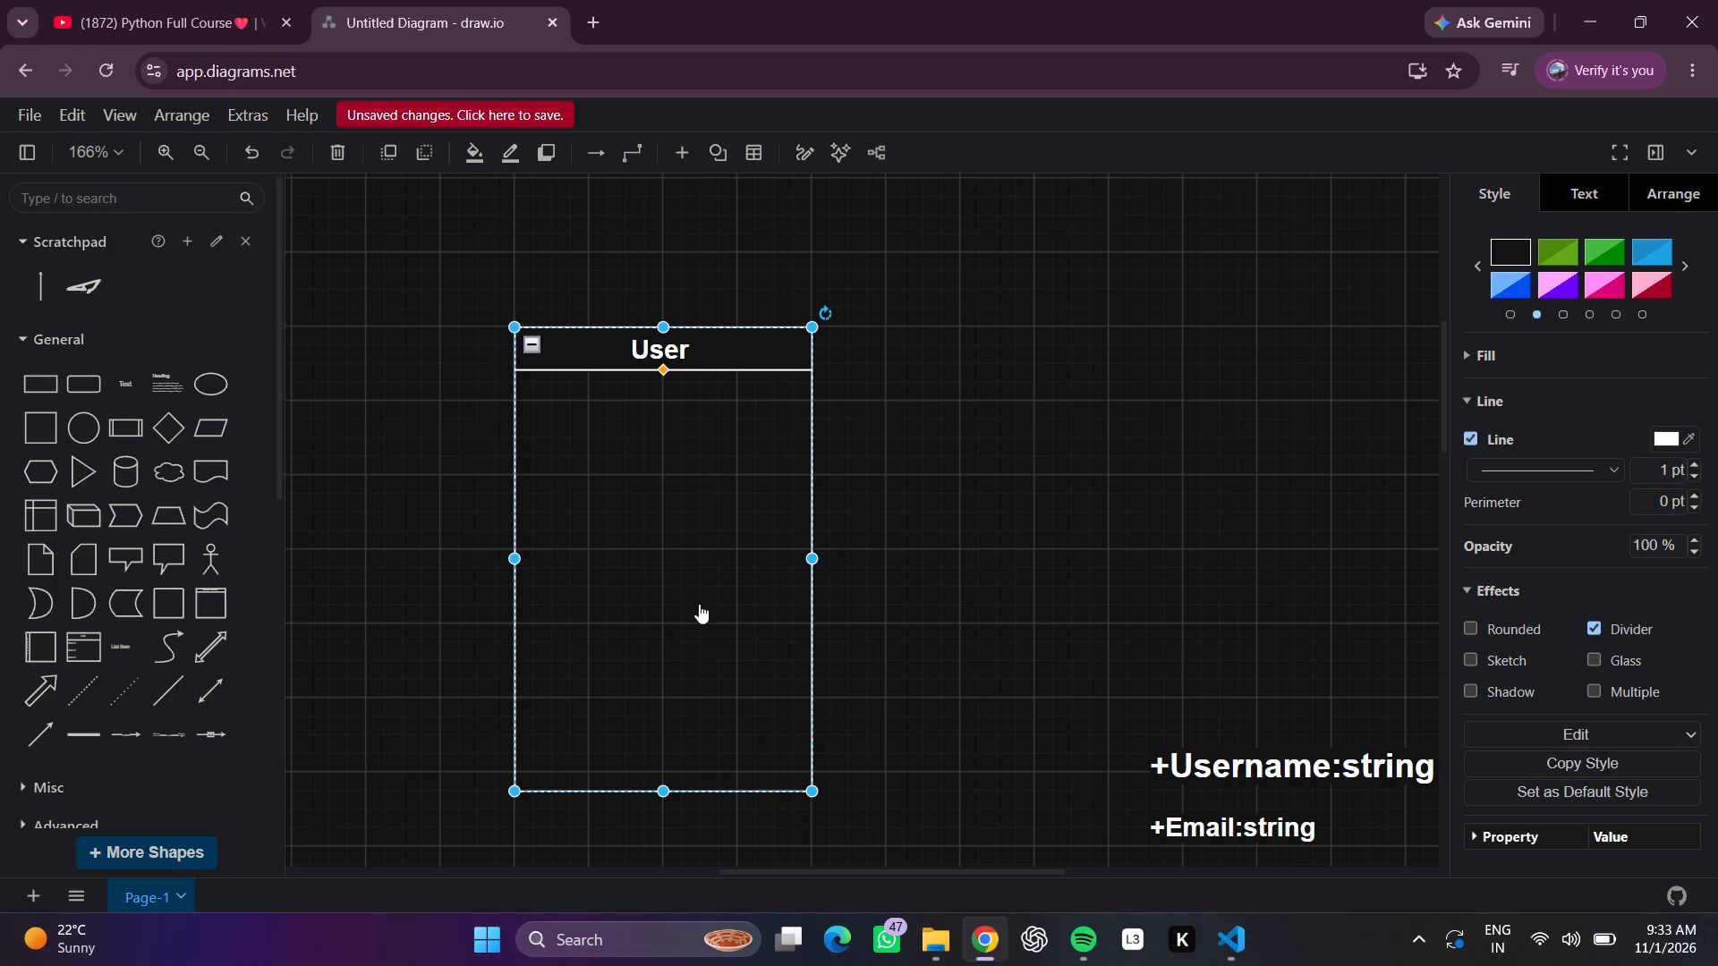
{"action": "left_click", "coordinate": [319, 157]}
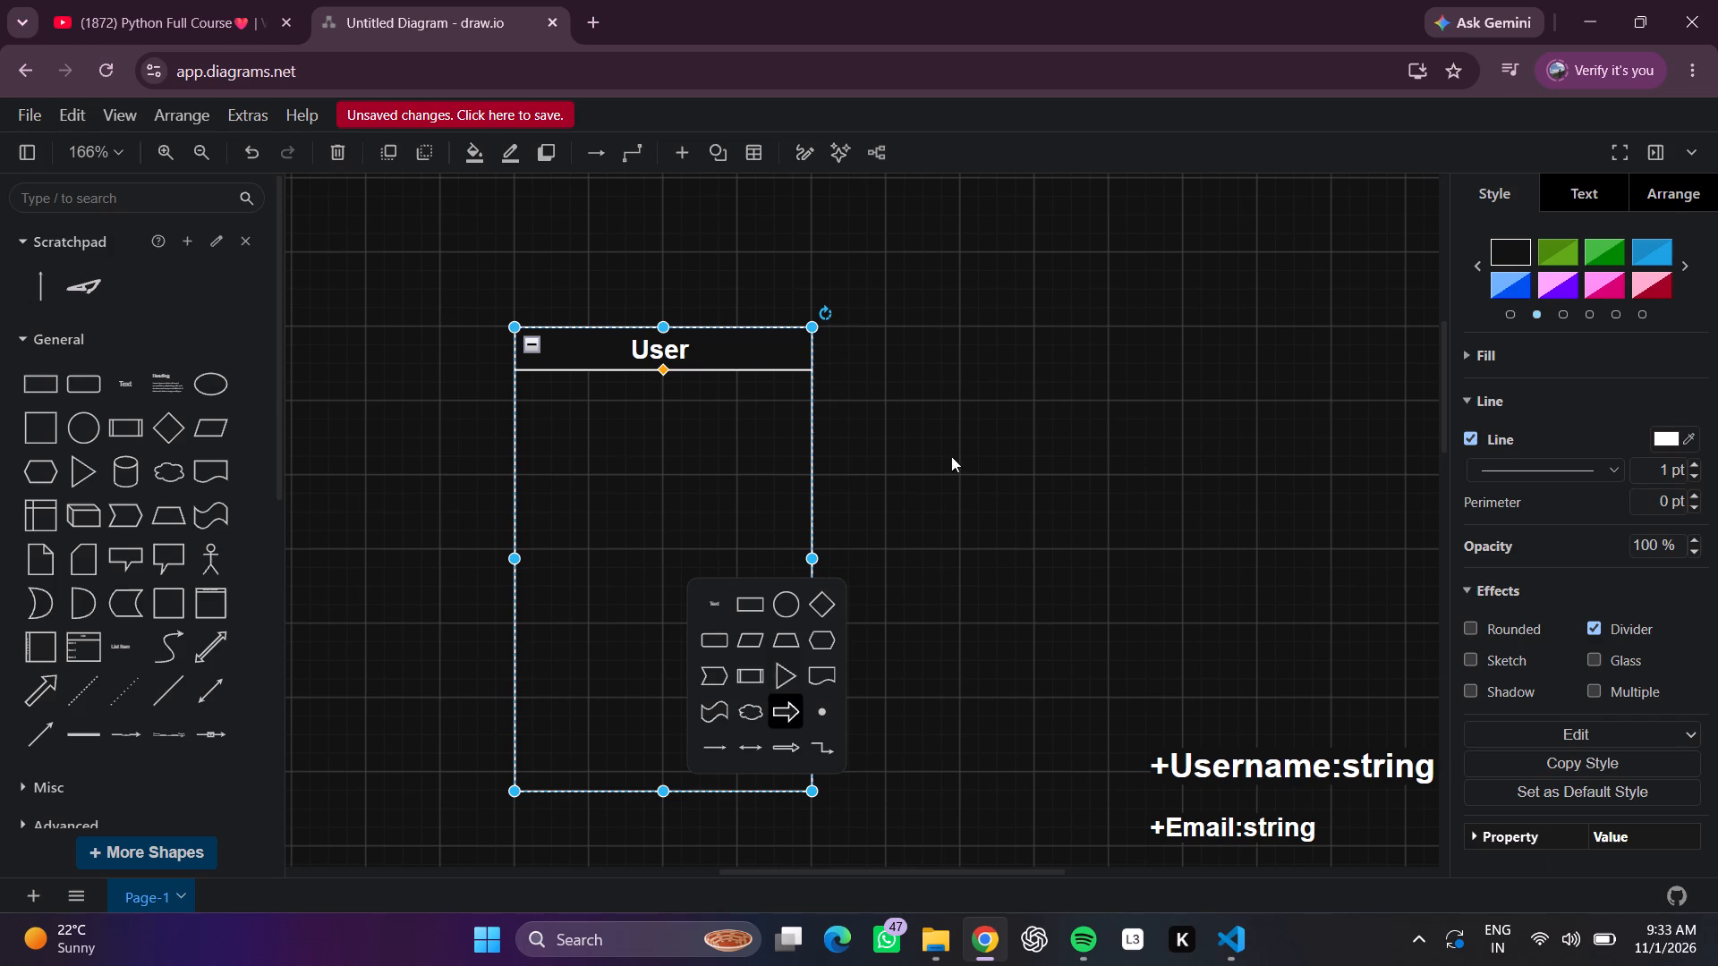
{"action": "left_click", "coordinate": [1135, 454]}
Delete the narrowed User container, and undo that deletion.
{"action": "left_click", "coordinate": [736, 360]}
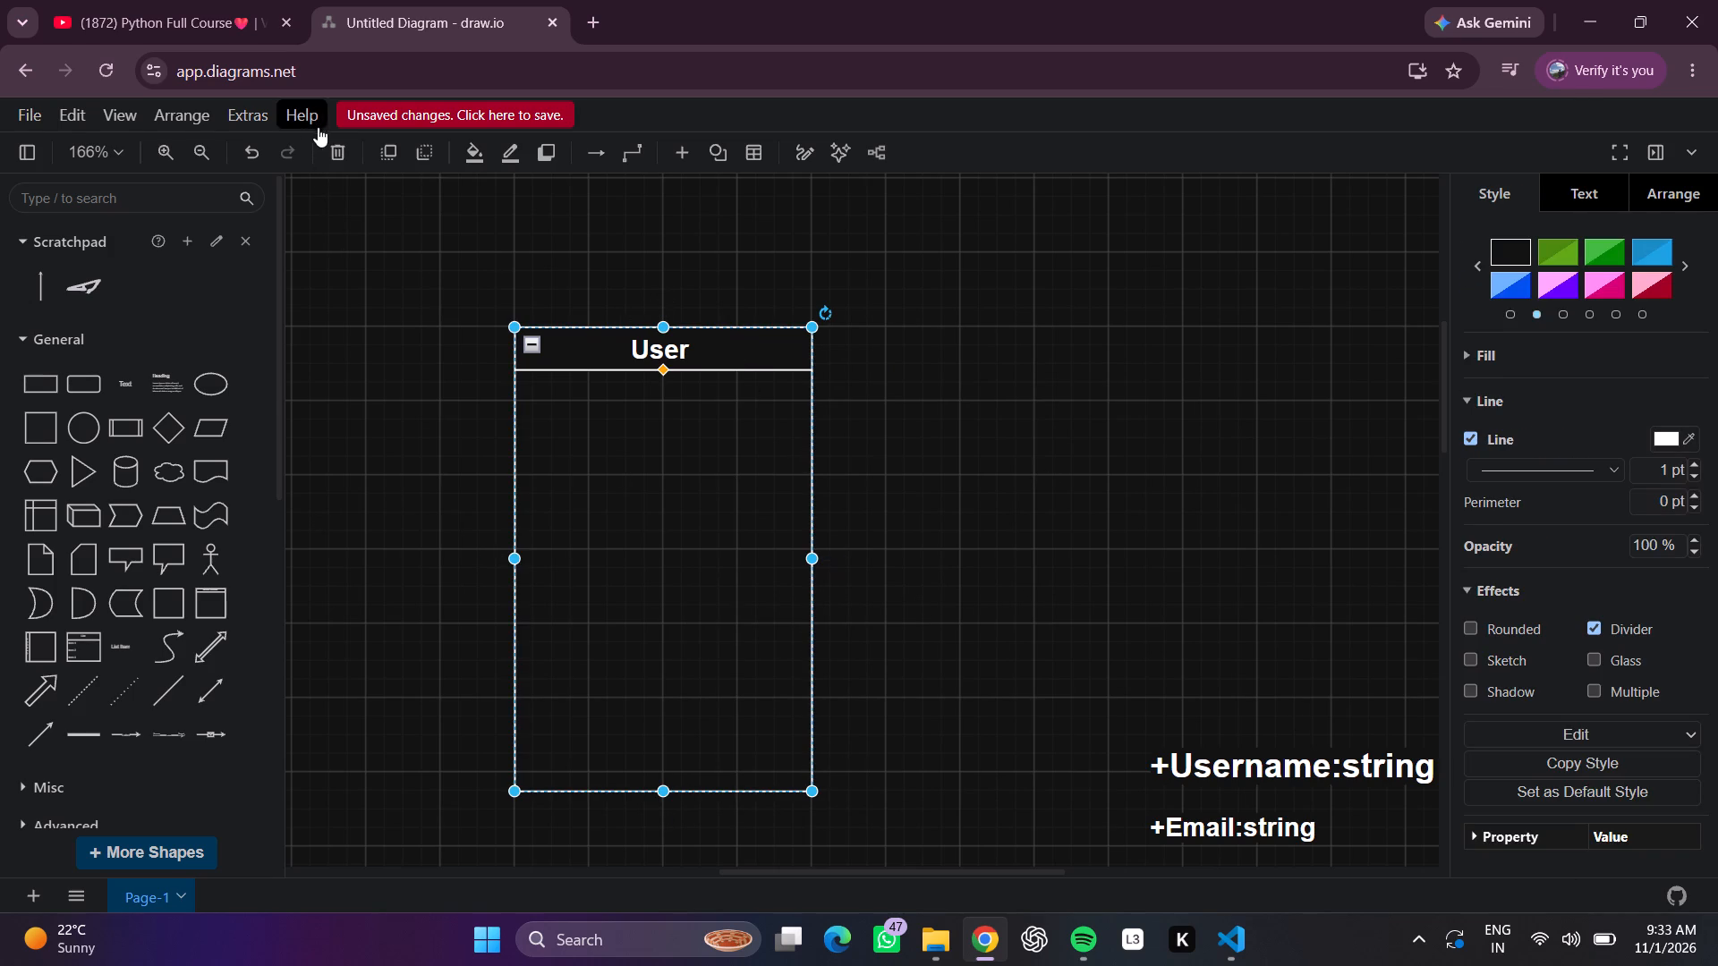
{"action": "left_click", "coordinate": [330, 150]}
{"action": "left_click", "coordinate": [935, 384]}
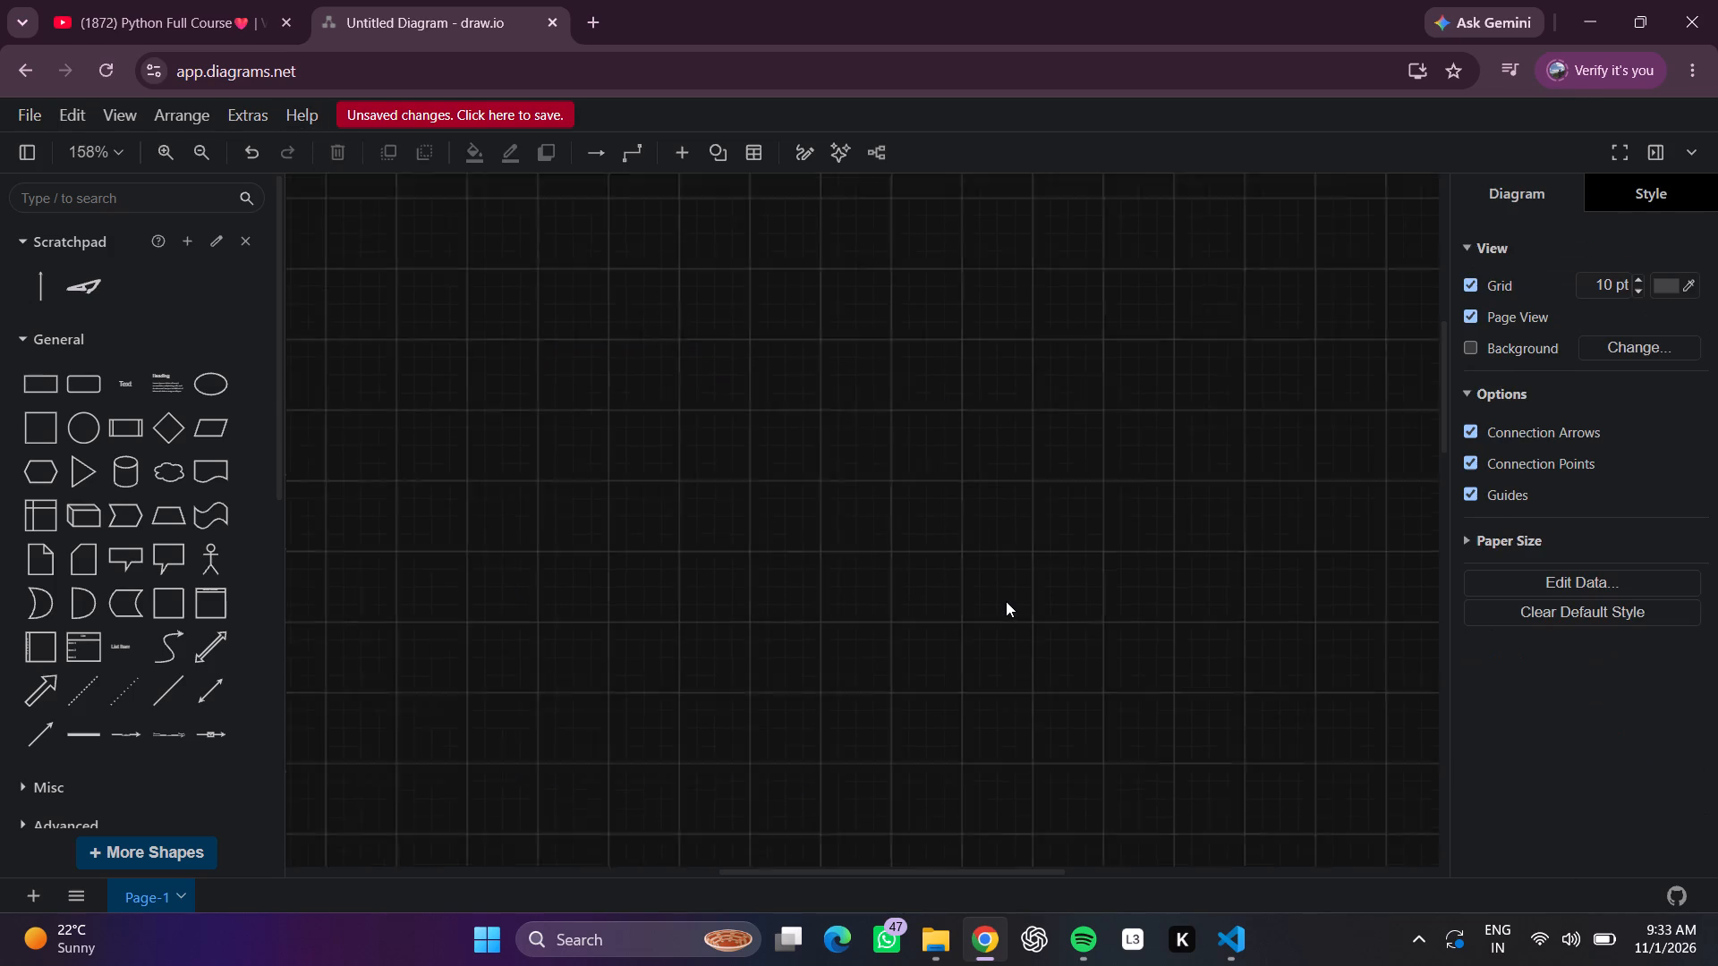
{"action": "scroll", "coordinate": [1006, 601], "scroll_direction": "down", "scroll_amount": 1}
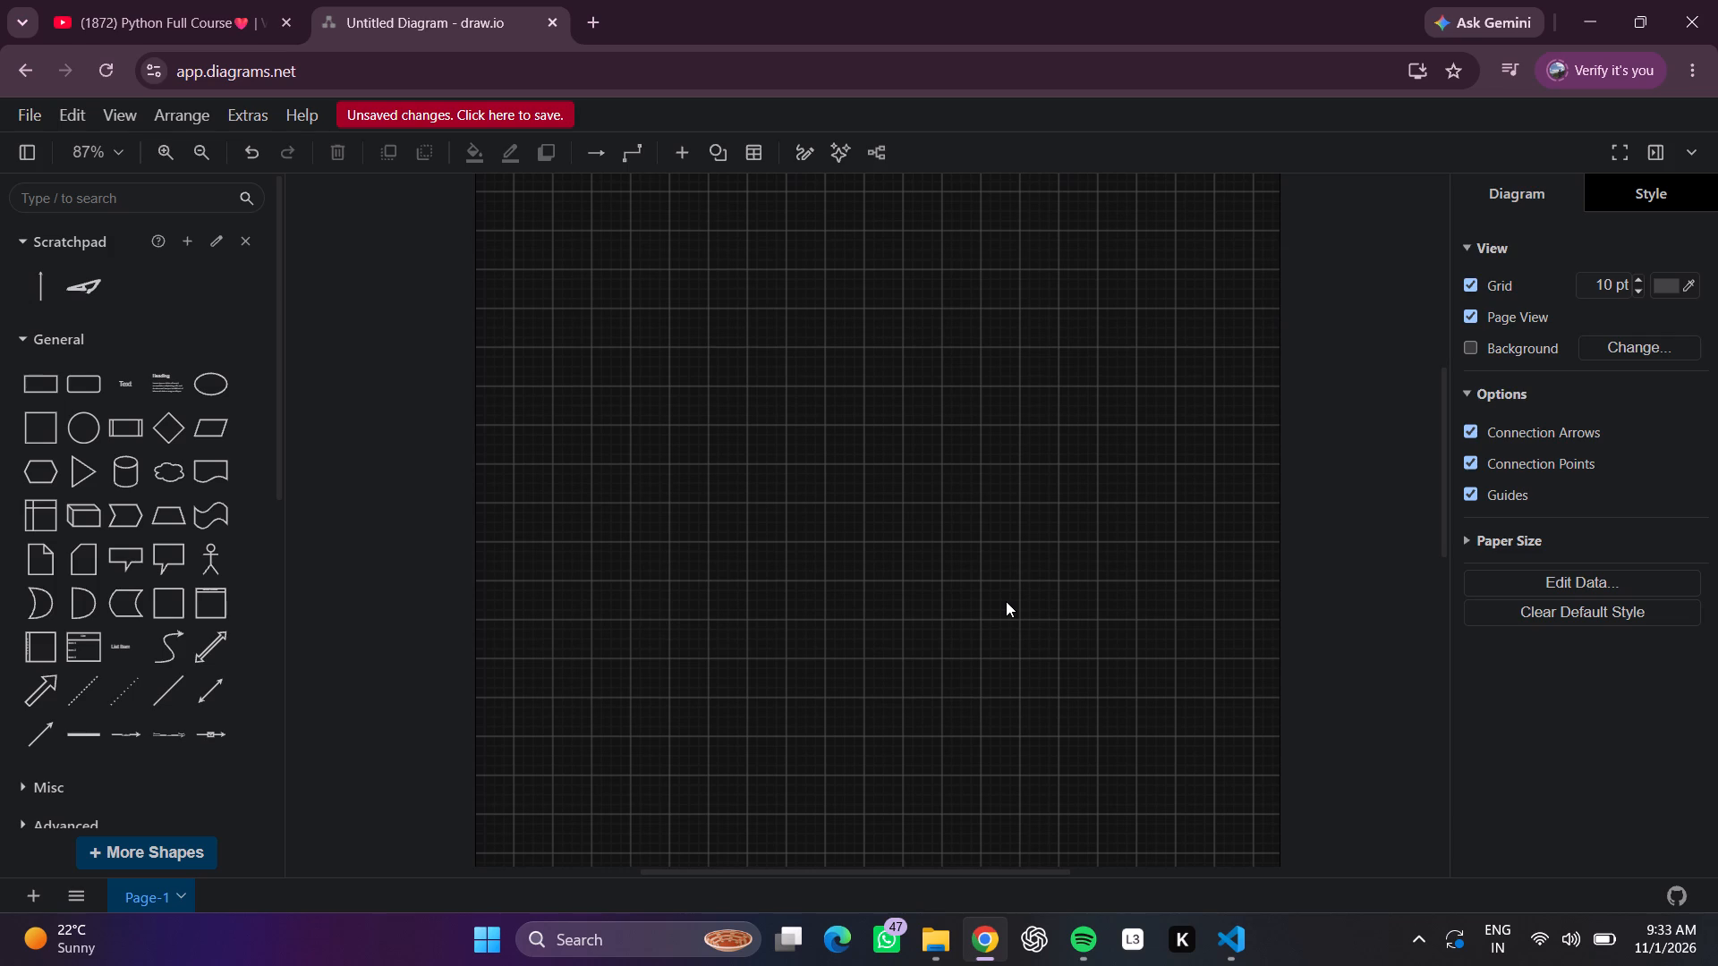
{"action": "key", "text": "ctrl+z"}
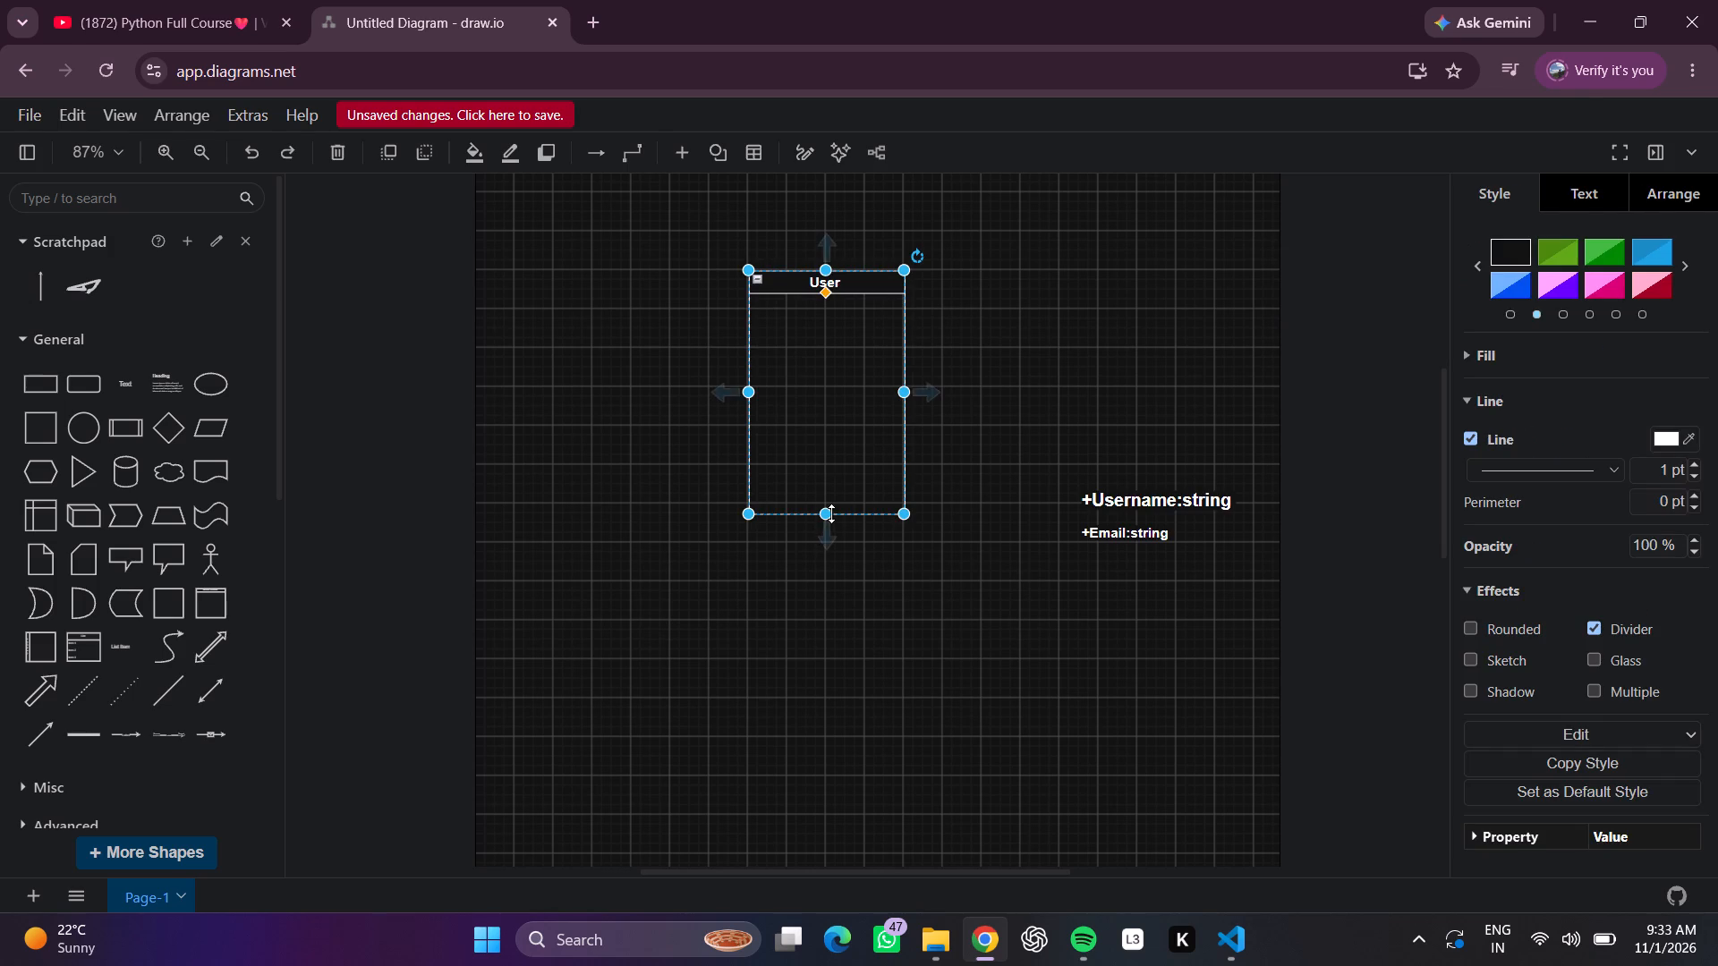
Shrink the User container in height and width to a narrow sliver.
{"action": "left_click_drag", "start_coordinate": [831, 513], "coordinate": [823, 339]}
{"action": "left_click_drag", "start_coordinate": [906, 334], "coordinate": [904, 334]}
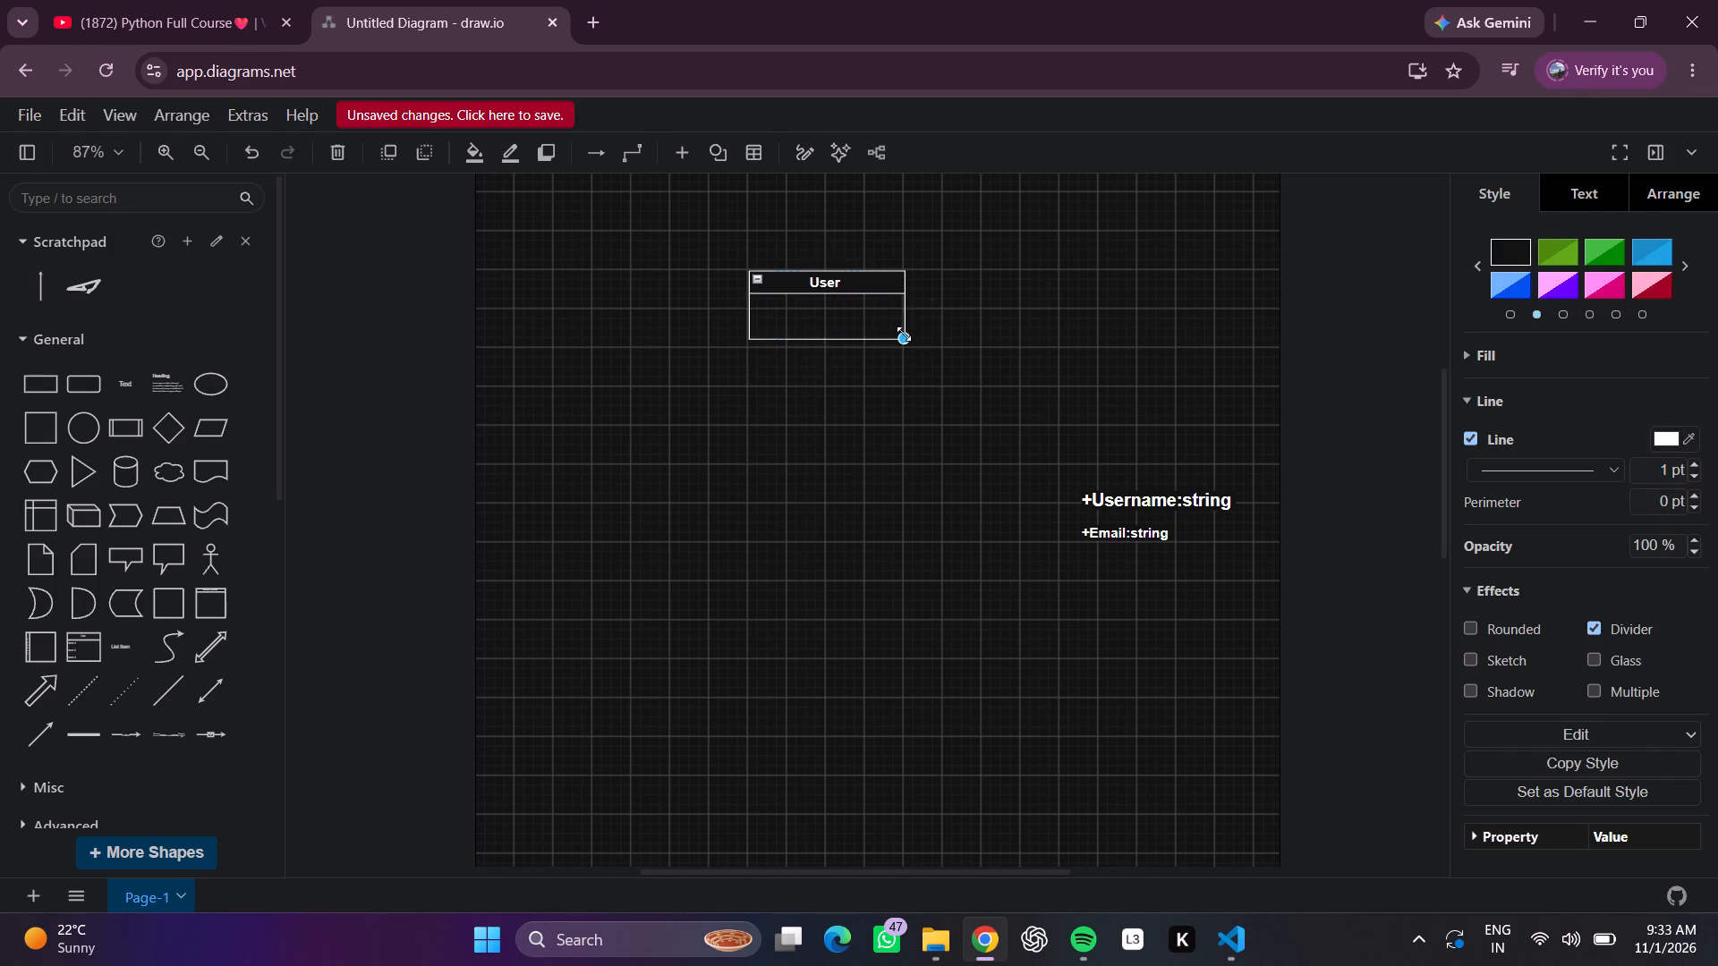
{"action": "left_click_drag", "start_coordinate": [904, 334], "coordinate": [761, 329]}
Delete the User container together with its attribute text, clearing the canvas.
{"action": "left_click", "coordinate": [755, 317]}
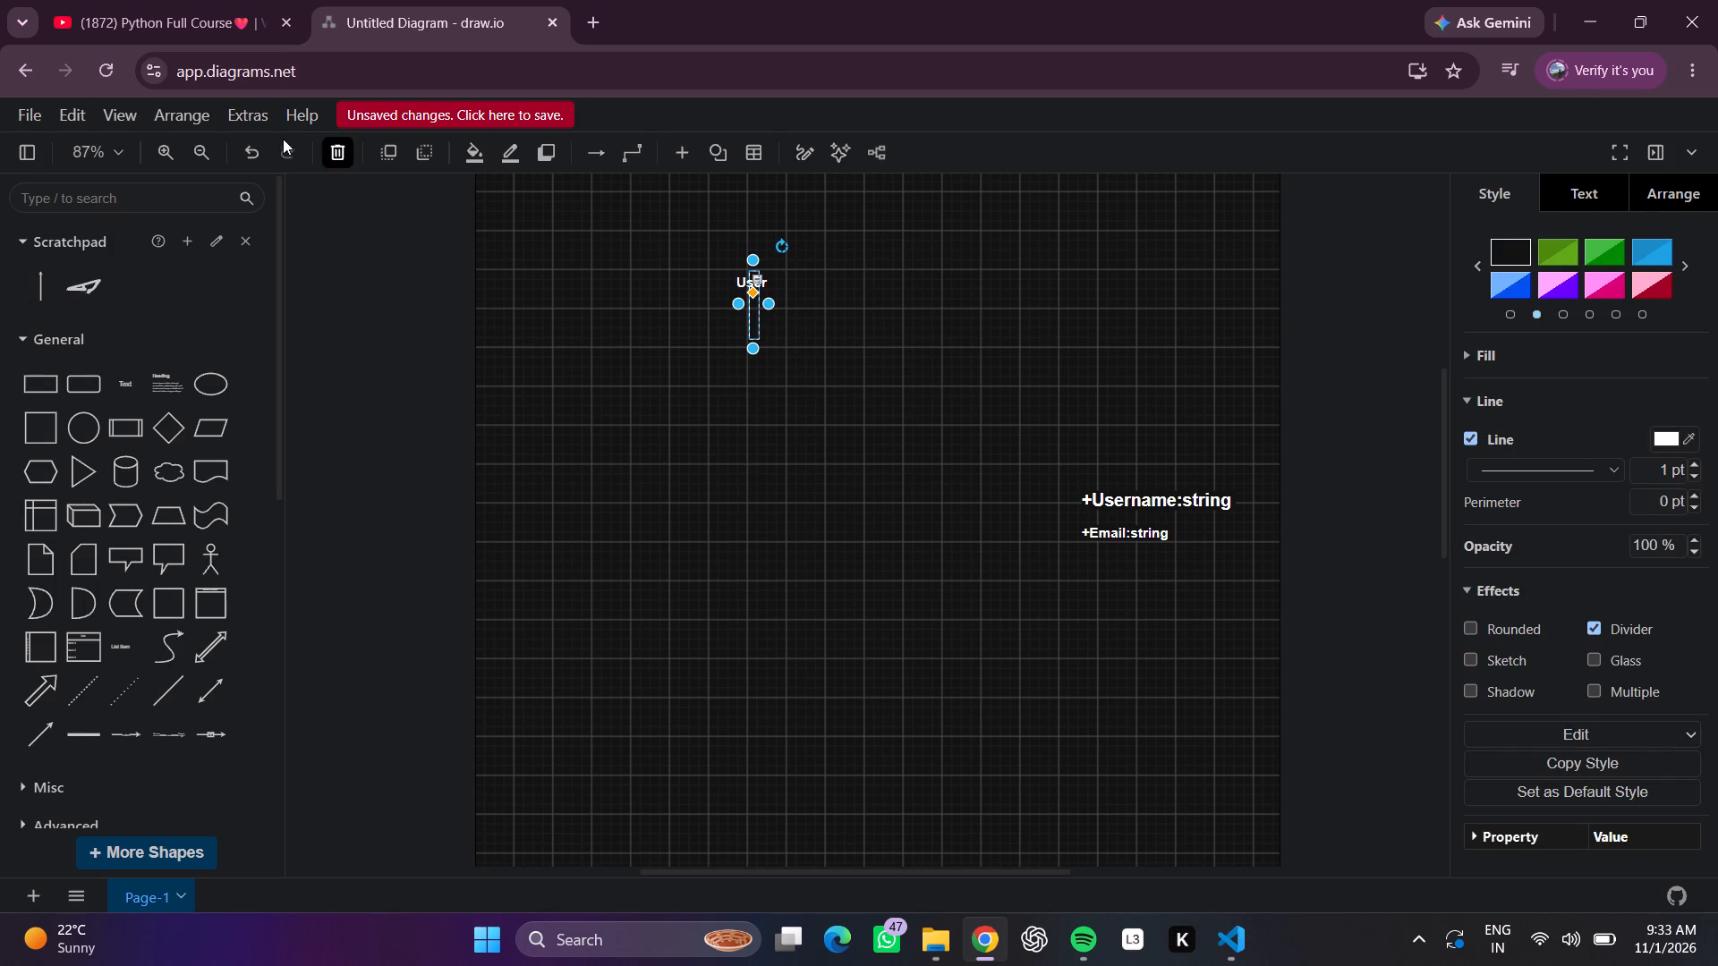
{"action": "left_click", "coordinate": [334, 149]}
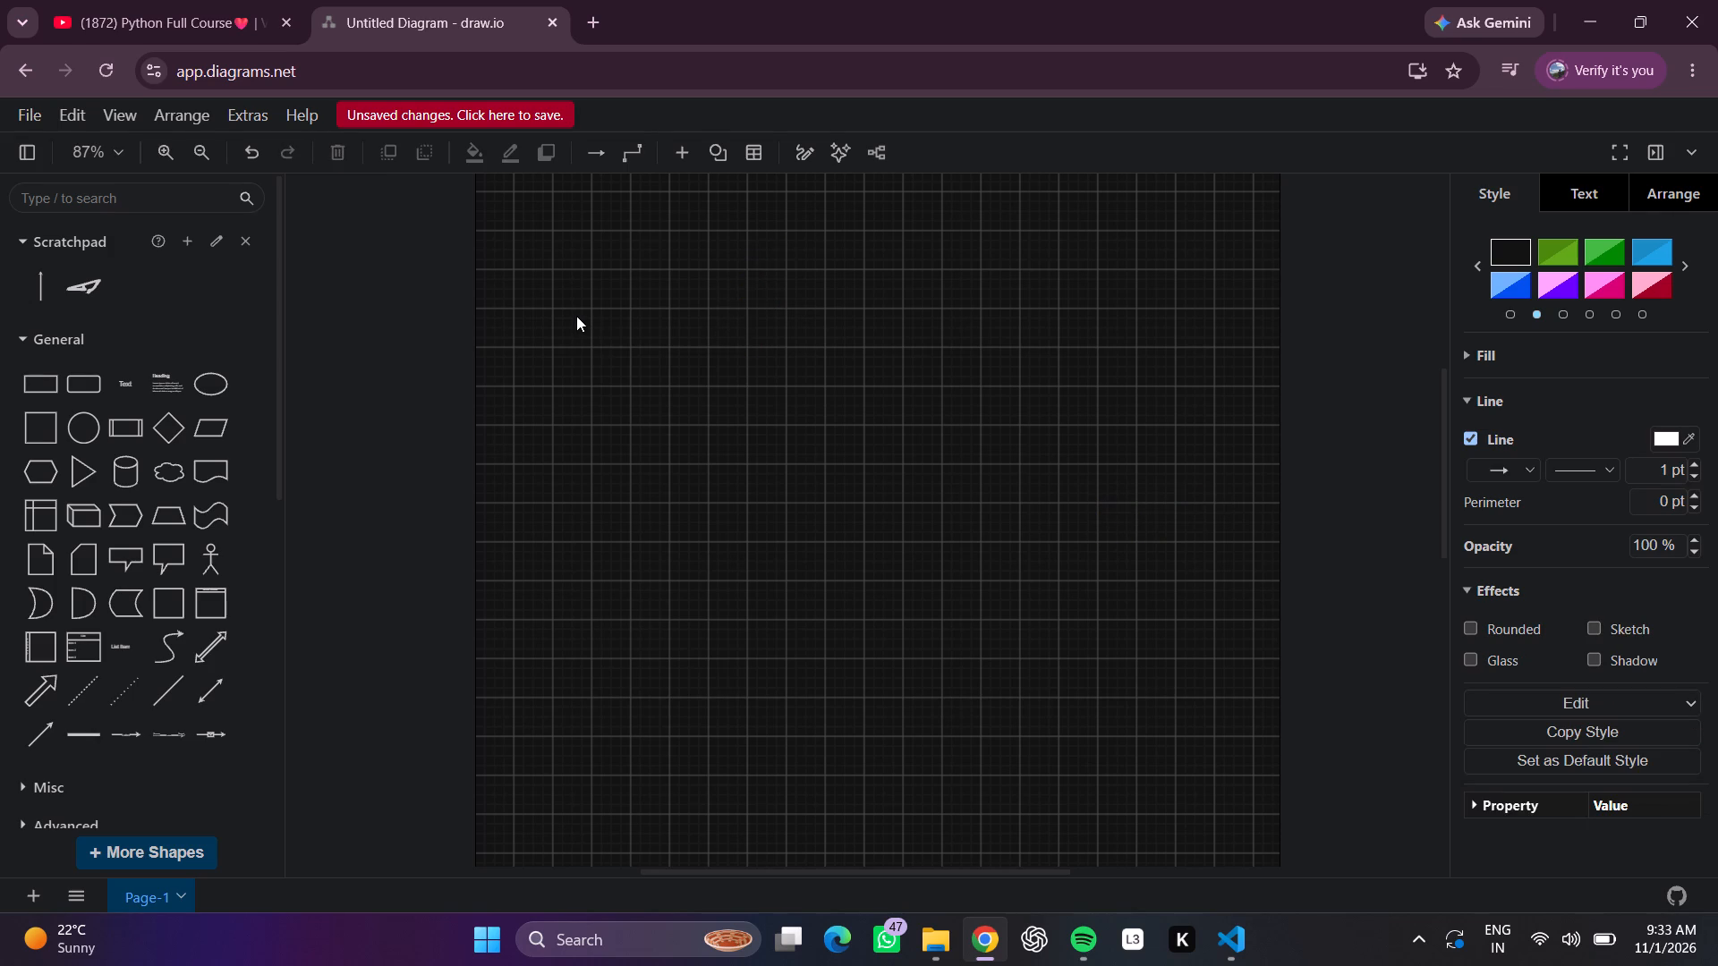
Insert an empty Container shape from the General shapes onto the cleared canvas.
{"action": "scroll", "coordinate": [576, 316], "scroll_direction": "up", "scroll_amount": 2}
{"action": "scroll", "coordinate": [576, 316], "scroll_direction": "down", "scroll_amount": 2}
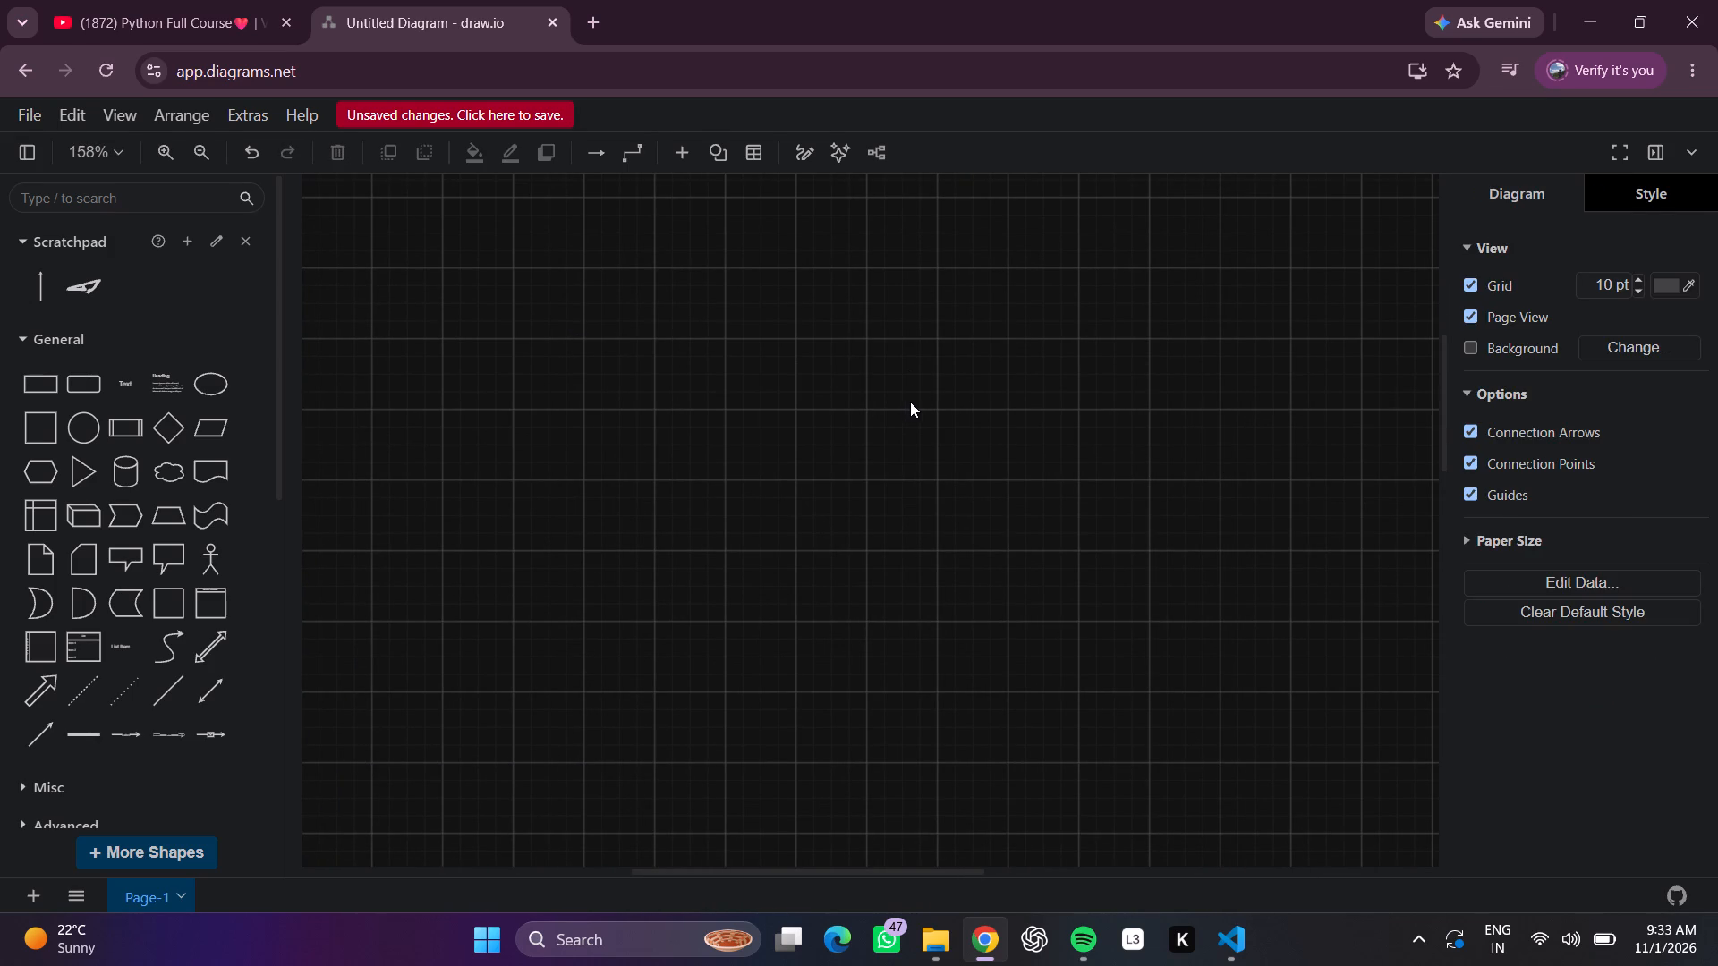
{"action": "left_click", "coordinate": [158, 600]}
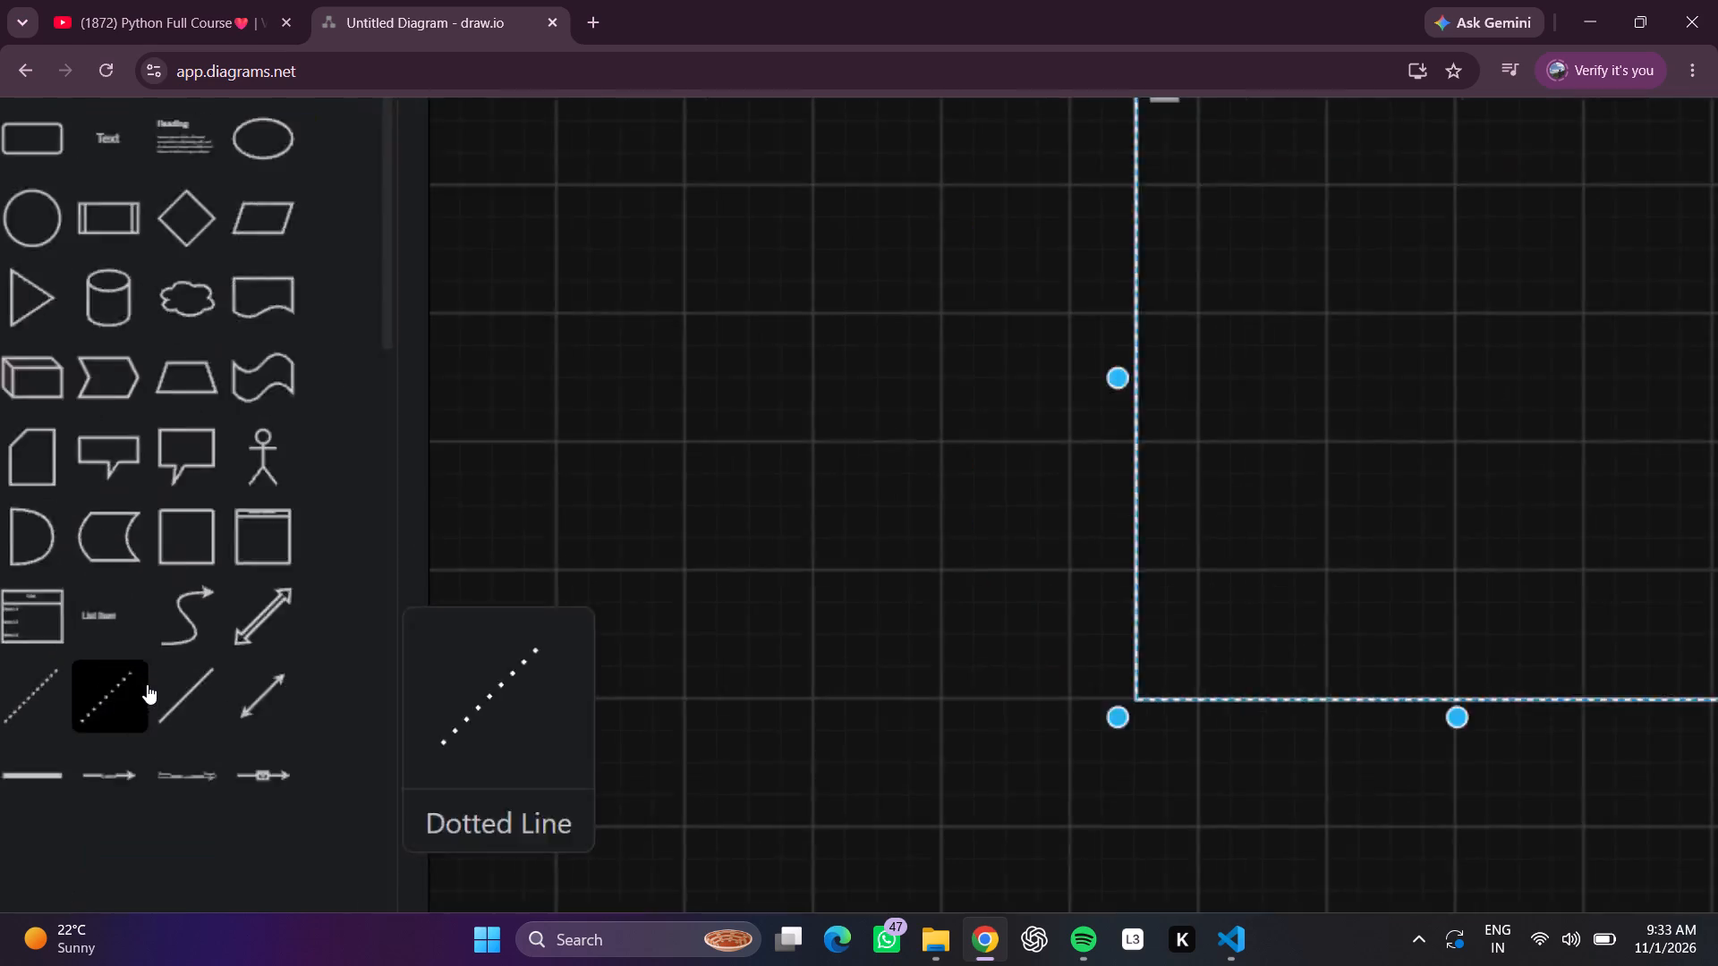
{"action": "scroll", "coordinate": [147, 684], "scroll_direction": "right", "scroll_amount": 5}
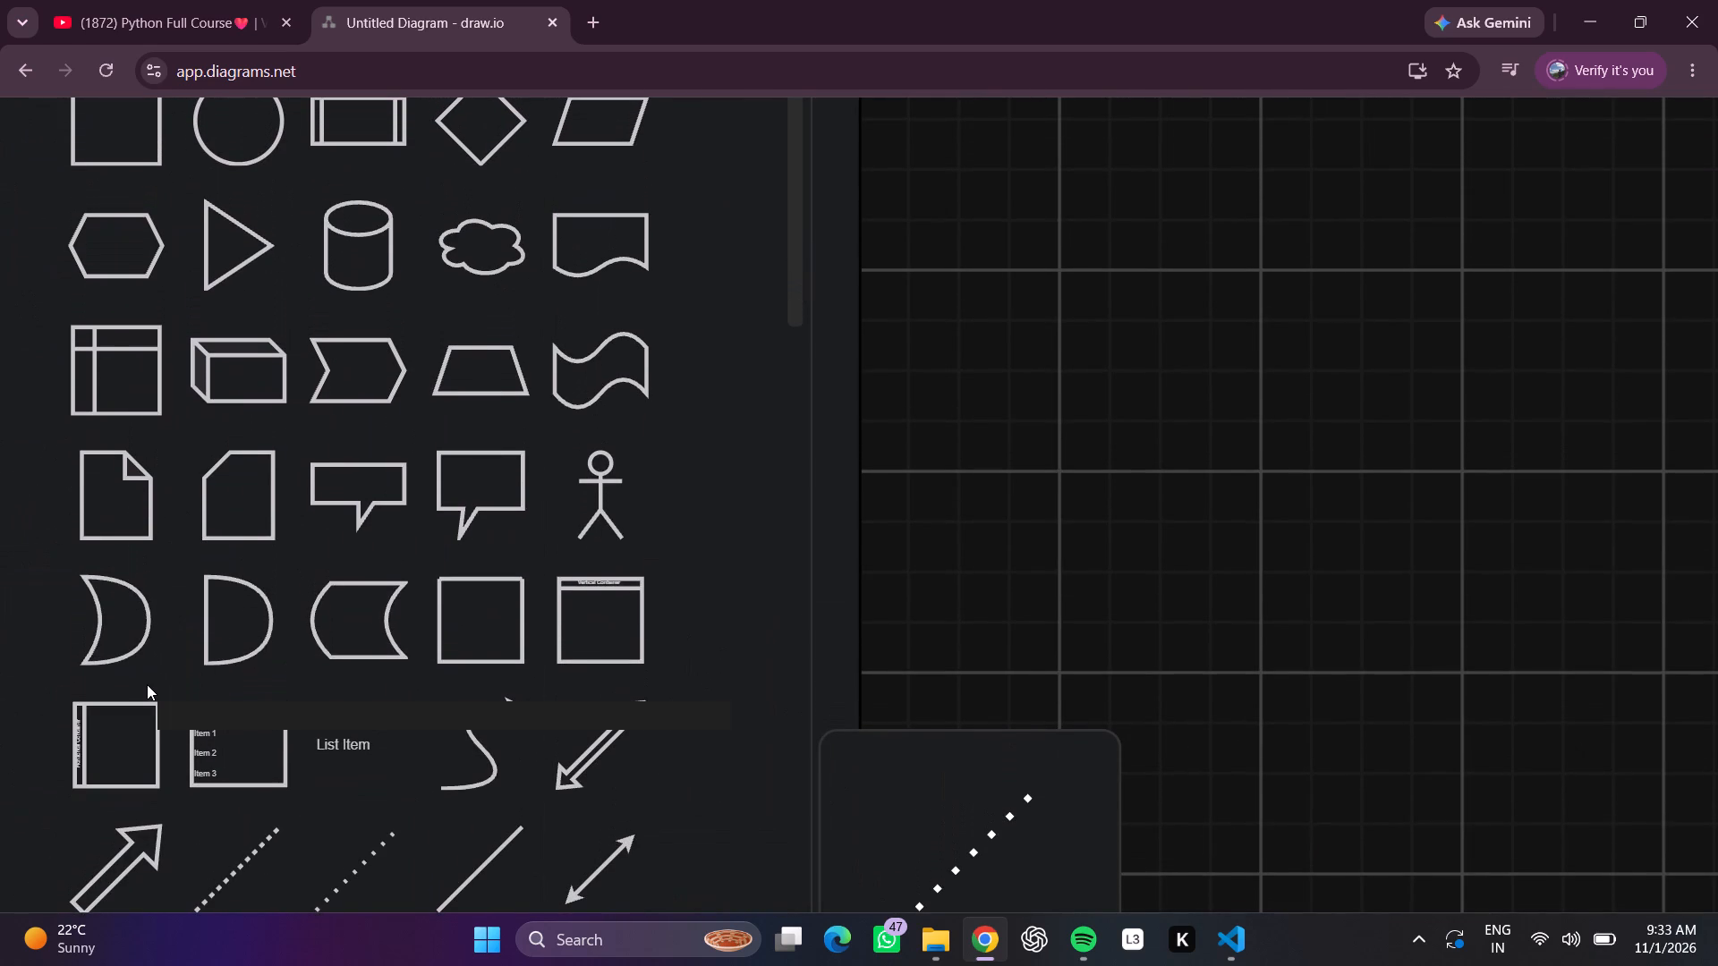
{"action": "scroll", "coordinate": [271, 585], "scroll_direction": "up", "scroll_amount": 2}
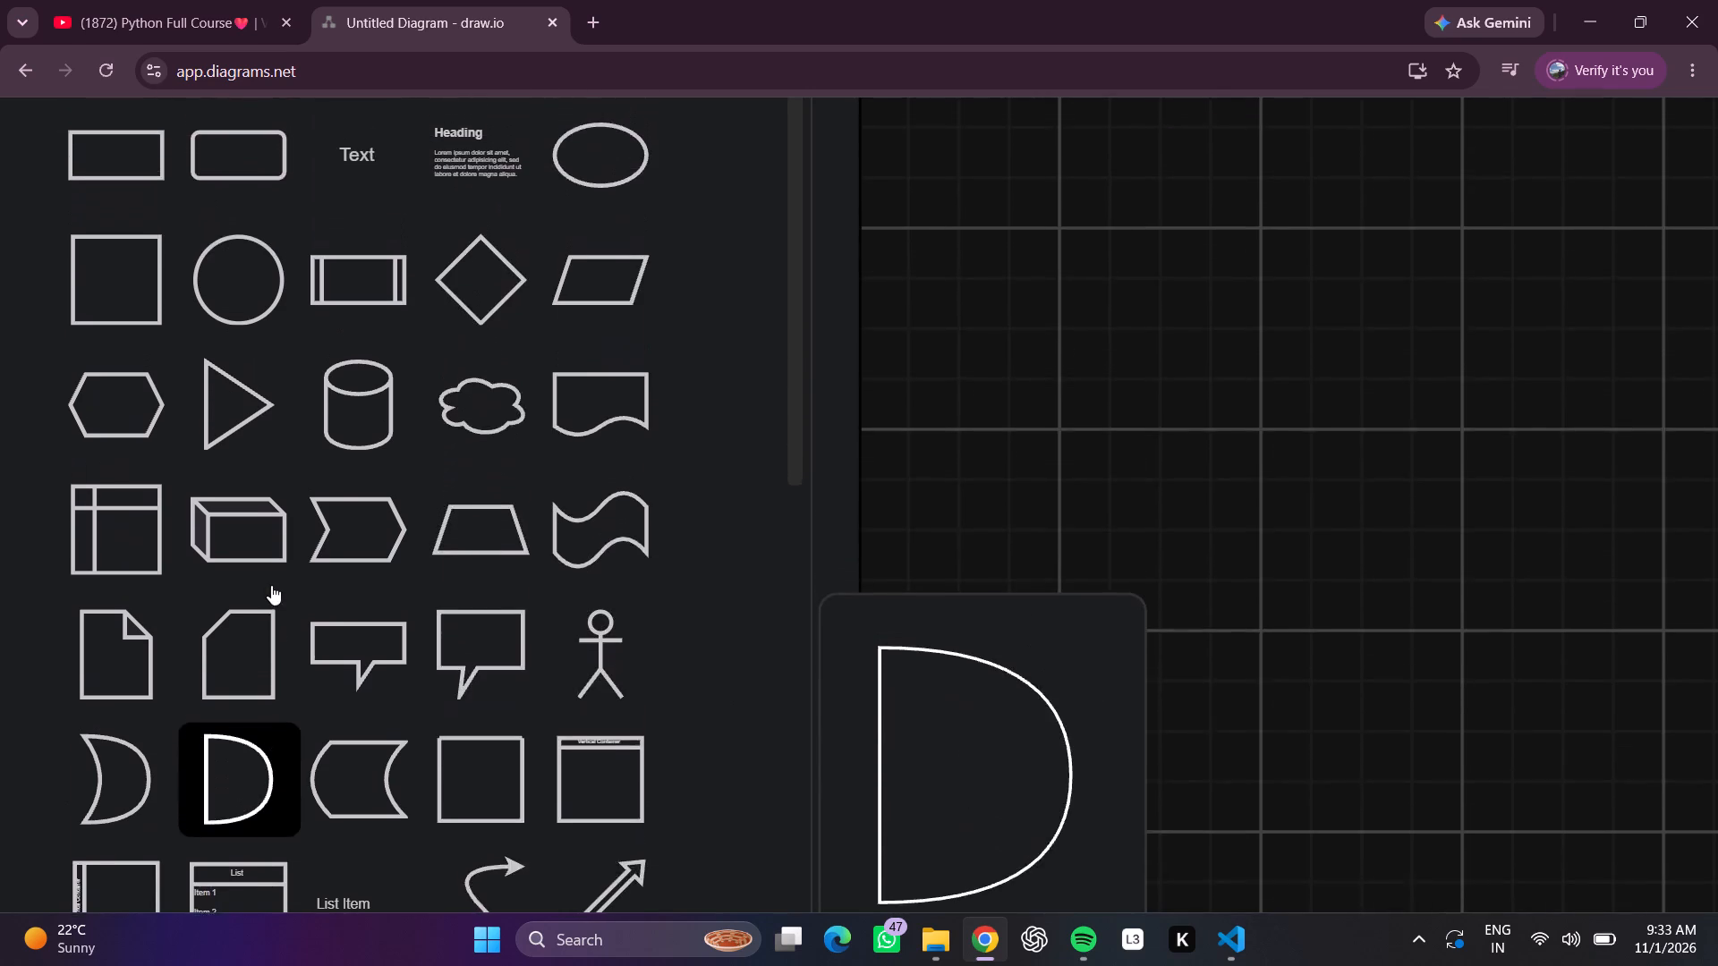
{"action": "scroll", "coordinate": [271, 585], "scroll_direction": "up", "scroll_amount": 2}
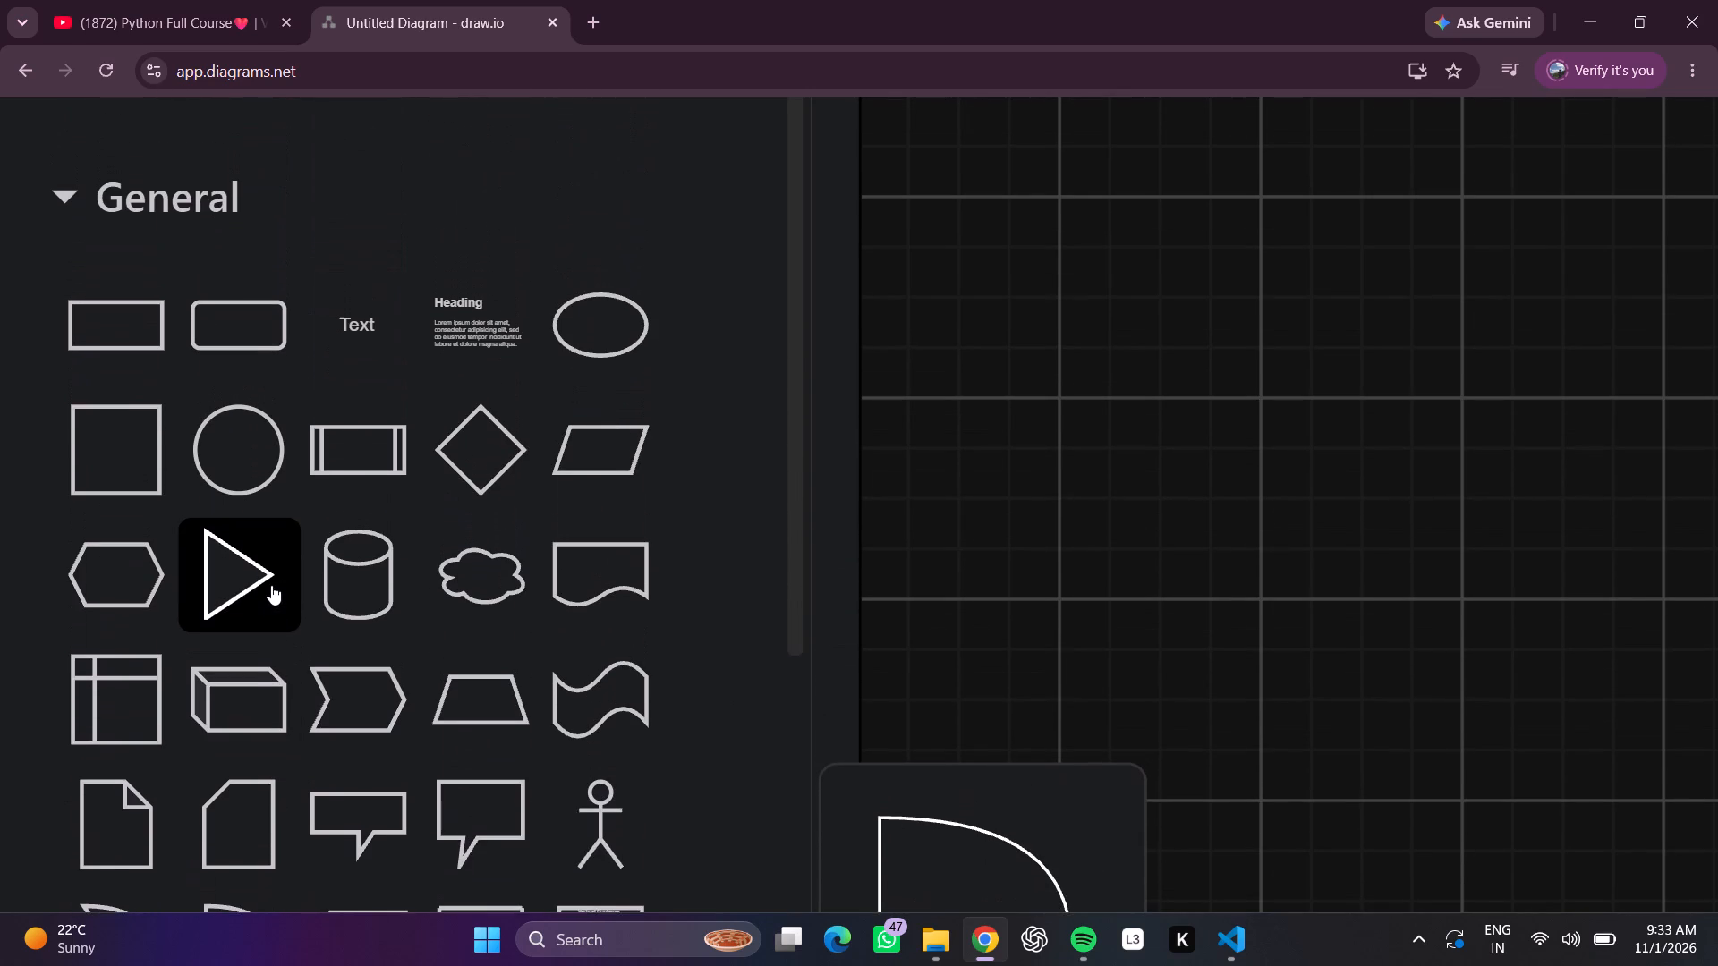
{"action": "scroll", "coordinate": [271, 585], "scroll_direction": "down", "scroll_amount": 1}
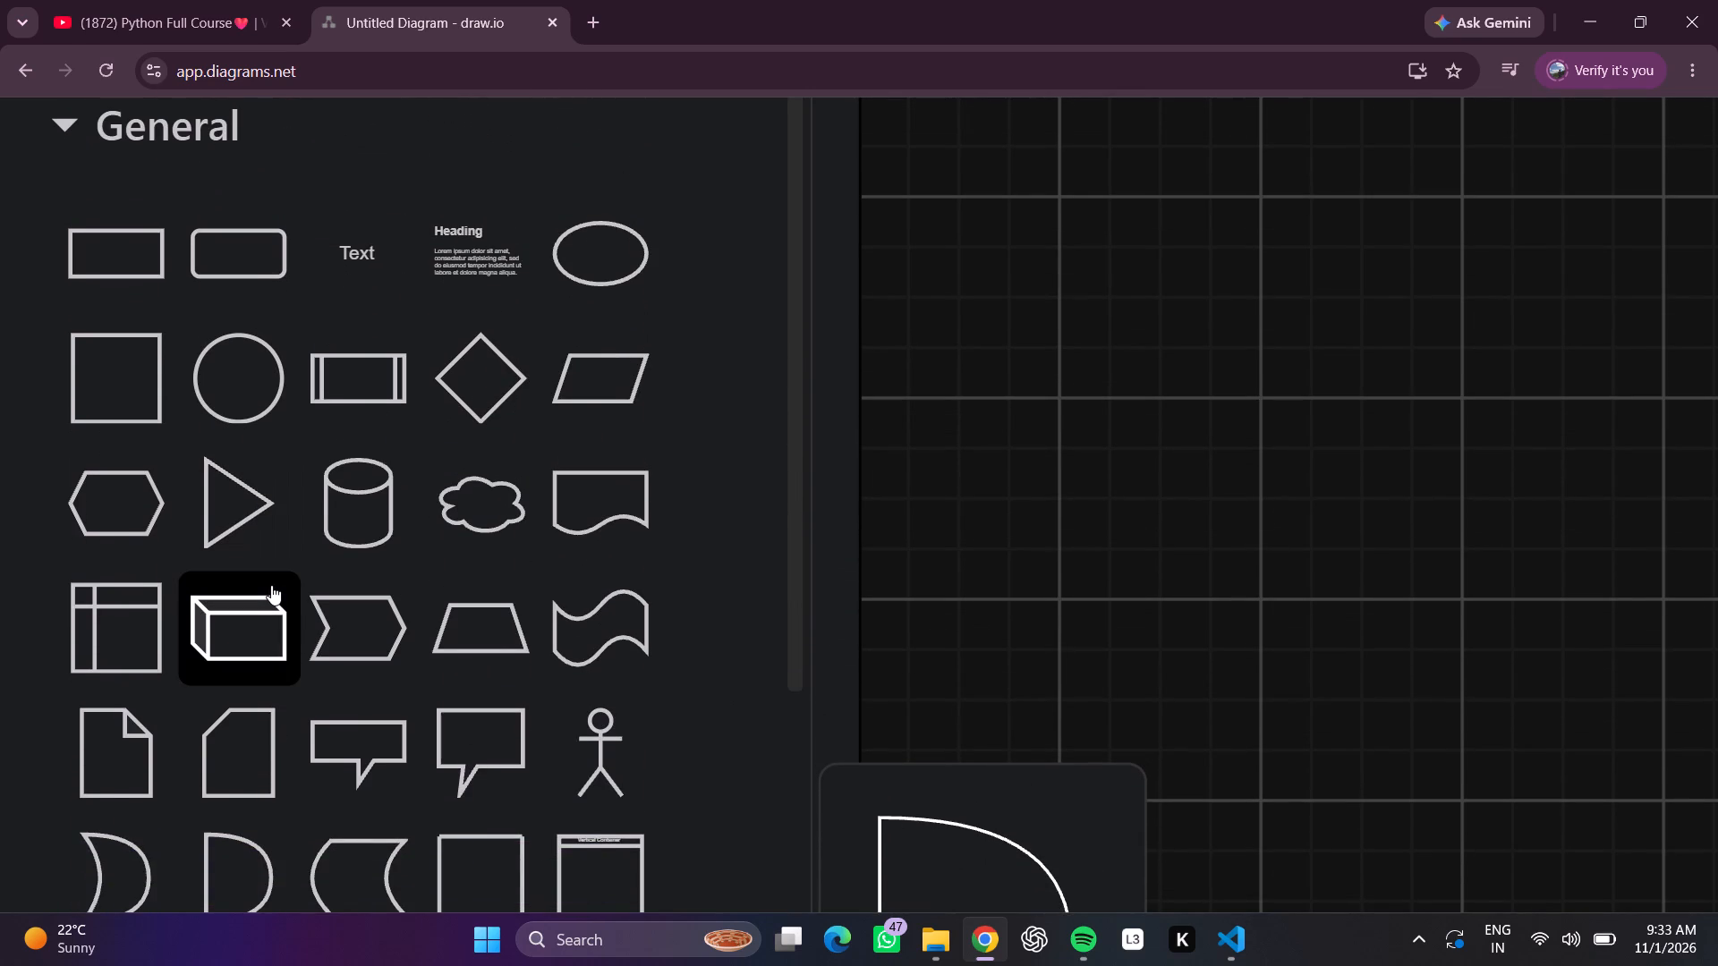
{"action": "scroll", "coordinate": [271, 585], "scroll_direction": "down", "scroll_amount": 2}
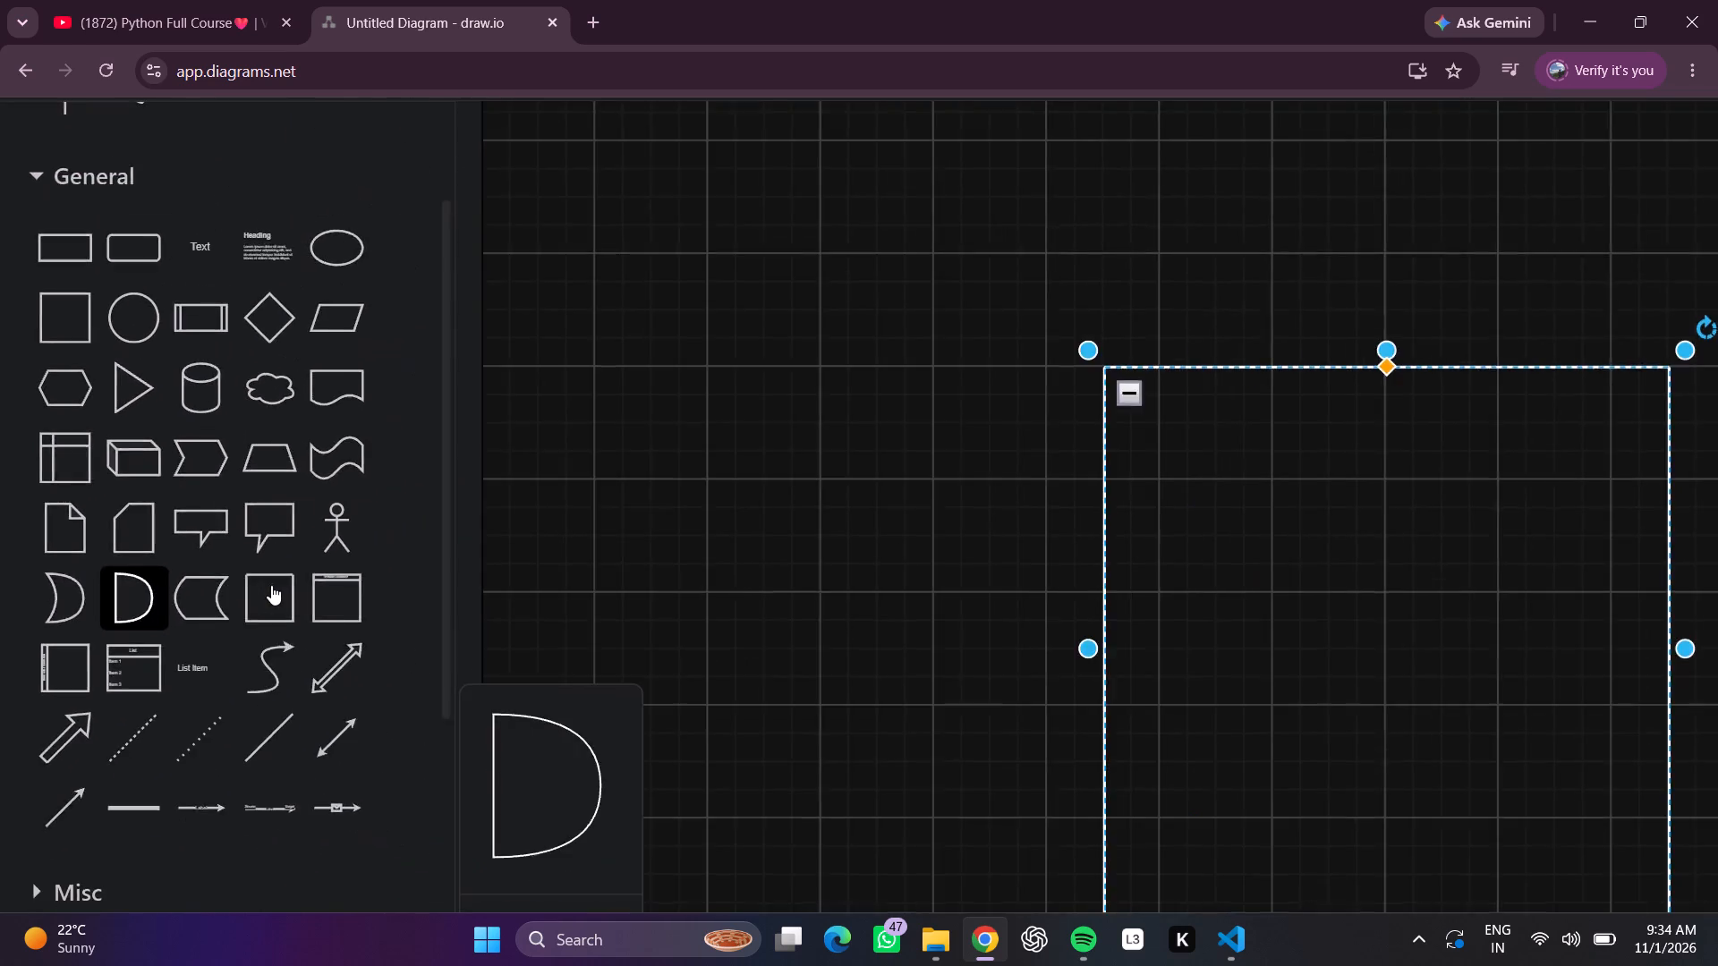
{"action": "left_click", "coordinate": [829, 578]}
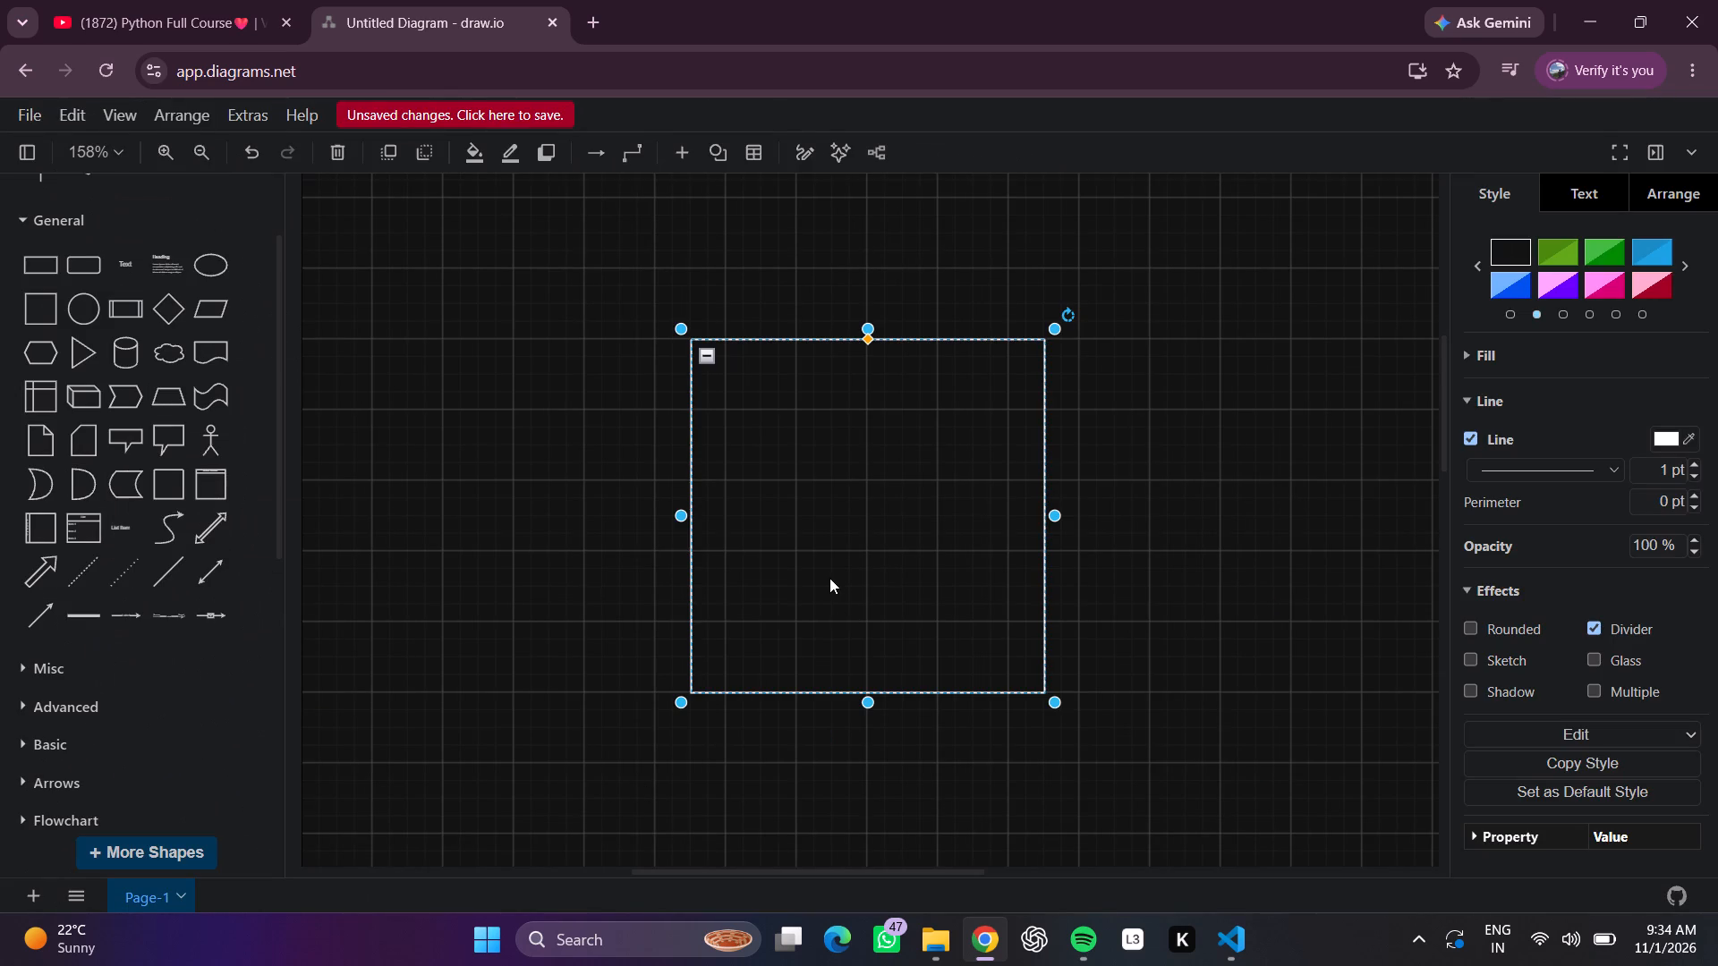
Resize the empty container from its right edge across to its other side, ending further left at about 200 x 200.
{"action": "left_click_drag", "start_coordinate": [1056, 512], "coordinate": [483, 574]}
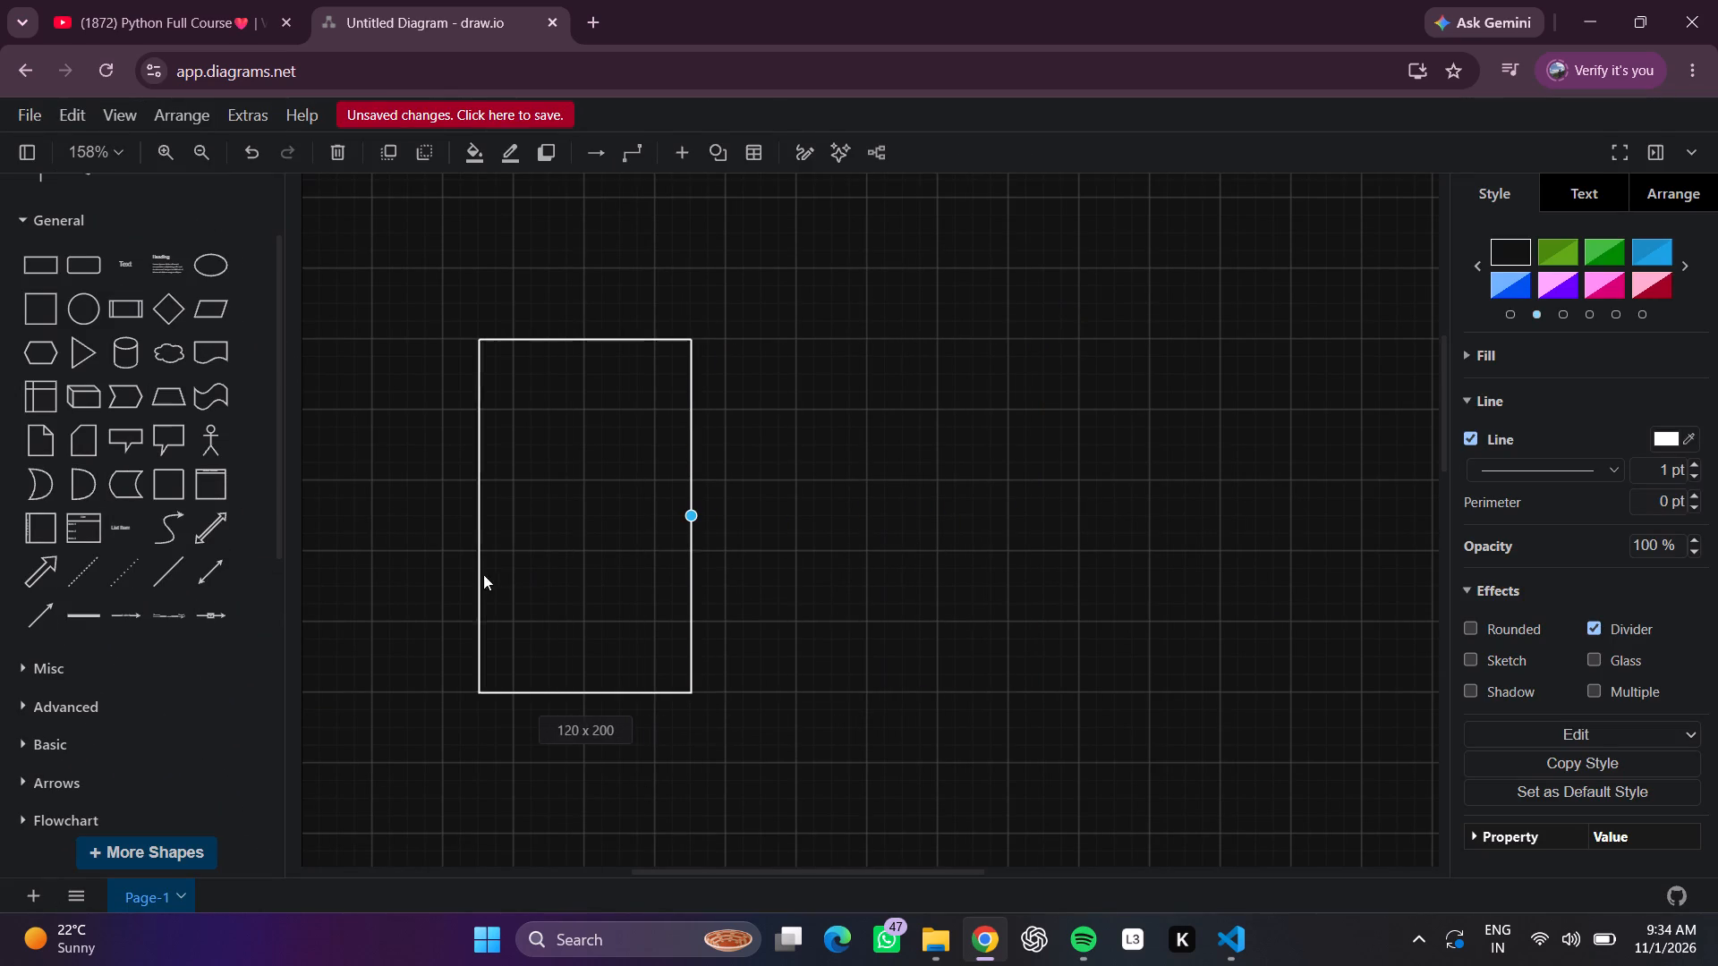
{"action": "left_click_drag", "start_coordinate": [483, 574], "coordinate": [453, 580]}
{"action": "left_click_drag", "start_coordinate": [700, 515], "coordinate": [801, 527]}
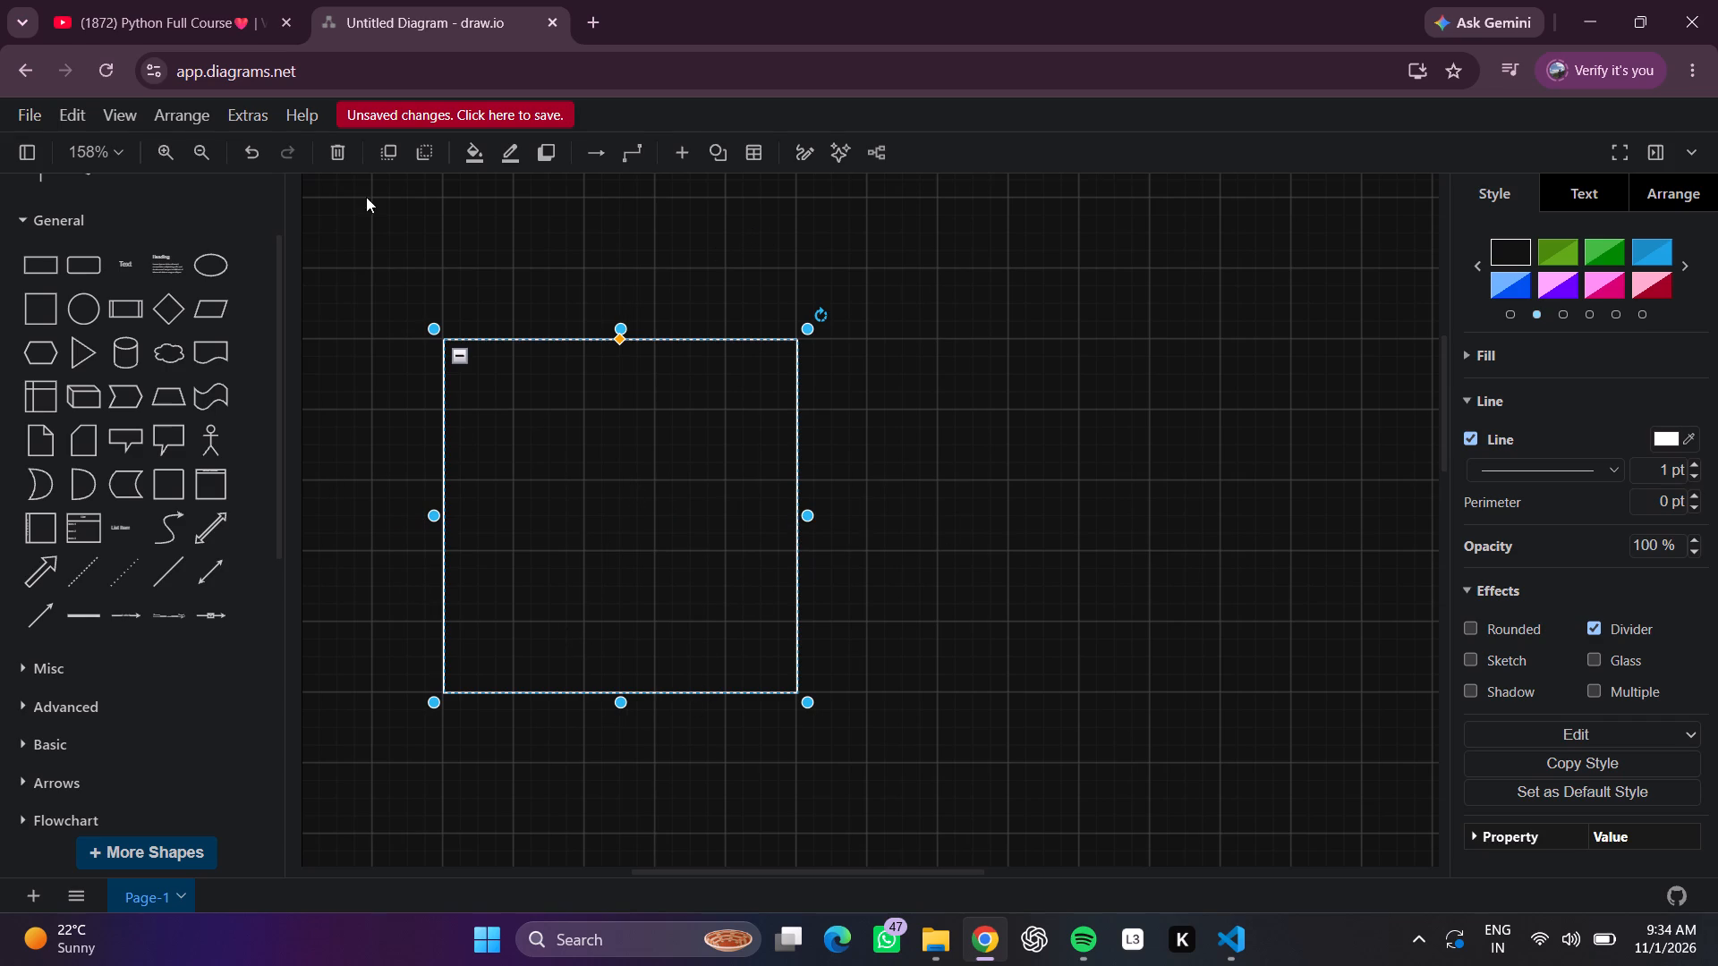
Add a straight line across the container as a title divider, attached to both side edges about one-fifth of the way down.
{"action": "left_click", "coordinate": [173, 571]}
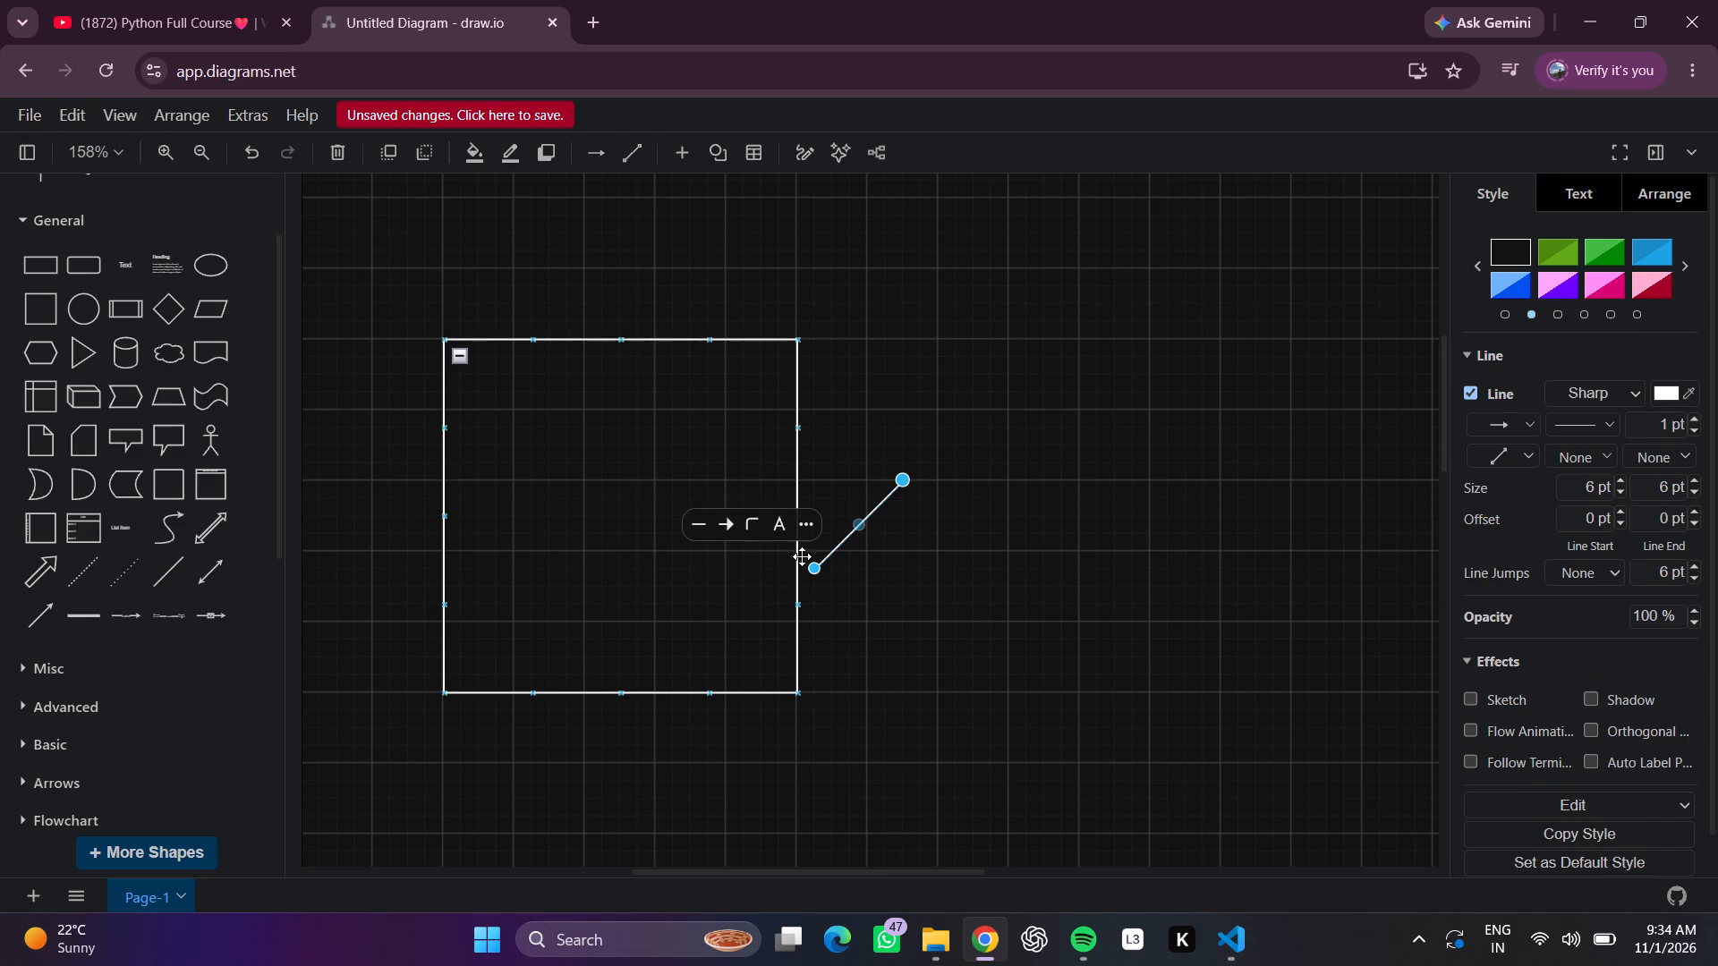
{"action": "left_click_drag", "start_coordinate": [812, 571], "coordinate": [702, 428]}
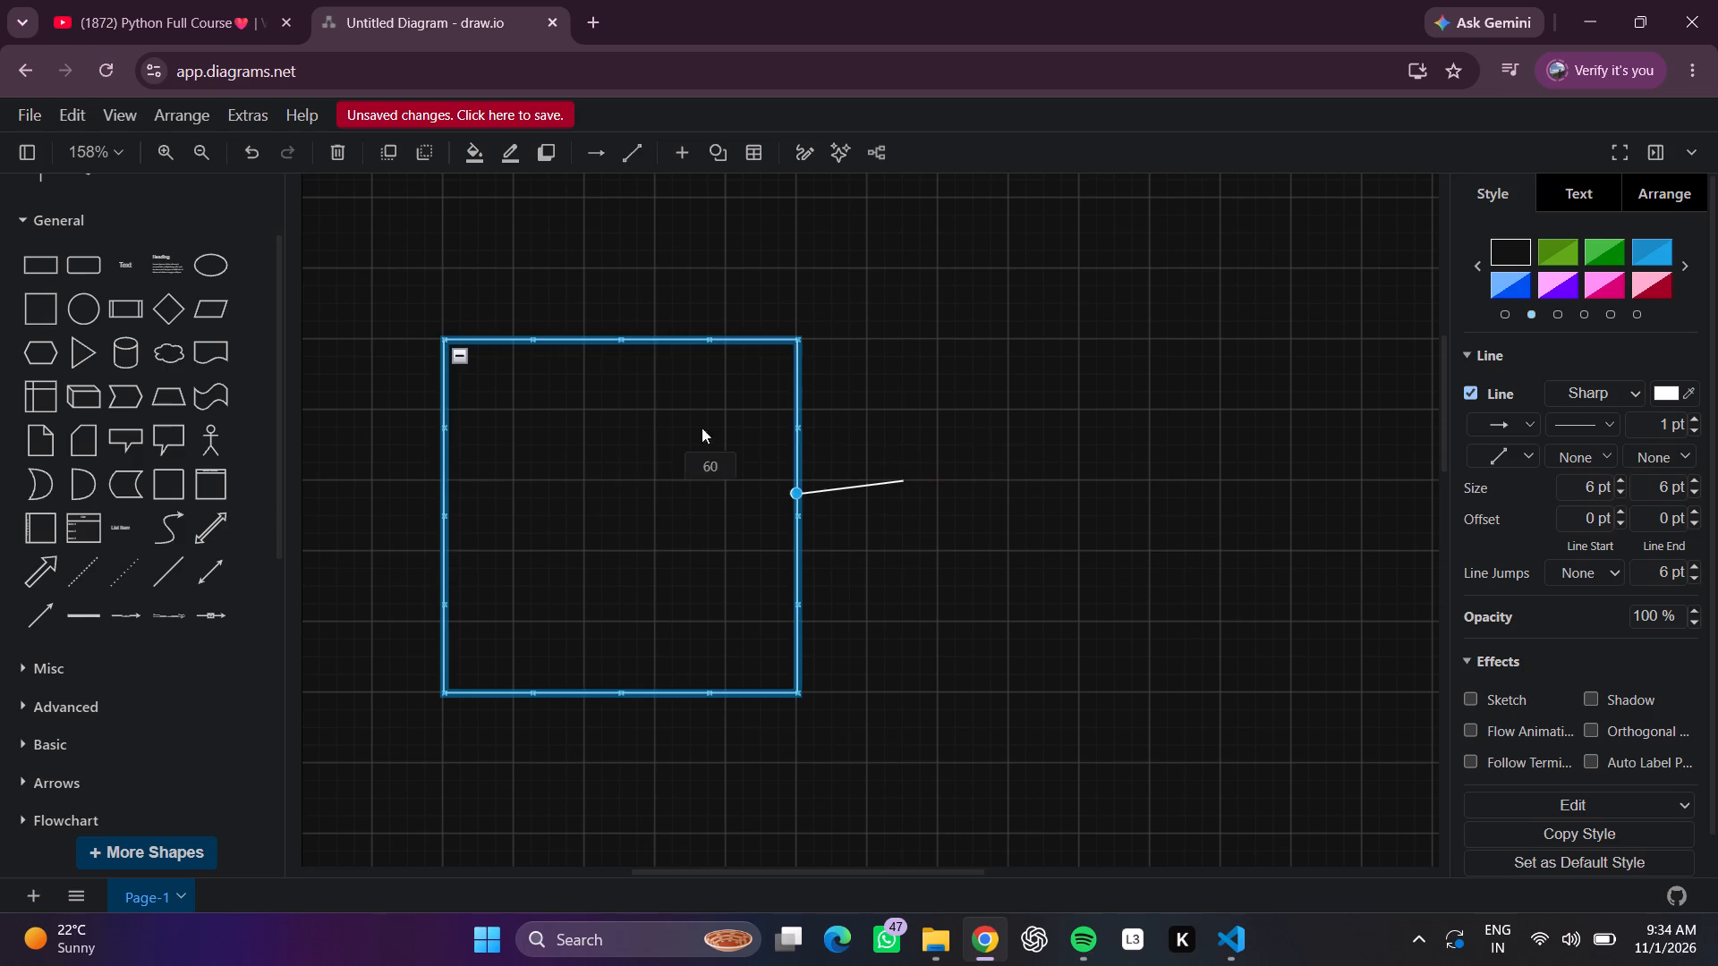
{"action": "left_click_drag", "start_coordinate": [702, 428], "coordinate": [789, 404]}
{"action": "left_click", "coordinate": [1027, 408]}
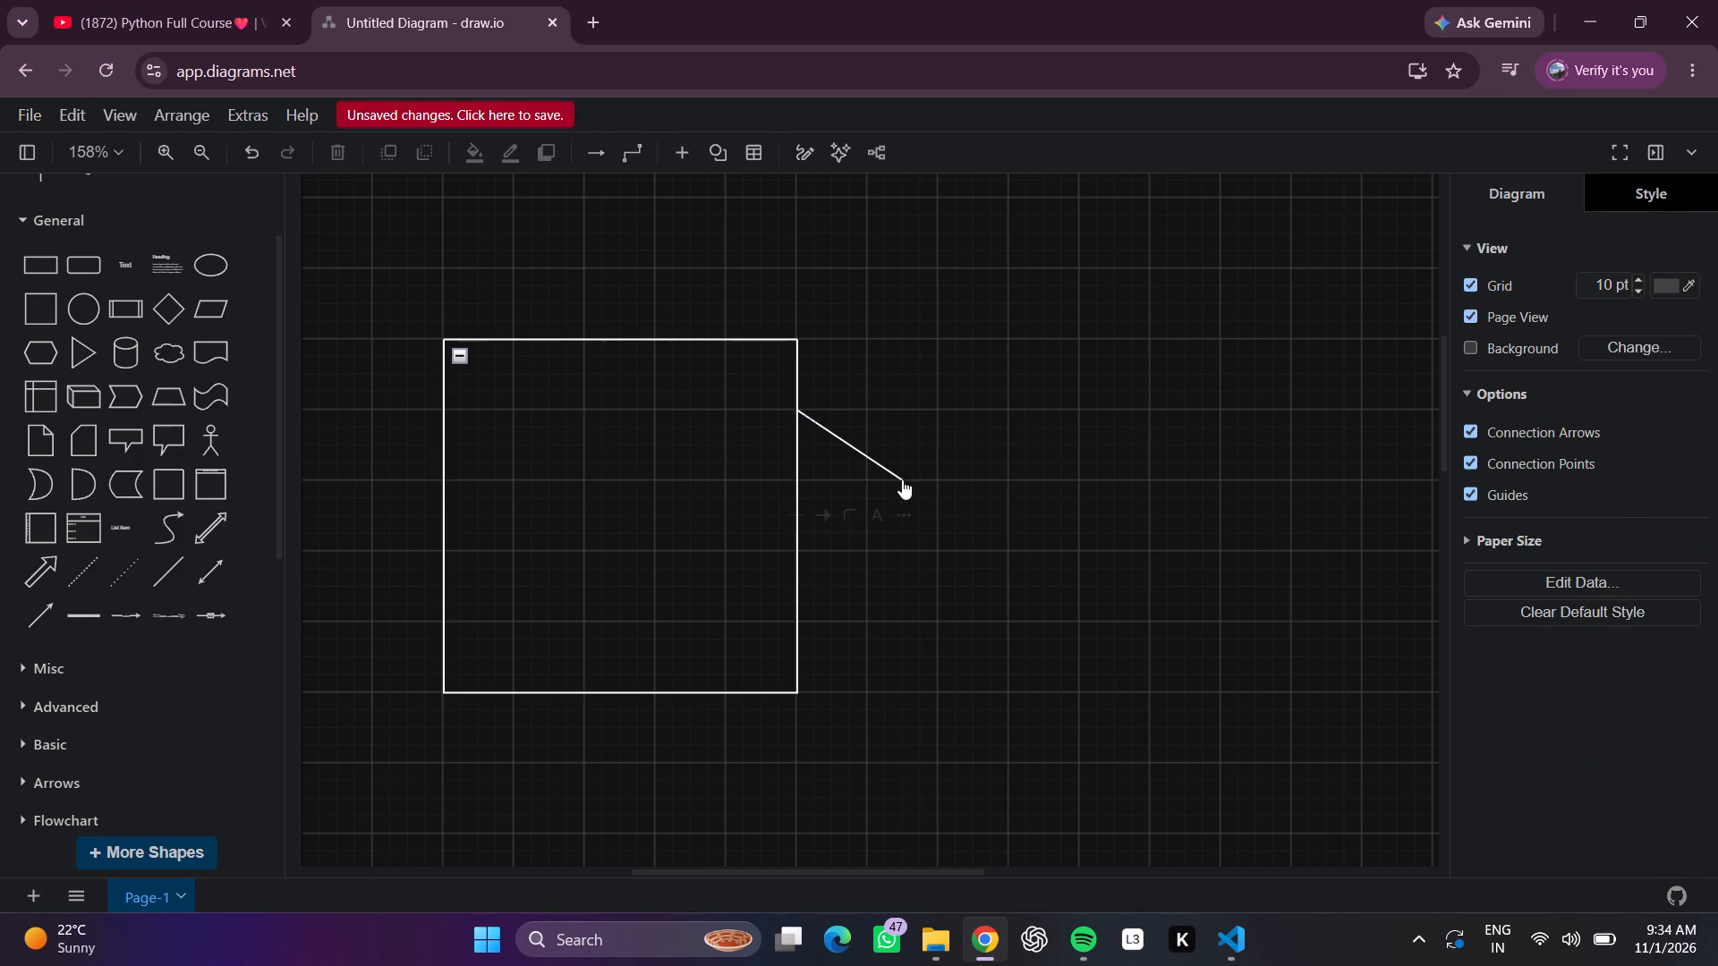
{"action": "left_click", "coordinate": [902, 479]}
{"action": "left_click_drag", "start_coordinate": [902, 479], "coordinate": [444, 404]}
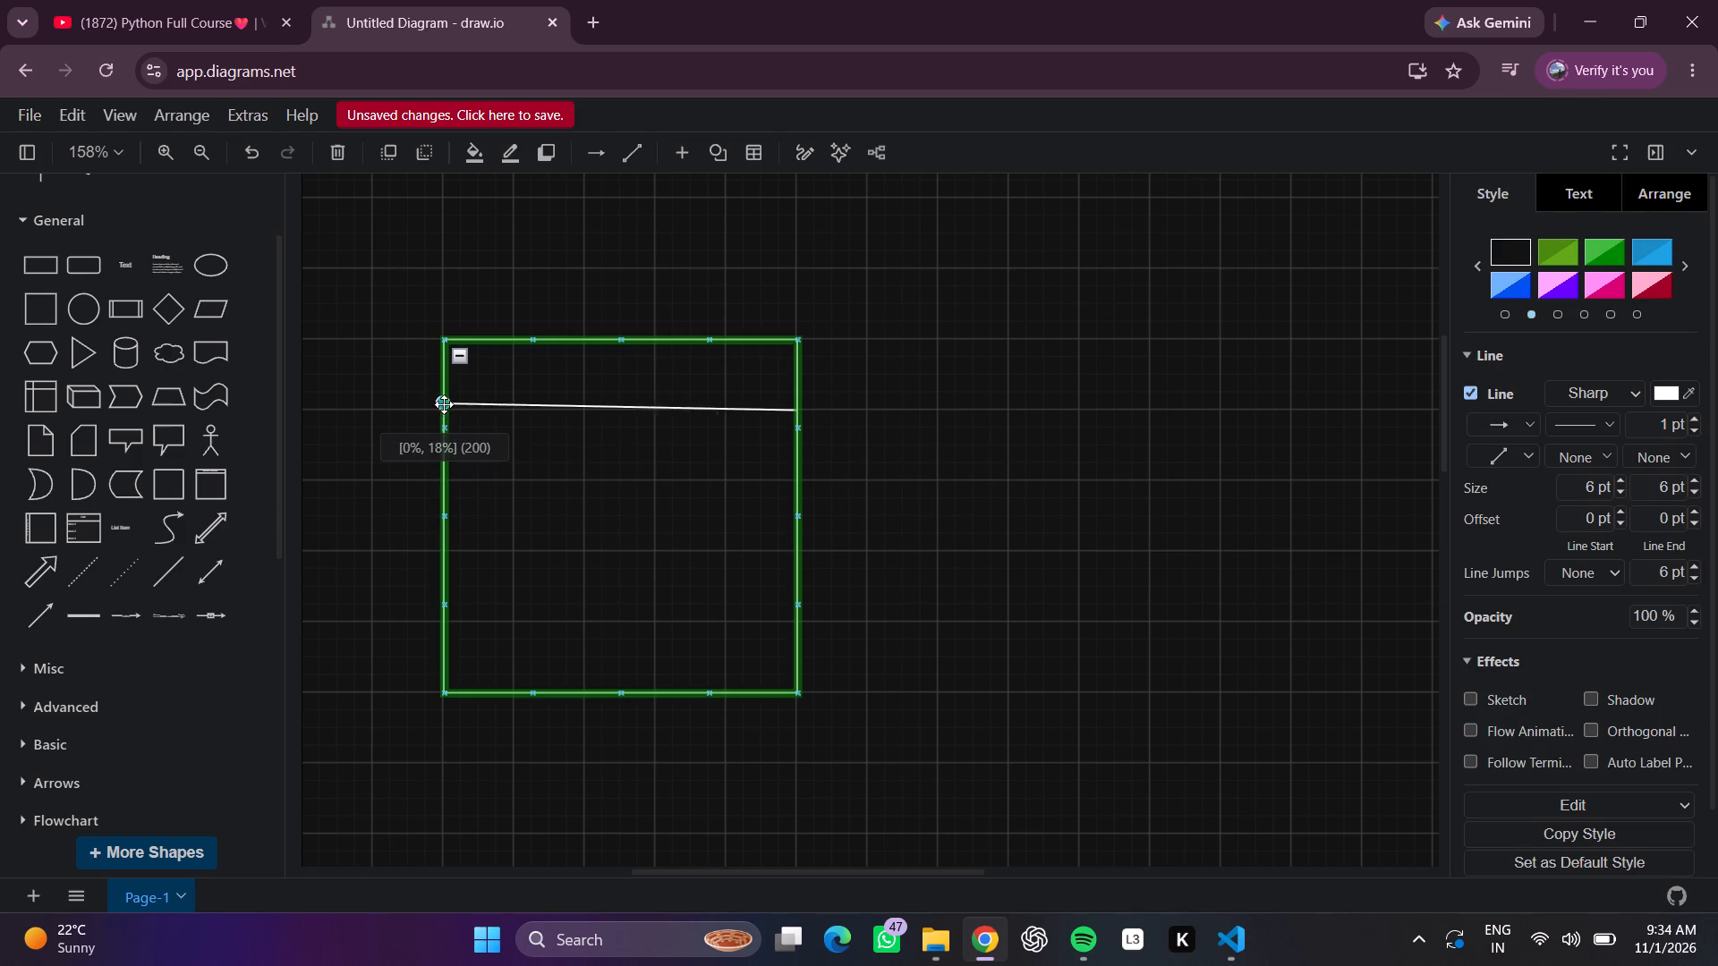
{"action": "left_click_drag", "start_coordinate": [444, 404], "coordinate": [447, 412]}
{"action": "left_click", "coordinate": [621, 521]}
{"action": "scroll", "coordinate": [1113, 568], "scroll_direction": "up", "scroll_amount": 1}
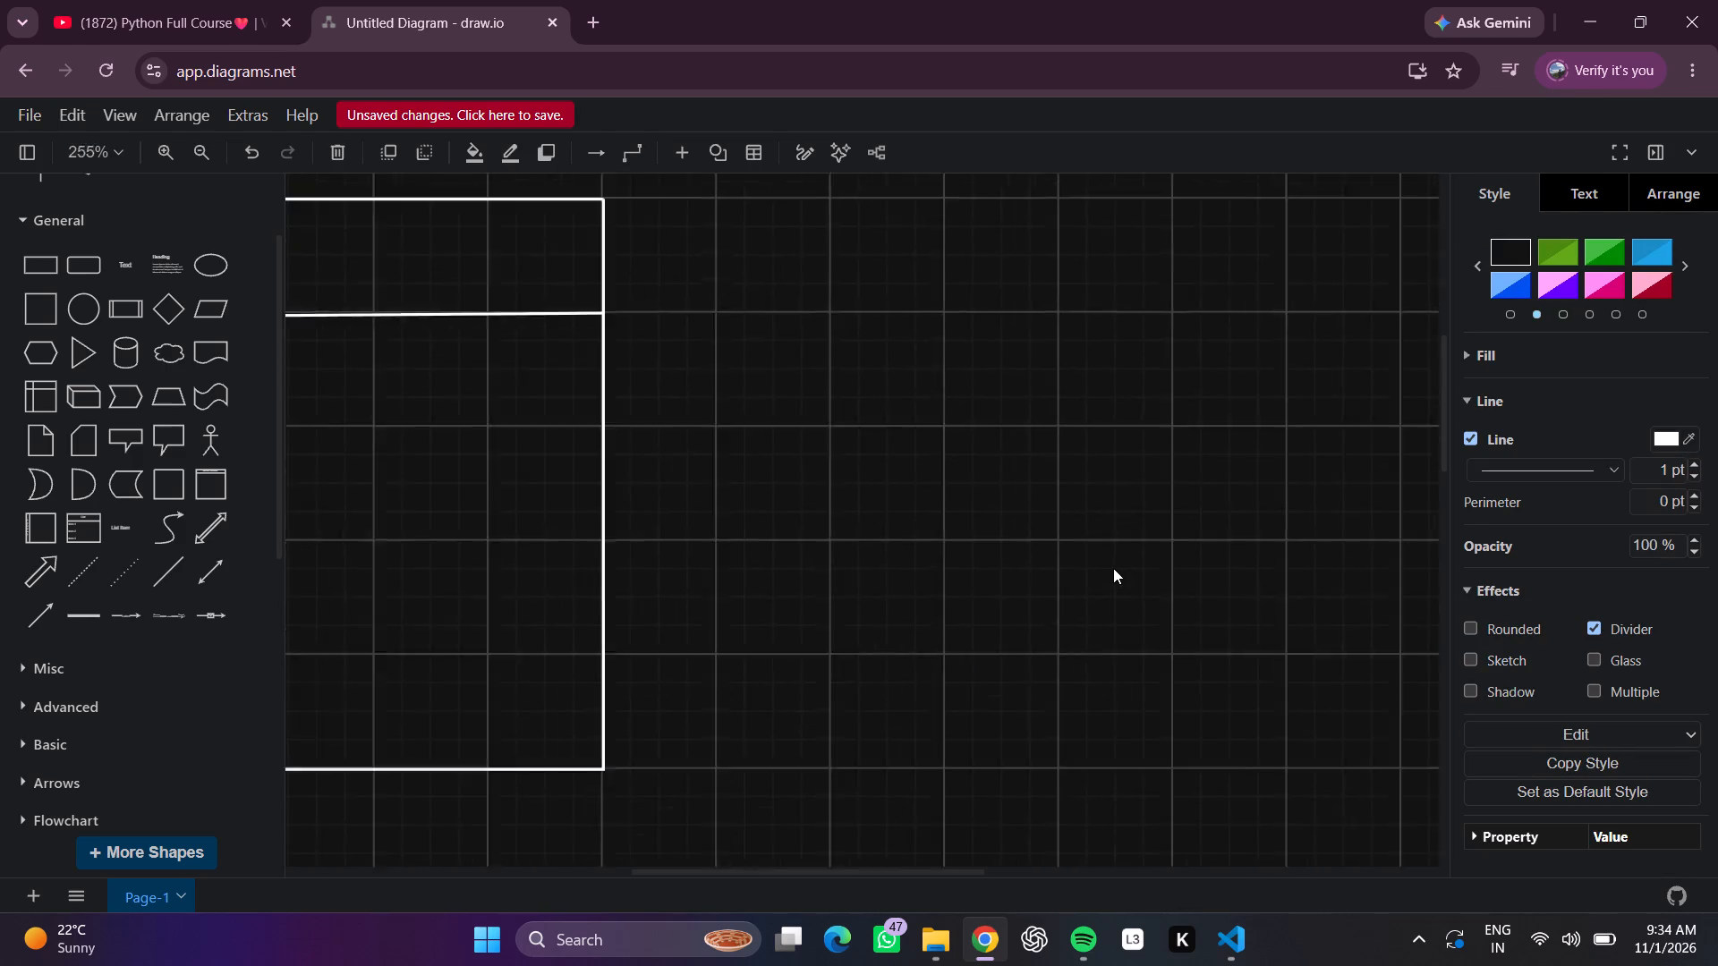
Level the title divider by reattaching its starting end to the container's side edge at 20% of the height.
{"action": "scroll", "coordinate": [1113, 568], "scroll_direction": "right", "scroll_amount": 7}
{"action": "scroll", "coordinate": [1113, 568], "scroll_direction": "up", "scroll_amount": 2}
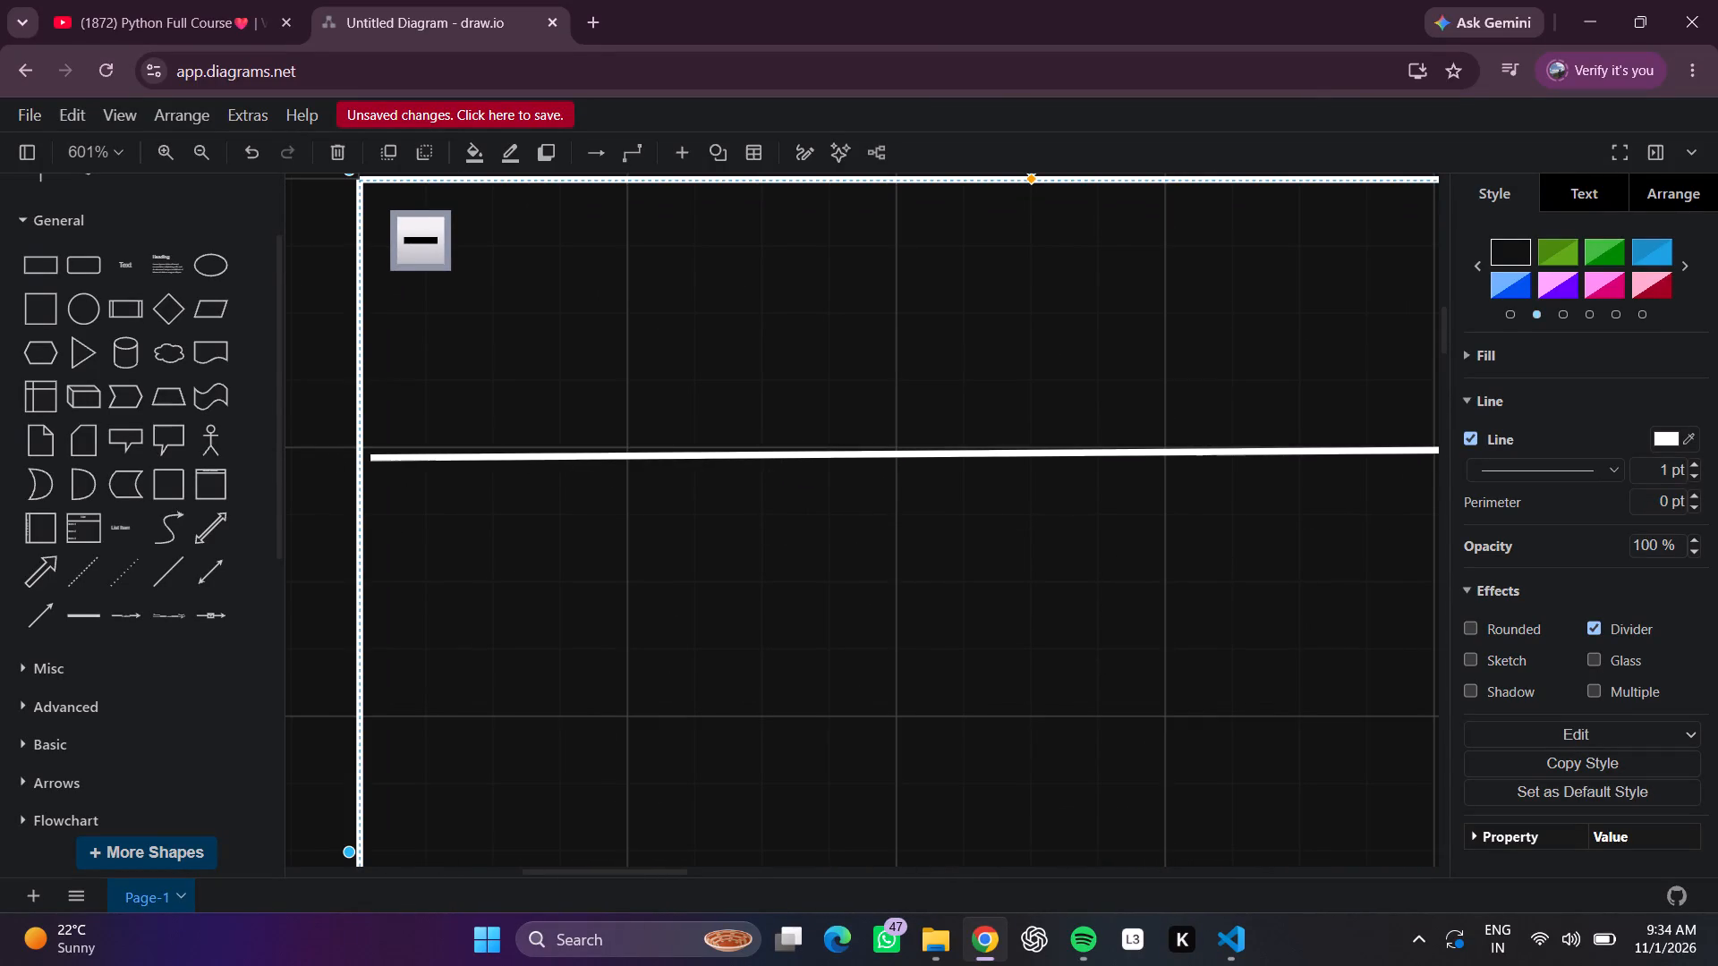
{"action": "left_click_drag", "start_coordinate": [371, 460], "coordinate": [361, 452]}
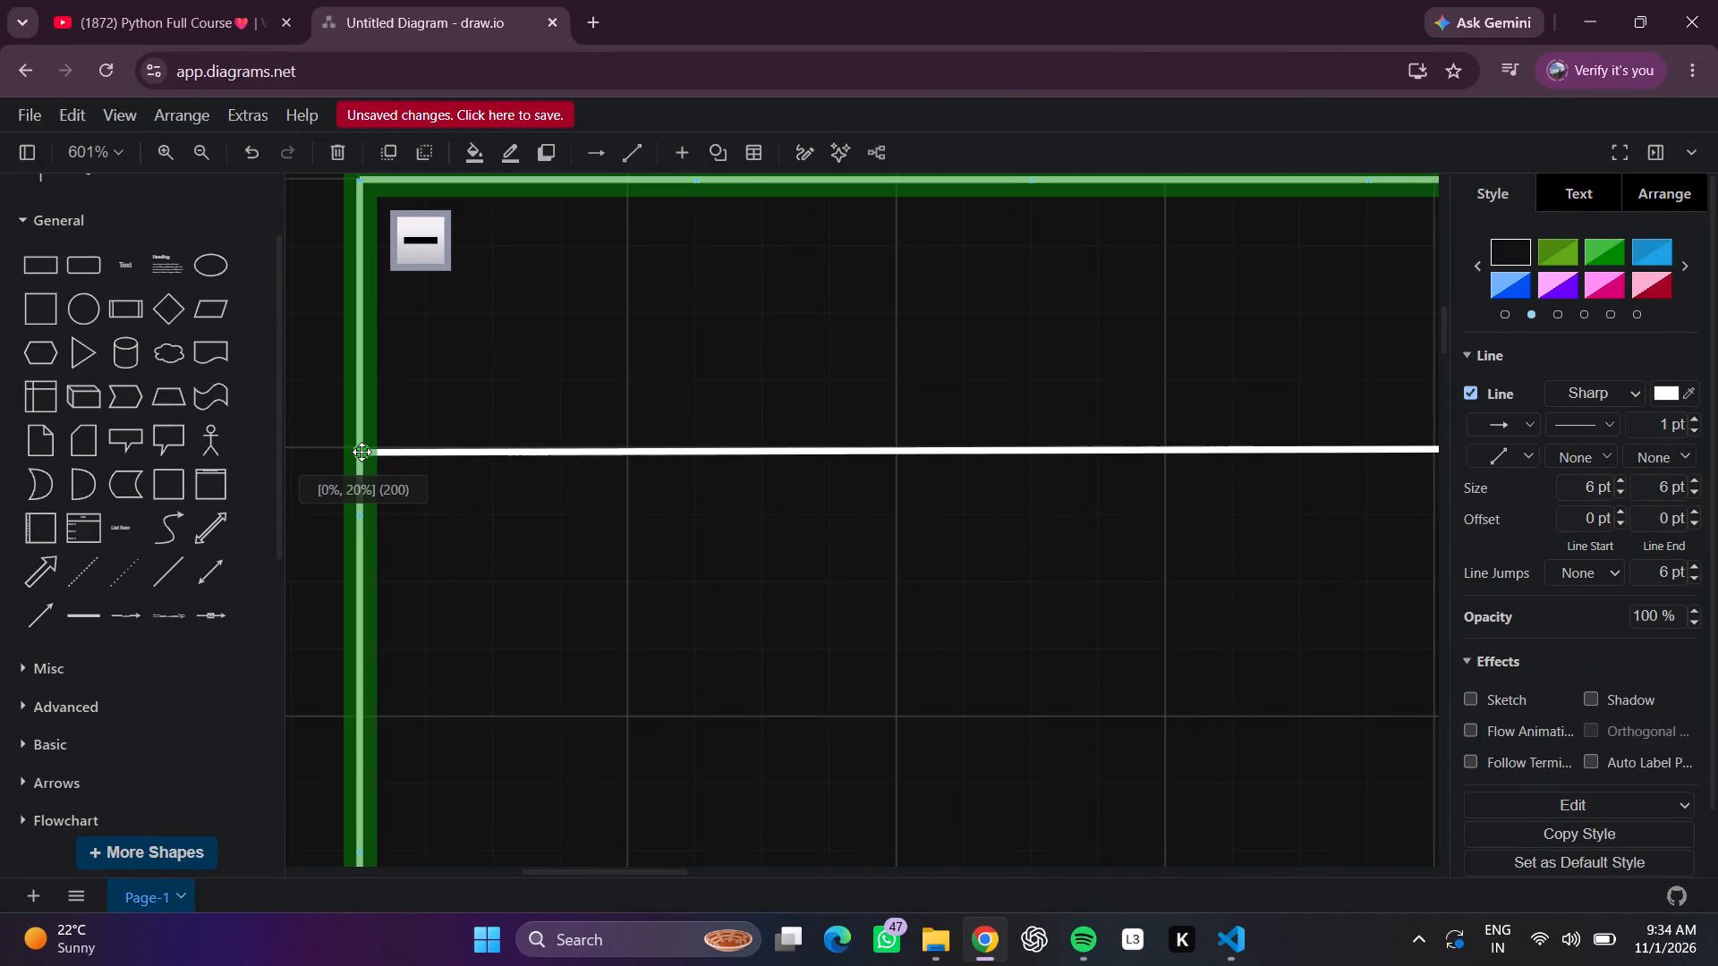
{"action": "left_click_drag", "start_coordinate": [361, 452], "coordinate": [361, 451]}
{"action": "left_click", "coordinate": [493, 534]}
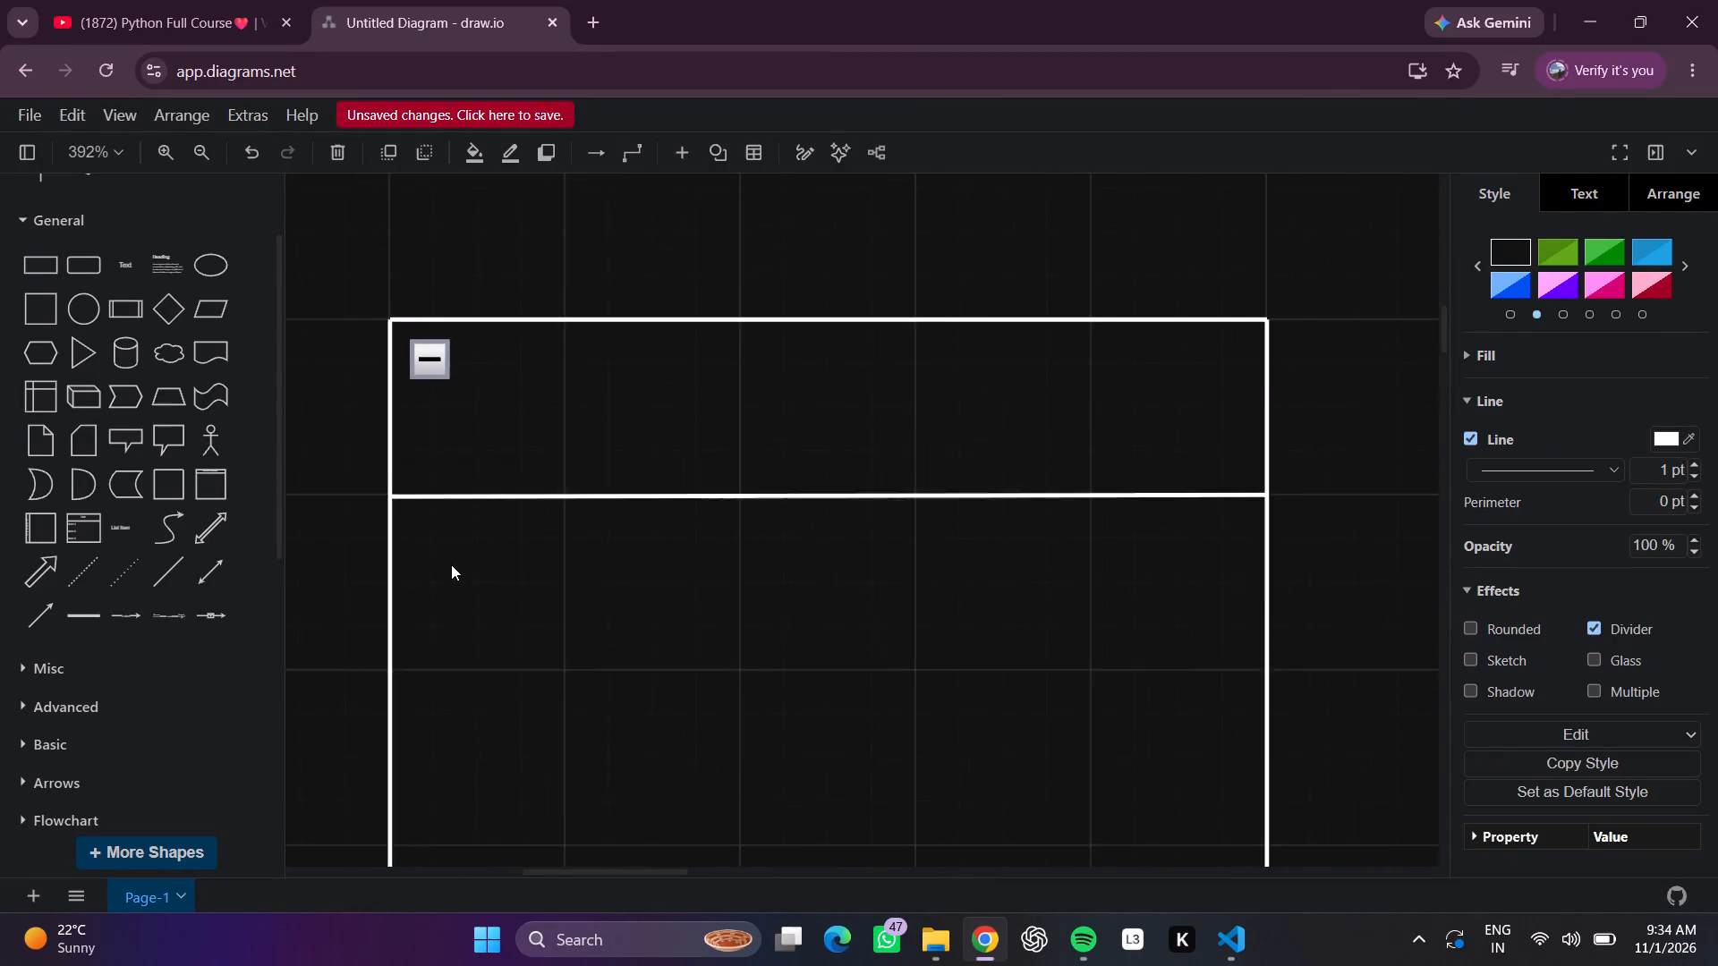
{"action": "scroll", "coordinate": [1209, 587], "scroll_direction": "down", "scroll_amount": 2}
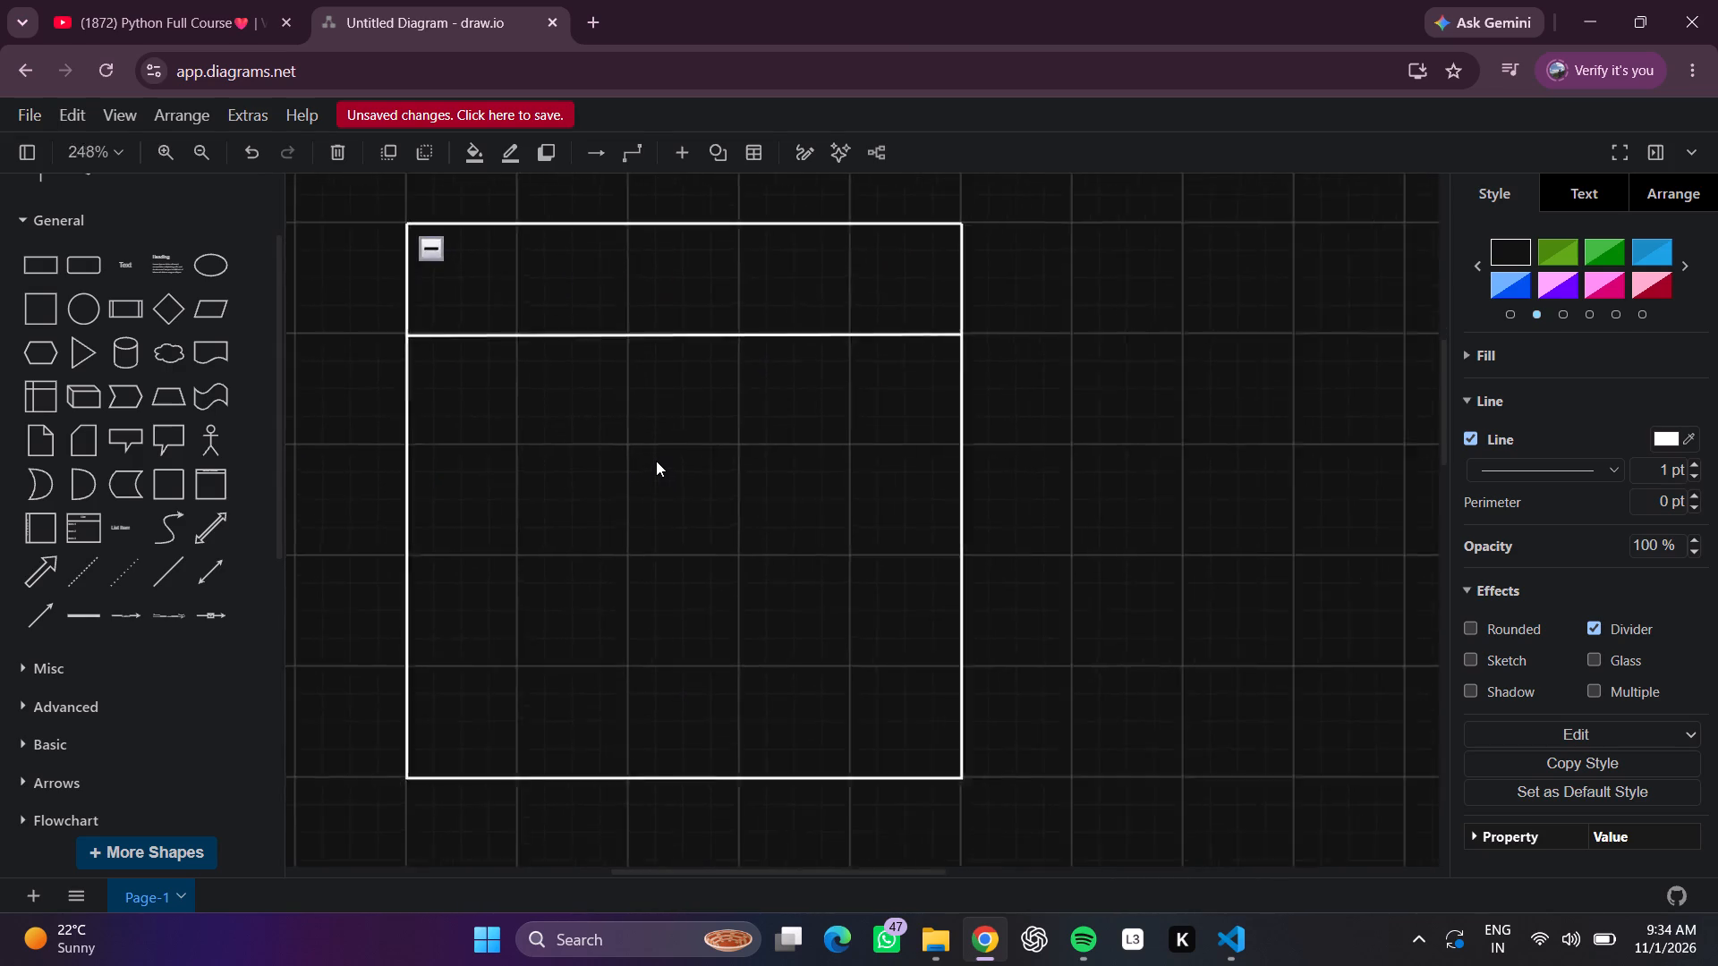
{"action": "scroll", "coordinate": [656, 461], "scroll_direction": "up", "scroll_amount": 2}
{"action": "scroll", "coordinate": [749, 476], "scroll_direction": "right", "scroll_amount": 3}
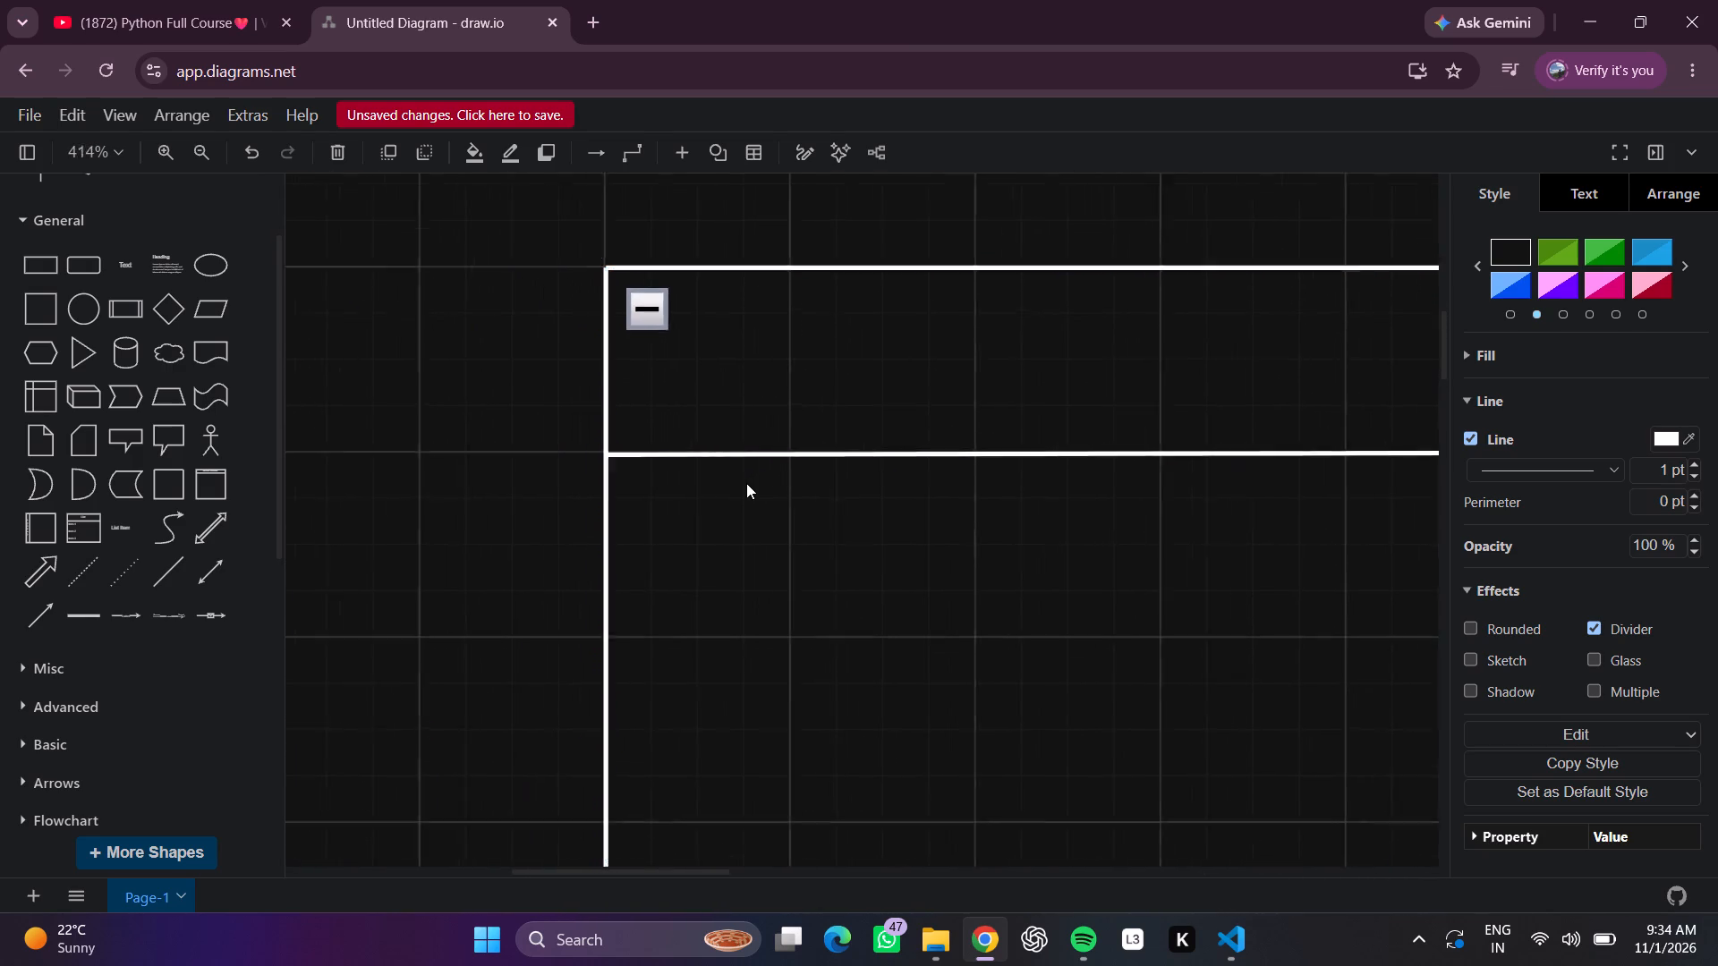
{"action": "left_click", "coordinate": [521, 437]}
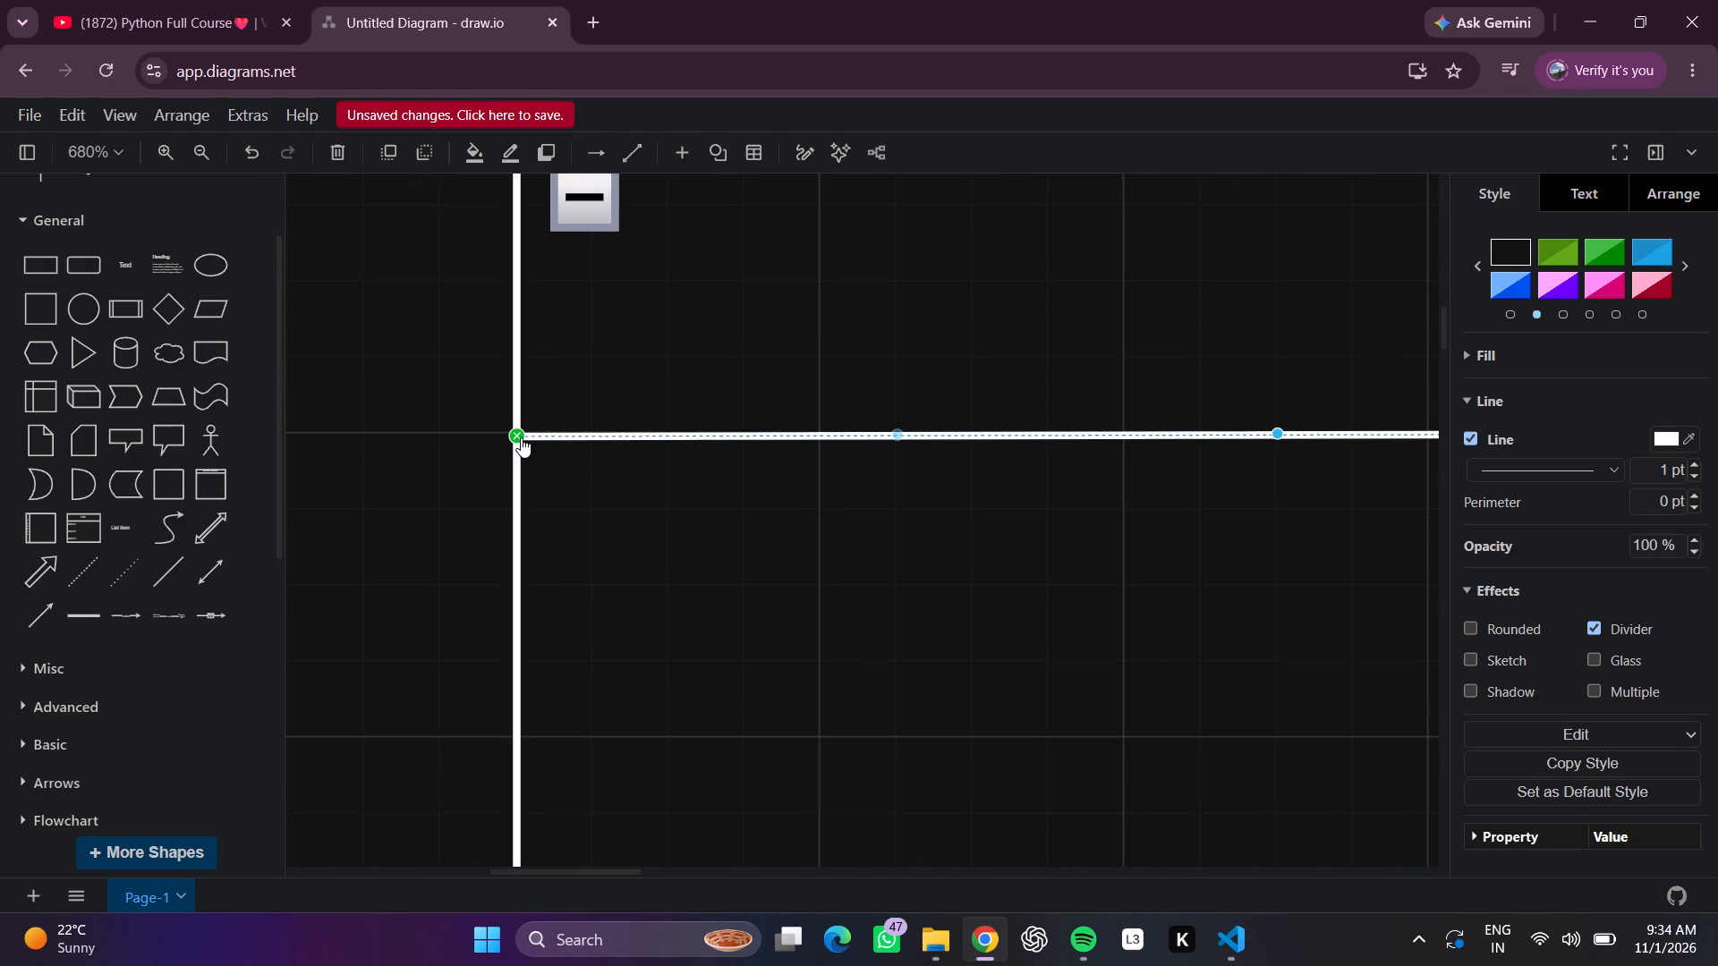
{"action": "left_click", "coordinate": [715, 548]}
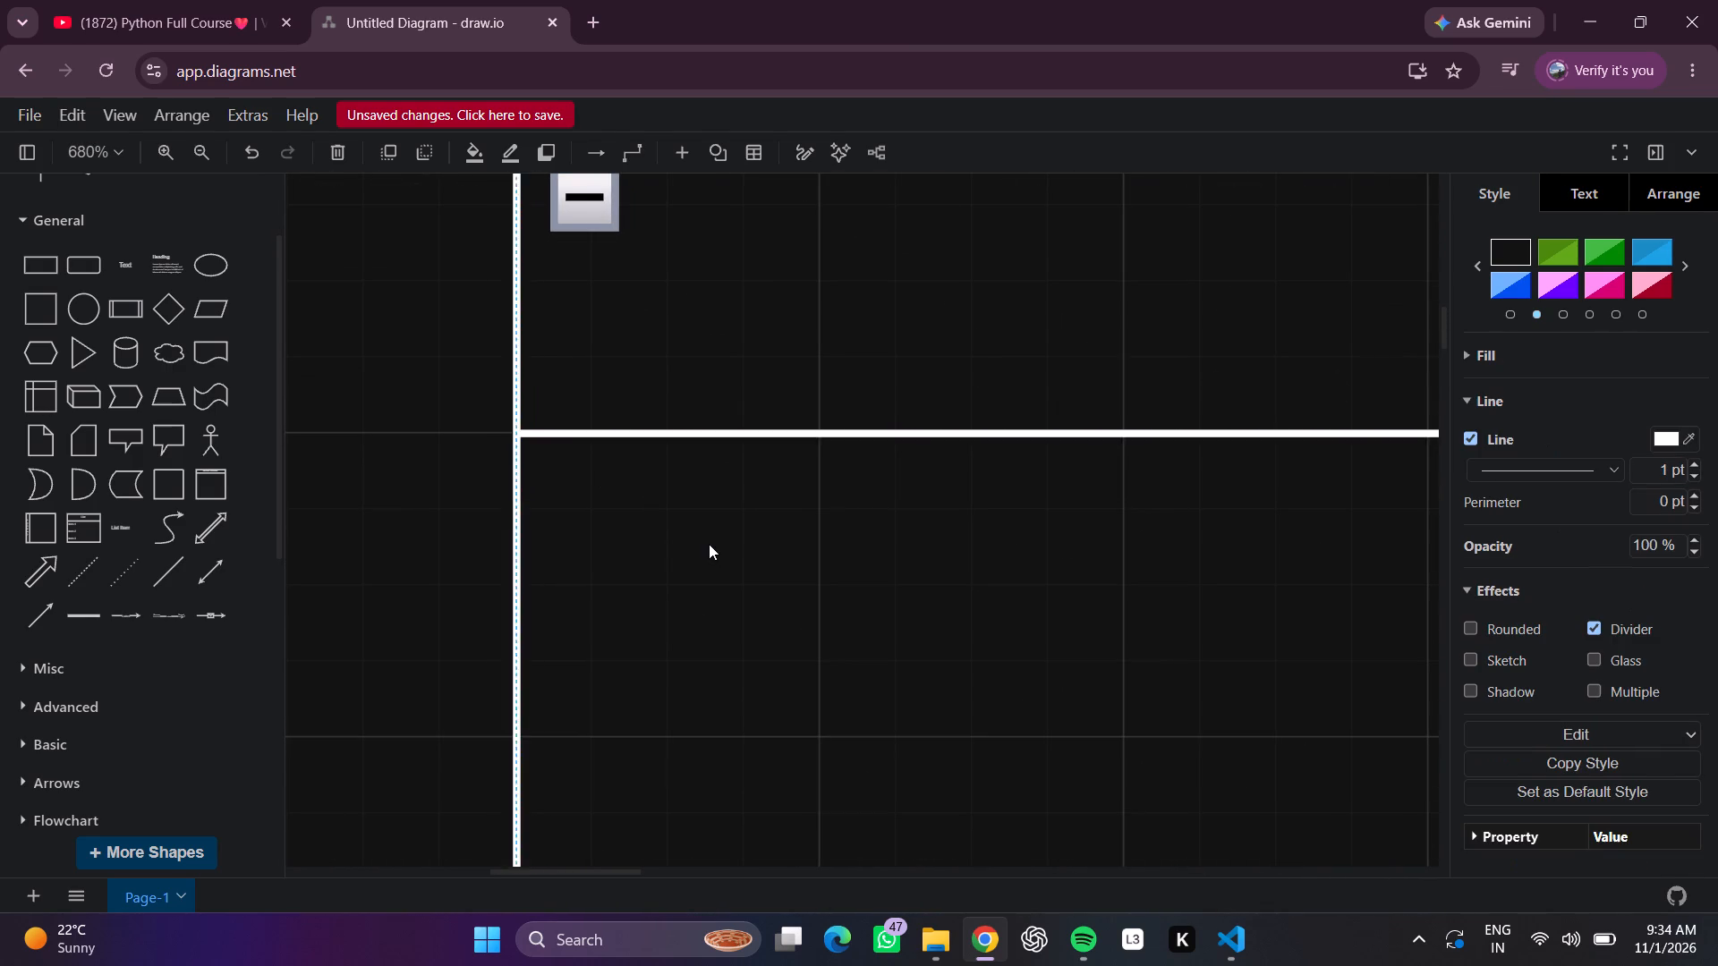
Insert a text box at the upper corner of the container's title area.
{"action": "double_click", "coordinate": [751, 424]}
{"action": "left_click", "coordinate": [671, 368]}
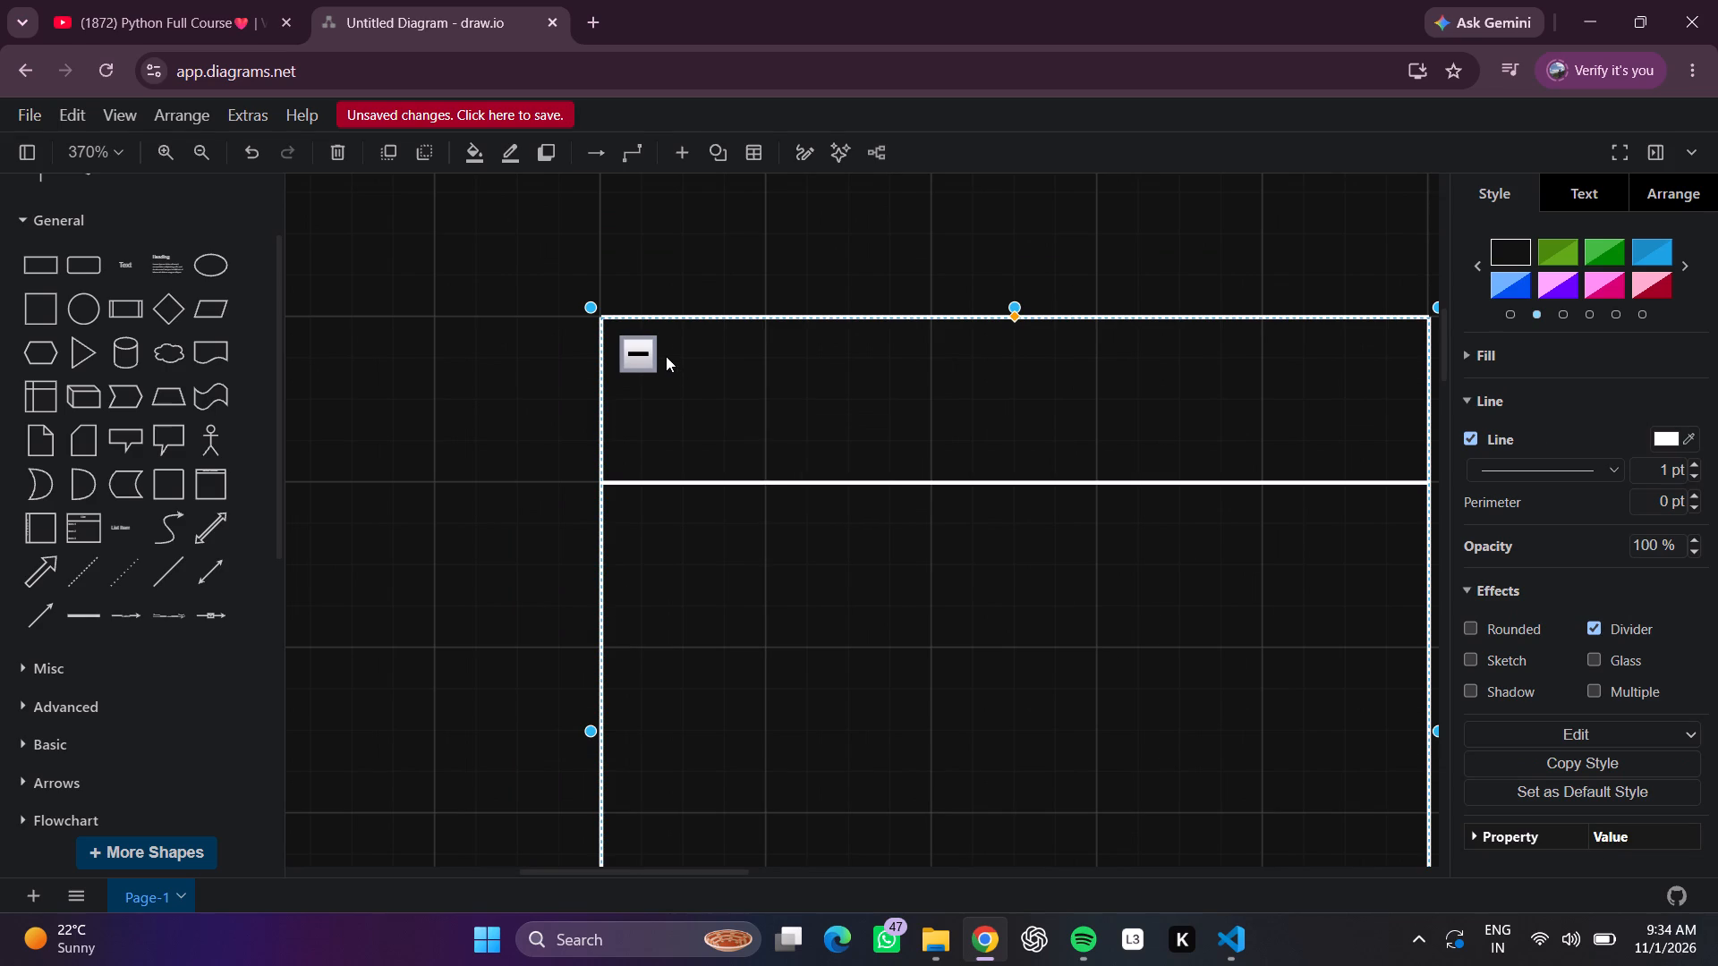
{"action": "double_click", "coordinate": [664, 350]}
{"action": "left_click", "coordinate": [663, 350]}
{"action": "left_click_drag", "start_coordinate": [647, 328], "coordinate": [648, 328]}
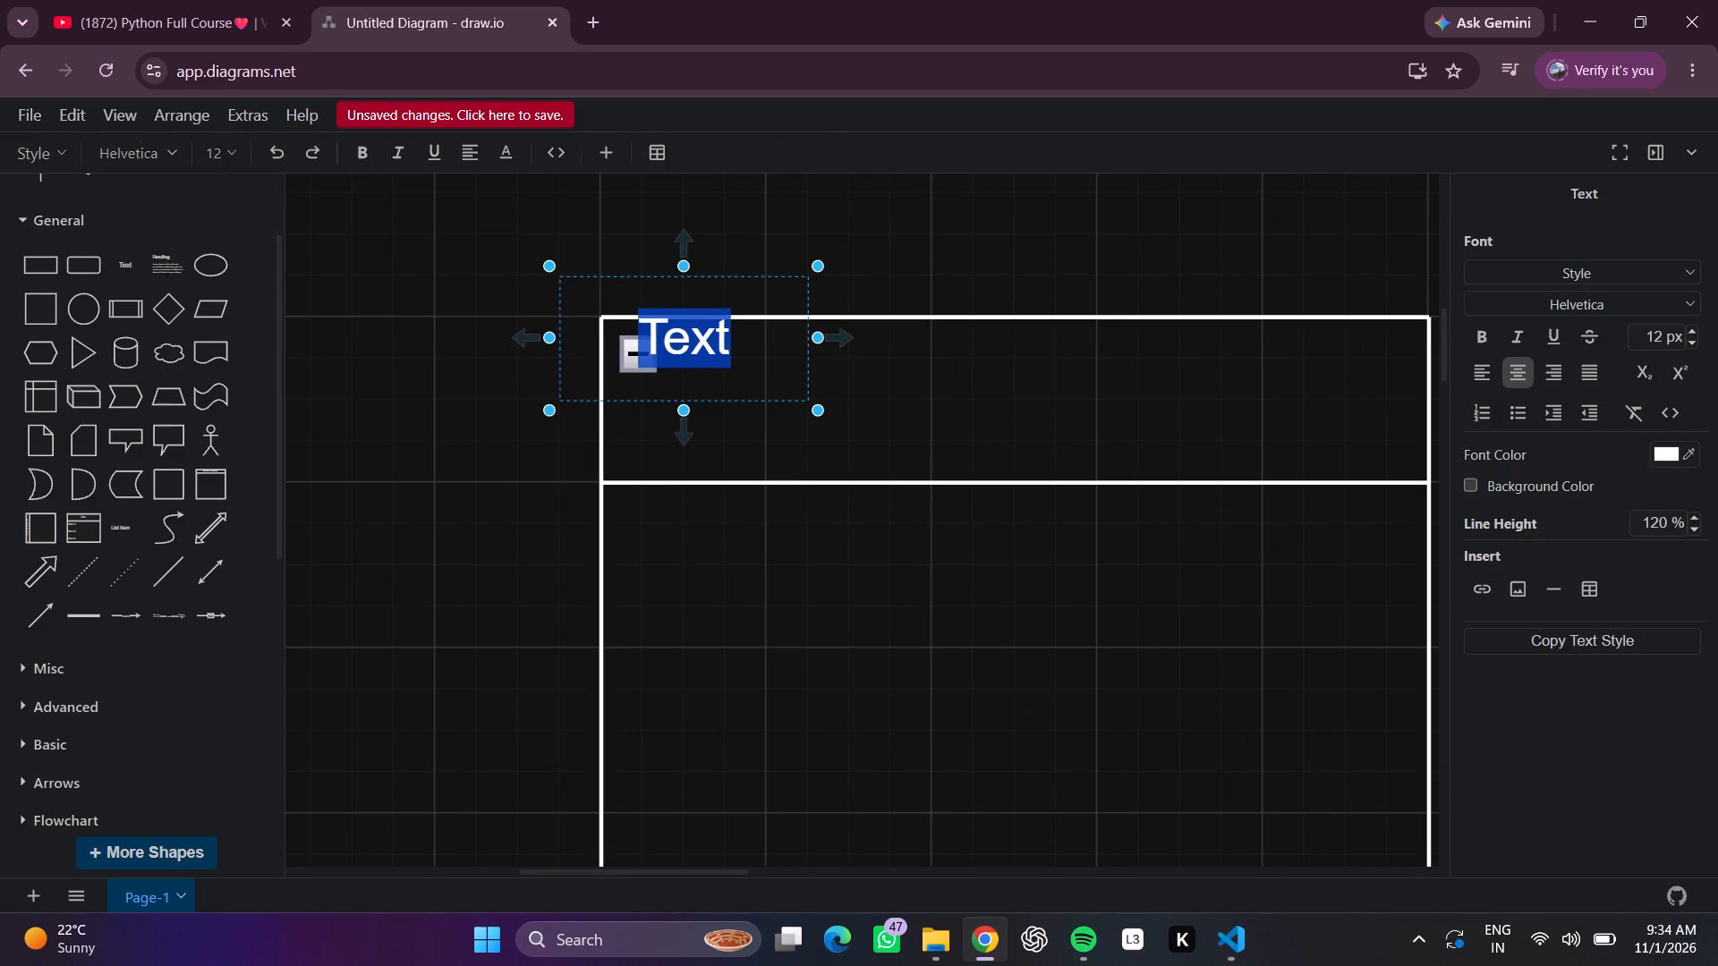
Resize the new text box to 40 high so it spans most of the title area's width.
{"action": "left_click_drag", "start_coordinate": [648, 328], "coordinate": [739, 414]}
{"action": "left_click_drag", "start_coordinate": [561, 279], "coordinate": [666, 353]}
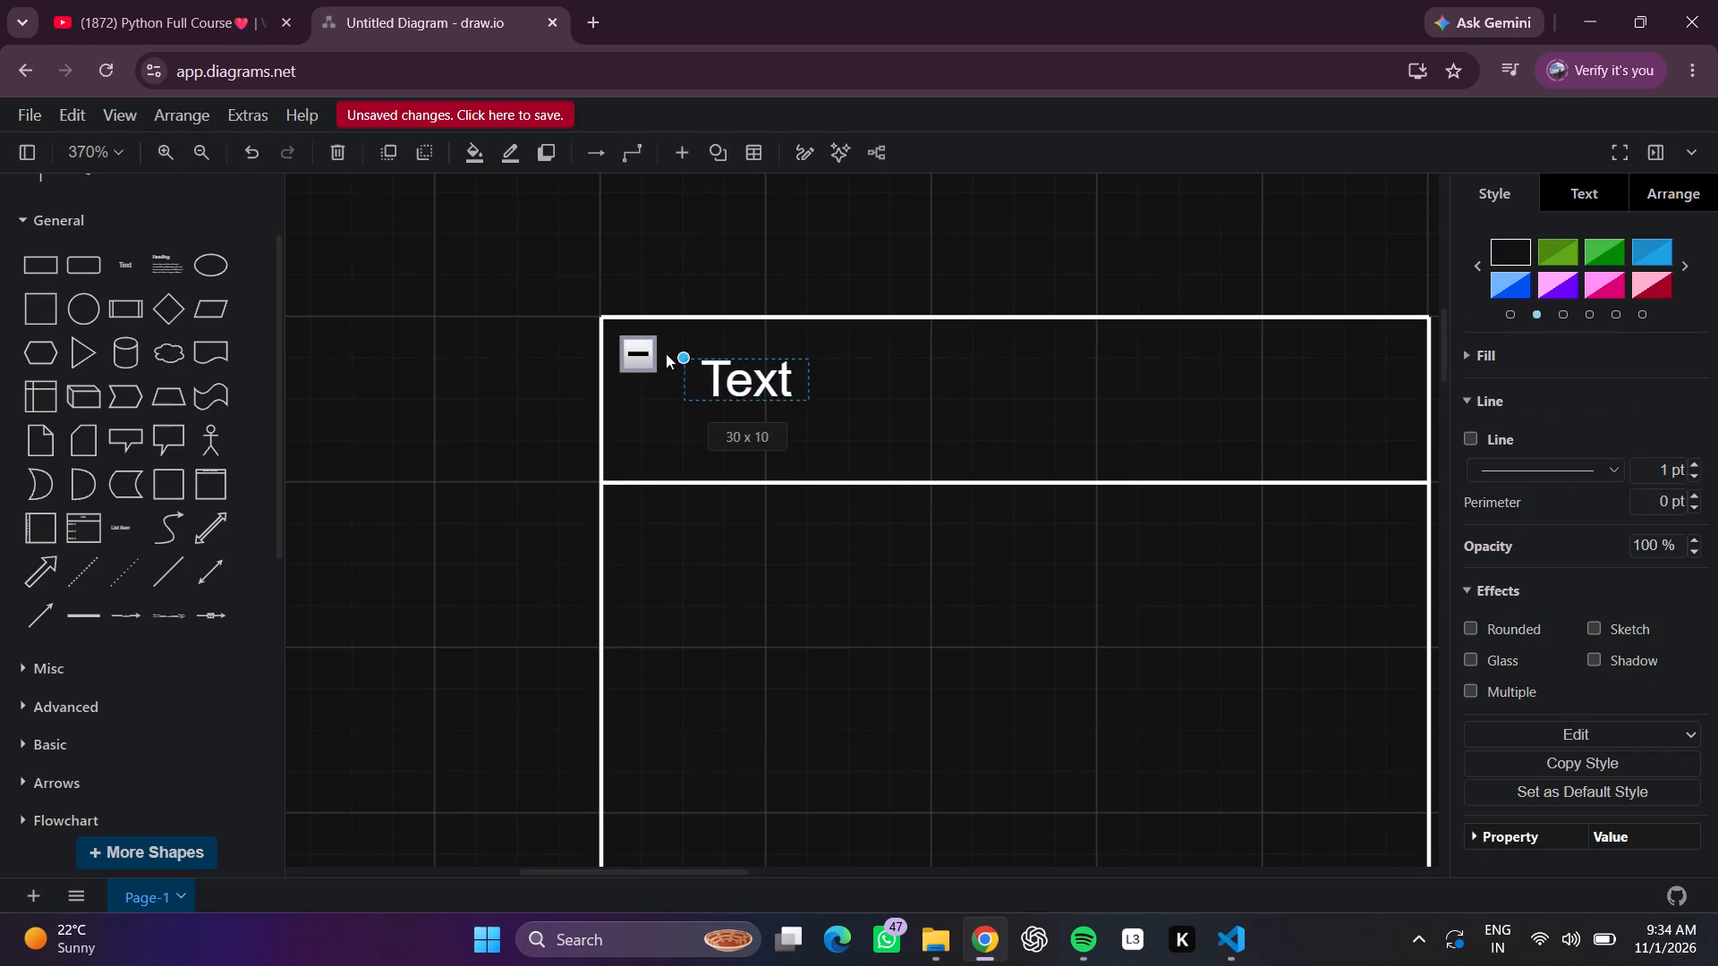
{"action": "left_click_drag", "start_coordinate": [666, 353], "coordinate": [647, 341]}
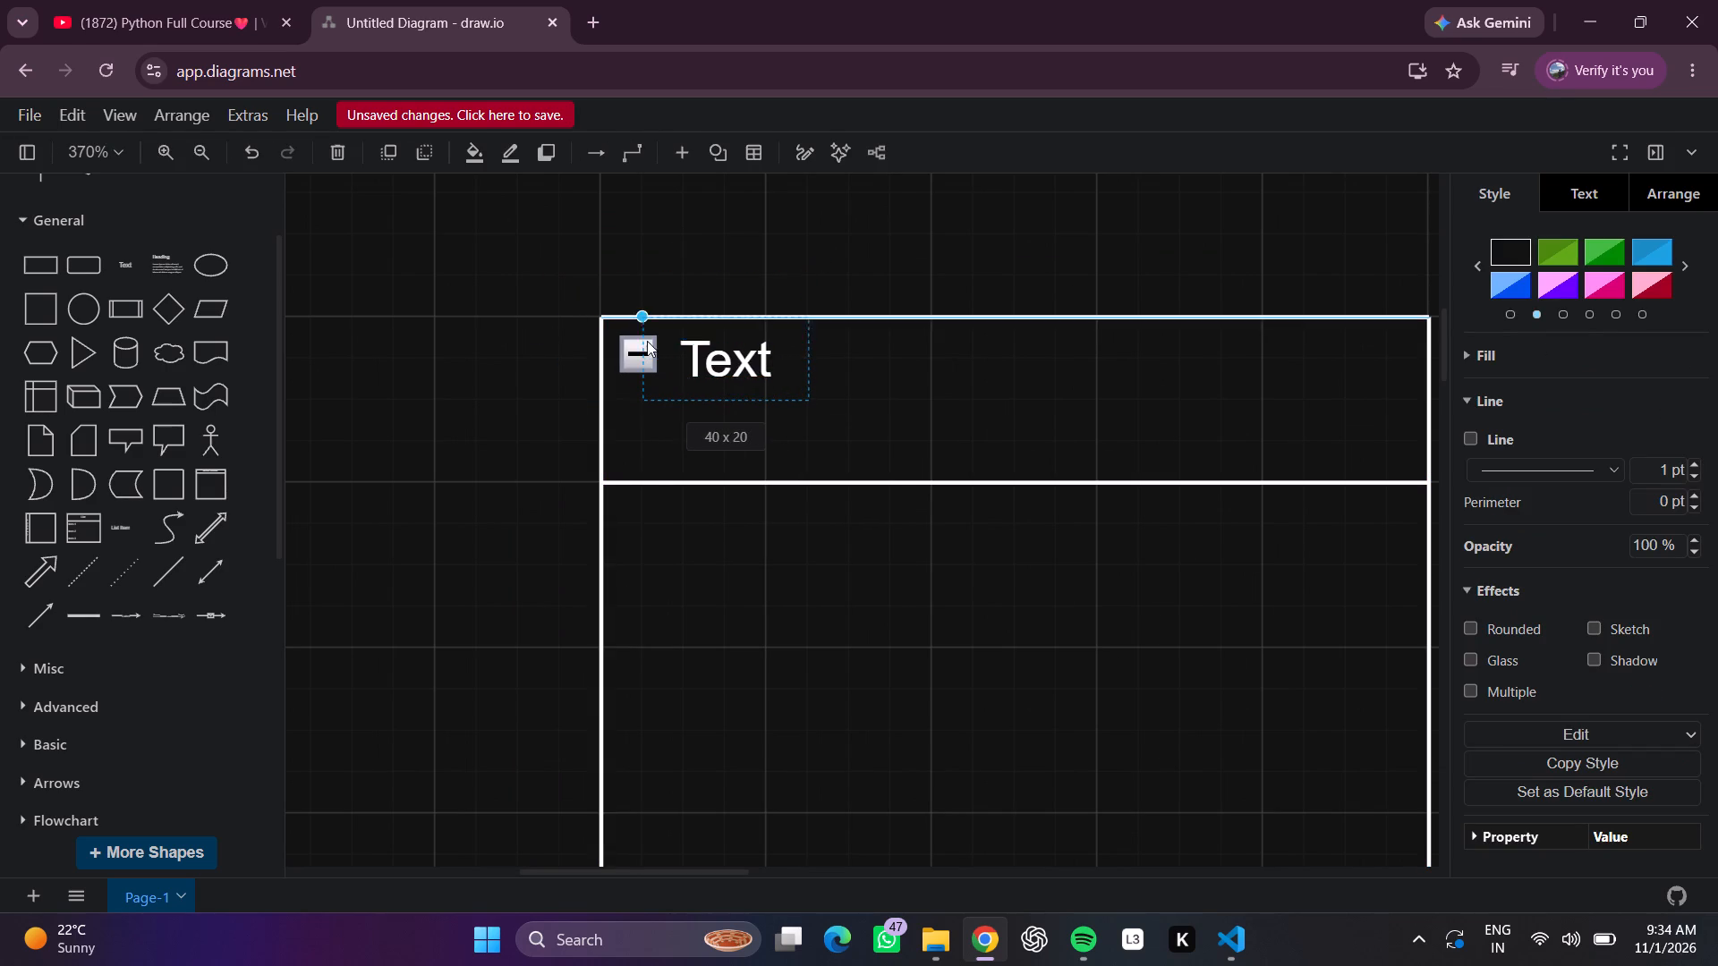
{"action": "left_click_drag", "start_coordinate": [647, 341], "coordinate": [640, 337]}
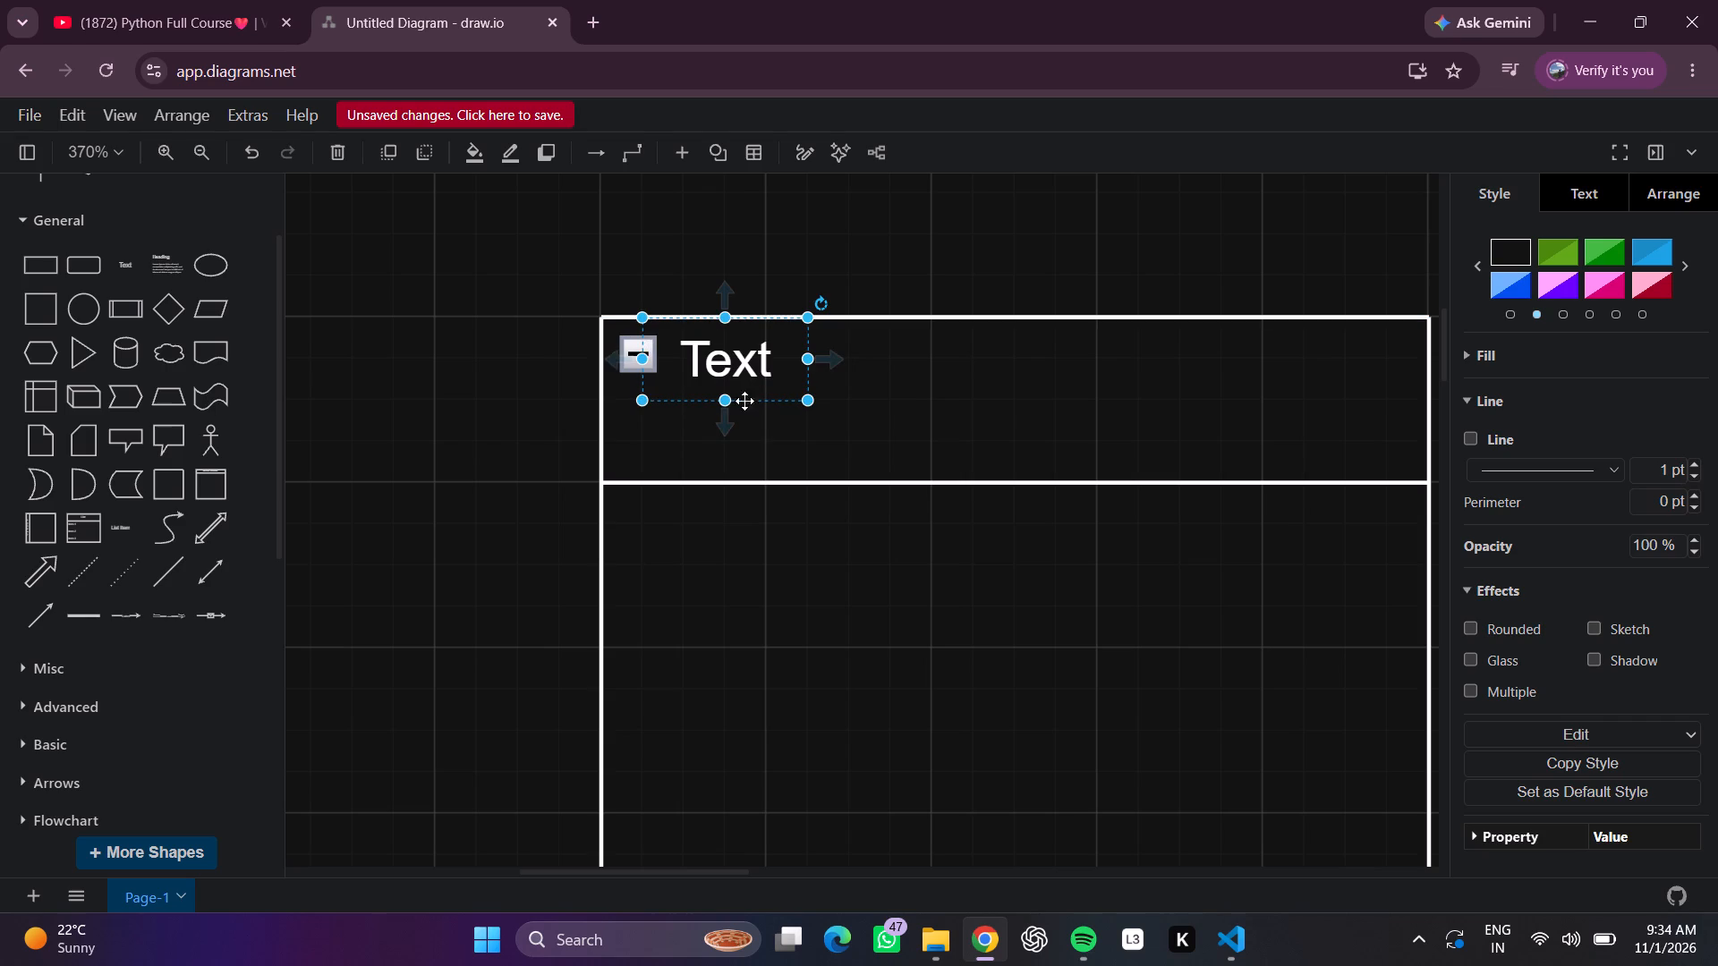
{"action": "left_click_drag", "start_coordinate": [726, 402], "coordinate": [727, 472]}
{"action": "left_click_drag", "start_coordinate": [803, 400], "coordinate": [974, 391]}
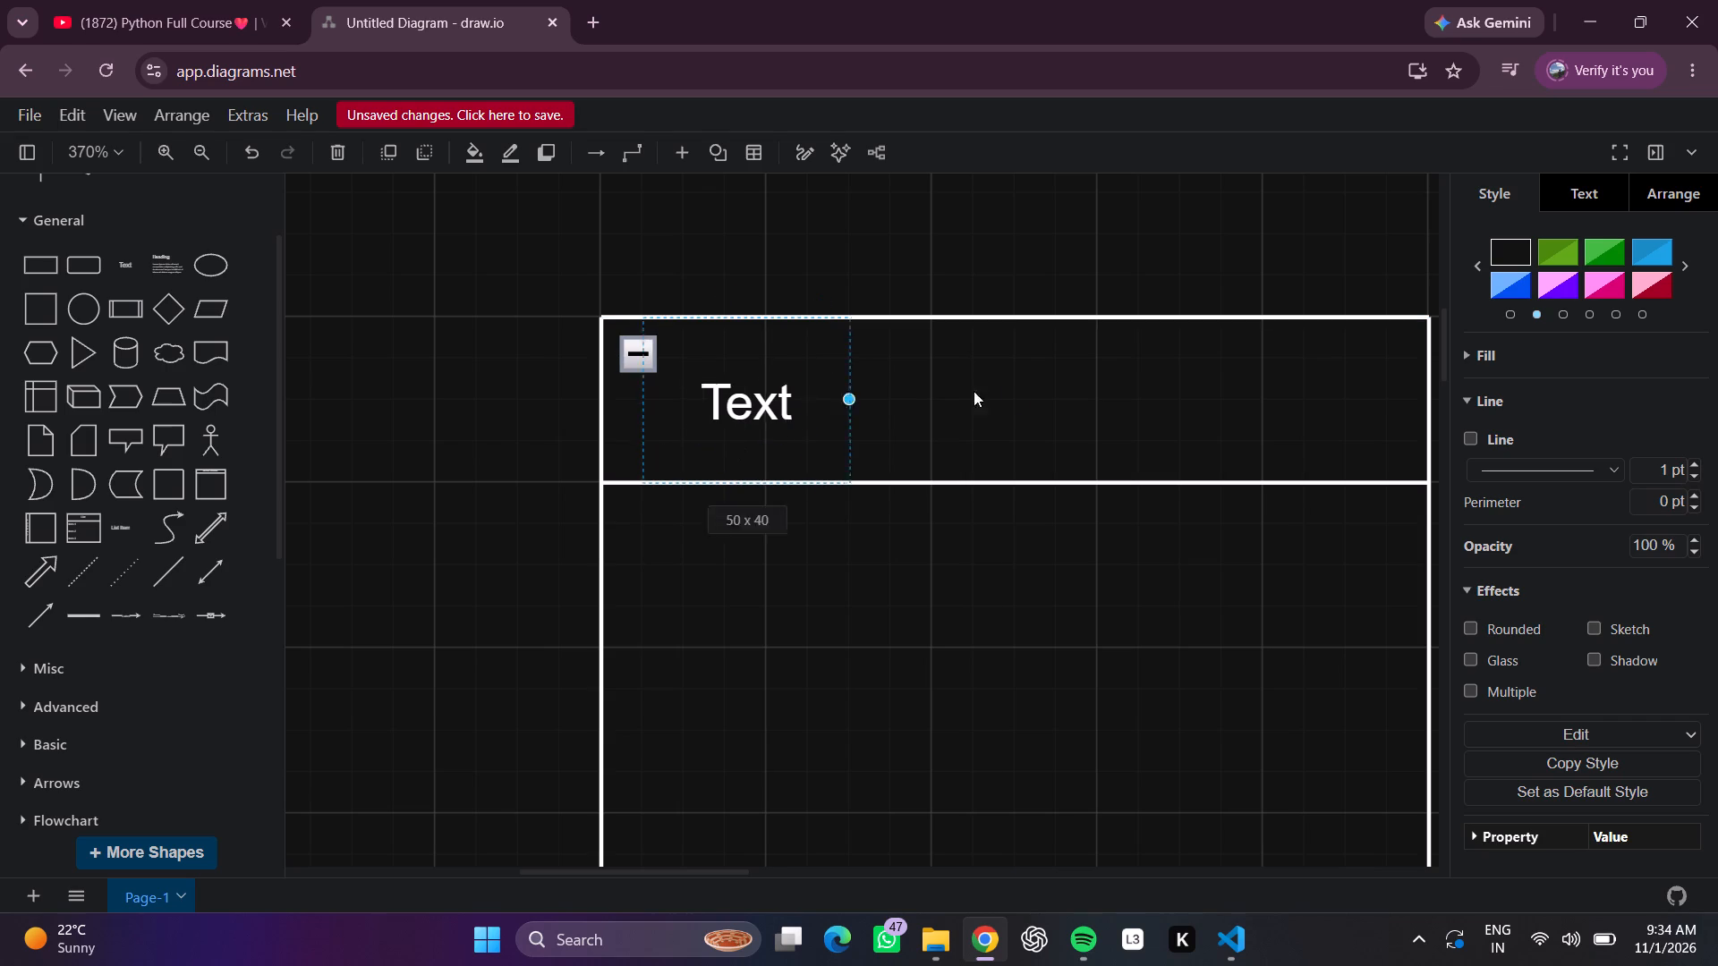
{"action": "left_click_drag", "start_coordinate": [974, 391], "coordinate": [1348, 366]}
Move the text box so it is centred across the container's width, slightly lower and overlapping the divider.
{"action": "double_click", "coordinate": [1113, 377]}
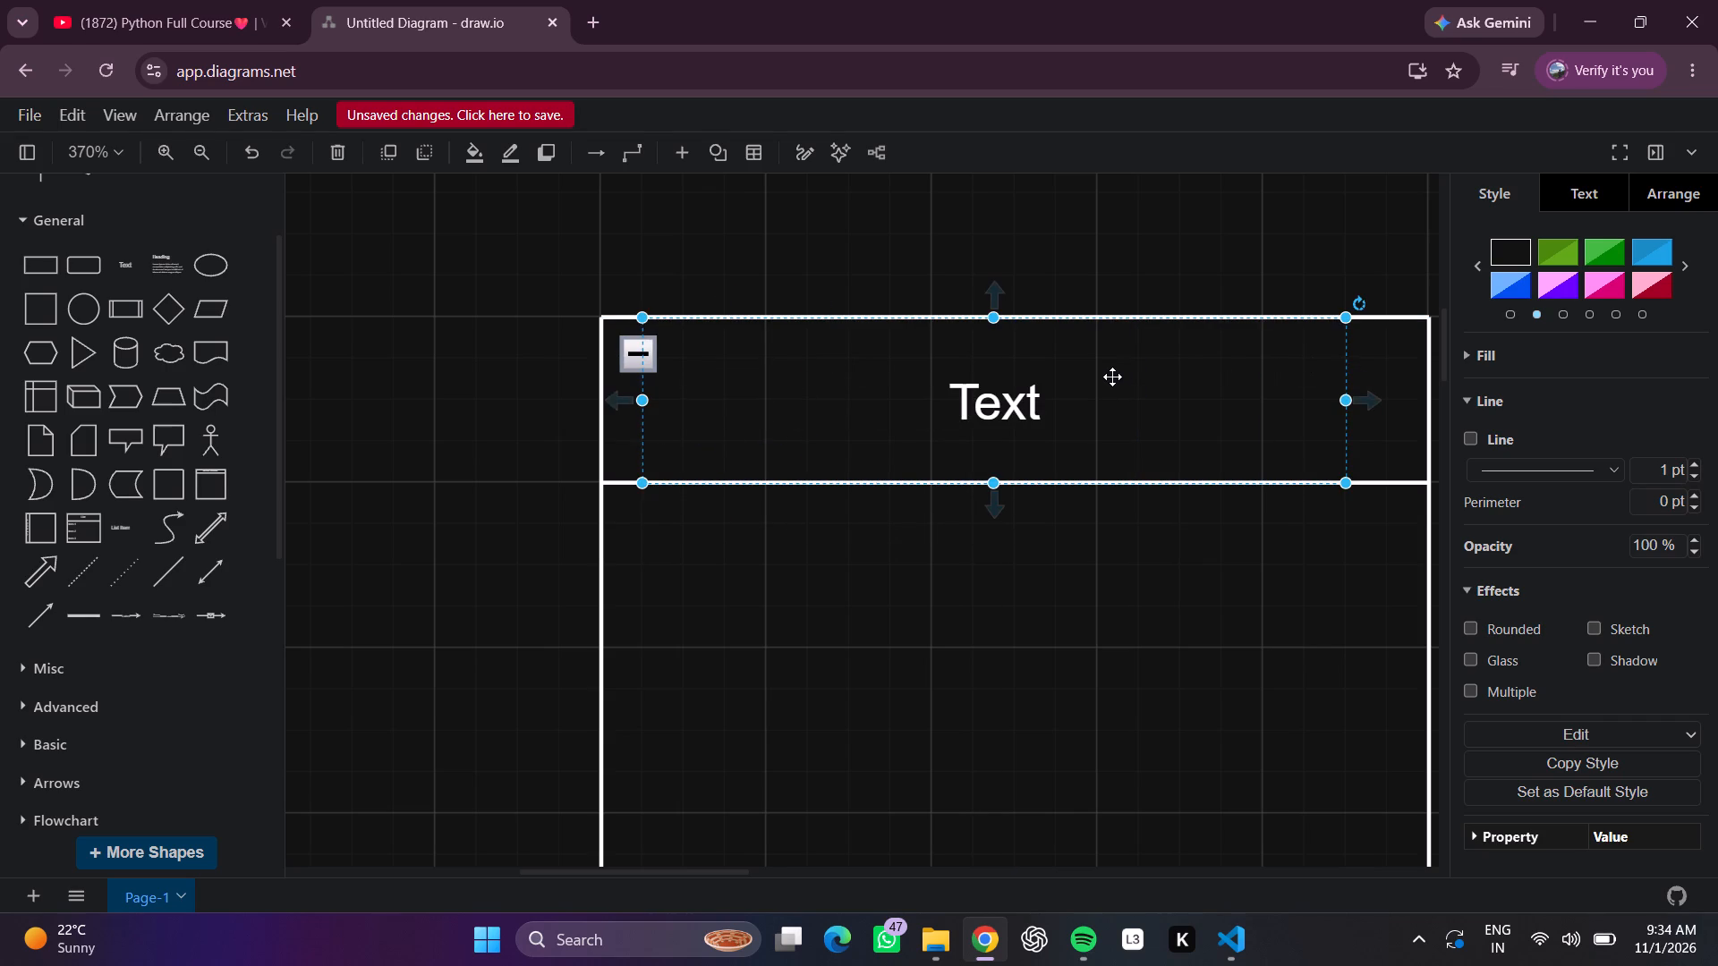
{"action": "left_click", "coordinate": [1227, 320]}
{"action": "left_click", "coordinate": [1222, 335]}
{"action": "left_click_drag", "start_coordinate": [1220, 352], "coordinate": [1220, 360]}
{"action": "left_click", "coordinate": [1220, 360]}
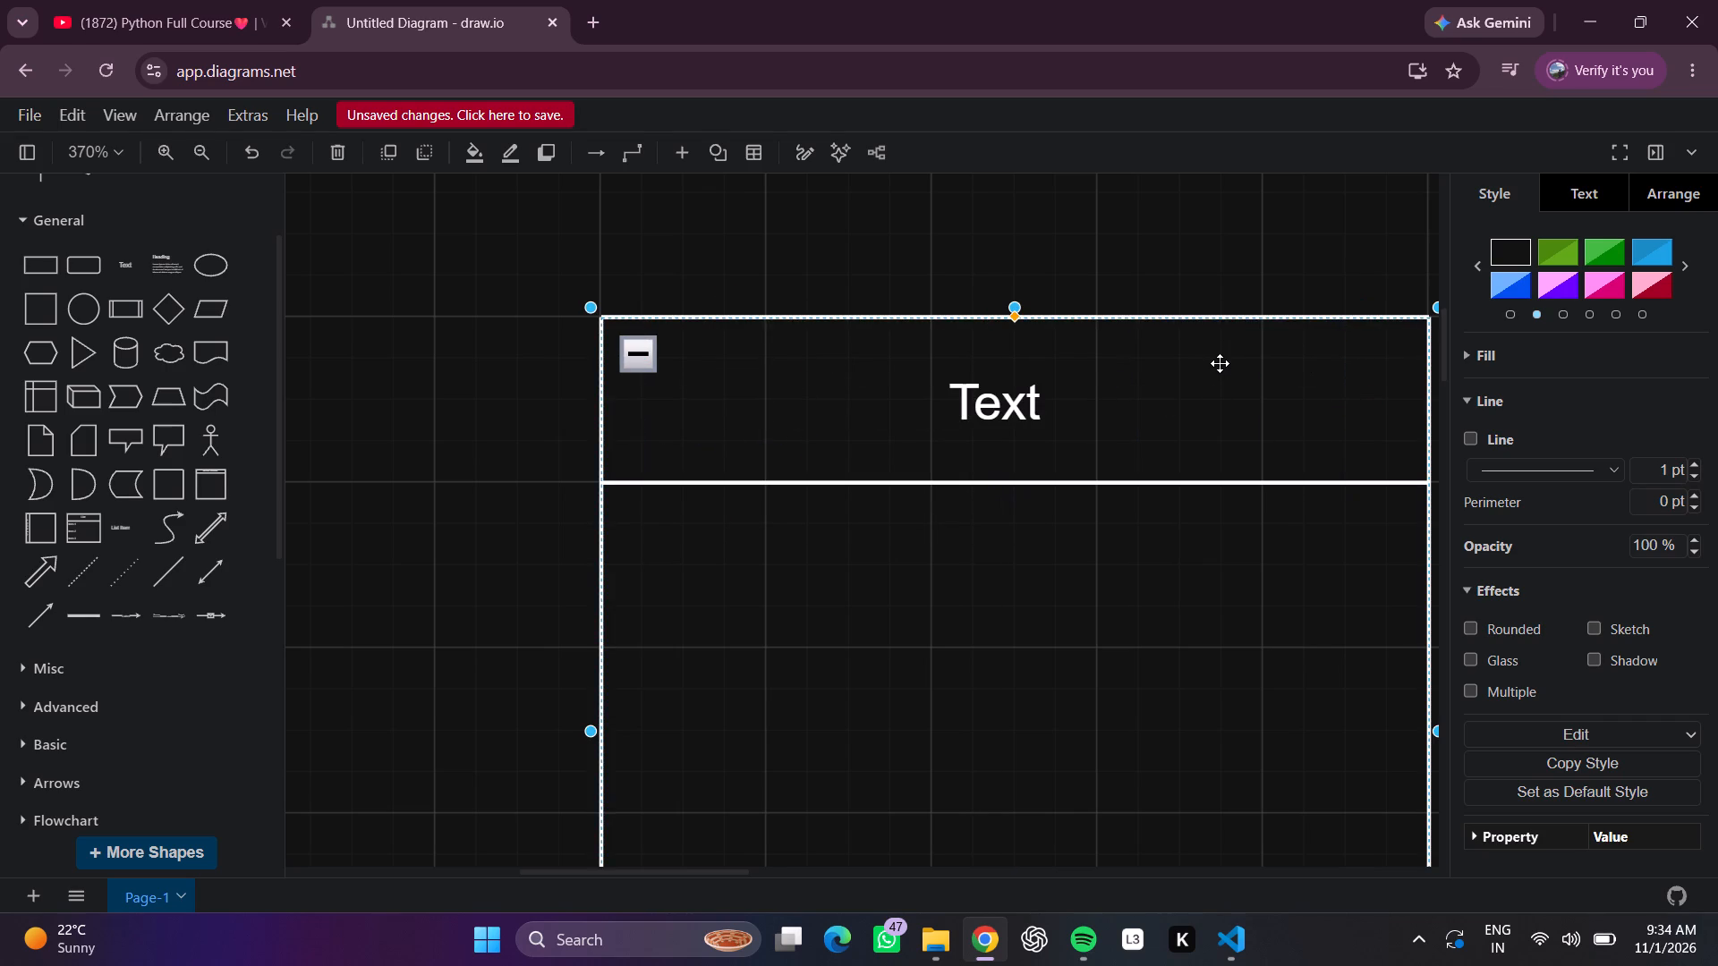
{"action": "left_click", "coordinate": [1219, 402]}
{"action": "double_click", "coordinate": [897, 339]}
{"action": "left_click_drag", "start_coordinate": [900, 364], "coordinate": [906, 387]}
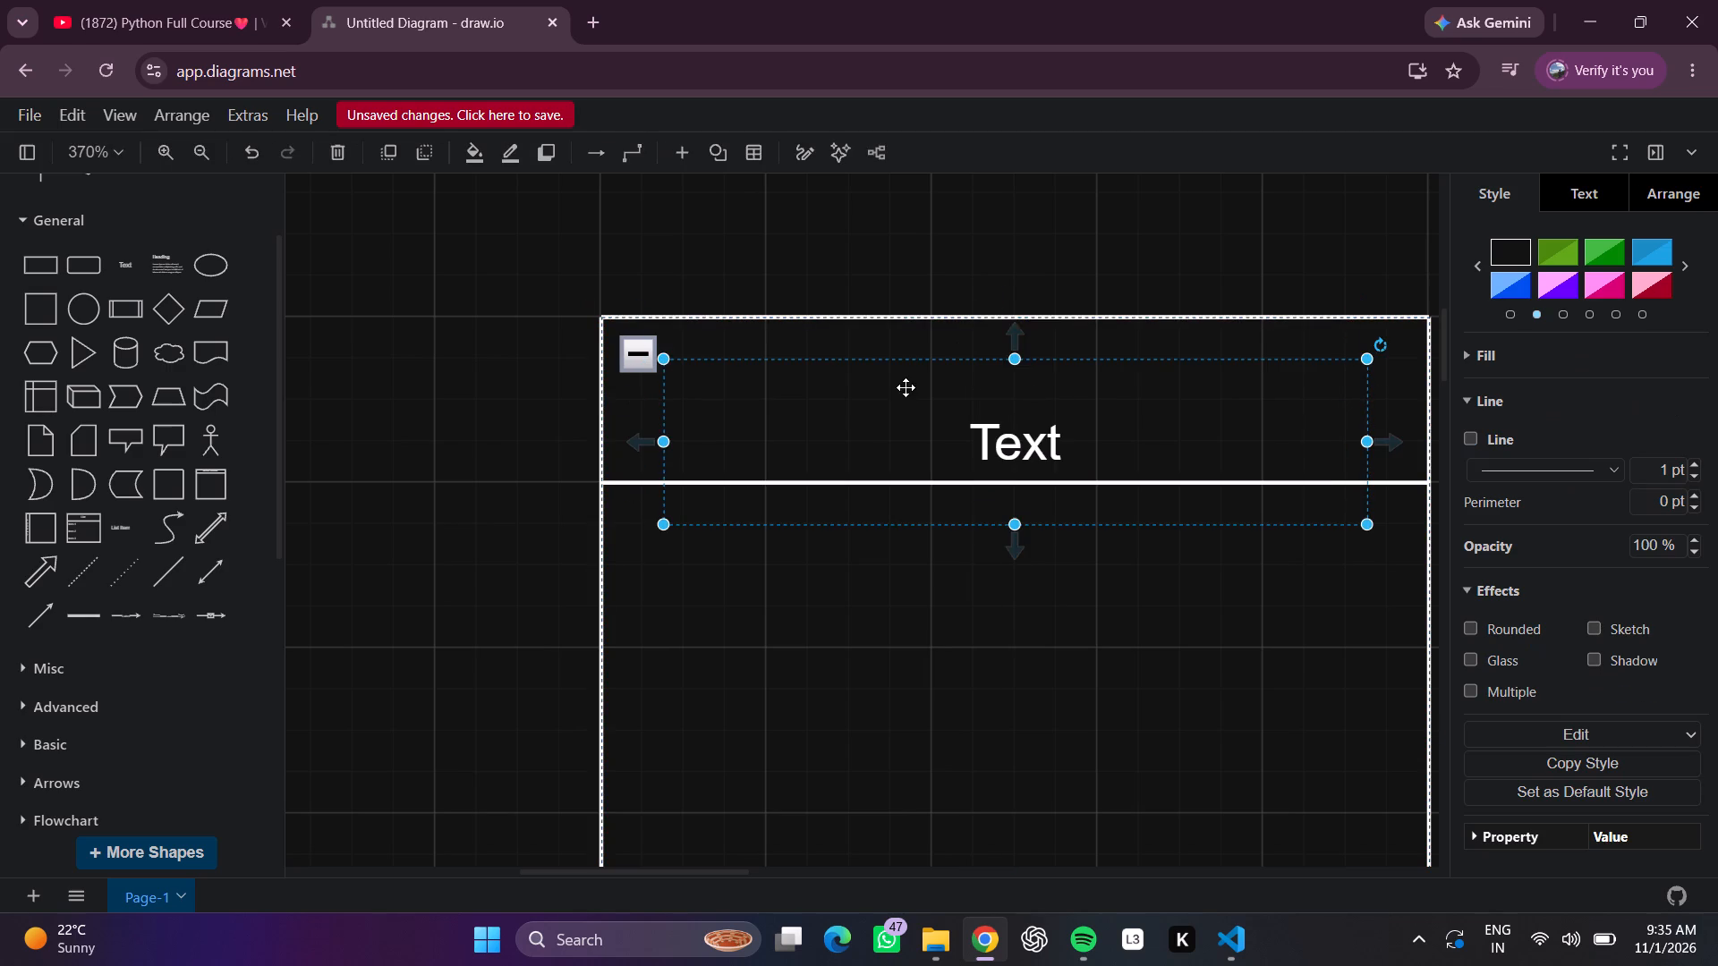
Change the straight divider line to an elbow route that passes above the container.
{"action": "double_click", "coordinate": [1019, 456]}
{"action": "left_click", "coordinate": [1019, 460]}
{"action": "left_click", "coordinate": [1020, 479]}
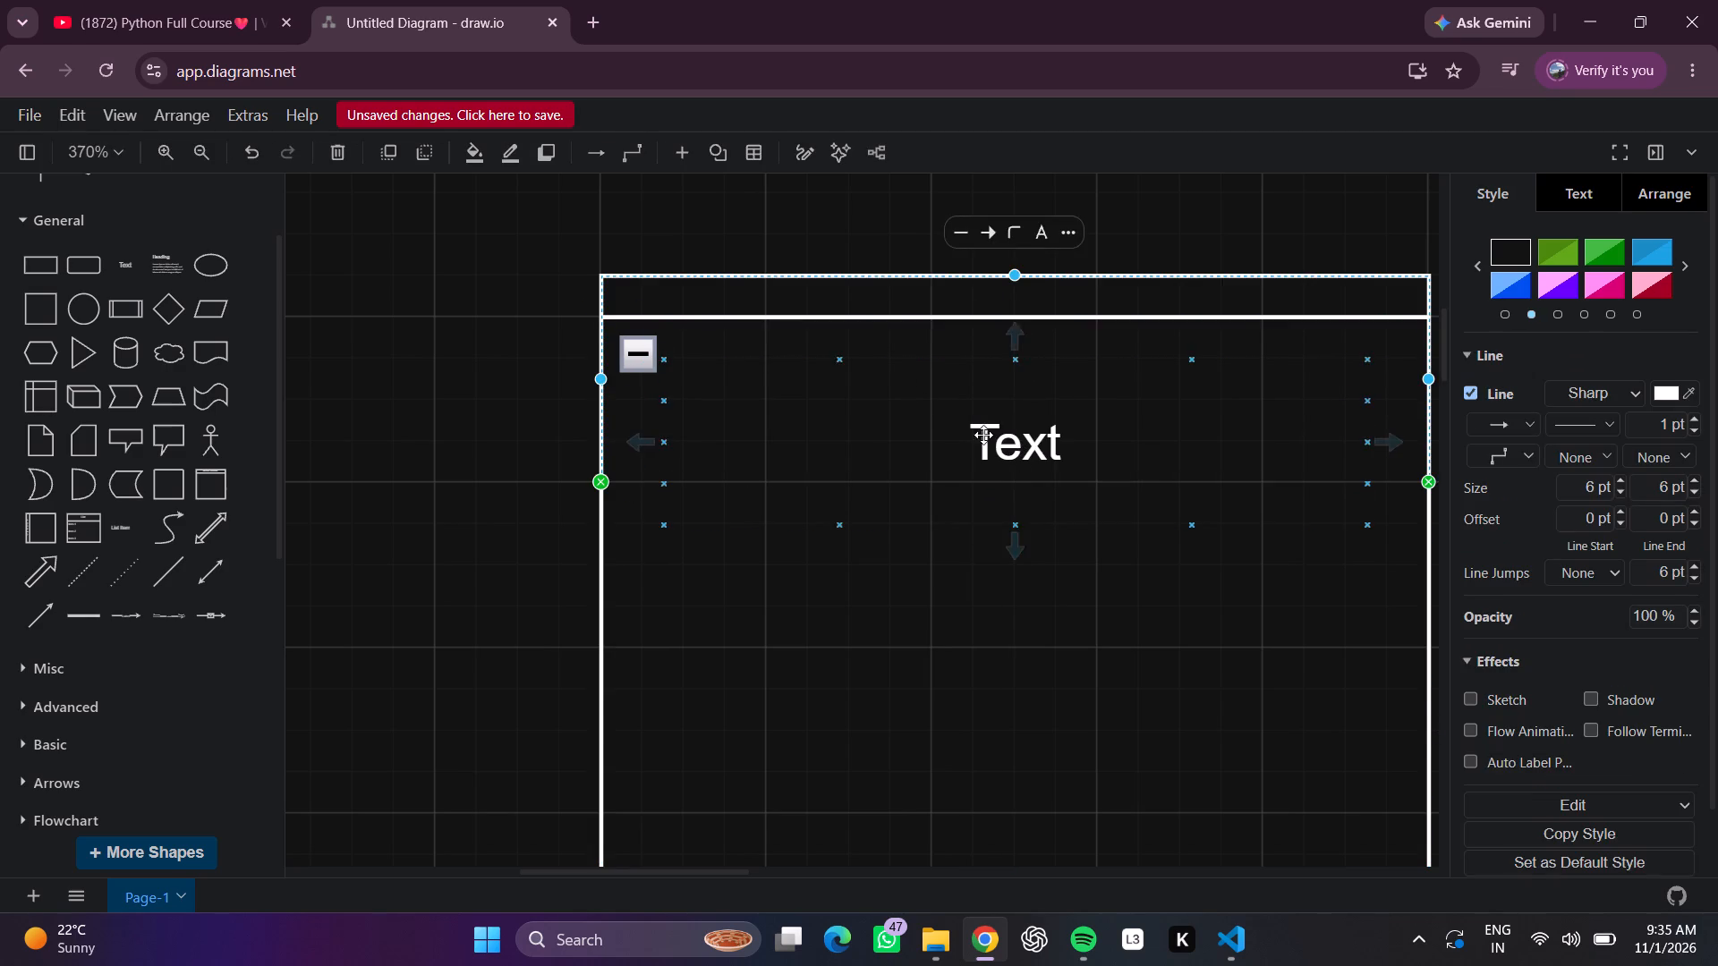
Replace the placeholder text in the text box with User.
{"action": "left_click", "coordinate": [981, 429]}
{"action": "double_click", "coordinate": [981, 430]}
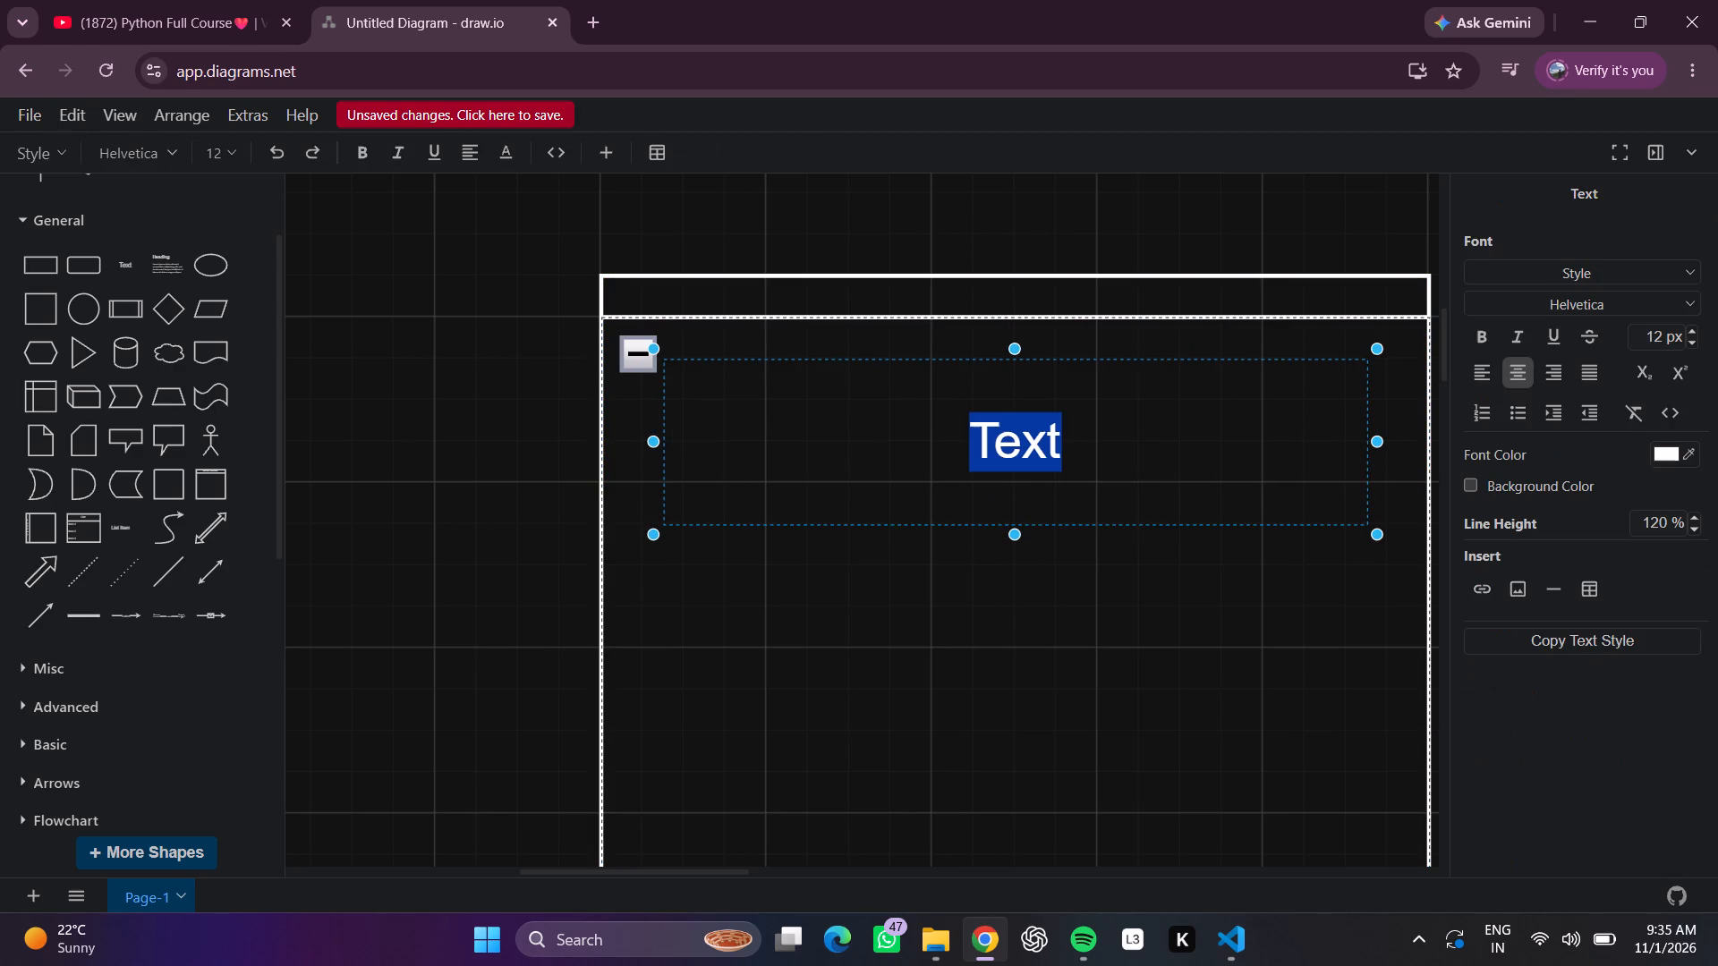
{"action": "key", "text": "BackSpace"}
{"action": "type", "text": "USER"}
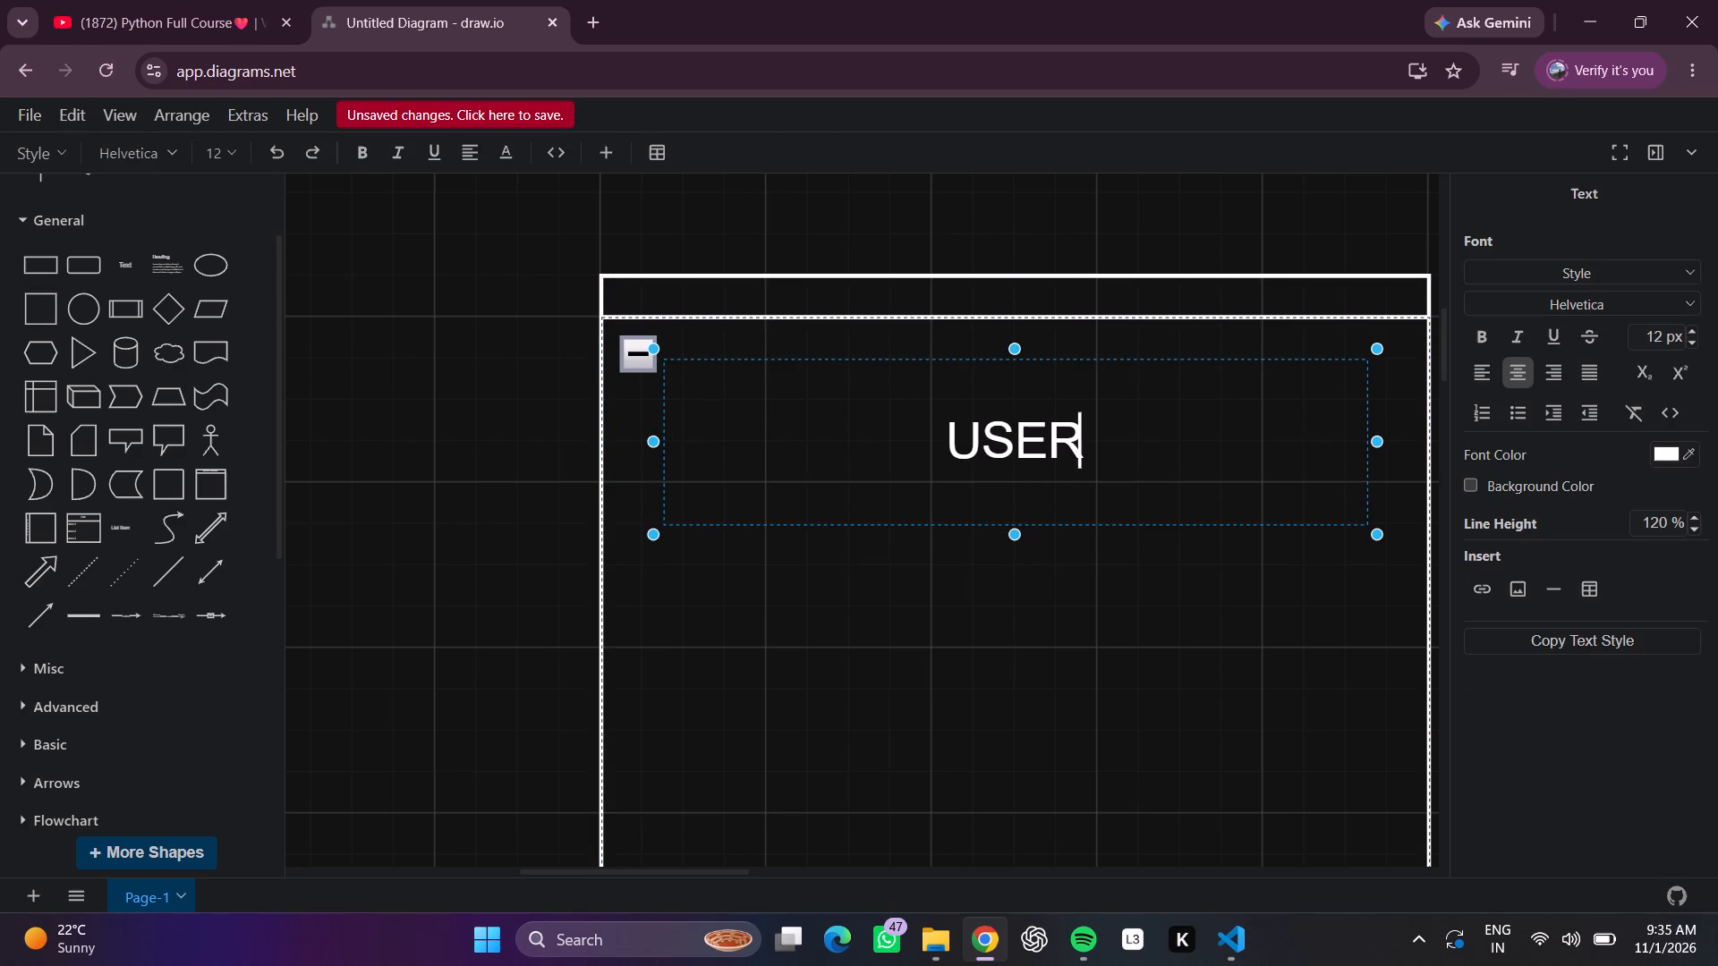
{"action": "key", "text": "BackSpace"}
{"action": "key", "text": "BackSpace"}
{"action": "key", "text": "BackSpace"}
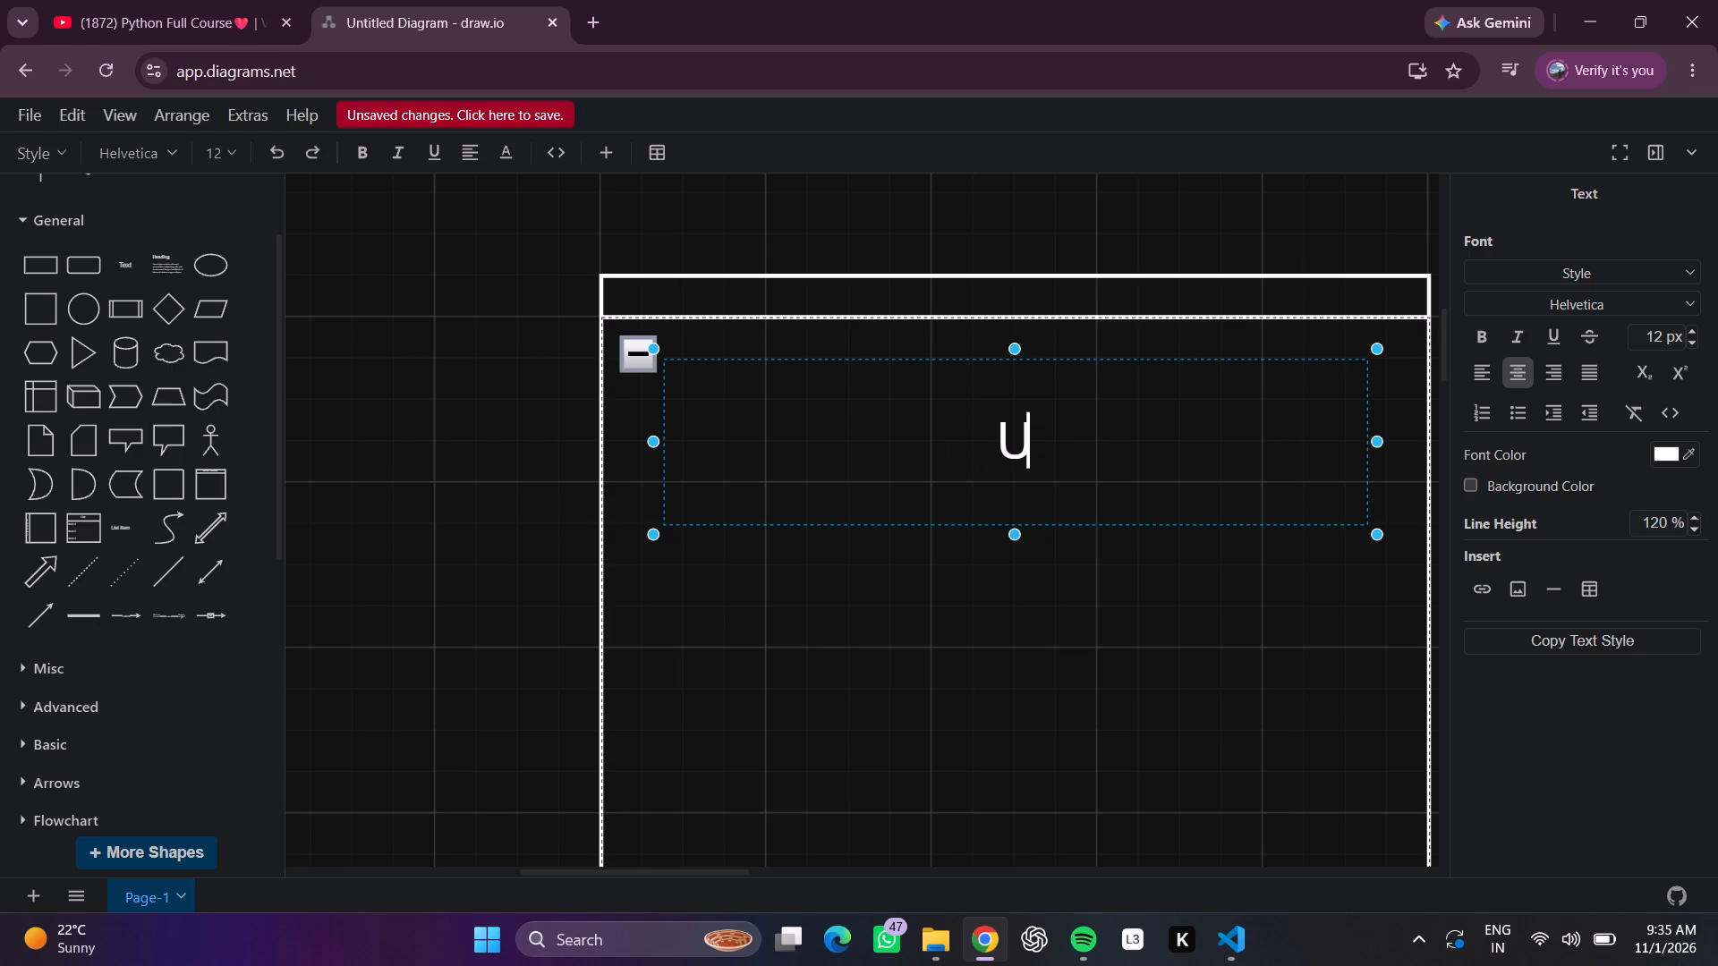
{"action": "type", "text": "srer"}
{"action": "key", "text": "BackSpace"}
{"action": "key", "text": "BackSpace"}
{"action": "key", "text": "BackSpace"}
{"action": "type", "text": "er"}
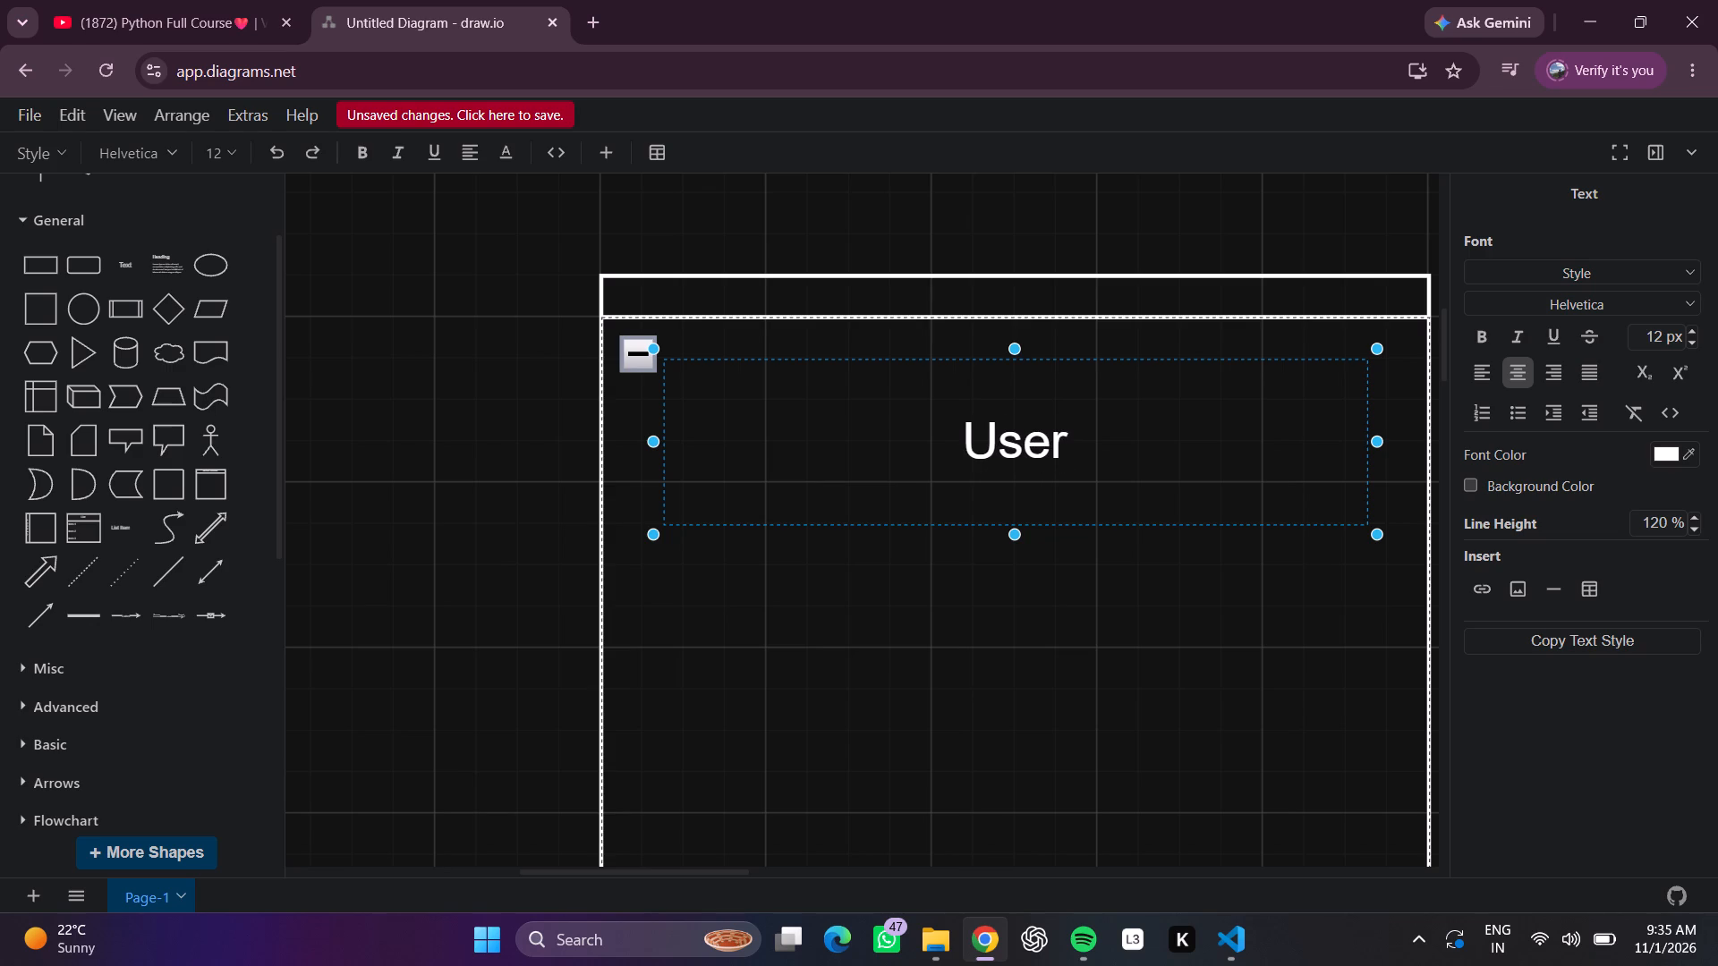
Apply a larger bold heading style to the User title text.
{"action": "left_click", "coordinate": [770, 209]}
{"action": "double_click", "coordinate": [1033, 455]}
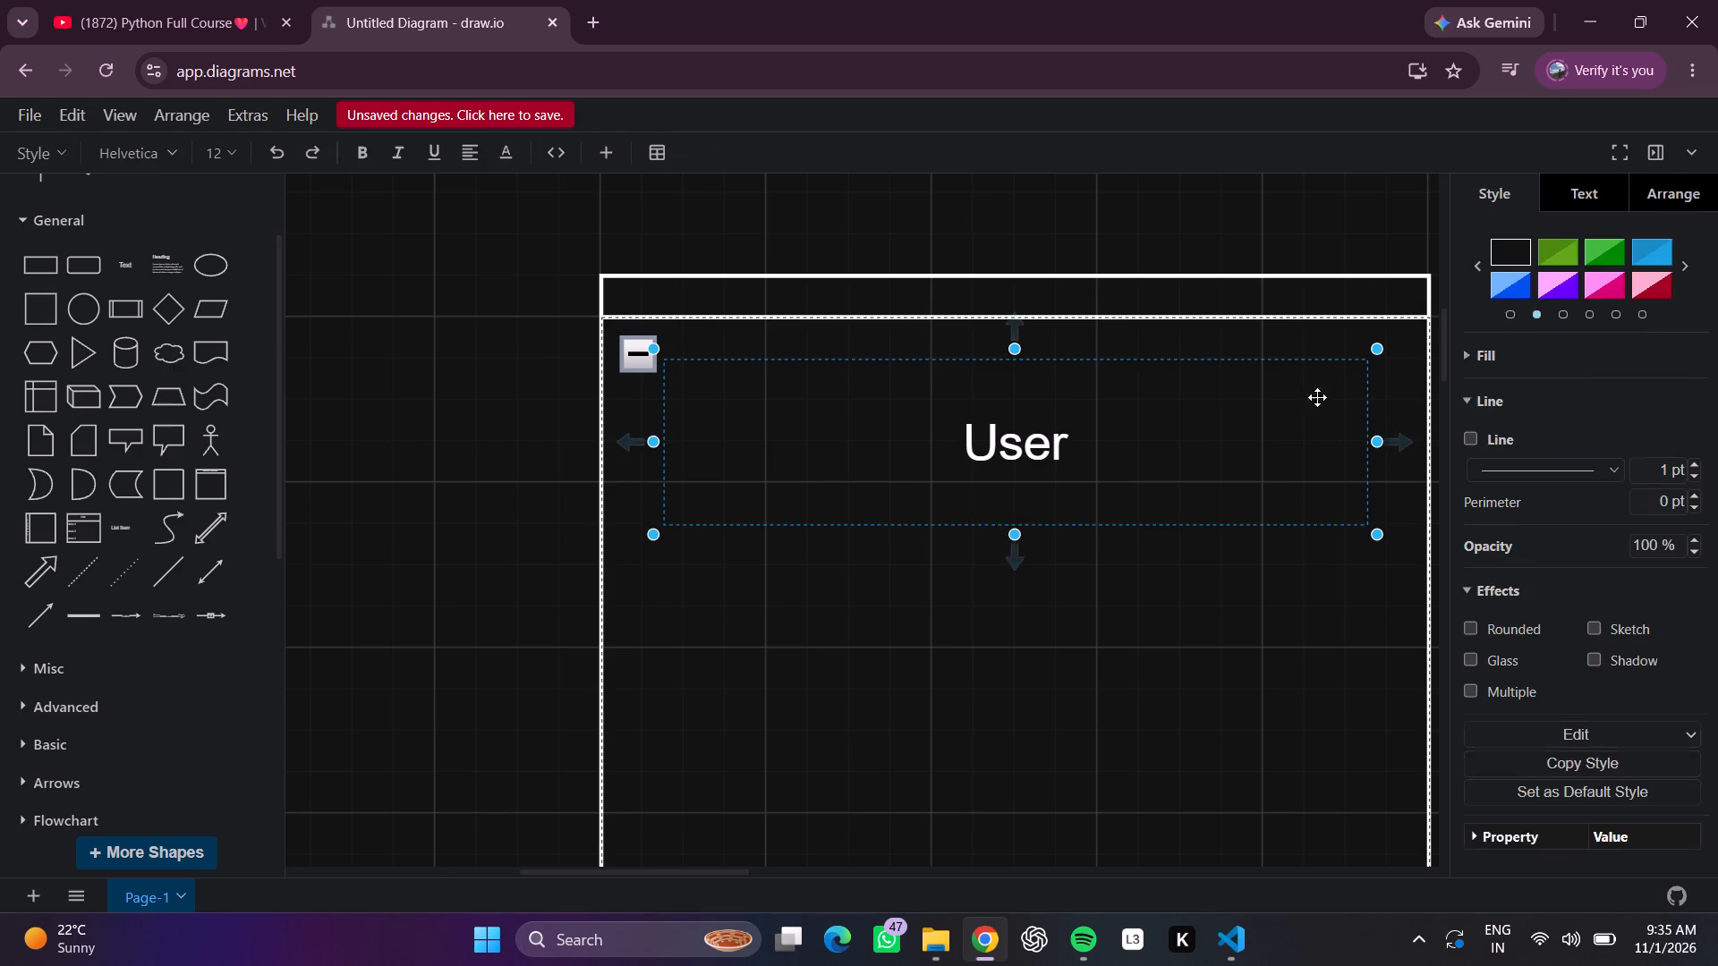
{"action": "left_click", "coordinate": [1597, 264]}
{"action": "left_click", "coordinate": [1544, 408]}
{"action": "left_click", "coordinate": [1116, 201]}
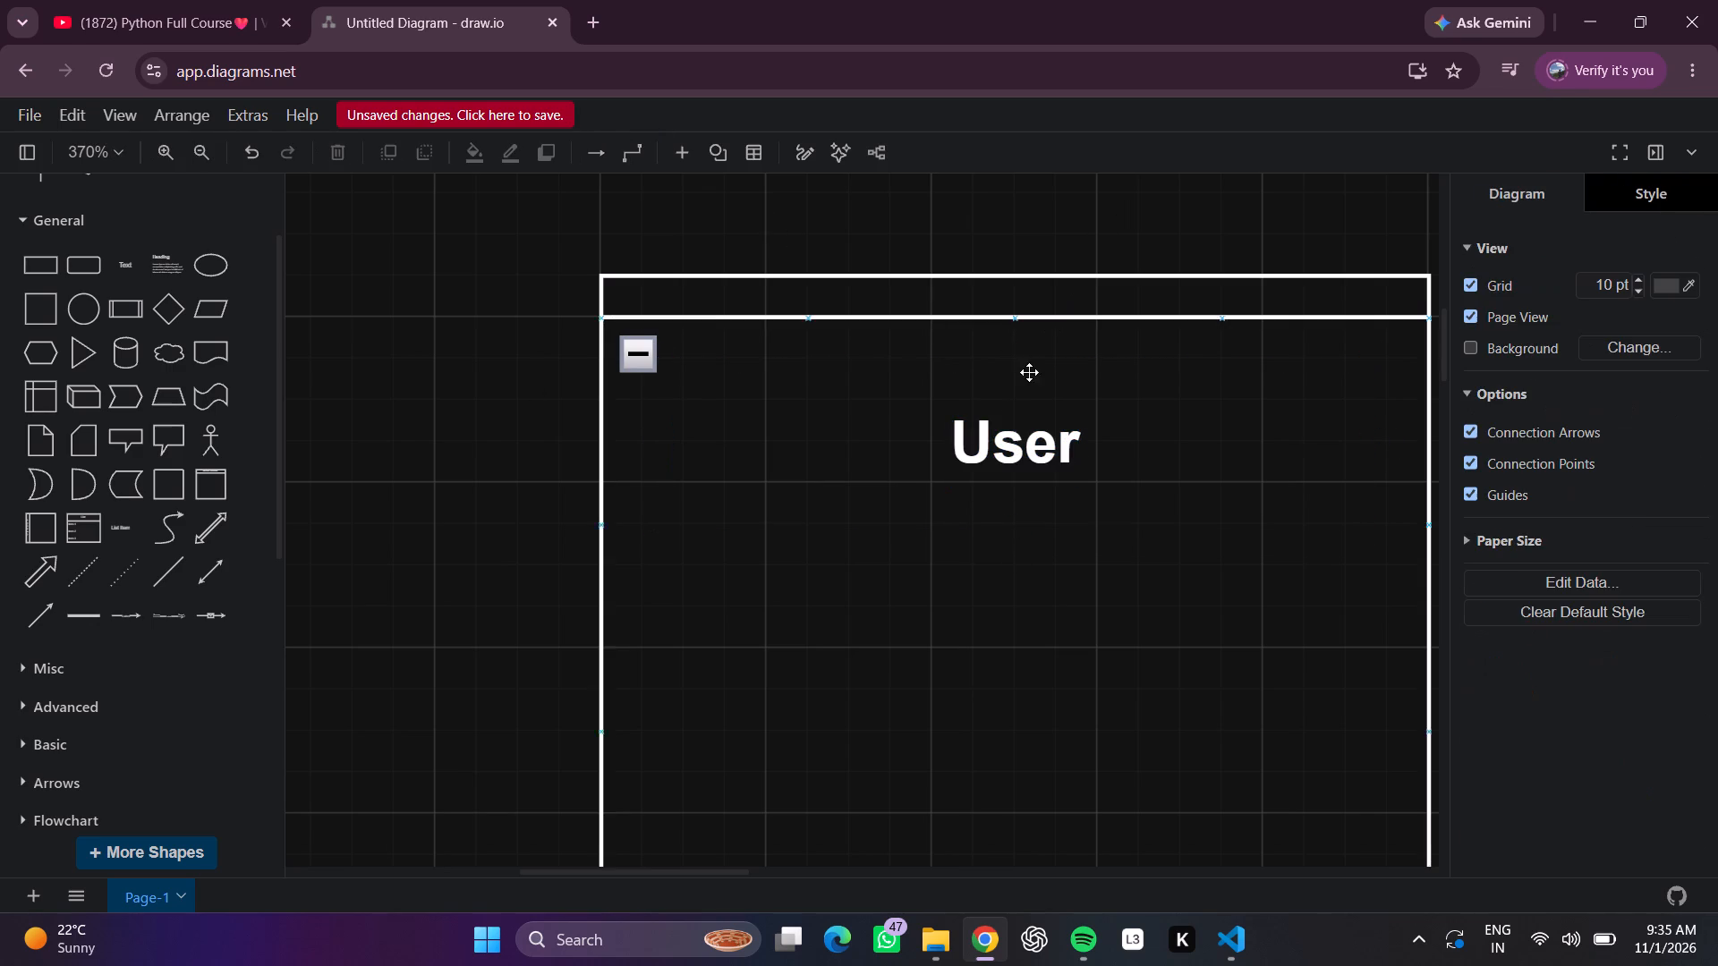
Lower the container's top edge well below the elbow line, and shift the container slightly left and down.
{"action": "left_click", "coordinate": [991, 318]}
{"action": "left_click_drag", "start_coordinate": [1016, 302], "coordinate": [1015, 342]}
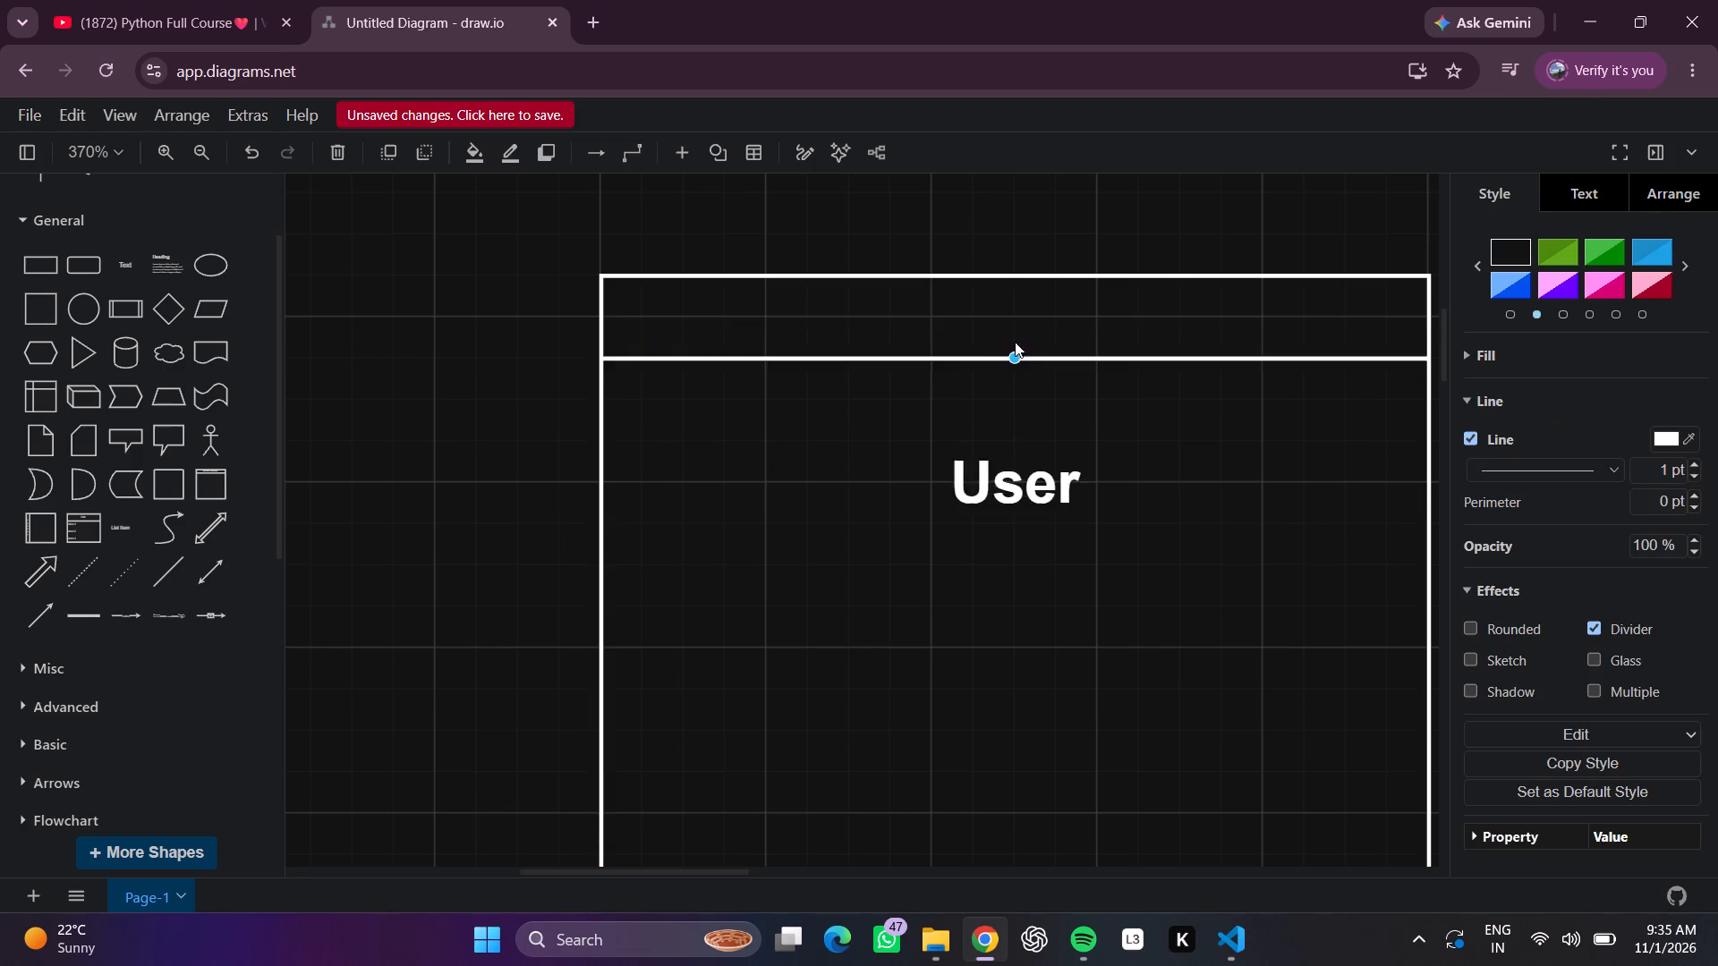
{"action": "left_click_drag", "start_coordinate": [1015, 342], "coordinate": [1036, 484]}
{"action": "left_click_drag", "start_coordinate": [1046, 624], "coordinate": [1029, 615]}
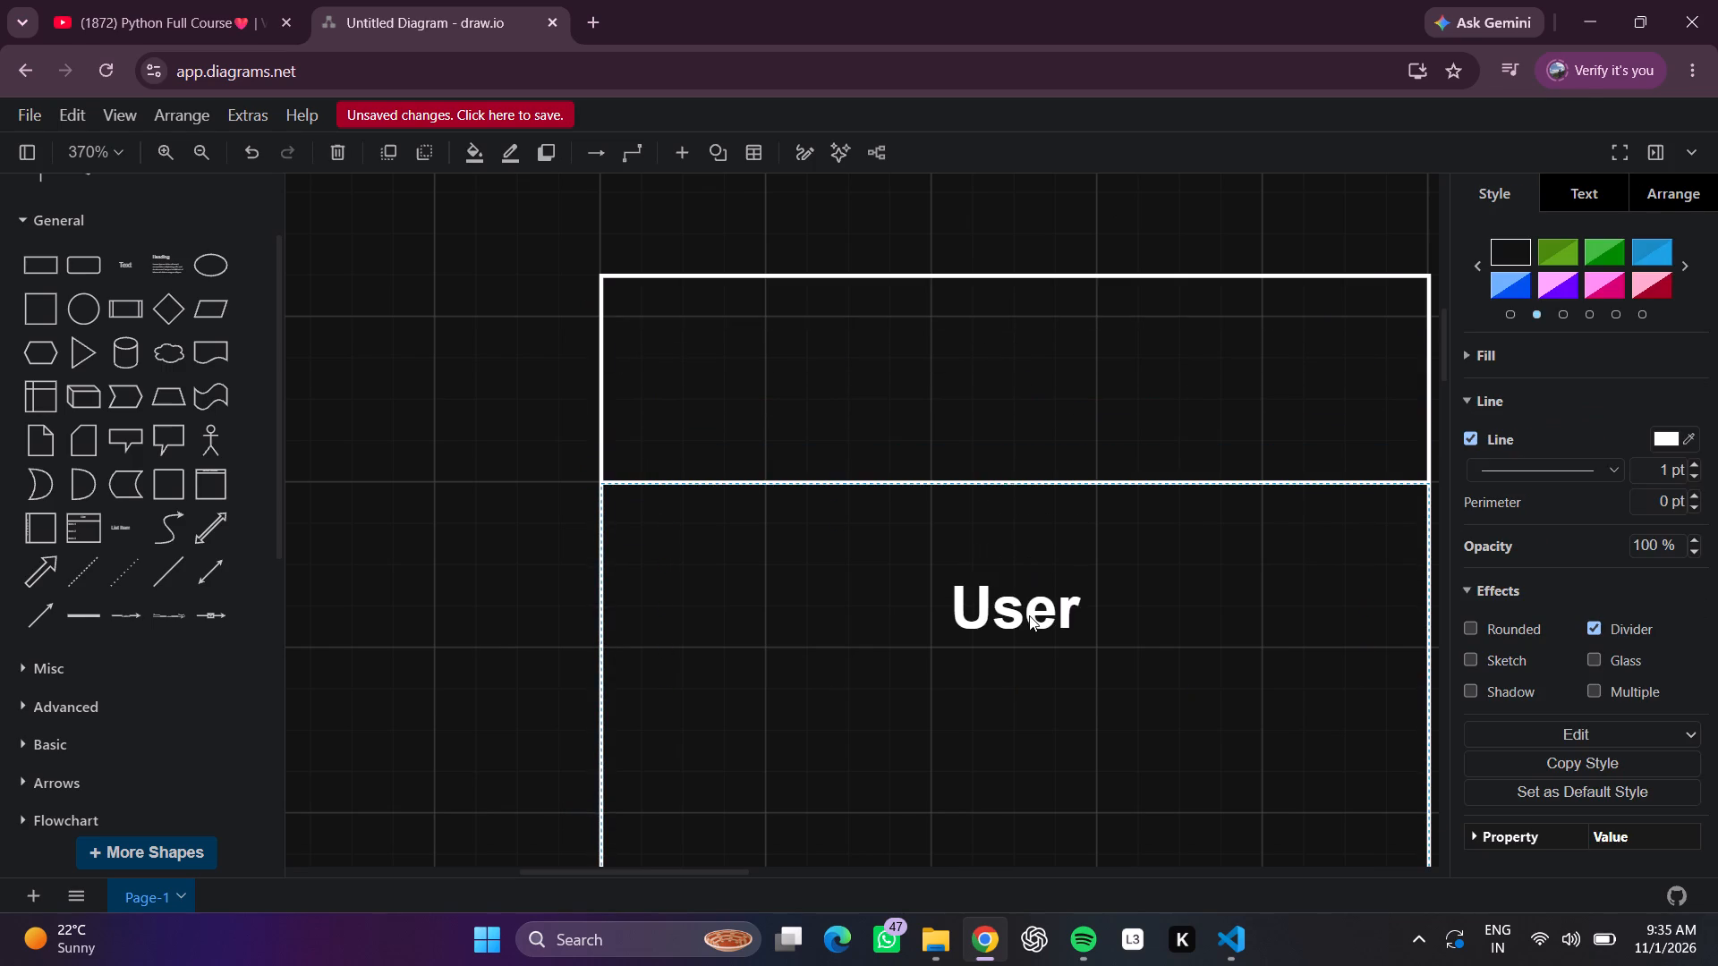
{"action": "left_click_drag", "start_coordinate": [1029, 615], "coordinate": [1028, 615]}
{"action": "left_click_drag", "start_coordinate": [1025, 593], "coordinate": [990, 651]}
Shorten the User text box and move it up, centred inside the band between the elbow line and the container.
{"action": "left_click", "coordinate": [982, 637]}
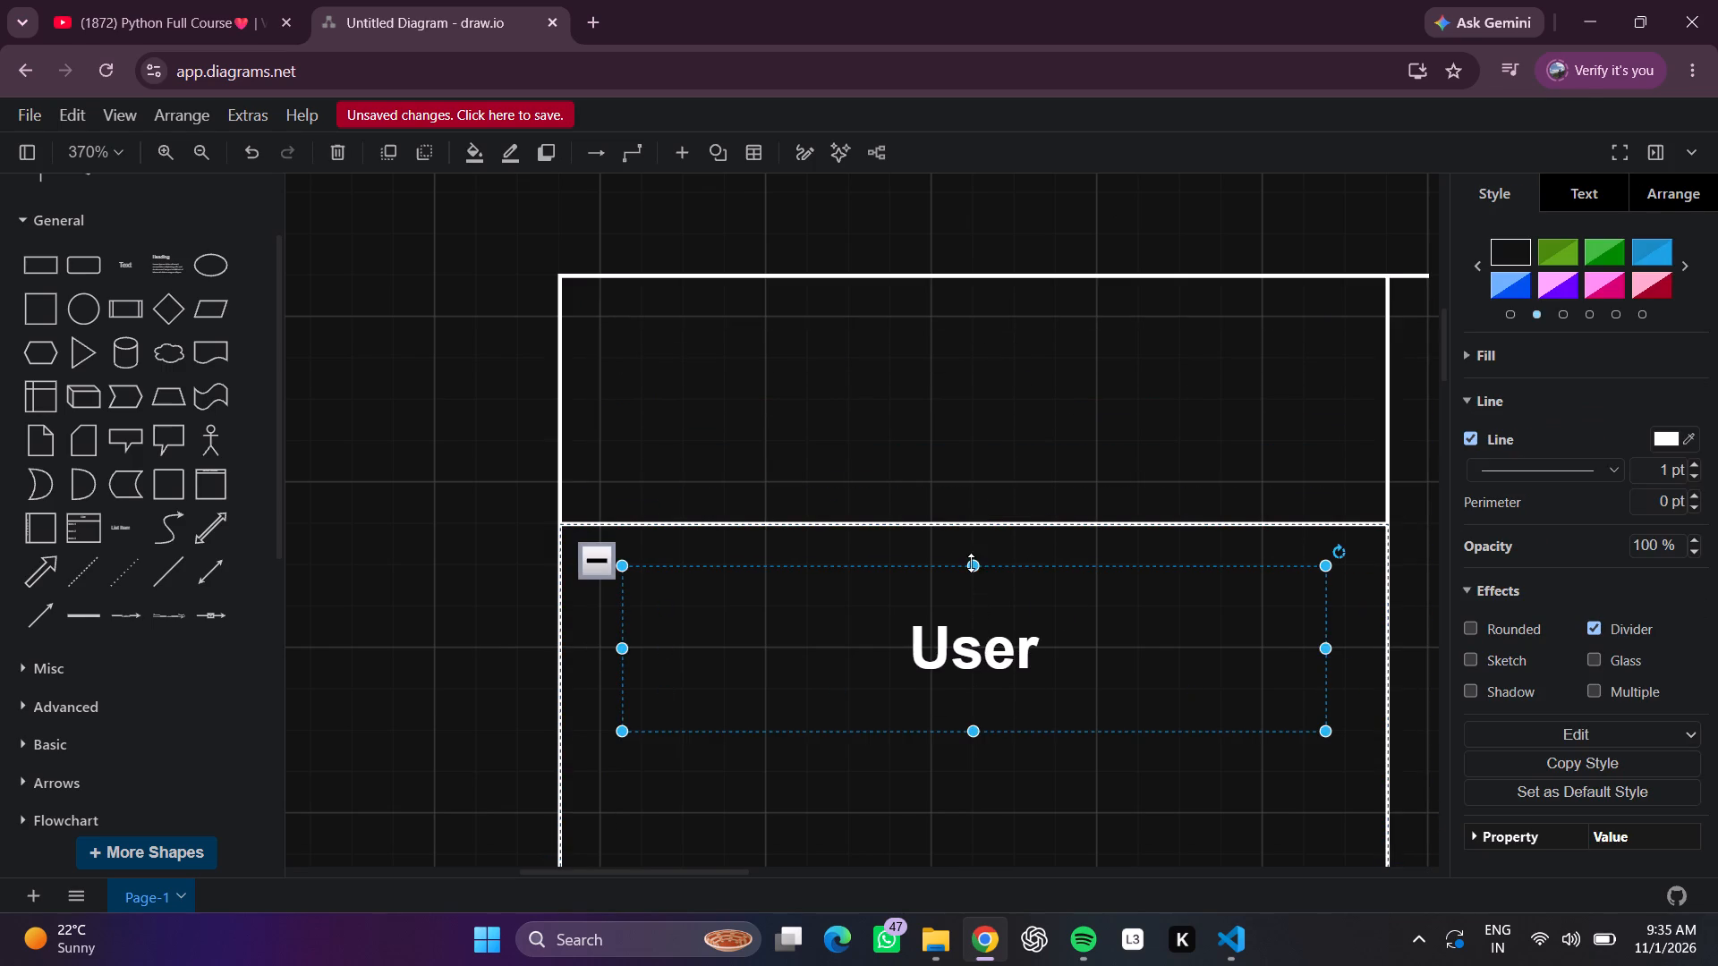
{"action": "left_click_drag", "start_coordinate": [967, 560], "coordinate": [965, 585]}
{"action": "left_click_drag", "start_coordinate": [972, 669], "coordinate": [982, 411]}
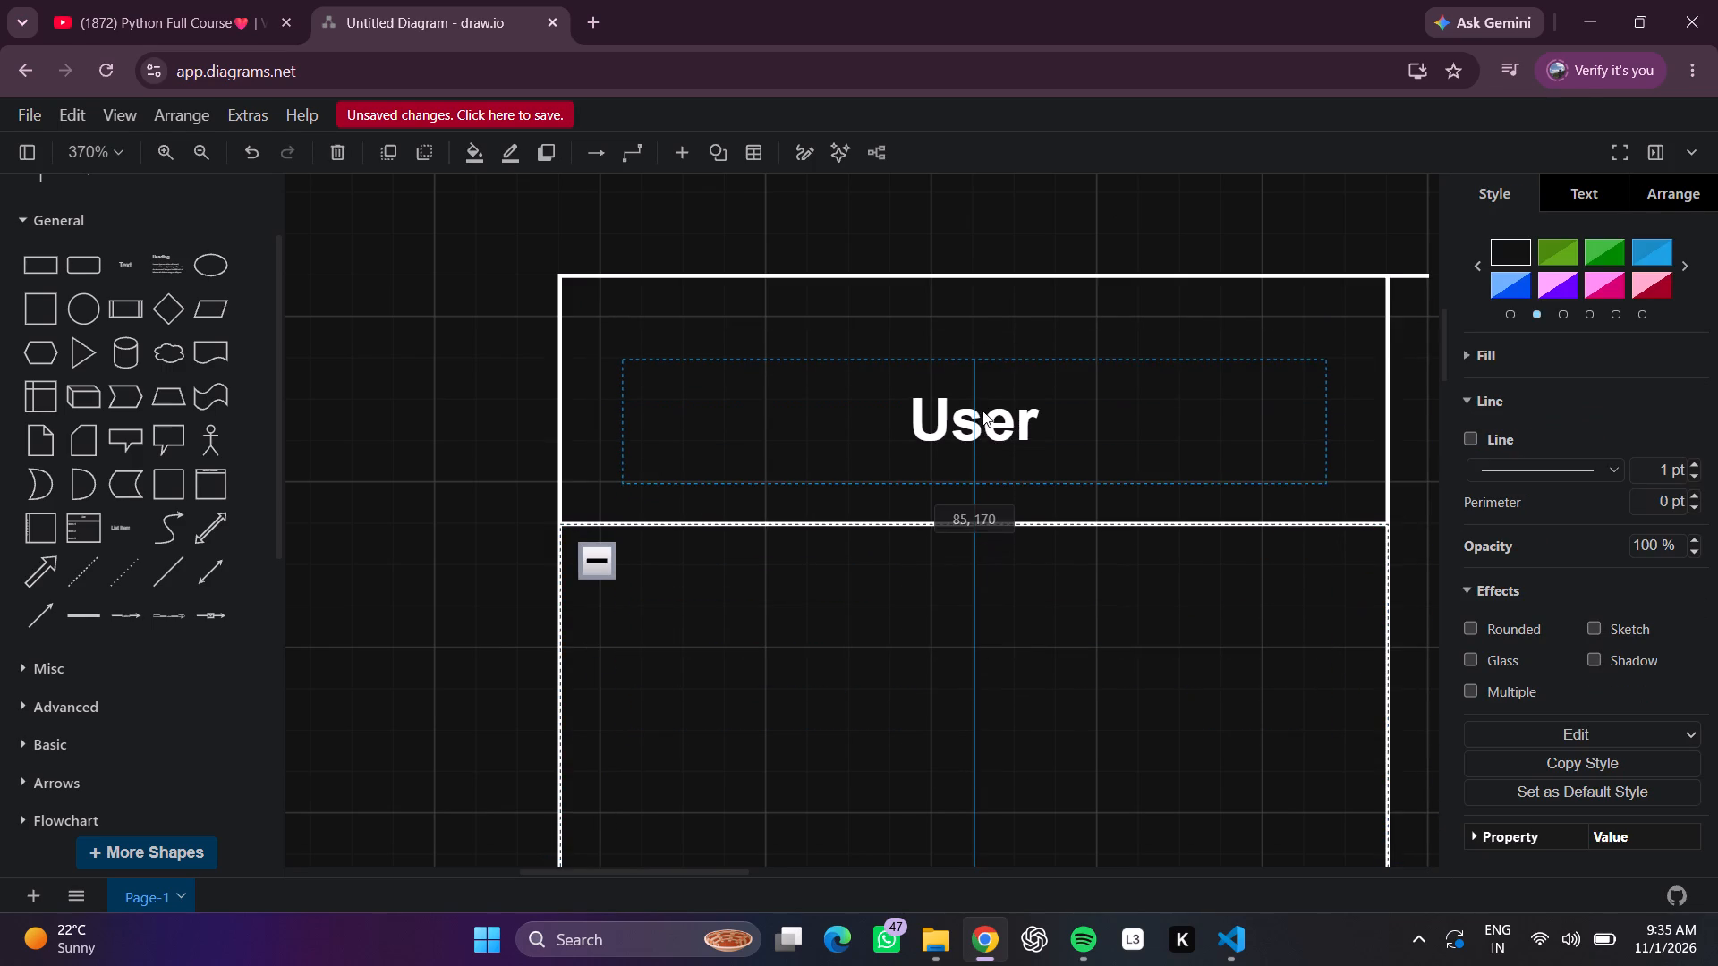
{"action": "left_click_drag", "start_coordinate": [982, 411], "coordinate": [984, 394]}
{"action": "left_click", "coordinate": [1065, 209]}
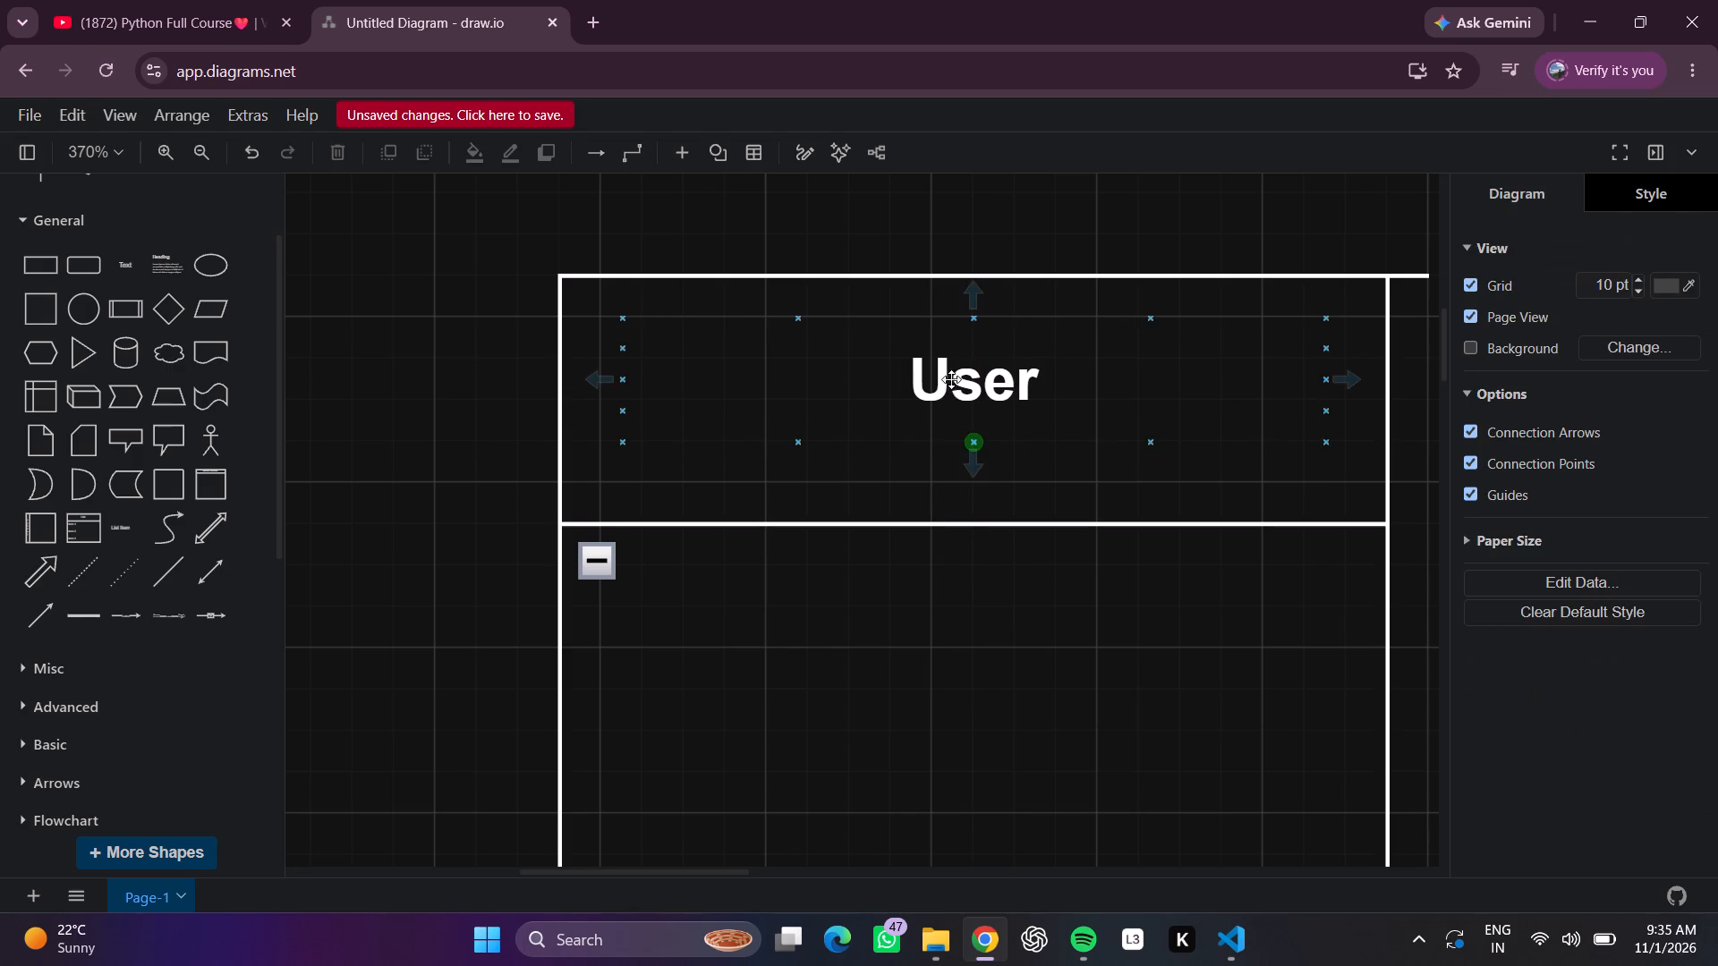
{"action": "left_click", "coordinate": [953, 376]}
{"action": "left_click", "coordinate": [1079, 219]}
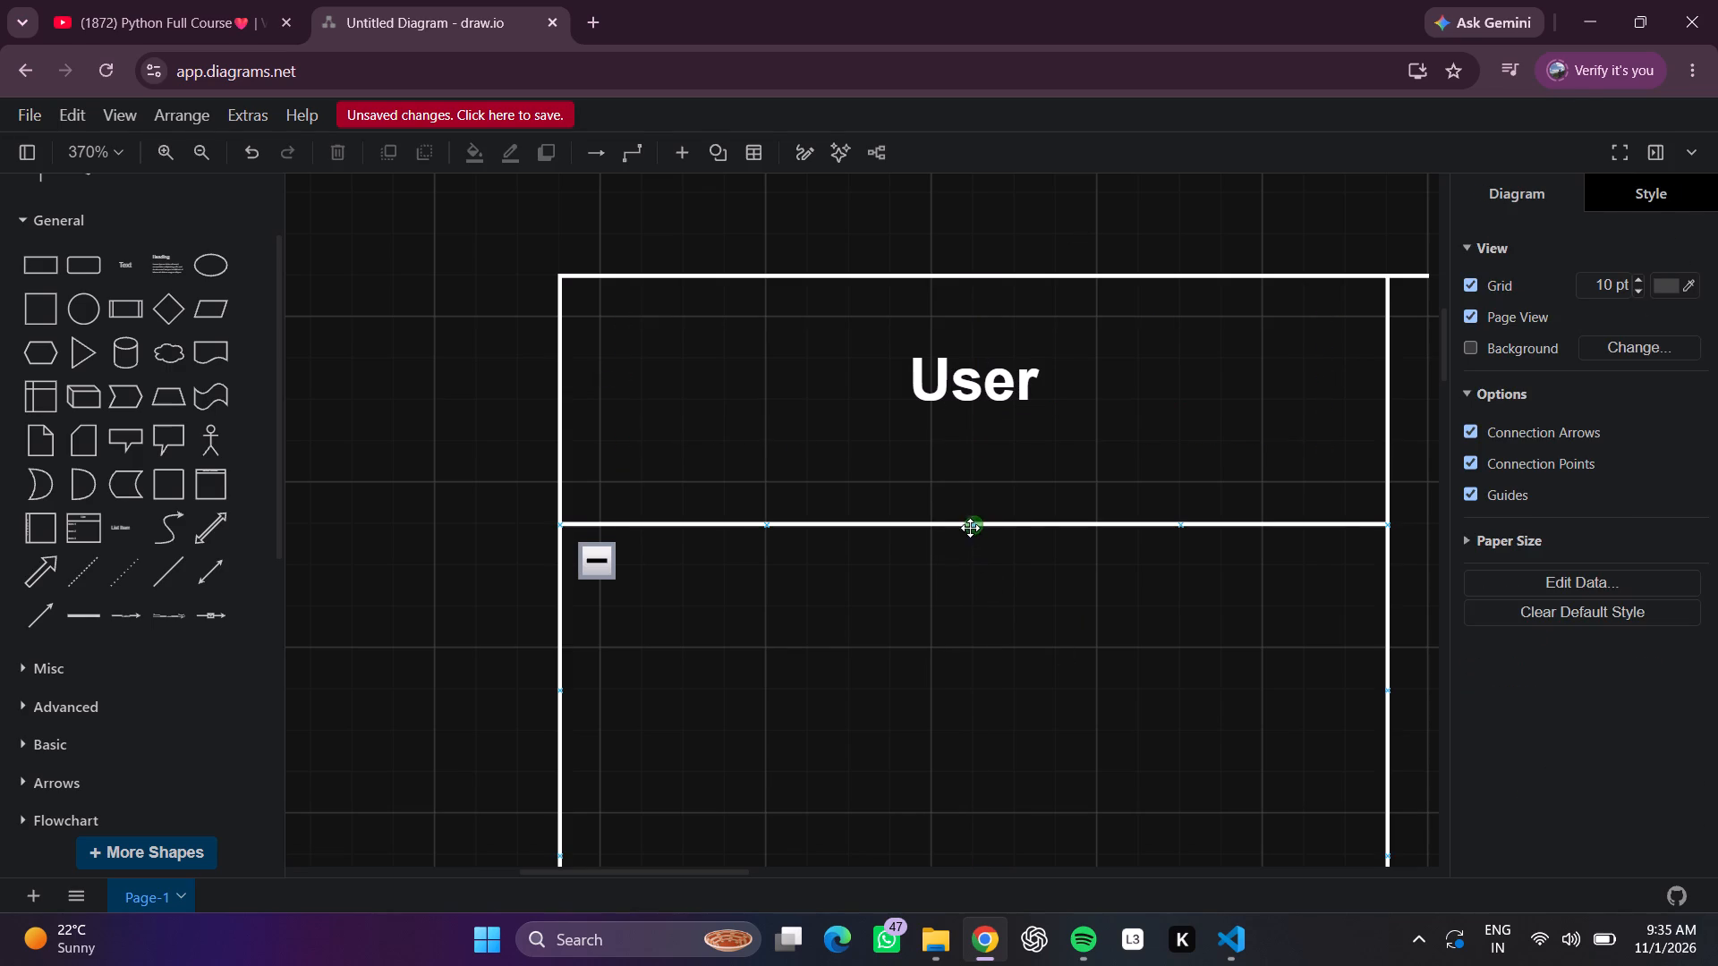
Raise the container's top edge slightly to make the User title band a little shorter.
{"action": "left_click", "coordinate": [970, 527]}
{"action": "left_click_drag", "start_coordinate": [974, 523], "coordinate": [976, 513]}
{"action": "left_click", "coordinate": [972, 528]}
{"action": "left_click", "coordinate": [972, 517]}
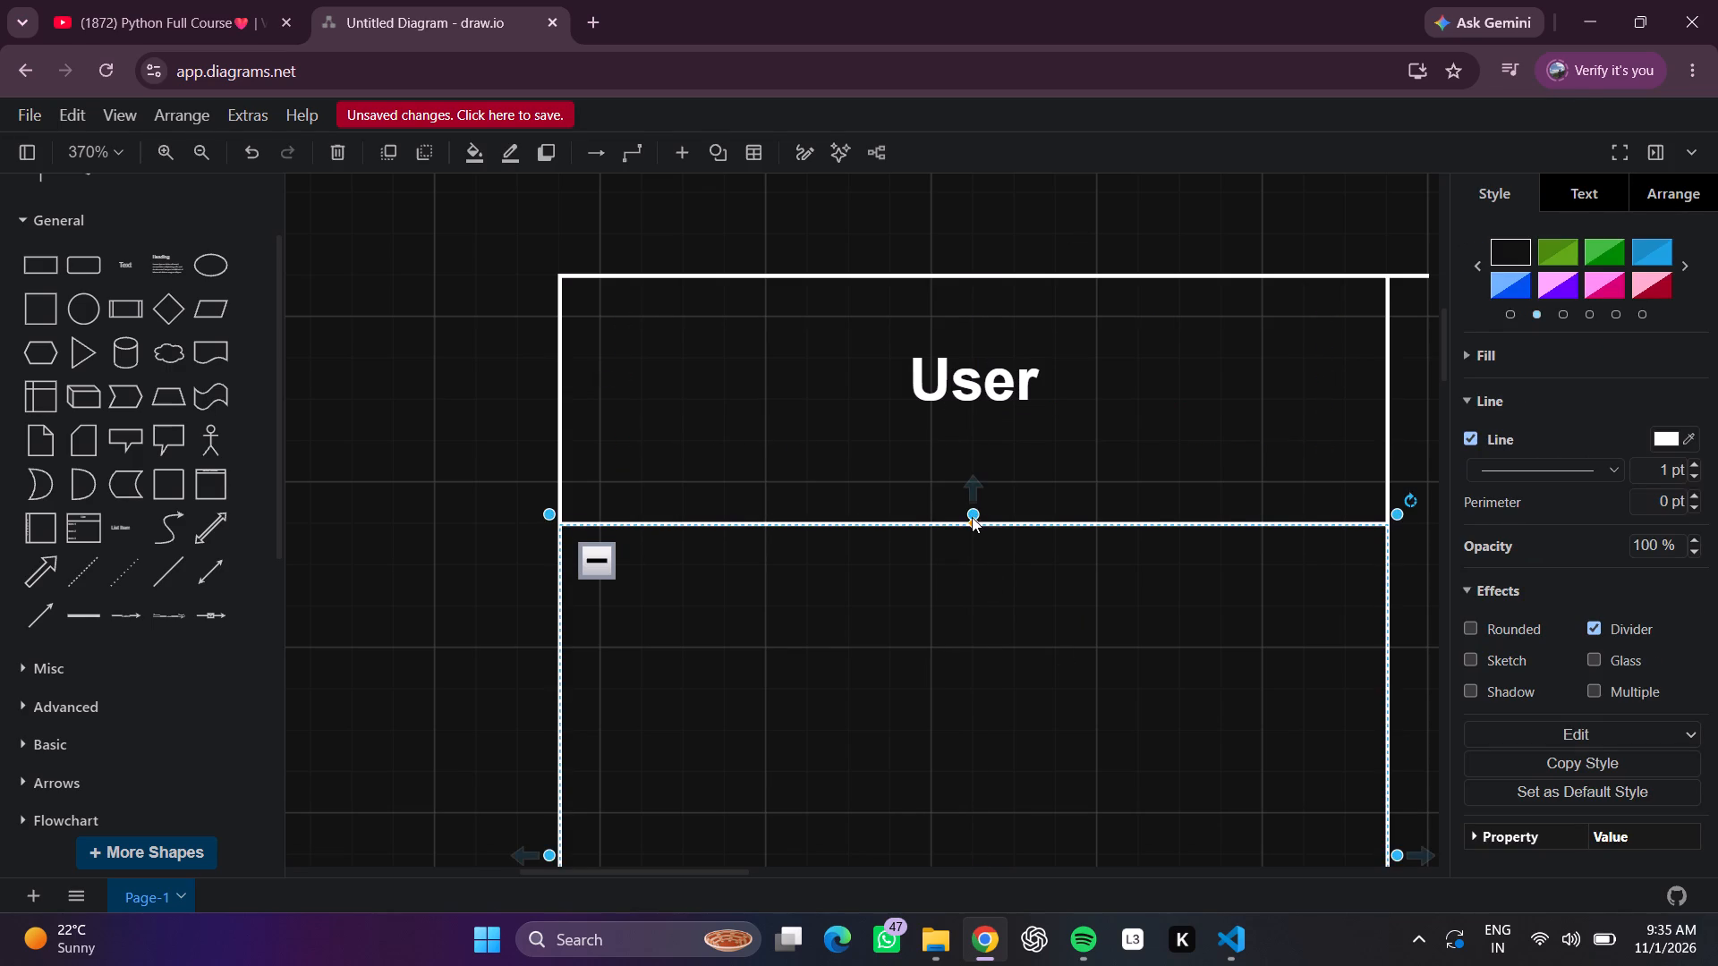
{"action": "left_click", "coordinate": [972, 517]}
{"action": "left_click", "coordinate": [971, 505]}
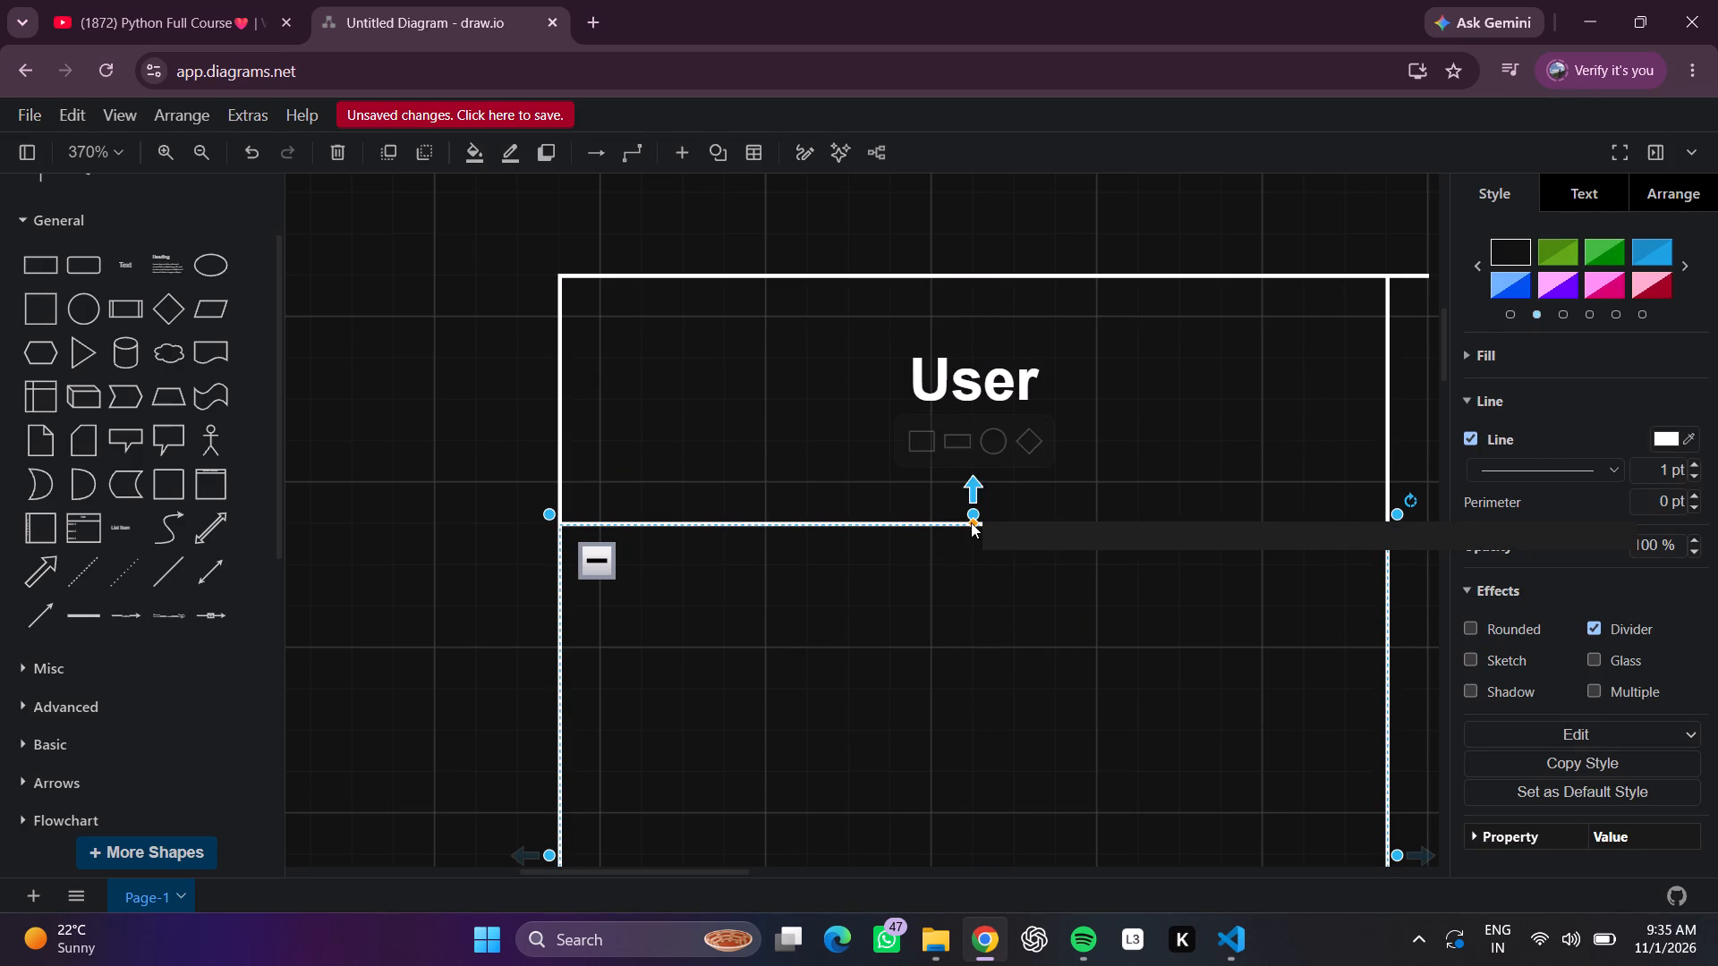
{"action": "left_click", "coordinate": [971, 522]}
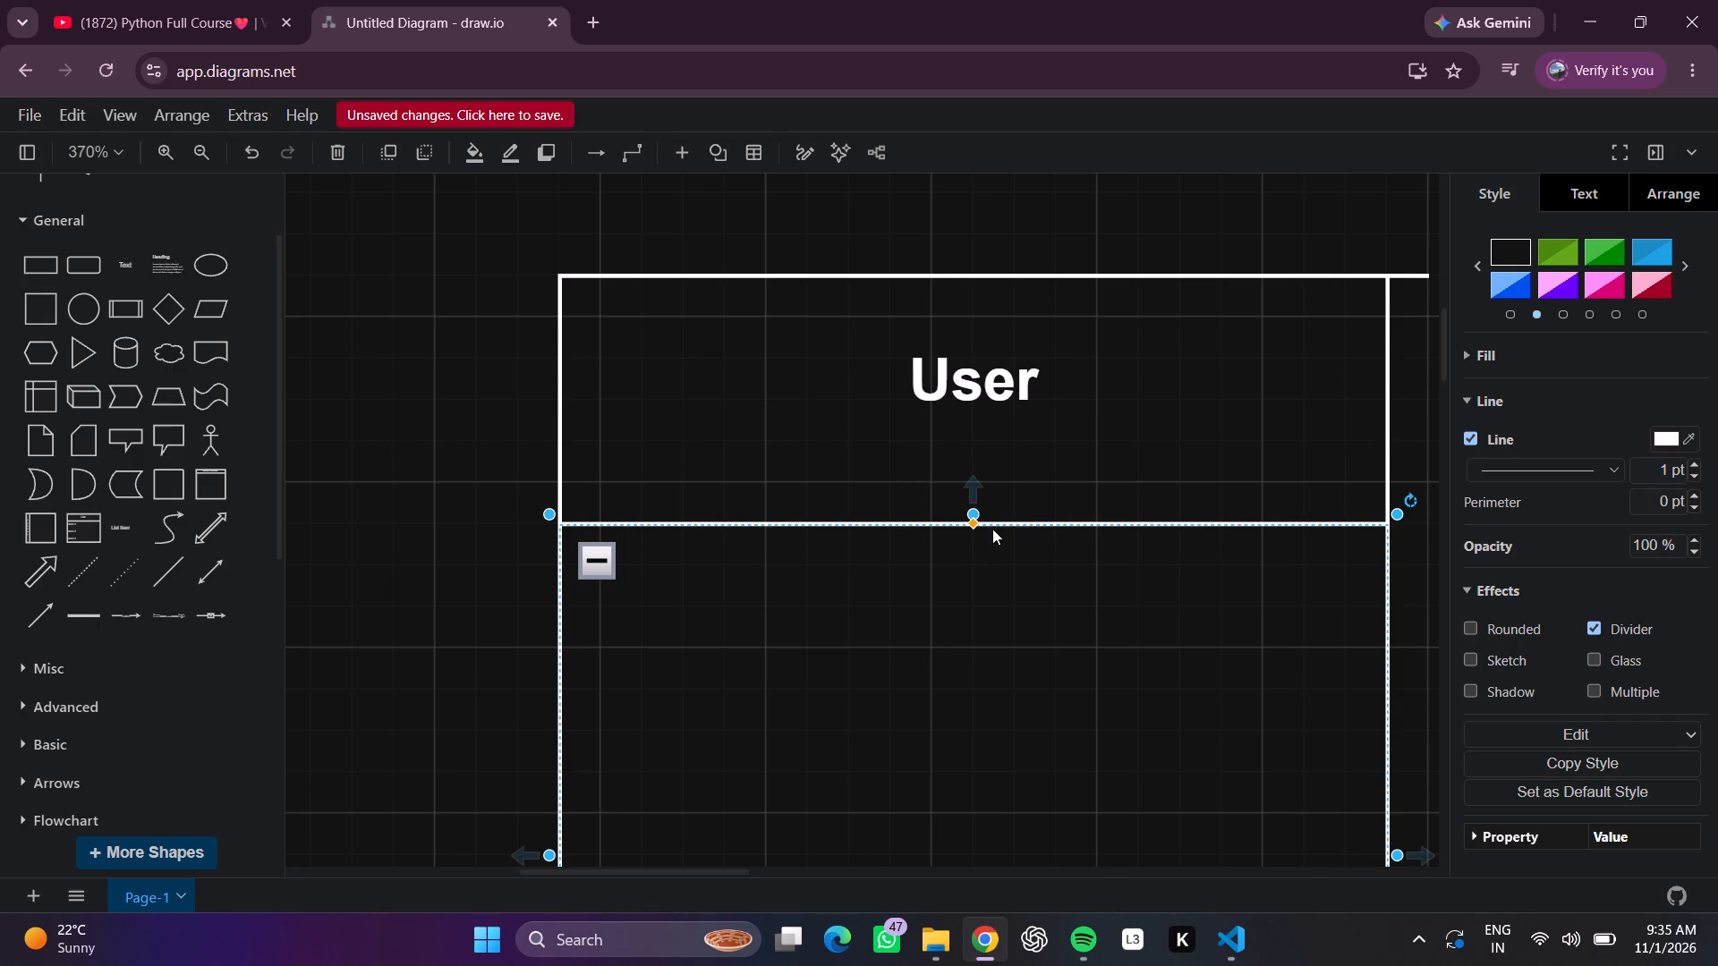
{"action": "left_click", "coordinate": [974, 518]}
{"action": "left_click_drag", "start_coordinate": [970, 510], "coordinate": [971, 479]}
{"action": "left_click", "coordinate": [1050, 621]}
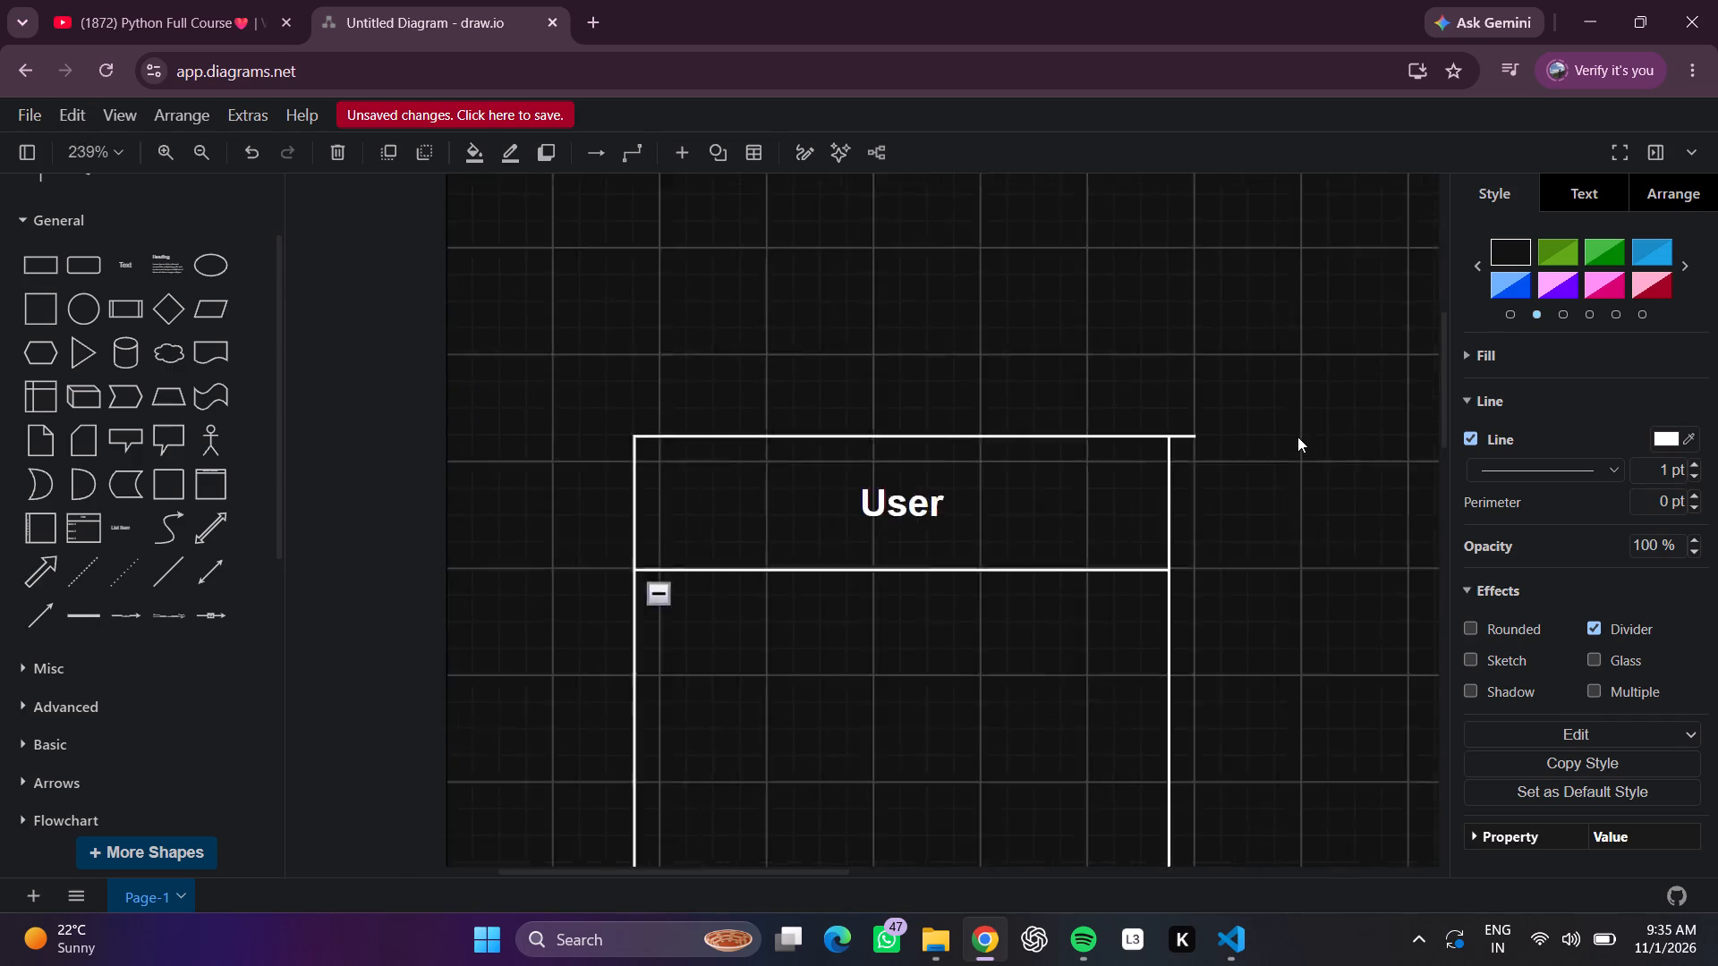
Adjust the elbow line's overhanging segments so its outer vertical side lines up with the container's right edge.
{"action": "left_click", "coordinate": [1158, 437]}
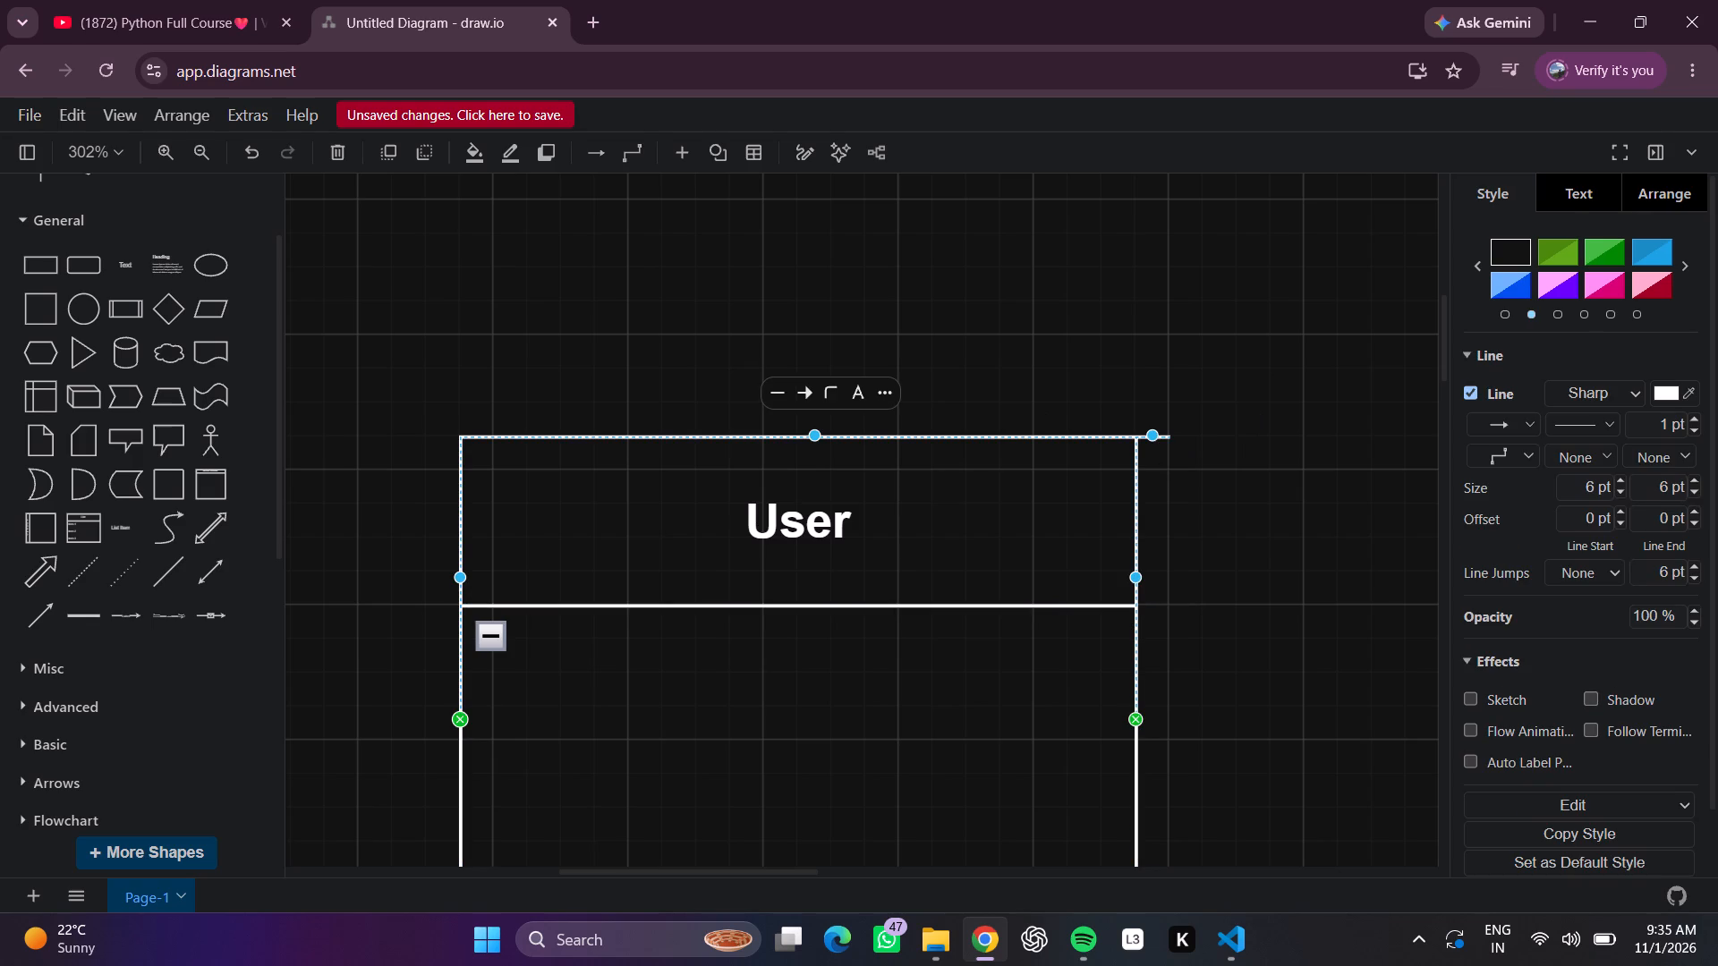
{"action": "left_click_drag", "start_coordinate": [1163, 431], "coordinate": [1130, 438]}
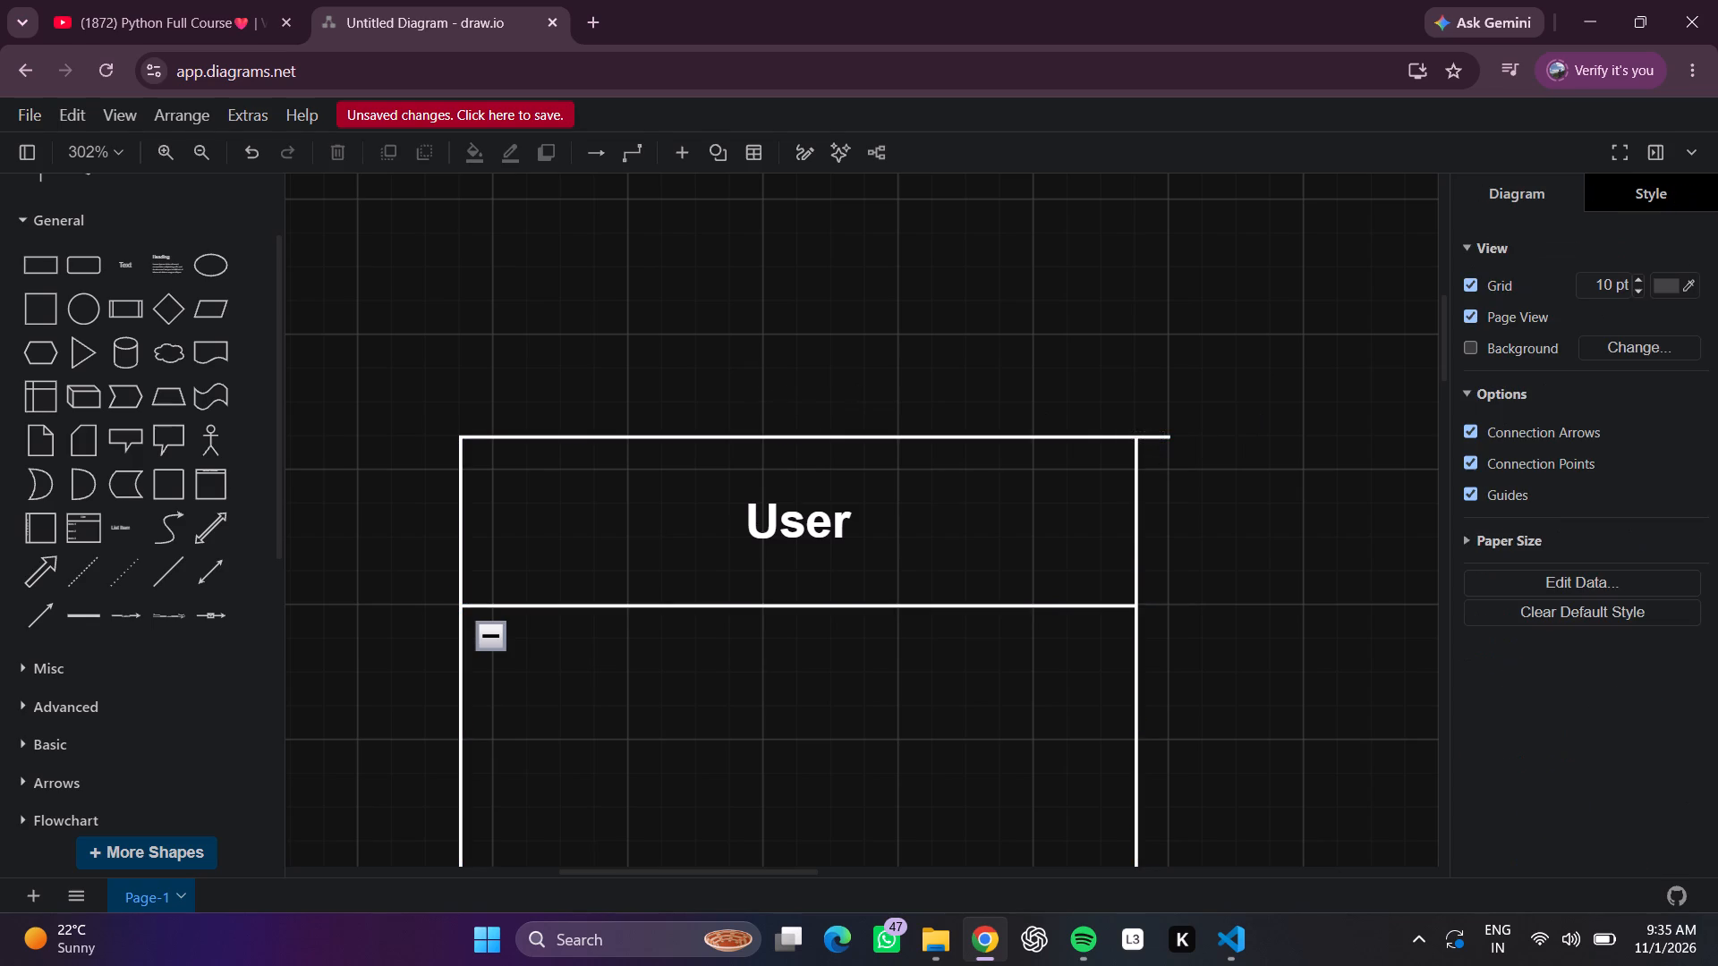
{"action": "left_click", "coordinate": [1168, 429]}
{"action": "left_click_drag", "start_coordinate": [1152, 437], "coordinate": [1152, 436]}
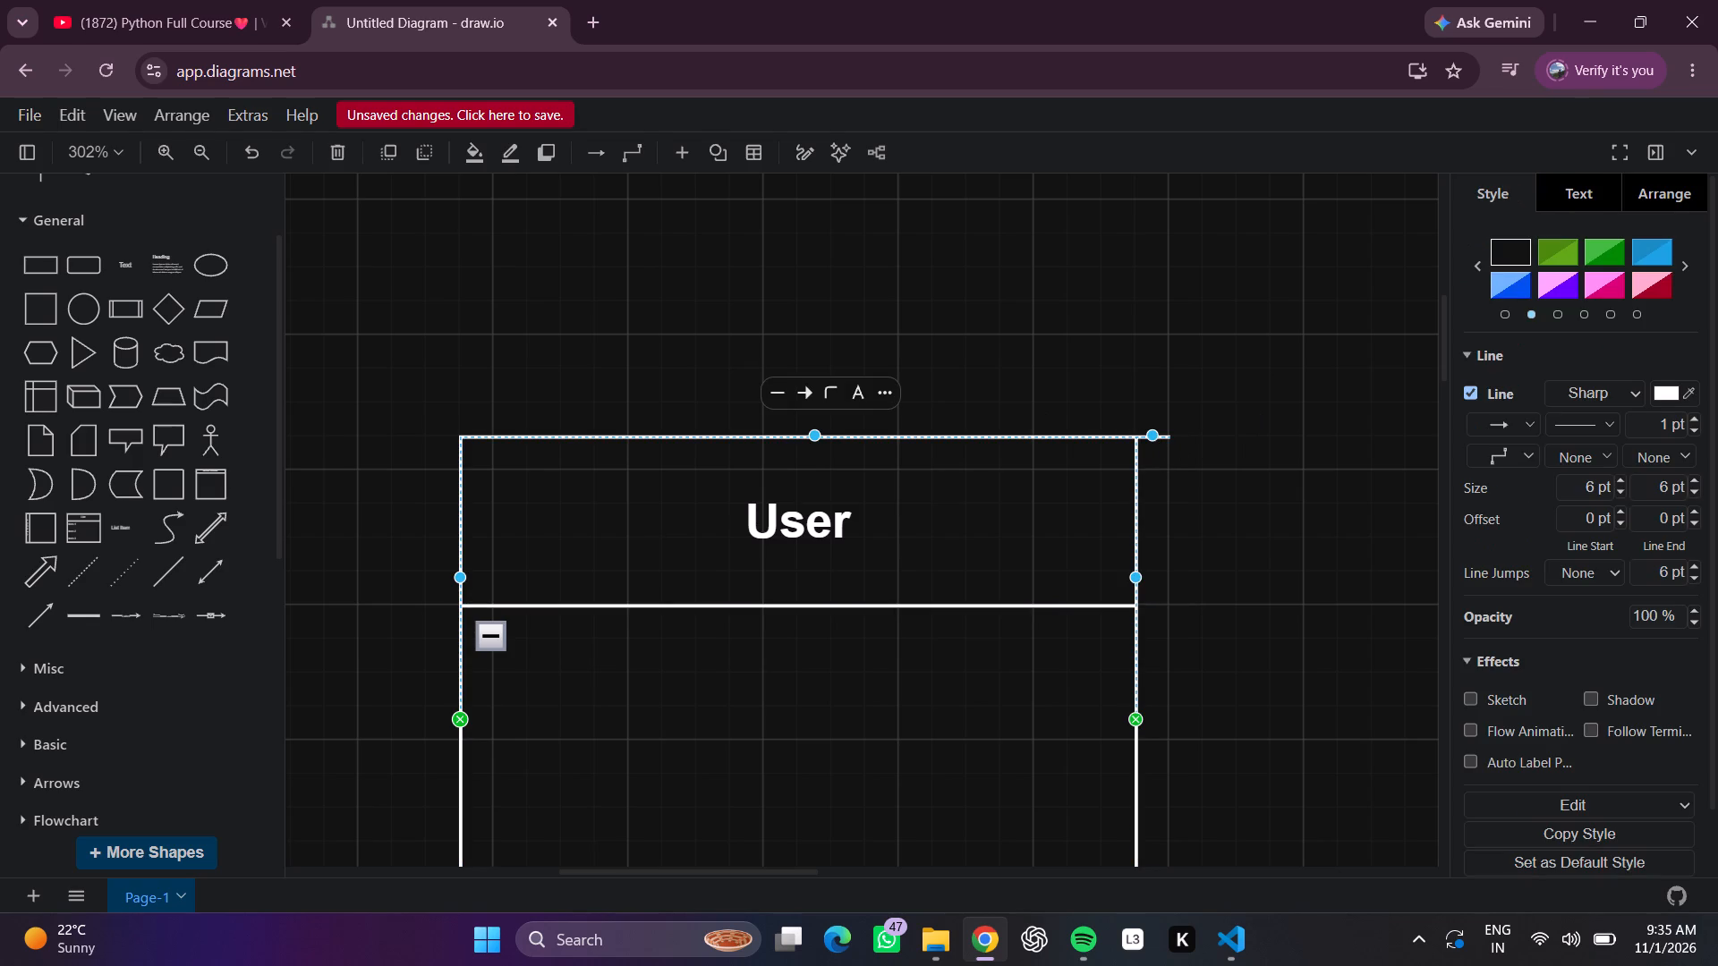
{"action": "left_click_drag", "start_coordinate": [1152, 436], "coordinate": [1386, 563]}
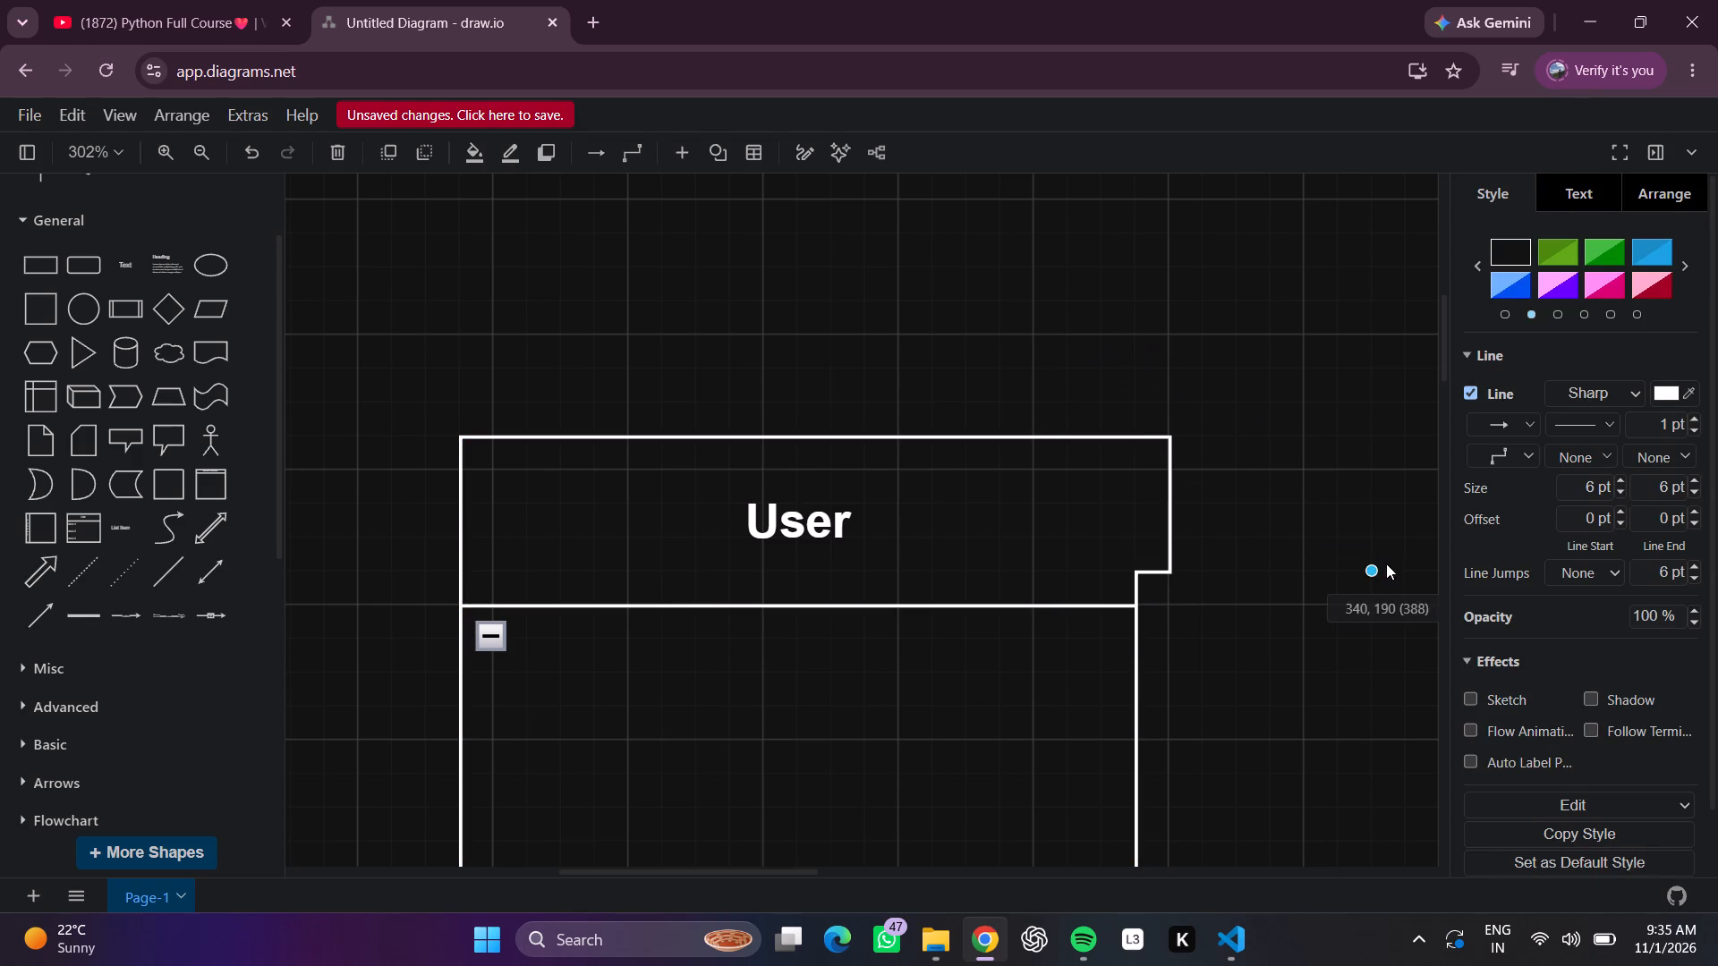
{"action": "left_click_drag", "start_coordinate": [1386, 563], "coordinate": [1311, 620]}
{"action": "scroll", "coordinate": [1142, 683], "scroll_direction": "down", "scroll_amount": 1}
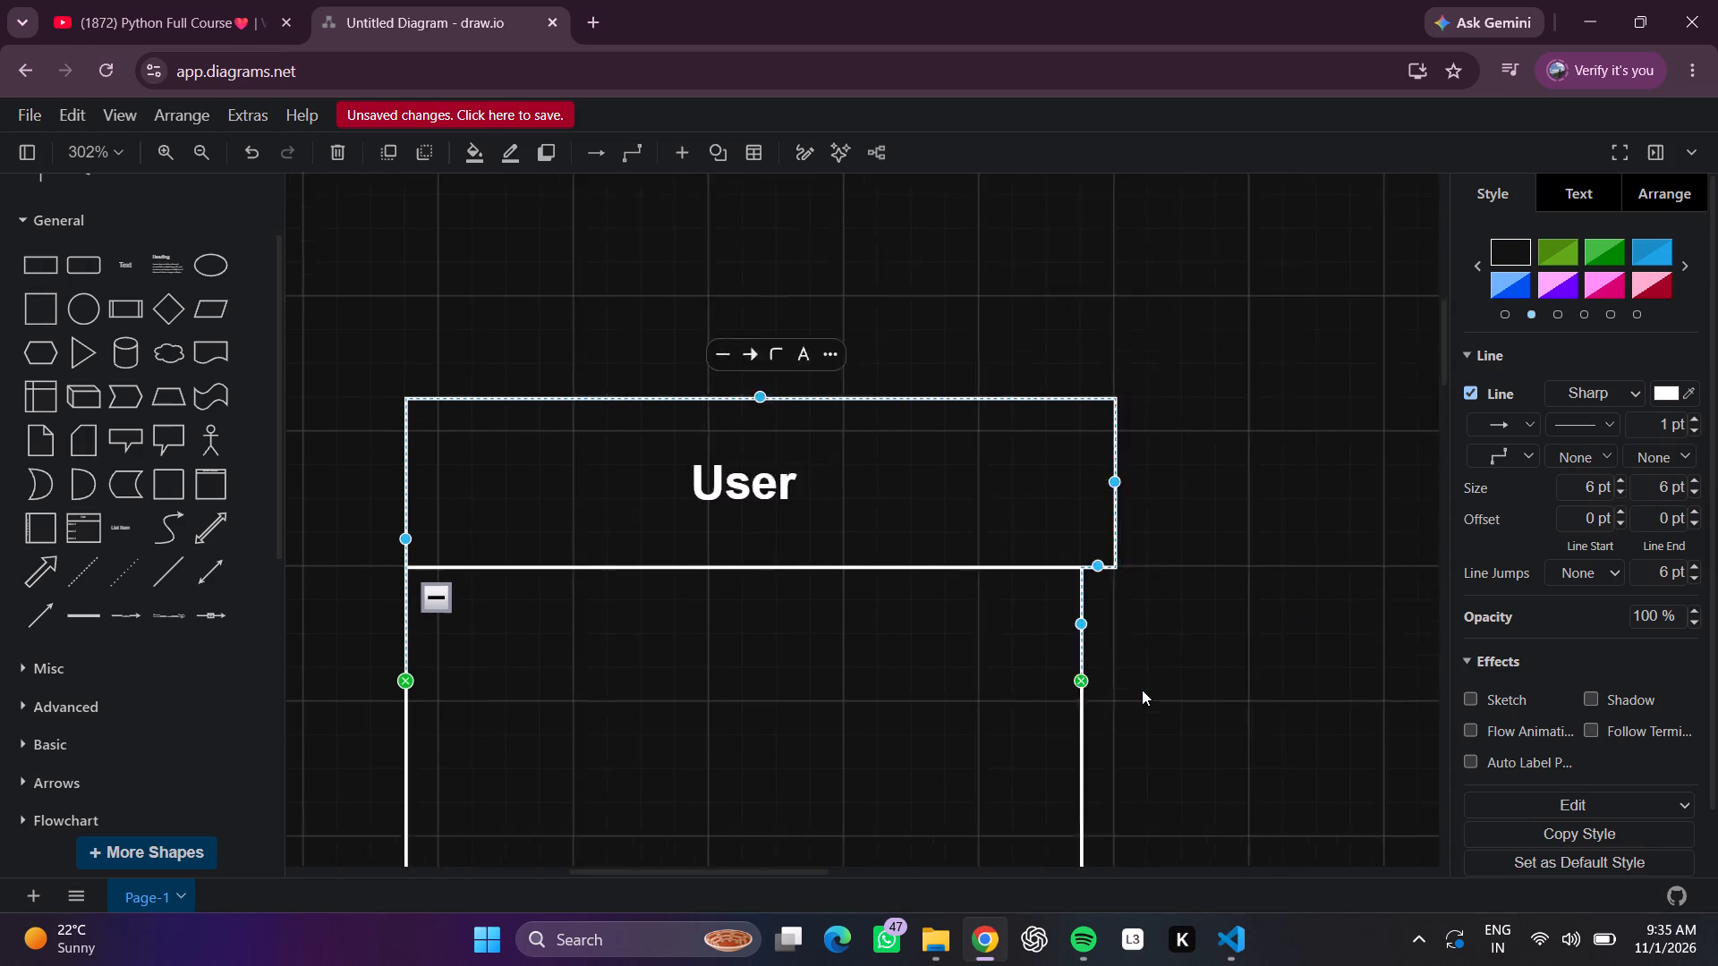
{"action": "scroll", "coordinate": [1142, 690], "scroll_direction": "down", "scroll_amount": 2}
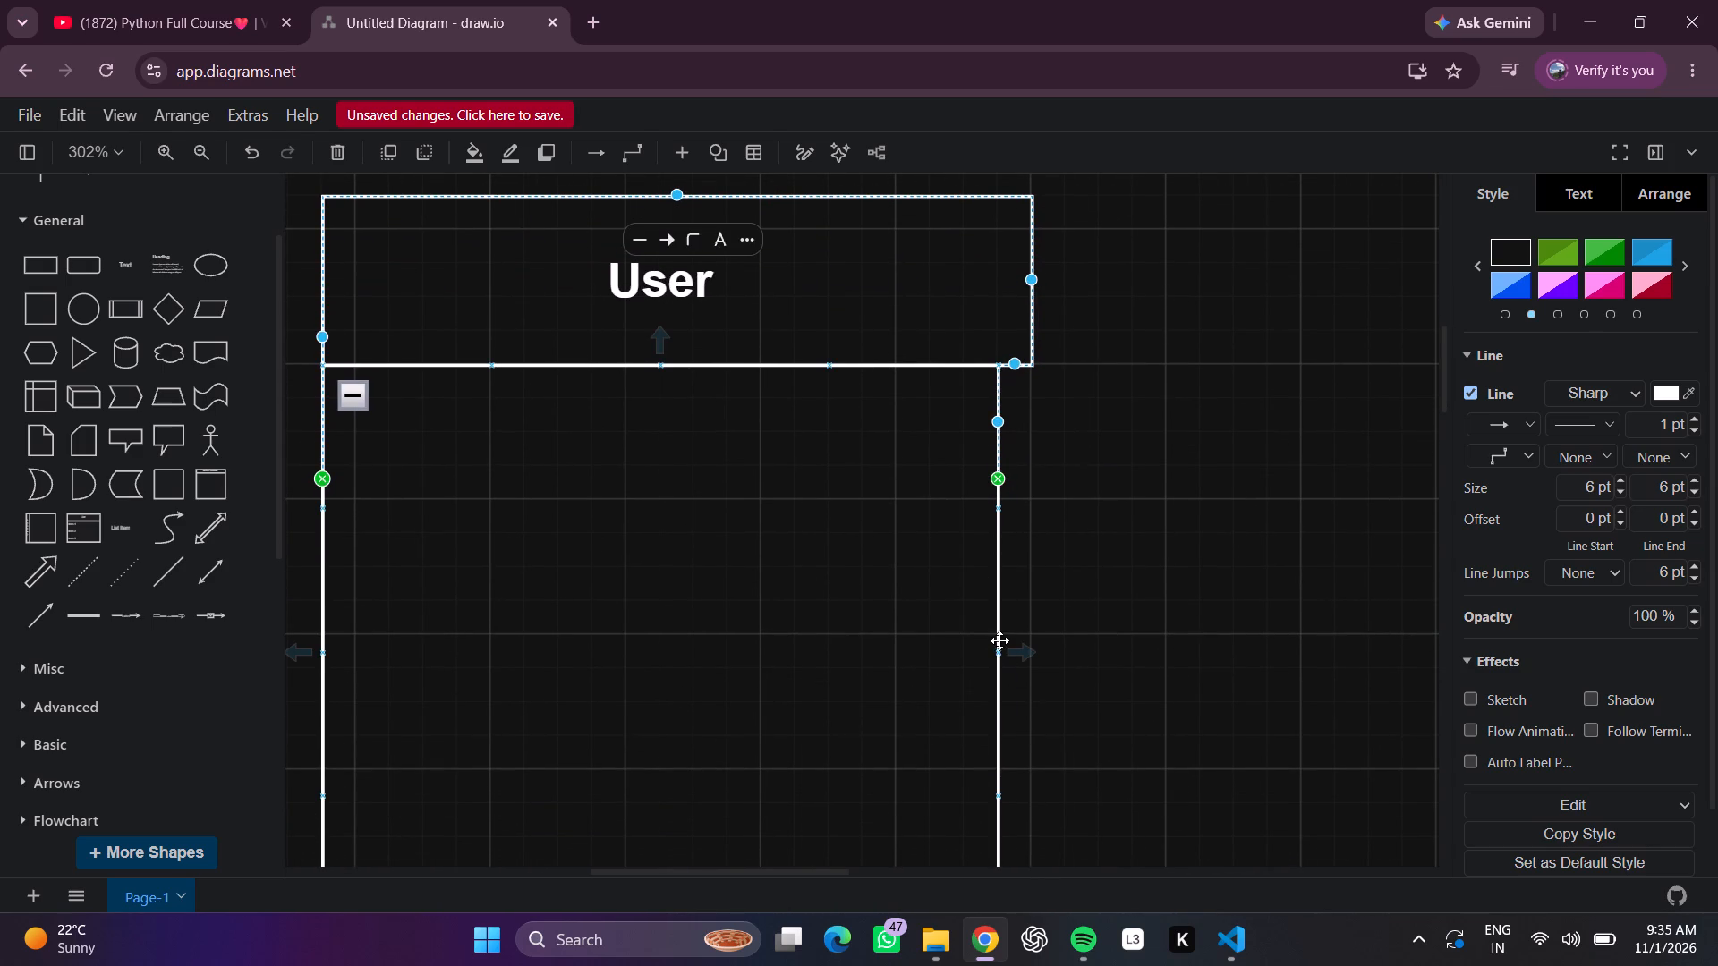
{"action": "left_click", "coordinate": [999, 626]}
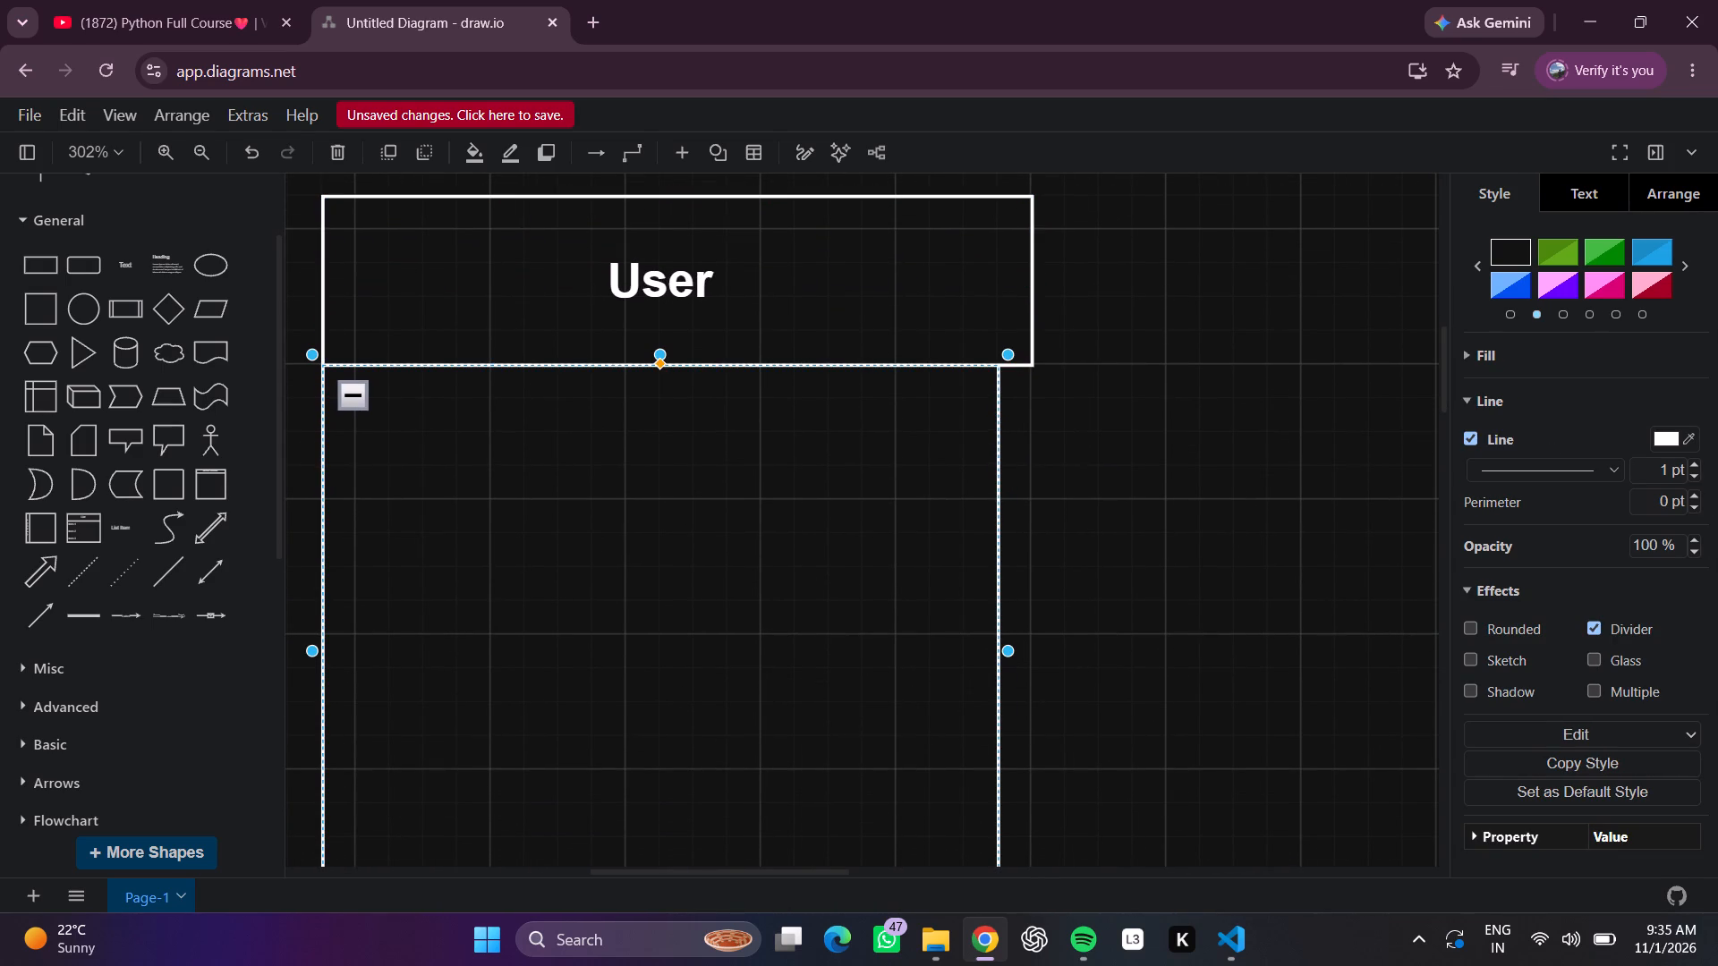
{"action": "left_click", "coordinate": [1031, 274]}
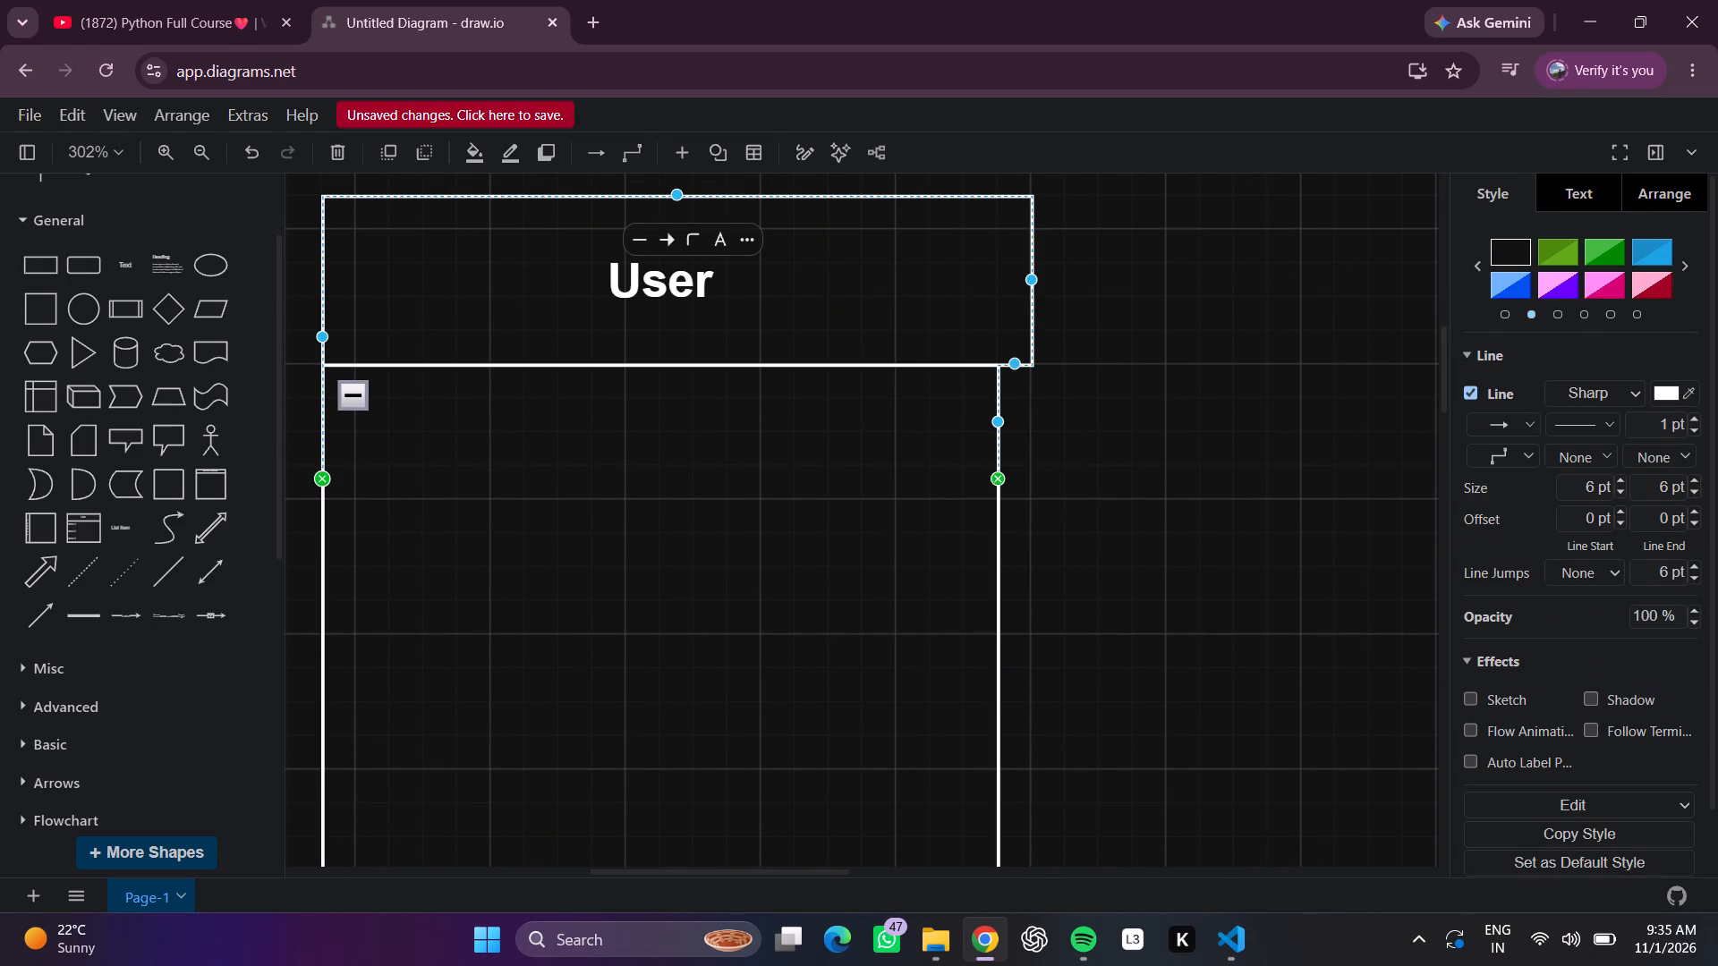
{"action": "left_click_drag", "start_coordinate": [1031, 285], "coordinate": [1008, 291]}
{"action": "left_click", "coordinate": [1205, 313]}
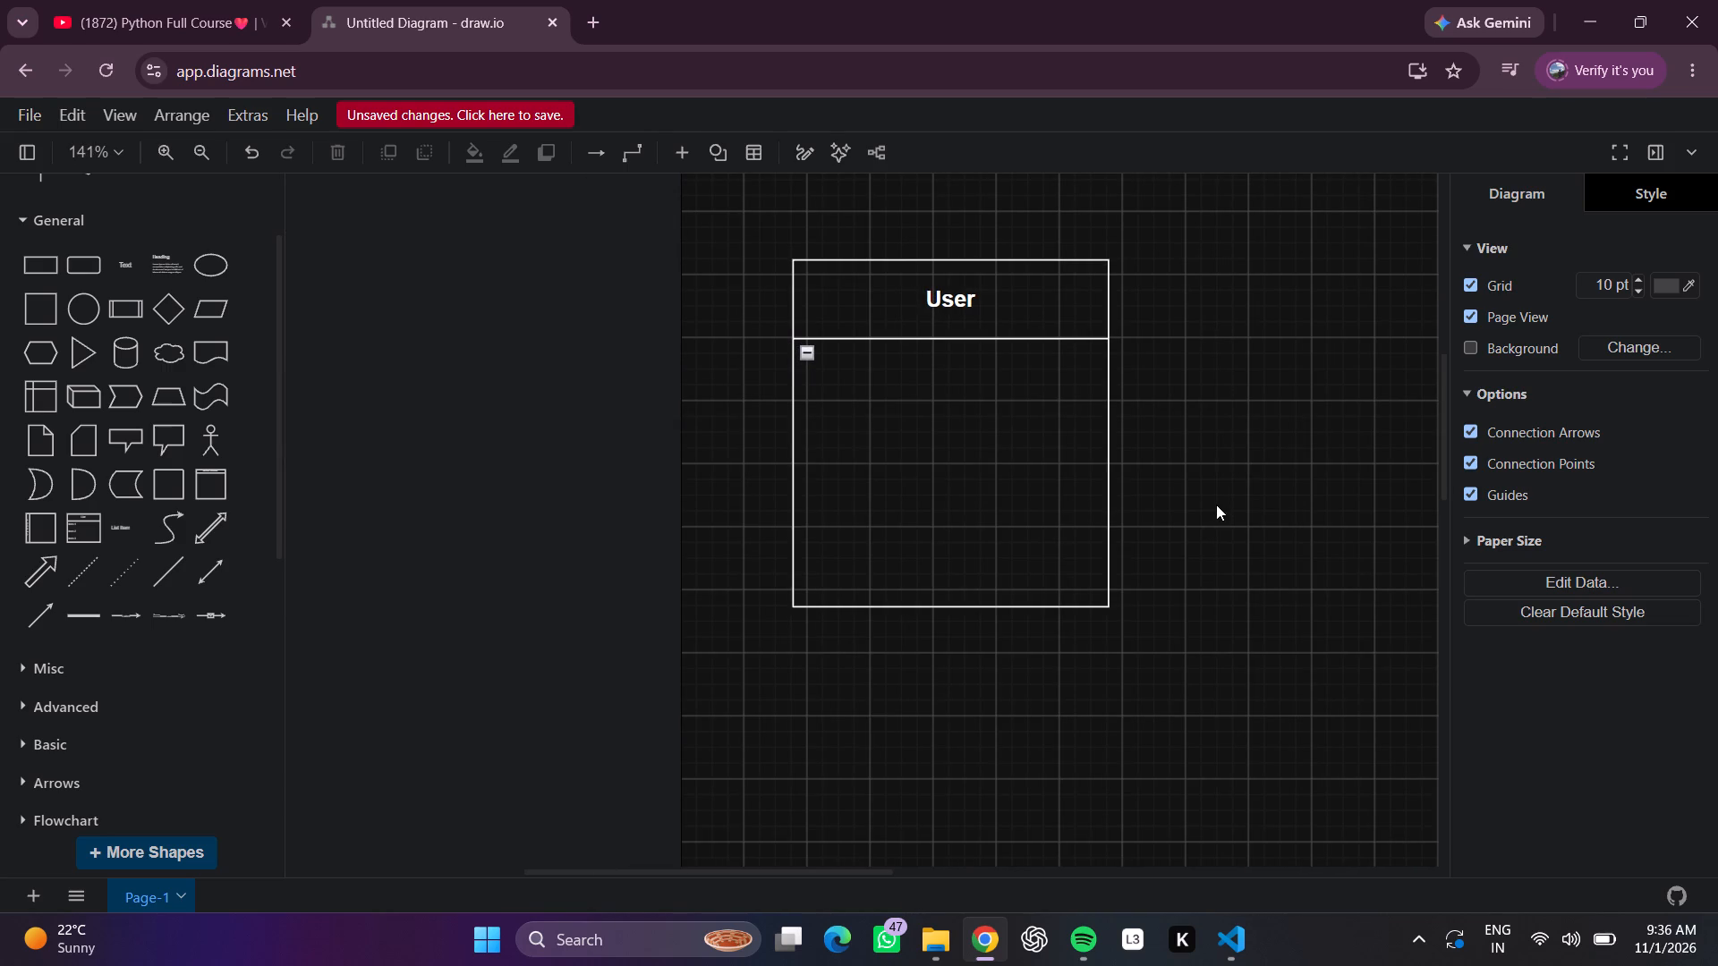
Move the container up slightly to make the User title band shorter.
{"action": "left_click", "coordinate": [951, 602]}
{"action": "left_click_drag", "start_coordinate": [949, 613], "coordinate": [947, 597]}
{"action": "left_click", "coordinate": [974, 630]}
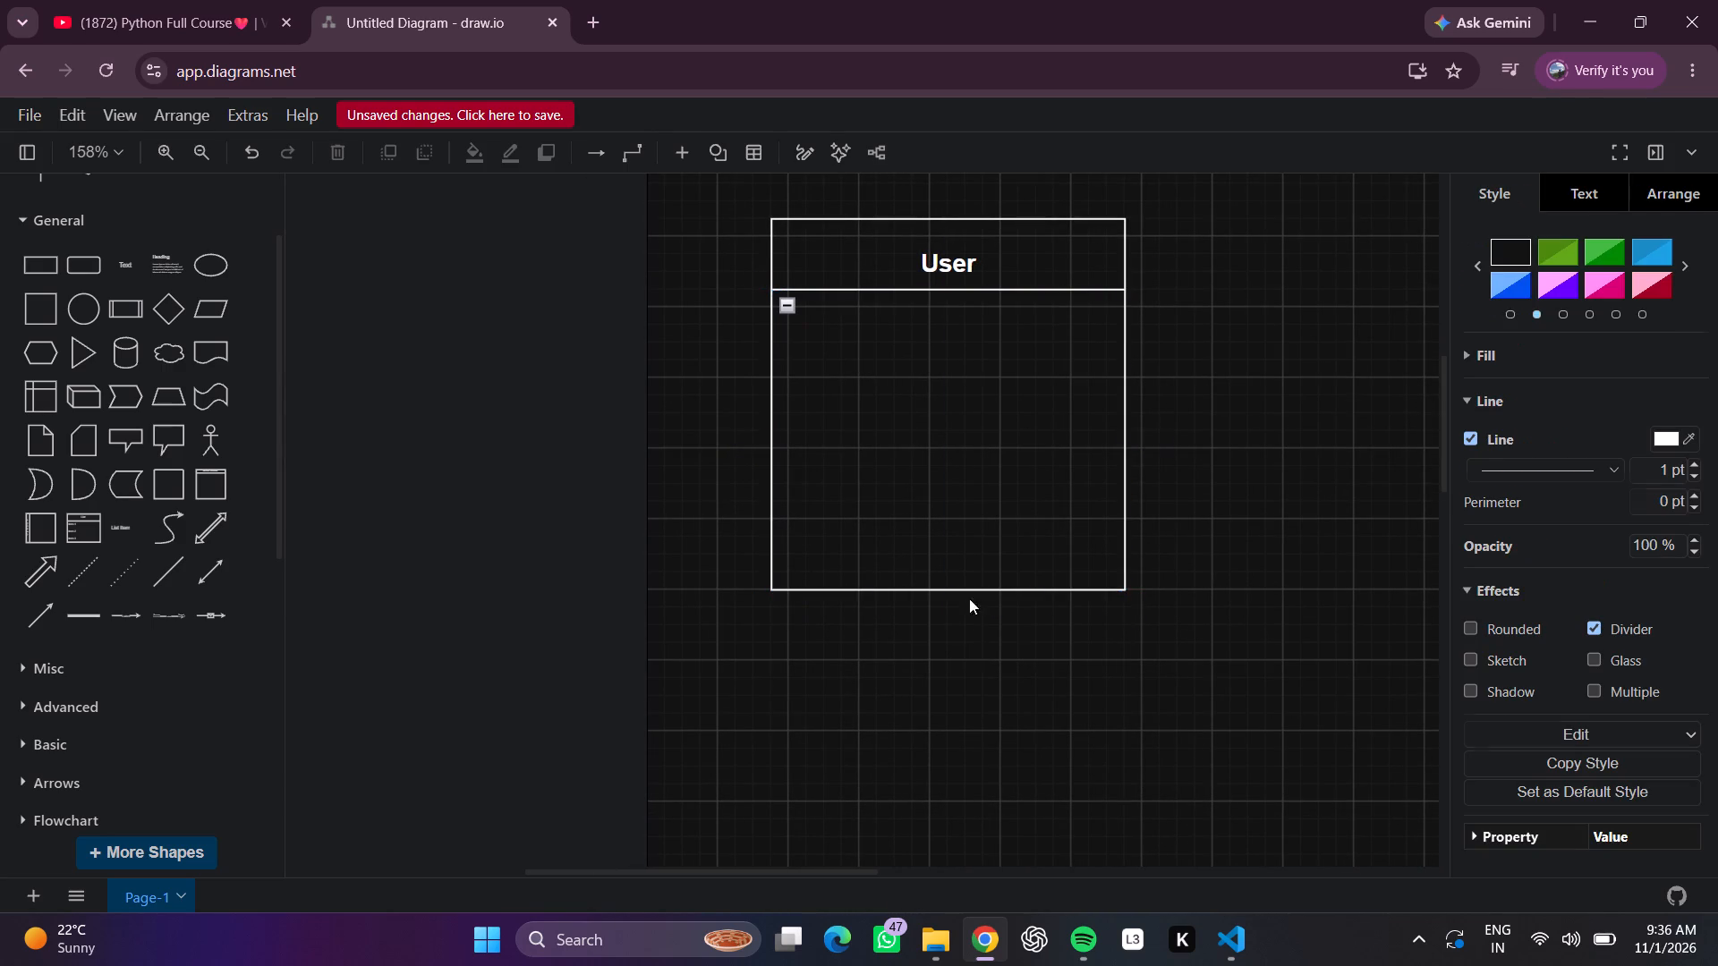
Insert a text box inside the container near its top-left corner and enlarge it to about 175 x 140.
{"action": "left_click", "coordinate": [800, 323]}
{"action": "double_click", "coordinate": [800, 323]}
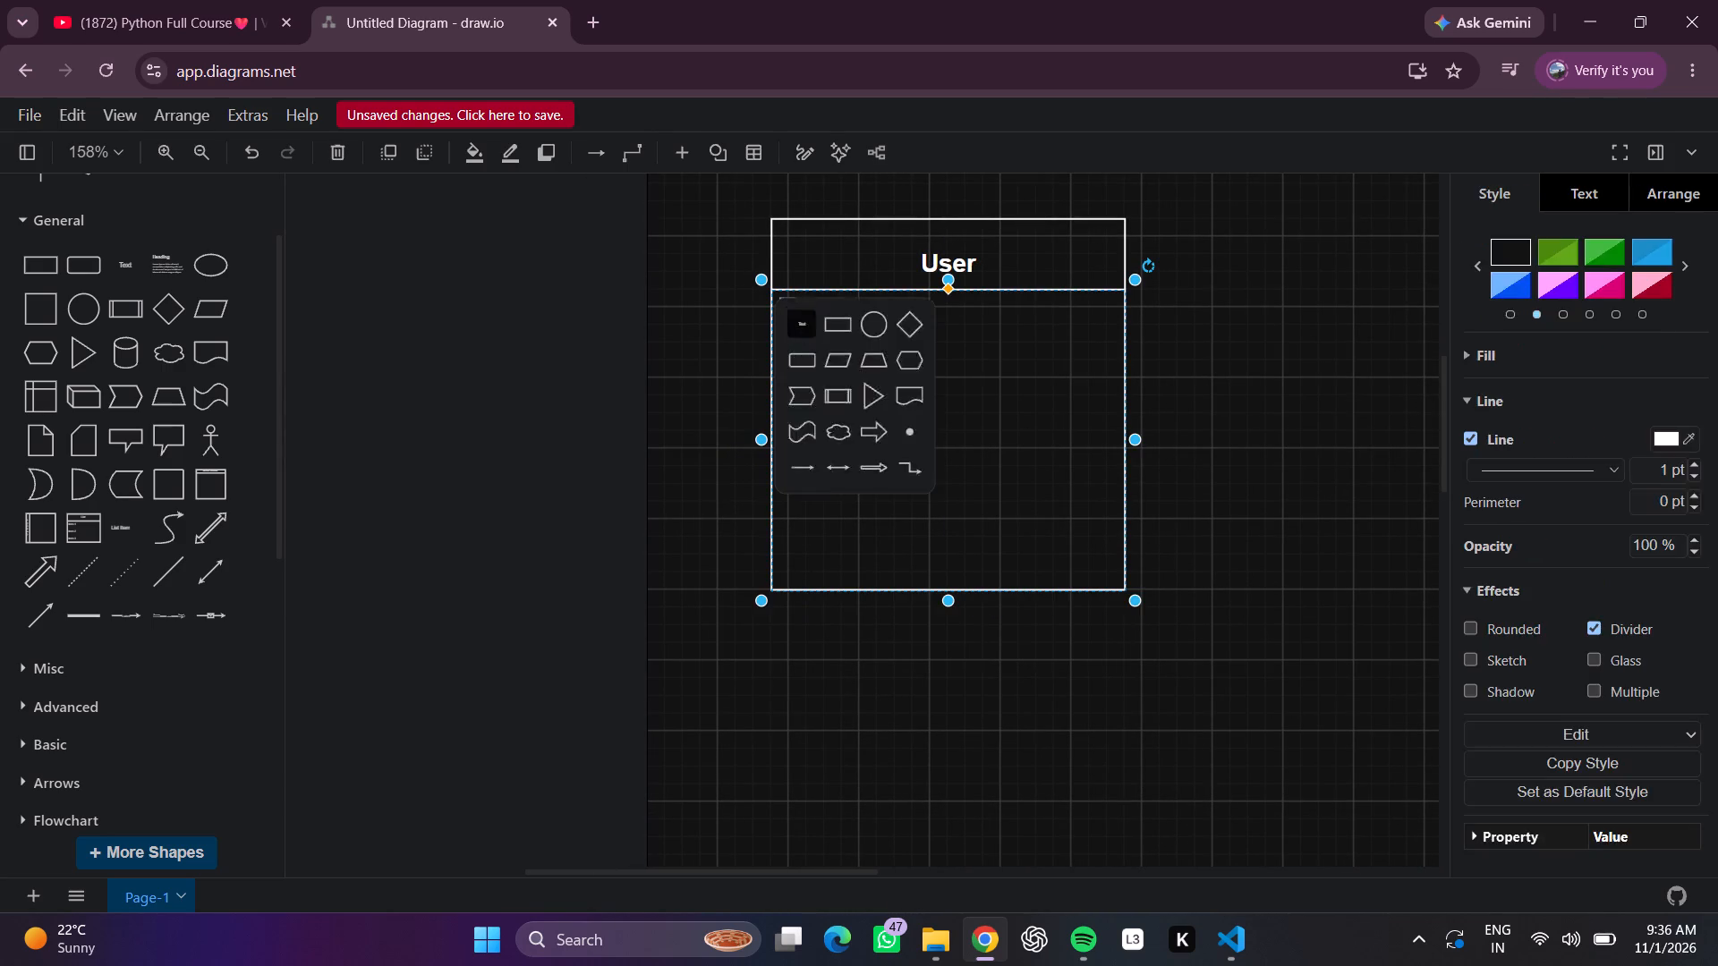
{"action": "left_click_drag", "start_coordinate": [864, 344], "coordinate": [940, 398]}
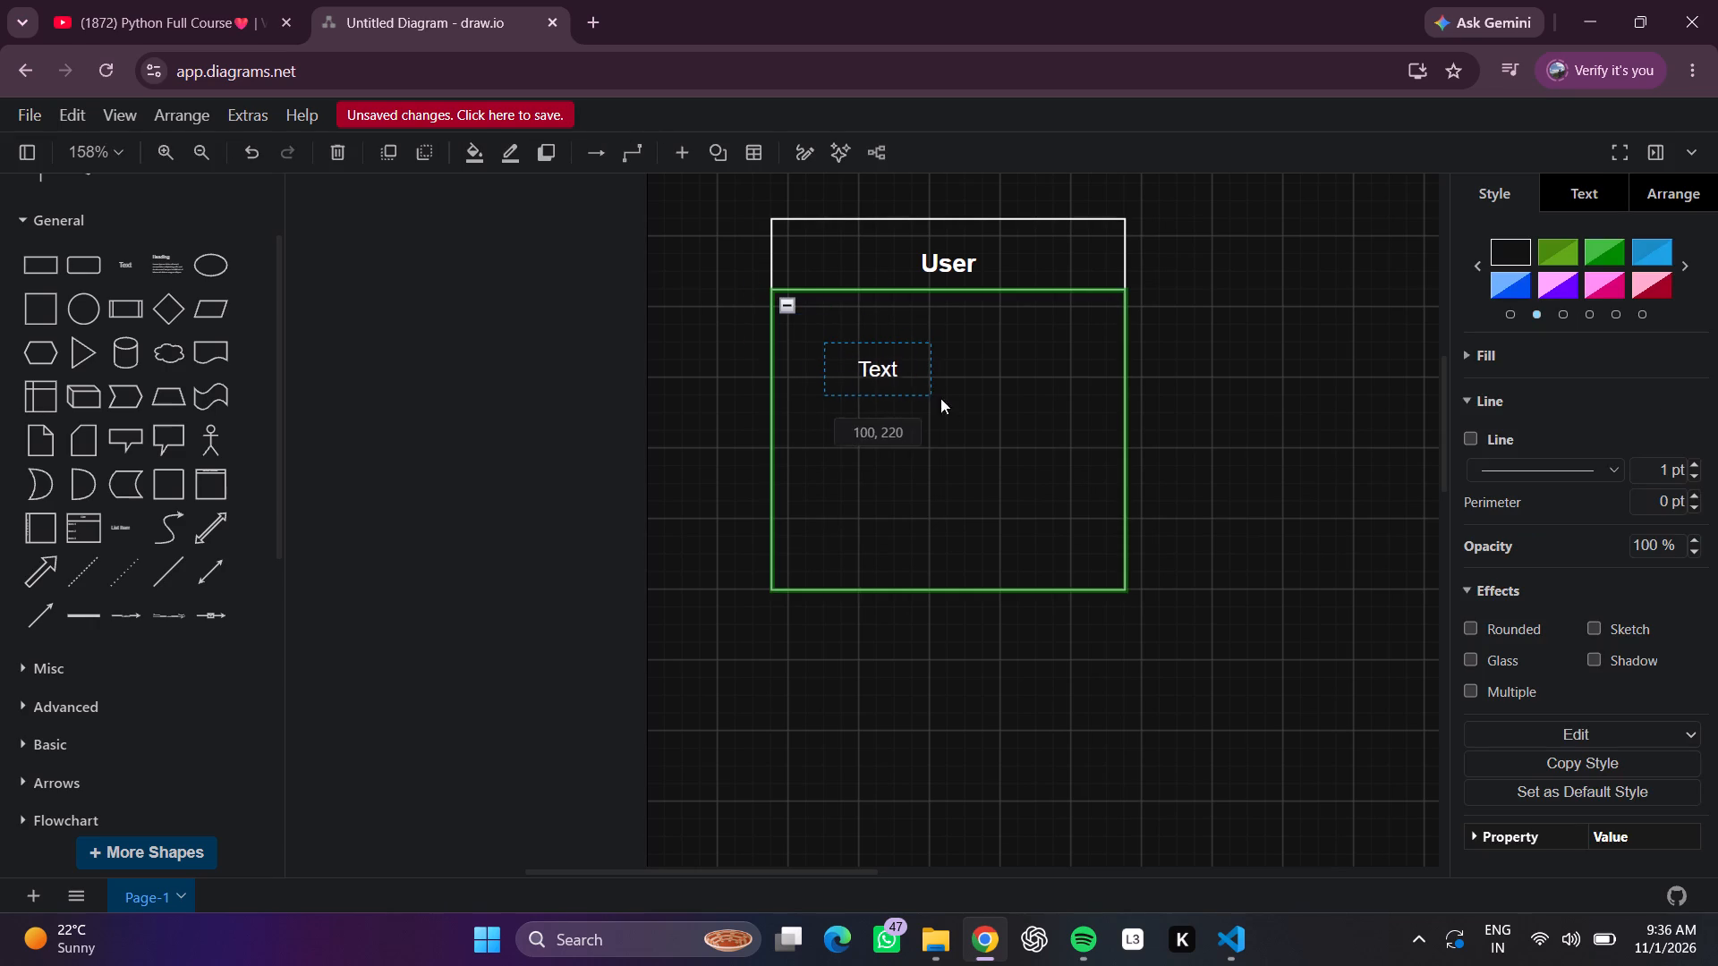
{"action": "left_click_drag", "start_coordinate": [940, 398], "coordinate": [906, 363]}
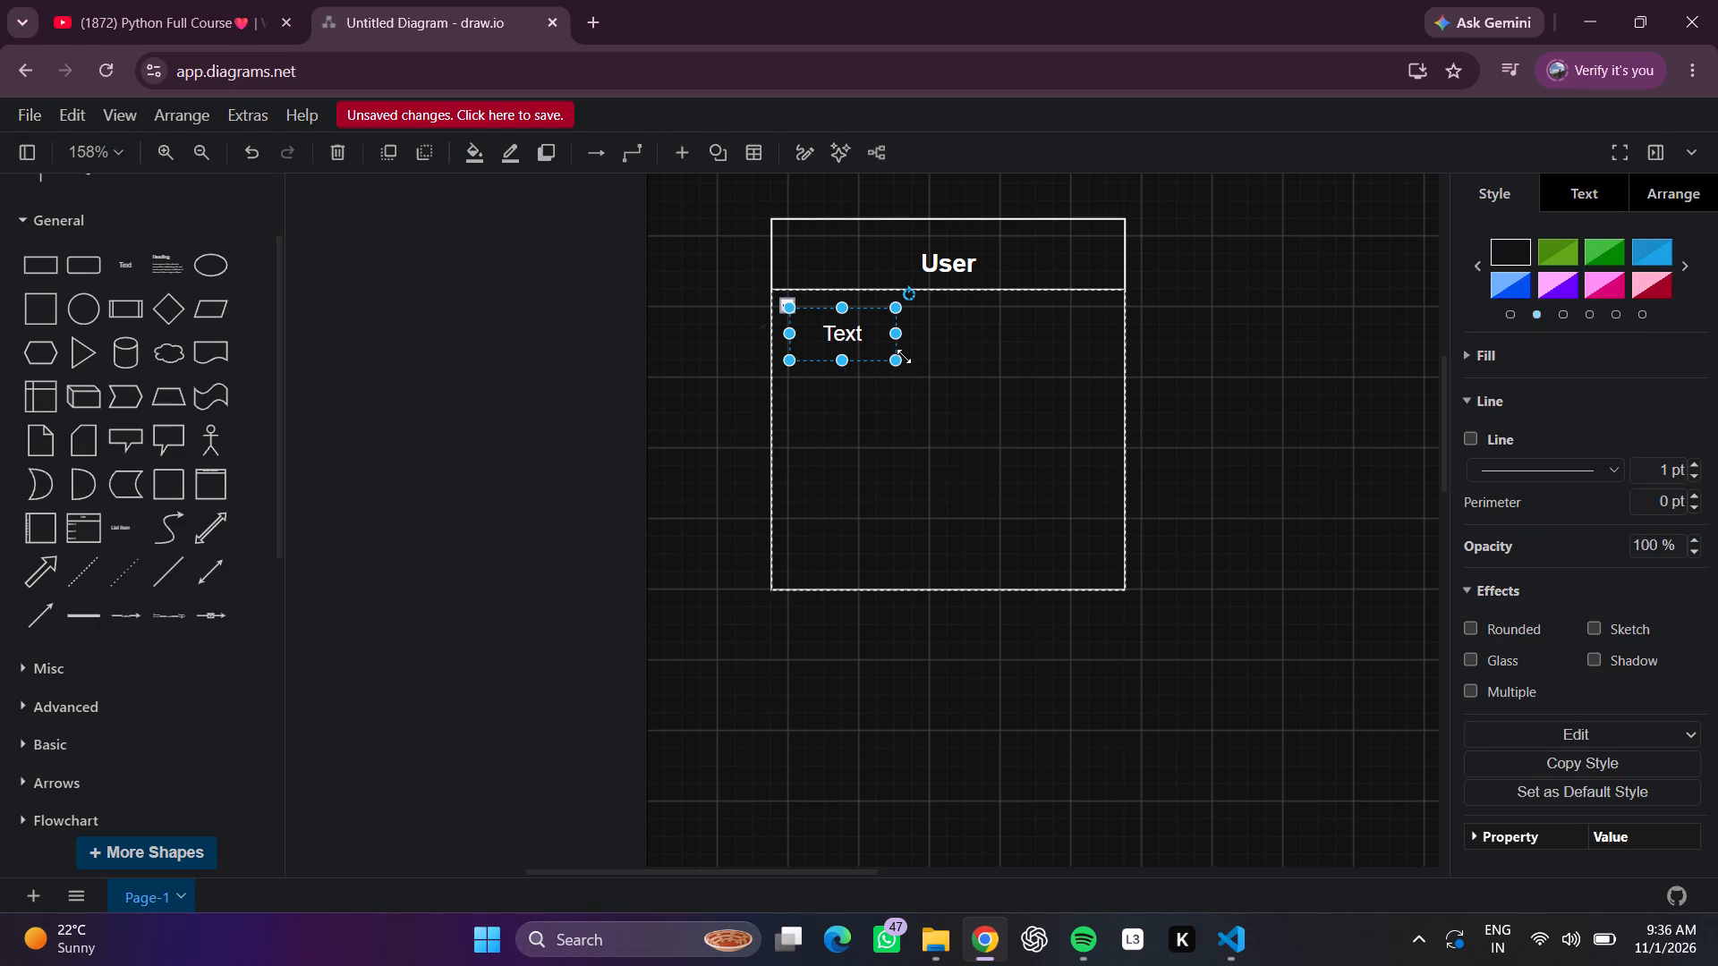
{"action": "left_click_drag", "start_coordinate": [900, 362], "coordinate": [1084, 566]}
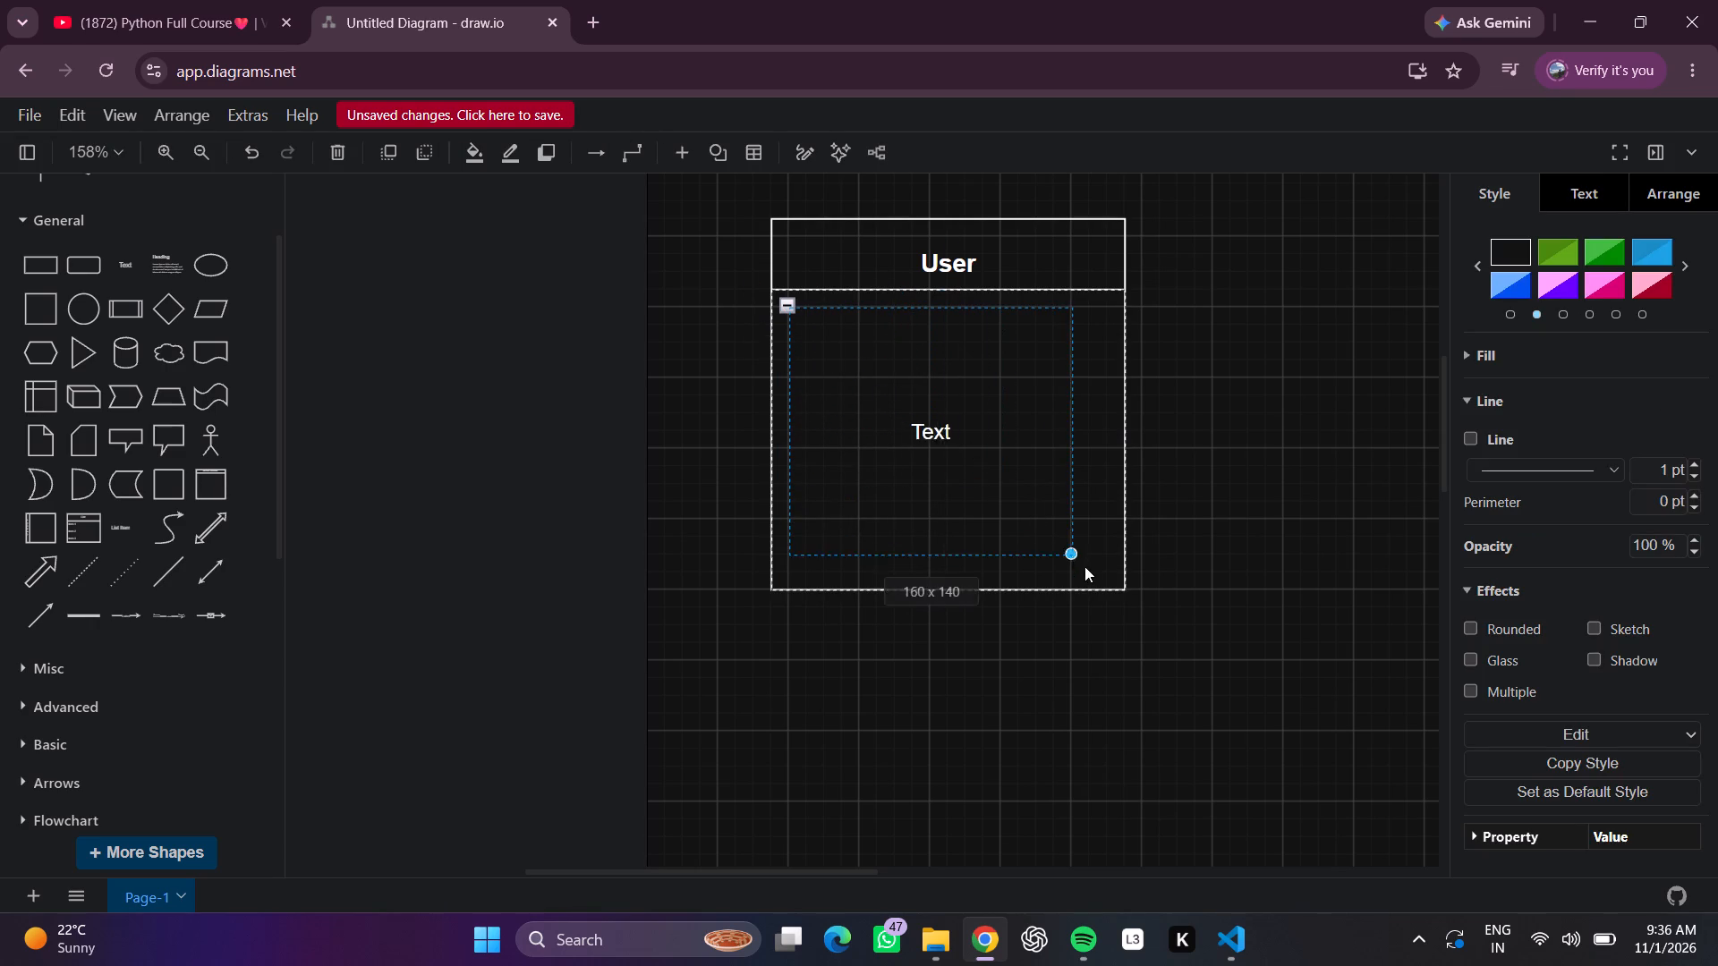
{"action": "left_click_drag", "start_coordinate": [1084, 566], "coordinate": [1108, 558]}
{"action": "left_click_drag", "start_coordinate": [1097, 553], "coordinate": [1110, 562]}
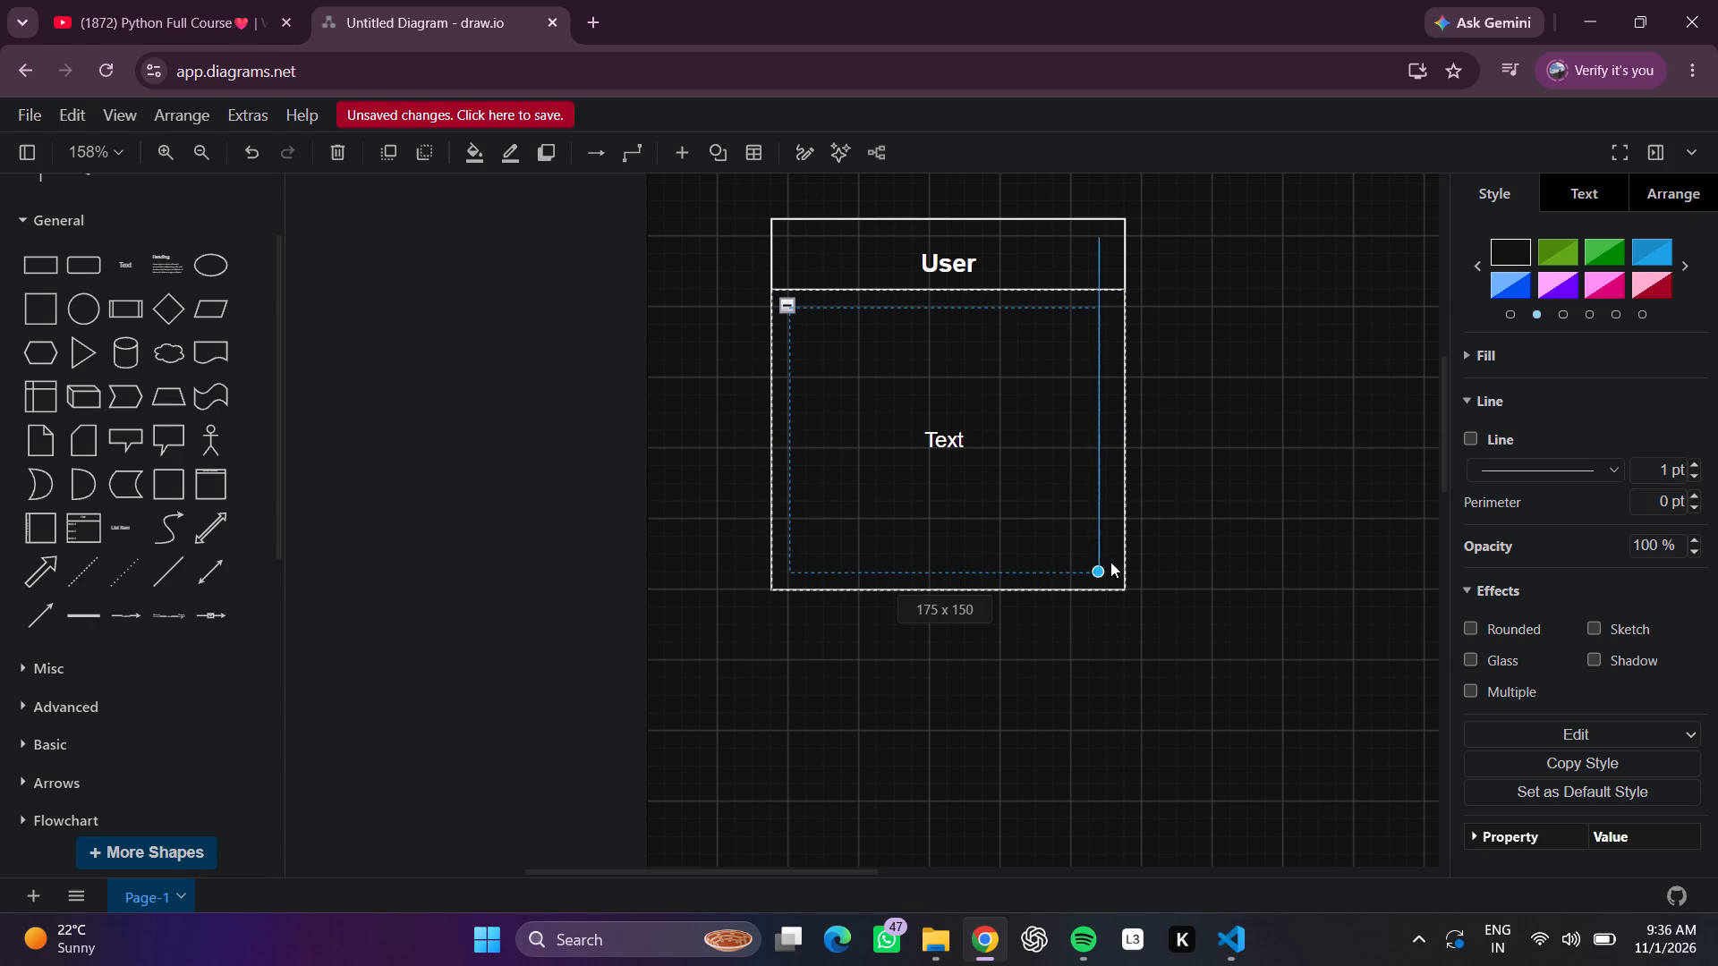
{"action": "left_click_drag", "start_coordinate": [1110, 562], "coordinate": [1112, 557]}
Replace the placeholder text with "+Username:string" and "+Email:string" on separate lines with a blank line between them.
{"action": "double_click", "coordinate": [971, 416]}
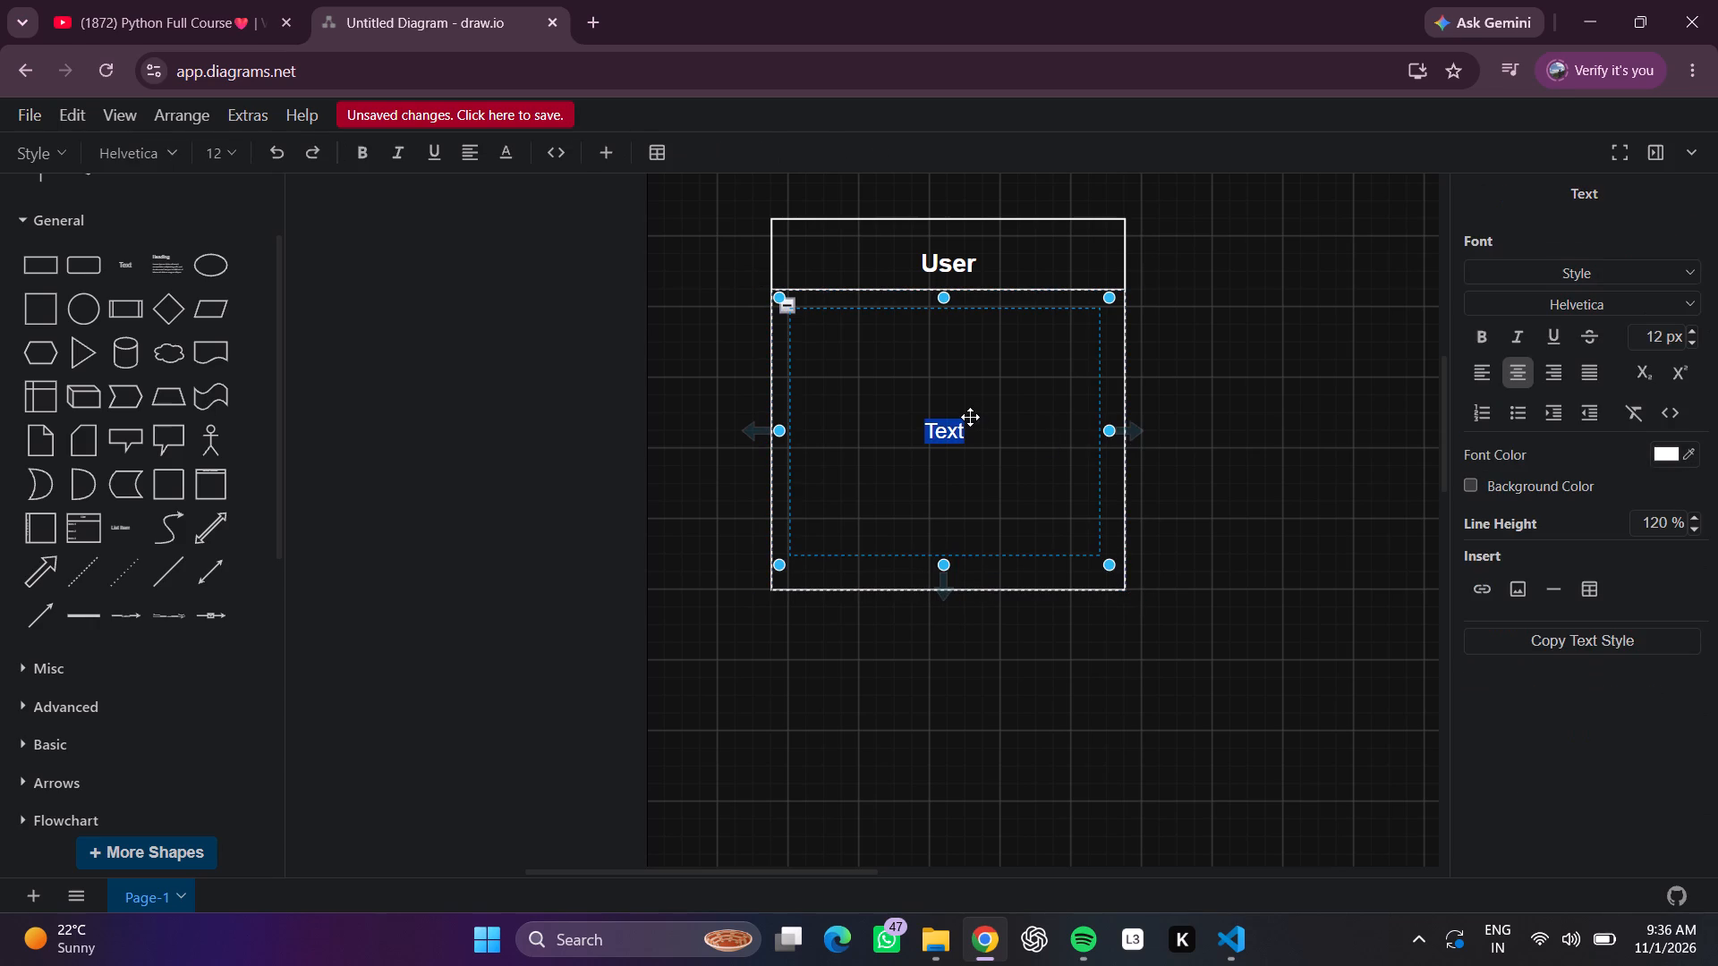
{"action": "key", "text": "BackSpace"}
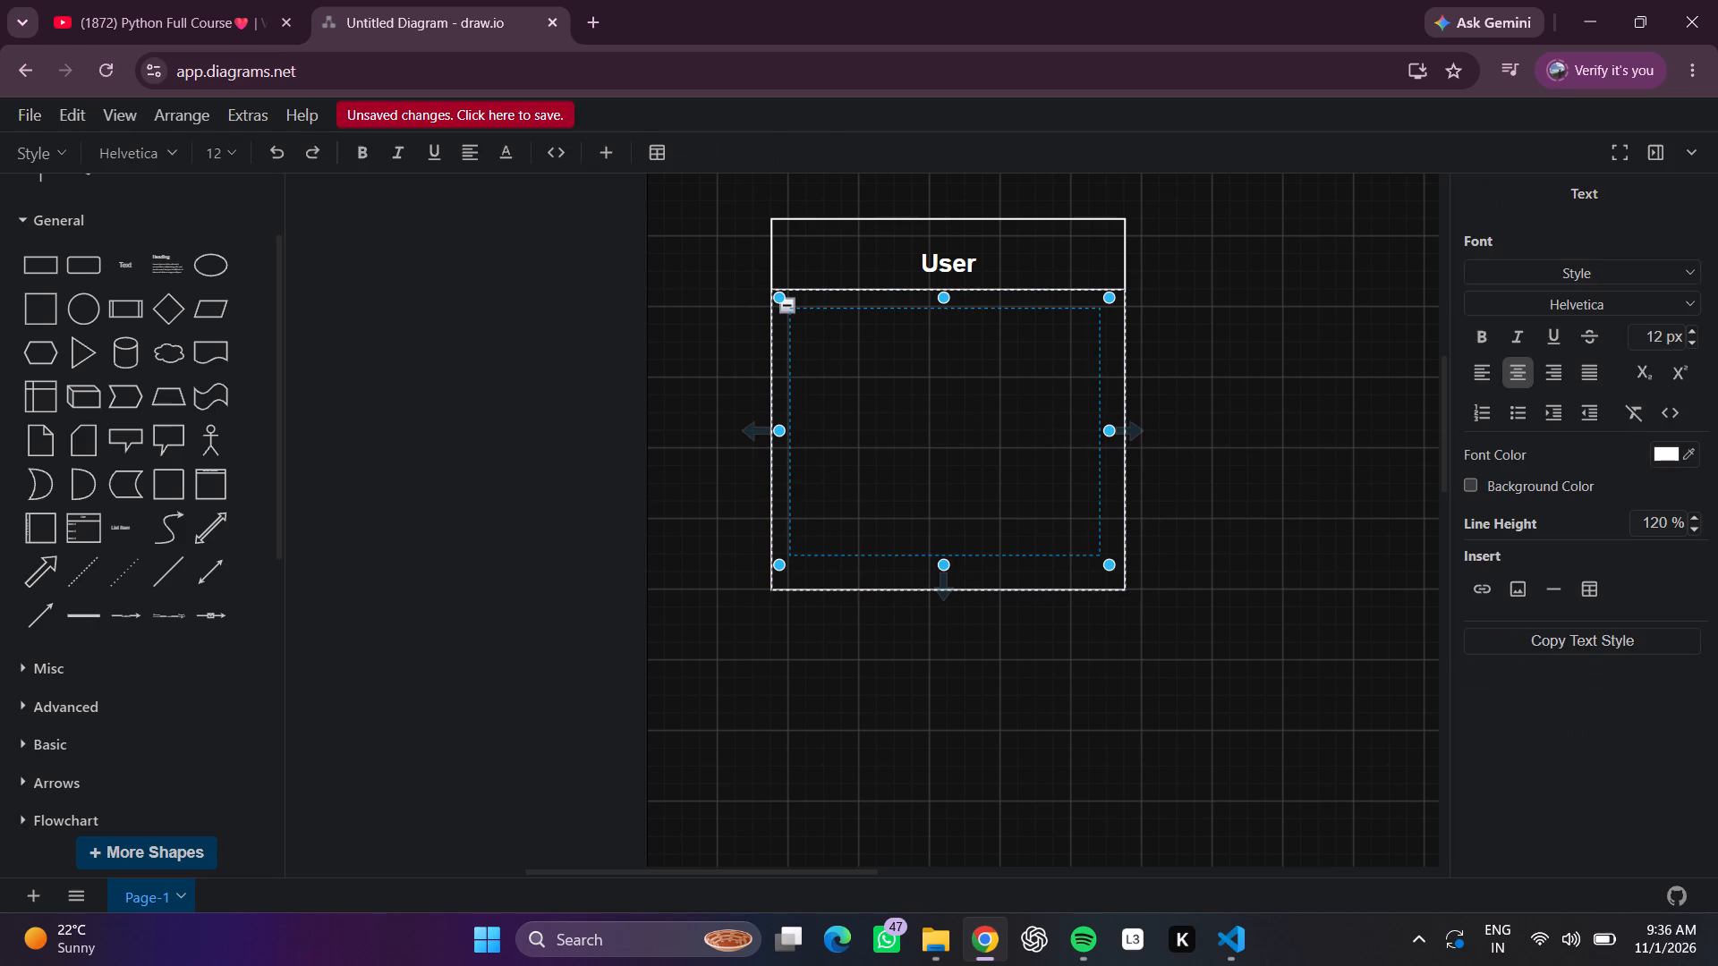
{"action": "key", "text": "shift+plus"}
{"action": "type", "text": "name"}
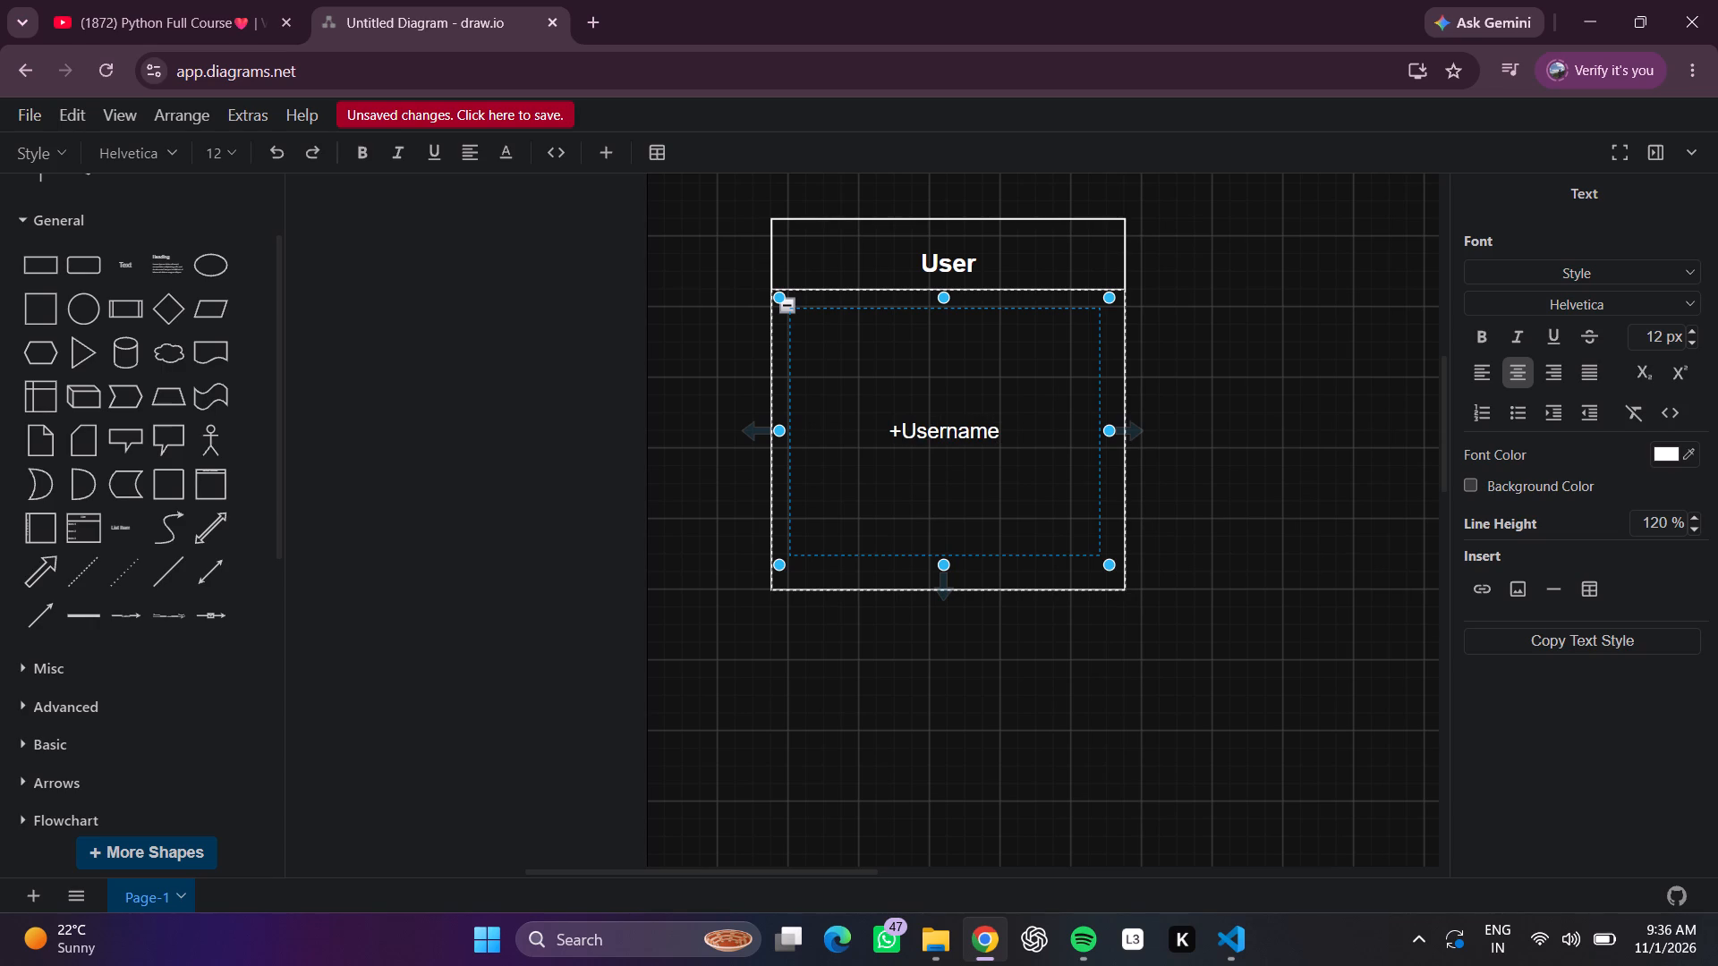
{"action": "key", "text": "shift+colon"}
{"action": "type", "text": "string"}
{"action": "key", "text": "Return"}
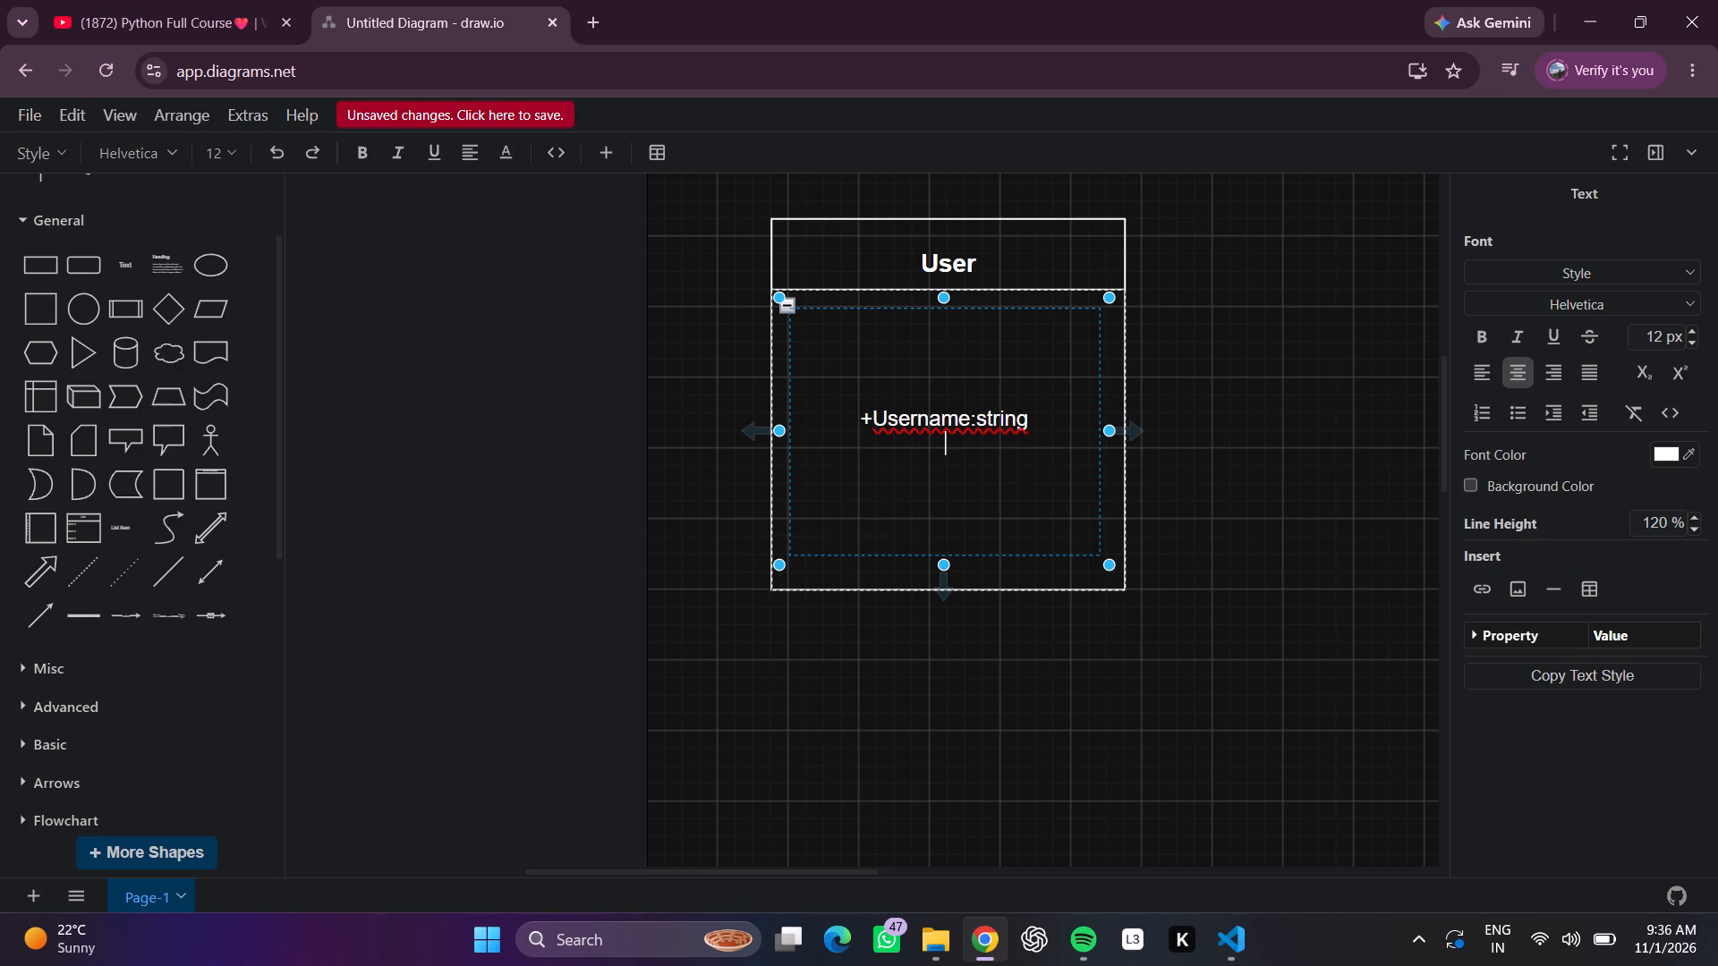
{"action": "key", "text": "Return"}
{"action": "key", "text": "shift+plus"}
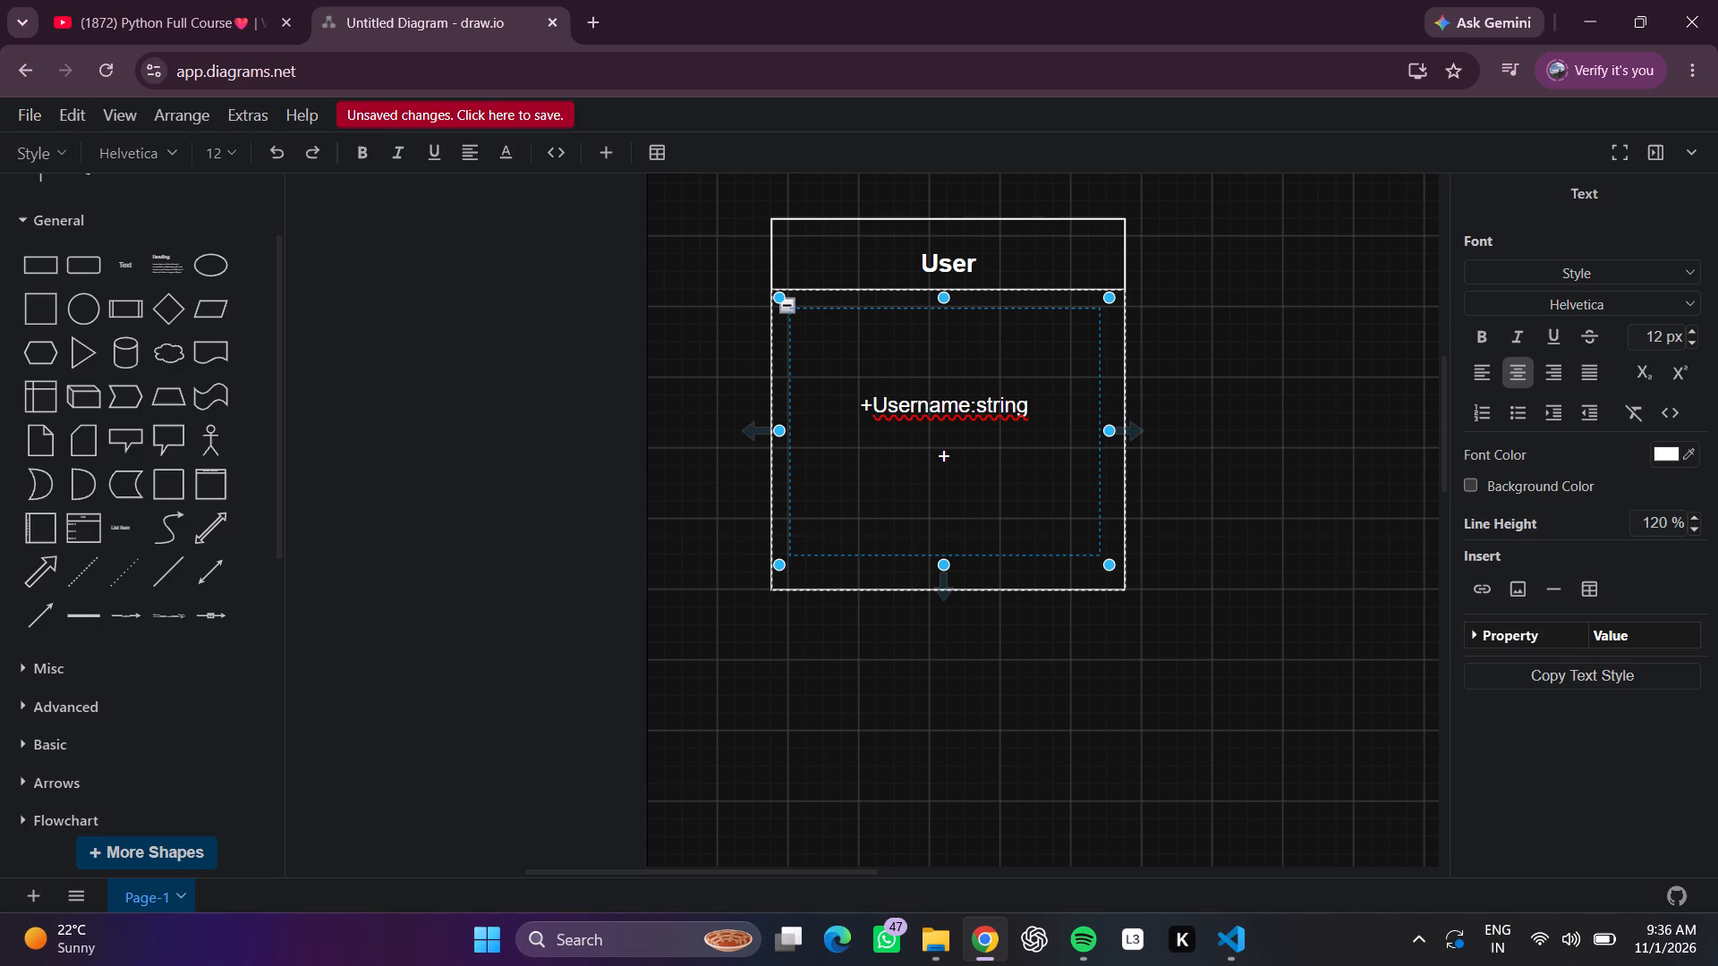
{"action": "type", "text": "mail"}
{"action": "key", "text": "shift+colon"}
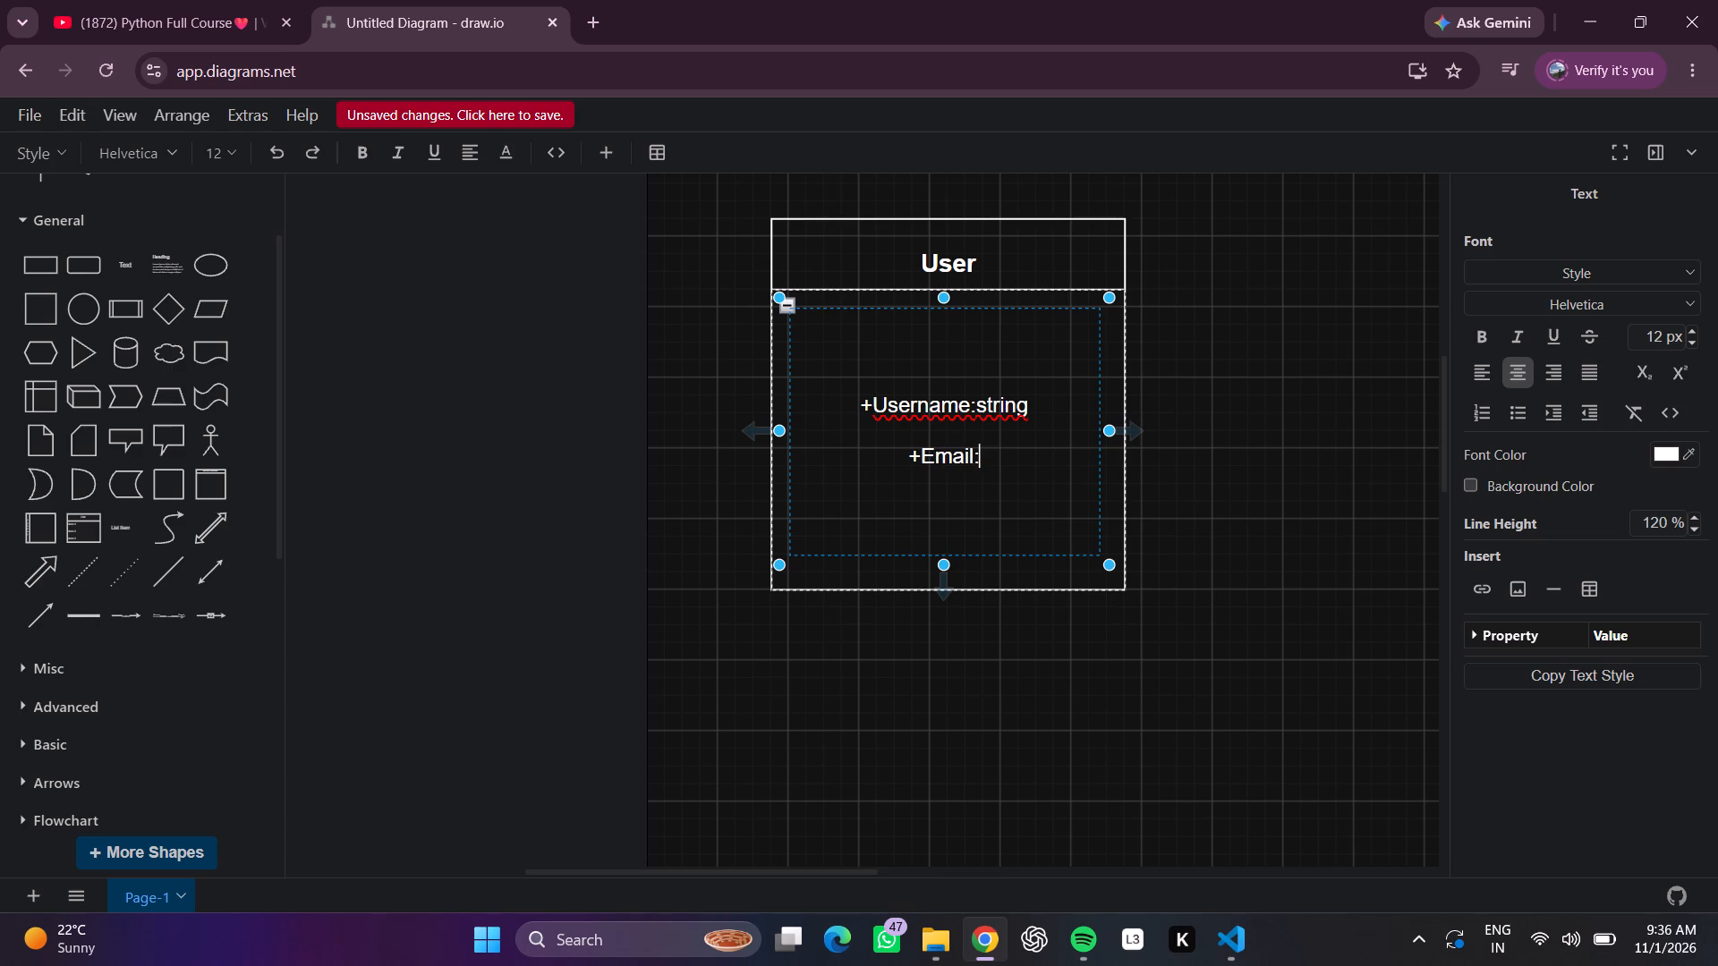
{"action": "type", "text": "str"}
{"action": "type", "text": "ing"}
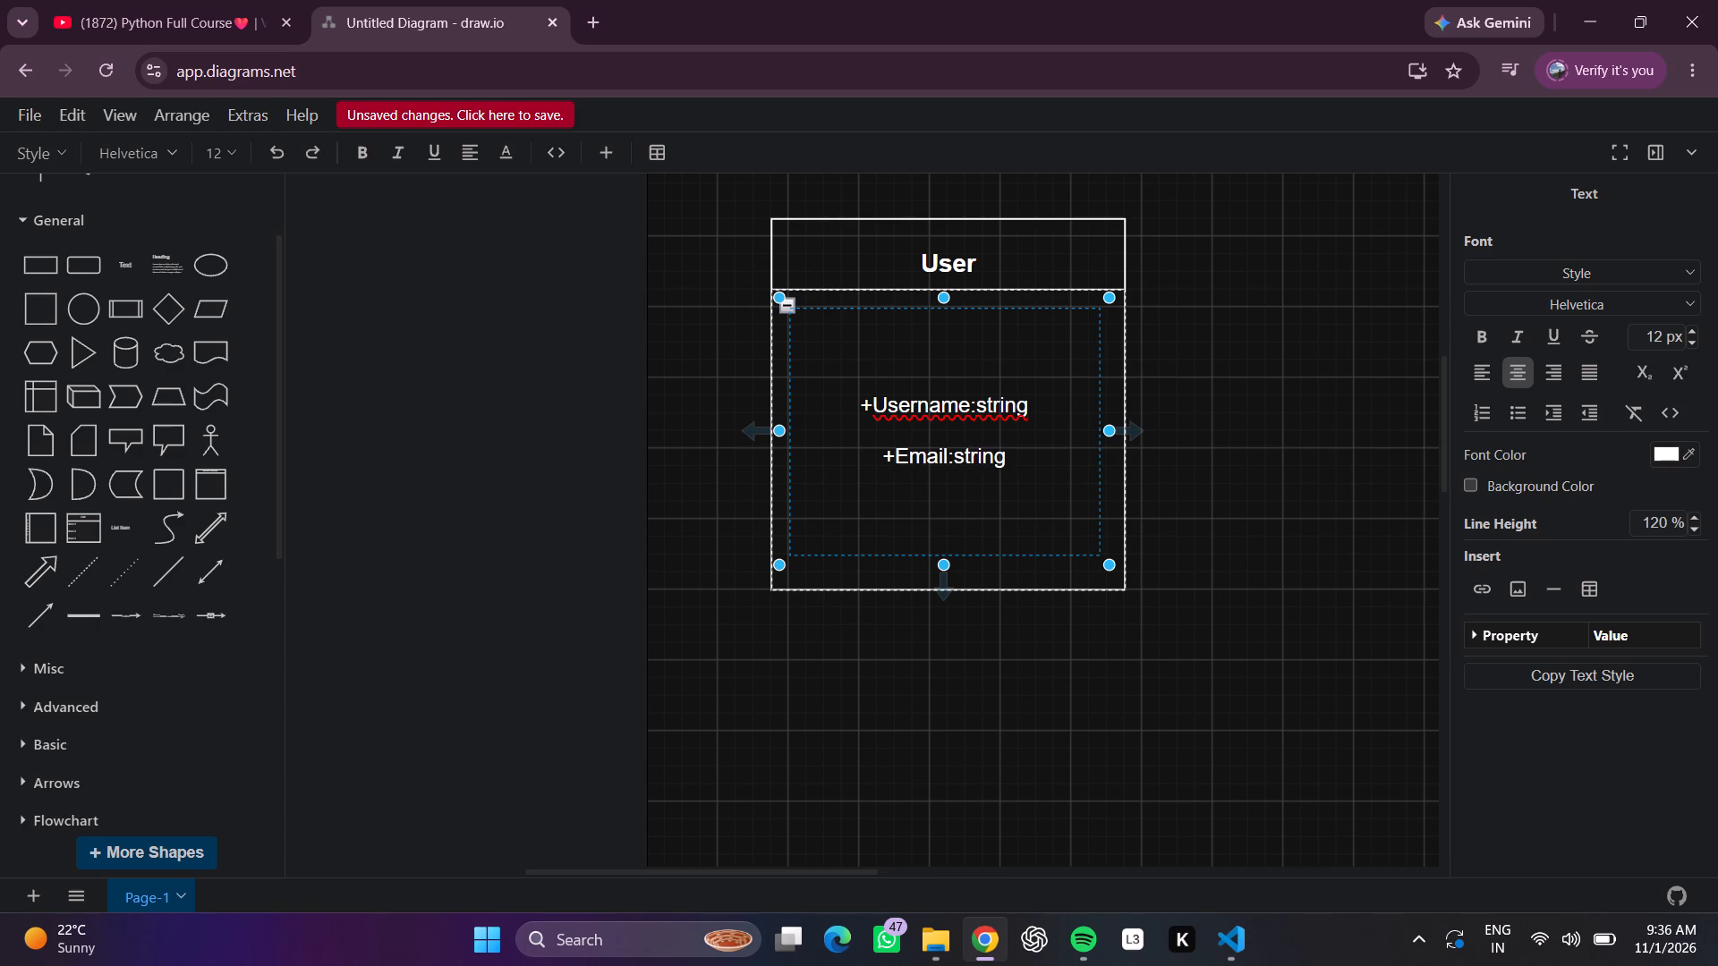
{"action": "left_click", "coordinate": [1383, 477]}
Apply the Heading 3 style to both attribute lines.
{"action": "double_click", "coordinate": [1068, 483]}
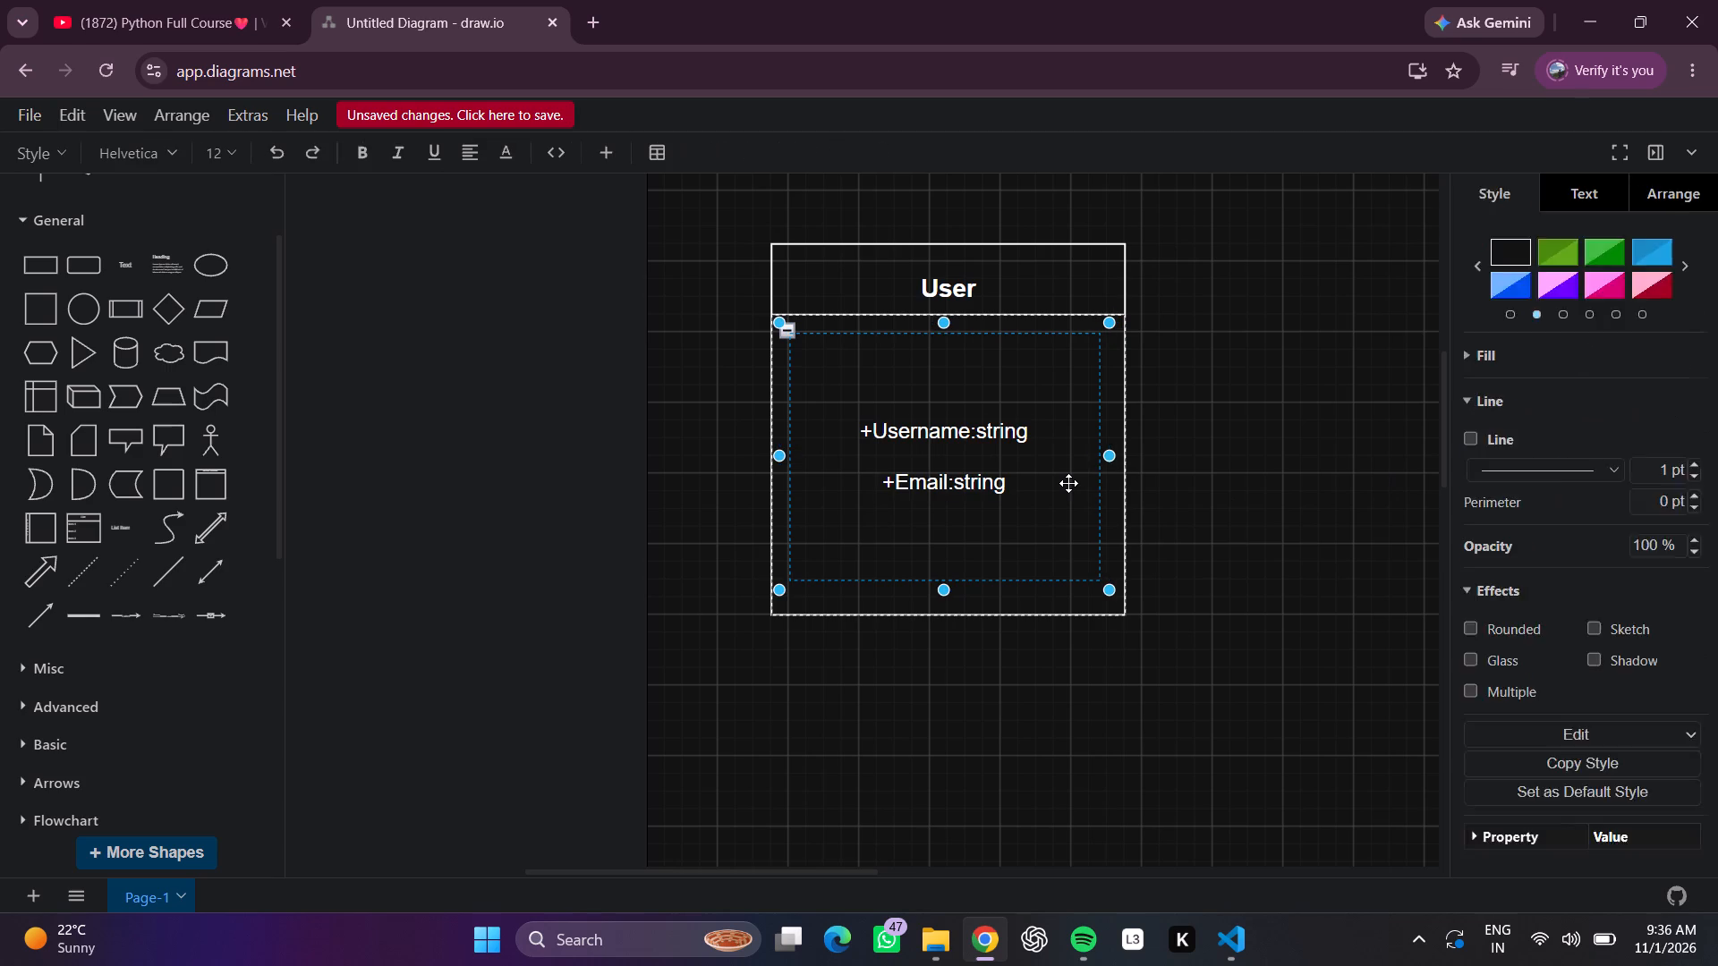
{"action": "left_click", "coordinate": [1535, 269]}
{"action": "left_click", "coordinate": [1558, 405]}
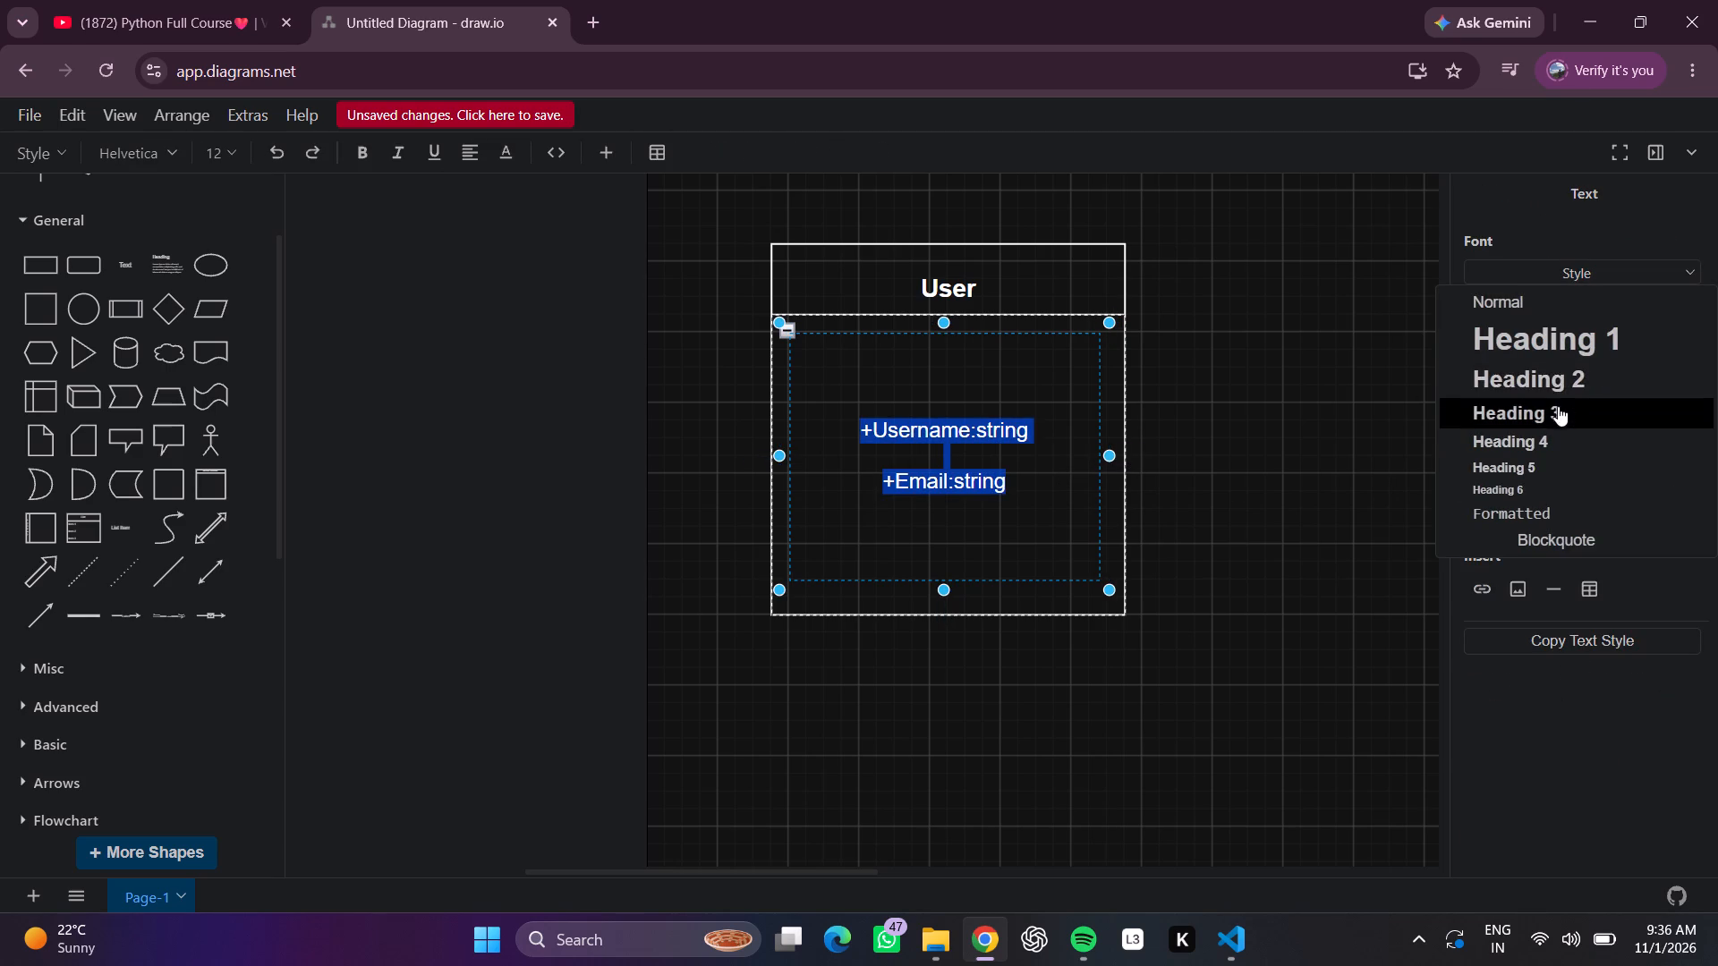
{"action": "left_click", "coordinate": [1290, 443]}
Insert a blank line between the Username and Email attributes.
{"action": "double_click", "coordinate": [922, 462]}
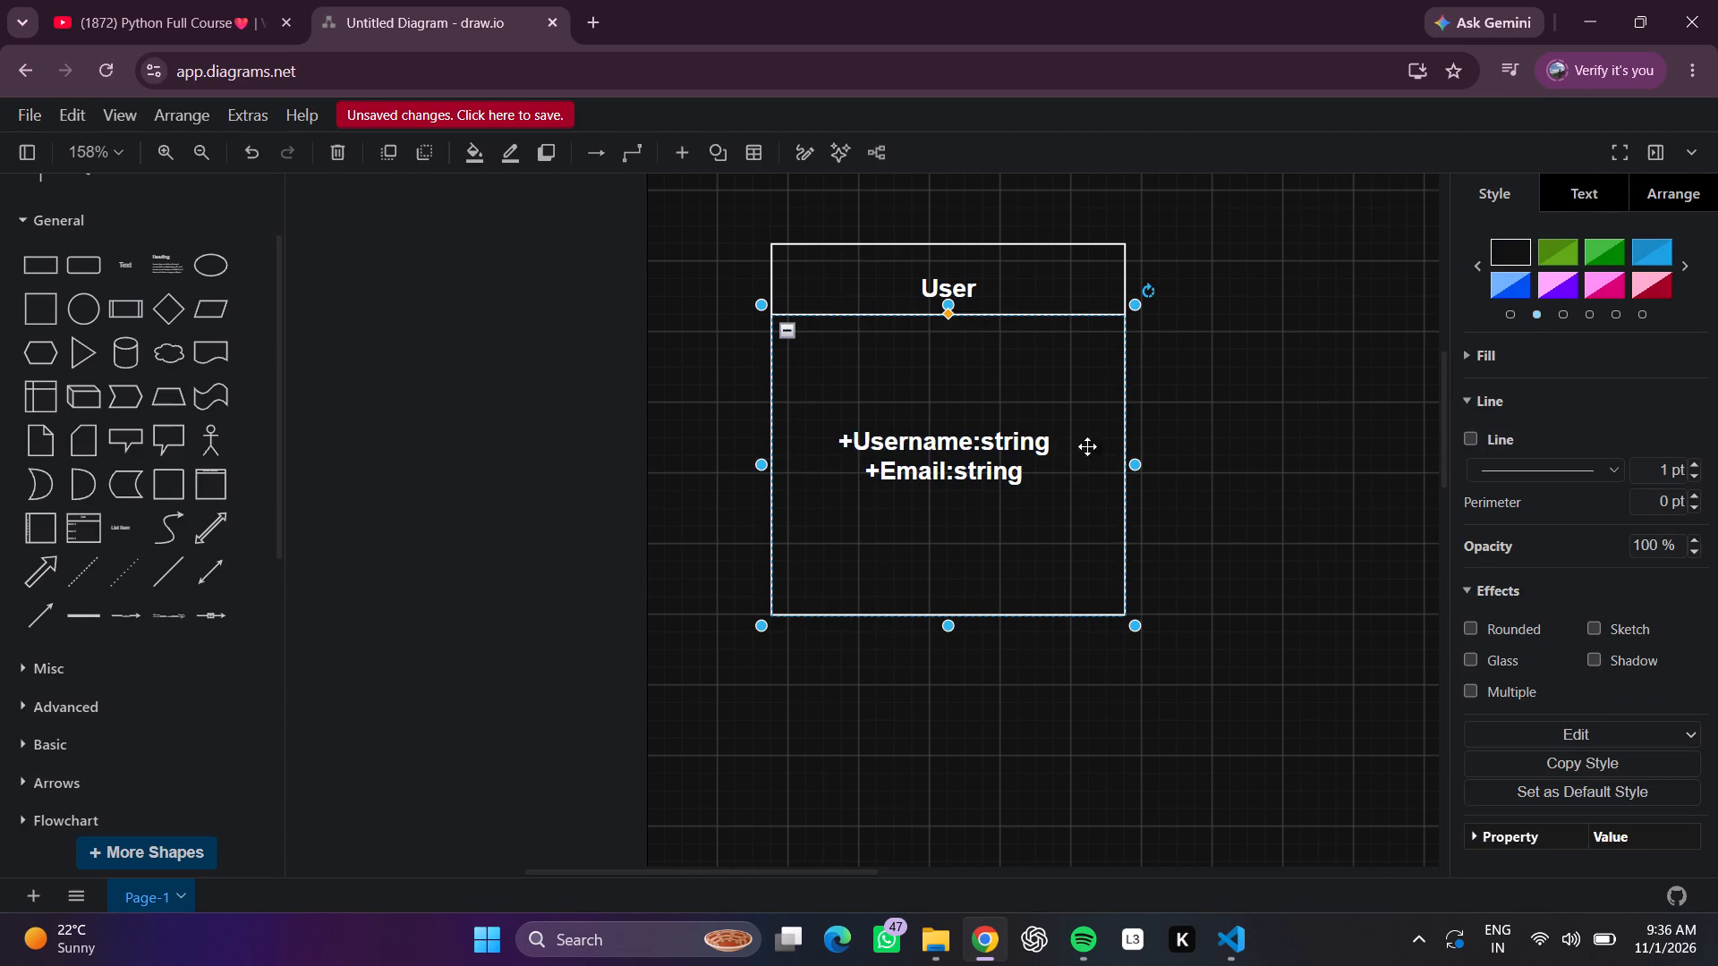
{"action": "left_click", "coordinate": [1286, 446]}
{"action": "left_click", "coordinate": [998, 479]}
{"action": "triple_click", "coordinate": [1025, 455]}
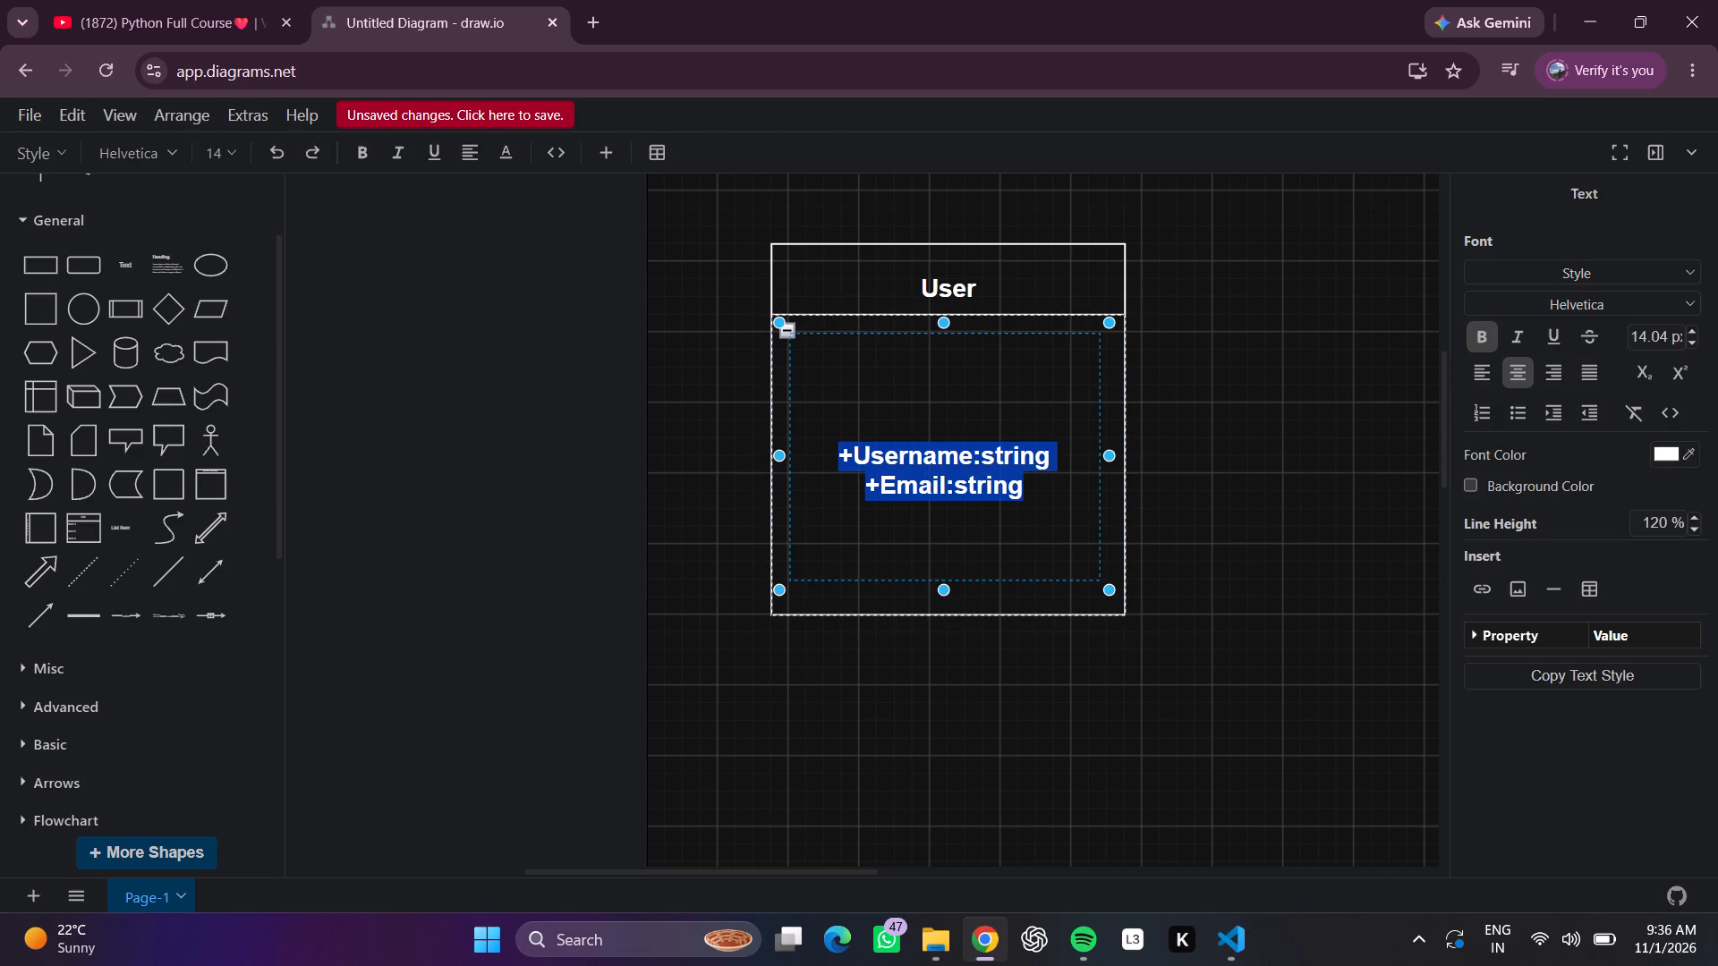
{"action": "left_click", "coordinate": [1038, 455]}
{"action": "key", "text": "Right"}
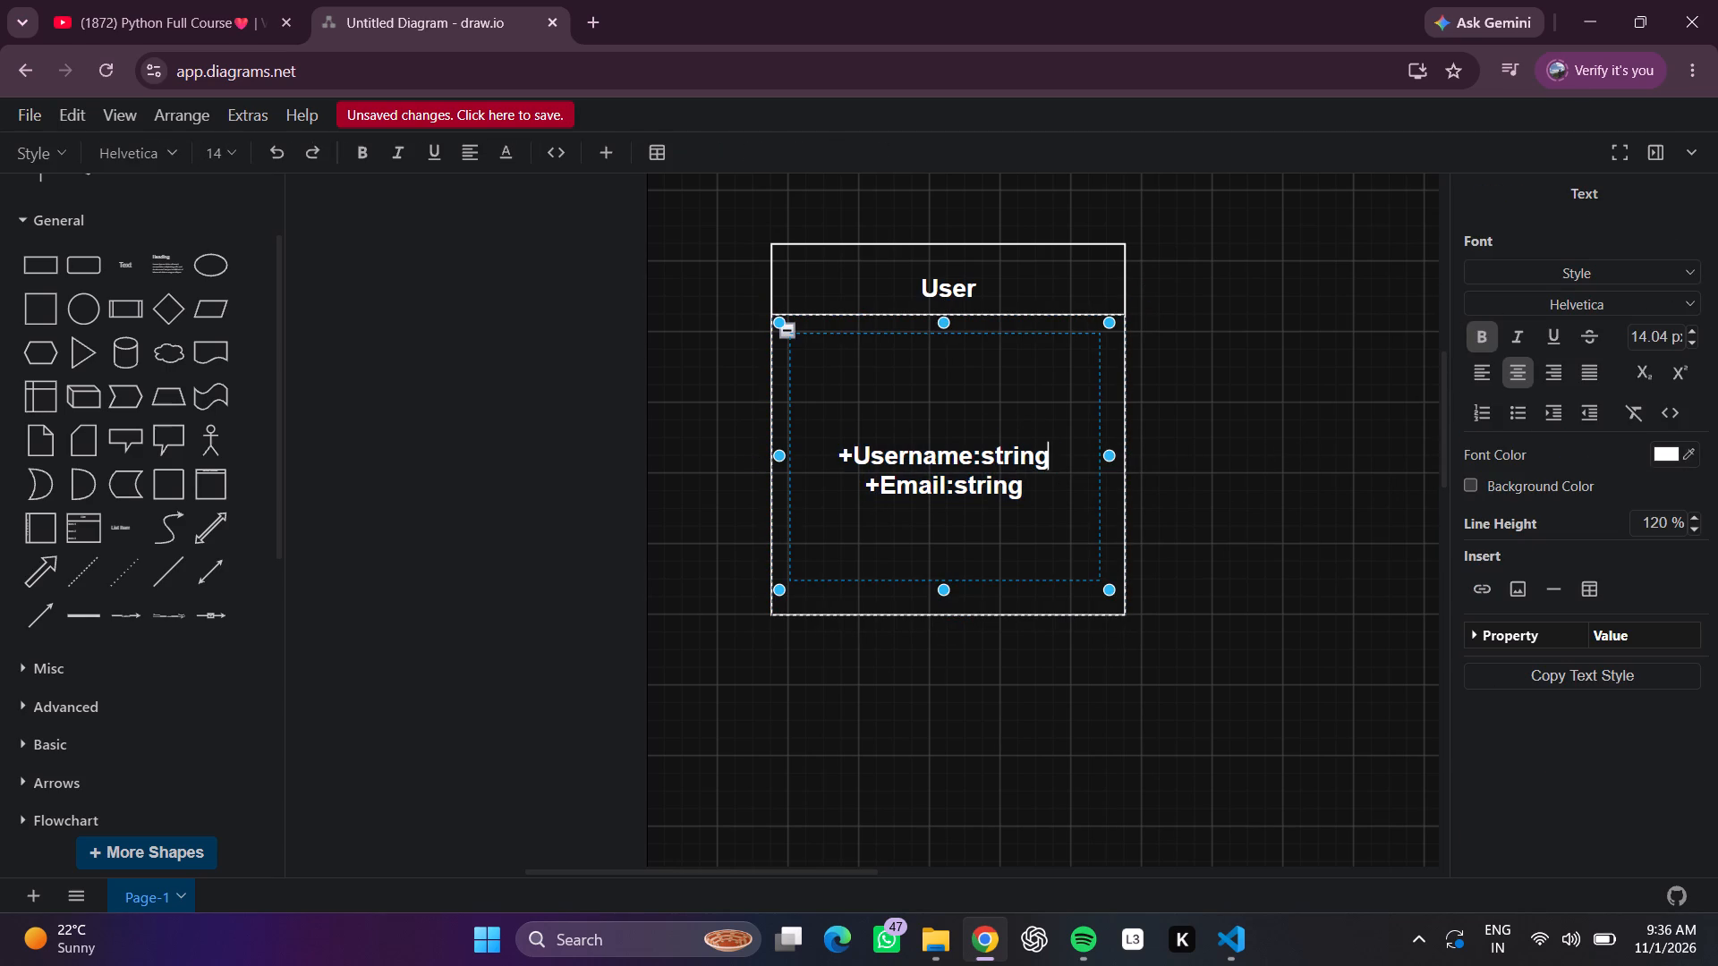
{"action": "key", "text": "Return"}
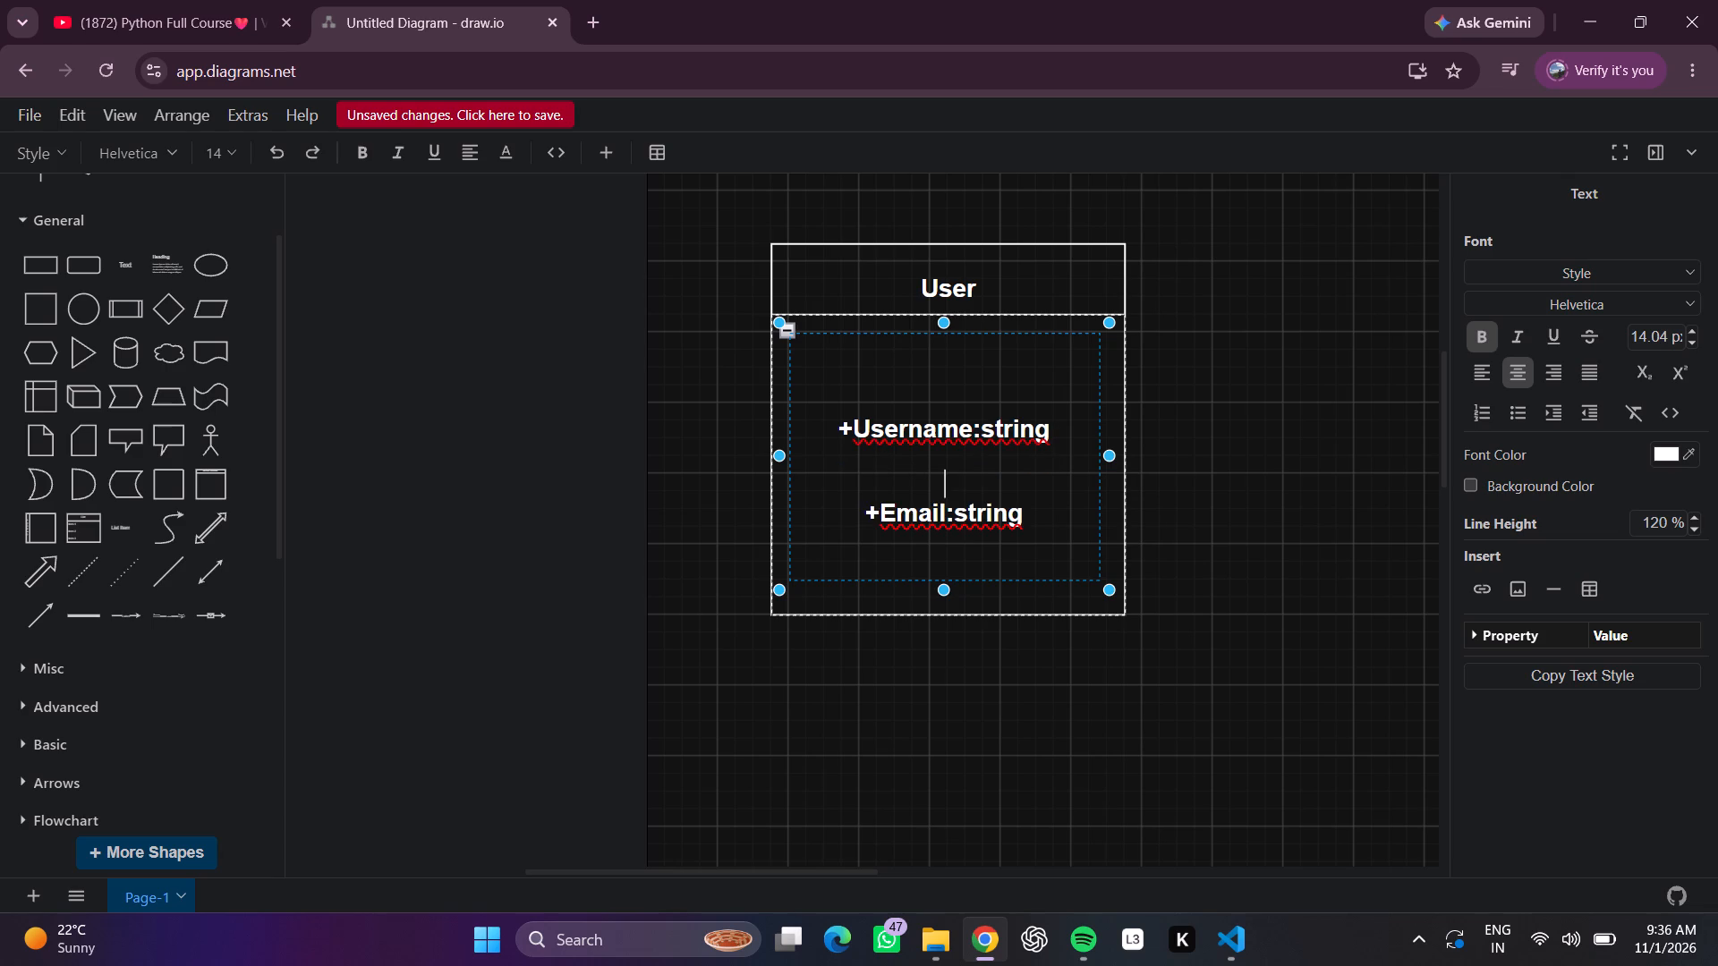
{"action": "left_click", "coordinate": [1414, 450]}
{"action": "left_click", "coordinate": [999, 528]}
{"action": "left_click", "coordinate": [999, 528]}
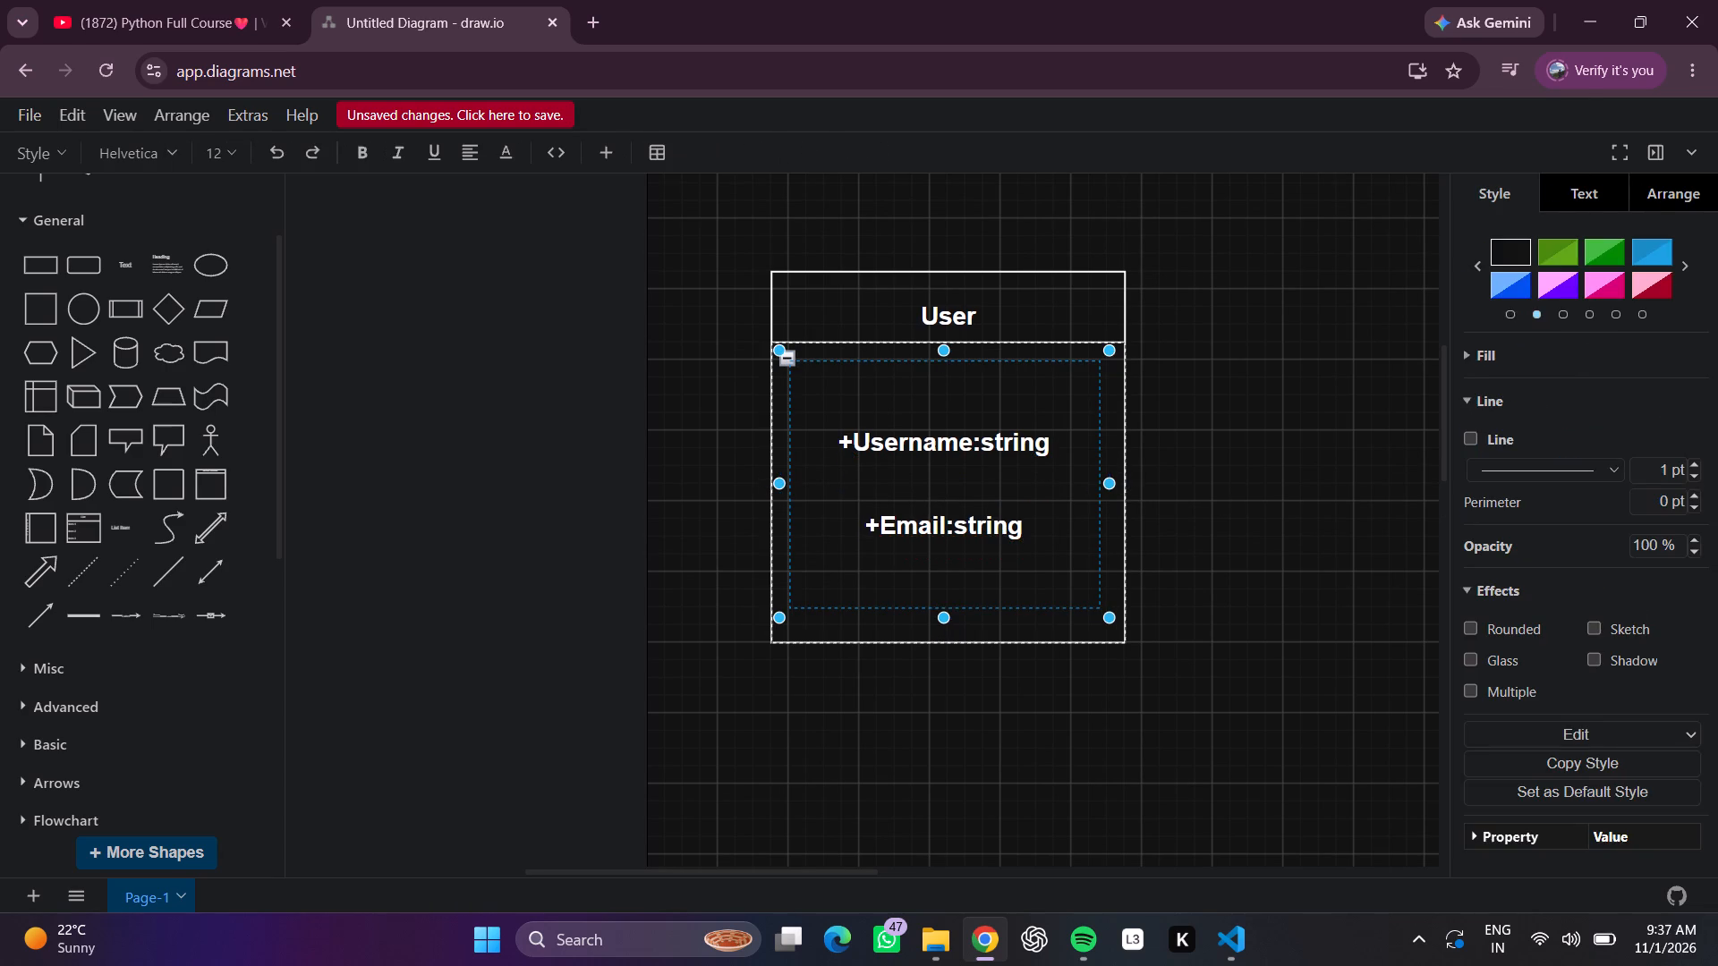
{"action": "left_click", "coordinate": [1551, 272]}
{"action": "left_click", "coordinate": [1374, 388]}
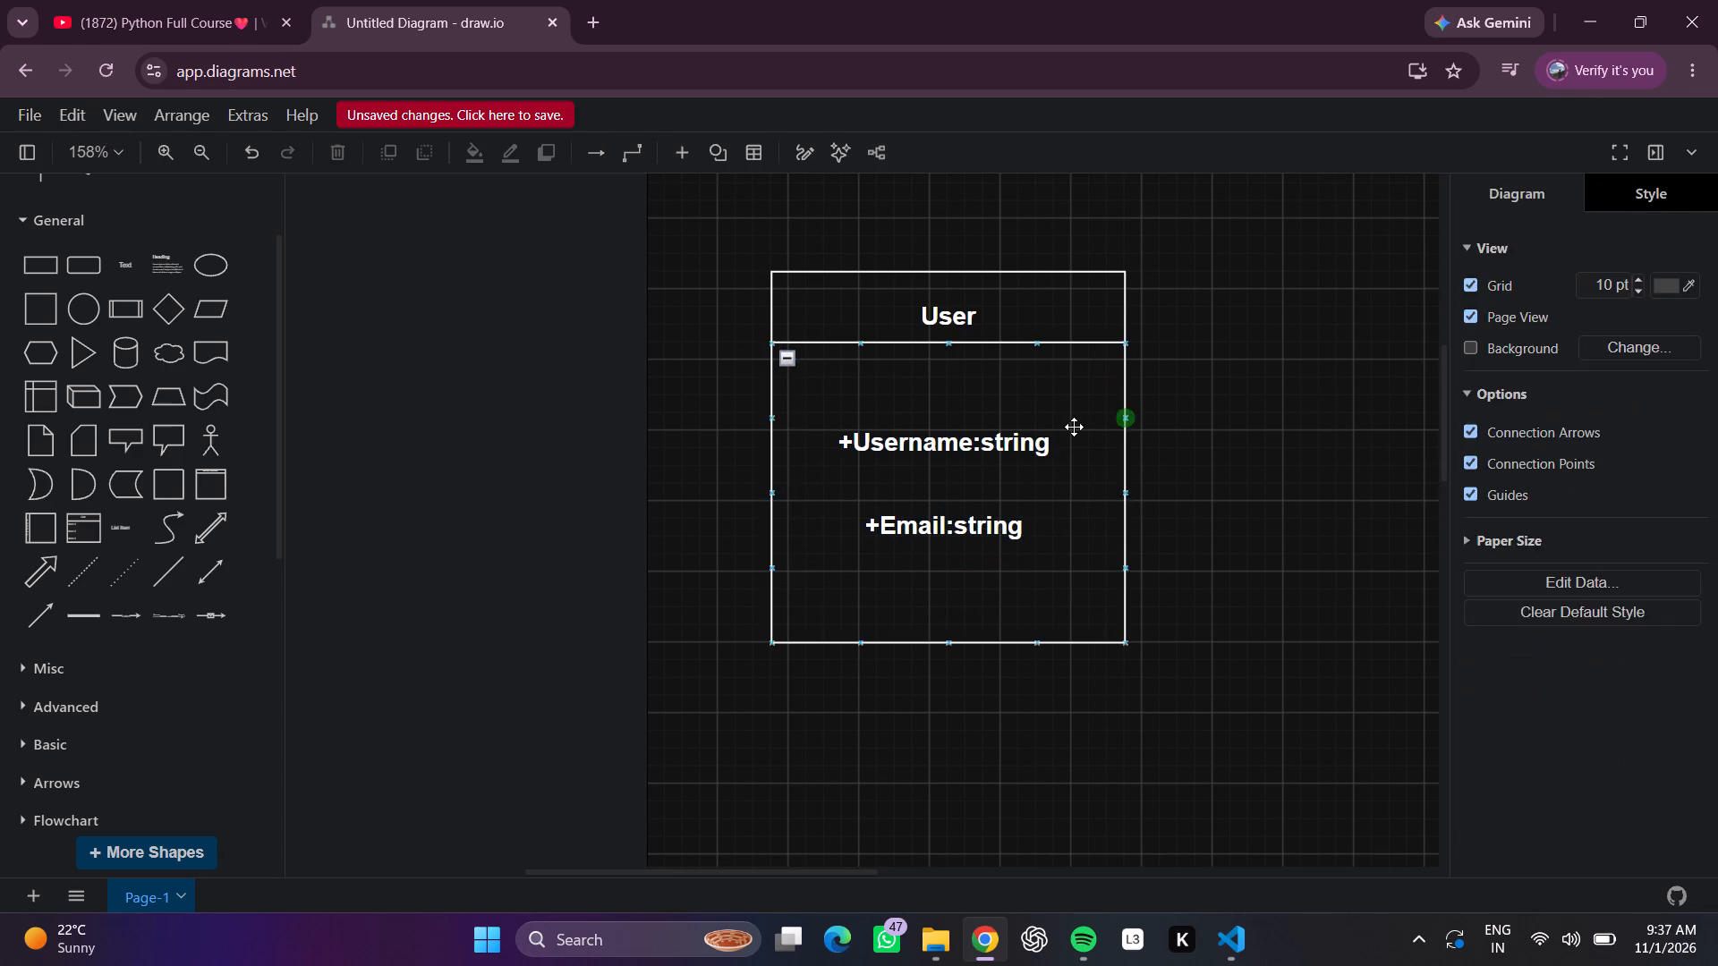
Left-align the Username and Email attribute lines inside the User box.
{"action": "double_click", "coordinate": [979, 461]}
{"action": "double_click", "coordinate": [889, 473]}
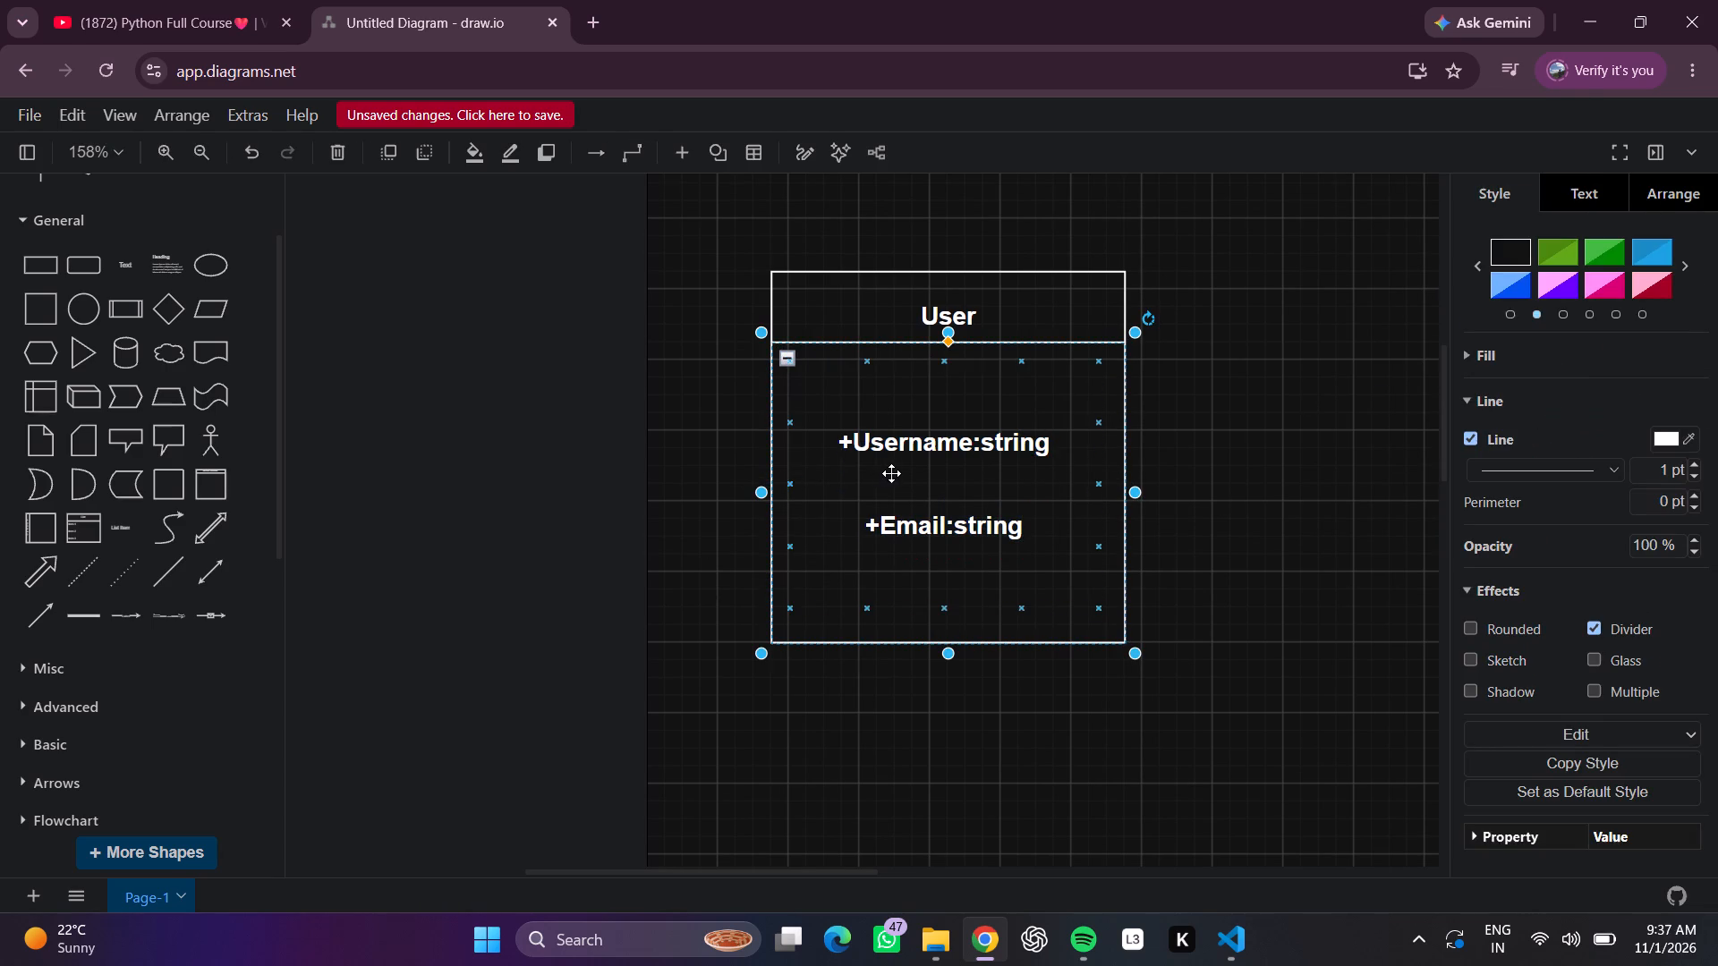
{"action": "left_click", "coordinate": [1215, 443]}
{"action": "double_click", "coordinate": [991, 470]}
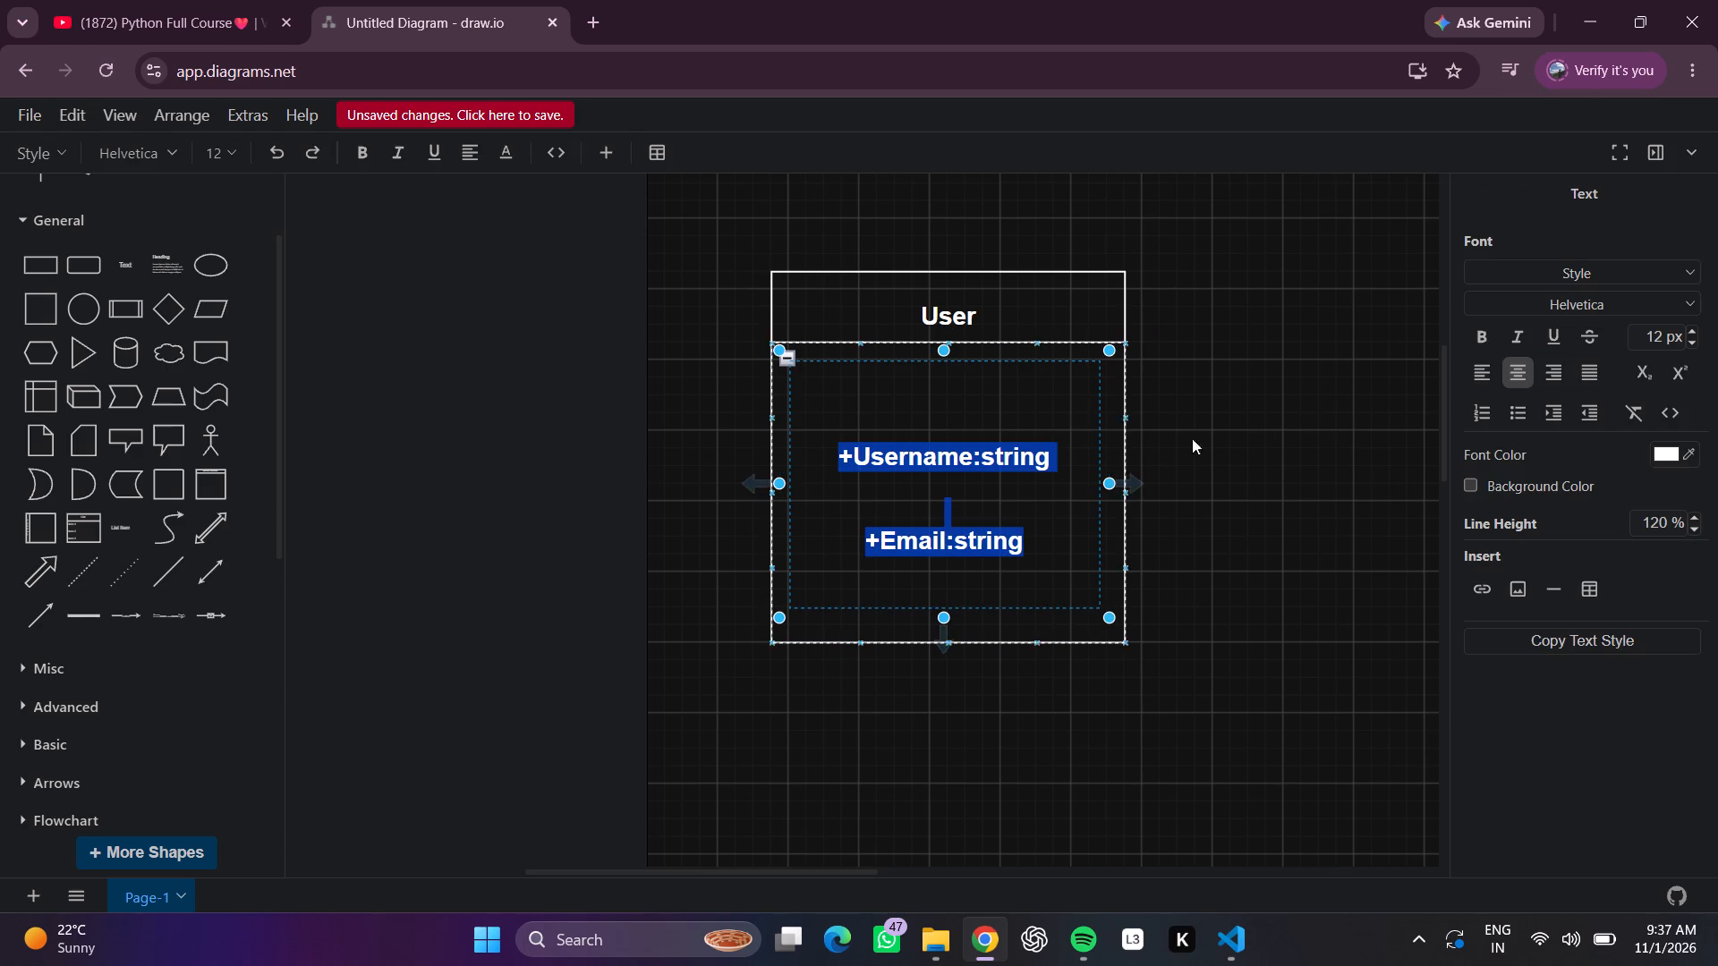
{"action": "left_click", "coordinate": [1475, 370]}
{"action": "left_click", "coordinate": [1254, 428]}
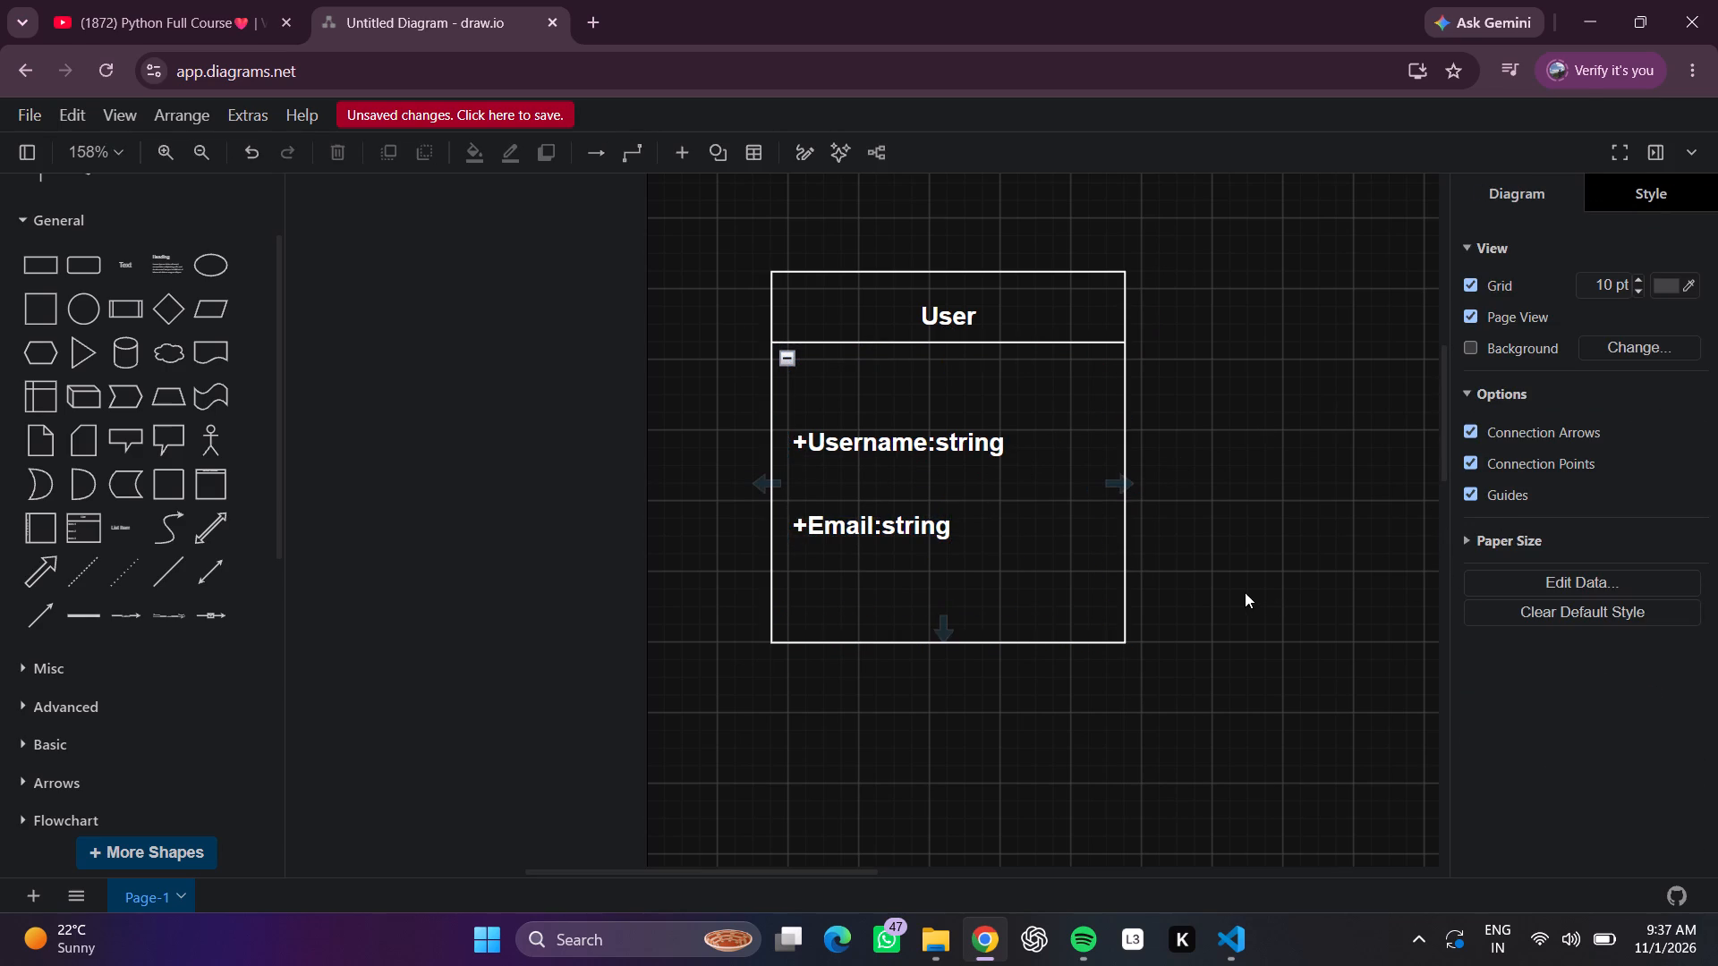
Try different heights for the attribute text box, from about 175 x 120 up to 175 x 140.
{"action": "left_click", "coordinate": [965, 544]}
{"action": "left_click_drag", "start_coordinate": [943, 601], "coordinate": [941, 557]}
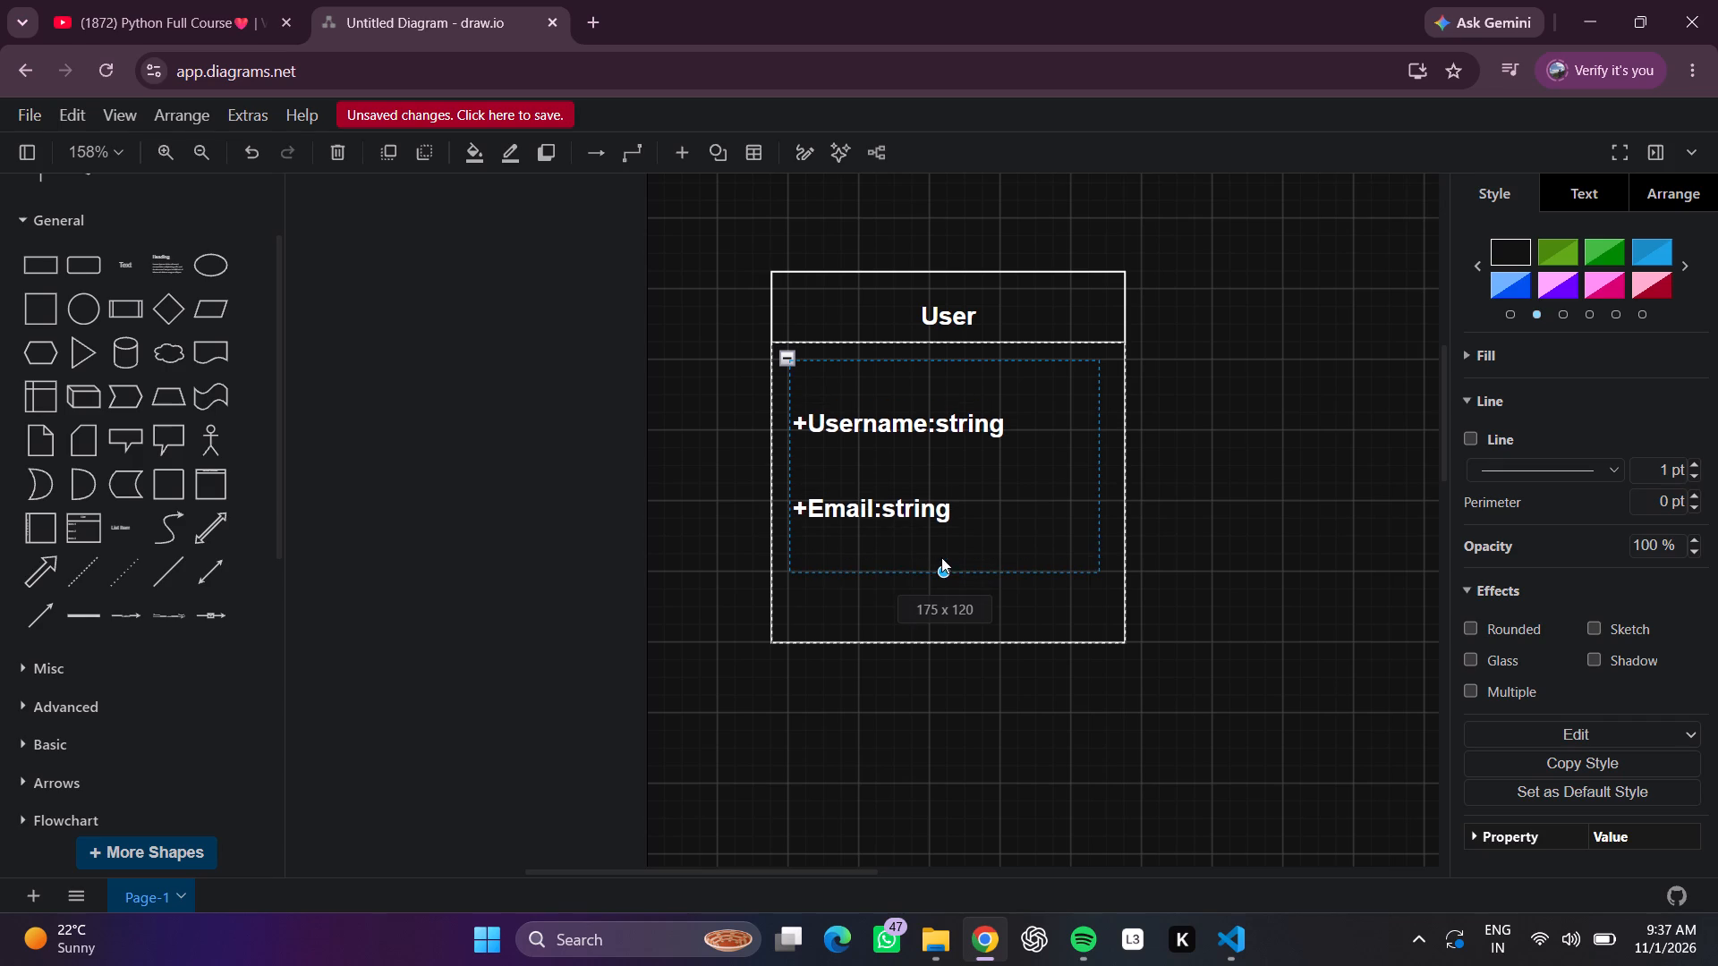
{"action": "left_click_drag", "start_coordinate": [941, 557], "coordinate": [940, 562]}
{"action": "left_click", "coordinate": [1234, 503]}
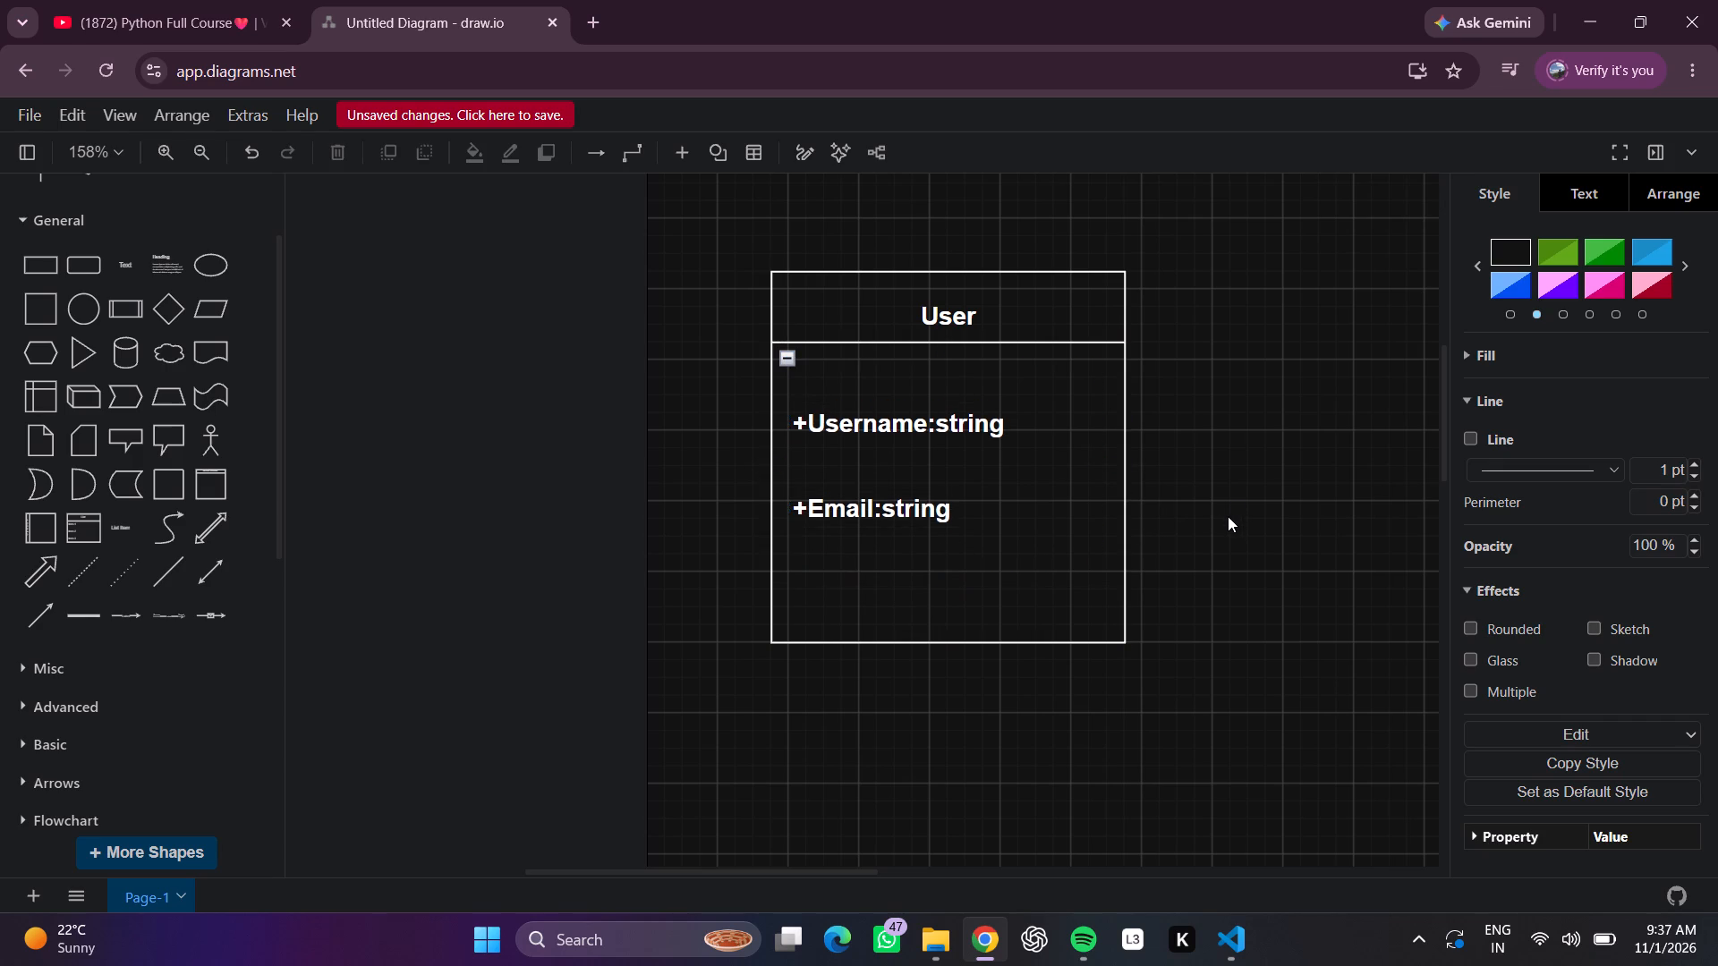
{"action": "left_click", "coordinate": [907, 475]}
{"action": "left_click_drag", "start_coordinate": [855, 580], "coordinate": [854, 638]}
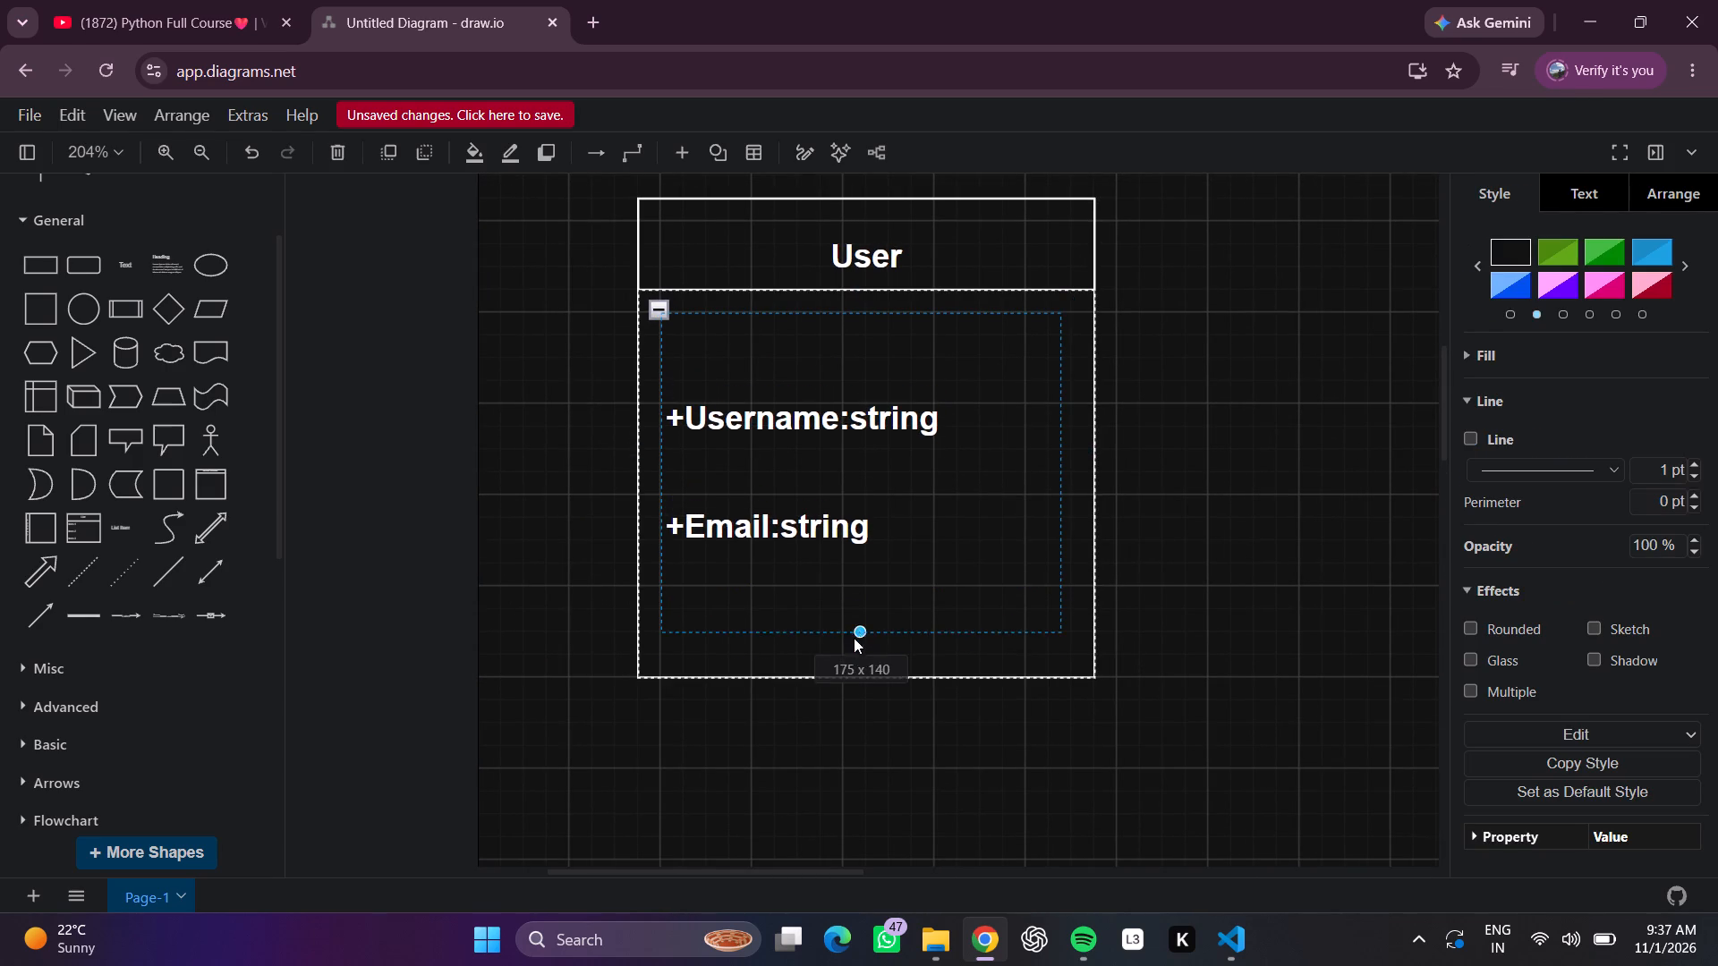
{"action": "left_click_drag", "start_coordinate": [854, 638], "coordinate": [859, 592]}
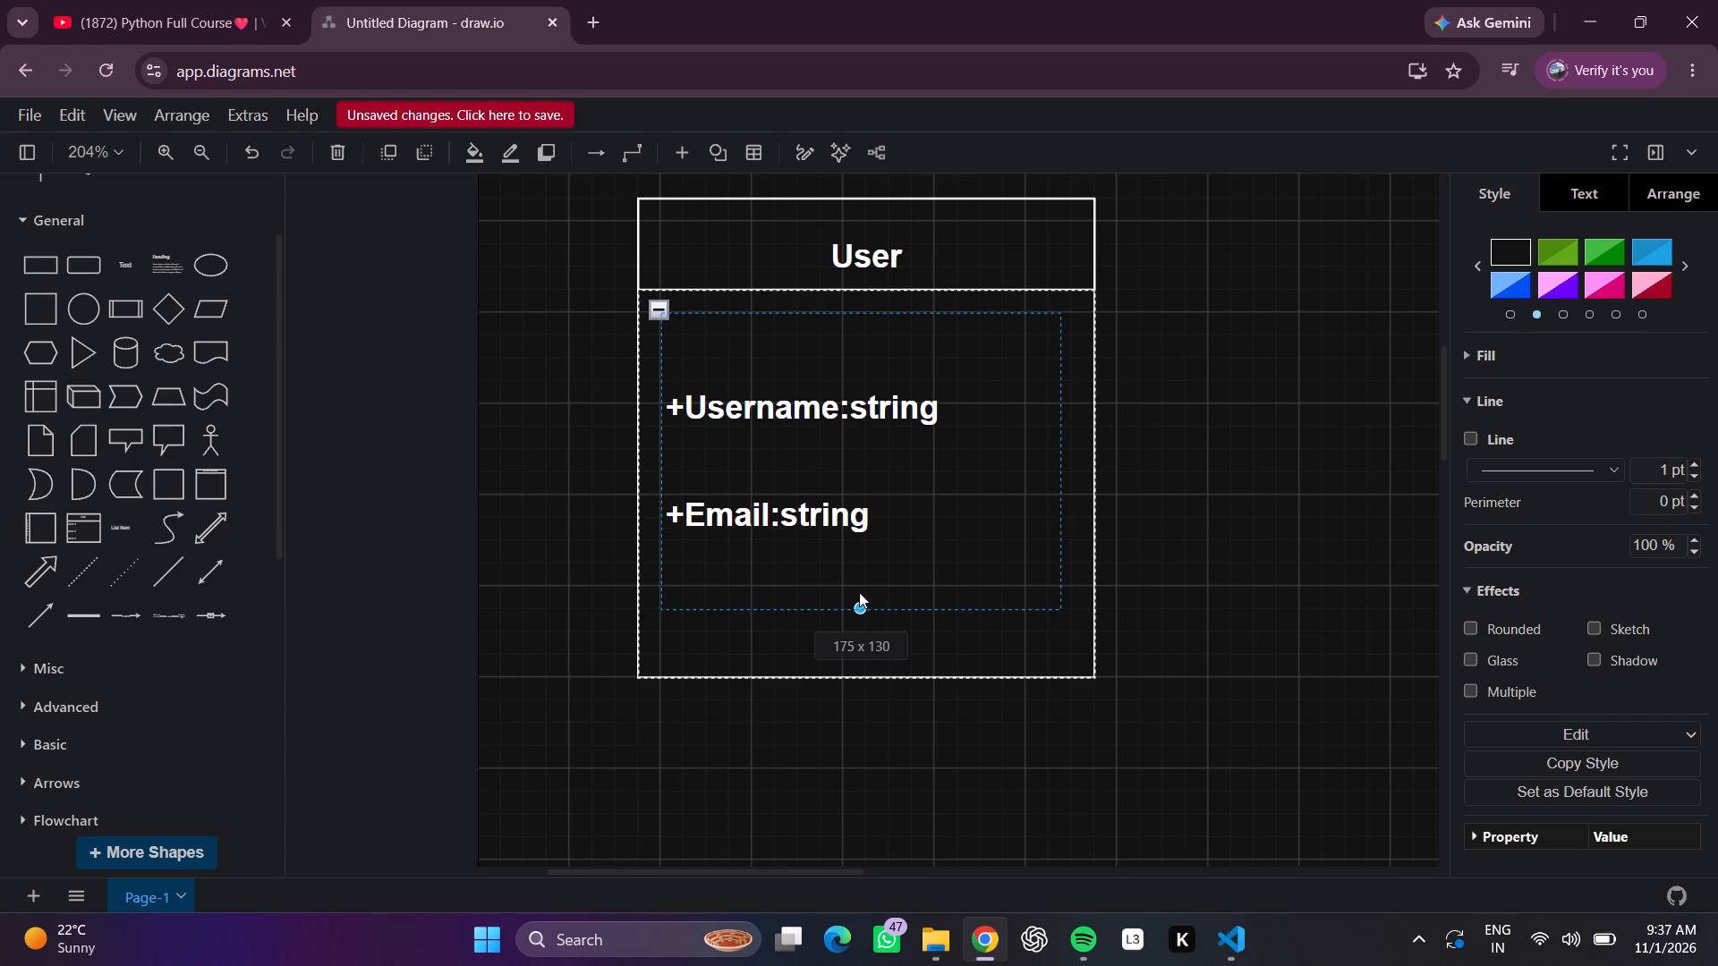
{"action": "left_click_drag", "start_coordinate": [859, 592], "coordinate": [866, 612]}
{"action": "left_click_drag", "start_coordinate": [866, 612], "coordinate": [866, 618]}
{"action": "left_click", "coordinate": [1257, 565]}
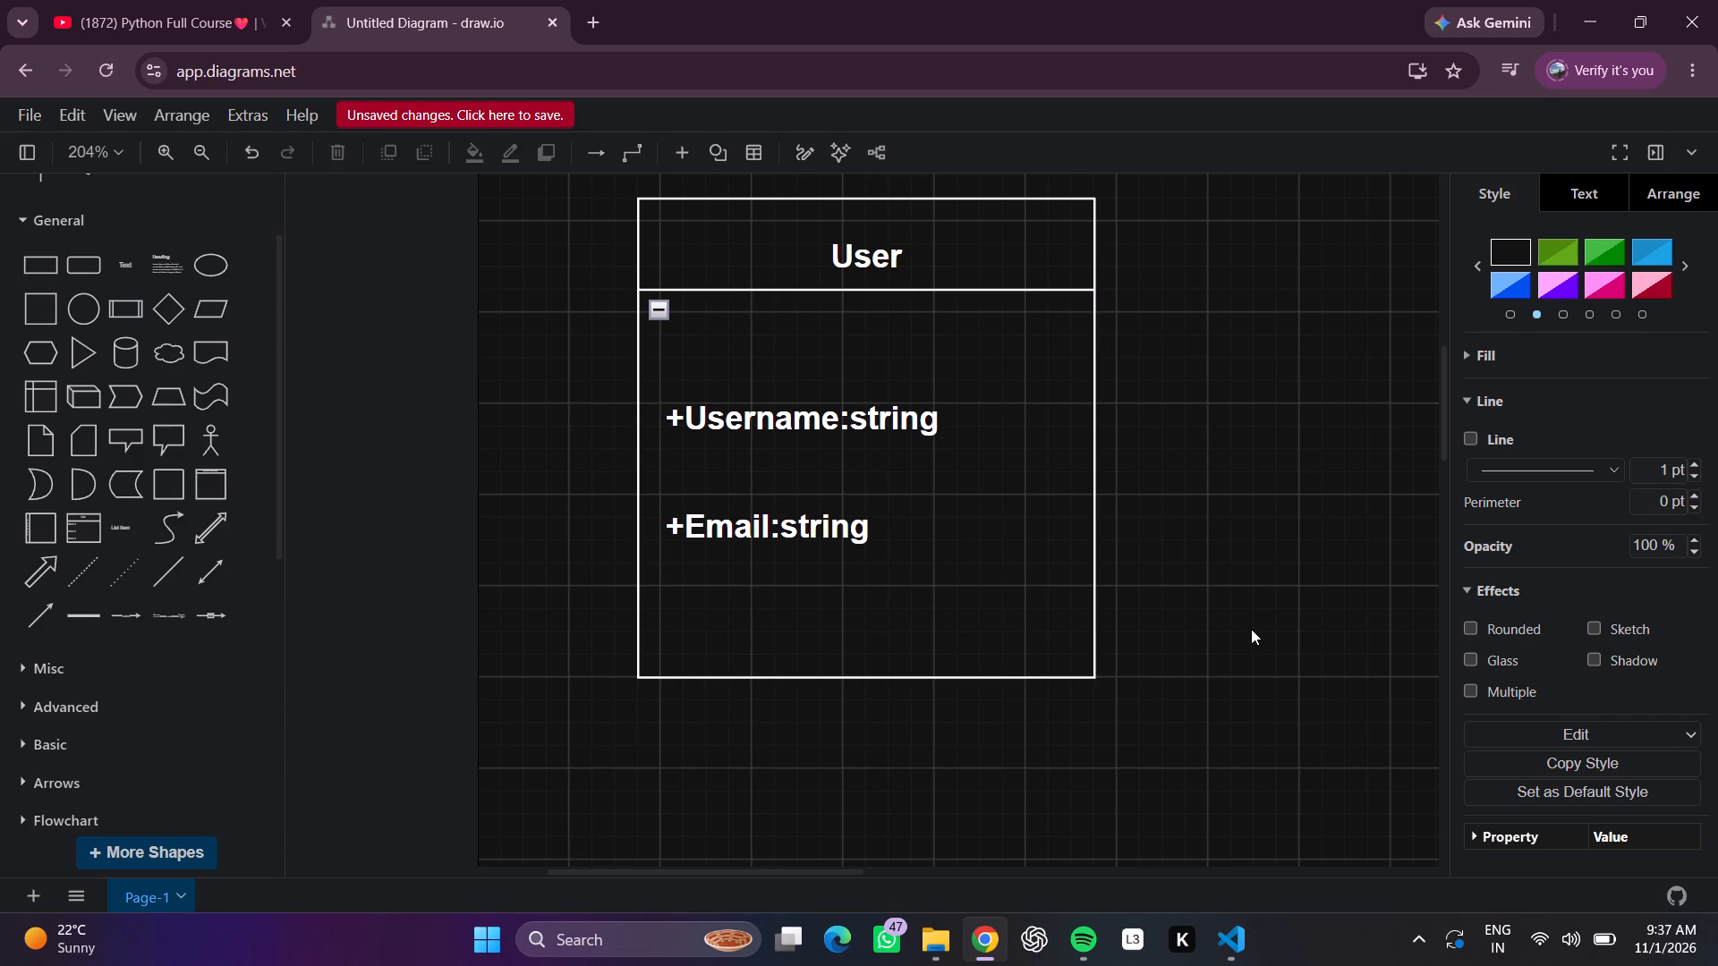
Draw a plain line across the container from its left edge to its right edge, just above its bottom border.
{"action": "left_click", "coordinate": [176, 577]}
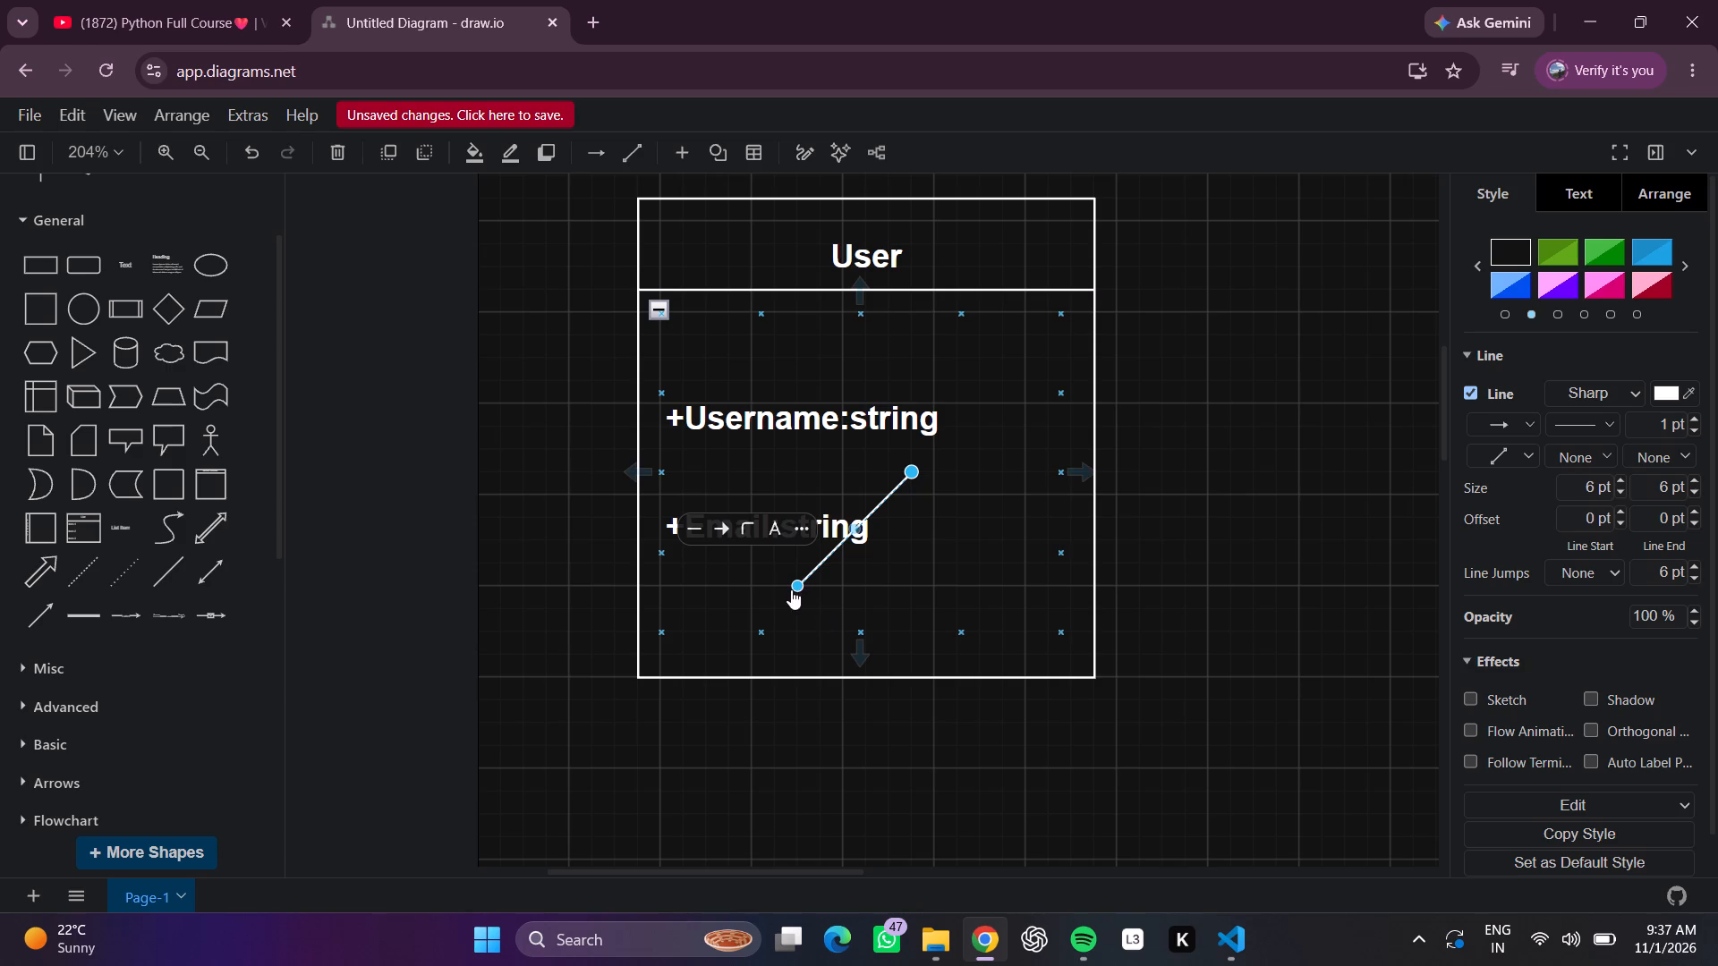
{"action": "left_click_drag", "start_coordinate": [793, 589], "coordinate": [628, 662]}
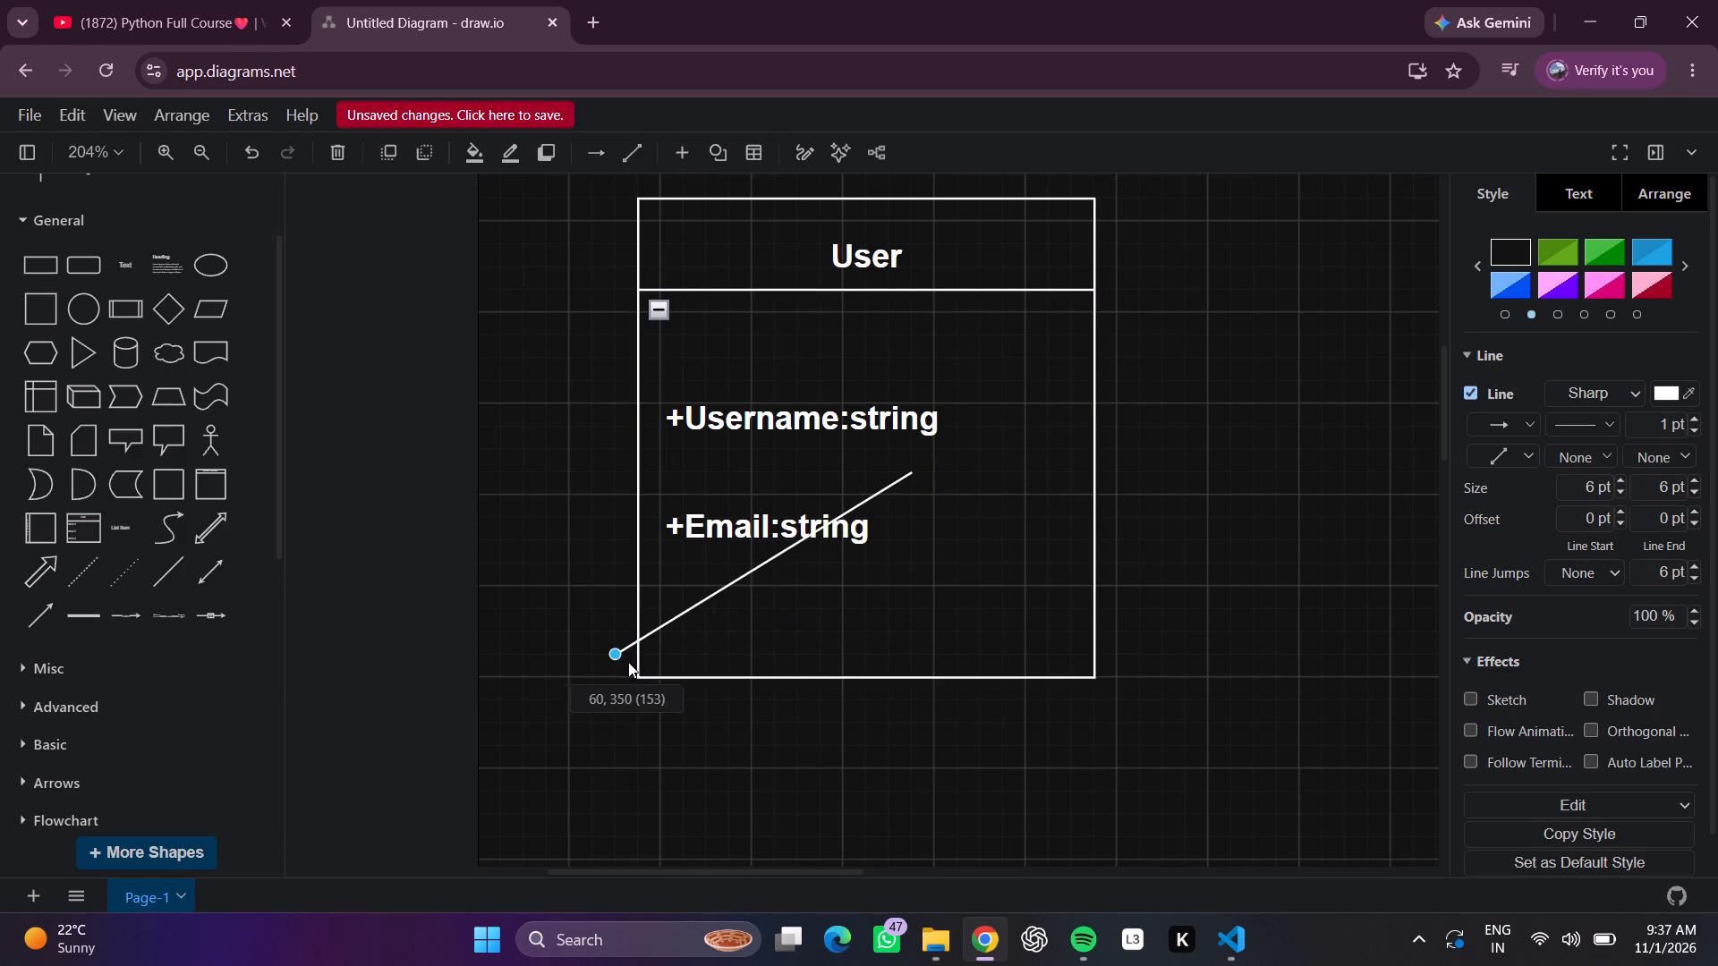
{"action": "left_click_drag", "start_coordinate": [628, 662], "coordinate": [638, 656]}
{"action": "left_click", "coordinate": [979, 839]}
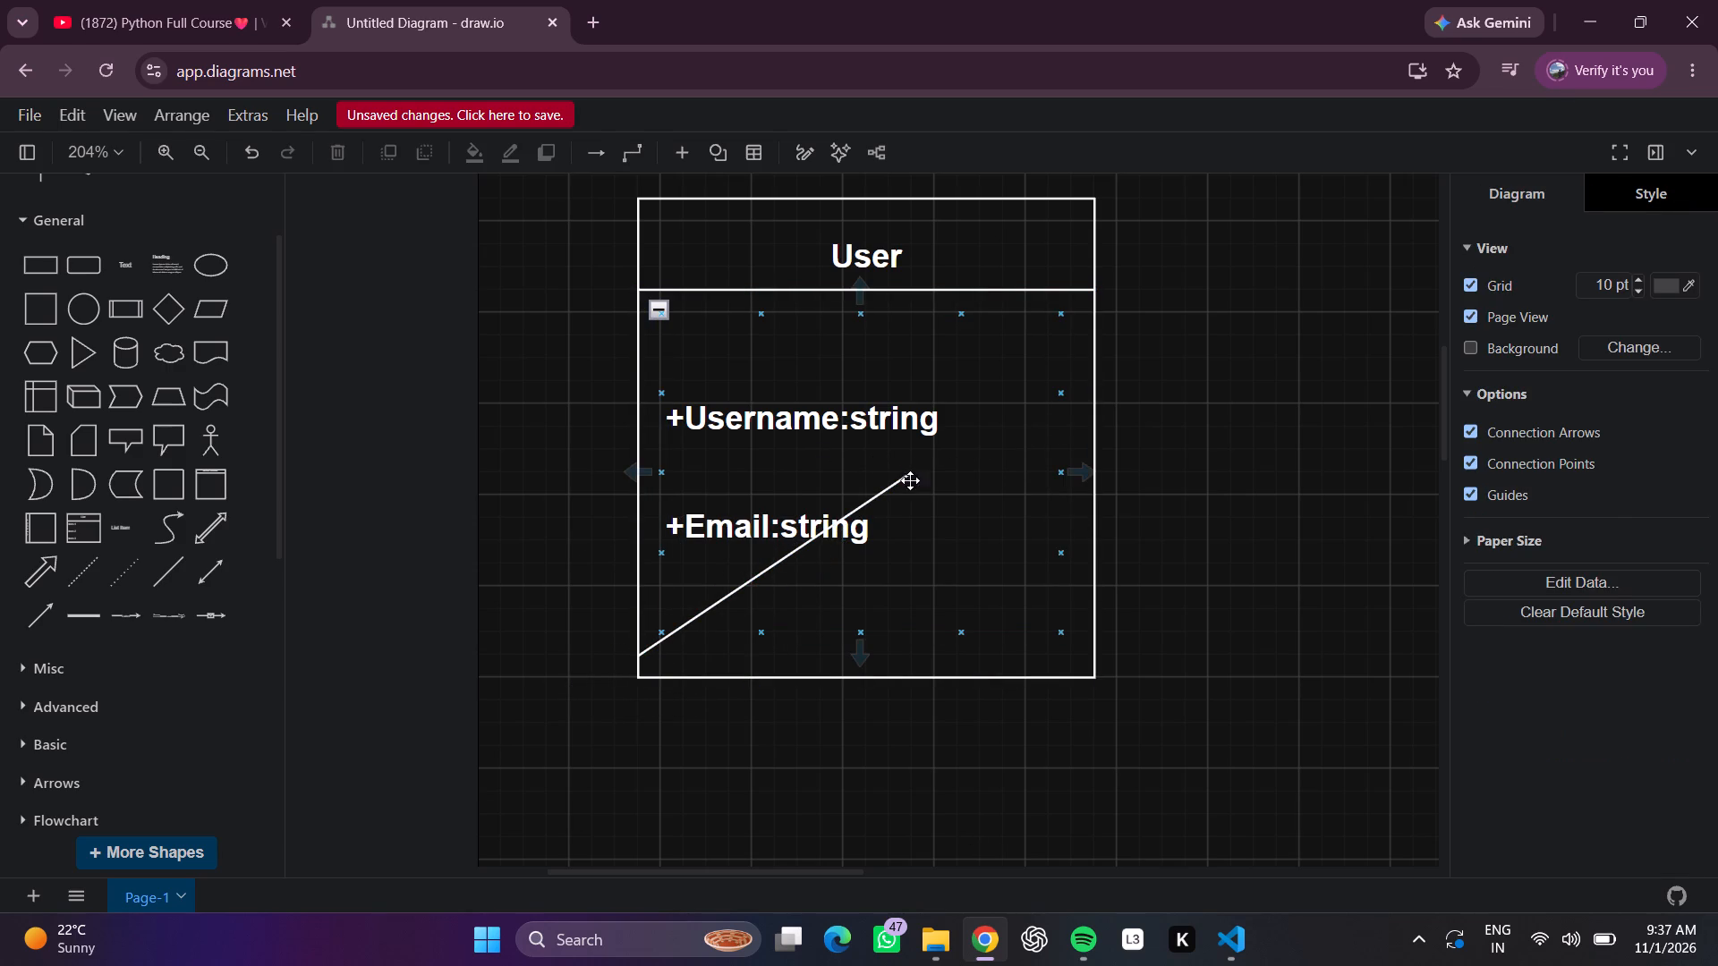
{"action": "left_click", "coordinate": [909, 479]}
{"action": "left_click_drag", "start_coordinate": [909, 475], "coordinate": [1093, 656]}
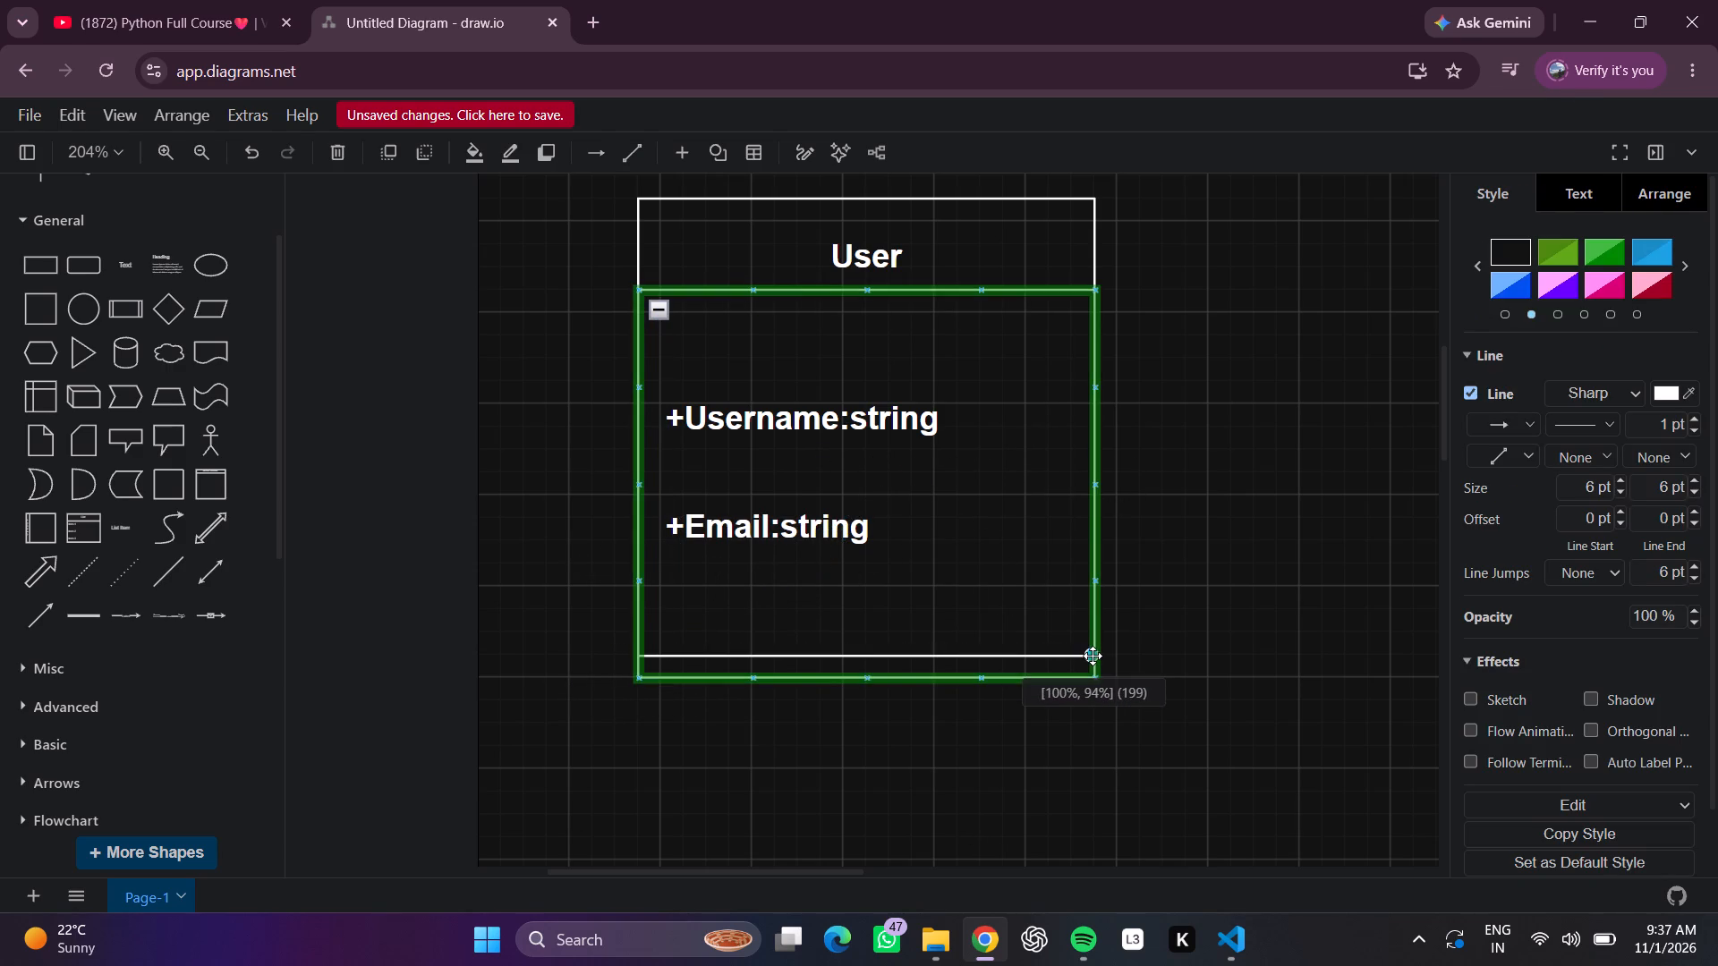
{"action": "left_click_drag", "start_coordinate": [1093, 656], "coordinate": [1093, 655]}
{"action": "left_click", "coordinate": [1178, 634]}
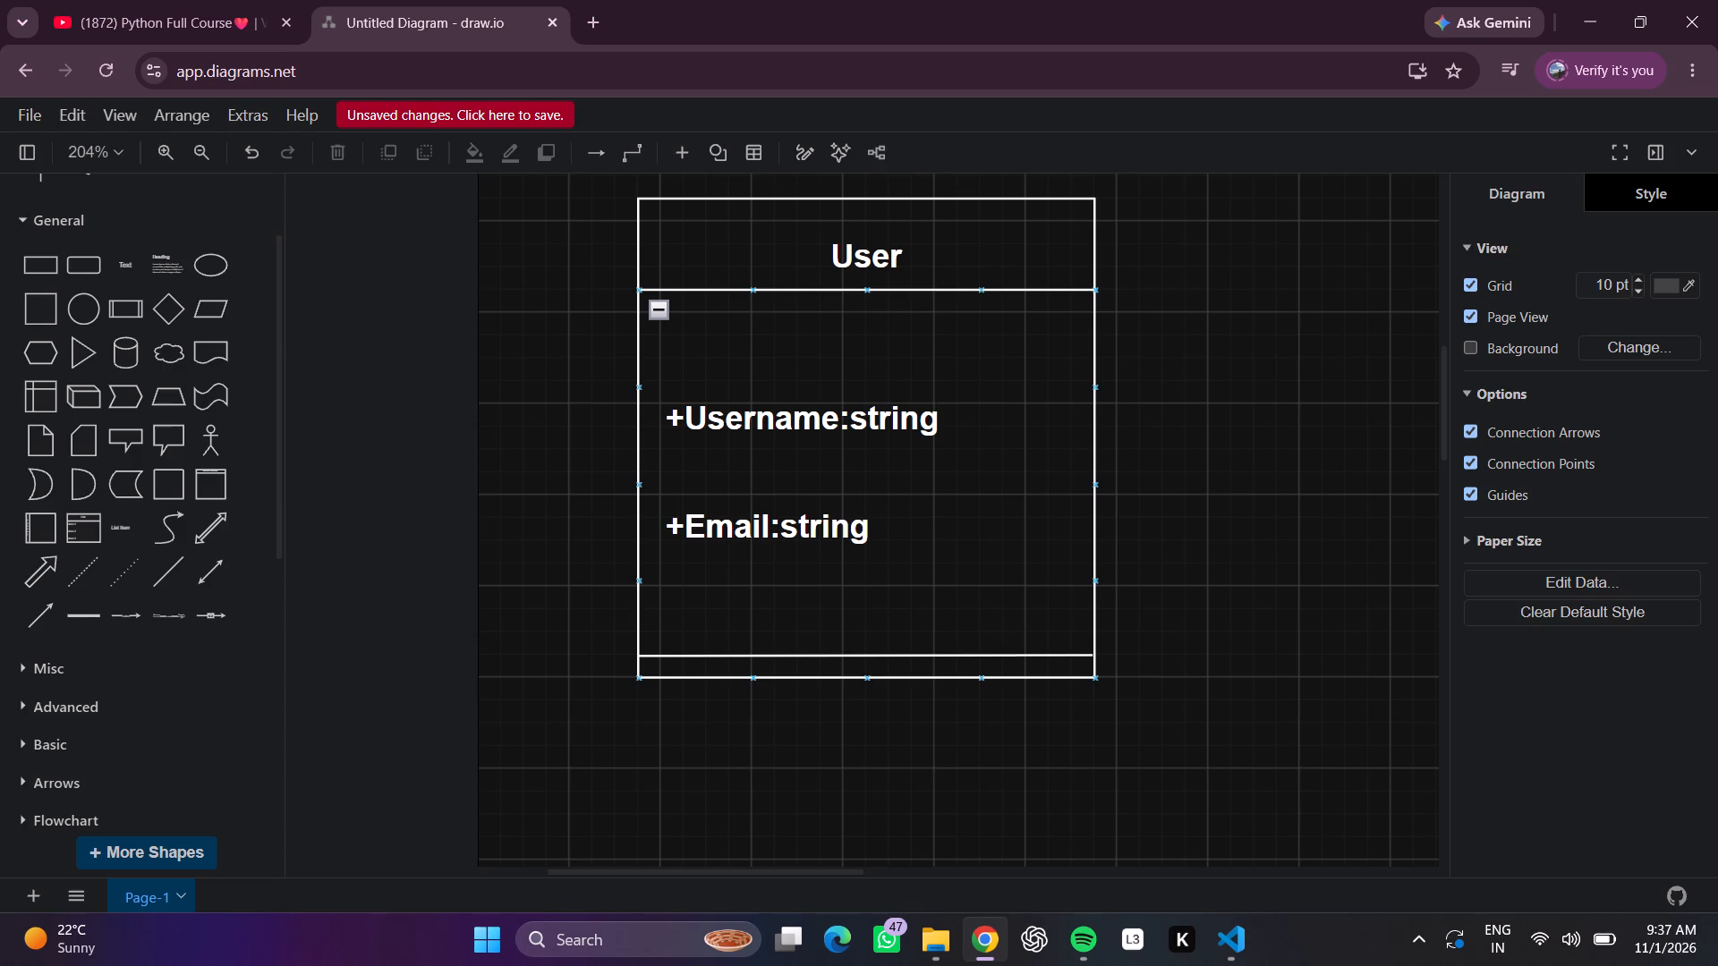
Try to raise the middle of the new horizontal line toward the Email attribute.
{"action": "left_click", "coordinate": [874, 657]}
{"action": "left_click_drag", "start_coordinate": [871, 656], "coordinate": [869, 608]}
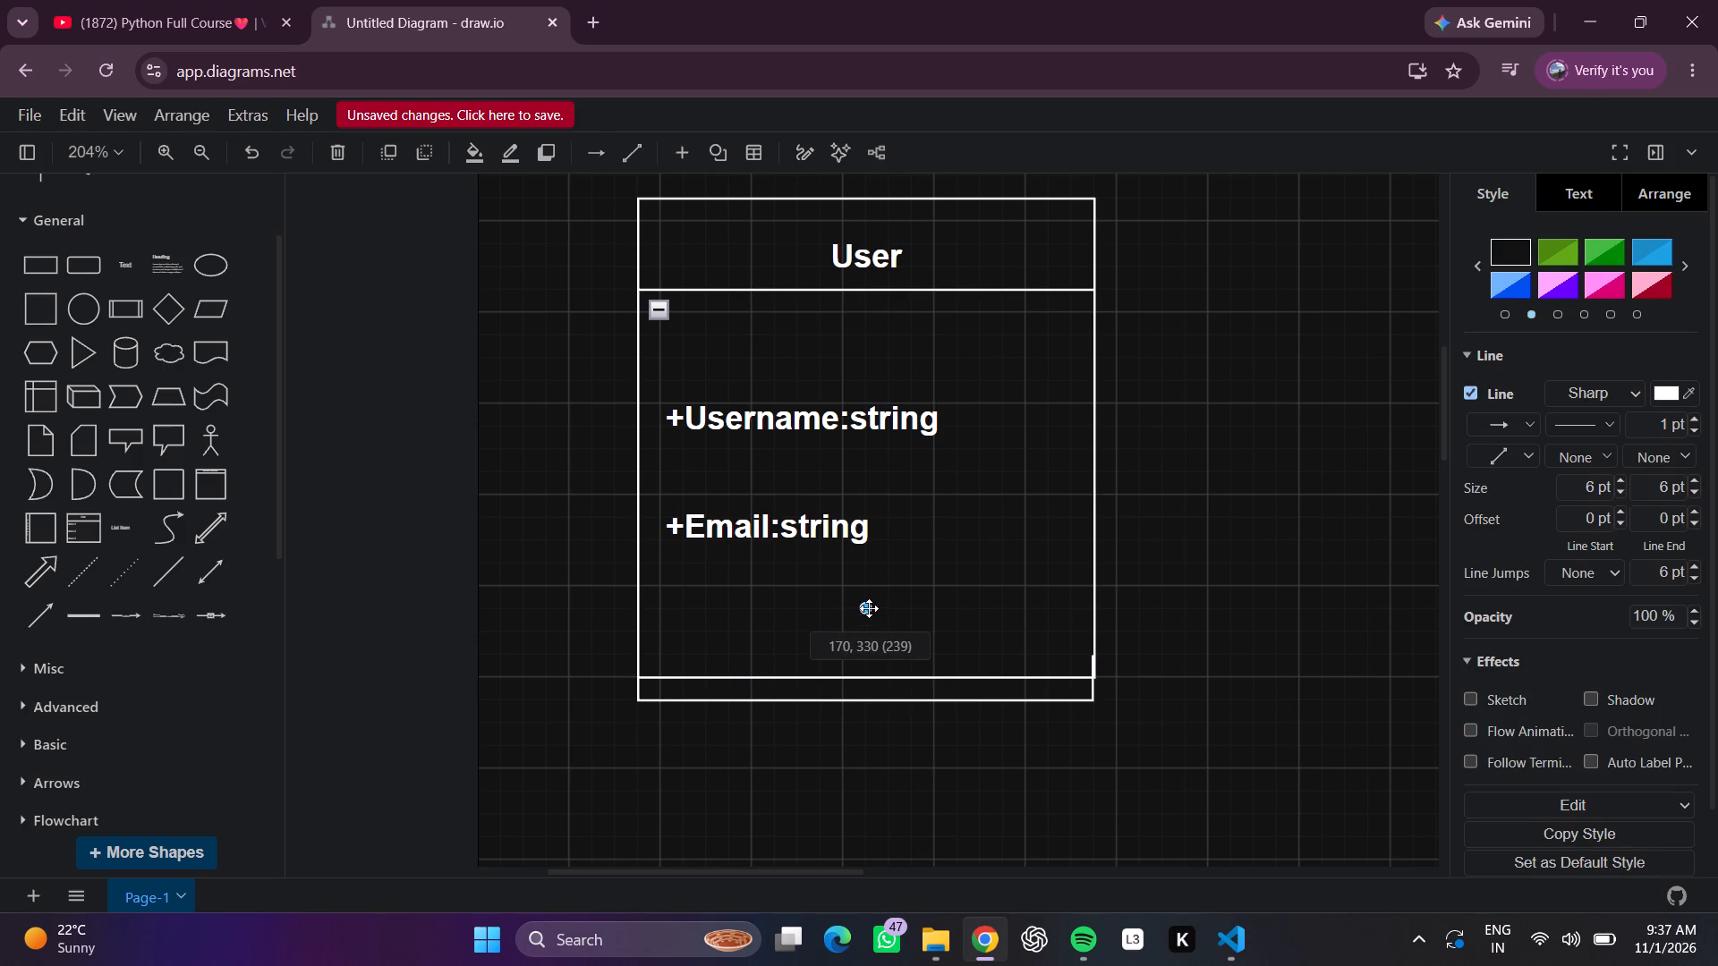
{"action": "left_click_drag", "start_coordinate": [869, 608], "coordinate": [872, 562]}
{"action": "left_click_drag", "start_coordinate": [868, 704], "coordinate": [872, 597]}
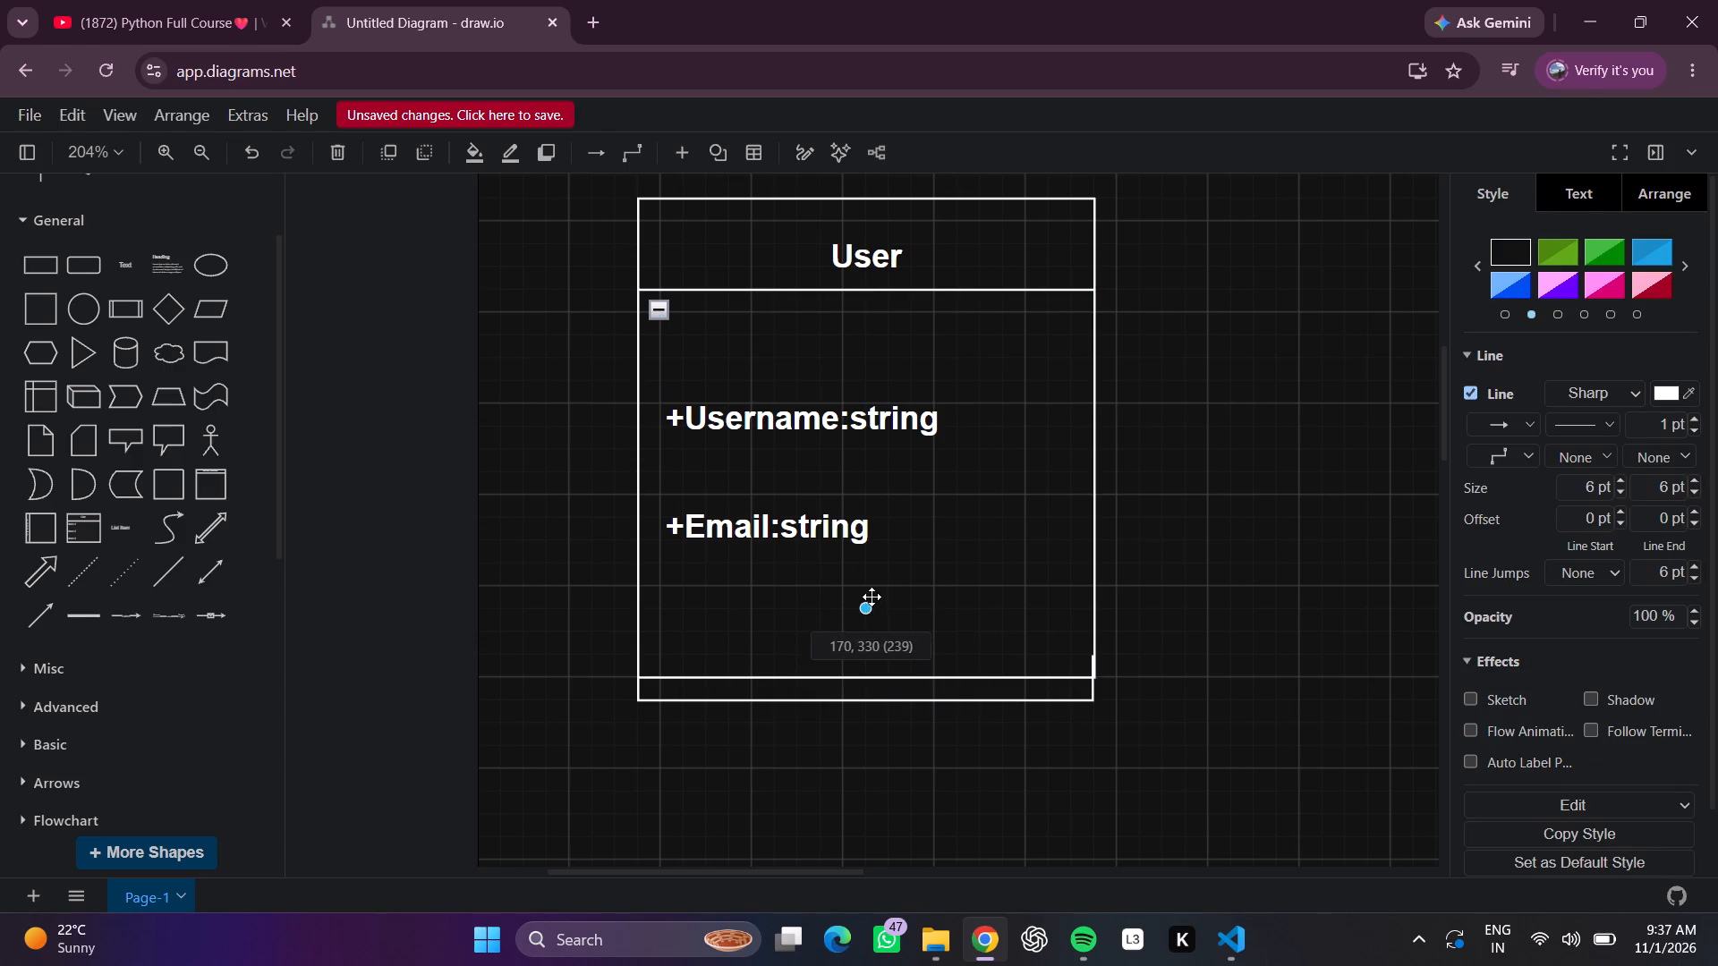
{"action": "left_click_drag", "start_coordinate": [872, 597], "coordinate": [872, 596]}
{"action": "left_click", "coordinate": [1206, 631]}
Tighten the attribute text box around its two lines, with its upper edge just below the User header.
{"action": "left_click", "coordinate": [808, 564]}
{"action": "left_click_drag", "start_coordinate": [859, 495], "coordinate": [855, 424]}
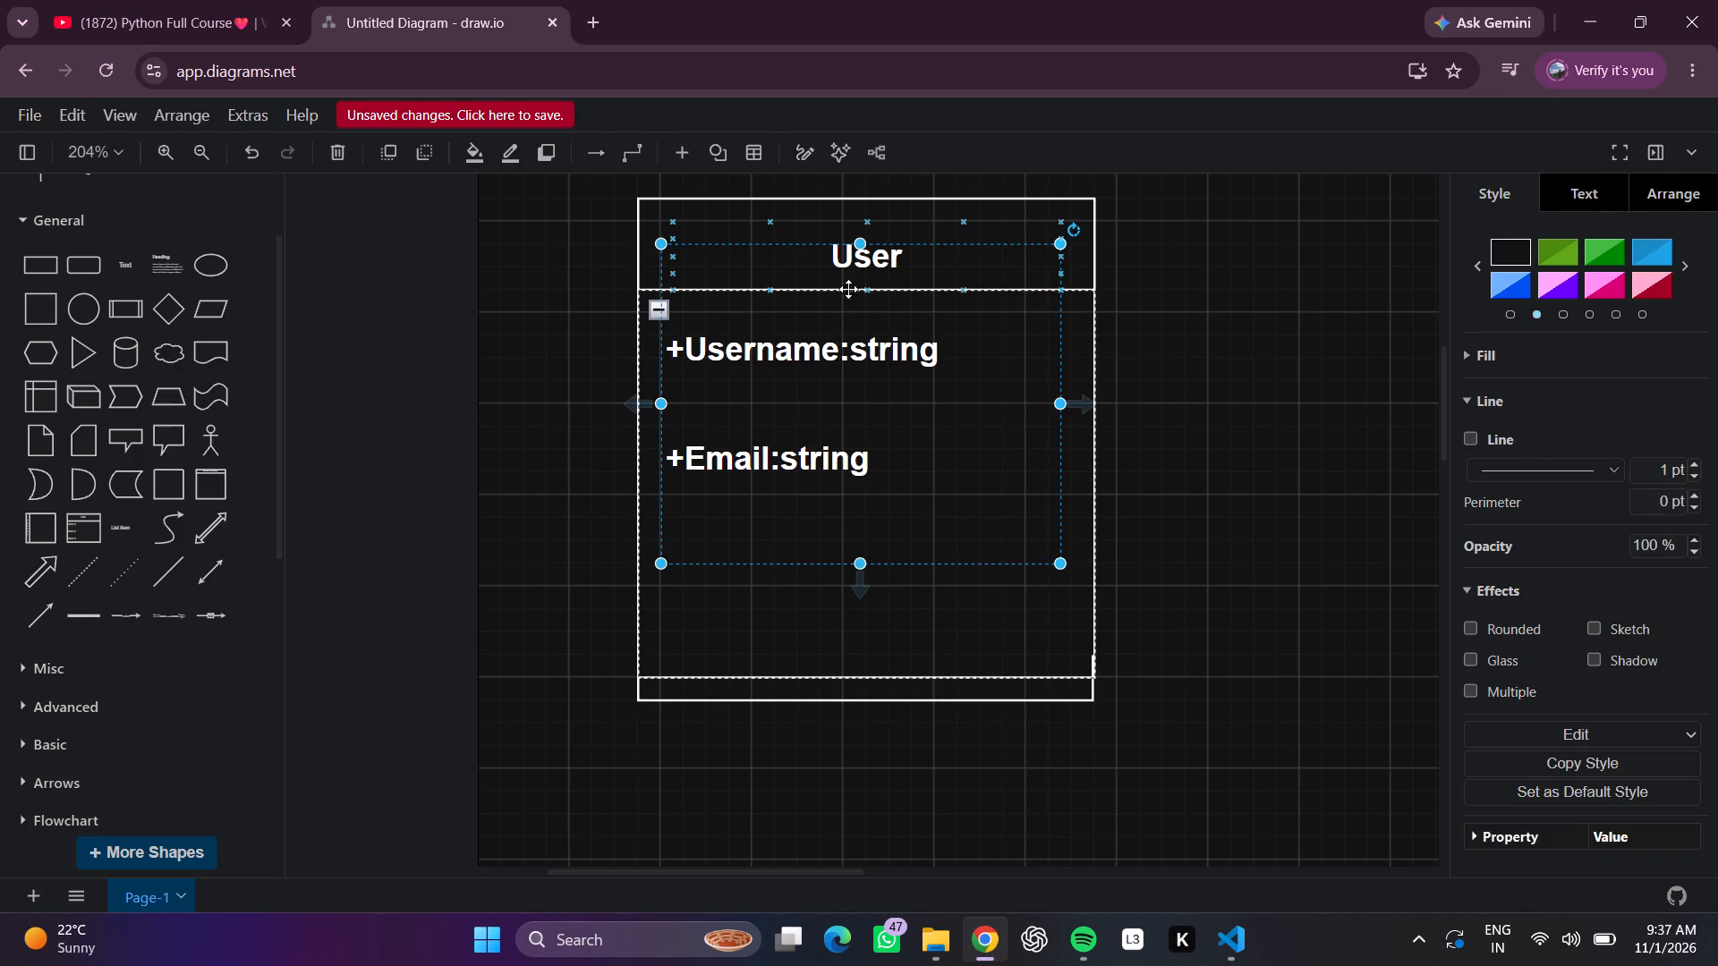
{"action": "left_click_drag", "start_coordinate": [859, 245], "coordinate": [853, 310]}
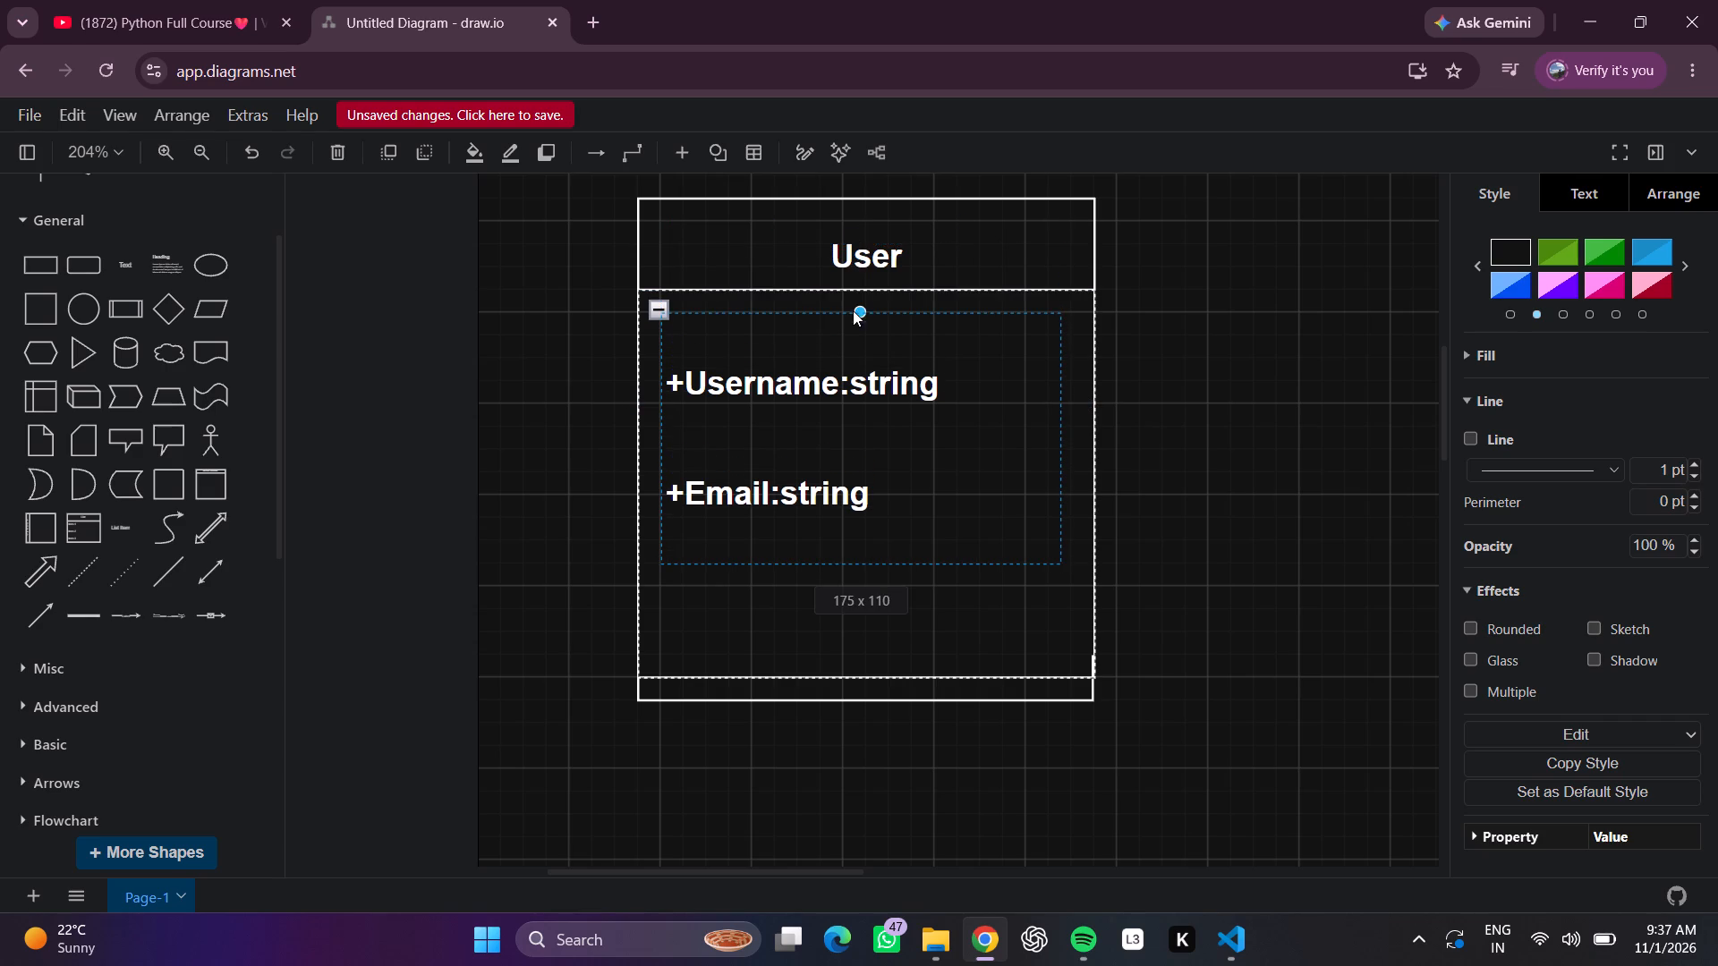
{"action": "left_click_drag", "start_coordinate": [853, 310], "coordinate": [853, 313]}
{"action": "left_click_drag", "start_coordinate": [859, 563], "coordinate": [867, 527]}
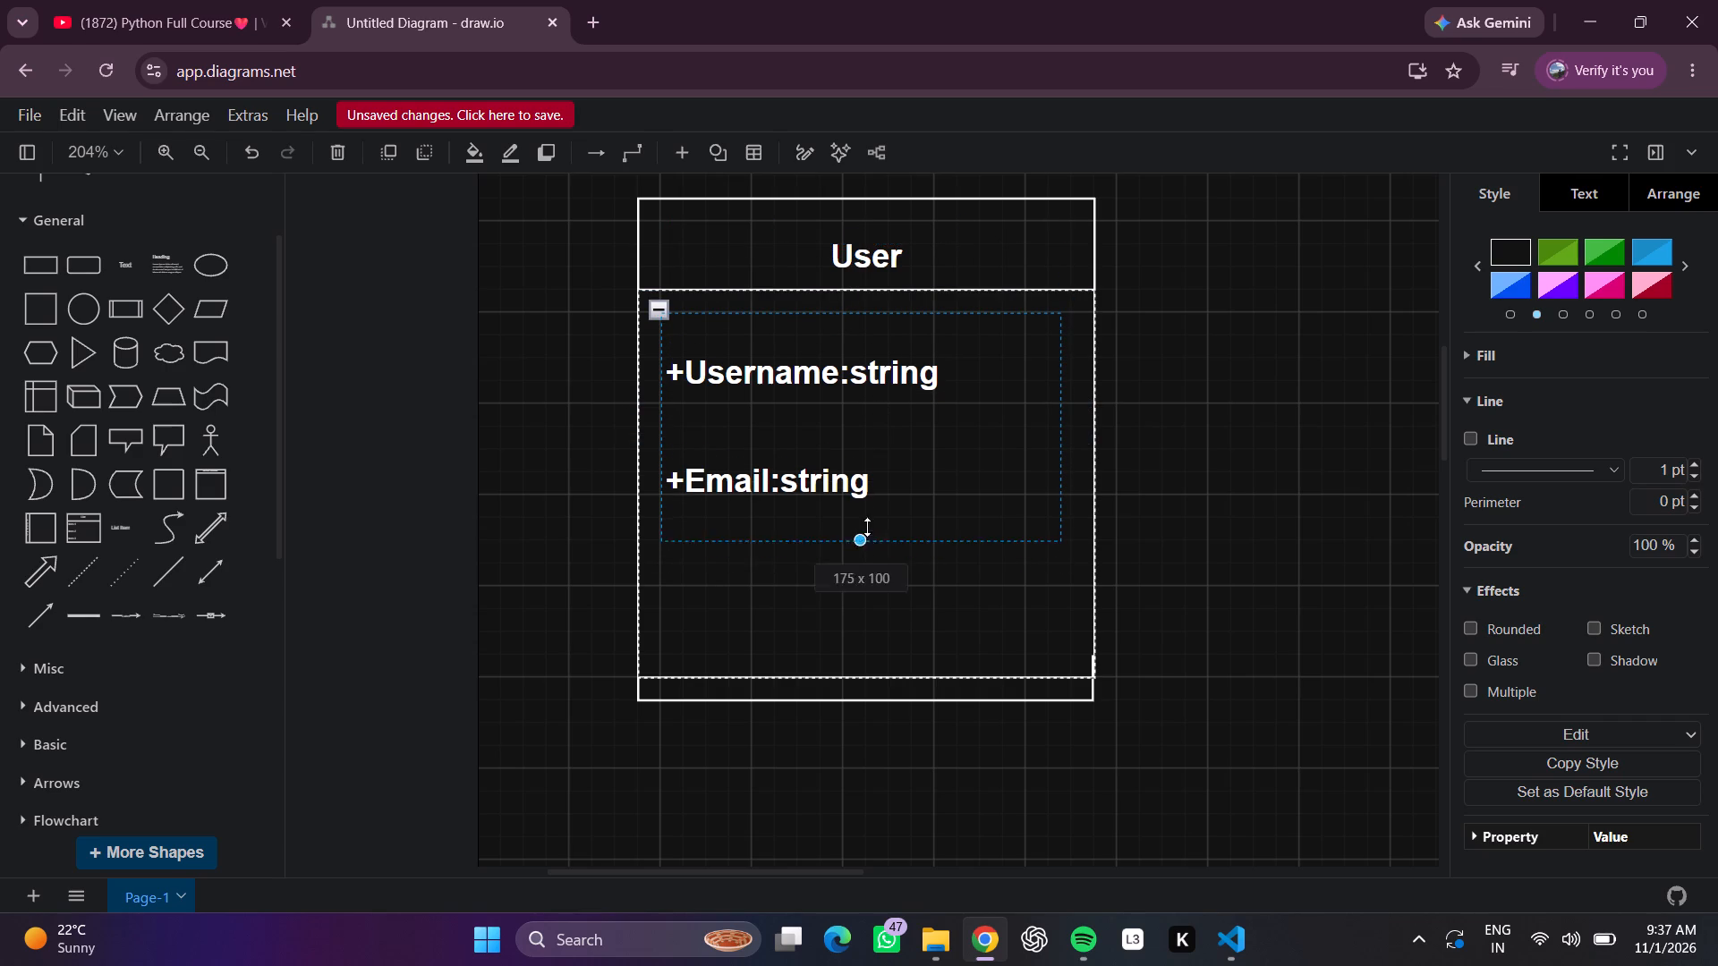
{"action": "left_click_drag", "start_coordinate": [867, 527], "coordinate": [864, 523]}
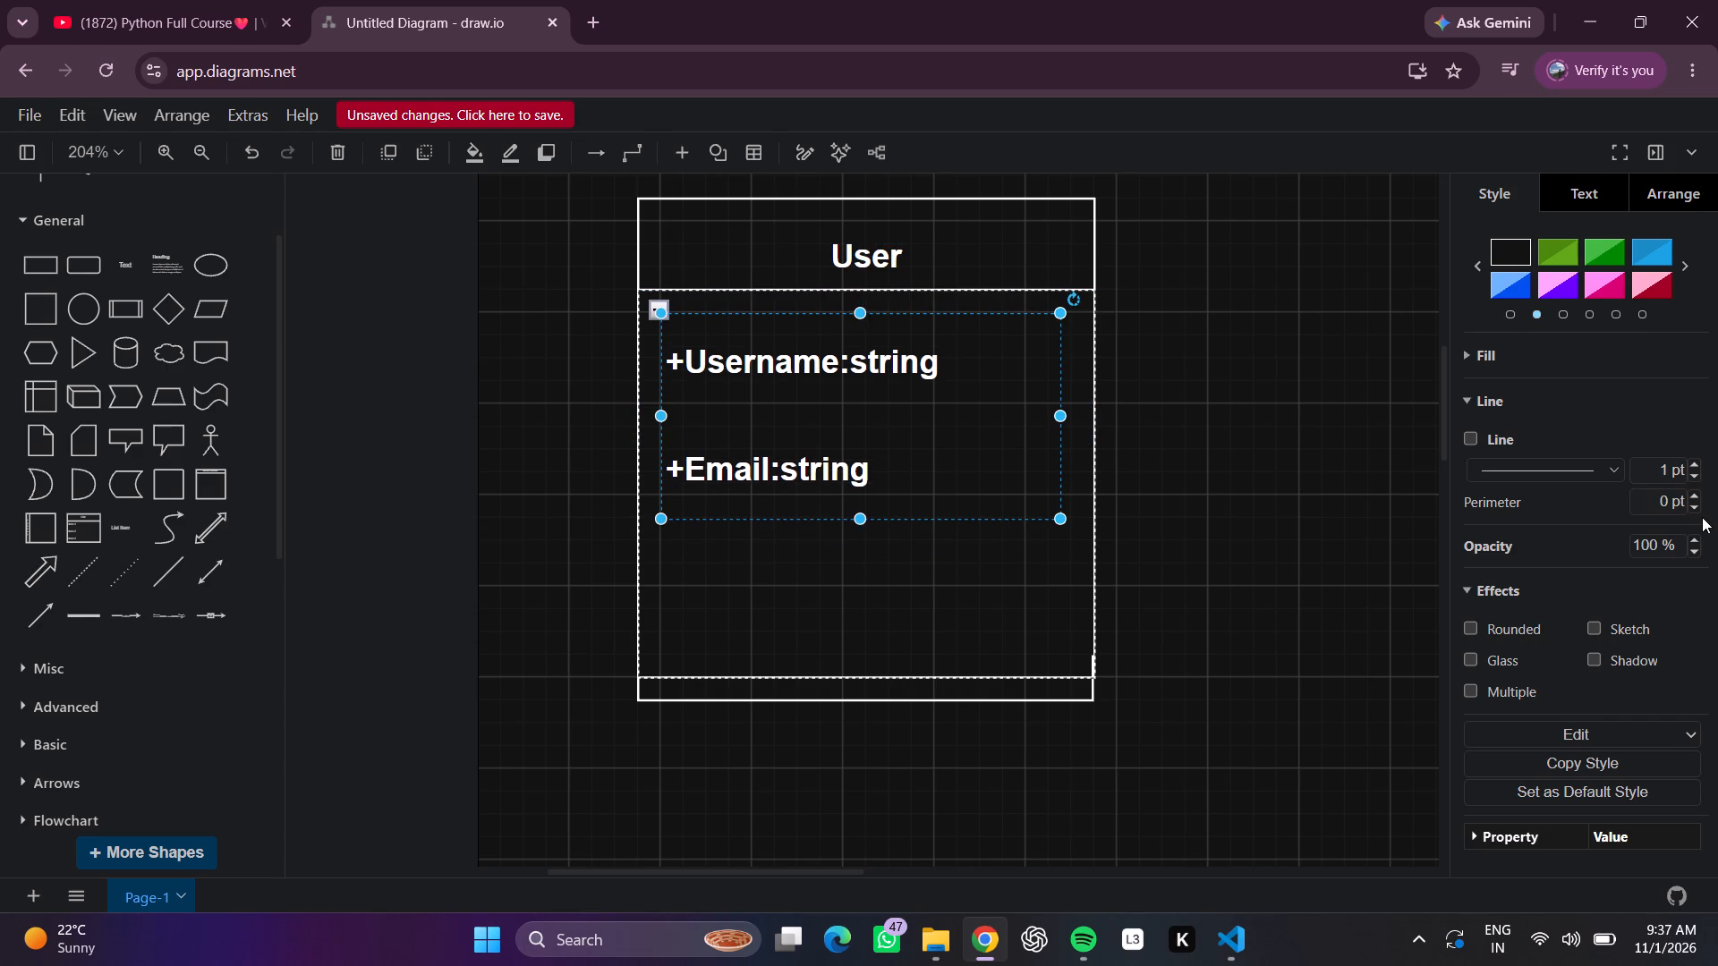
{"action": "left_click", "coordinate": [1390, 530]}
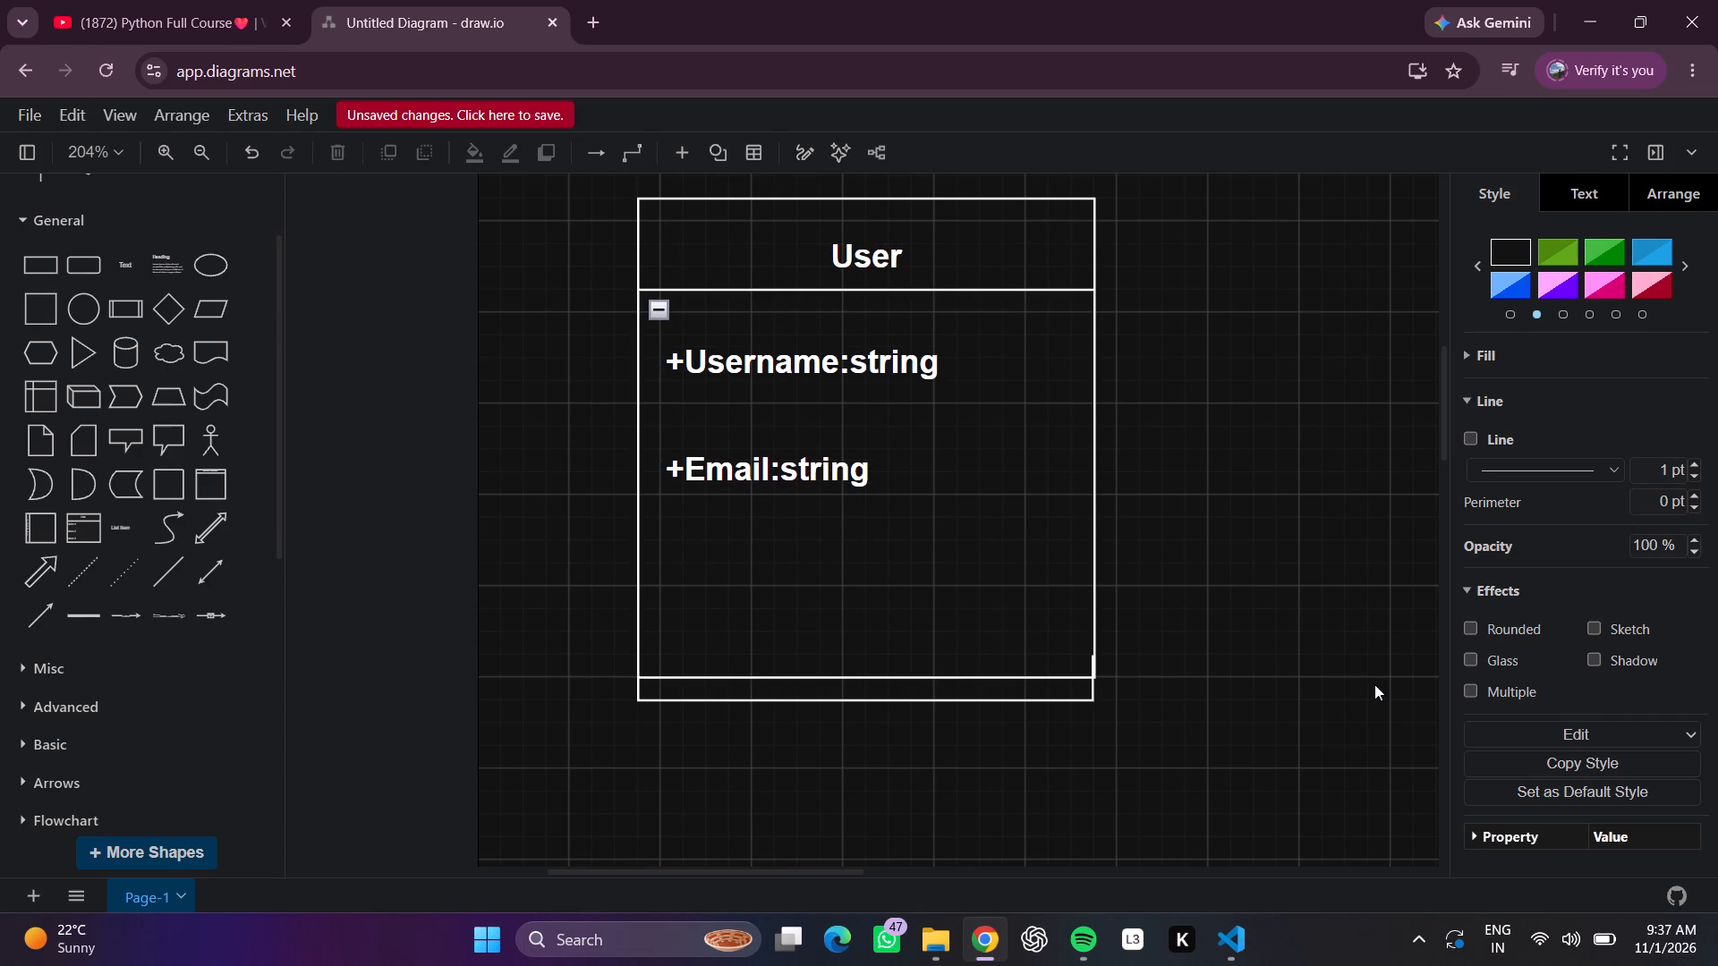
Shorten the attributes container so its bottom edge sits just below the Email line.
{"action": "left_click", "coordinate": [863, 667]}
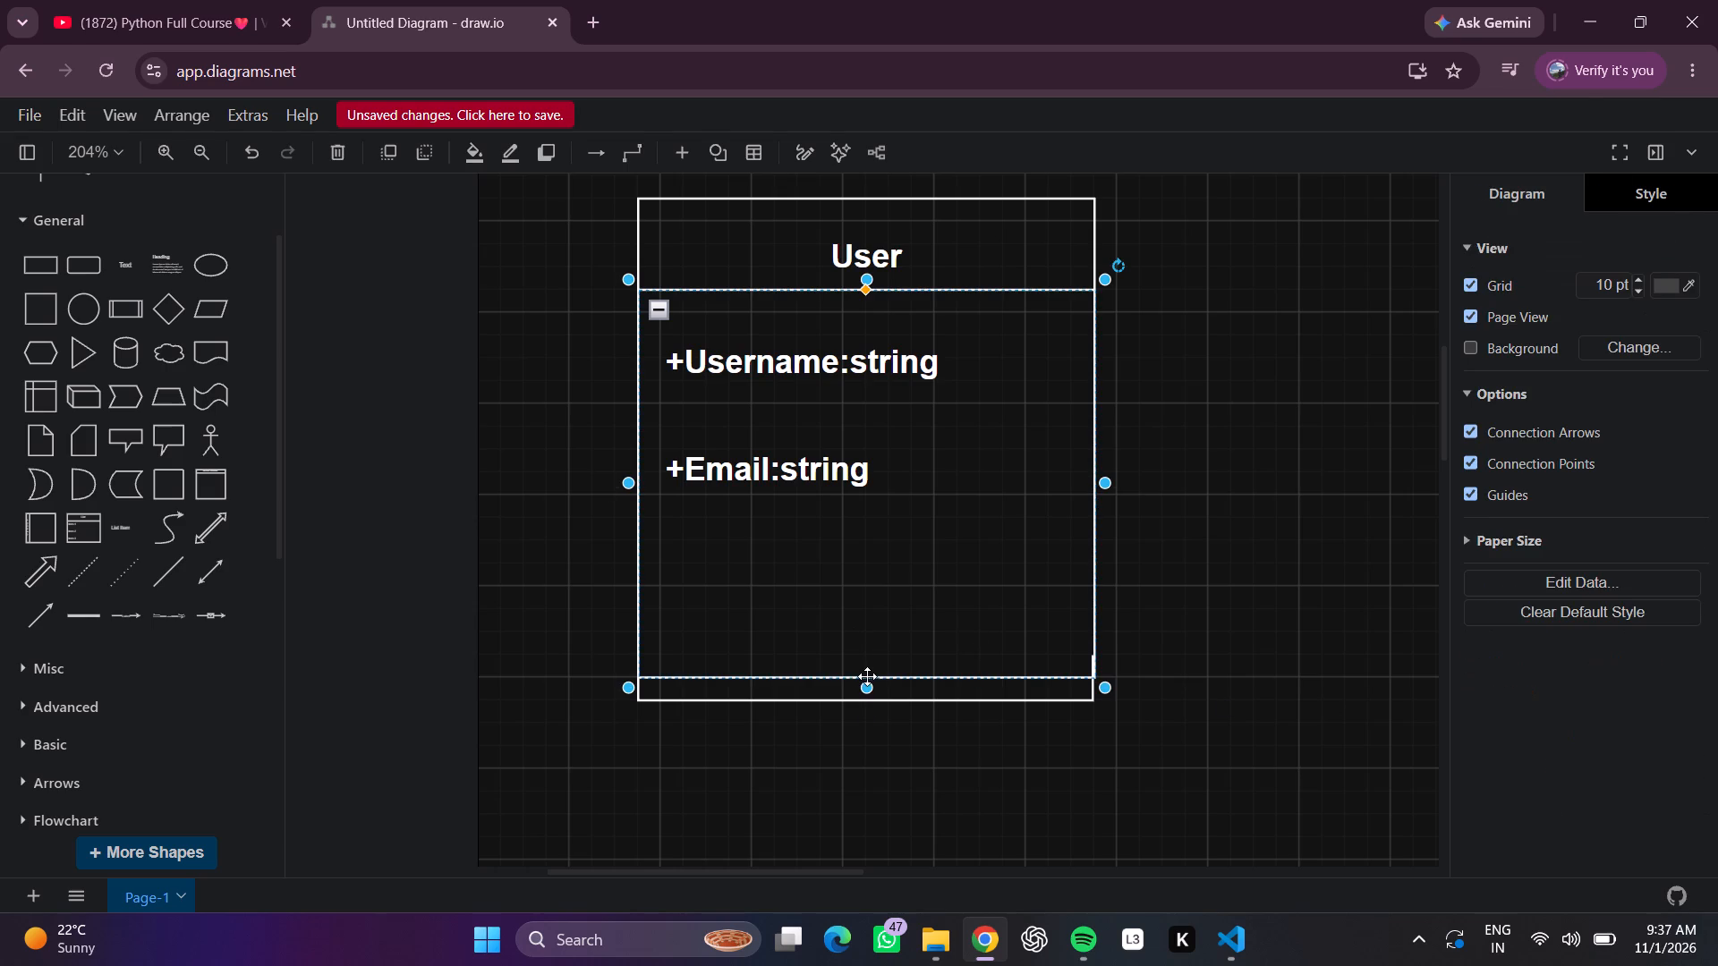
{"action": "left_click", "coordinate": [867, 679]}
{"action": "left_click_drag", "start_coordinate": [868, 685], "coordinate": [884, 580]}
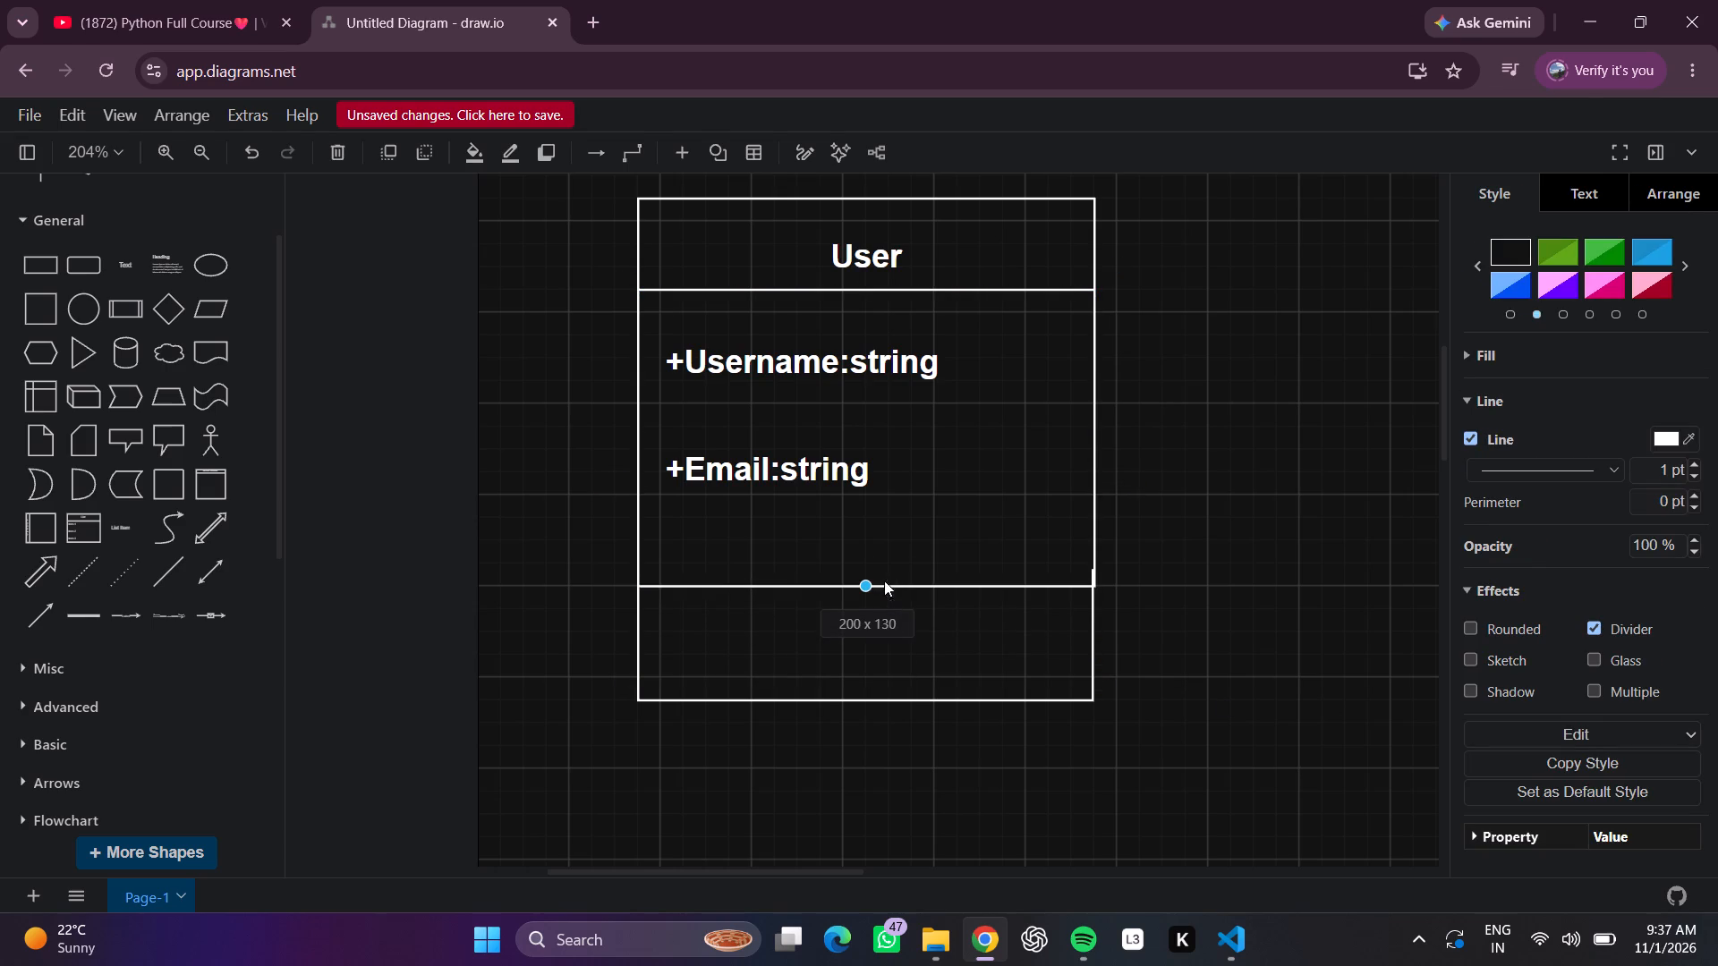
{"action": "left_click_drag", "start_coordinate": [884, 580], "coordinate": [890, 555]}
Raise the connector line's lower segment to just beneath the shortened container's bottom edge.
{"action": "left_click", "coordinate": [889, 705]}
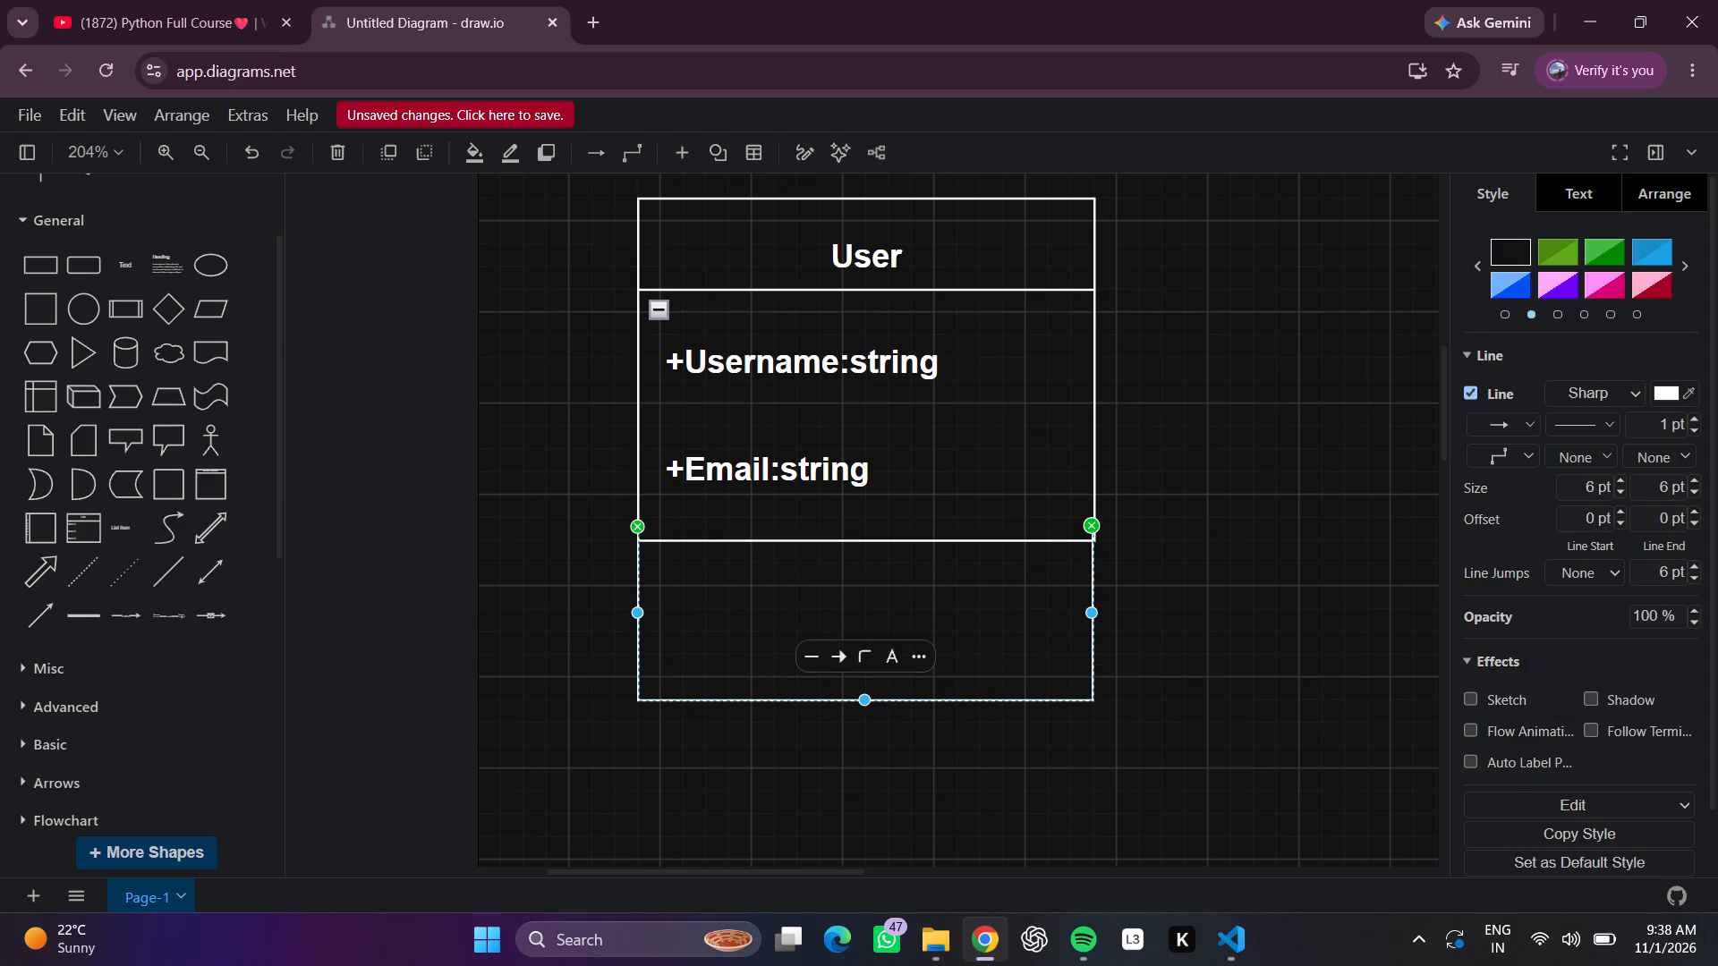
{"action": "left_click_drag", "start_coordinate": [866, 702], "coordinate": [878, 590]}
{"action": "left_click", "coordinate": [935, 695]}
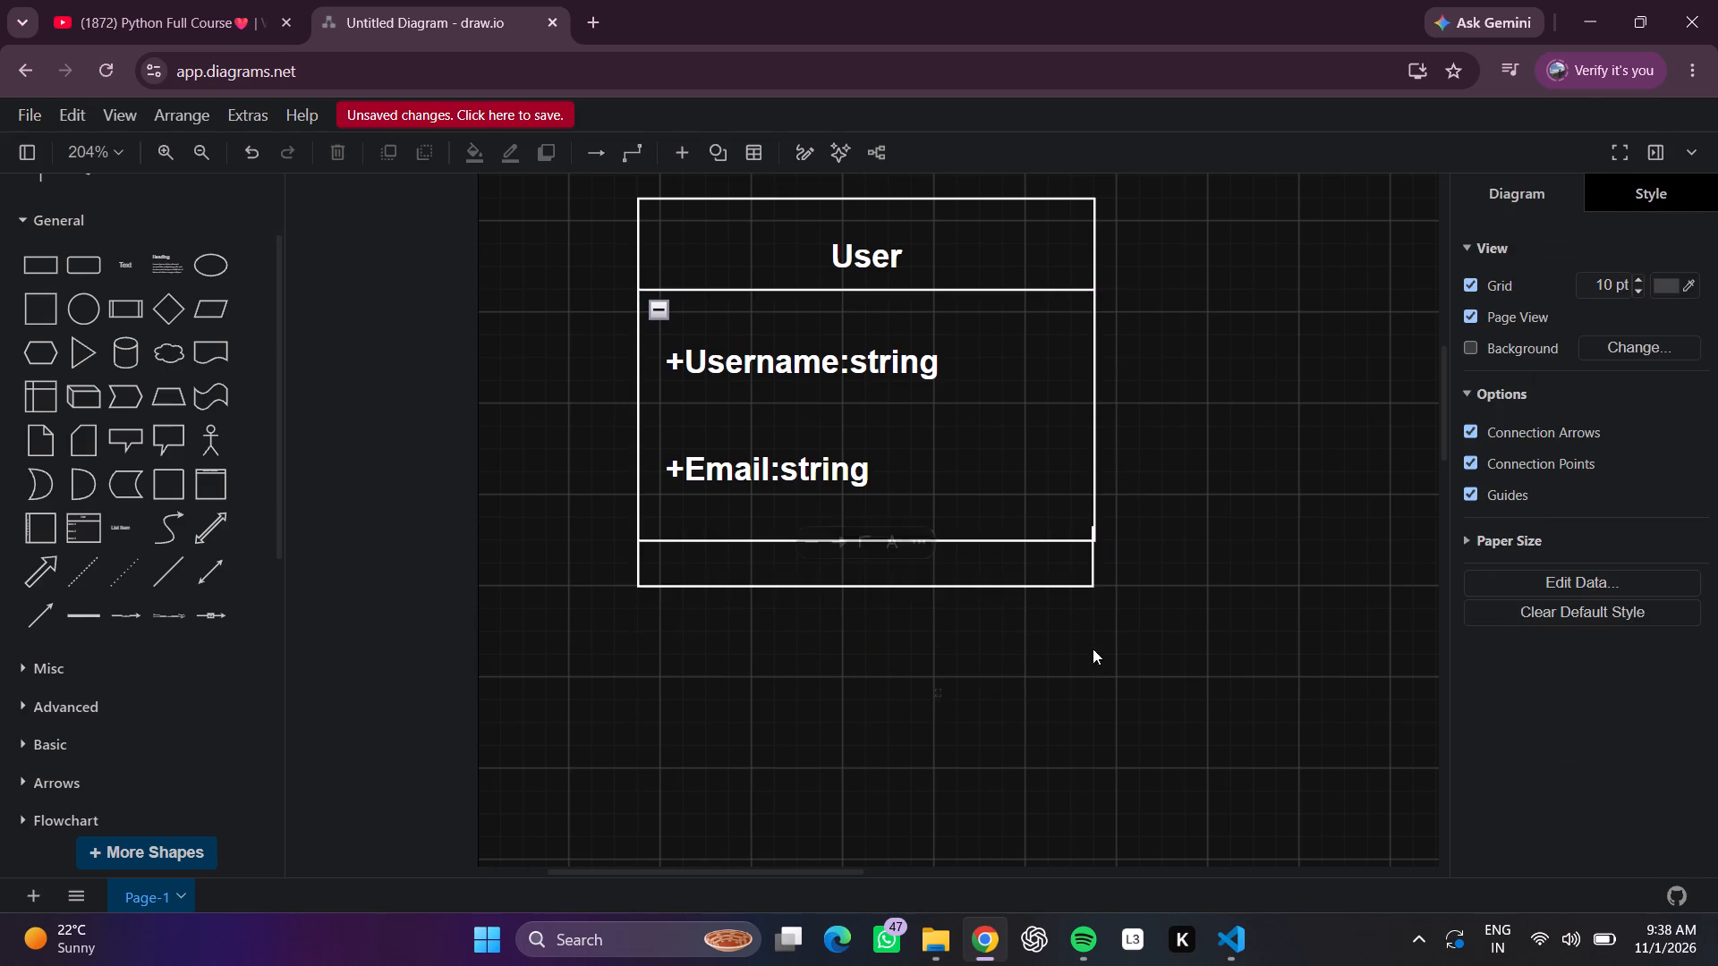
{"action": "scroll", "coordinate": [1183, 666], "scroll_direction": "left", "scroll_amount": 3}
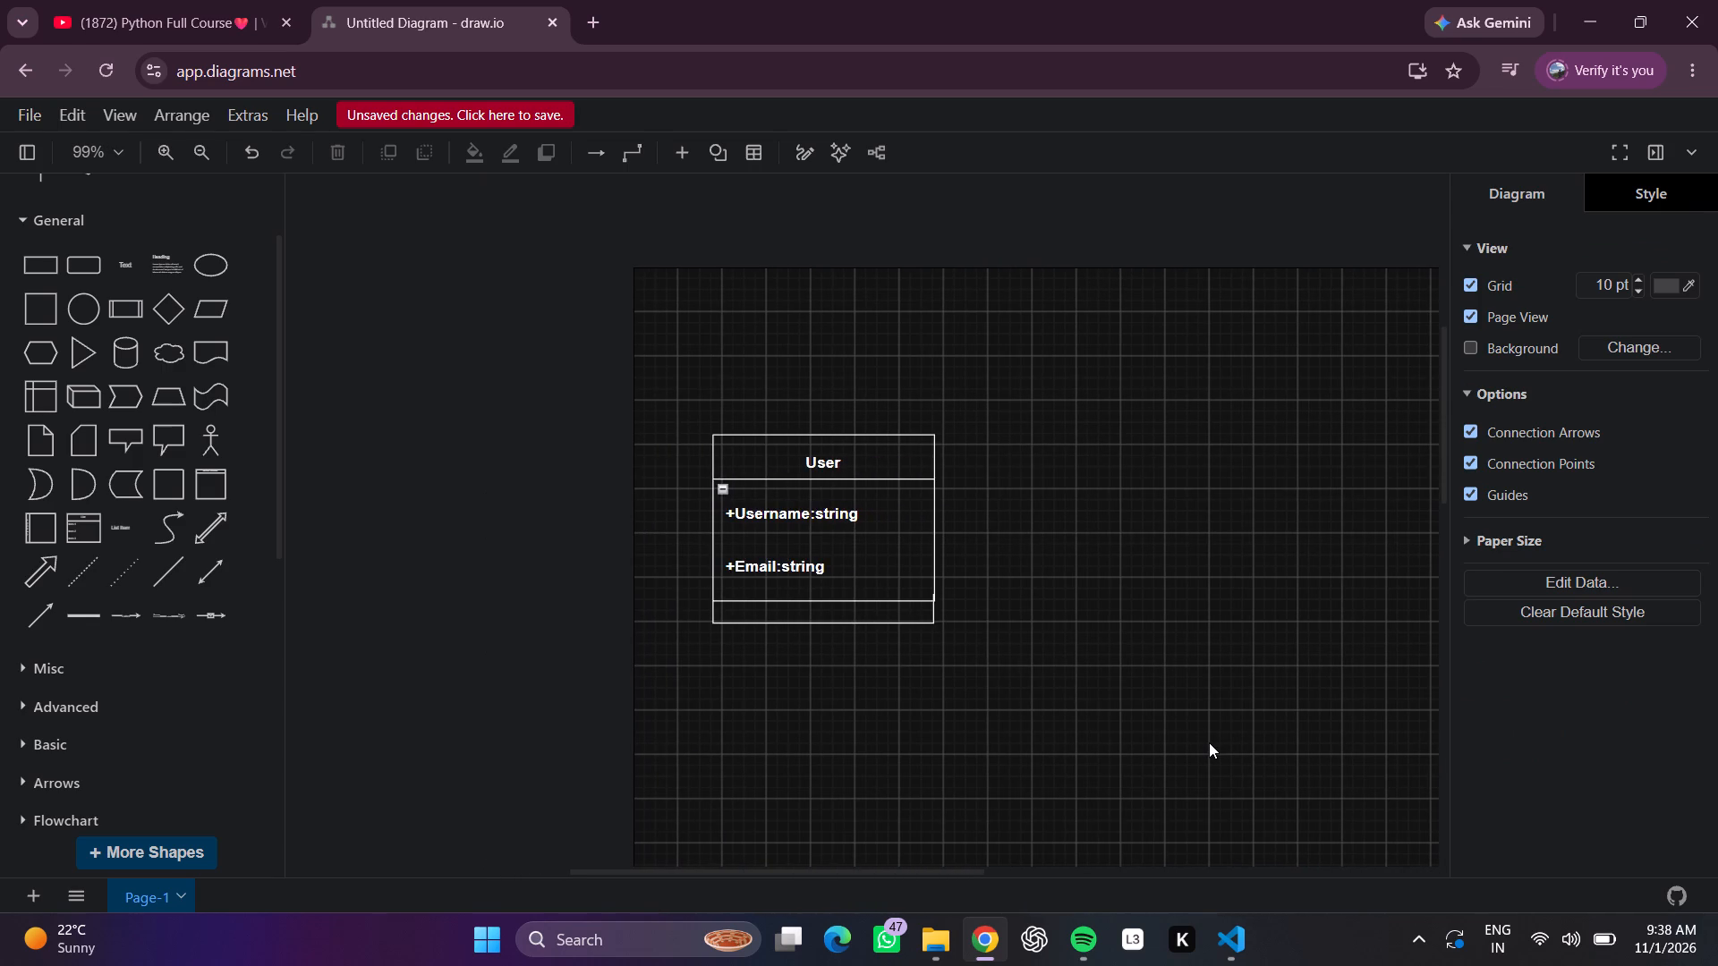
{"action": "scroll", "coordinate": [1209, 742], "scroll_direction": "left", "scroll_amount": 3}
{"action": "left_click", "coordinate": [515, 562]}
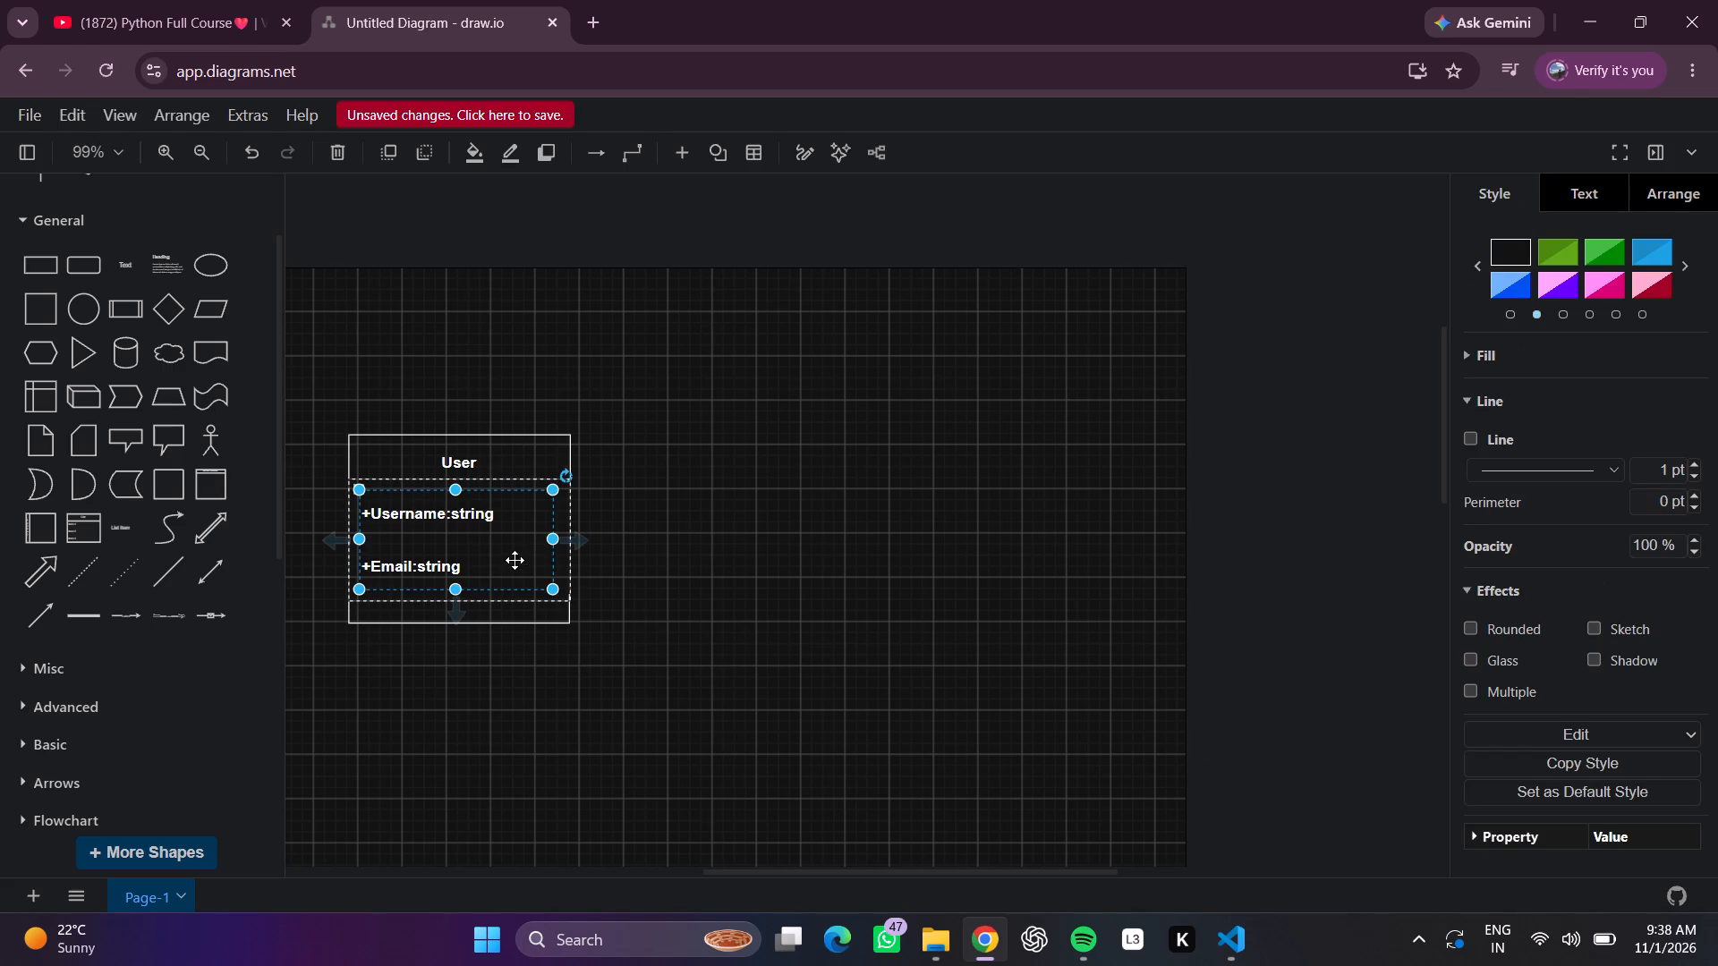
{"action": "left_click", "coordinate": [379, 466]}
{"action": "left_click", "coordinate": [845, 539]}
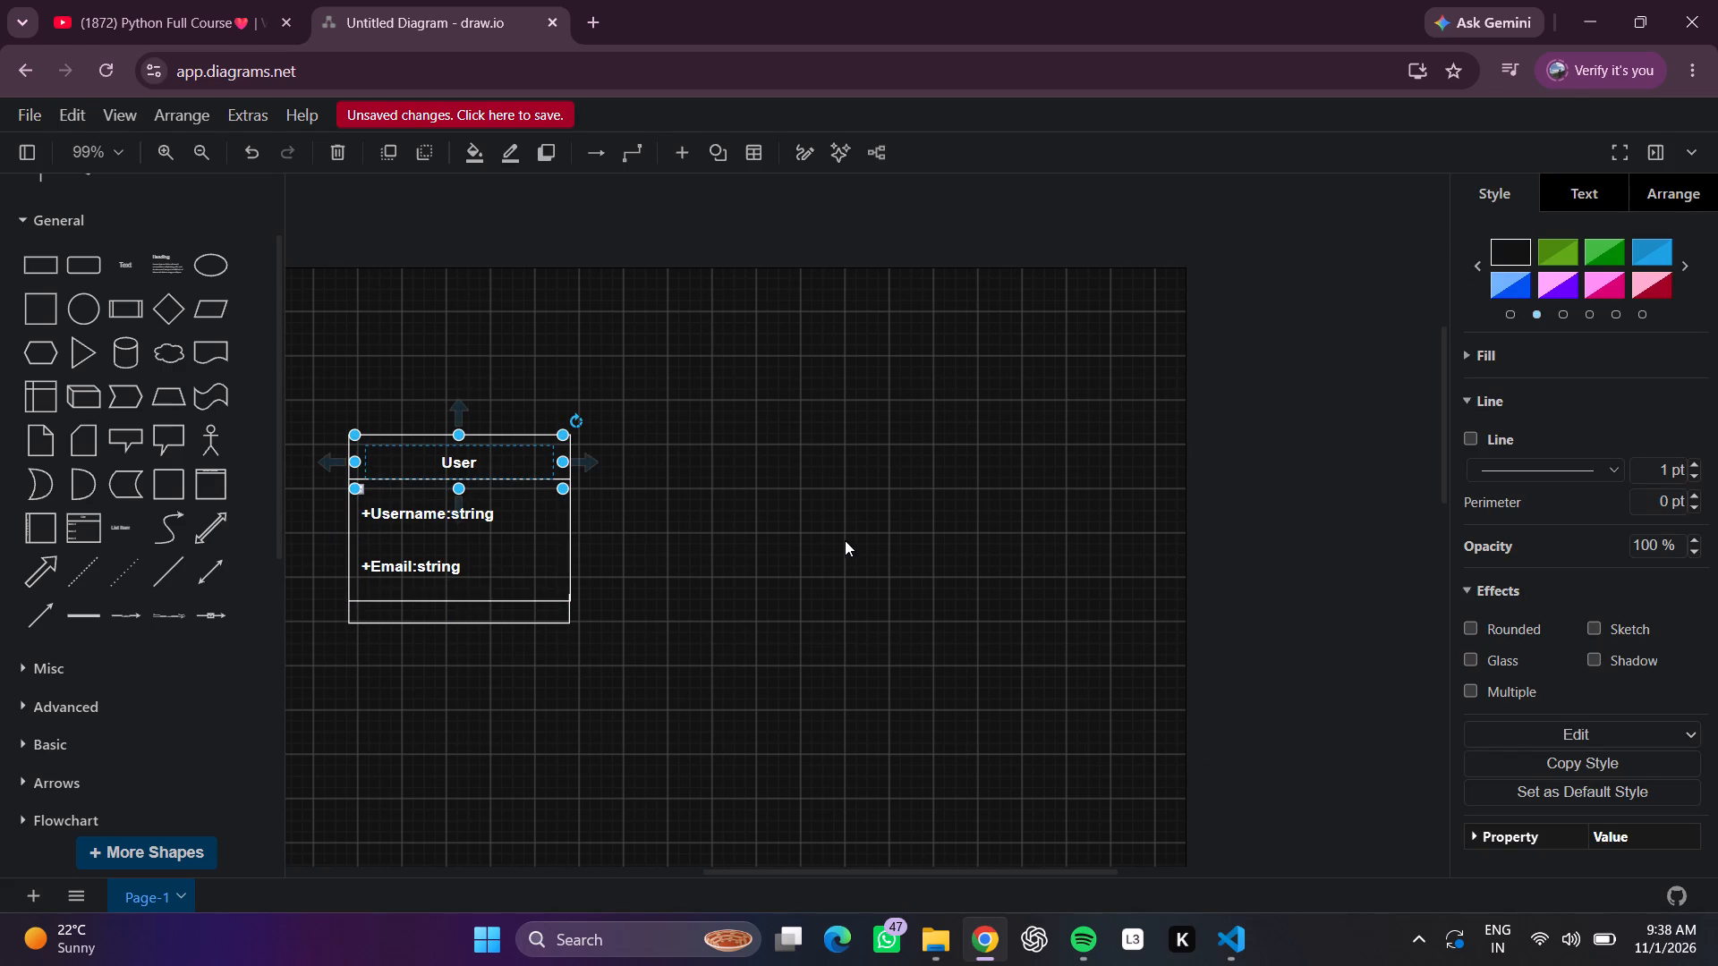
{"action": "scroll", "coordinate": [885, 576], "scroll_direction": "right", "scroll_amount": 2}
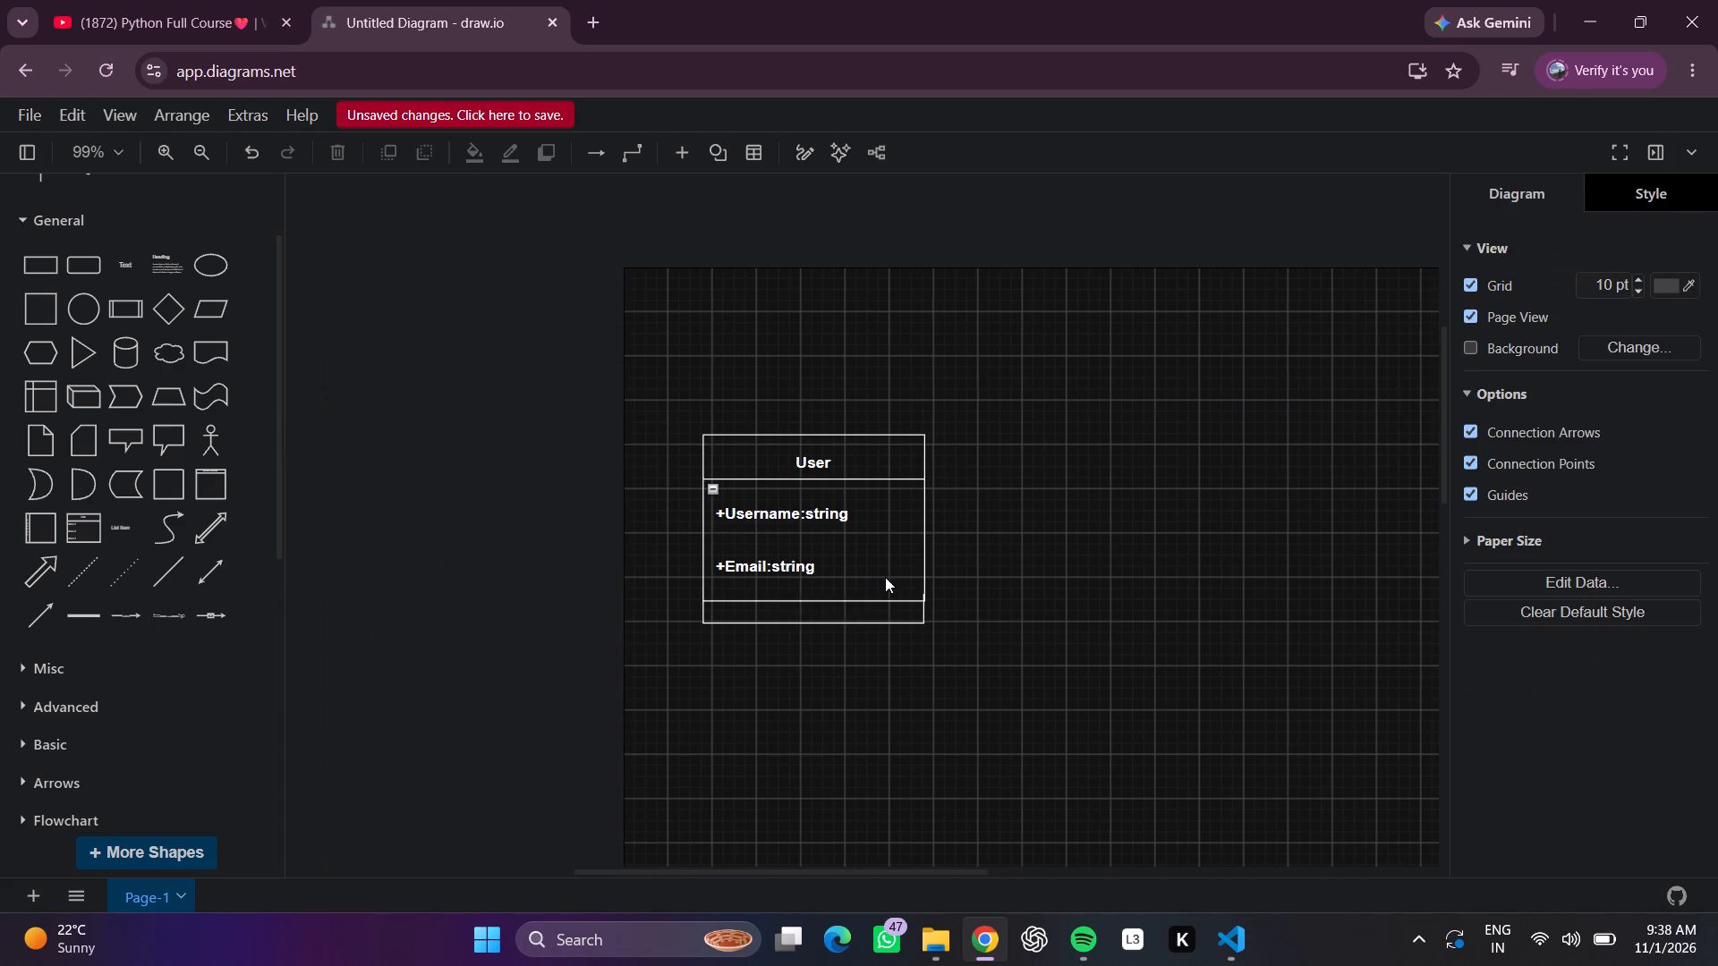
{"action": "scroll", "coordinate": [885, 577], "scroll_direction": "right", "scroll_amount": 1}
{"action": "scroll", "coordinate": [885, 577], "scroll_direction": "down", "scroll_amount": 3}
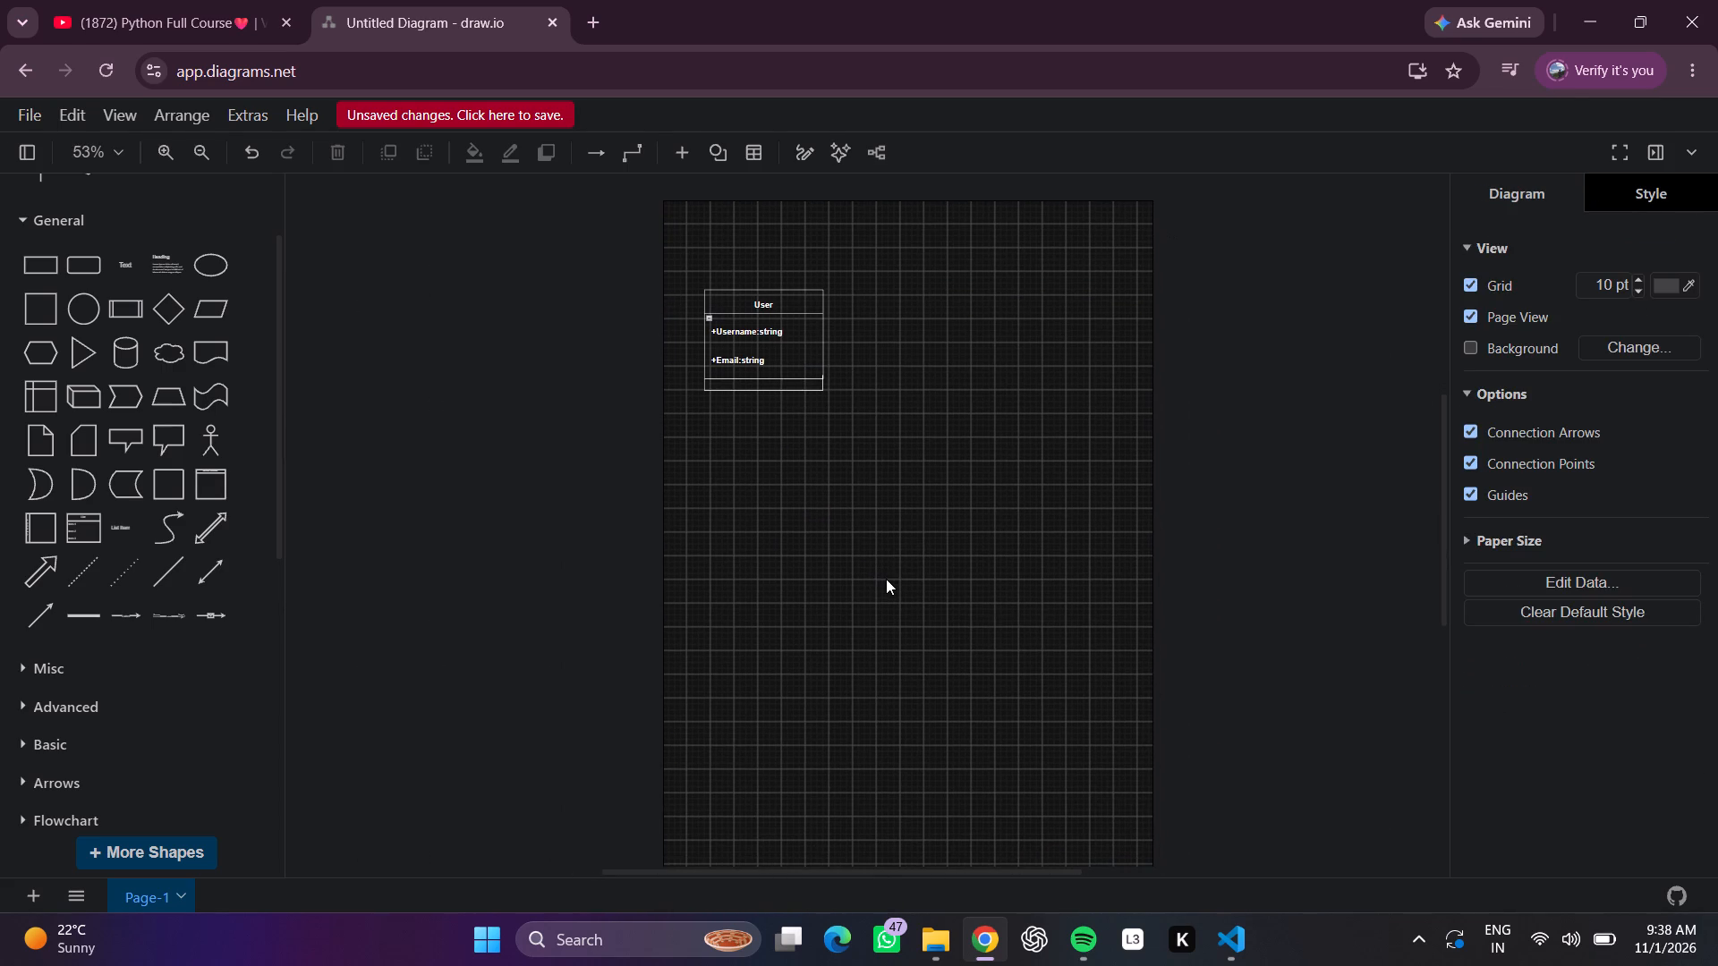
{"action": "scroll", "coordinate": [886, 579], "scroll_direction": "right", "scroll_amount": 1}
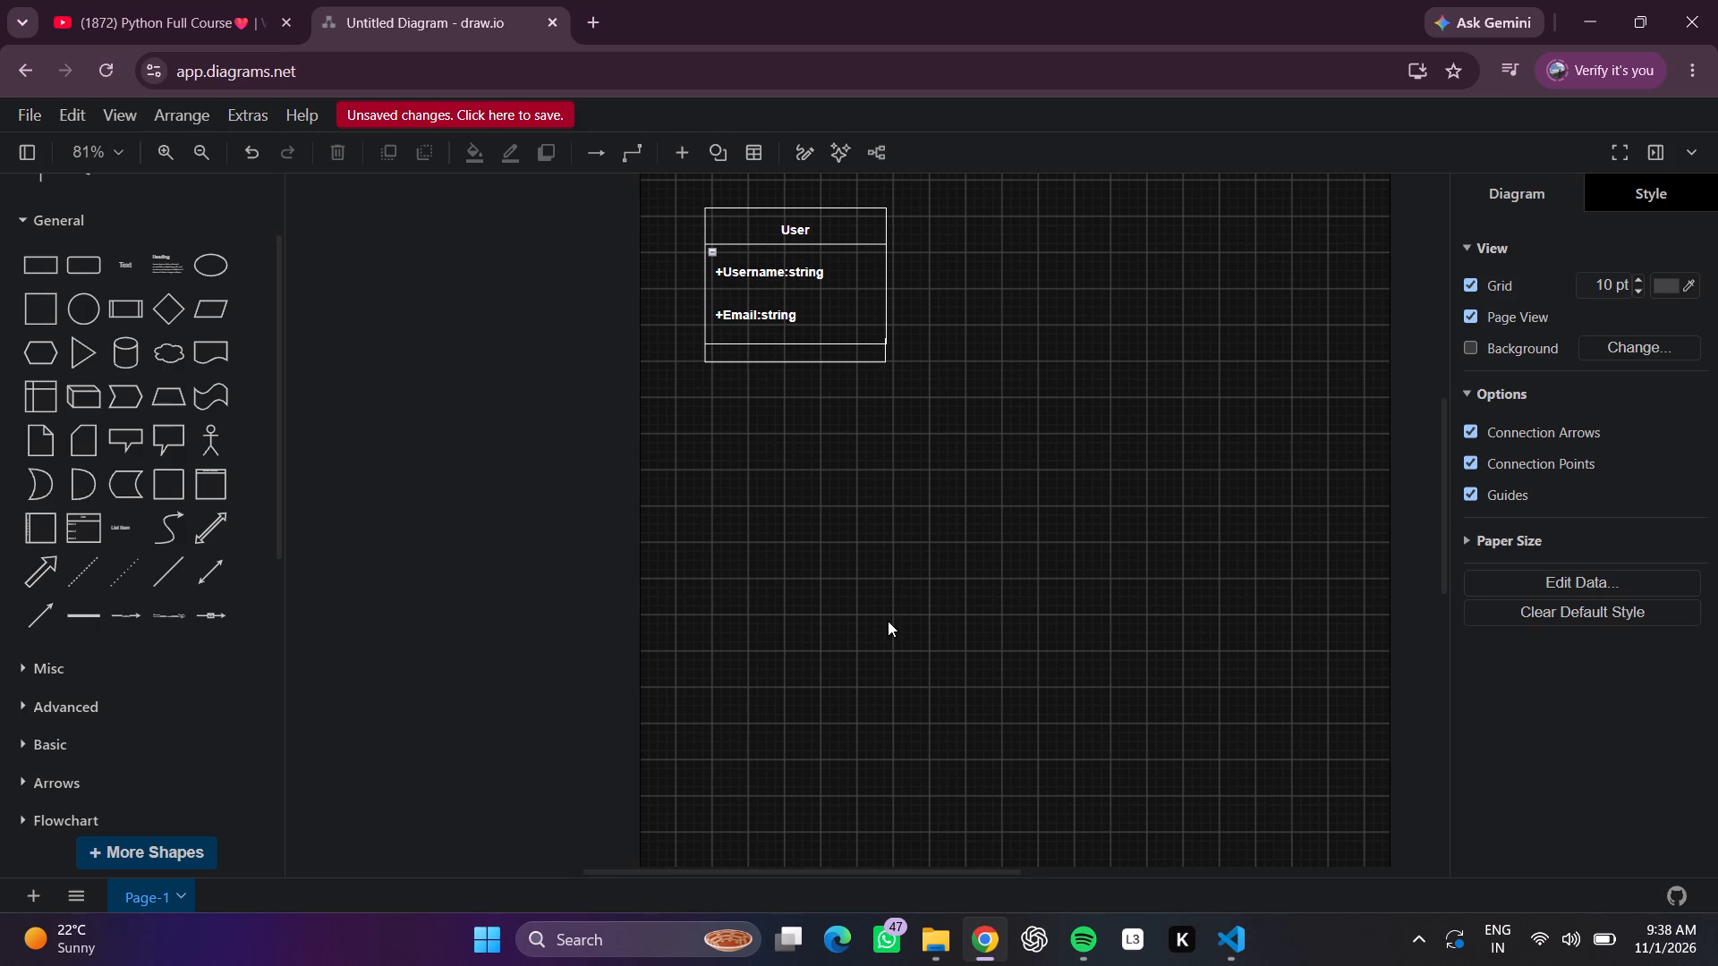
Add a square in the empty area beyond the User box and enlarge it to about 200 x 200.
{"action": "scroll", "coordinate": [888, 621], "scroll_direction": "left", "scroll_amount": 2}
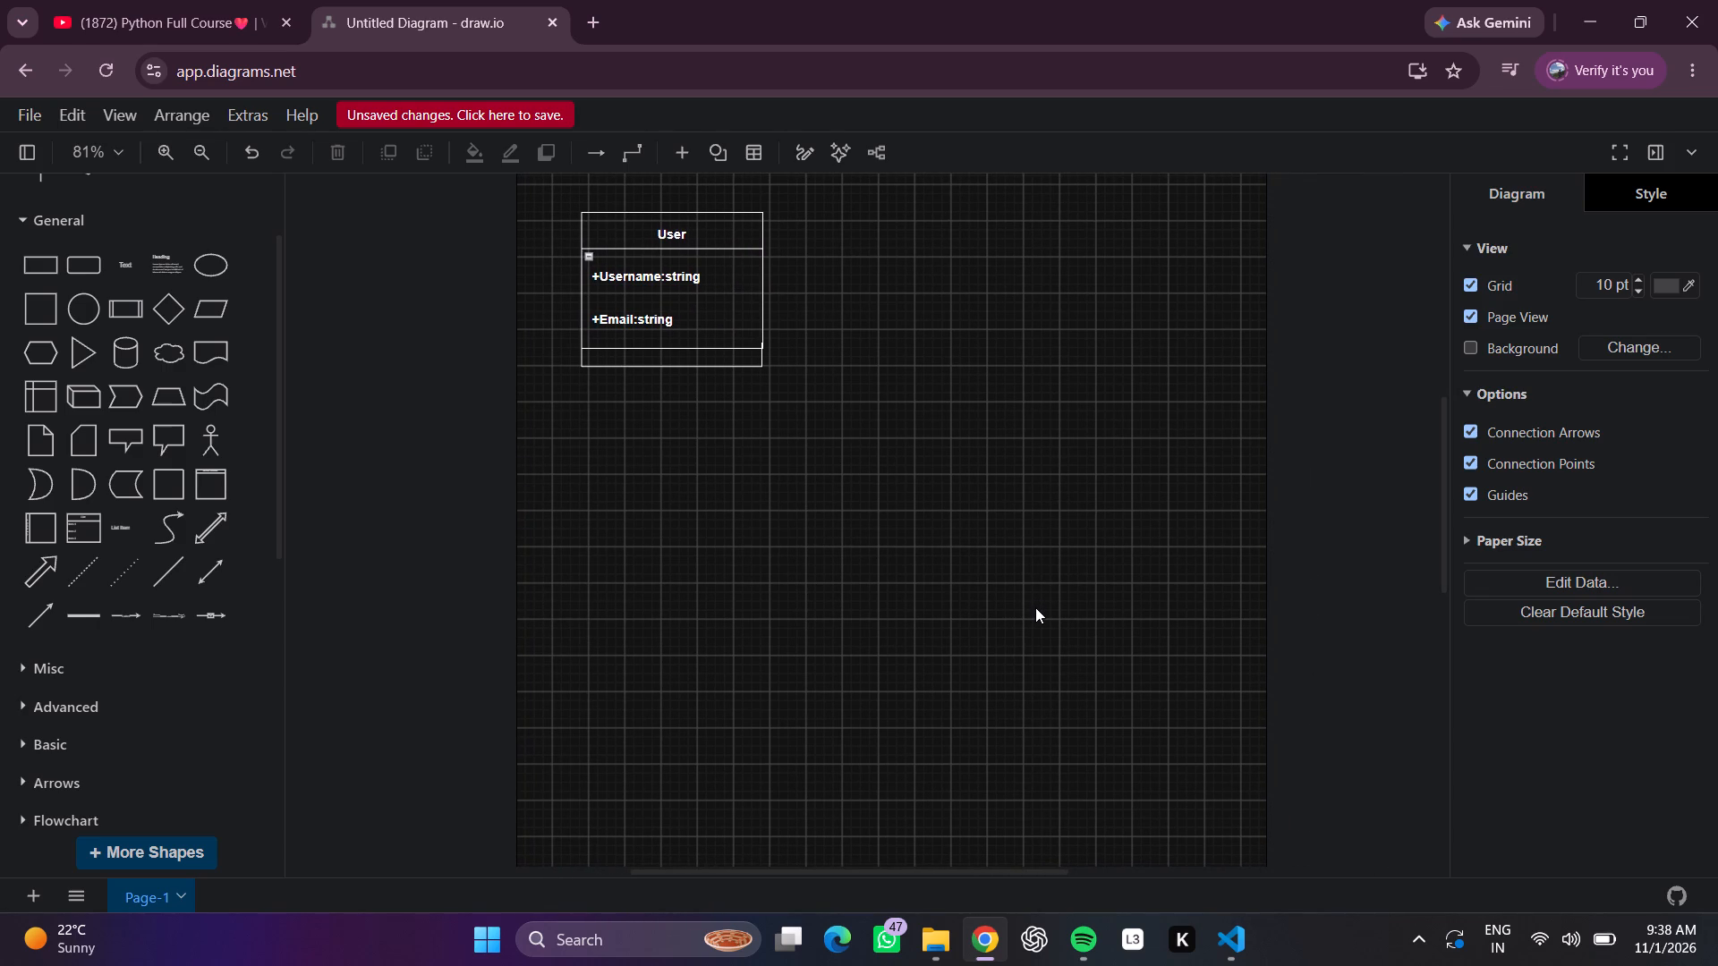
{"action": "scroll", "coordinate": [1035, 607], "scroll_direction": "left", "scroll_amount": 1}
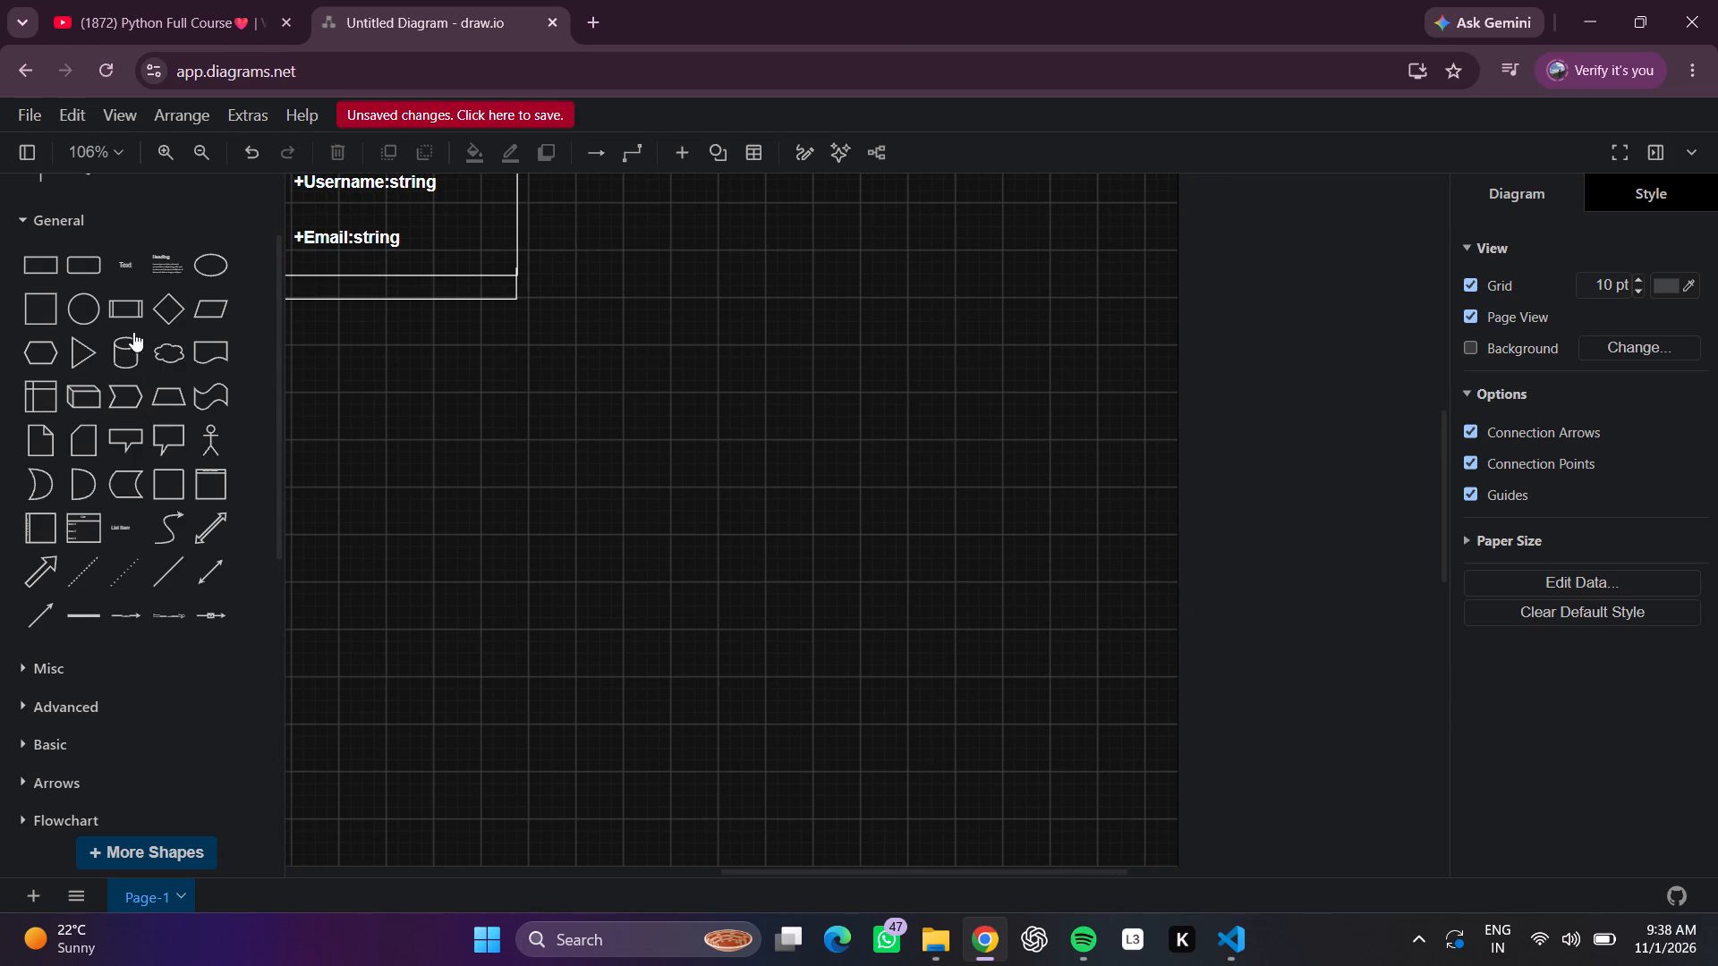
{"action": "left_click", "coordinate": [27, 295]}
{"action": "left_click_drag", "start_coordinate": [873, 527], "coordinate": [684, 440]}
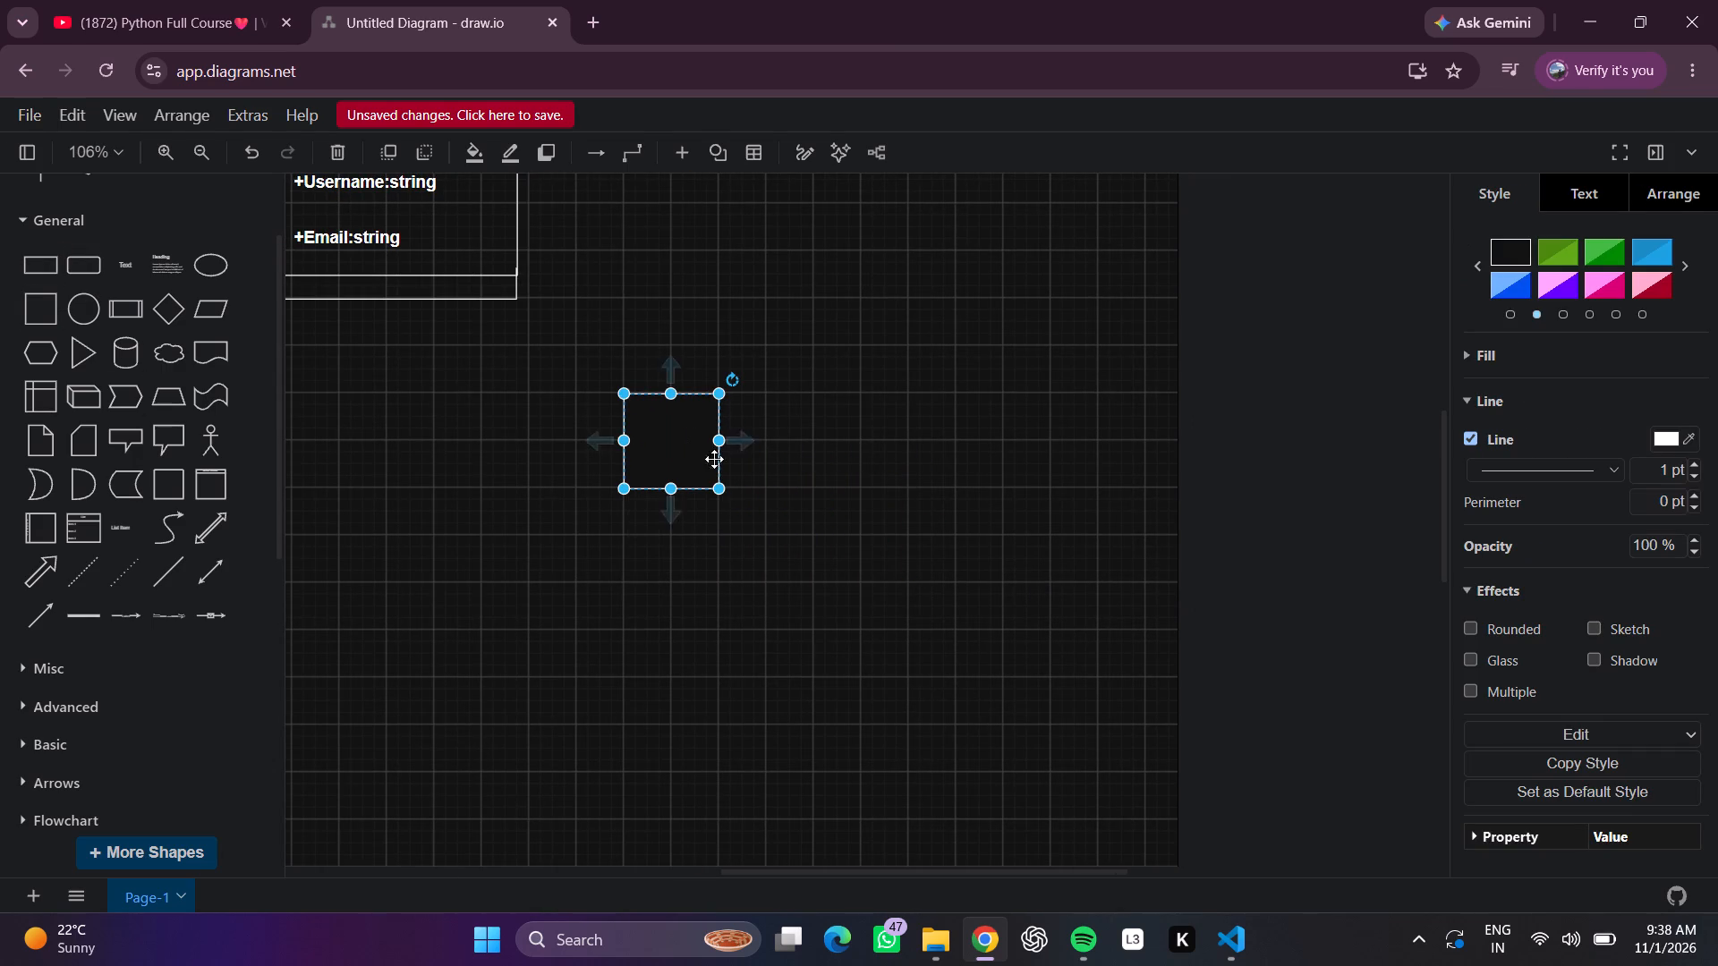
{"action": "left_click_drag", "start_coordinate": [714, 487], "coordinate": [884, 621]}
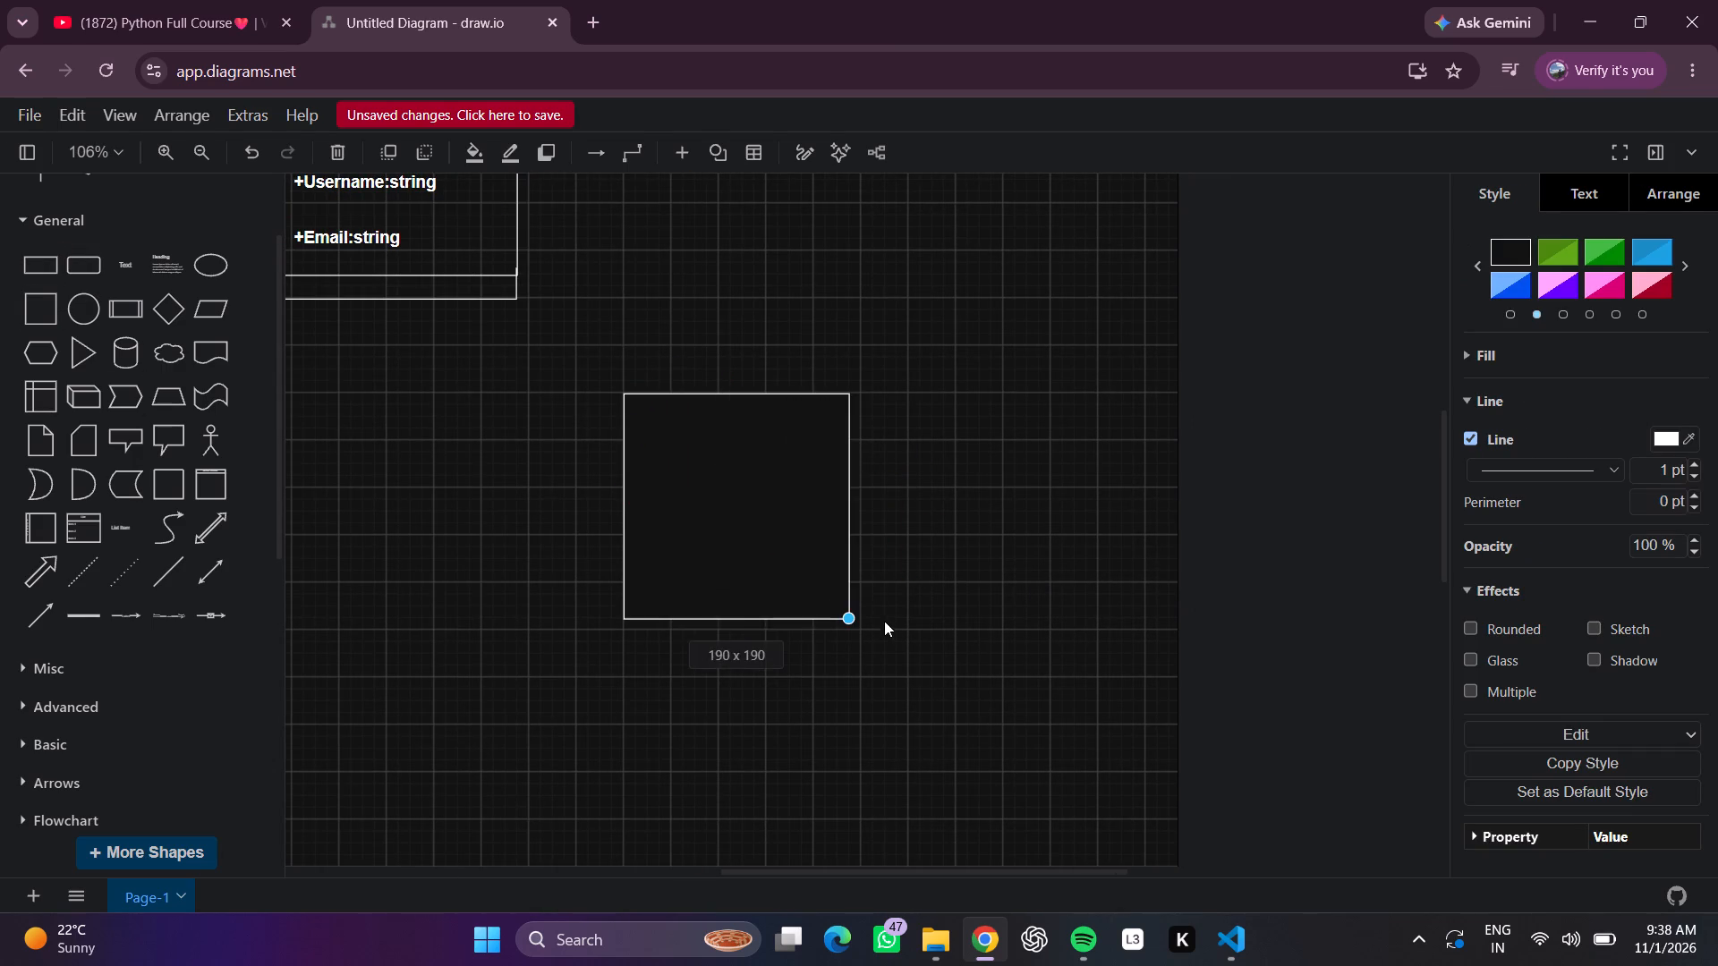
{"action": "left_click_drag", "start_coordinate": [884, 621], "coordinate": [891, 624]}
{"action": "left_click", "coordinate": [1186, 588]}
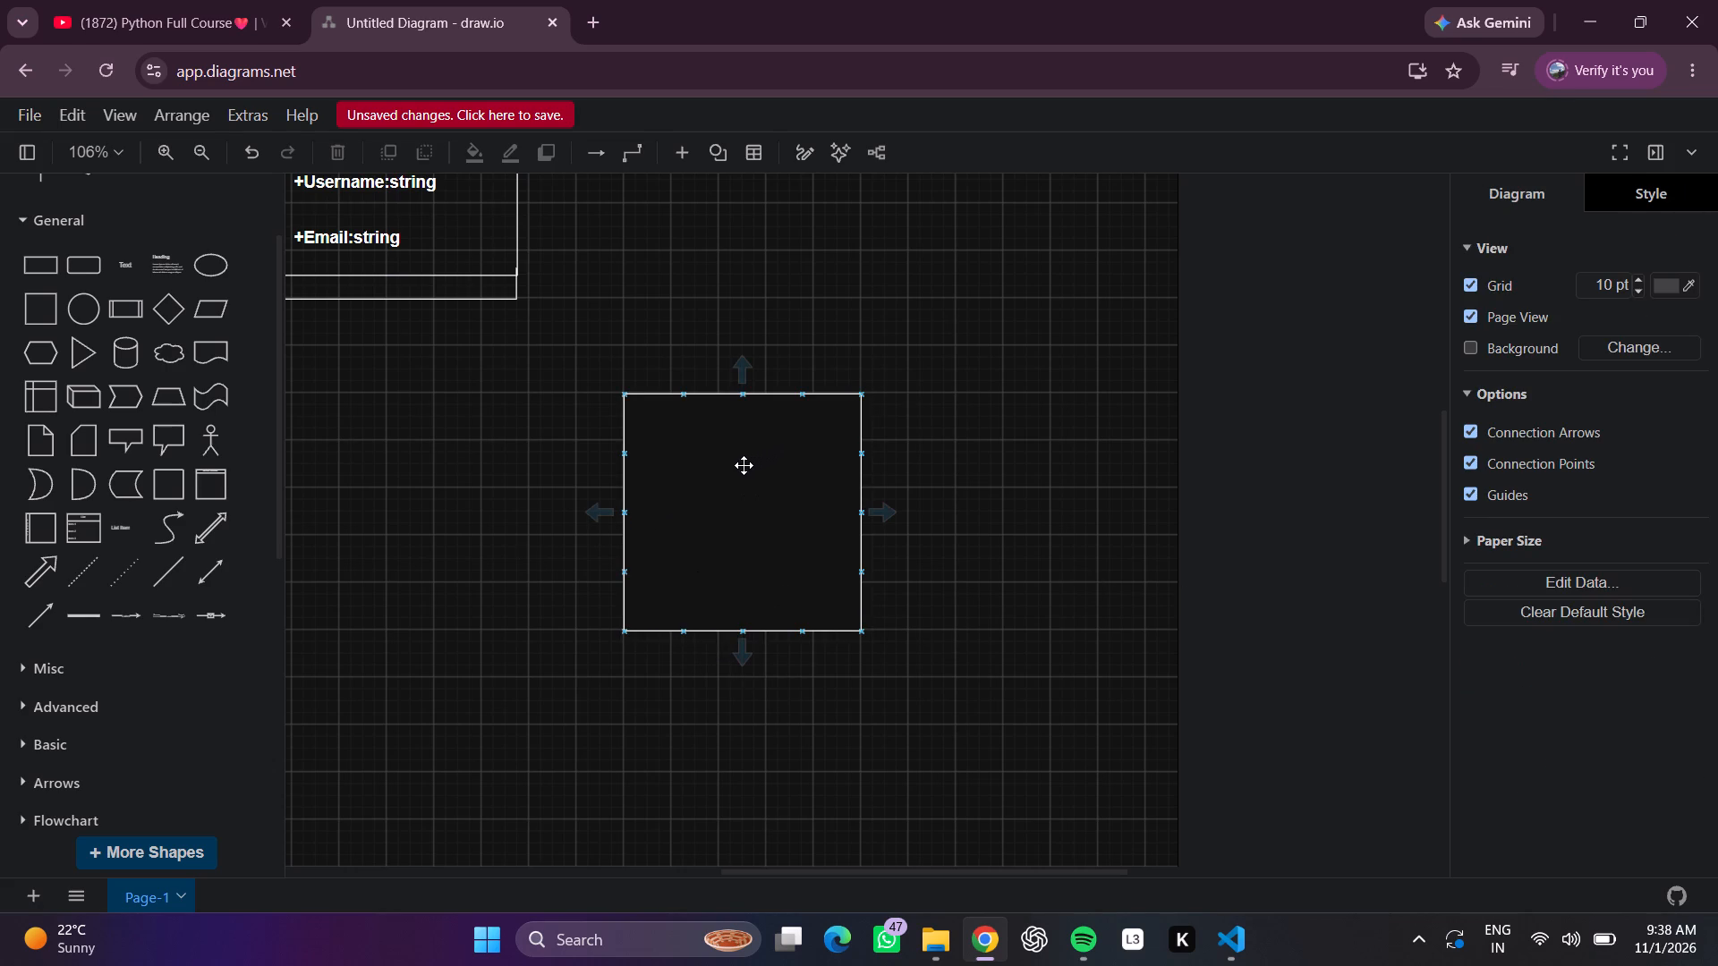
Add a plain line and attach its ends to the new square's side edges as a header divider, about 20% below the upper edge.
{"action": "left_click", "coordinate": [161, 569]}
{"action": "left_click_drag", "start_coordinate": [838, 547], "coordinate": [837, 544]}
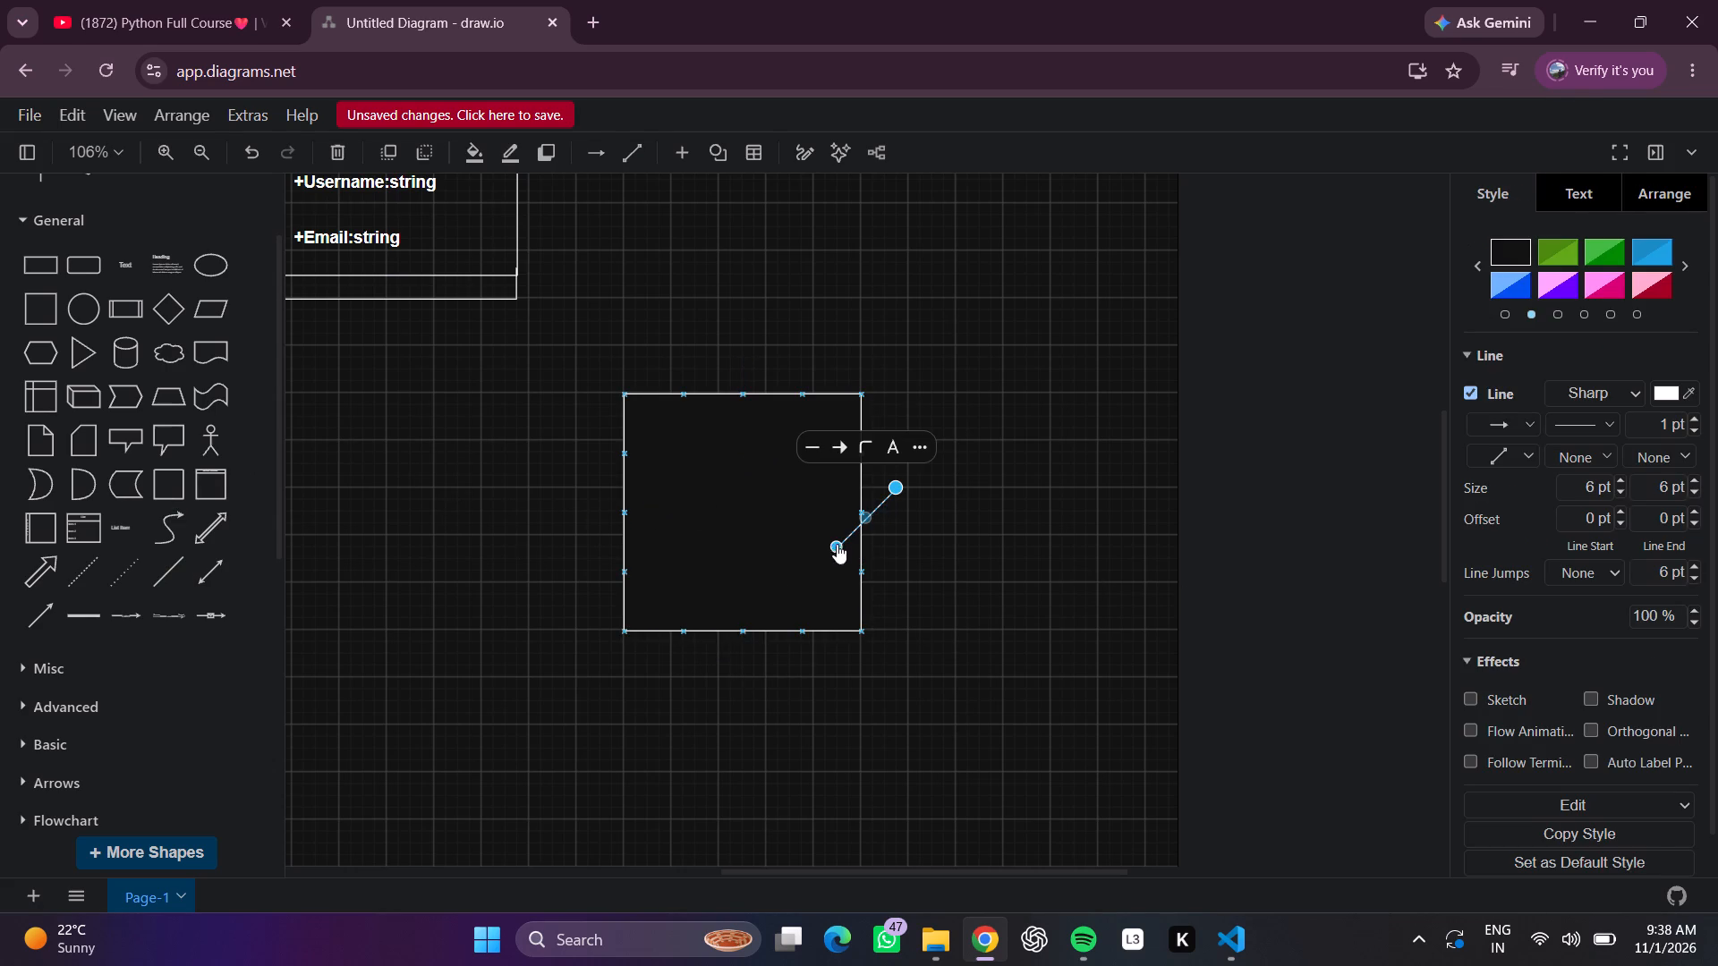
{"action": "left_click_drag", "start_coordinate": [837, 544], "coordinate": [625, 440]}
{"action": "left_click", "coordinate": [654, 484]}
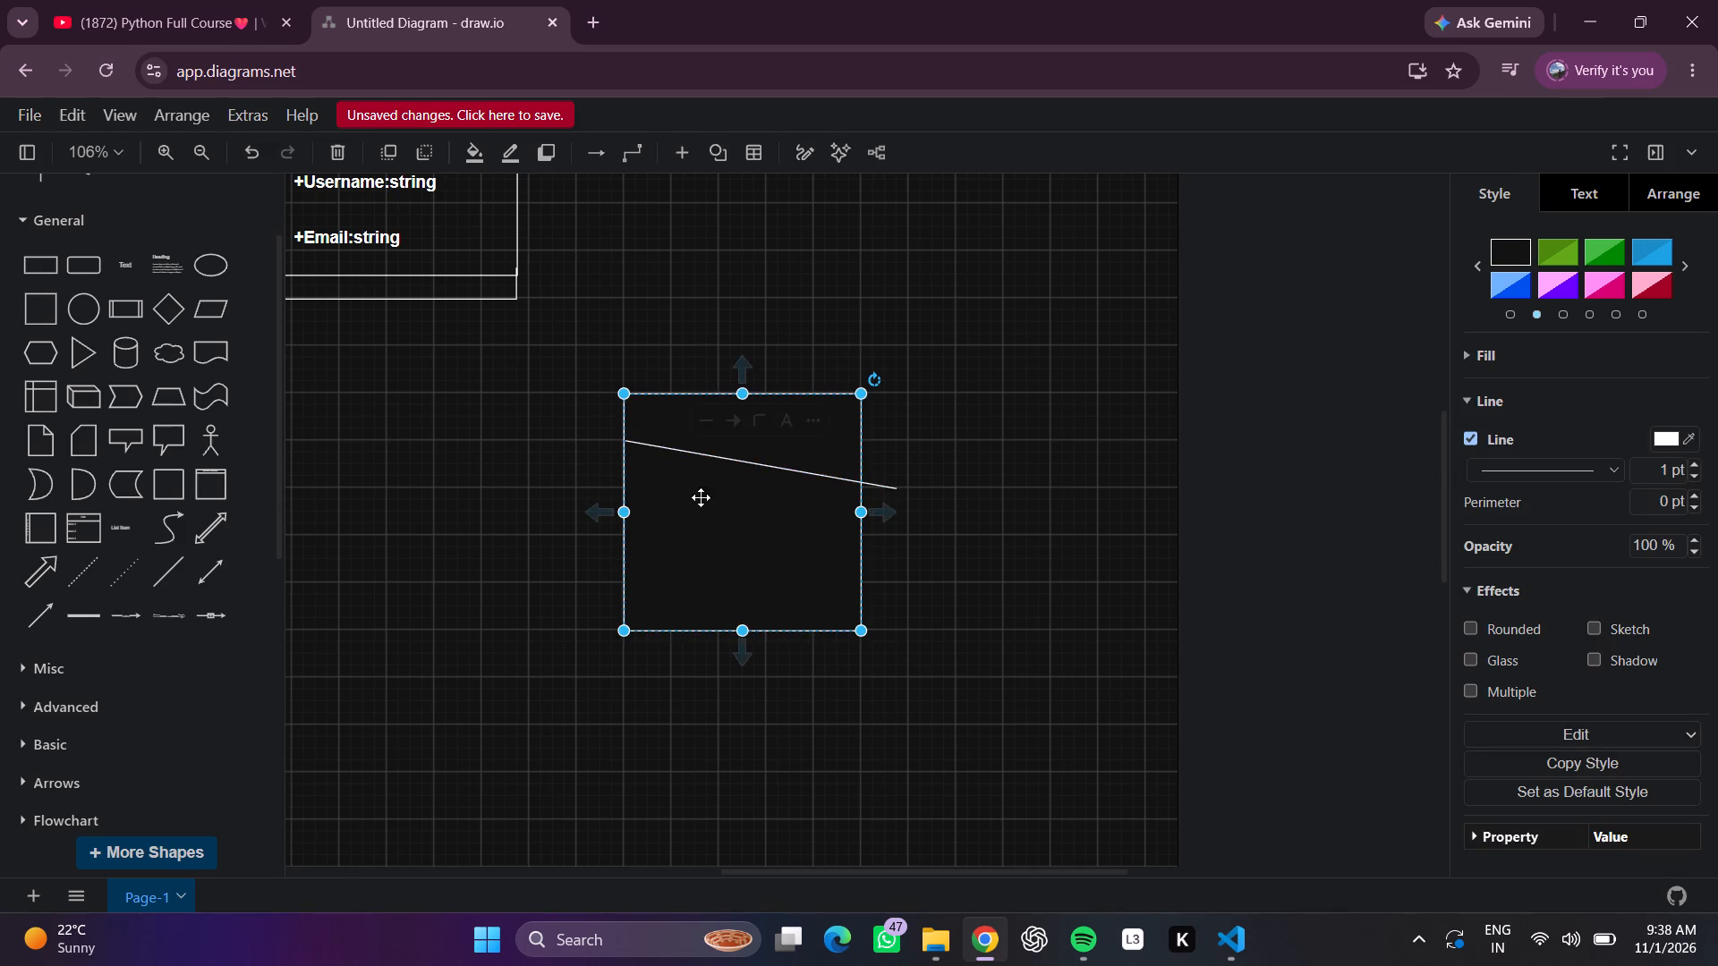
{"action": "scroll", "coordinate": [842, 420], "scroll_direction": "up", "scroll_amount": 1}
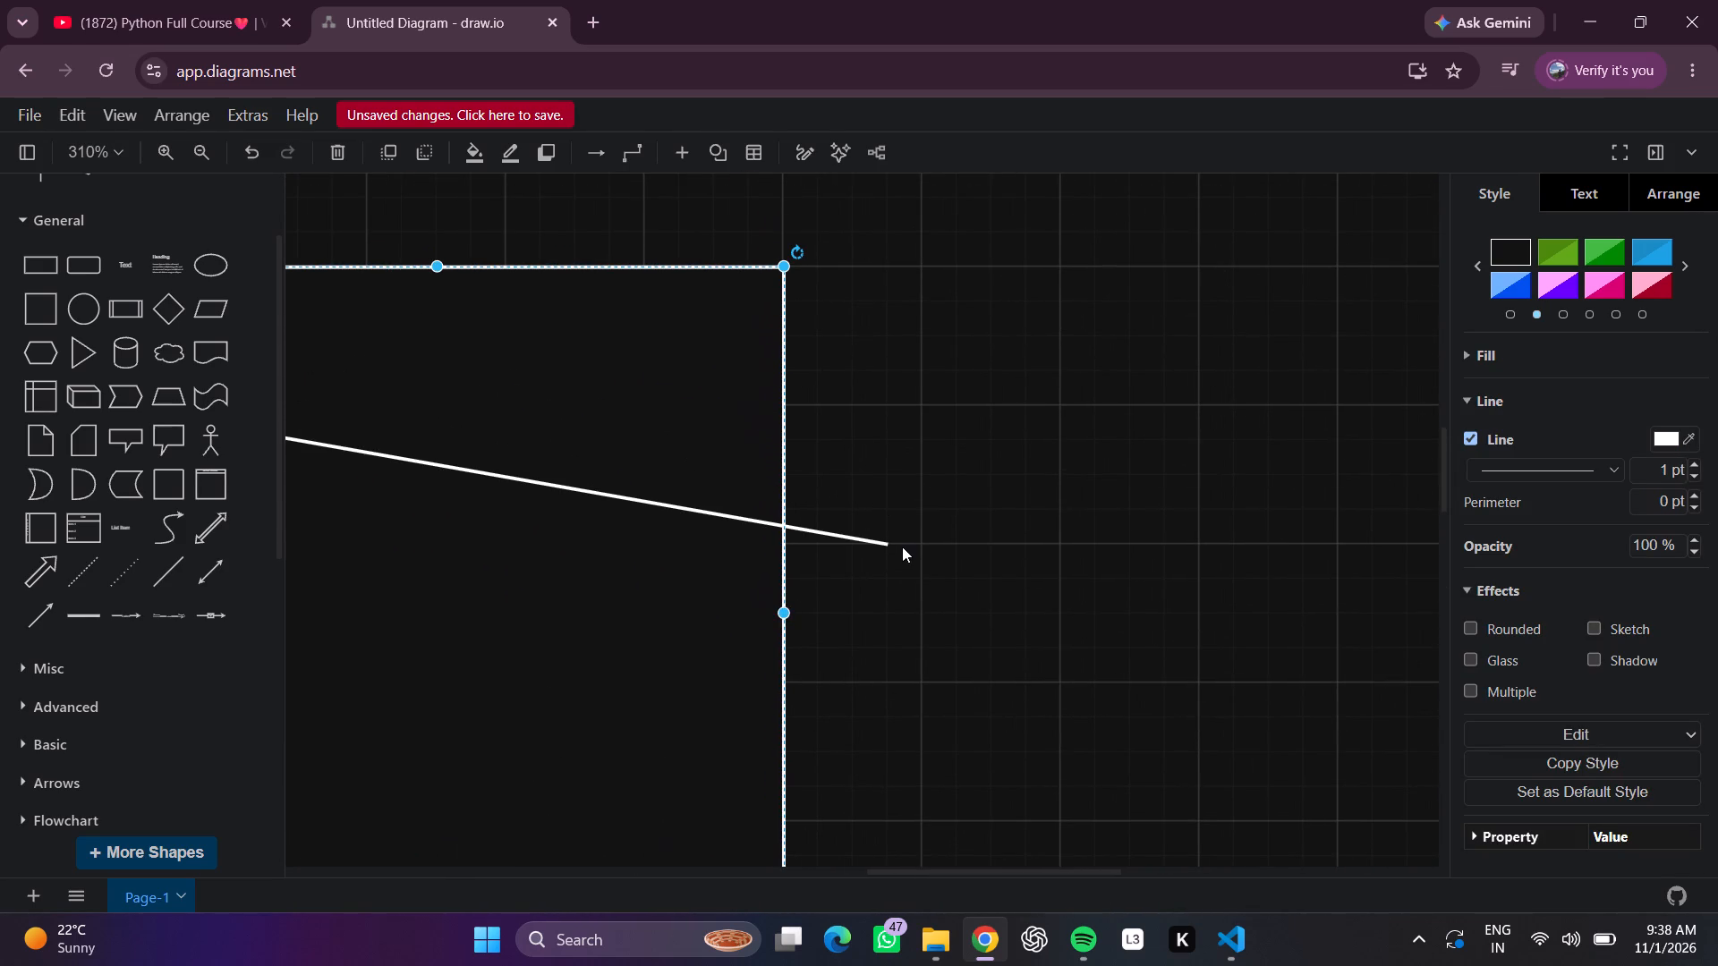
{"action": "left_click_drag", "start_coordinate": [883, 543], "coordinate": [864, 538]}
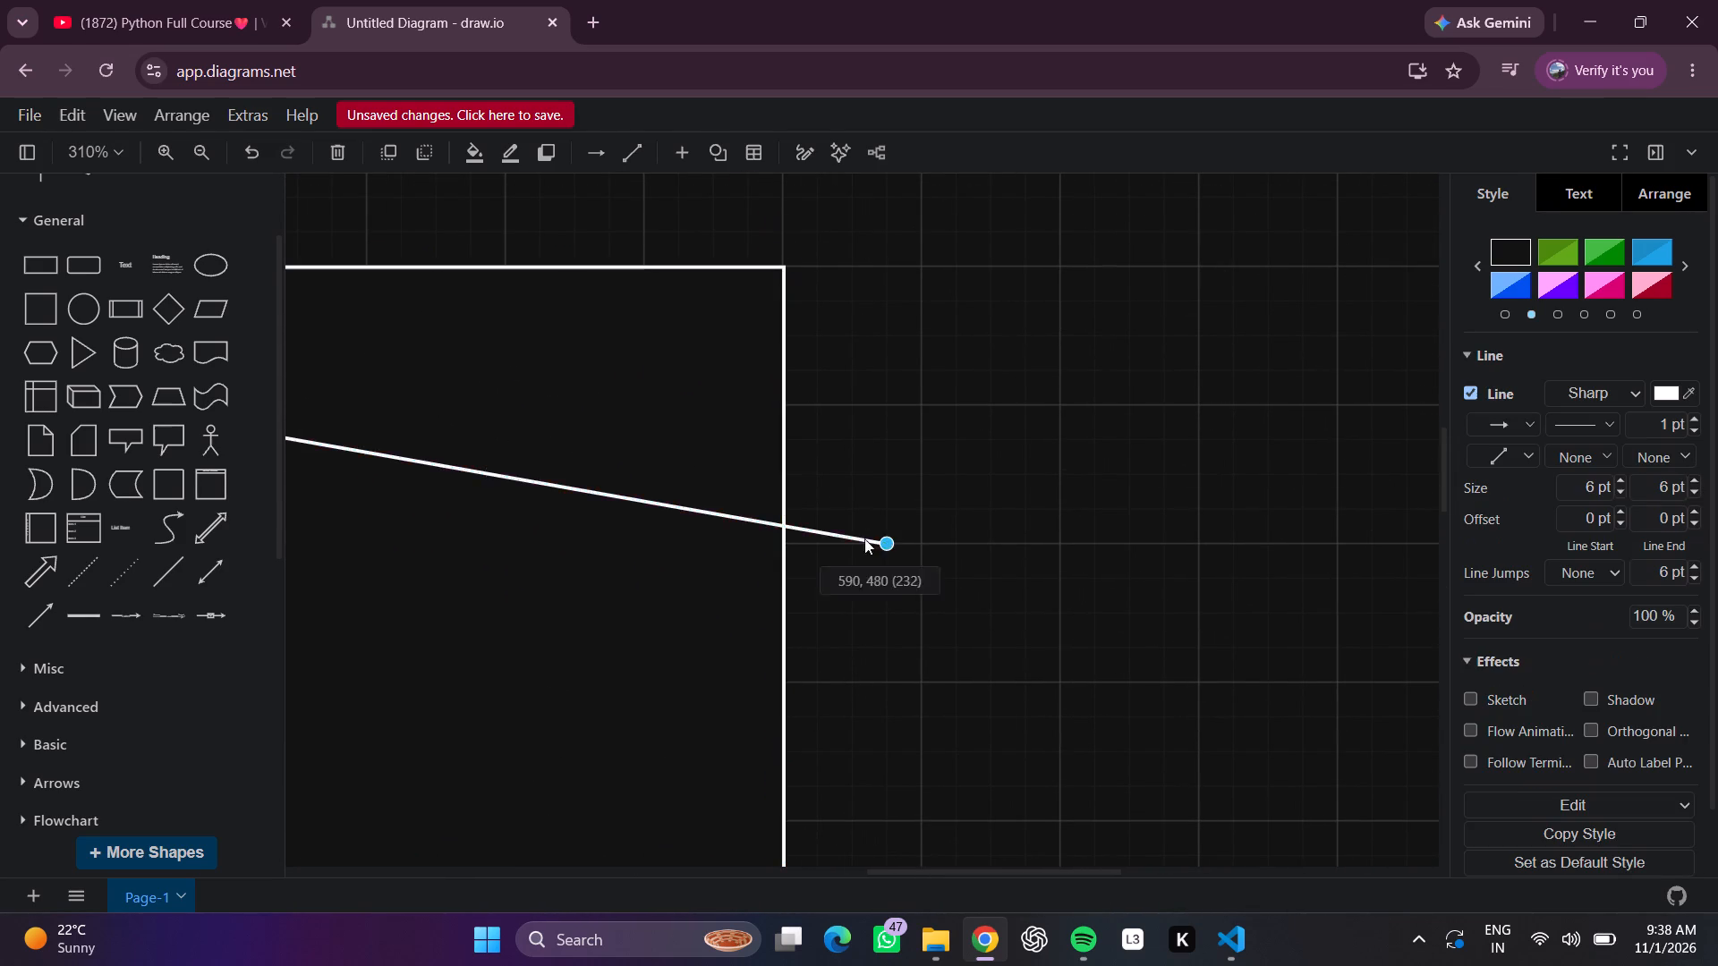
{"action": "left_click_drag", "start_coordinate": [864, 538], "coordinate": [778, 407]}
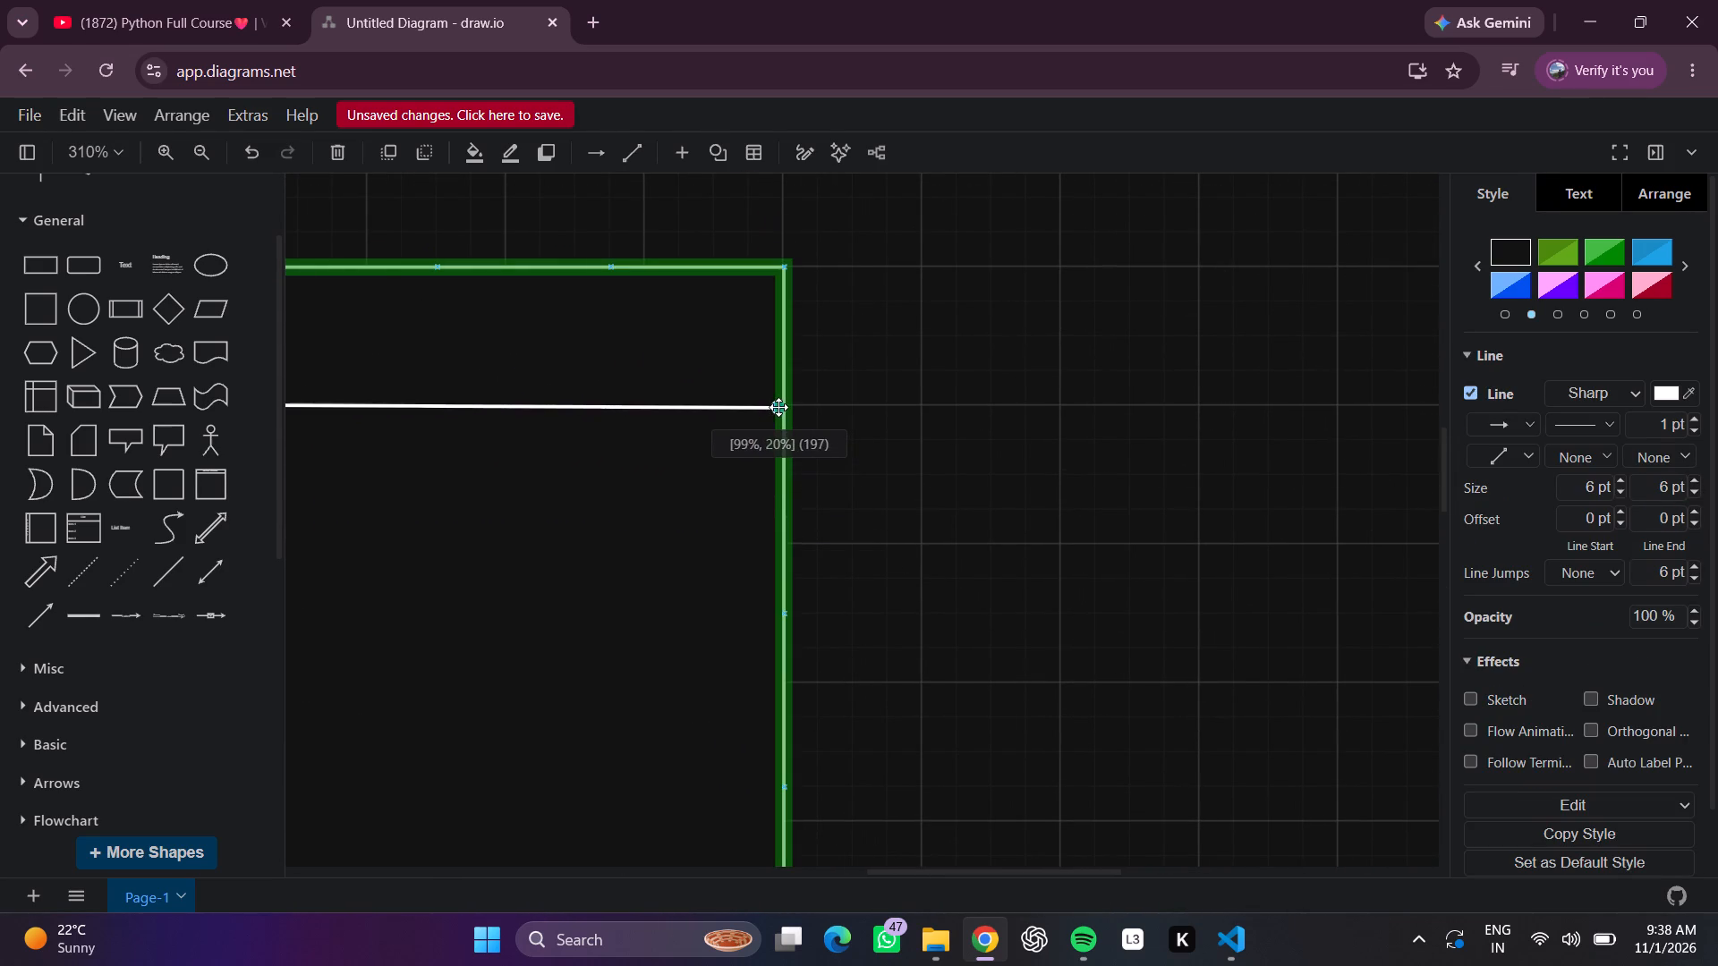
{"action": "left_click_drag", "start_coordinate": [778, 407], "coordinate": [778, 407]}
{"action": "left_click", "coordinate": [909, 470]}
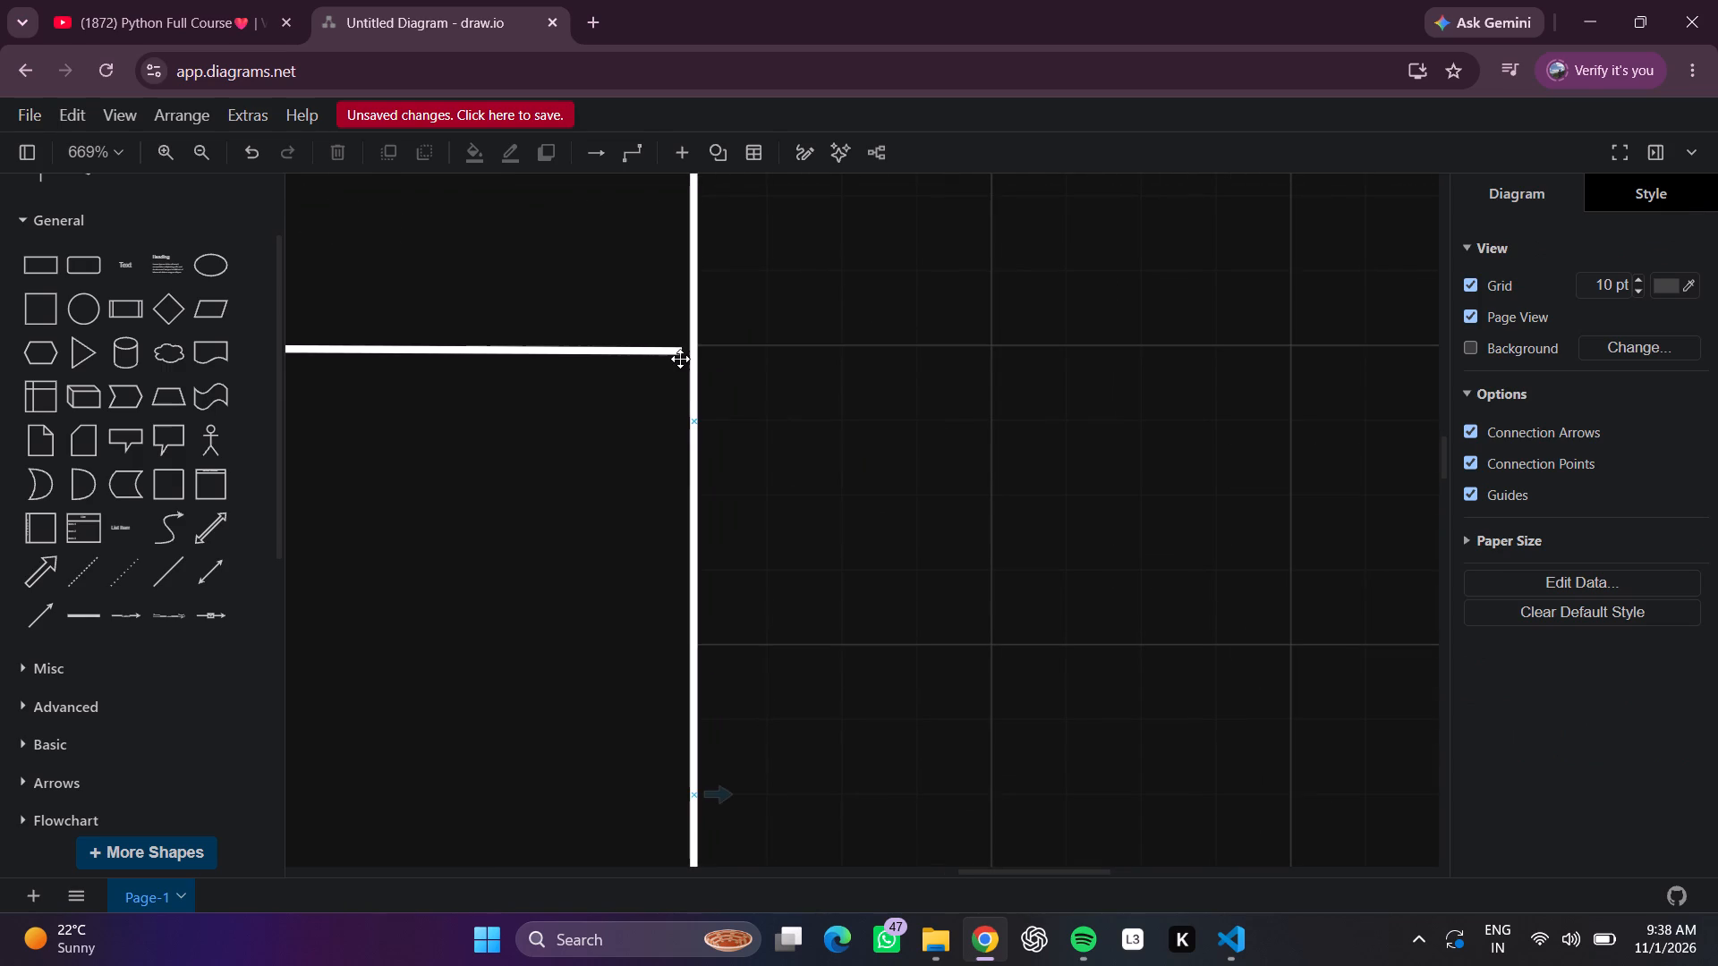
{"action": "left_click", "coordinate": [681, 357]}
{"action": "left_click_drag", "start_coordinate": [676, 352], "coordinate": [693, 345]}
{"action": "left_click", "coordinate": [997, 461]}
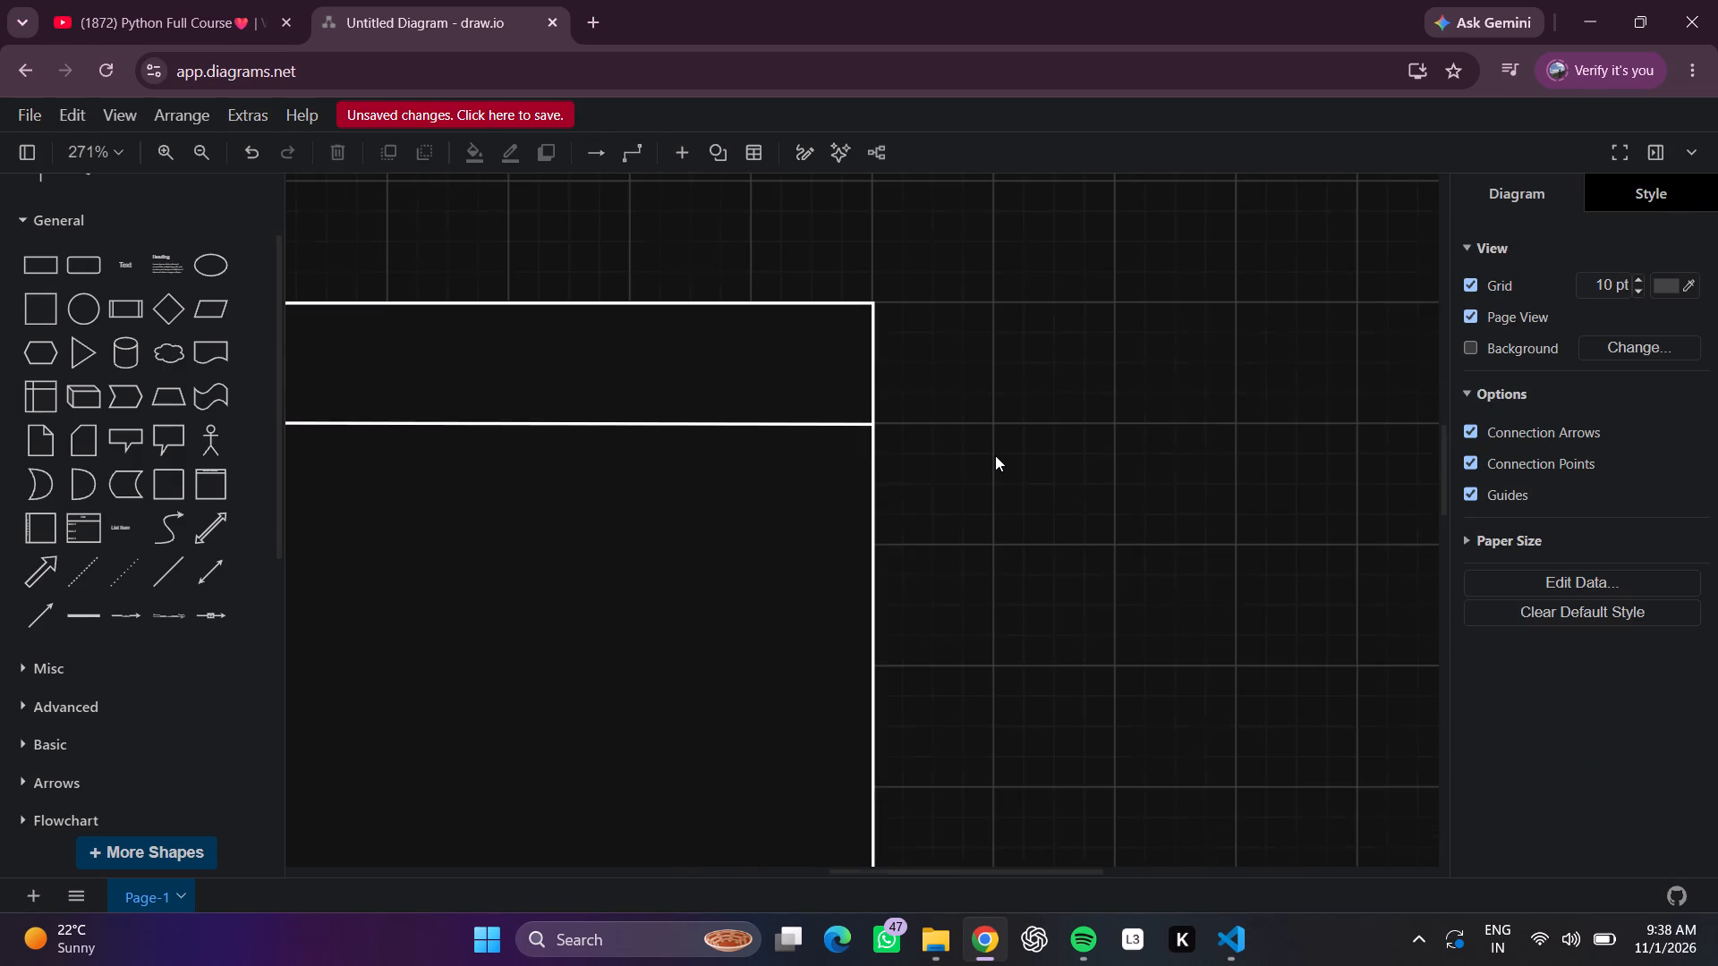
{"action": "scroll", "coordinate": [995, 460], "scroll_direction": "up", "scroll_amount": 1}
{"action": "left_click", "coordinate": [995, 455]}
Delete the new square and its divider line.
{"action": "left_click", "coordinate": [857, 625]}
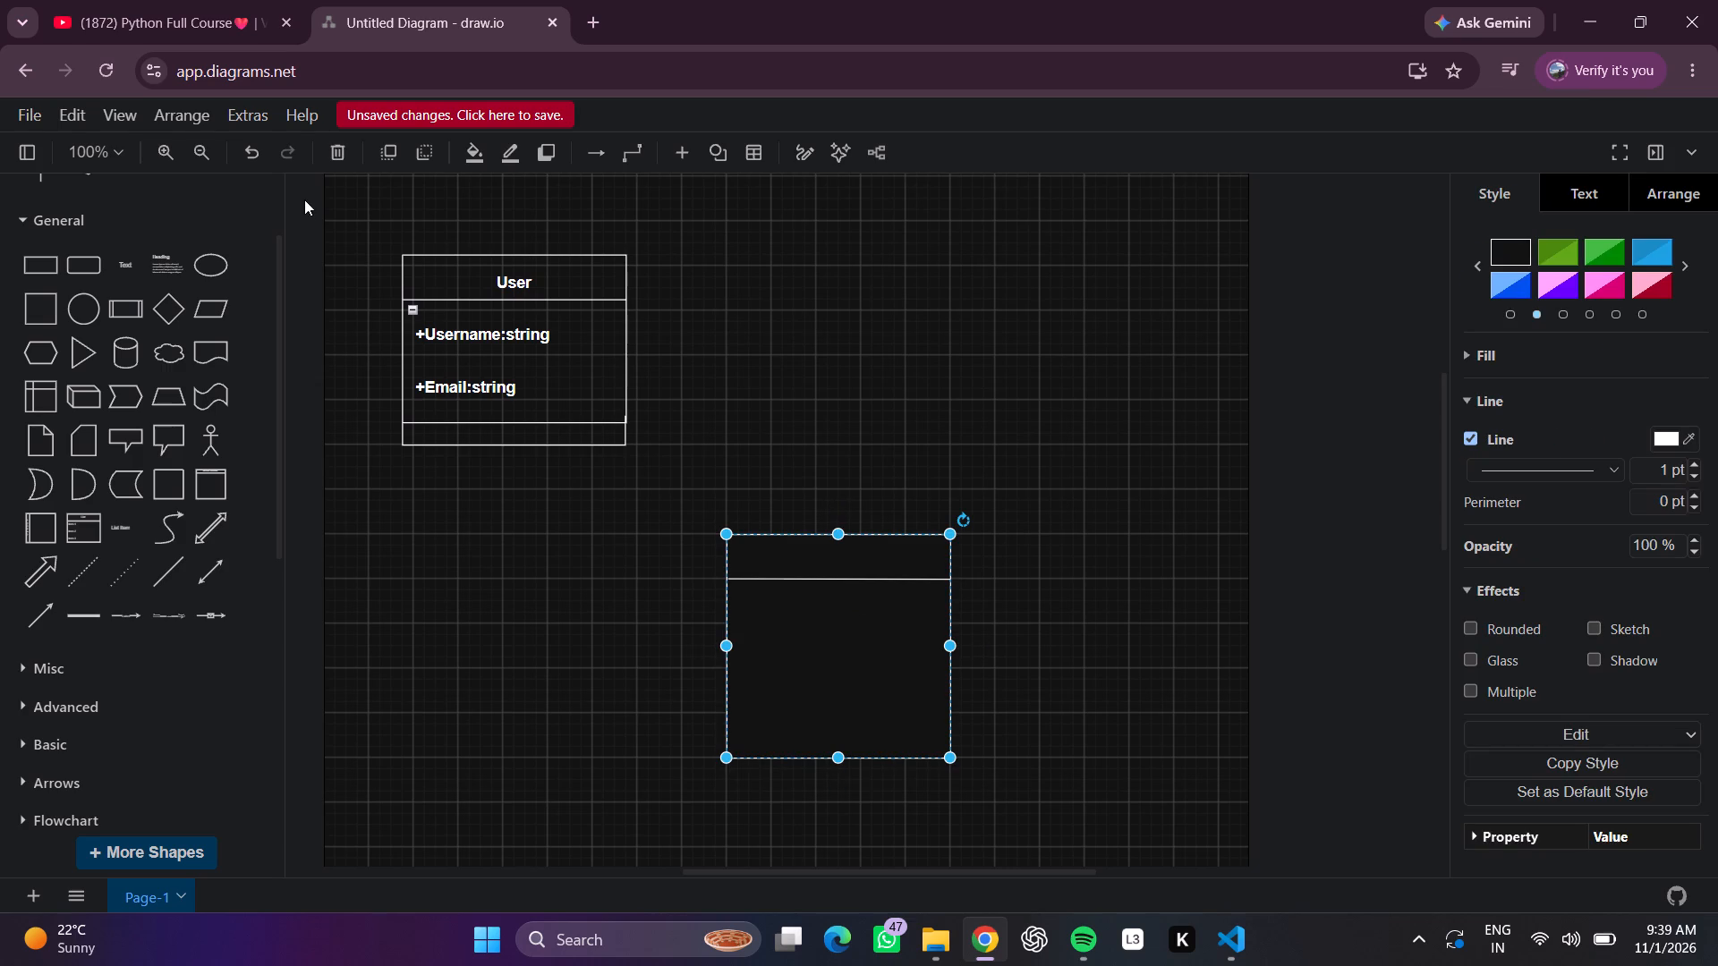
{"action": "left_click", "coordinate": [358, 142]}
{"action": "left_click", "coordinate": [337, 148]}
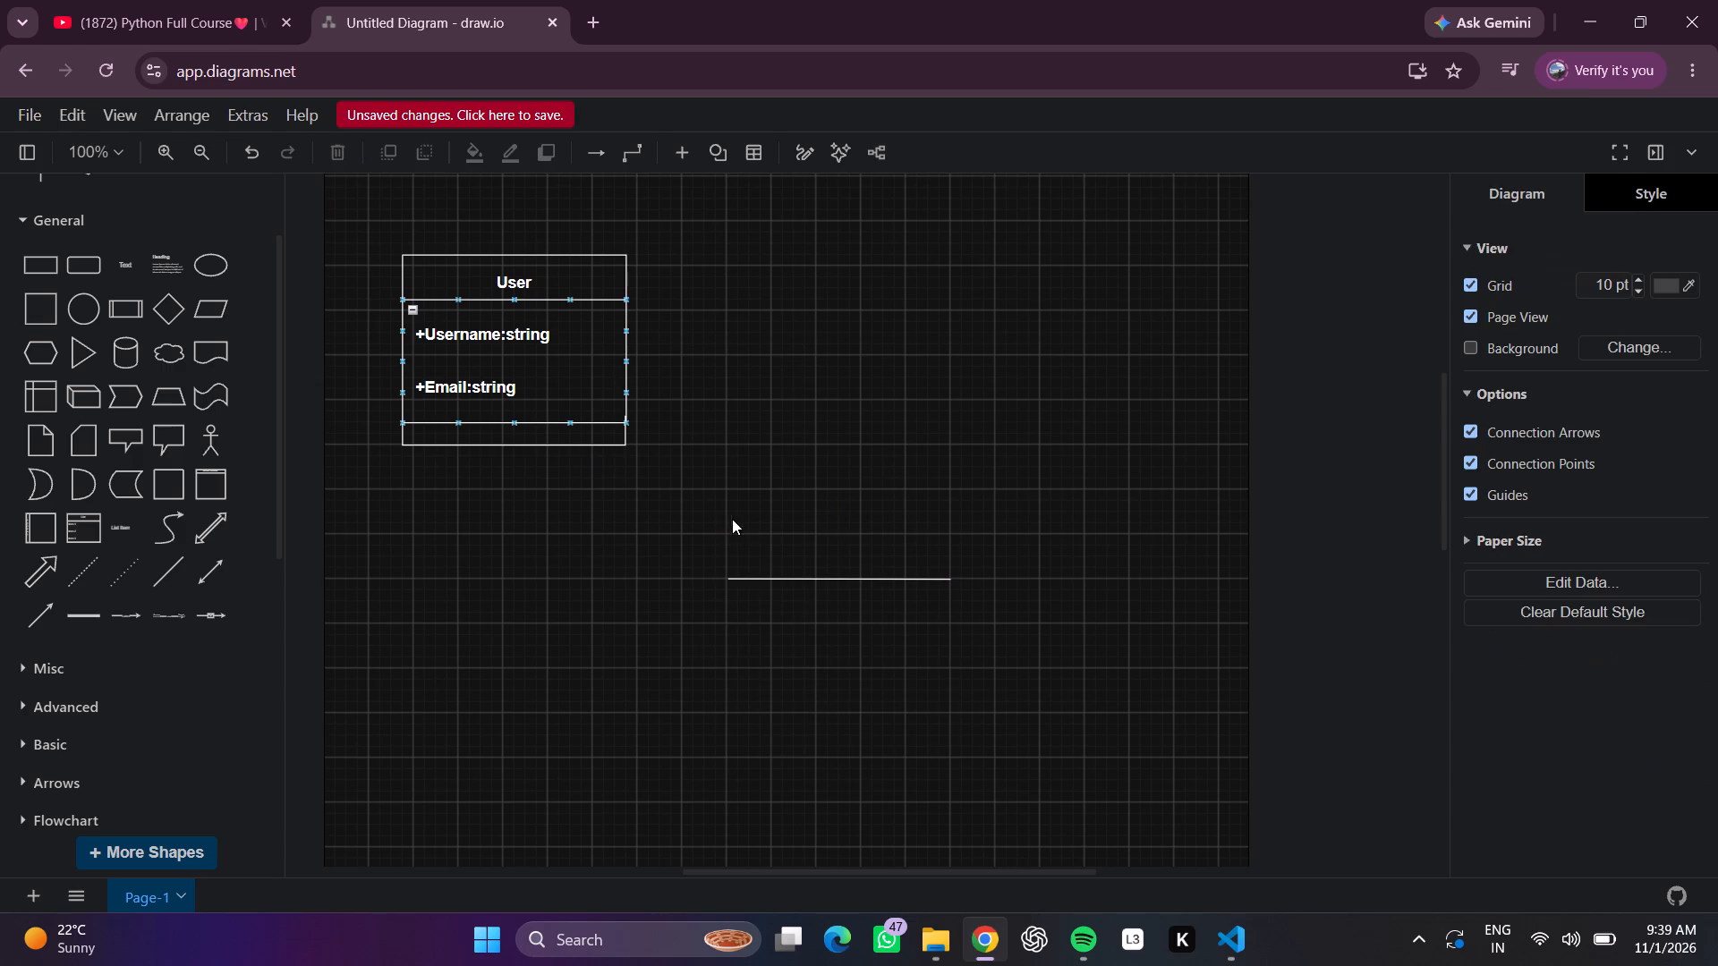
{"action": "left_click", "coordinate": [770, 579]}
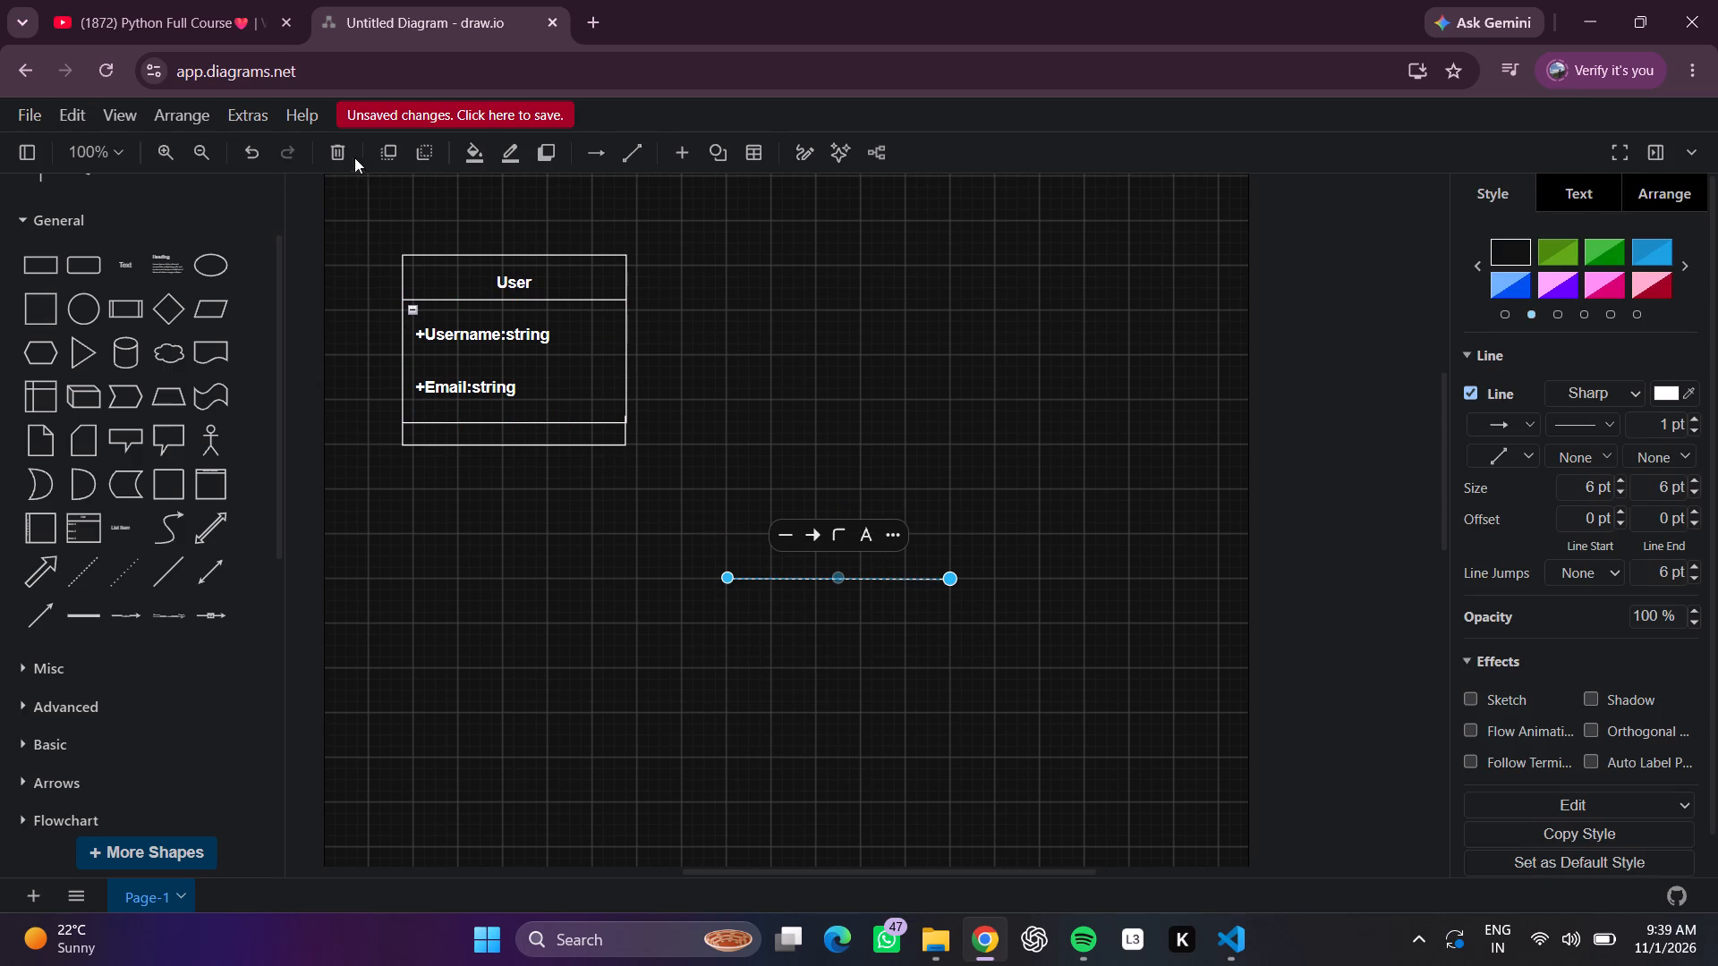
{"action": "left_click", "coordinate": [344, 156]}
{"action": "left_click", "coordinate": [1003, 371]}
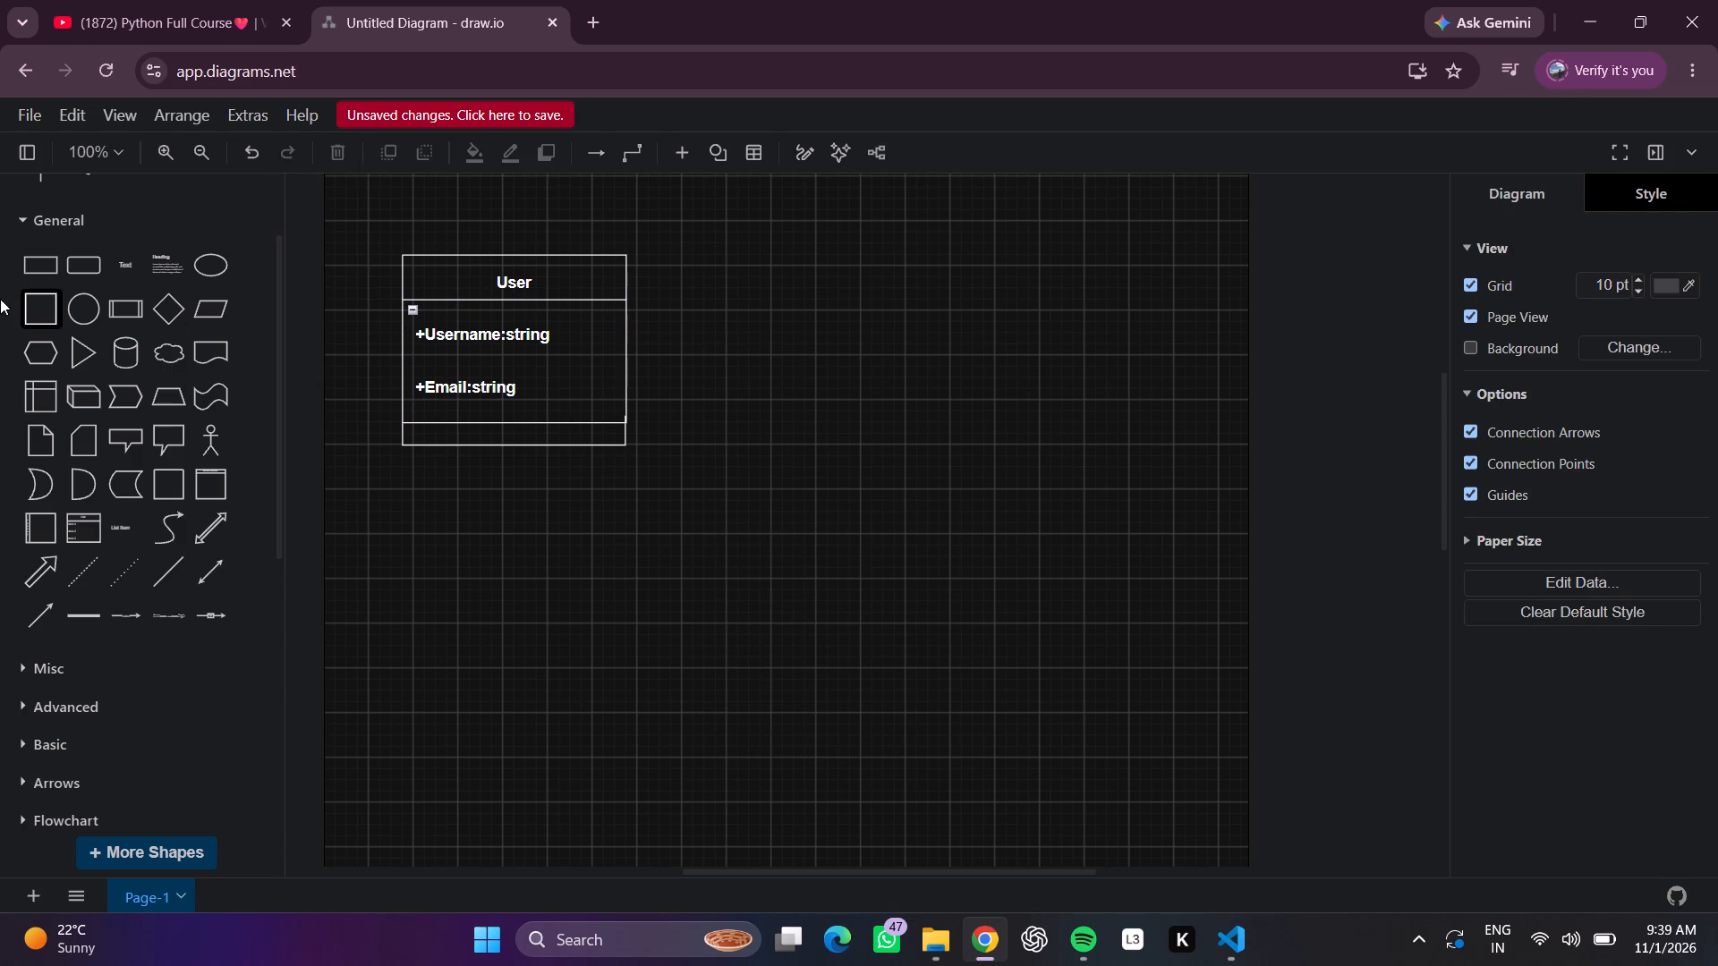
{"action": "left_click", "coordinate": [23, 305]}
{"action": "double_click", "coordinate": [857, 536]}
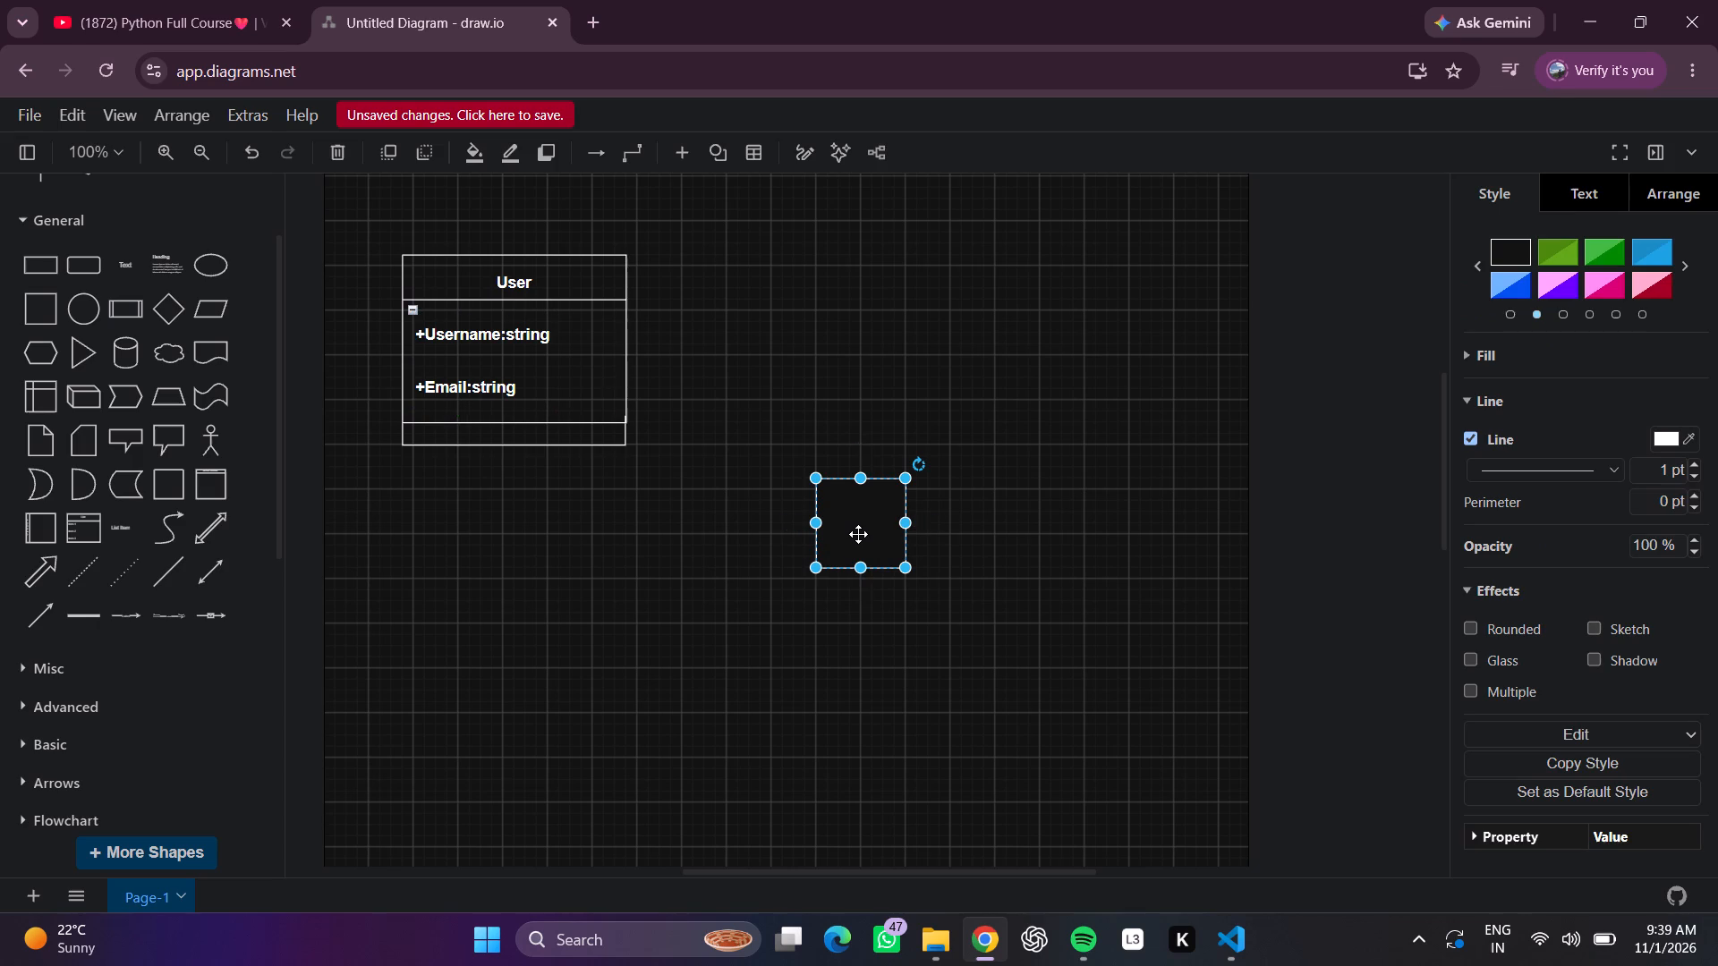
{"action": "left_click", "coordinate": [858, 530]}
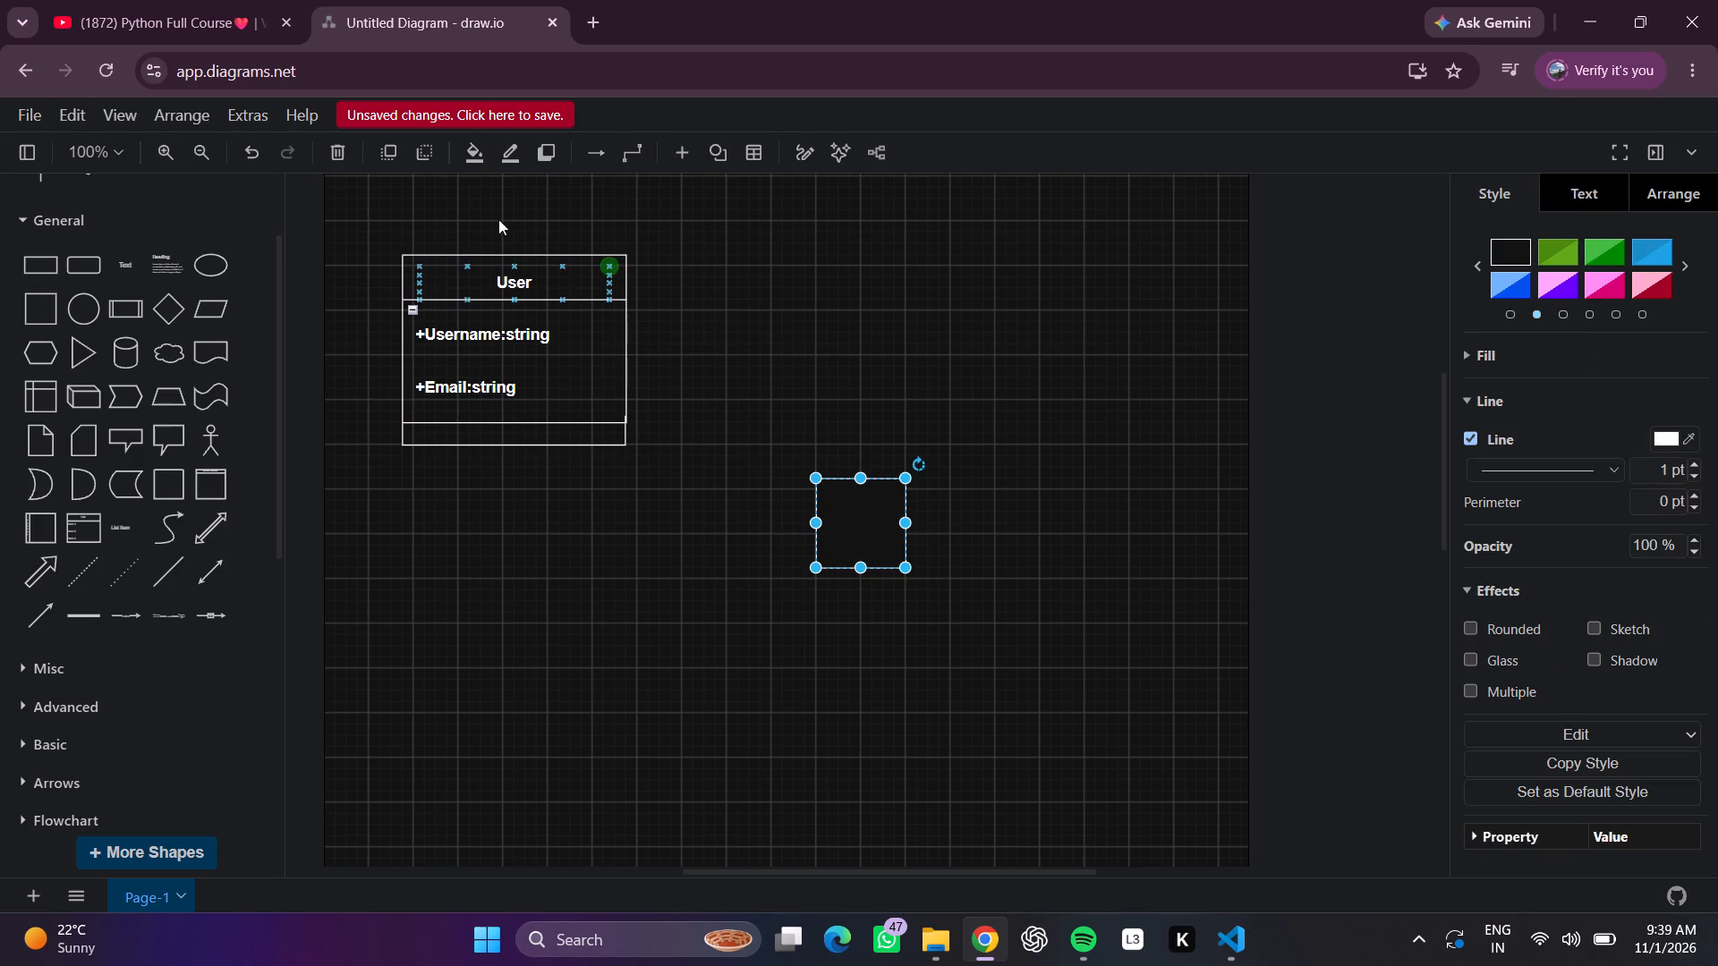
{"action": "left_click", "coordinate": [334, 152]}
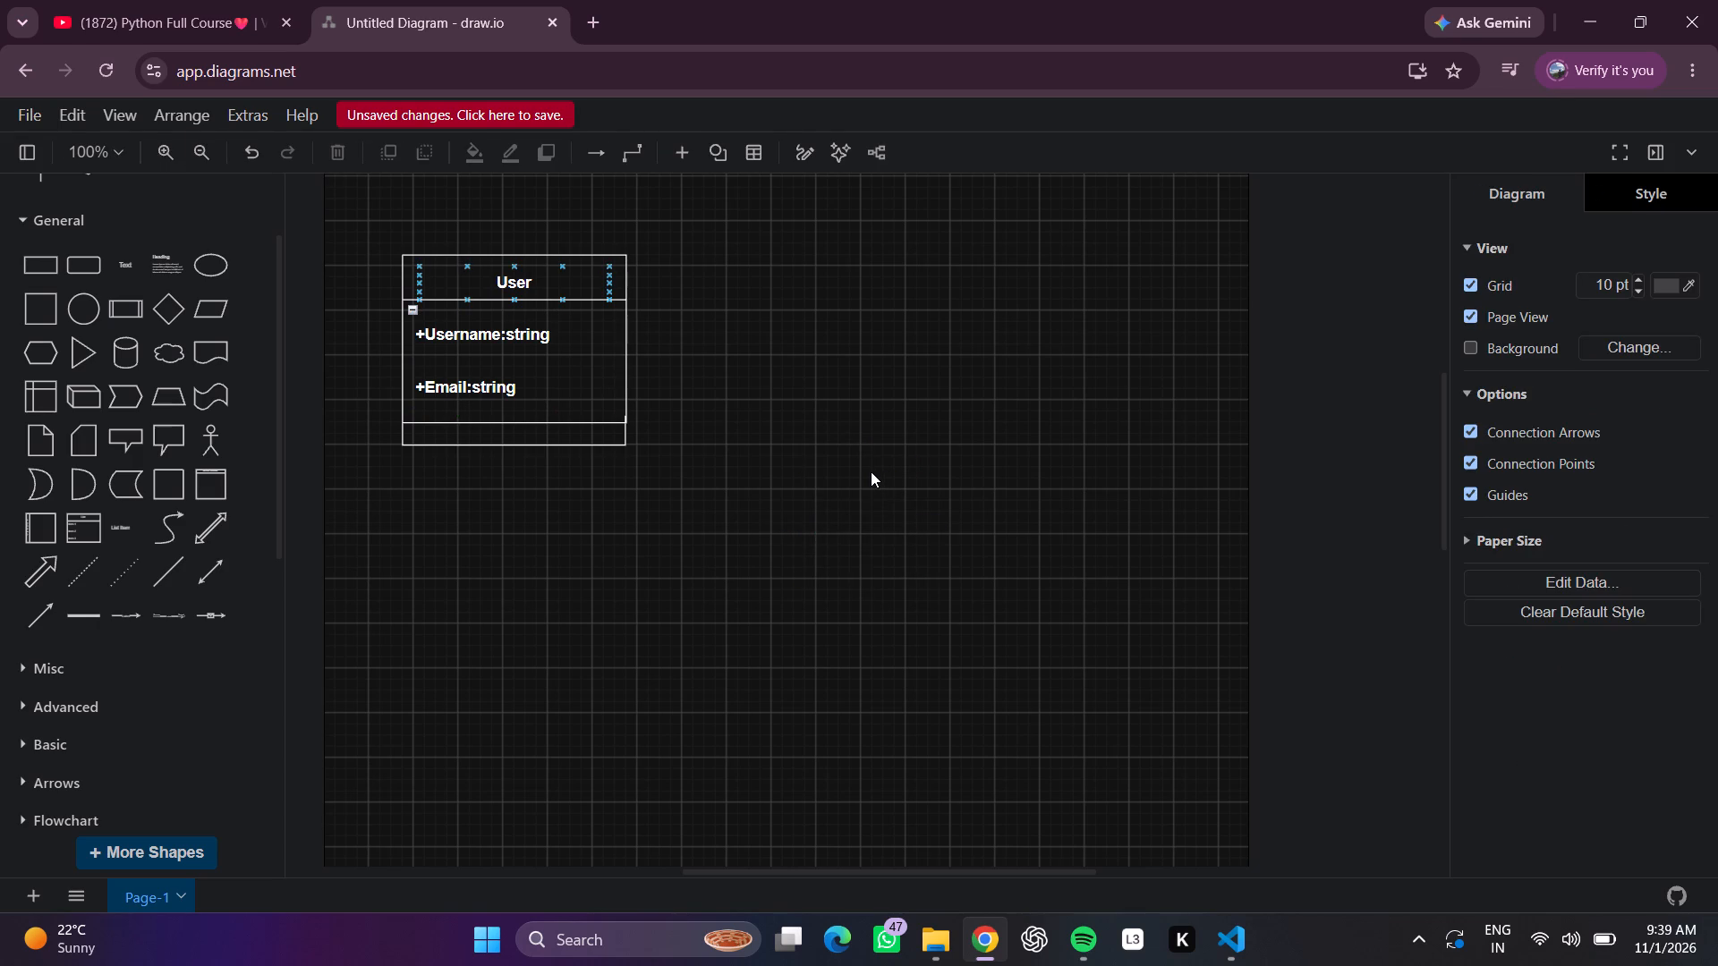
Add an untitled Container shape to the empty area beyond the User box.
{"action": "left_click", "coordinate": [175, 492]}
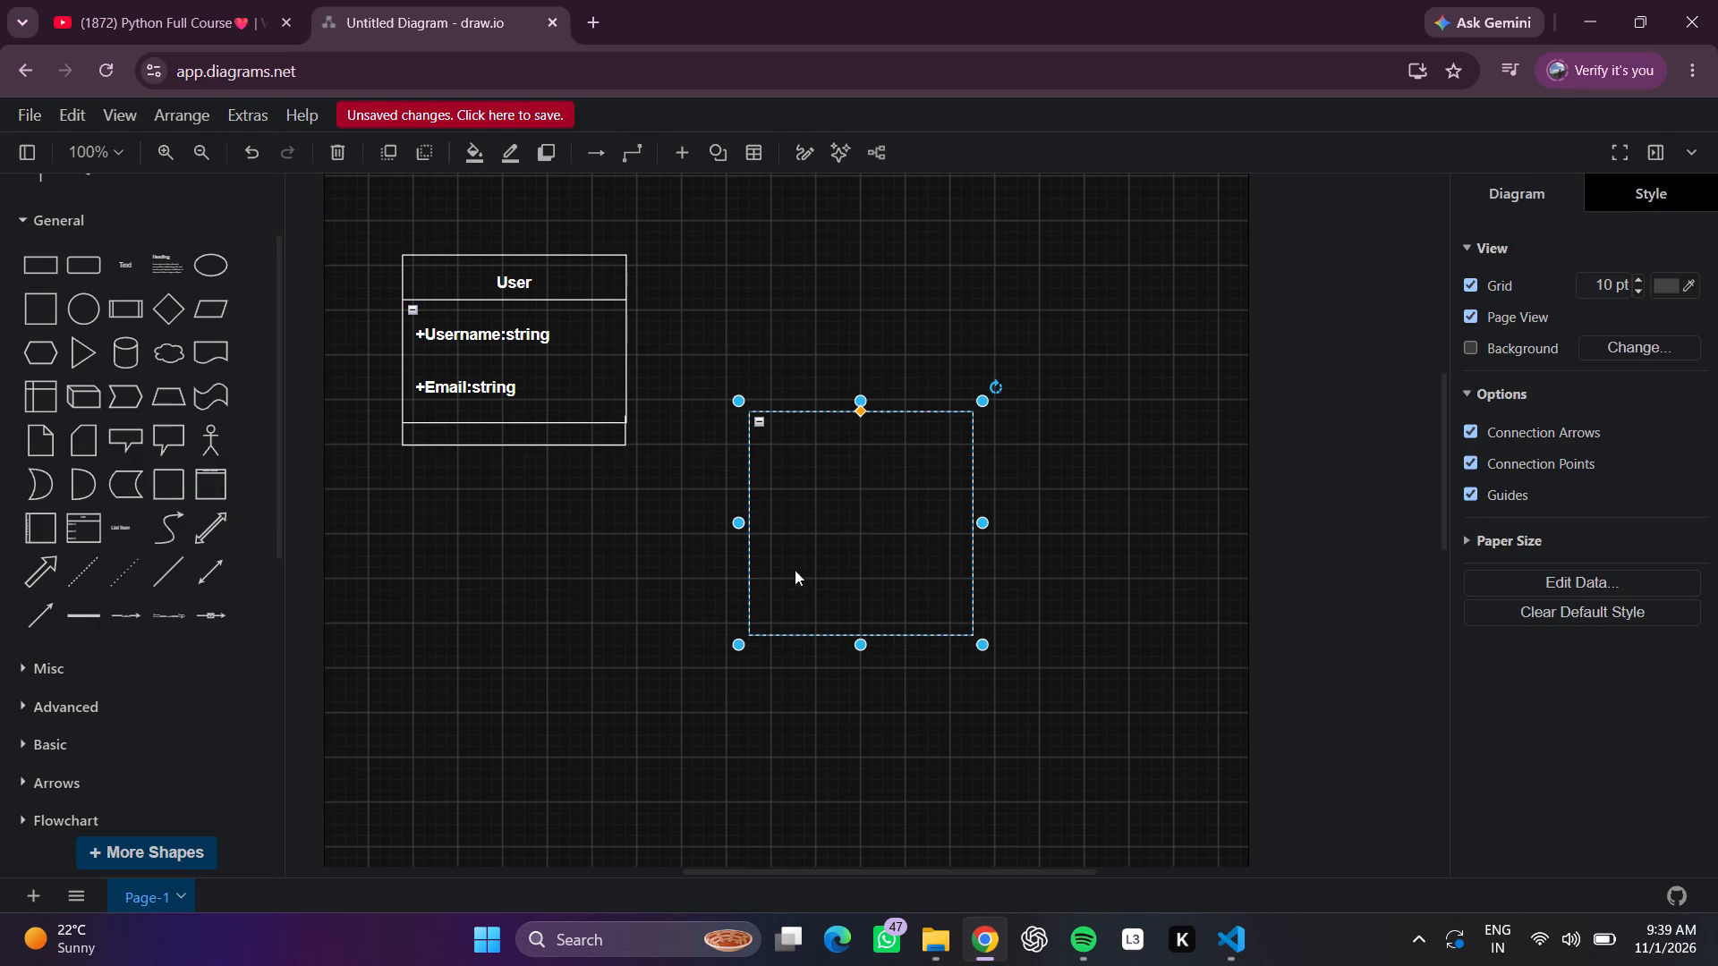
{"action": "left_click_drag", "start_coordinate": [901, 514], "coordinate": [891, 559]}
{"action": "double_click", "coordinate": [821, 463]}
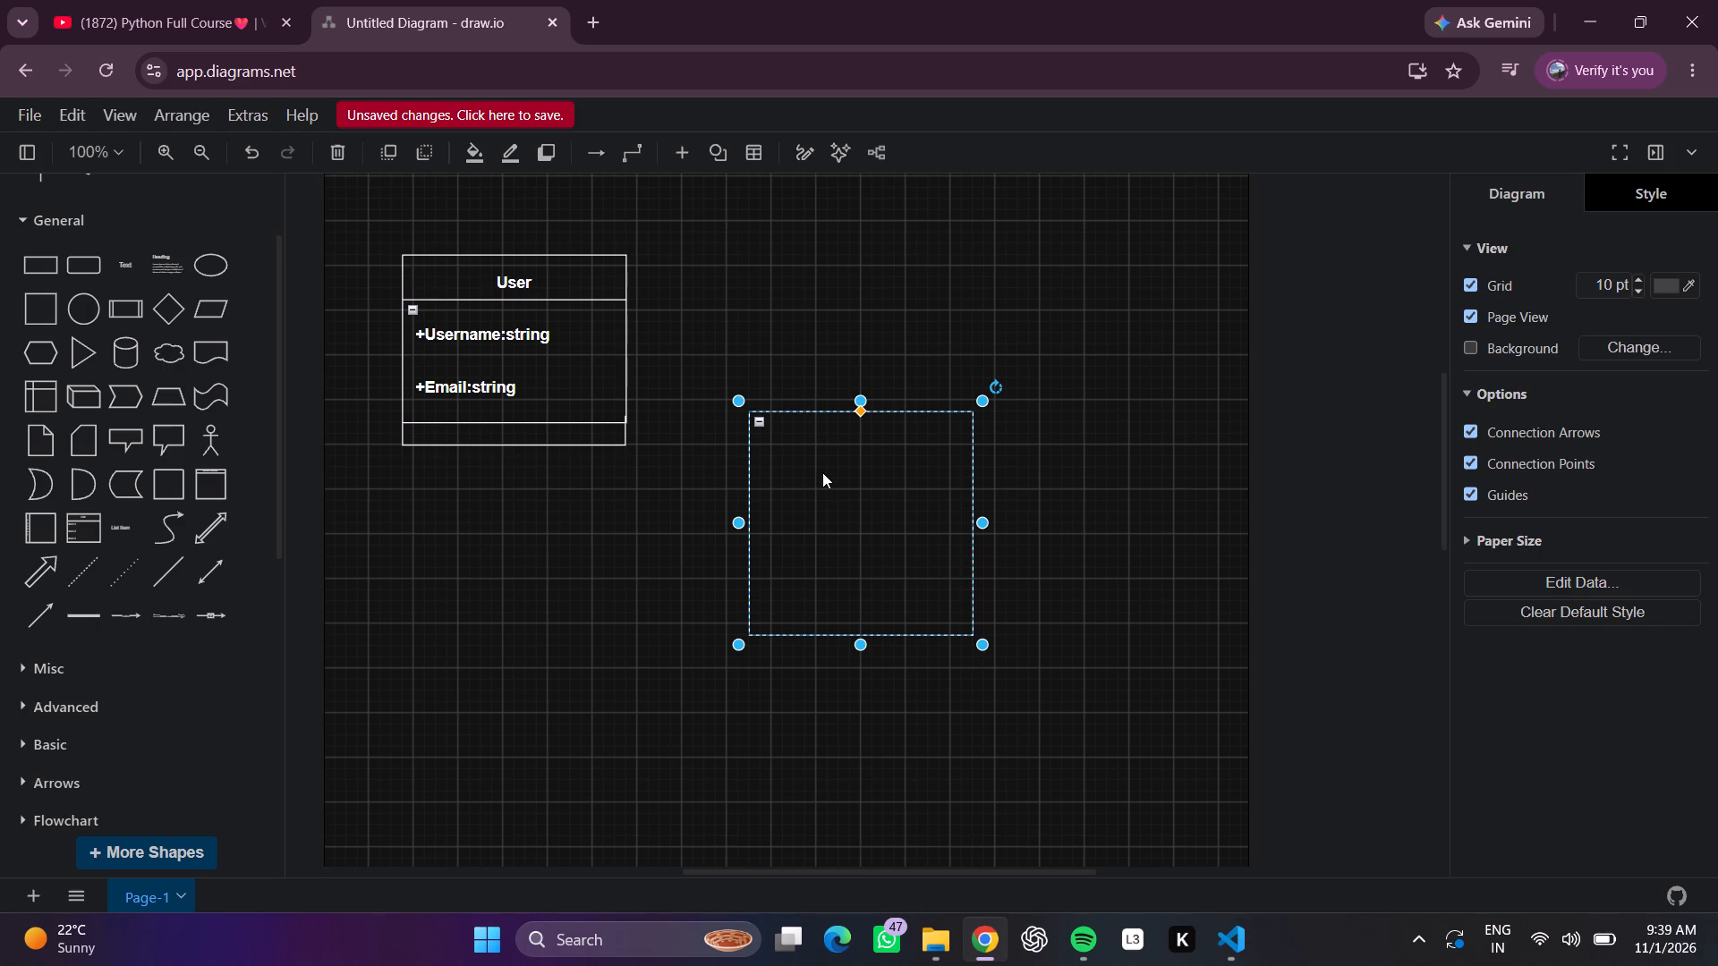
{"action": "double_click", "coordinate": [826, 475]}
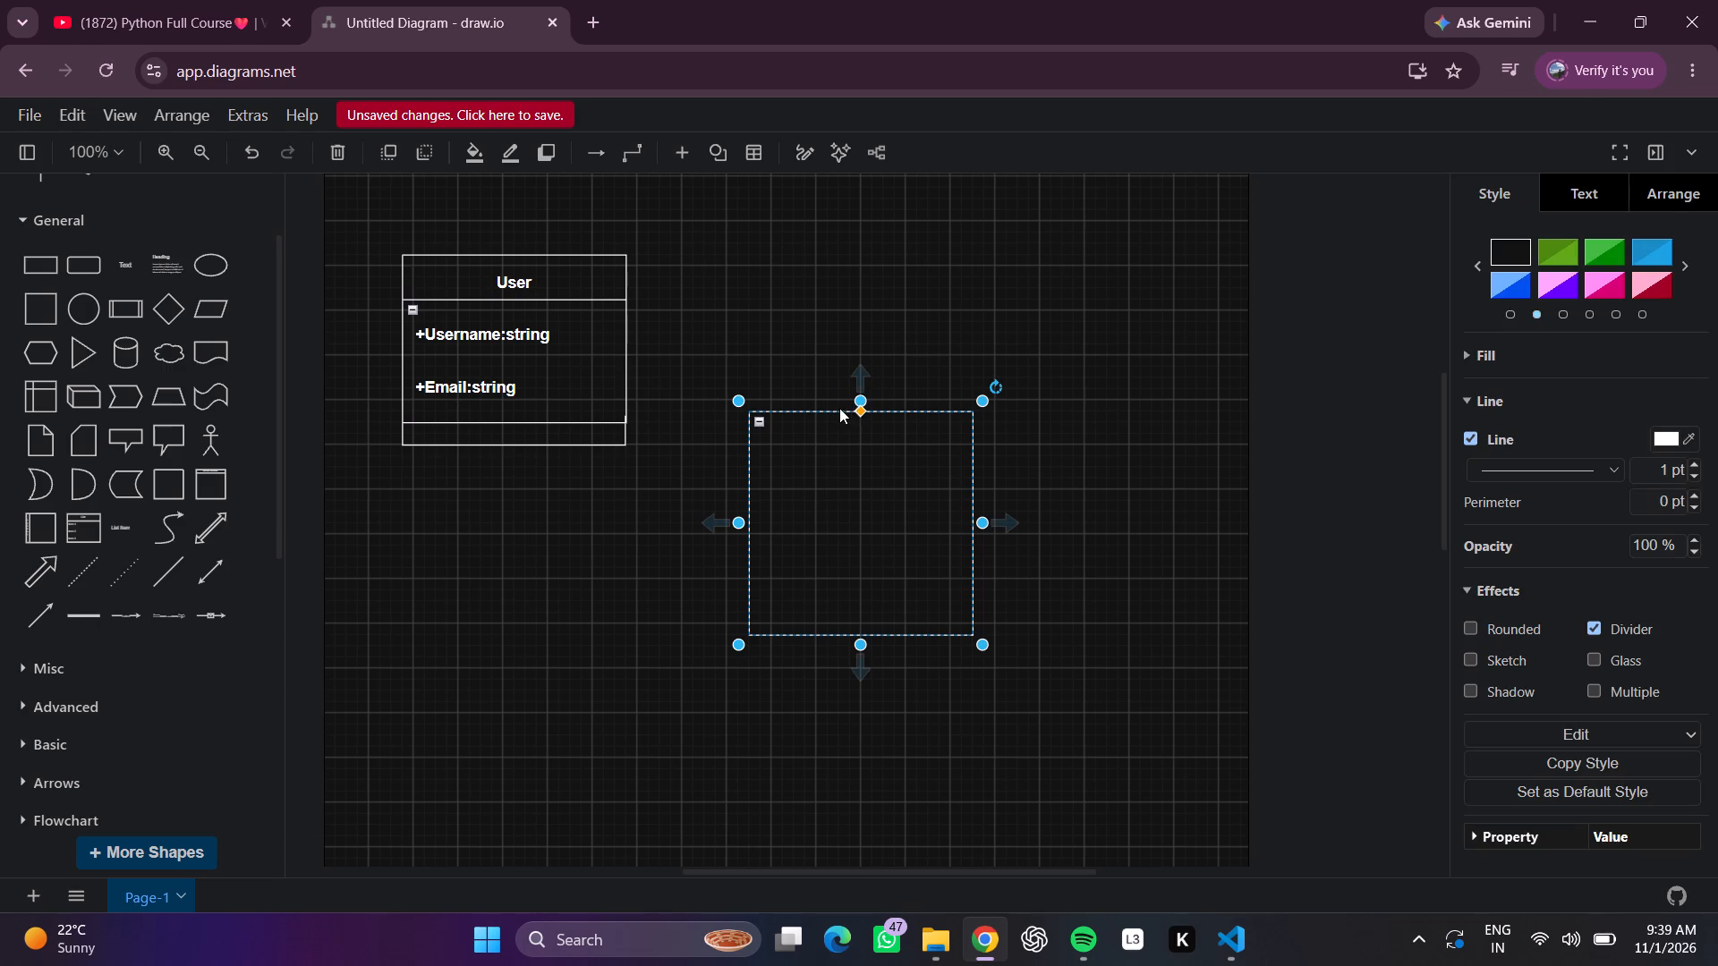
{"action": "left_click", "coordinate": [859, 410]}
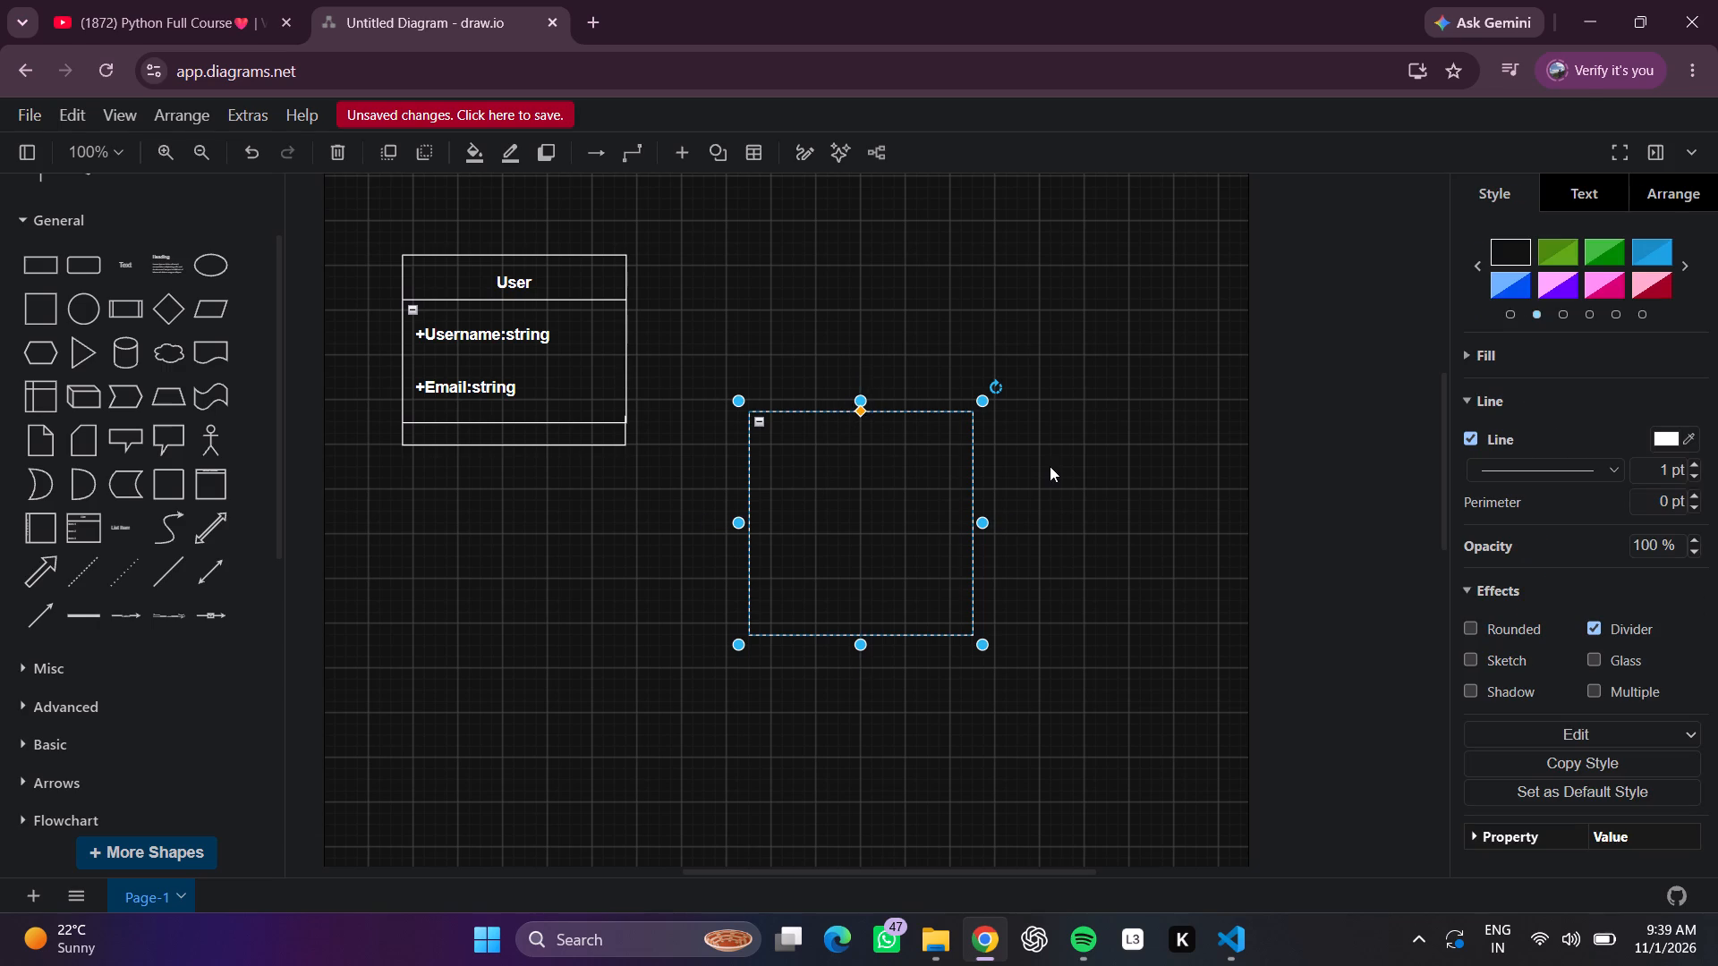
{"action": "left_click", "coordinate": [1051, 467]}
{"action": "left_click", "coordinate": [967, 494]}
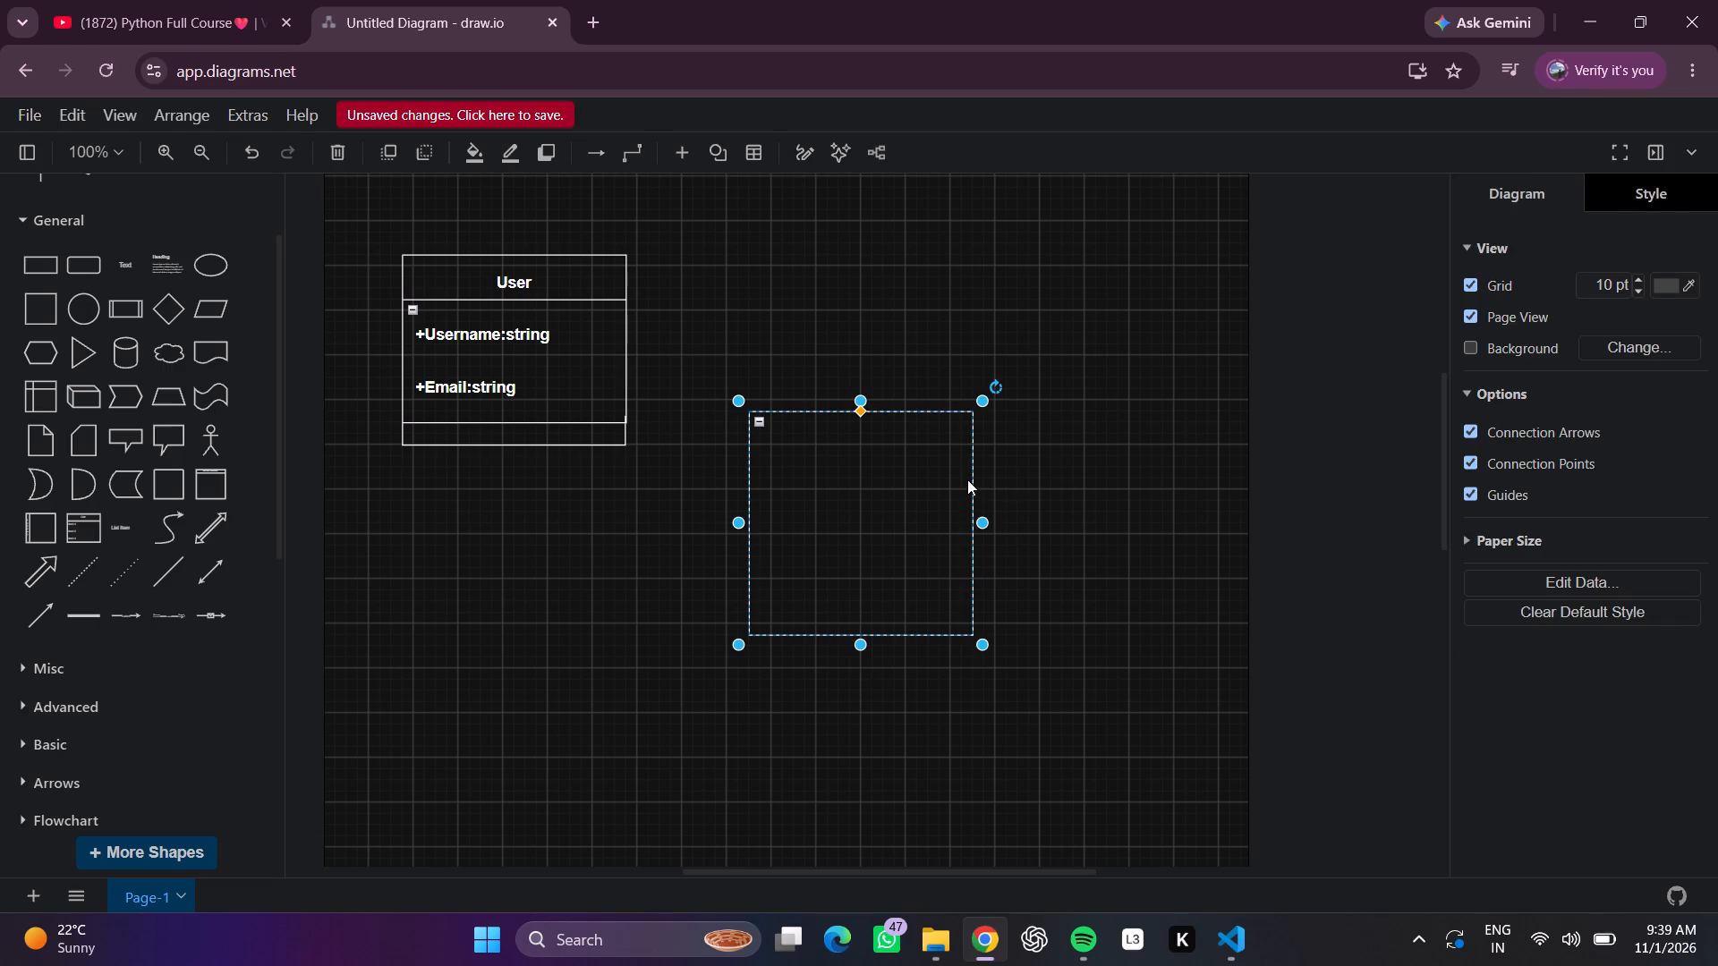
{"action": "left_click", "coordinate": [994, 463]}
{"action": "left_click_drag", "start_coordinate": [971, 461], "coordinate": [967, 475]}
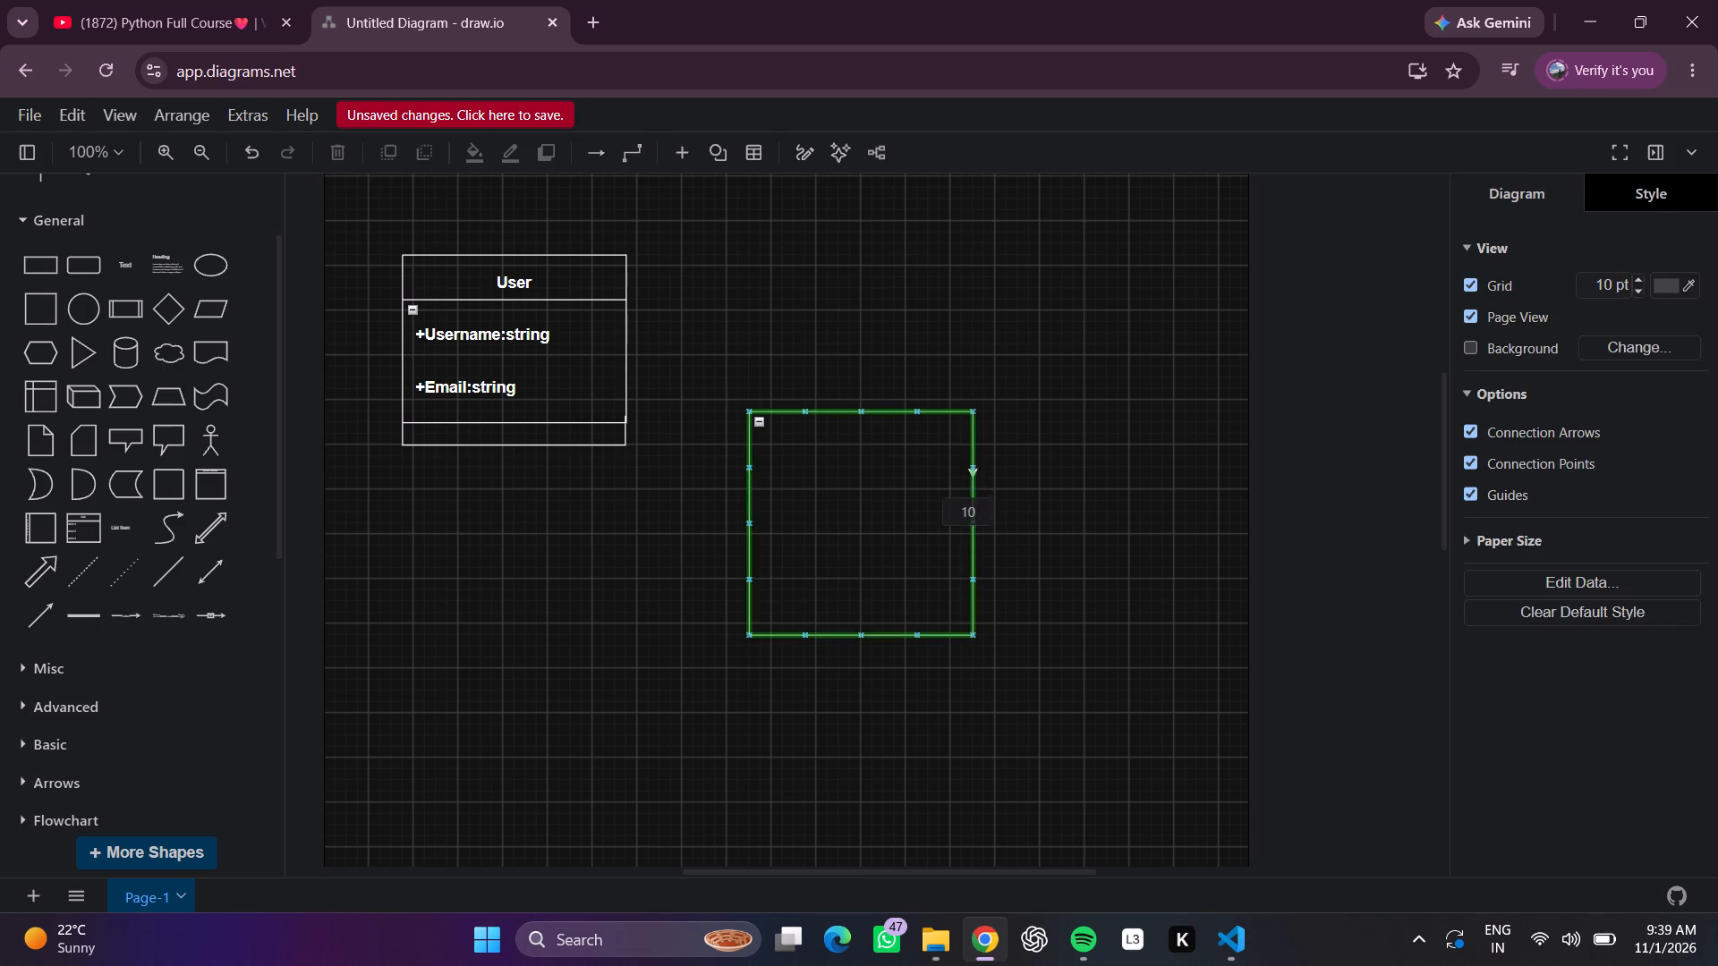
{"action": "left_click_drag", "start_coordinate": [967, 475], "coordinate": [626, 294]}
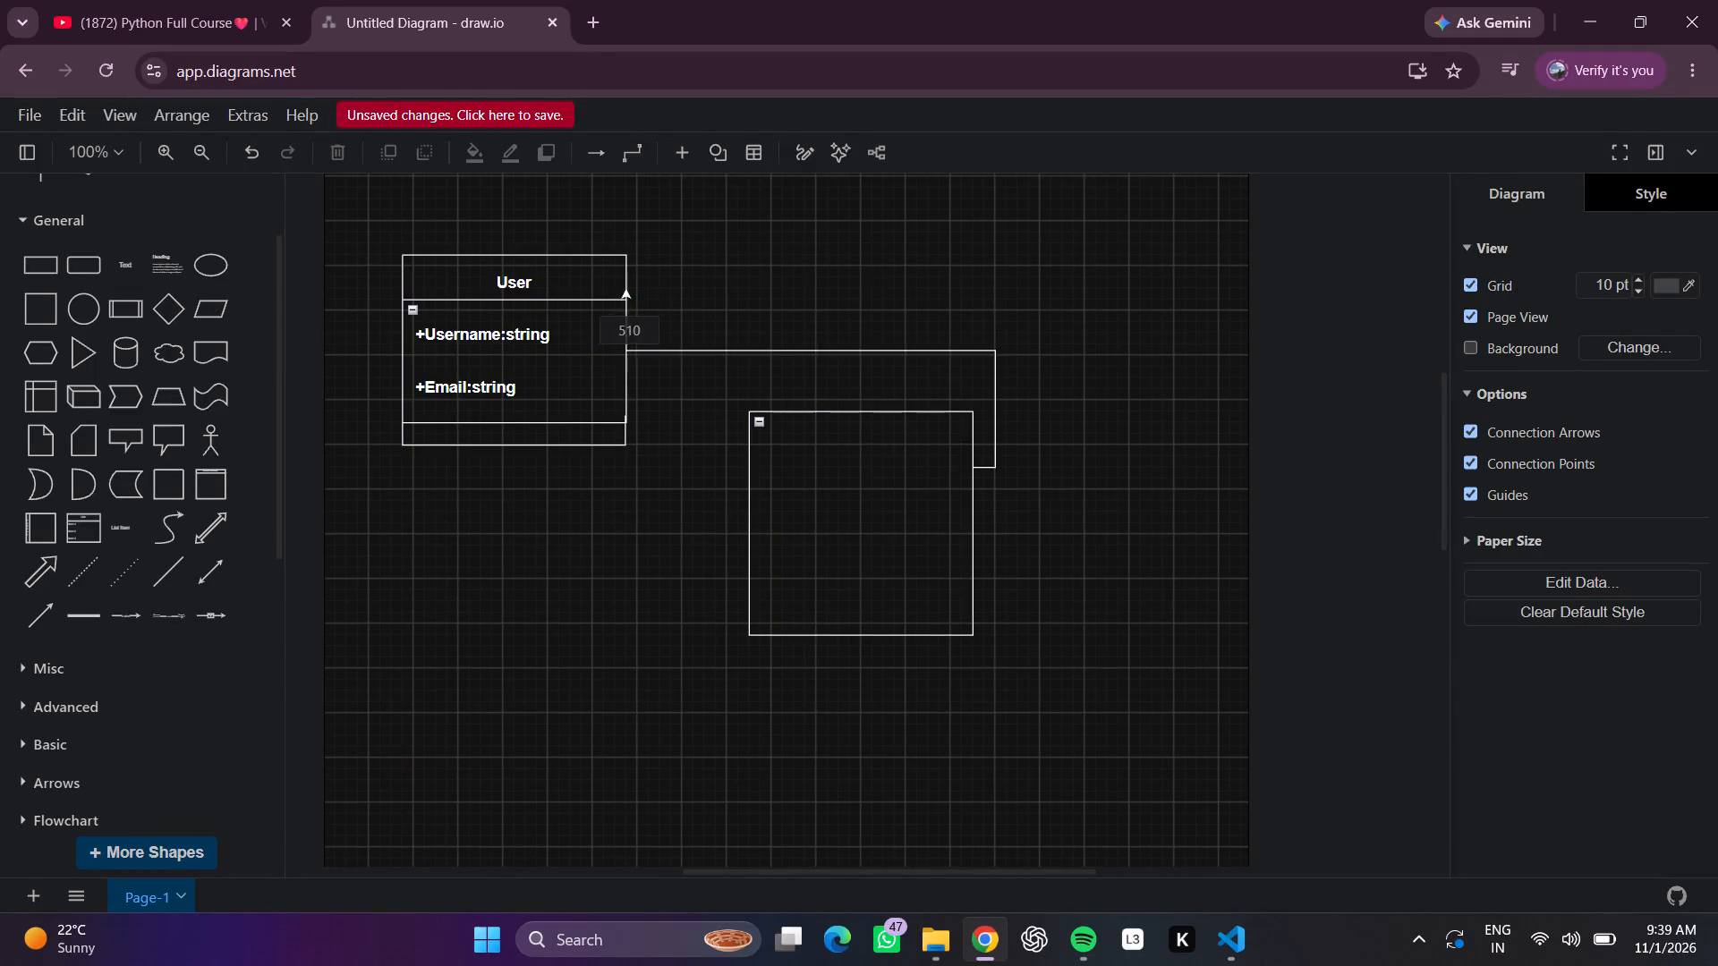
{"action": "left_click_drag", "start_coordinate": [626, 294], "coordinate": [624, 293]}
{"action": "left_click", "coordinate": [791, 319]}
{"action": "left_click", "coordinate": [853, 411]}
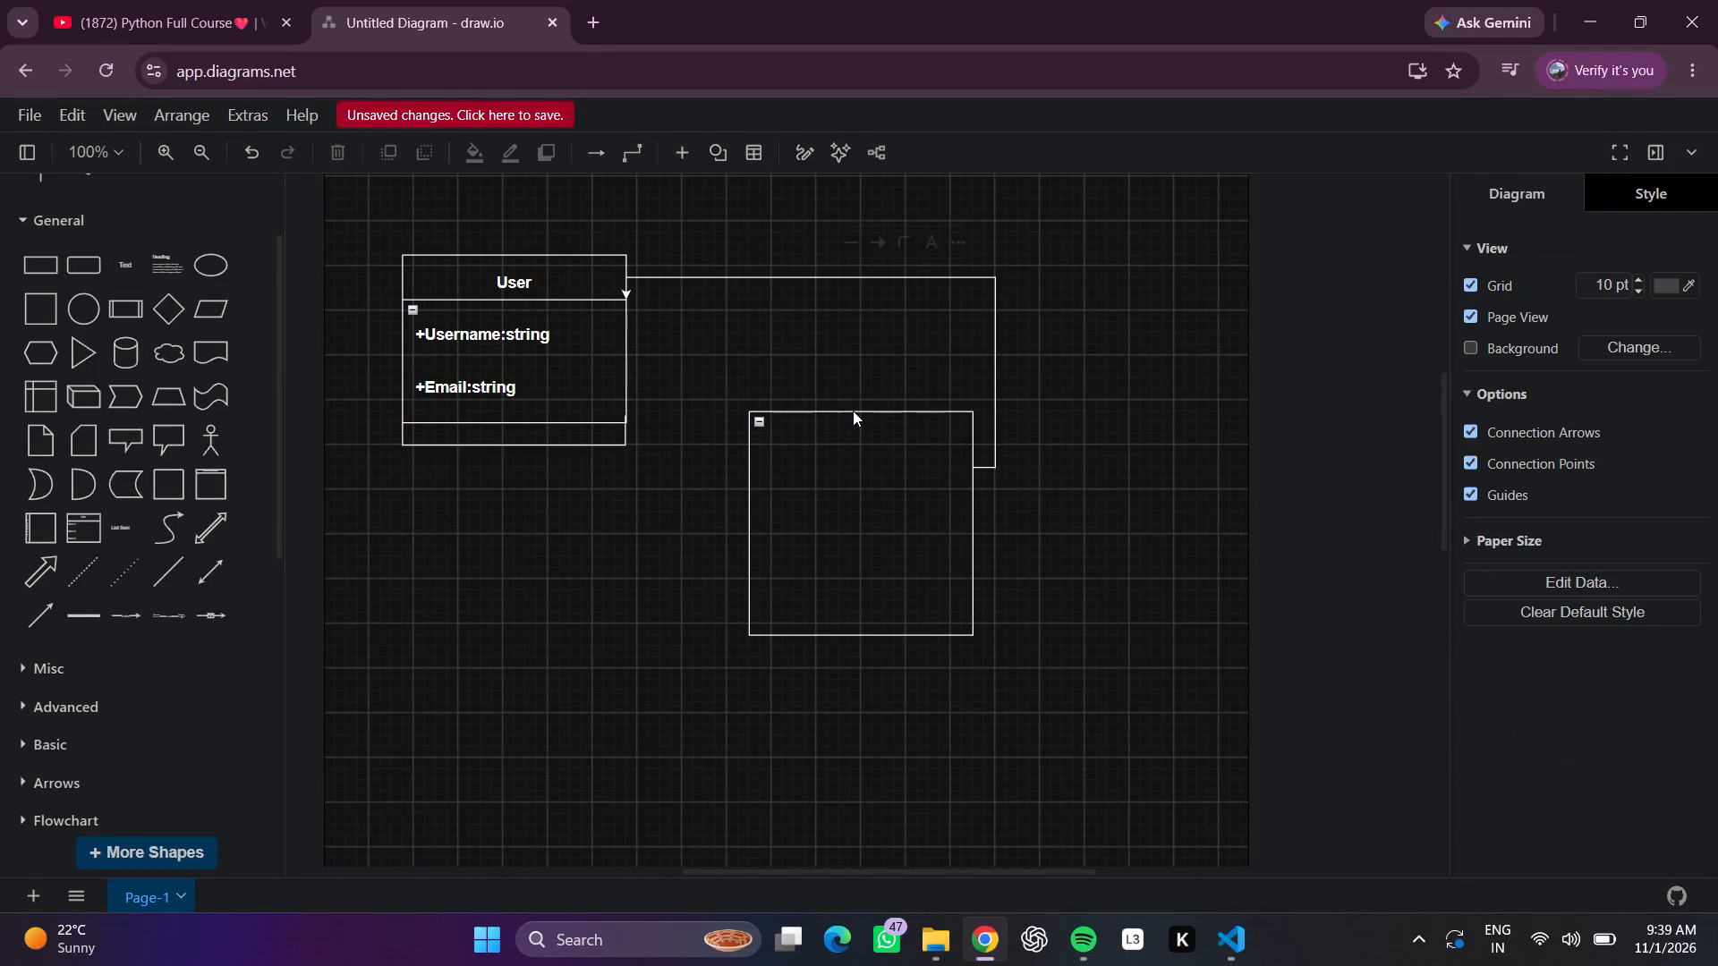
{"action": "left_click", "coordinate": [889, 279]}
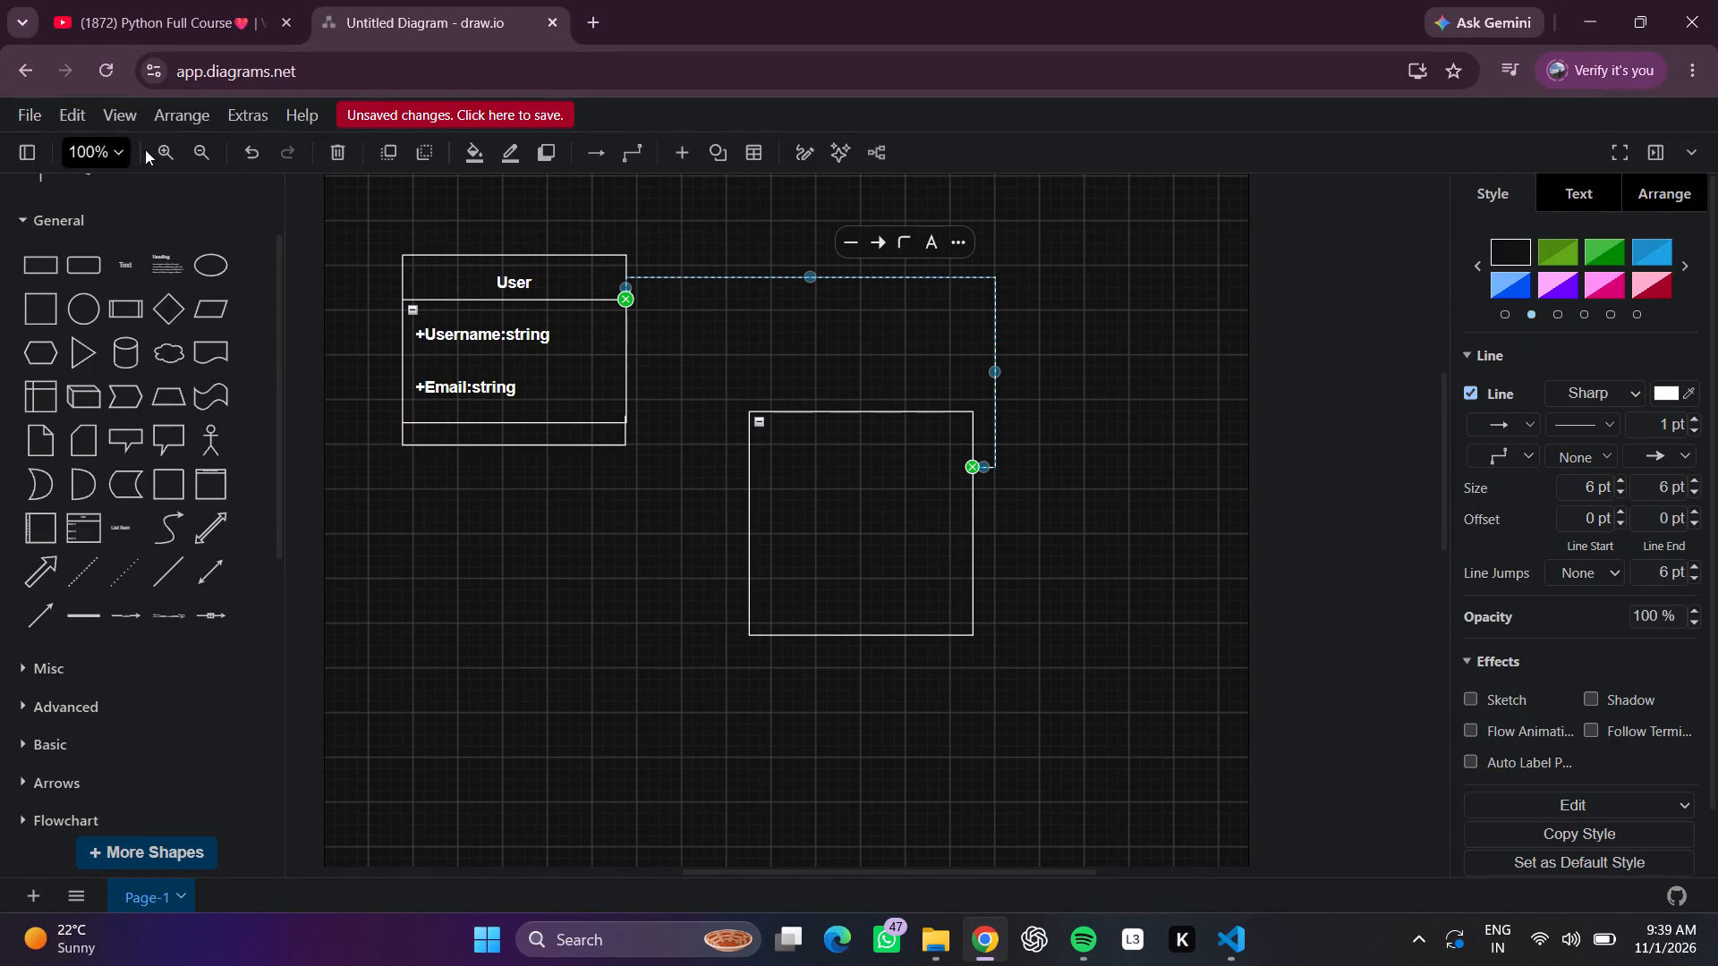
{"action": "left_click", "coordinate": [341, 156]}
Resize the new container from its upper edge so it sits further down the page, keeping its width, at about 200 x 170.
{"action": "left_click", "coordinate": [858, 482]}
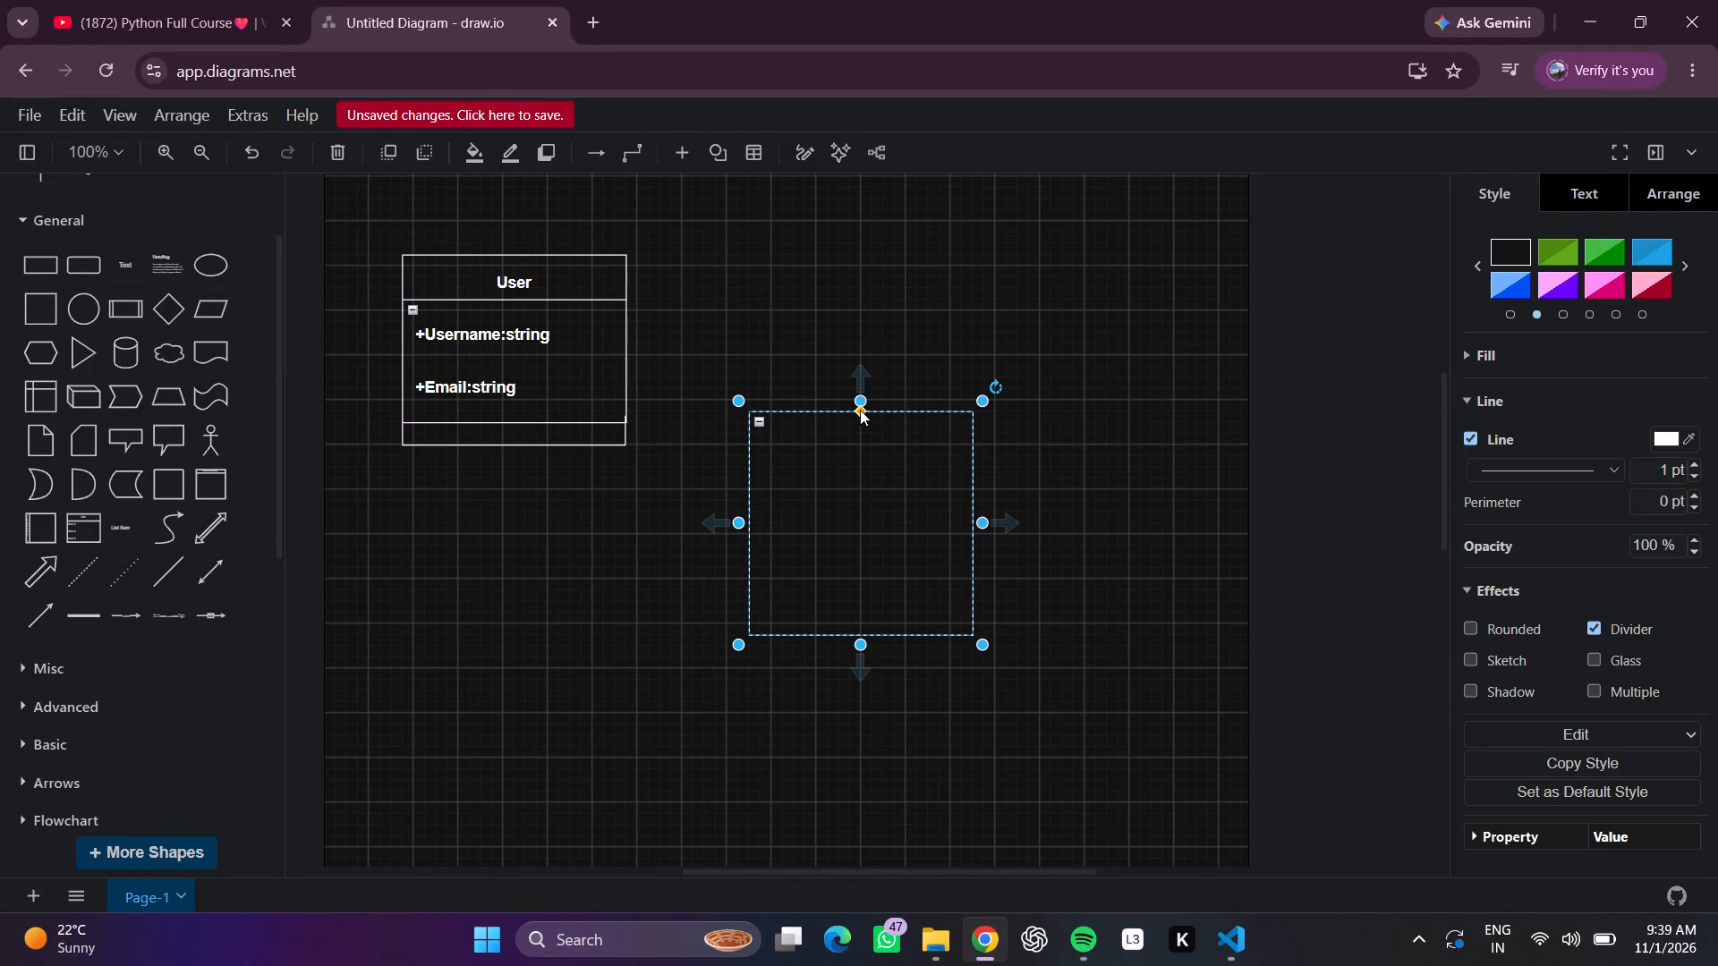
{"action": "left_click", "coordinate": [859, 409]}
{"action": "left_click", "coordinate": [859, 400]}
{"action": "left_click_drag", "start_coordinate": [859, 400], "coordinate": [851, 752]}
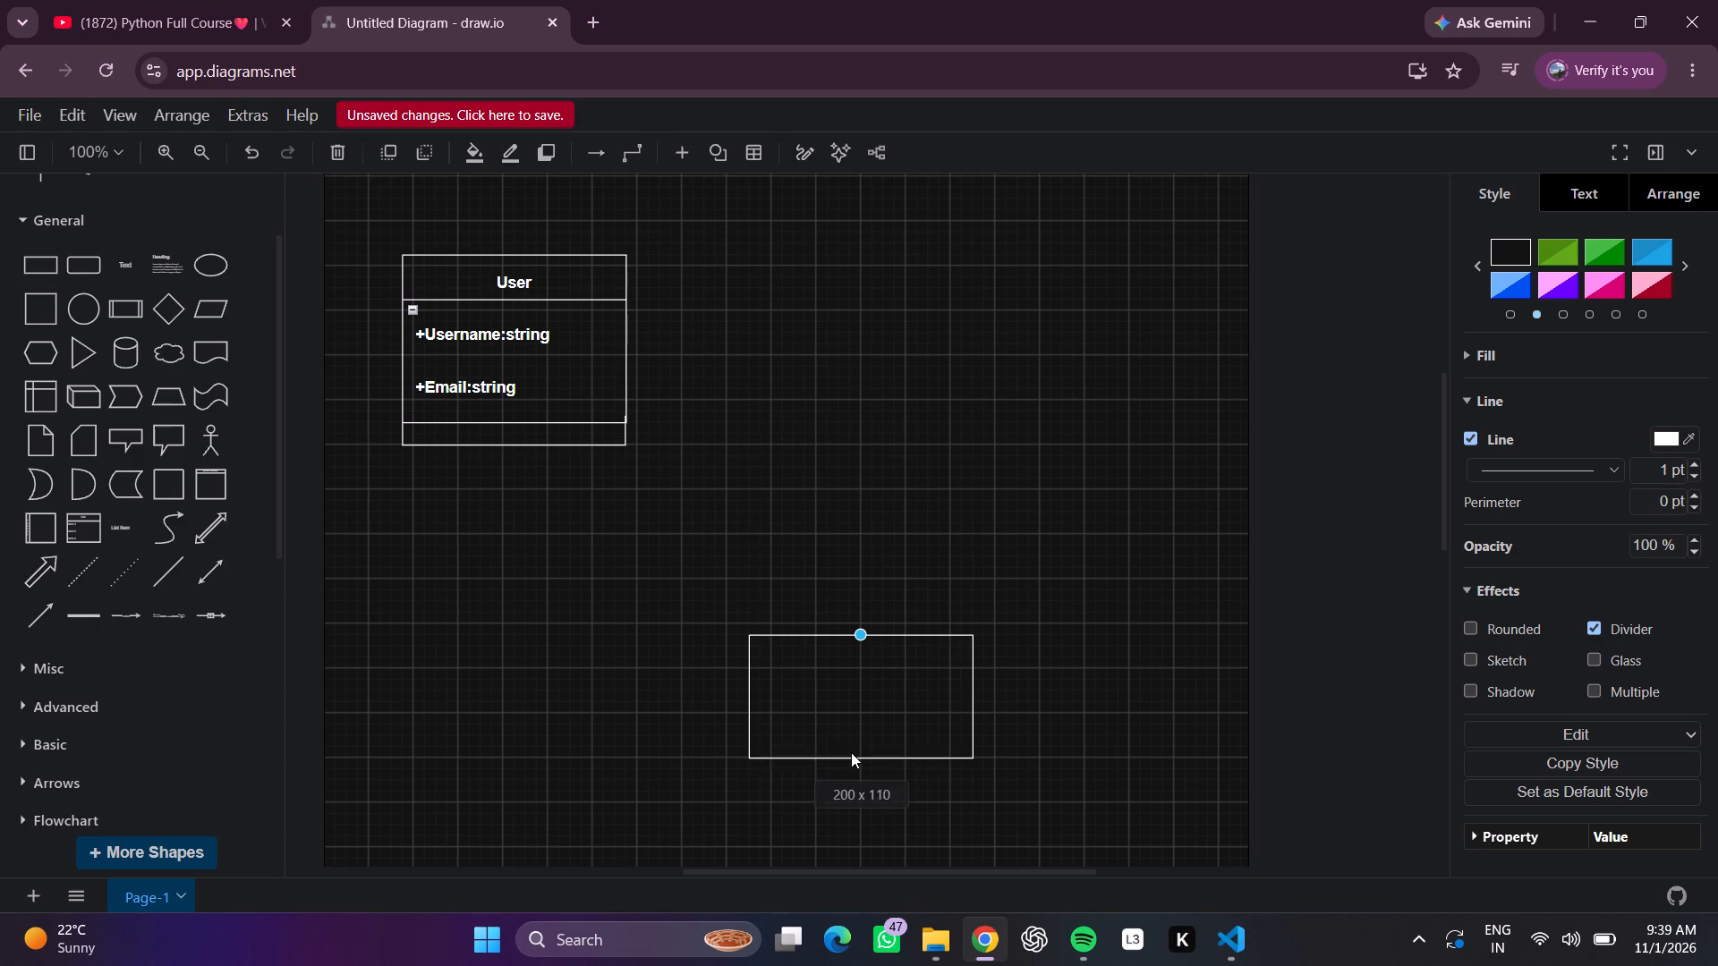
{"action": "left_click_drag", "start_coordinate": [851, 752], "coordinate": [854, 816]}
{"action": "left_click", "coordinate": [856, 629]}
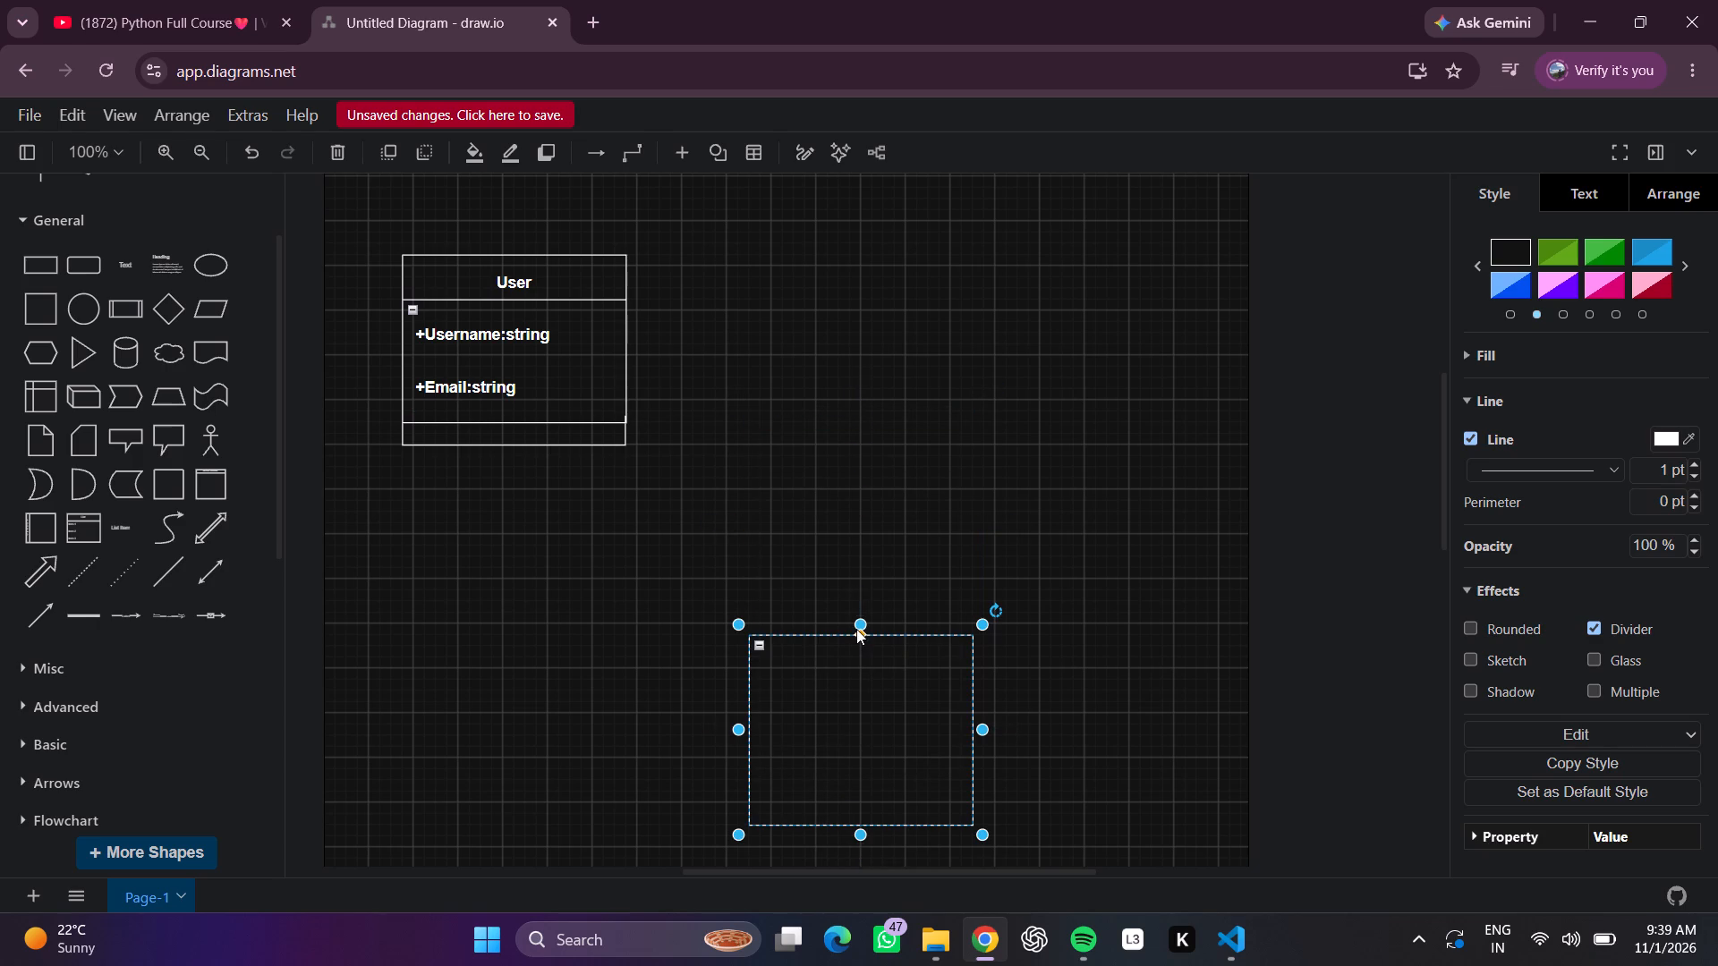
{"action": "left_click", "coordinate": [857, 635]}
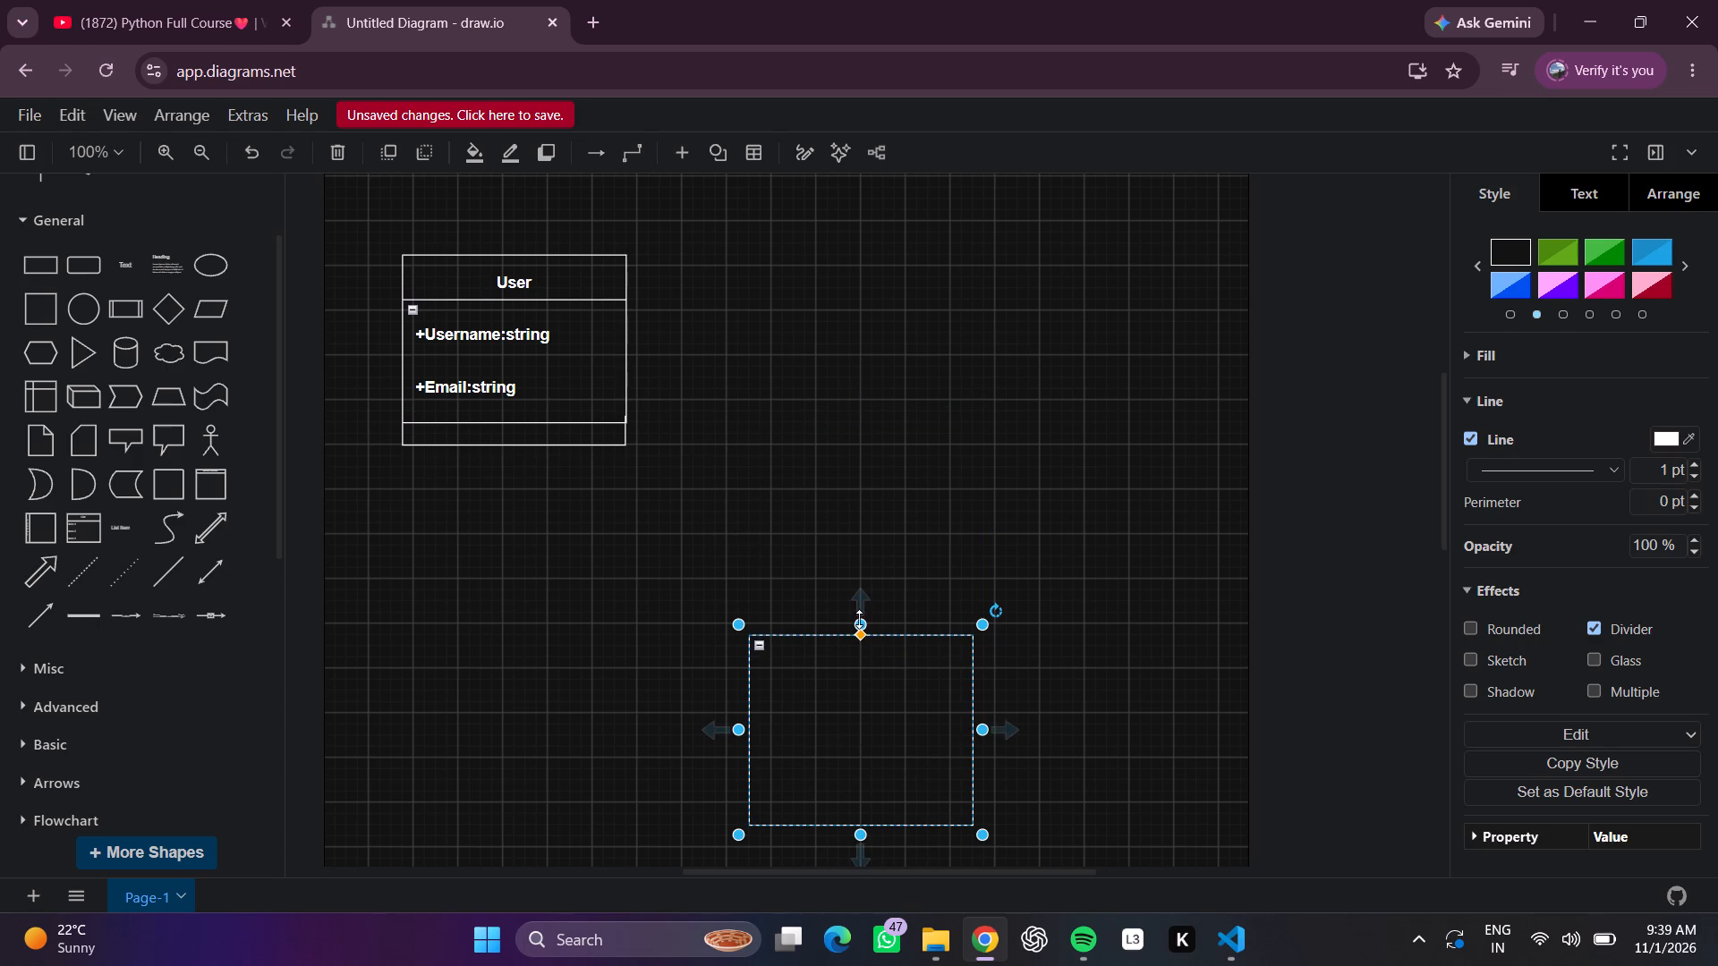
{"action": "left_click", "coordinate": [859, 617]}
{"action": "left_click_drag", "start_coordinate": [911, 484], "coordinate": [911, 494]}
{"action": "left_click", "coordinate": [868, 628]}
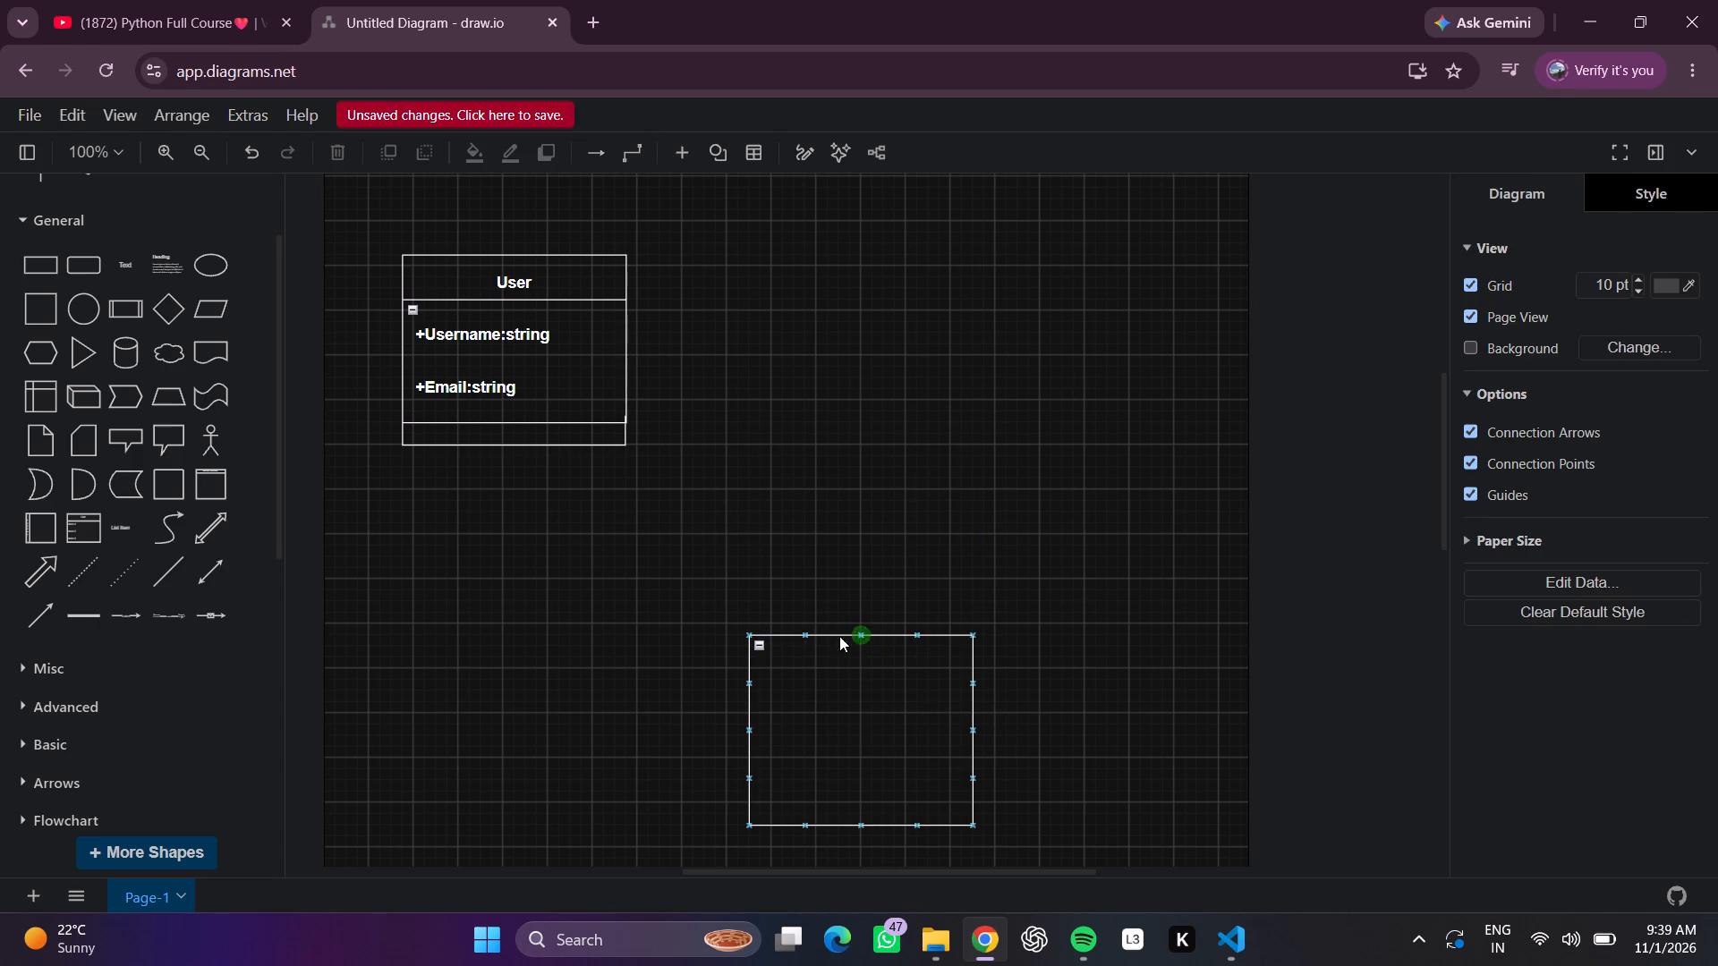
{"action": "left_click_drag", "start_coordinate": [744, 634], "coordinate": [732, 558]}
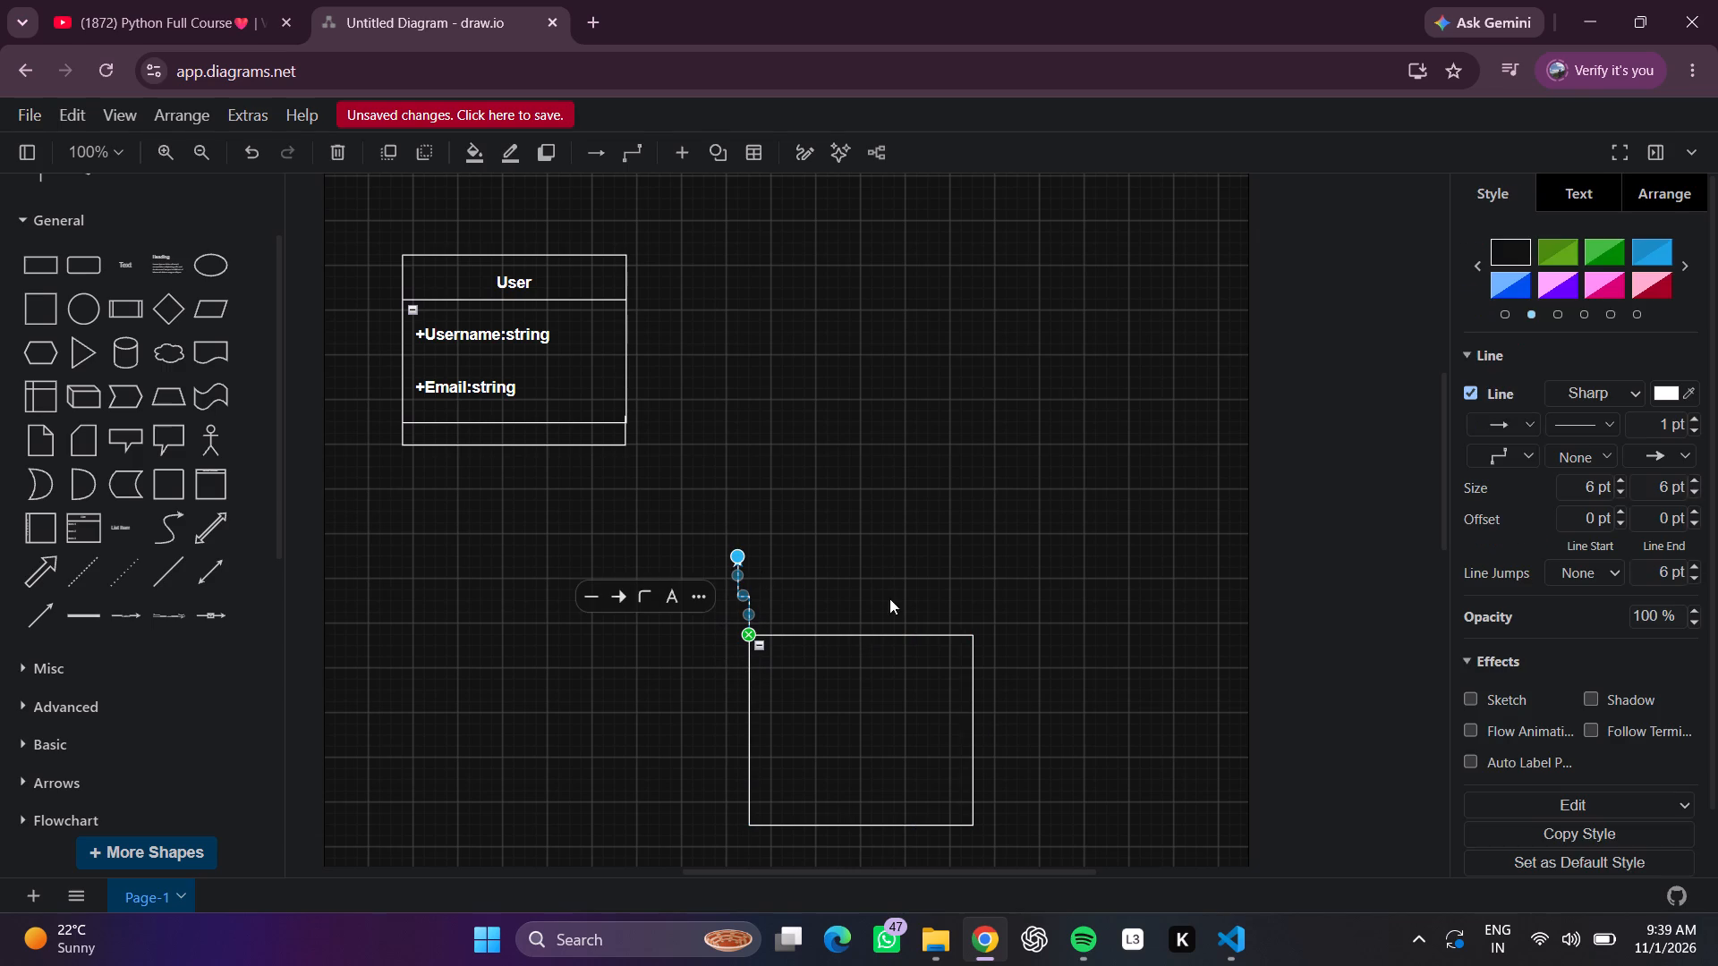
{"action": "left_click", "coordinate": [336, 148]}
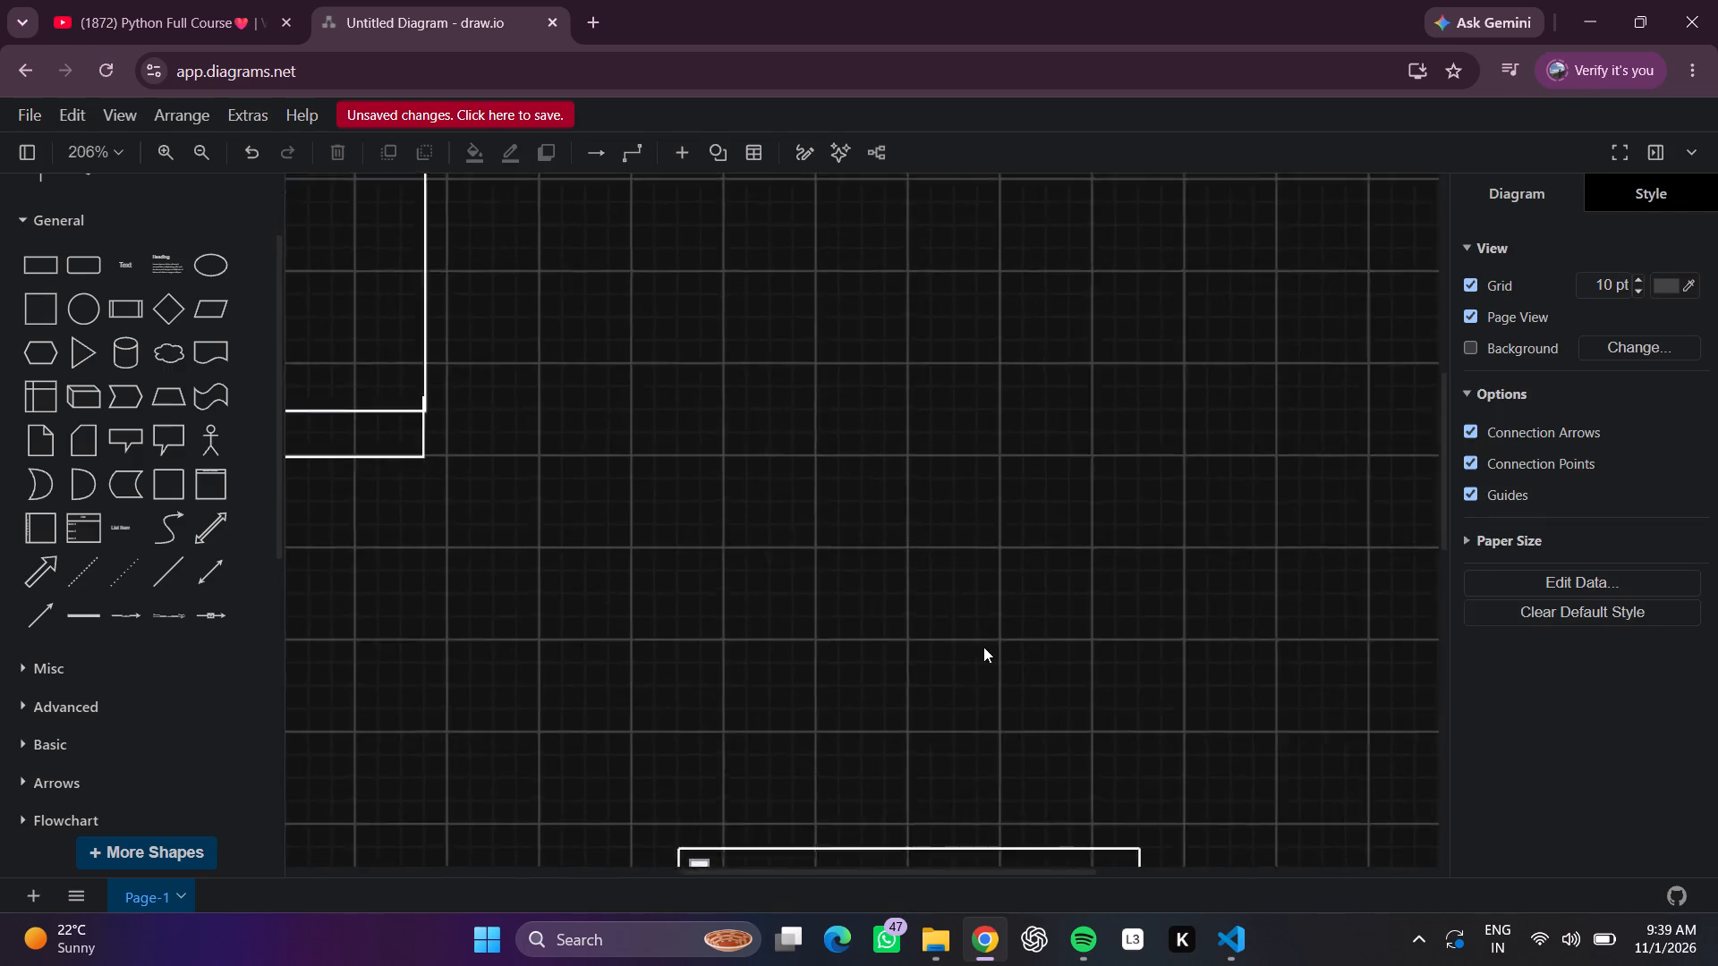
Extend the new container slightly upward from its upper edge, keeping its width, to about 200 x 180.
{"action": "scroll", "coordinate": [952, 799], "scroll_direction": "down", "scroll_amount": 3}
{"action": "left_click", "coordinate": [888, 428]}
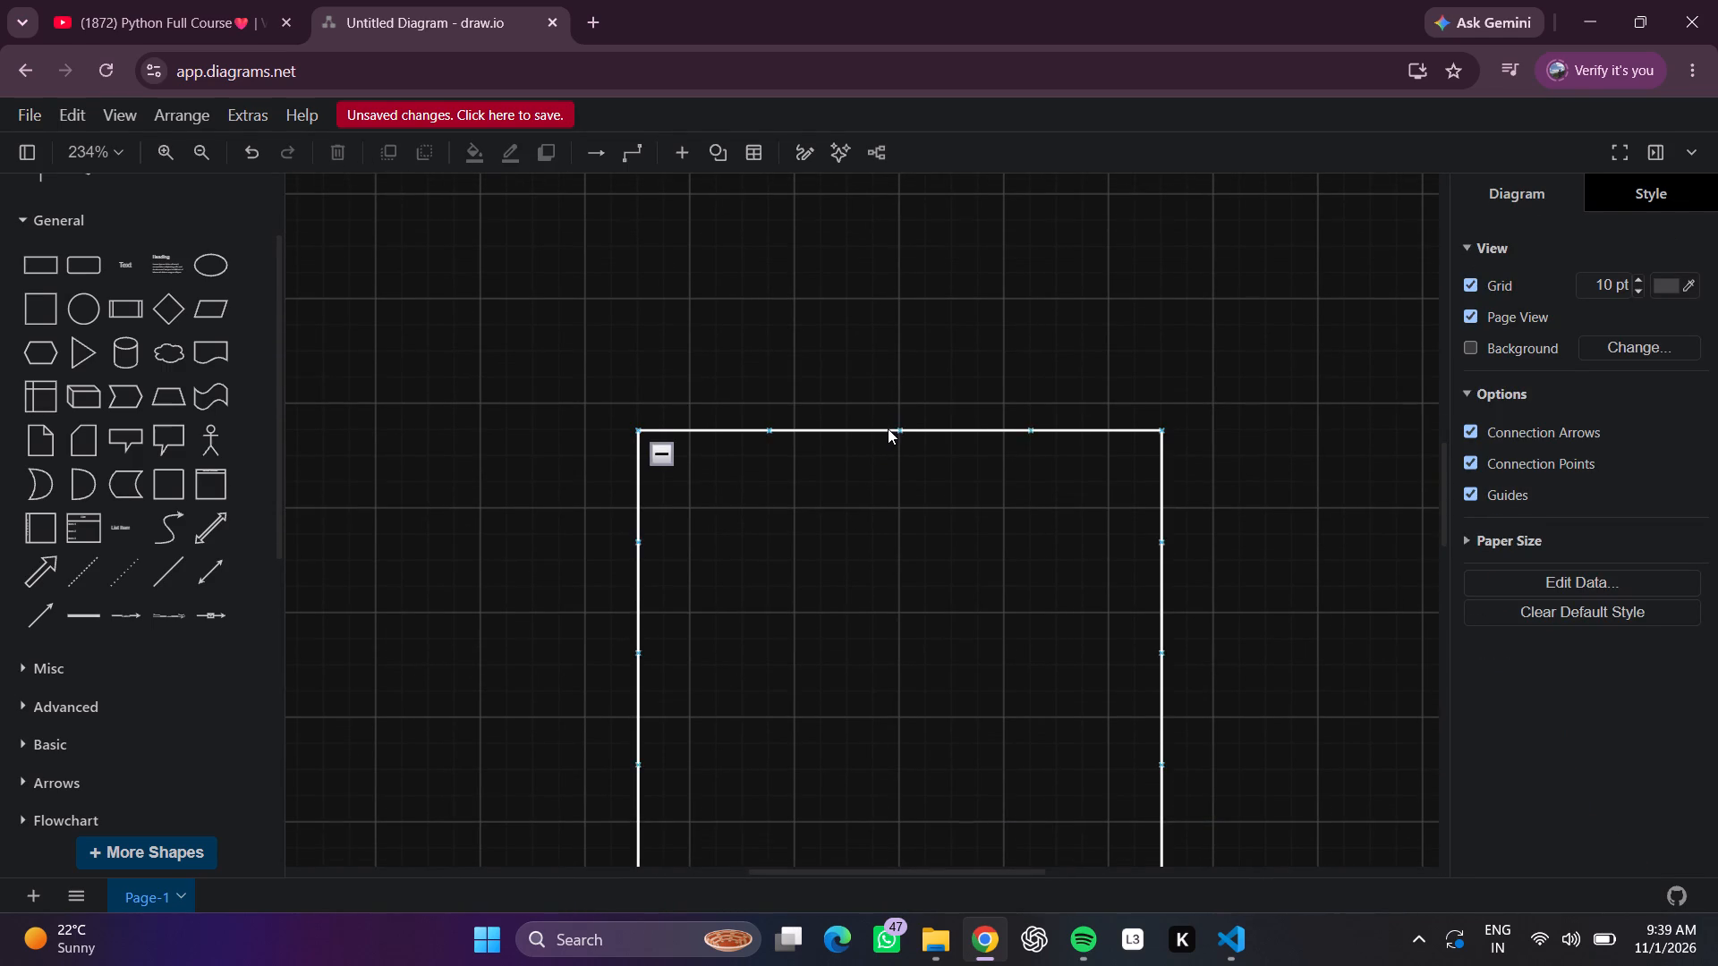
{"action": "left_click", "coordinate": [901, 428]}
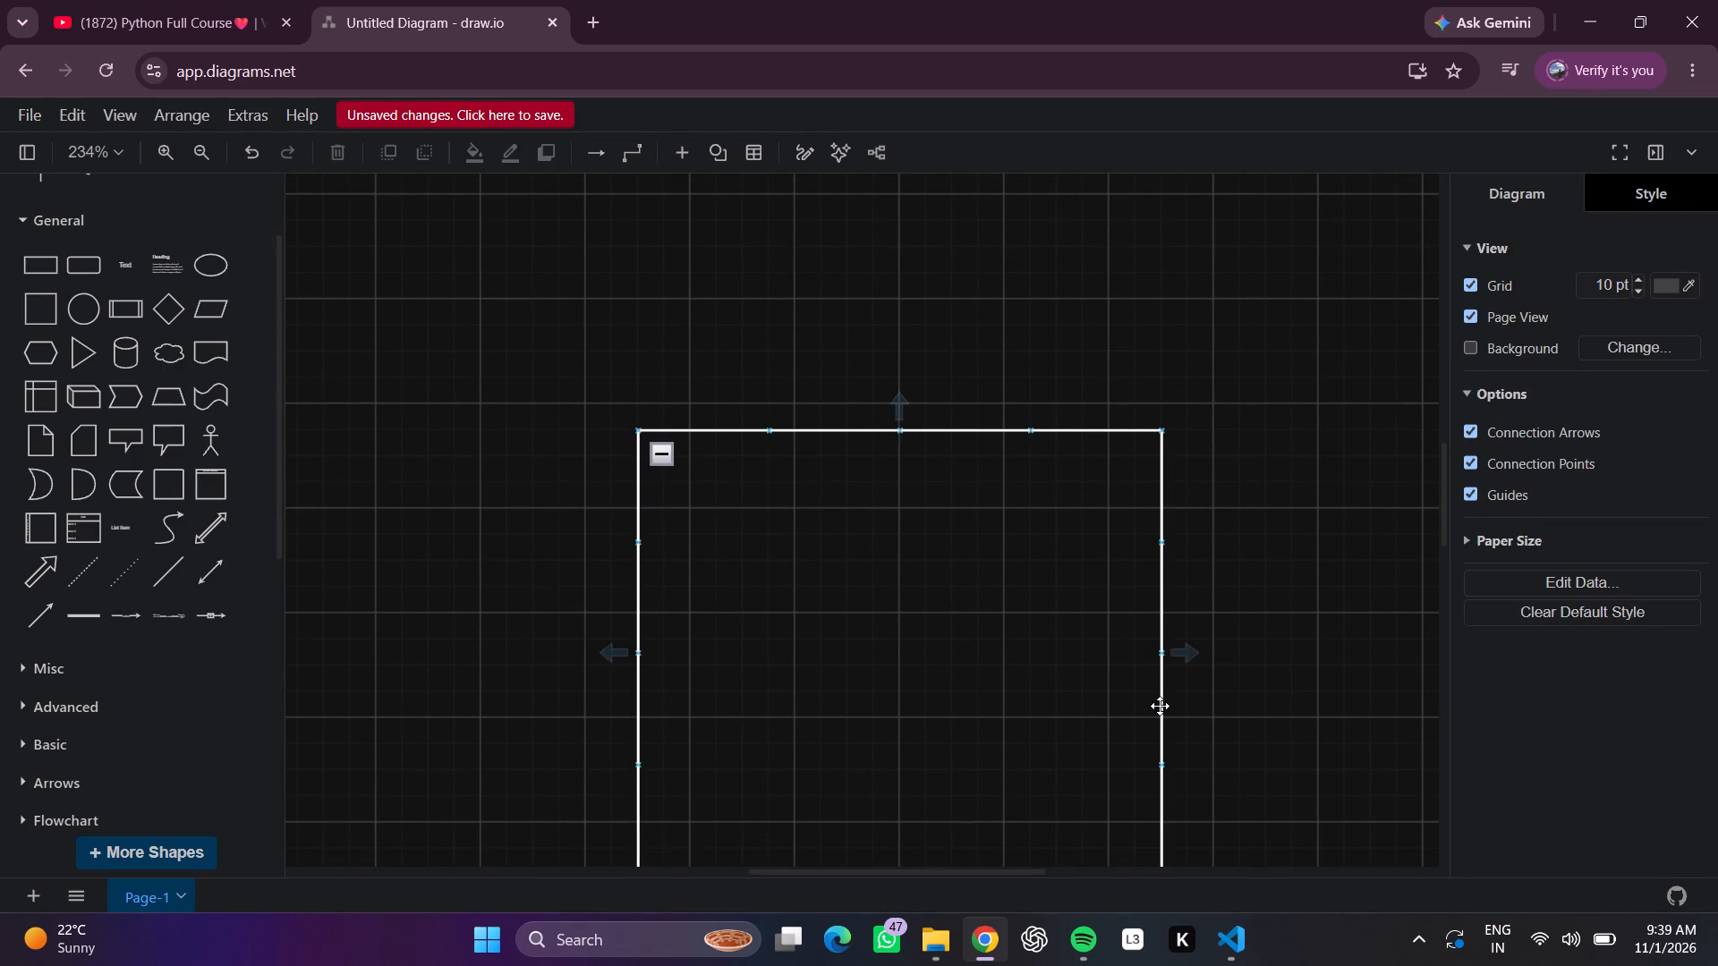
{"action": "left_click", "coordinate": [1160, 706]}
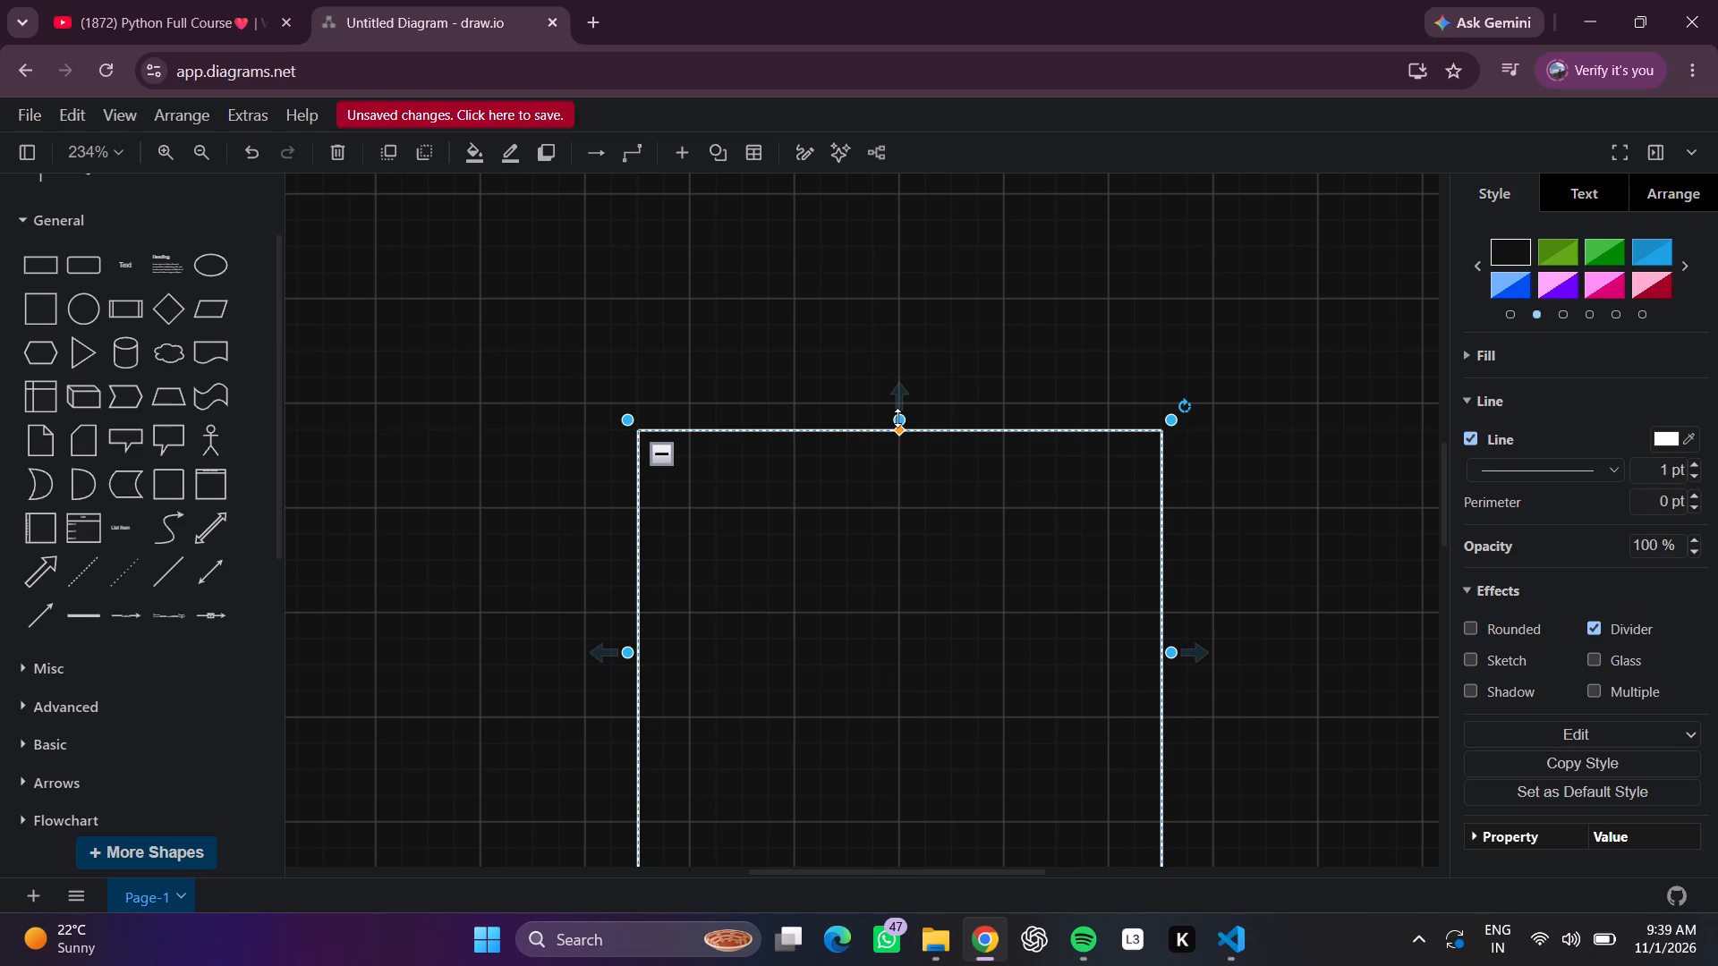
{"action": "left_click", "coordinate": [897, 417]}
{"action": "left_click_drag", "start_coordinate": [897, 415], "coordinate": [846, 396]}
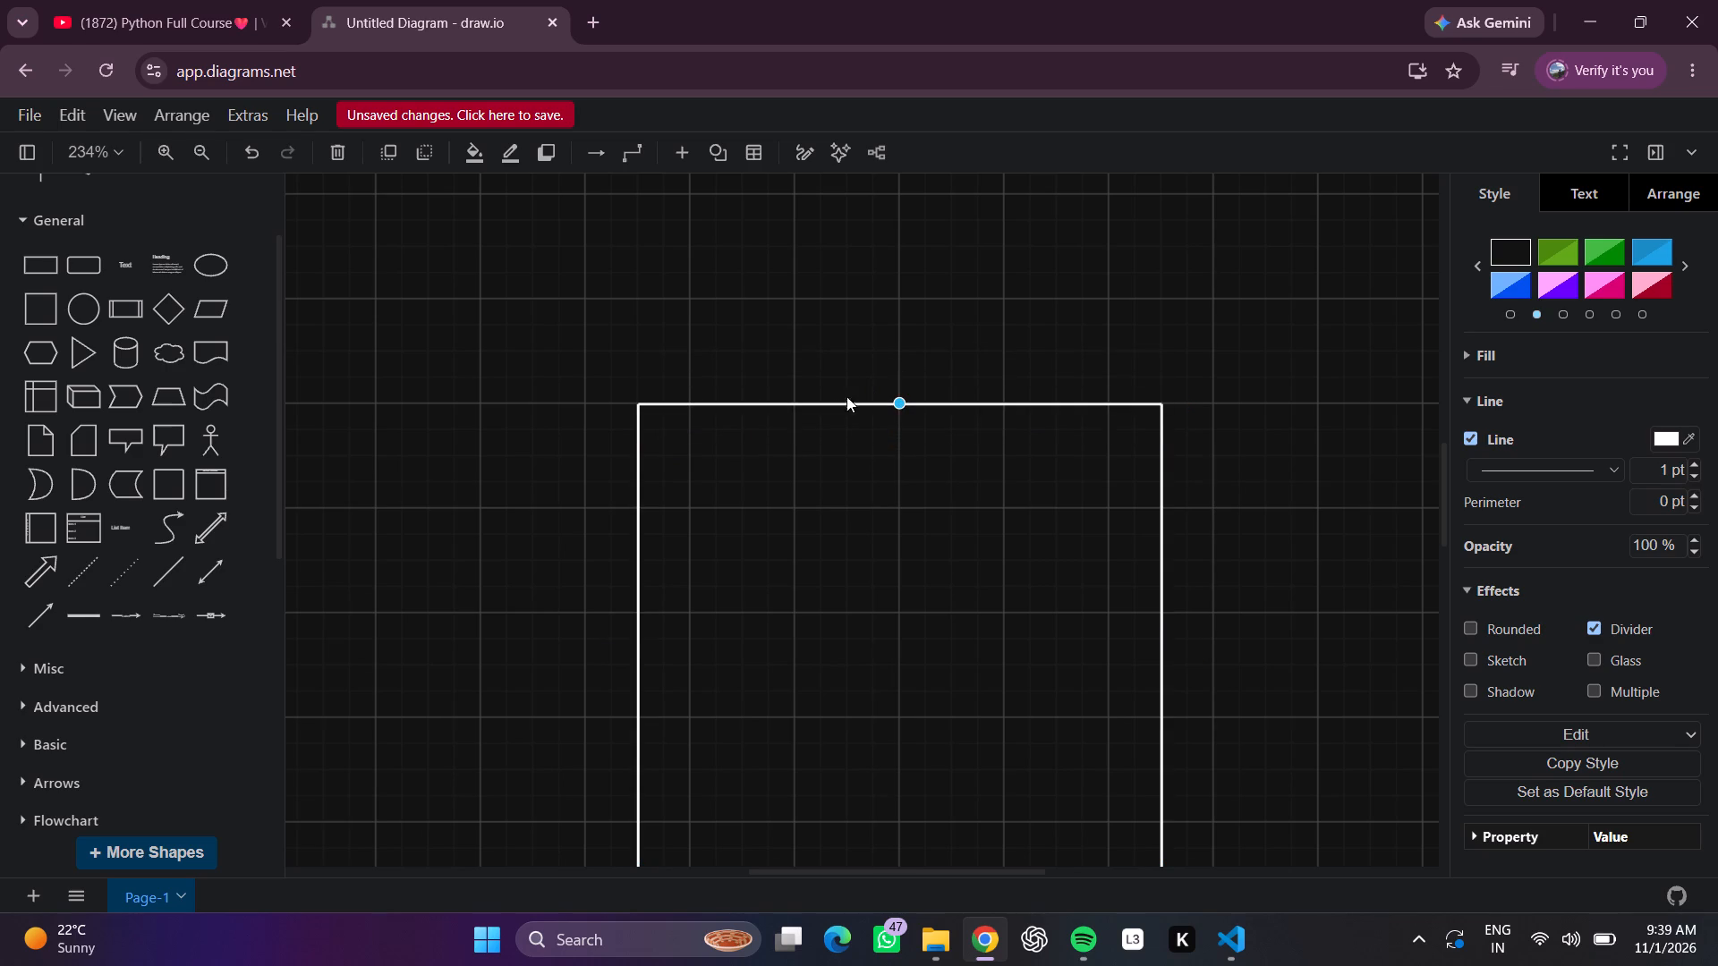
{"action": "left_click_drag", "start_coordinate": [846, 396], "coordinate": [833, 402]}
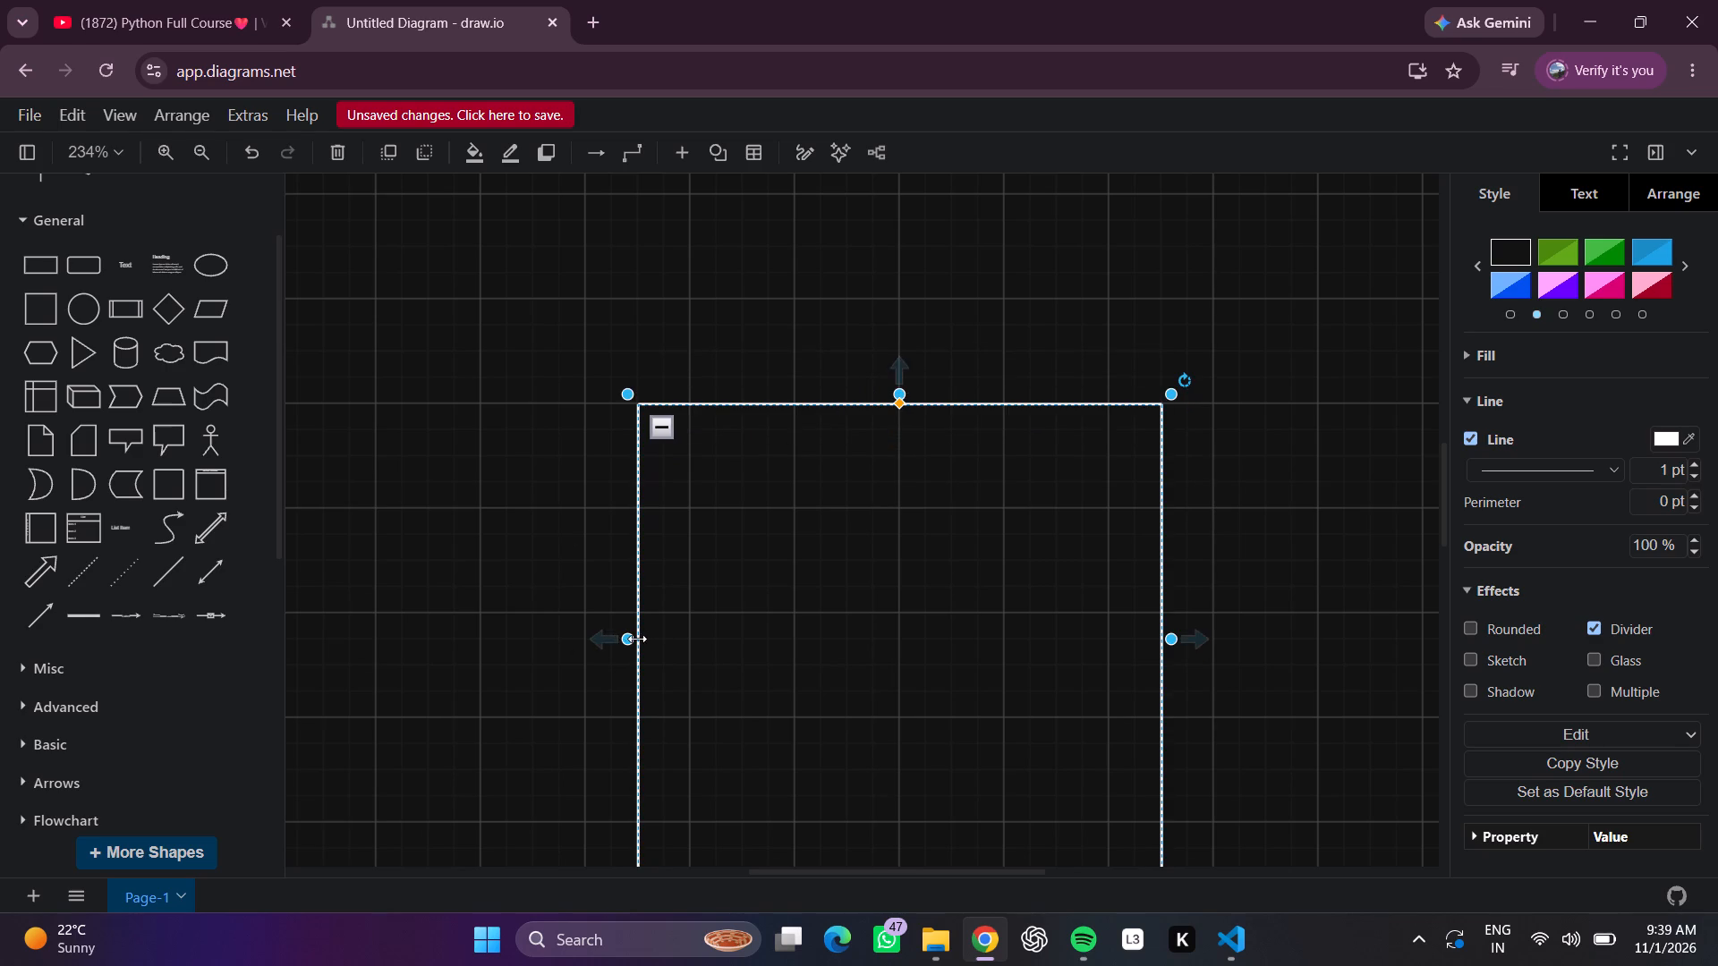
{"action": "left_click_drag", "start_coordinate": [637, 639], "coordinate": [590, 640]}
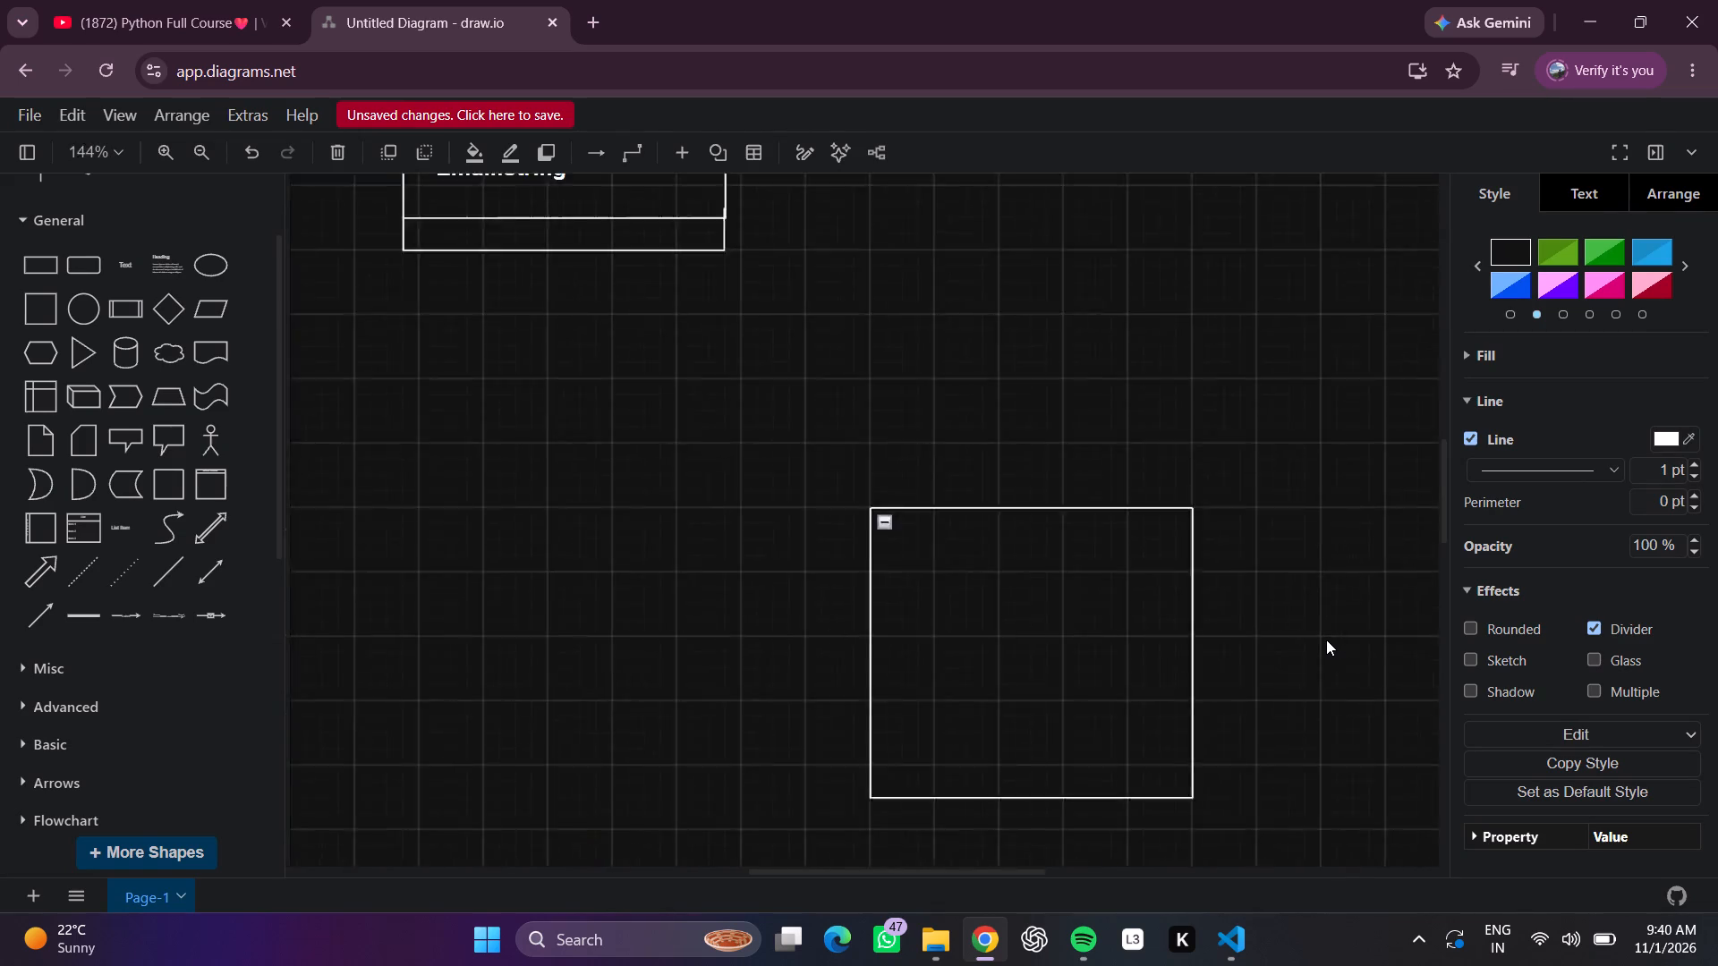
Add a plain line across the container between its side edges as a header divider, about 20% below the upper edge.
{"action": "scroll", "coordinate": [1326, 640], "scroll_direction": "left", "scroll_amount": 1}
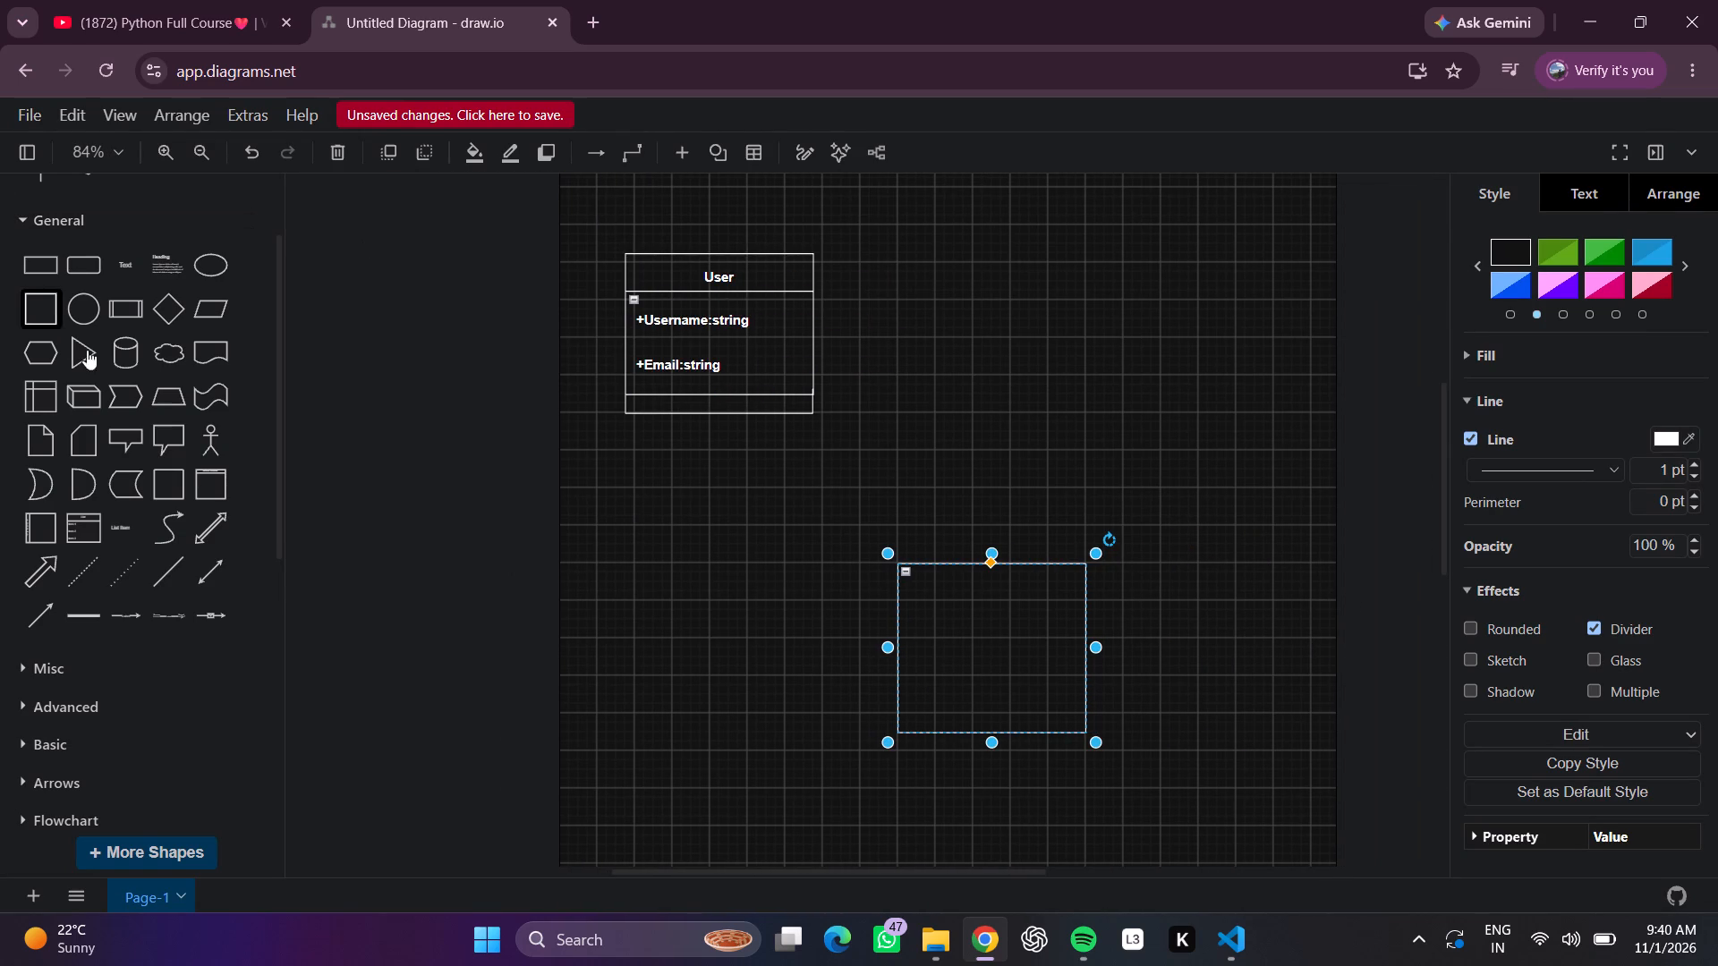
{"action": "left_click", "coordinate": [163, 586]}
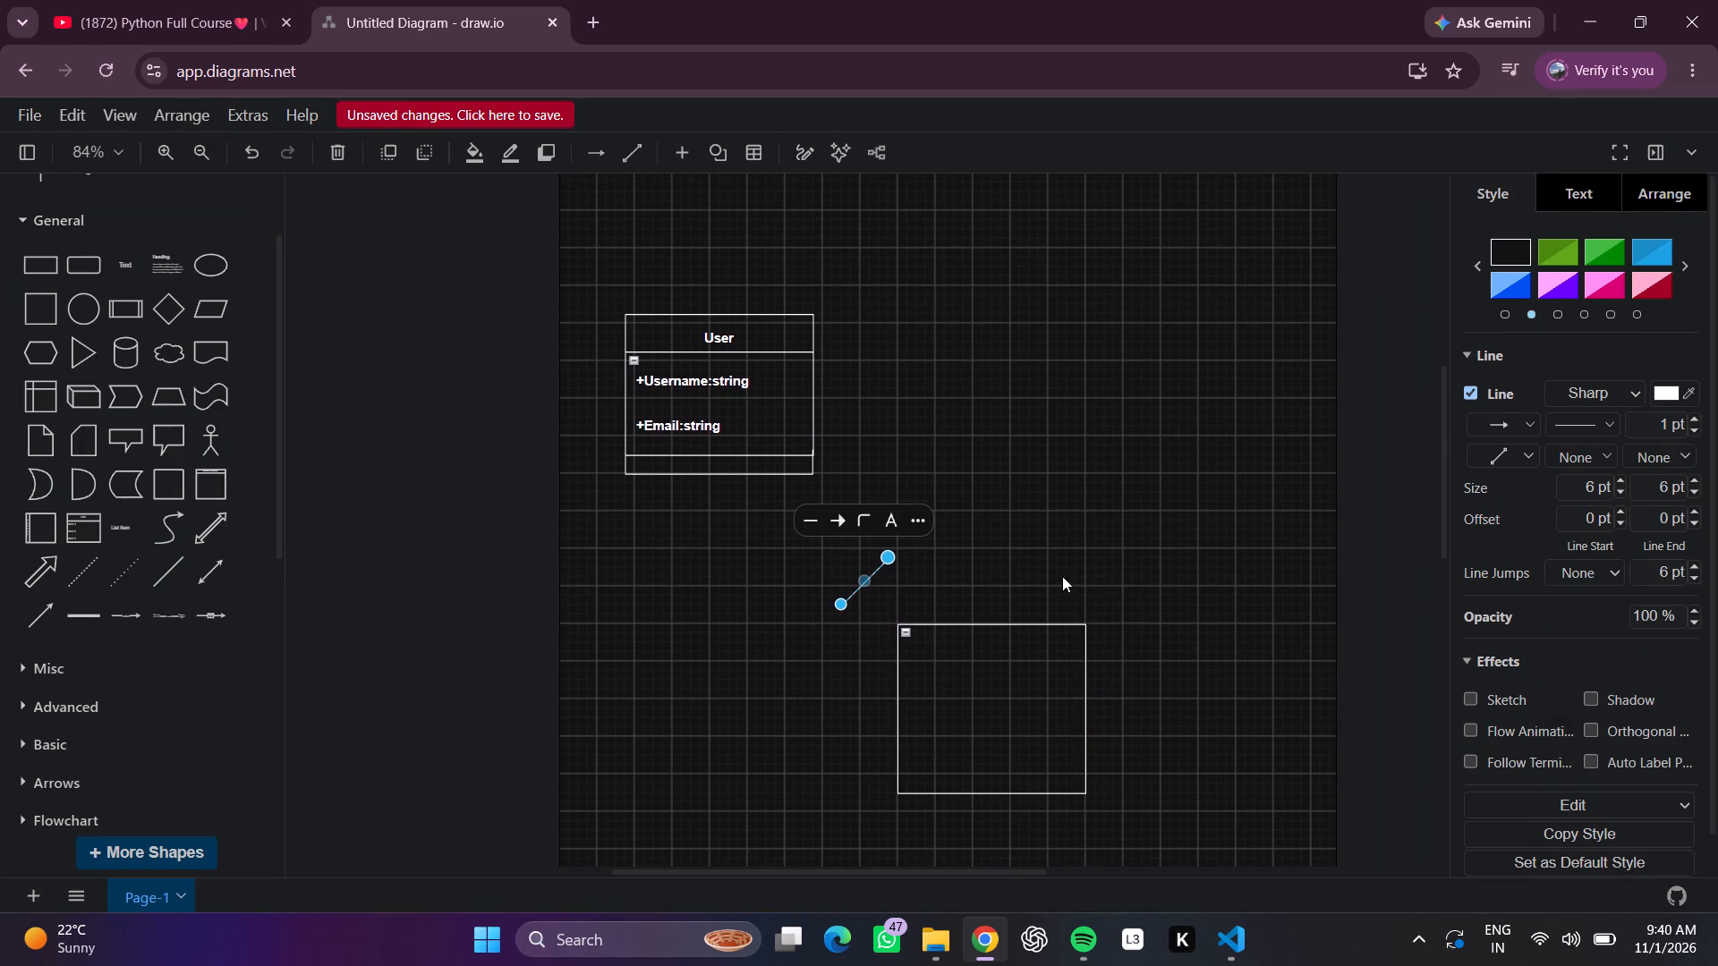
{"action": "scroll", "coordinate": [683, 609], "scroll_direction": "down", "scroll_amount": 1}
{"action": "left_click_drag", "start_coordinate": [533, 526], "coordinate": [554, 568]}
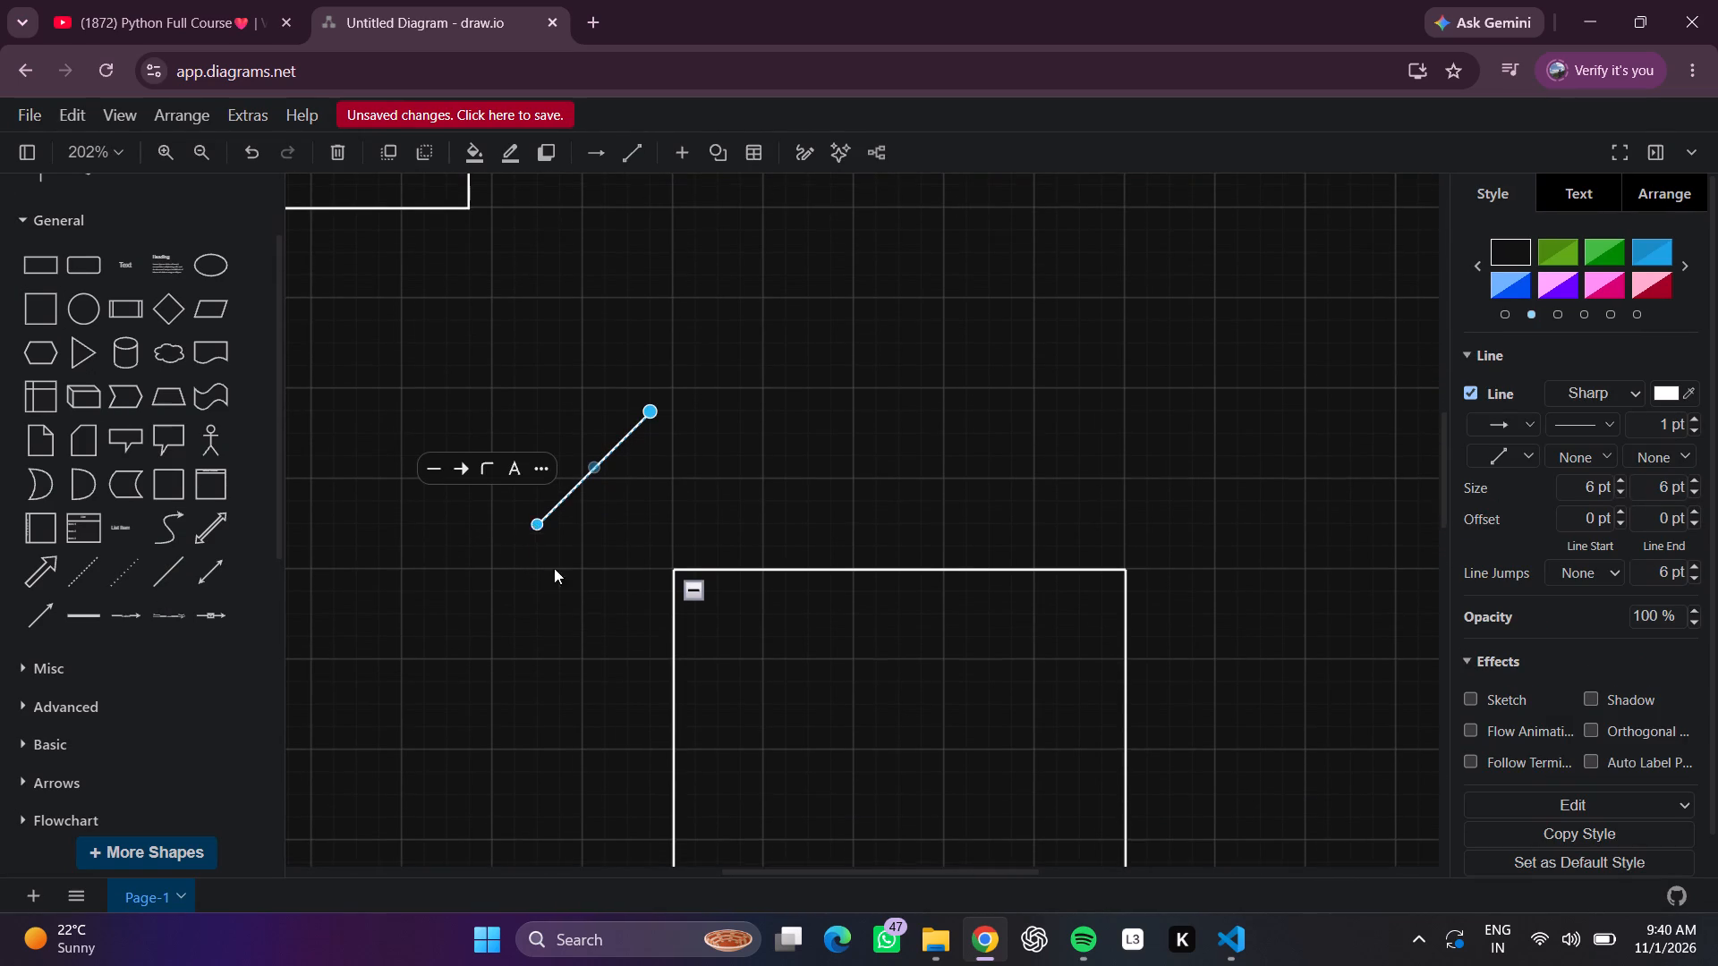
{"action": "left_click_drag", "start_coordinate": [554, 568], "coordinate": [672, 658]}
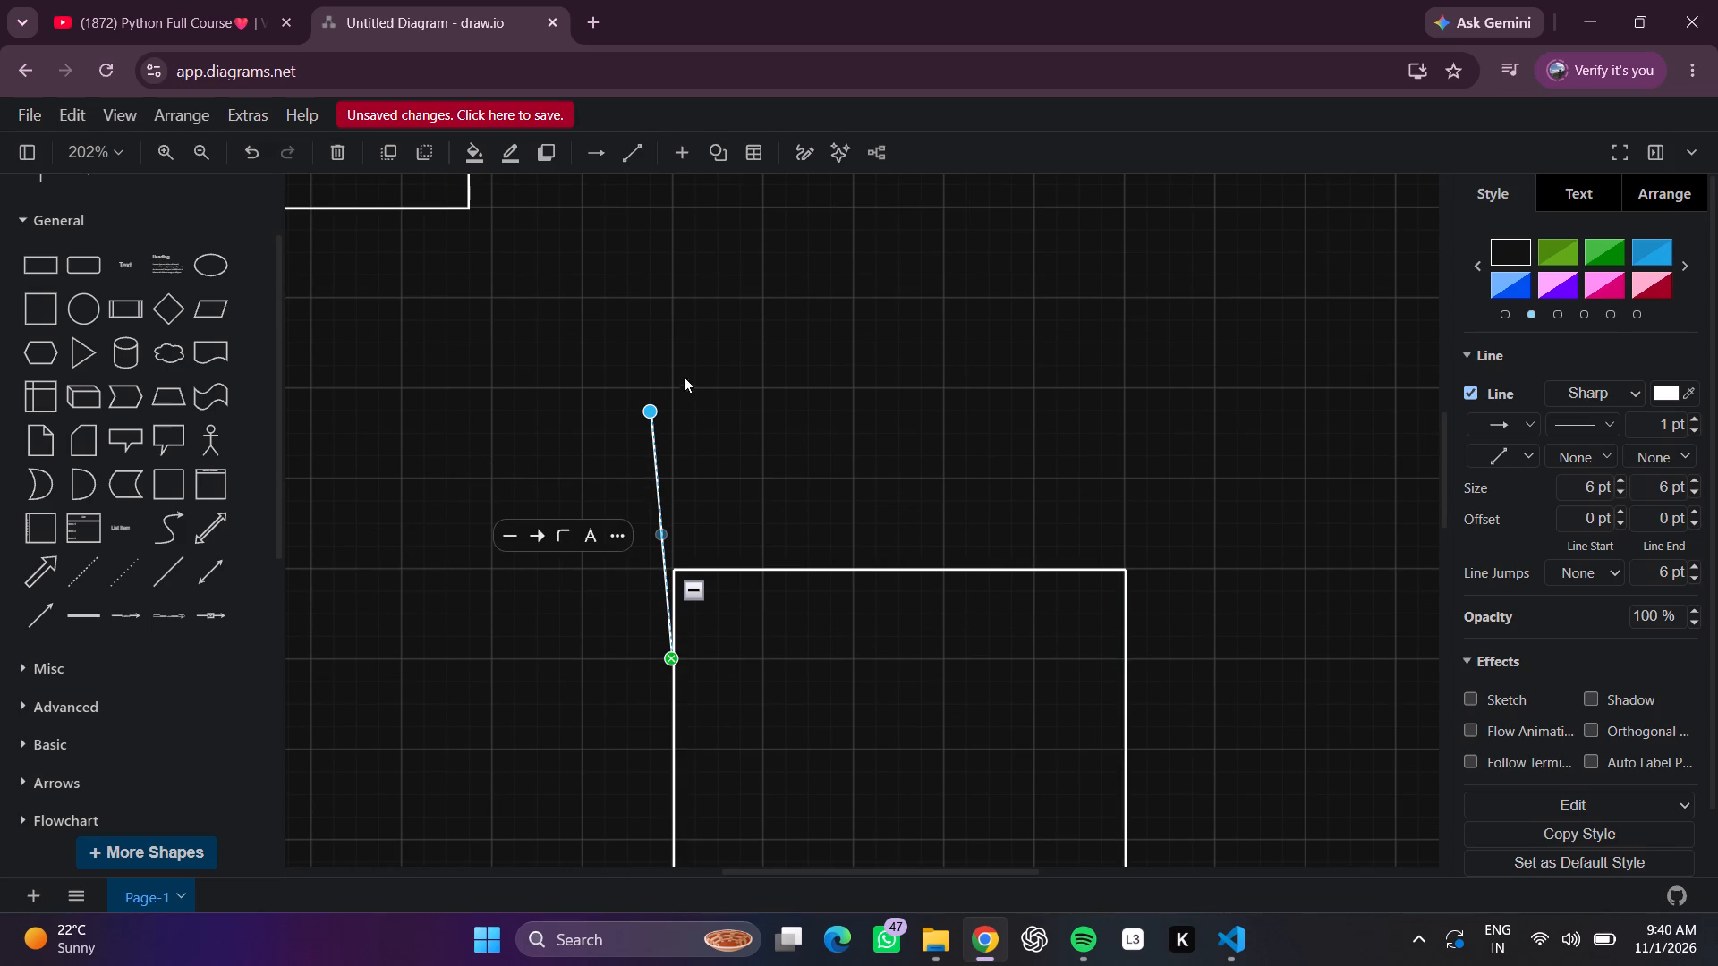
{"action": "left_click_drag", "start_coordinate": [647, 410], "coordinate": [1127, 655]}
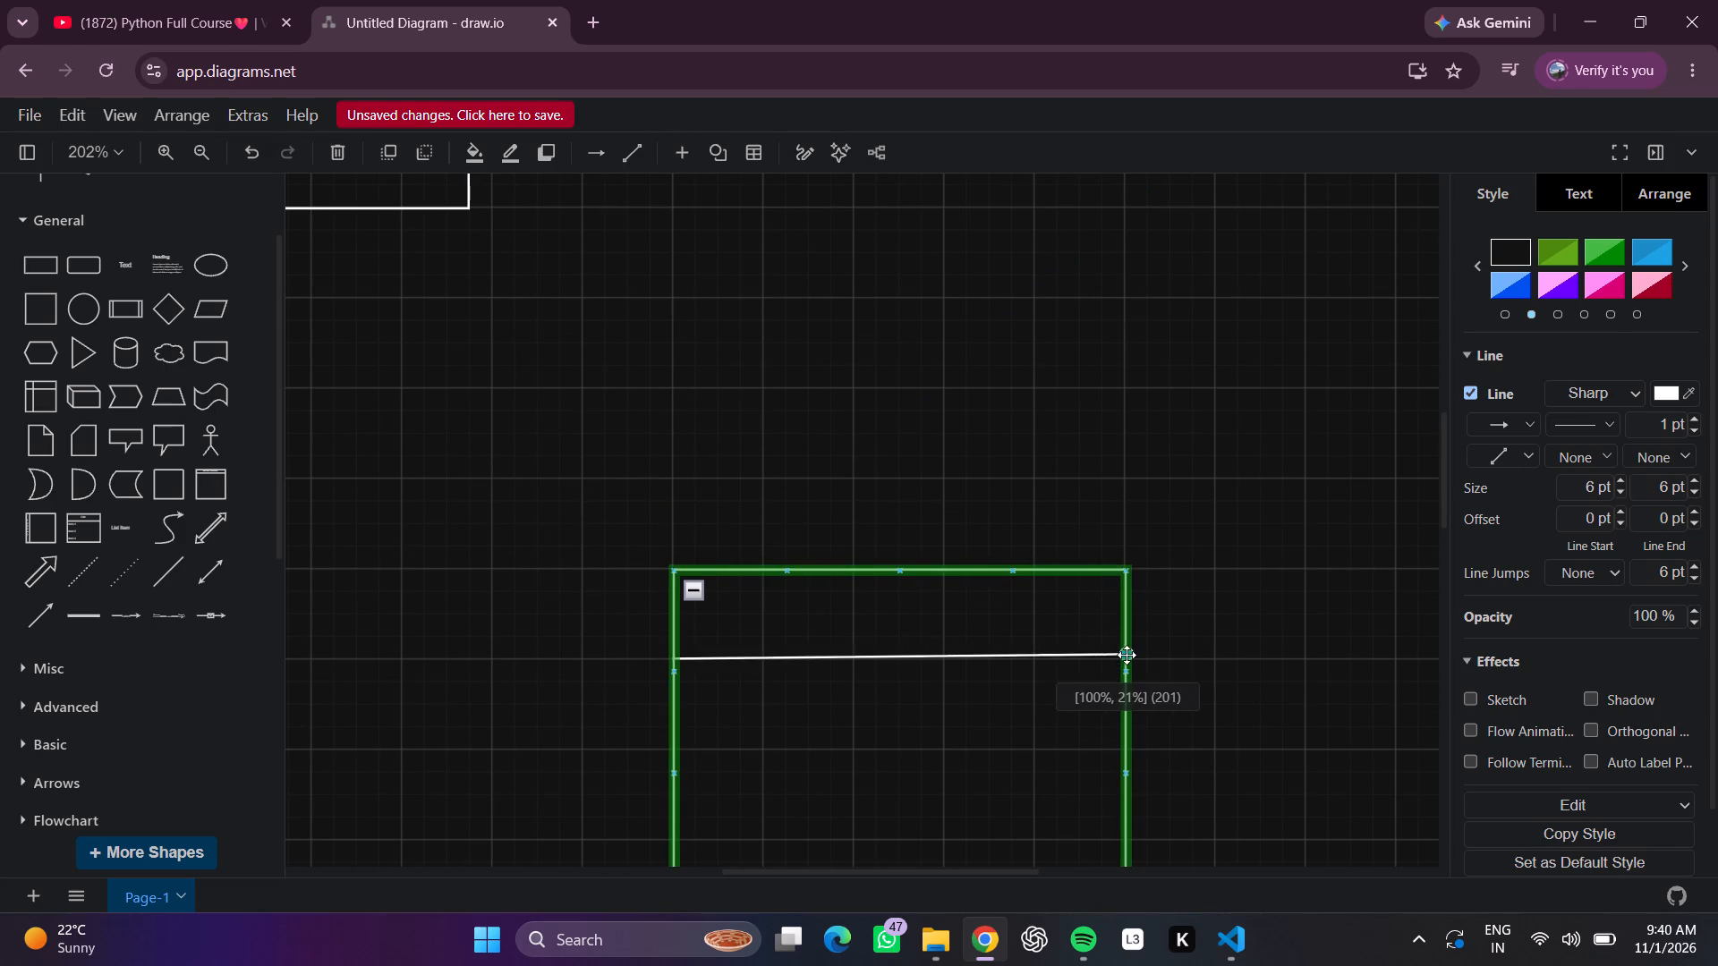
{"action": "left_click_drag", "start_coordinate": [1127, 655], "coordinate": [1122, 656]}
{"action": "left_click", "coordinate": [1331, 623]}
Add a text element reading "E" in the container's header area and widen it to about 200.
{"action": "double_click", "coordinate": [1007, 613]}
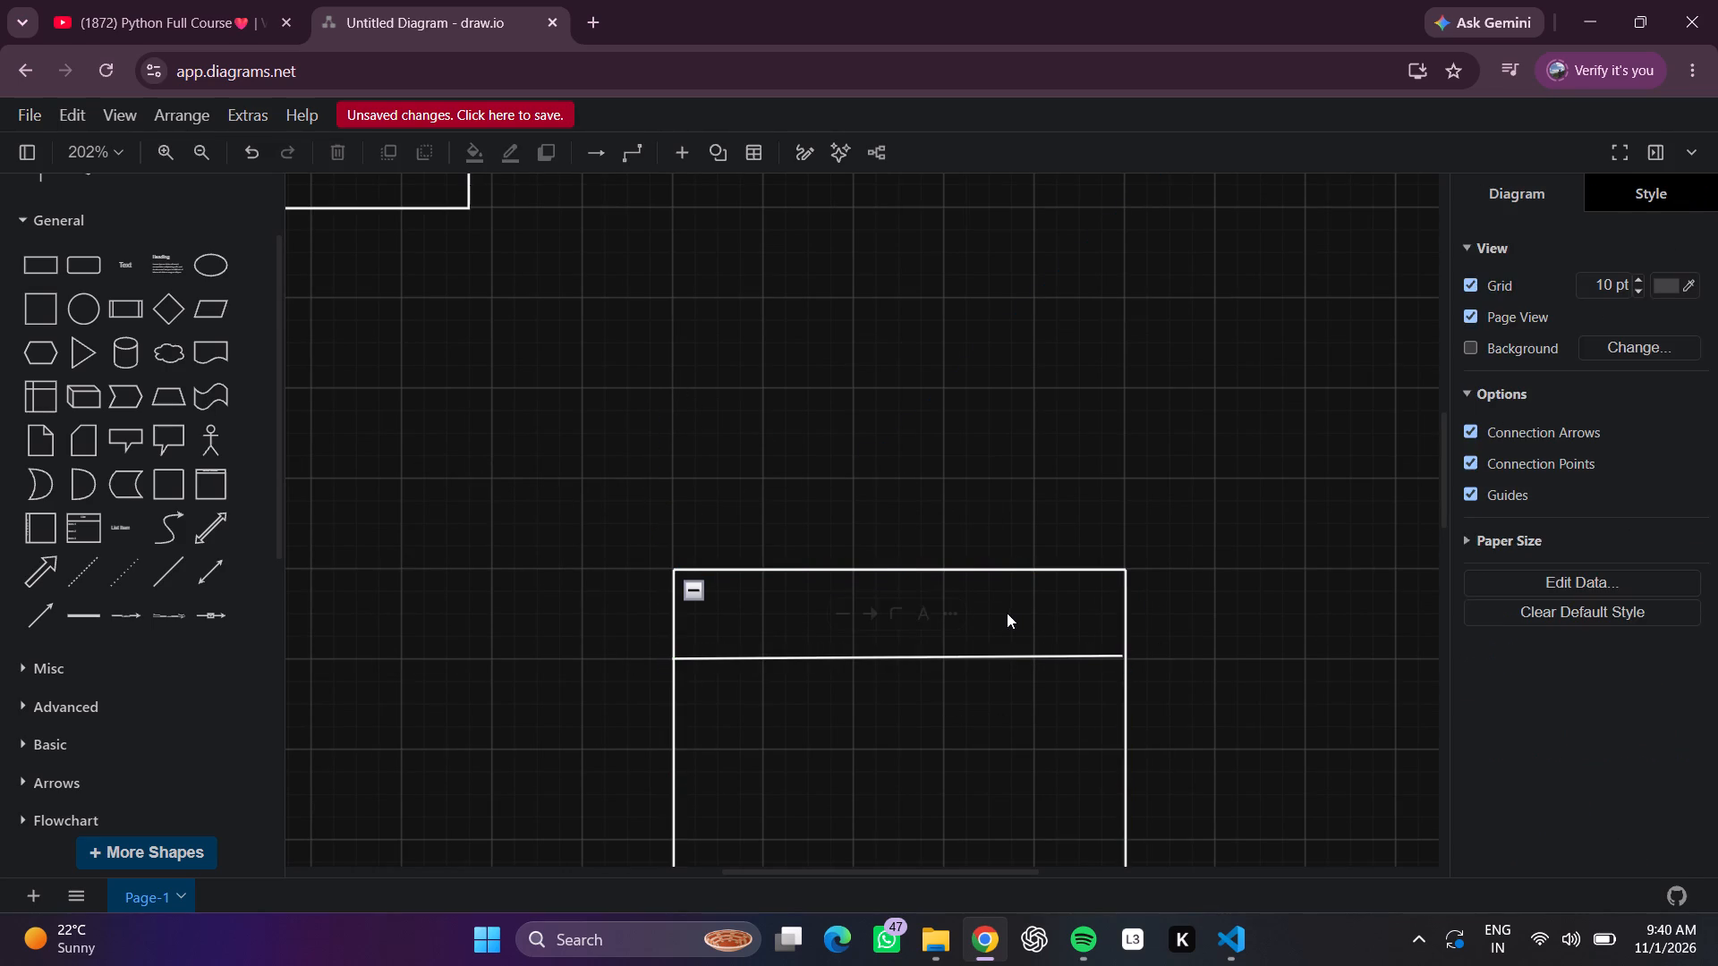
{"action": "left_click", "coordinate": [1198, 386]}
{"action": "triple_click", "coordinate": [713, 590]}
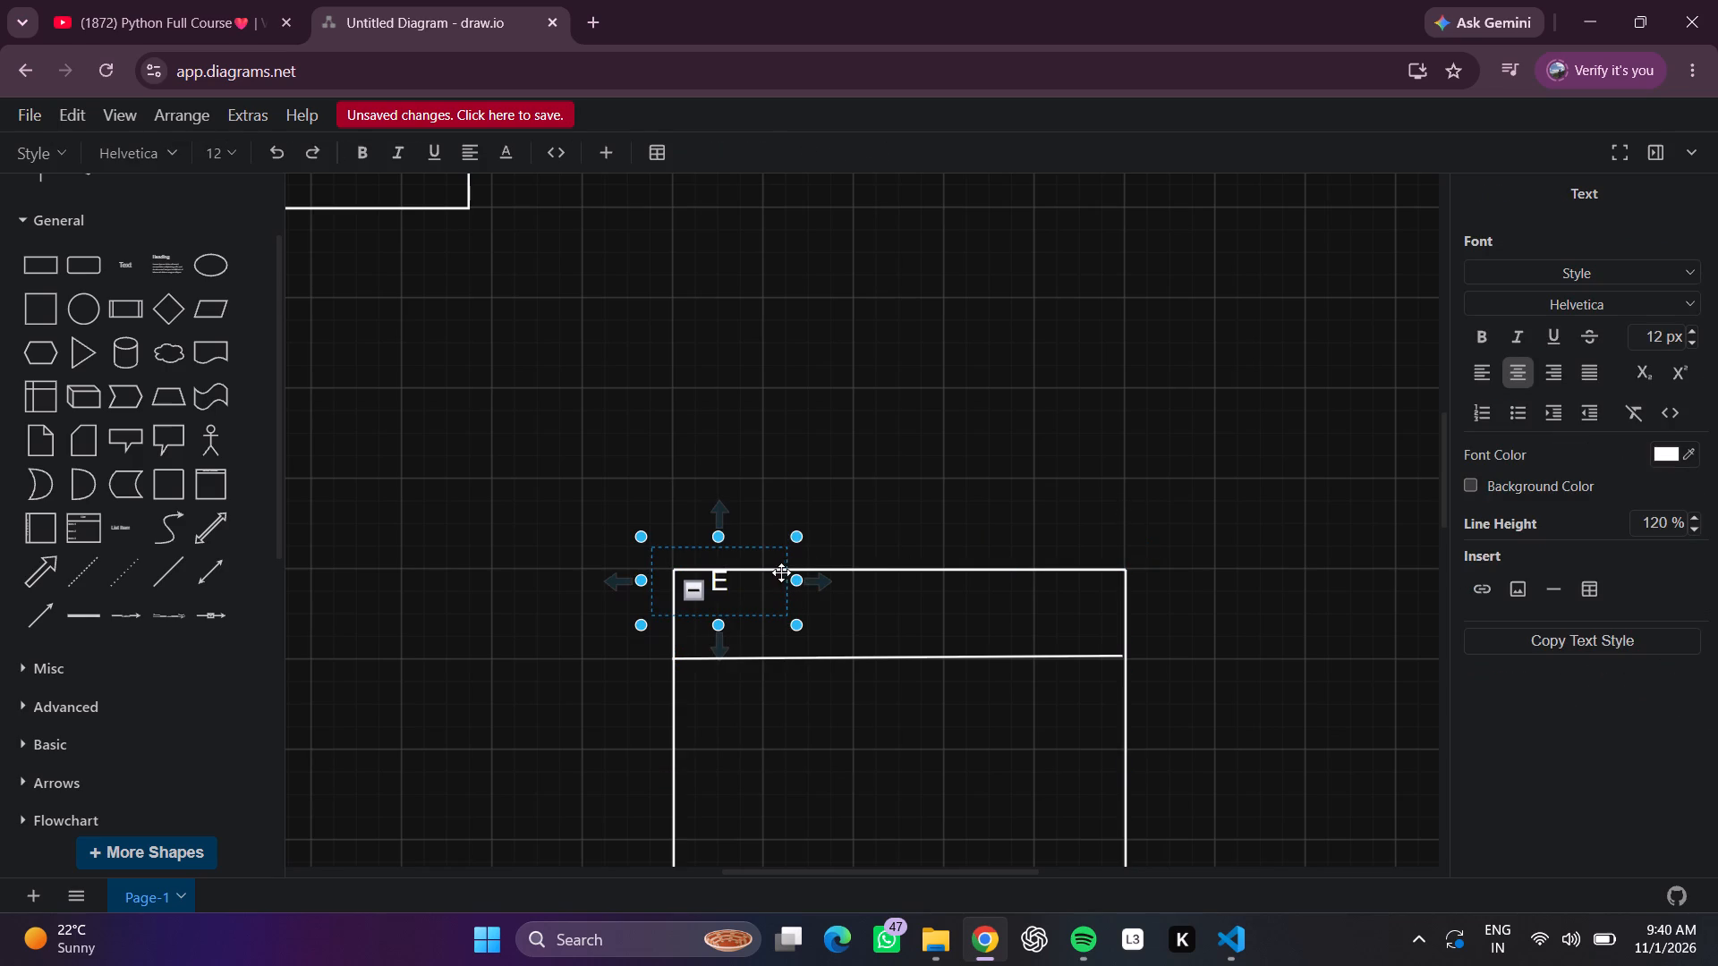
{"action": "left_click_drag", "start_coordinate": [793, 583], "coordinate": [1108, 606]}
Complete the header text of the new class box so it reads "ExpenseReport".
{"action": "double_click", "coordinate": [934, 585]}
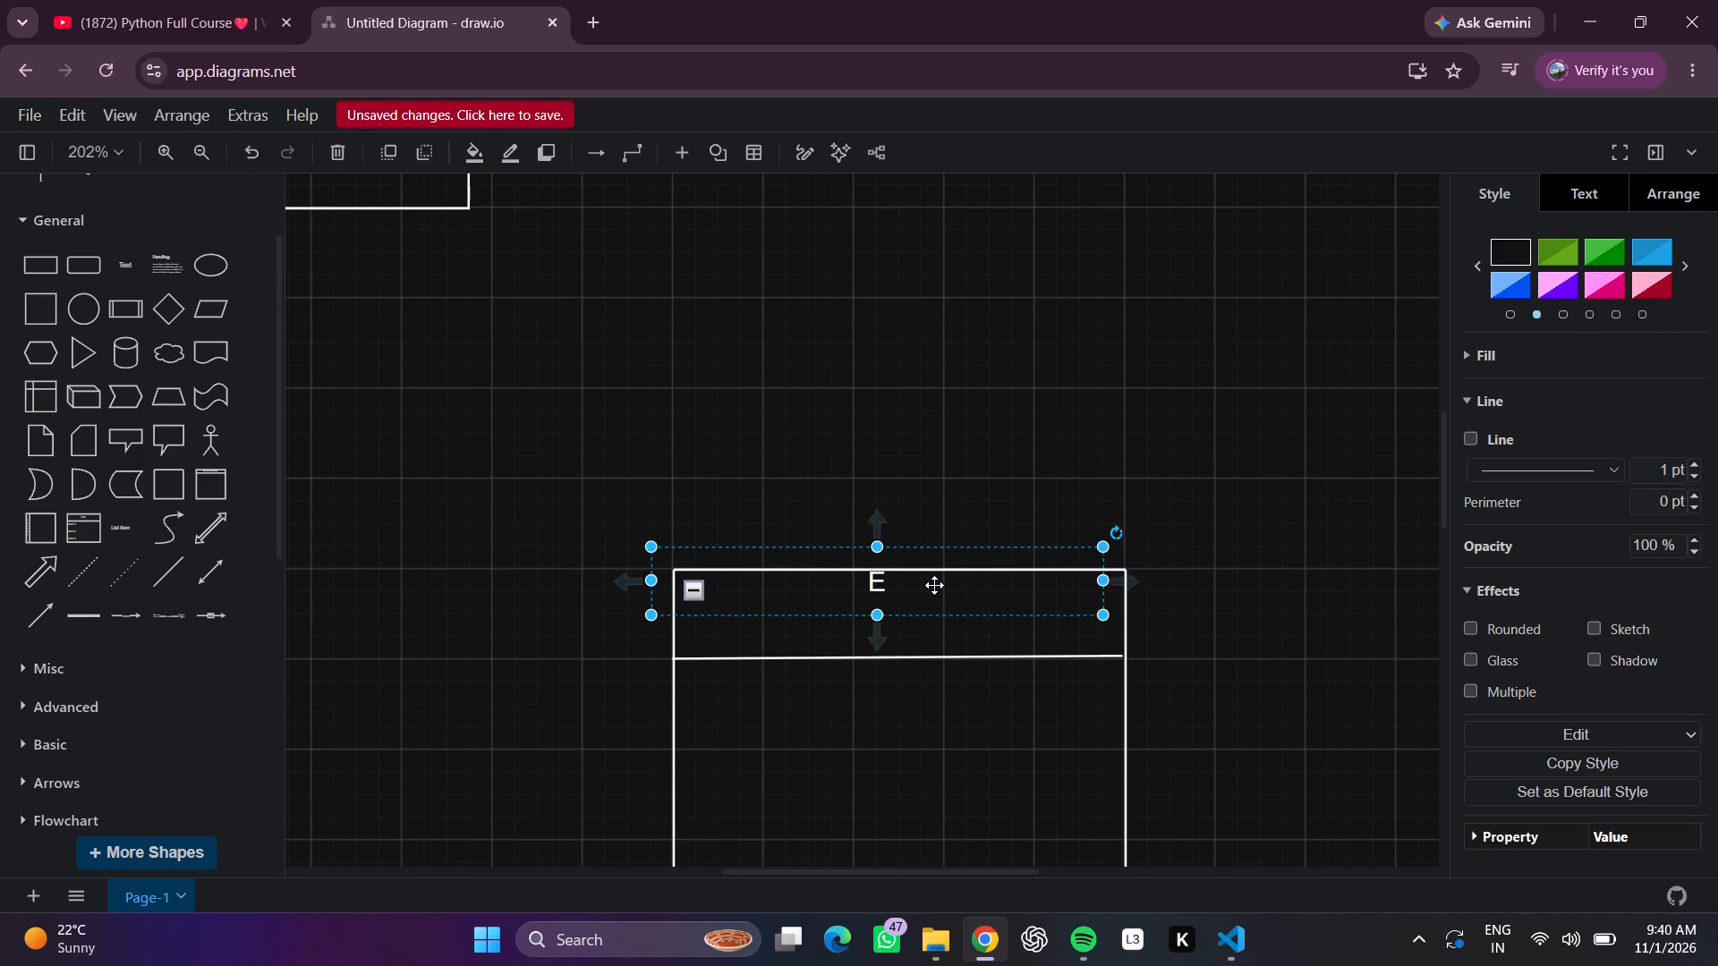
{"action": "left_click", "coordinate": [933, 582]}
{"action": "double_click", "coordinate": [932, 588]}
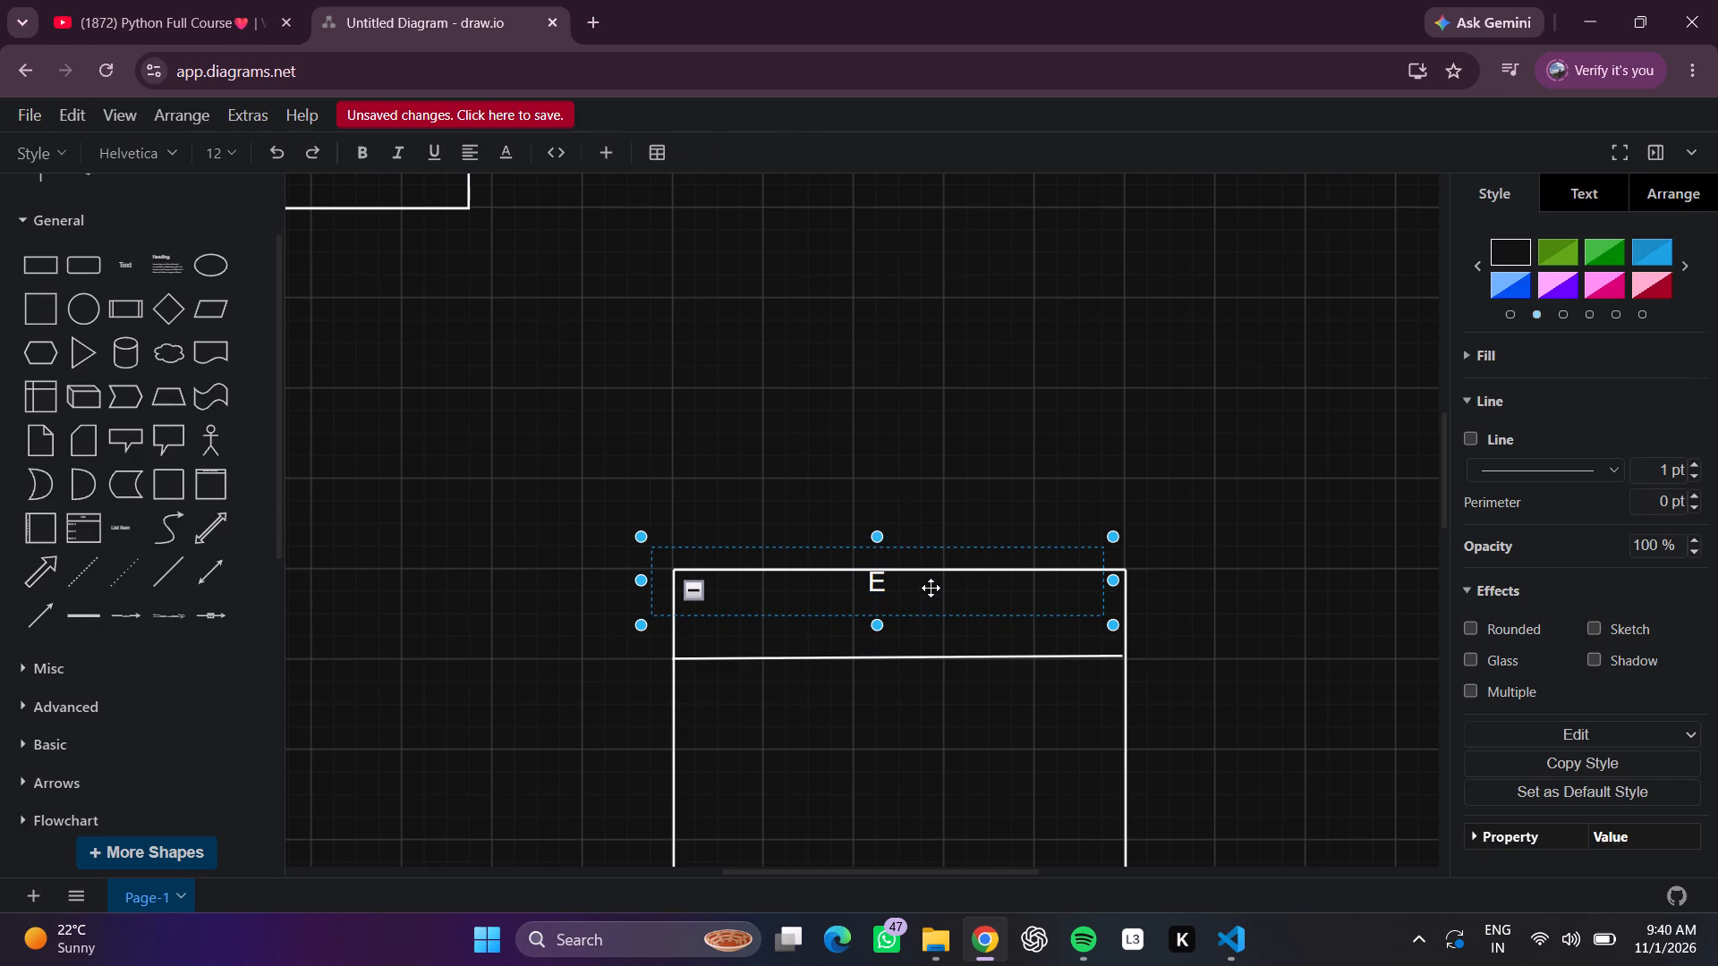
{"action": "key", "text": "alt+space"}
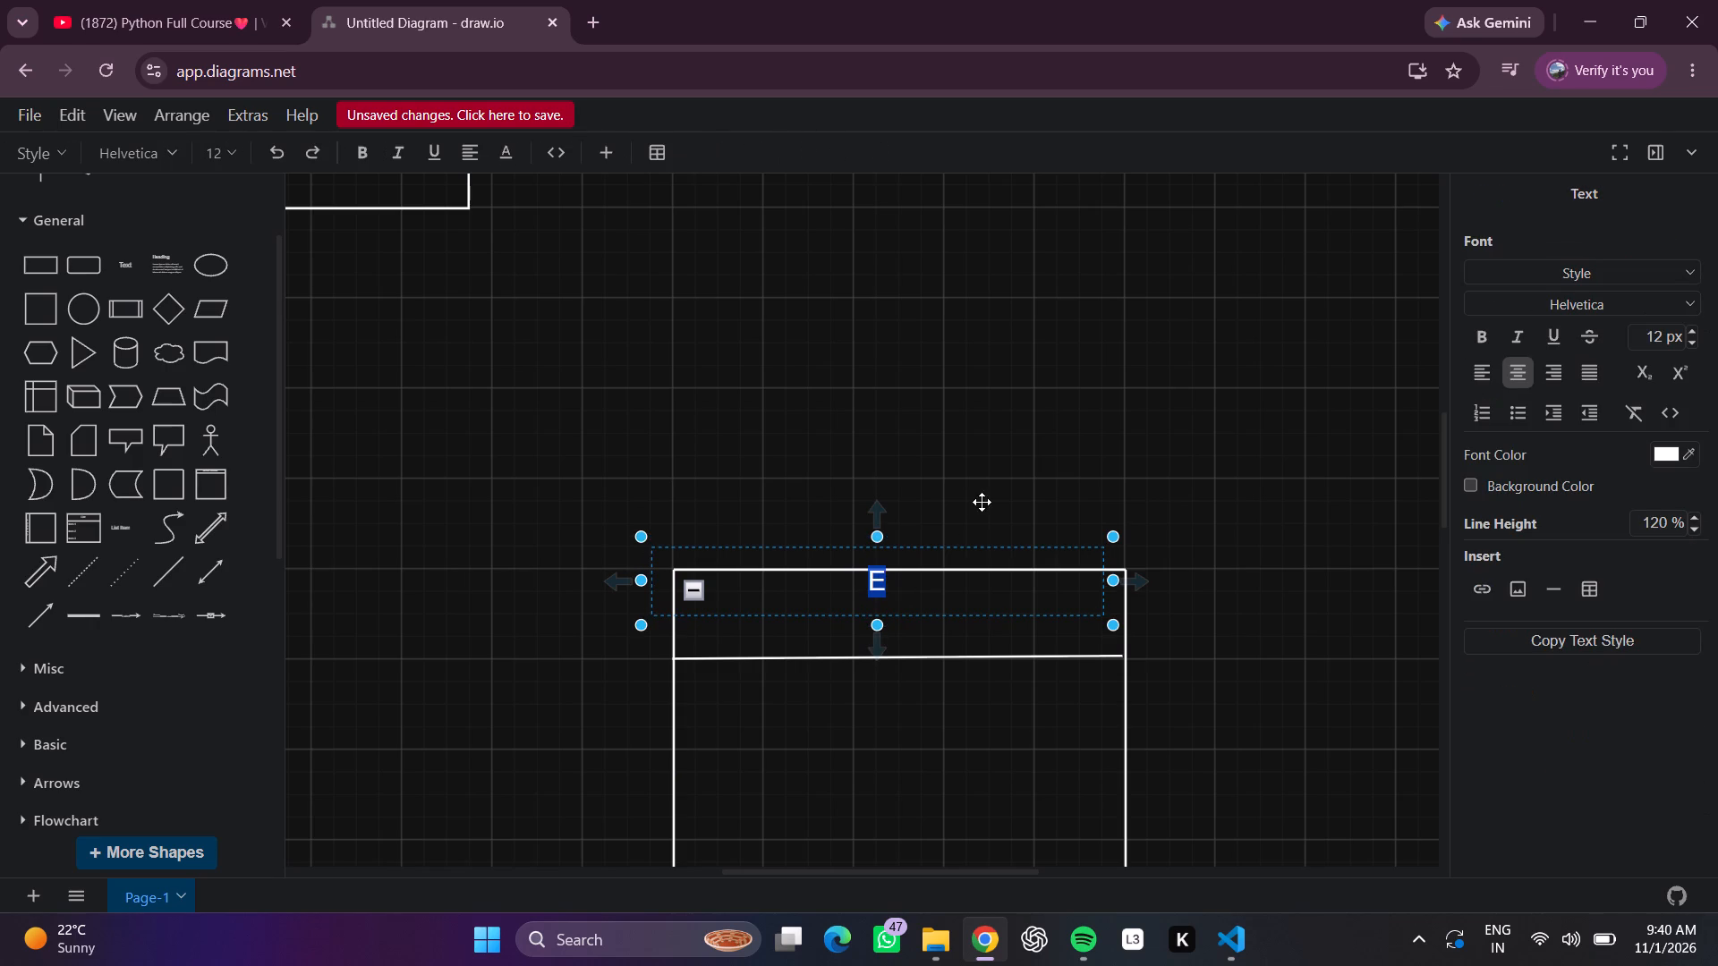
{"action": "left_click", "coordinate": [982, 502]}
{"action": "double_click", "coordinate": [890, 600]}
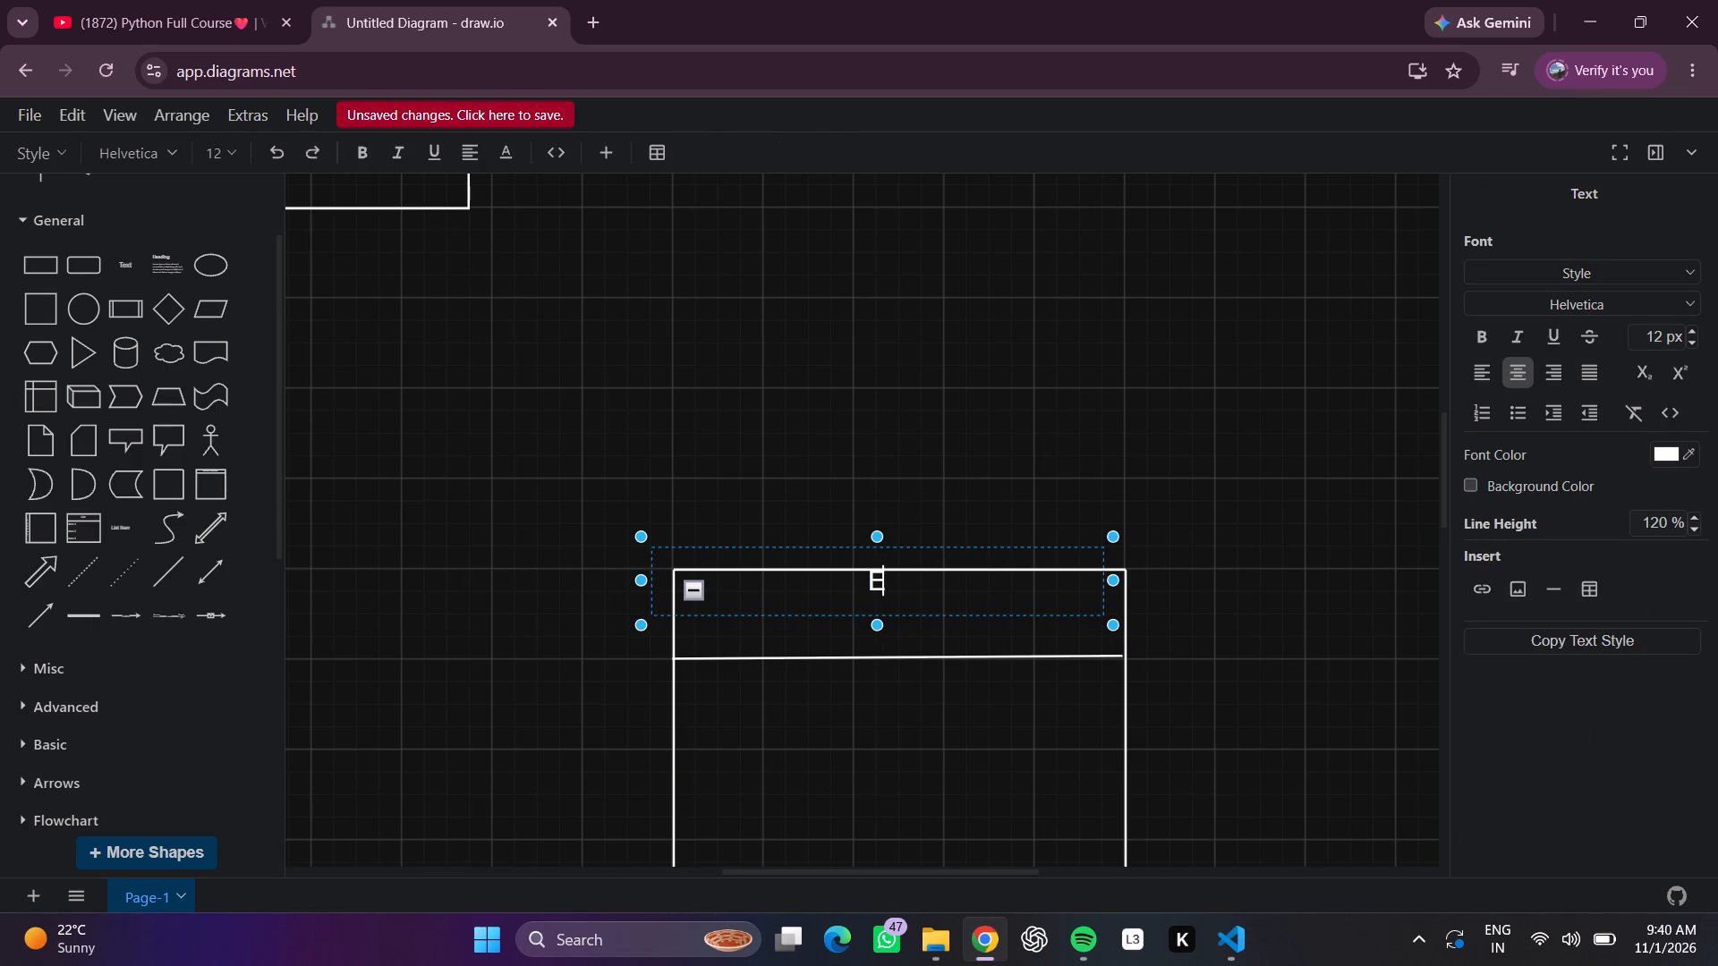
{"action": "type", "text": "xpen"}
{"action": "type", "text": "se"}
{"action": "key", "text": "space"}
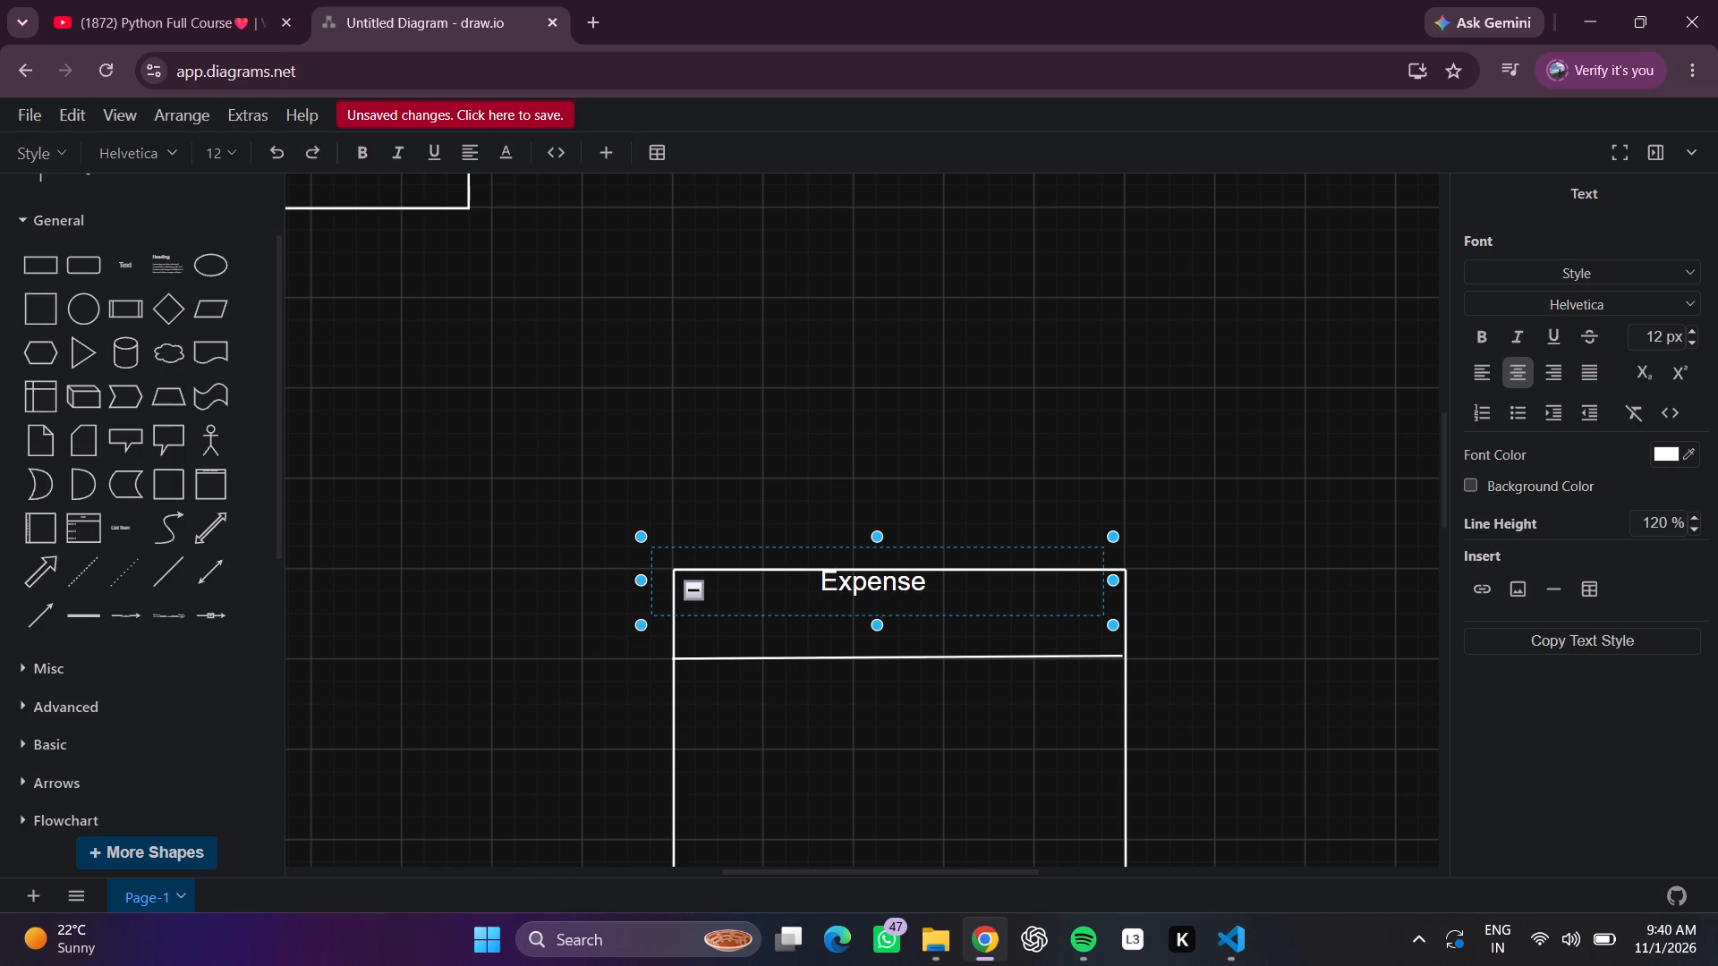
{"action": "key", "text": "BackSpace"}
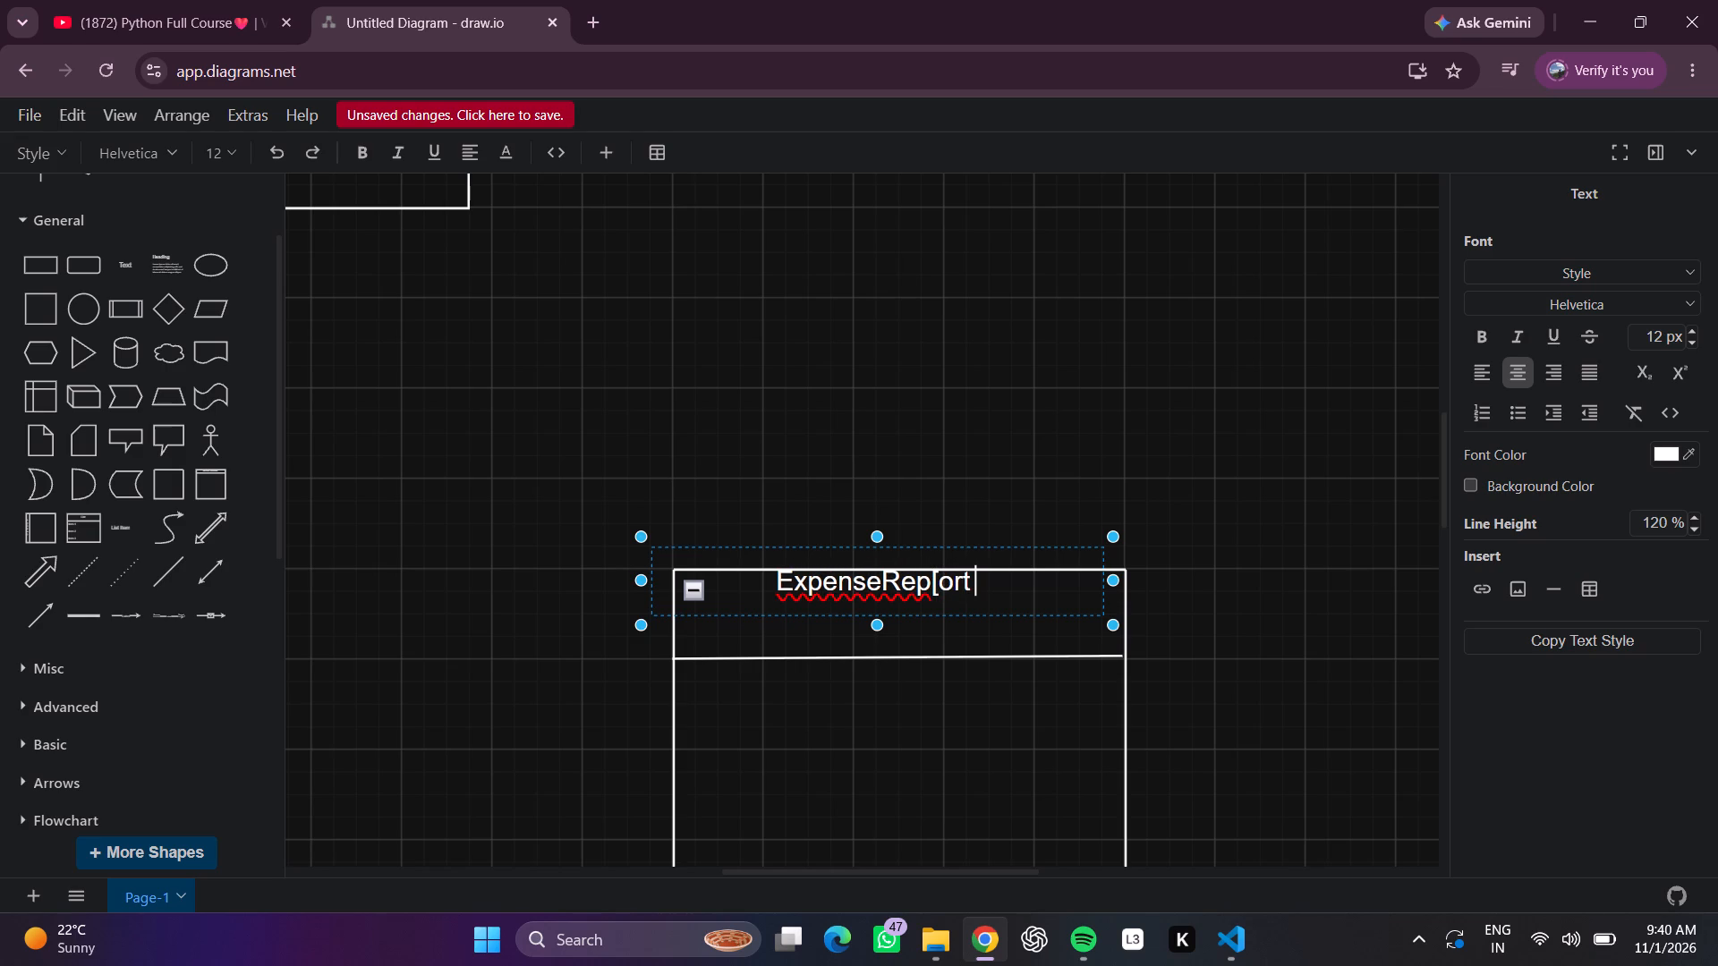
{"action": "key", "text": "BackSpace"}
{"action": "key", "text": "BackSpace"}
{"action": "key", "text": "BackSpace"}
{"action": "key", "text": "BackSpace"}
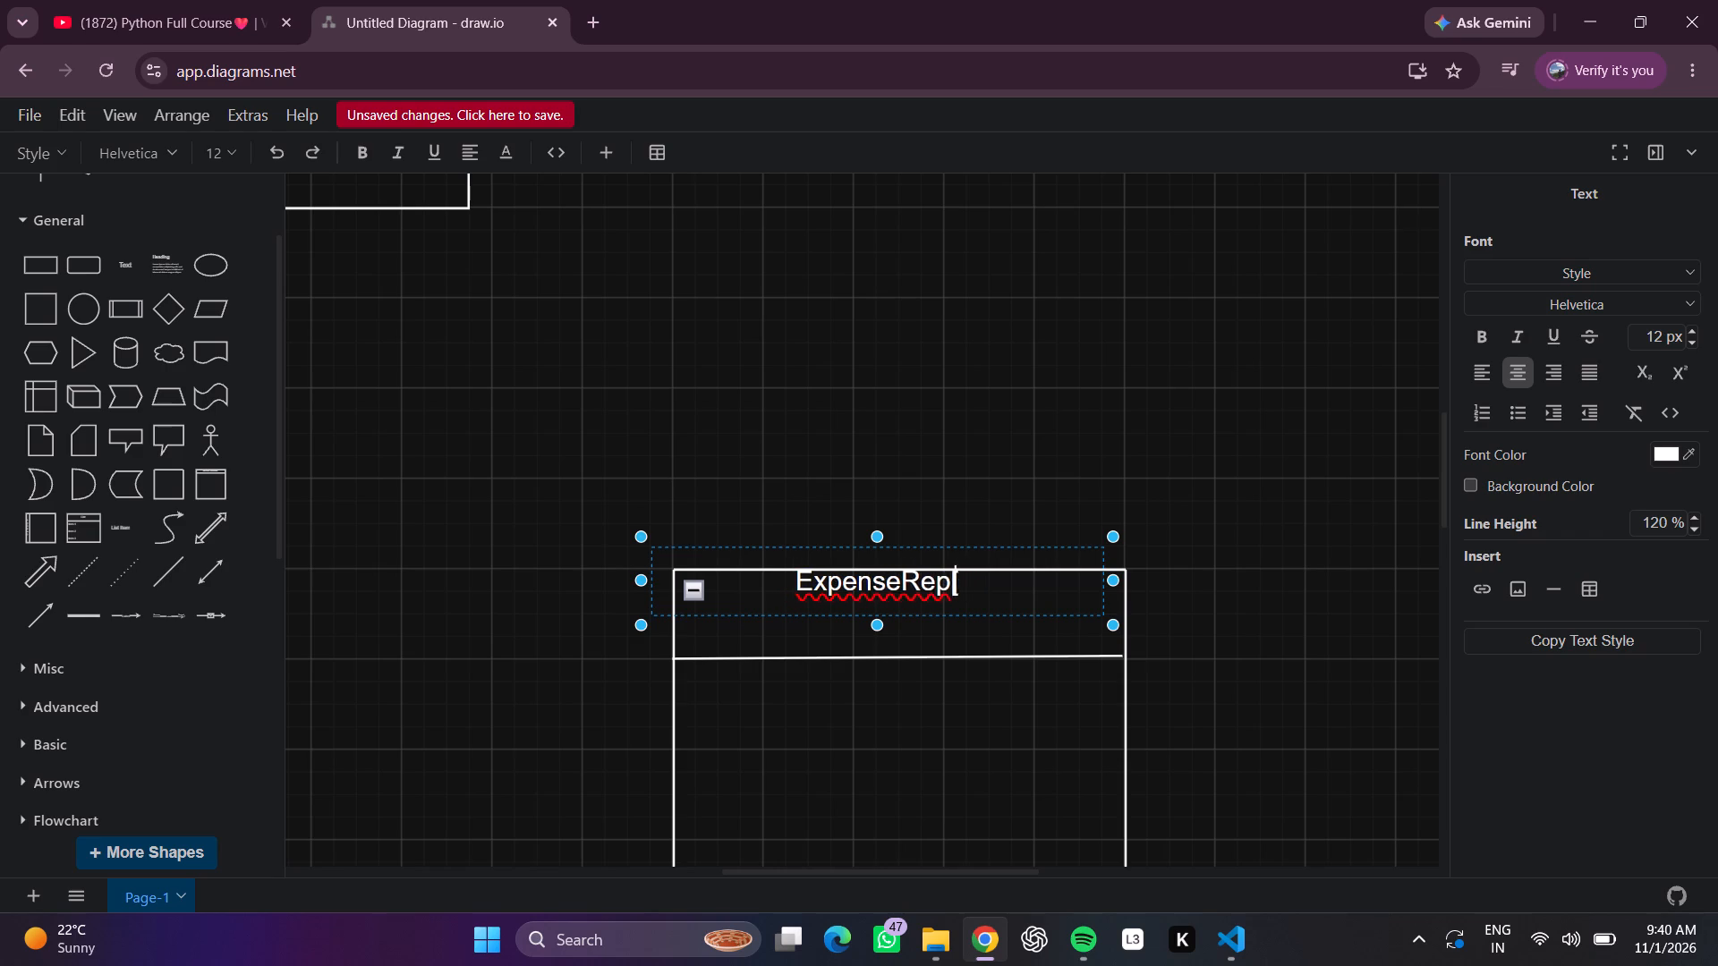
{"action": "key", "text": "BackSpace"}
{"action": "type", "text": "ort"}
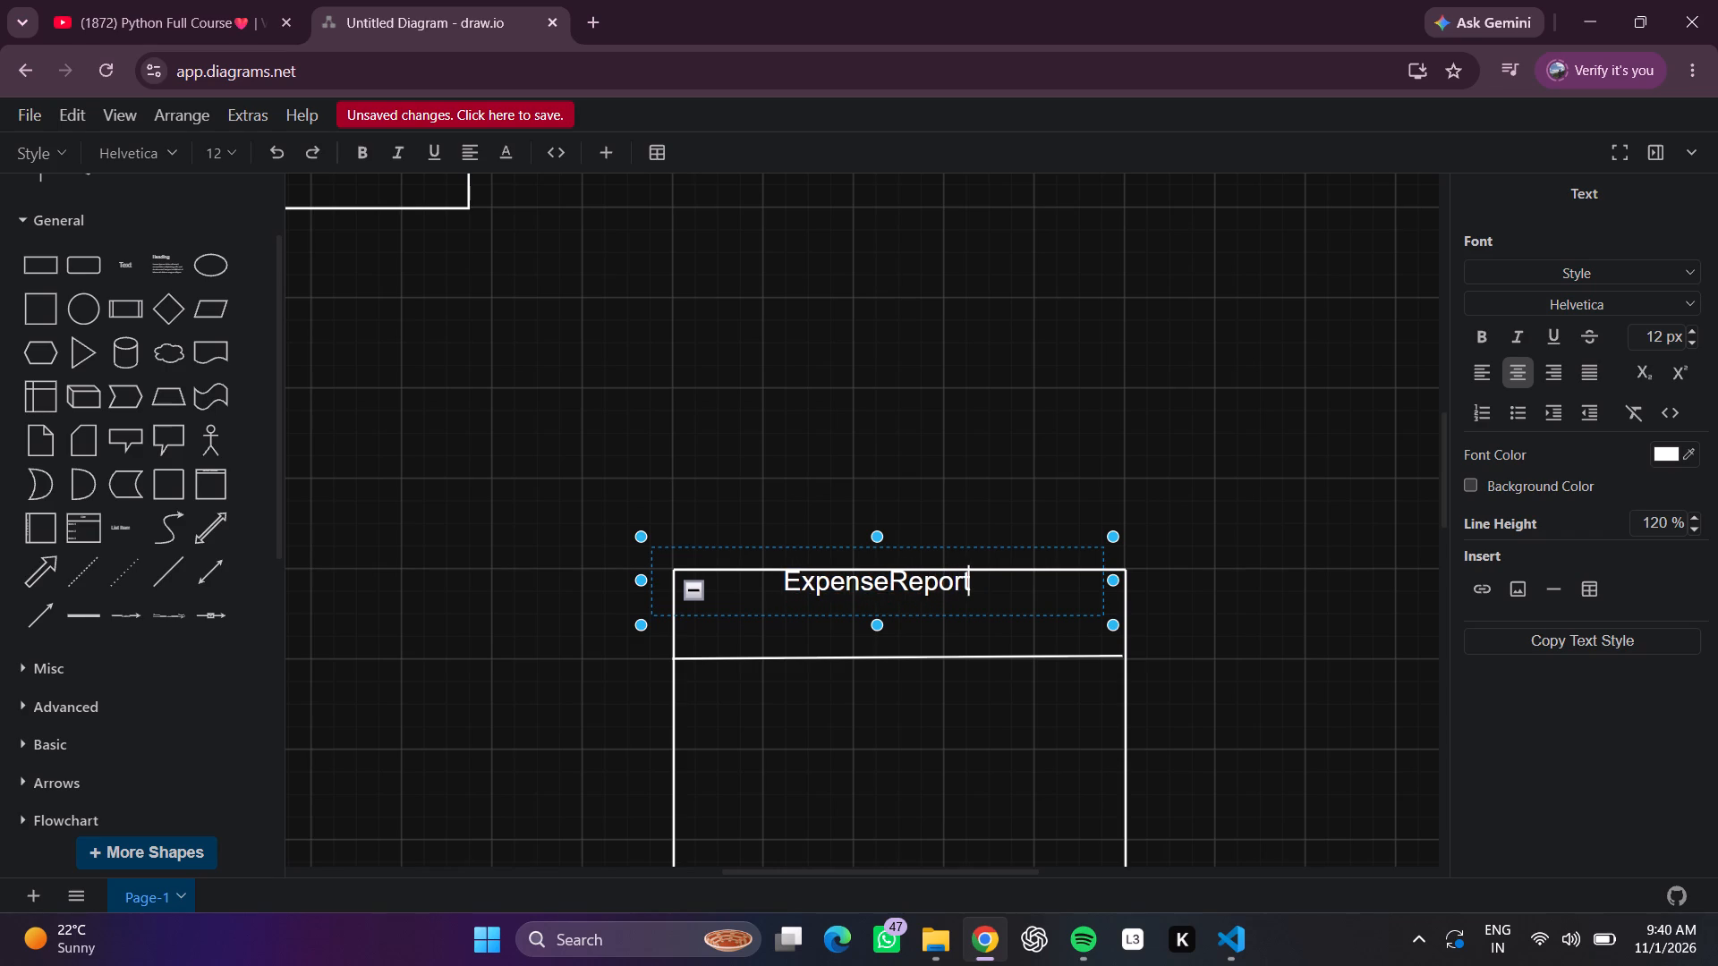
{"action": "left_click", "coordinate": [939, 501]}
Apply a bold heading style to the whole ExpenseReport title.
{"action": "double_click", "coordinate": [934, 577]}
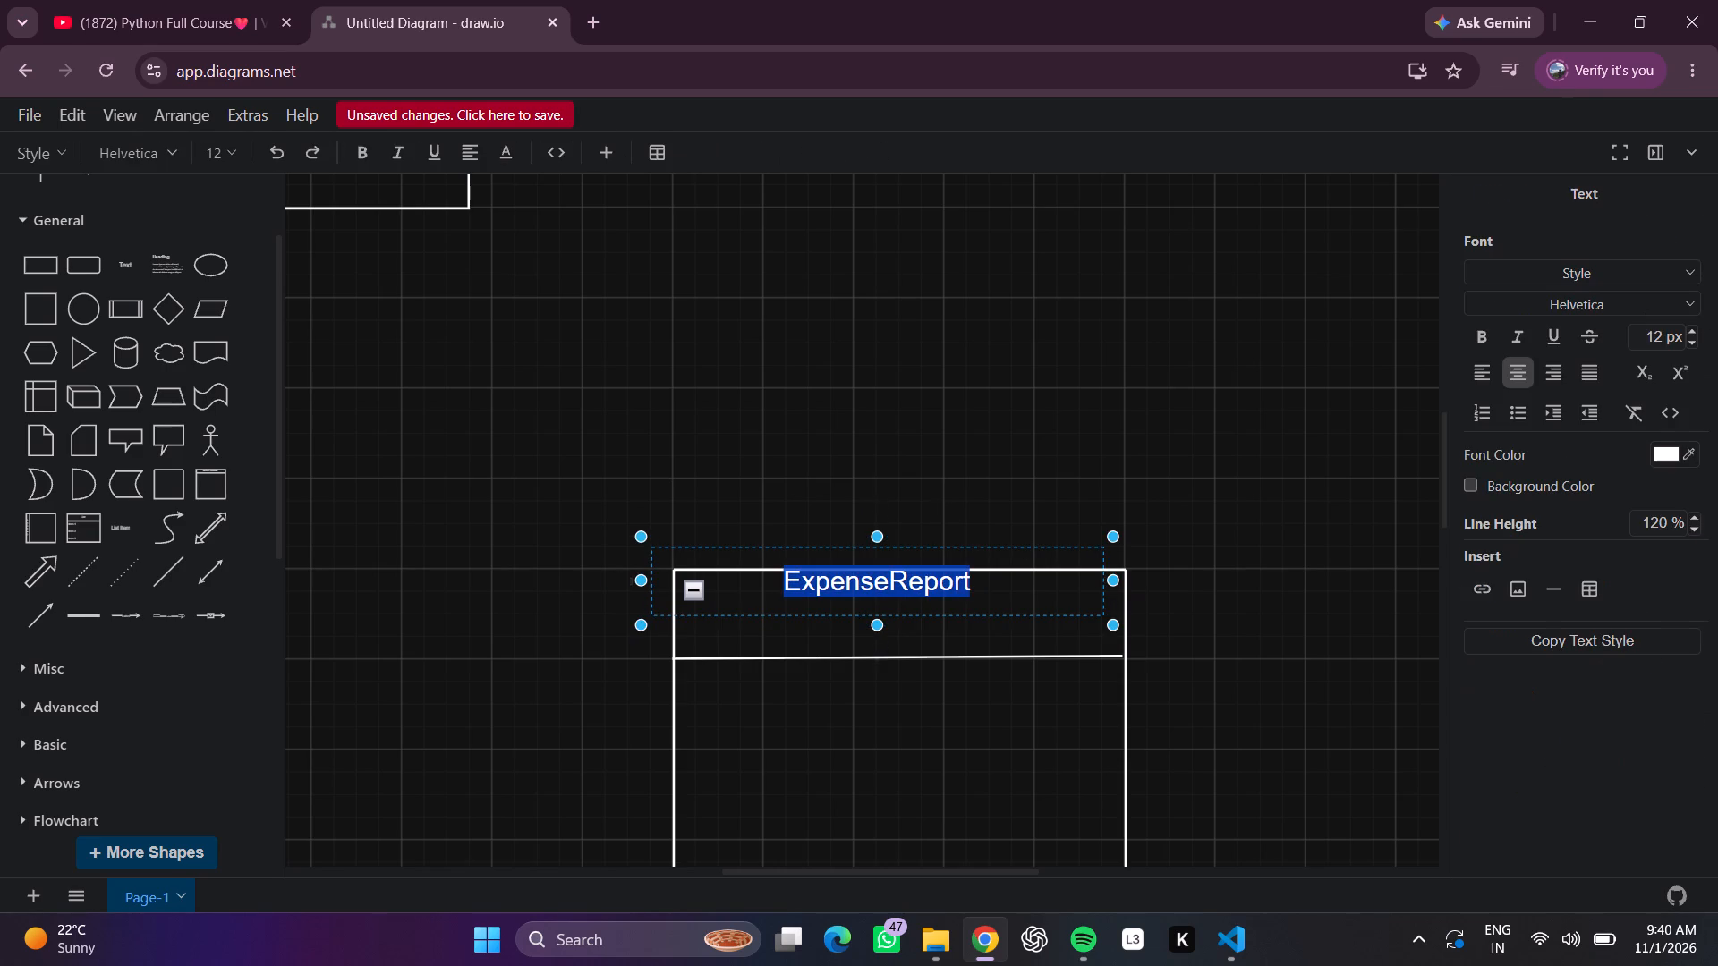
{"action": "left_click", "coordinate": [1493, 258]}
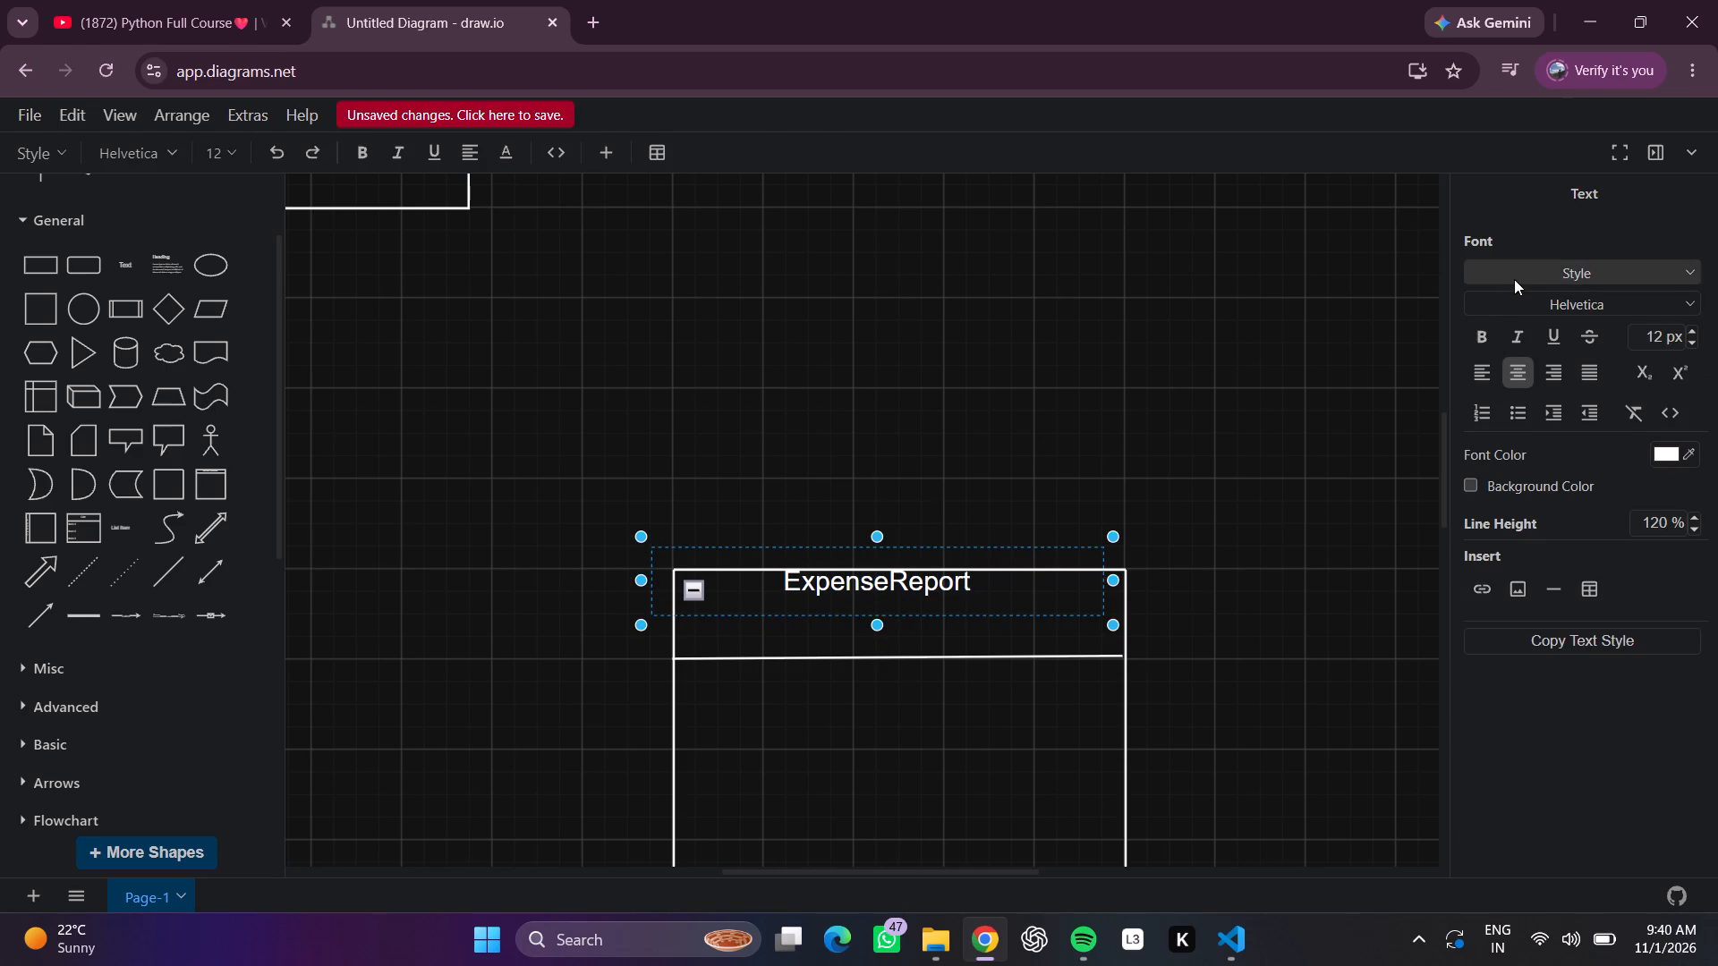
{"action": "left_click", "coordinate": [1514, 279]}
{"action": "left_click", "coordinate": [1487, 408]}
{"action": "left_click", "coordinate": [1293, 462]}
Shorten the User title's text box from its lower edge to a height of about 20.
{"action": "scroll", "coordinate": [1290, 463], "scroll_direction": "up", "scroll_amount": 1}
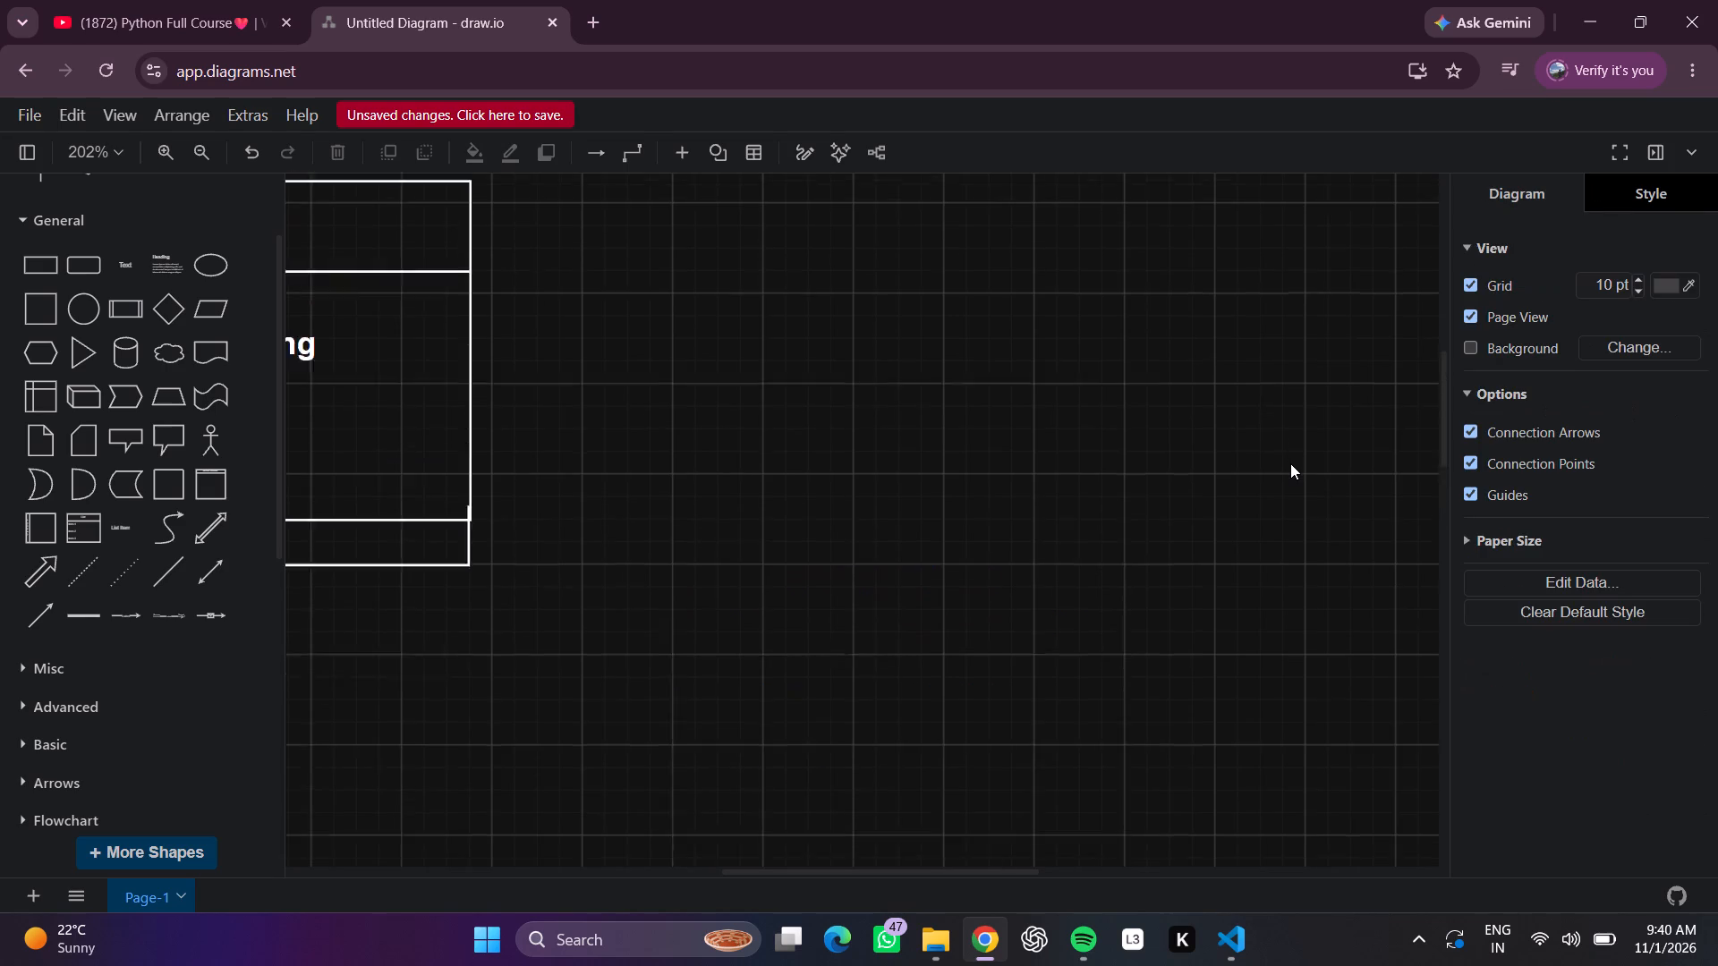
{"action": "scroll", "coordinate": [1290, 463], "scroll_direction": "up", "scroll_amount": 1}
{"action": "scroll", "coordinate": [1241, 591], "scroll_direction": "down", "scroll_amount": 2}
{"action": "scroll", "coordinate": [1230, 586], "scroll_direction": "up", "scroll_amount": 1}
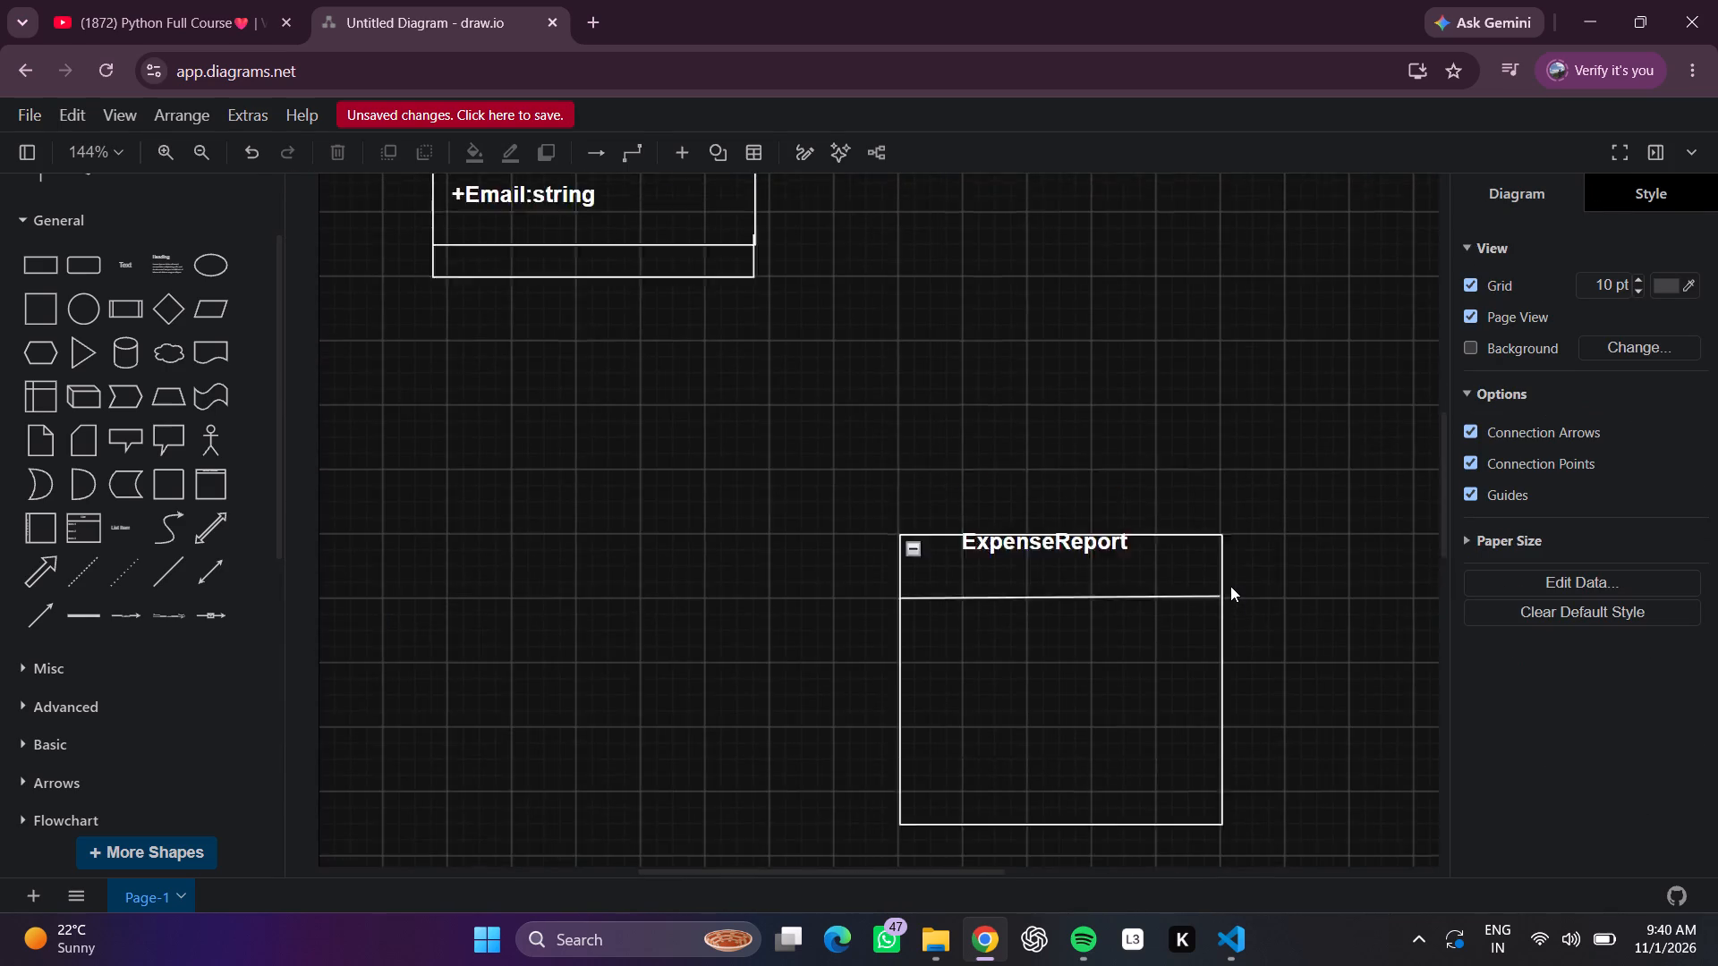
{"action": "scroll", "coordinate": [1230, 586], "scroll_direction": "up", "scroll_amount": 2}
{"action": "scroll", "coordinate": [973, 572], "scroll_direction": "up", "scroll_amount": 1}
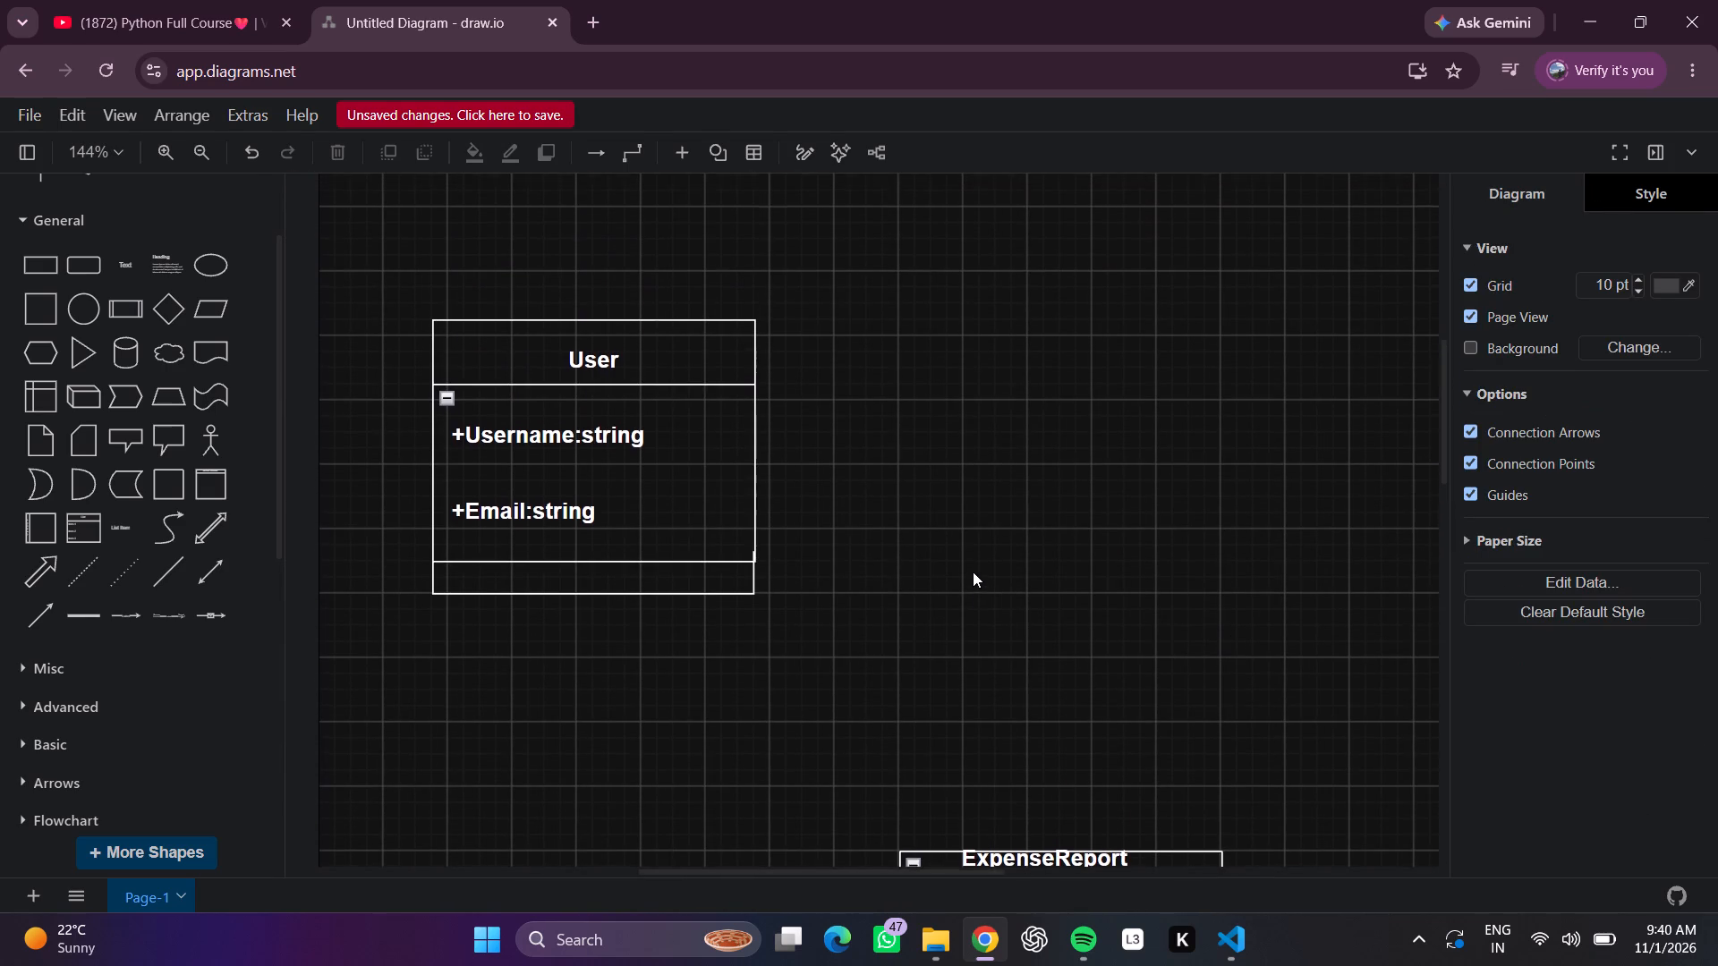
{"action": "scroll", "coordinate": [973, 572], "scroll_direction": "right", "scroll_amount": 4}
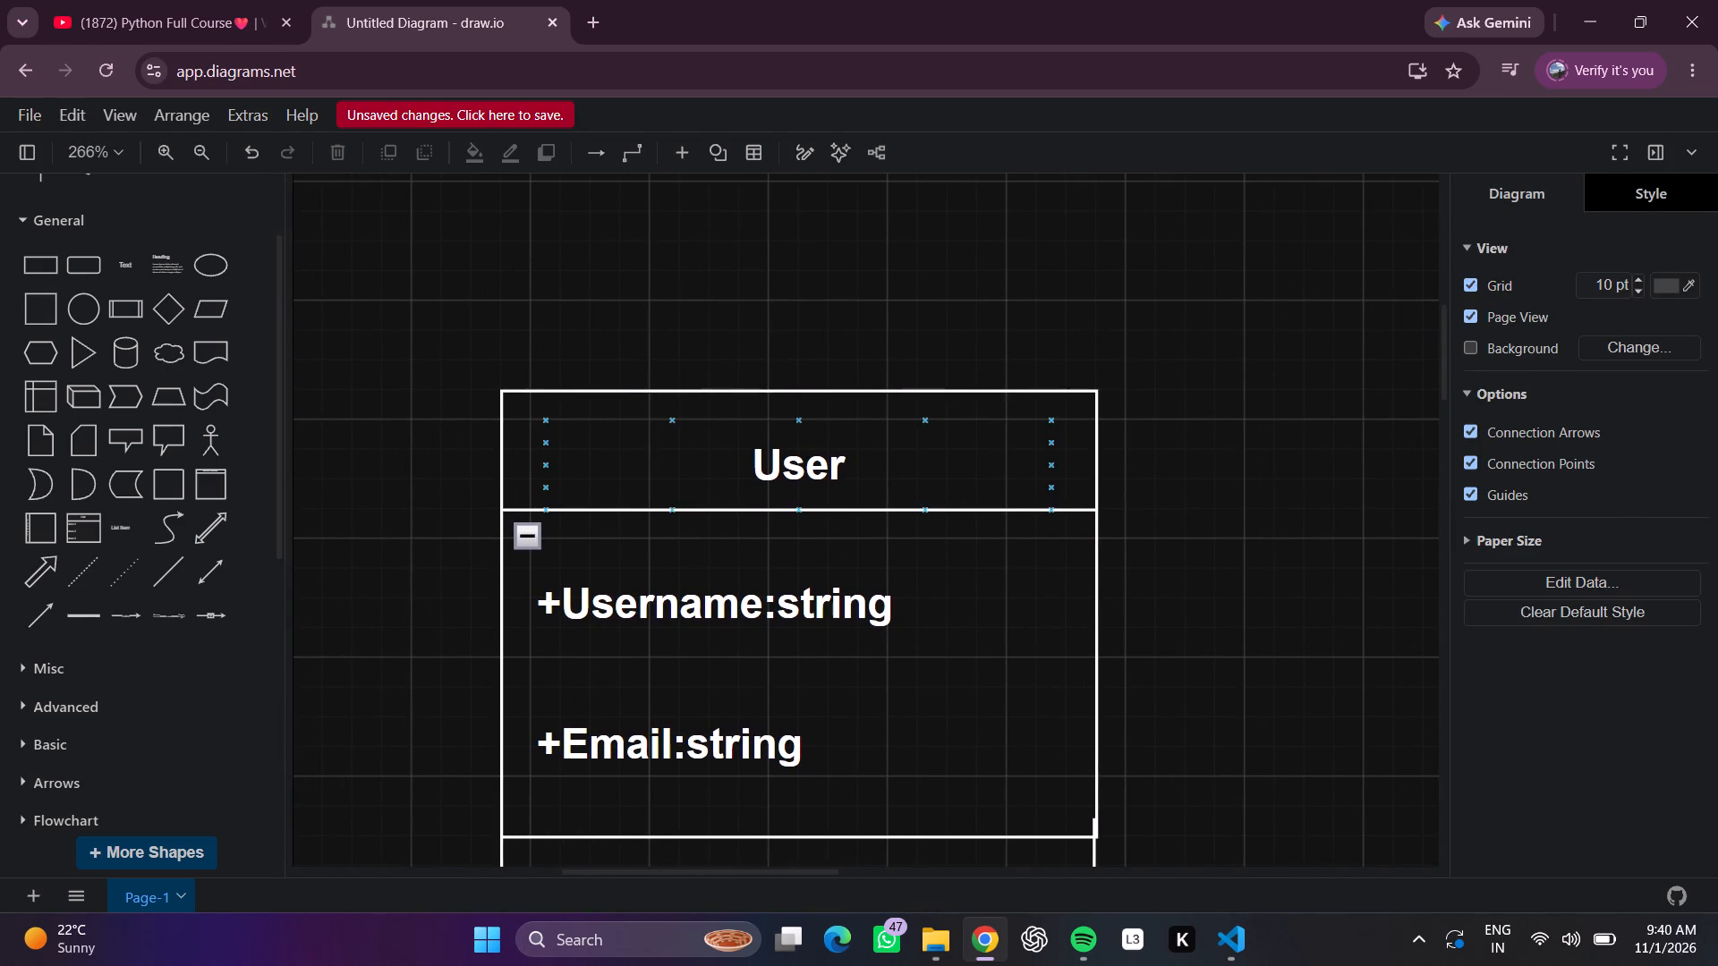
{"action": "left_click", "coordinate": [755, 387]}
{"action": "left_click", "coordinate": [792, 382]}
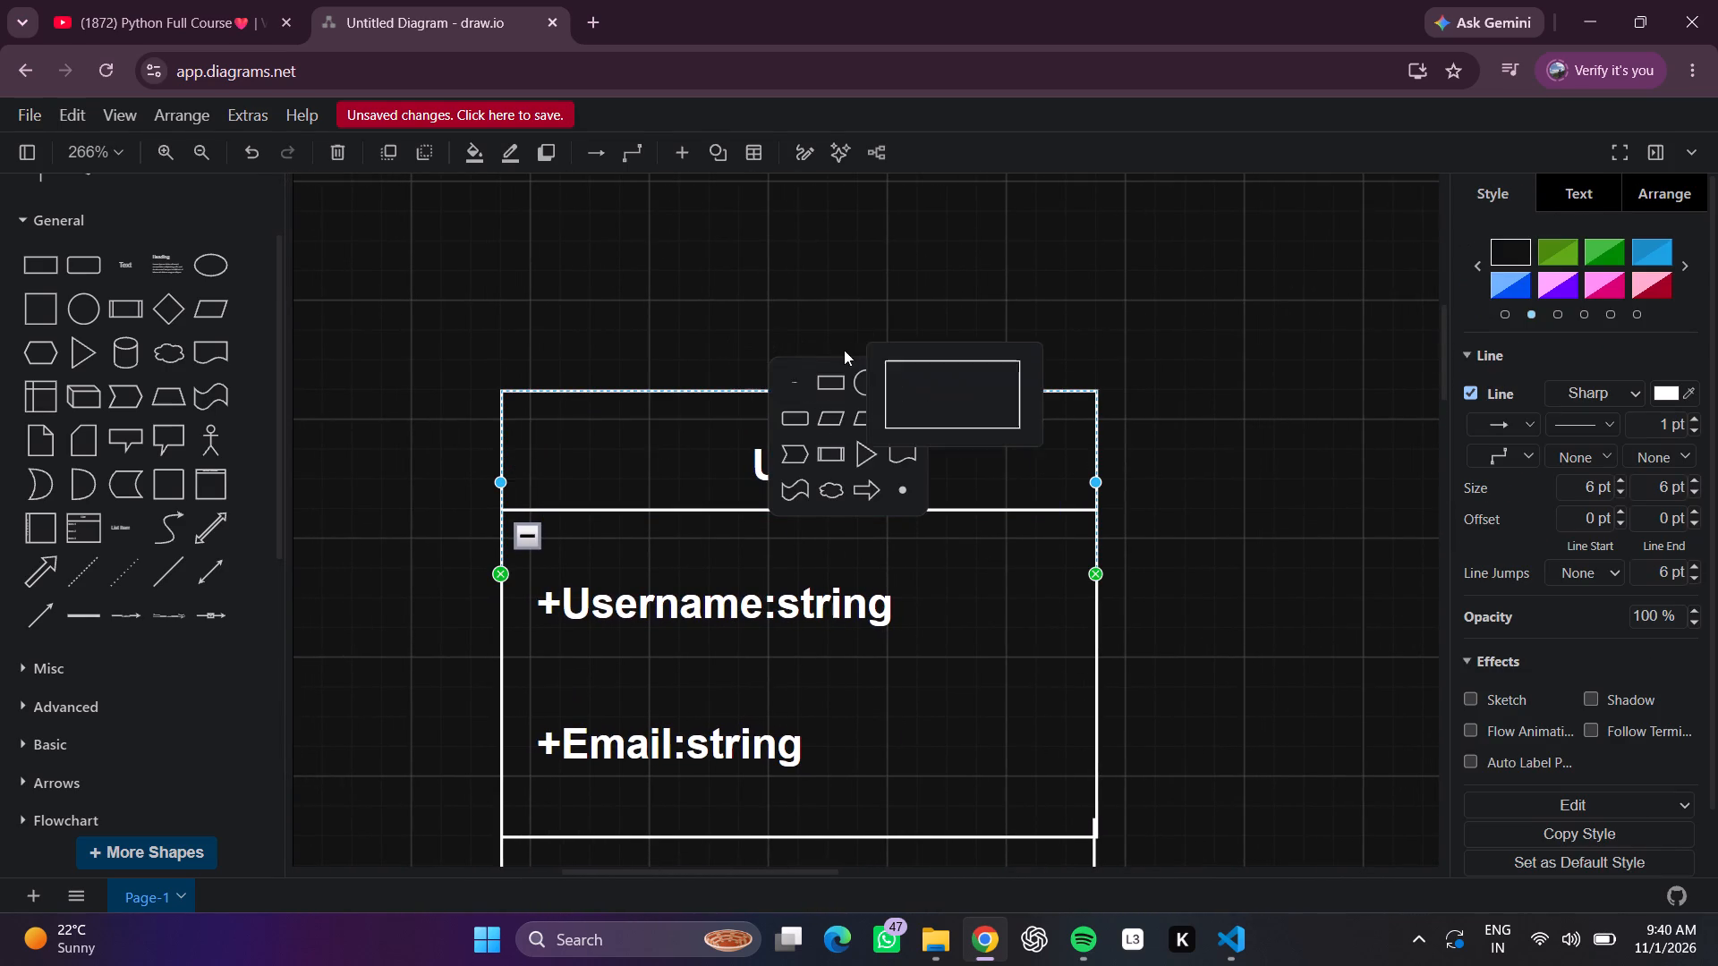
{"action": "left_click", "coordinate": [847, 315]}
{"action": "left_click", "coordinate": [803, 507]}
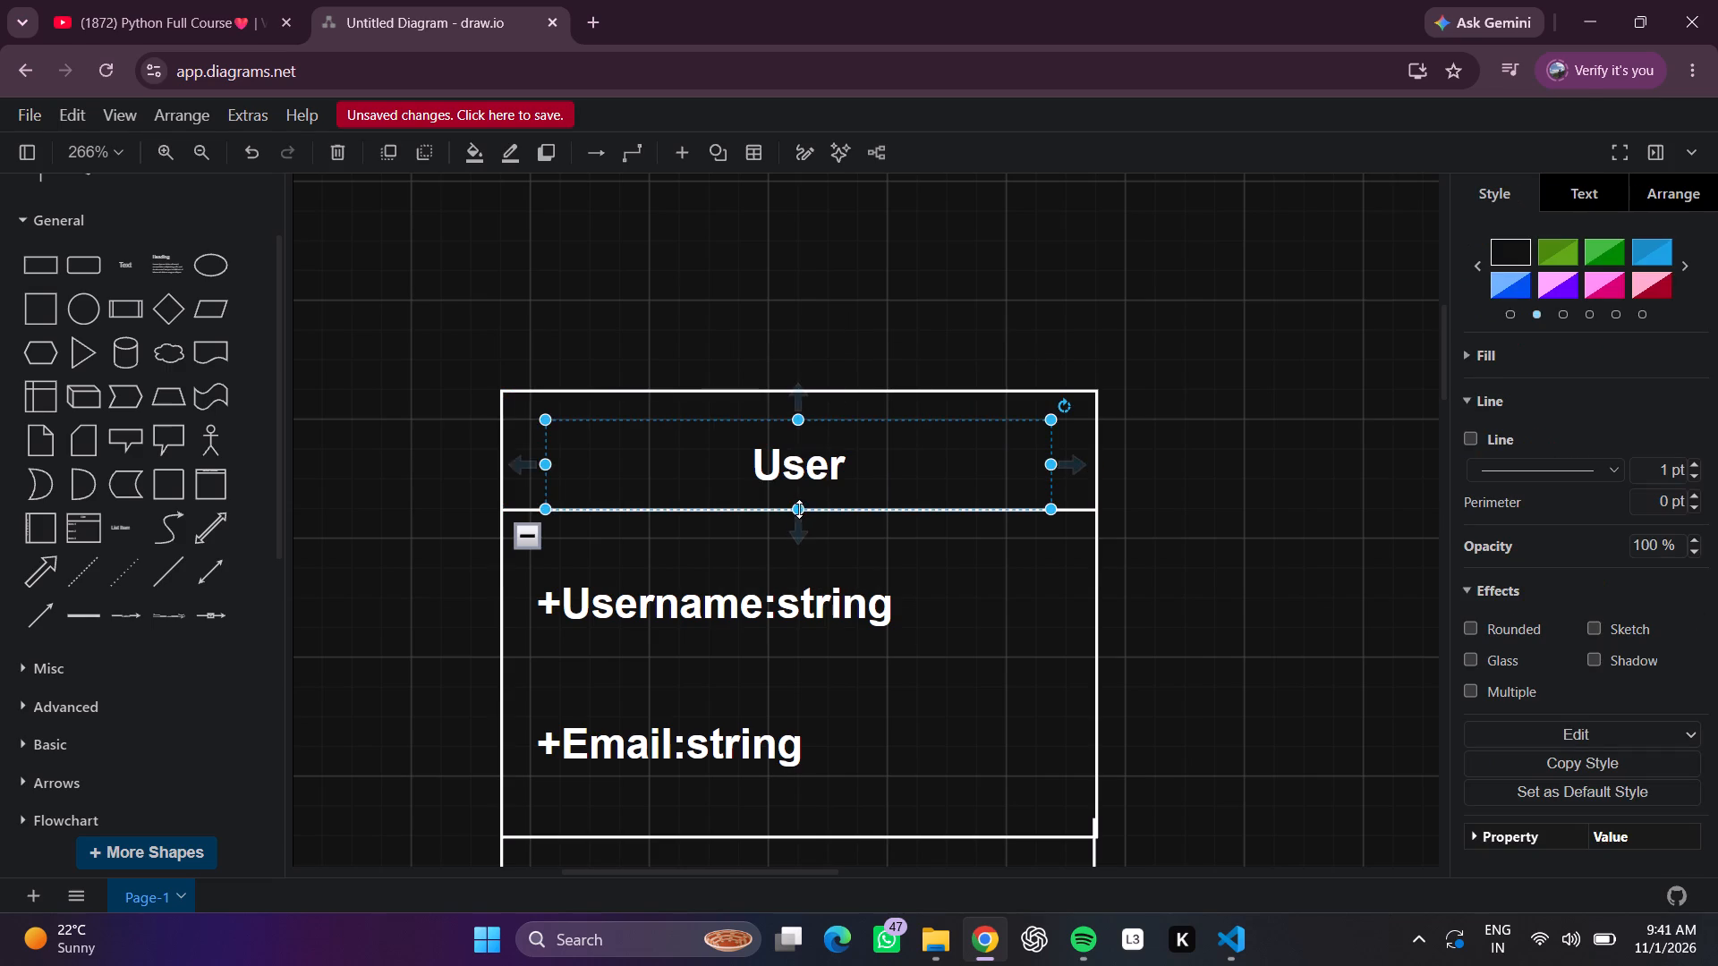
{"action": "left_click_drag", "start_coordinate": [798, 509], "coordinate": [801, 477]}
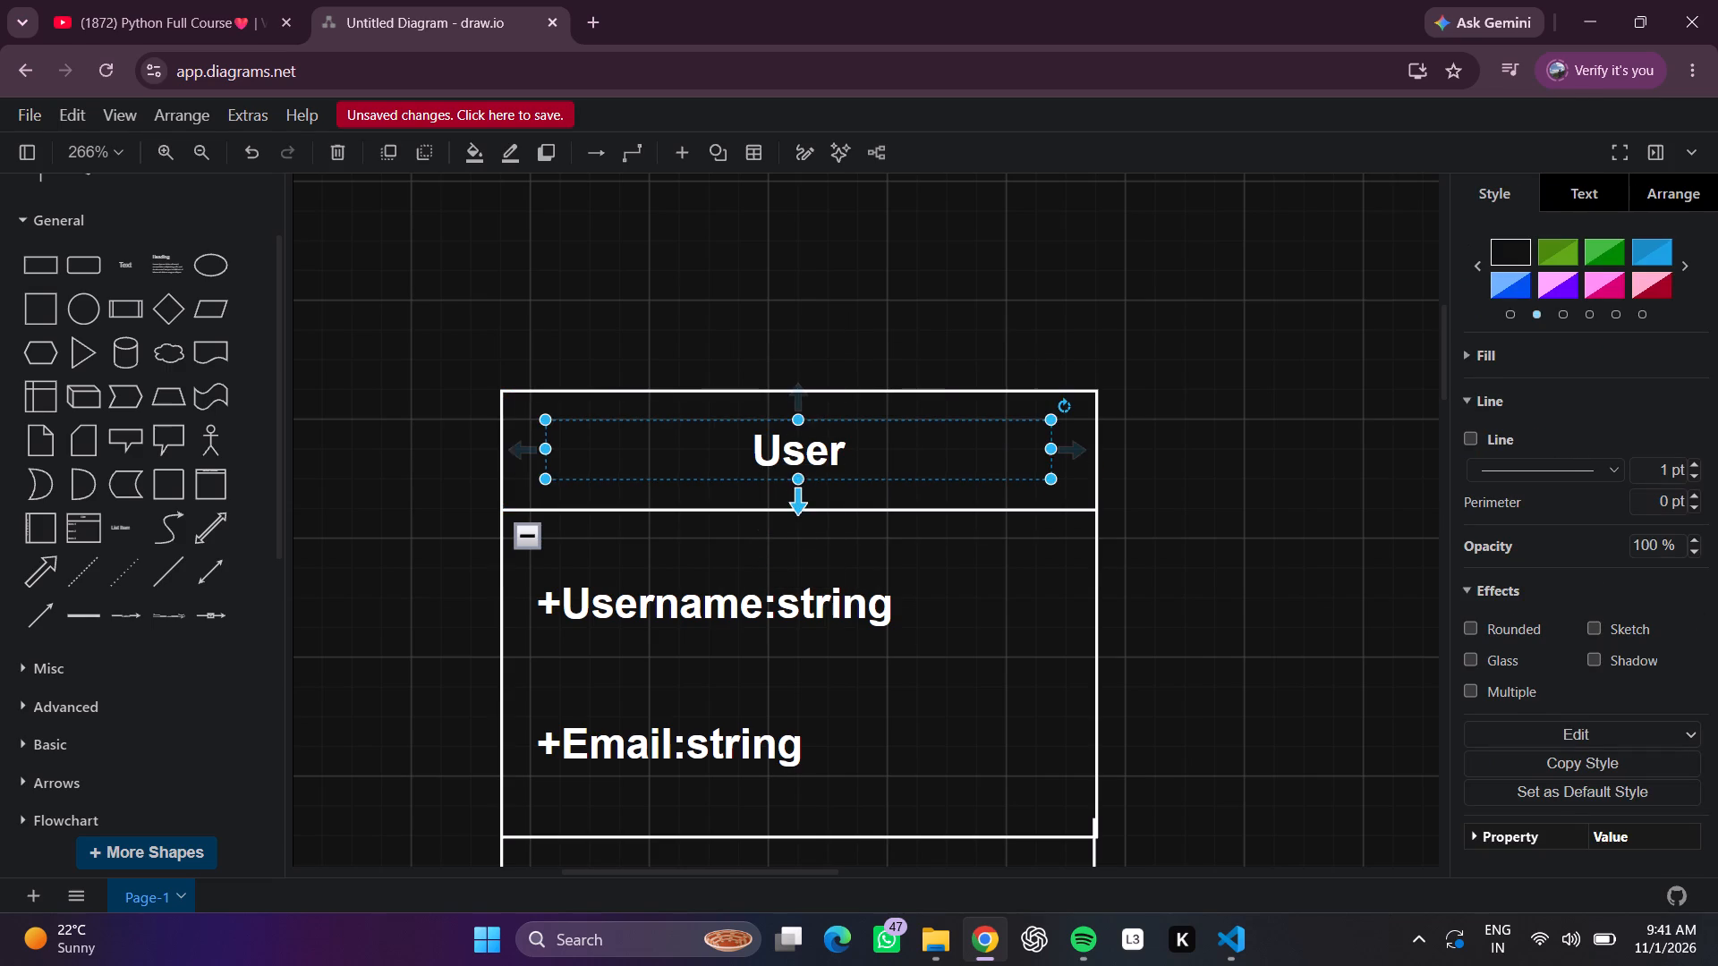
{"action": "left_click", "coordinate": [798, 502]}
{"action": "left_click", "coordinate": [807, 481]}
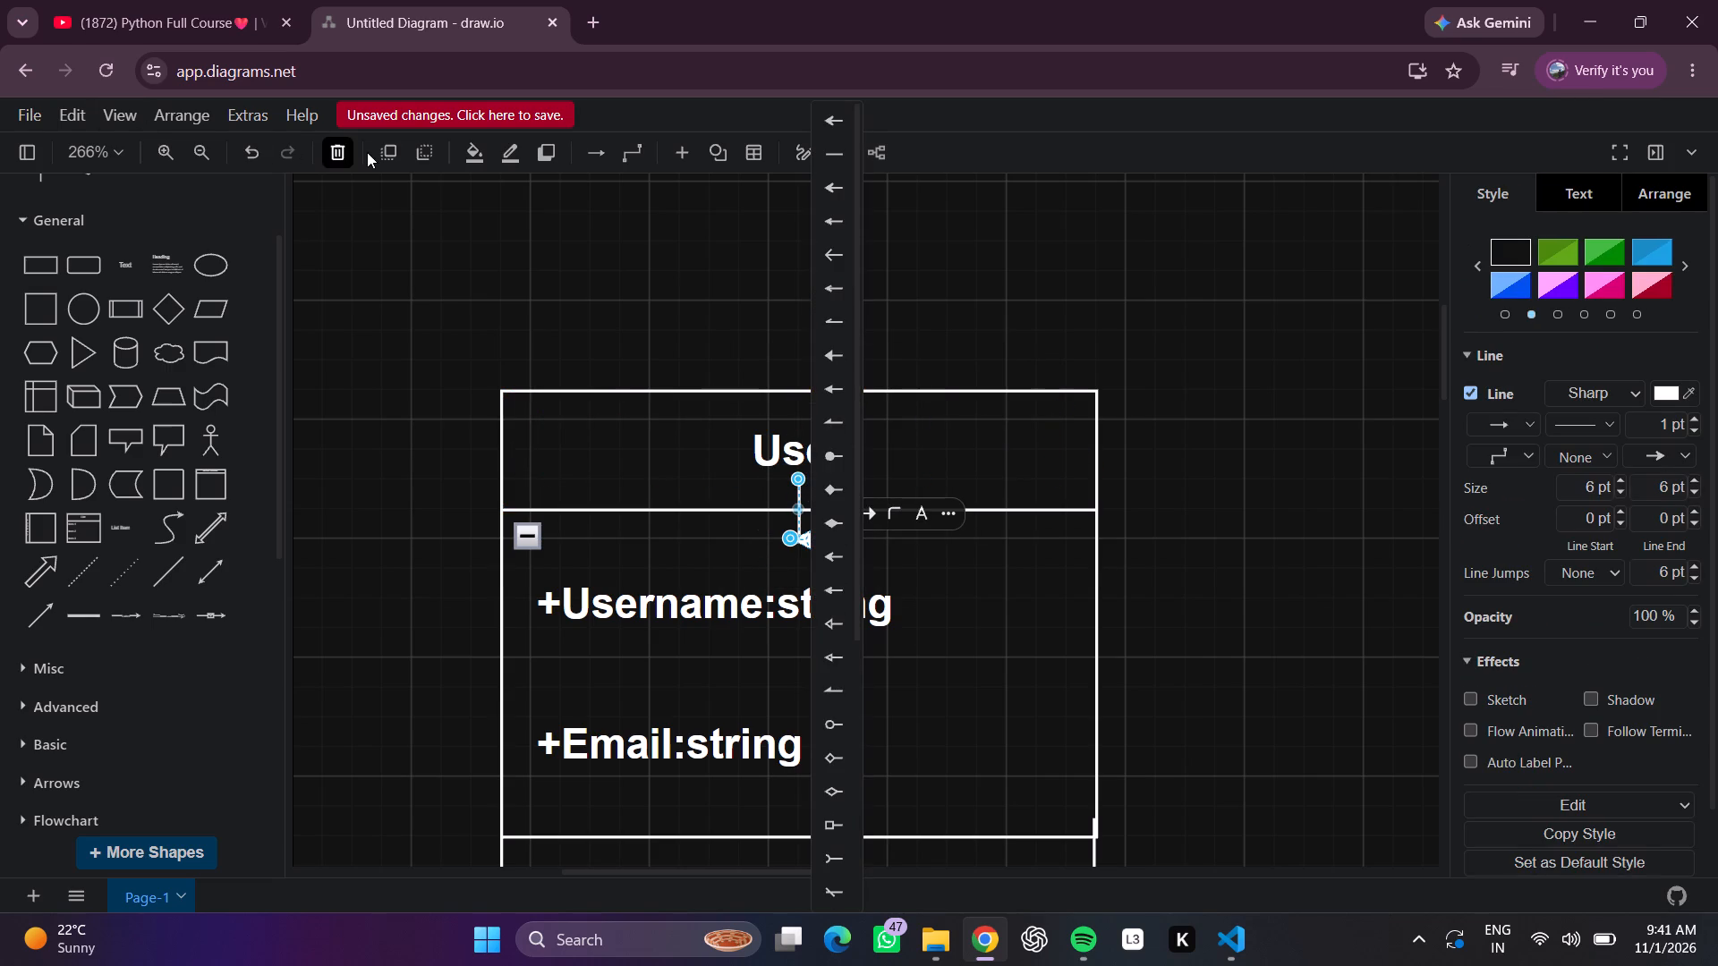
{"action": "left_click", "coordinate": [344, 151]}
Move the User title out of the header to the empty area just above the box, keeping it horizontally centred.
{"action": "left_click_drag", "start_coordinate": [804, 443], "coordinate": [817, 298]}
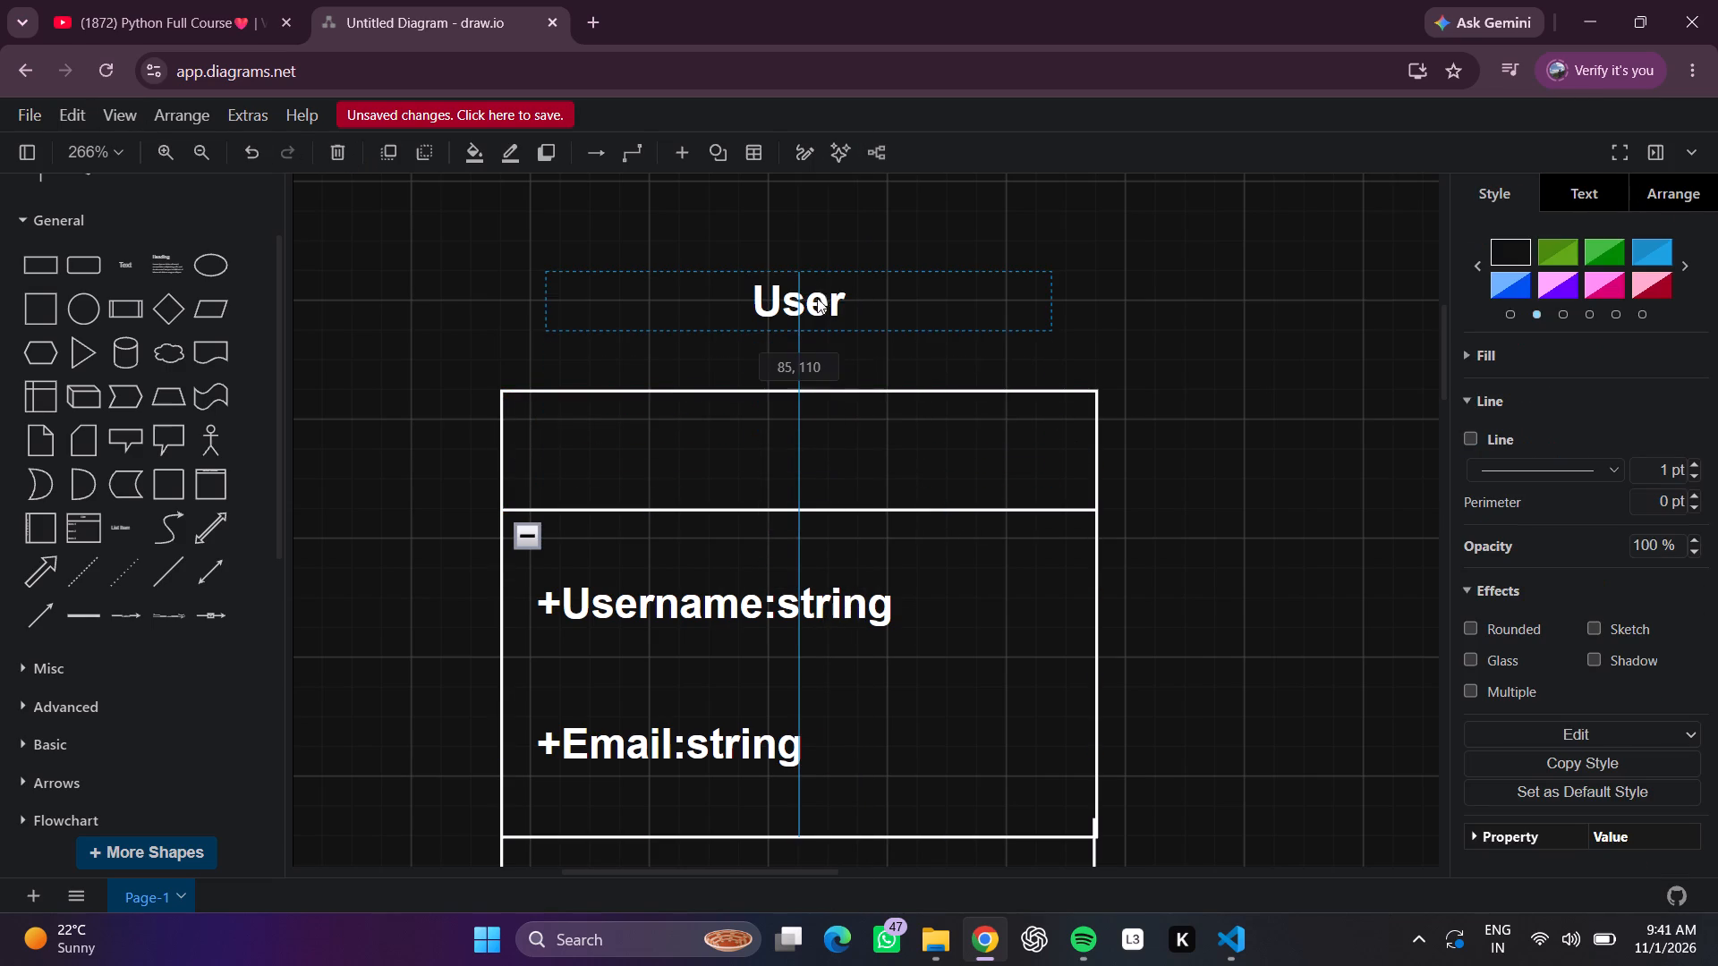
{"action": "left_click_drag", "start_coordinate": [817, 298], "coordinate": [818, 284]}
{"action": "left_click", "coordinate": [1188, 368]}
Lower the upper edge of the User box's attribute container by about 10 to make the header section taller.
{"action": "left_click", "coordinate": [805, 507]}
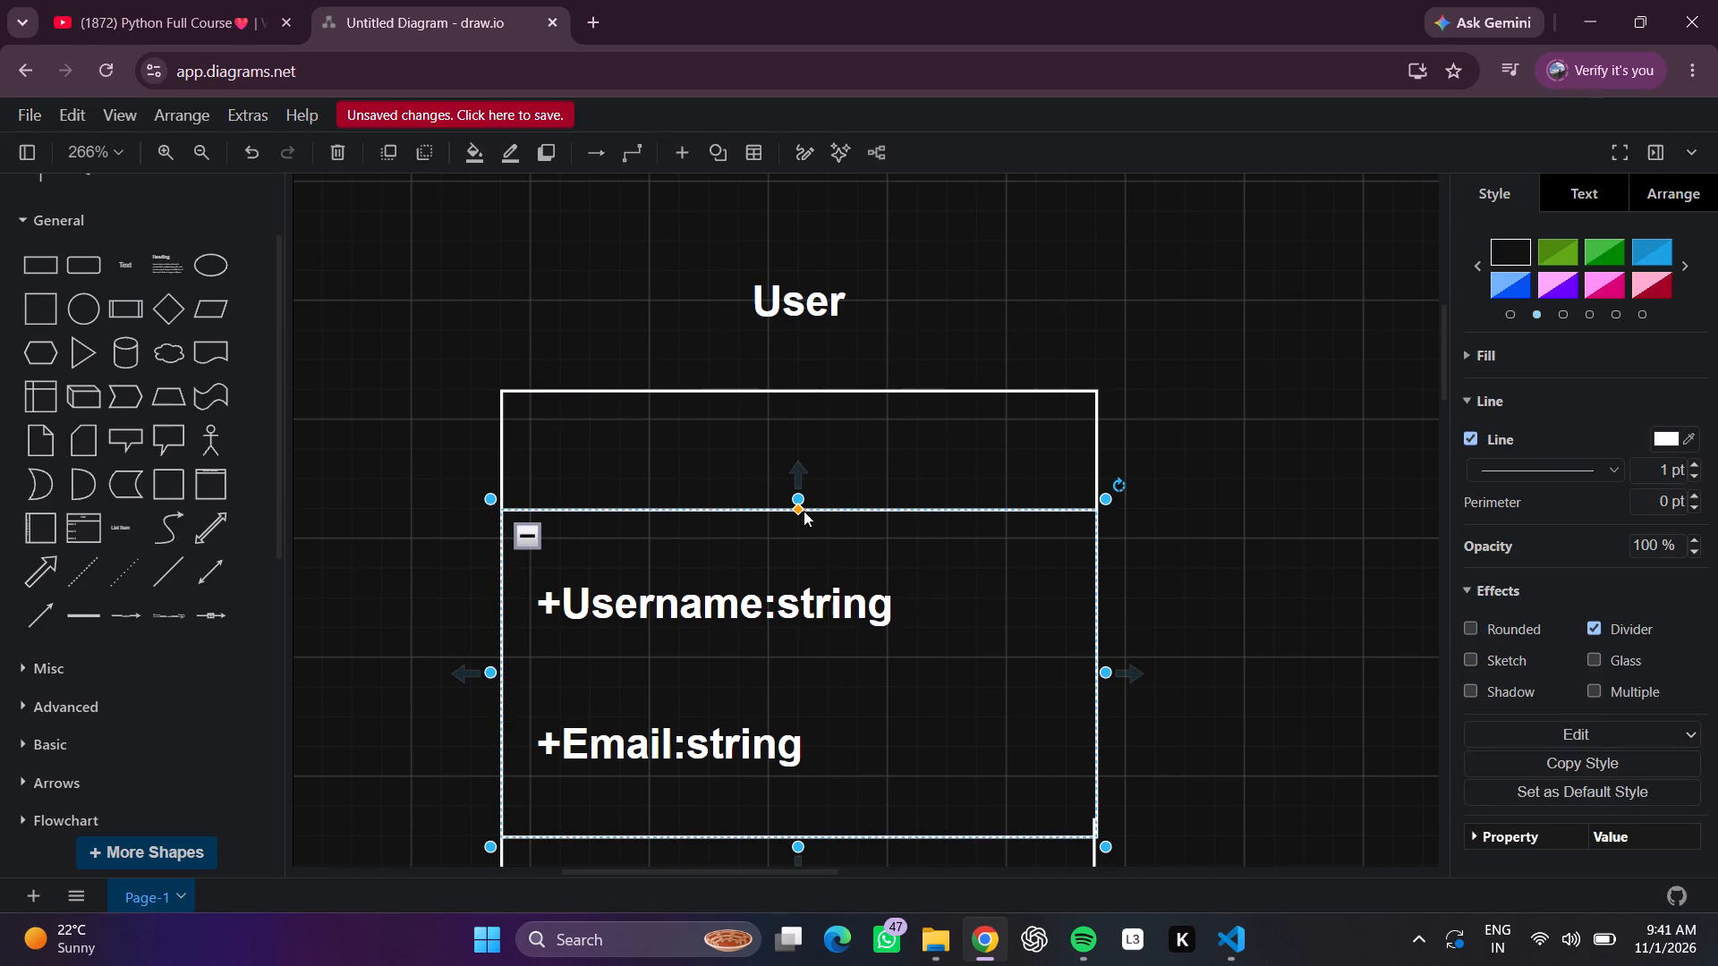
{"action": "left_click", "coordinate": [795, 498]}
{"action": "left_click_drag", "start_coordinate": [795, 498], "coordinate": [793, 520]}
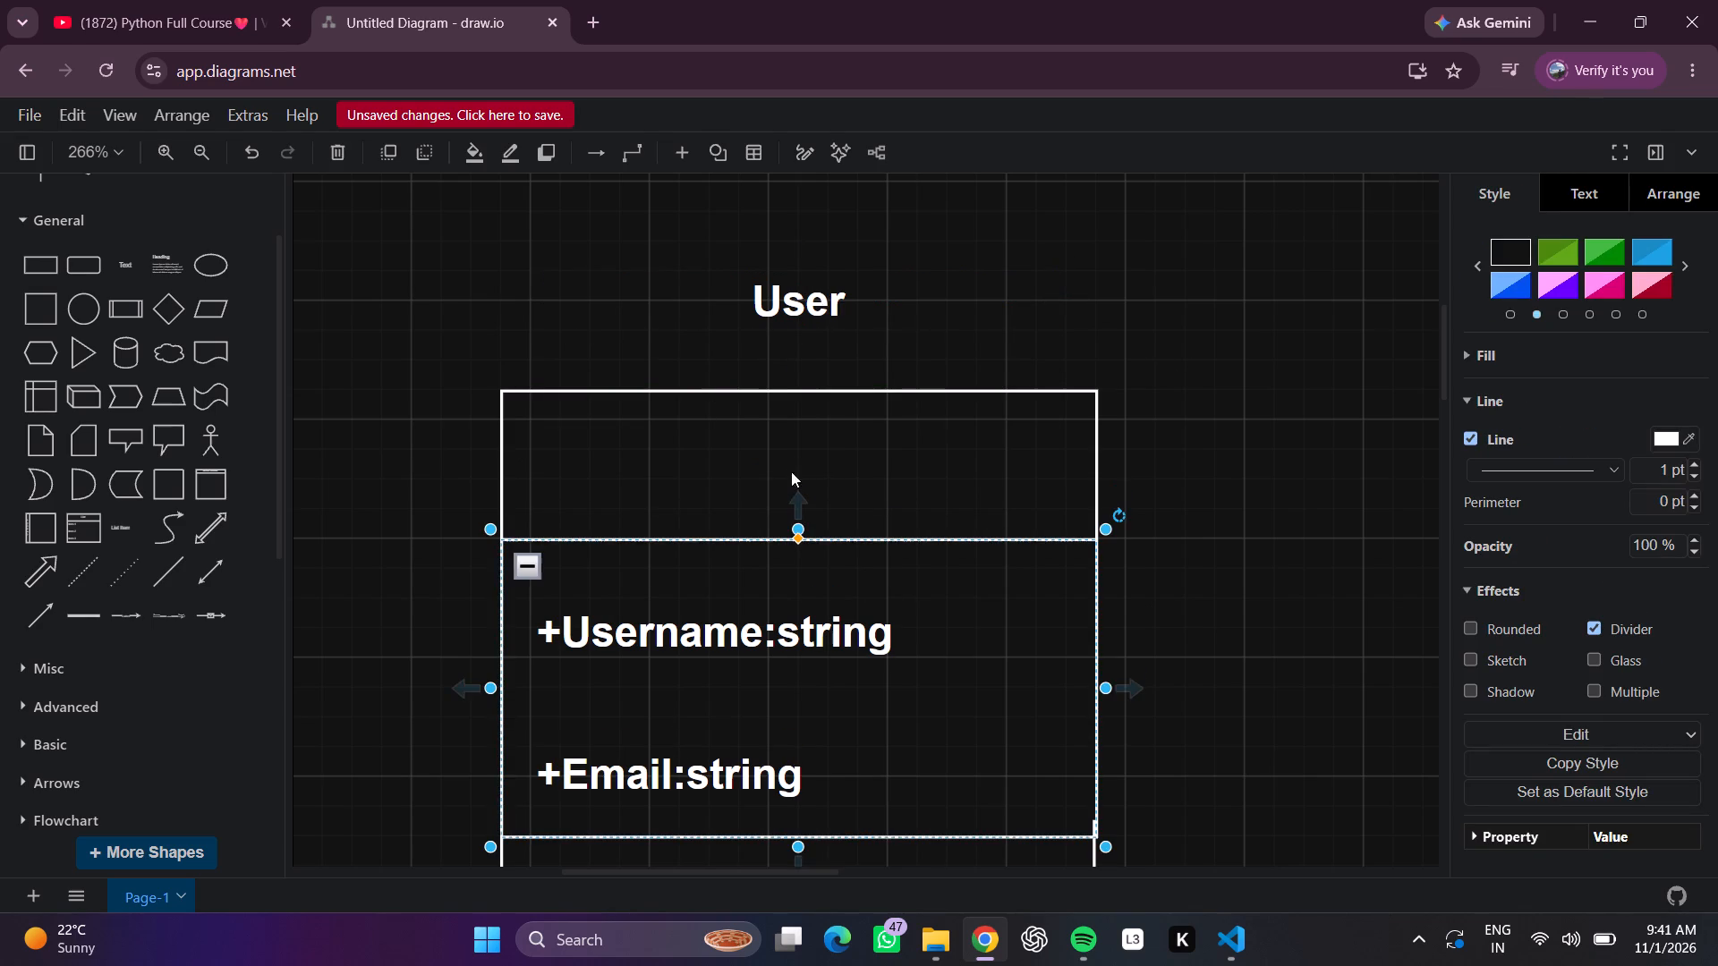
Lower the top line of the User box's outline by about 10, making the header section shorter.
{"action": "left_click", "coordinate": [793, 386]}
{"action": "left_click", "coordinate": [800, 389]}
{"action": "left_click", "coordinate": [801, 391]}
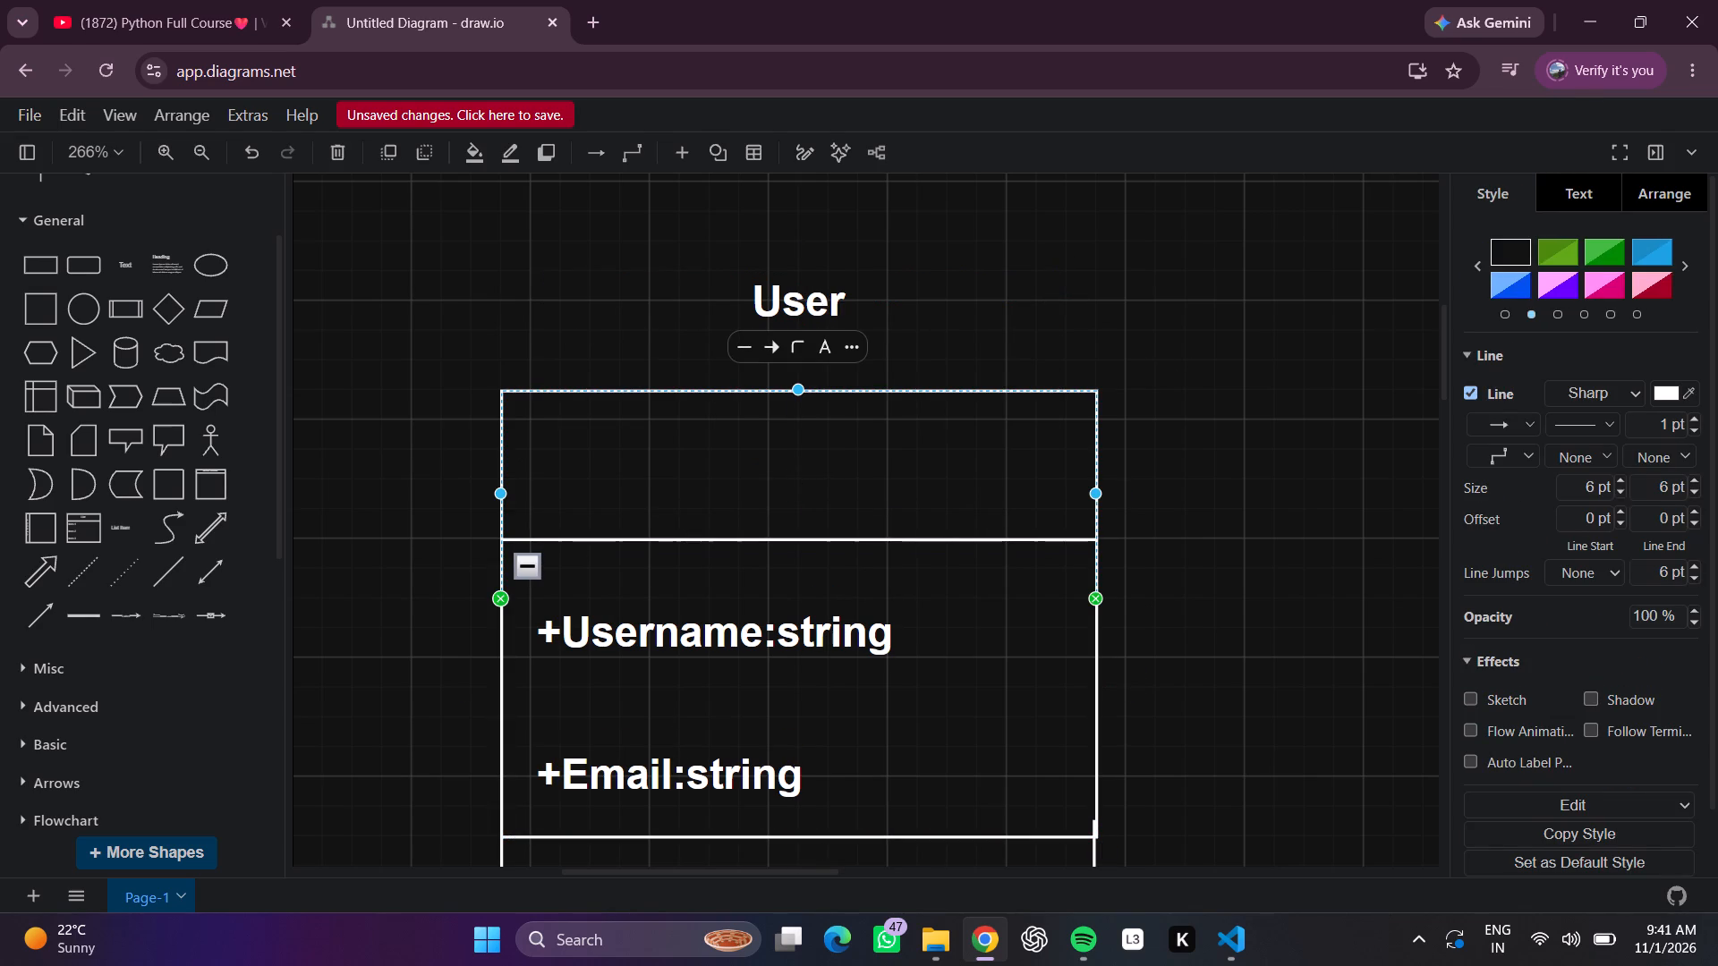
{"action": "left_click", "coordinate": [799, 381]}
{"action": "double_click", "coordinate": [799, 387]}
{"action": "left_click", "coordinate": [501, 386]}
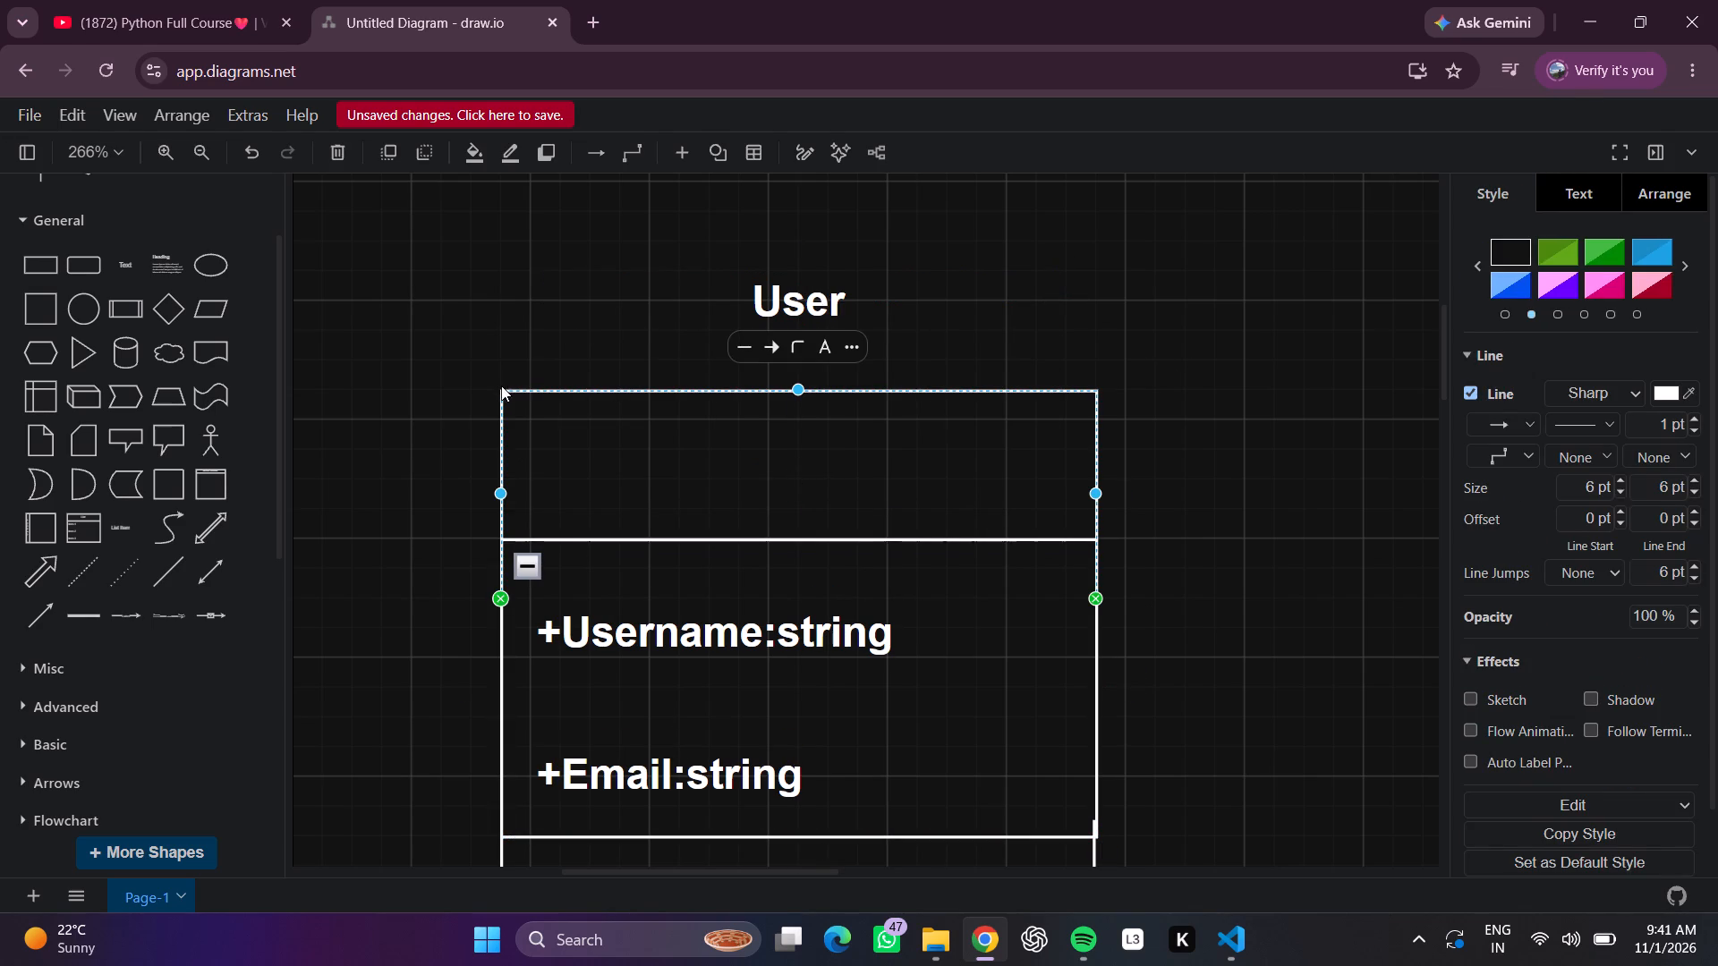
{"action": "left_click", "coordinate": [505, 389]}
{"action": "left_click_drag", "start_coordinate": [804, 386], "coordinate": [800, 404]}
{"action": "left_click_drag", "start_coordinate": [799, 387], "coordinate": [797, 412]}
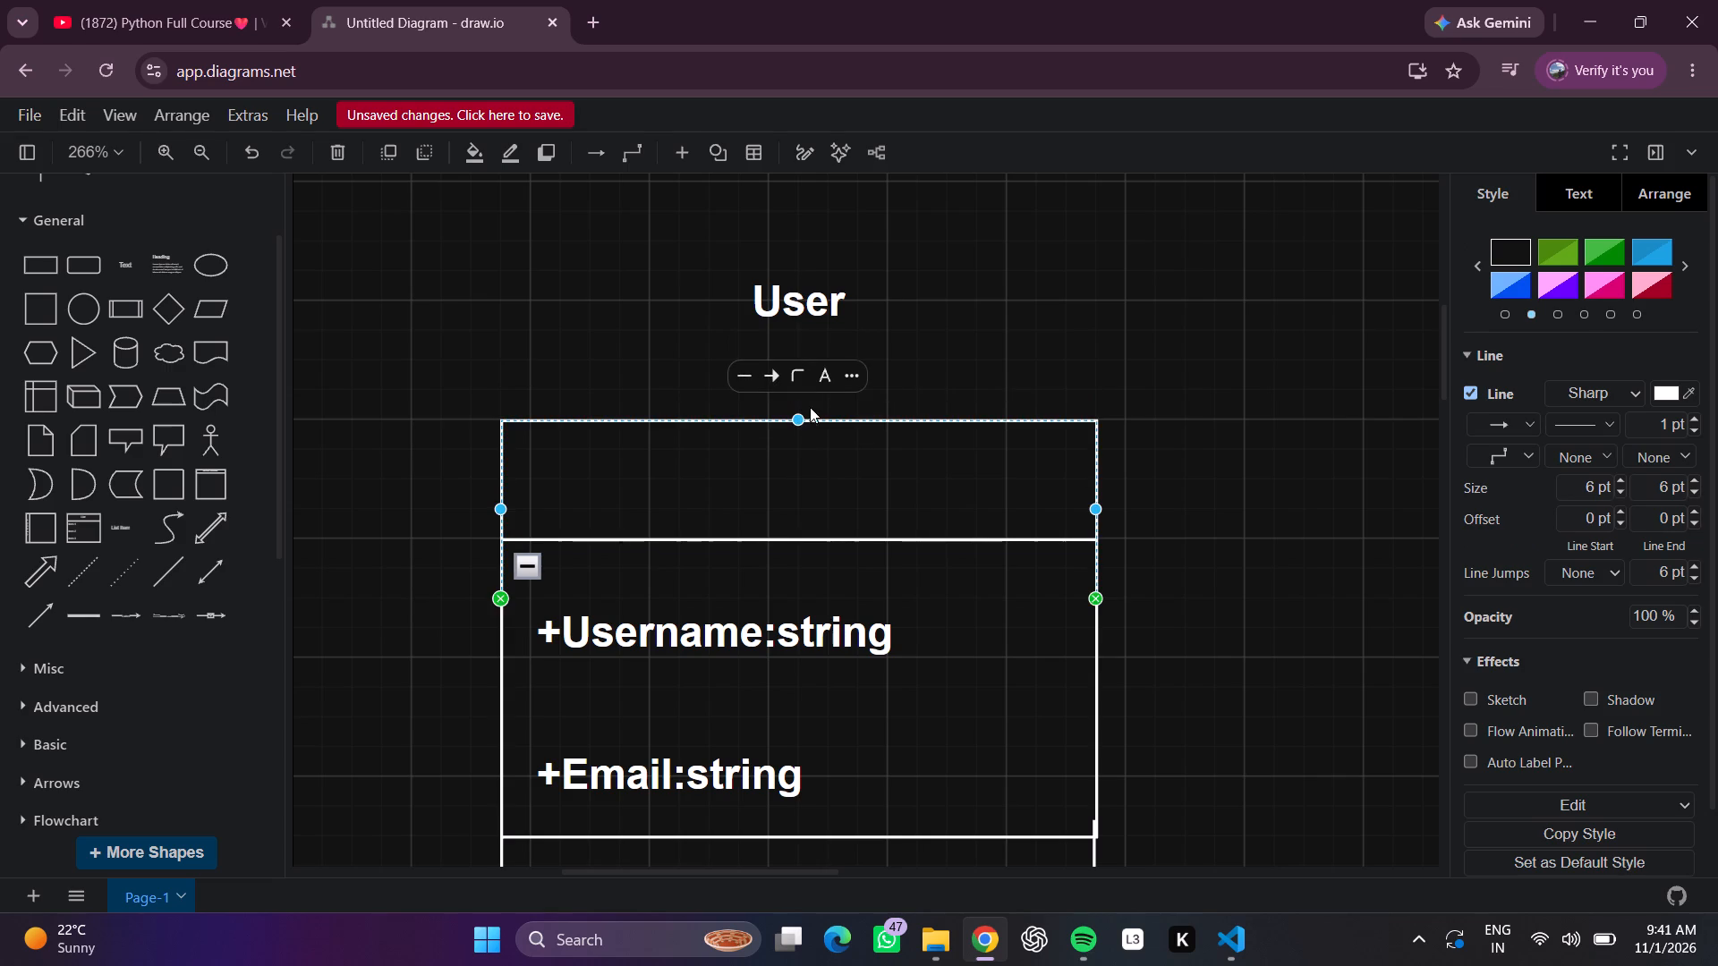
Move the User title from above the box into its header section, centred horizontally and vertically.
{"action": "left_click", "coordinate": [1425, 394]}
{"action": "left_click_drag", "start_coordinate": [829, 305], "coordinate": [826, 453]}
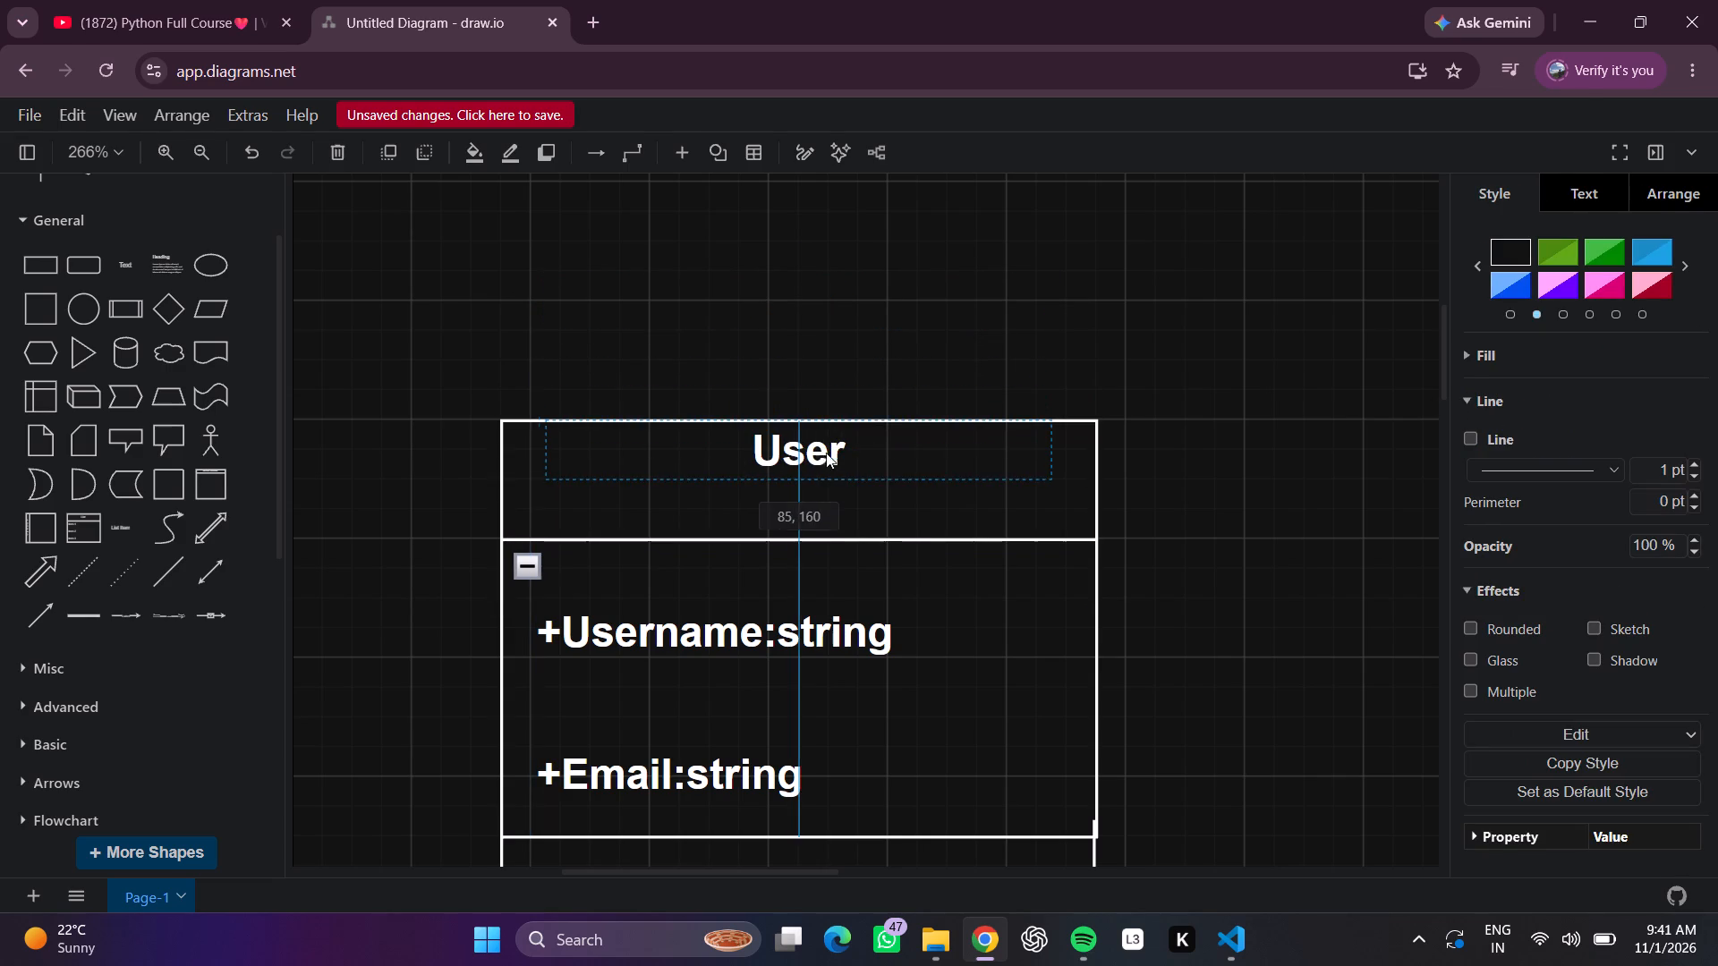
{"action": "left_click_drag", "start_coordinate": [826, 453], "coordinate": [828, 473]}
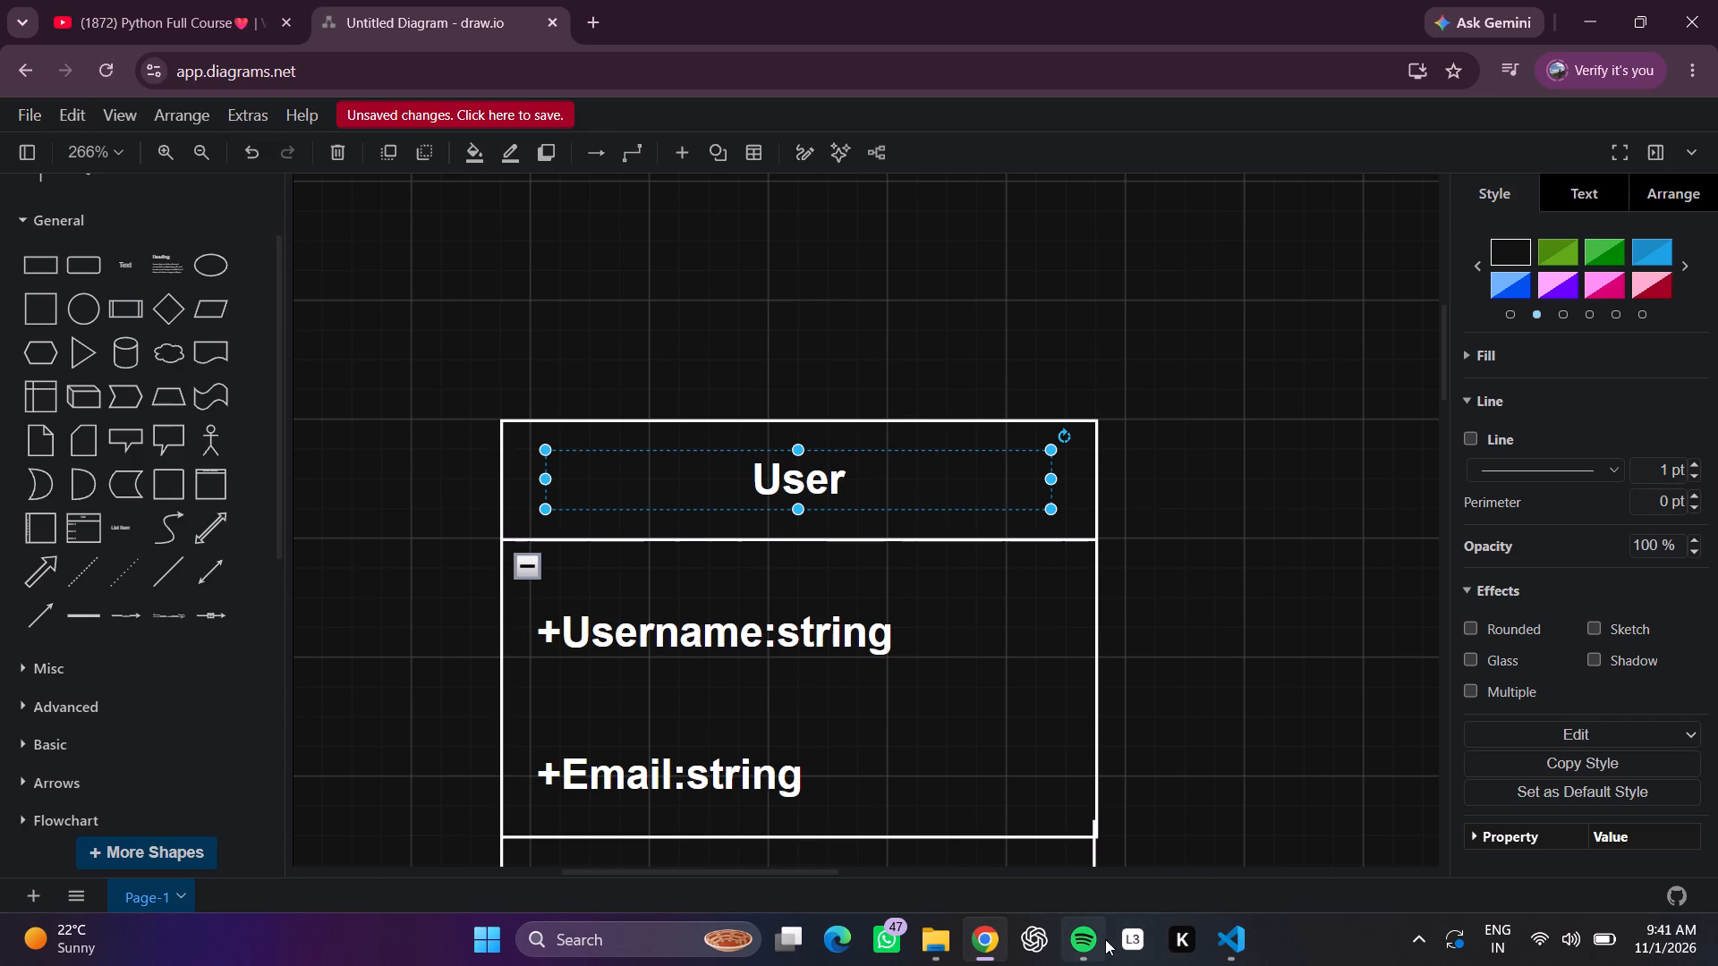
Pause the music playback in Spotify and dismiss its preview.
{"action": "left_click", "coordinate": [1099, 884]}
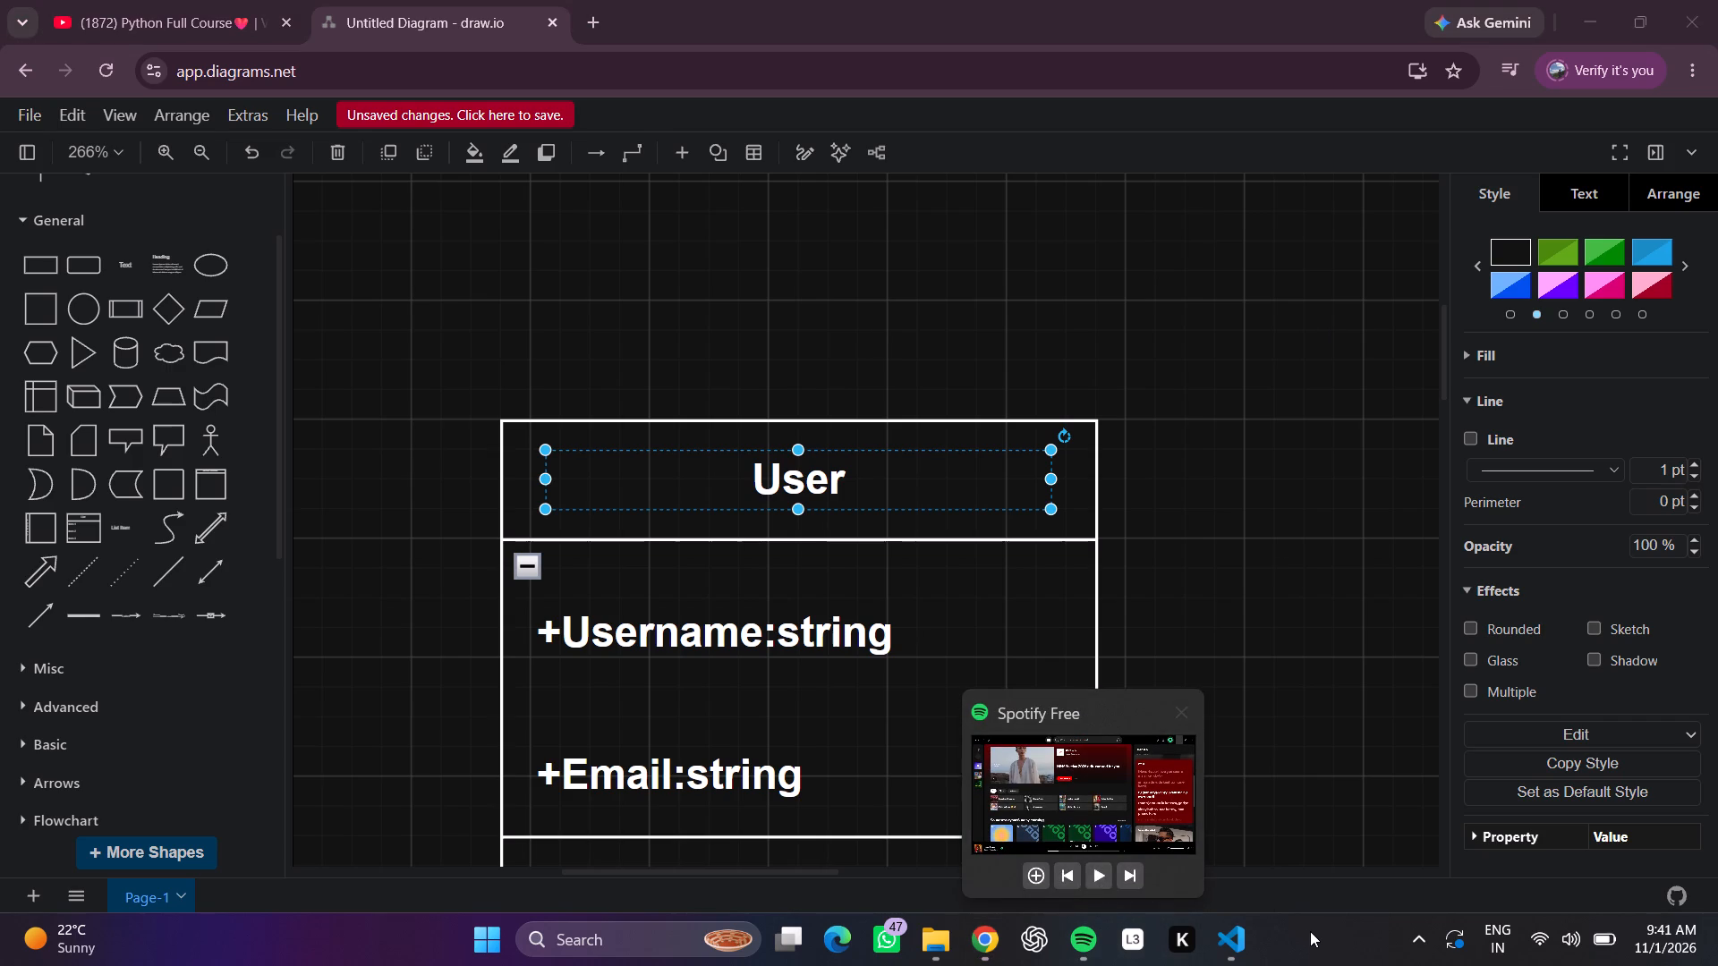
{"action": "left_click", "coordinate": [1310, 931]}
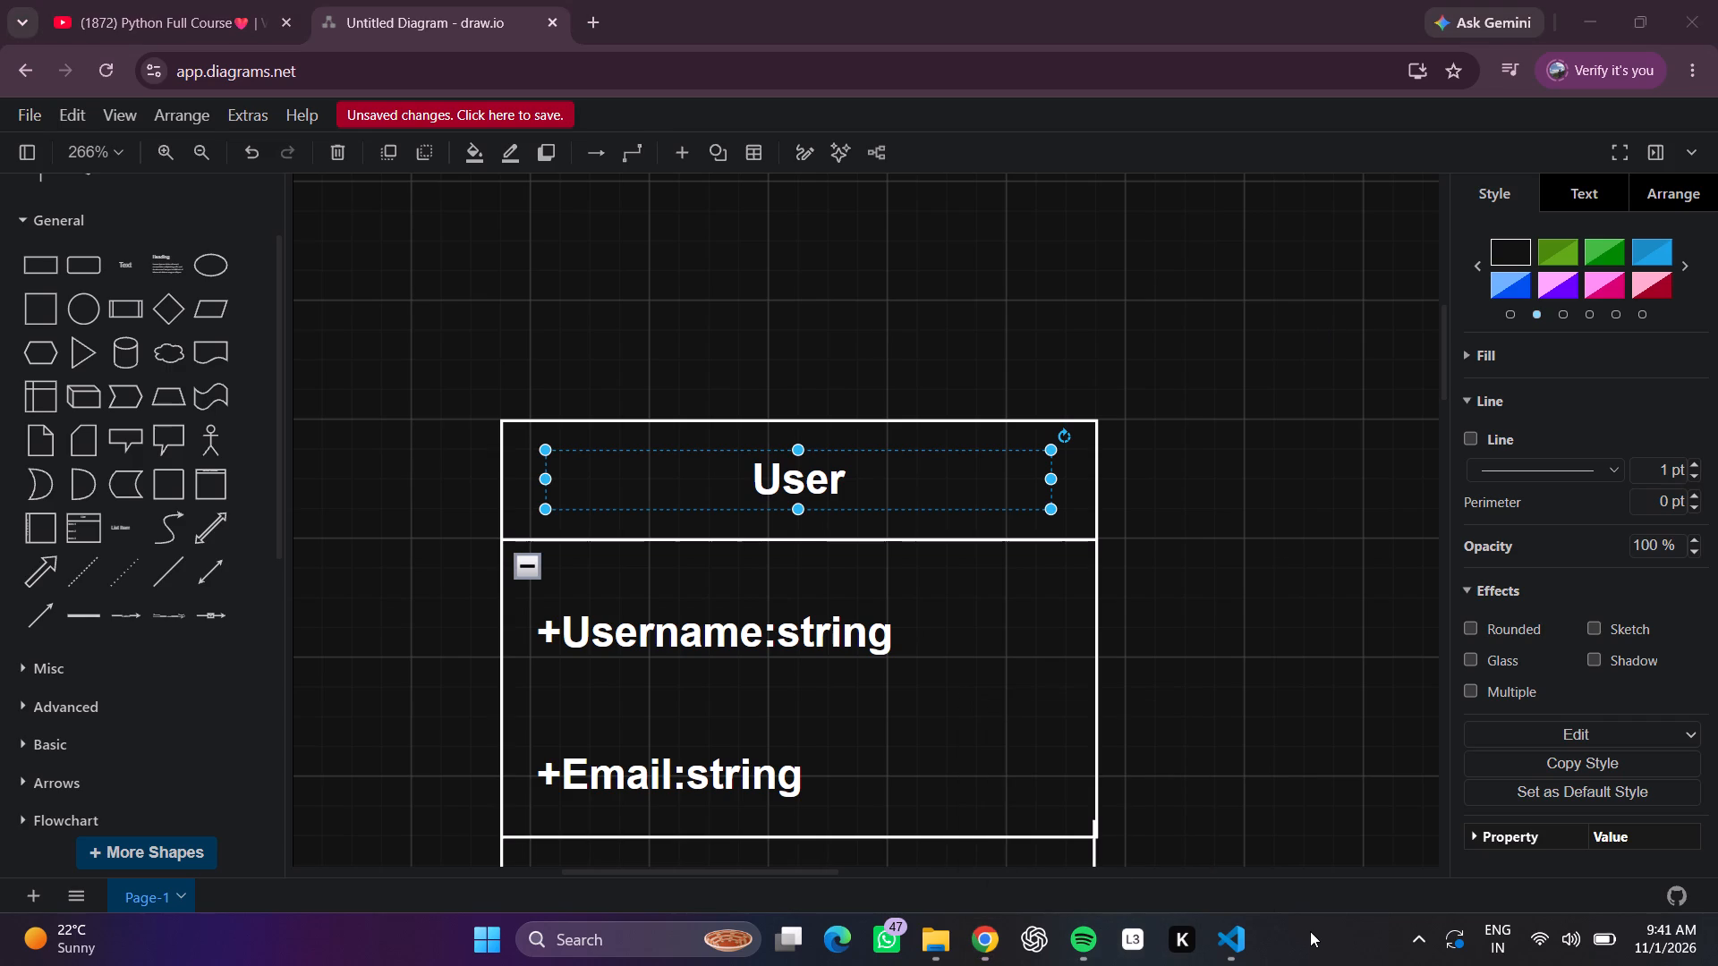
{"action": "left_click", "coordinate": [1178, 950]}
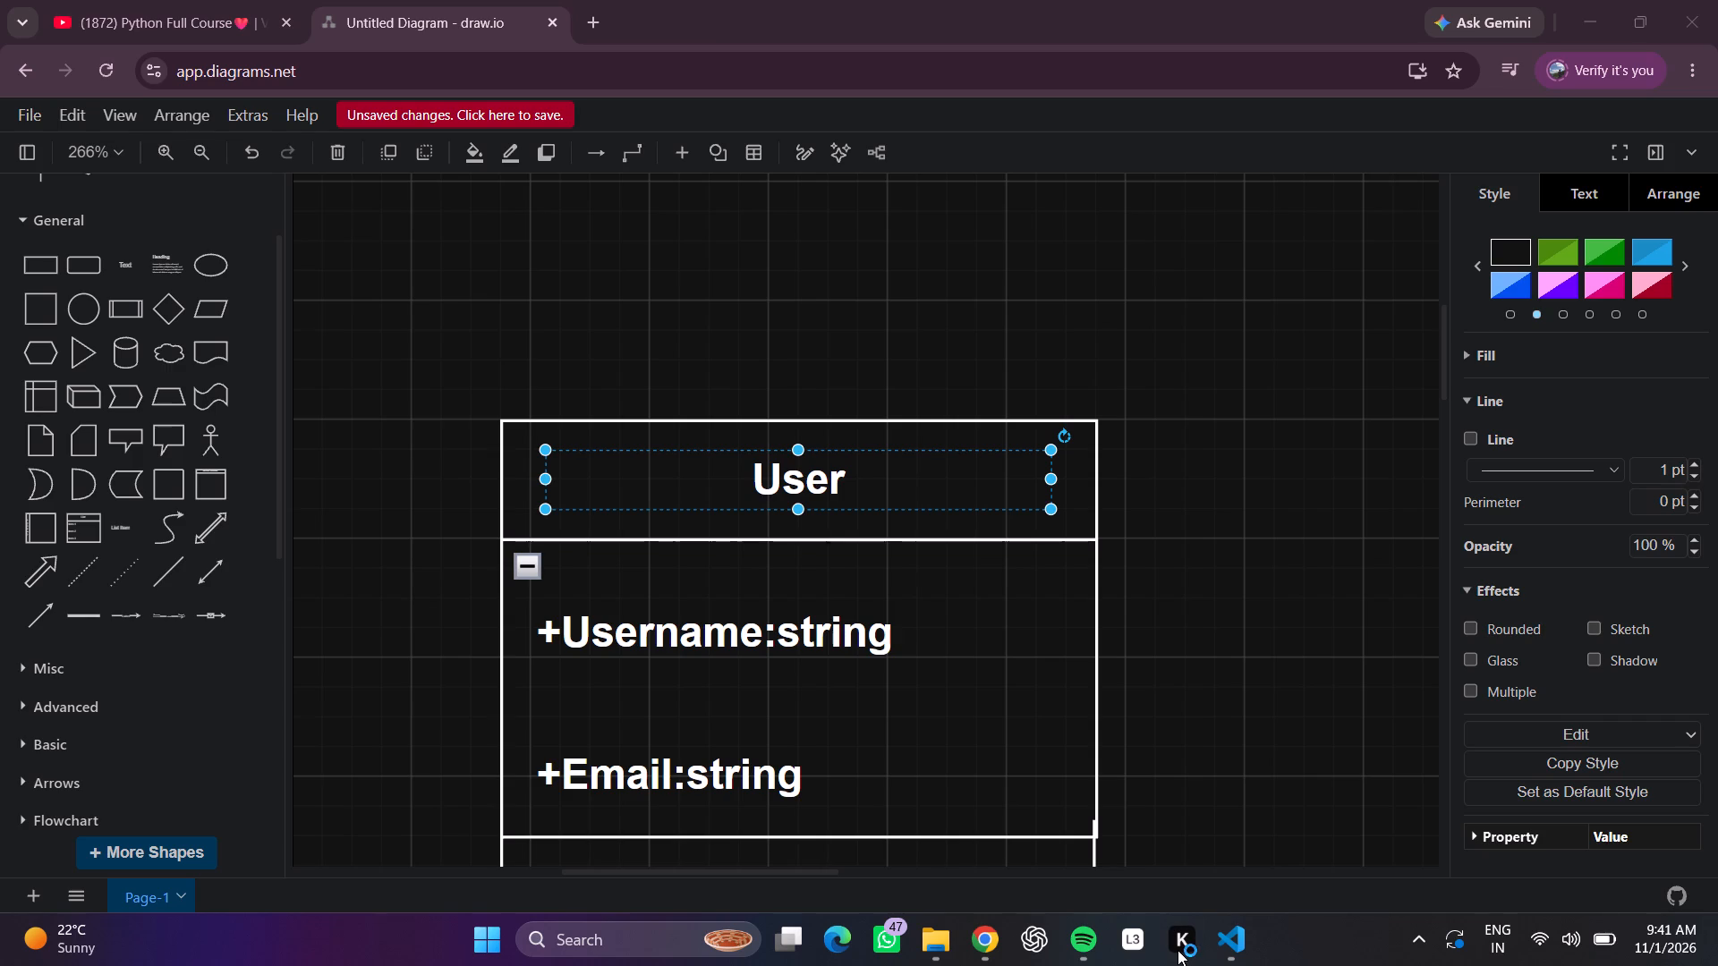
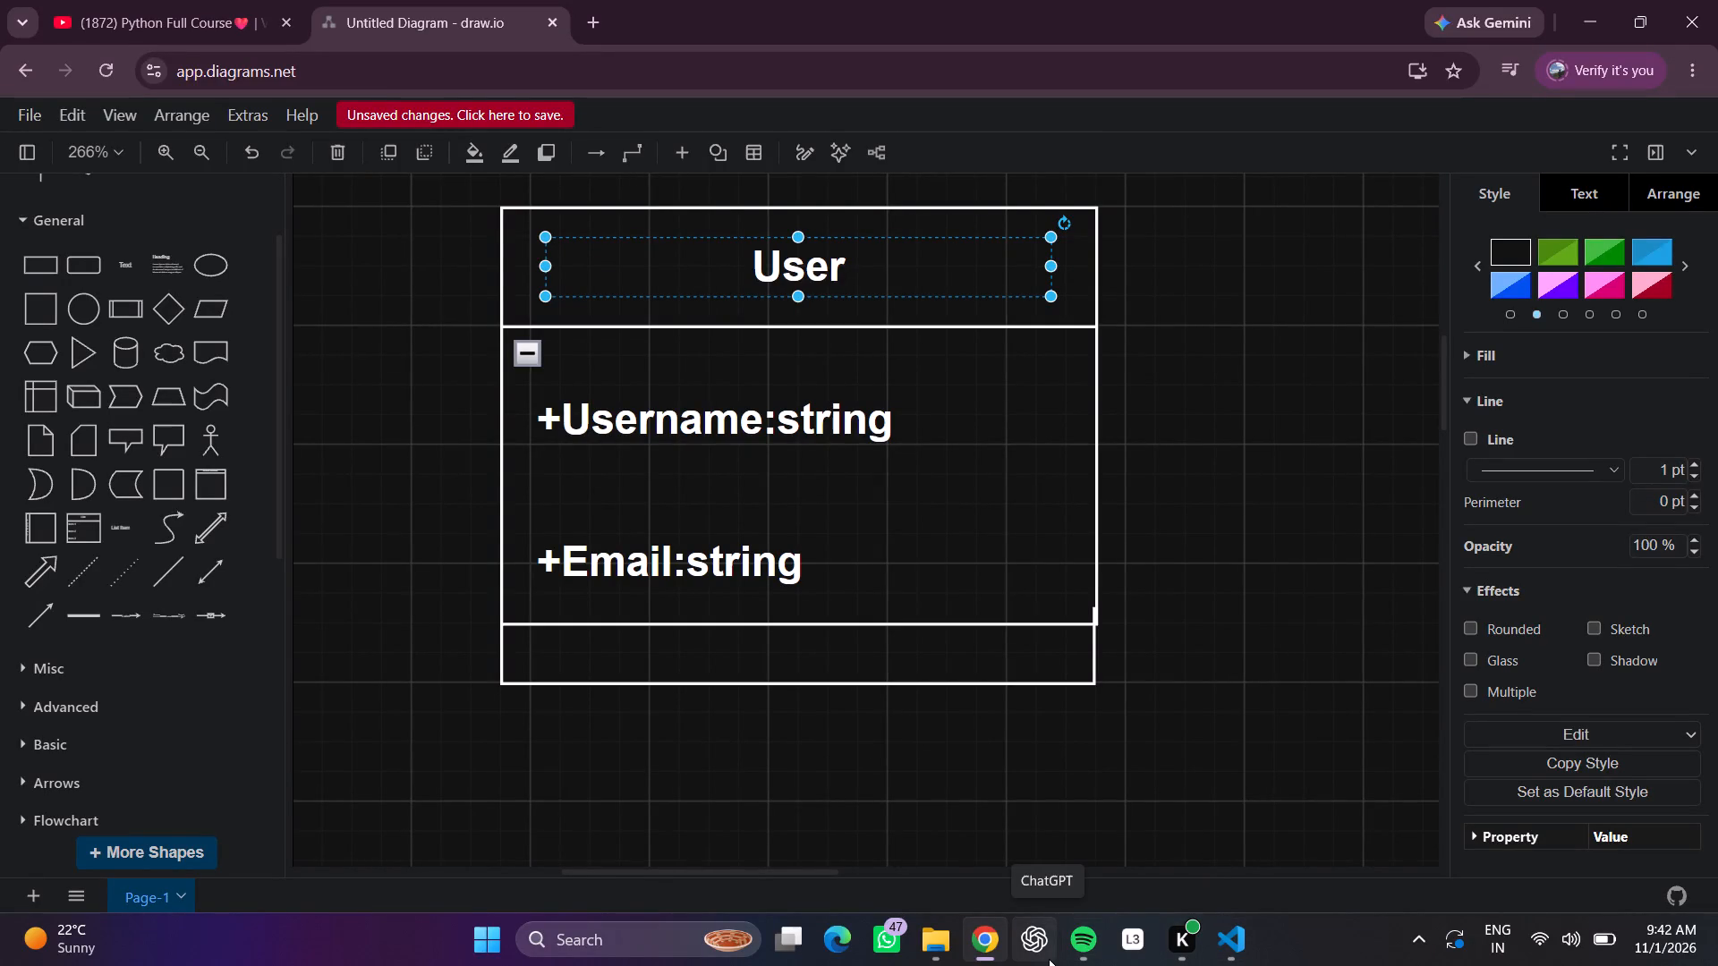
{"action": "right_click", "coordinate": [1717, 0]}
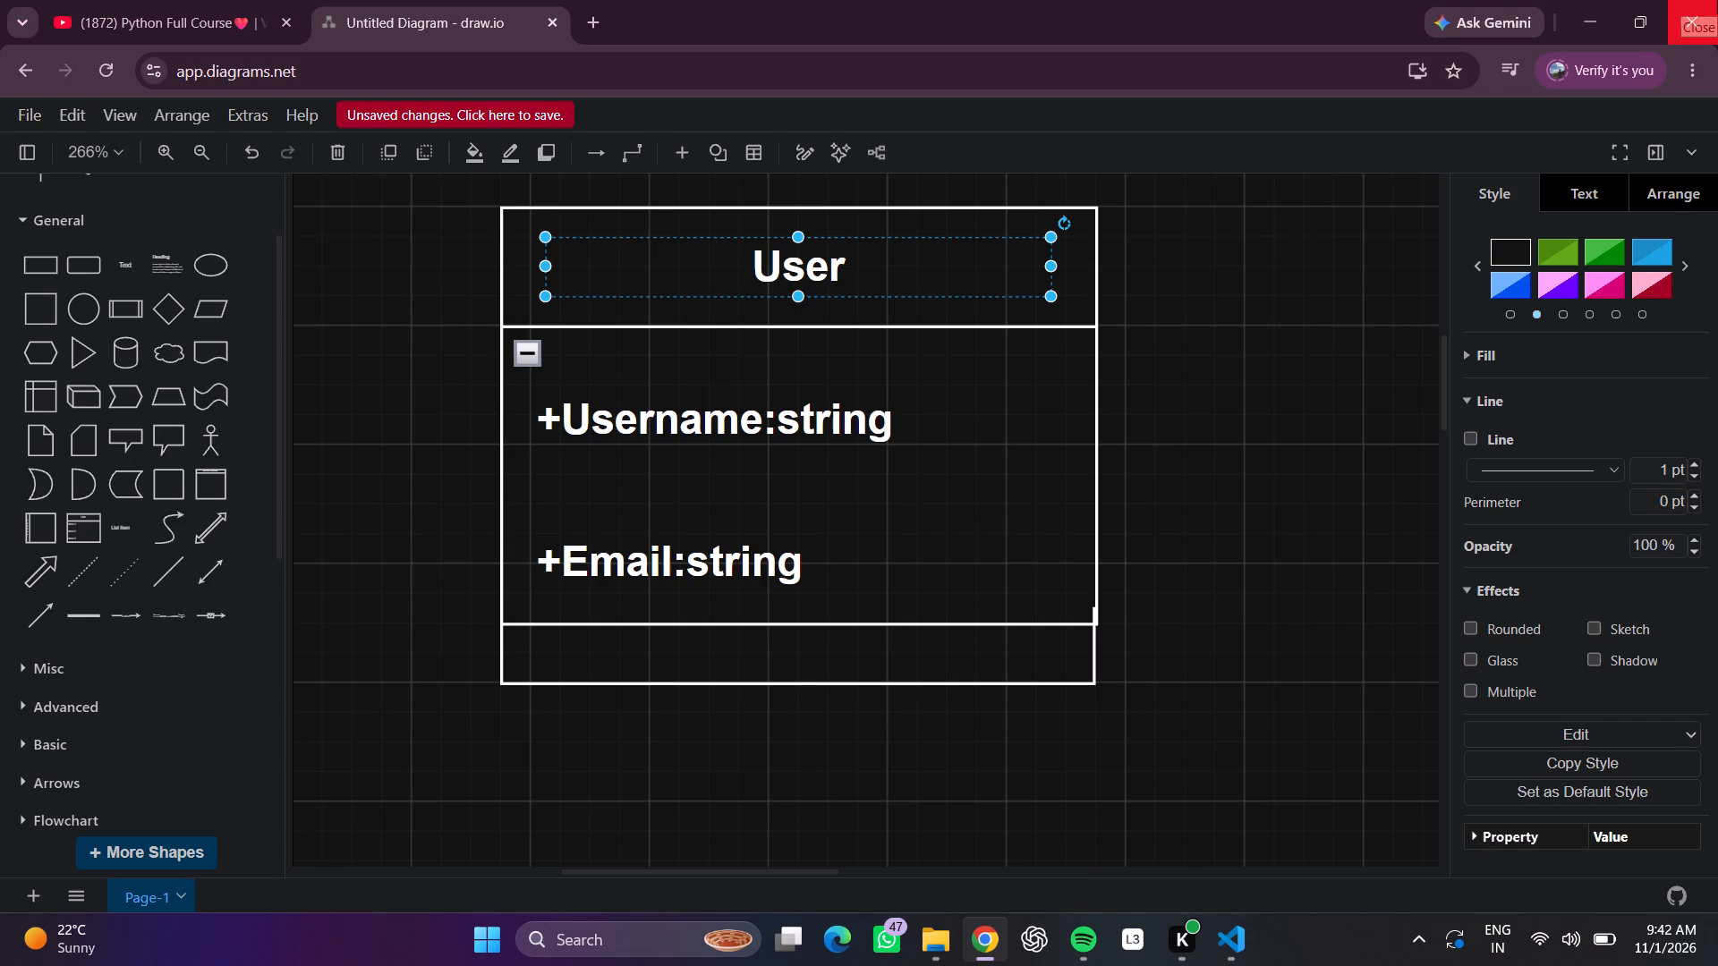
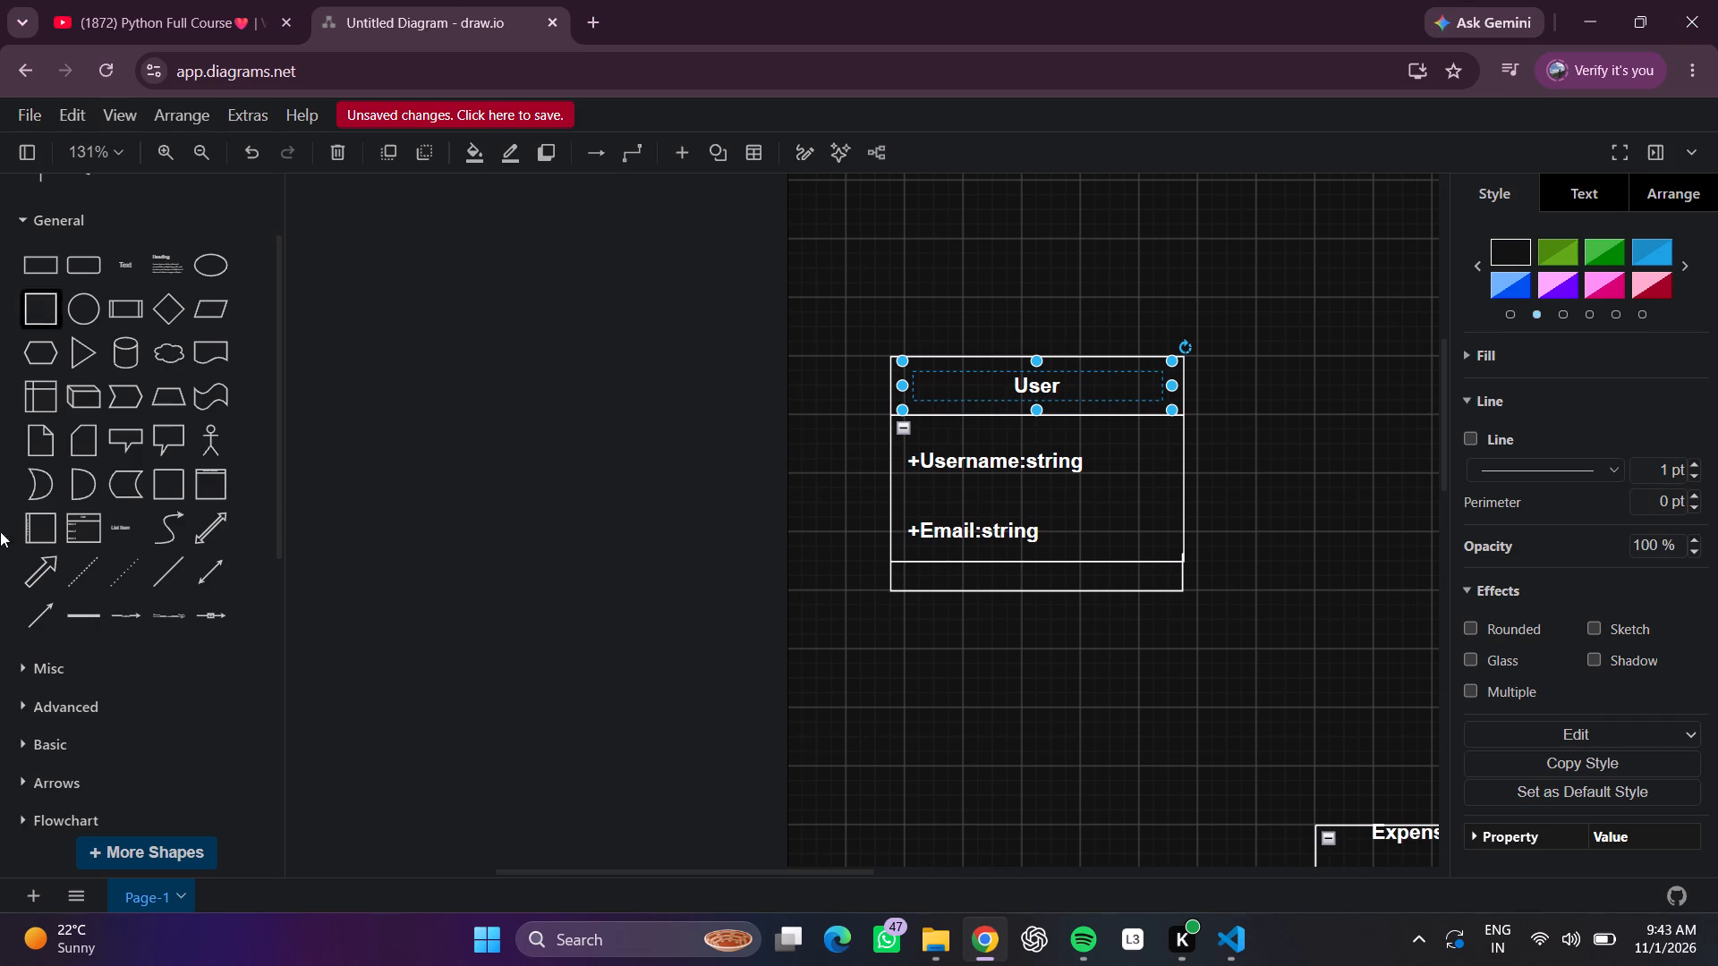
Switch to Spotify, toggle playback of the current song, and return to the diagram.
{"action": "left_click", "coordinate": [1084, 942]}
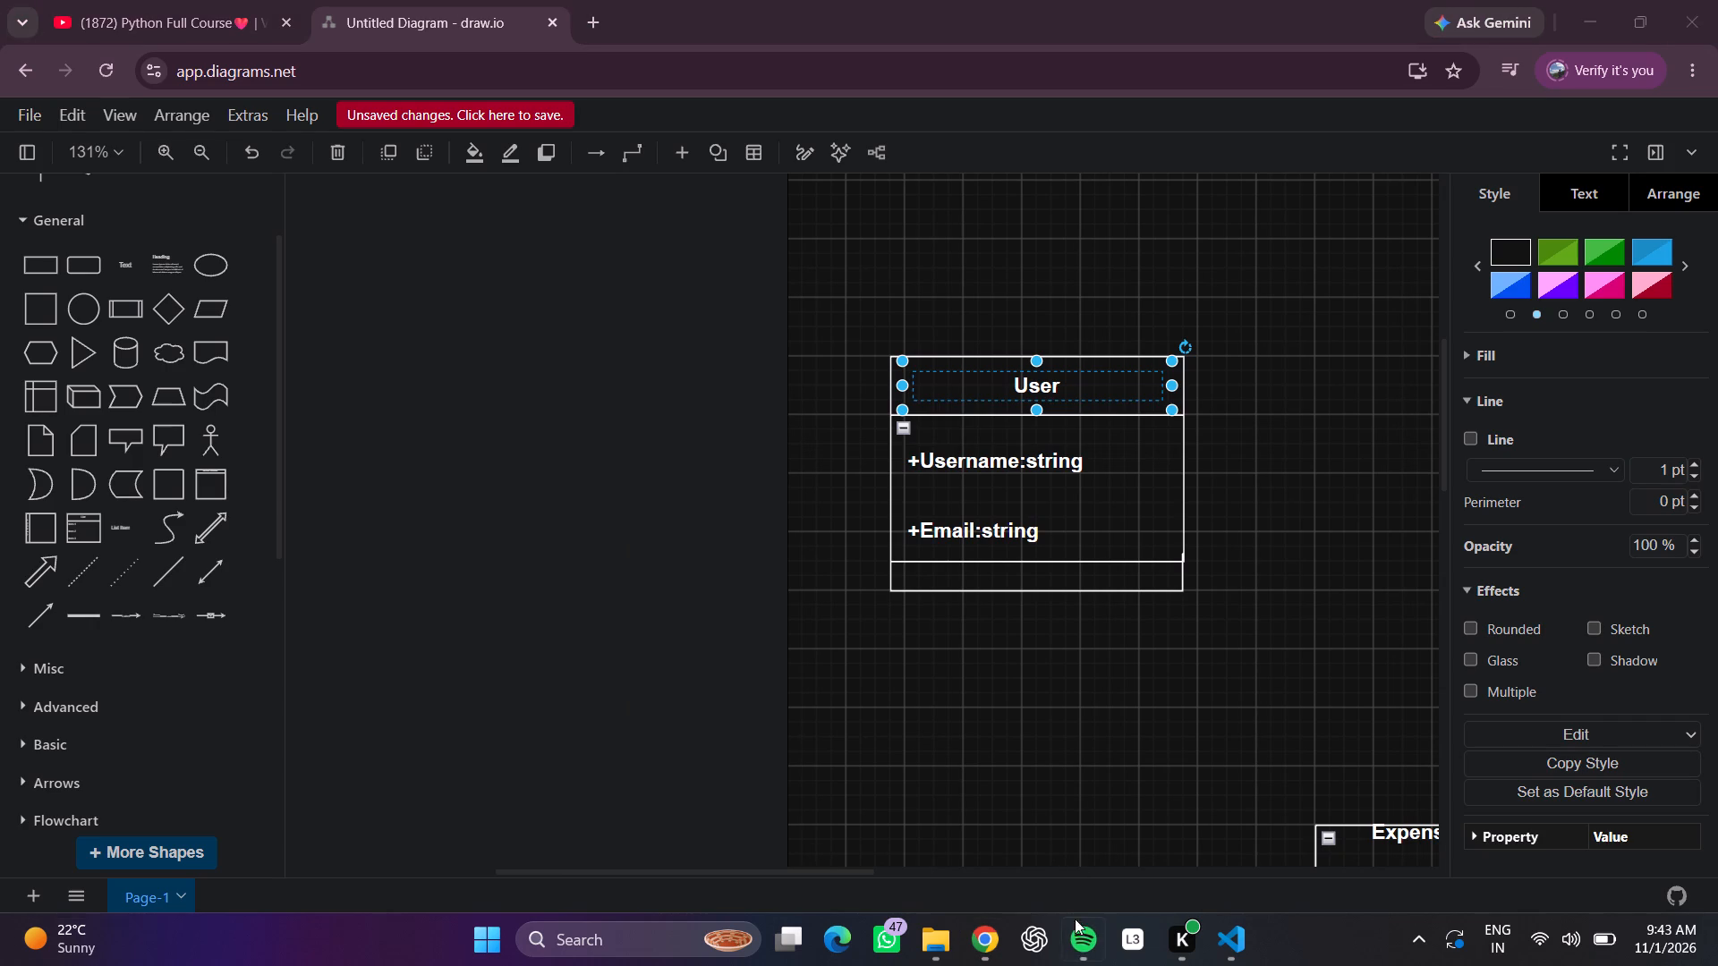
{"action": "left_click", "coordinate": [1076, 936]}
{"action": "left_click", "coordinate": [853, 851]}
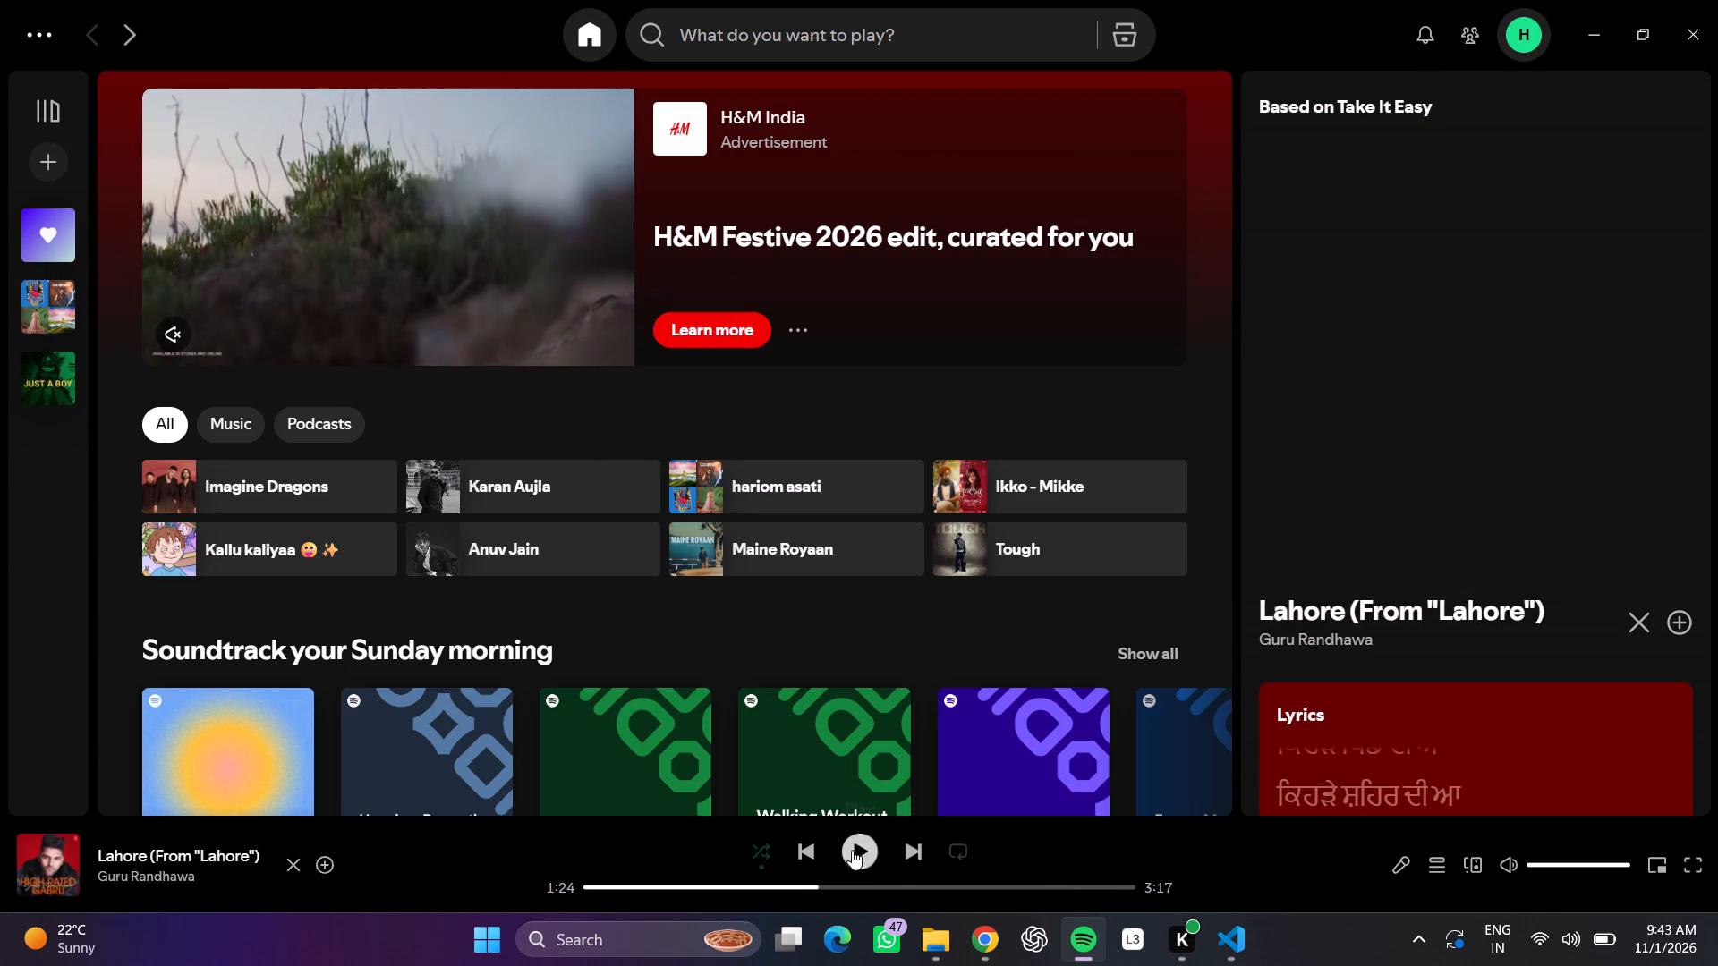
{"action": "left_click", "coordinate": [1590, 30]}
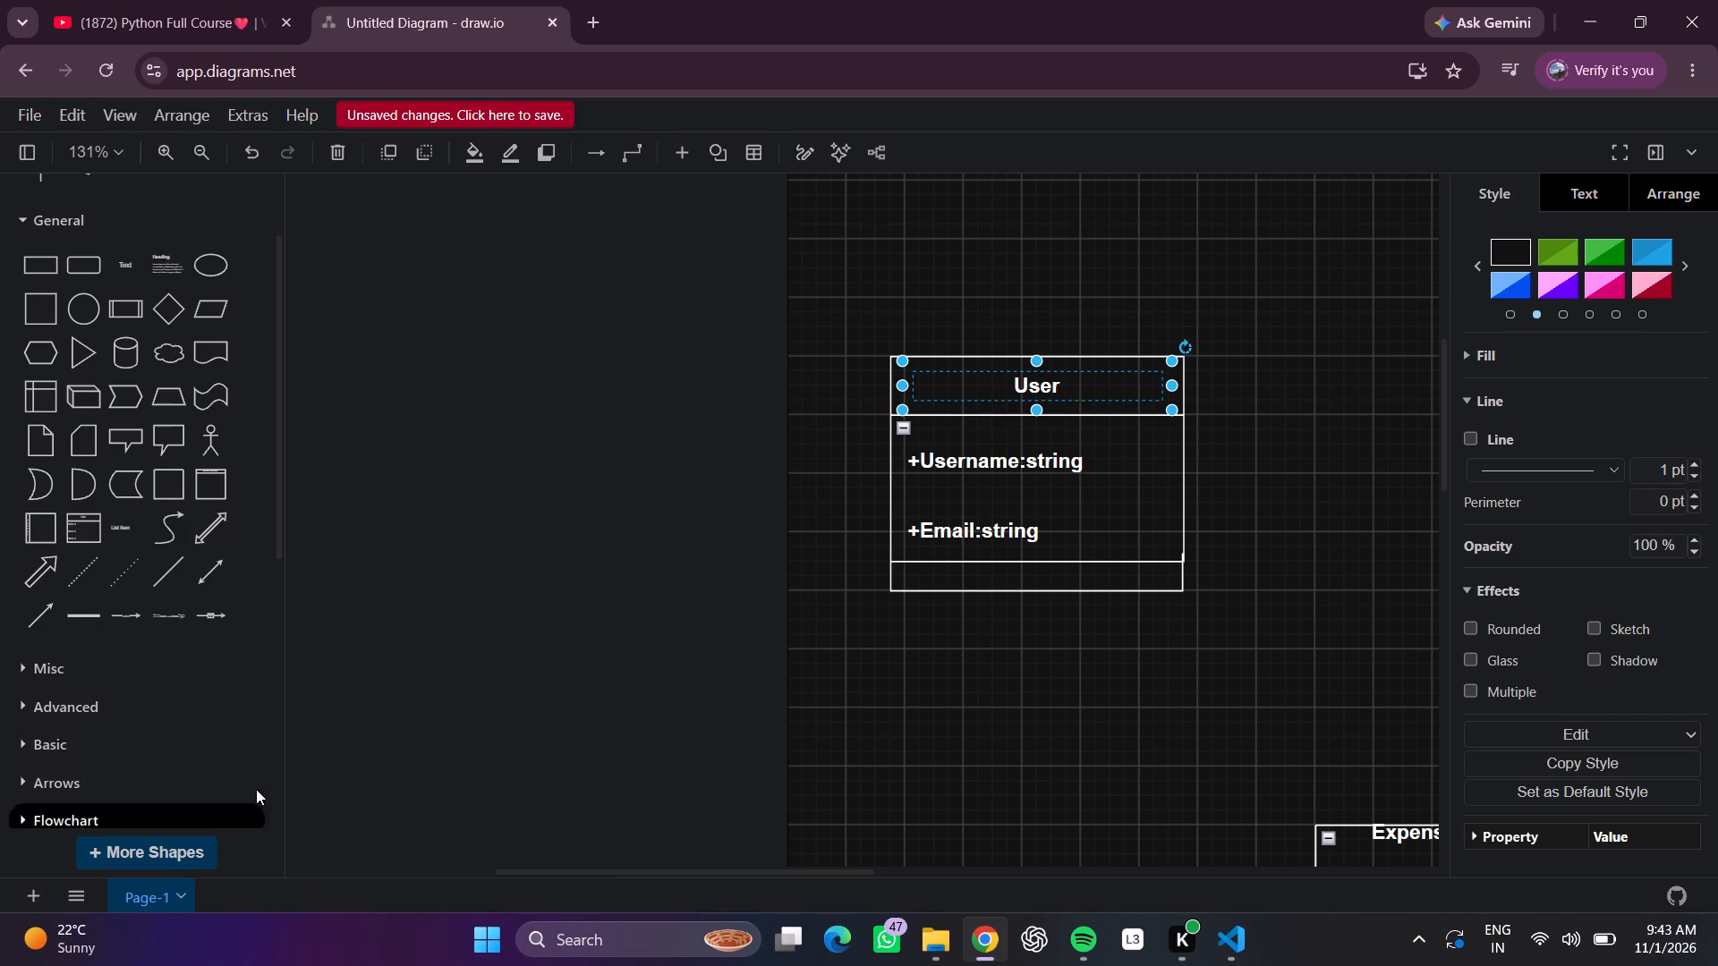
Narrow the User title's text box slightly by pulling in its right edge.
{"action": "left_click", "coordinate": [1159, 388]}
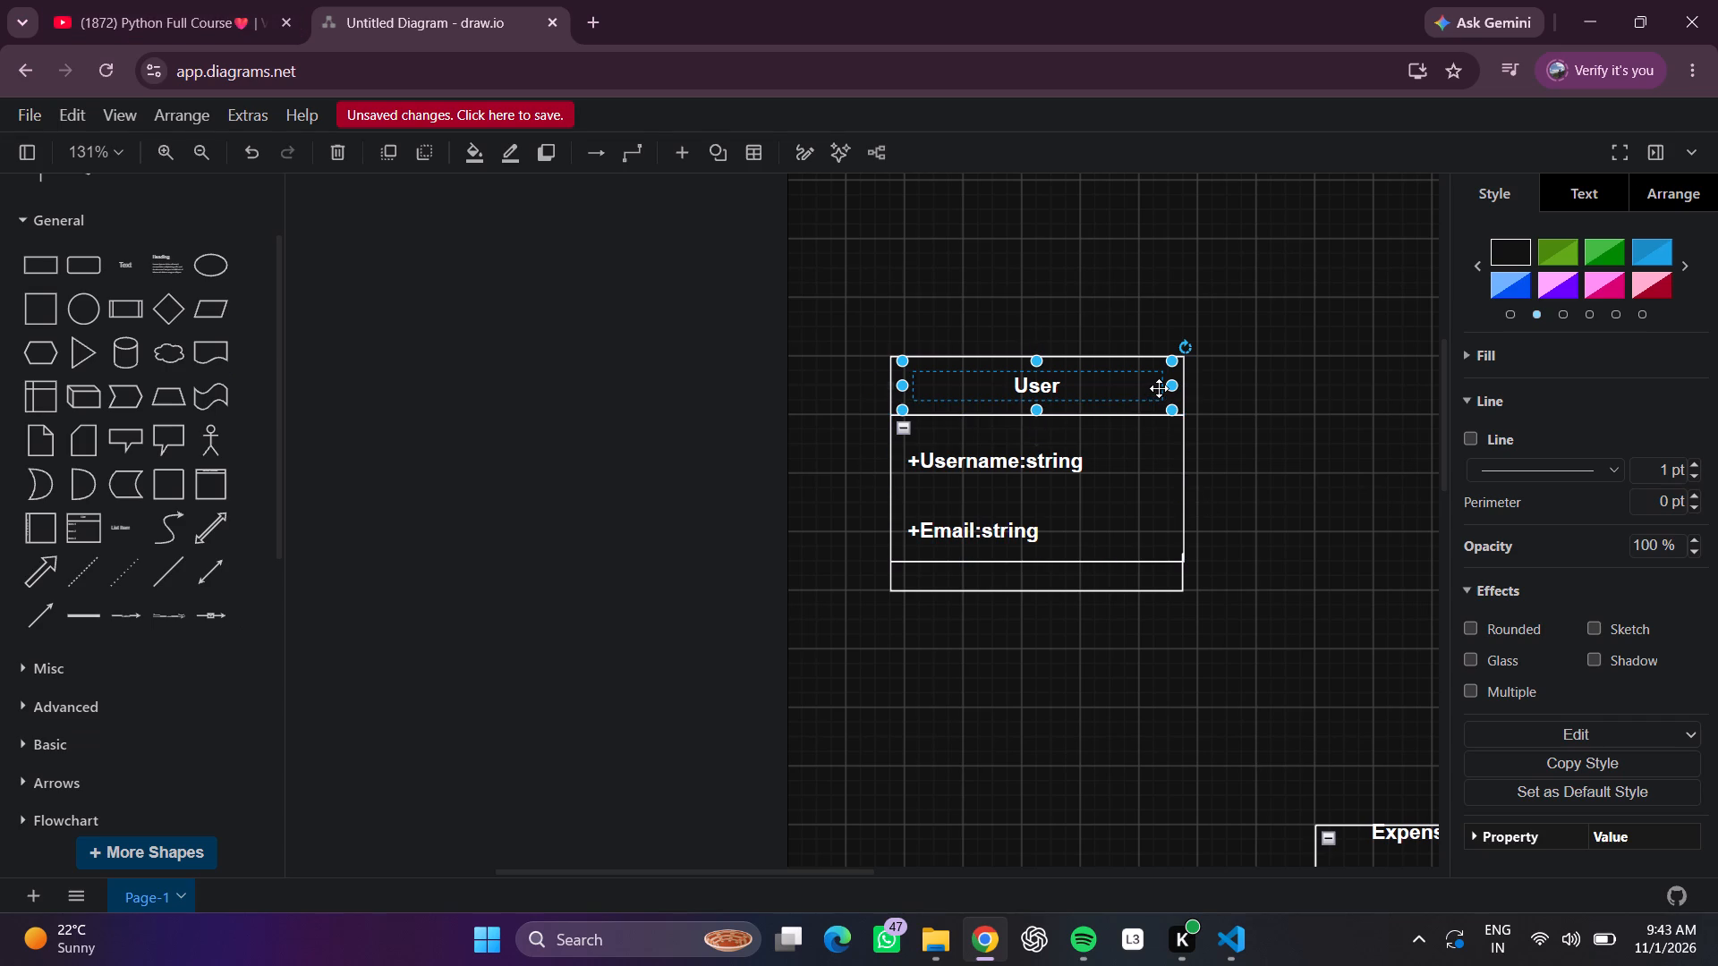
{"action": "left_click_drag", "start_coordinate": [1169, 383], "coordinate": [1144, 386]}
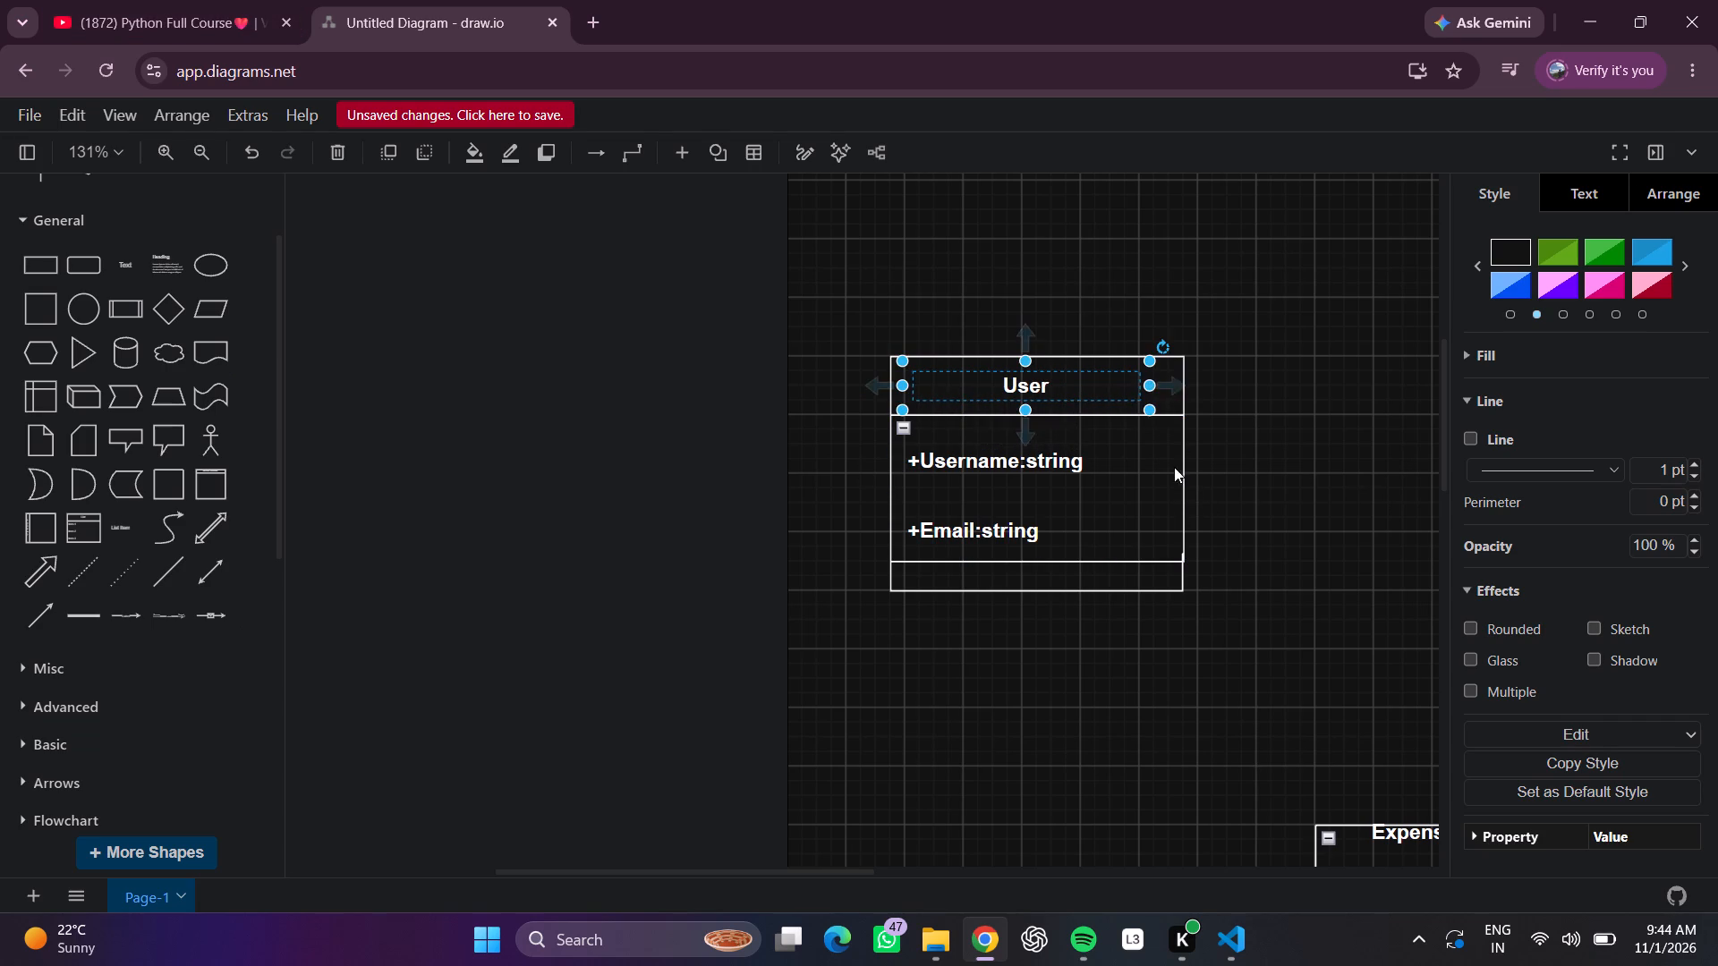
Shift the container holding the User attributes slightly left and re-centre the User title above it.
{"action": "left_click", "coordinate": [1179, 493]}
{"action": "left_click_drag", "start_coordinate": [1186, 487], "coordinate": [1146, 484]}
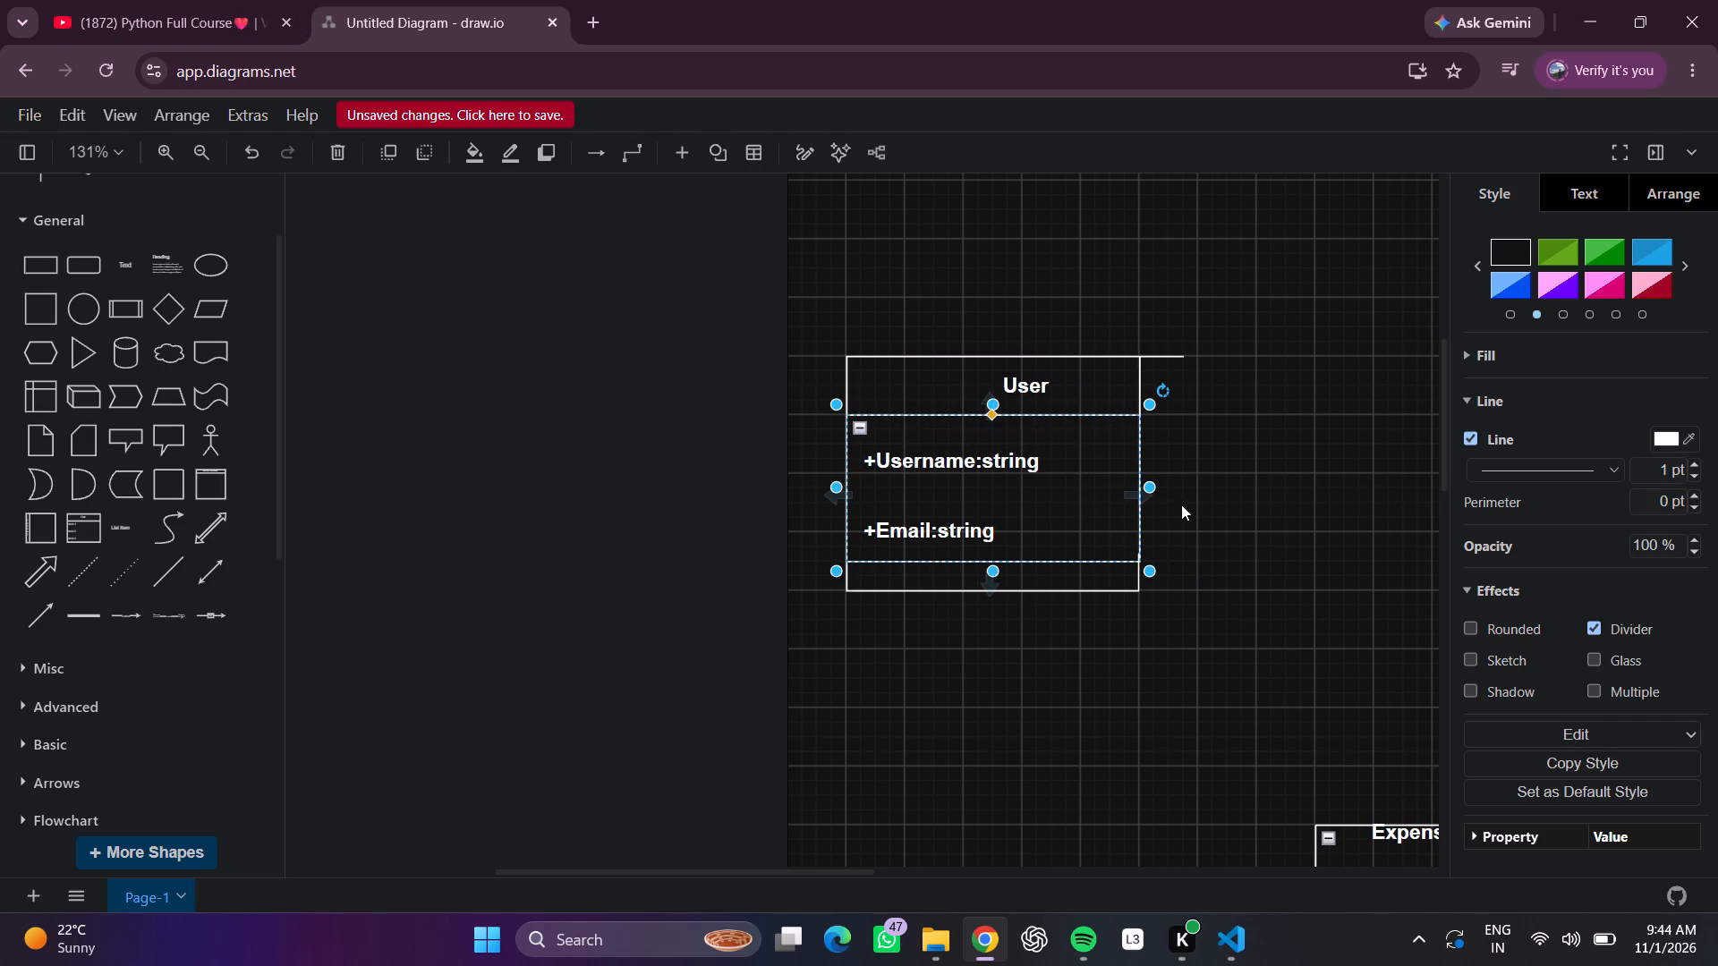
{"action": "left_click", "coordinate": [1083, 393]}
{"action": "left_click_drag", "start_coordinate": [1055, 394], "coordinate": [1004, 394]}
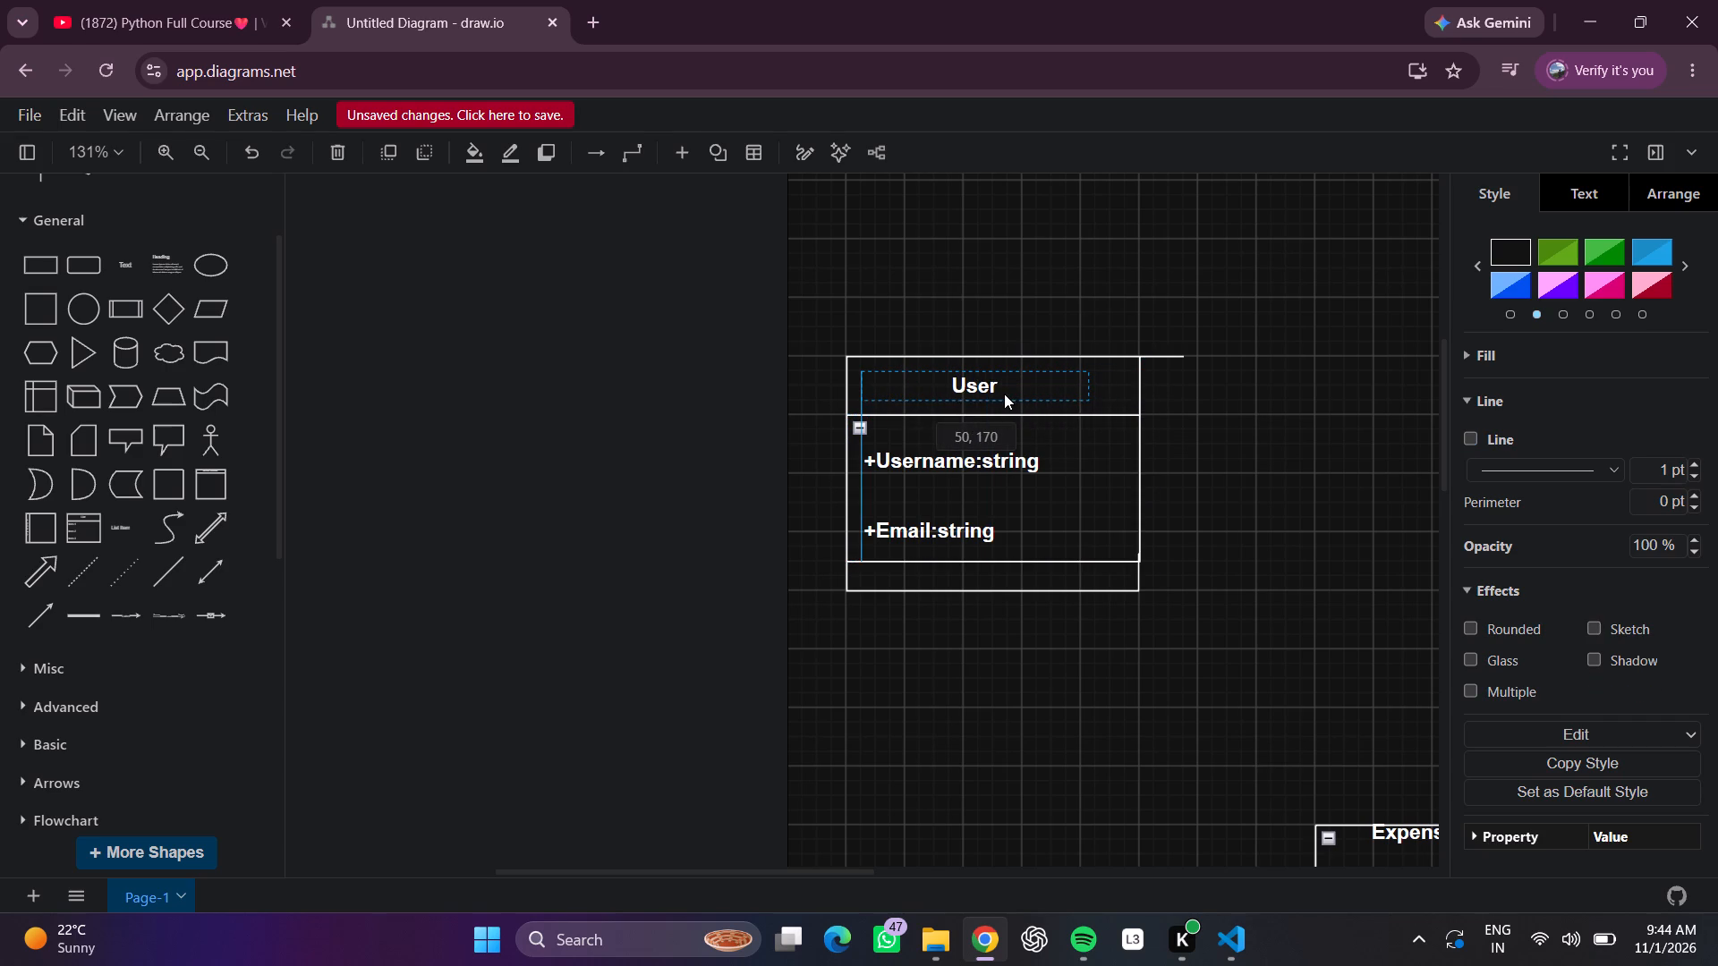
{"action": "left_click_drag", "start_coordinate": [1004, 394], "coordinate": [1003, 394]}
{"action": "left_click", "coordinate": [1240, 445]}
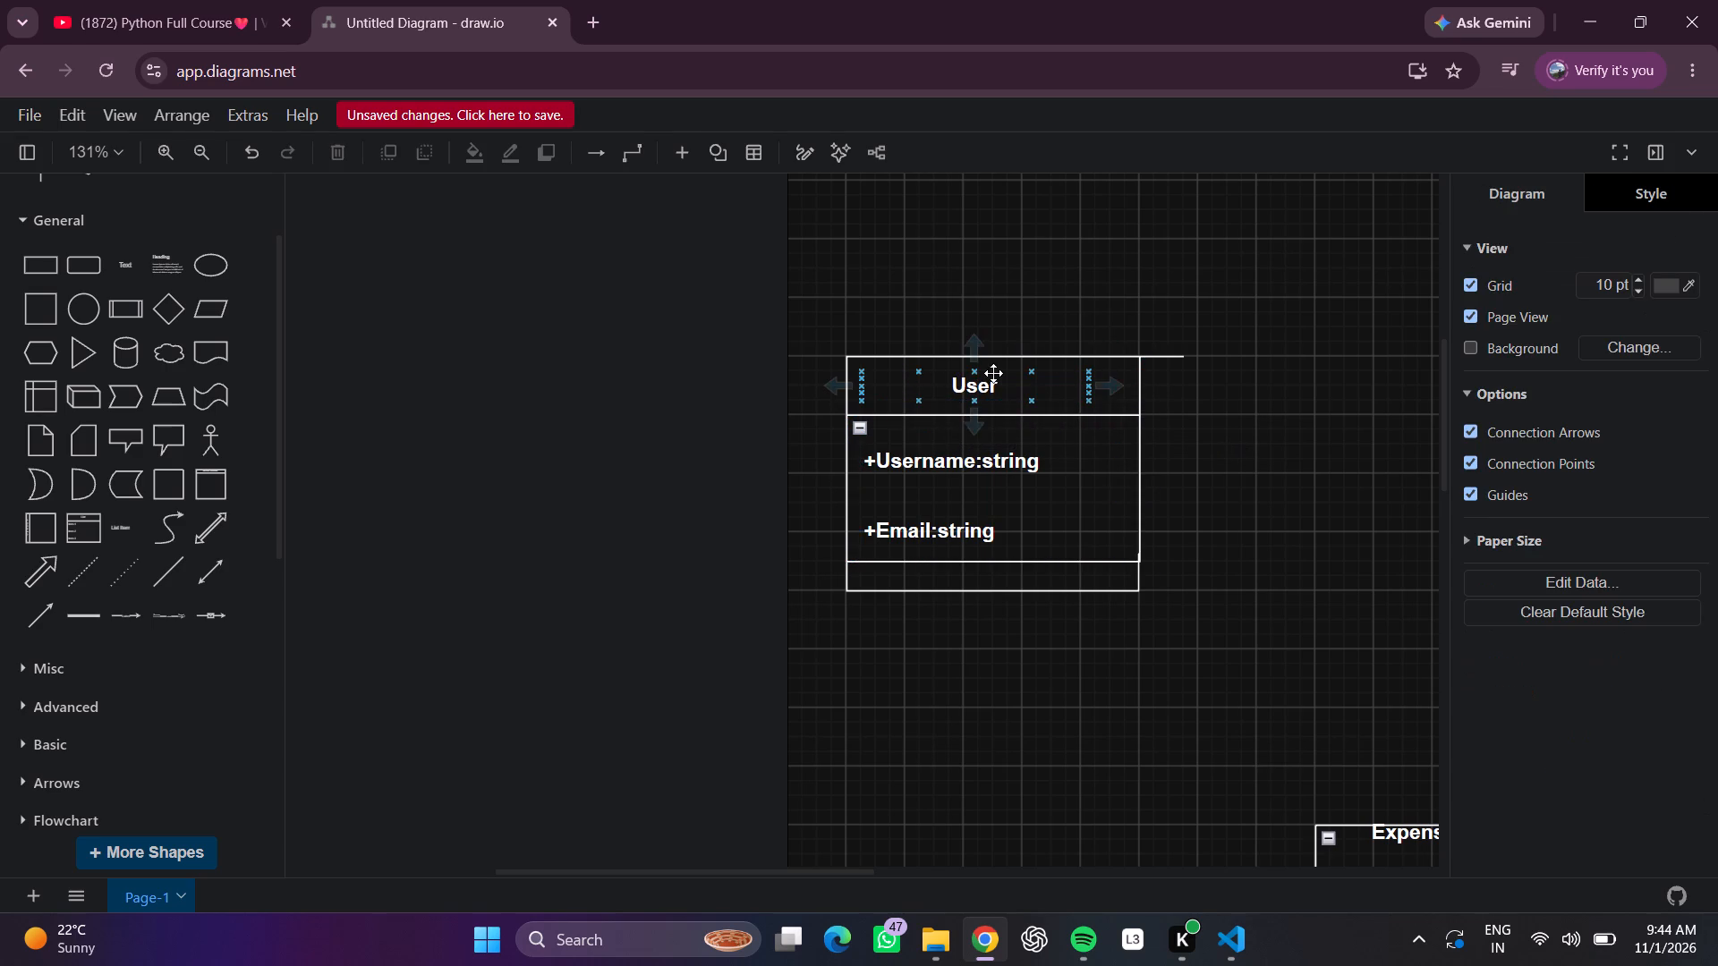
{"action": "left_click_drag", "start_coordinate": [994, 384], "coordinate": [1007, 386]}
{"action": "left_click", "coordinate": [1171, 377]}
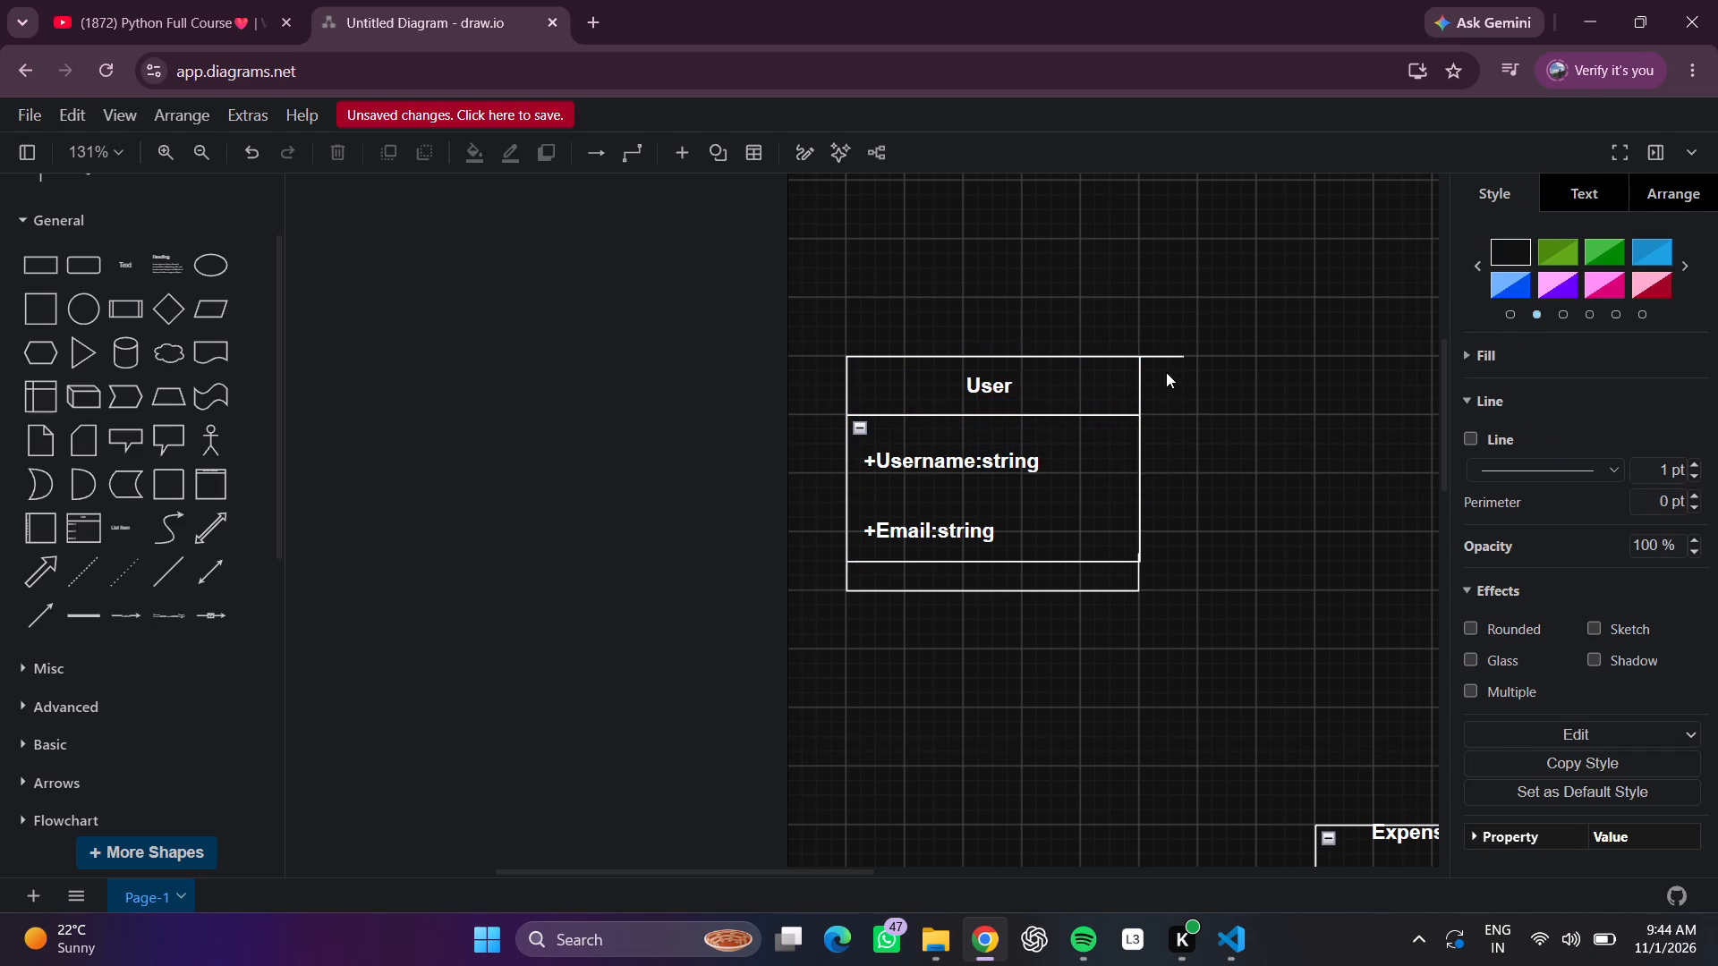
Delete the connector that outlines the User title area and overshoots the class box.
{"action": "left_click", "coordinate": [1165, 354]}
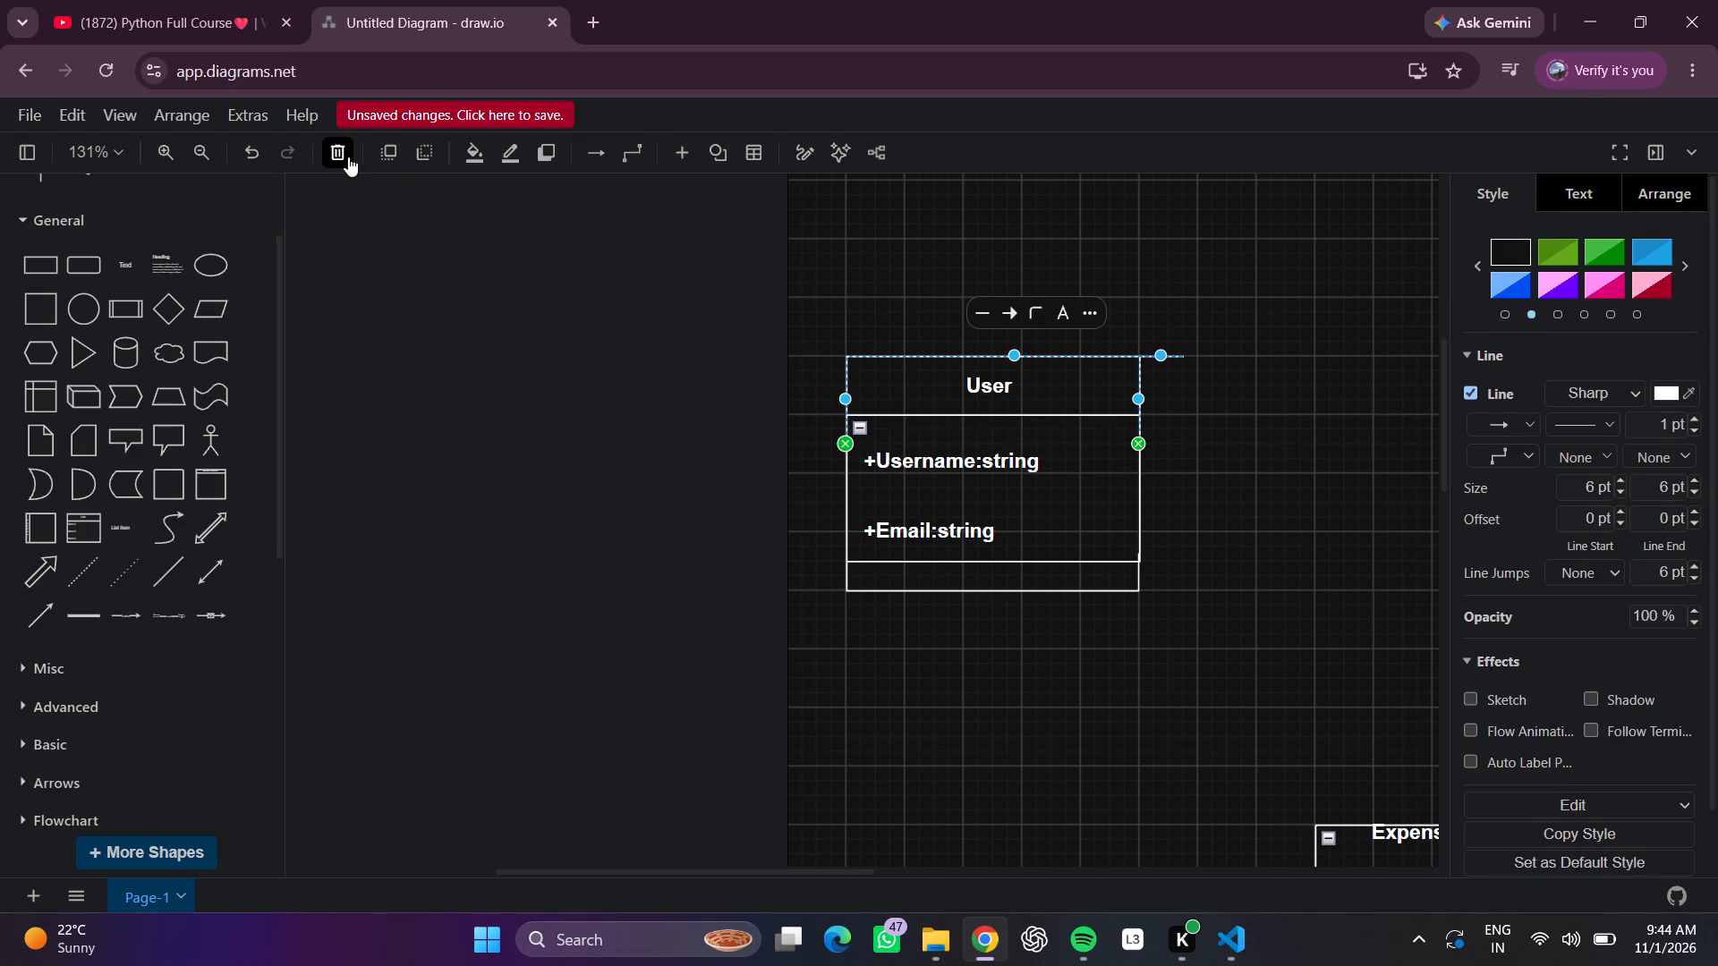
{"action": "left_click", "coordinate": [348, 157]}
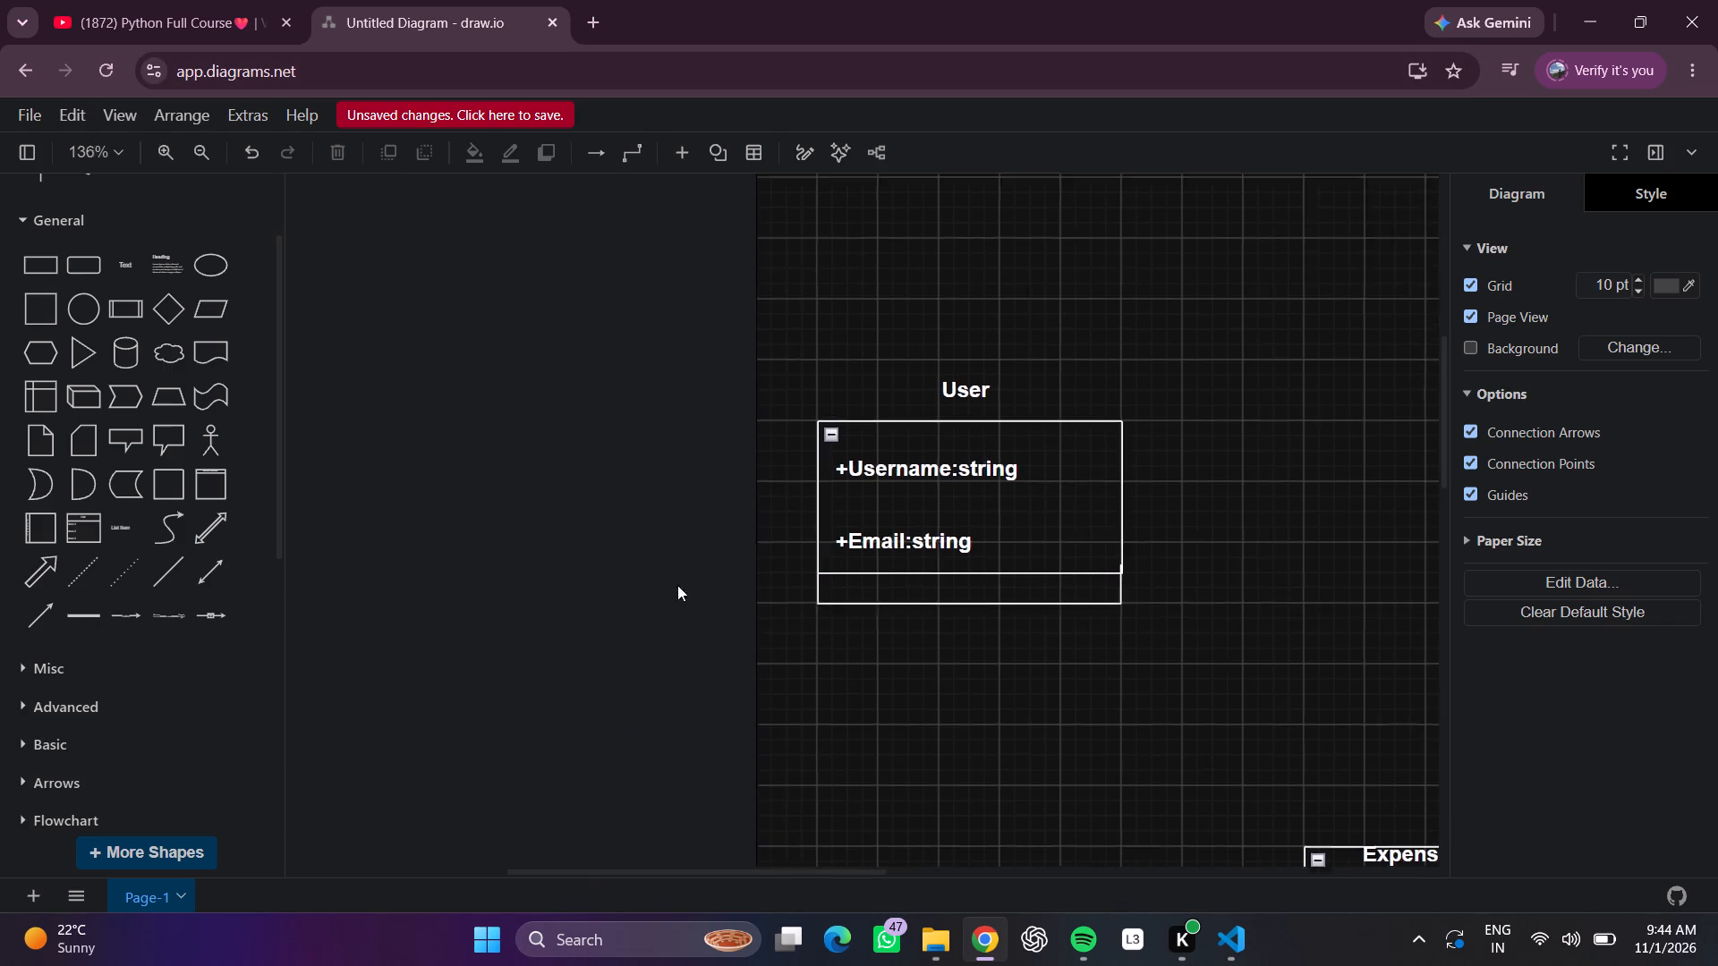
Draw a horizontal line 200 long above the User title, spanning the width of the attributes container.
{"action": "scroll", "coordinate": [735, 597], "scroll_direction": "up", "scroll_amount": 1}
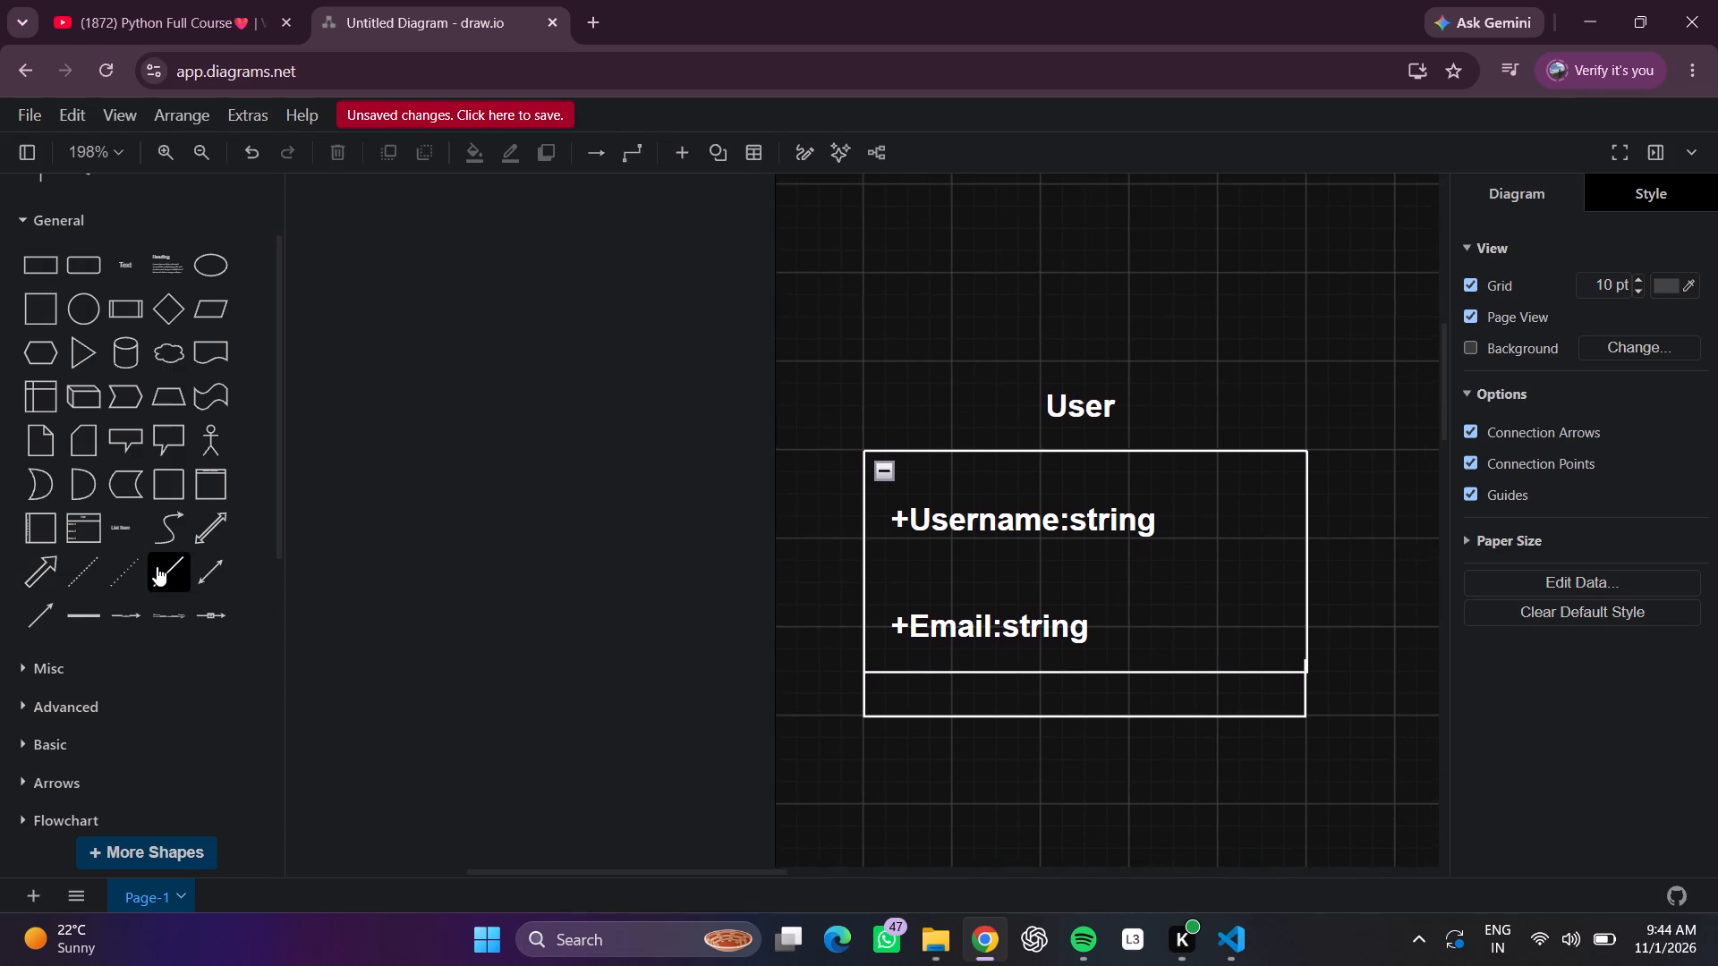
{"action": "scroll", "coordinate": [157, 566], "scroll_direction": "up", "scroll_amount": 1}
{"action": "left_click", "coordinate": [156, 566]}
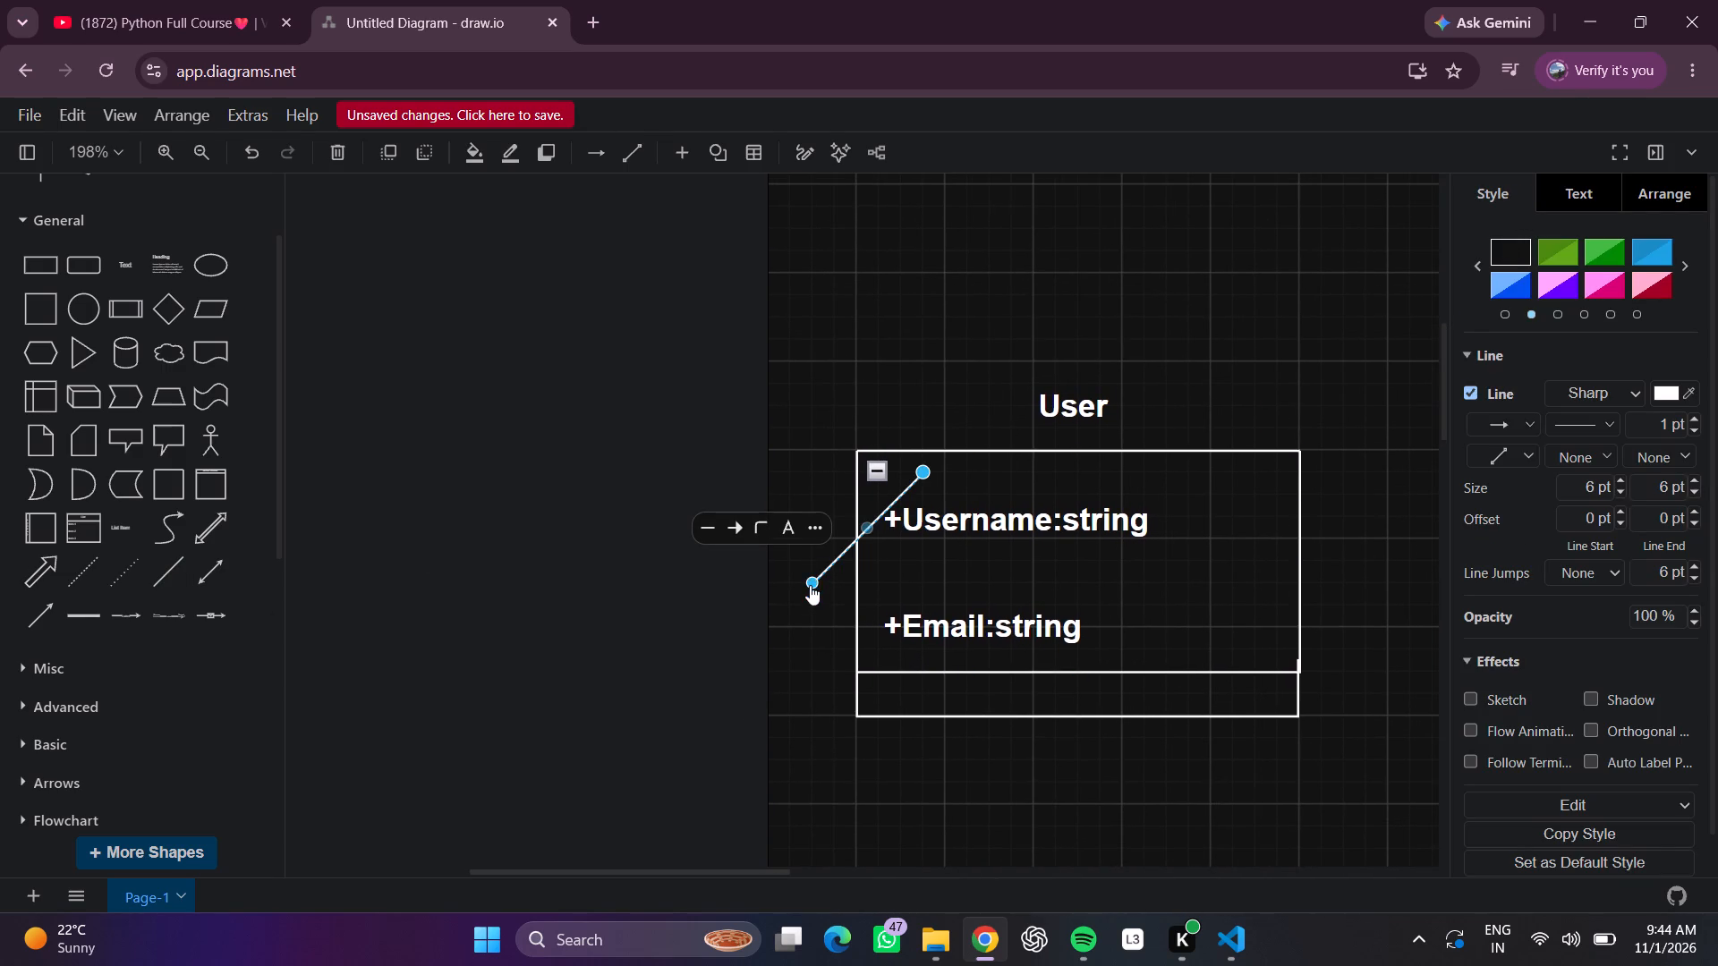
{"action": "left_click_drag", "start_coordinate": [810, 585], "coordinate": [854, 354]}
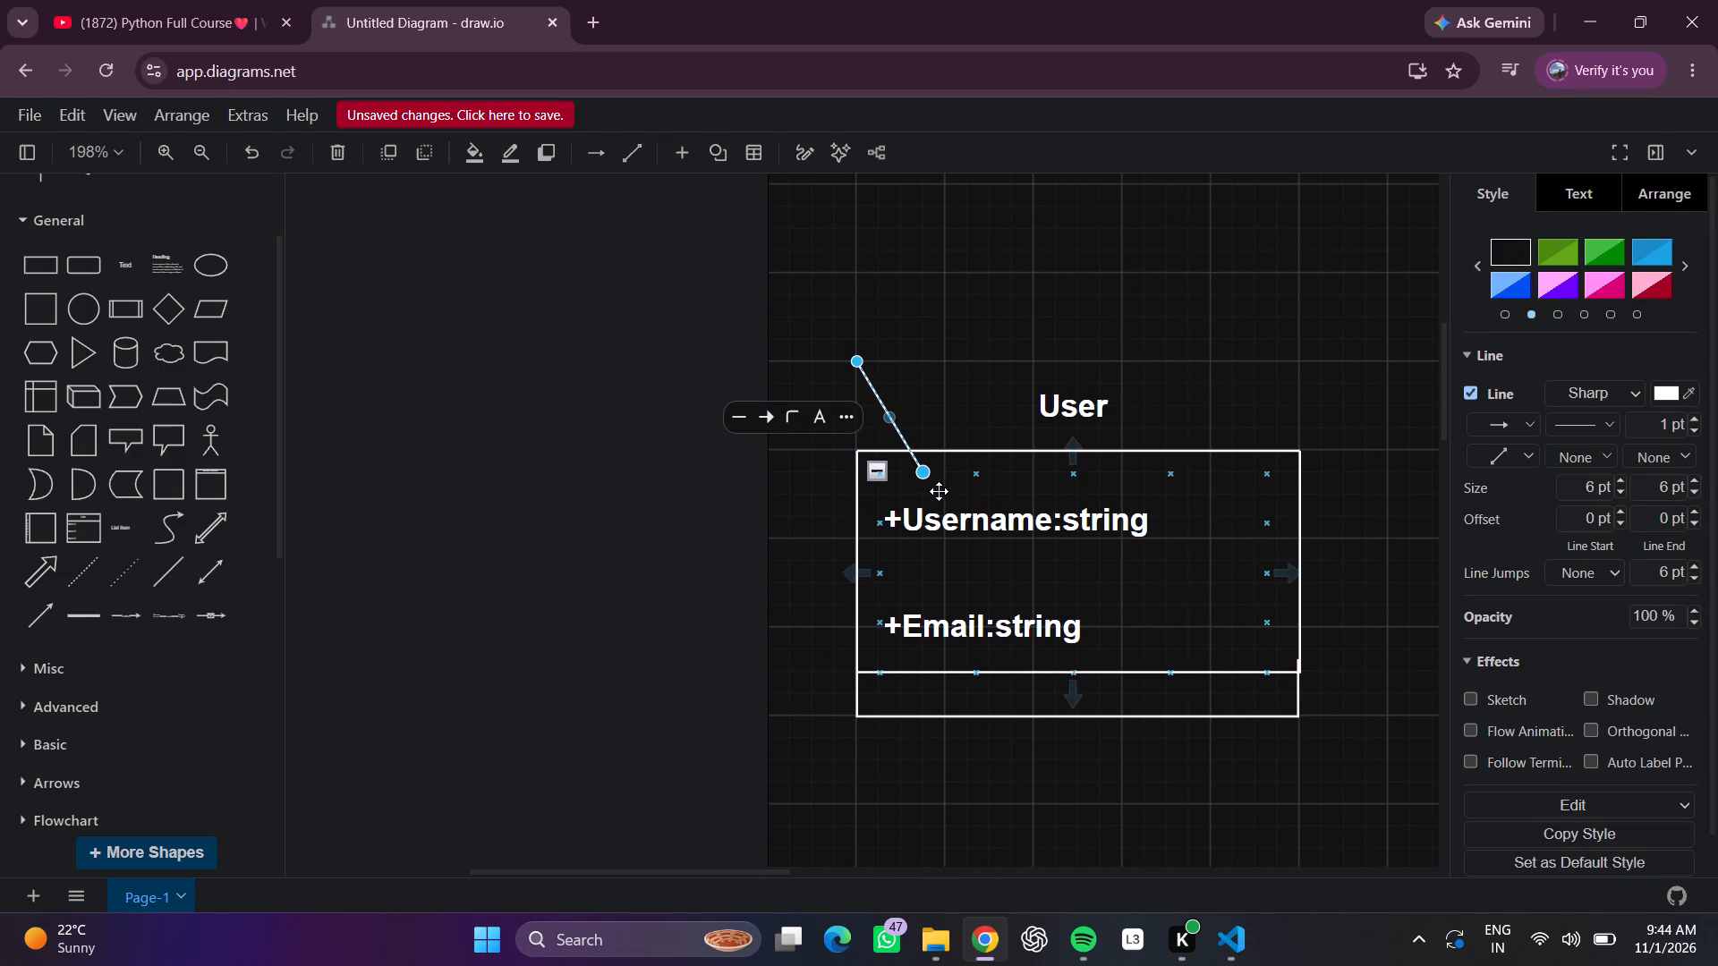
{"action": "left_click_drag", "start_coordinate": [925, 470], "coordinate": [1295, 356]}
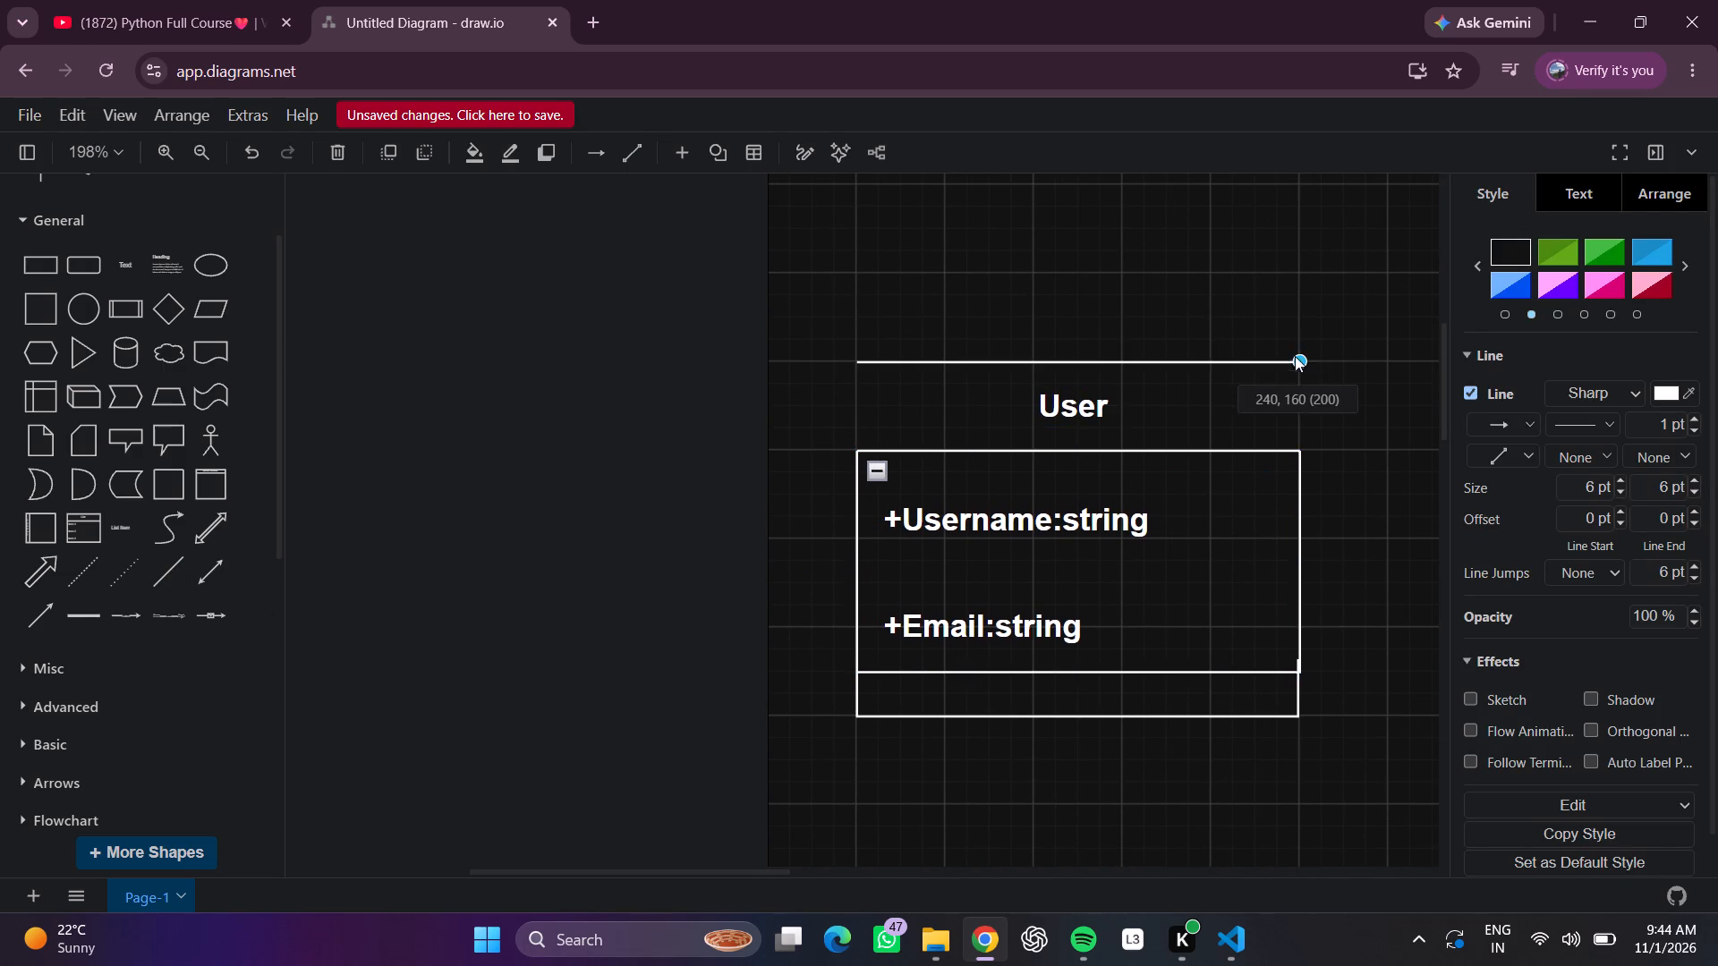
{"action": "left_click_drag", "start_coordinate": [1295, 356], "coordinate": [1294, 359]}
{"action": "left_click", "coordinate": [1175, 256]}
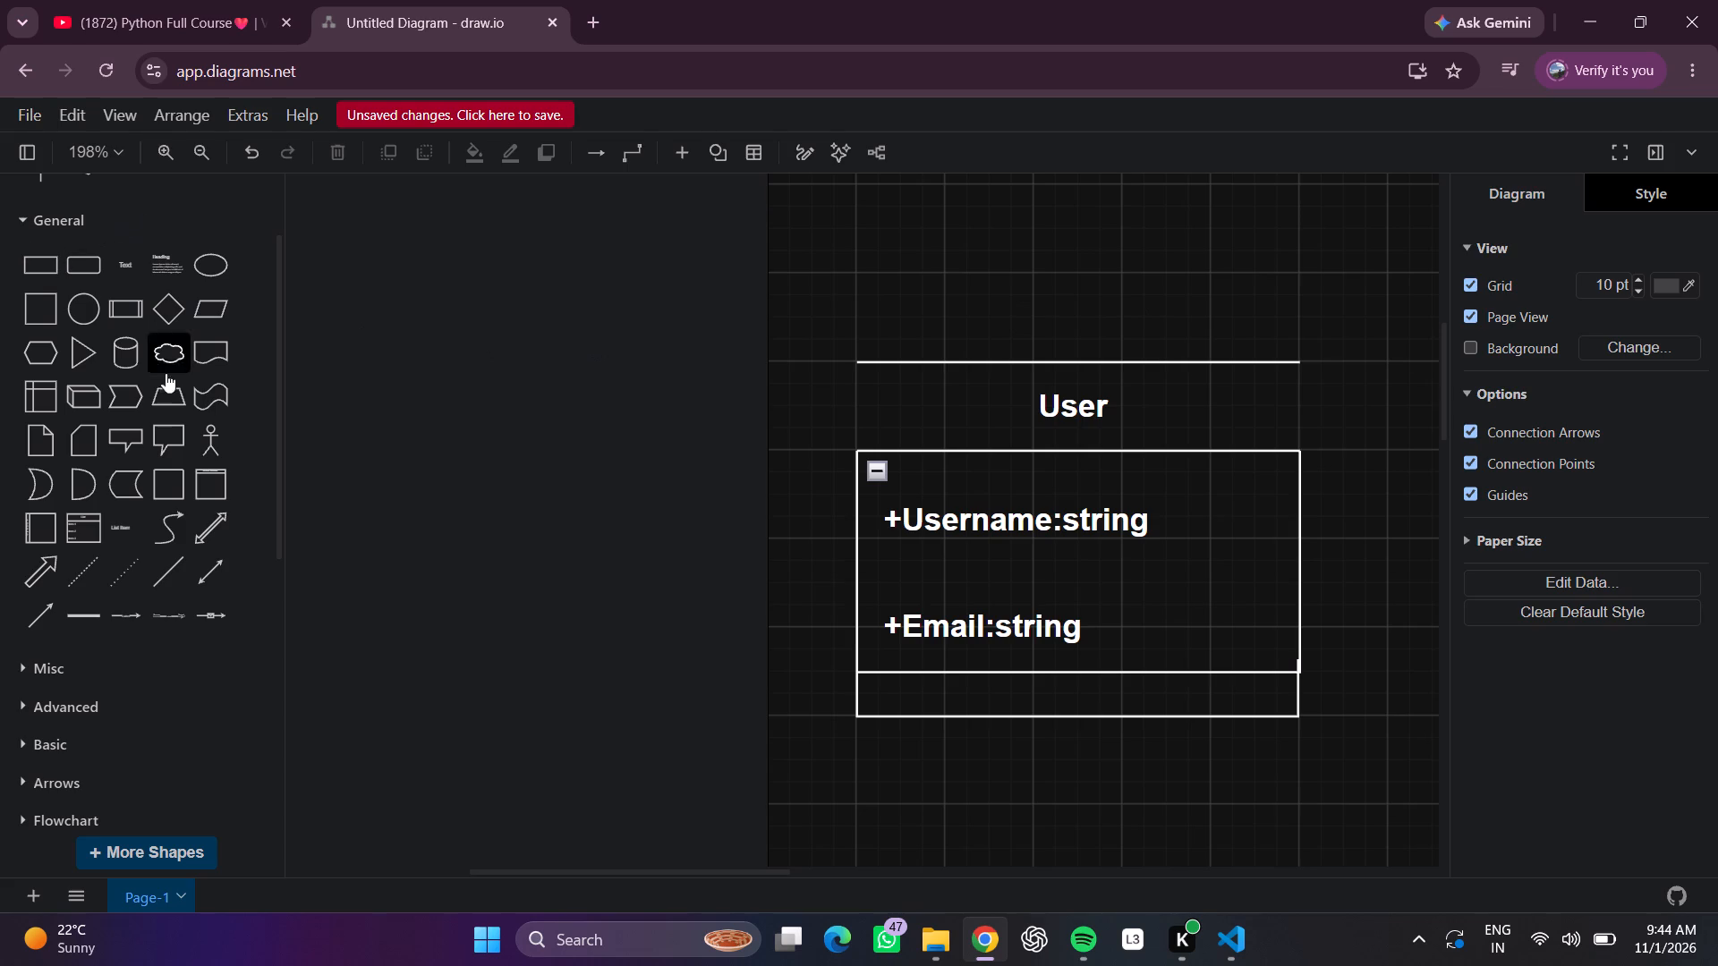
Draw a vertical line joining the top line's left end to the attributes container's upper-left corner.
{"action": "left_click", "coordinate": [174, 562]}
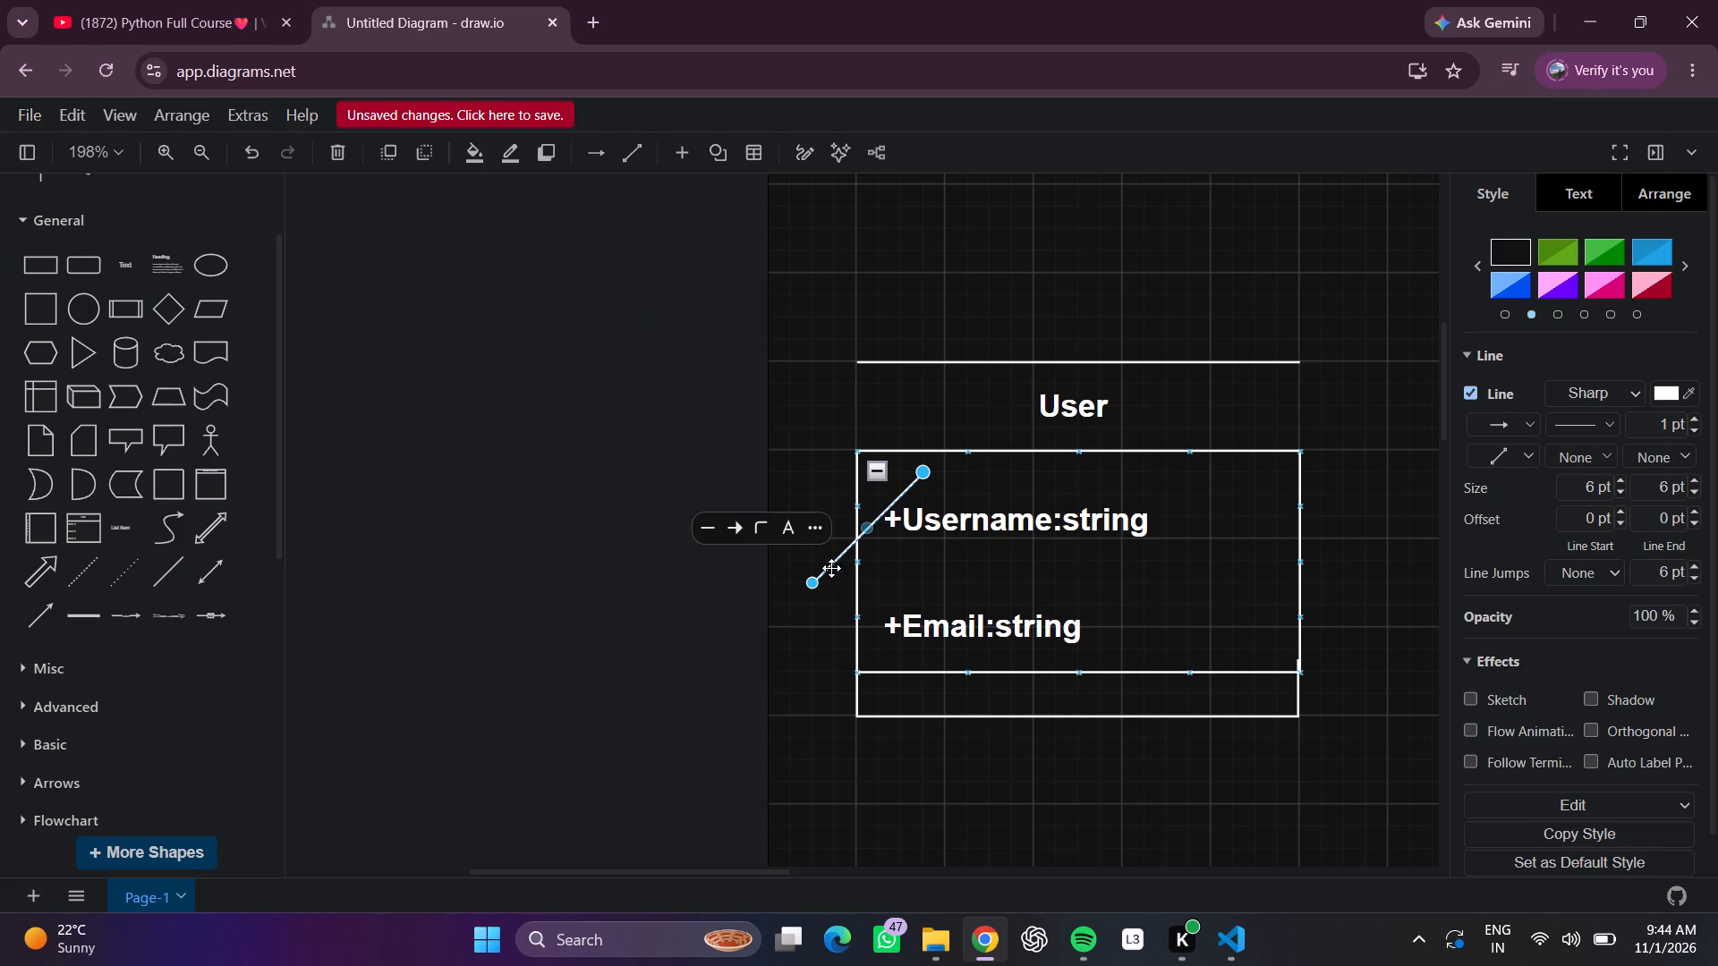
{"action": "left_click_drag", "start_coordinate": [804, 582], "coordinate": [848, 364]}
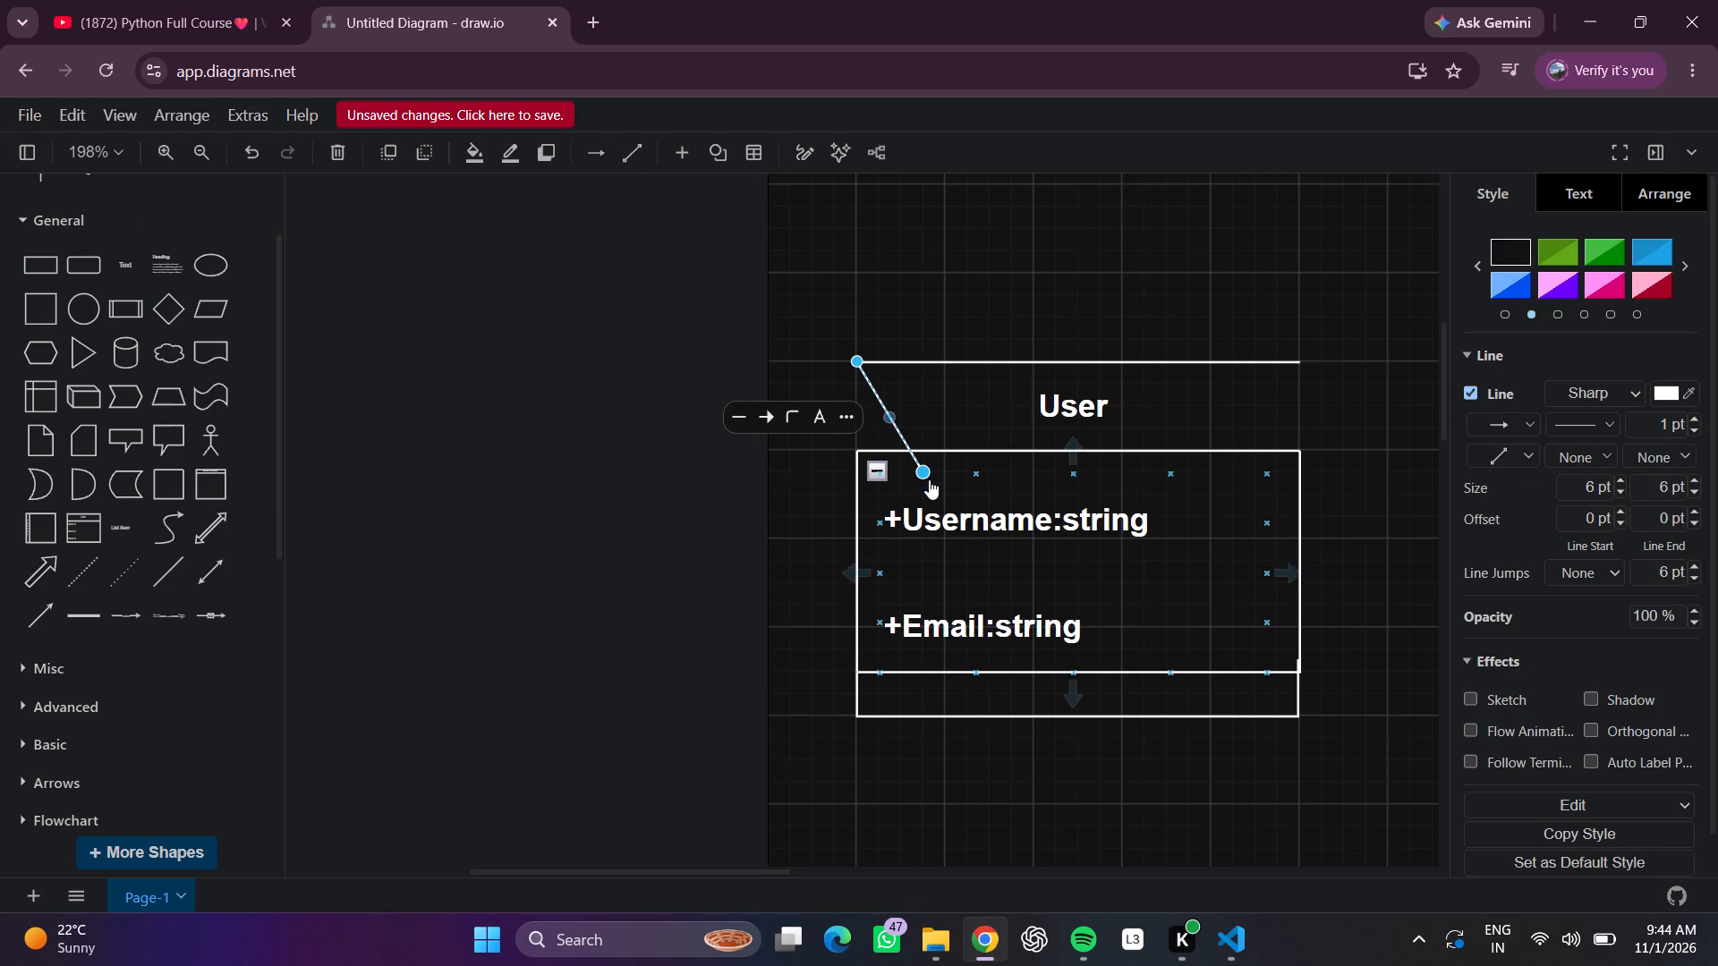
{"action": "left_click_drag", "start_coordinate": [929, 469], "coordinate": [859, 453]}
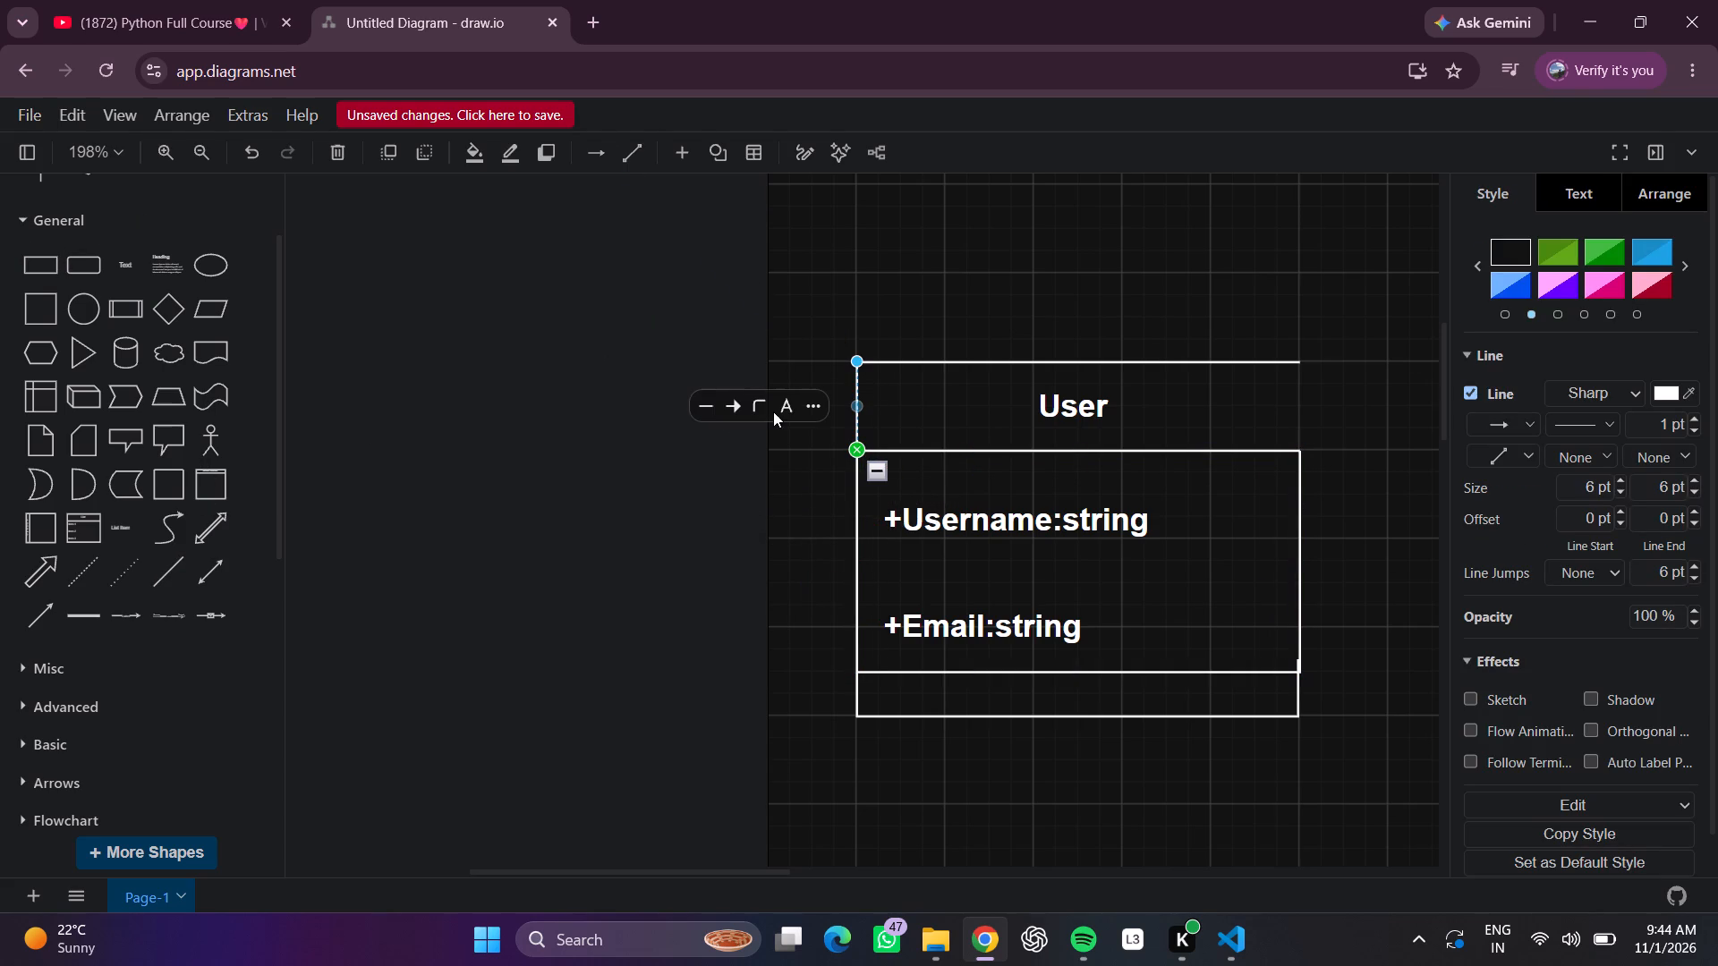
{"action": "left_click", "coordinate": [773, 411]}
{"action": "left_click", "coordinate": [642, 377]}
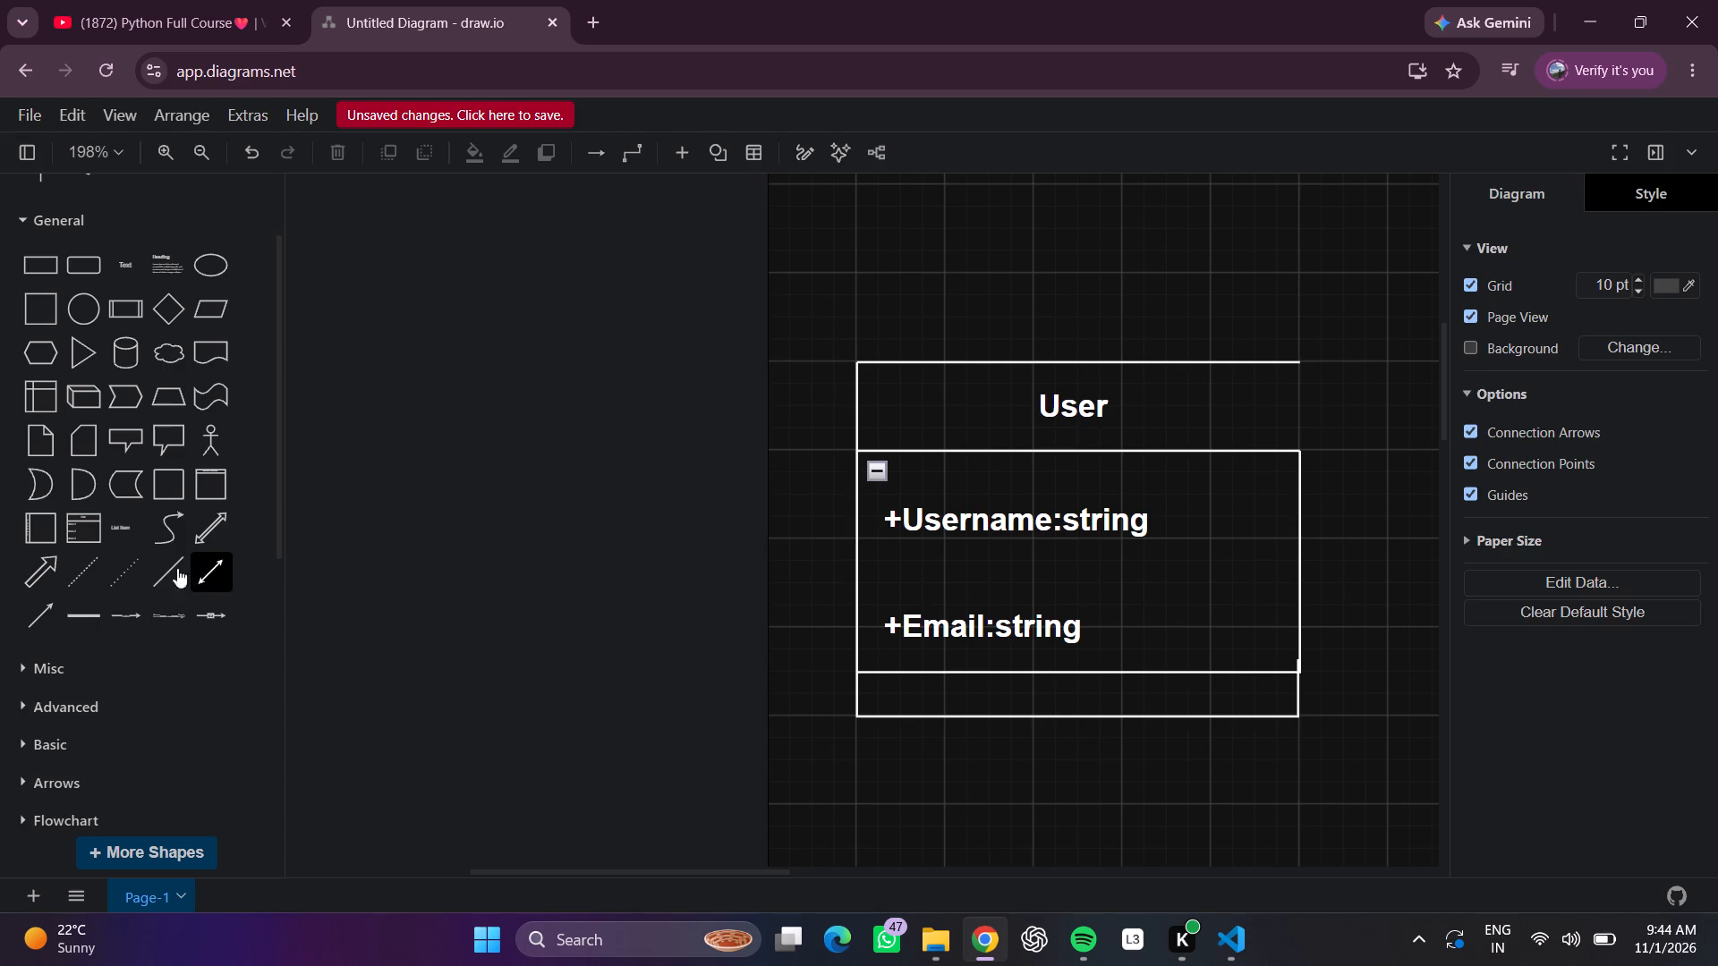
Draw a vertical line joining the top line's right end to the attributes container's upper-right corner, closing the User title section.
{"action": "left_click", "coordinate": [157, 568]}
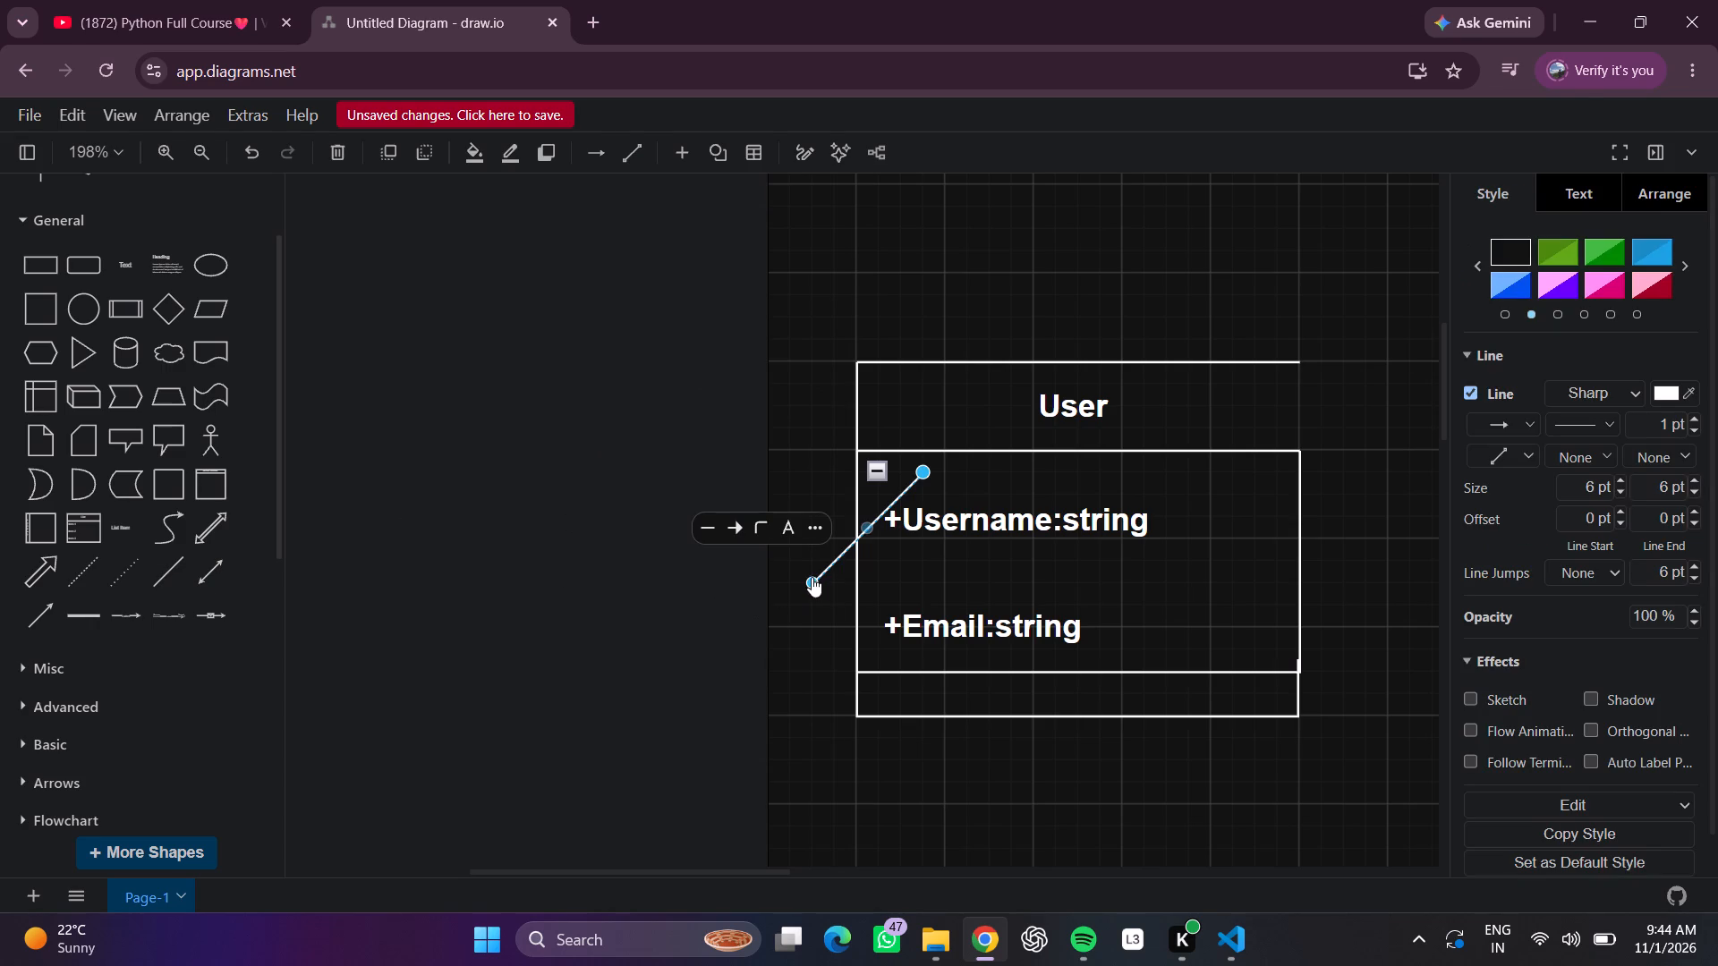
{"action": "left_click_drag", "start_coordinate": [812, 577], "coordinate": [1292, 365]}
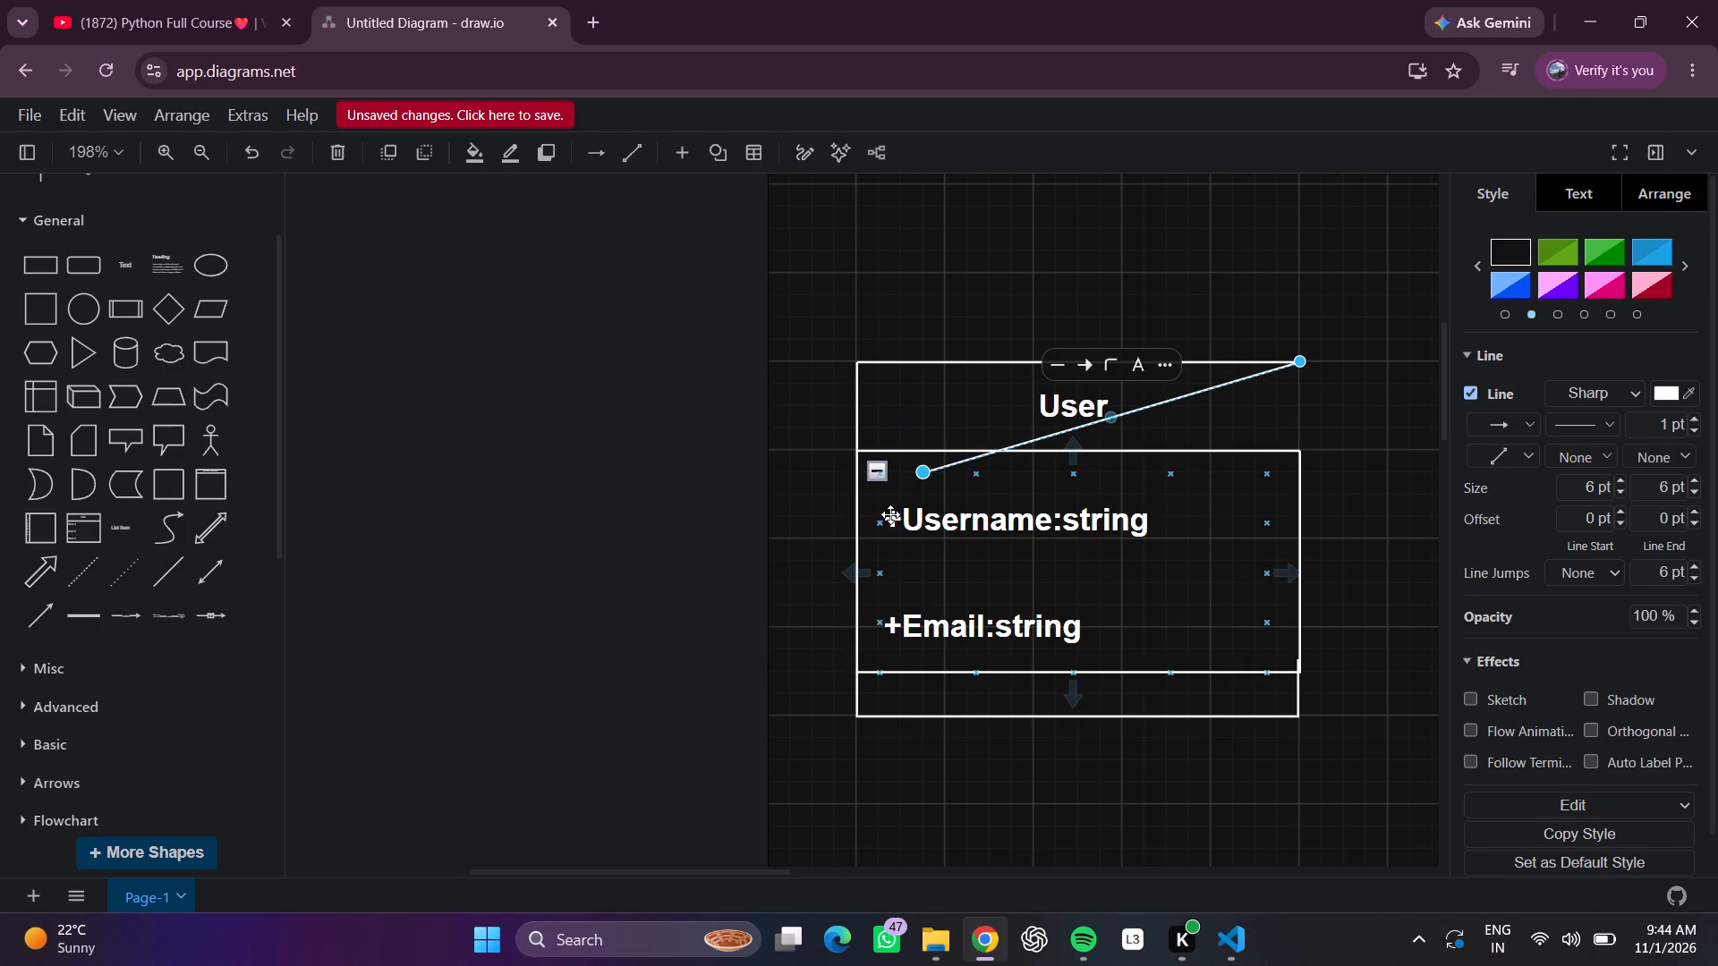
{"action": "left_click_drag", "start_coordinate": [920, 475], "coordinate": [1275, 443]}
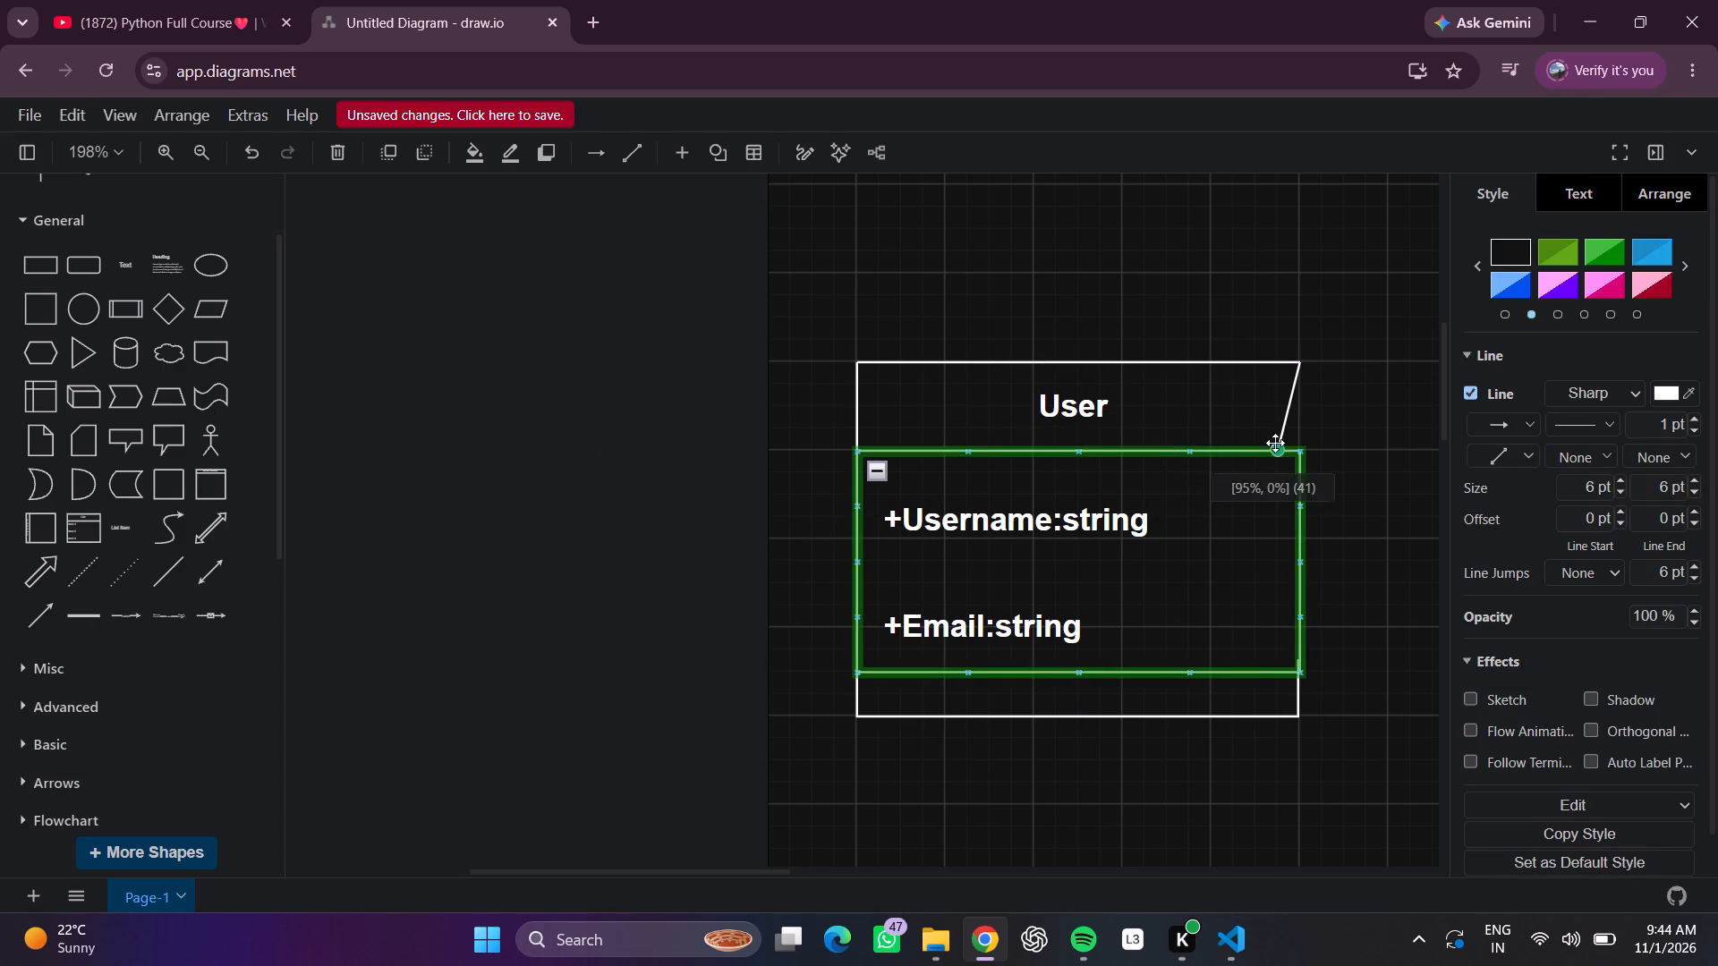
{"action": "left_click_drag", "start_coordinate": [1275, 443], "coordinate": [1305, 457]}
{"action": "left_click", "coordinate": [1335, 436]}
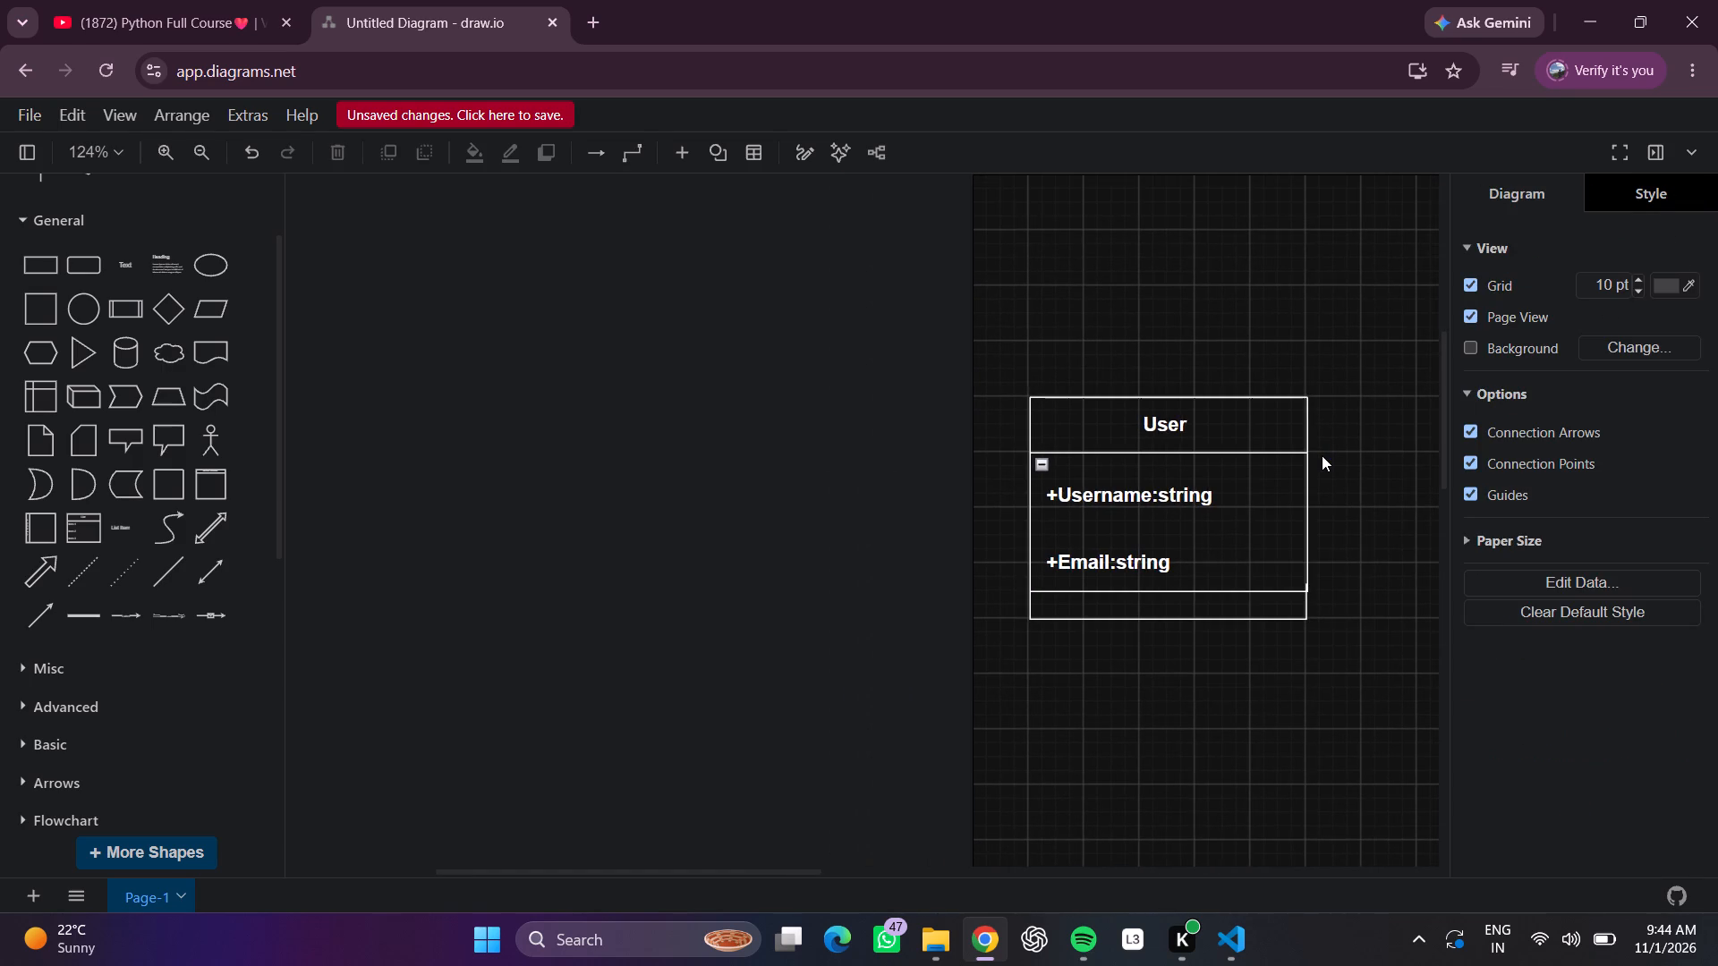
Enlarge the ExpenseReport container upward by extending its top edge well above the ExpenseReport title.
{"action": "scroll", "coordinate": [1322, 455], "scroll_direction": "left", "scroll_amount": 4}
{"action": "scroll", "coordinate": [1322, 455], "scroll_direction": "down", "scroll_amount": 1}
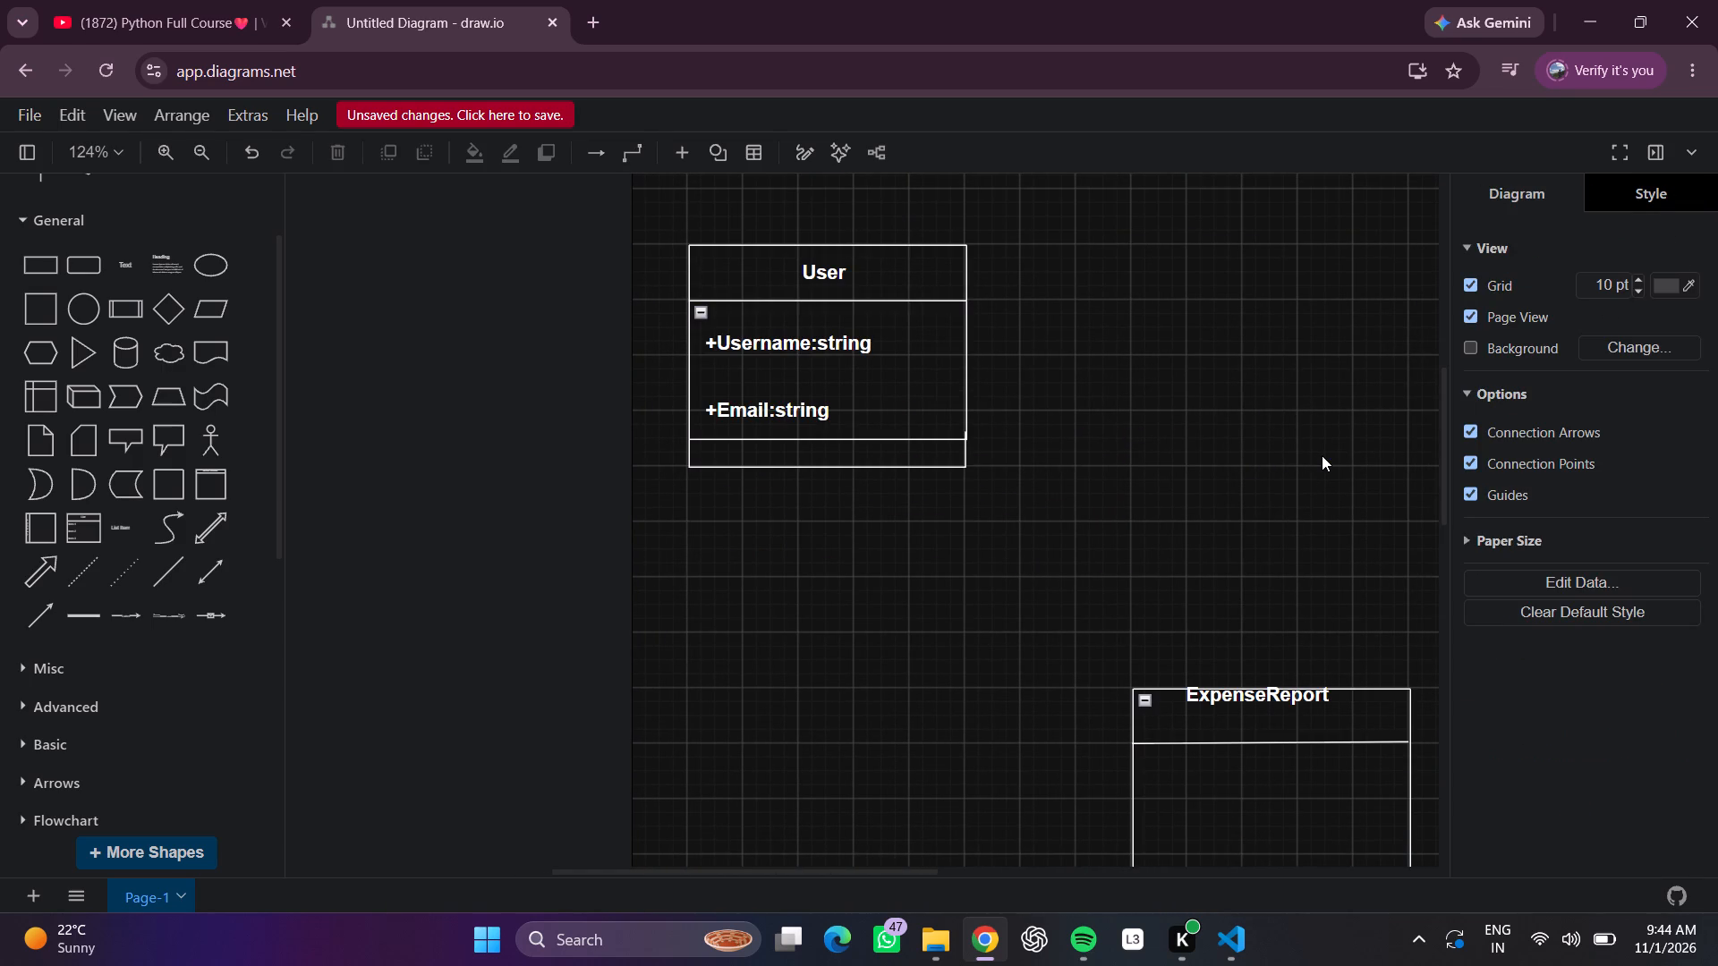
{"action": "left_click", "coordinate": [1350, 761]}
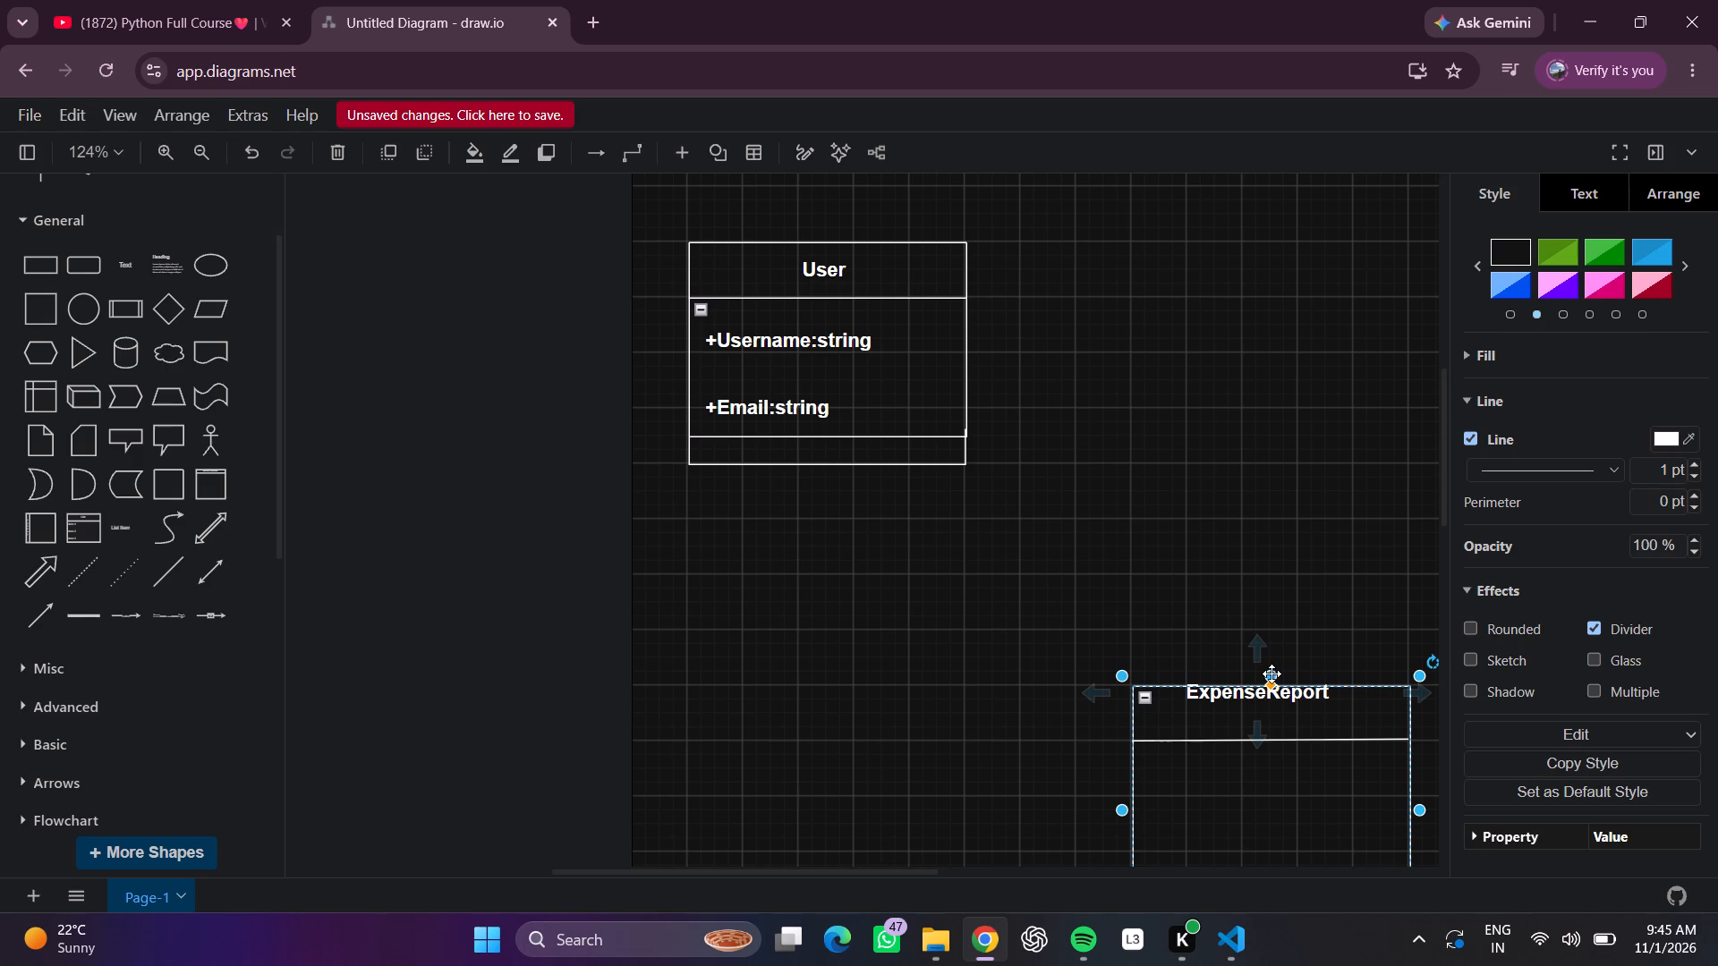
{"action": "scroll", "coordinate": [1158, 568], "scroll_direction": "down", "scroll_amount": 4}
{"action": "left_click", "coordinate": [1203, 735]}
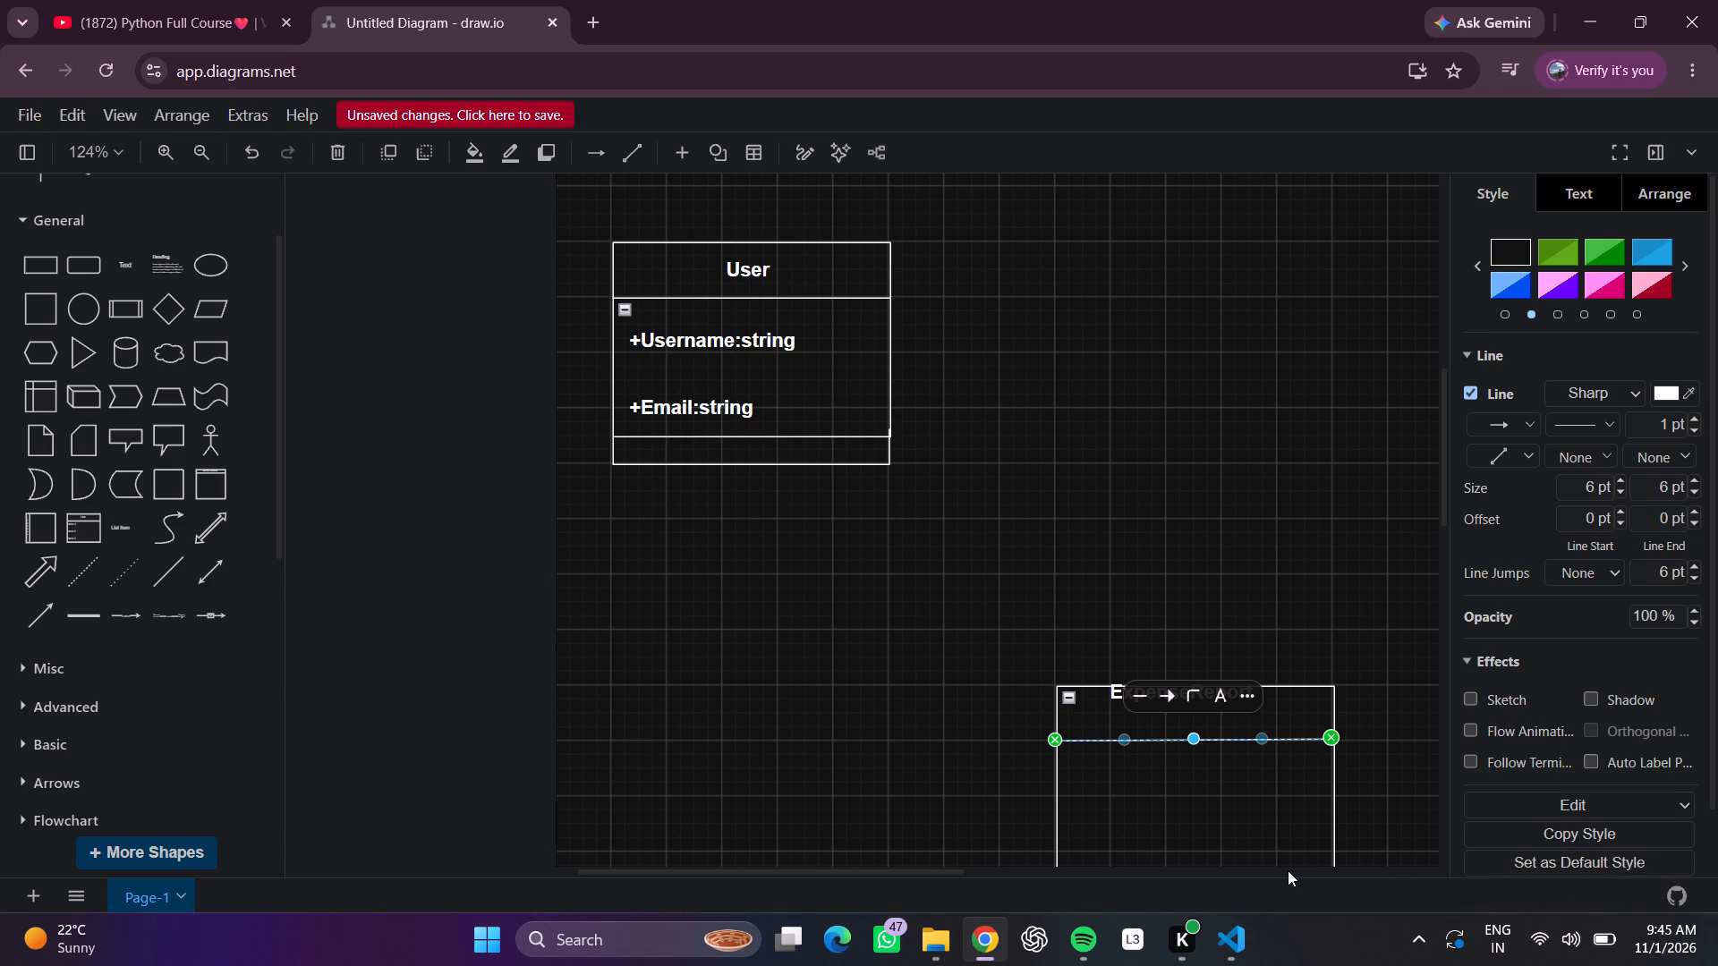
{"action": "left_click", "coordinate": [1325, 328]}
{"action": "scroll", "coordinate": [1319, 320], "scroll_direction": "down", "scroll_amount": 1}
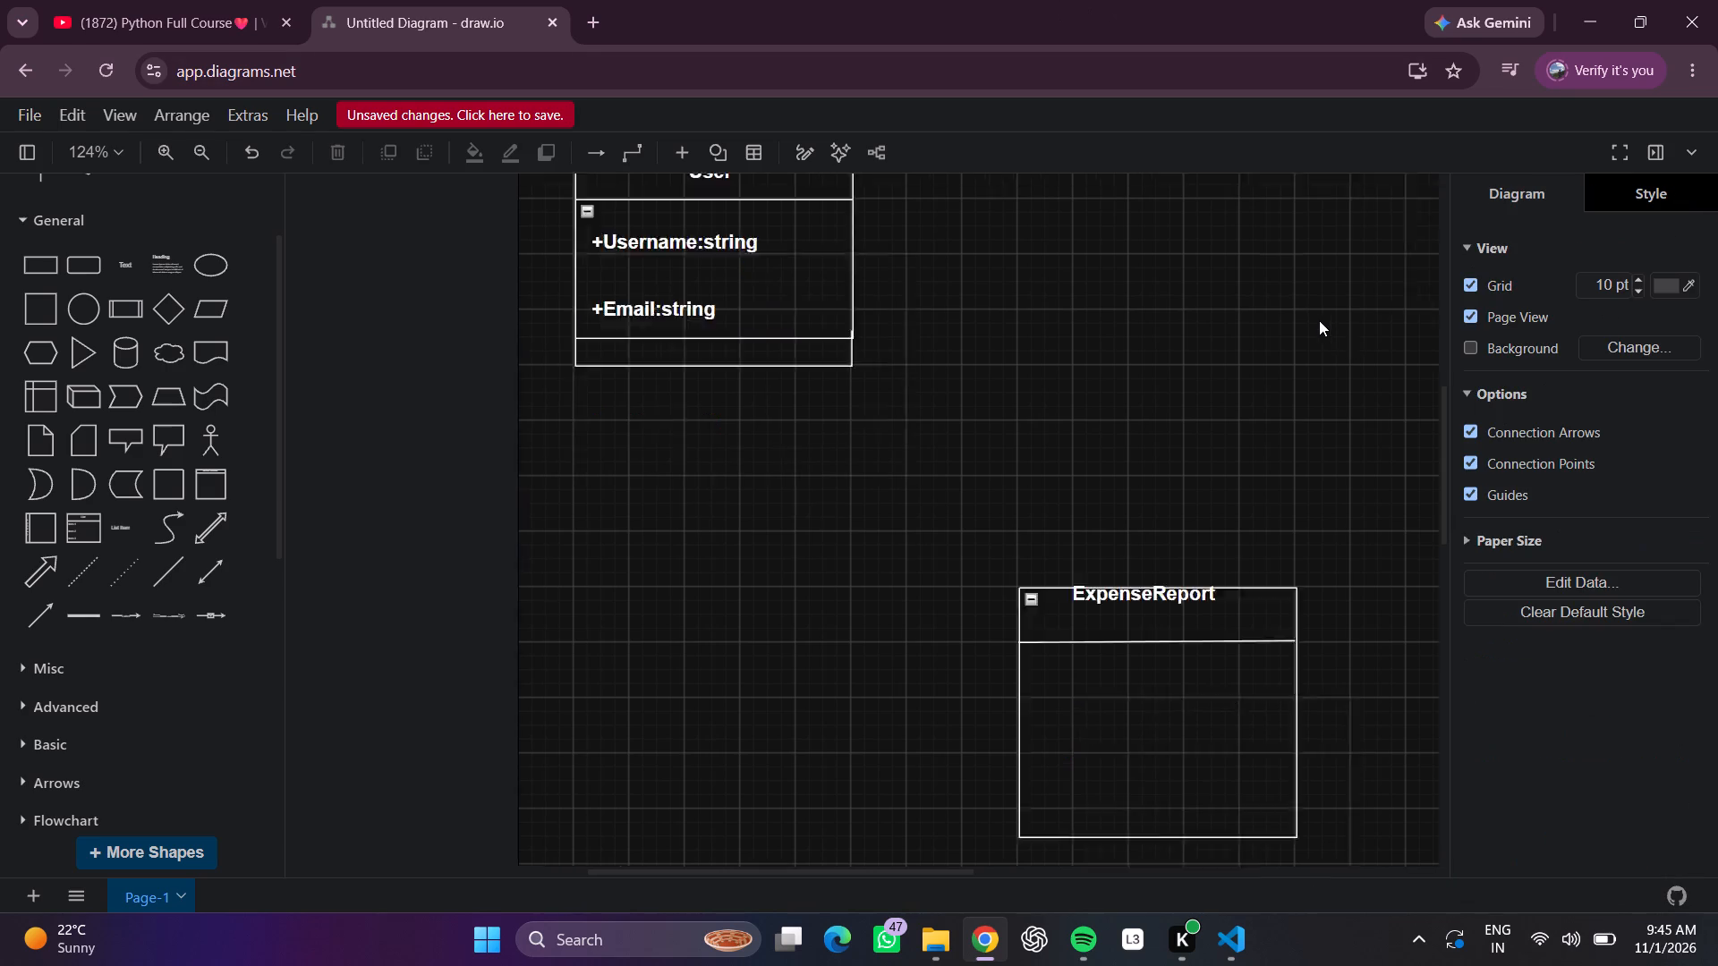
{"action": "scroll", "coordinate": [1319, 320], "scroll_direction": "down", "scroll_amount": 2}
{"action": "left_click", "coordinate": [1148, 386]}
{"action": "left_click", "coordinate": [1069, 277]}
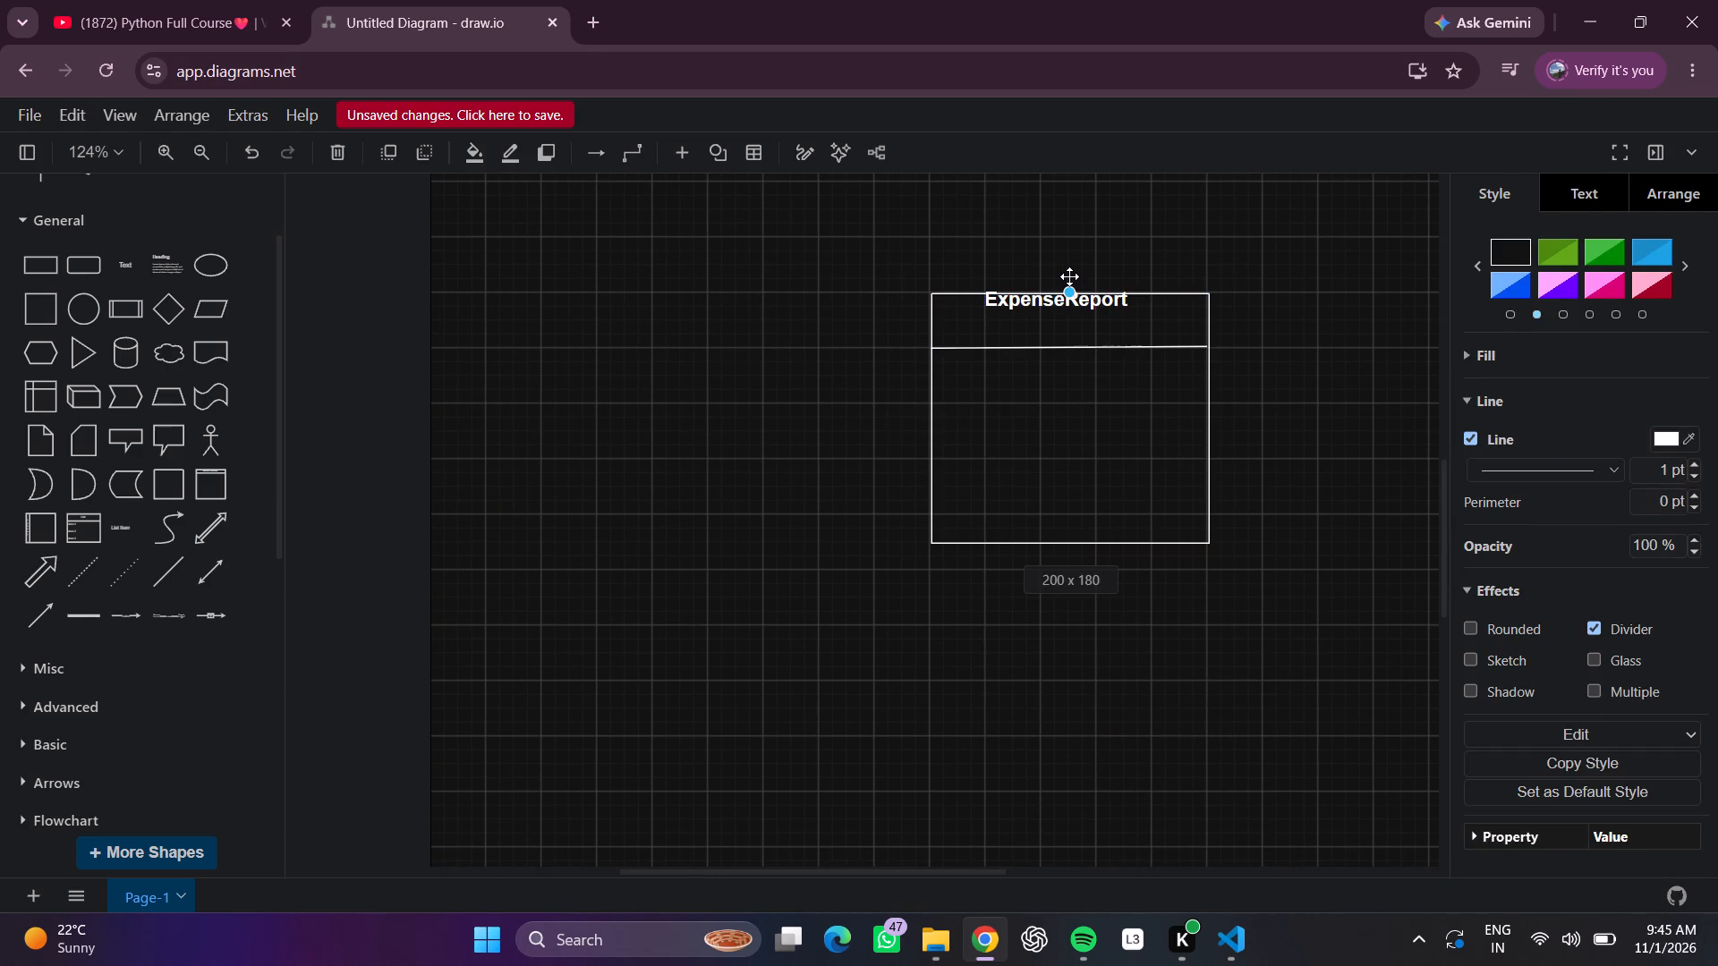
{"action": "left_click", "coordinate": [1067, 284]}
{"action": "left_click", "coordinate": [1067, 284]}
{"action": "left_click_drag", "start_coordinate": [1067, 284], "coordinate": [1062, 254]}
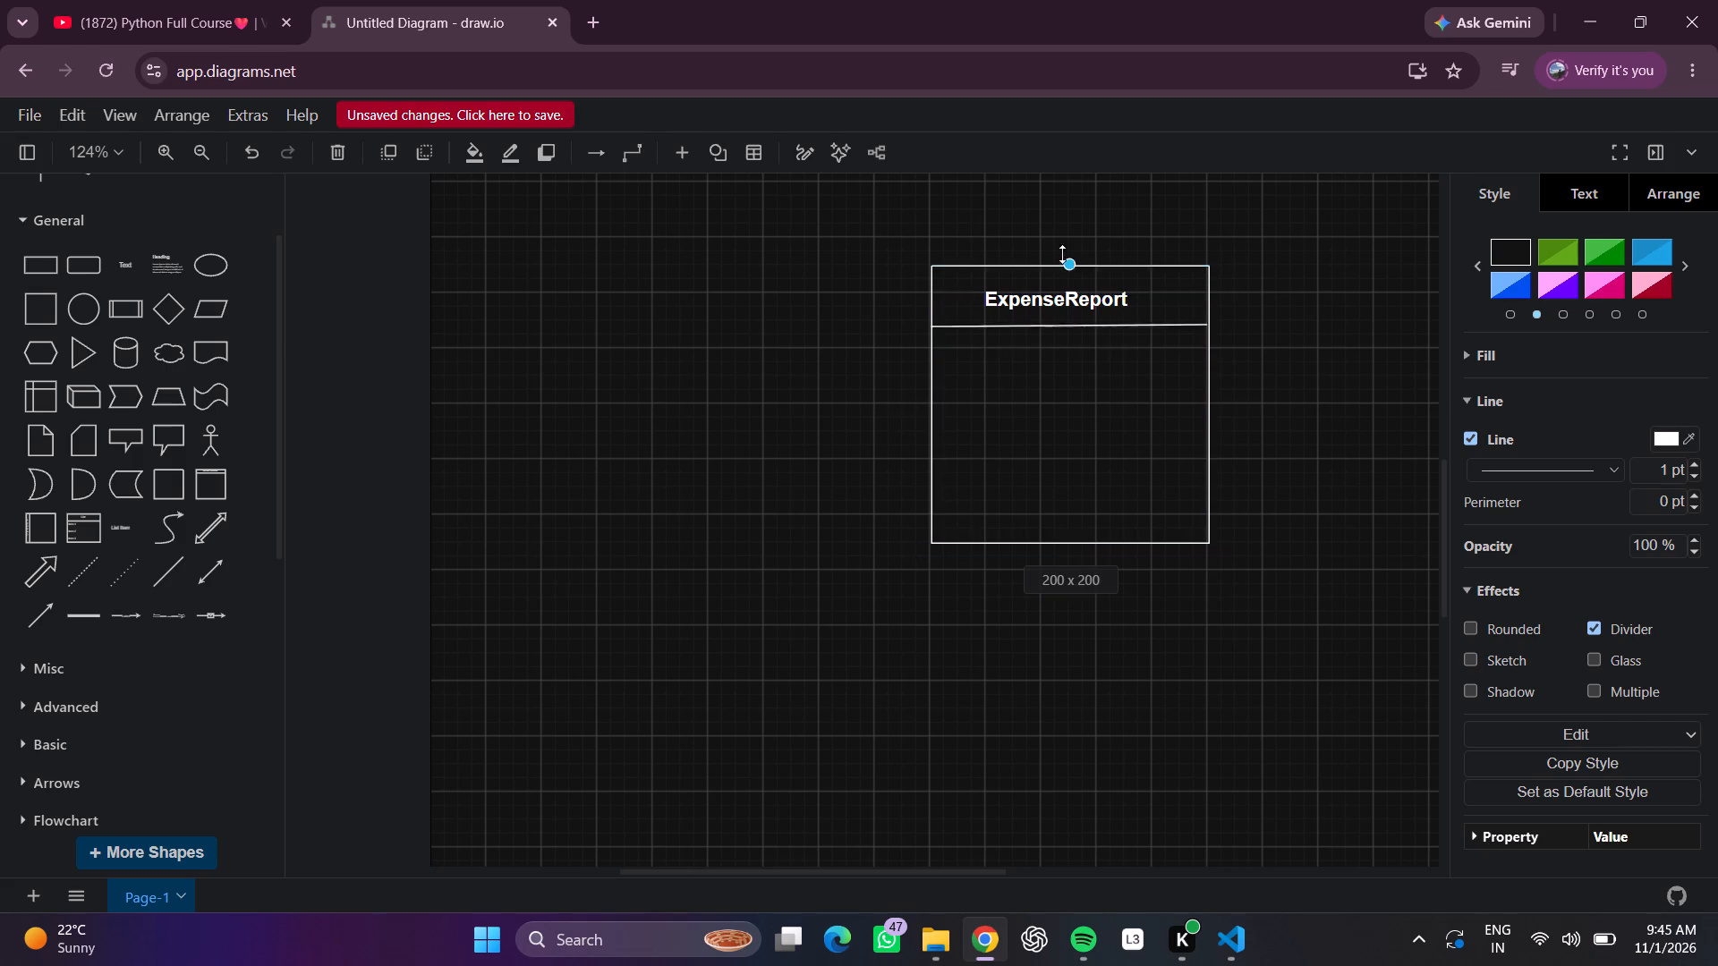
{"action": "left_click_drag", "start_coordinate": [1062, 254], "coordinate": [1067, 175]}
Move the enlarged ExpenseReport container up slightly, leaving its title text in place.
{"action": "left_click", "coordinate": [1055, 264]}
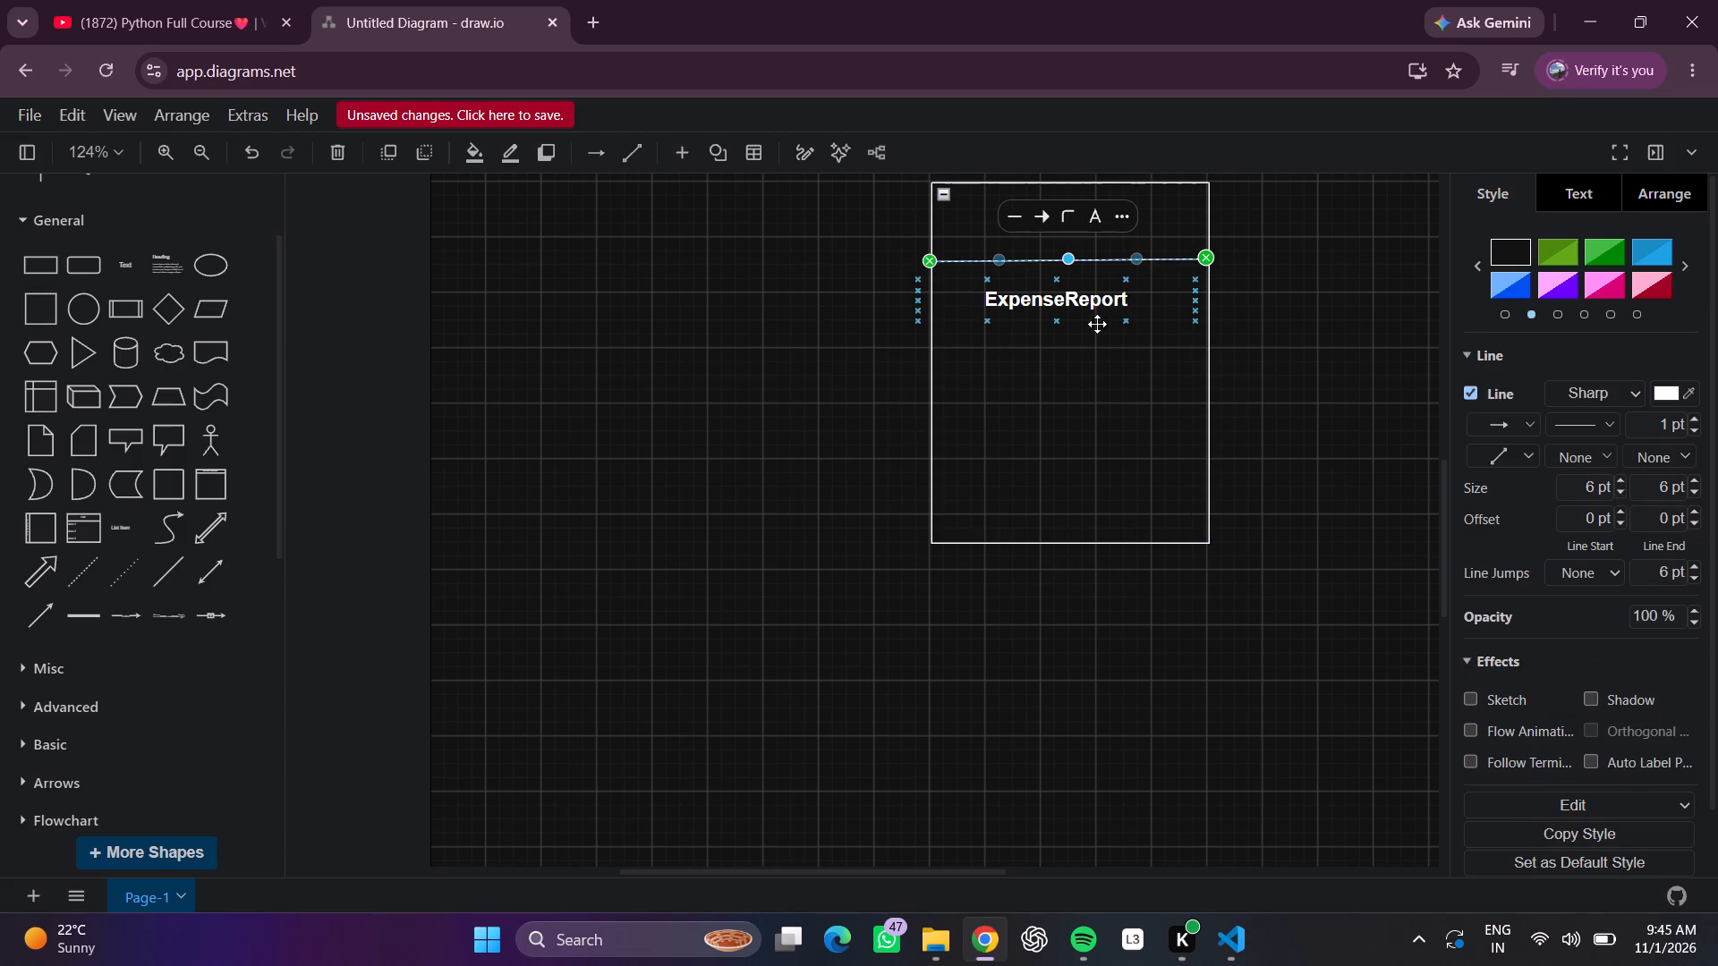
{"action": "left_click", "coordinate": [1069, 539]}
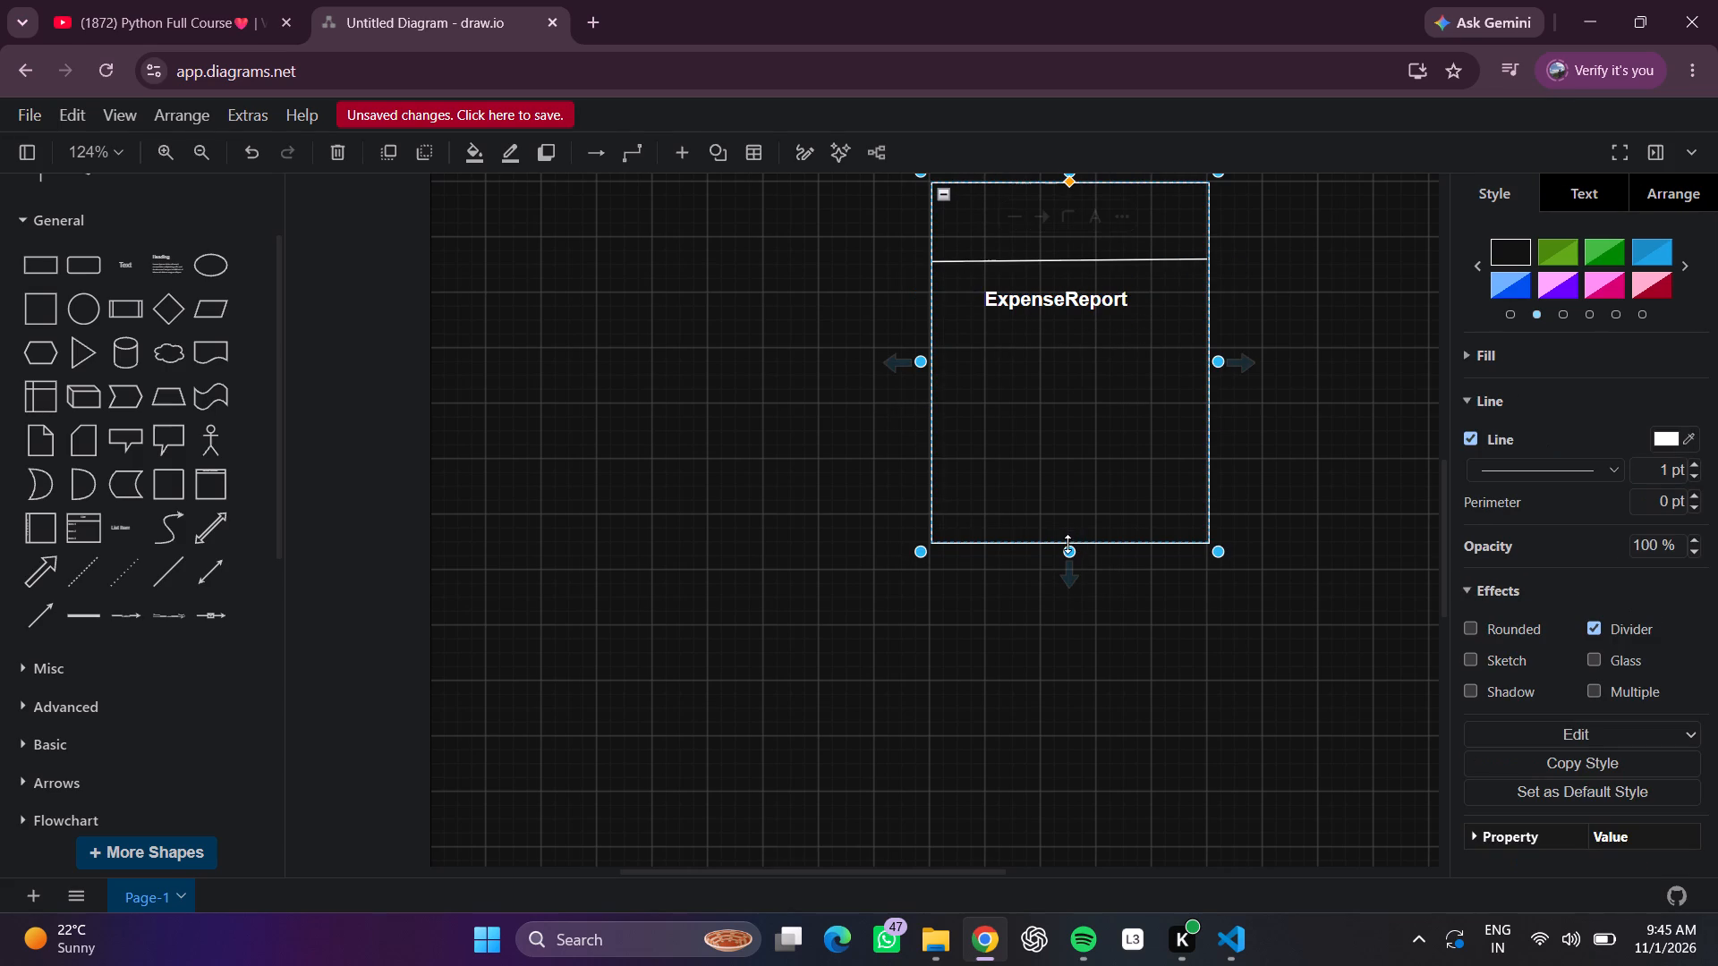
{"action": "left_click_drag", "start_coordinate": [1067, 544], "coordinate": [1068, 512]}
Shorten the ExpenseReport container by lowering its top edge slightly, keeping its width of 200.
{"action": "scroll", "coordinate": [1231, 472], "scroll_direction": "up", "scroll_amount": 1}
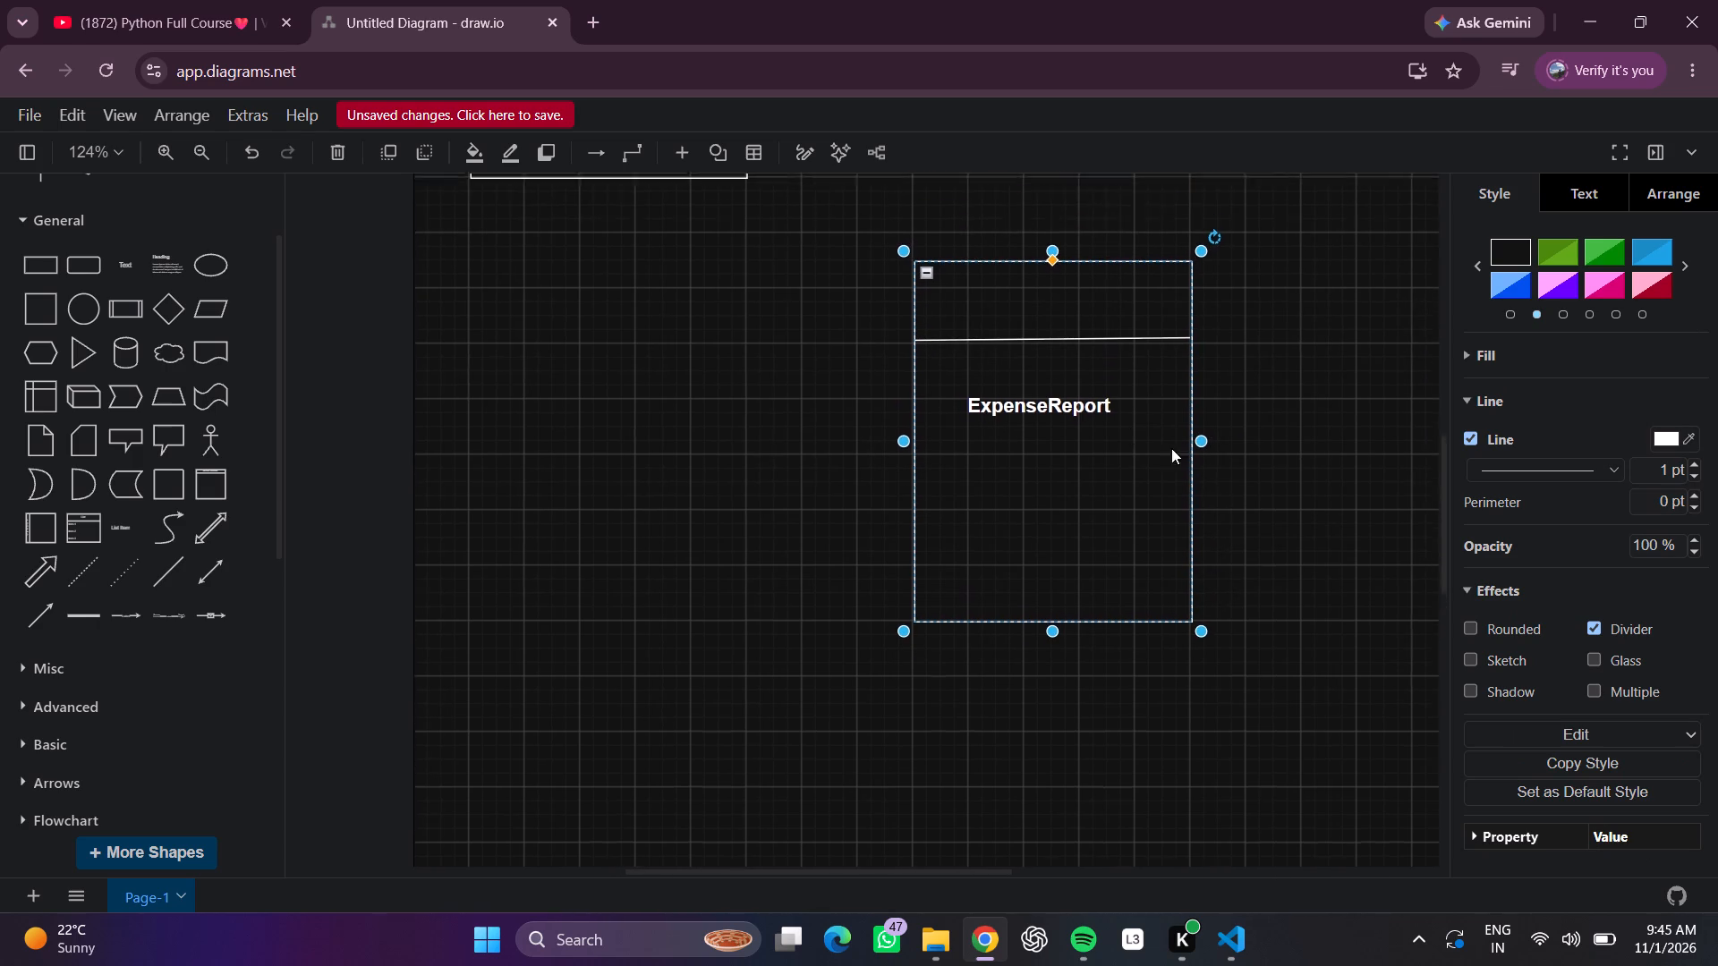
{"action": "scroll", "coordinate": [1171, 448], "scroll_direction": "up", "scroll_amount": 1}
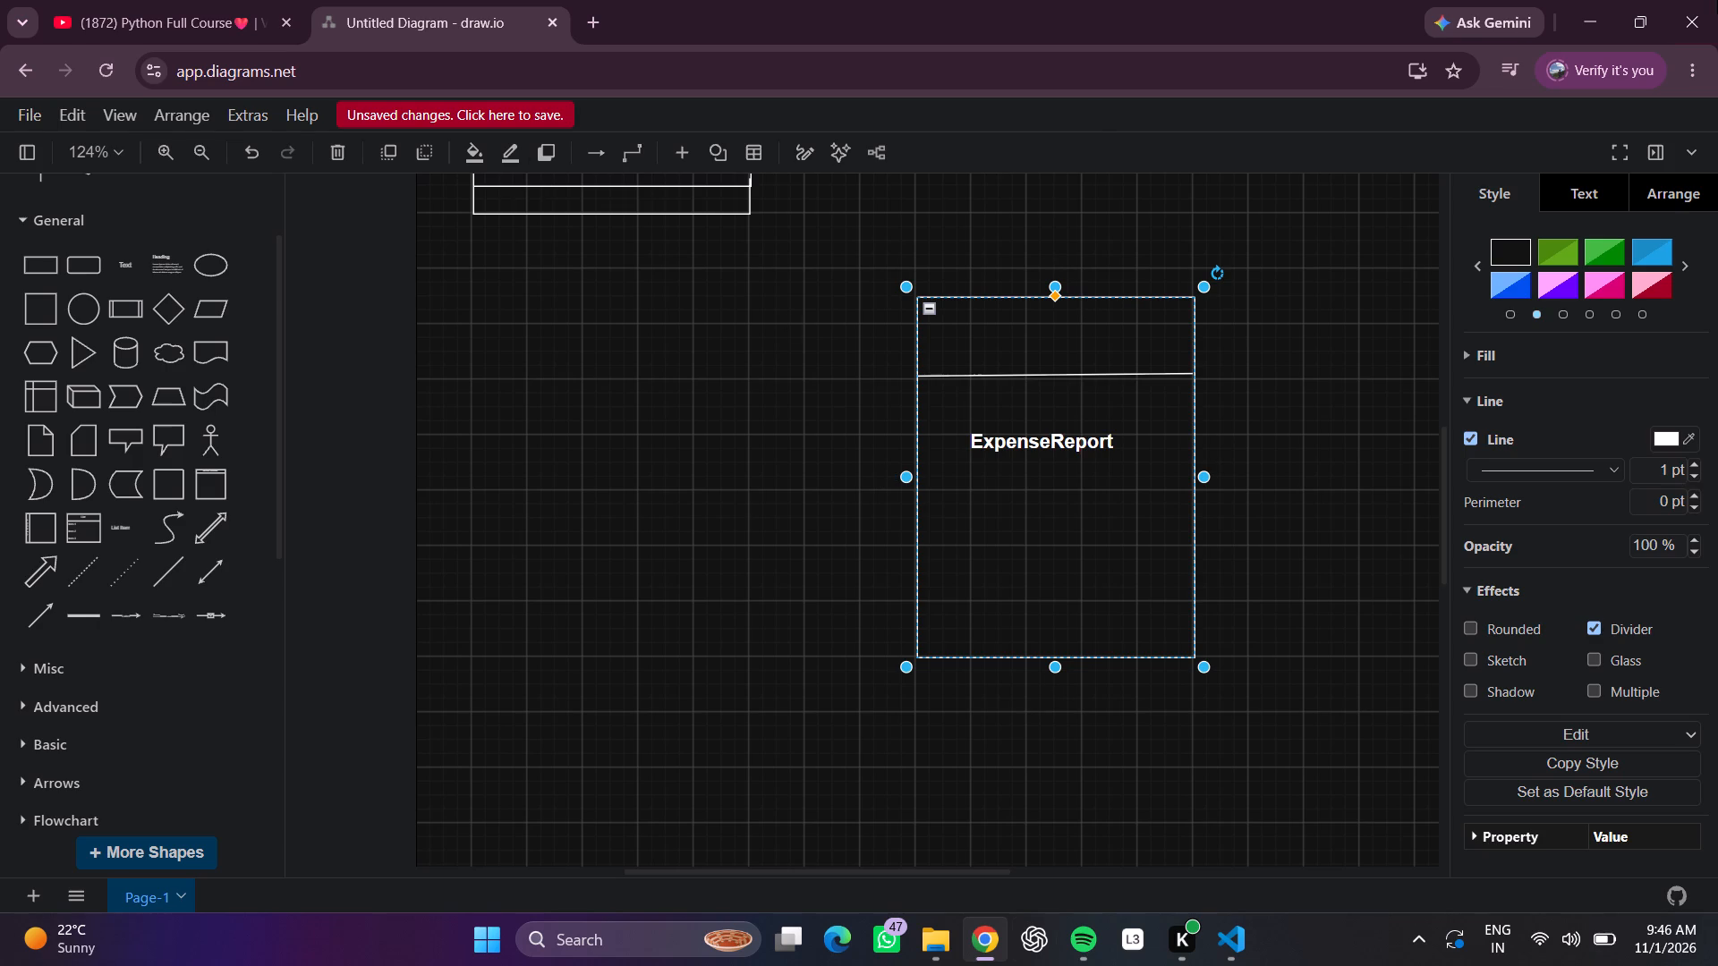
{"action": "left_click", "coordinate": [1059, 288]}
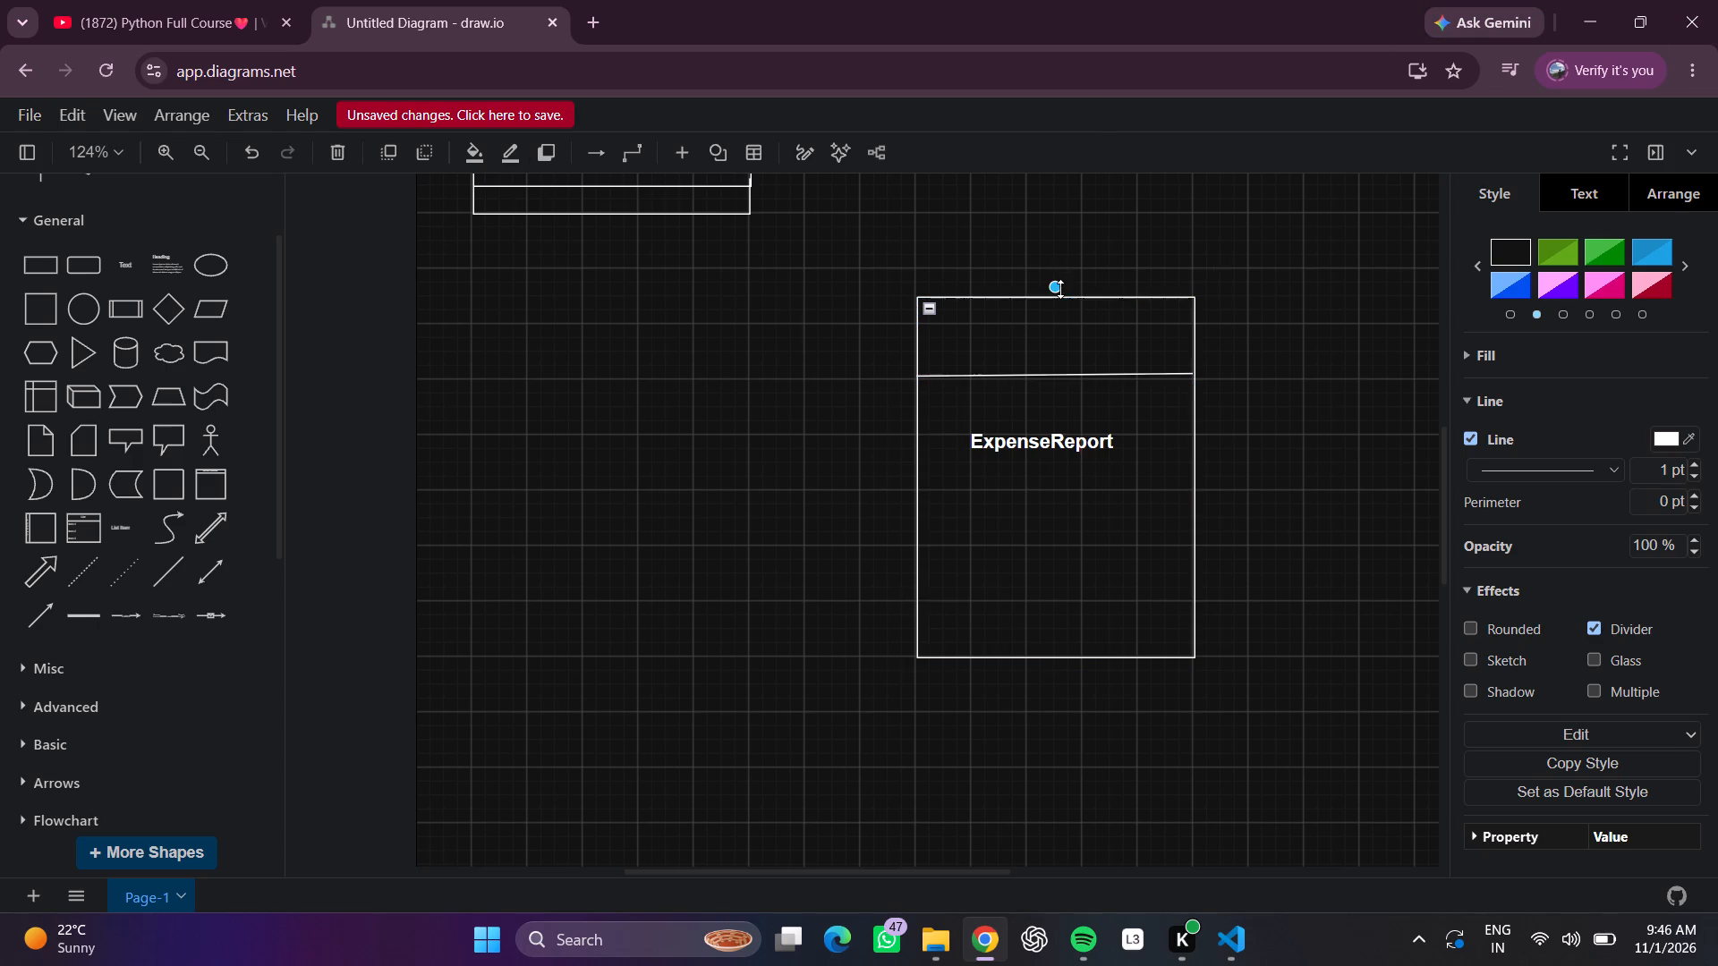
{"action": "left_click", "coordinate": [1051, 287]}
{"action": "left_click_drag", "start_coordinate": [1057, 282], "coordinate": [1059, 294]}
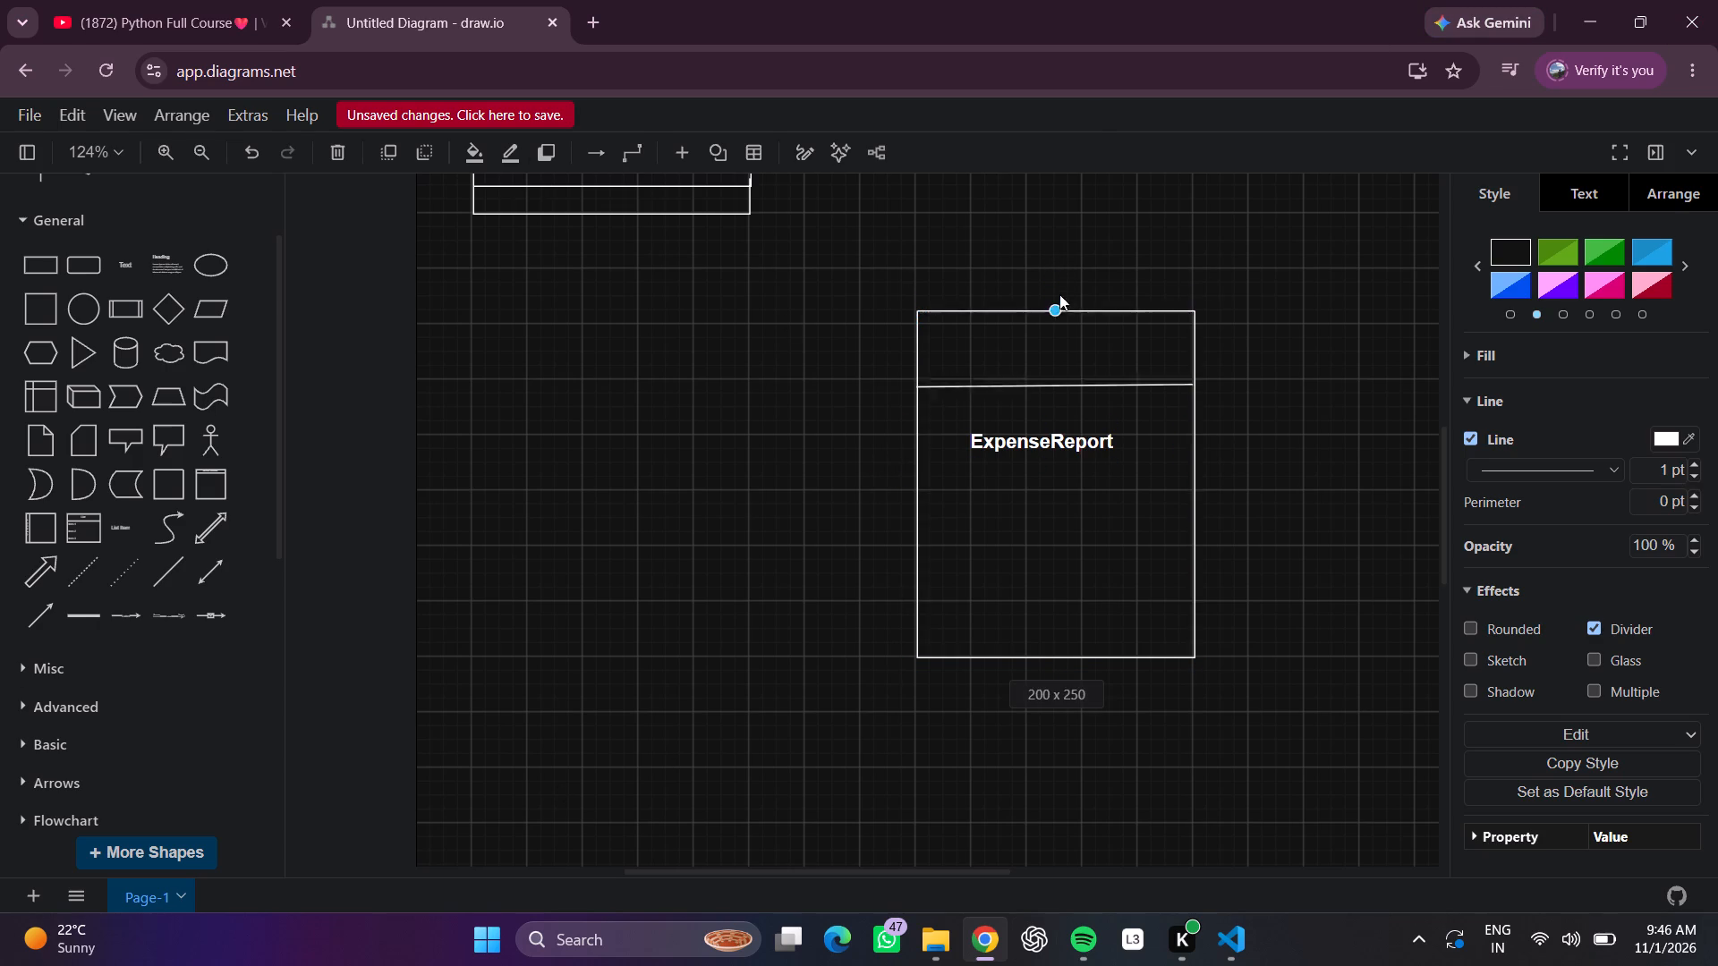
{"action": "left_click_drag", "start_coordinate": [1059, 294], "coordinate": [1062, 307]}
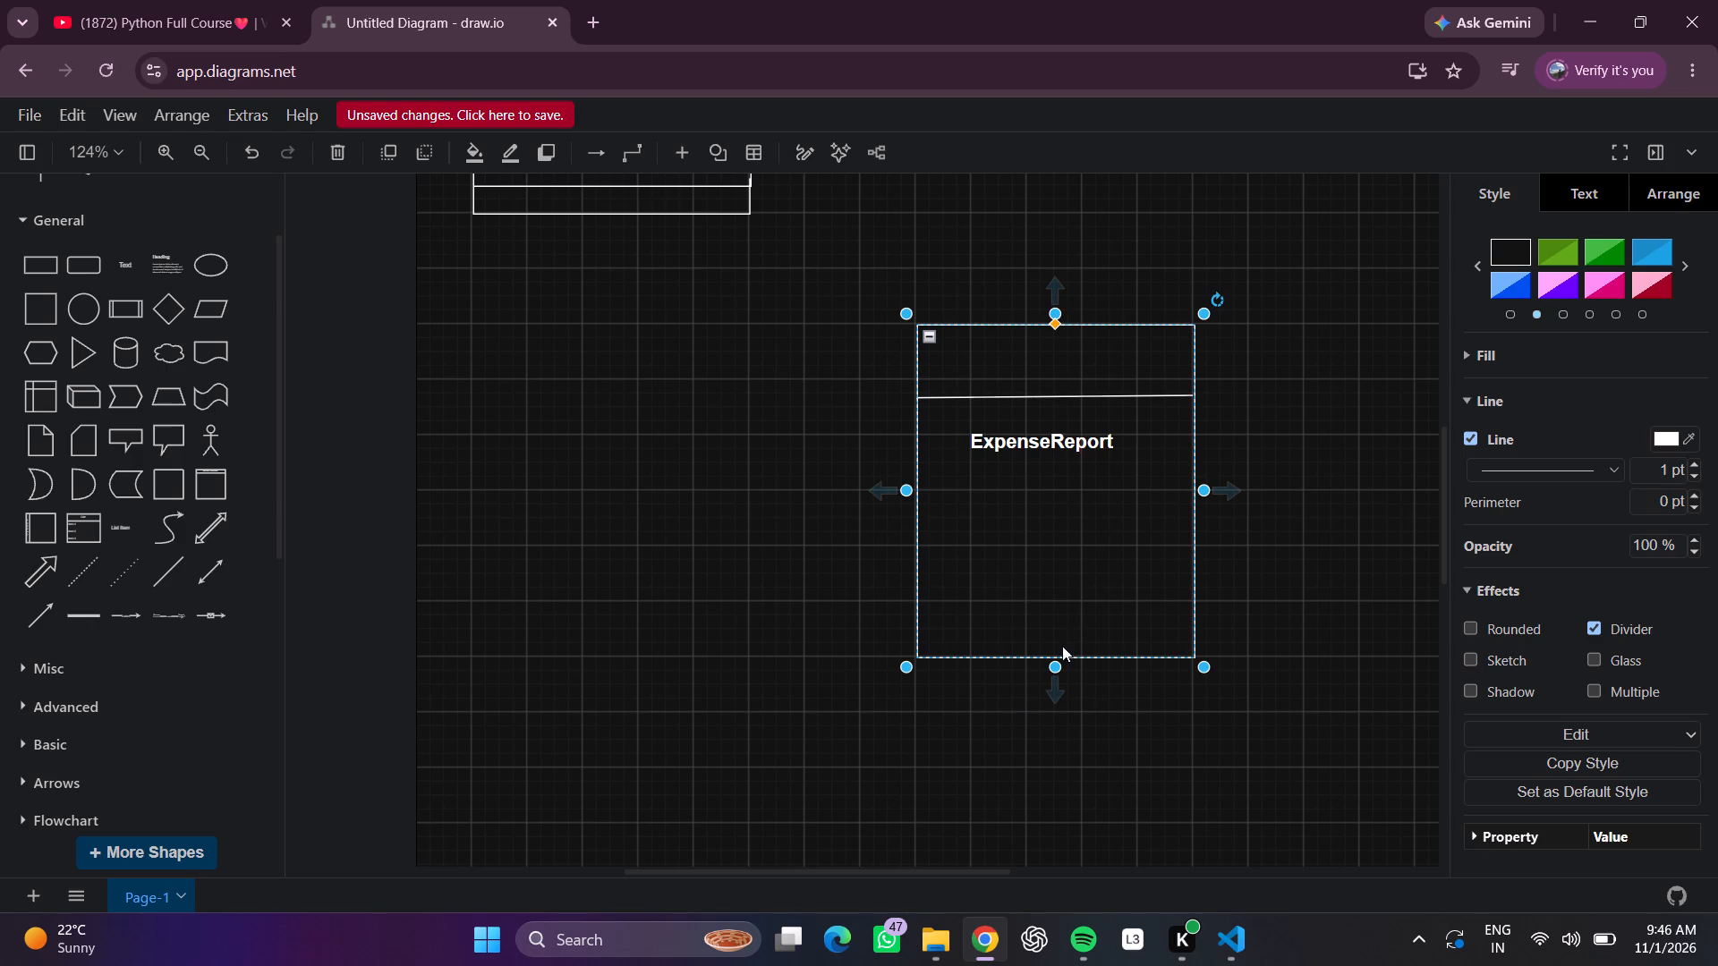
Move the shortened ExpenseReport container up slightly, leaving its title text in place.
{"action": "left_click_drag", "start_coordinate": [1052, 662], "coordinate": [1056, 606]}
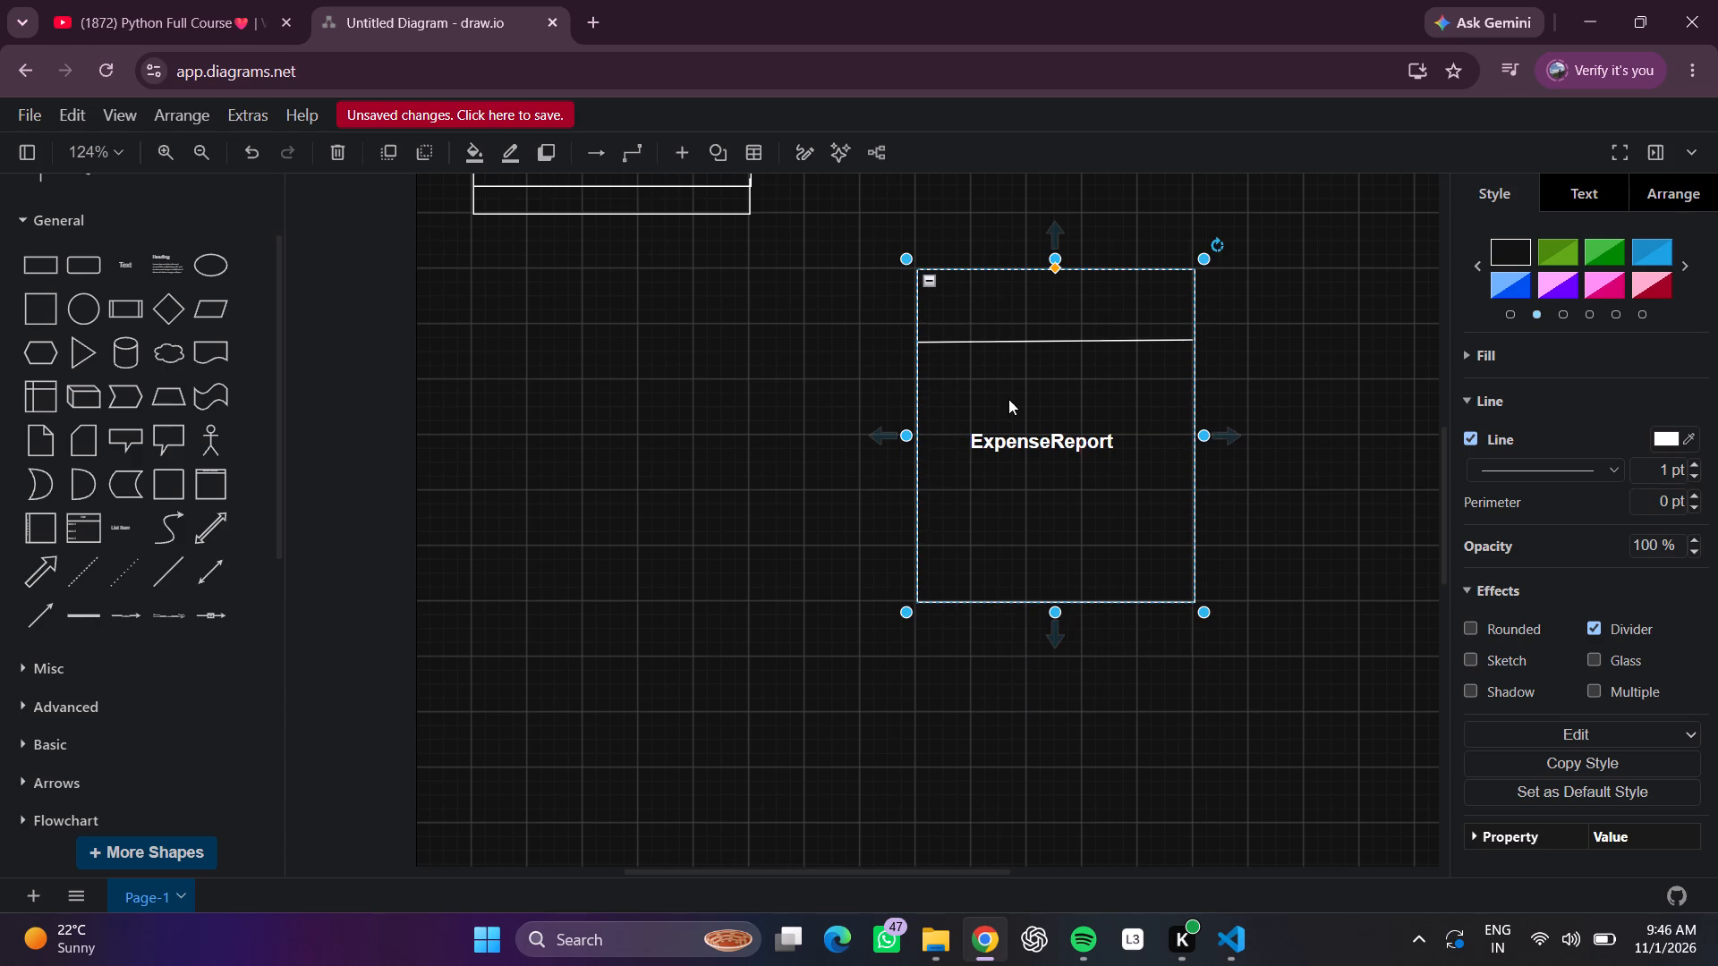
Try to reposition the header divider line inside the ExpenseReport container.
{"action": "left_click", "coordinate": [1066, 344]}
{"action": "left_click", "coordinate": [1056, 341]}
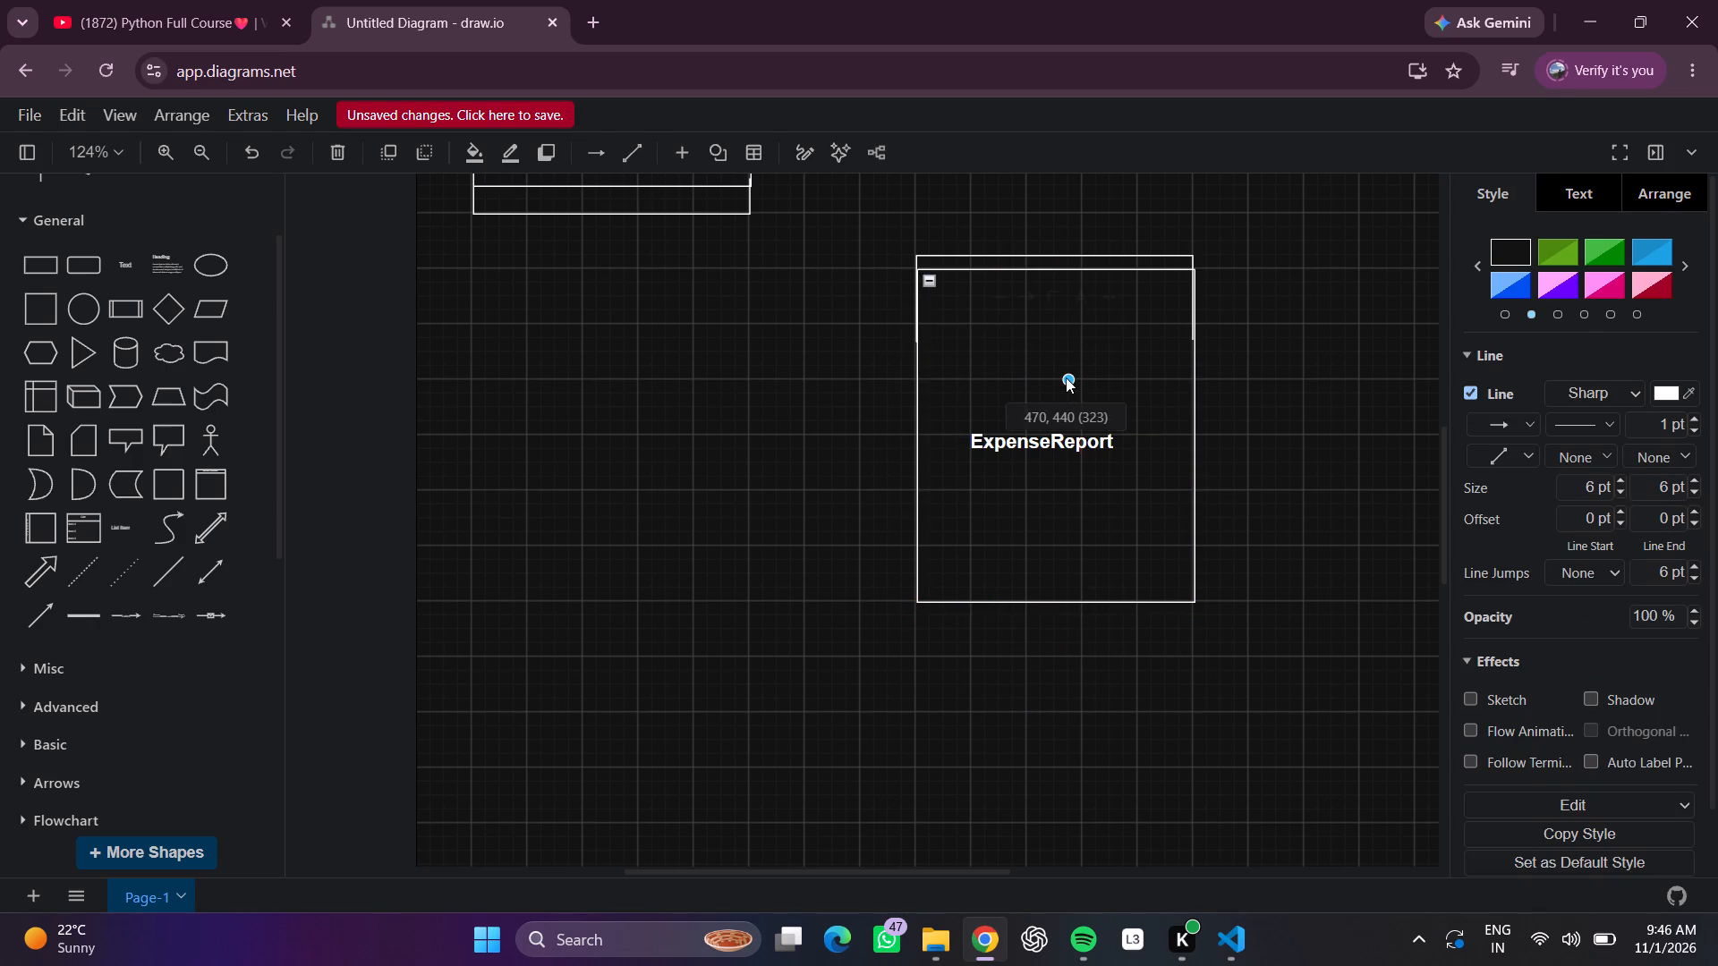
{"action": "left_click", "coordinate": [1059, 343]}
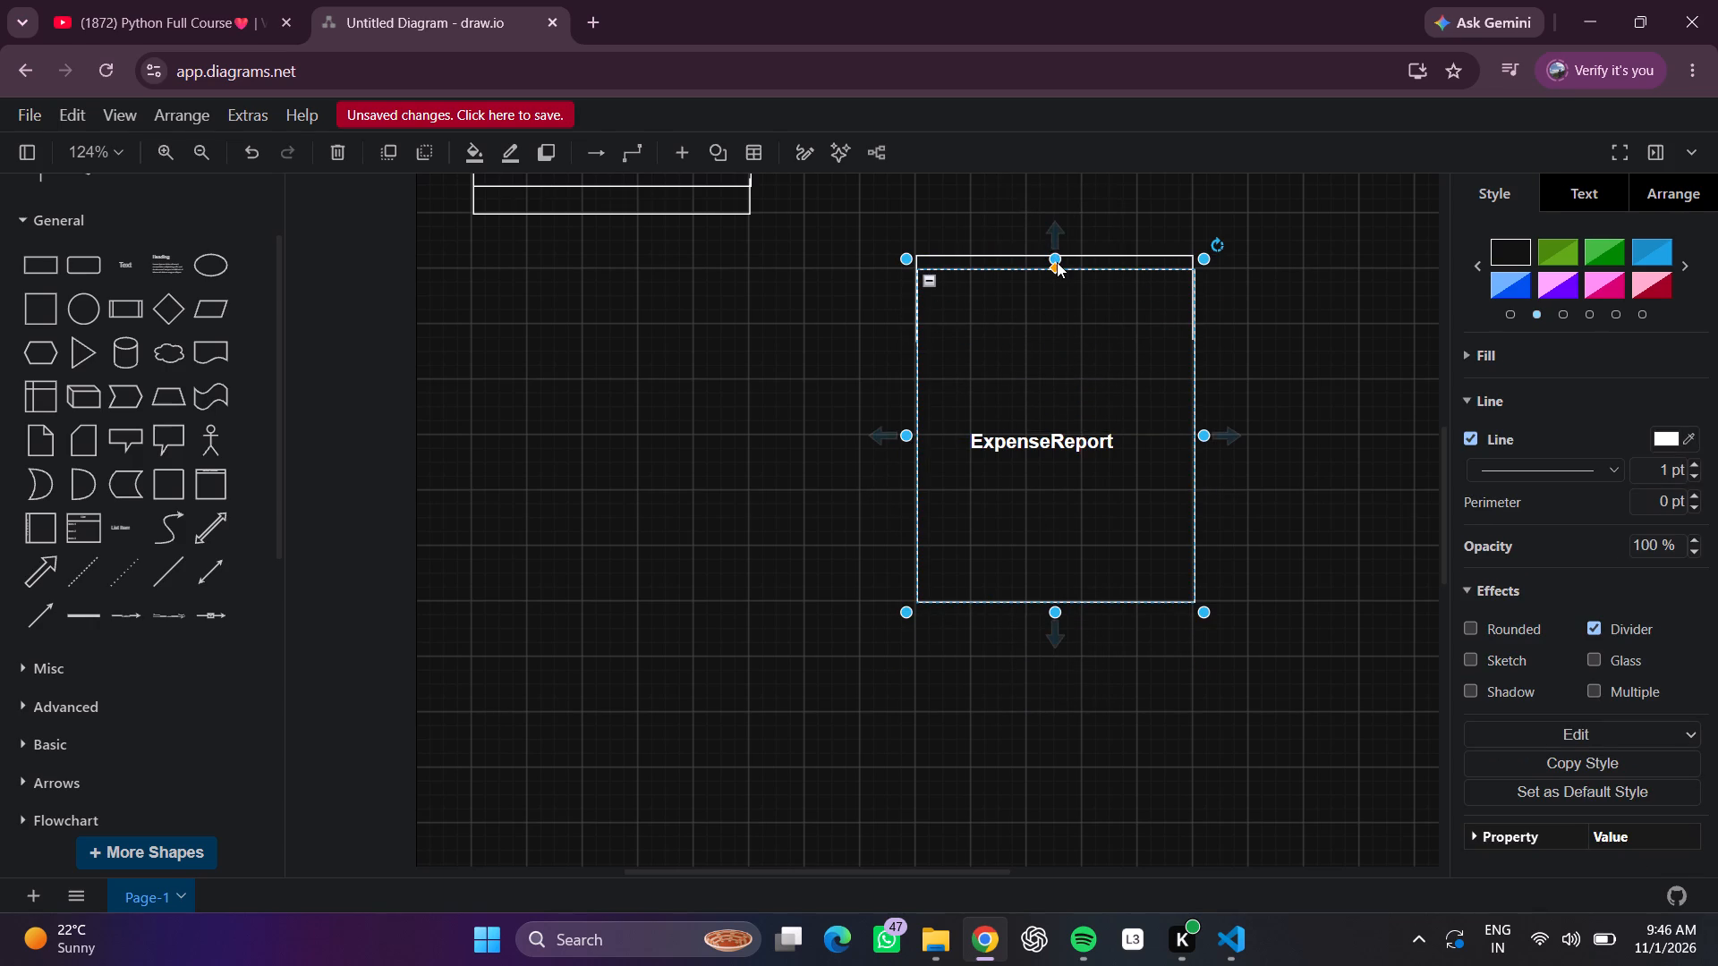
Shorten the ExpenseReport container again by lowering its top edge closer to the title text.
{"action": "left_click", "coordinate": [1057, 262]}
{"action": "left_click", "coordinate": [1057, 262]}
{"action": "left_click", "coordinate": [1052, 269]}
{"action": "left_click", "coordinate": [1054, 252]}
{"action": "left_click_drag", "start_coordinate": [1054, 252], "coordinate": [1063, 301]}
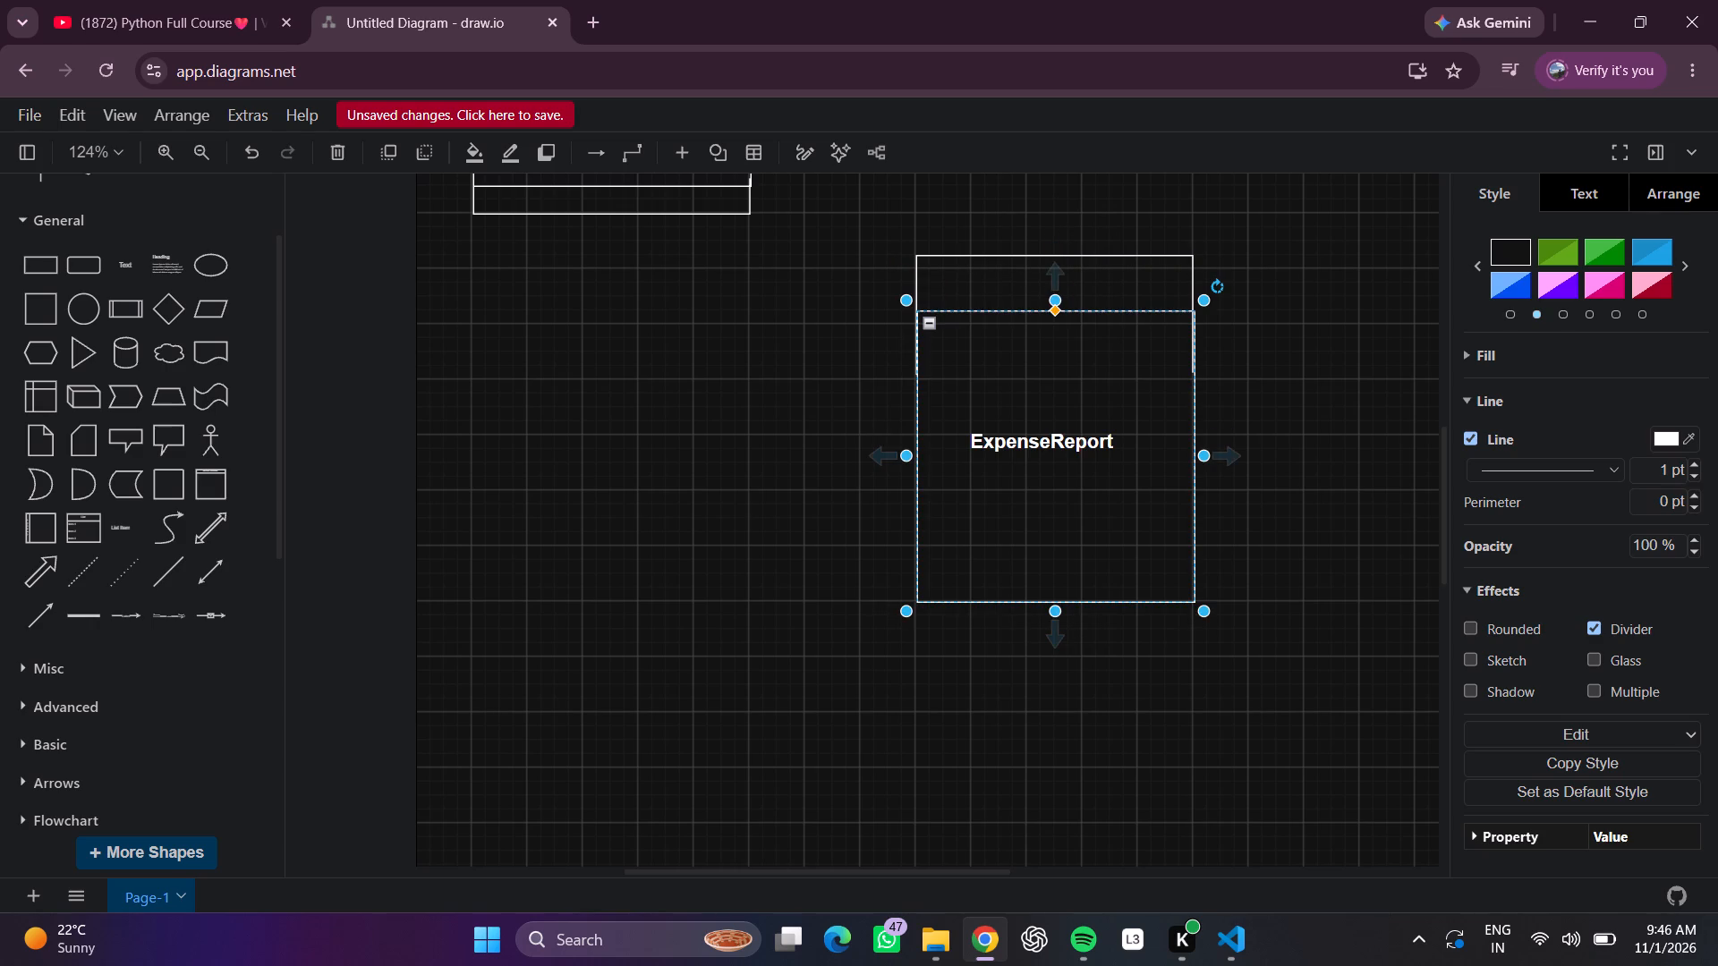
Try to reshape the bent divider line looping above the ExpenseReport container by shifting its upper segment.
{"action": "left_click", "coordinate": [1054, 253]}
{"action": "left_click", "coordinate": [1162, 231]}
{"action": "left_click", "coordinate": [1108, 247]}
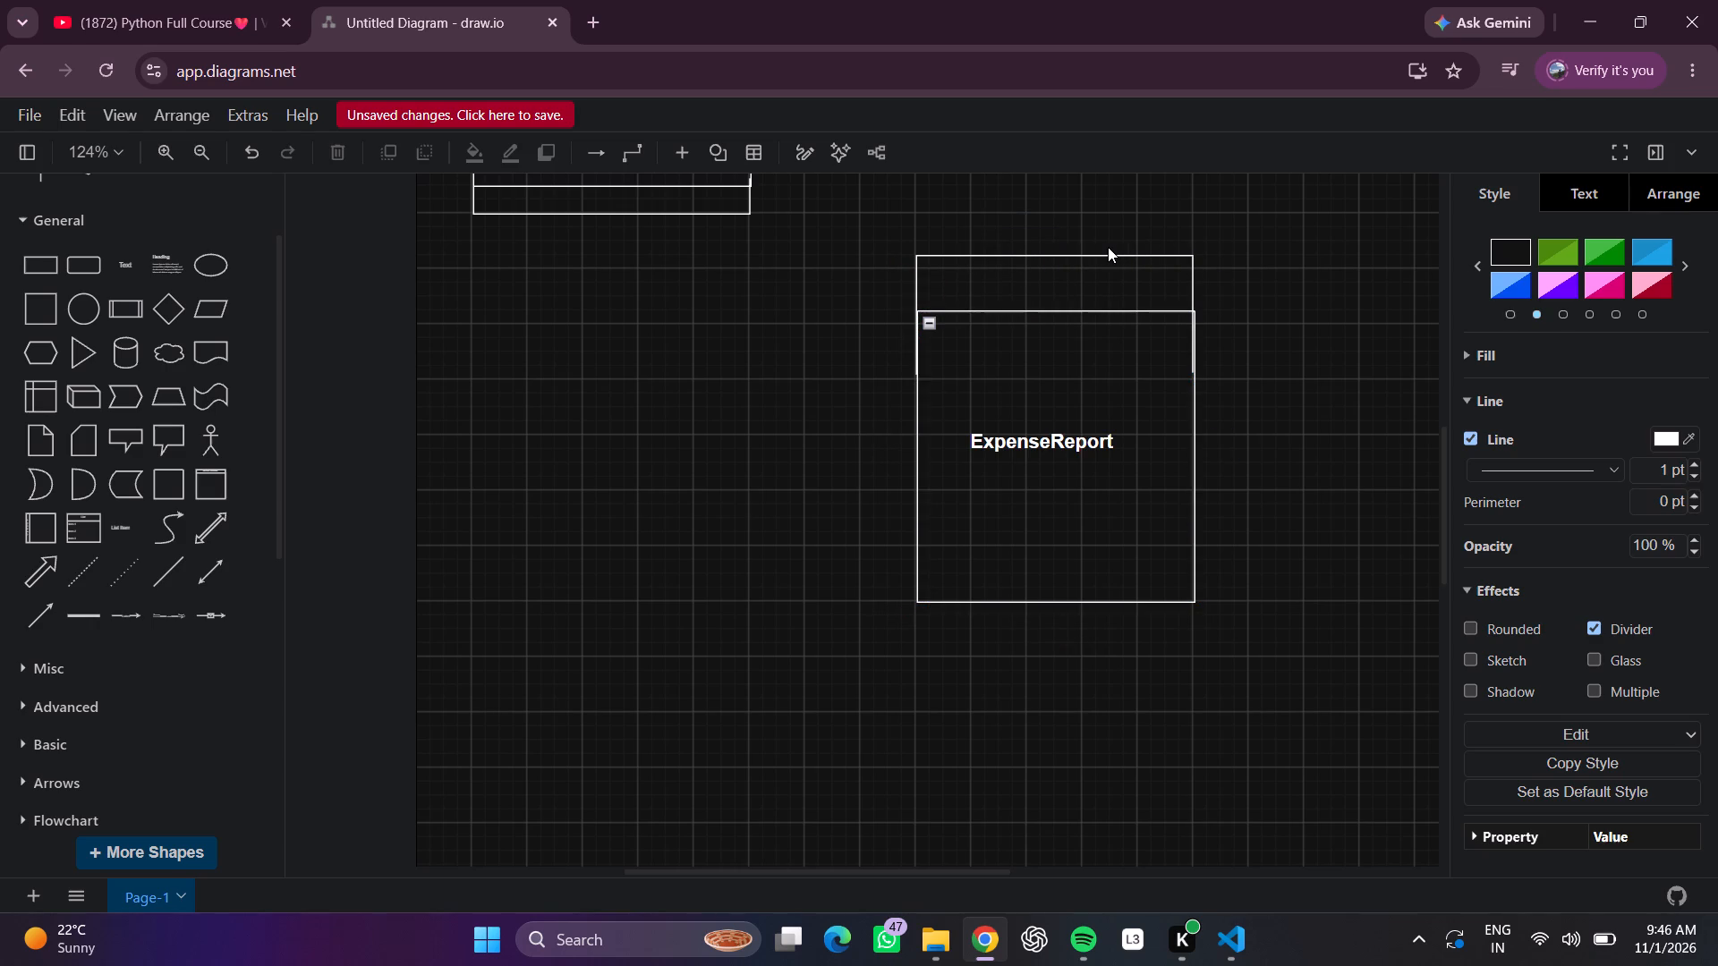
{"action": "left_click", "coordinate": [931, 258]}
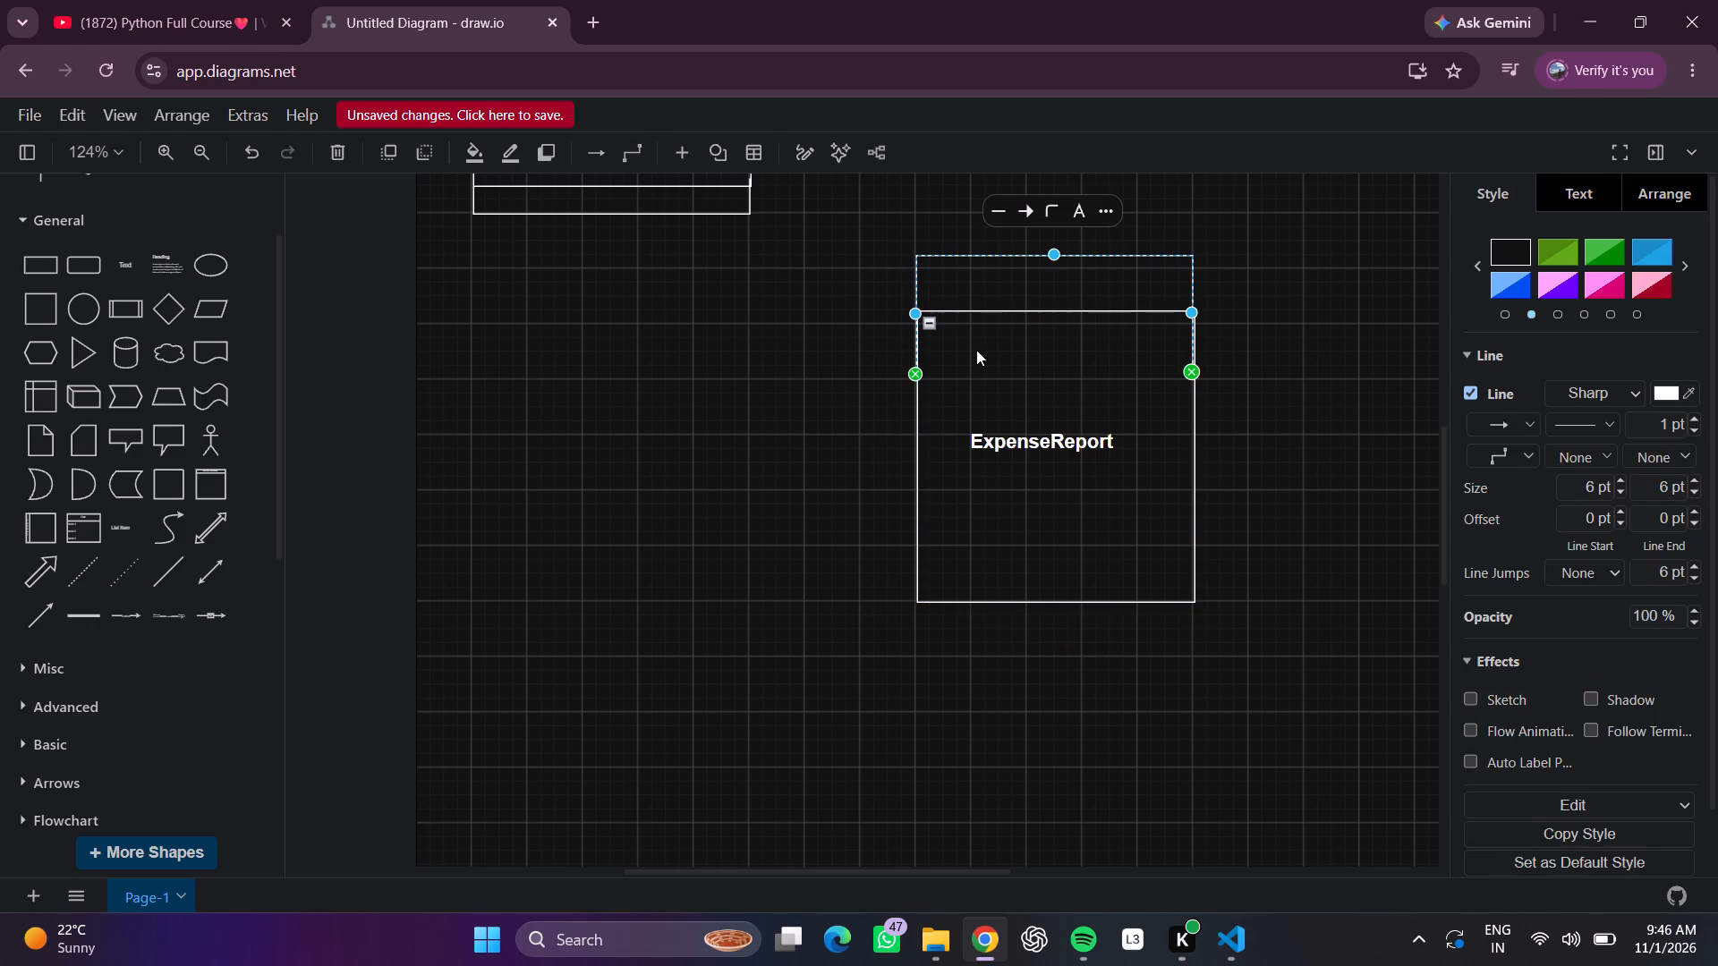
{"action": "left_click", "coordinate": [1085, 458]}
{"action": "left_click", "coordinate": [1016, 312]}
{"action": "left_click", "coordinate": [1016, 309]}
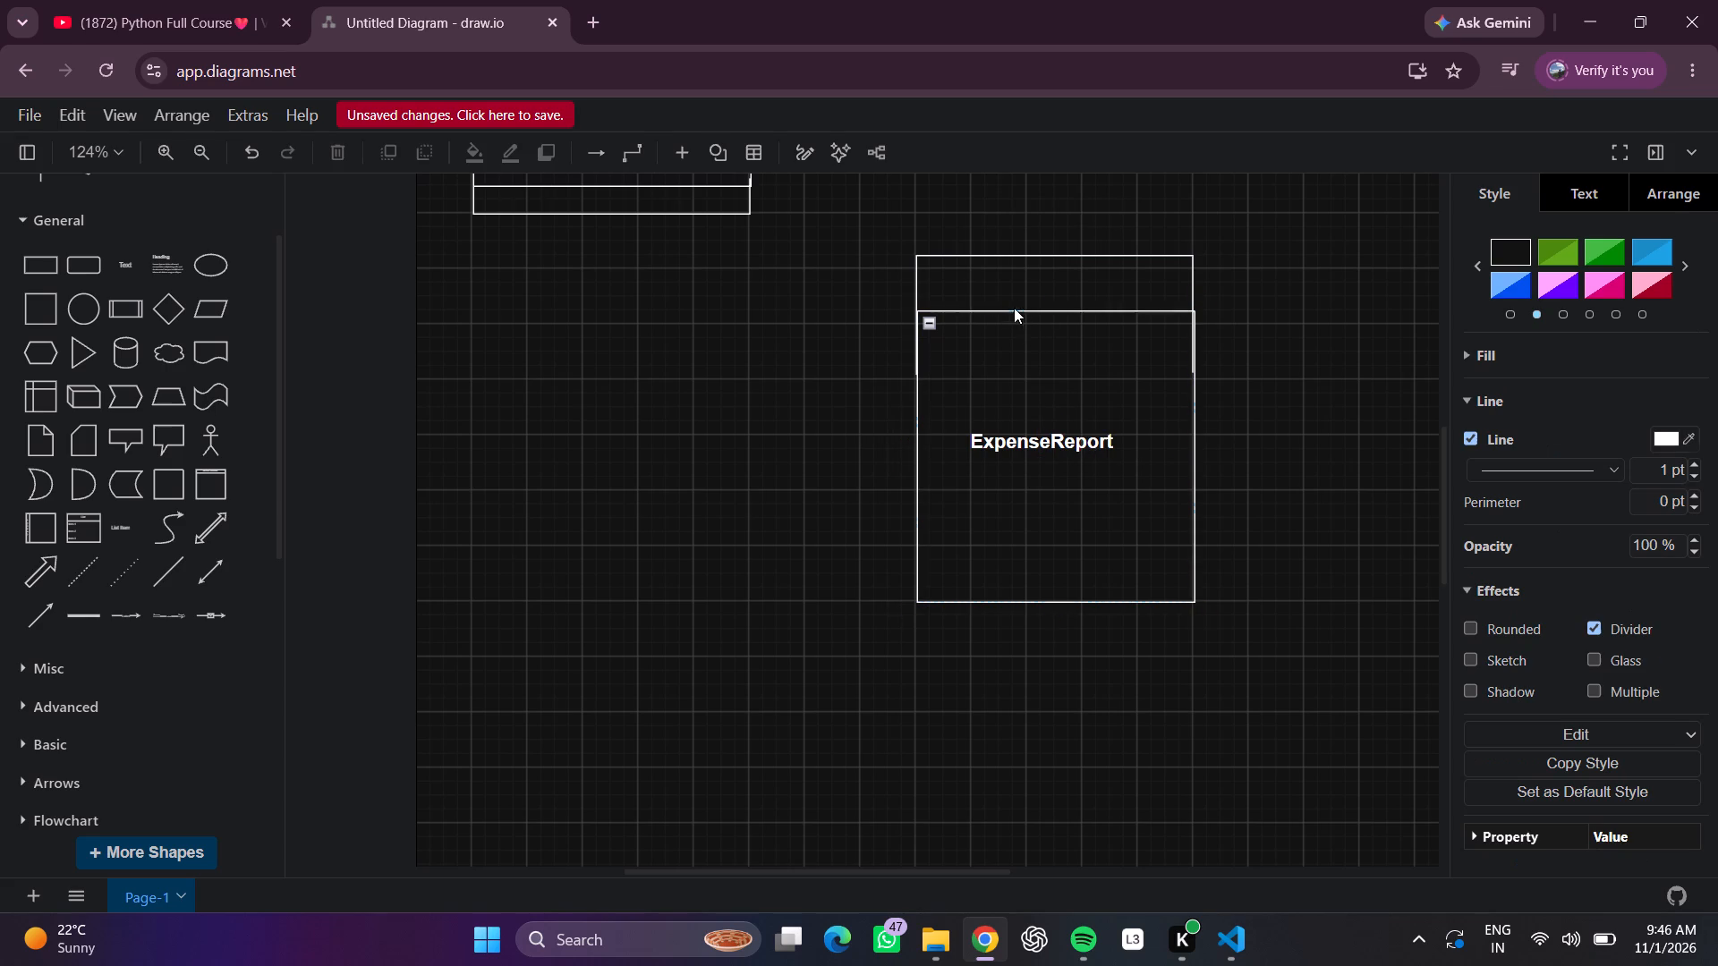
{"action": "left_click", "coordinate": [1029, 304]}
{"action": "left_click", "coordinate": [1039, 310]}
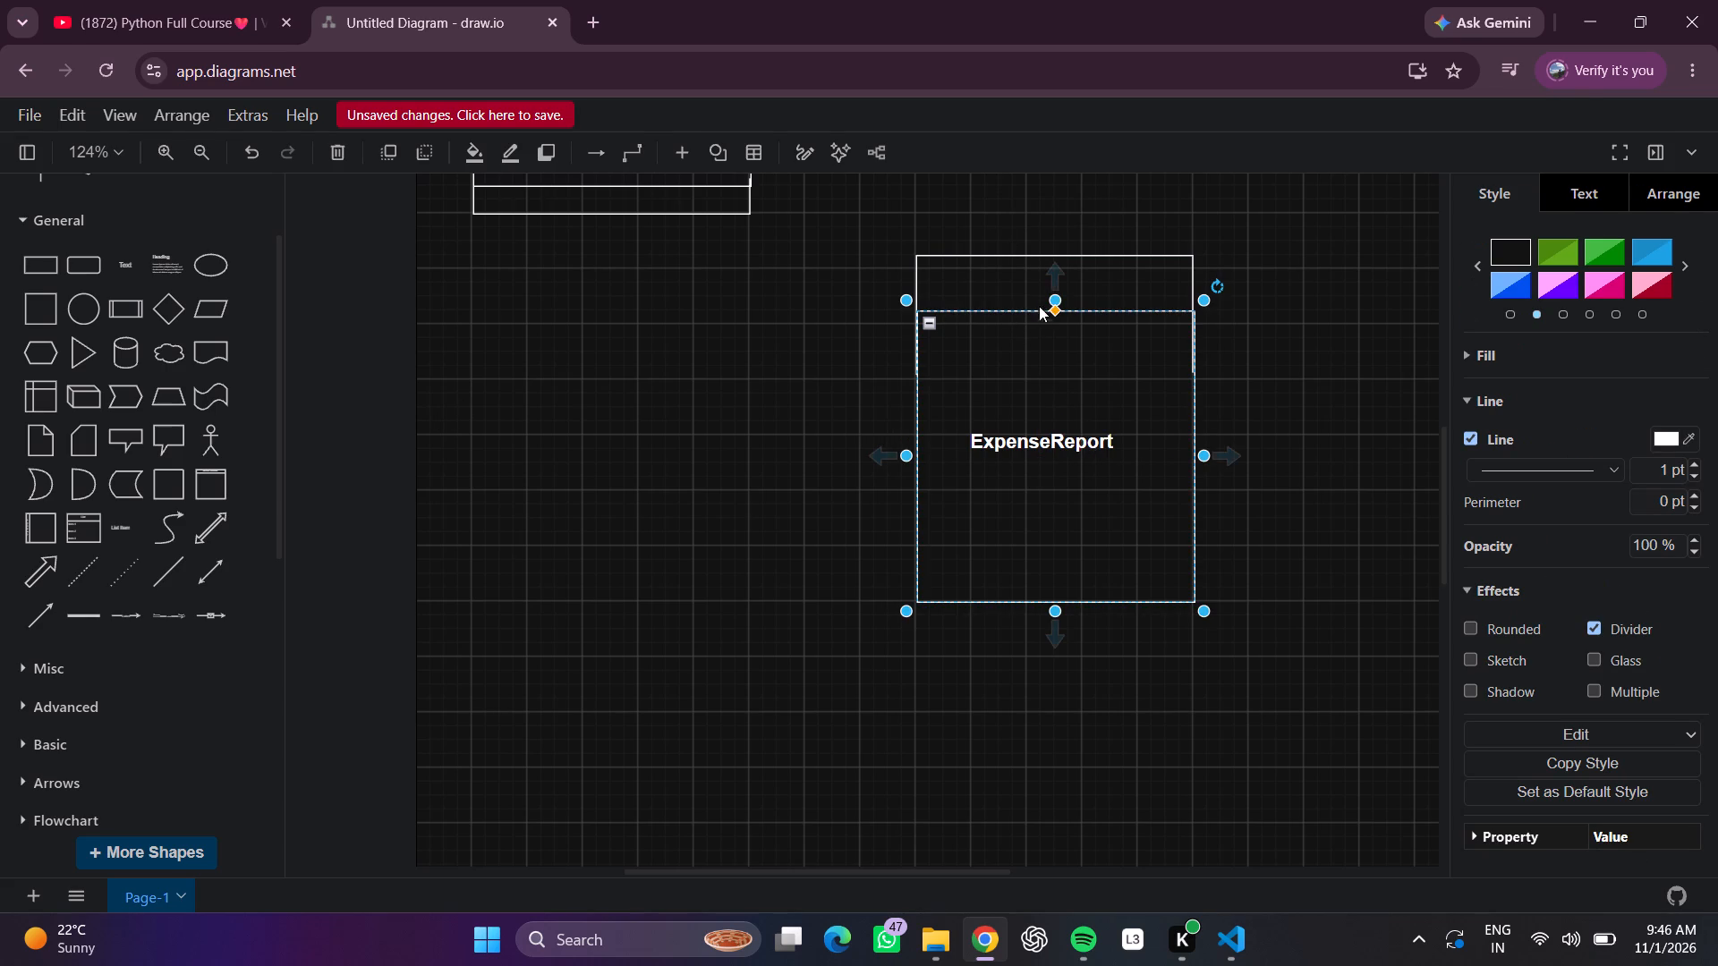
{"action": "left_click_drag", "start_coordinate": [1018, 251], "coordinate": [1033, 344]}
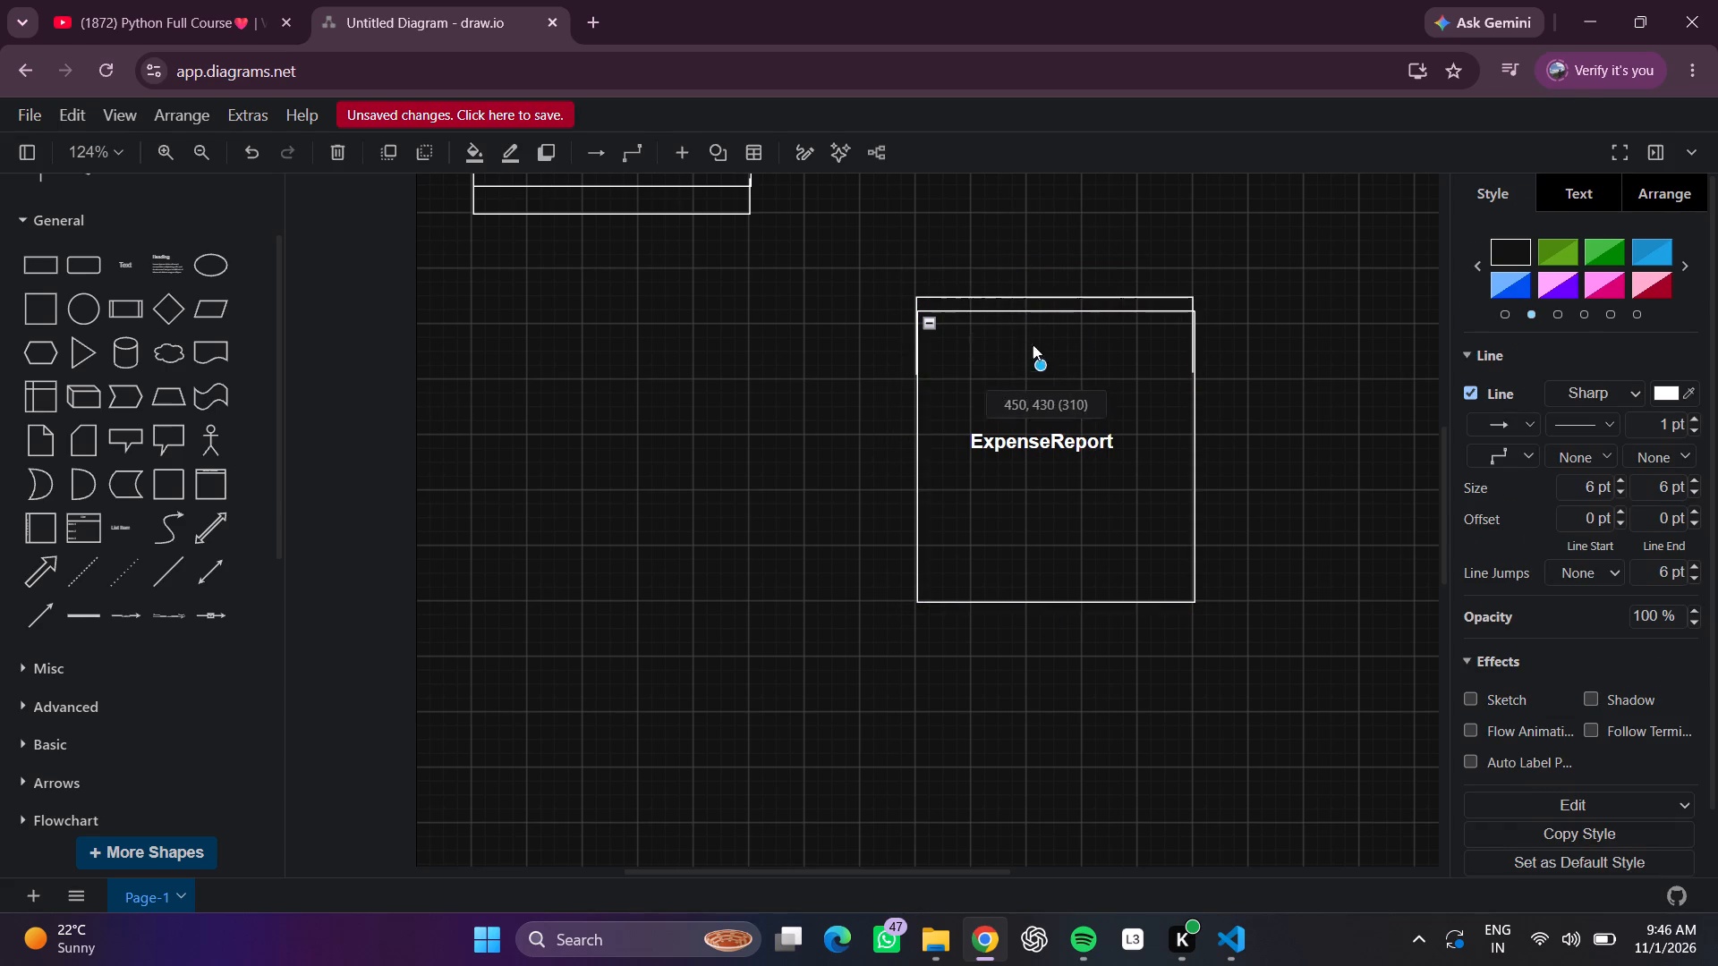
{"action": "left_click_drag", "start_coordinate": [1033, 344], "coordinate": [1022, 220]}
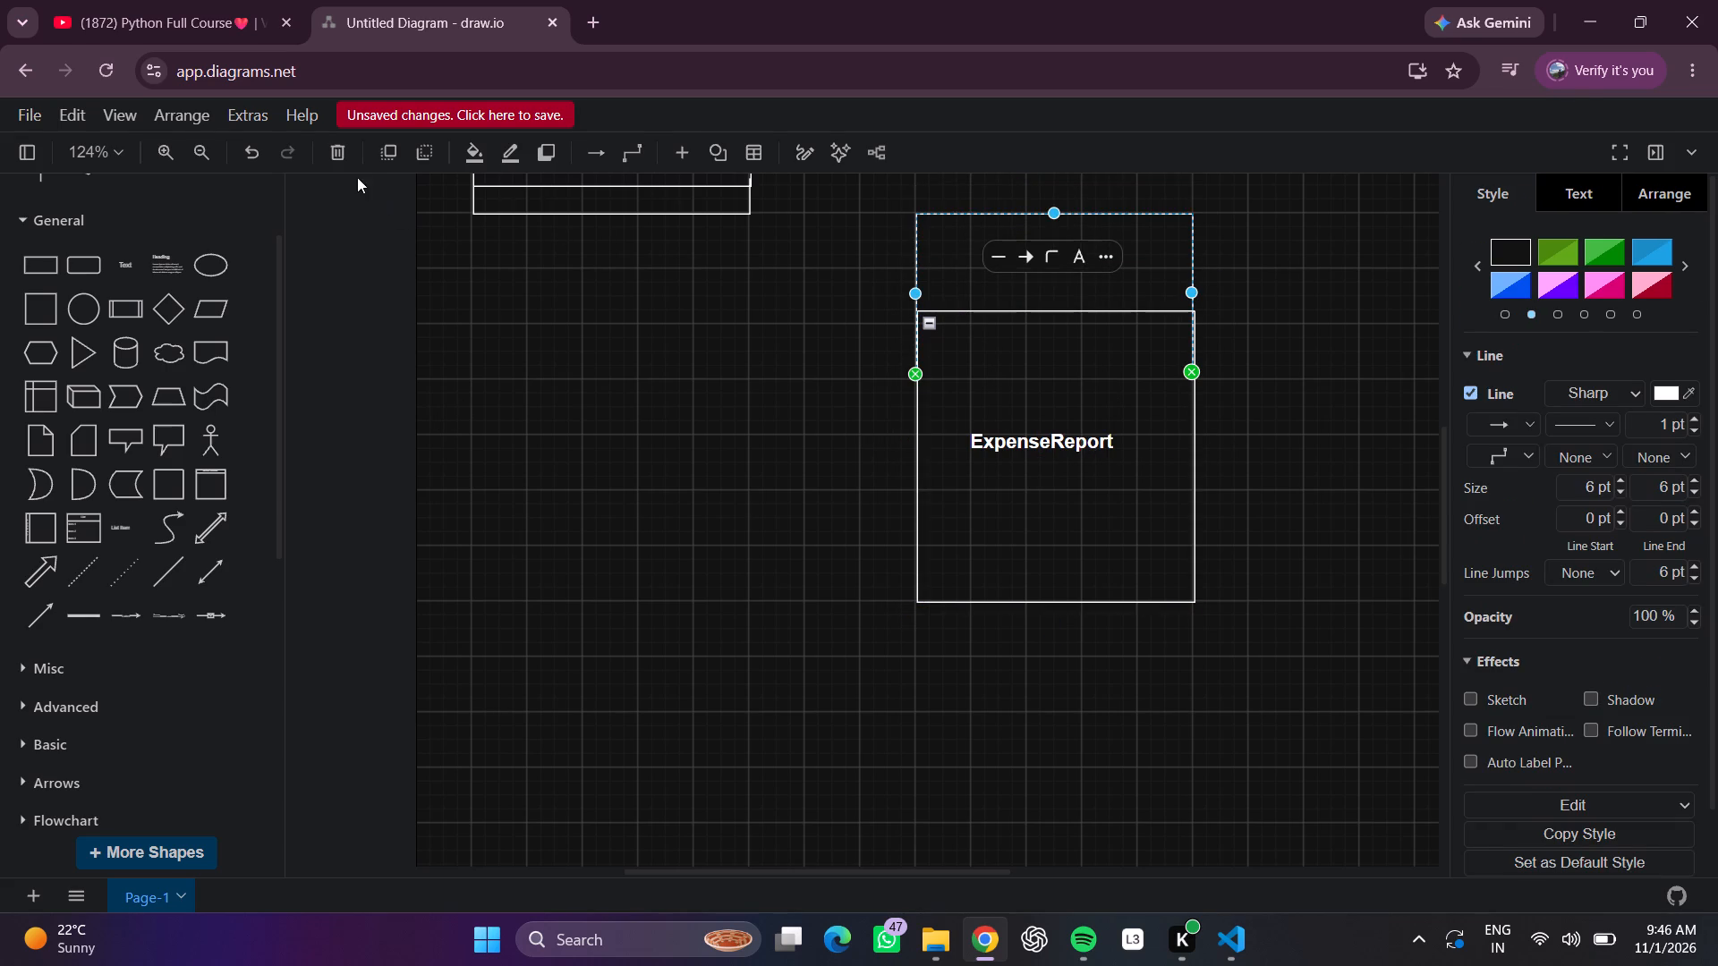
Delete the bent divider line looping above the ExpenseReport container.
{"action": "left_click", "coordinate": [346, 154]}
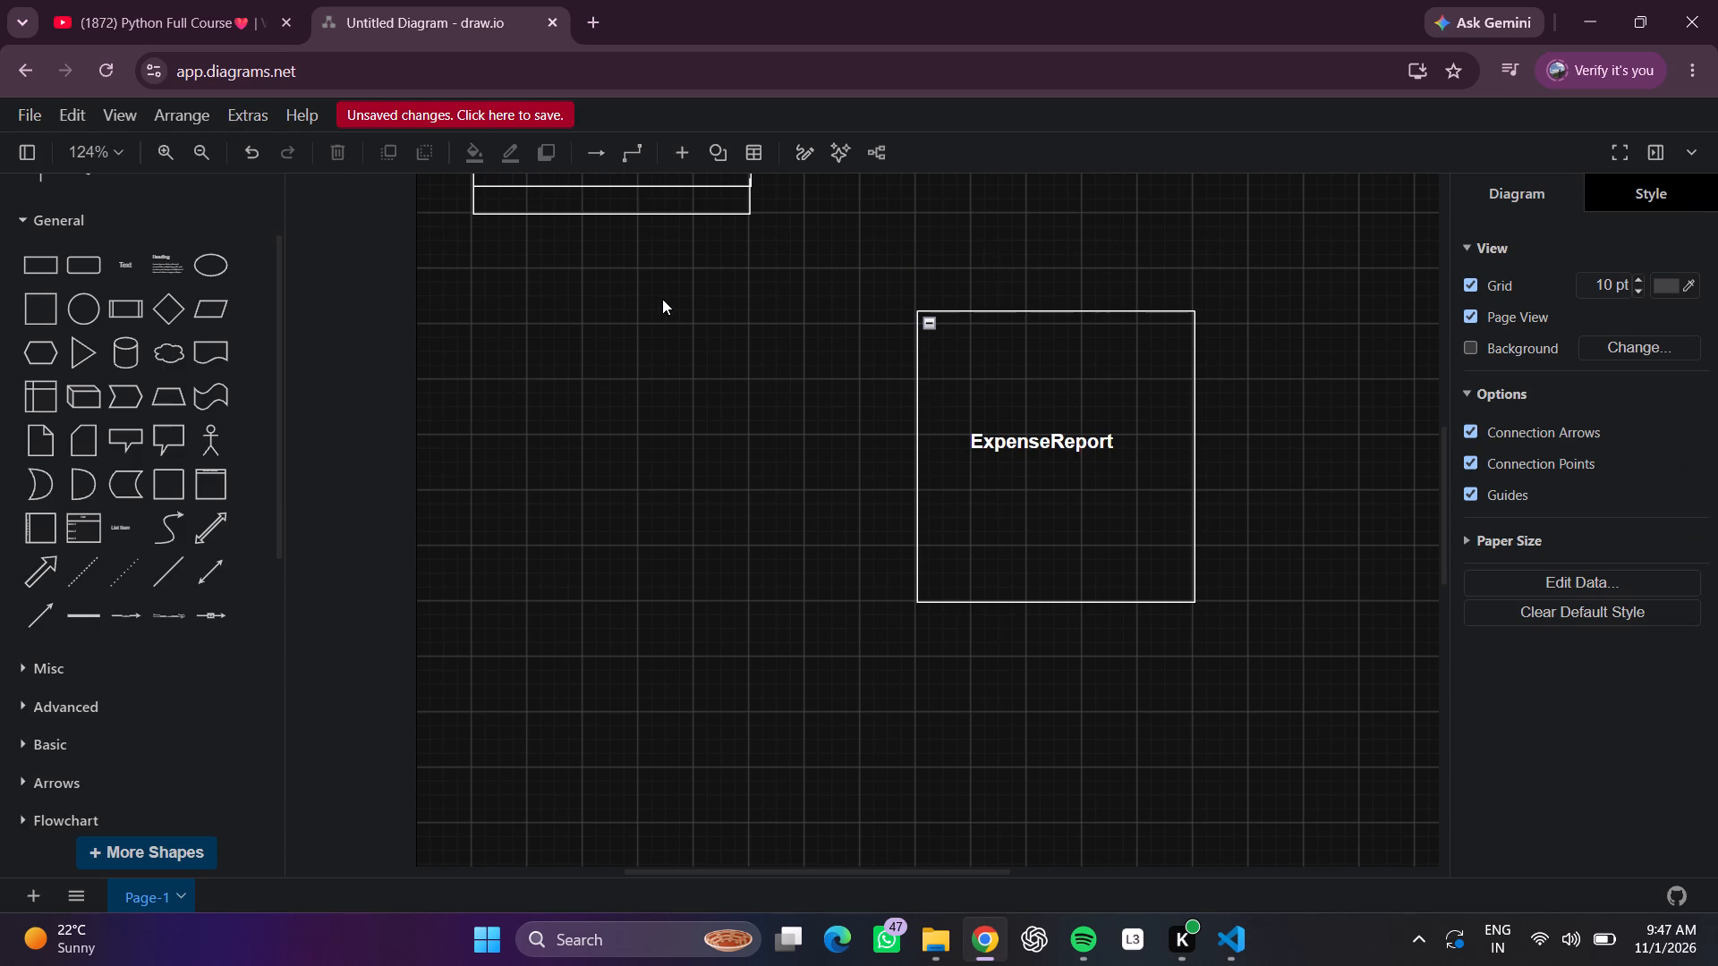
Lower the ExpenseReport container's top edge one small grid step so the container is square.
{"action": "scroll", "coordinate": [666, 281], "scroll_direction": "left", "scroll_amount": 1}
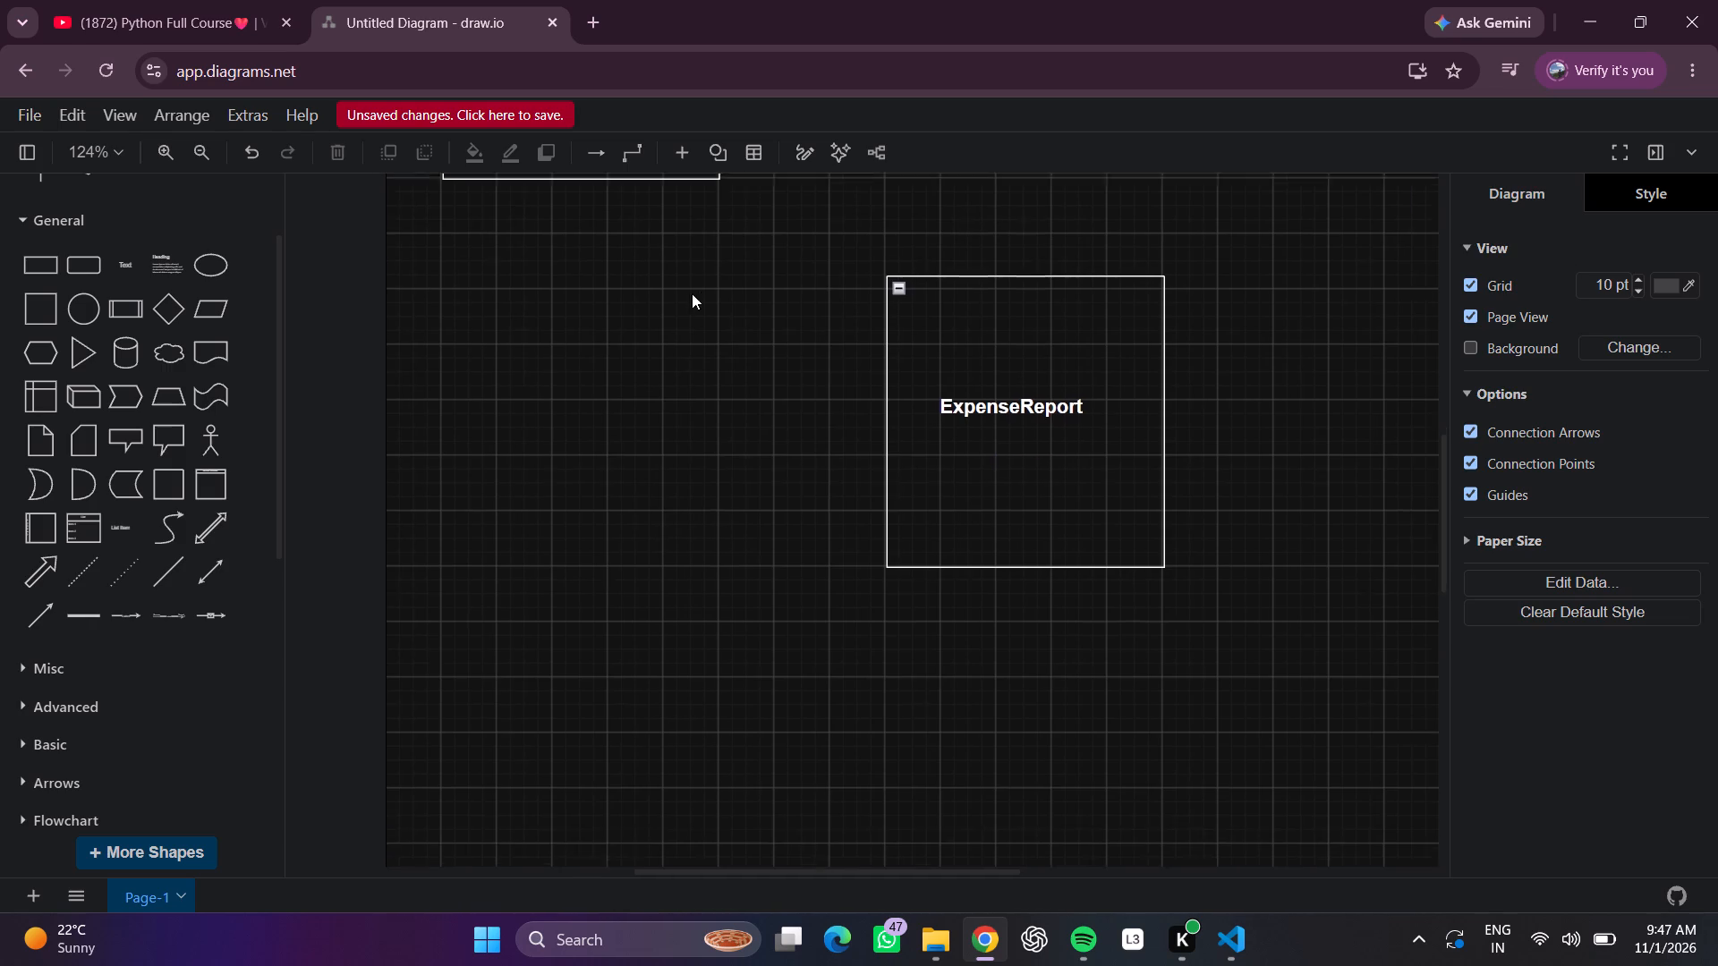
{"action": "scroll", "coordinate": [692, 293], "scroll_direction": "left", "scroll_amount": 1}
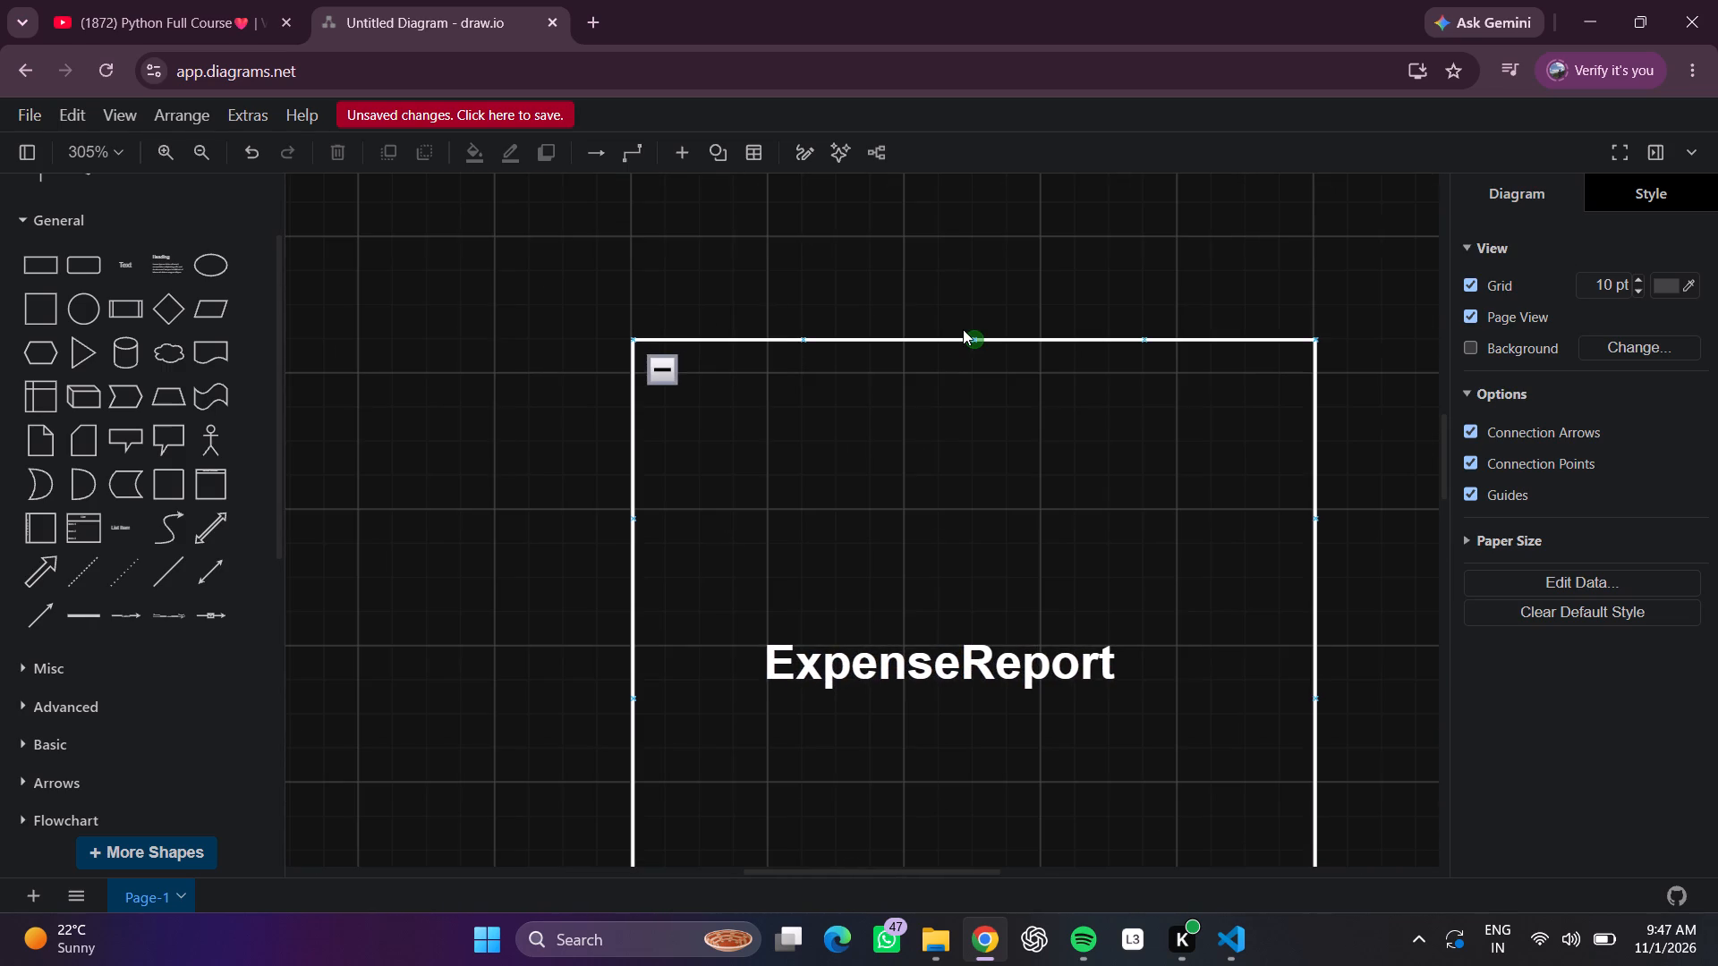
{"action": "left_click", "coordinate": [962, 329]}
{"action": "left_click", "coordinate": [969, 345]}
{"action": "left_click", "coordinate": [972, 337]}
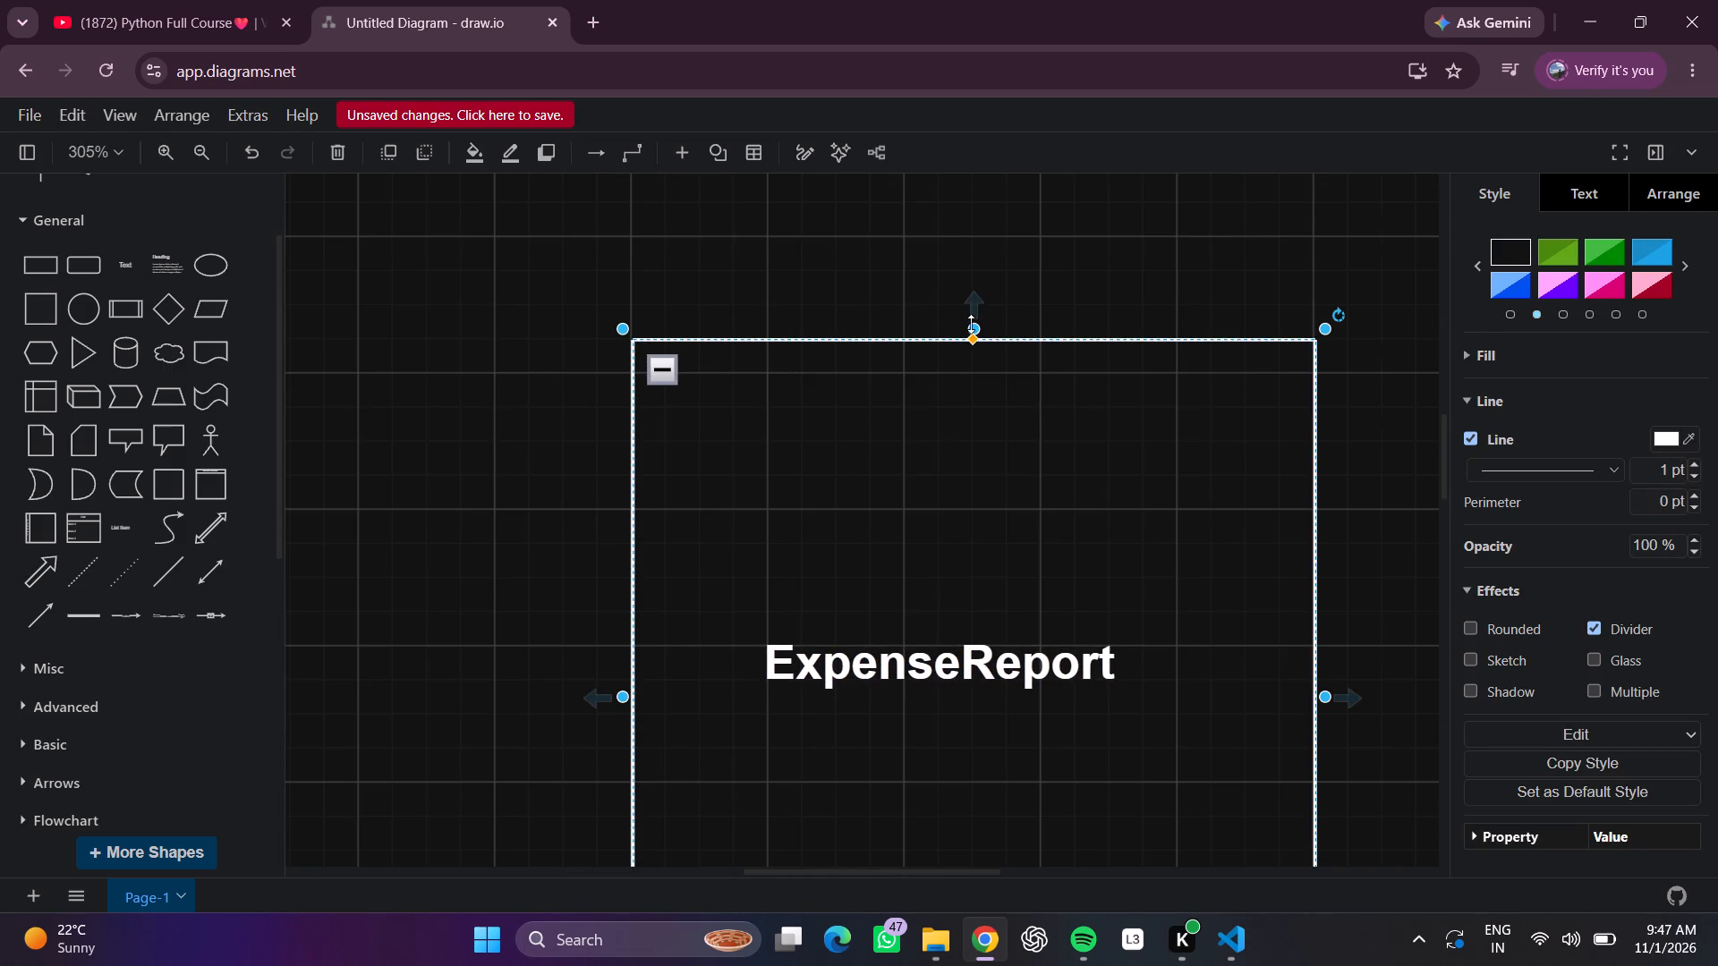
{"action": "left_click_drag", "start_coordinate": [970, 324], "coordinate": [977, 371]}
{"action": "left_click", "coordinate": [991, 261]}
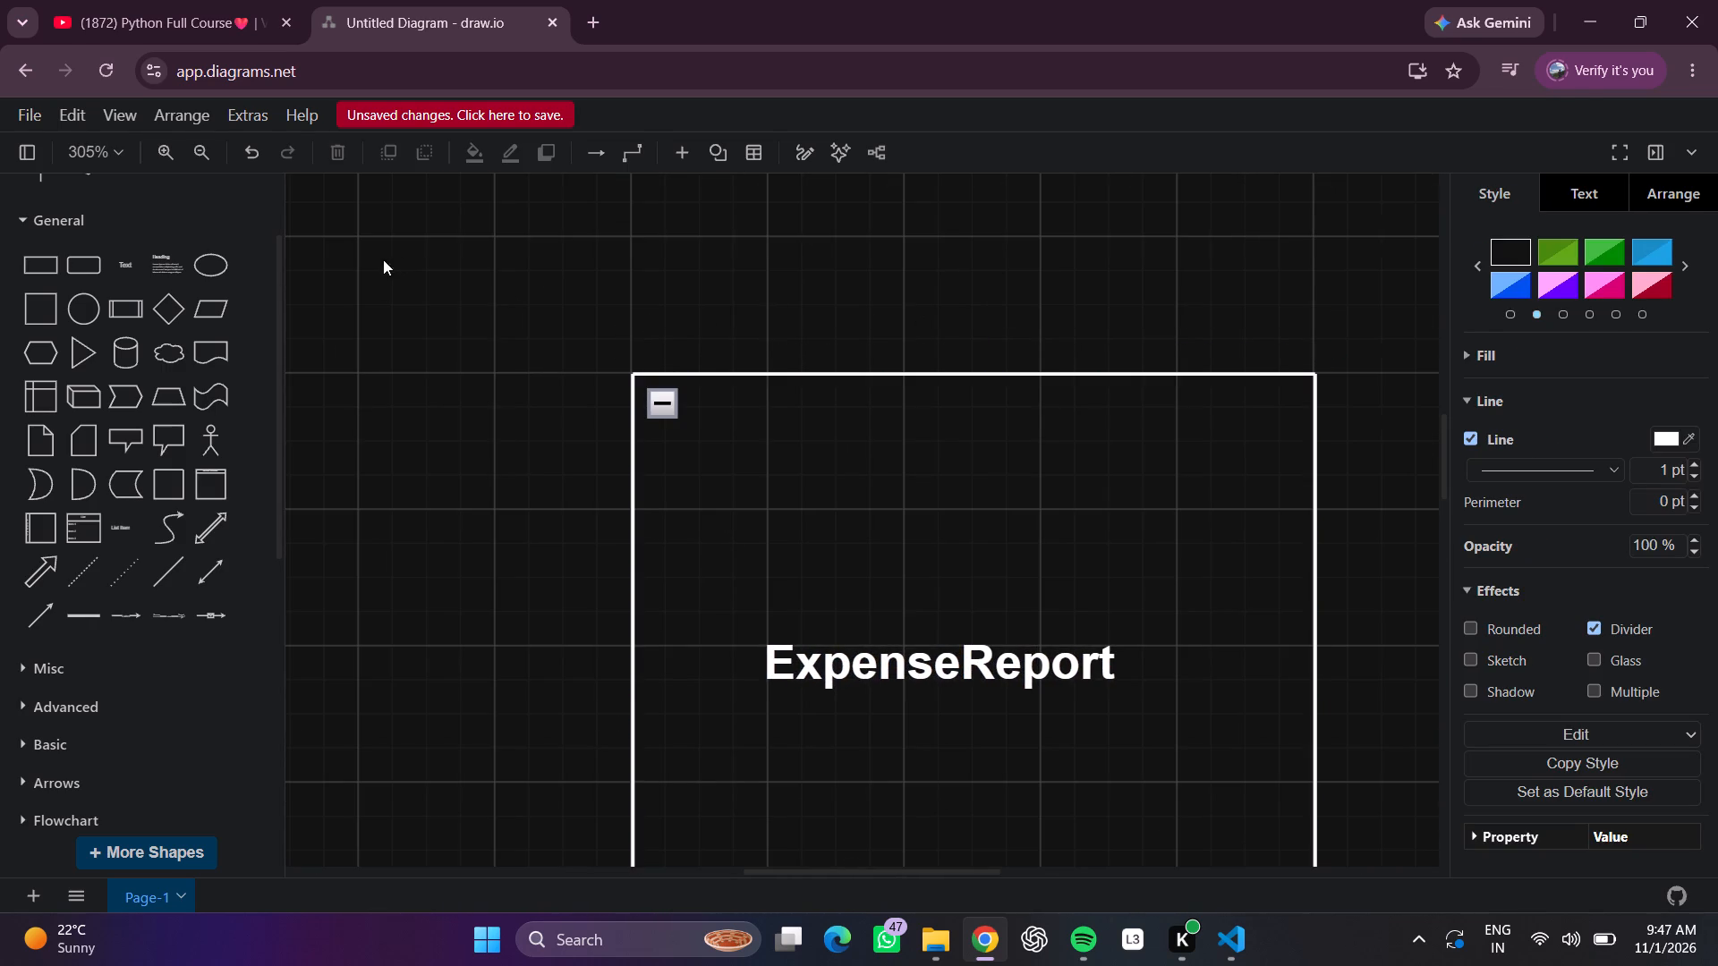
Add a straight line across the ExpenseReport container as a level header divider, attaching both ends to its sides about 20% below the top.
{"action": "left_click", "coordinate": [162, 562]}
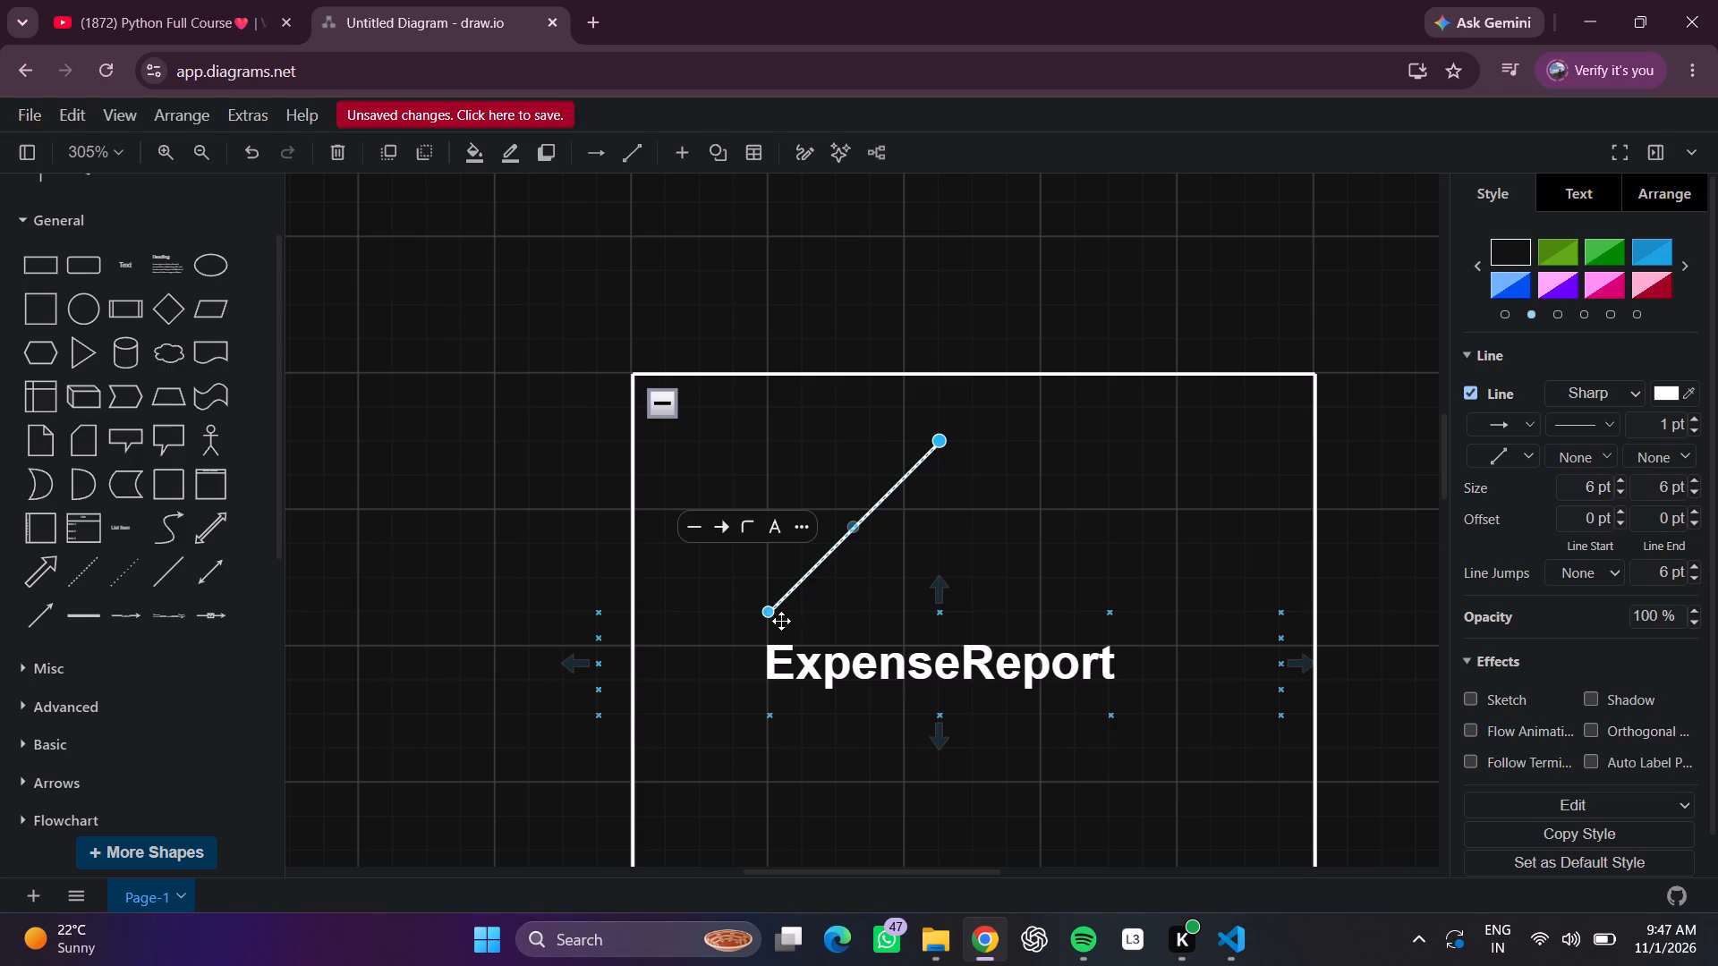
{"action": "left_click_drag", "start_coordinate": [772, 614], "coordinate": [631, 503]}
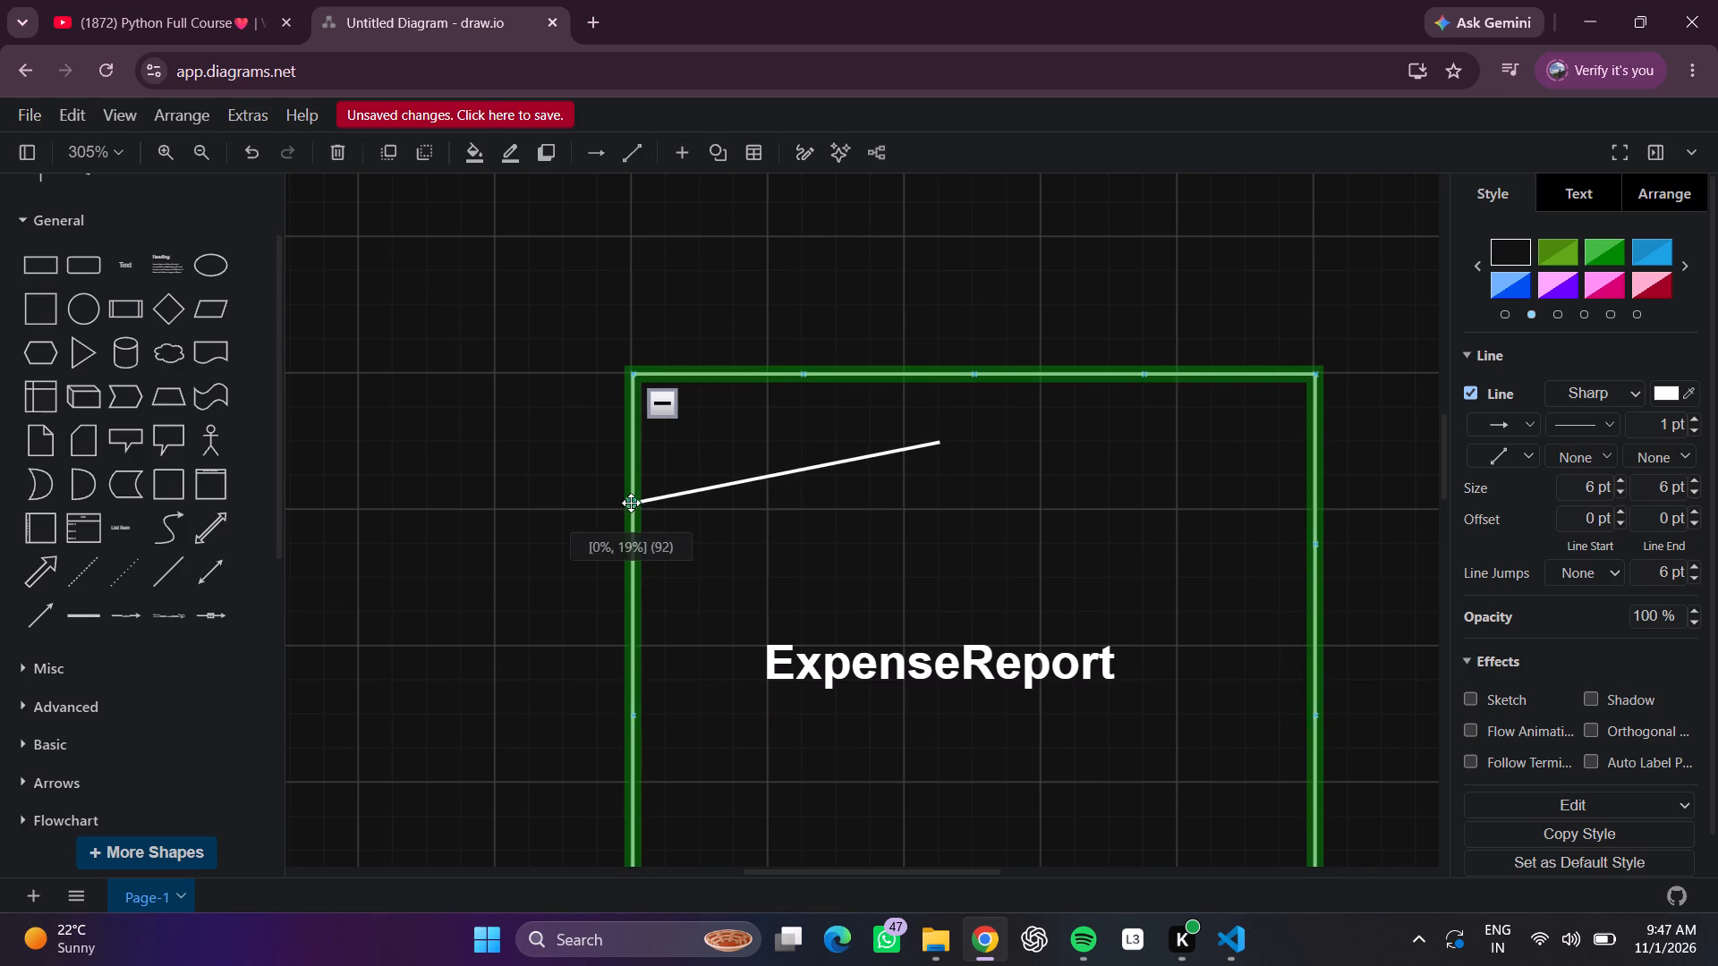
{"action": "left_click_drag", "start_coordinate": [631, 503], "coordinate": [631, 511]}
{"action": "left_click", "coordinate": [738, 531]}
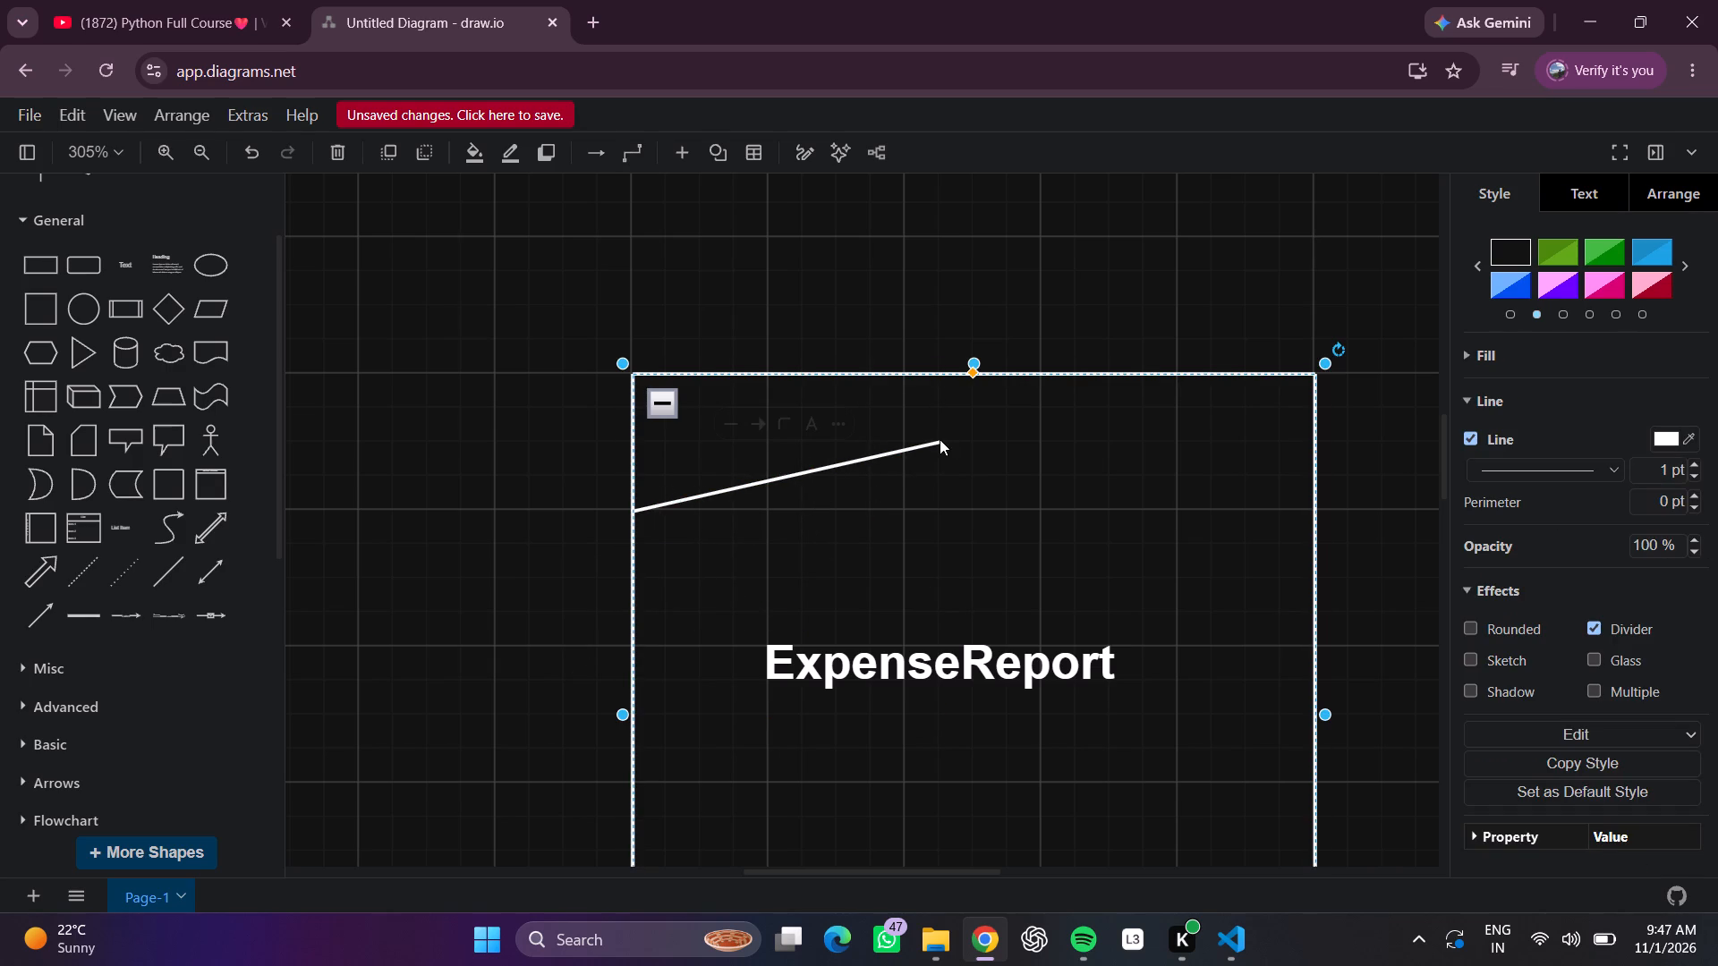
{"action": "left_click", "coordinate": [940, 439]}
{"action": "left_click_drag", "start_coordinate": [936, 443], "coordinate": [1313, 500]}
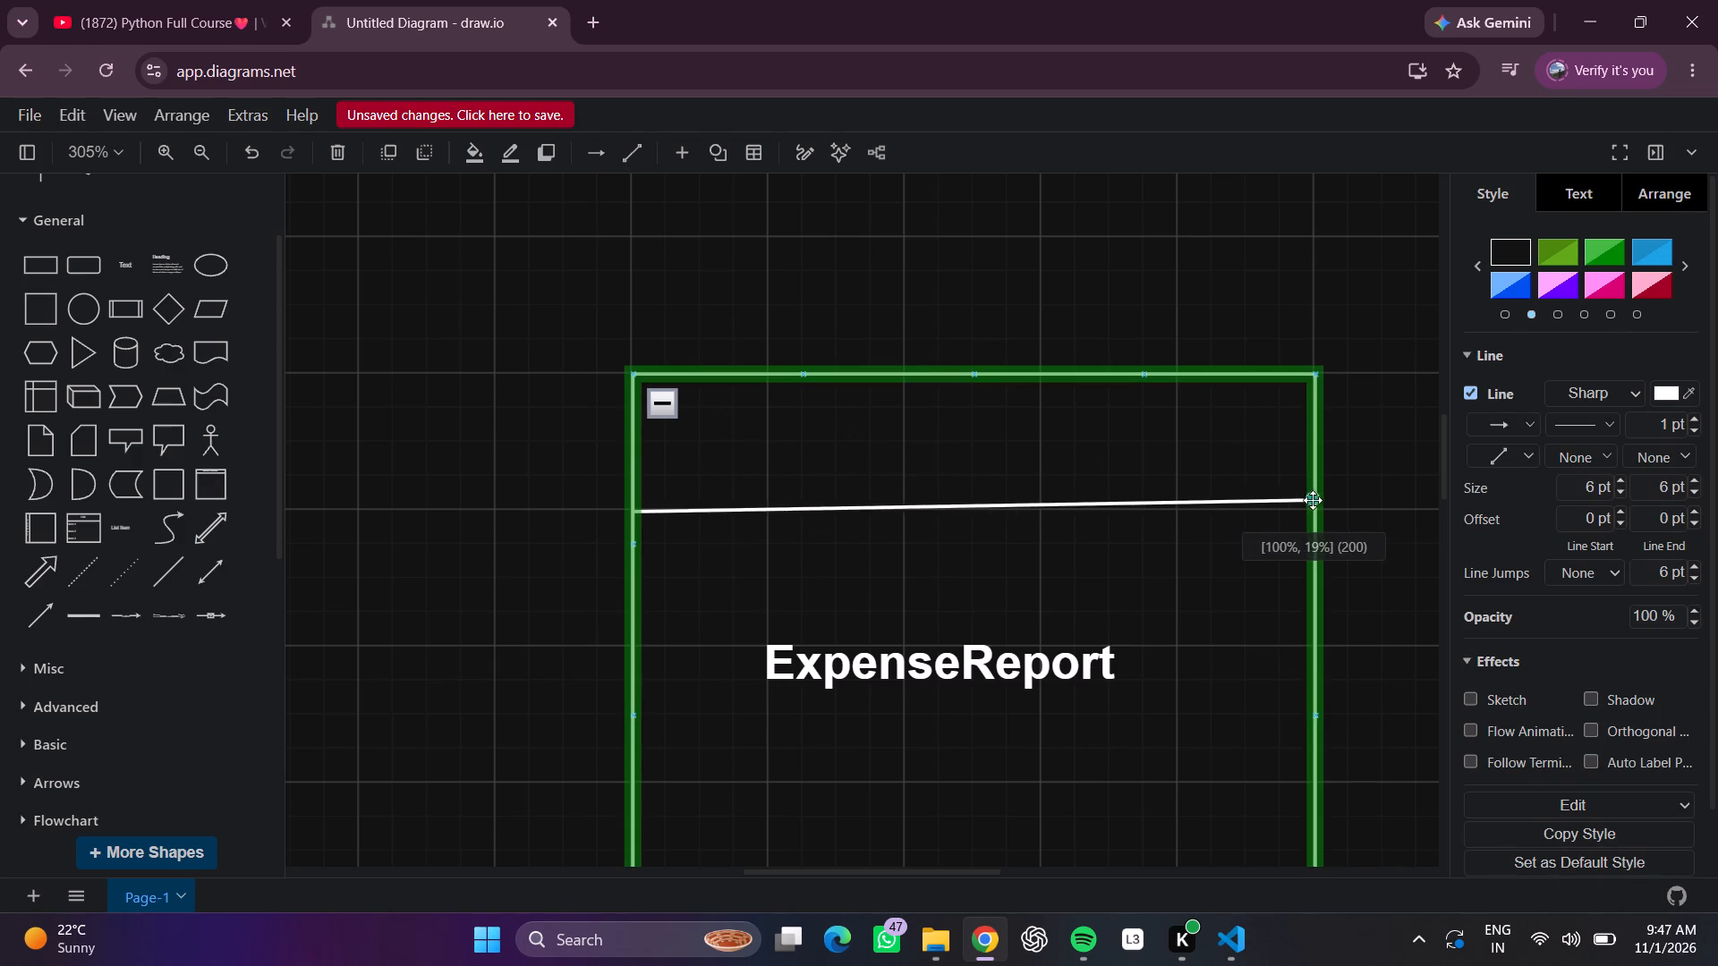
{"action": "left_click_drag", "start_coordinate": [1313, 500], "coordinate": [1314, 512]}
{"action": "left_click", "coordinate": [1336, 495]}
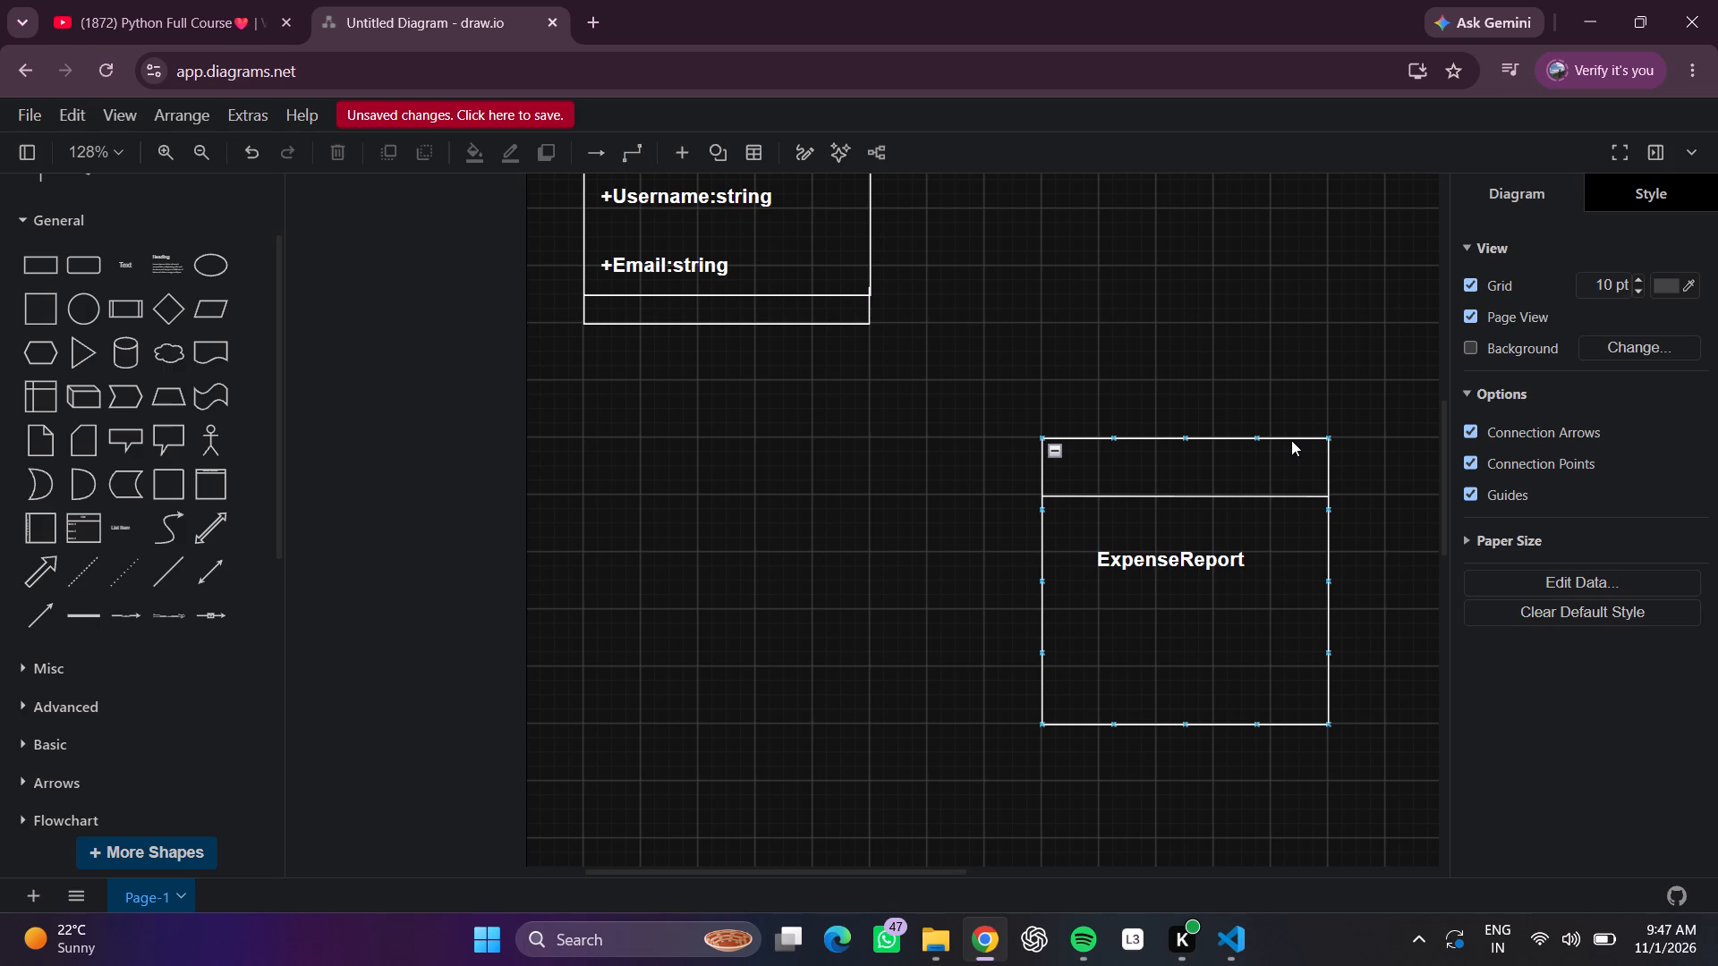
Move the ExpenseReport title up into the header section above the divider, centred horizontally in the container.
{"action": "scroll", "coordinate": [1256, 592], "scroll_direction": "left", "scroll_amount": 1}
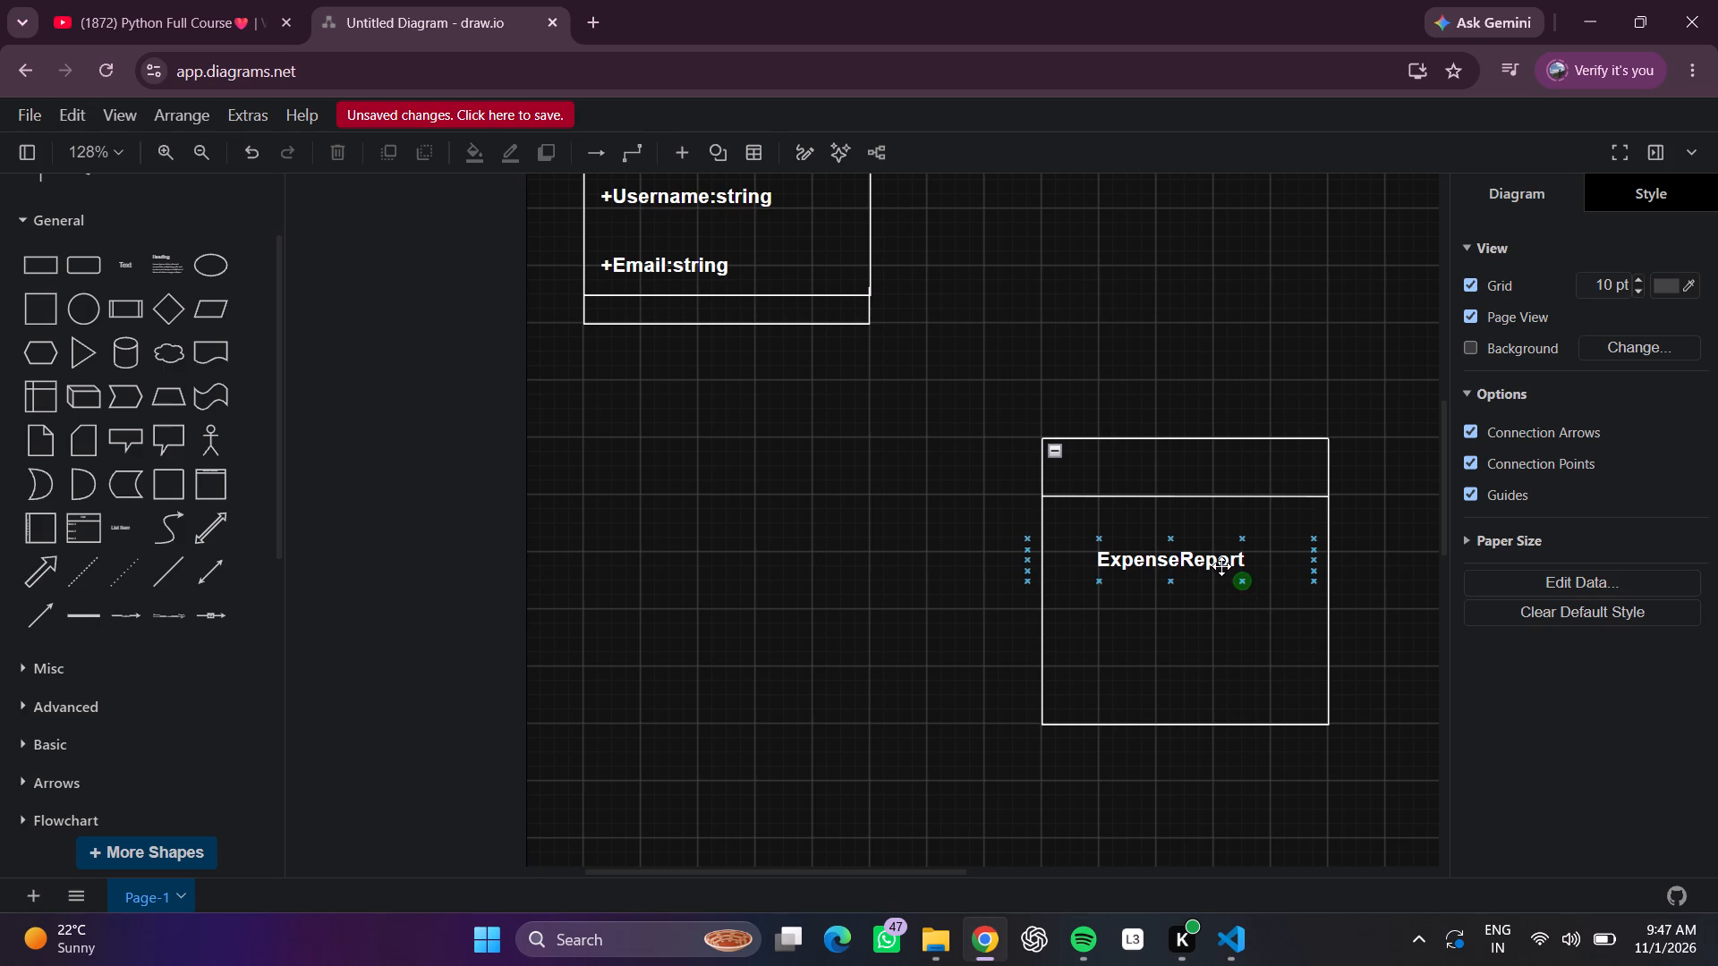
{"action": "left_click_drag", "start_coordinate": [1171, 571], "coordinate": [1179, 547]}
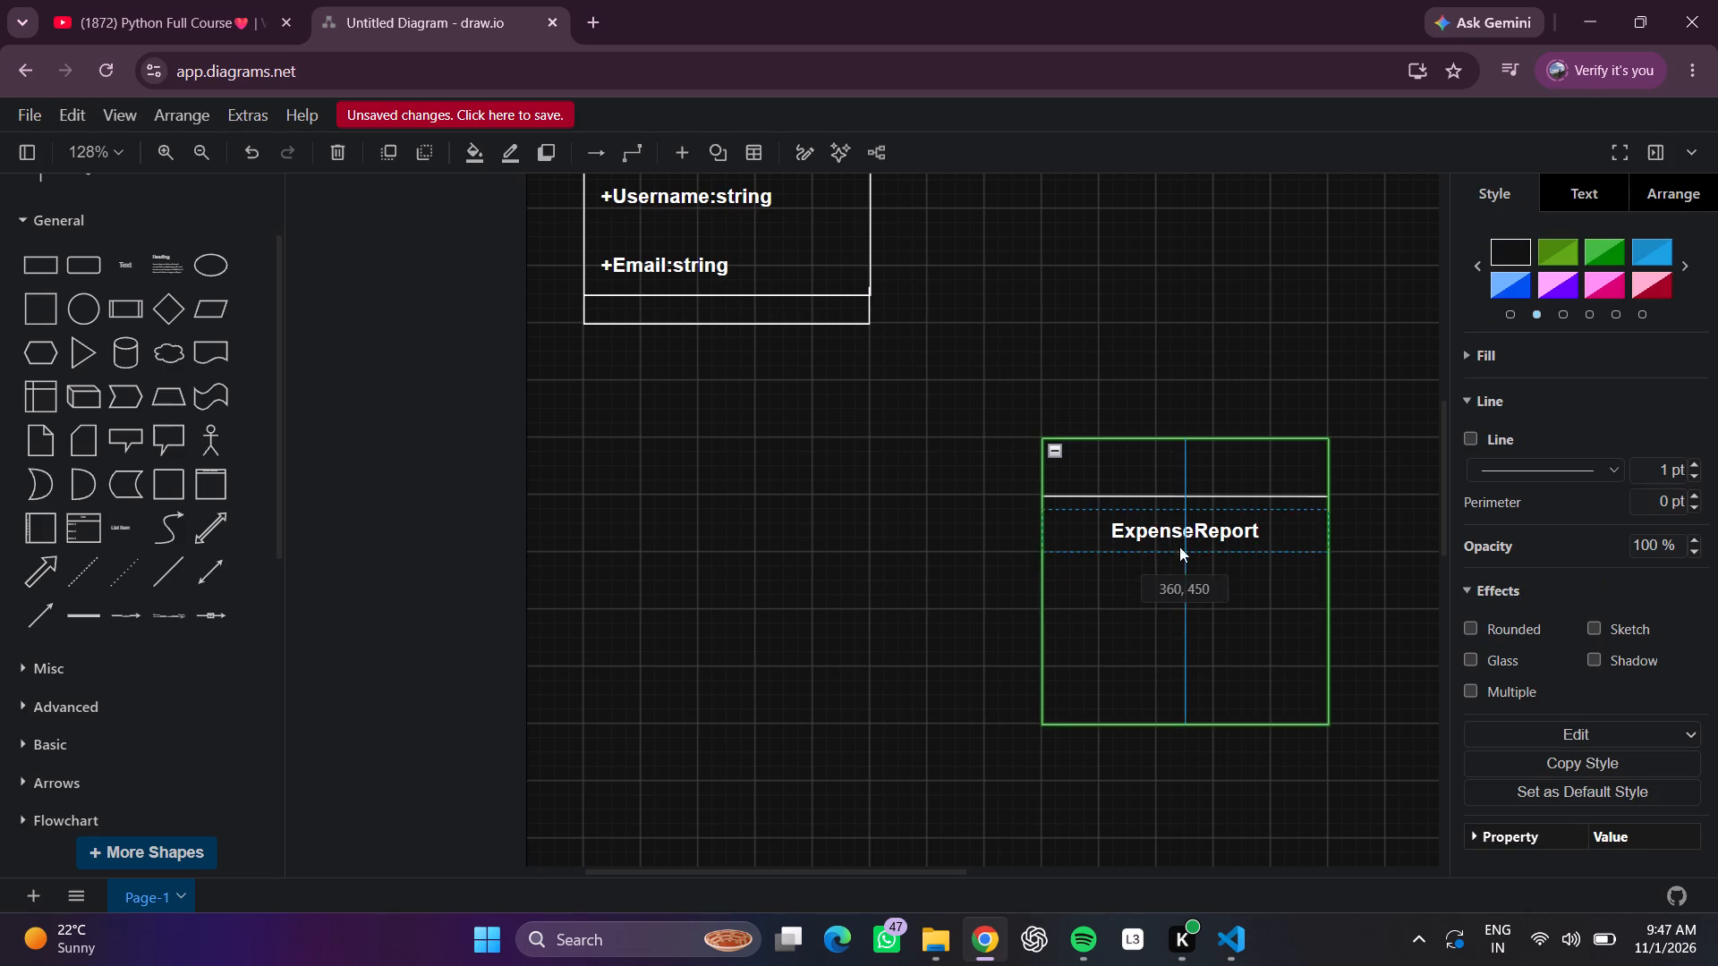
{"action": "left_click_drag", "start_coordinate": [1179, 547], "coordinate": [1182, 487]}
{"action": "left_click", "coordinate": [1143, 386]}
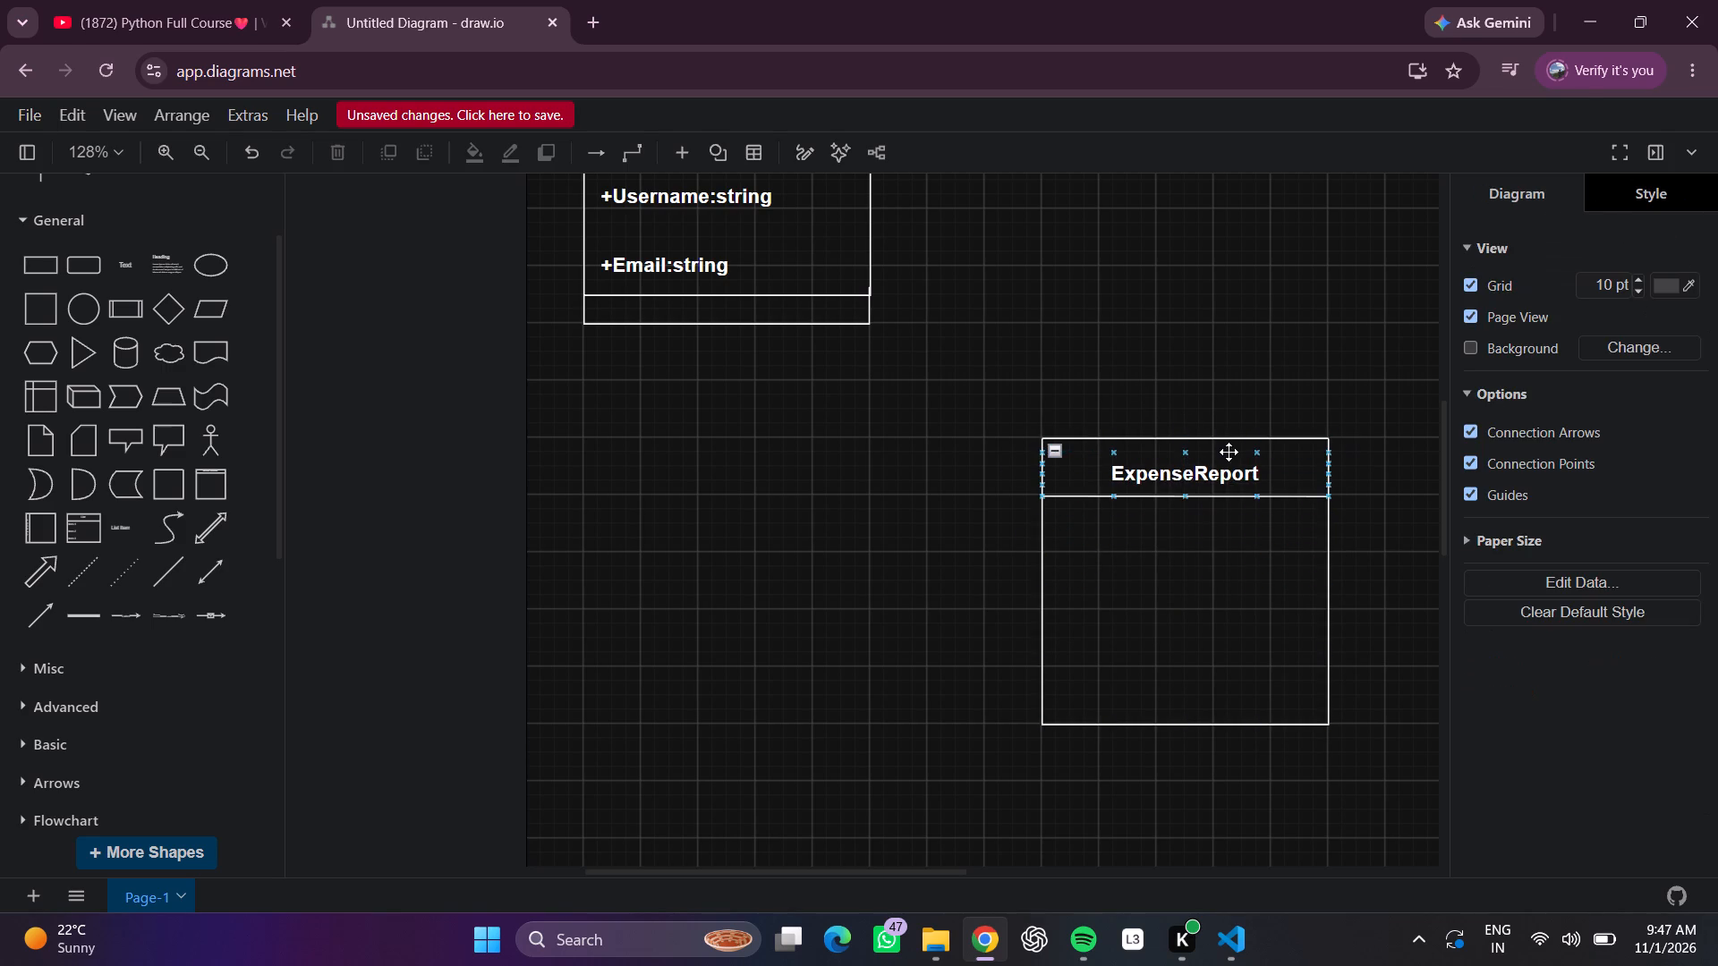
Shorten the ExpenseReport container to about four-fifths of its height by raising its bottom edge.
{"action": "scroll", "coordinate": [1229, 453], "scroll_direction": "left", "scroll_amount": 2}
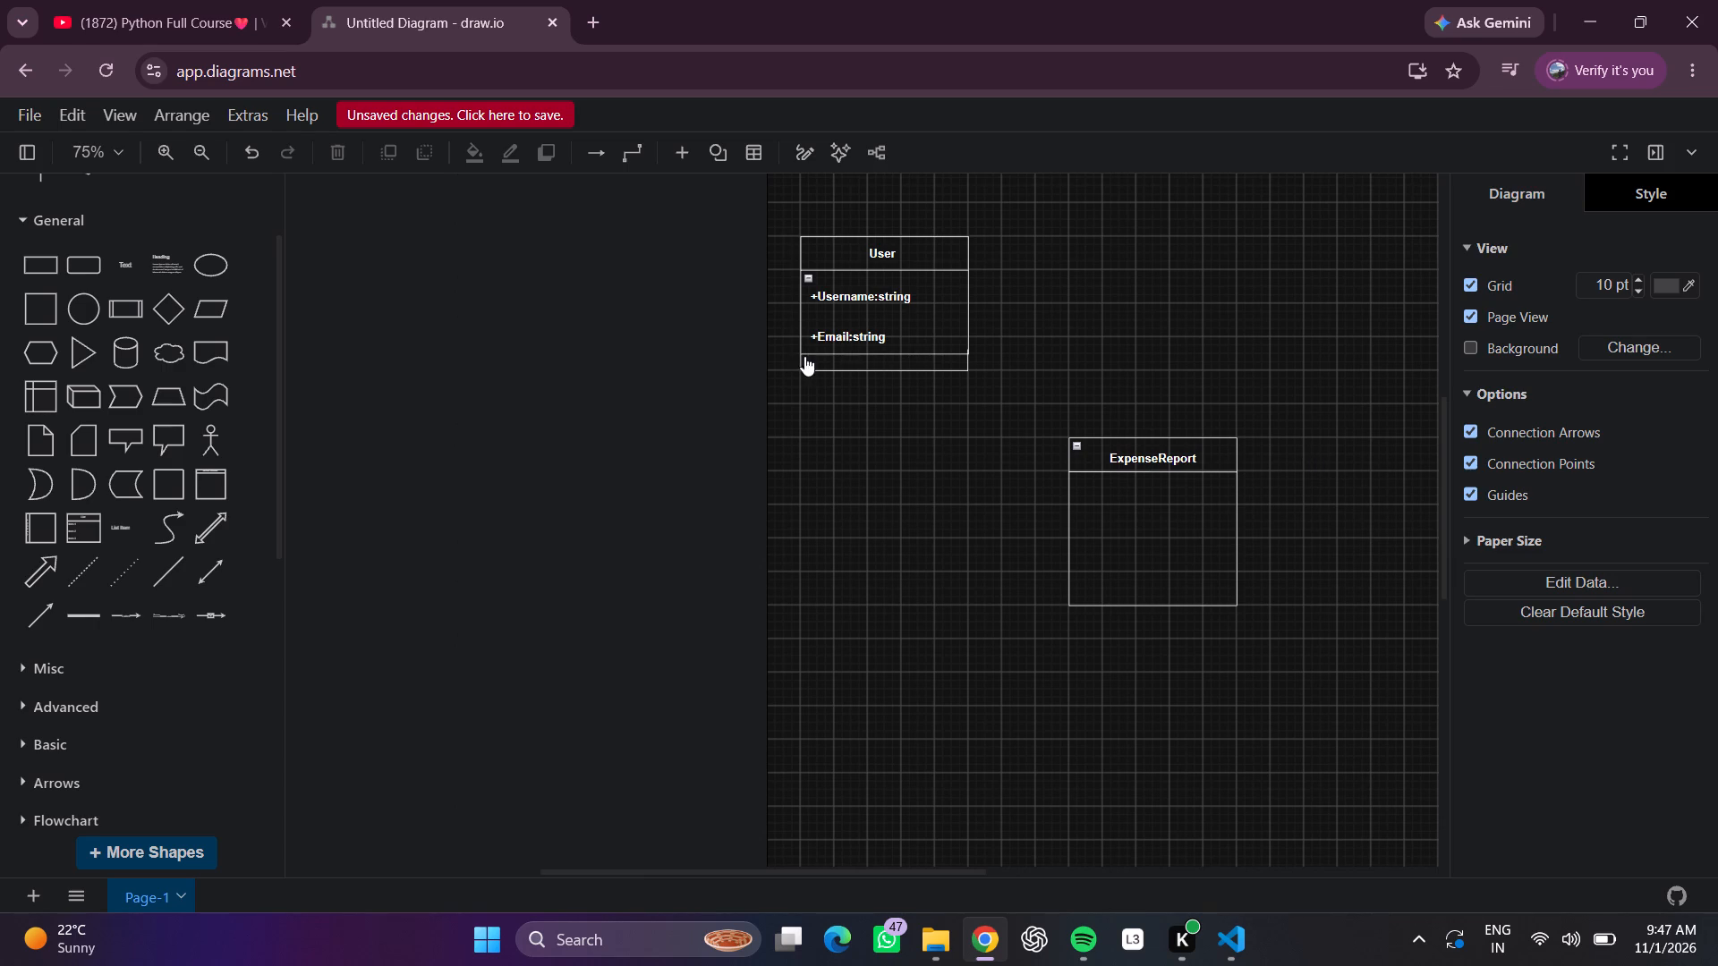
{"action": "left_click", "coordinate": [1164, 610]}
{"action": "left_click_drag", "start_coordinate": [1152, 614], "coordinate": [1149, 605]}
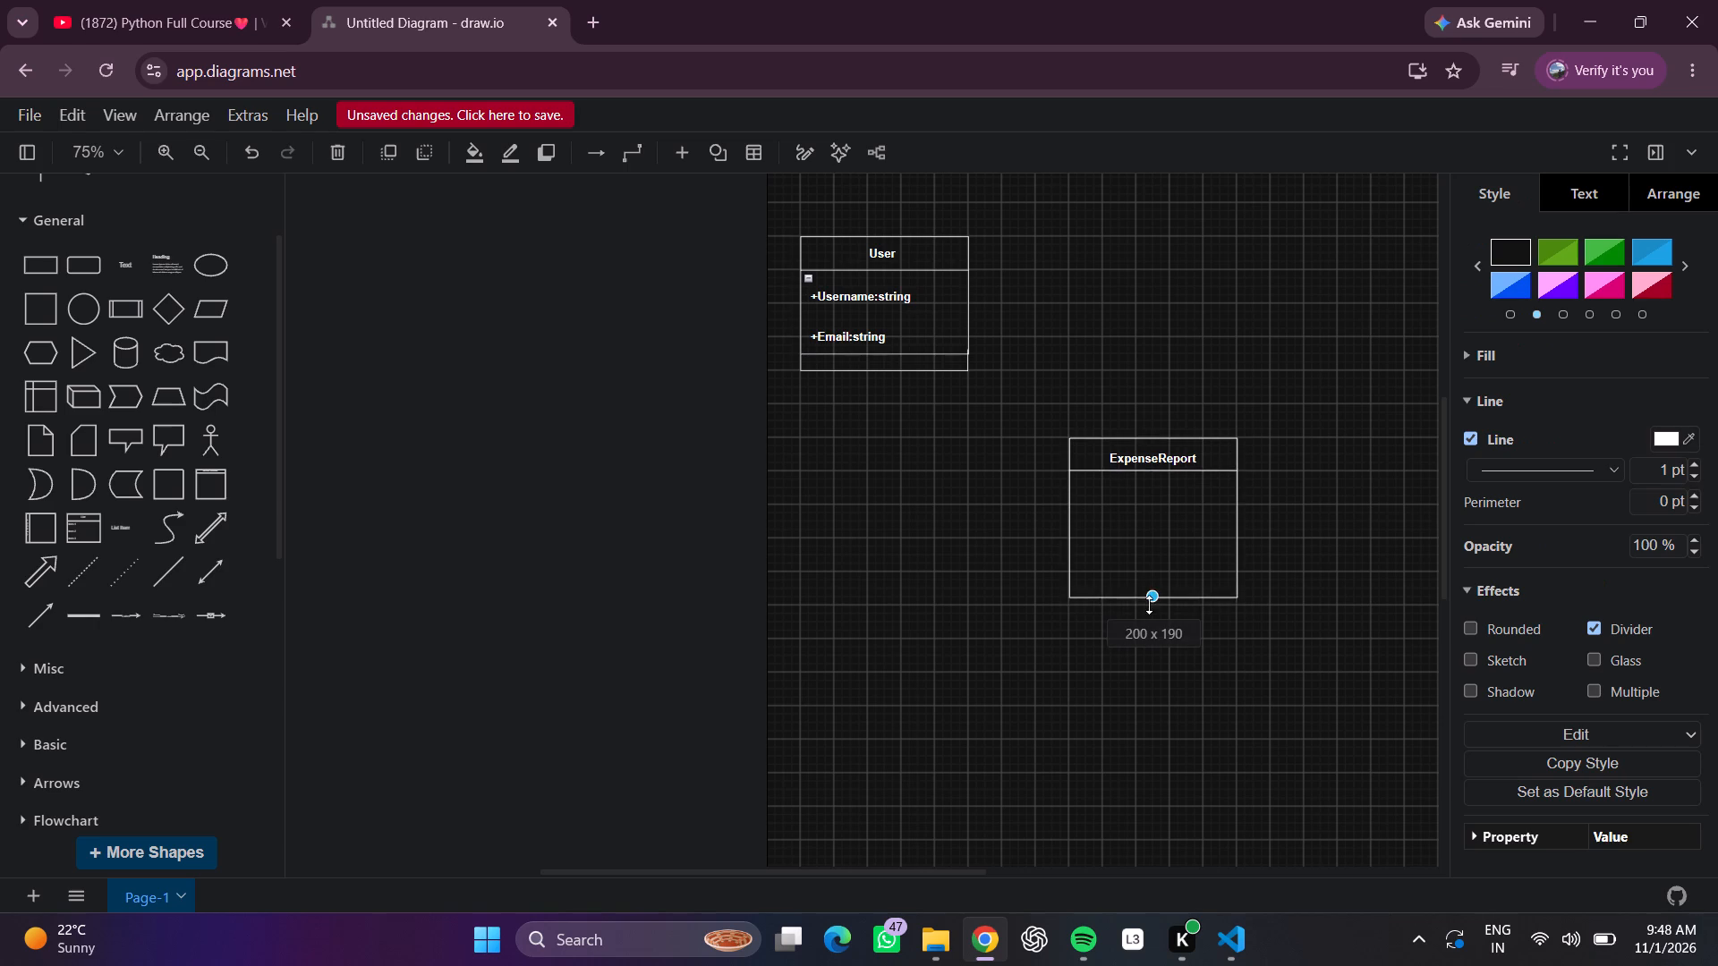
{"action": "left_click_drag", "start_coordinate": [1149, 605], "coordinate": [1142, 577]}
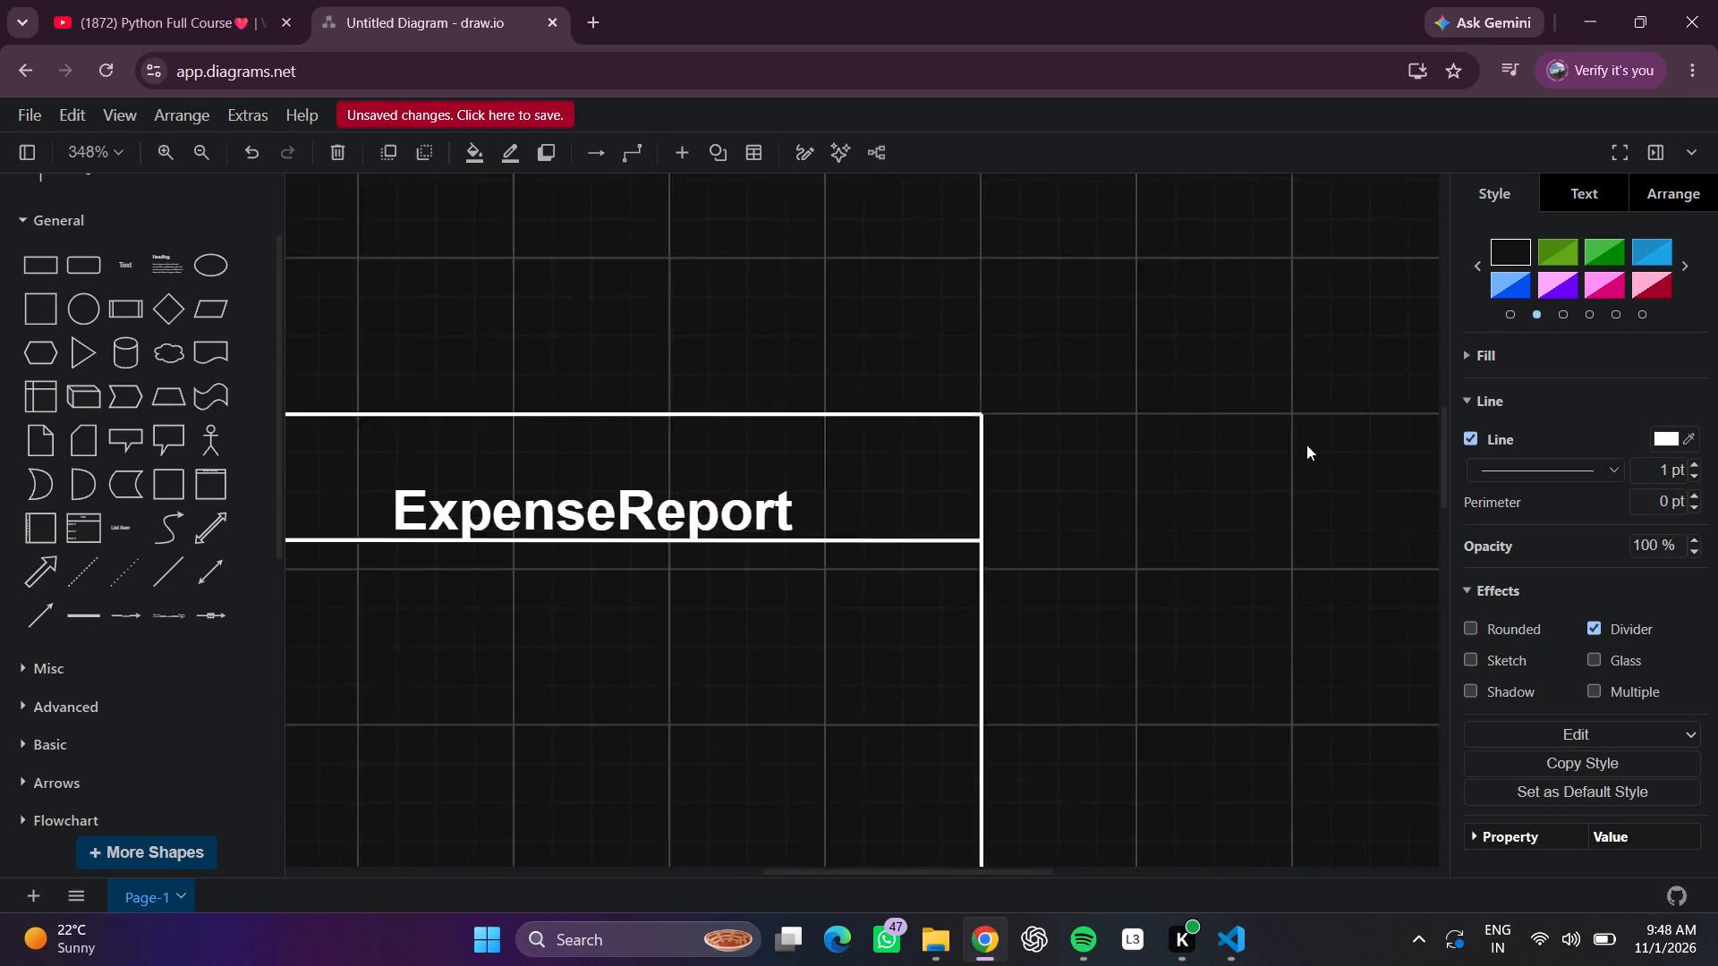
Move the ExpenseReport header divider down to the grid line a quarter of the container's height below its top.
{"action": "scroll", "coordinate": [1355, 423], "scroll_direction": "down", "scroll_amount": 1}
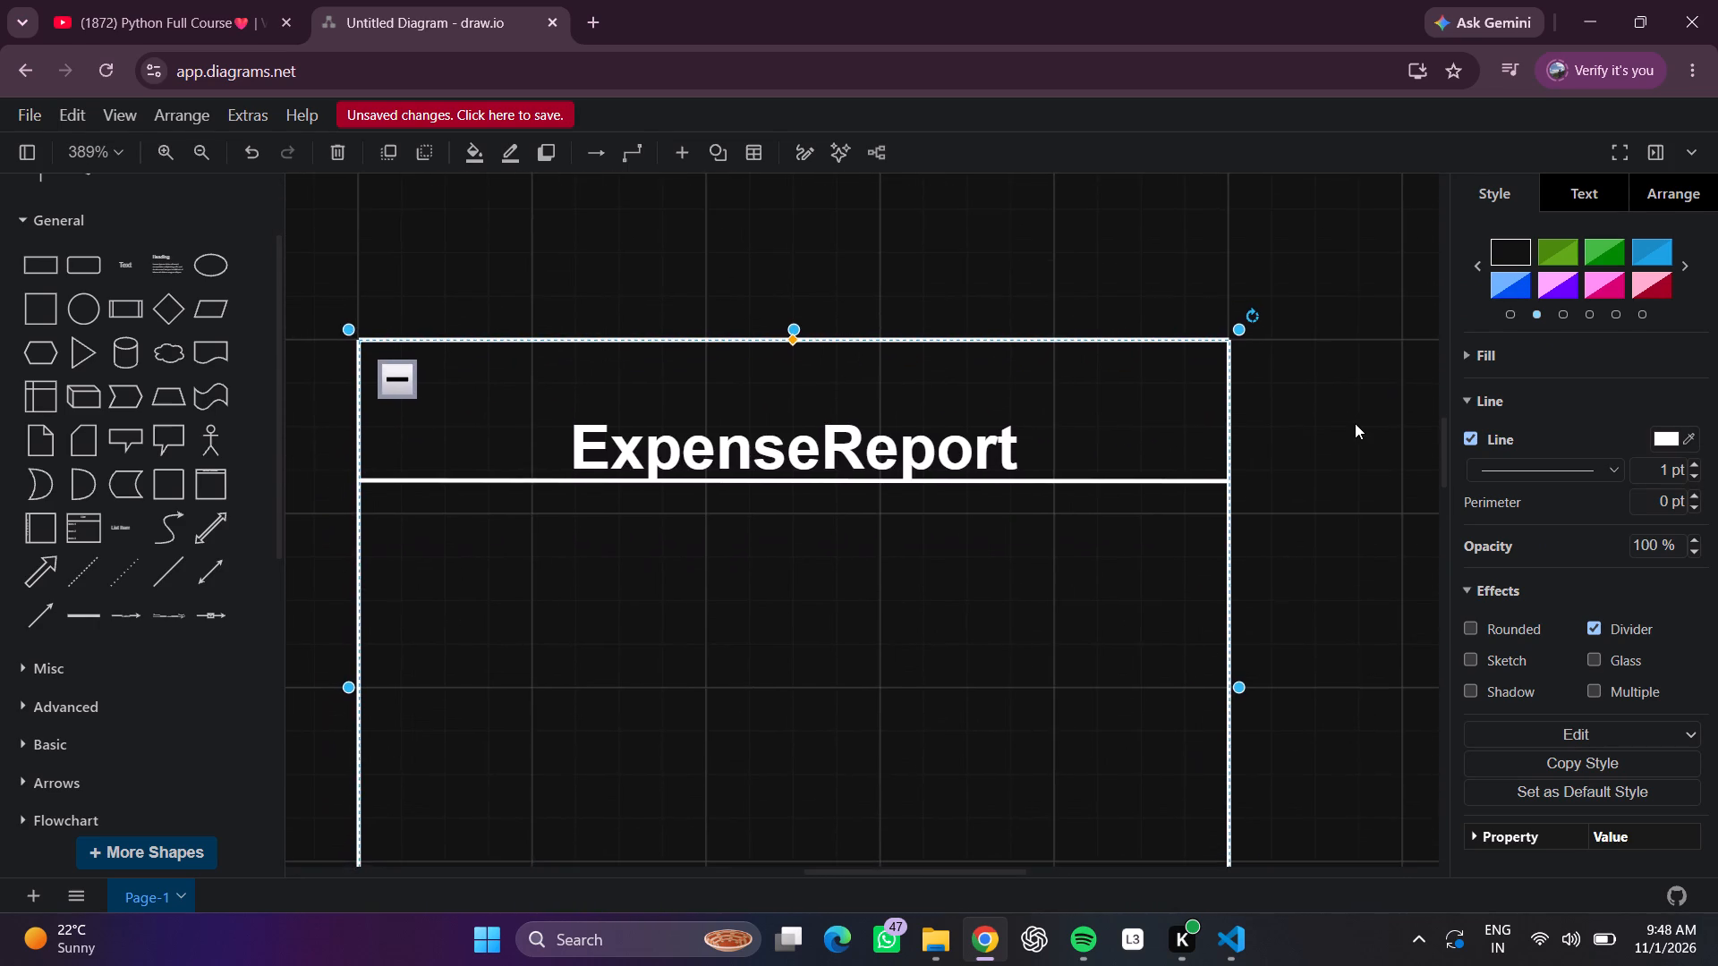
{"action": "scroll", "coordinate": [1355, 423], "scroll_direction": "down", "scroll_amount": 1}
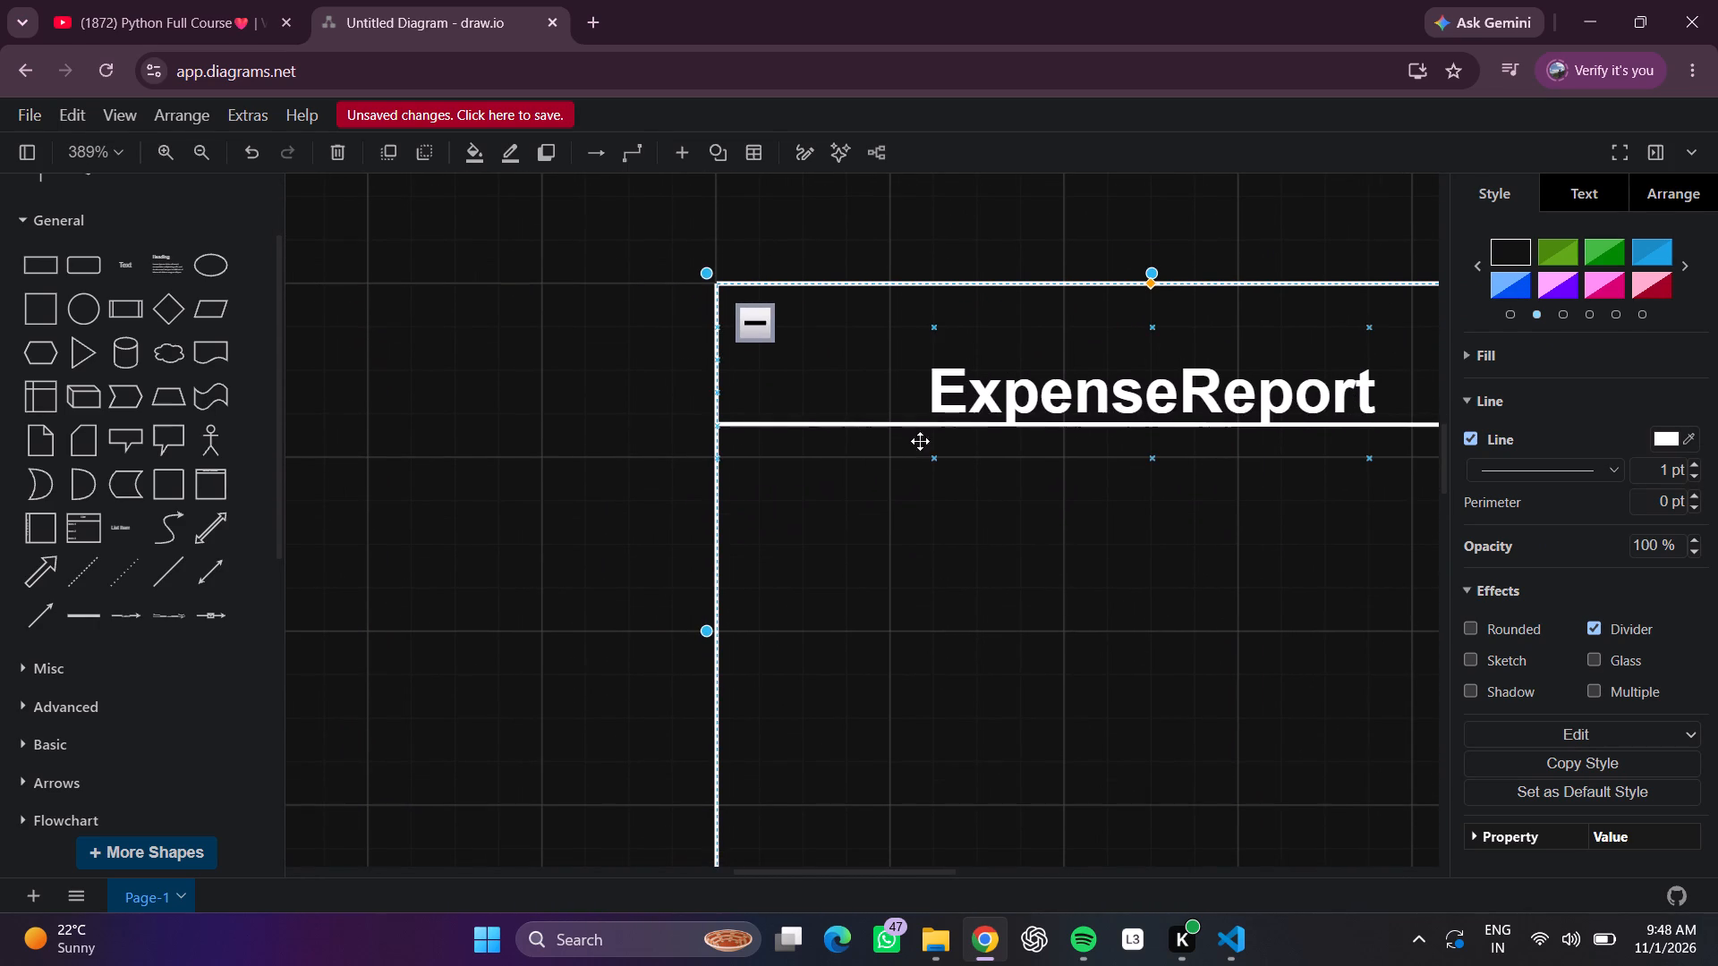
{"action": "left_click", "coordinate": [914, 428]}
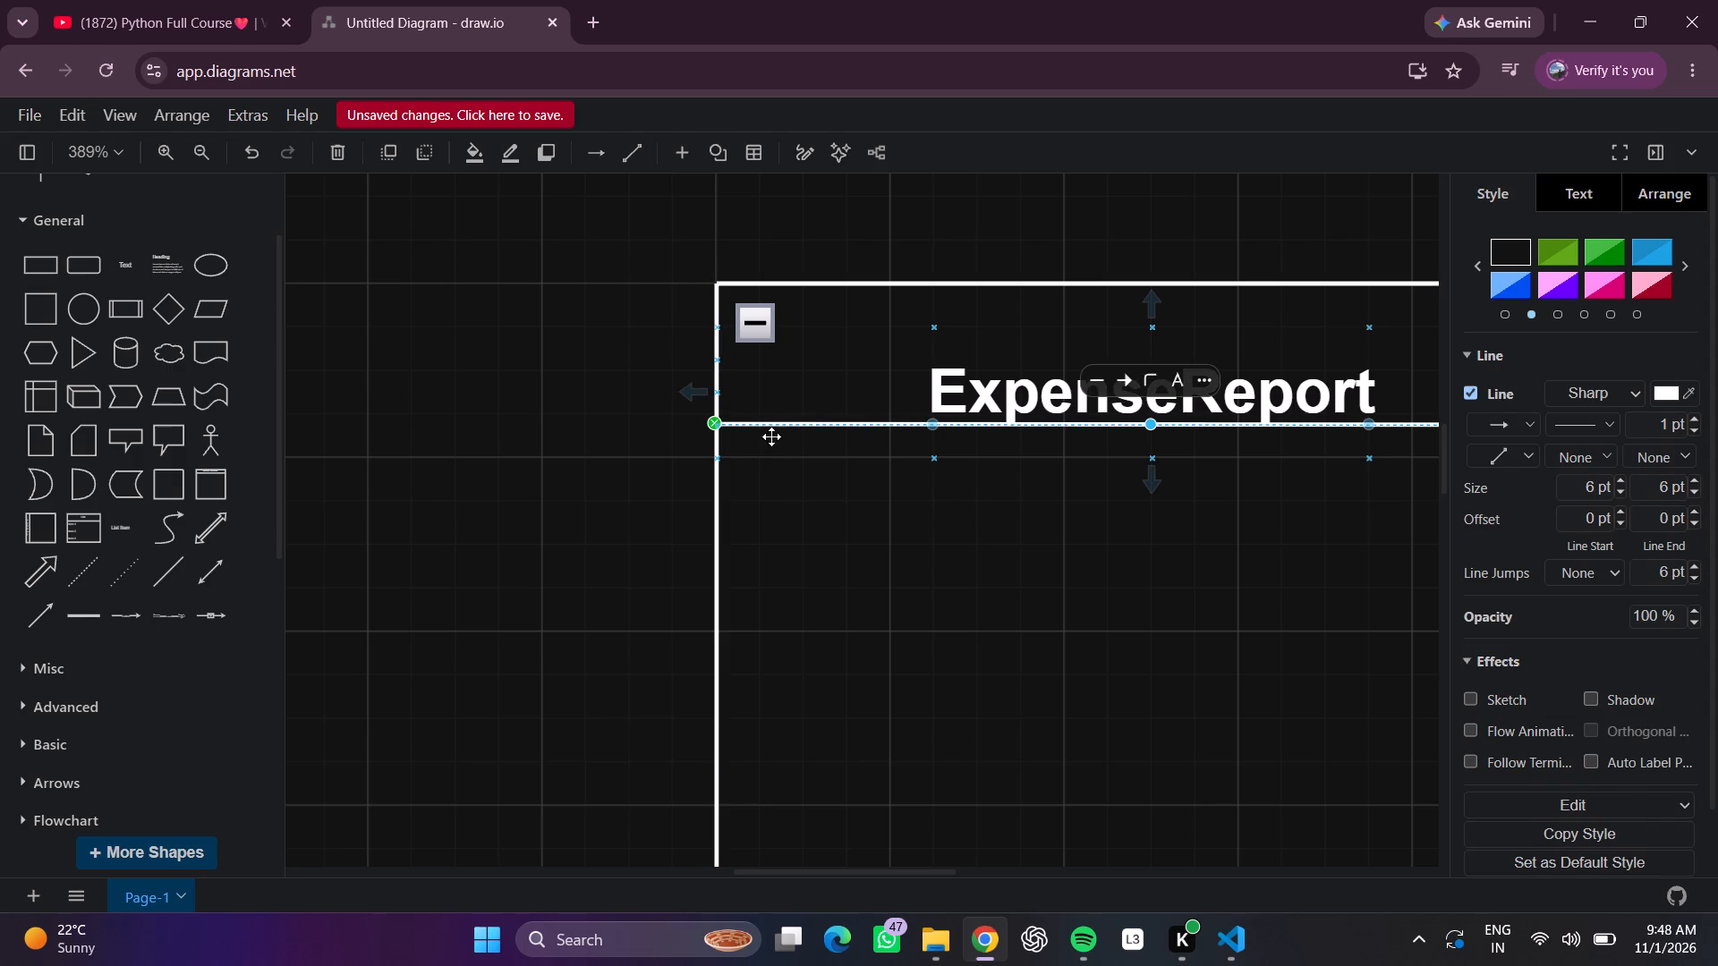
{"action": "left_click_drag", "start_coordinate": [771, 428], "coordinate": [781, 445]}
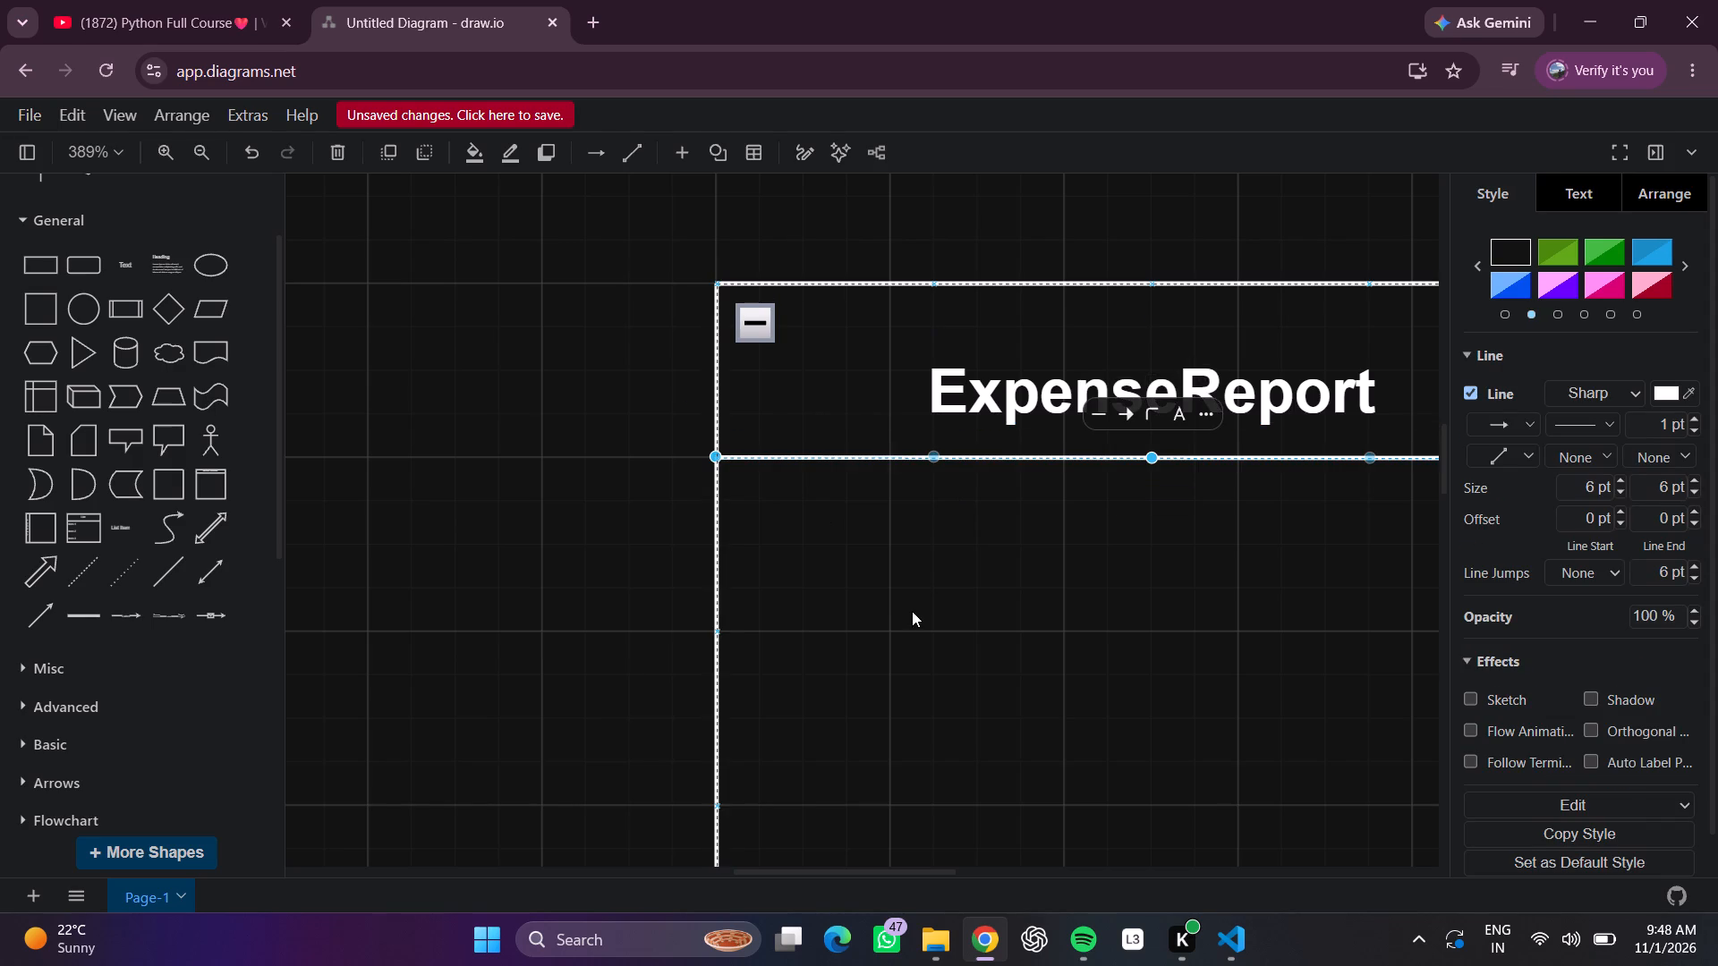
Insert a new text element in the lower part of the ExpenseReport container, below the divider.
{"action": "scroll", "coordinate": [912, 611], "scroll_direction": "down", "scroll_amount": 1}
{"action": "scroll", "coordinate": [912, 611], "scroll_direction": "up", "scroll_amount": 2}
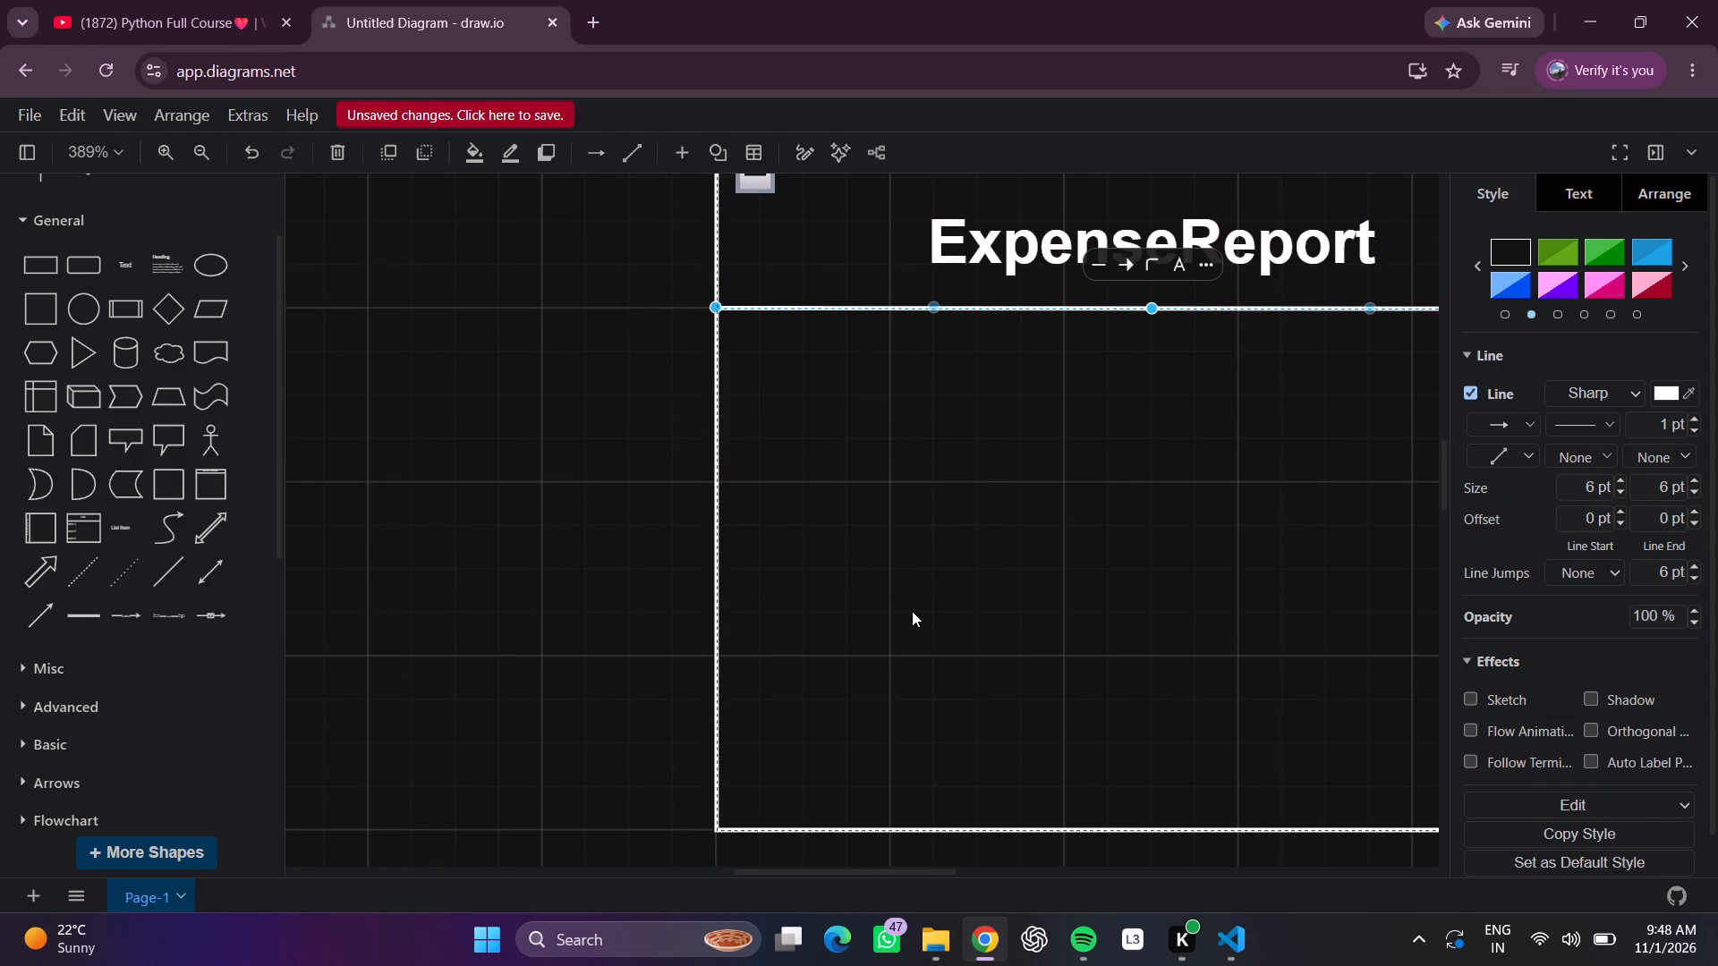
{"action": "scroll", "coordinate": [912, 611], "scroll_direction": "left", "scroll_amount": 1}
{"action": "double_click", "coordinate": [966, 672]}
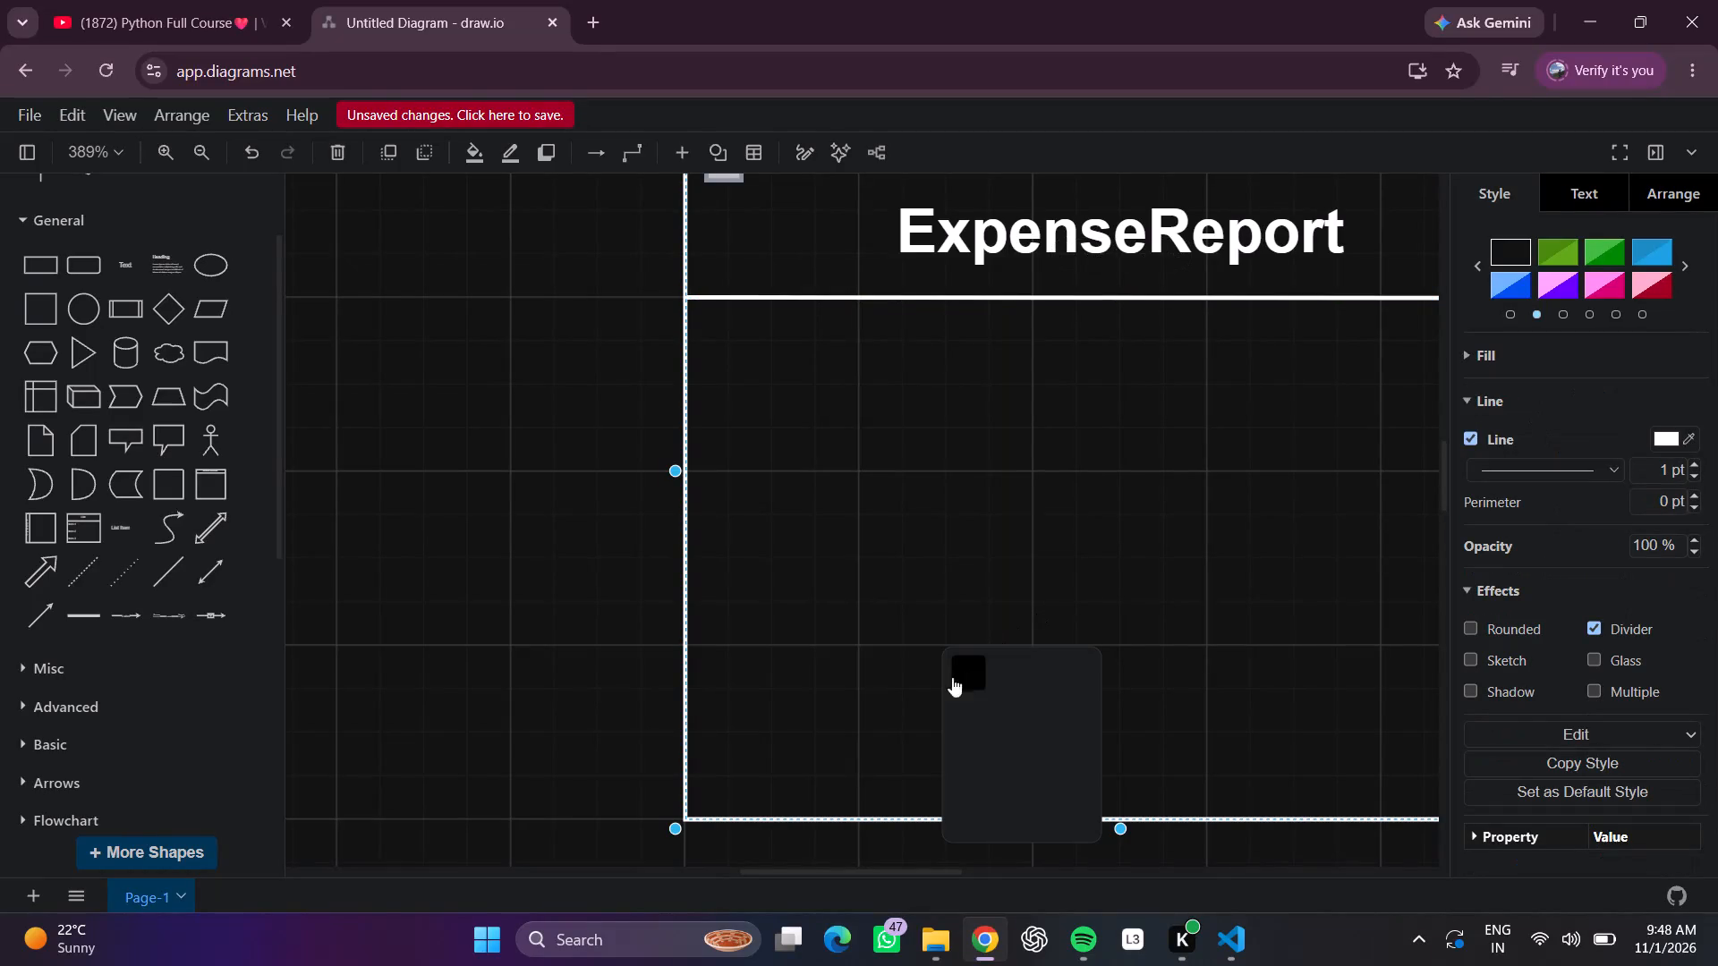
{"action": "left_click", "coordinate": [970, 675]}
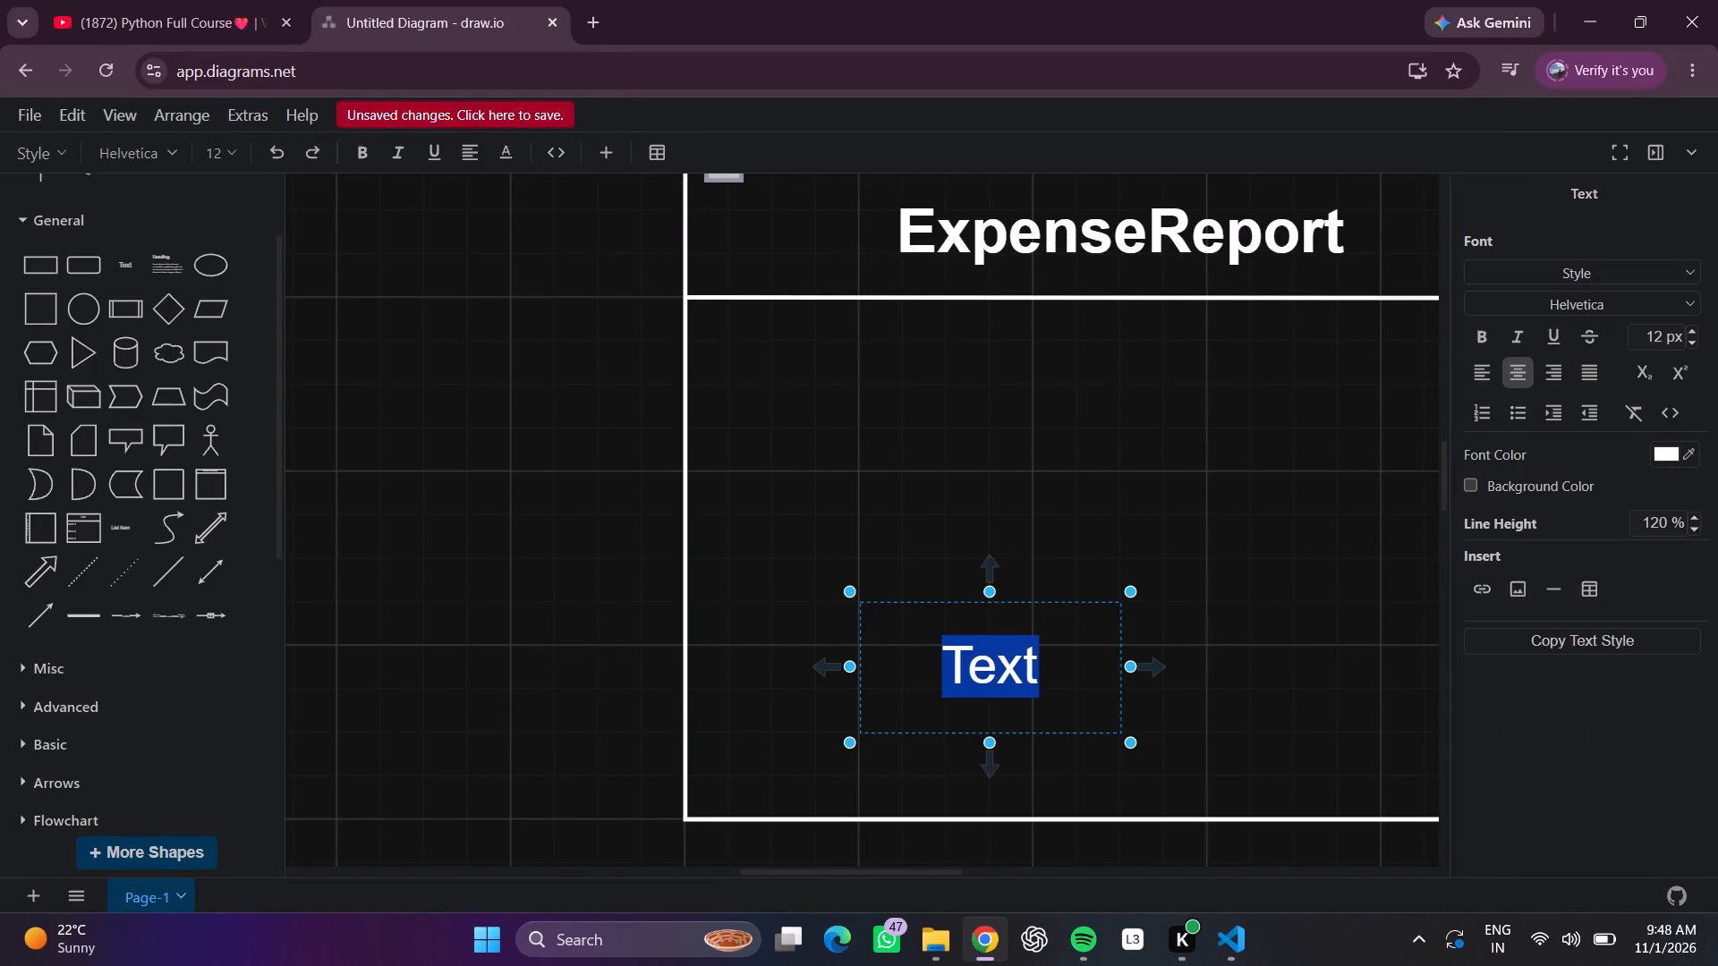
{"action": "scroll", "coordinate": [879, 648], "scroll_direction": "left", "scroll_amount": 1}
{"action": "left_click_drag", "start_coordinate": [633, 389], "coordinate": [666, 427]}
Enlarge the new text box to 50 high and widen it to span nearly the full width of the ExpenseReport container.
{"action": "scroll", "coordinate": [675, 444], "scroll_direction": "right", "scroll_amount": 1}
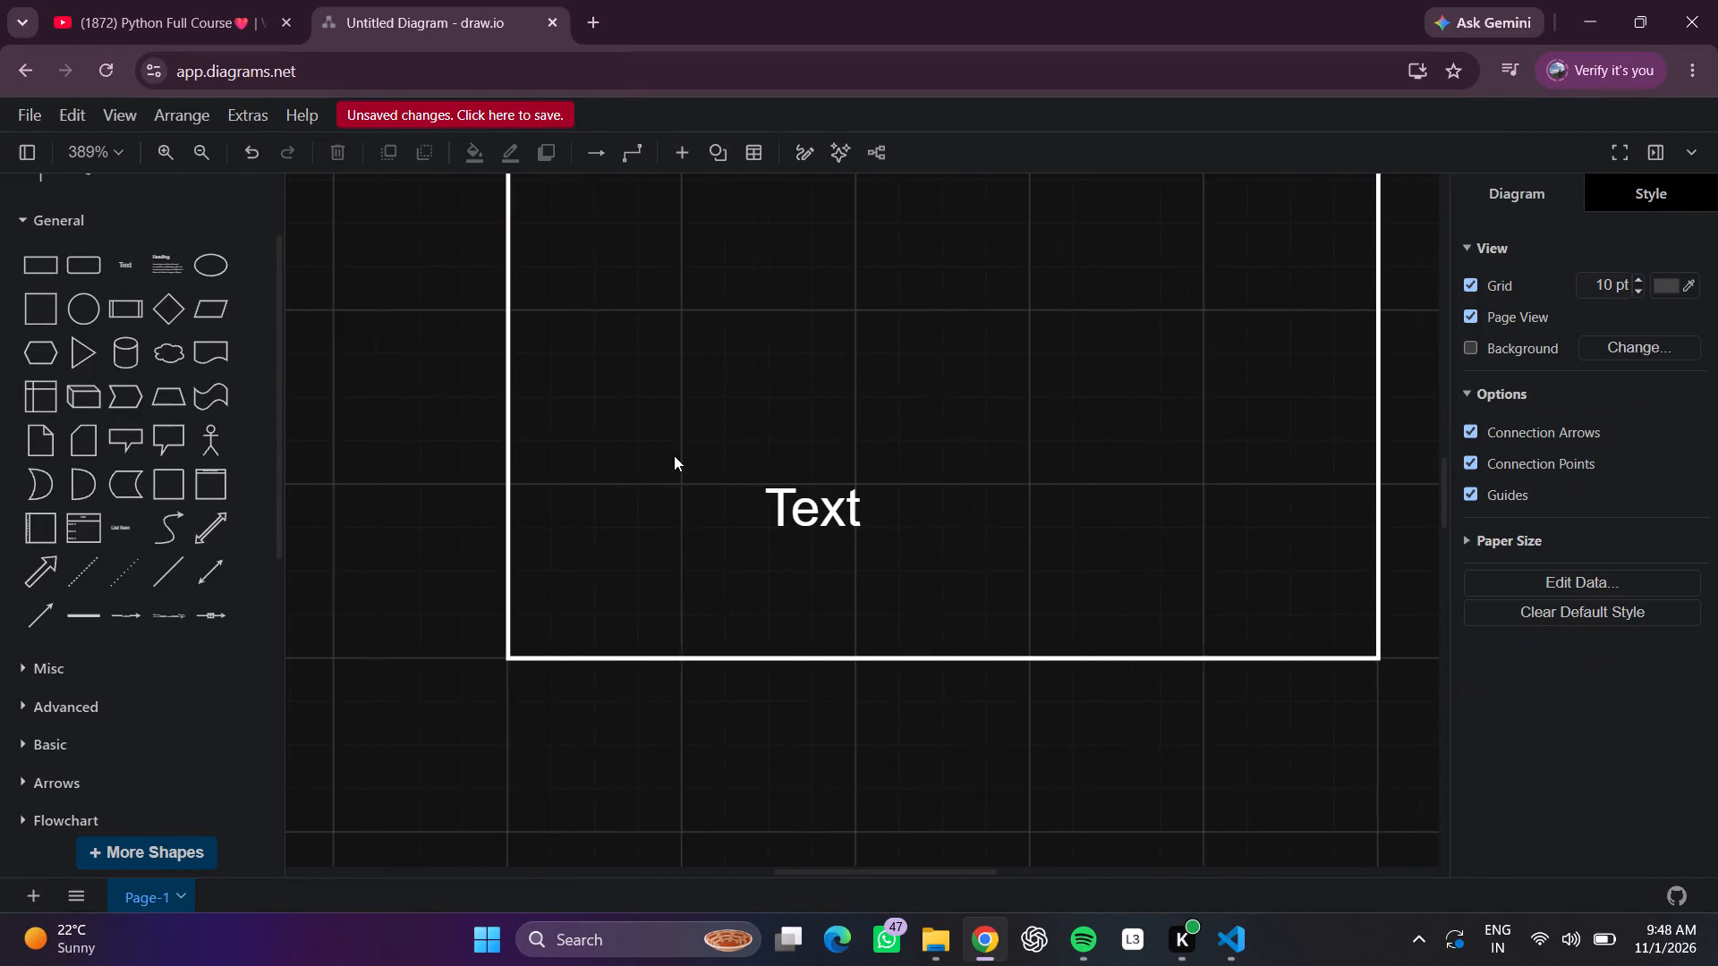
{"action": "scroll", "coordinate": [674, 455], "scroll_direction": "right", "scroll_amount": 1}
{"action": "left_click", "coordinate": [794, 500]}
{"action": "left_click_drag", "start_coordinate": [824, 439], "coordinate": [799, 364]}
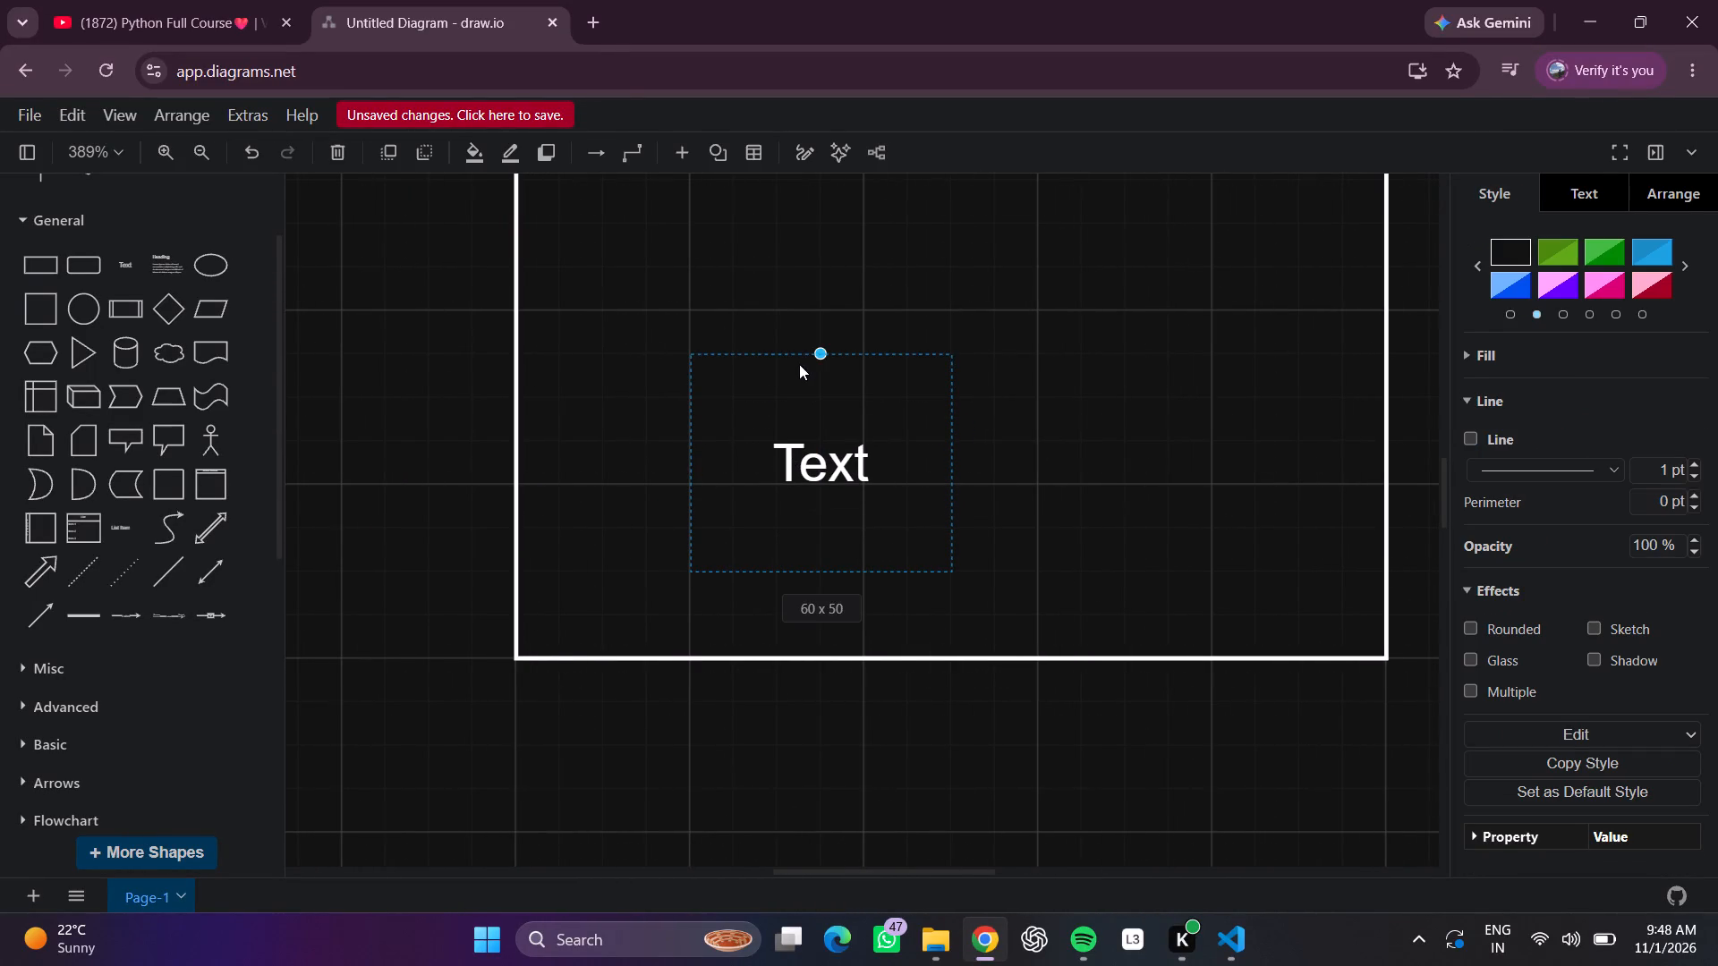
{"action": "left_click_drag", "start_coordinate": [799, 364], "coordinate": [799, 361]}
{"action": "left_click_drag", "start_coordinate": [693, 465], "coordinate": [555, 478]}
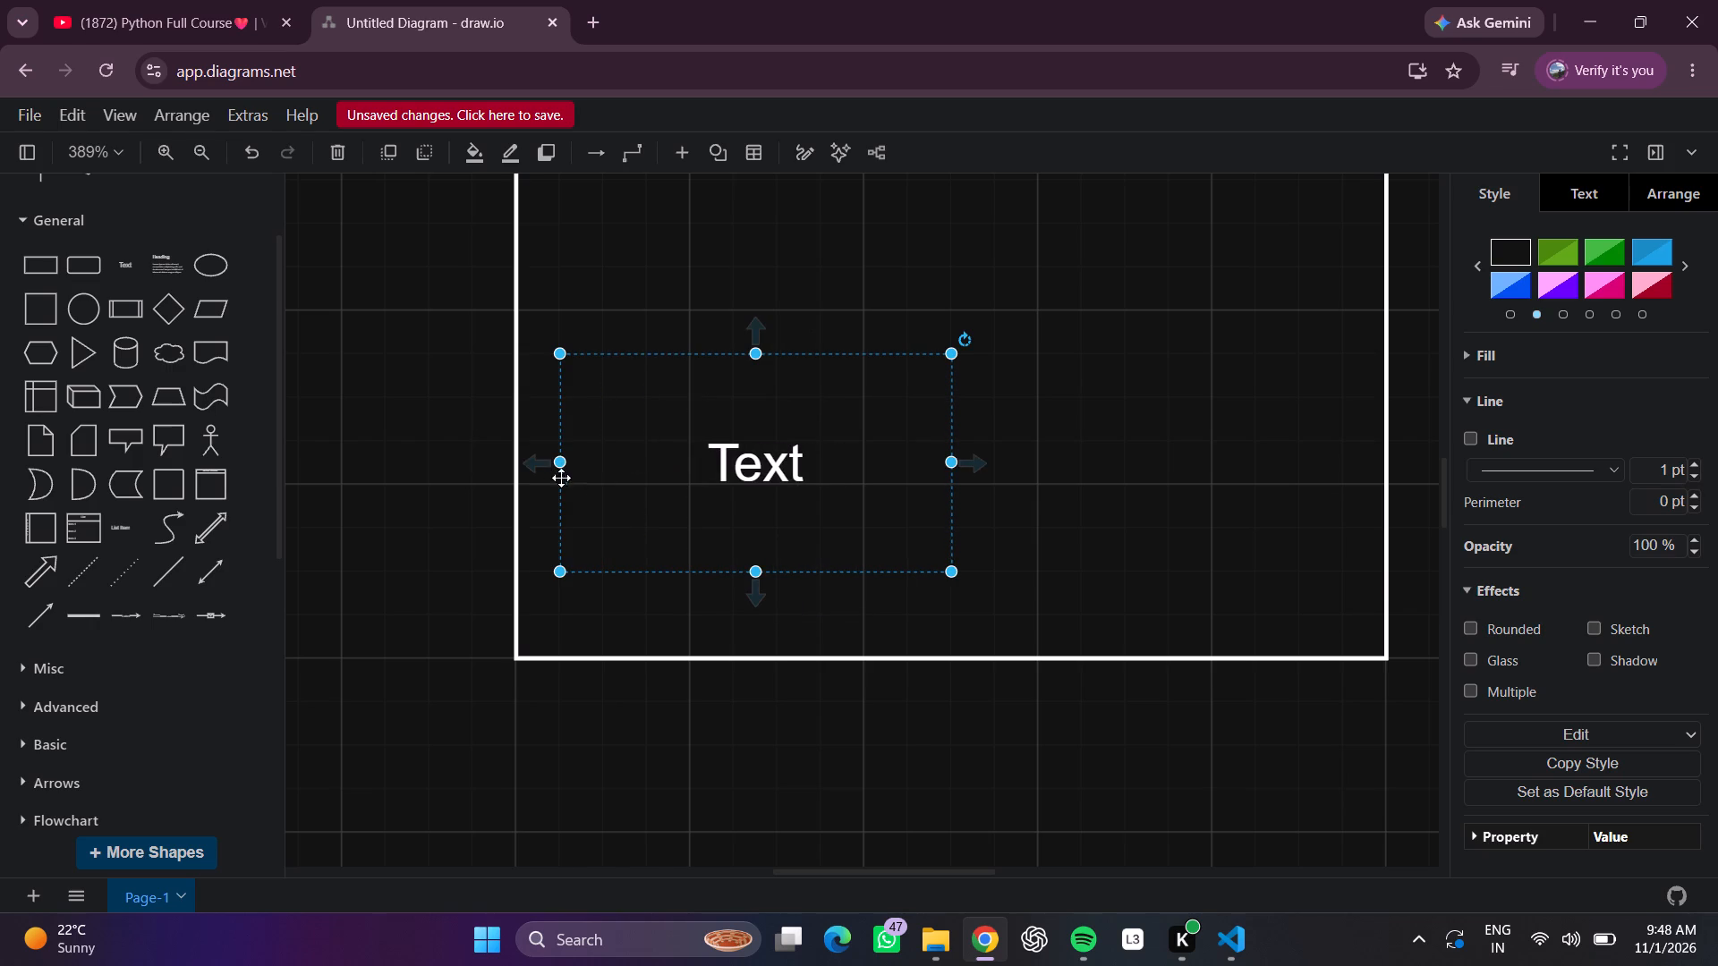
{"action": "left_click_drag", "start_coordinate": [949, 462], "coordinate": [1035, 449]}
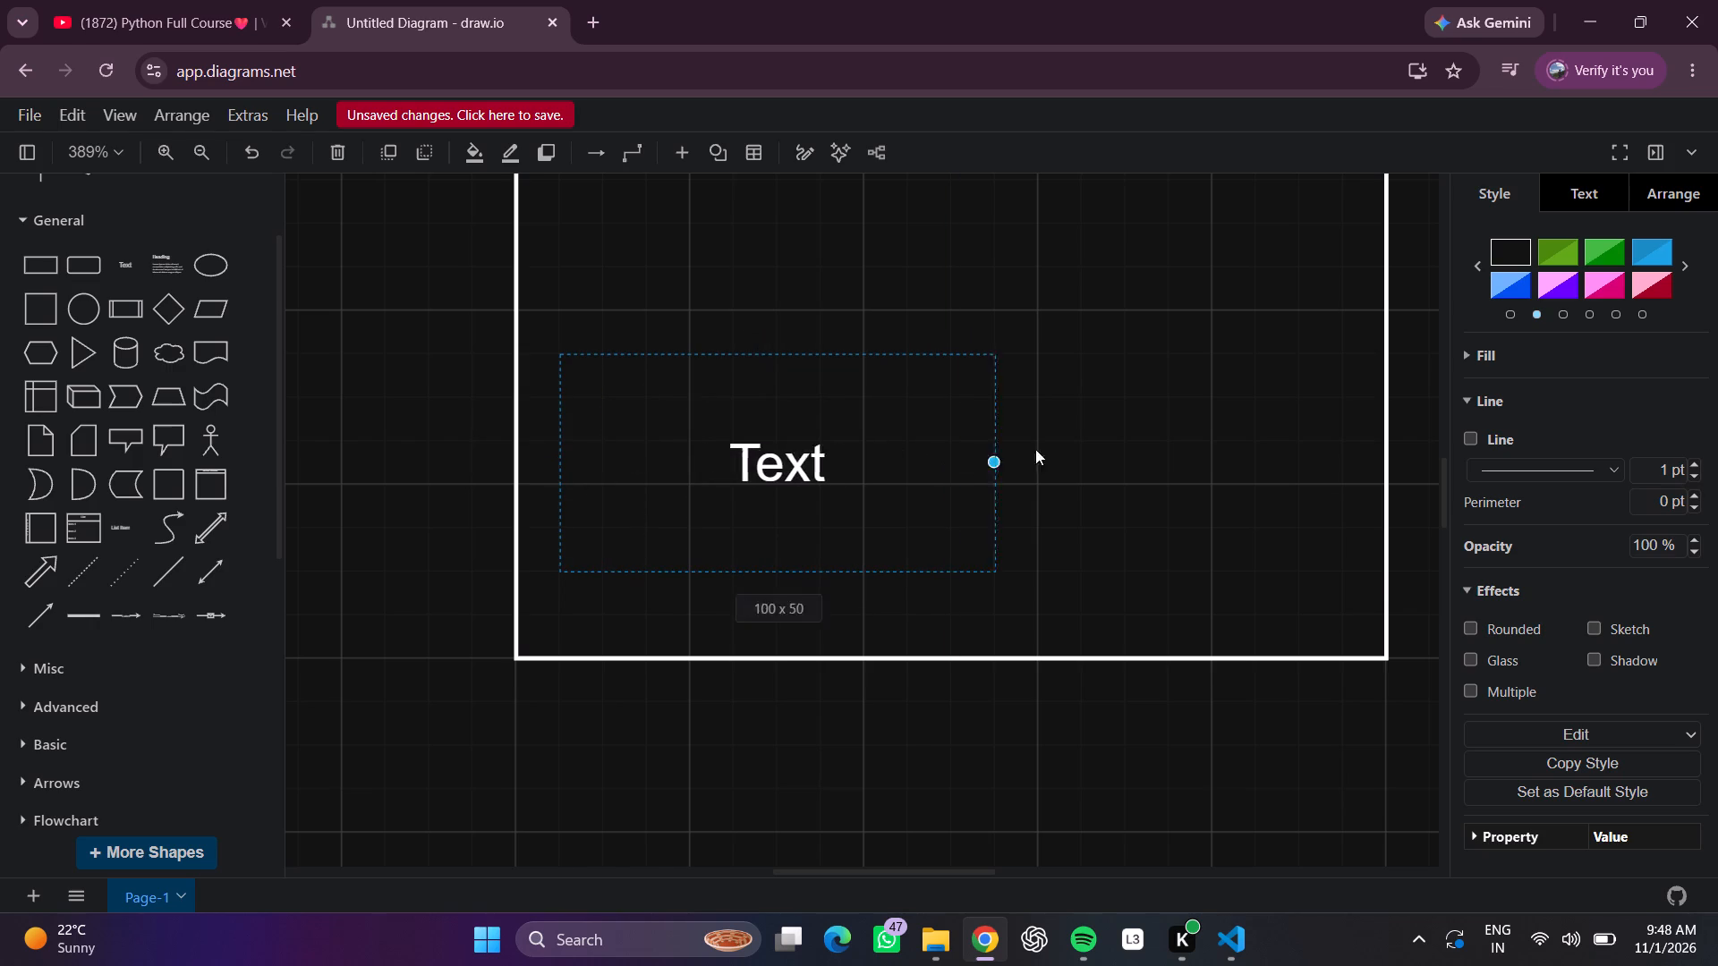
{"action": "left_click_drag", "start_coordinate": [1035, 449], "coordinate": [1323, 435]}
Replace the placeholder text in the new text box with "+GenerateReport() : :string".
{"action": "double_click", "coordinate": [1010, 473]}
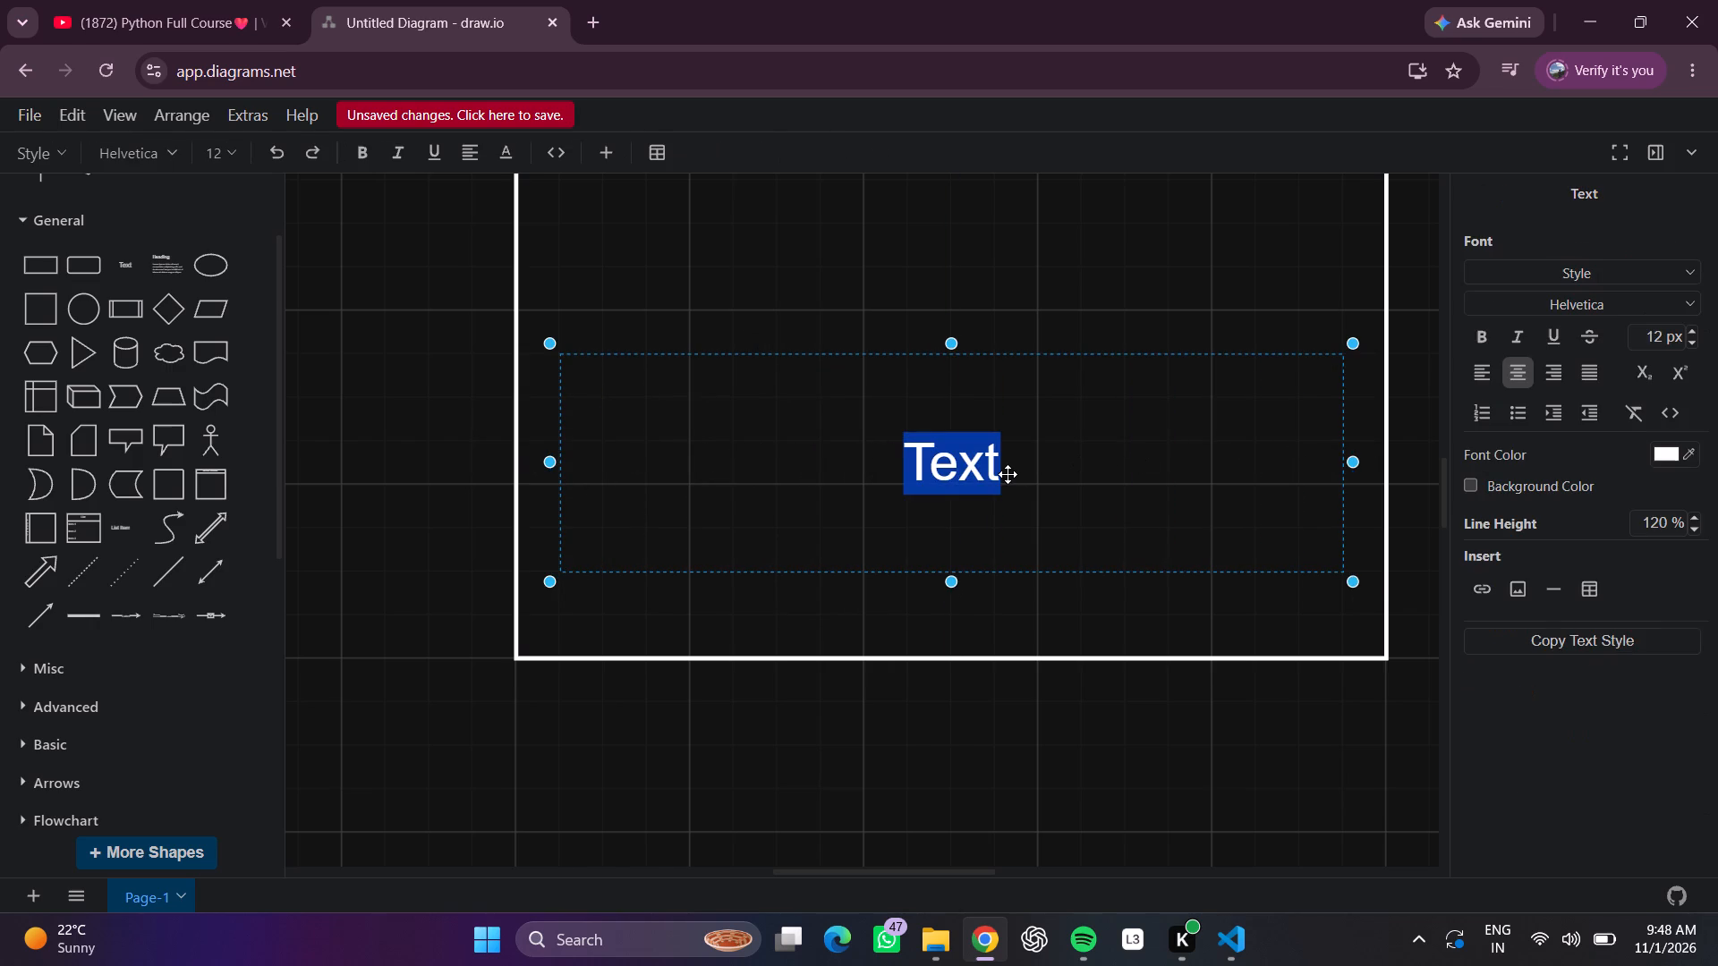
{"action": "key", "text": "equal"}
{"action": "key", "text": "BackSpace"}
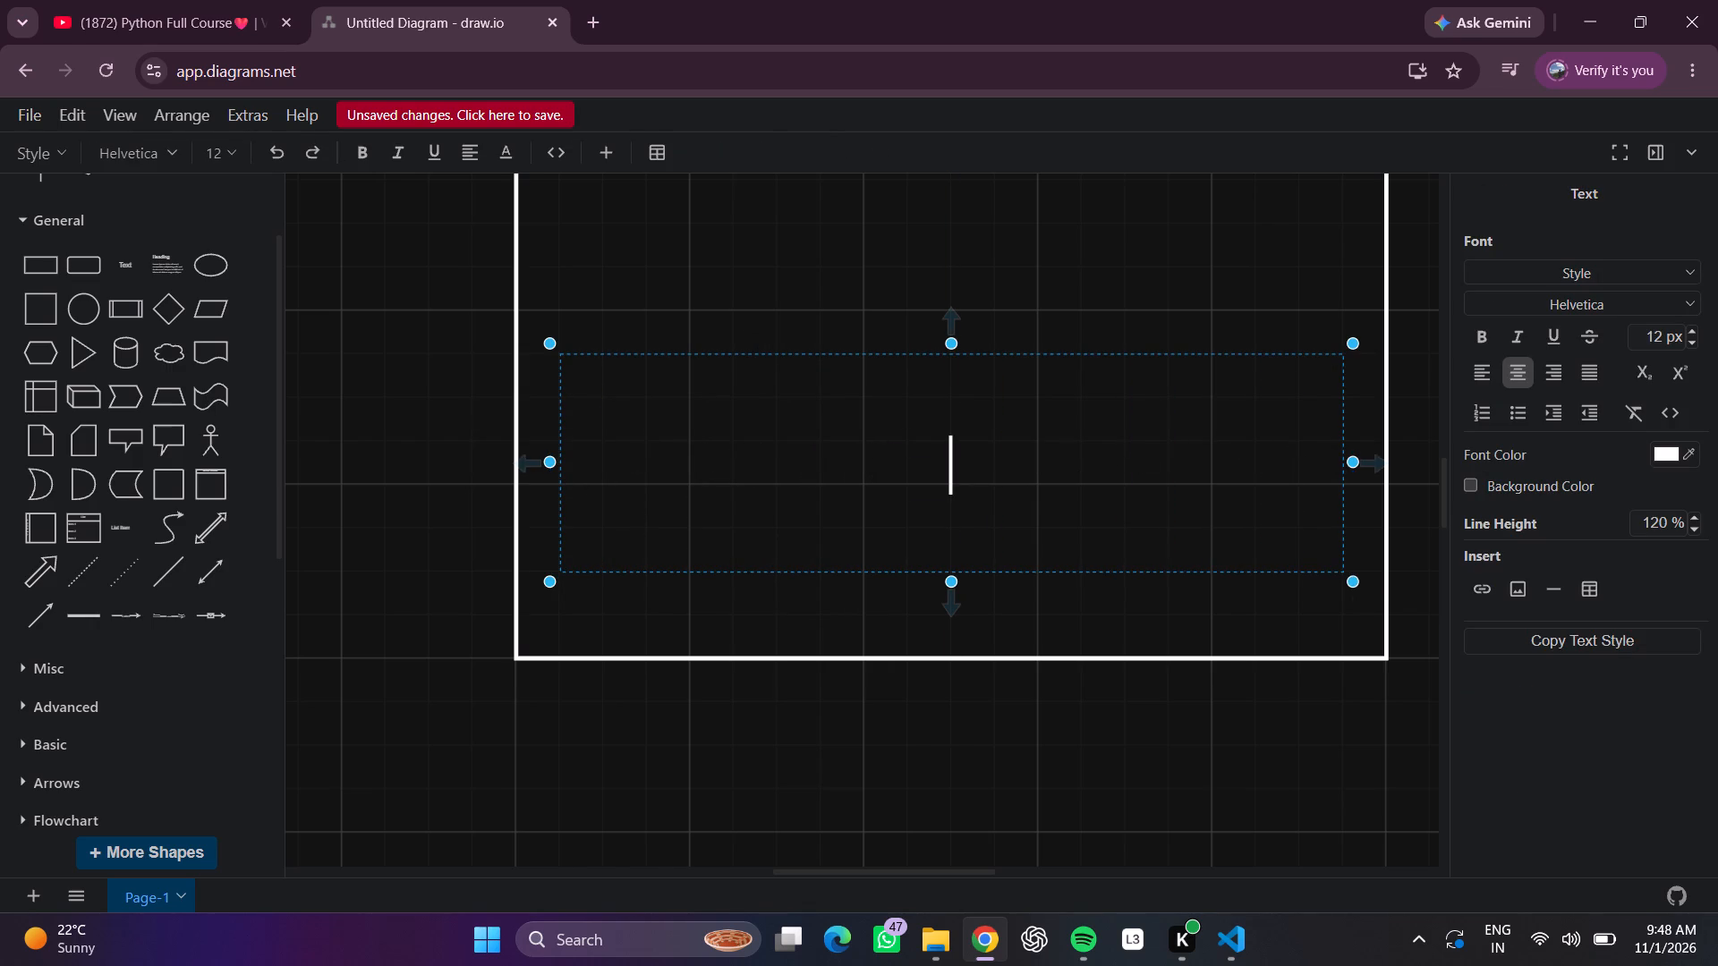
{"action": "key", "text": "shift+plus"}
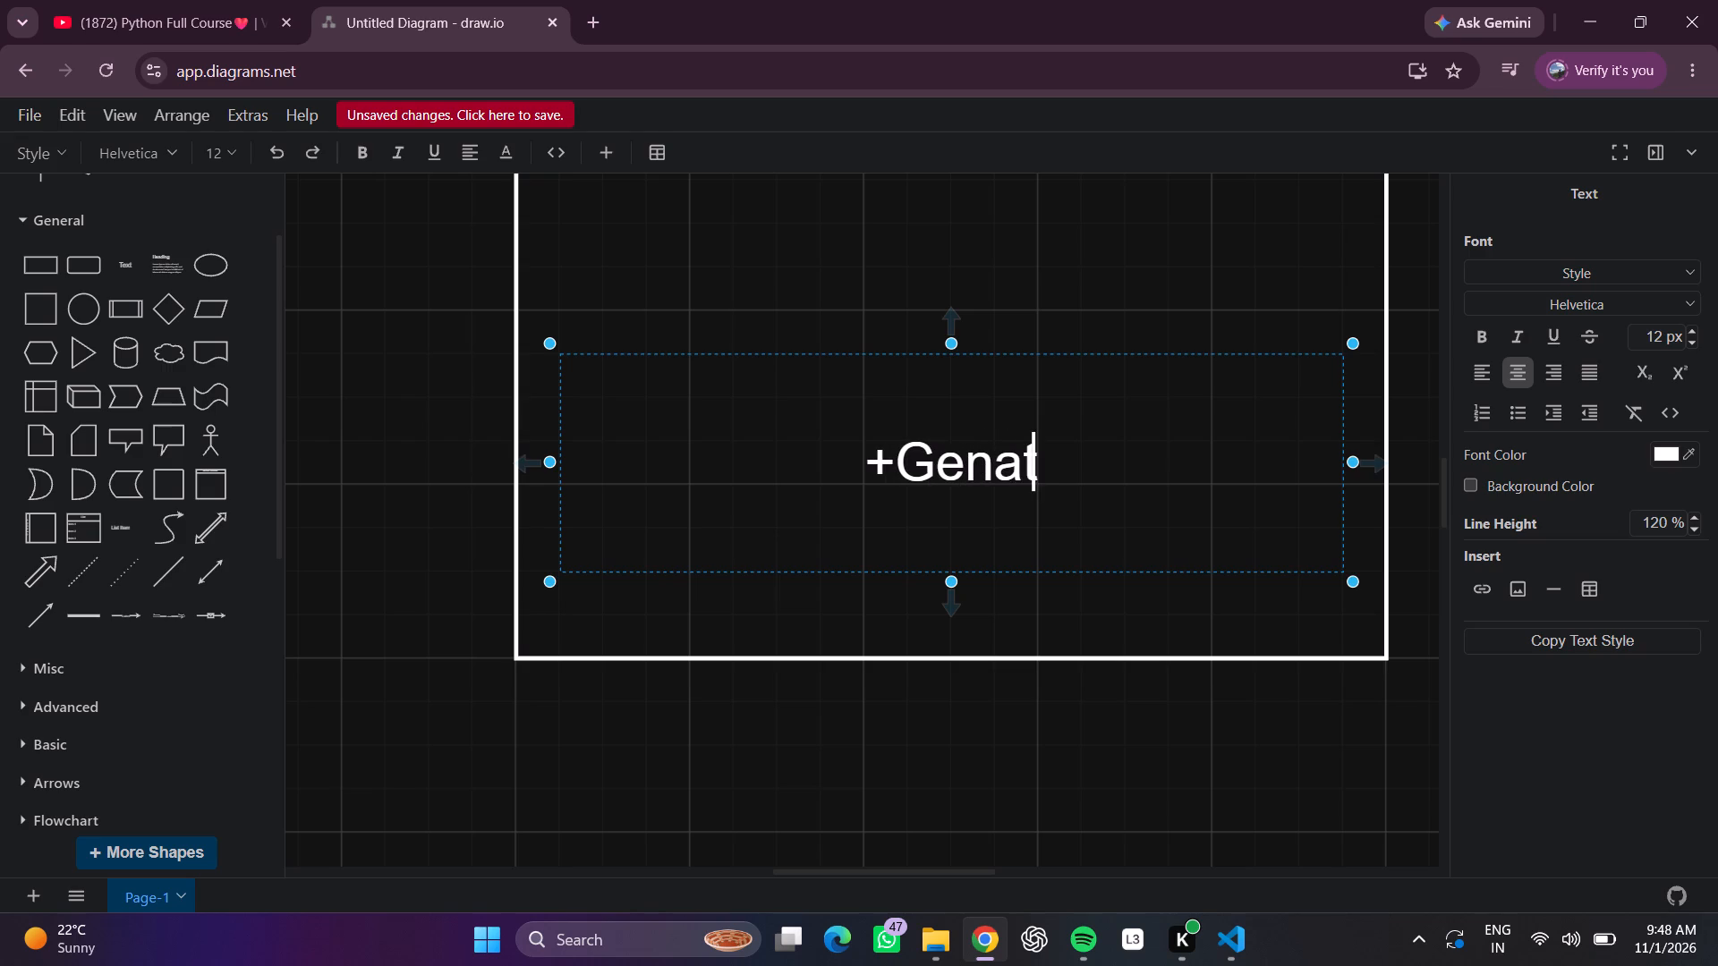
{"action": "key", "text": "BackSpace"}
{"action": "key", "text": "BackSpace"}
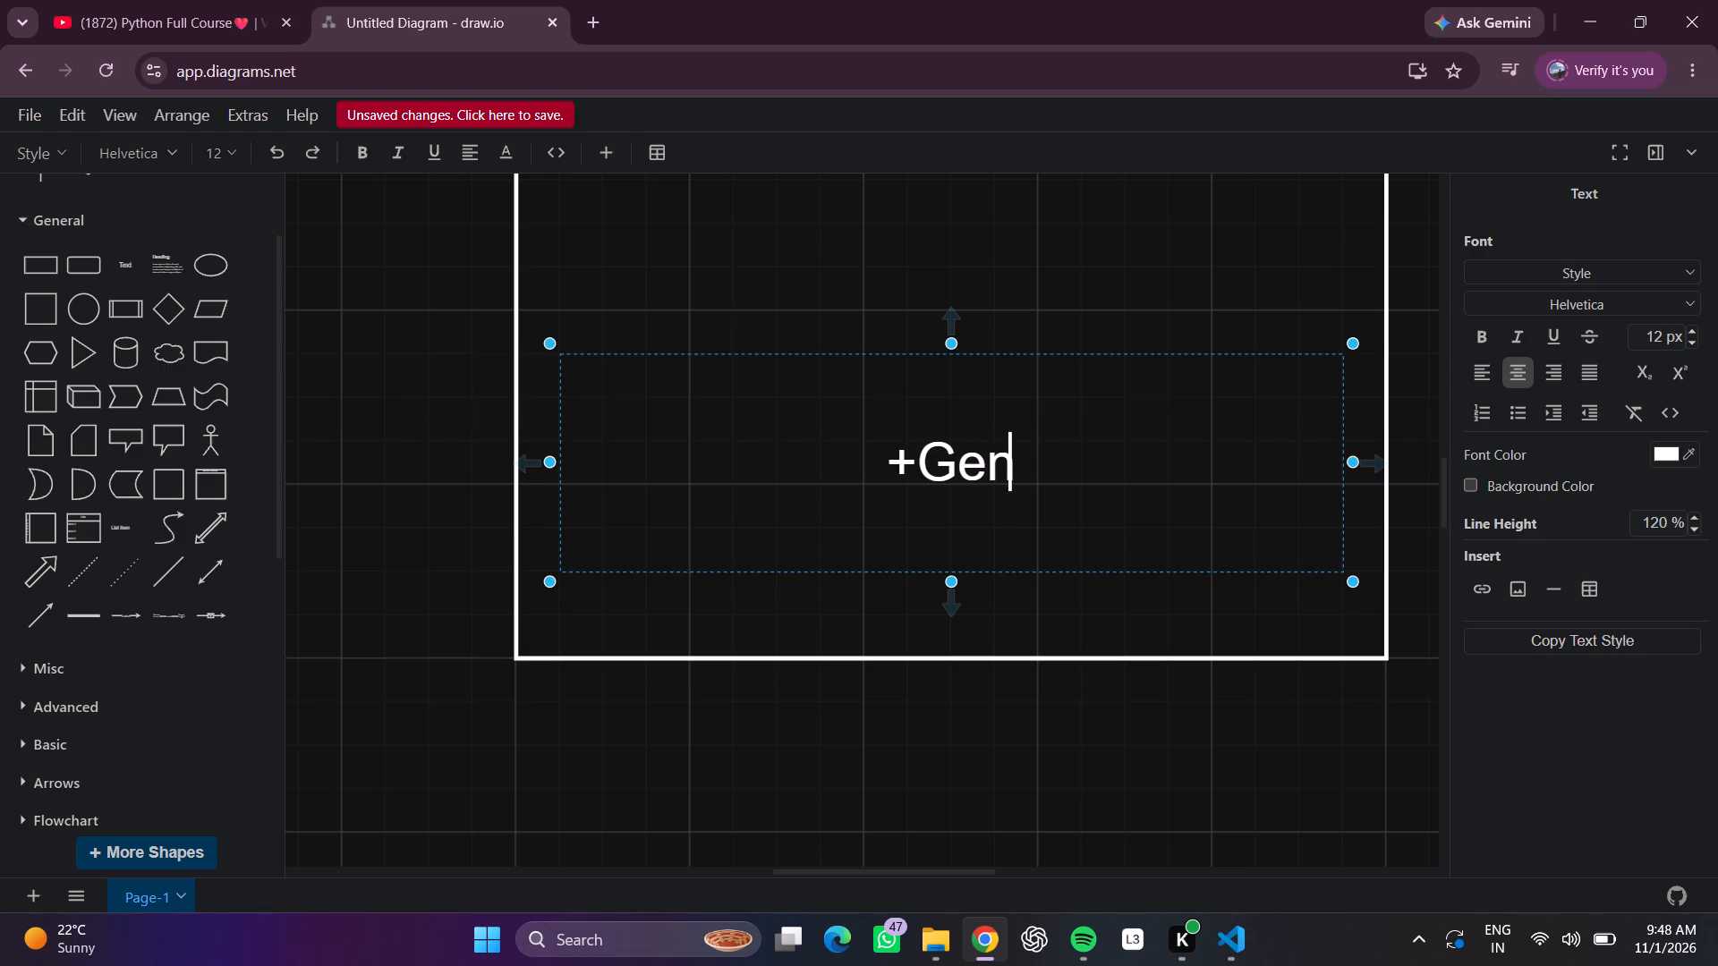
{"action": "type", "text": "erat"}
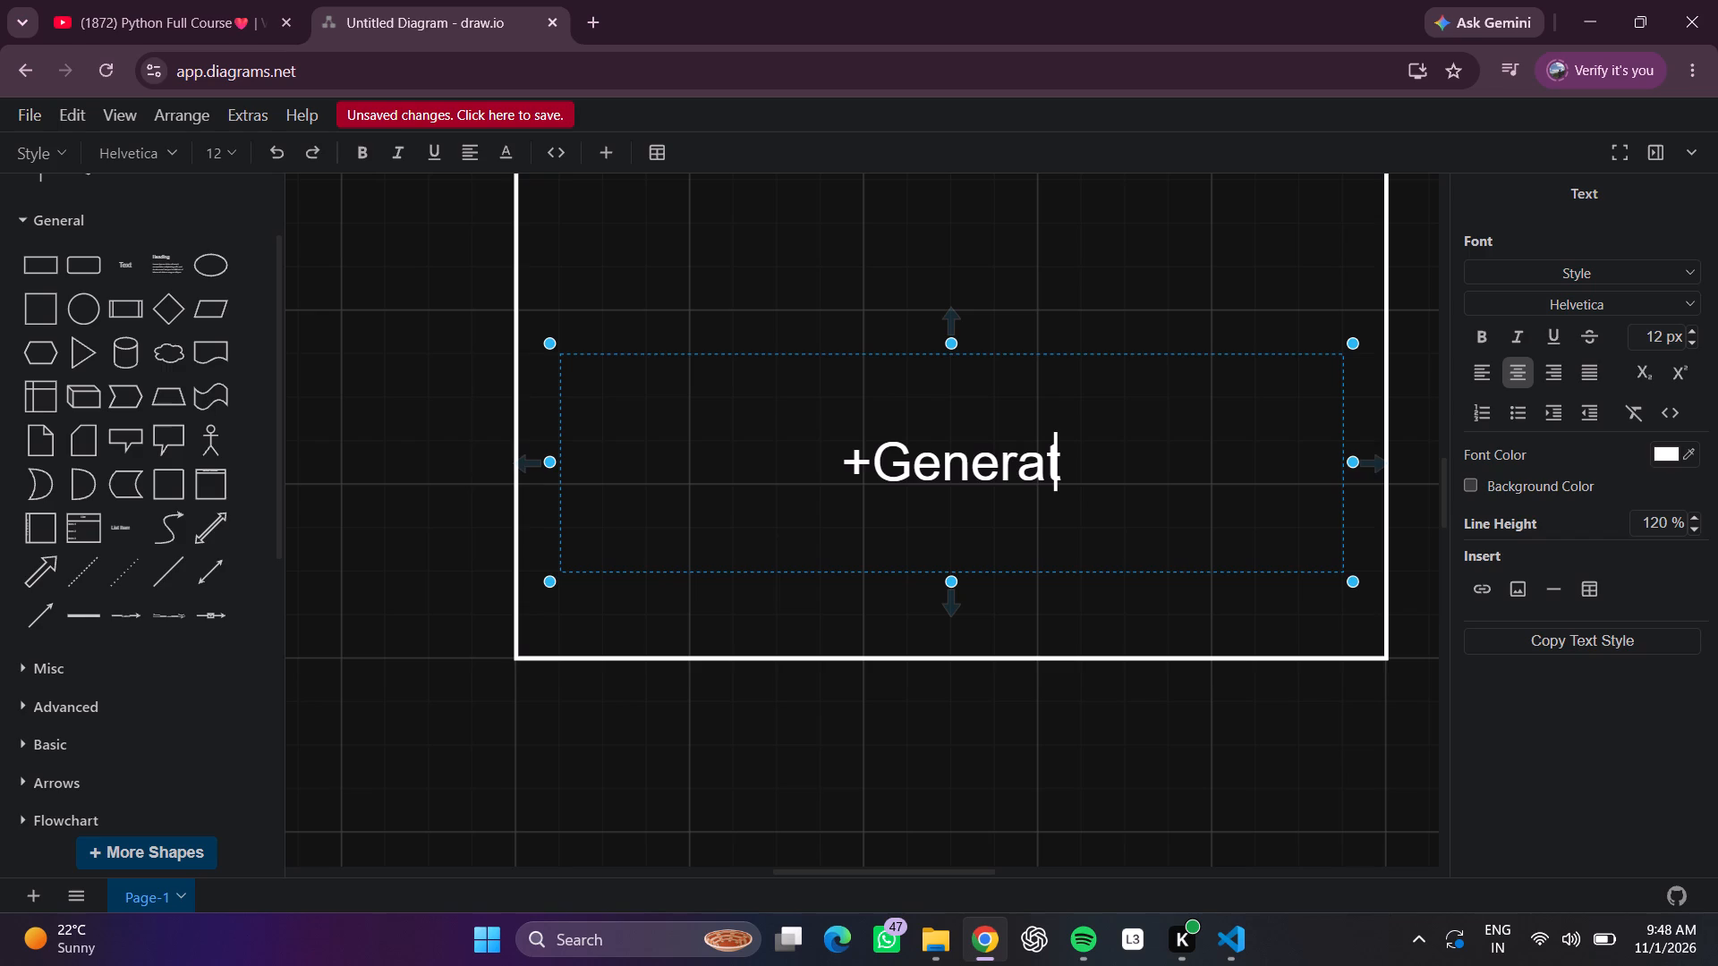
{"action": "key", "text": "e"}
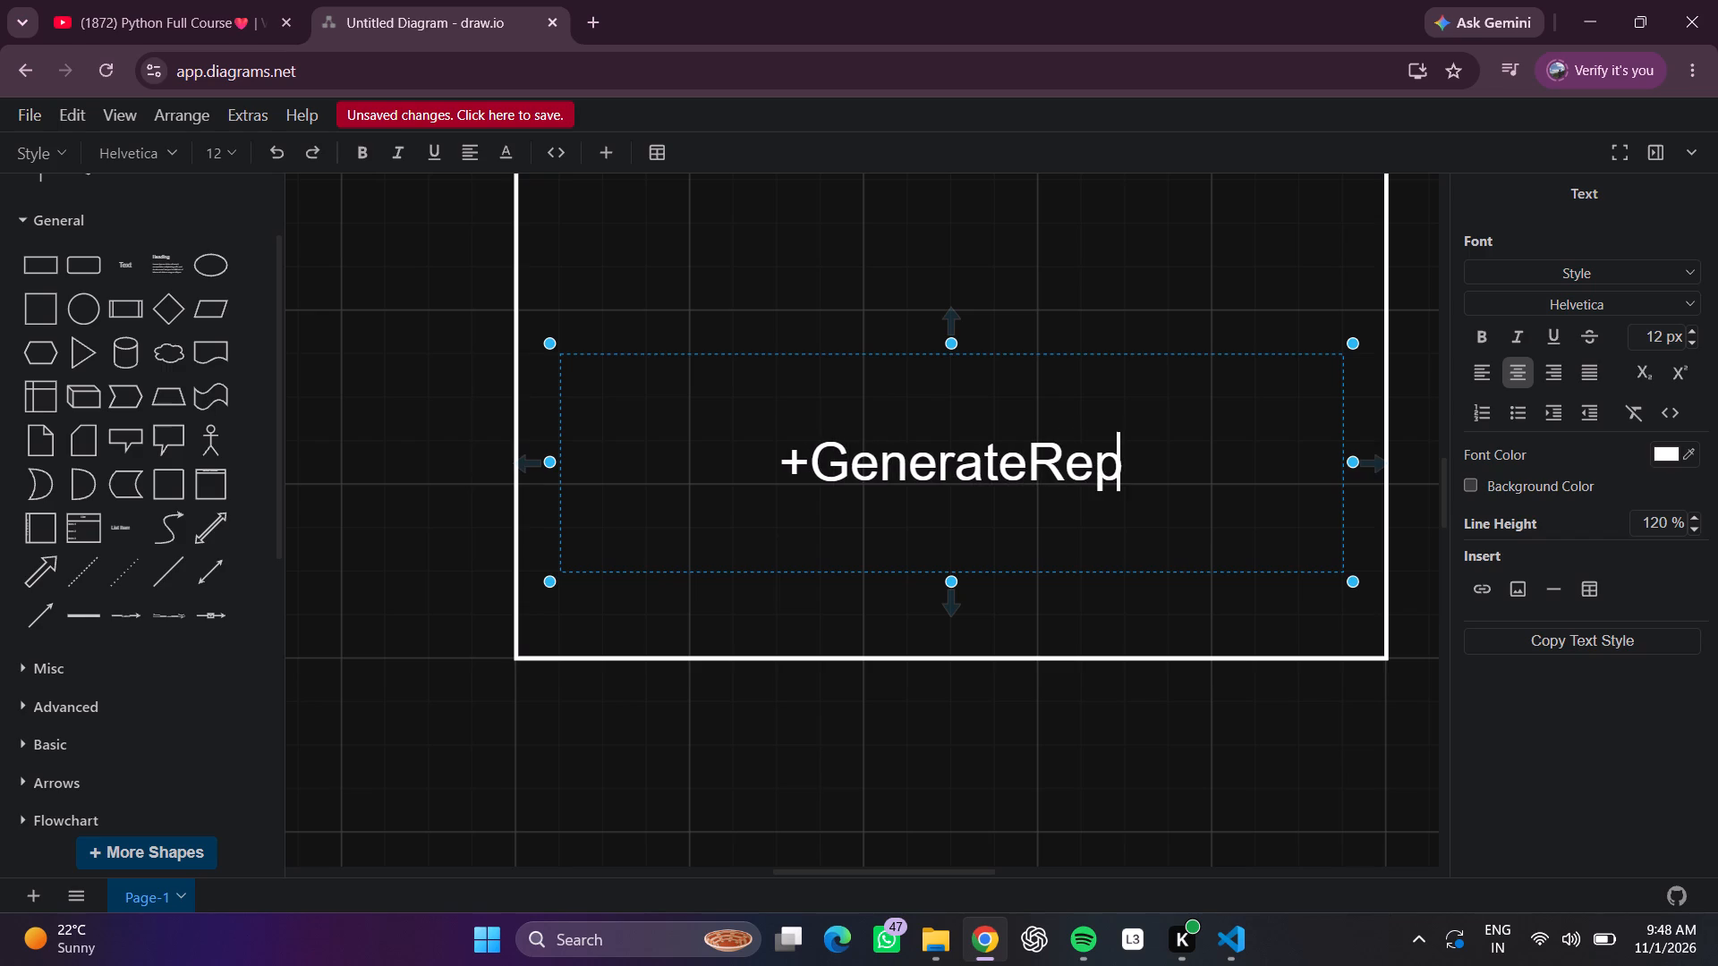
{"action": "type", "text": "ort"}
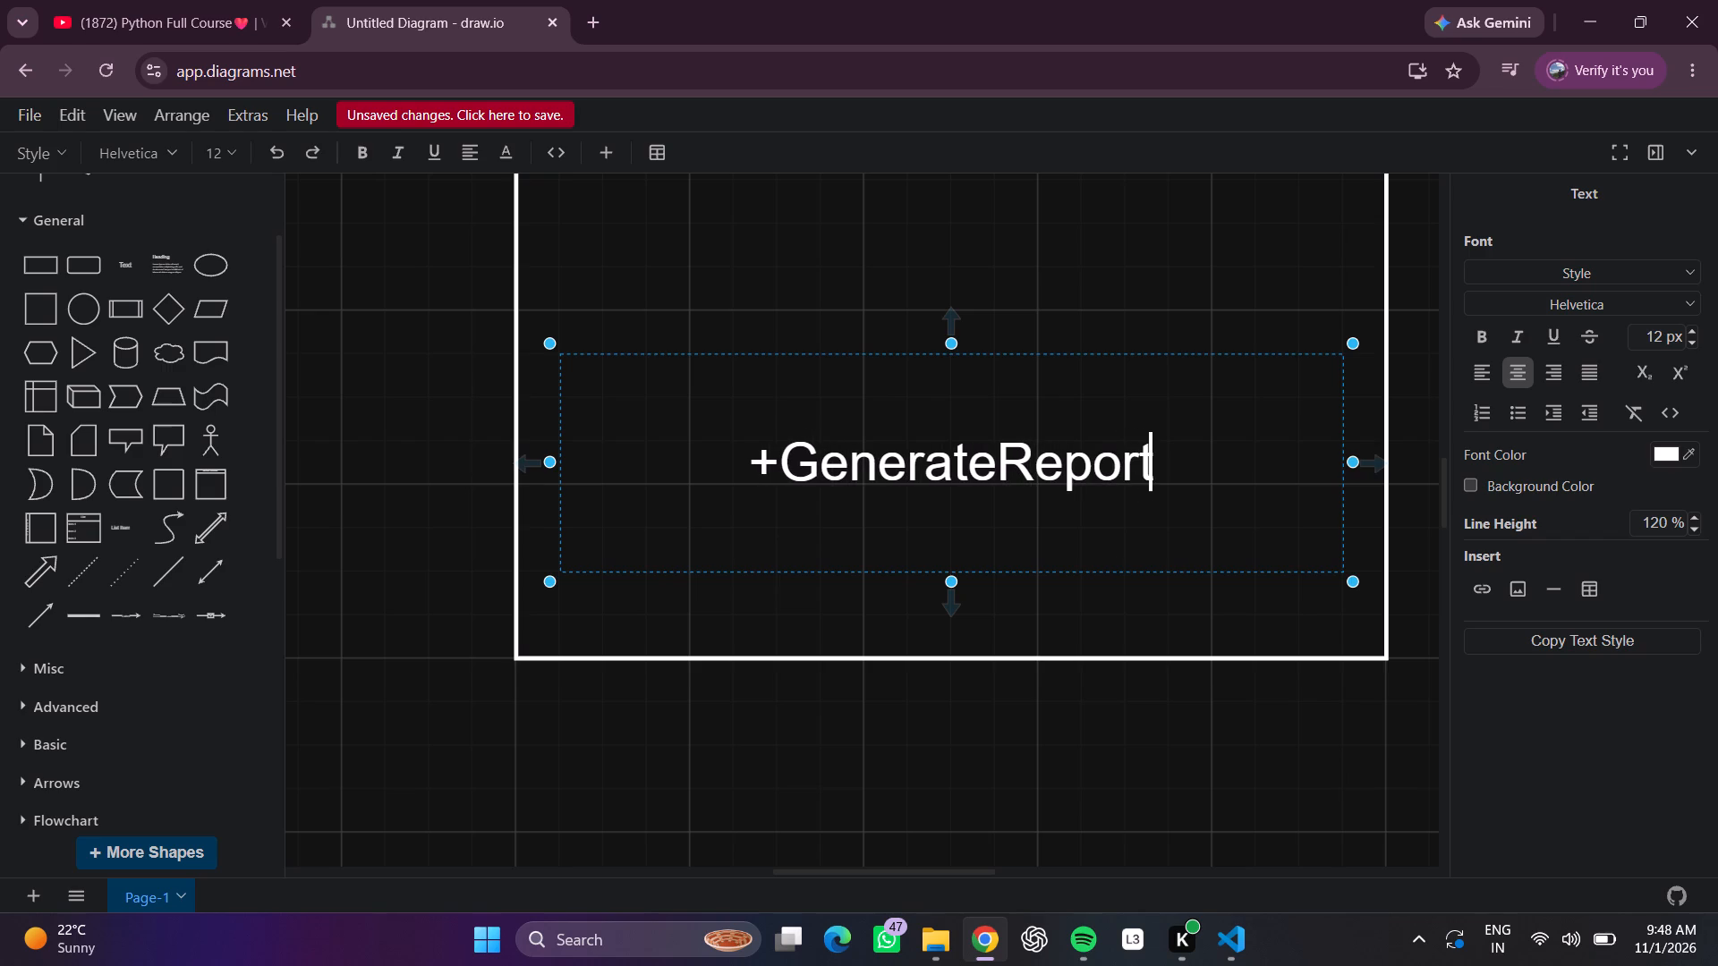
{"action": "type", "text": "(_)"}
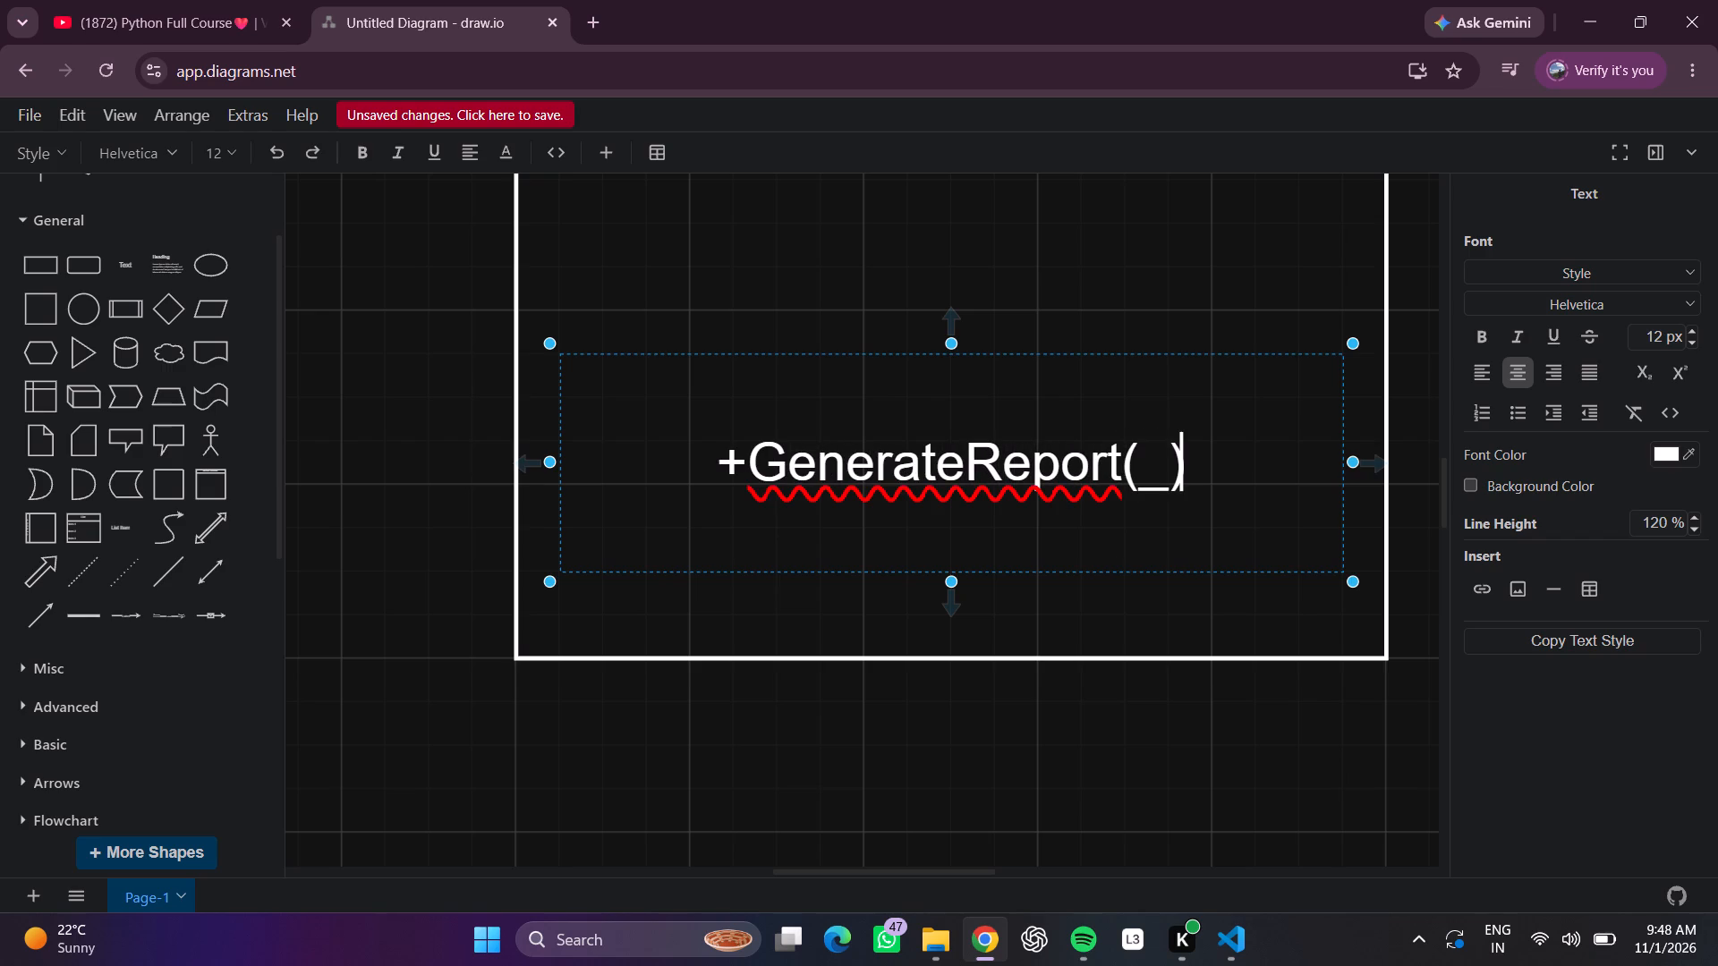
{"action": "key", "text": "BackSpace"}
{"action": "key", "text": "BackSpace"}
{"action": "key", "text": "shift+parenright"}
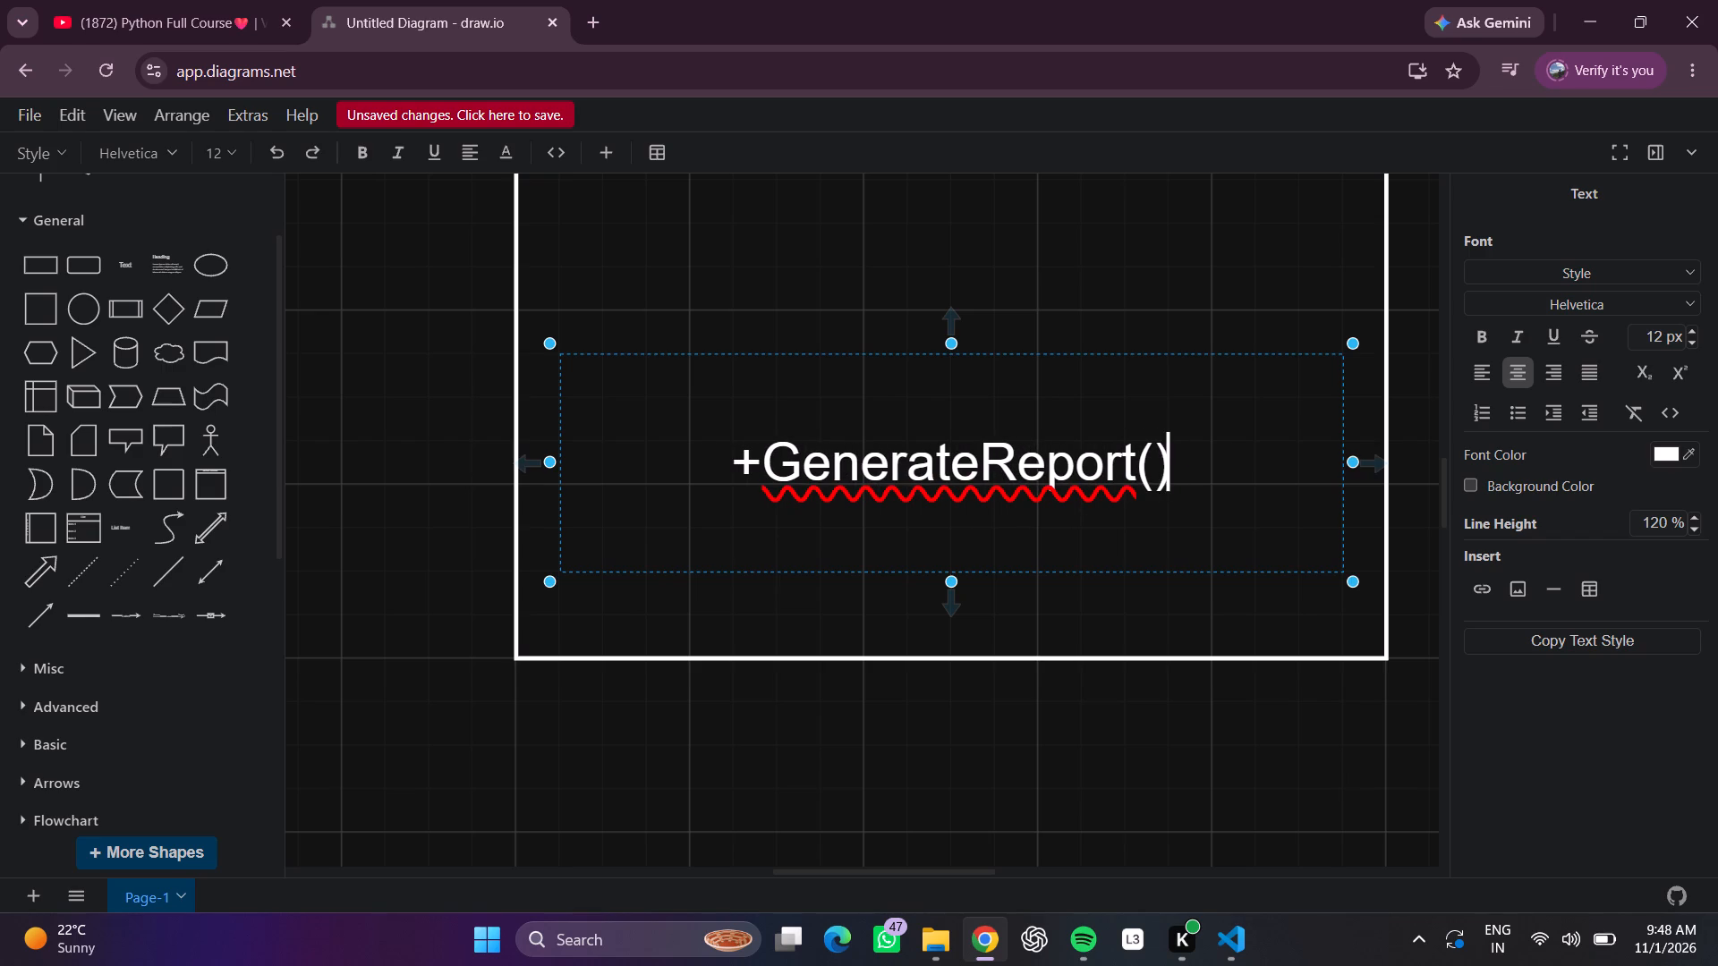
{"action": "key", "text": "space"}
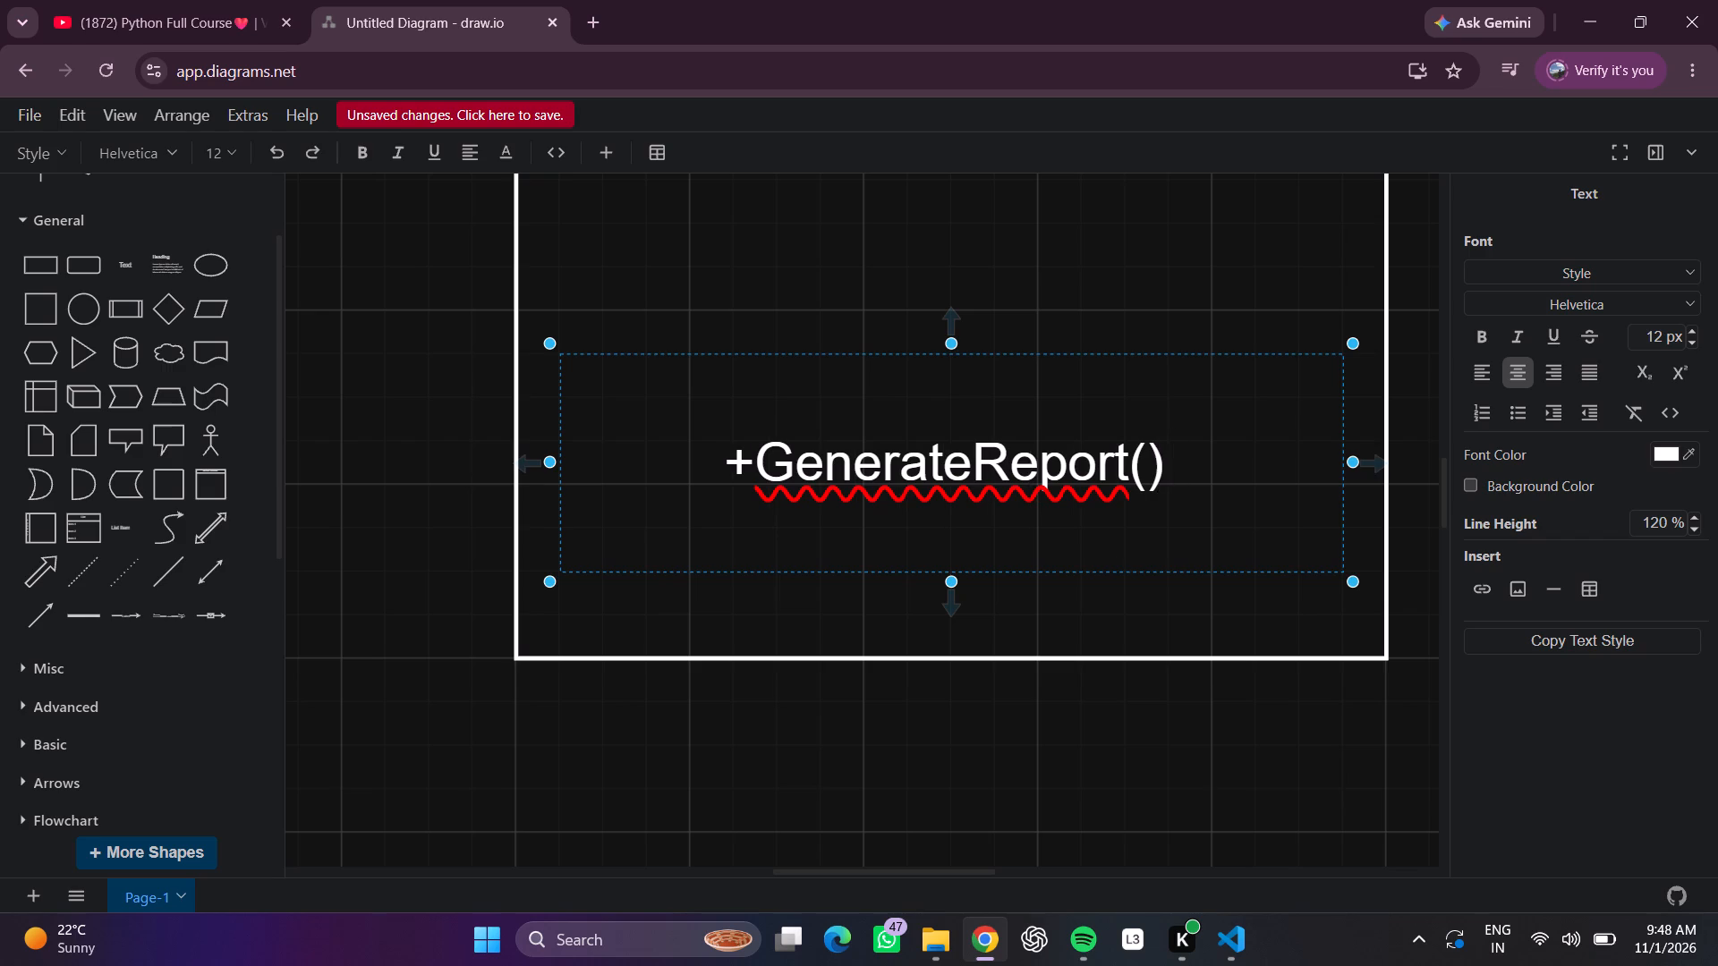
{"action": "type", "text": "::"}
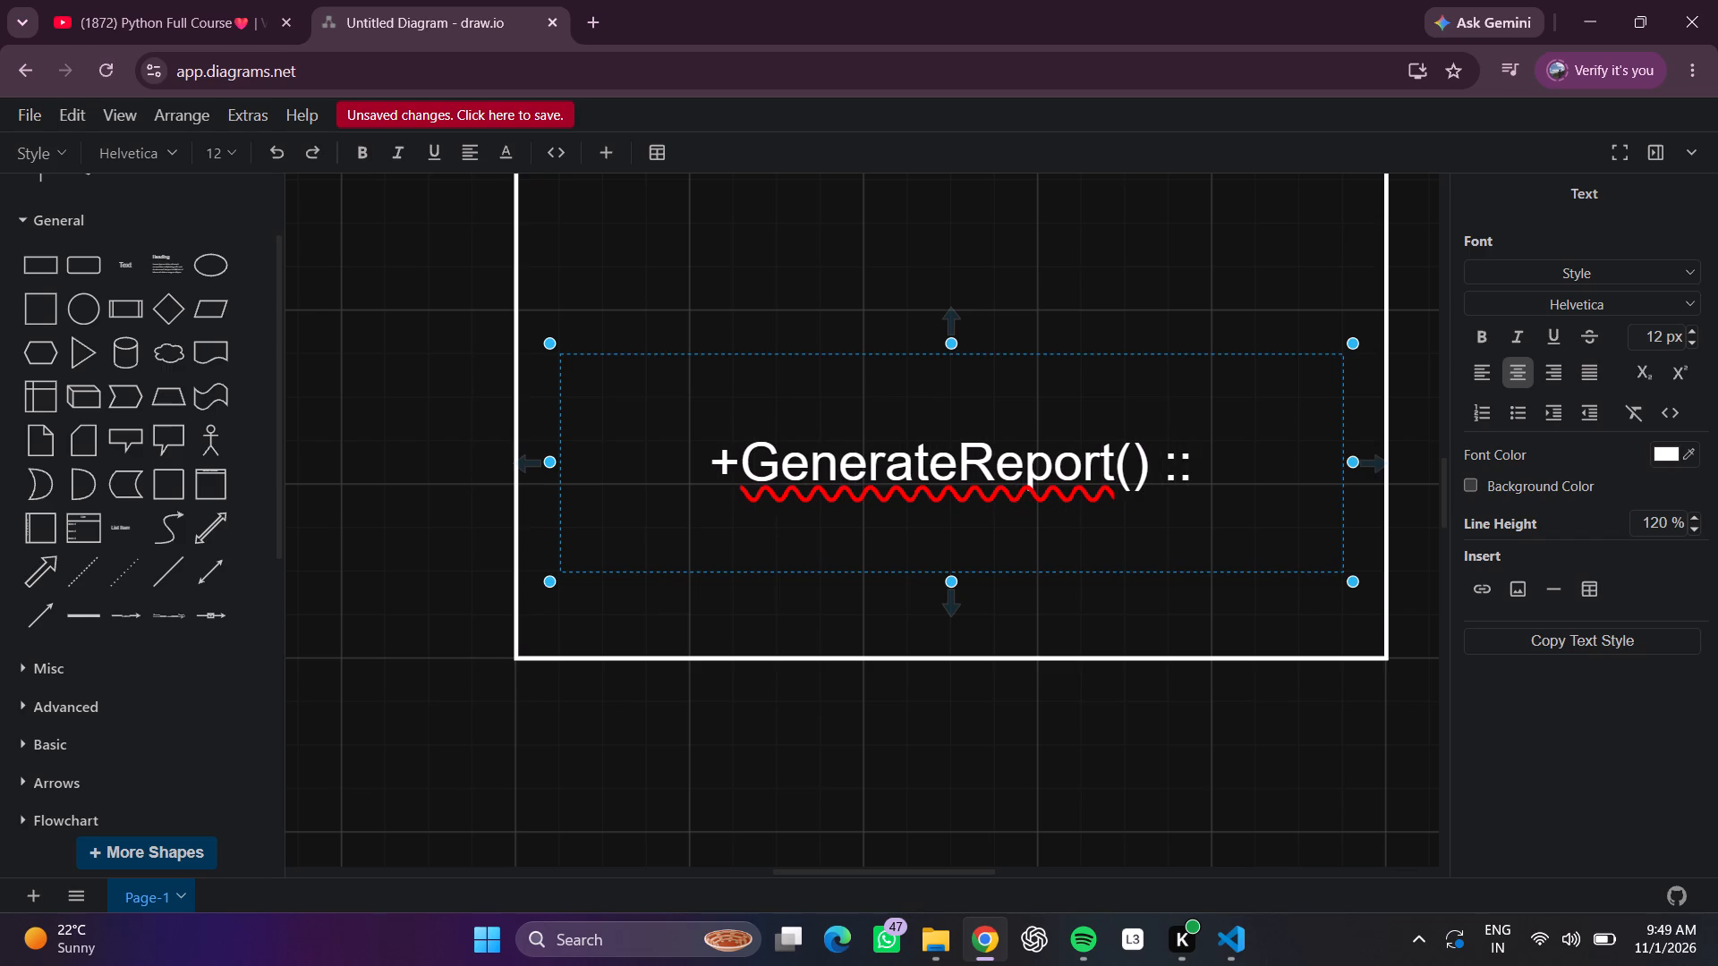
{"action": "key", "text": "BackSpace"}
{"action": "key", "text": "space"}
{"action": "key", "text": "shift+colon"}
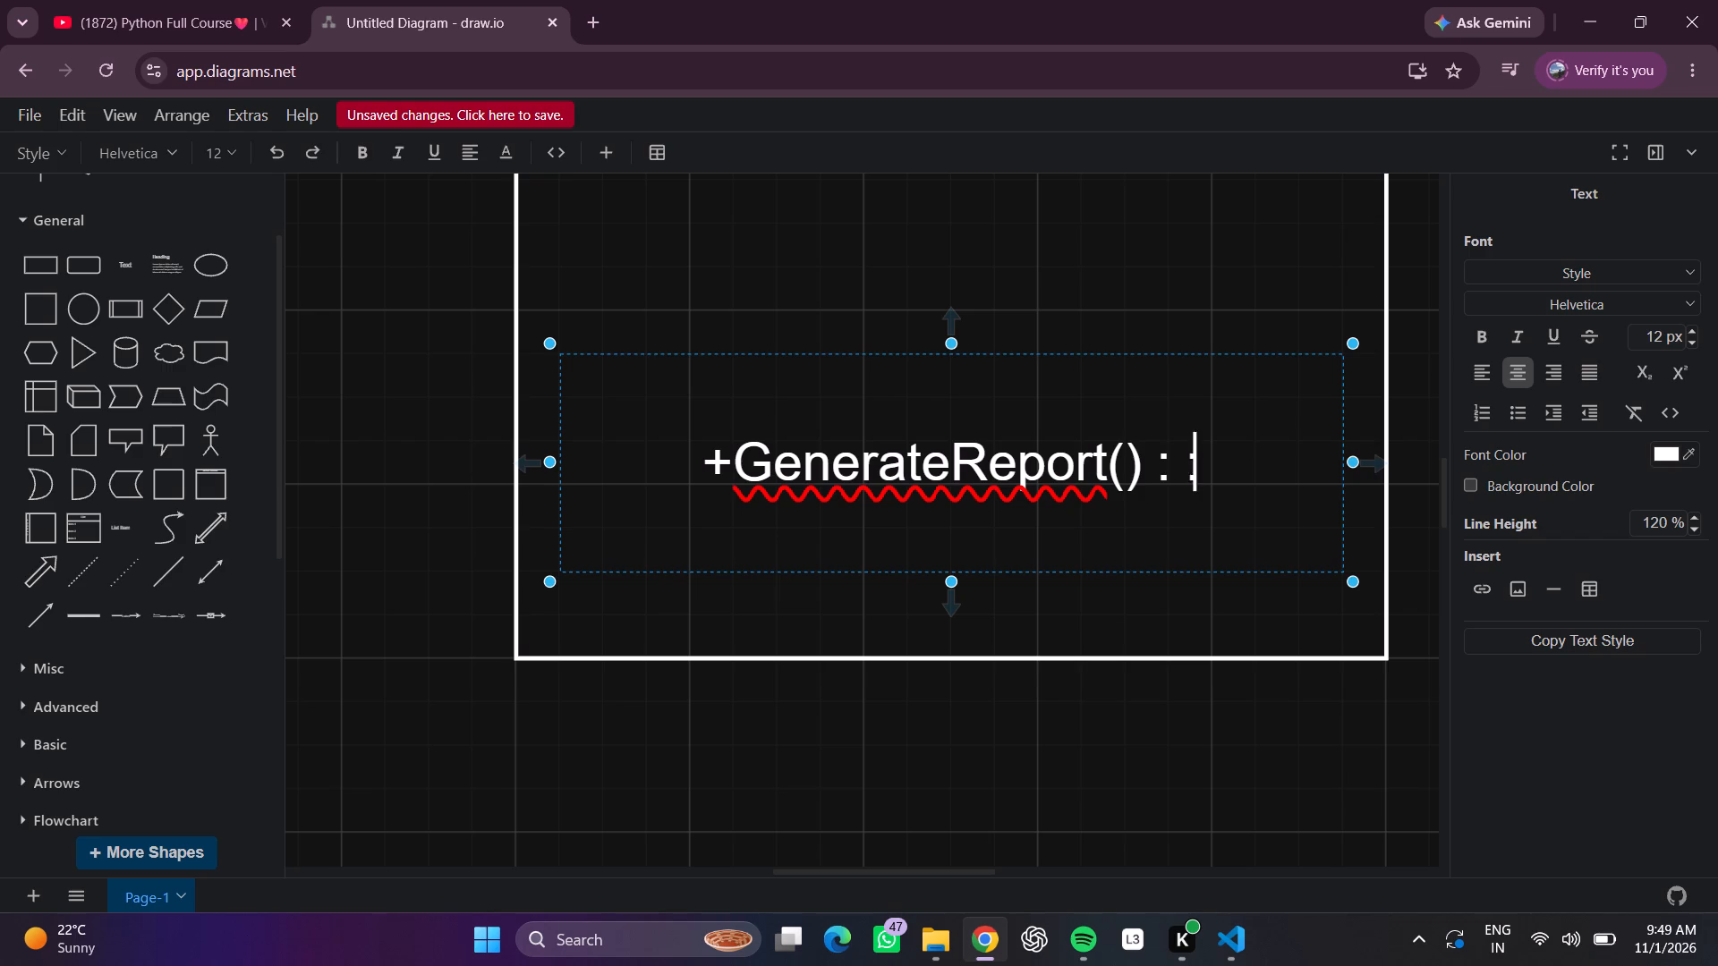
{"action": "type", "text": "string"}
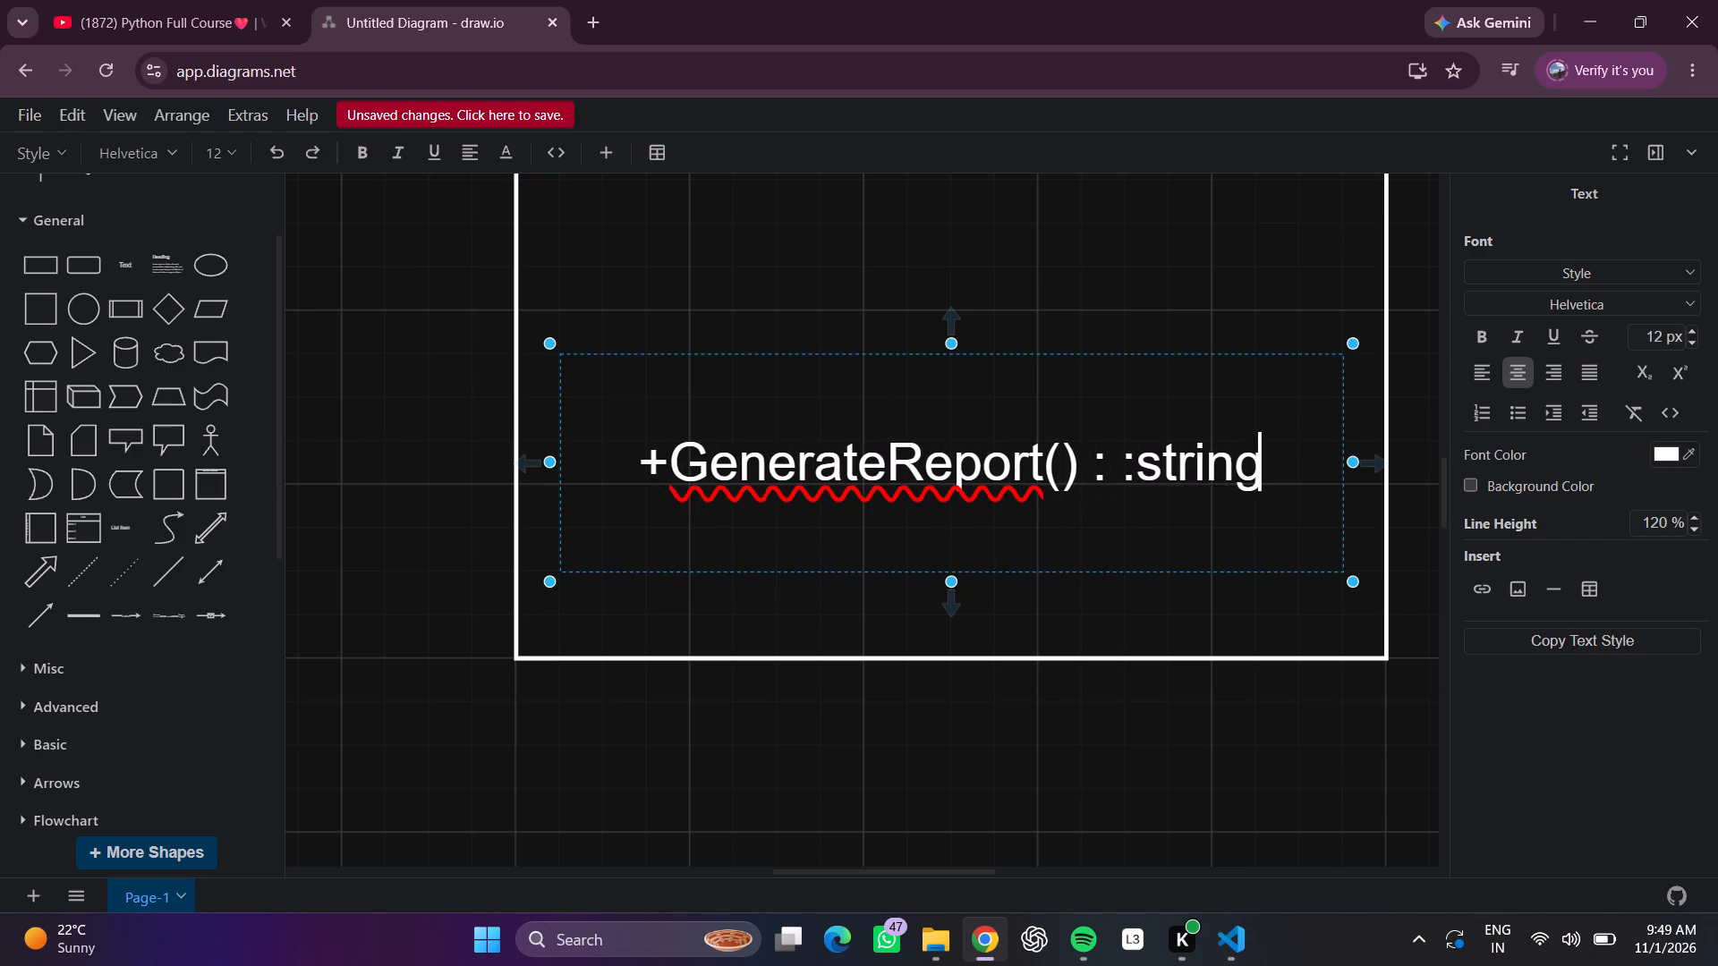
{"action": "left_click", "coordinate": [1356, 462]}
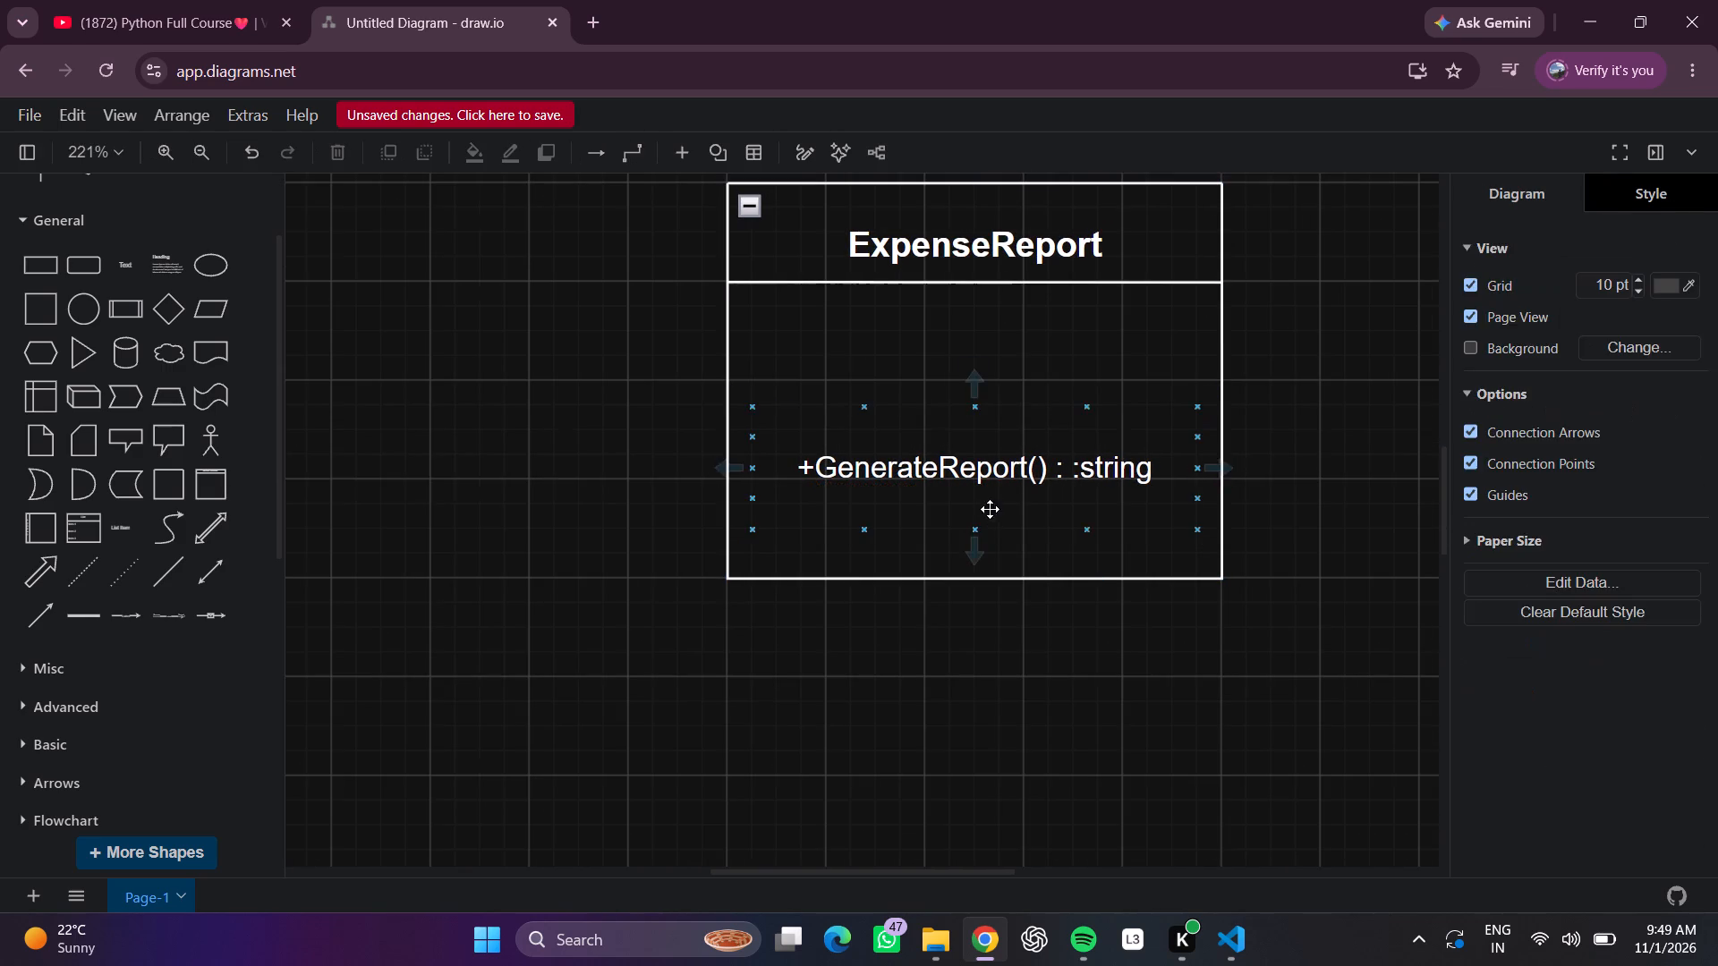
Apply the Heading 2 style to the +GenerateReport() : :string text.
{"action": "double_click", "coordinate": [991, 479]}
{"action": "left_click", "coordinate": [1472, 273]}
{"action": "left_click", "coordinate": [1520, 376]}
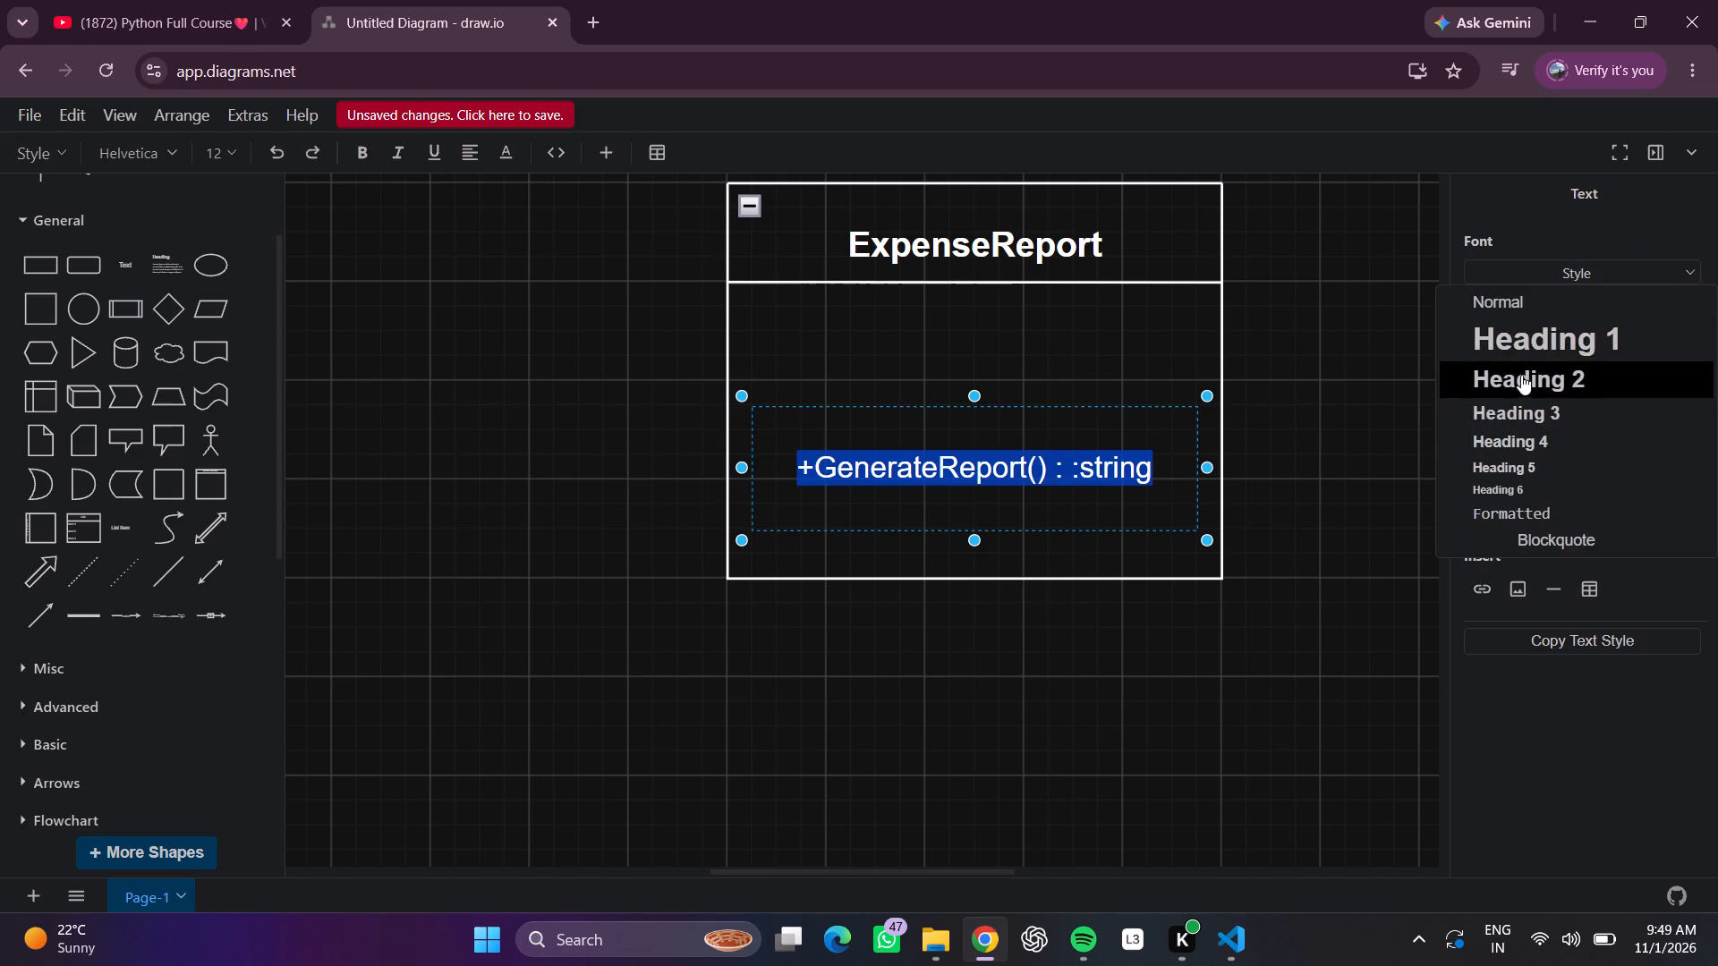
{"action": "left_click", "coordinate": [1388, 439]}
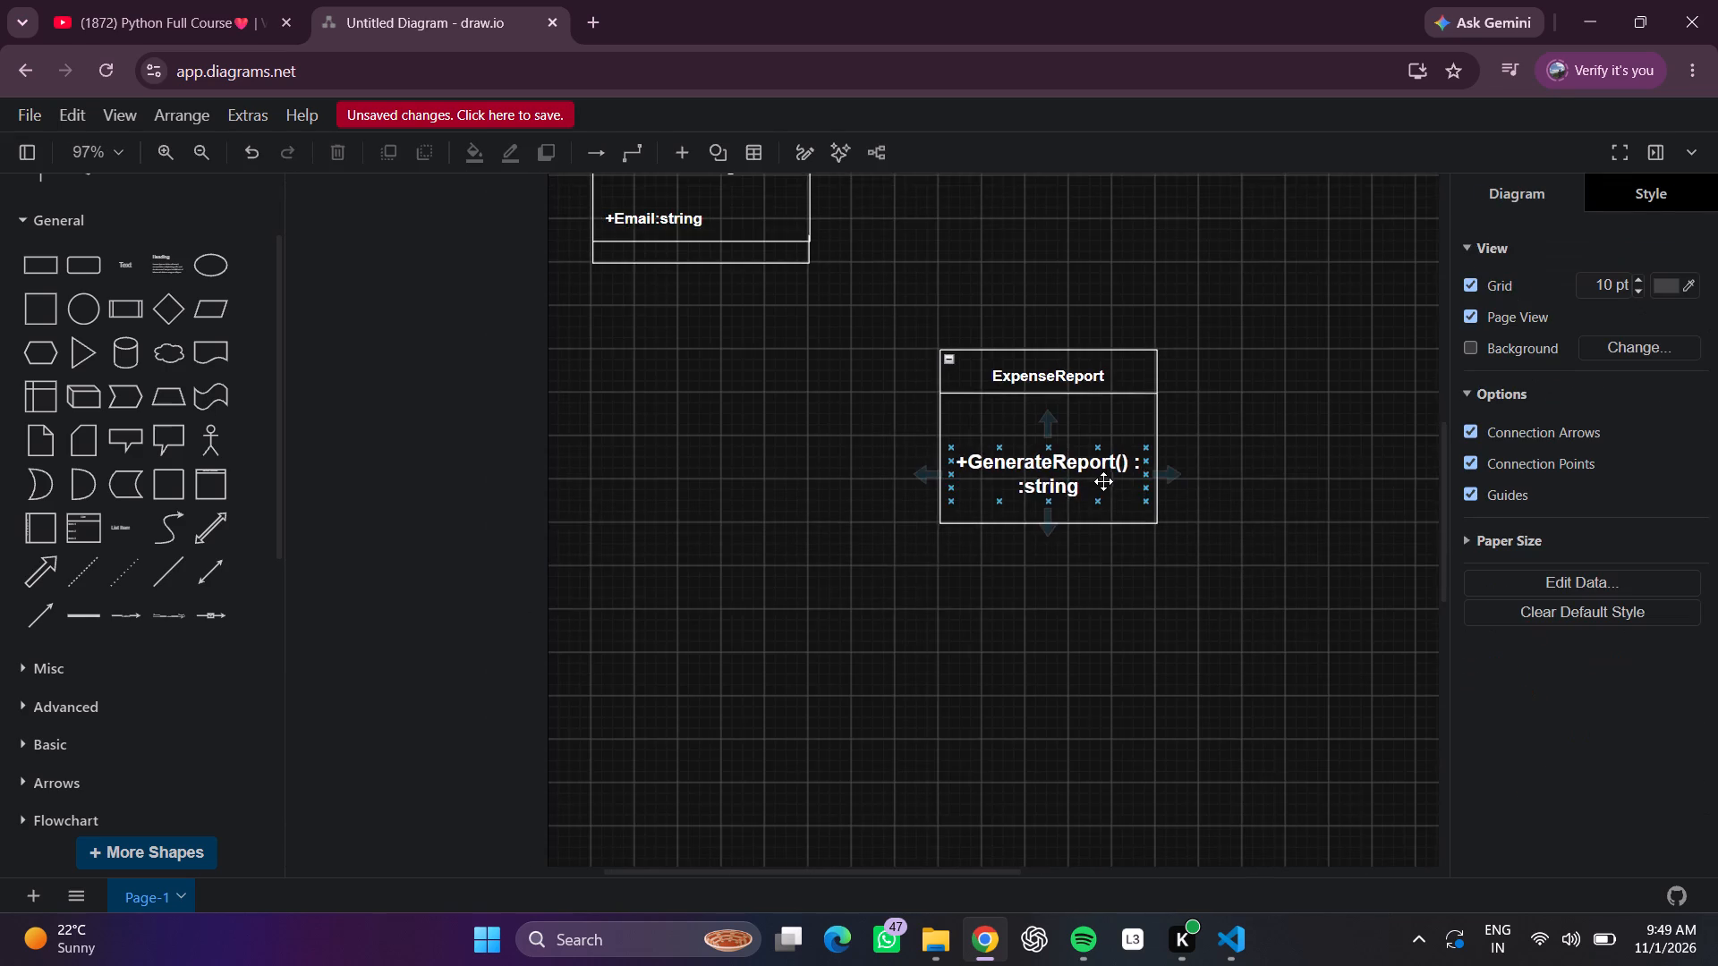
Apply the Heading 3 style to the +GenerateReport() : :string text.
{"action": "scroll", "coordinate": [1101, 482], "scroll_direction": "up", "scroll_amount": 2}
{"action": "double_click", "coordinate": [1093, 648]}
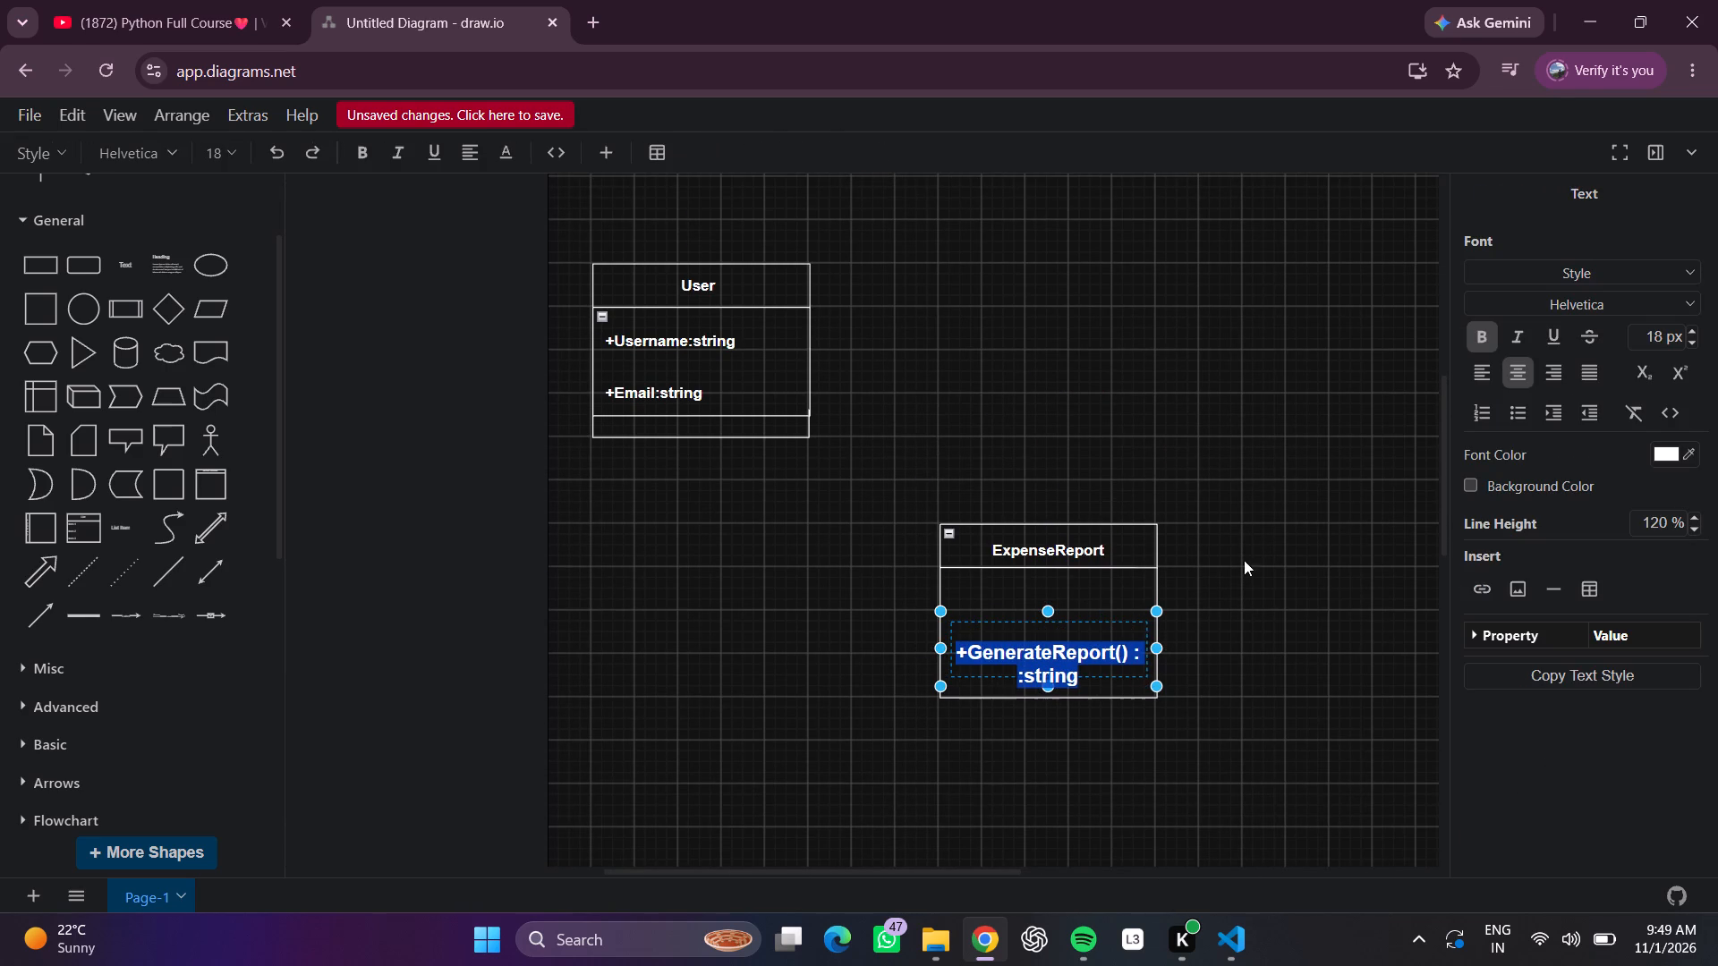
{"action": "left_click", "coordinate": [1487, 259]}
{"action": "left_click", "coordinate": [1509, 419]}
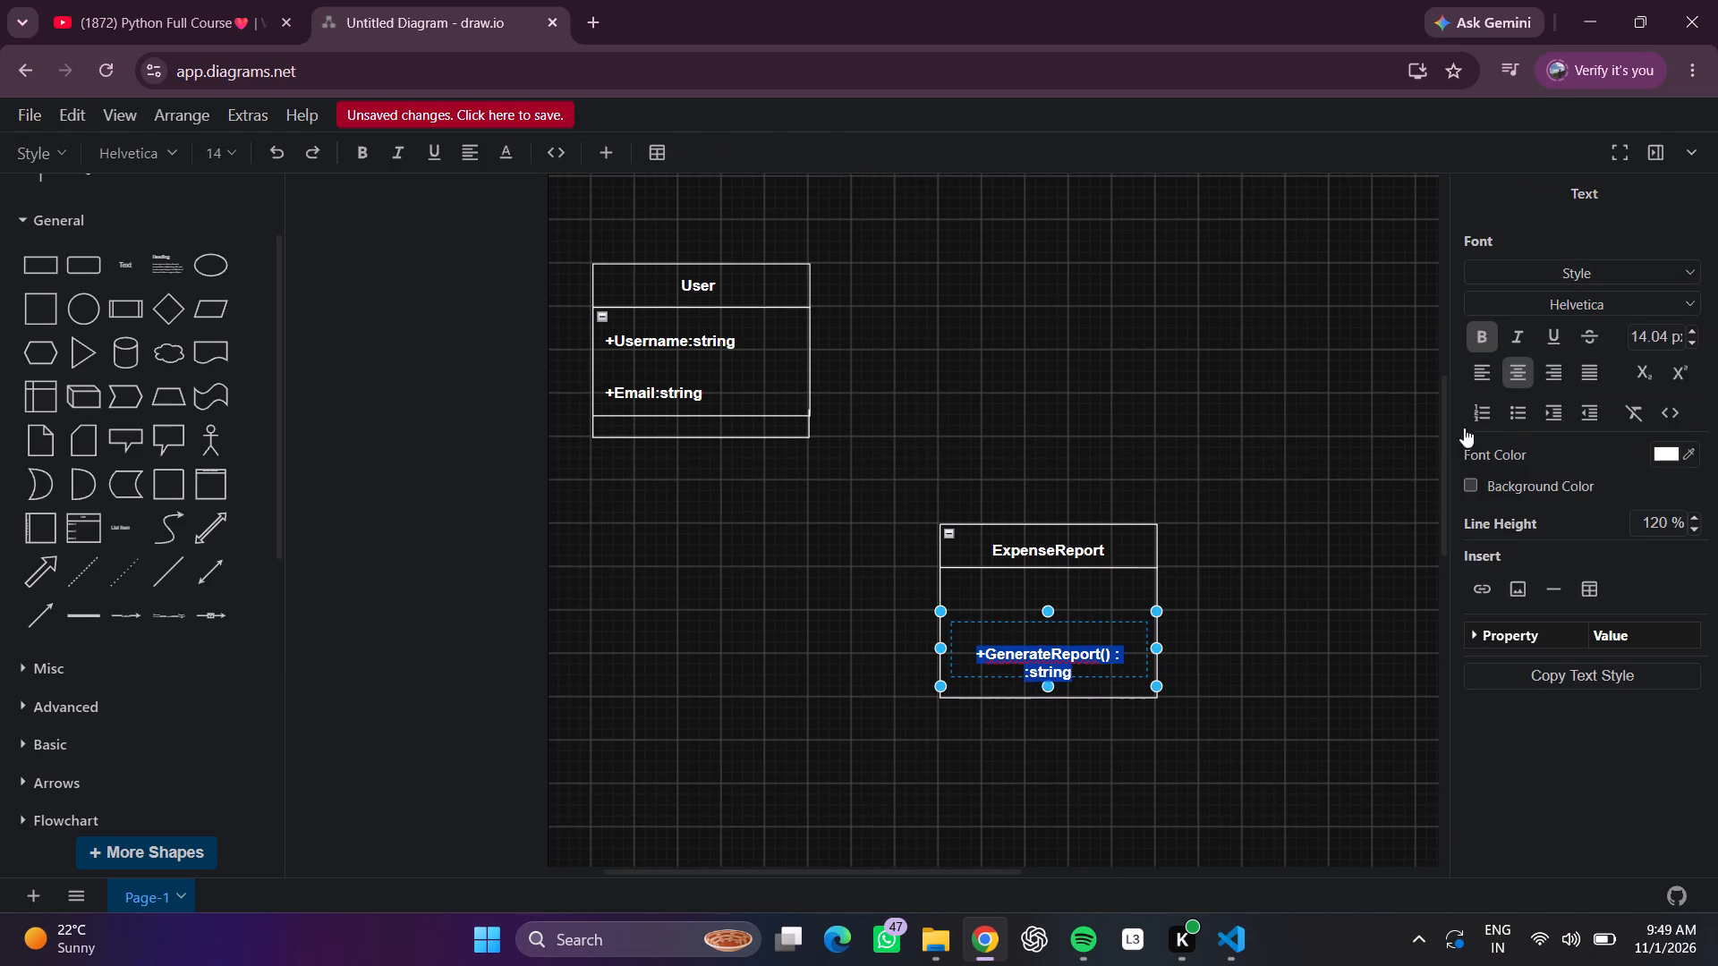
{"action": "left_click", "coordinate": [1316, 503]}
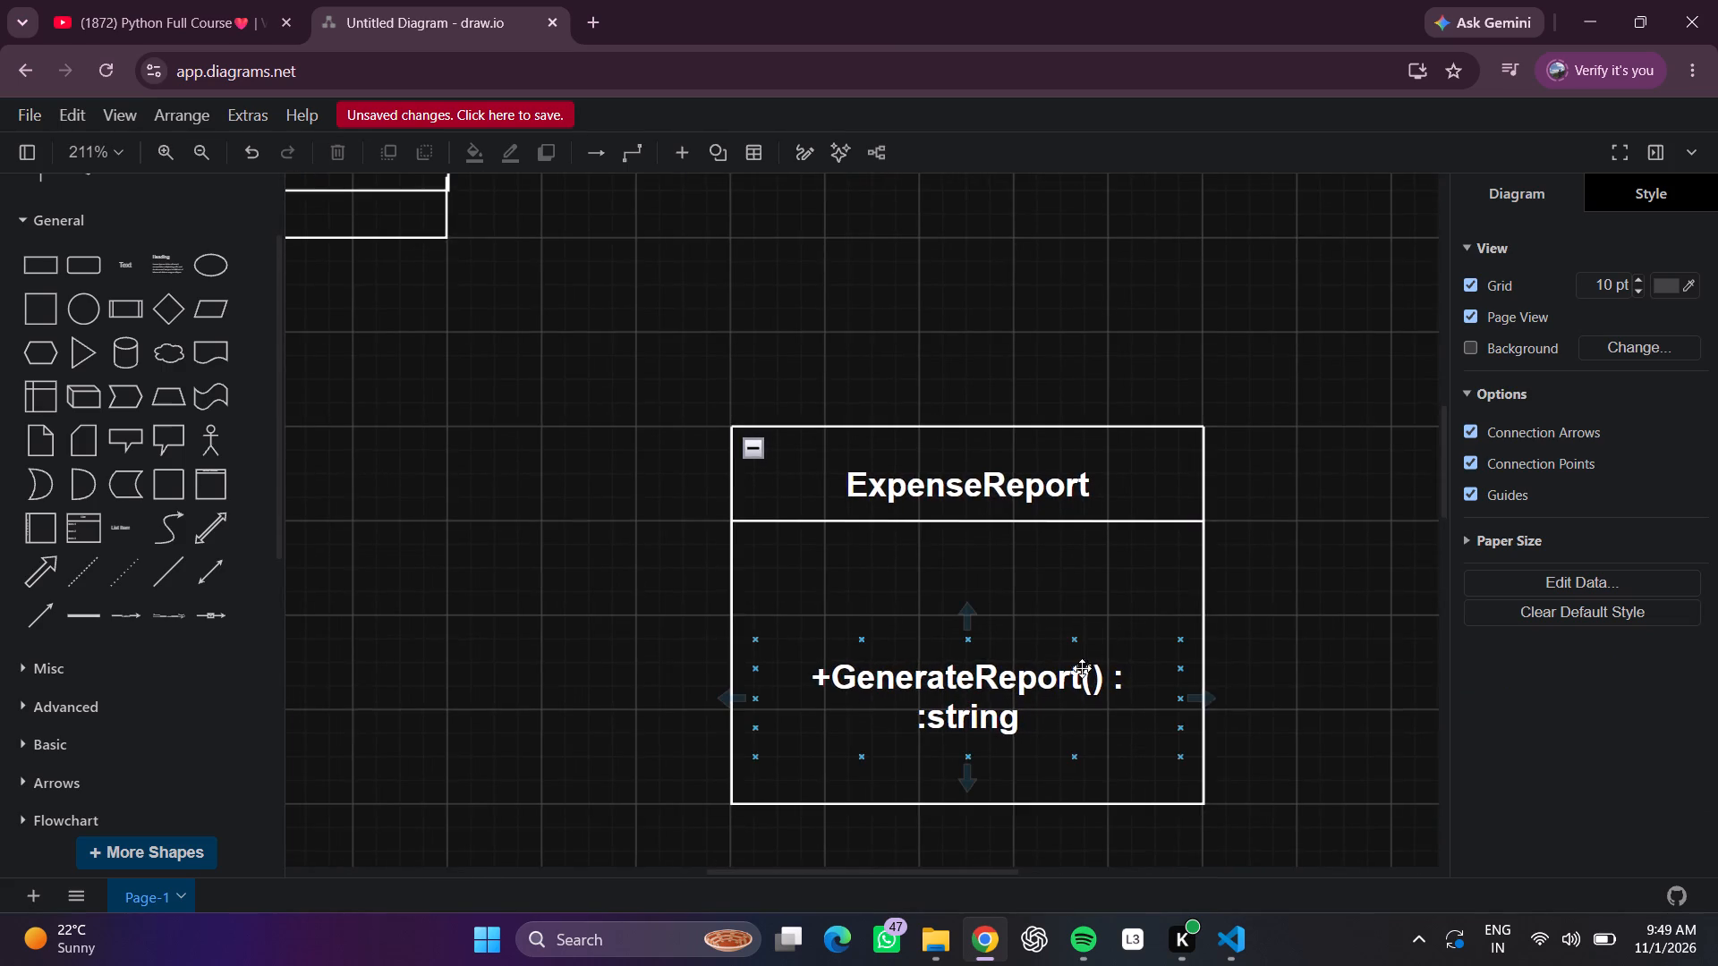
Widen the GenerateReport text box on both sides to the ExpenseReport container's edges so its text fits on one line.
{"action": "scroll", "coordinate": [1161, 667], "scroll_direction": "down", "scroll_amount": 1}
{"action": "left_click", "coordinate": [1121, 565]}
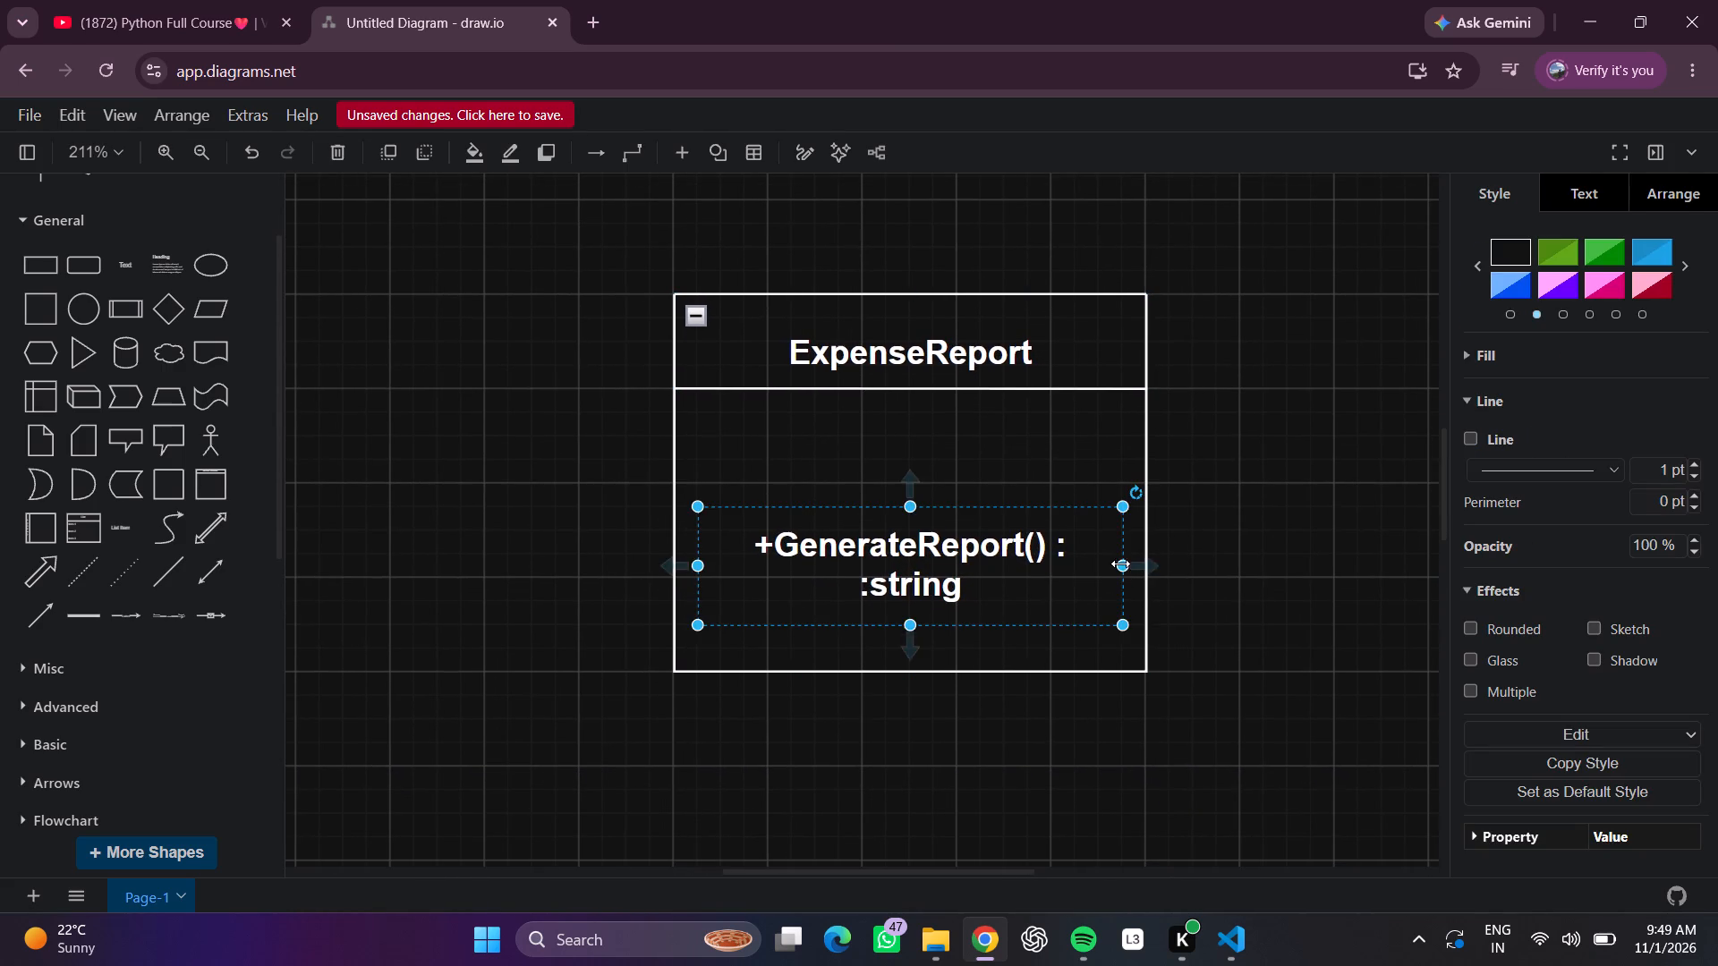
{"action": "left_click_drag", "start_coordinate": [1119, 561], "coordinate": [1134, 563]}
{"action": "left_click_drag", "start_coordinate": [695, 568], "coordinate": [695, 567]}
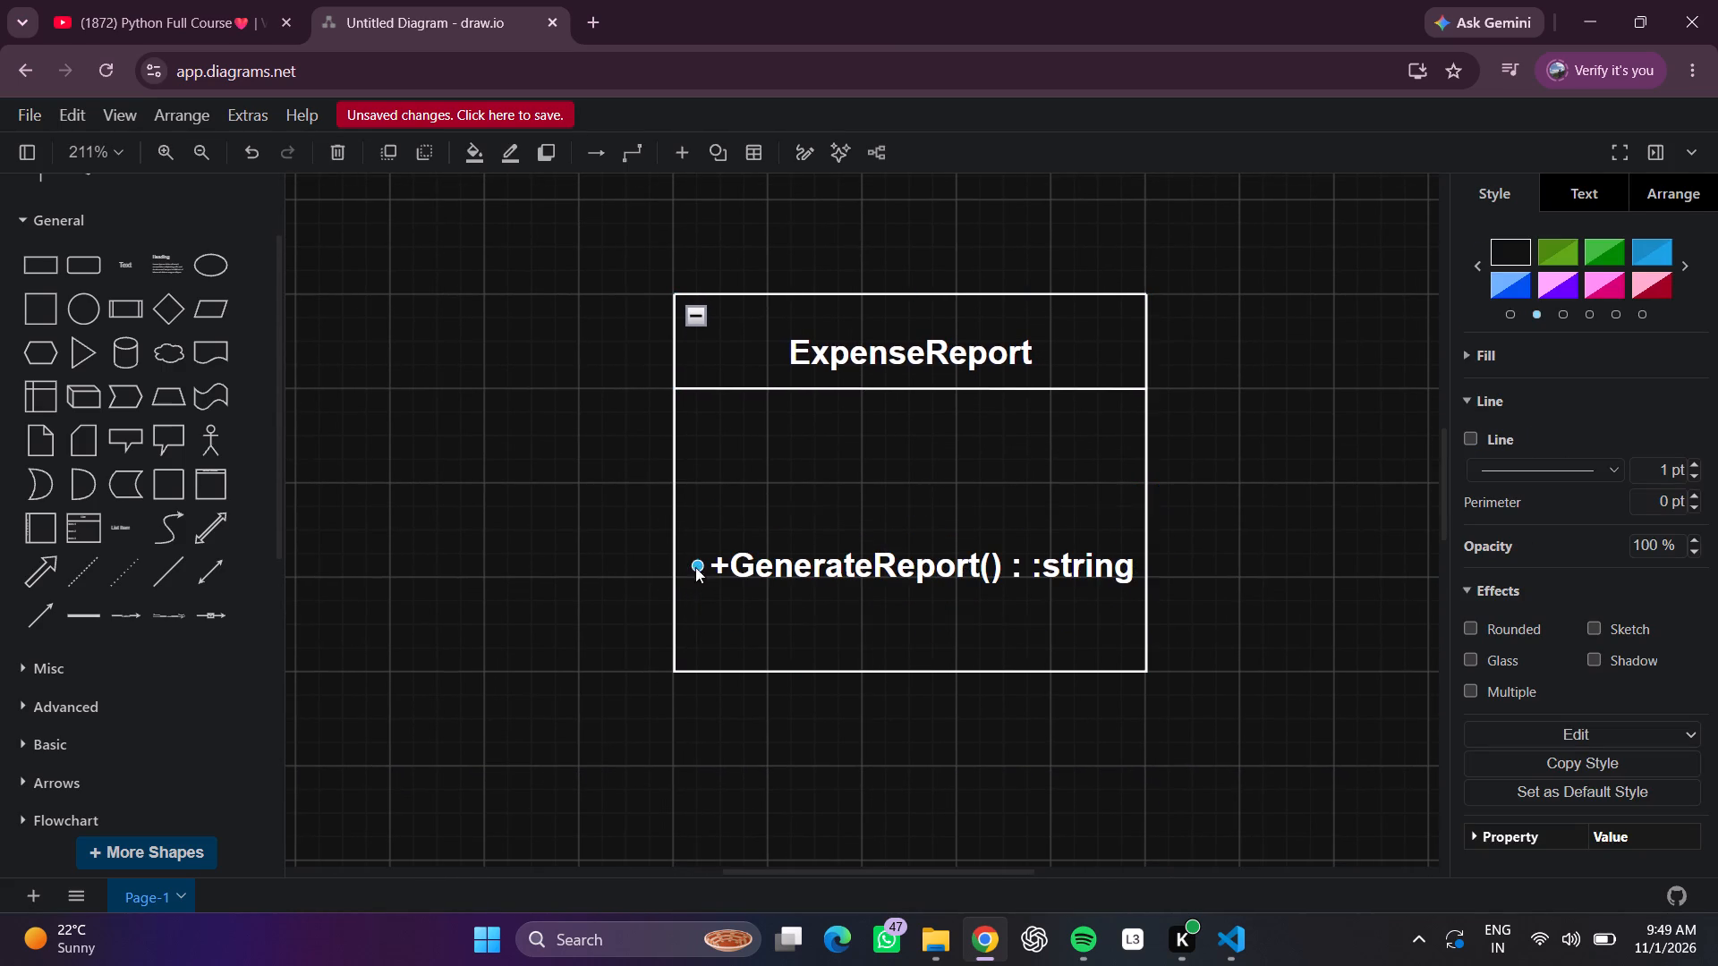
{"action": "left_click_drag", "start_coordinate": [695, 567], "coordinate": [679, 569]}
{"action": "left_click", "coordinate": [1225, 494]}
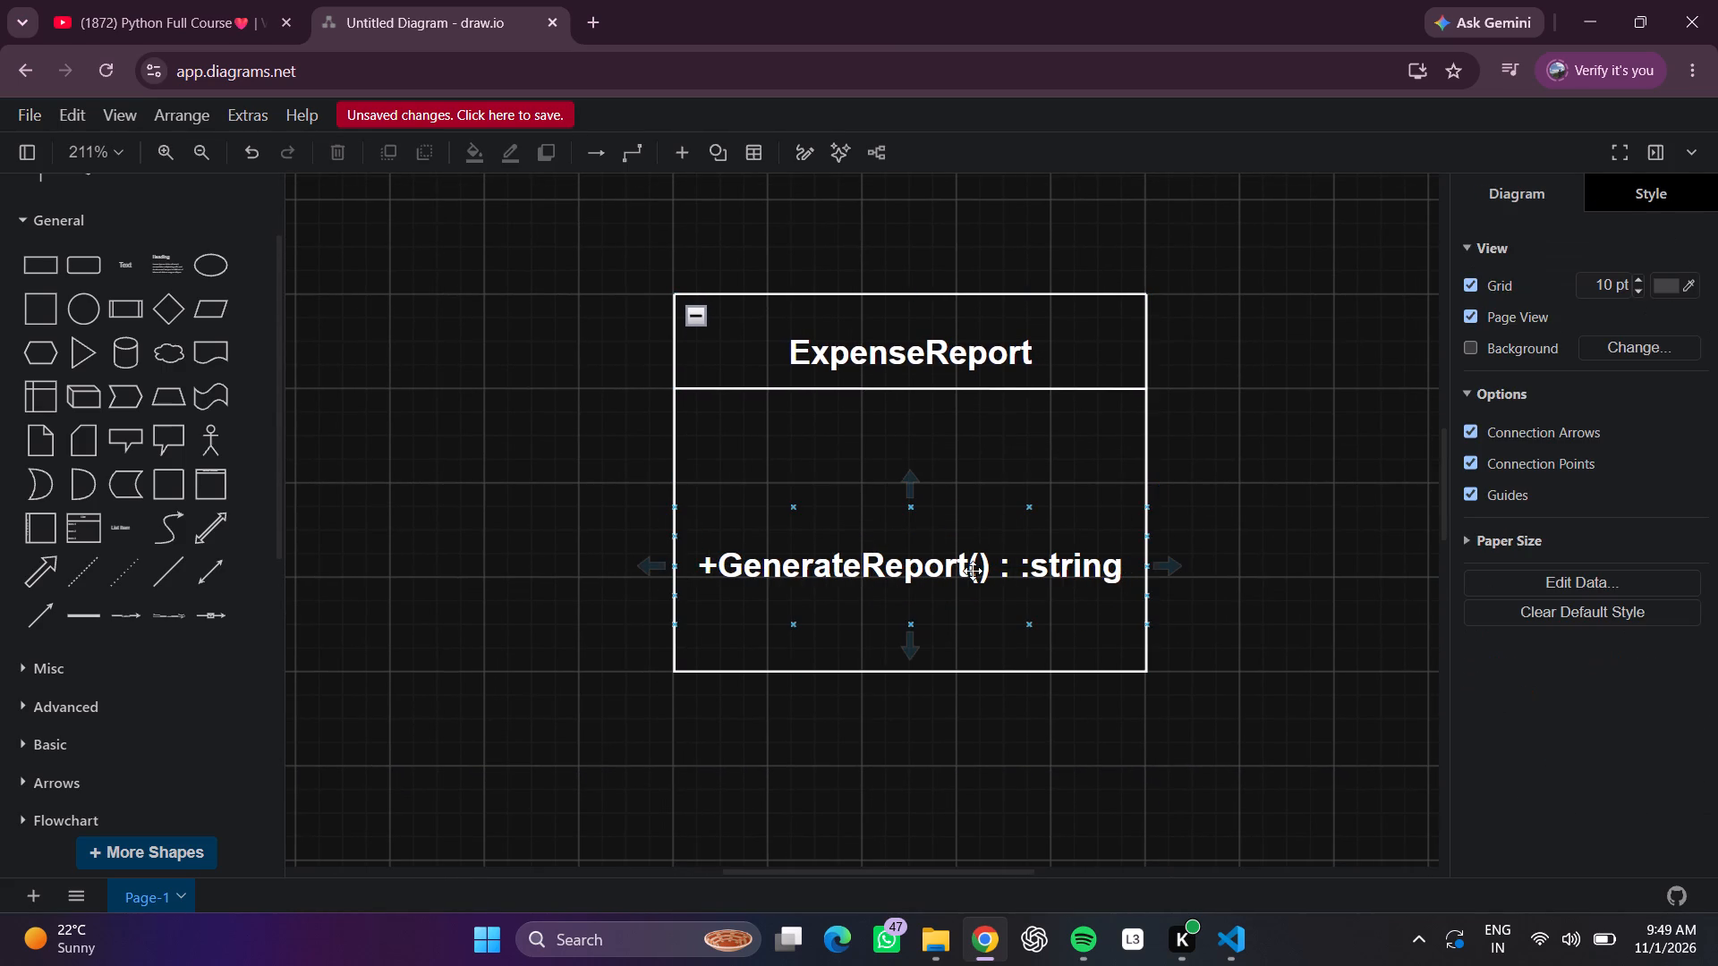
Move the +GenerateReport() : :string text up inside the ExpenseReport container to about 360, 470.
{"action": "left_click_drag", "start_coordinate": [897, 564], "coordinate": [908, 513]}
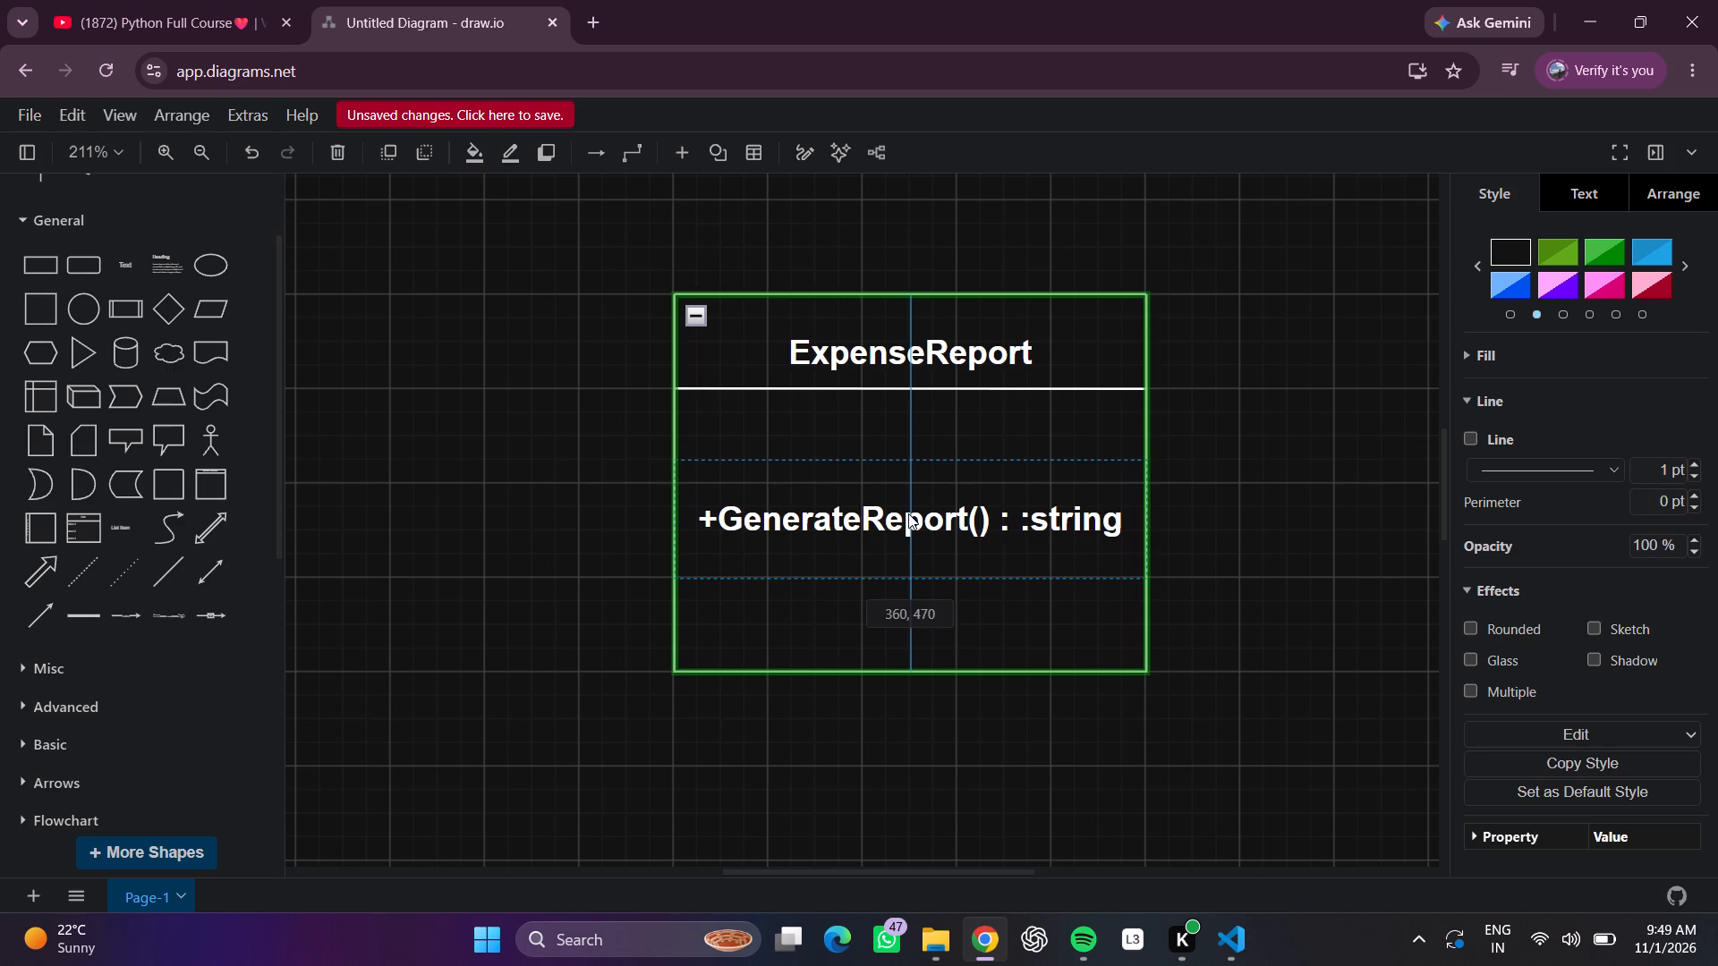
{"action": "left_click_drag", "start_coordinate": [908, 513], "coordinate": [906, 519]}
{"action": "left_click", "coordinate": [1210, 452]}
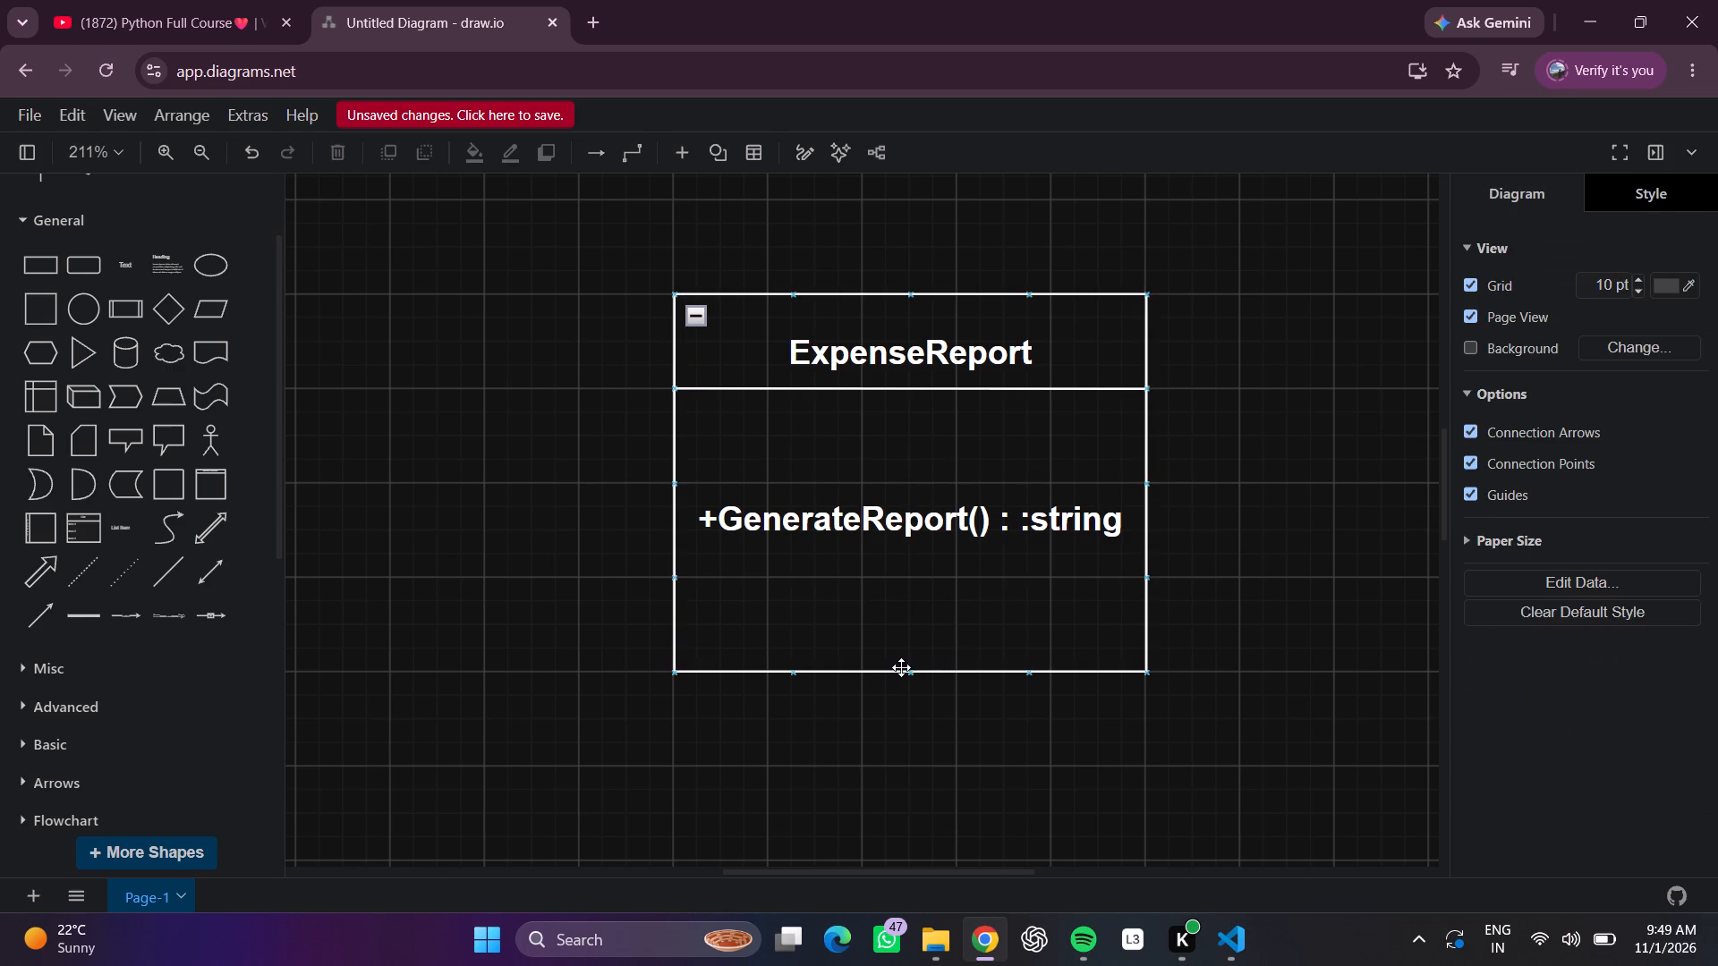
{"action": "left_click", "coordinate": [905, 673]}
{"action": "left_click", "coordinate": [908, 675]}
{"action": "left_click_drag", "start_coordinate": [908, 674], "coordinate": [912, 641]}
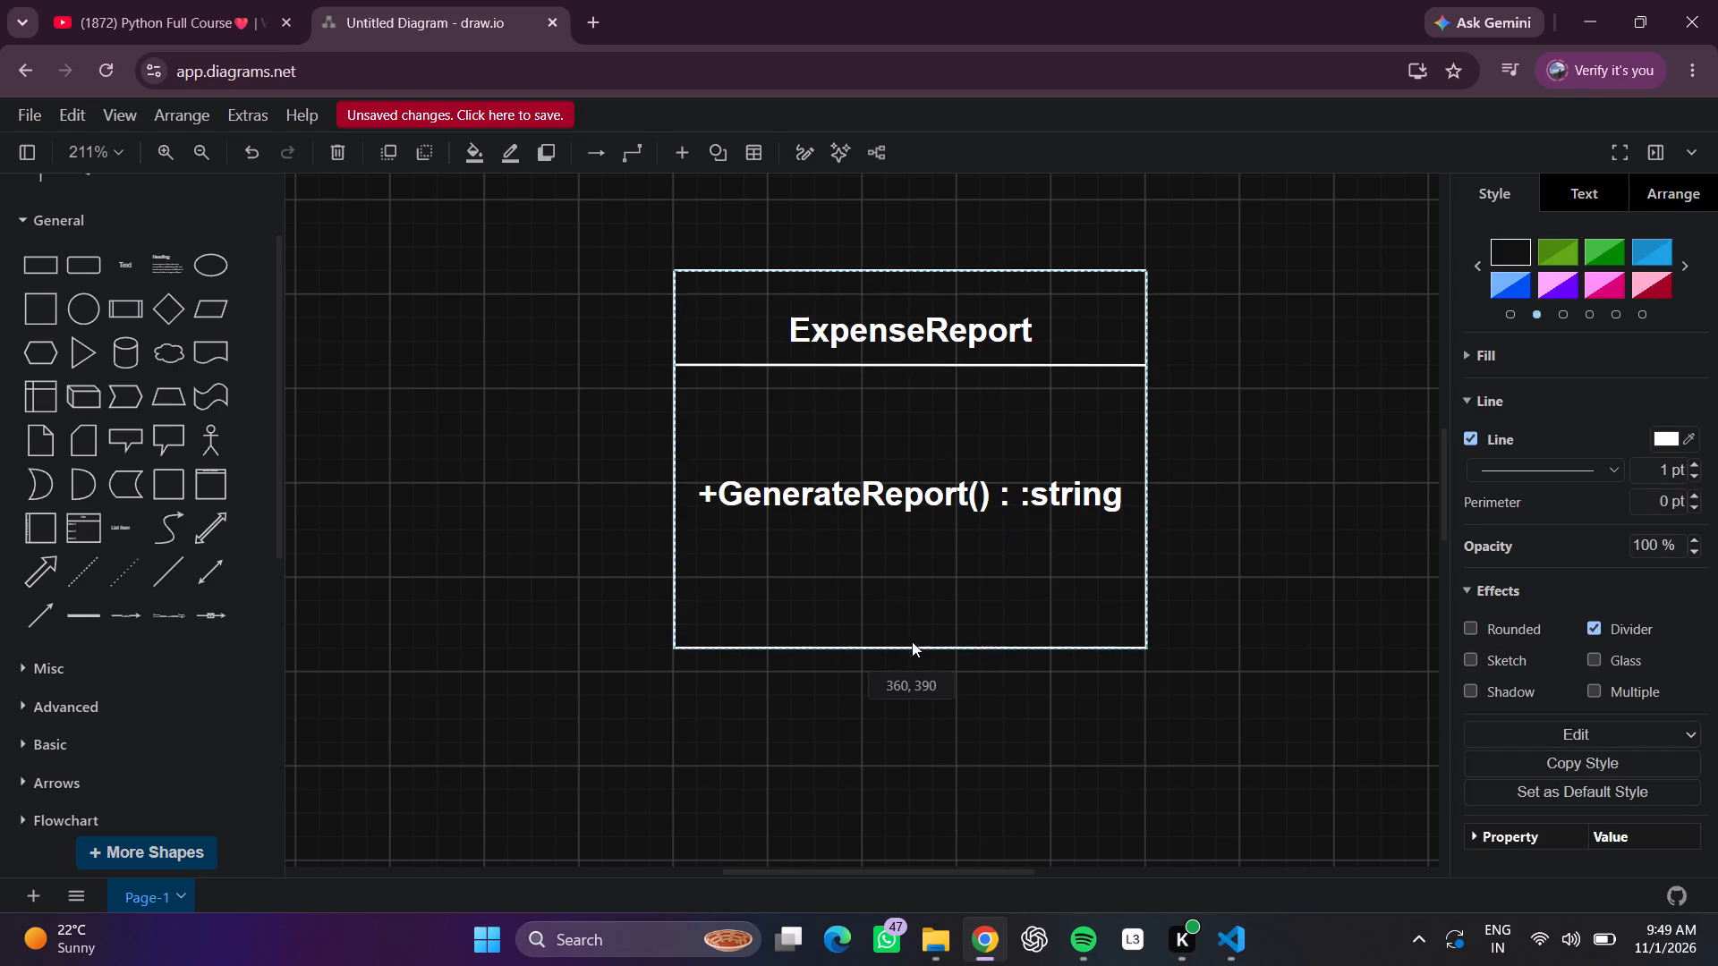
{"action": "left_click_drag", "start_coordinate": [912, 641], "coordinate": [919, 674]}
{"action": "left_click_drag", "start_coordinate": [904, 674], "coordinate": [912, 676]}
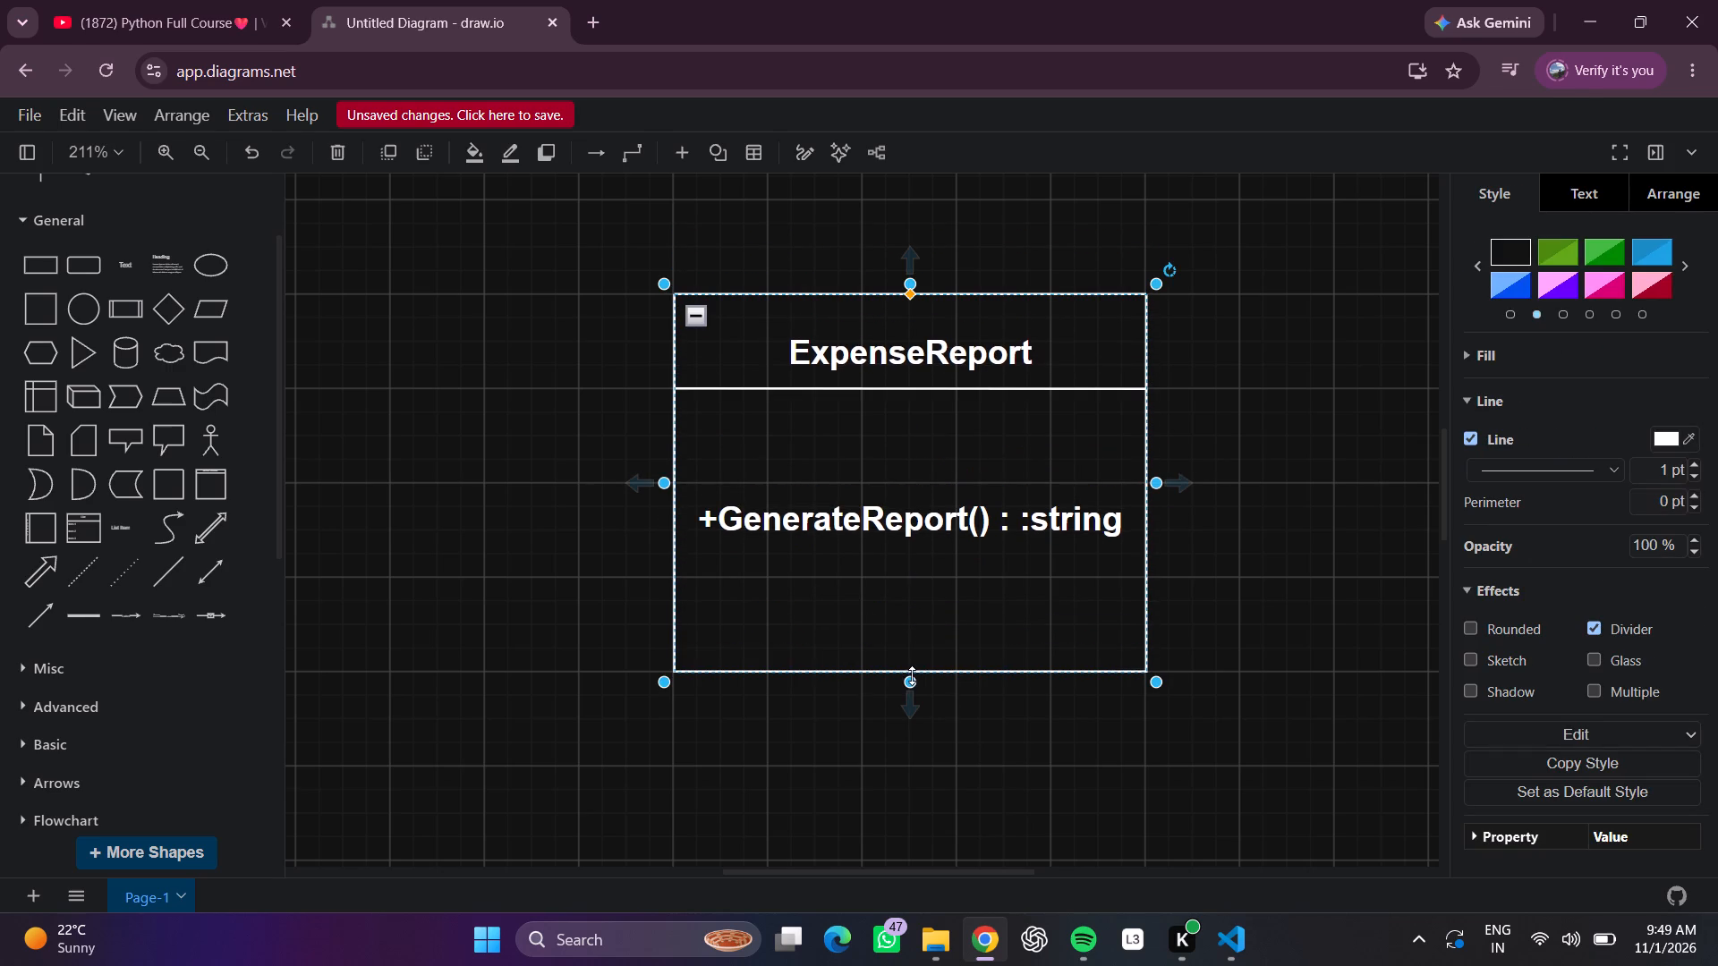
Shrink the ExpenseReport container from its bottom edge to about 200 x 120.
{"action": "left_click_drag", "start_coordinate": [909, 683], "coordinate": [914, 649]}
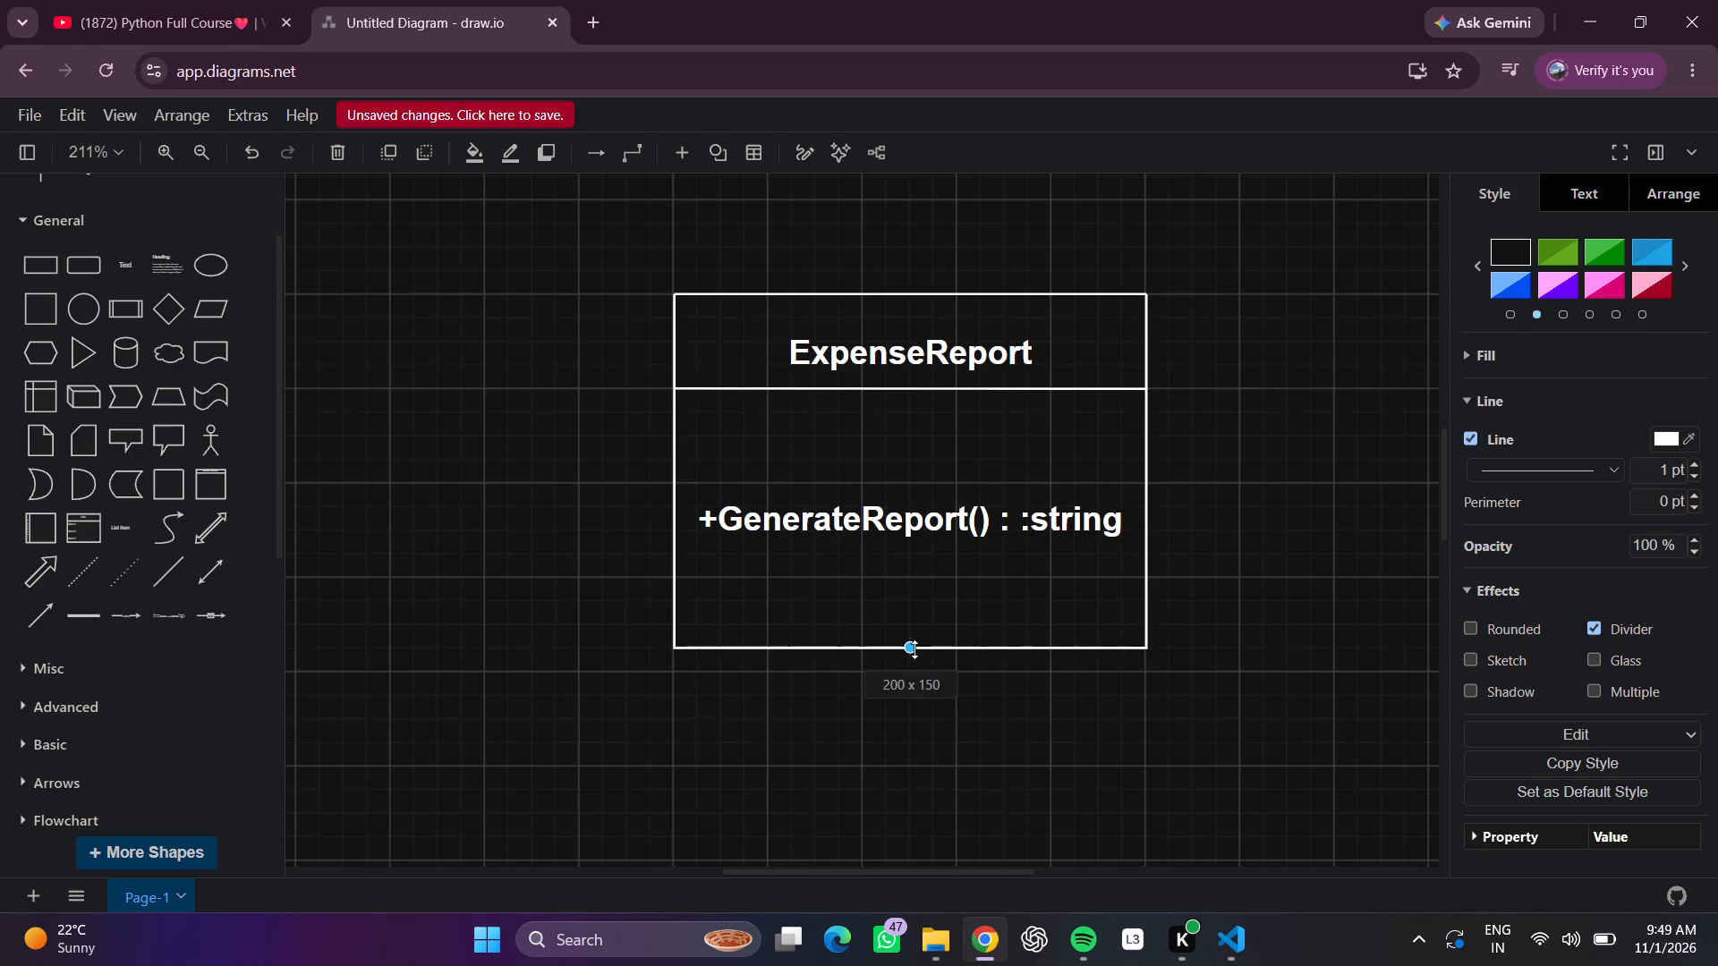
{"action": "left_click_drag", "start_coordinate": [914, 649], "coordinate": [921, 598]}
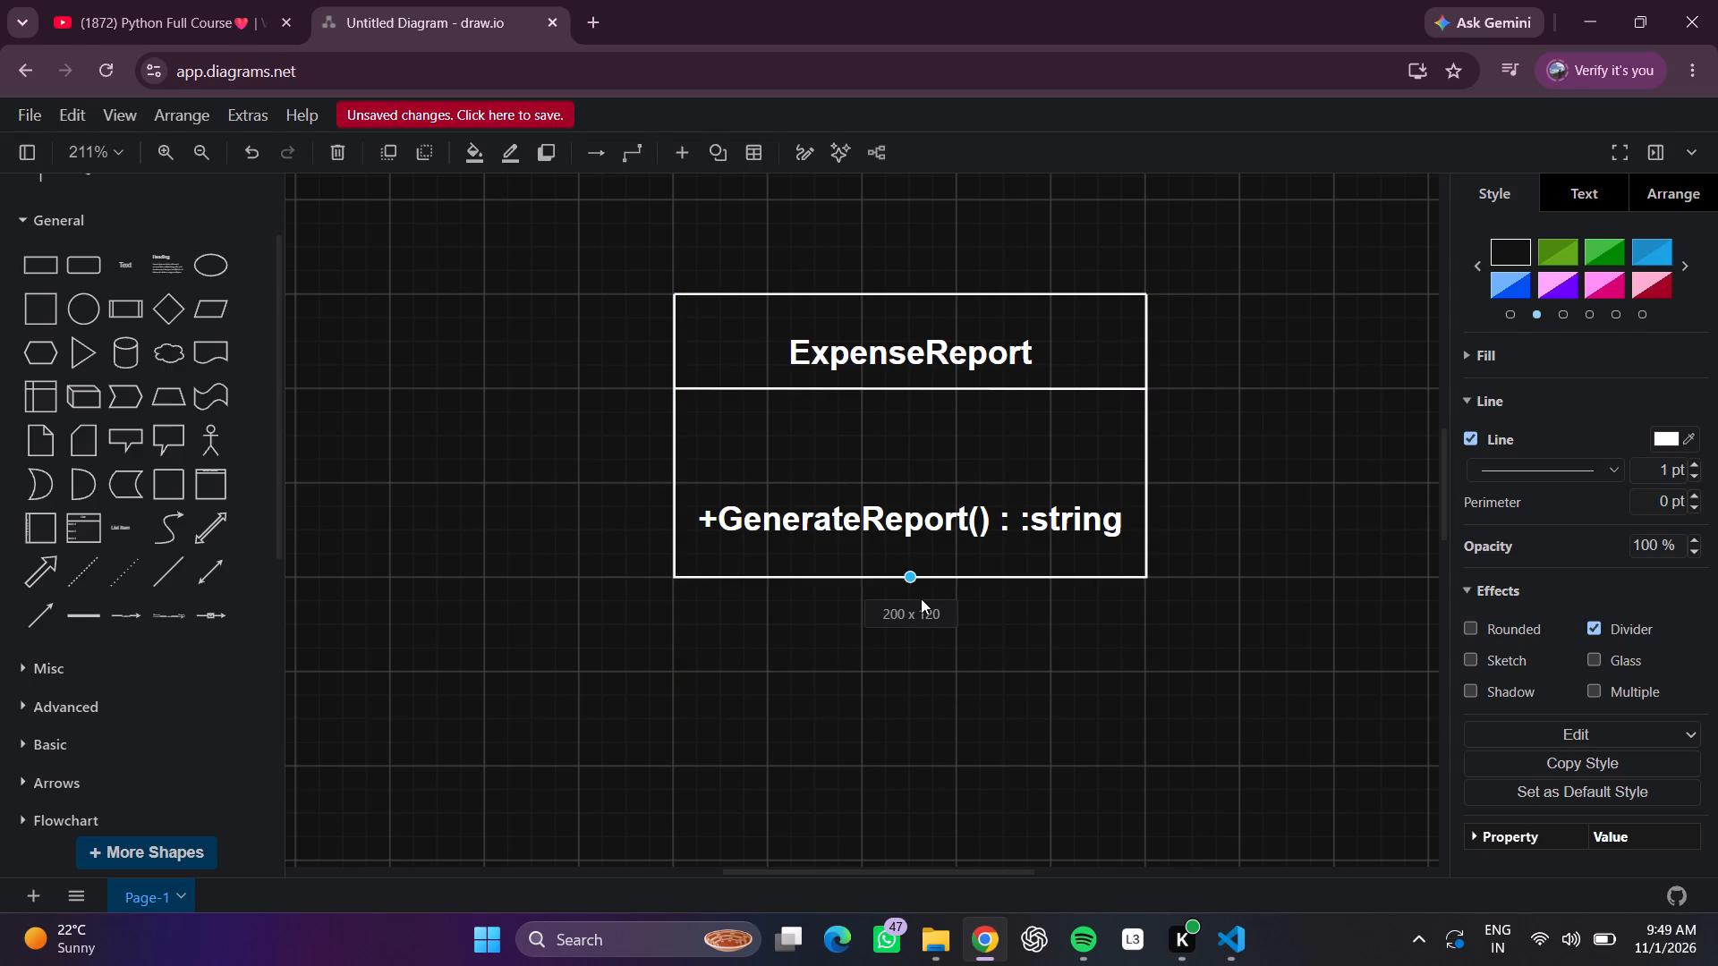
{"action": "left_click_drag", "start_coordinate": [921, 598], "coordinate": [923, 597]}
{"action": "left_click", "coordinate": [1253, 614]}
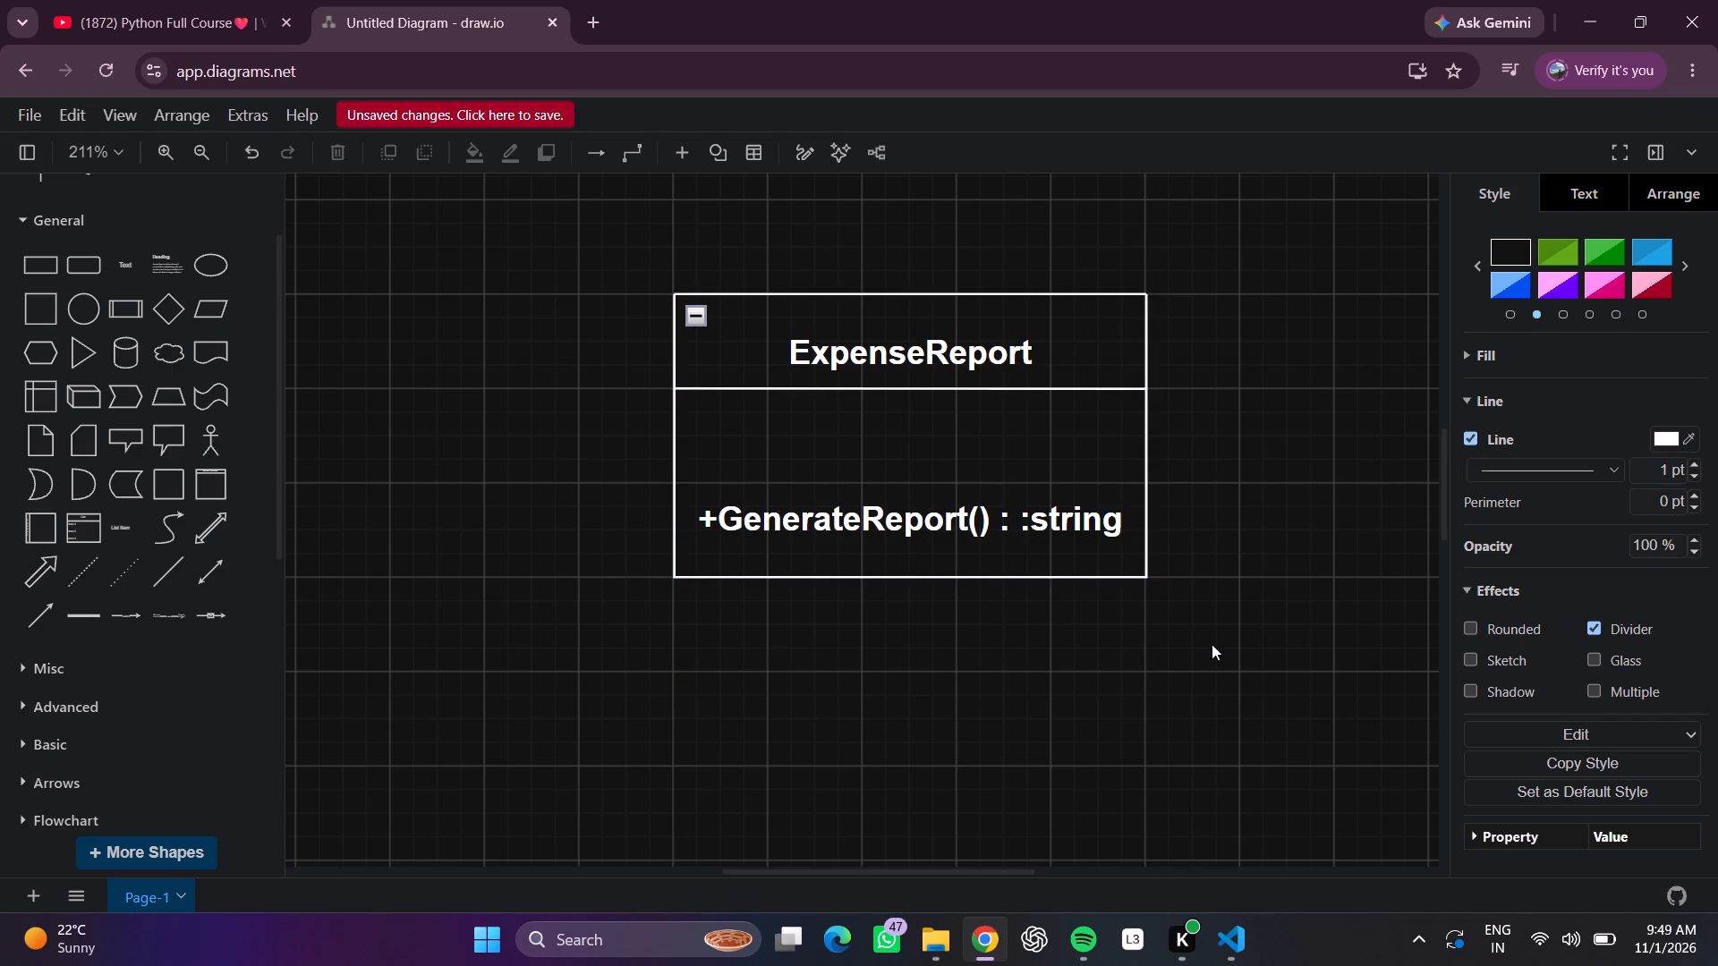
Add a plain line as a horizontal divider about 20 pt below the ExpenseReport header, attaching its ends to both sides of the container.
{"action": "scroll", "coordinate": [1195, 631], "scroll_direction": "right", "scroll_amount": 1}
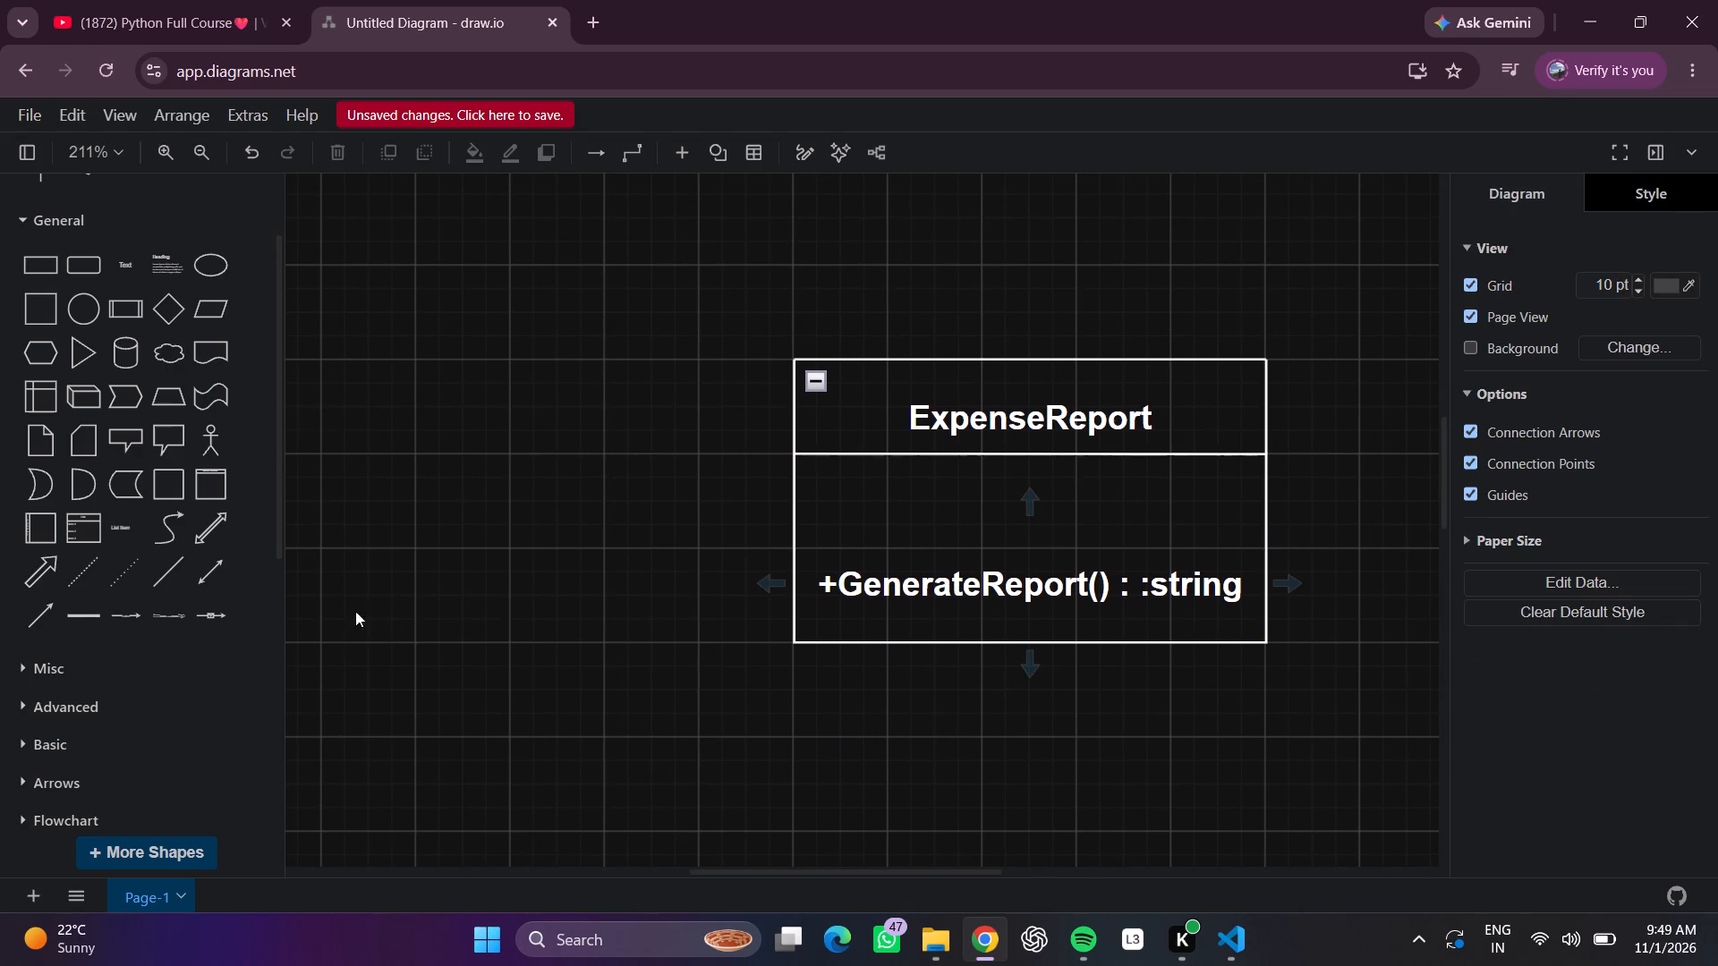
{"action": "left_click", "coordinate": [177, 581]}
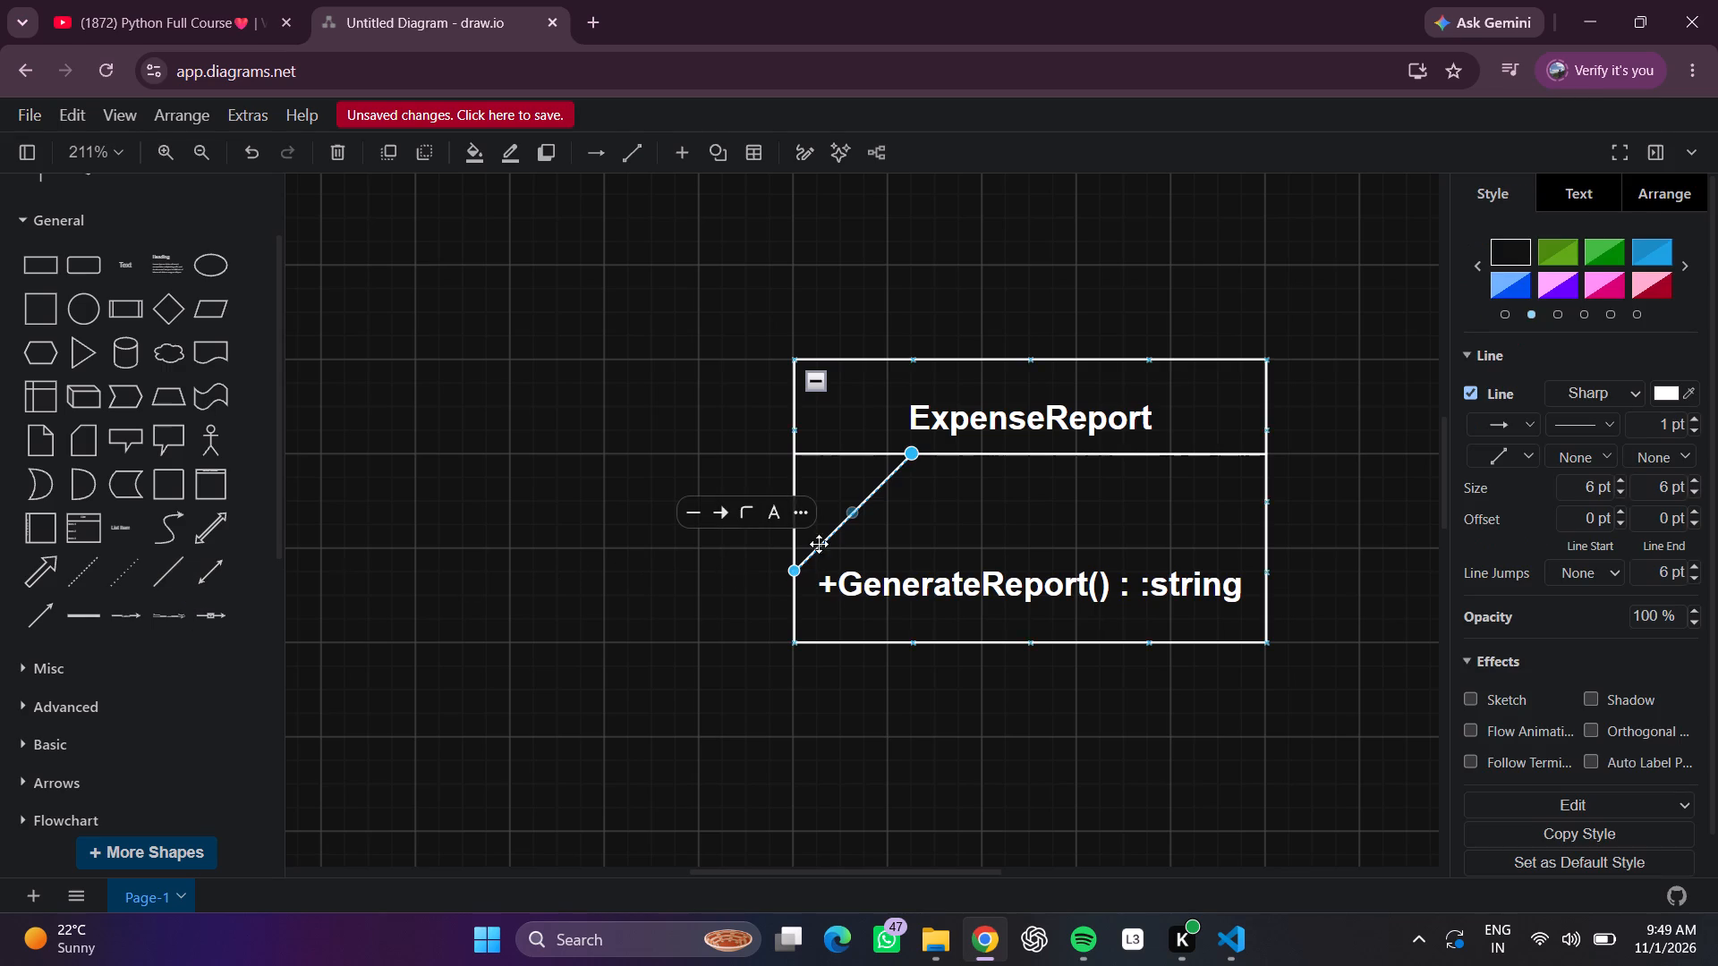
{"action": "left_click_drag", "start_coordinate": [909, 453], "coordinate": [1093, 506]}
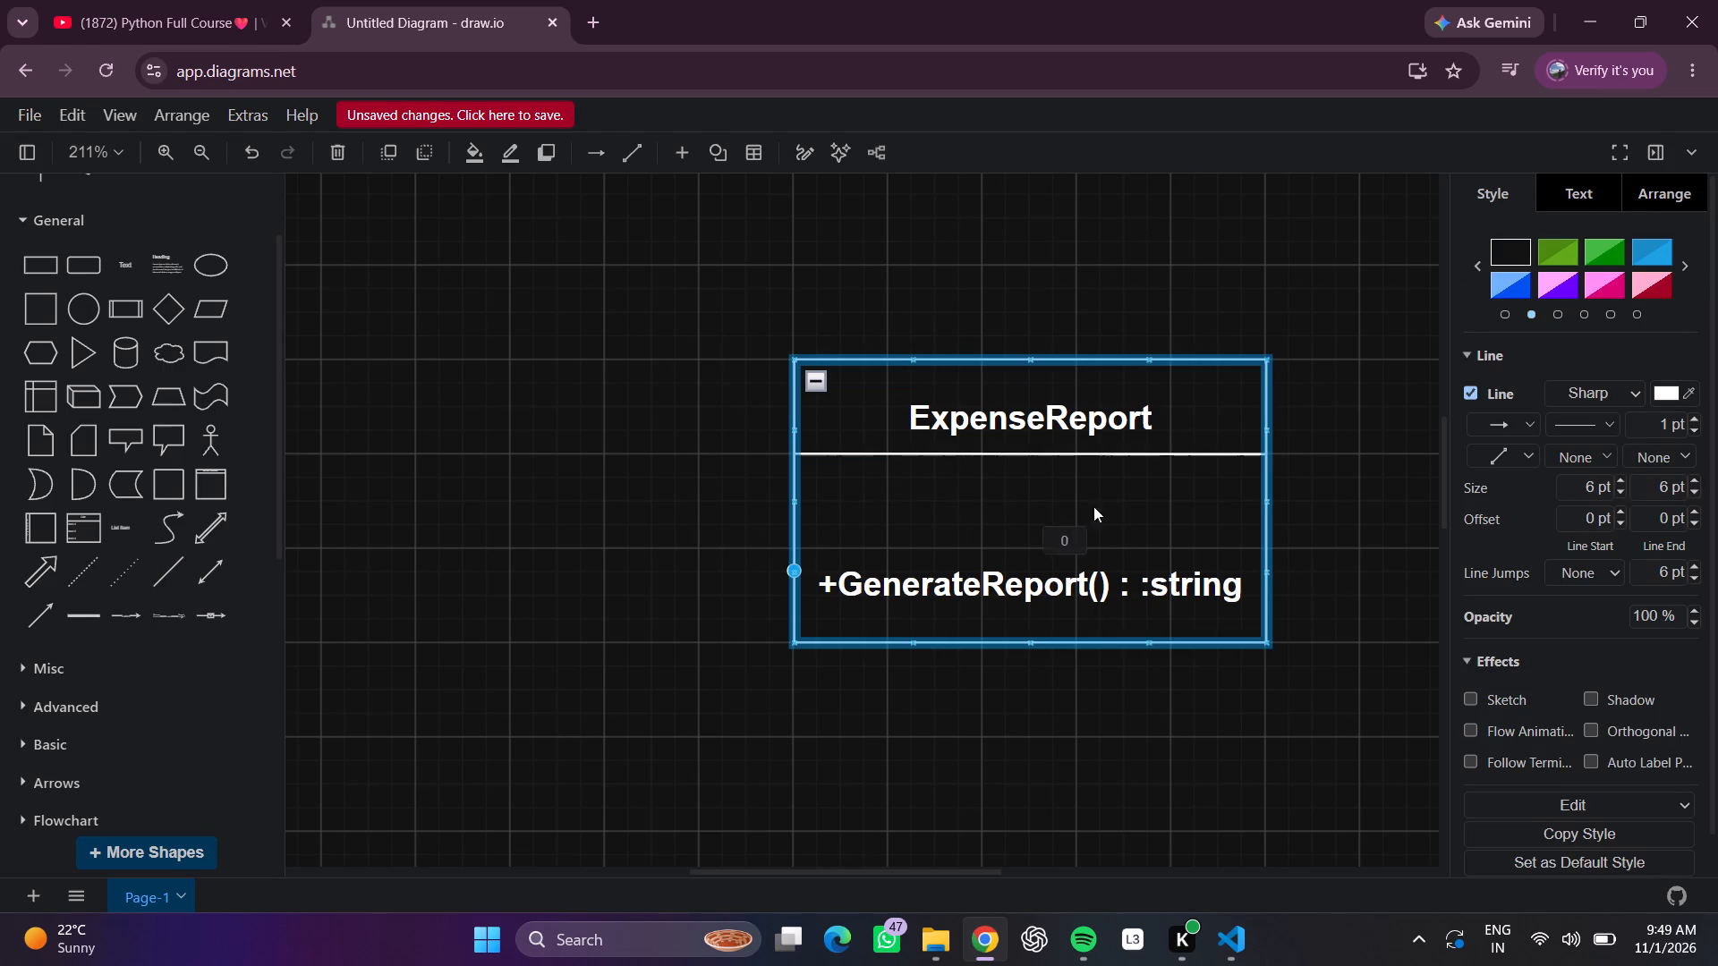
{"action": "left_click_drag", "start_coordinate": [1093, 506], "coordinate": [1264, 498]}
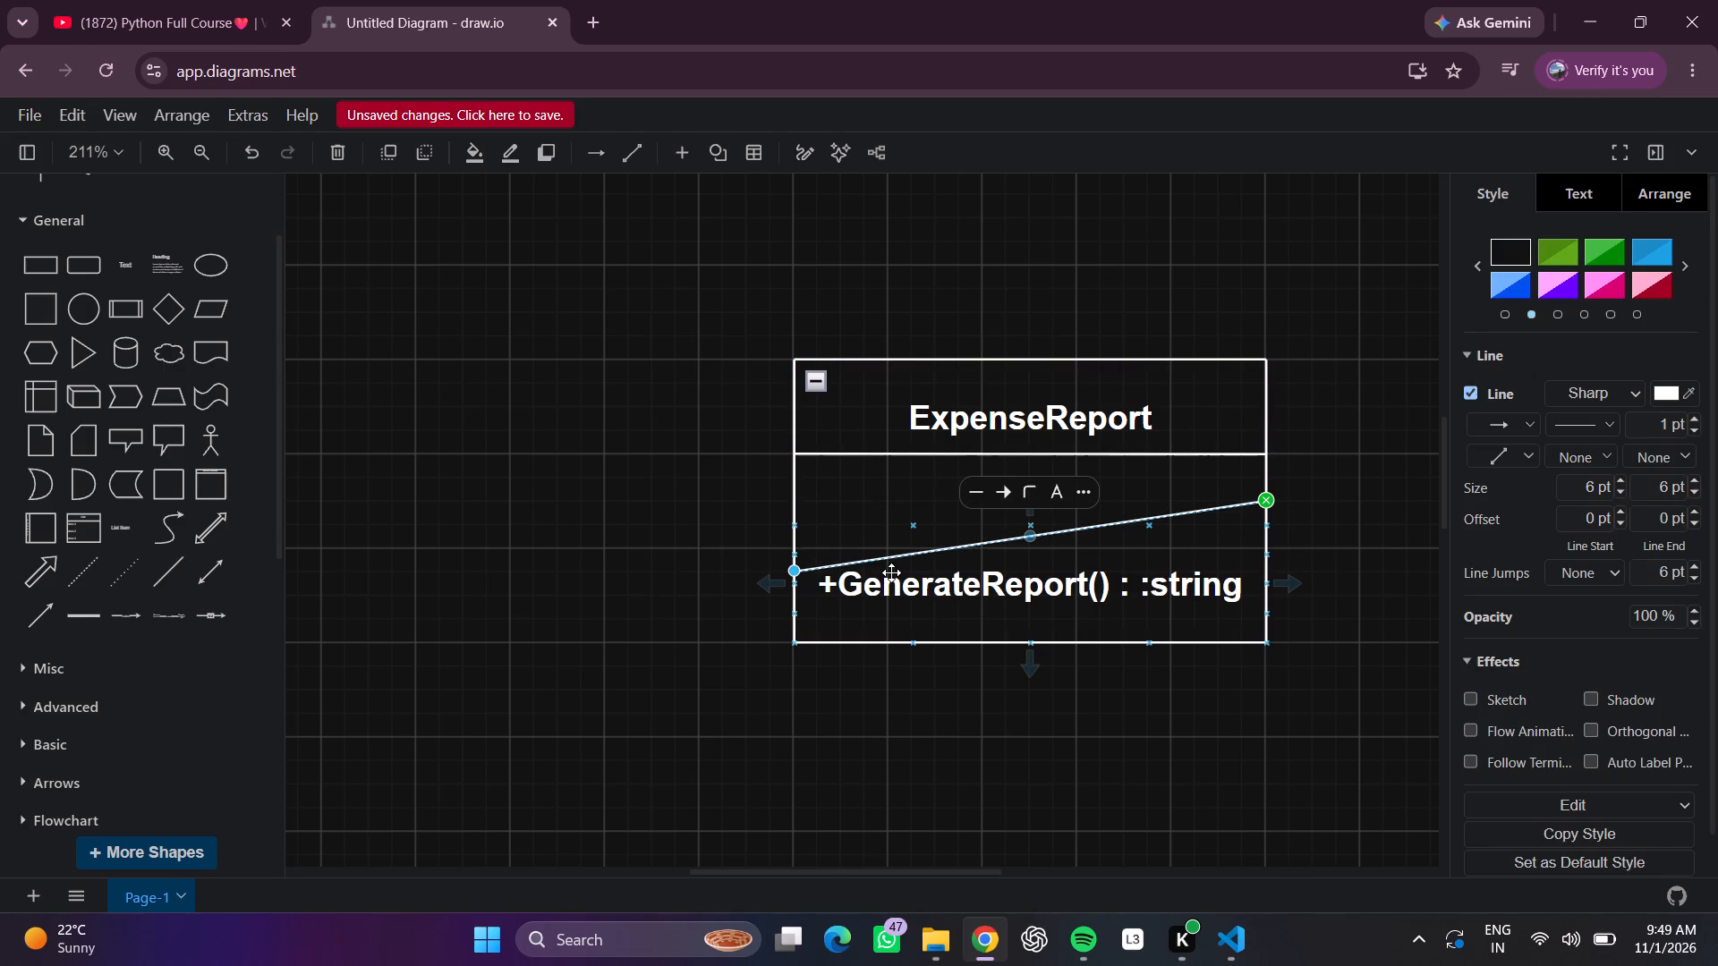
{"action": "left_click_drag", "start_coordinate": [798, 564], "coordinate": [801, 491]}
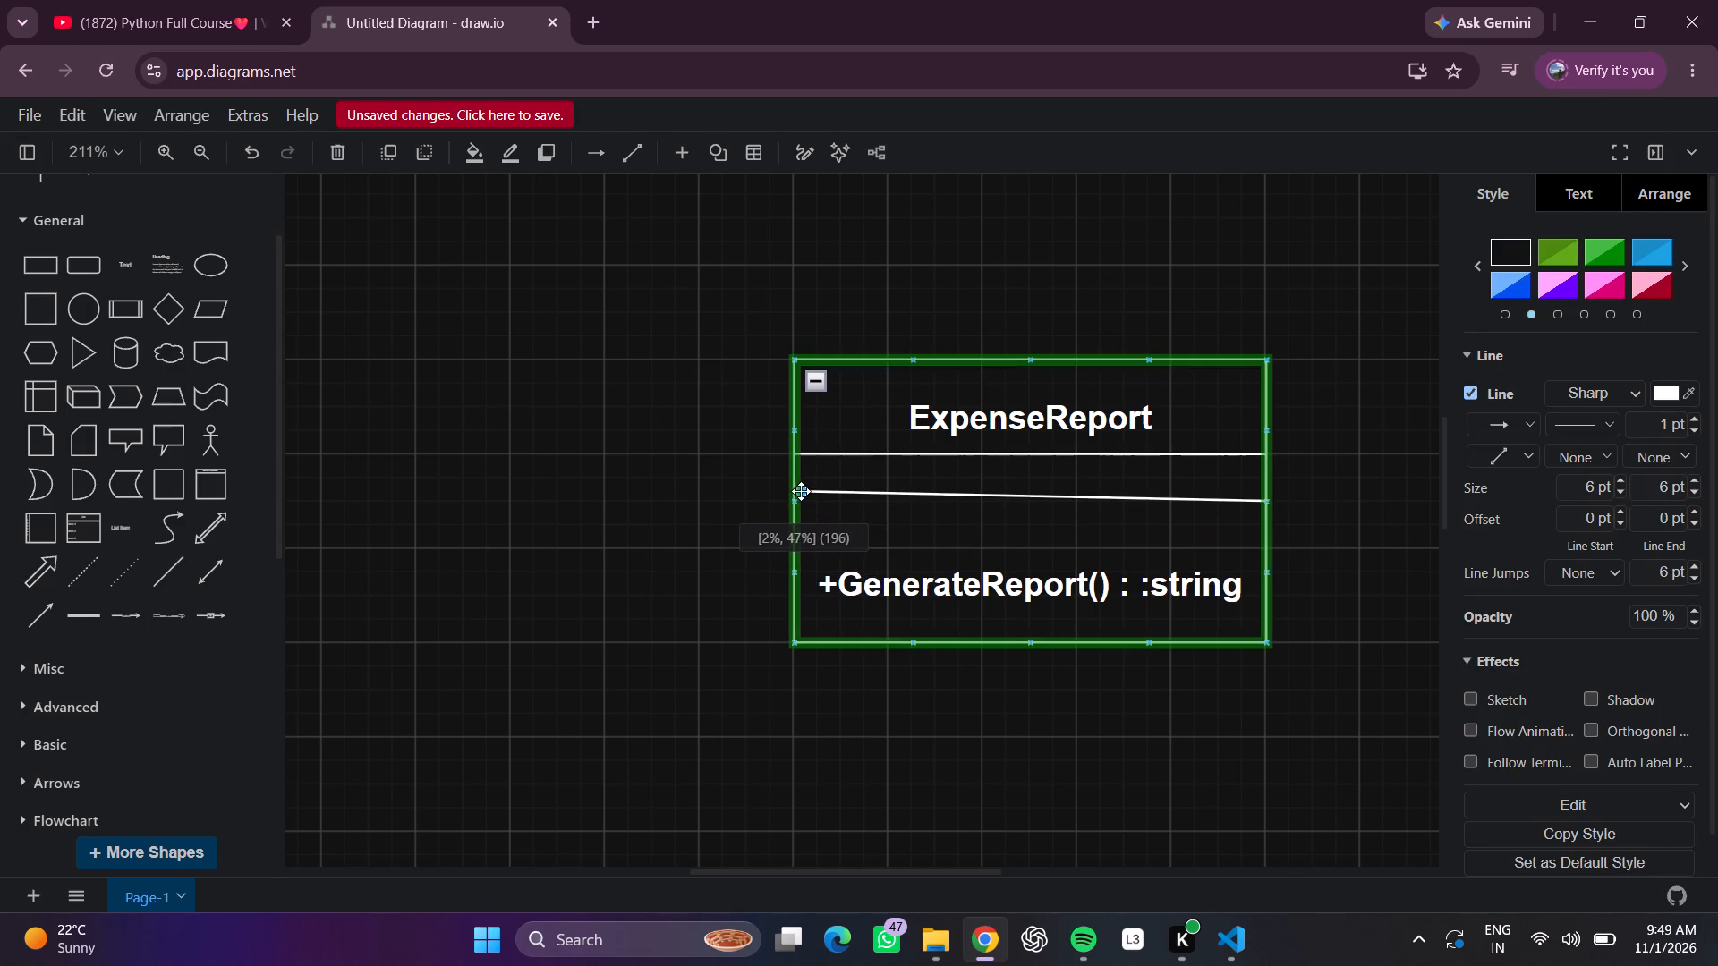
{"action": "left_click_drag", "start_coordinate": [801, 491], "coordinate": [795, 496]}
{"action": "left_click", "coordinate": [1301, 463]}
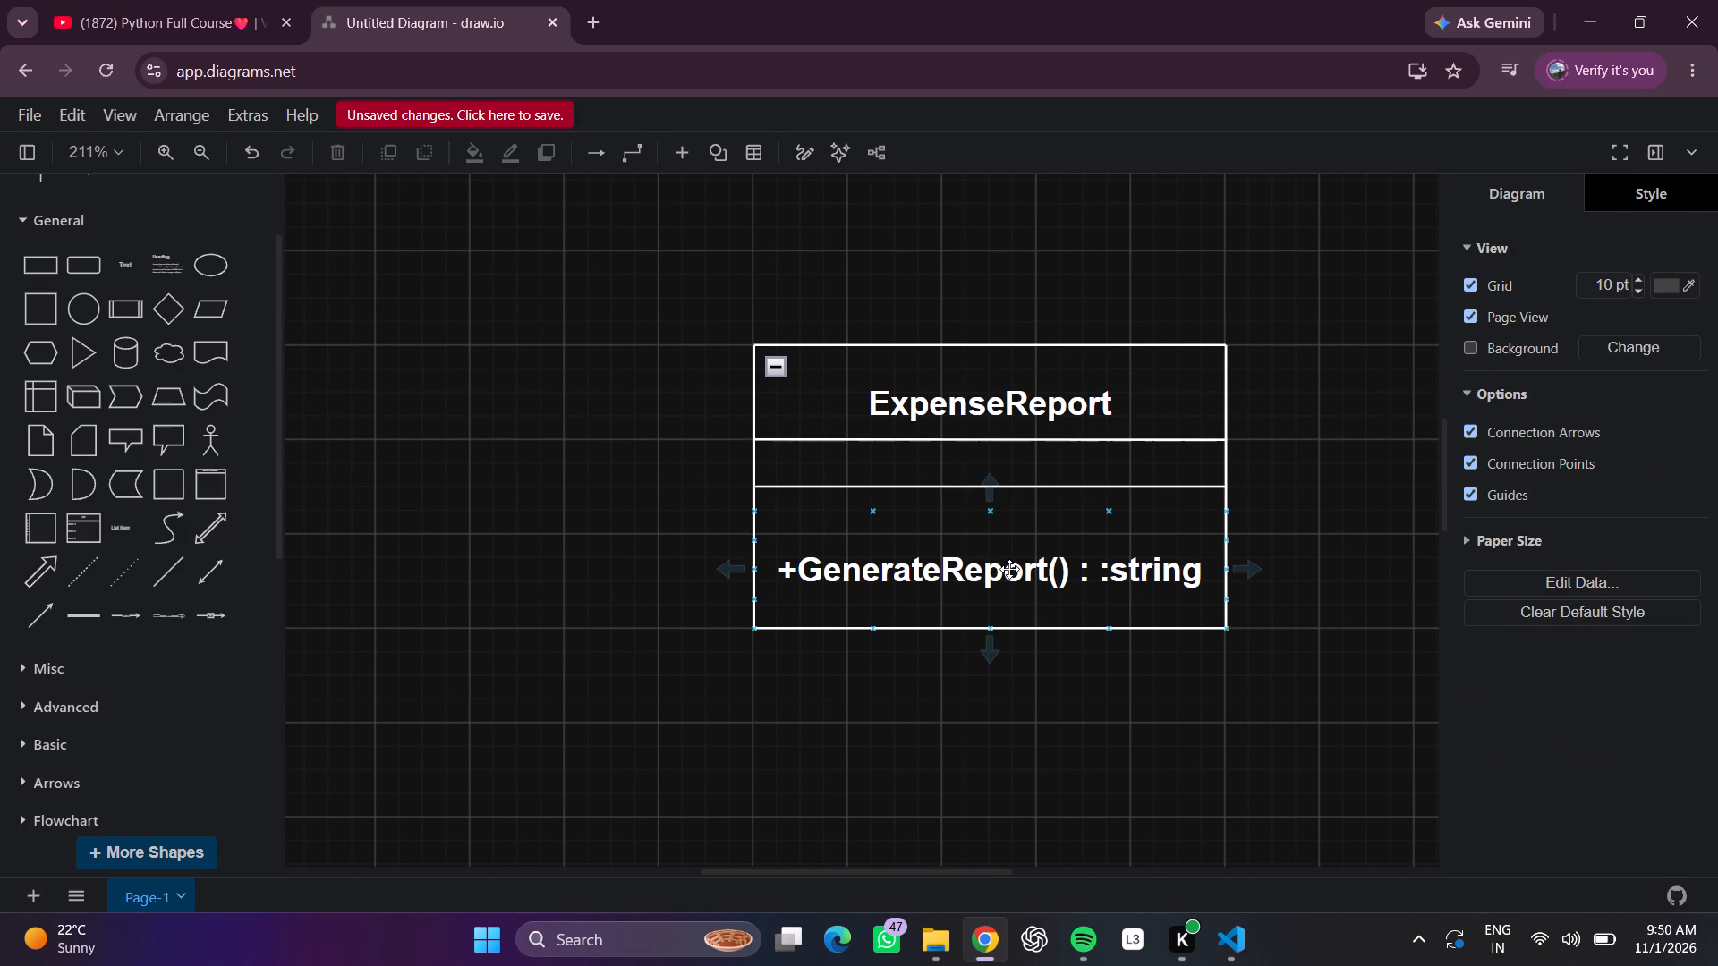
Move the GenerateReport text up so its box sits directly under the new divider line.
{"action": "left_click_drag", "start_coordinate": [1009, 572], "coordinate": [1005, 540]}
{"action": "left_click", "coordinate": [997, 631]}
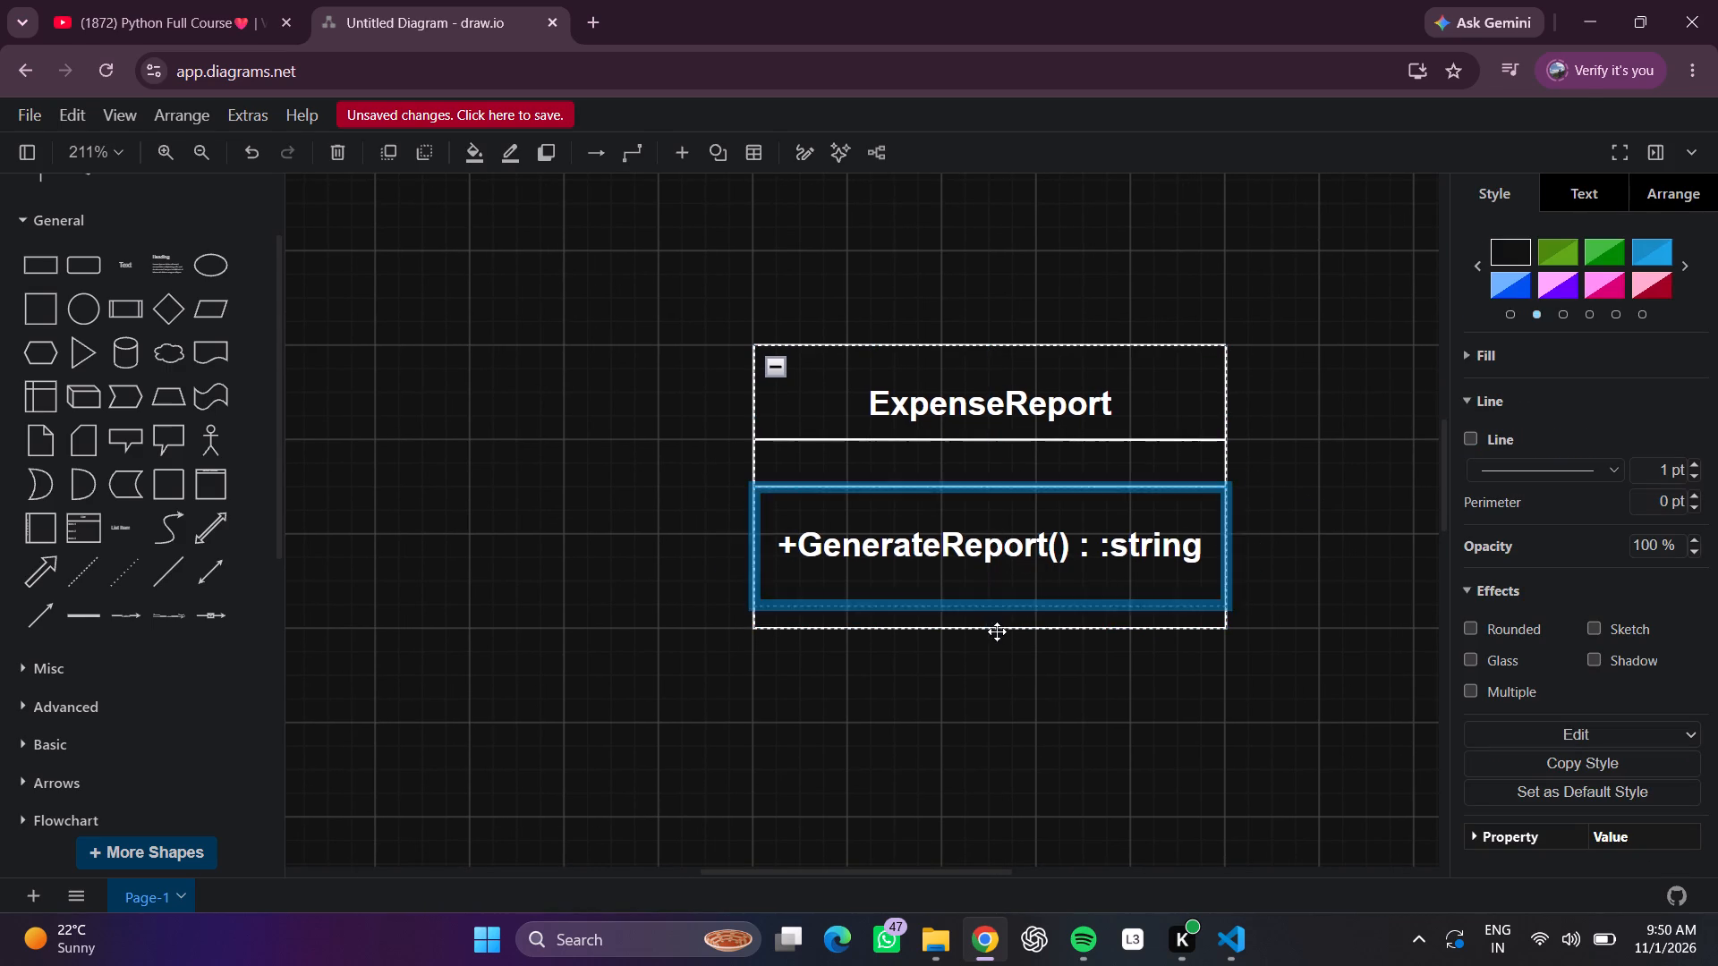
{"action": "left_click", "coordinate": [1277, 597]}
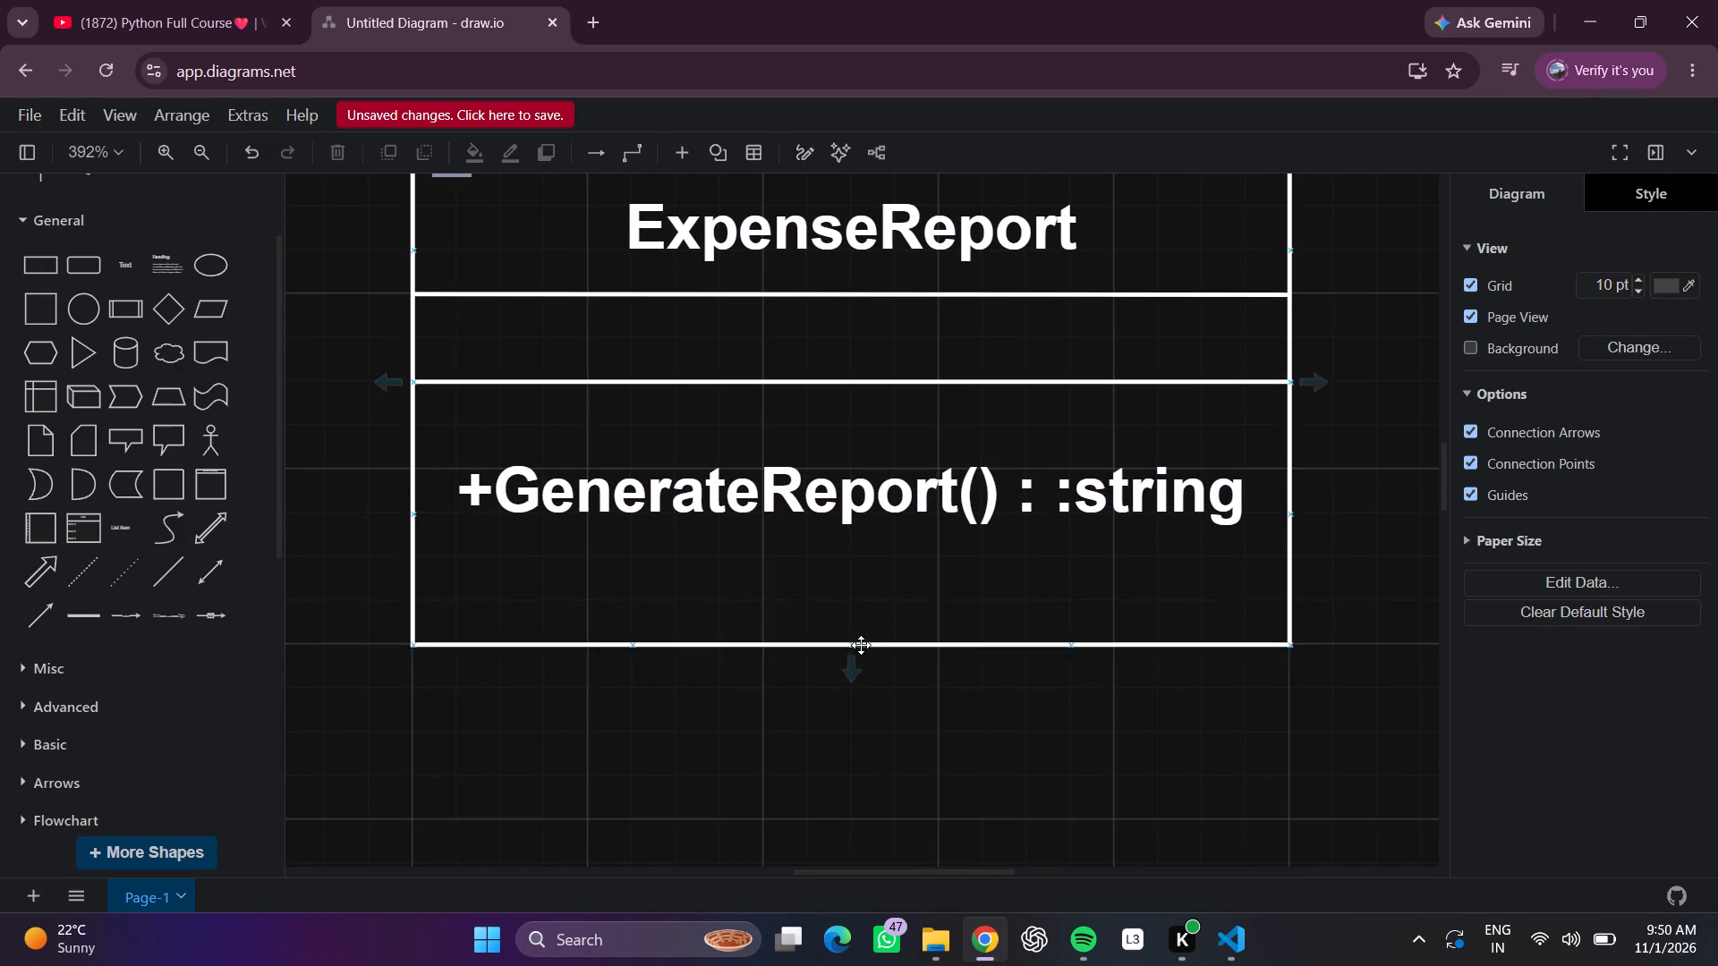
Reduce the ExpenseReport container's height from its bottom edge to about 110 pt.
{"action": "left_click", "coordinate": [862, 645]}
{"action": "left_click_drag", "start_coordinate": [849, 651], "coordinate": [853, 618]}
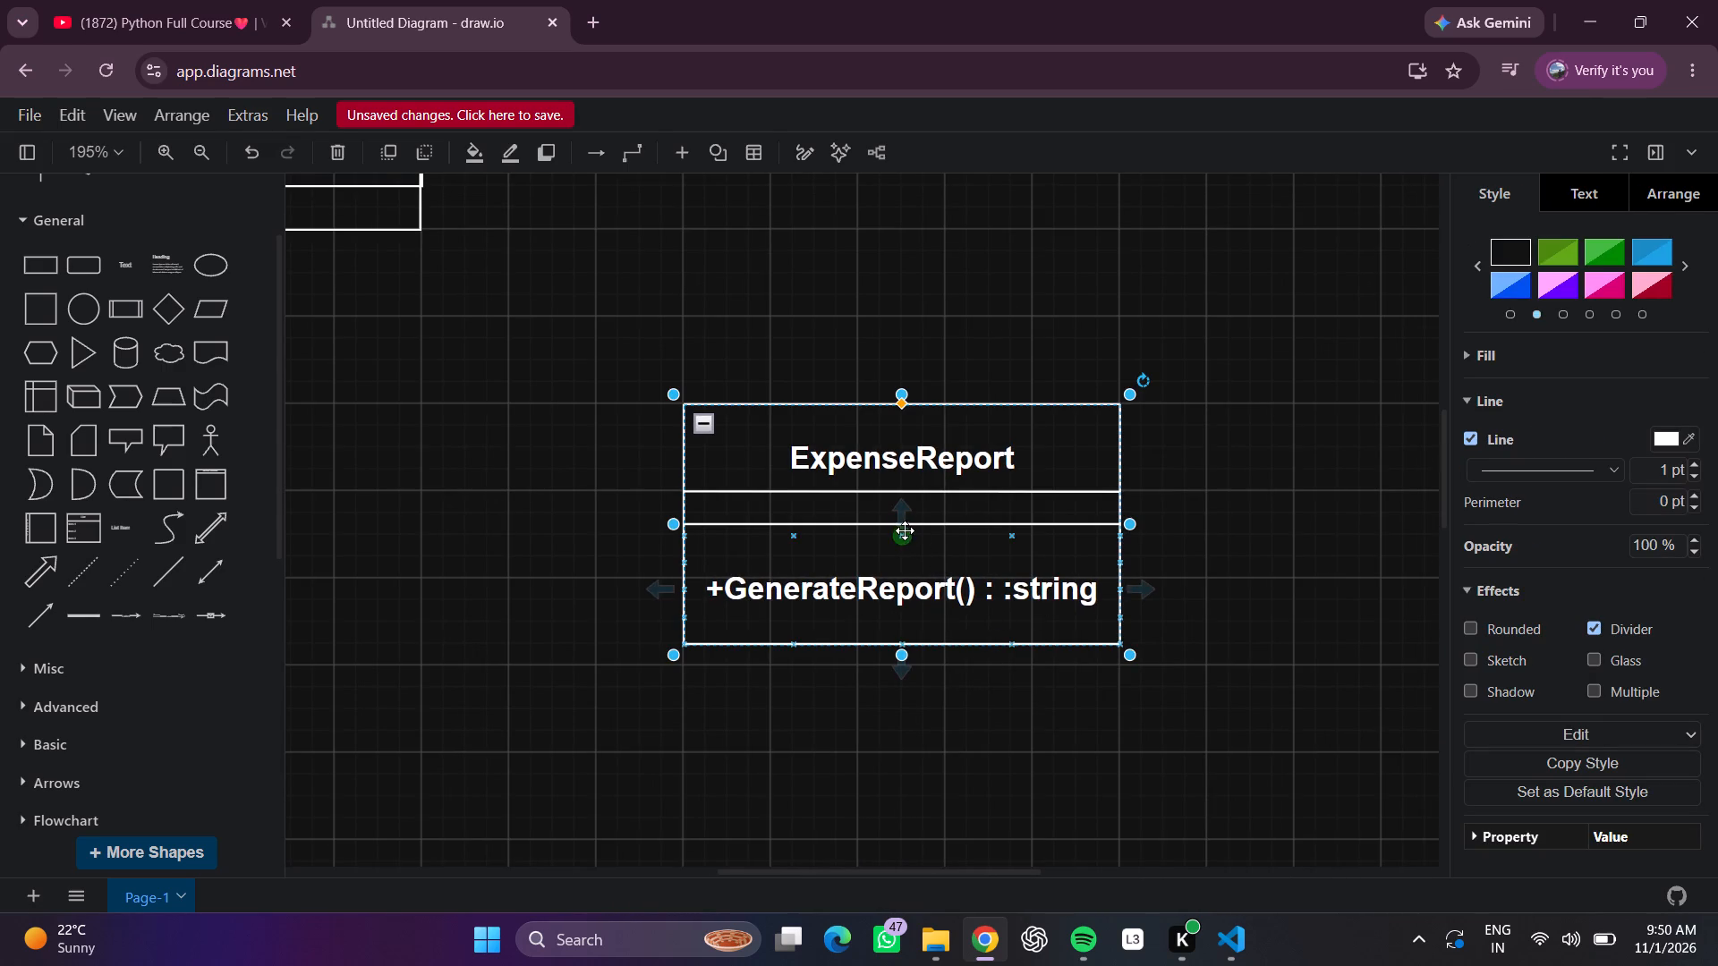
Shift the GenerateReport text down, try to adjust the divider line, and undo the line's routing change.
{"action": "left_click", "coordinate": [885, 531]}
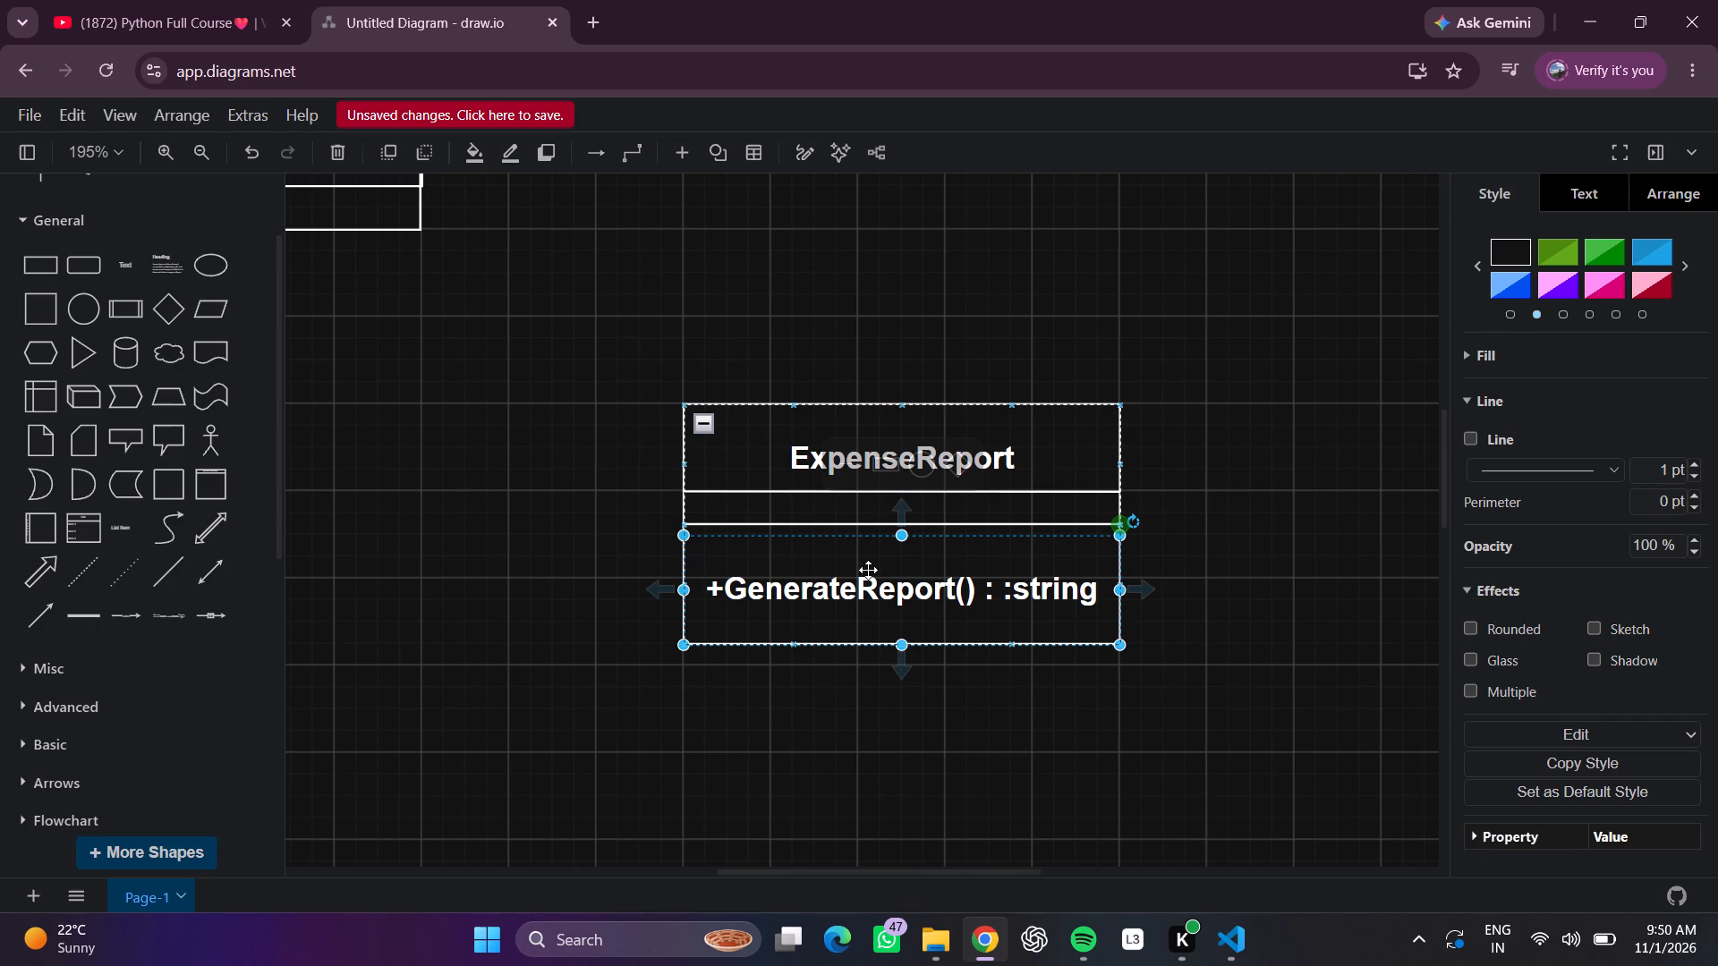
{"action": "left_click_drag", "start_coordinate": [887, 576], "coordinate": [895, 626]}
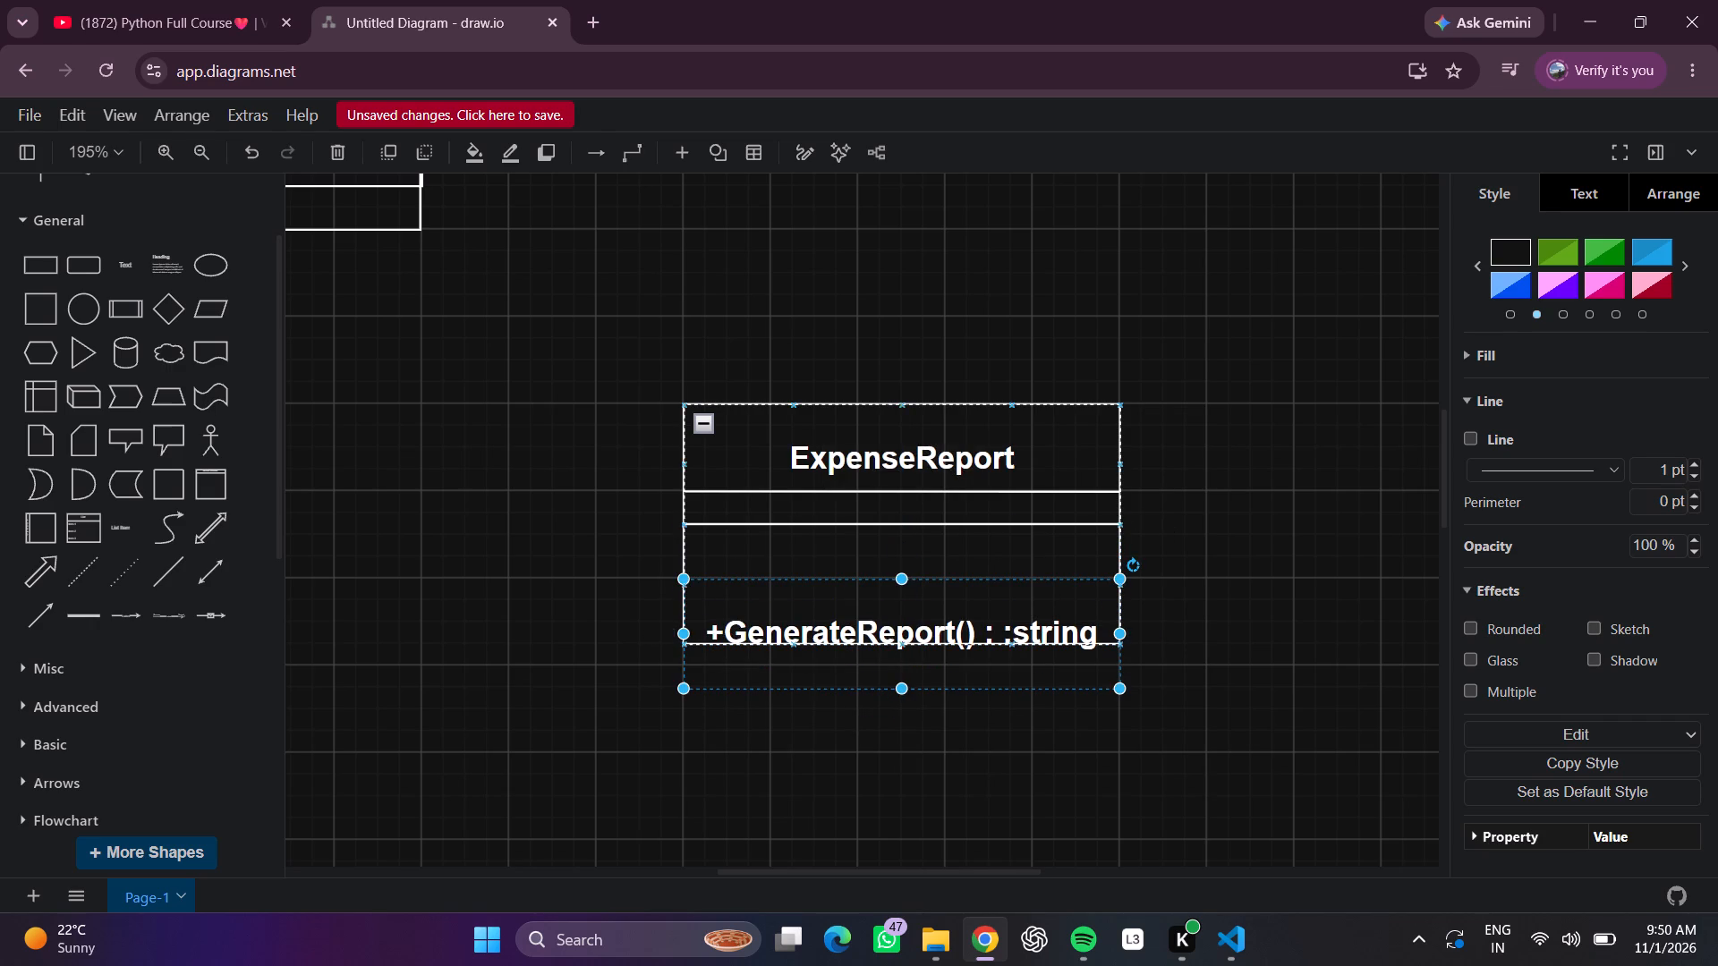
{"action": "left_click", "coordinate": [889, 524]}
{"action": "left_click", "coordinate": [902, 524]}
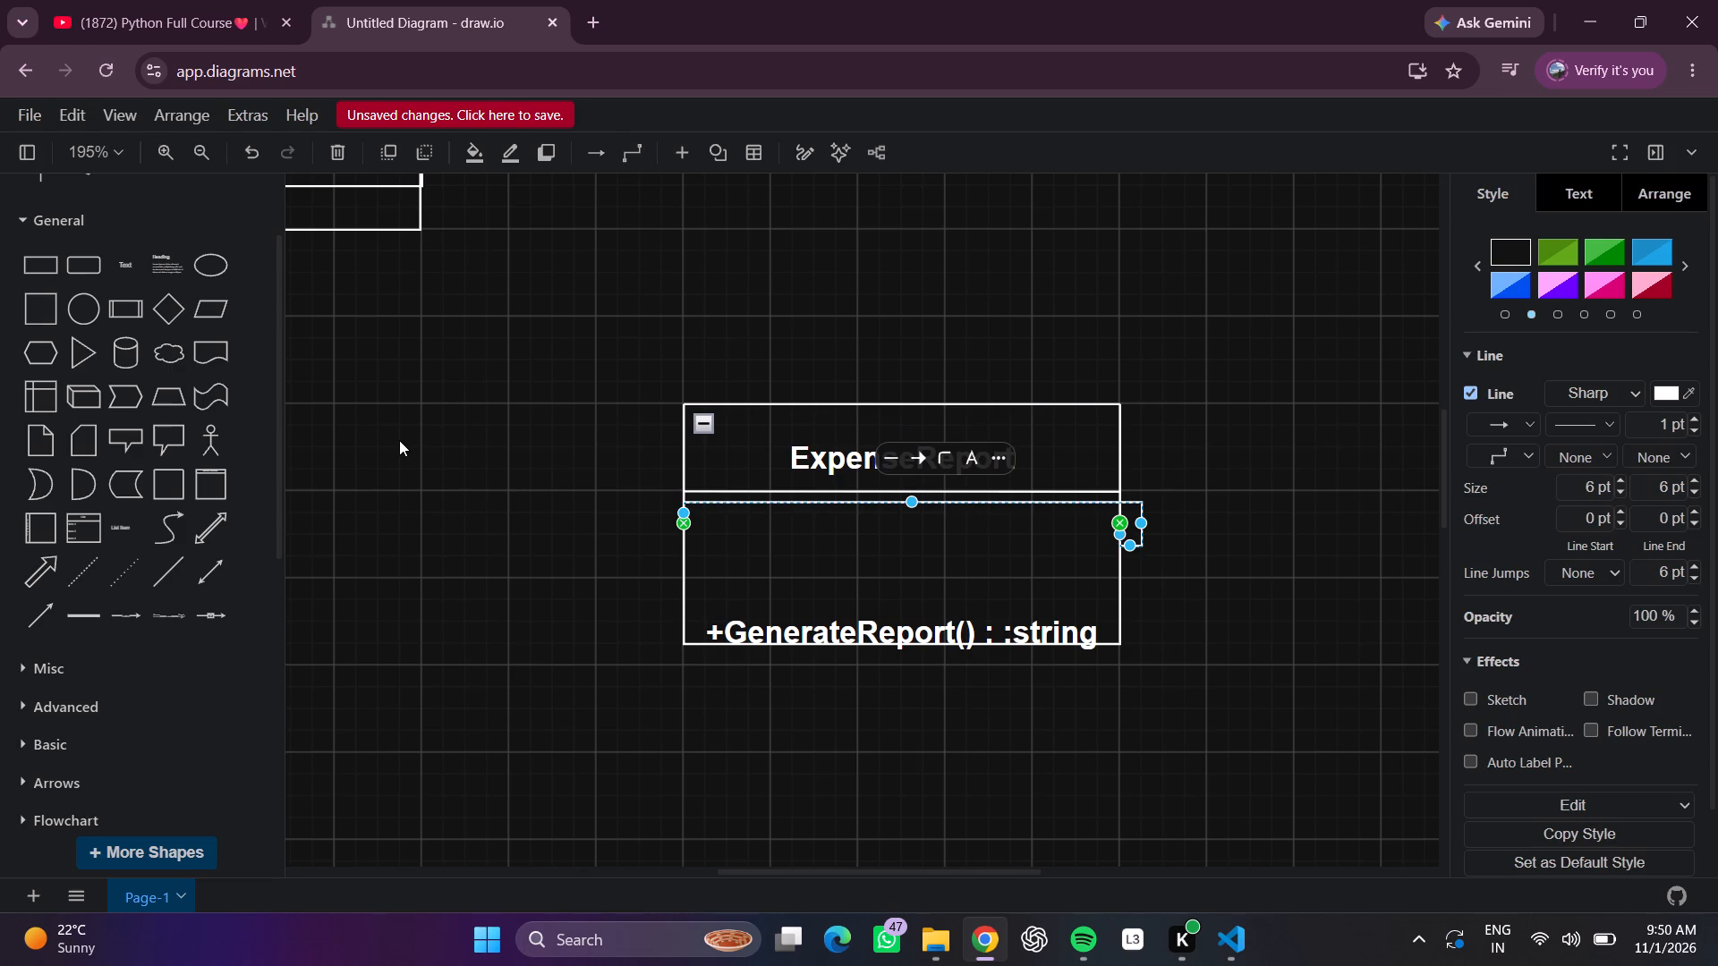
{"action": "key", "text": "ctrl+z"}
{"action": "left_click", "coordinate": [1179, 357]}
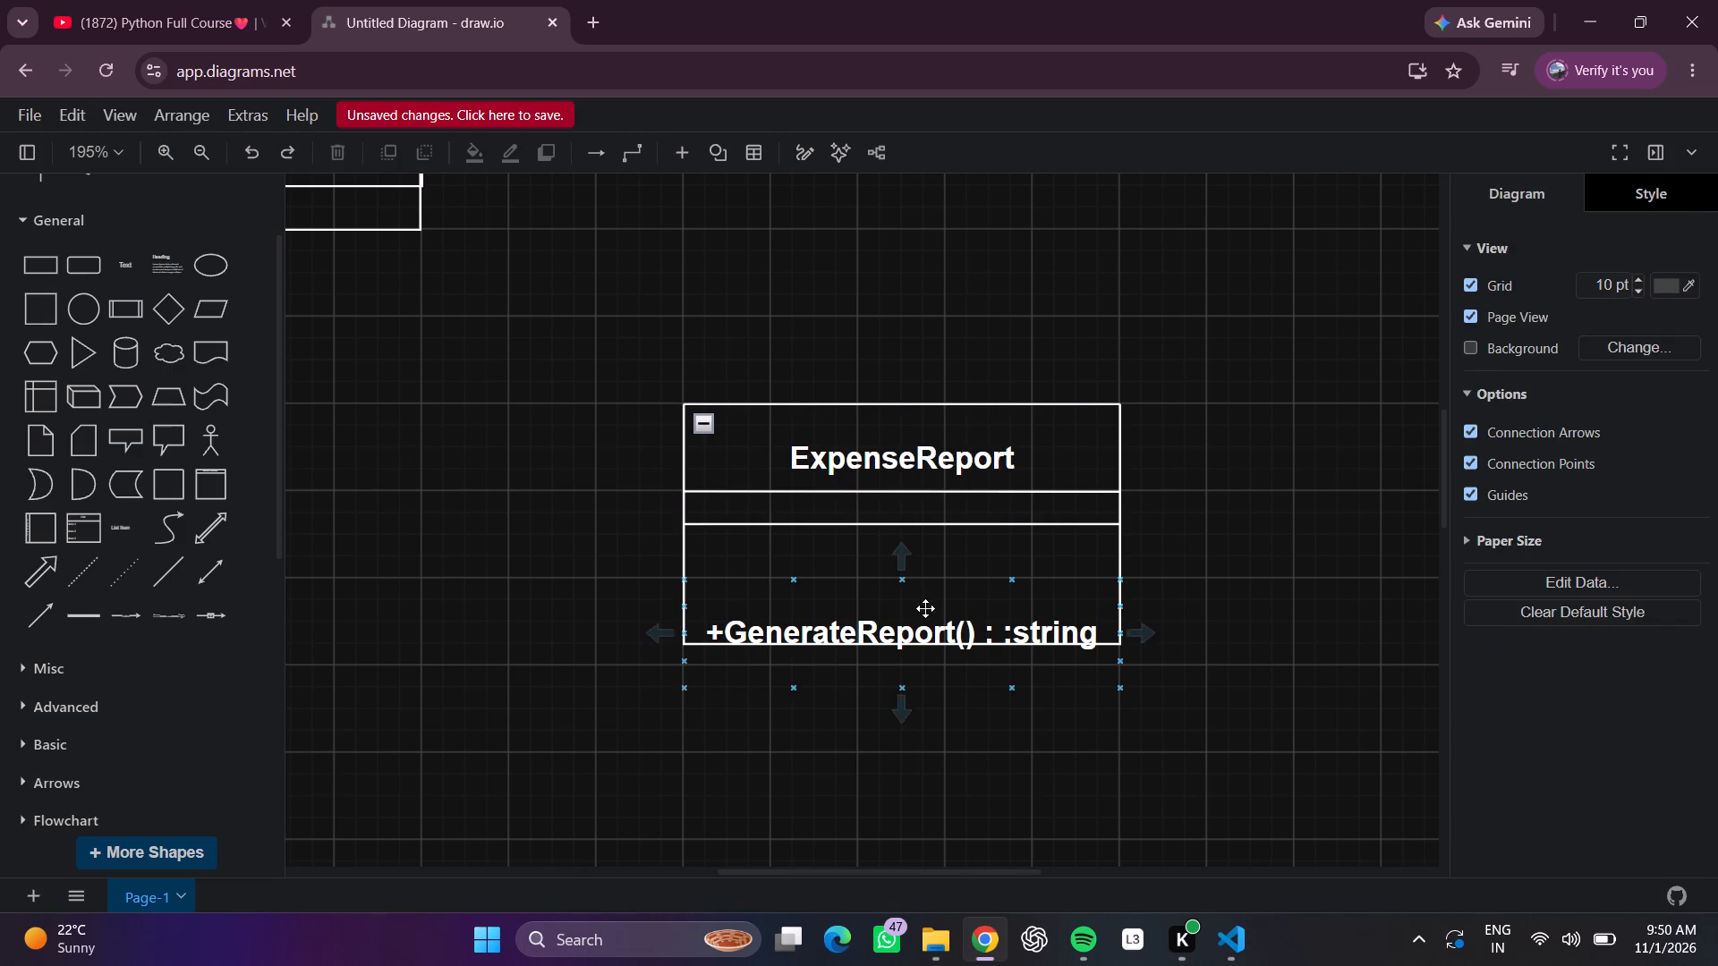
Move the GenerateReport text back up inside the ExpenseReport container, close beneath the divider line.
{"action": "left_click_drag", "start_coordinate": [922, 621], "coordinate": [916, 566]}
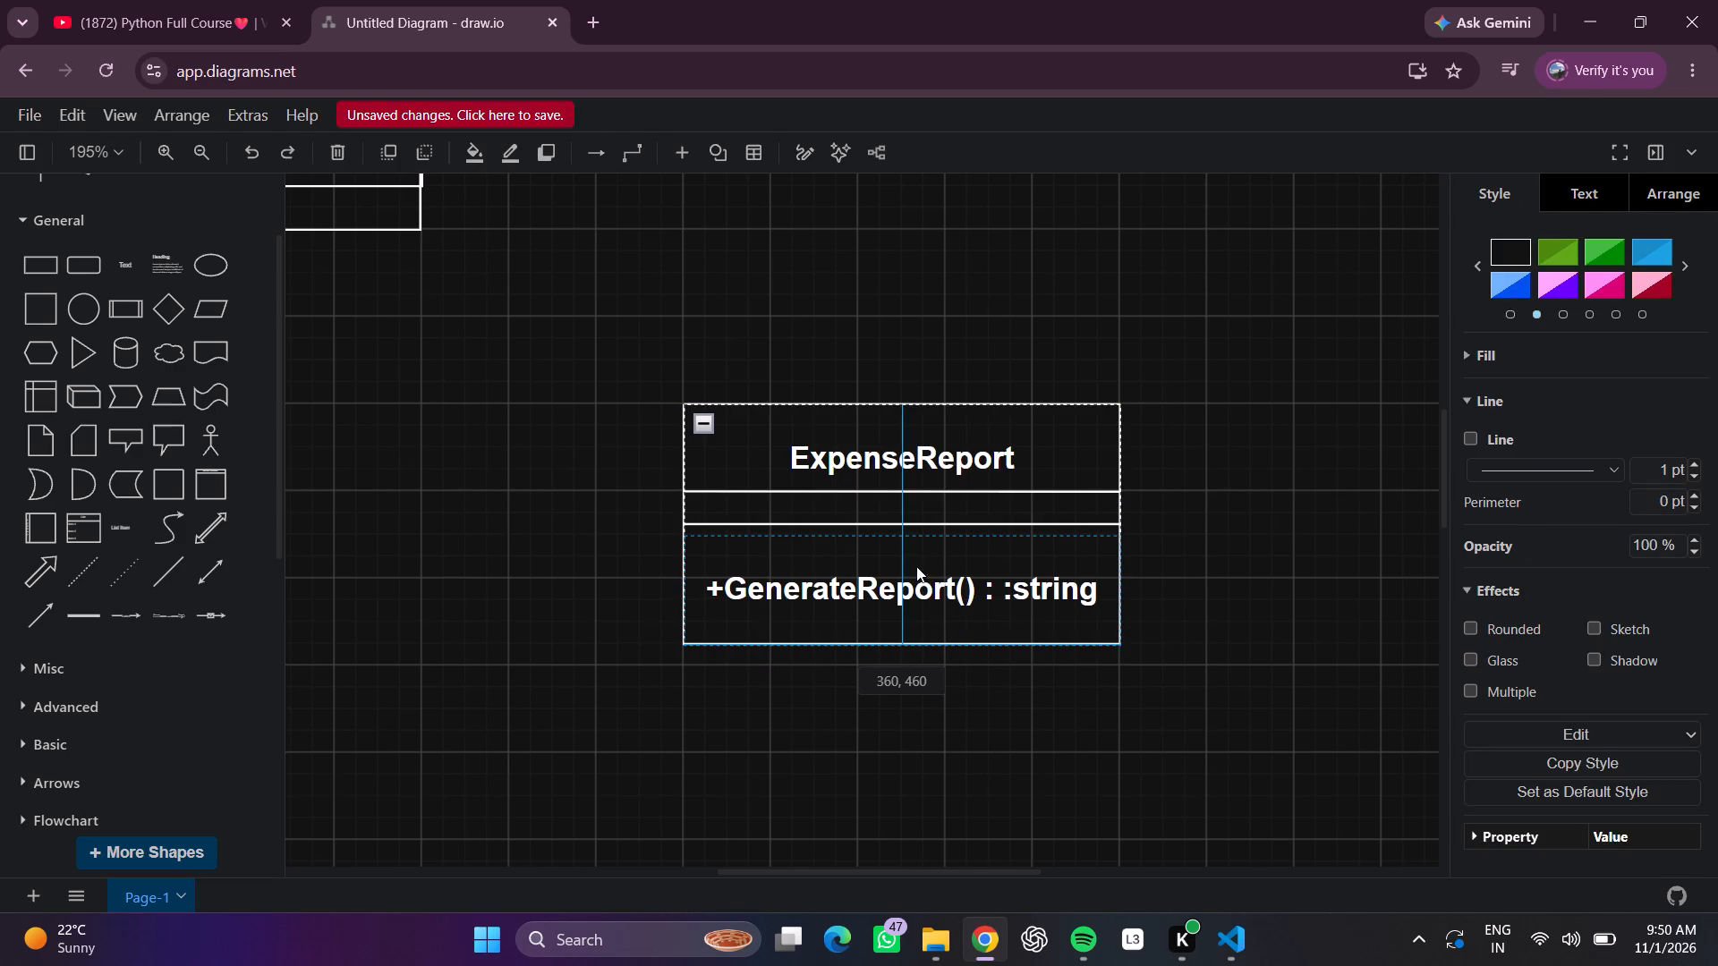
{"action": "left_click_drag", "start_coordinate": [916, 566], "coordinate": [916, 563]}
{"action": "left_click", "coordinate": [1159, 614]}
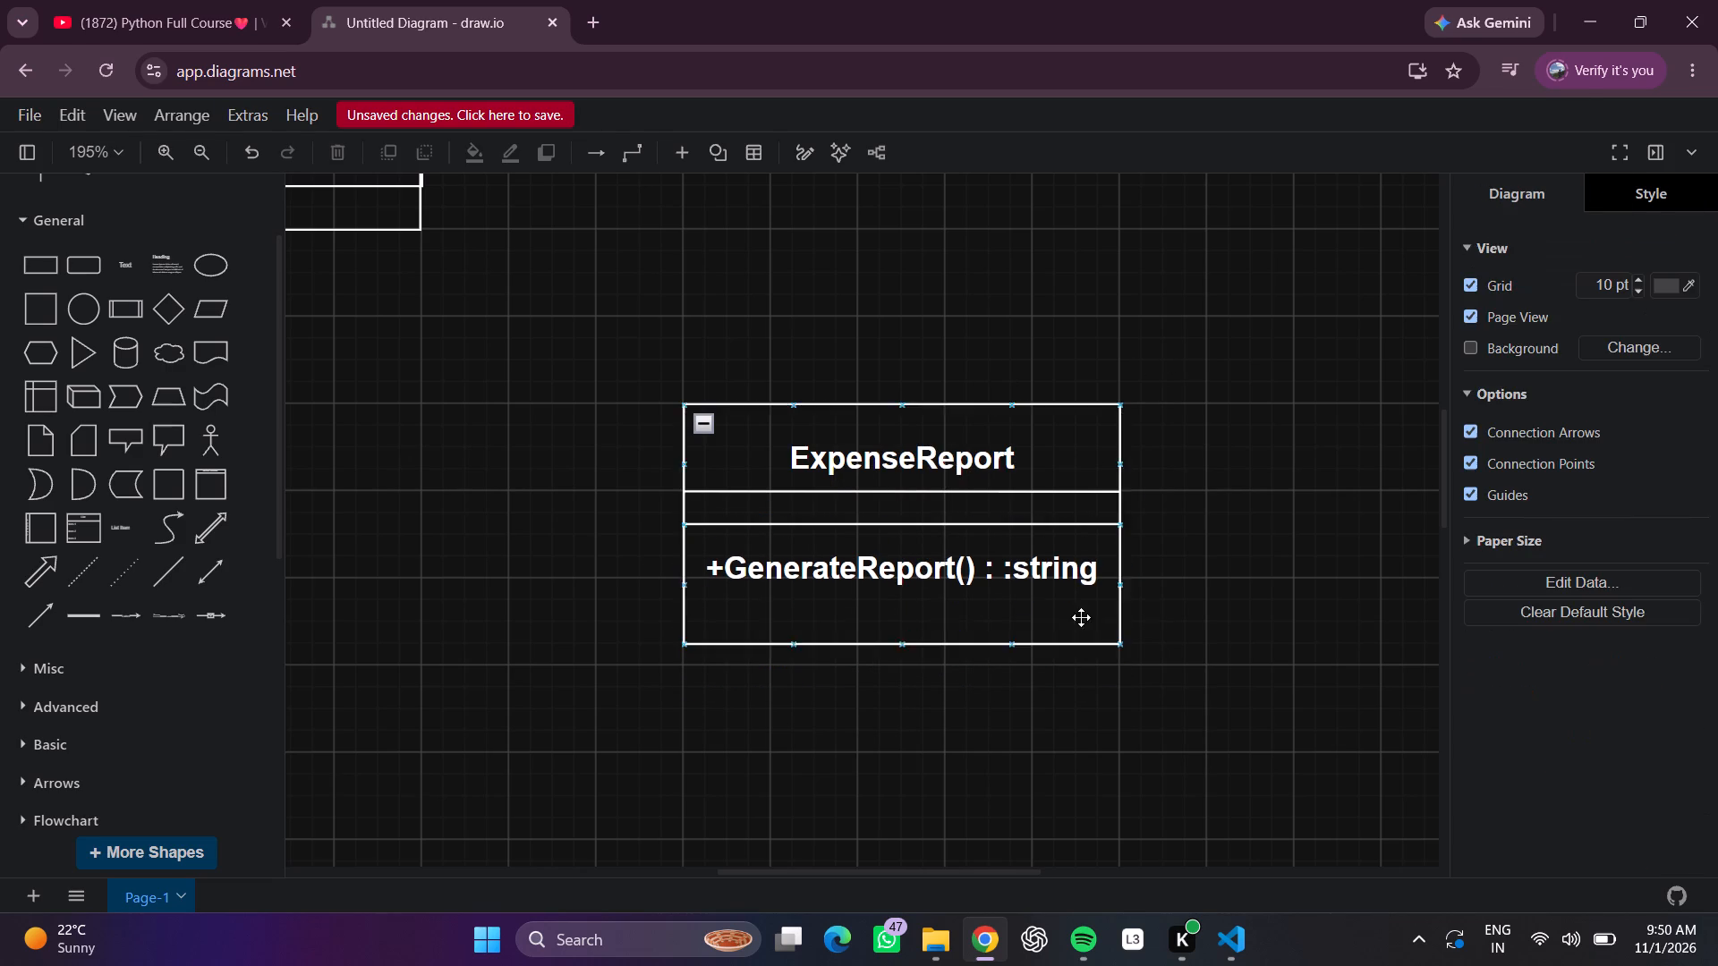
Reduce the ExpenseReport container's height from its bottom edge to about 100 pt.
{"action": "left_click", "coordinate": [859, 641]}
{"action": "left_click_drag", "start_coordinate": [850, 645], "coordinate": [854, 626]}
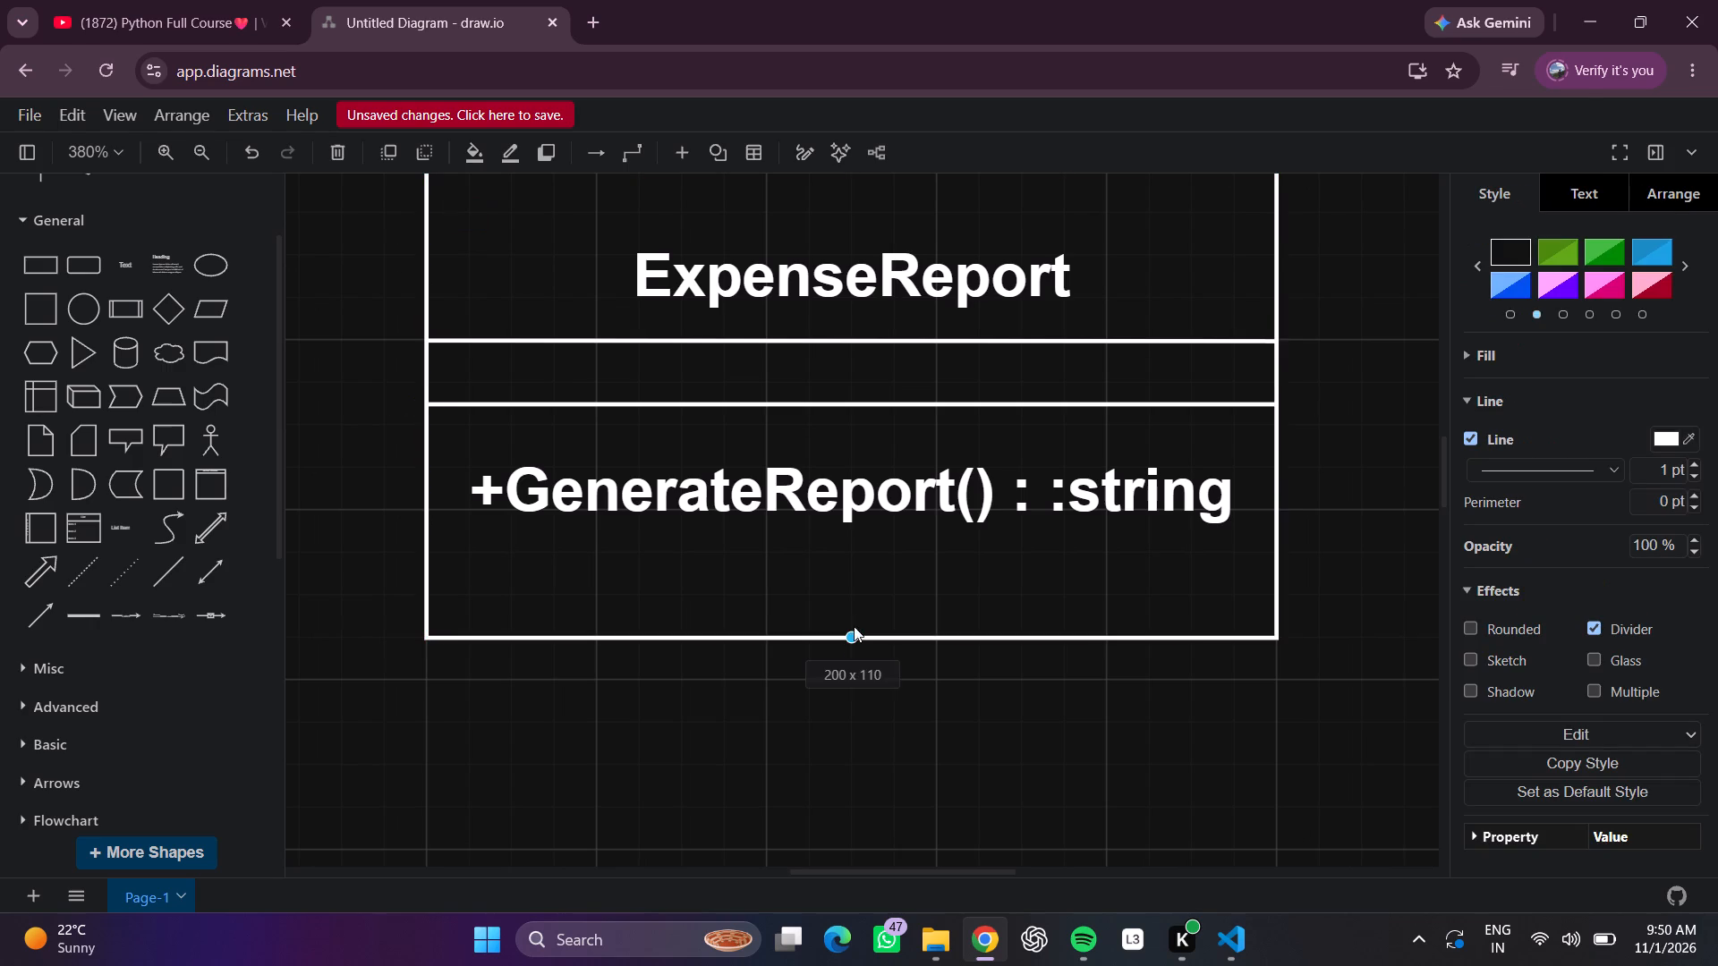
{"action": "left_click_drag", "start_coordinate": [854, 626], "coordinate": [855, 614]}
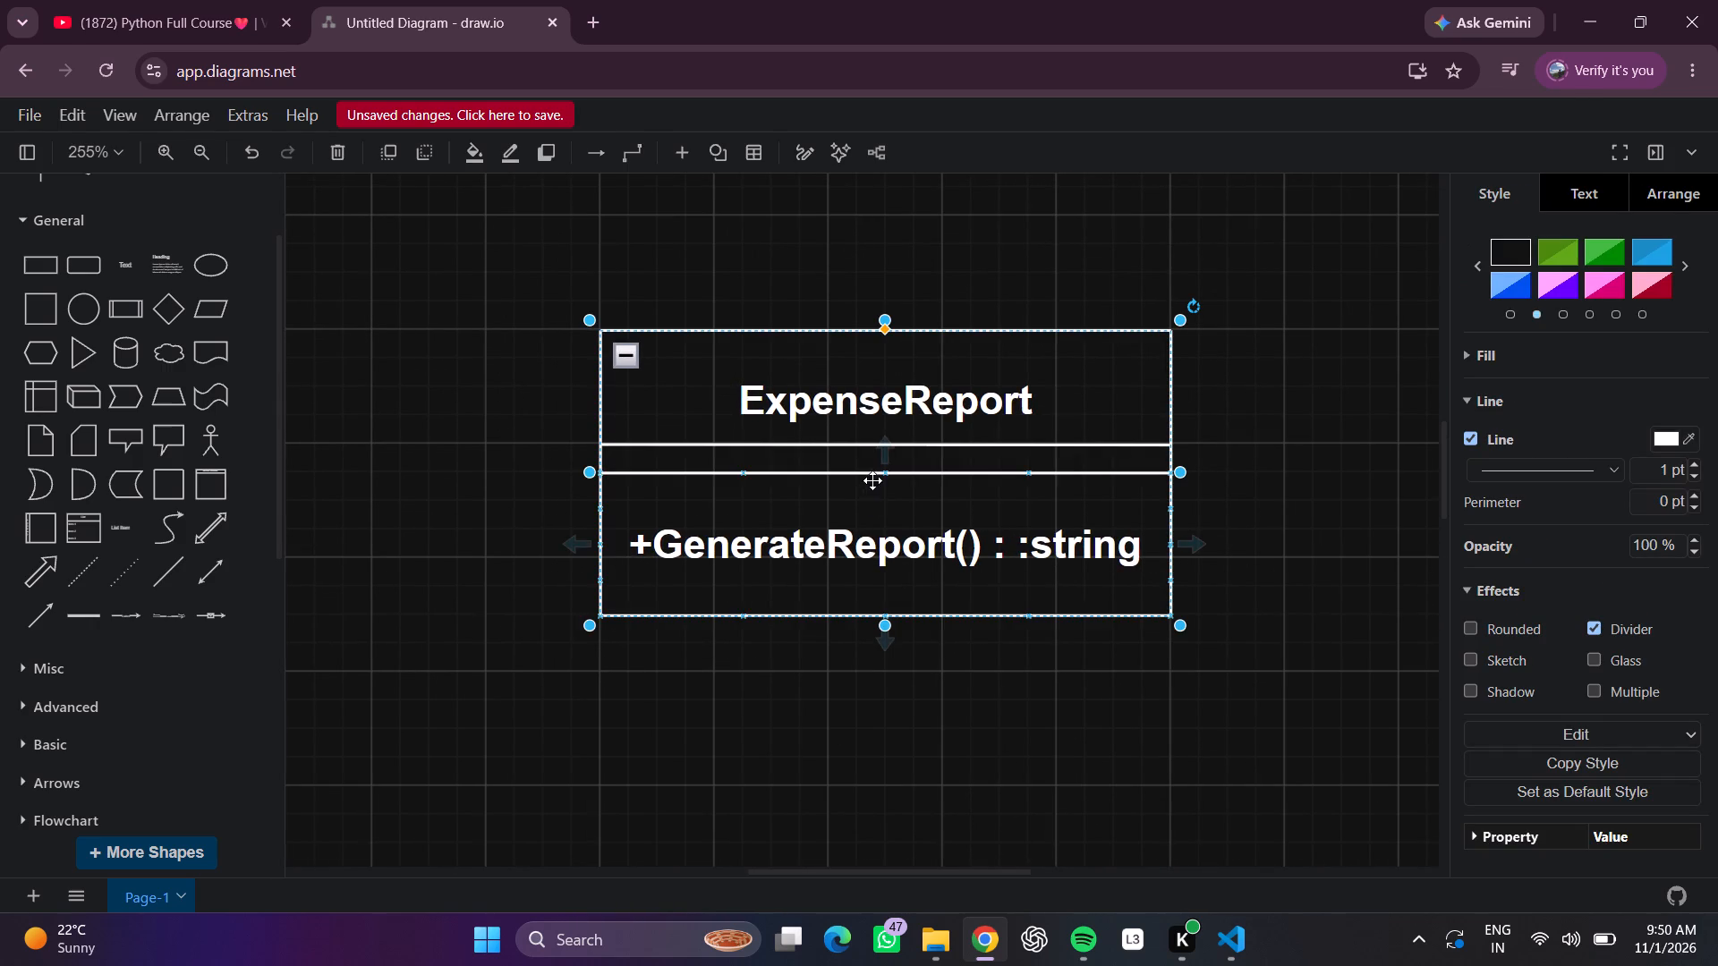
Lower the top edge of the GenerateReport text box to make it about 200 x 30, clear of the divider line.
{"action": "left_click", "coordinate": [873, 472]}
{"action": "left_click", "coordinate": [885, 472]}
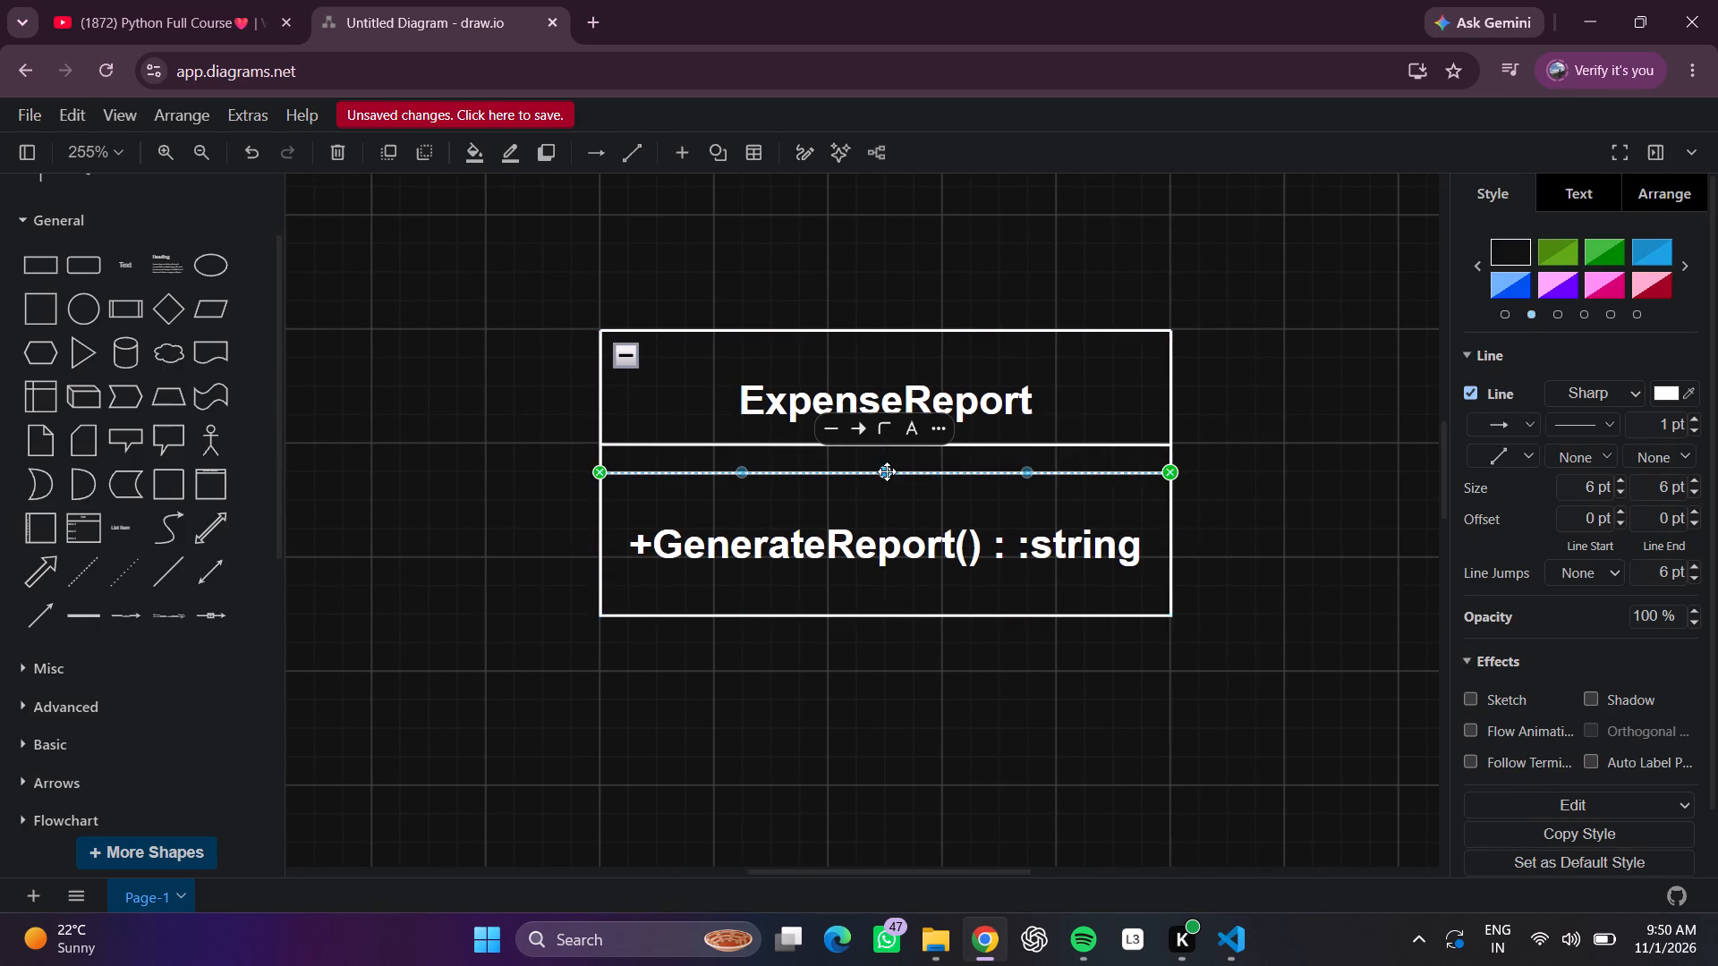
{"action": "left_click_drag", "start_coordinate": [883, 477], "coordinate": [886, 496]}
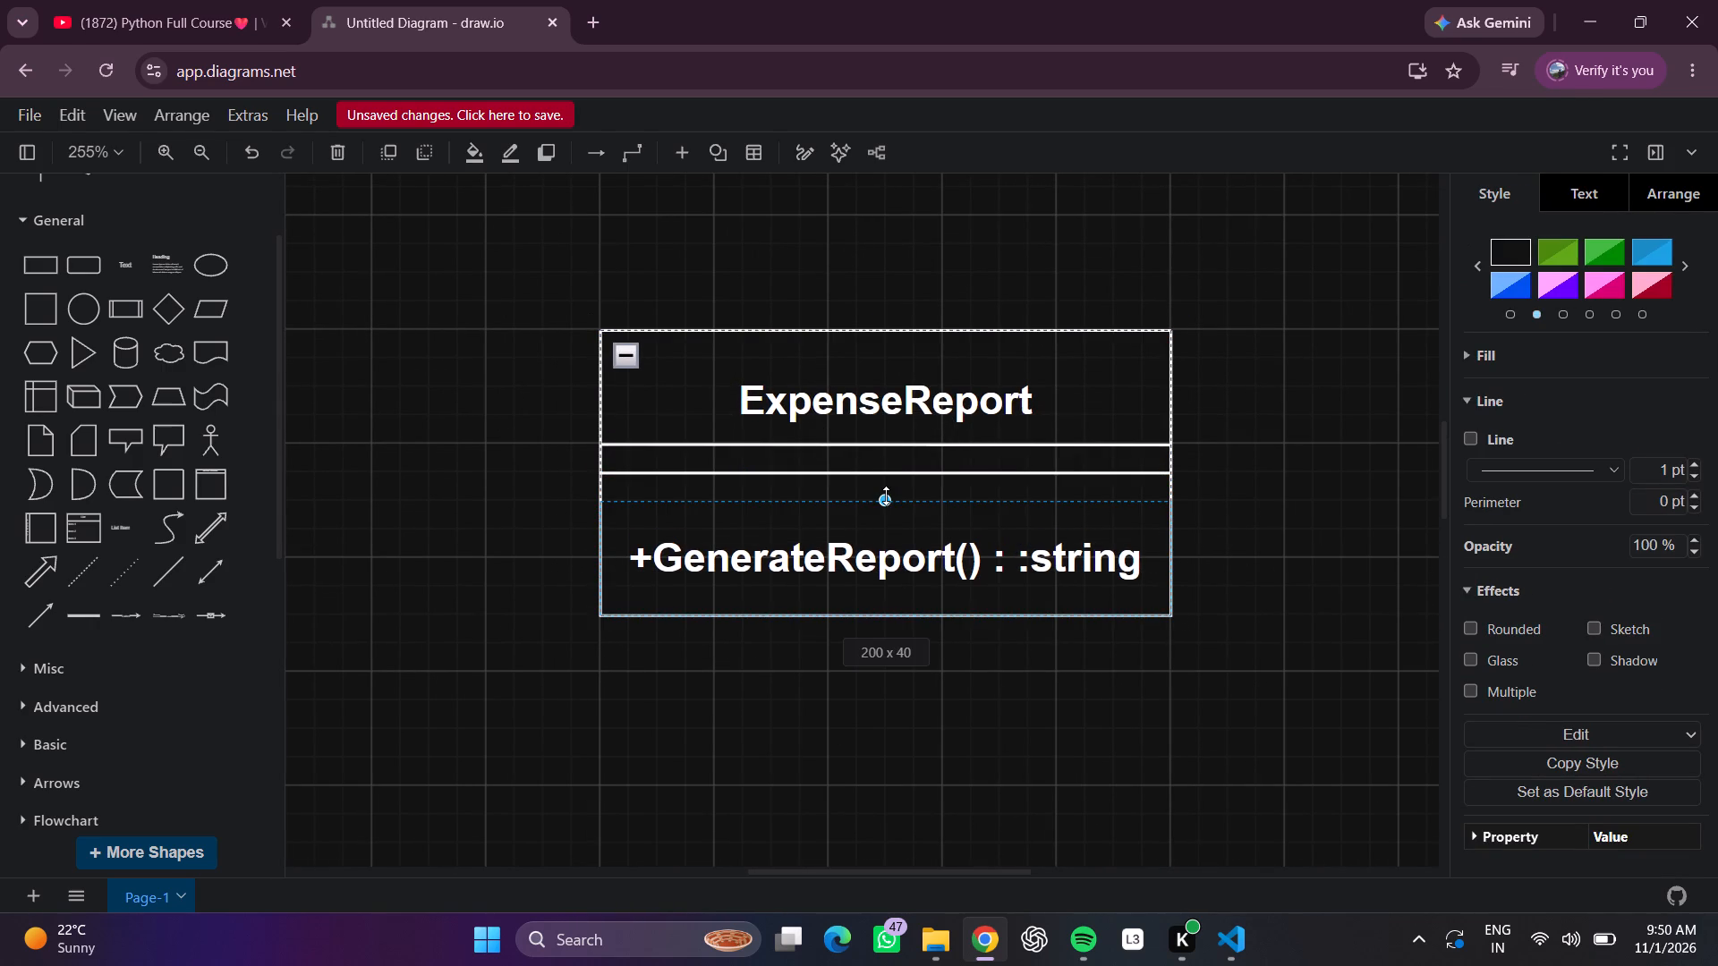
{"action": "left_click_drag", "start_coordinate": [886, 496], "coordinate": [888, 497]}
{"action": "left_click", "coordinate": [911, 470]}
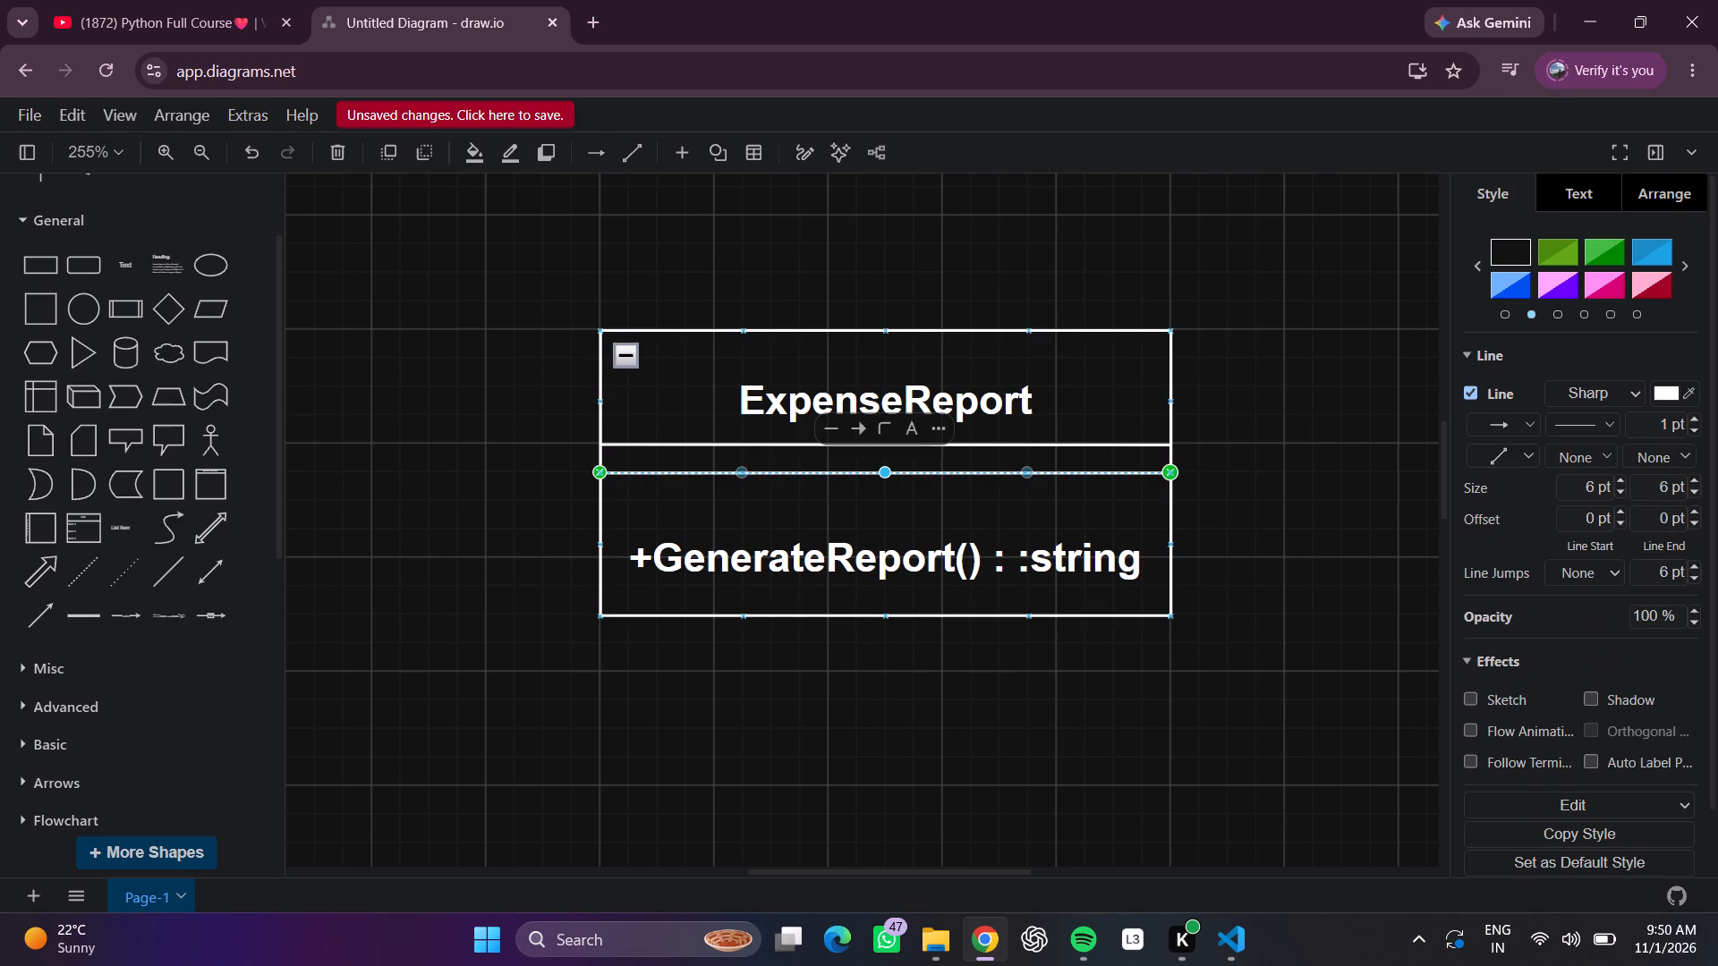
{"action": "left_click", "coordinate": [879, 509]}
{"action": "left_click_drag", "start_coordinate": [882, 501], "coordinate": [893, 529]}
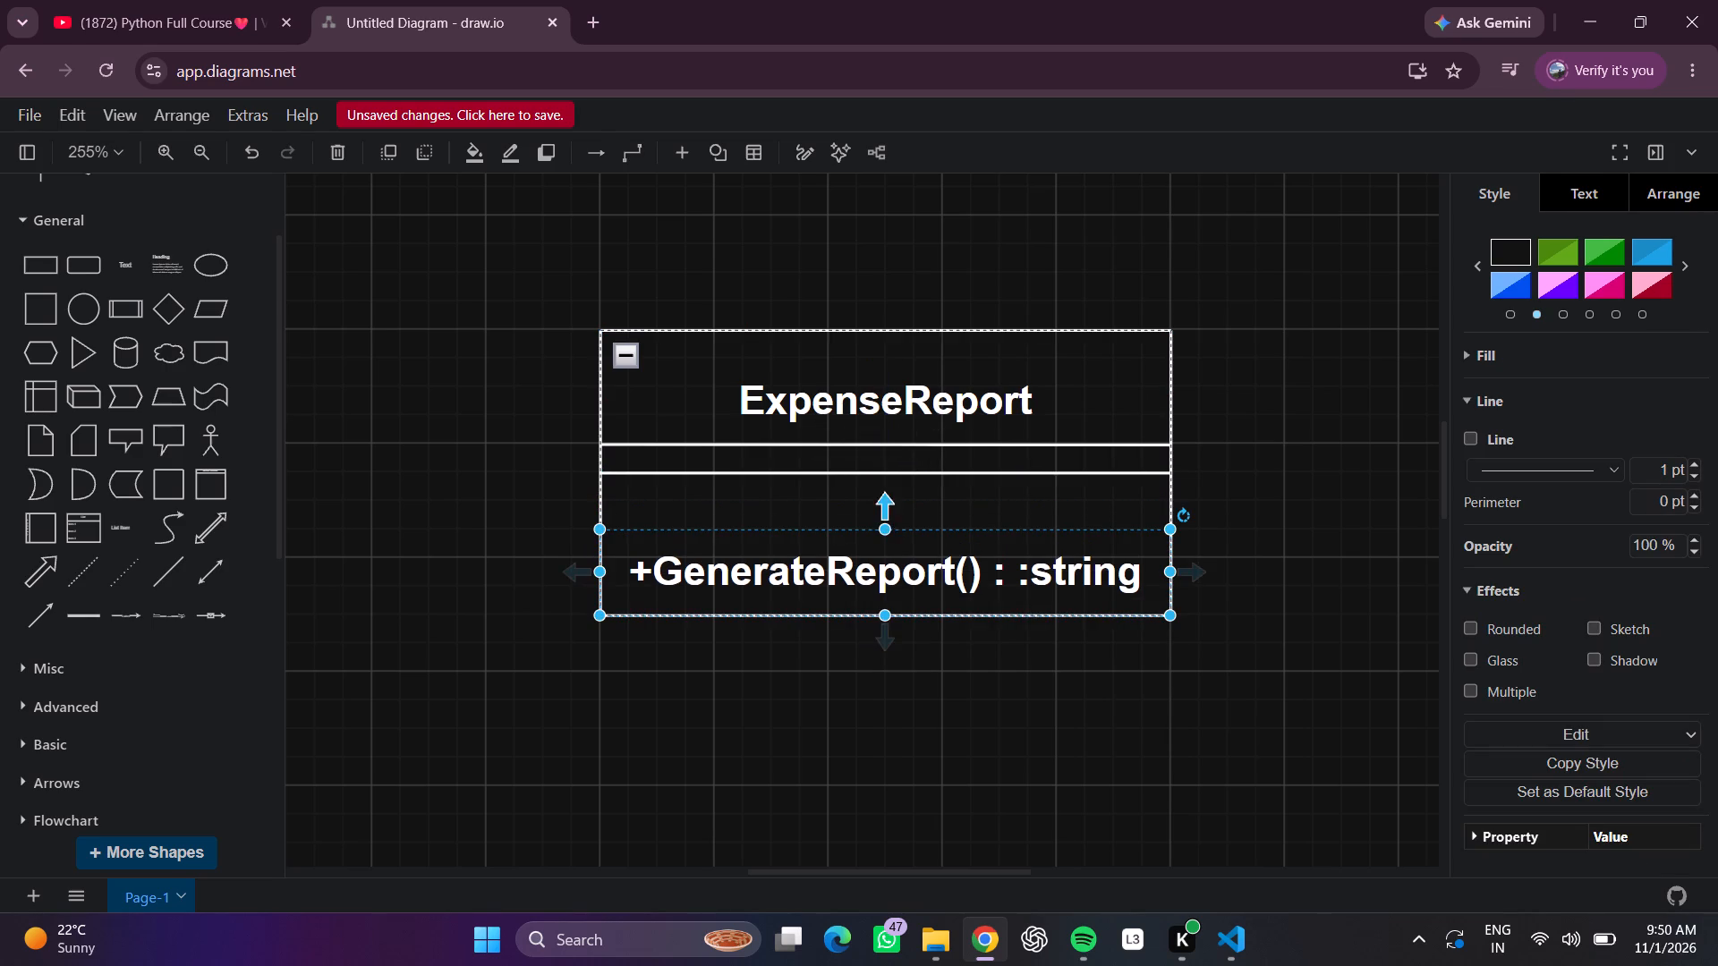
{"action": "left_click", "coordinate": [883, 473]}
{"action": "left_click_drag", "start_coordinate": [883, 472], "coordinate": [888, 486]}
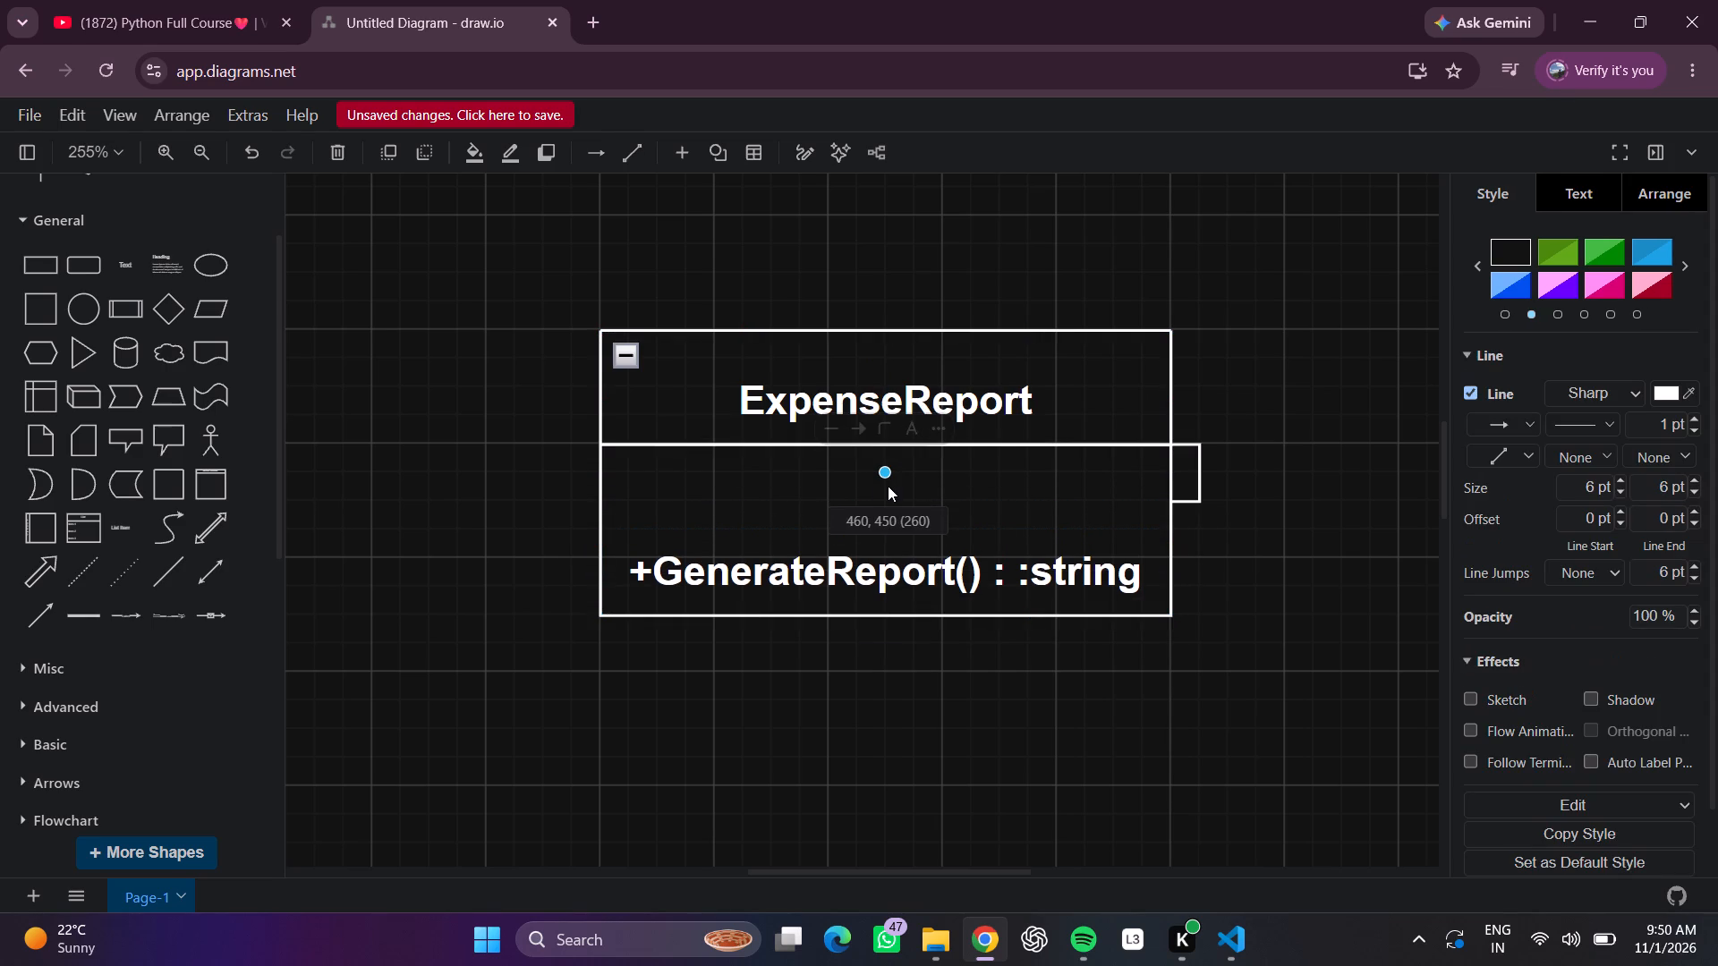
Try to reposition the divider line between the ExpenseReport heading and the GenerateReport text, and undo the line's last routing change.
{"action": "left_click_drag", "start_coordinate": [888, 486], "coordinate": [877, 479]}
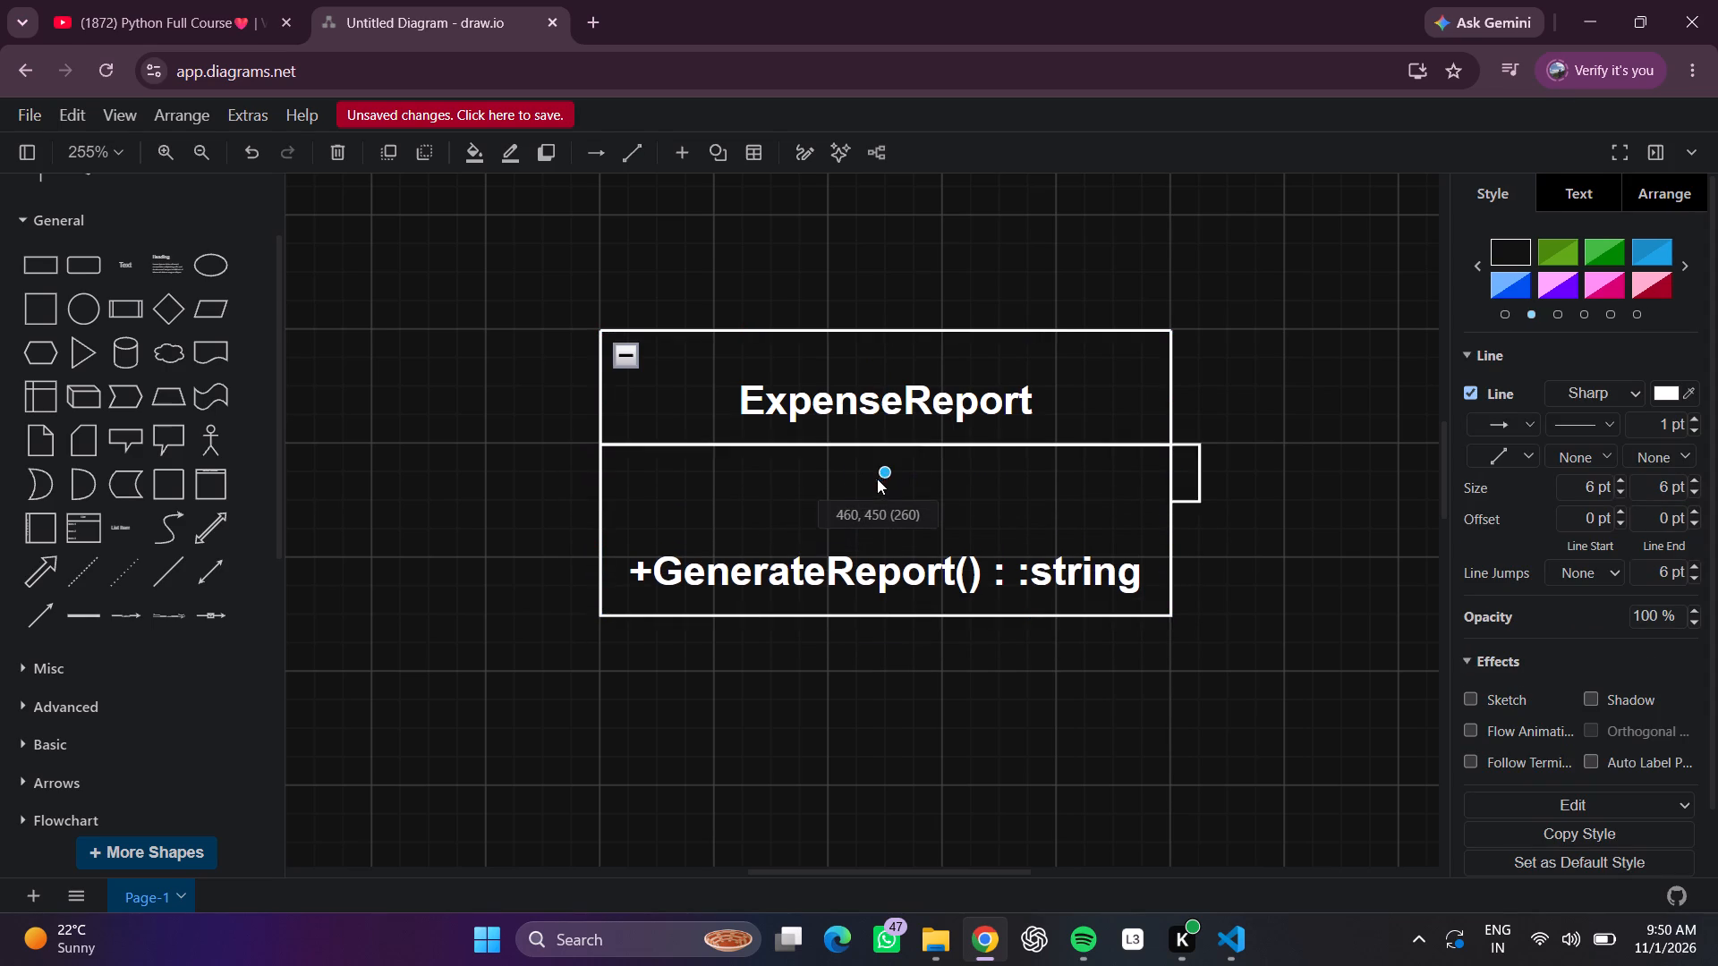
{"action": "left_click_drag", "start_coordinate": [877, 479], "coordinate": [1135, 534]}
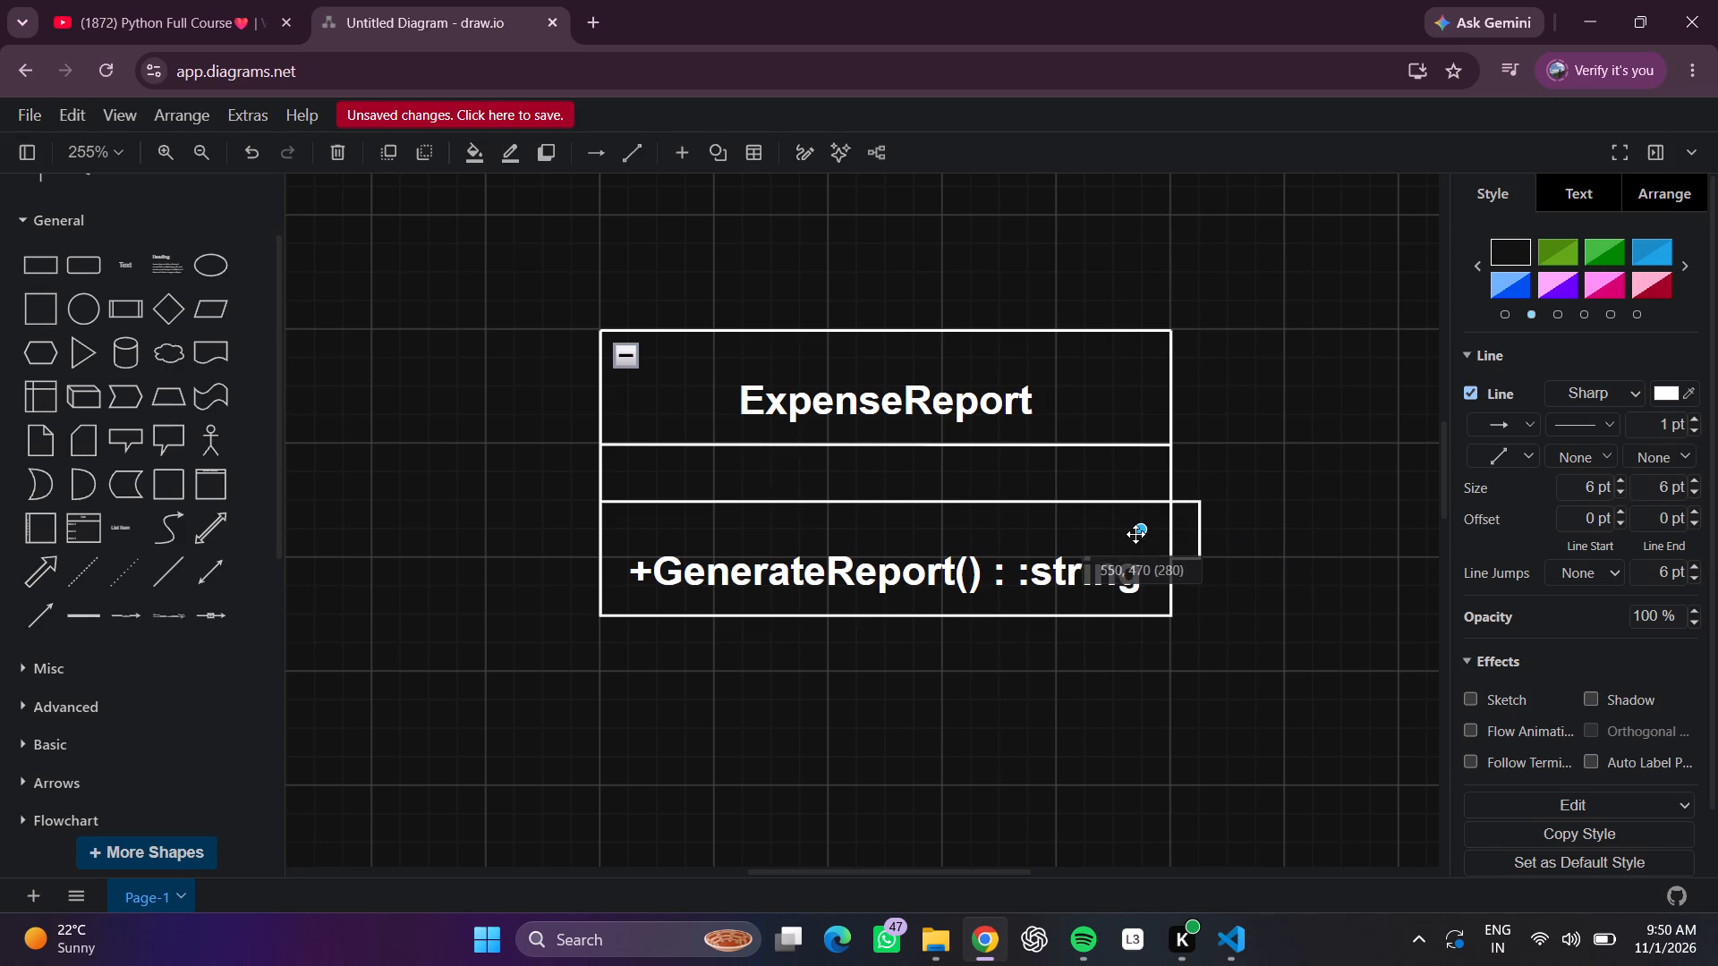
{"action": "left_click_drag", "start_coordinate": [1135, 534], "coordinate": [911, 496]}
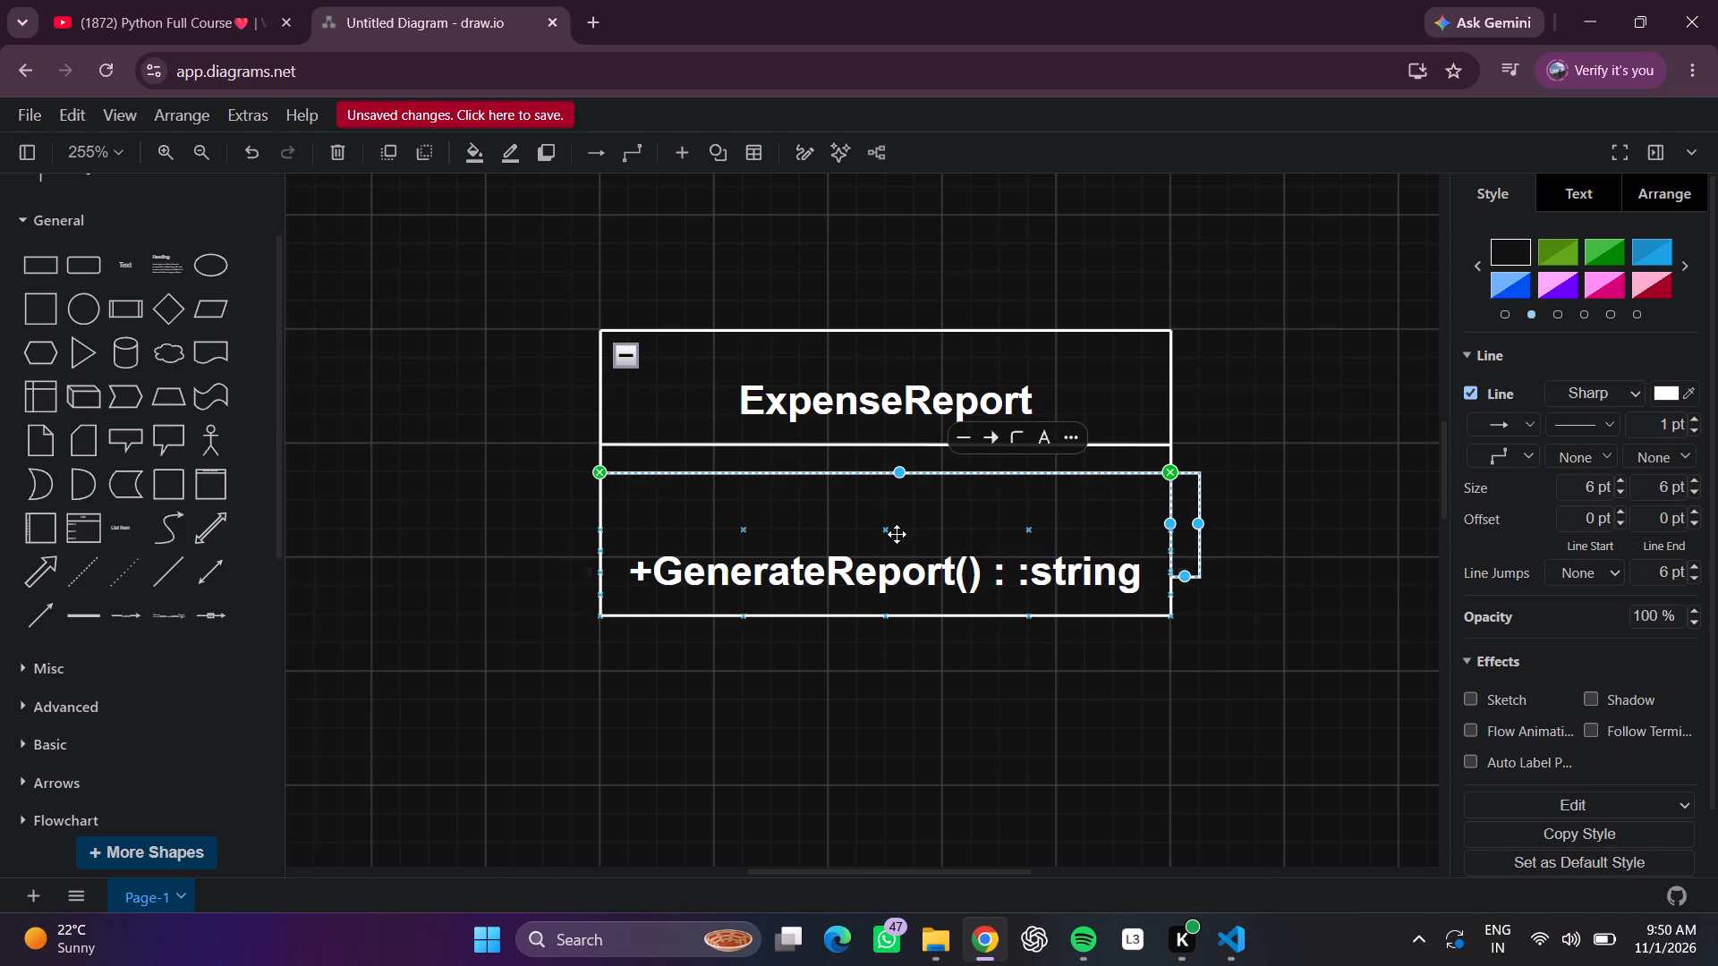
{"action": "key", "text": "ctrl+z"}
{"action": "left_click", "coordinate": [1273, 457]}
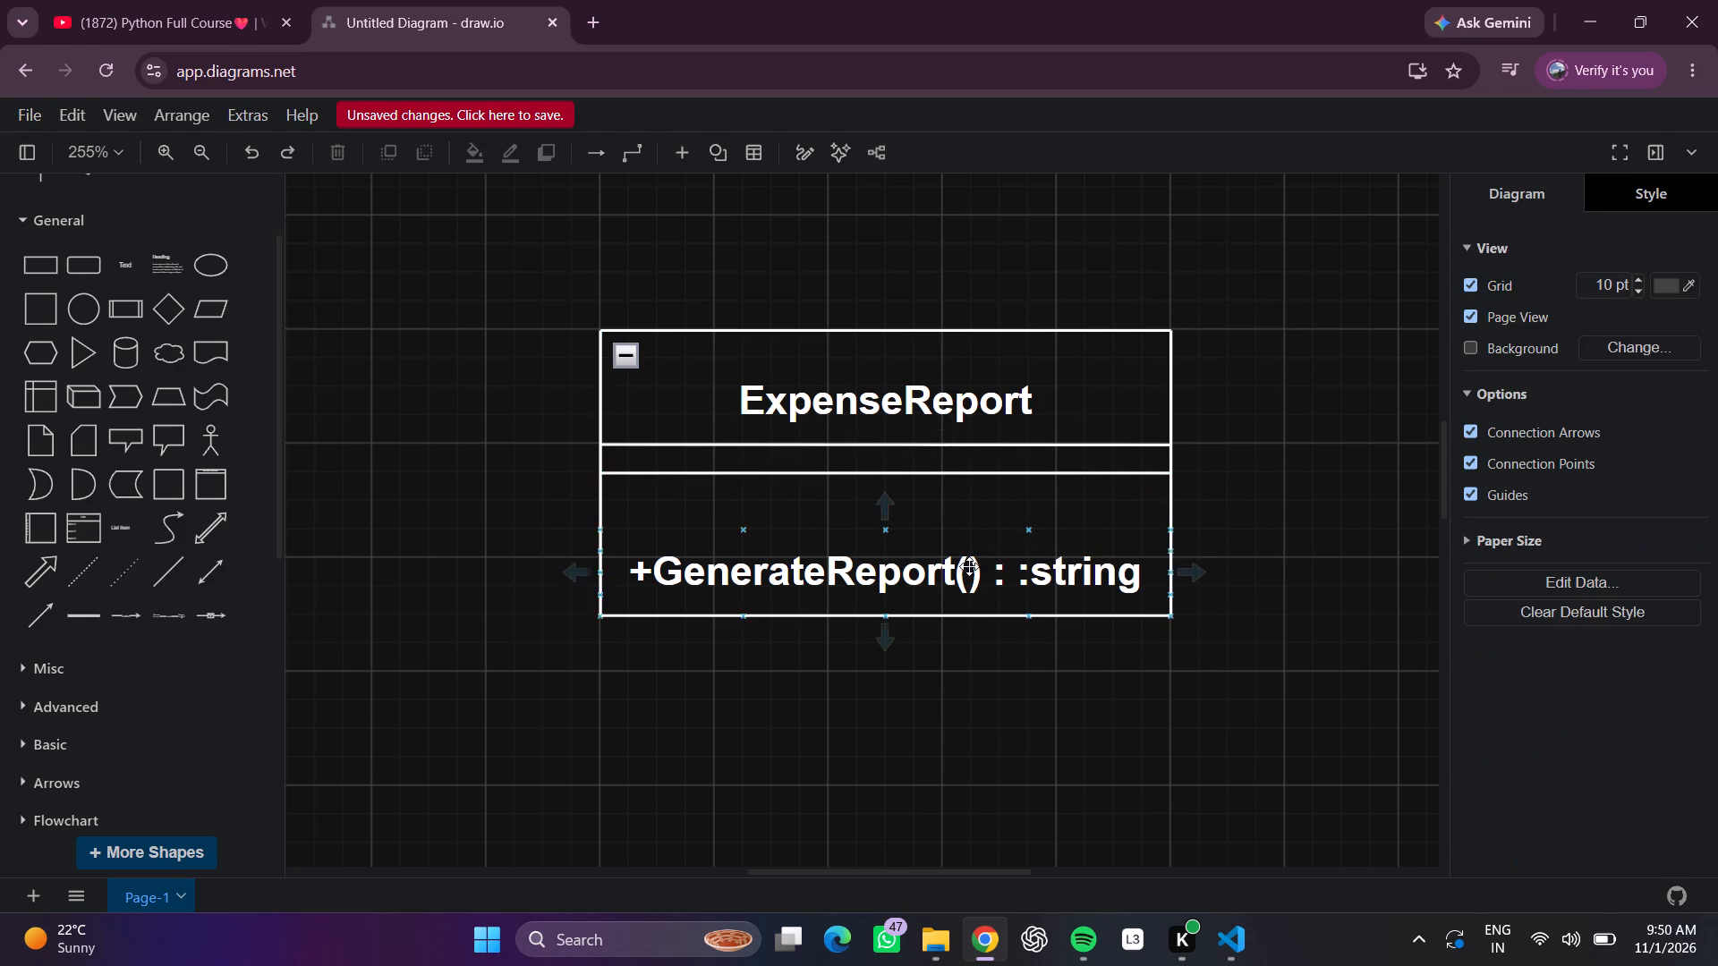
Move the GenerateReport text up about 20 pt so it sits directly beneath the lower divider line in the ExpenseReport container.
{"action": "left_click_drag", "start_coordinate": [967, 569], "coordinate": [959, 528]}
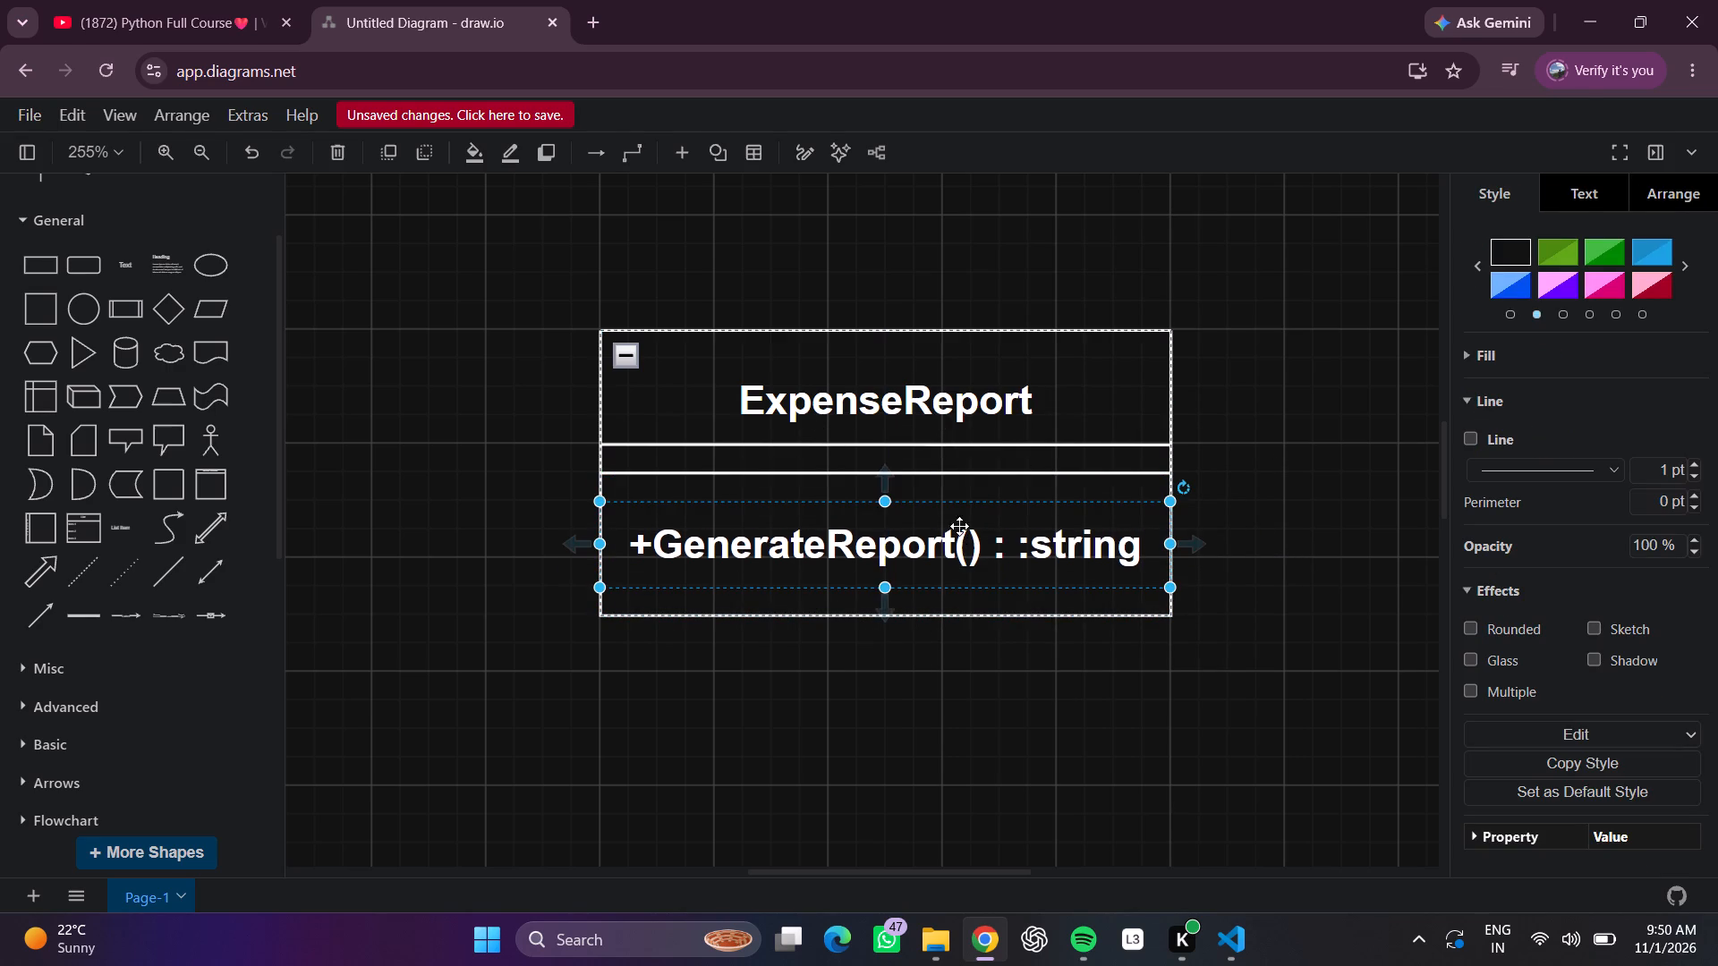
{"action": "left_click_drag", "start_coordinate": [897, 551], "coordinate": [897, 527]}
{"action": "left_click", "coordinate": [1117, 645]}
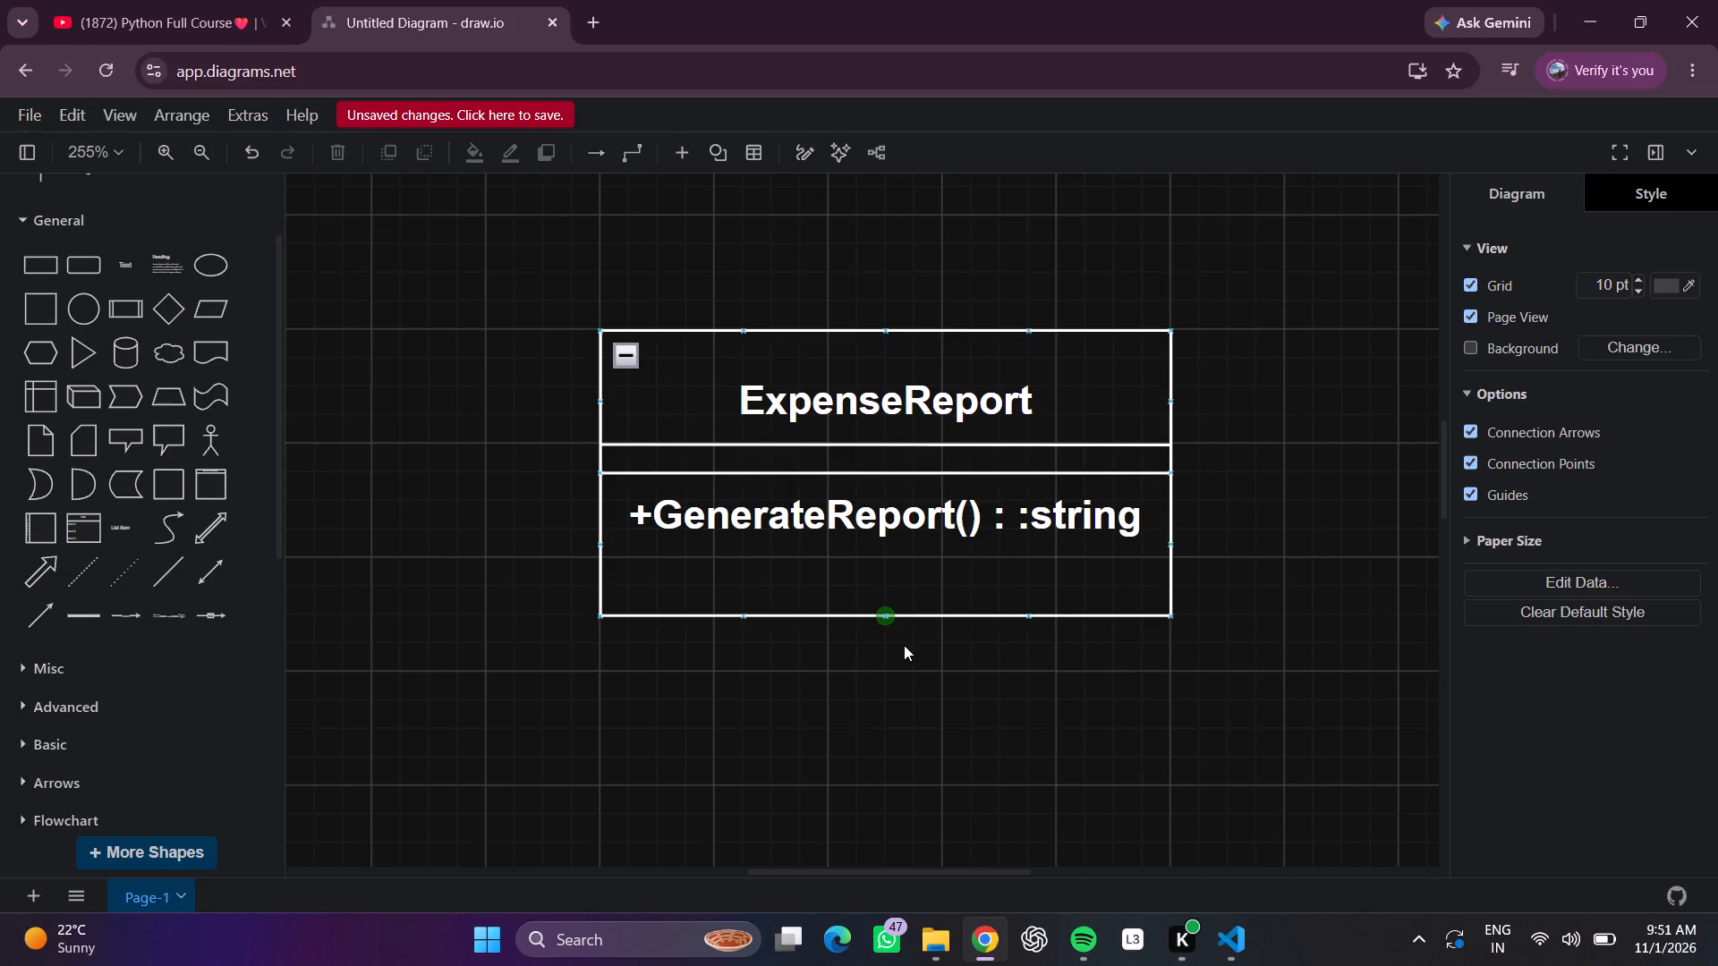
Try to raise the ExpenseReport container's bottom edge about 10 pt to reduce the empty space beneath the GenerateReport text.
{"action": "left_click", "coordinate": [884, 618]}
{"action": "left_click_drag", "start_coordinate": [886, 619], "coordinate": [888, 599]}
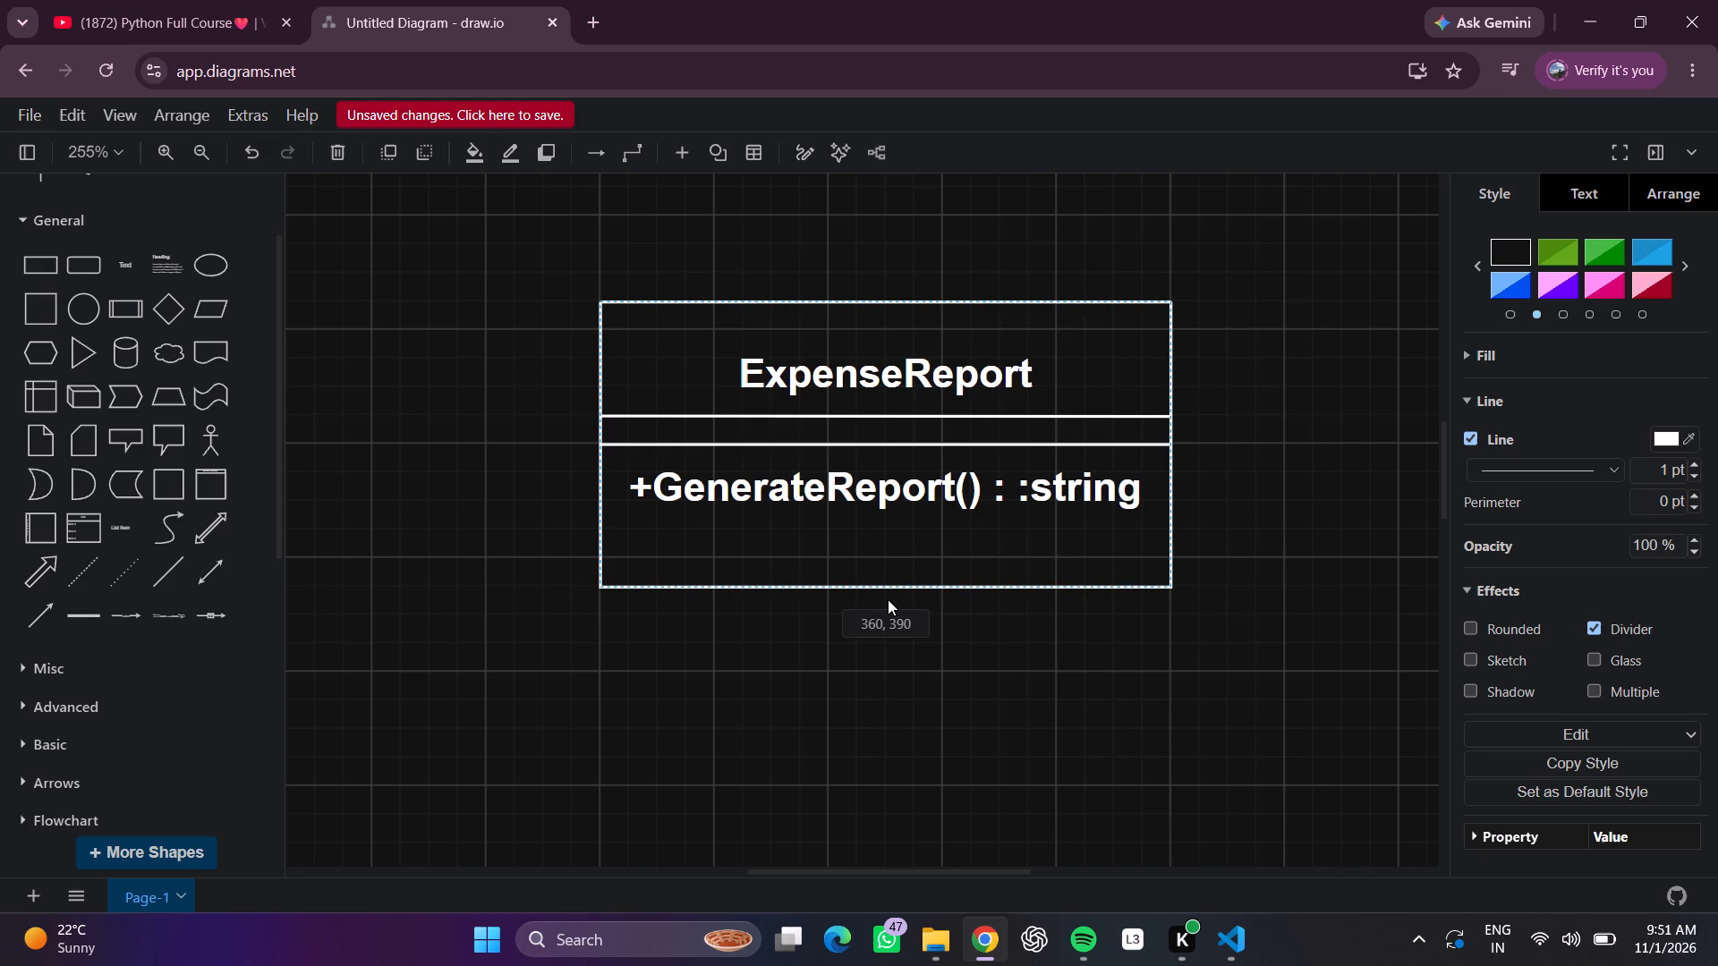
Move the whole ExpenseReport container up about 30 pt, keeping its horizontal position.
{"action": "left_click_drag", "start_coordinate": [888, 599], "coordinate": [891, 552]}
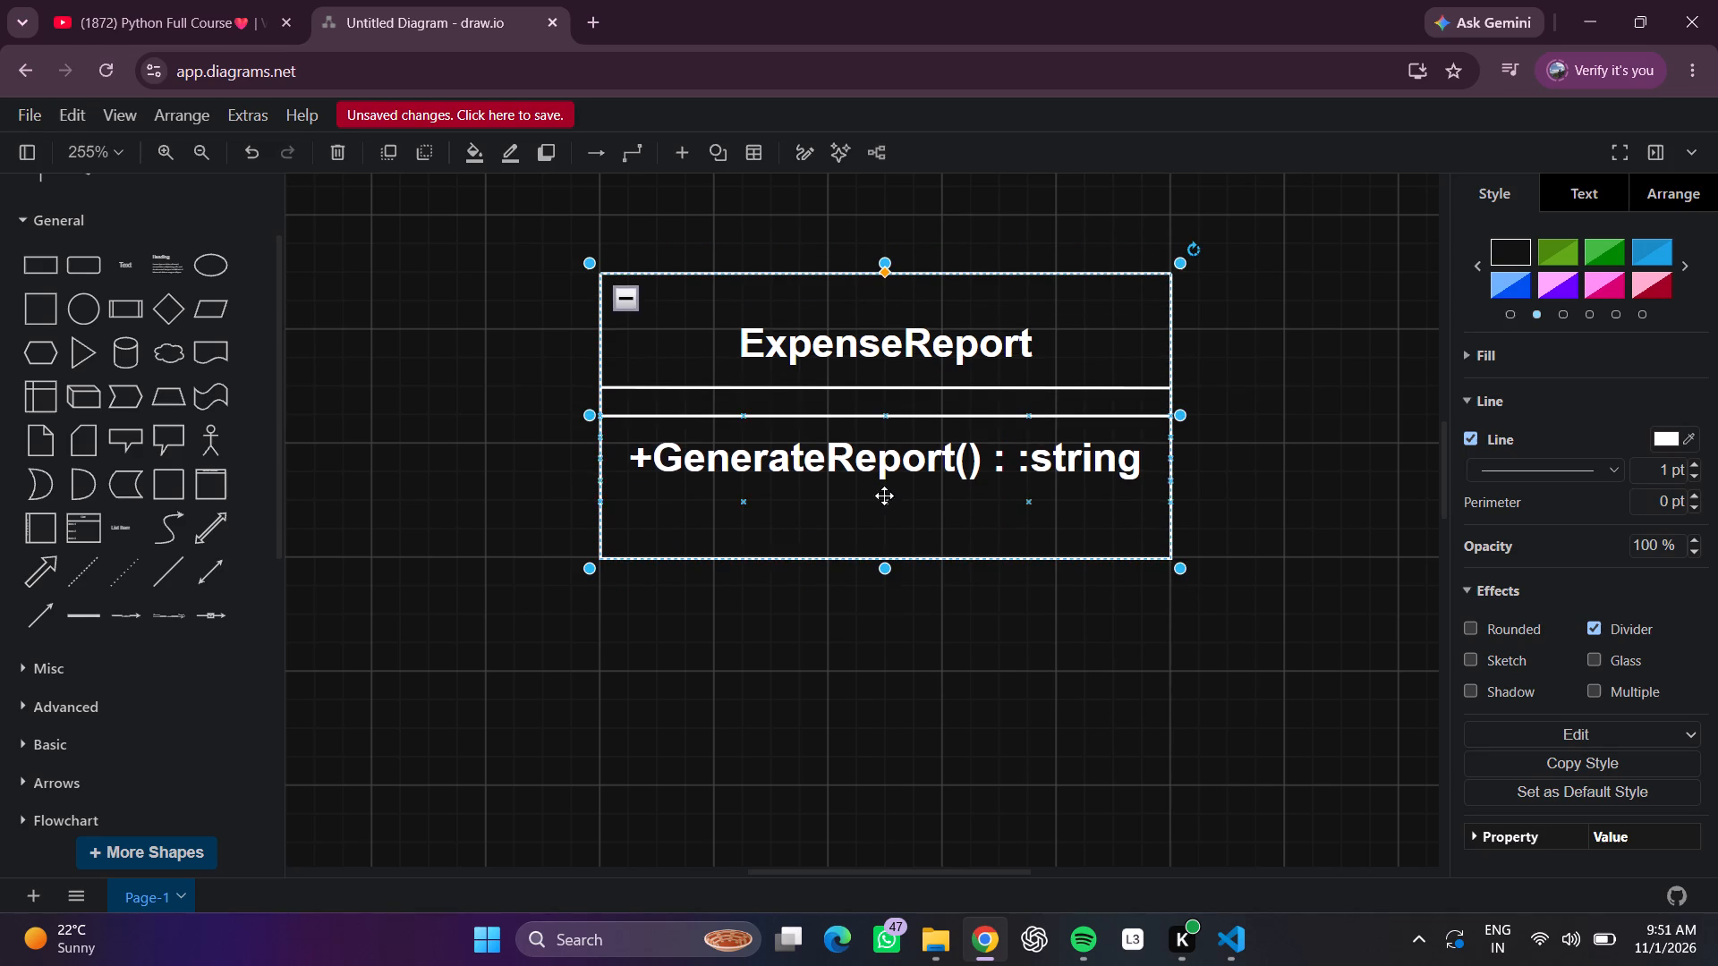
{"action": "left_click_drag", "start_coordinate": [875, 461], "coordinate": [880, 445]}
{"action": "left_click", "coordinate": [880, 445]}
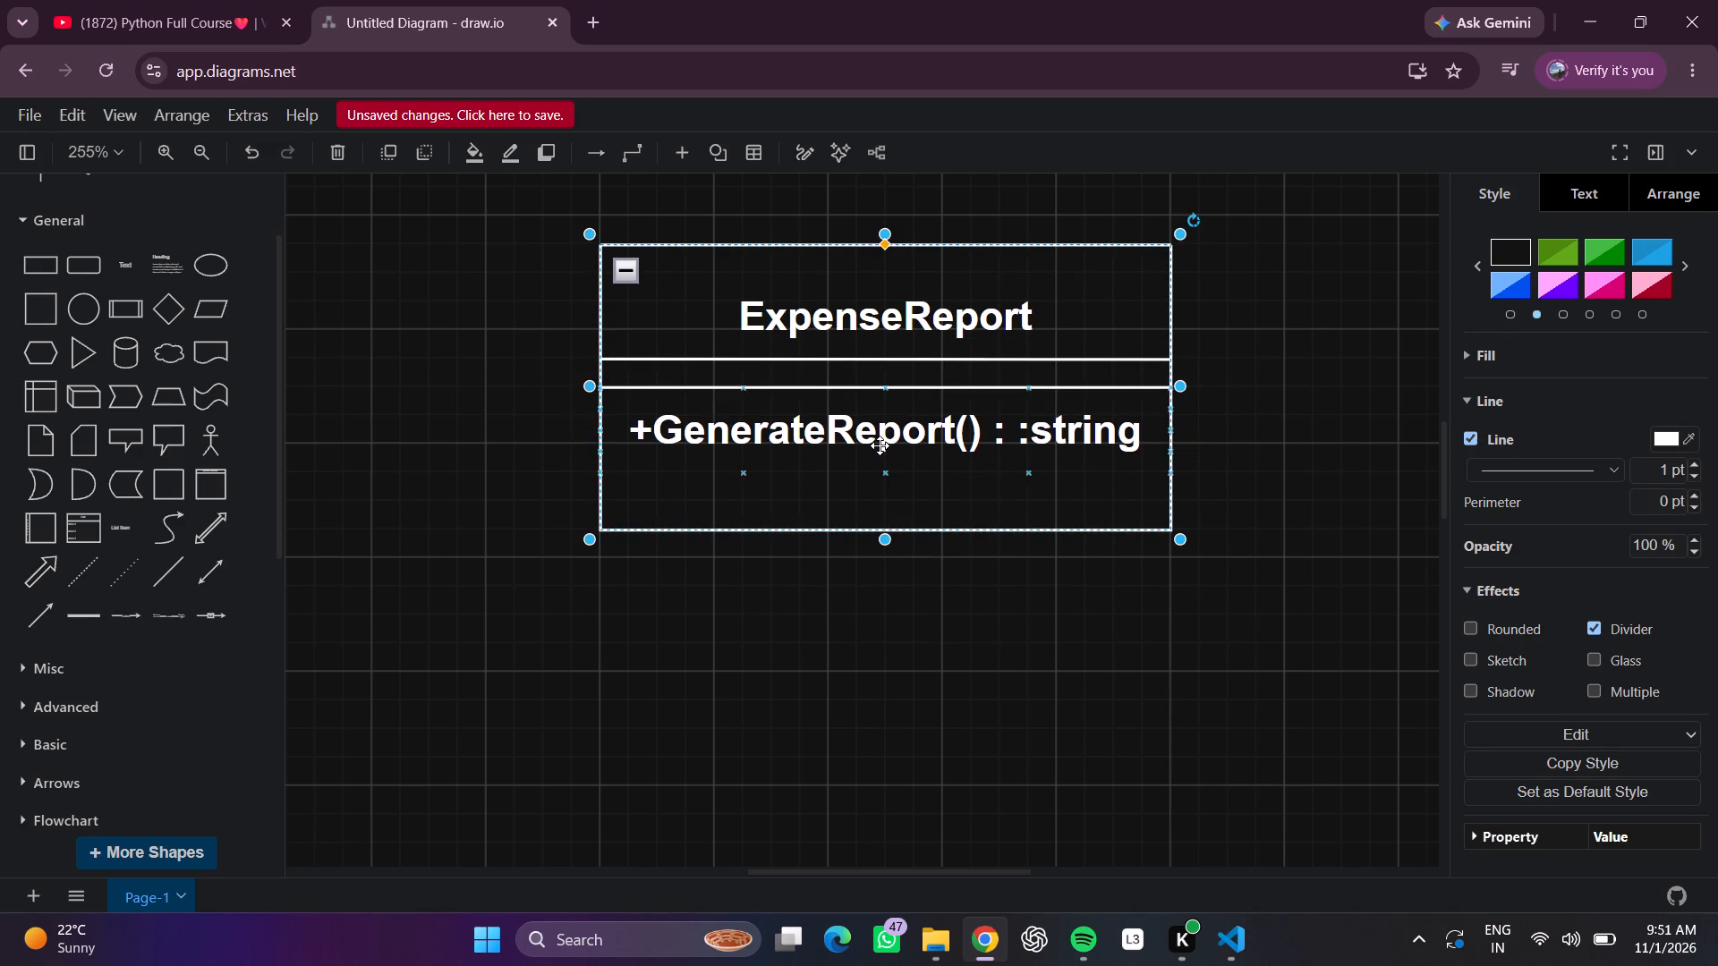
Move the GenerateReport text down about 10 pt to centre it vertically in the compartment below the divider.
{"action": "left_click_drag", "start_coordinate": [881, 432], "coordinate": [887, 451]}
{"action": "left_click", "coordinate": [1254, 430]}
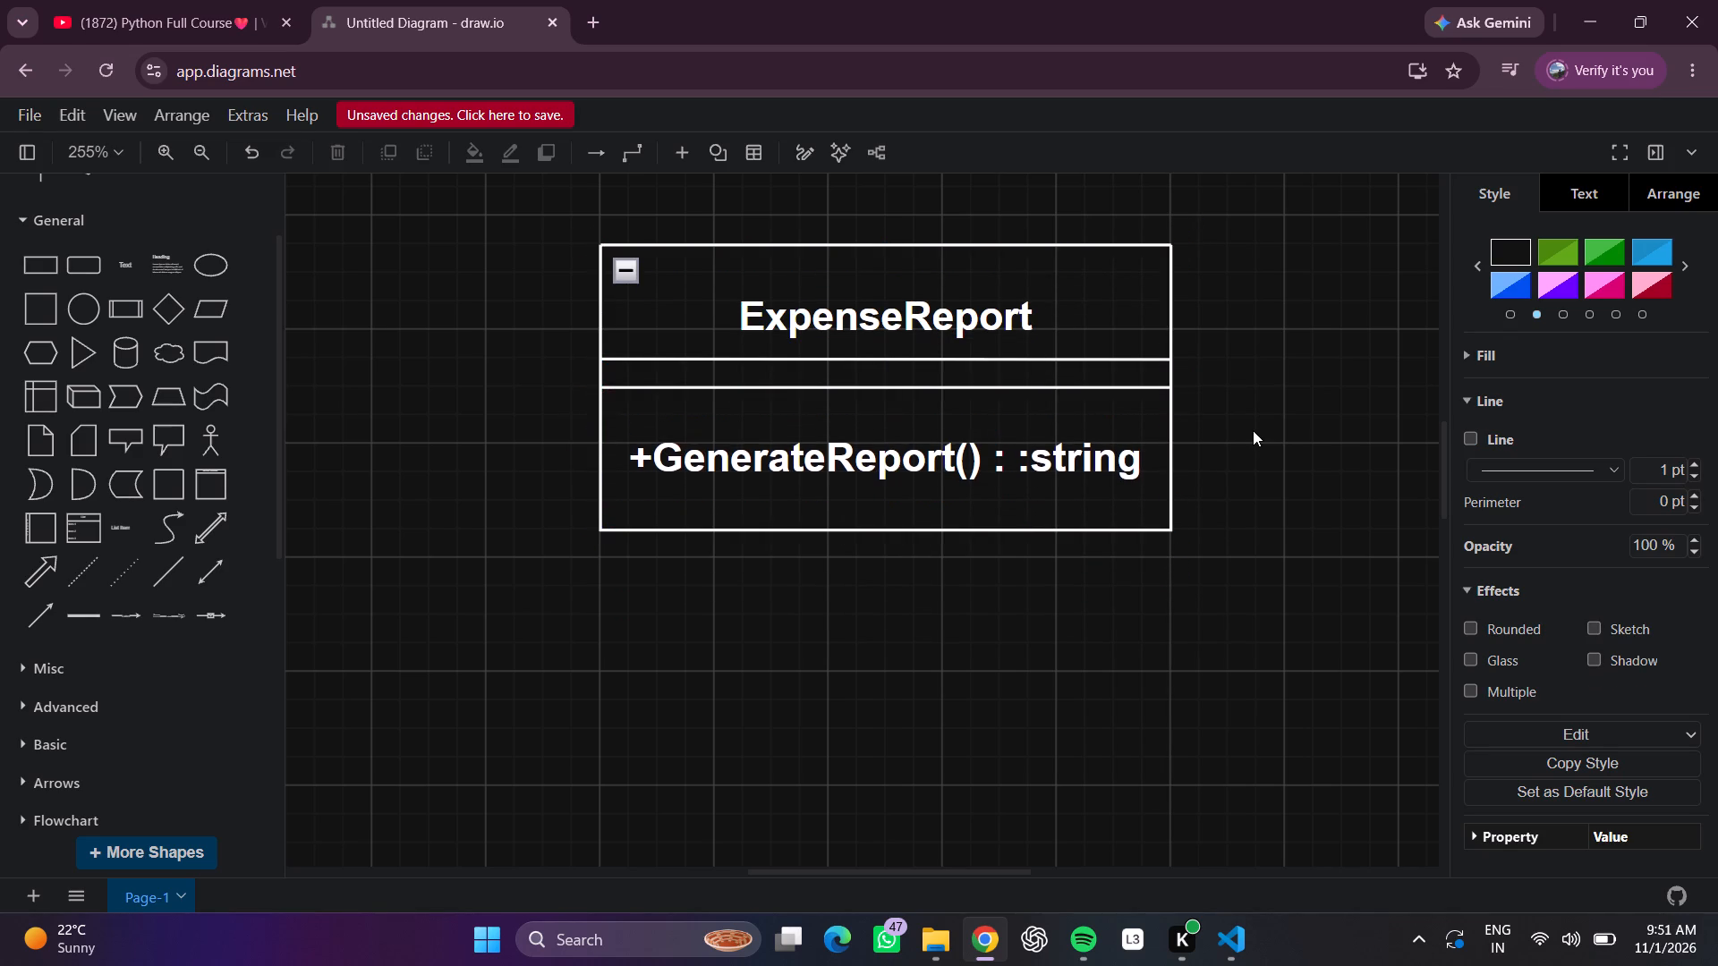
Move the GenerateReport text down about 10 pt so its box rests on the container's bottom edge.
{"action": "scroll", "coordinate": [1253, 430], "scroll_direction": "up", "scroll_amount": 1}
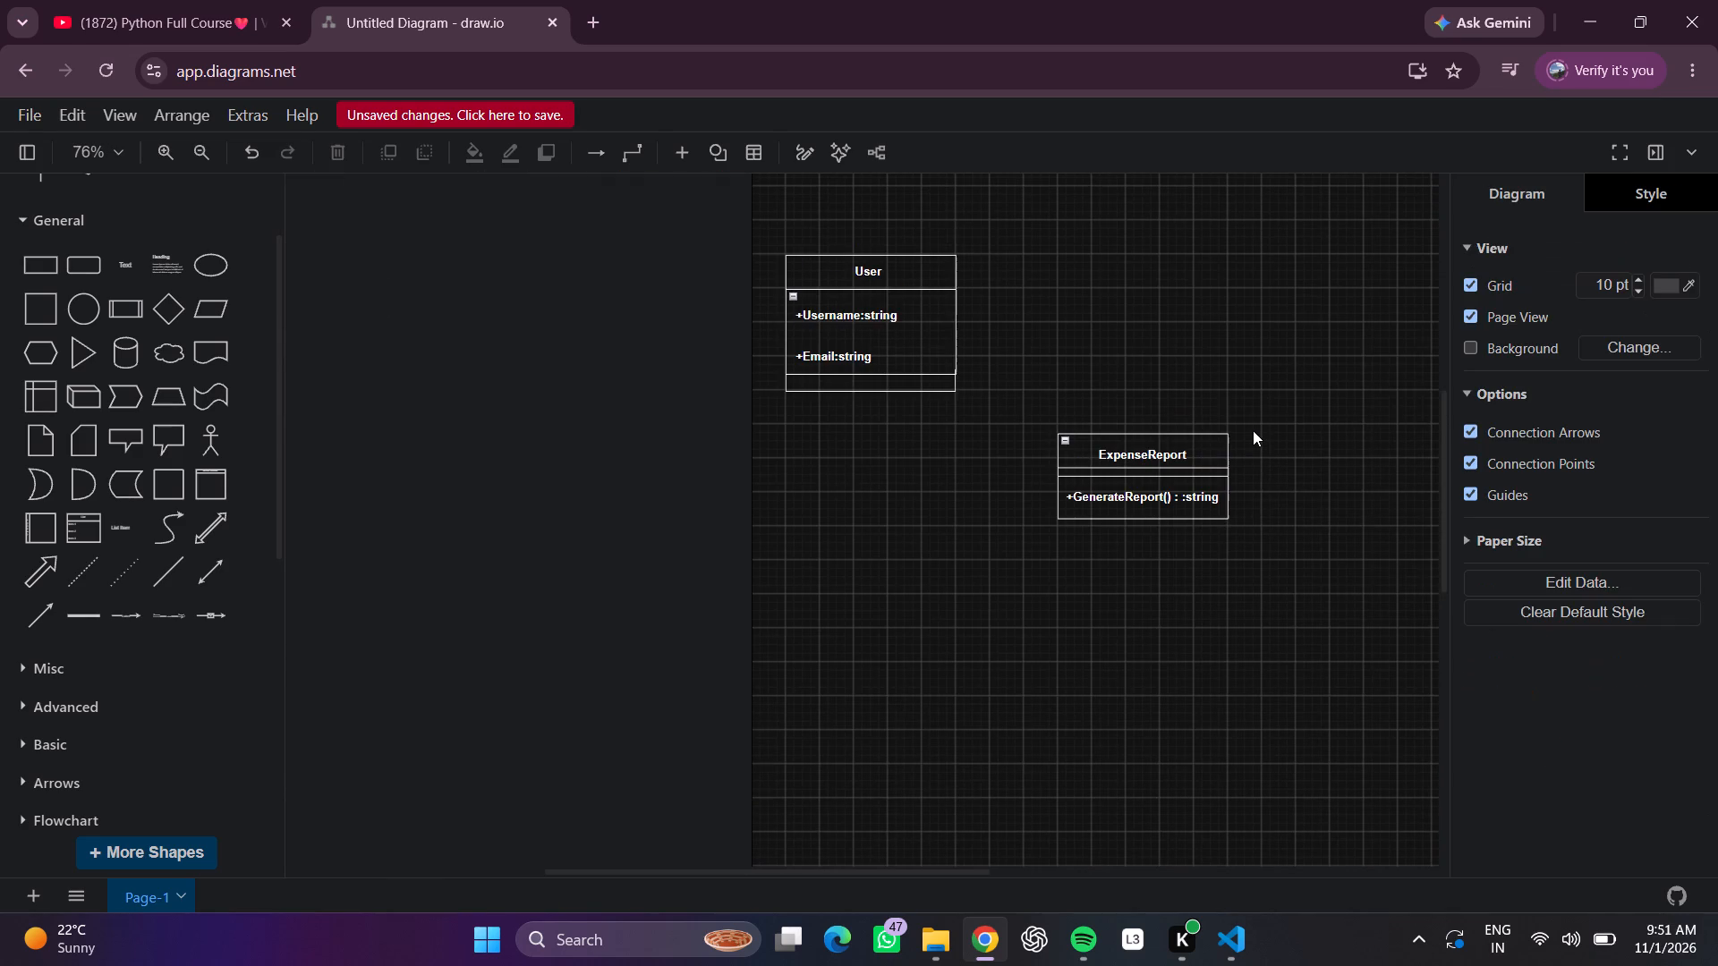
{"action": "right_click", "coordinate": [1124, 504]}
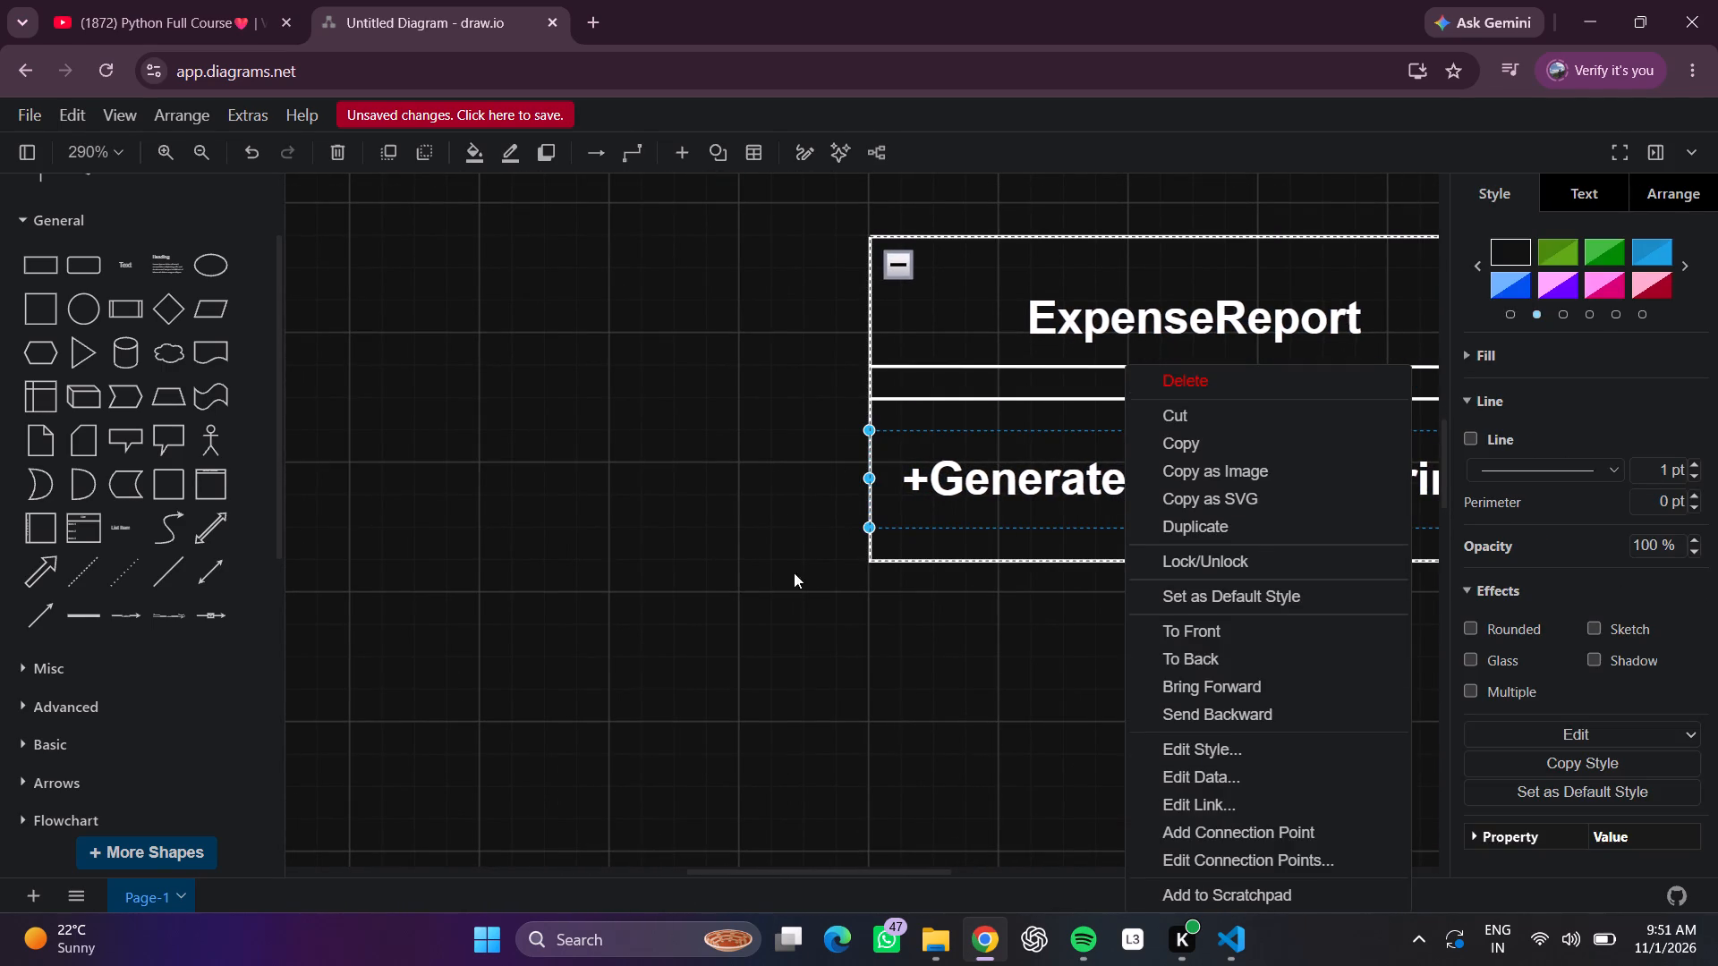
{"action": "left_click_drag", "start_coordinate": [702, 688], "coordinate": [717, 679]}
{"action": "left_click_drag", "start_coordinate": [1263, 459], "coordinate": [1275, 485]}
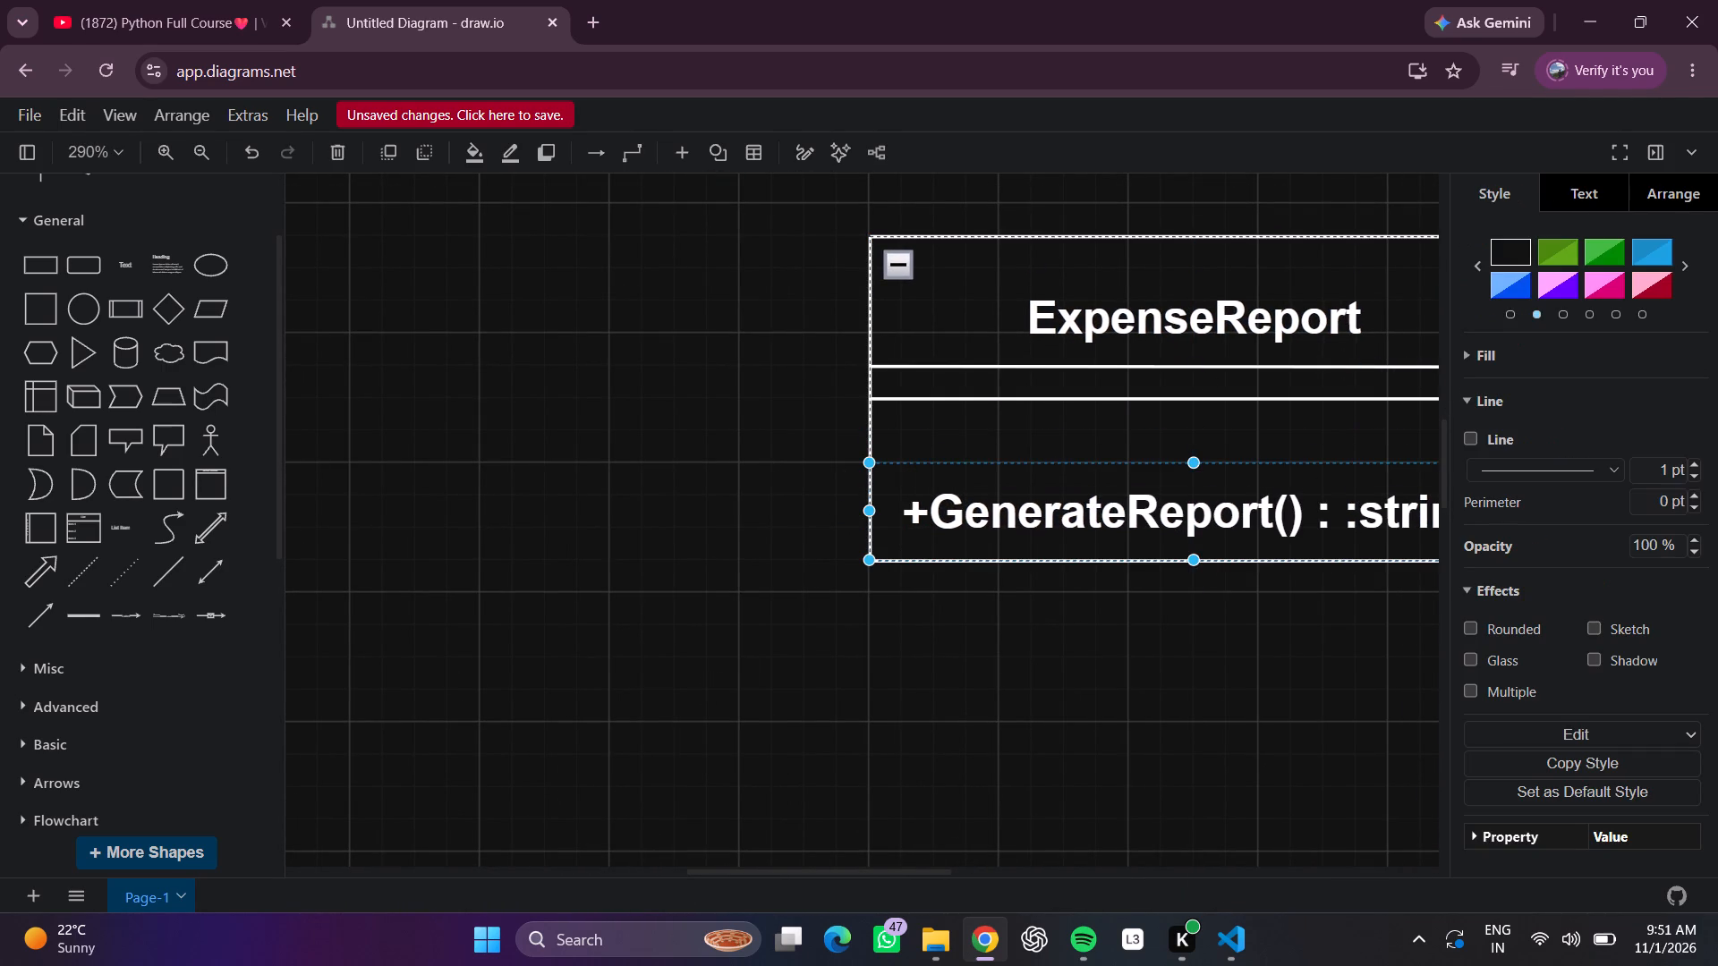
Move the GenerateReport text up about 10 pt to centre it vertically in the compartment below the divider.
{"action": "left_click_drag", "start_coordinate": [1203, 289], "coordinate": [1209, 280]}
{"action": "left_click", "coordinate": [1177, 131]}
{"action": "left_click", "coordinate": [1220, 567]}
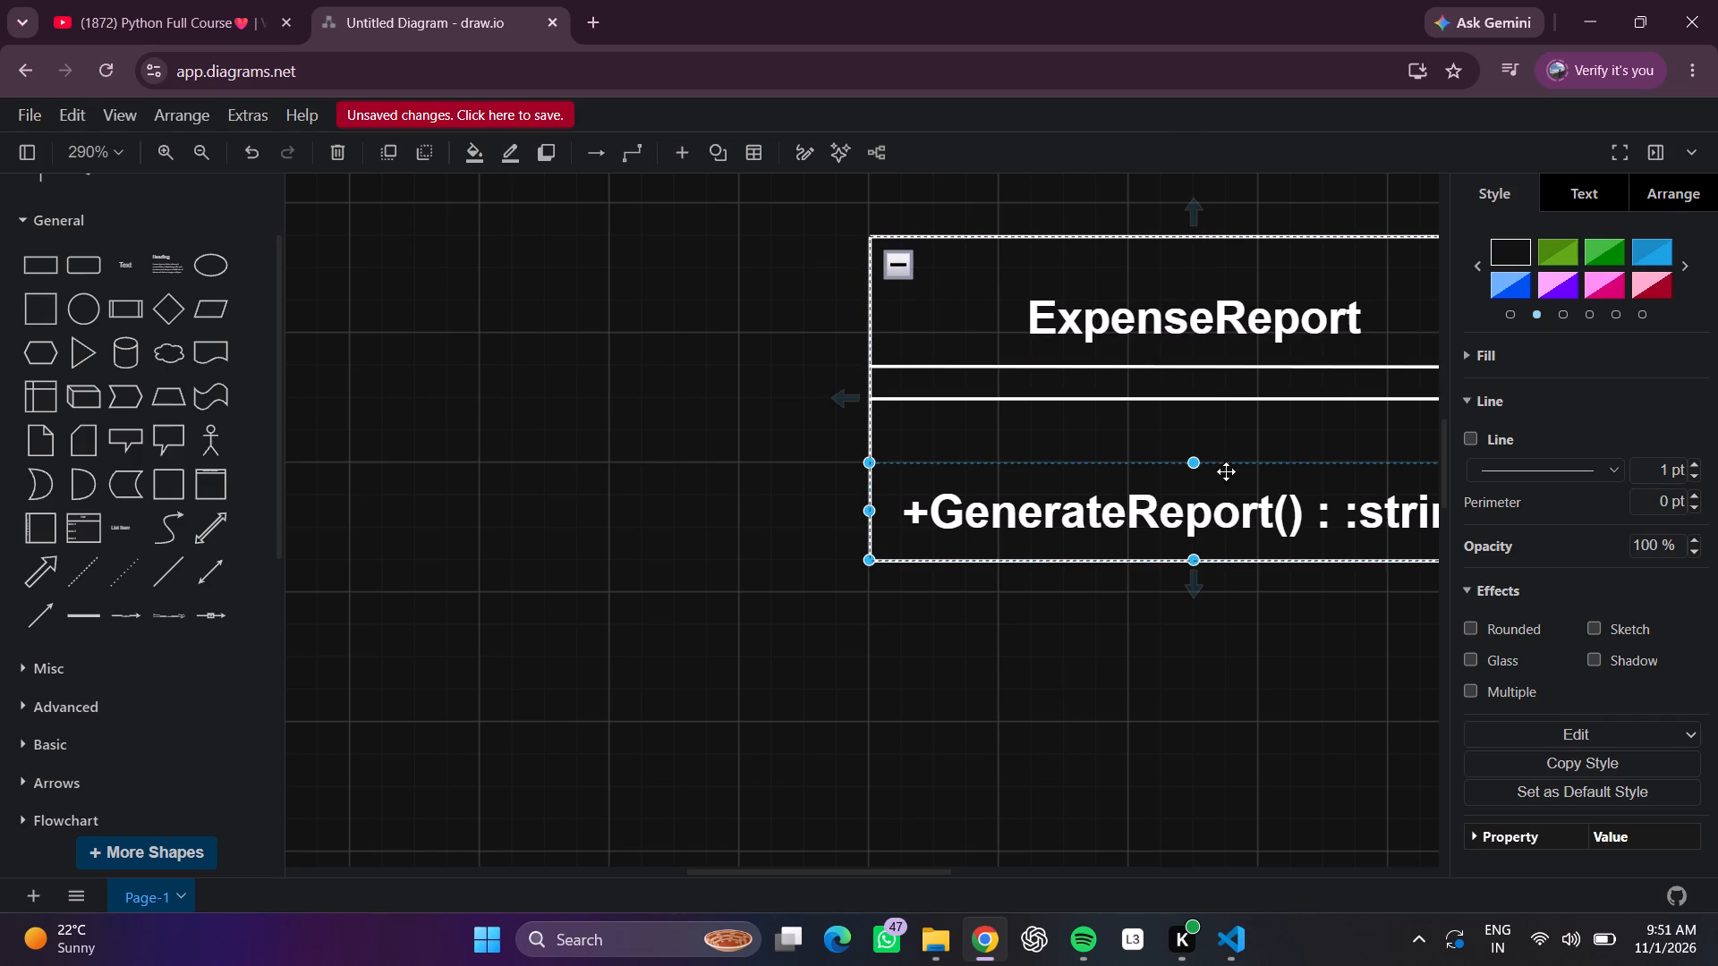
{"action": "left_click_drag", "start_coordinate": [1220, 519], "coordinate": [1220, 487]}
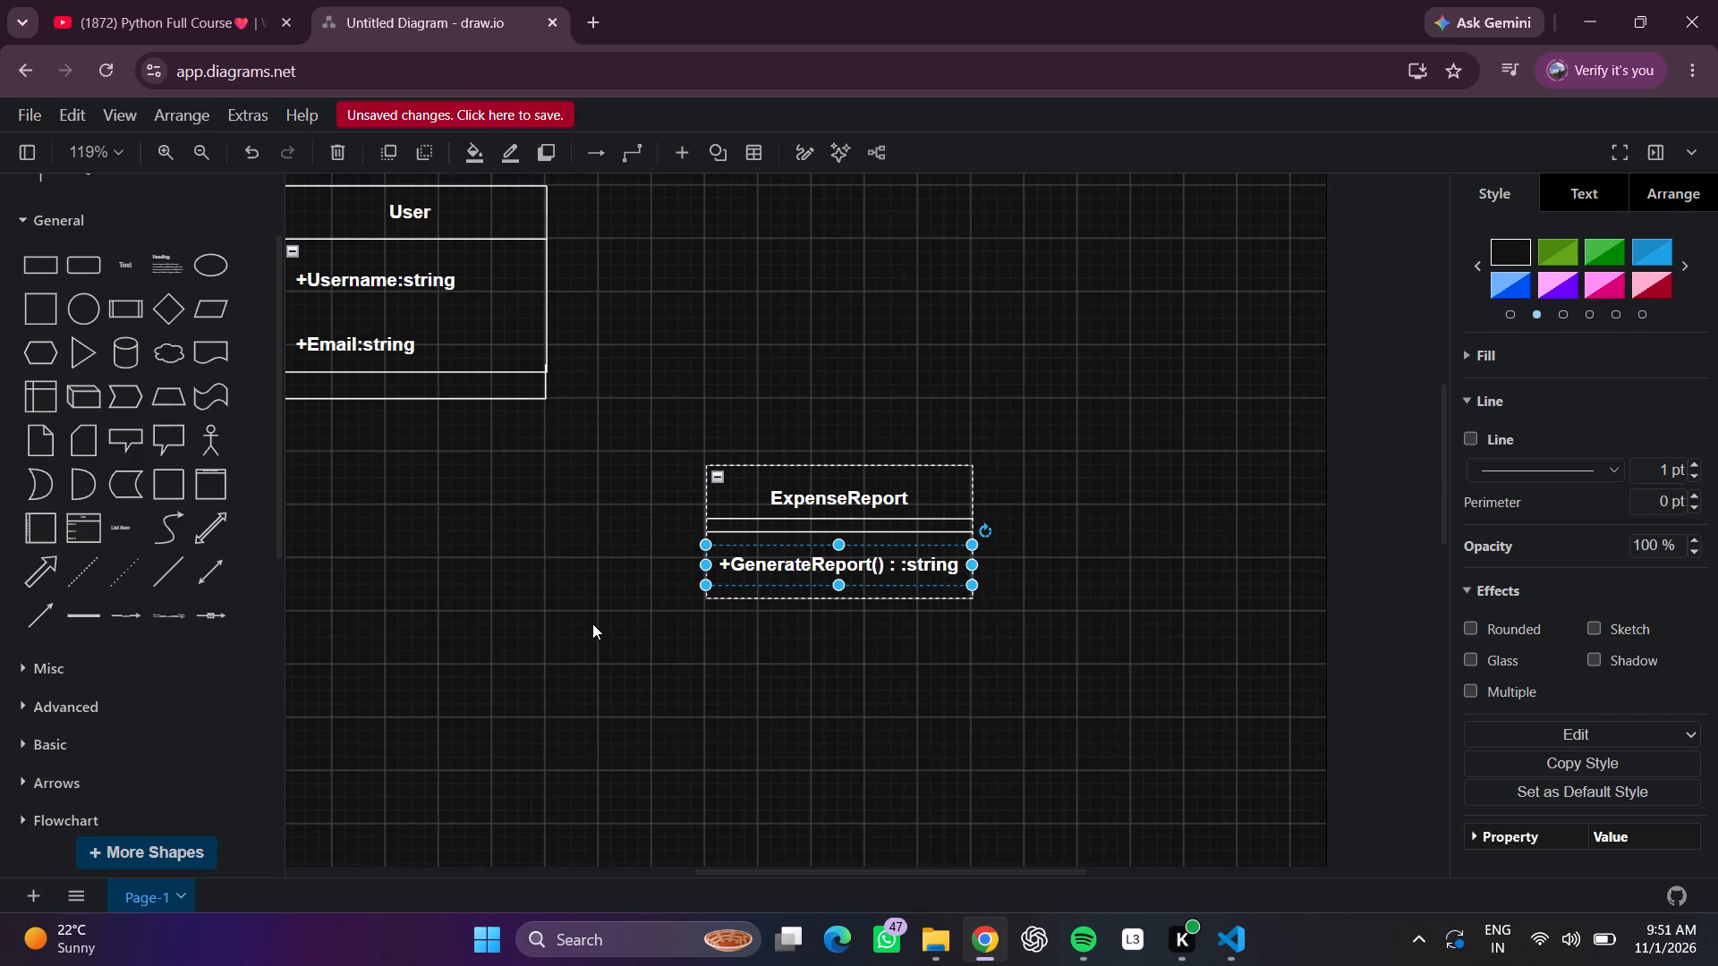
Insert a directional connector and attach it from the User box's right edge to the top edge of the ExpenseReport box.
{"action": "scroll", "coordinate": [592, 623], "scroll_direction": "up", "scroll_amount": 1}
{"action": "scroll", "coordinate": [592, 623], "scroll_direction": "right", "scroll_amount": 2}
{"action": "scroll", "coordinate": [592, 623], "scroll_direction": "up", "scroll_amount": 1}
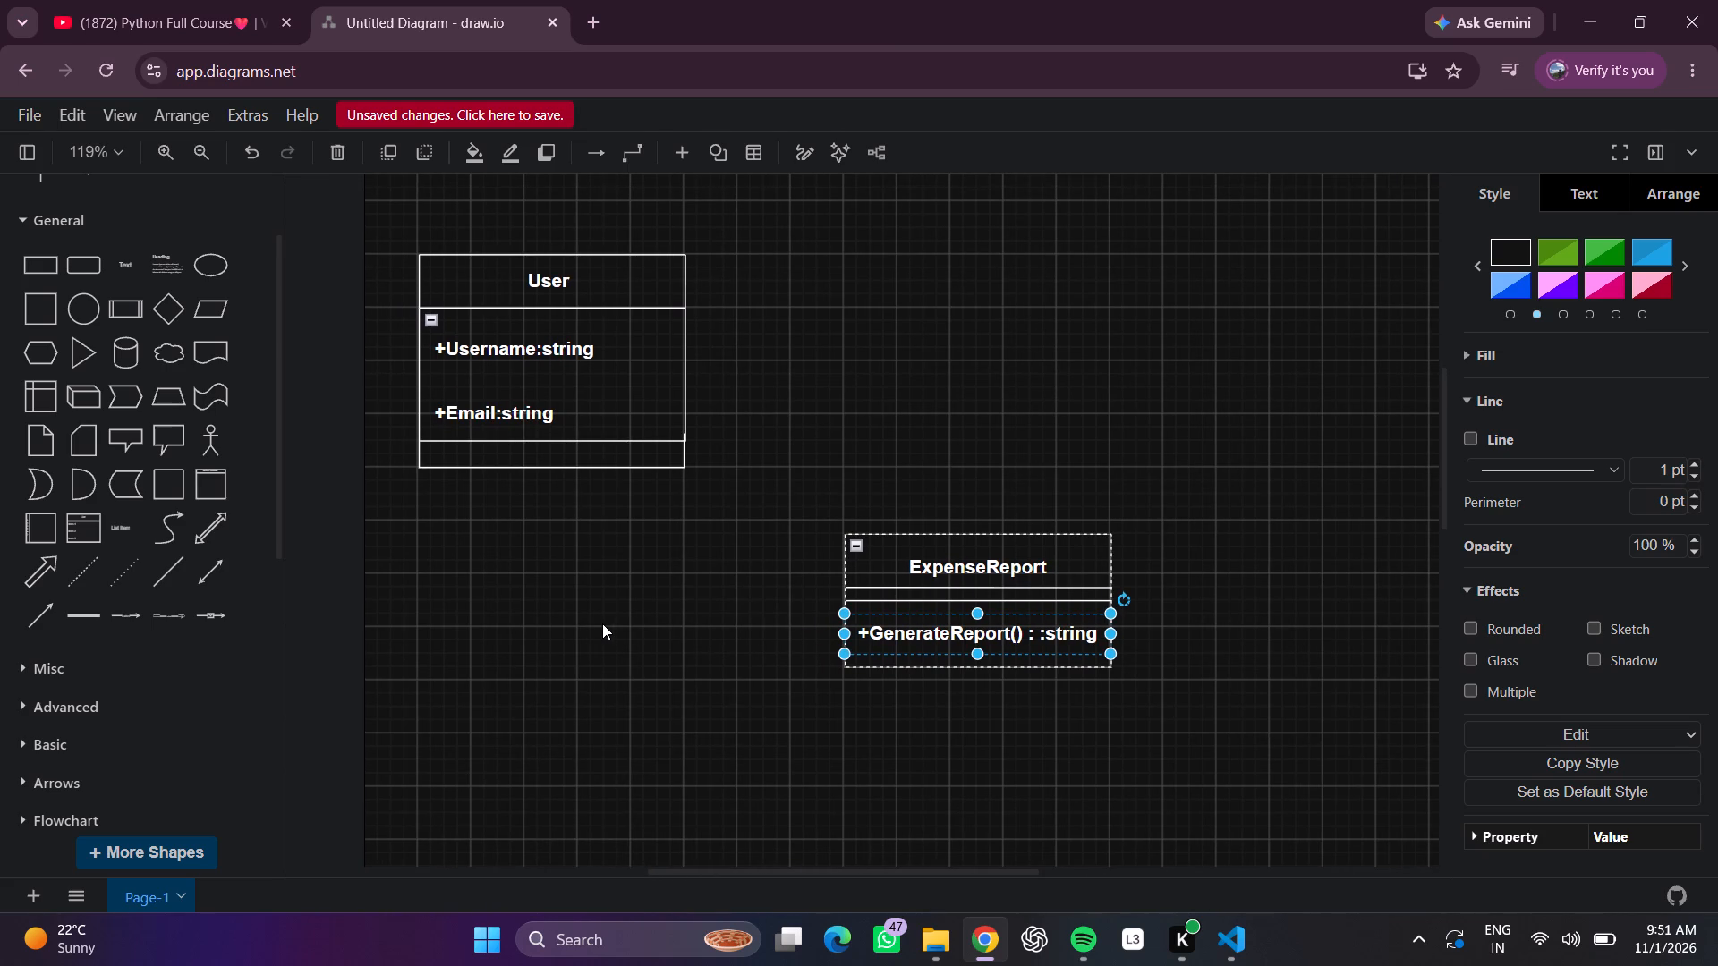
{"action": "left_click", "coordinate": [46, 614]}
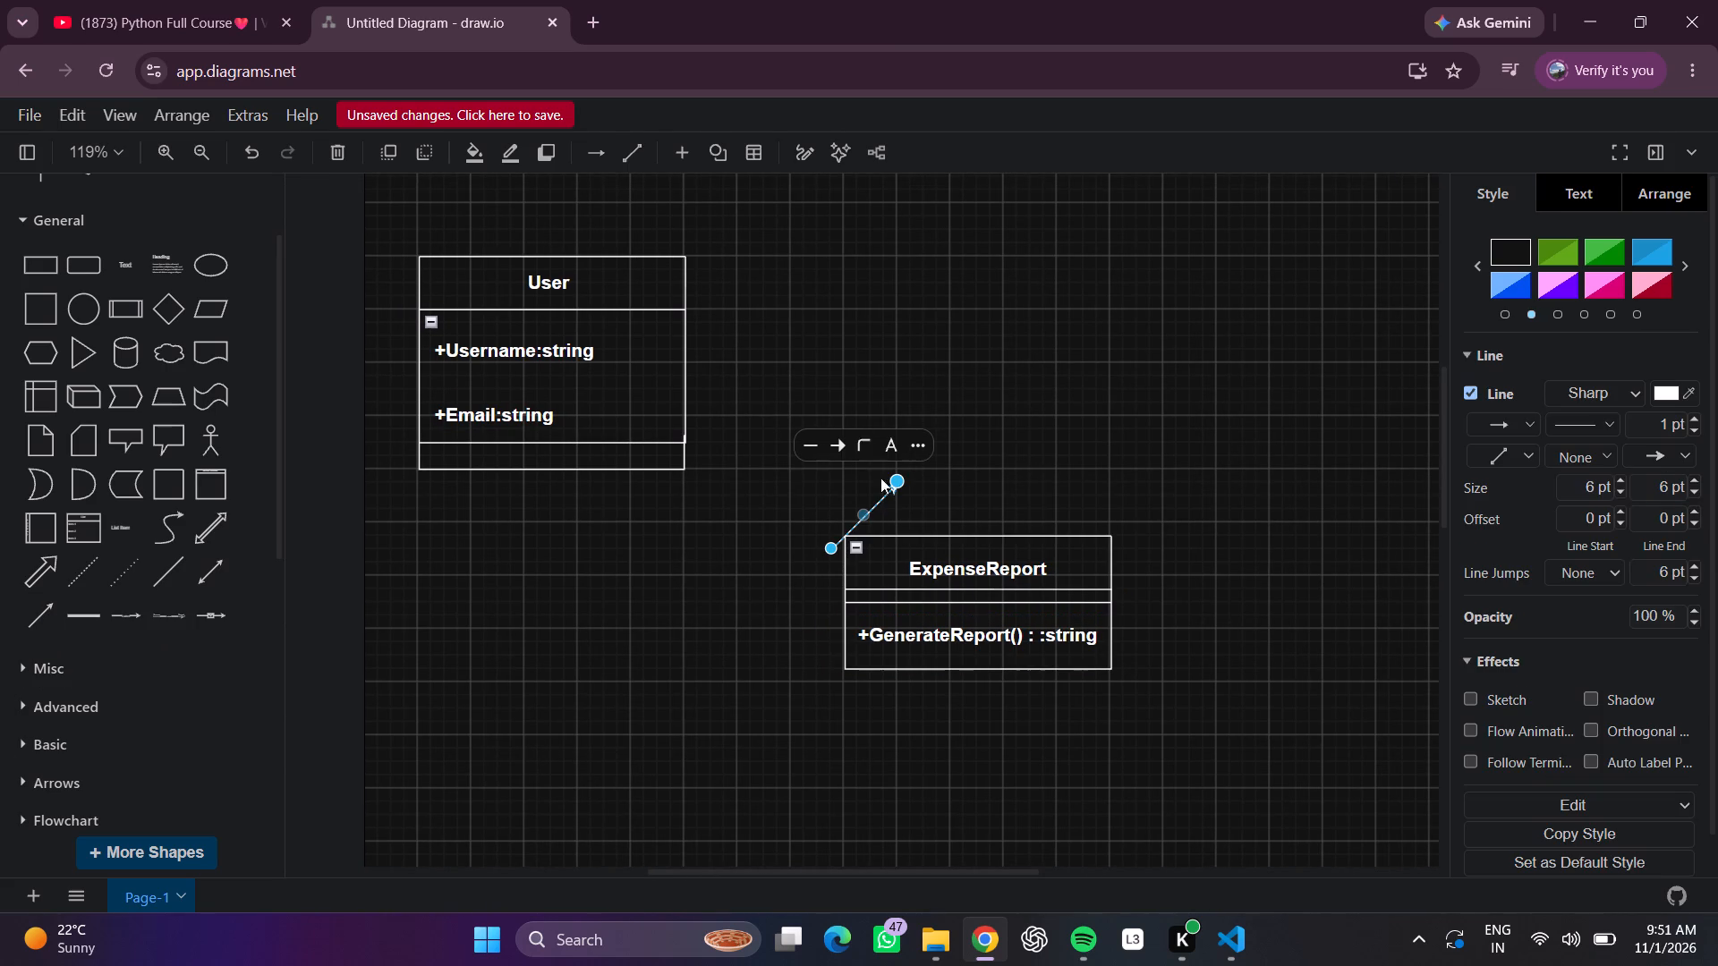
{"action": "left_click_drag", "start_coordinate": [778, 522], "coordinate": [650, 325]}
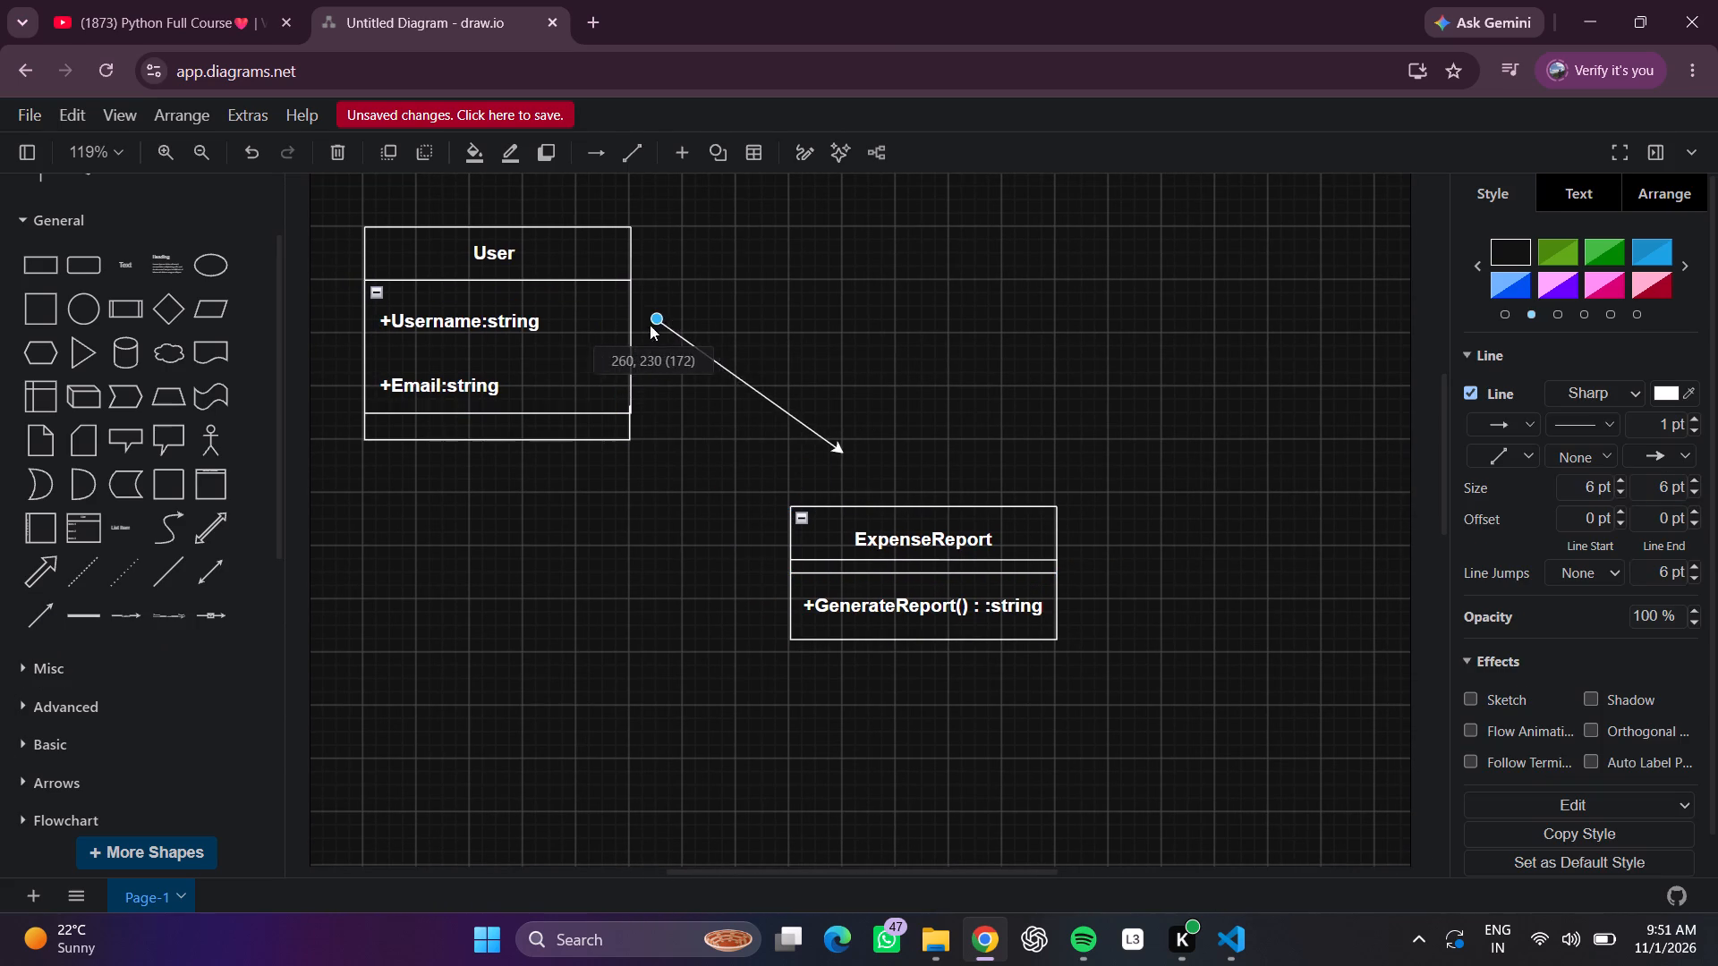
{"action": "left_click_drag", "start_coordinate": [650, 325], "coordinate": [634, 335]}
{"action": "left_click", "coordinate": [812, 326]}
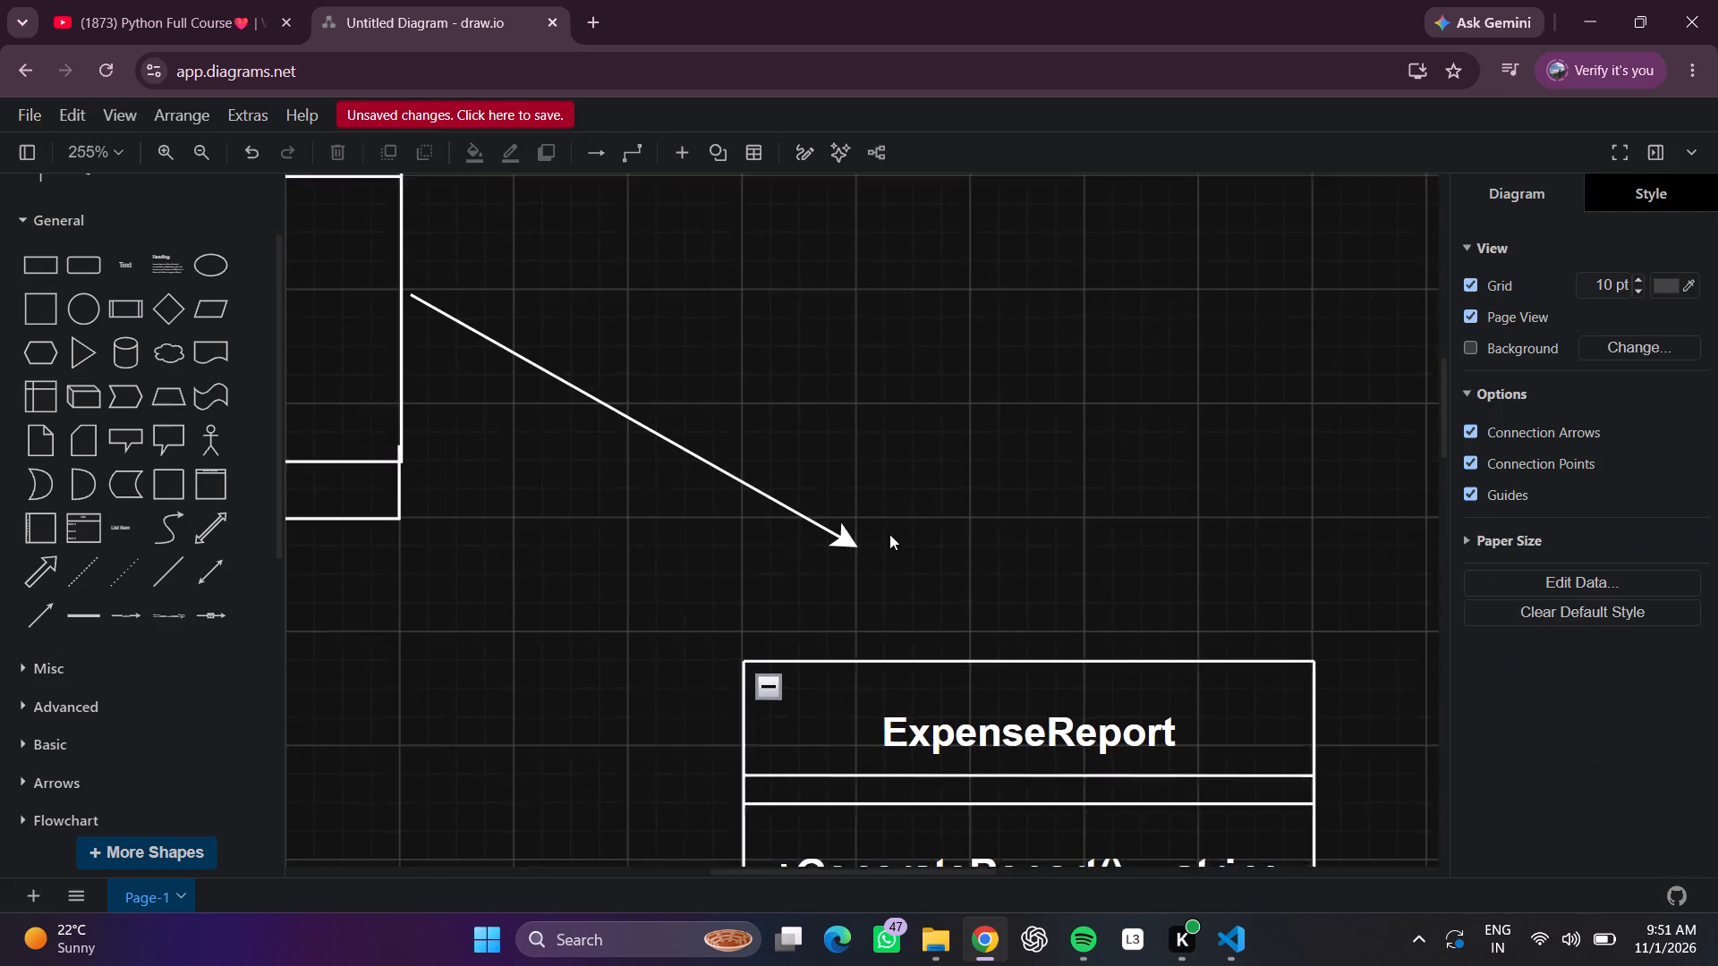
{"action": "left_click", "coordinate": [846, 544]}
{"action": "left_click_drag", "start_coordinate": [855, 548], "coordinate": [937, 631]}
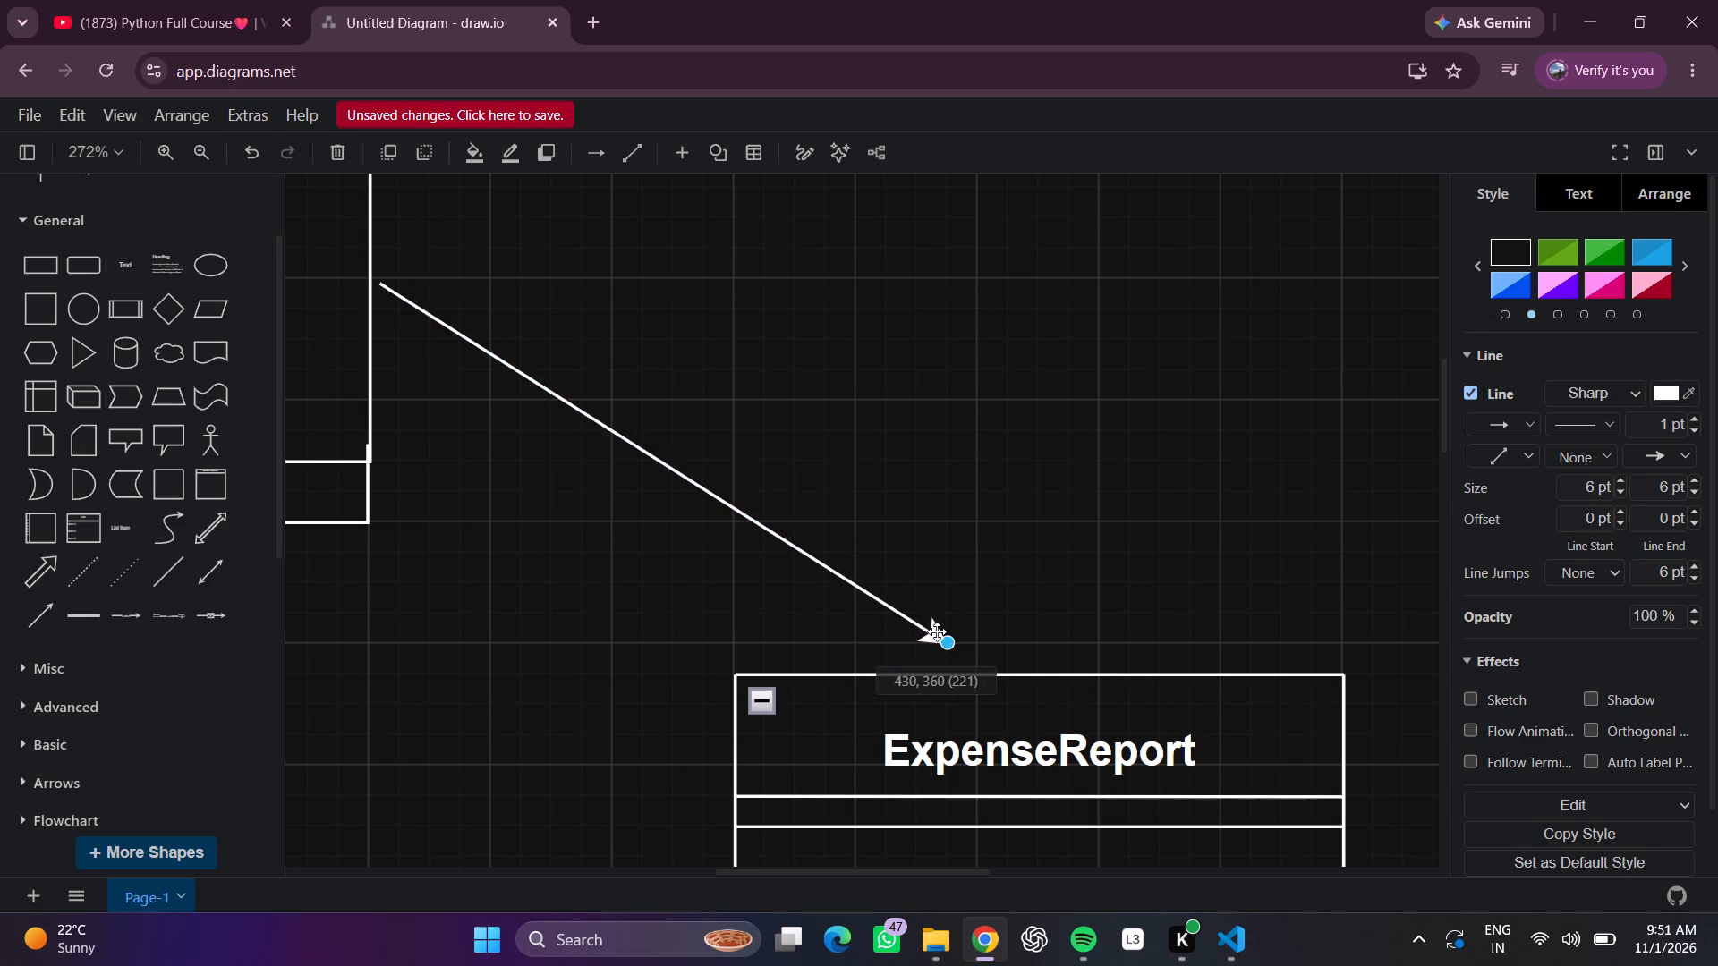
{"action": "left_click_drag", "start_coordinate": [937, 631], "coordinate": [967, 661]}
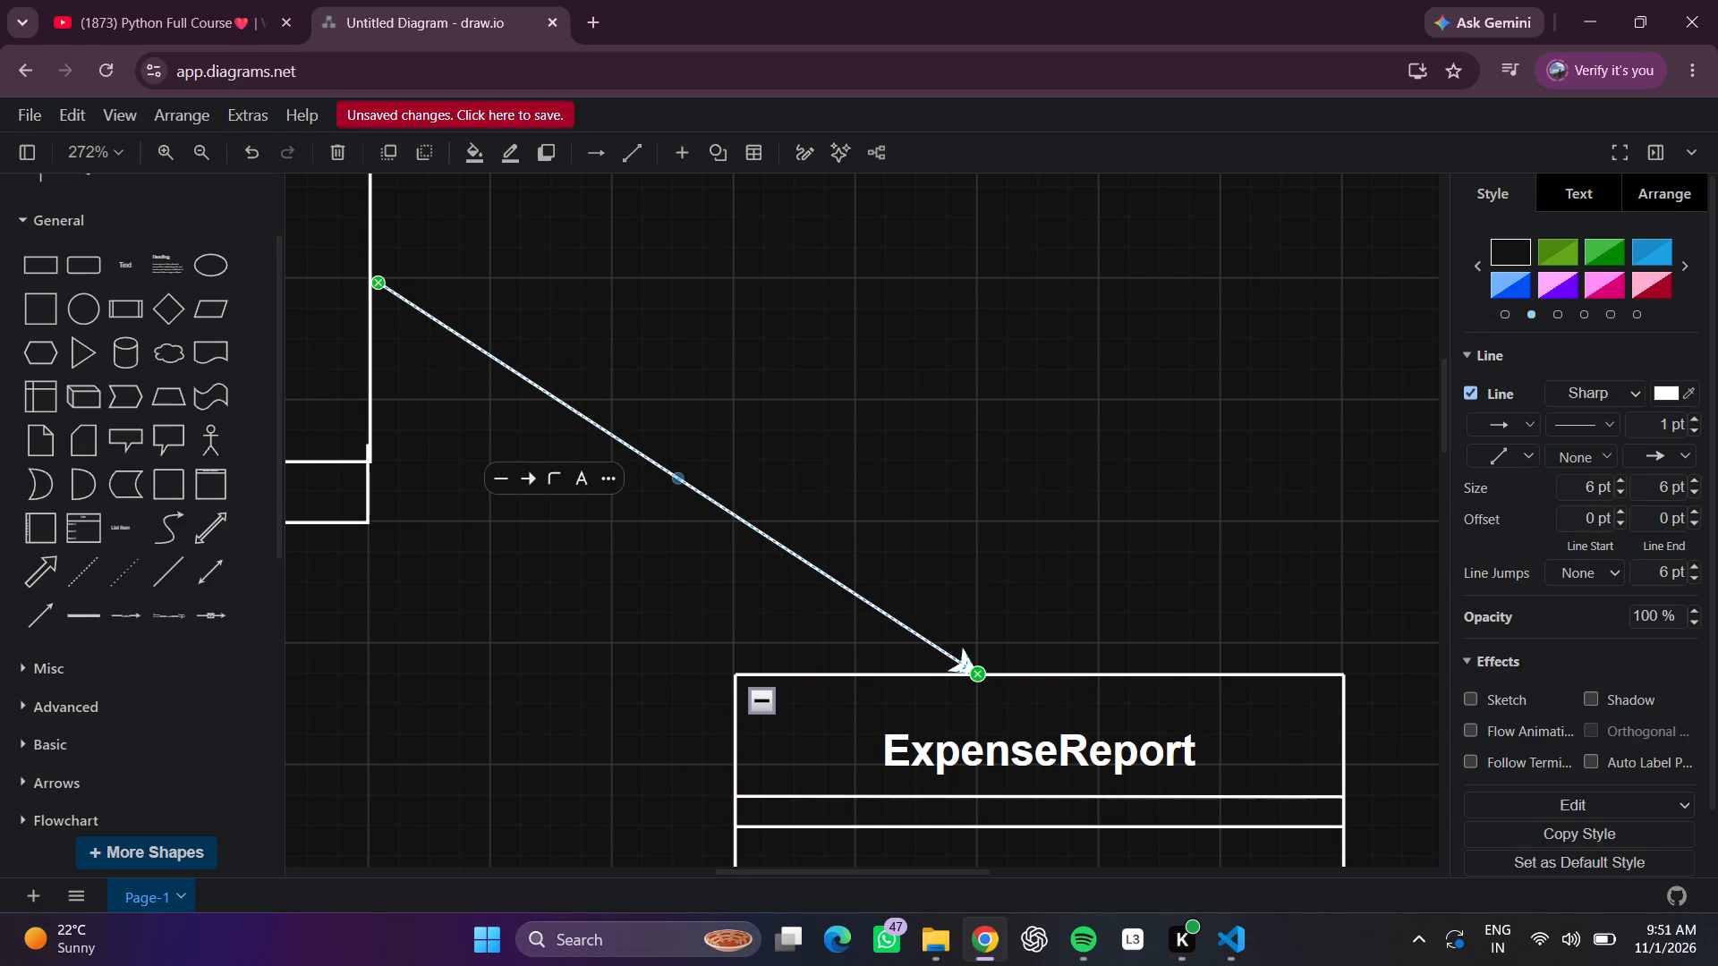
Bend the connector outward into a rough arc by adding four waypoints between User and ExpenseReport.
{"action": "left_click_drag", "start_coordinate": [682, 479], "coordinate": [816, 326]}
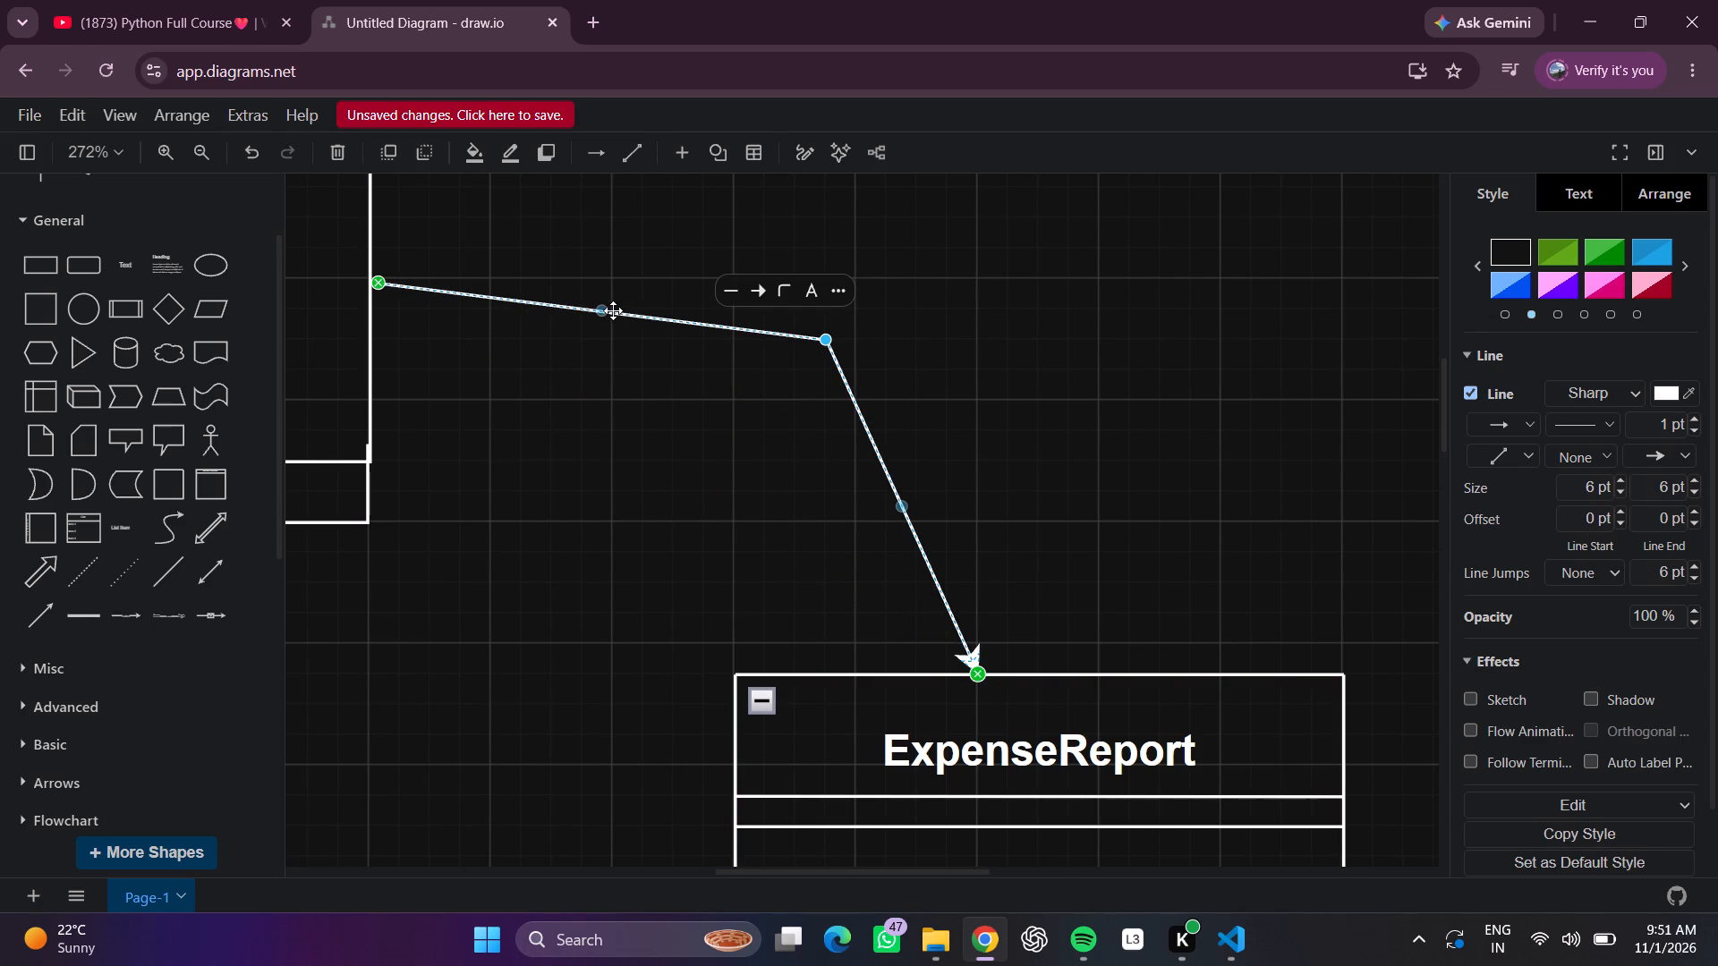
{"action": "left_click_drag", "start_coordinate": [608, 309], "coordinate": [608, 267]}
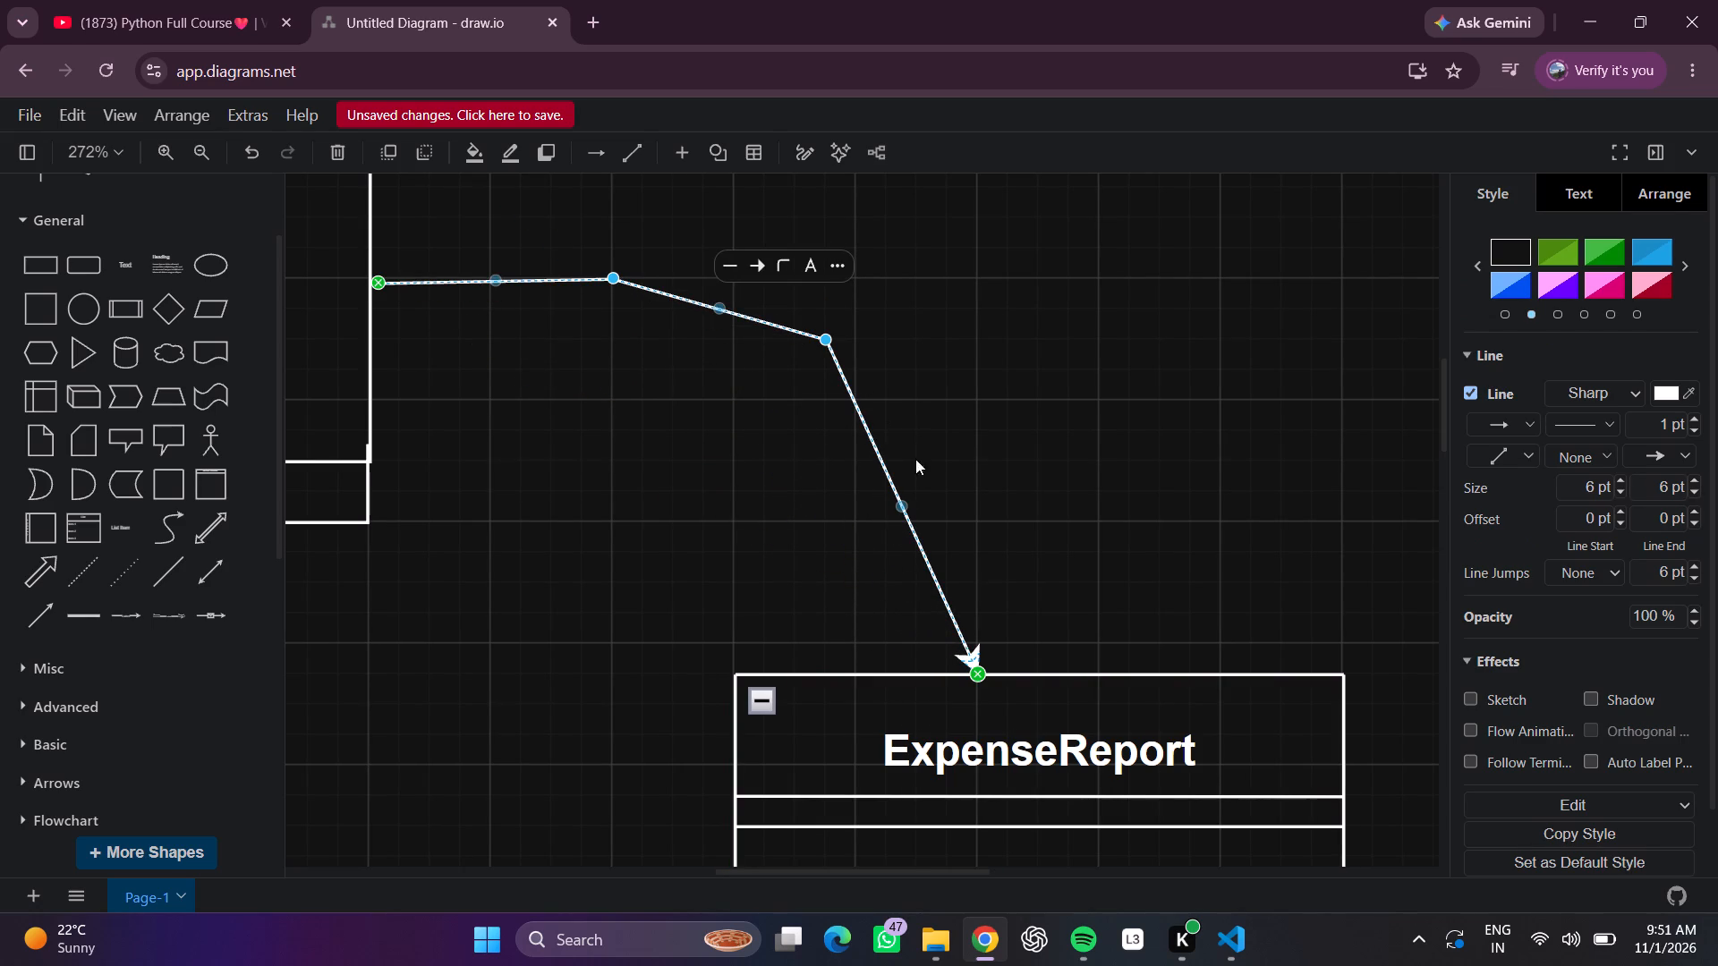
{"action": "left_click_drag", "start_coordinate": [905, 505], "coordinate": [948, 505]}
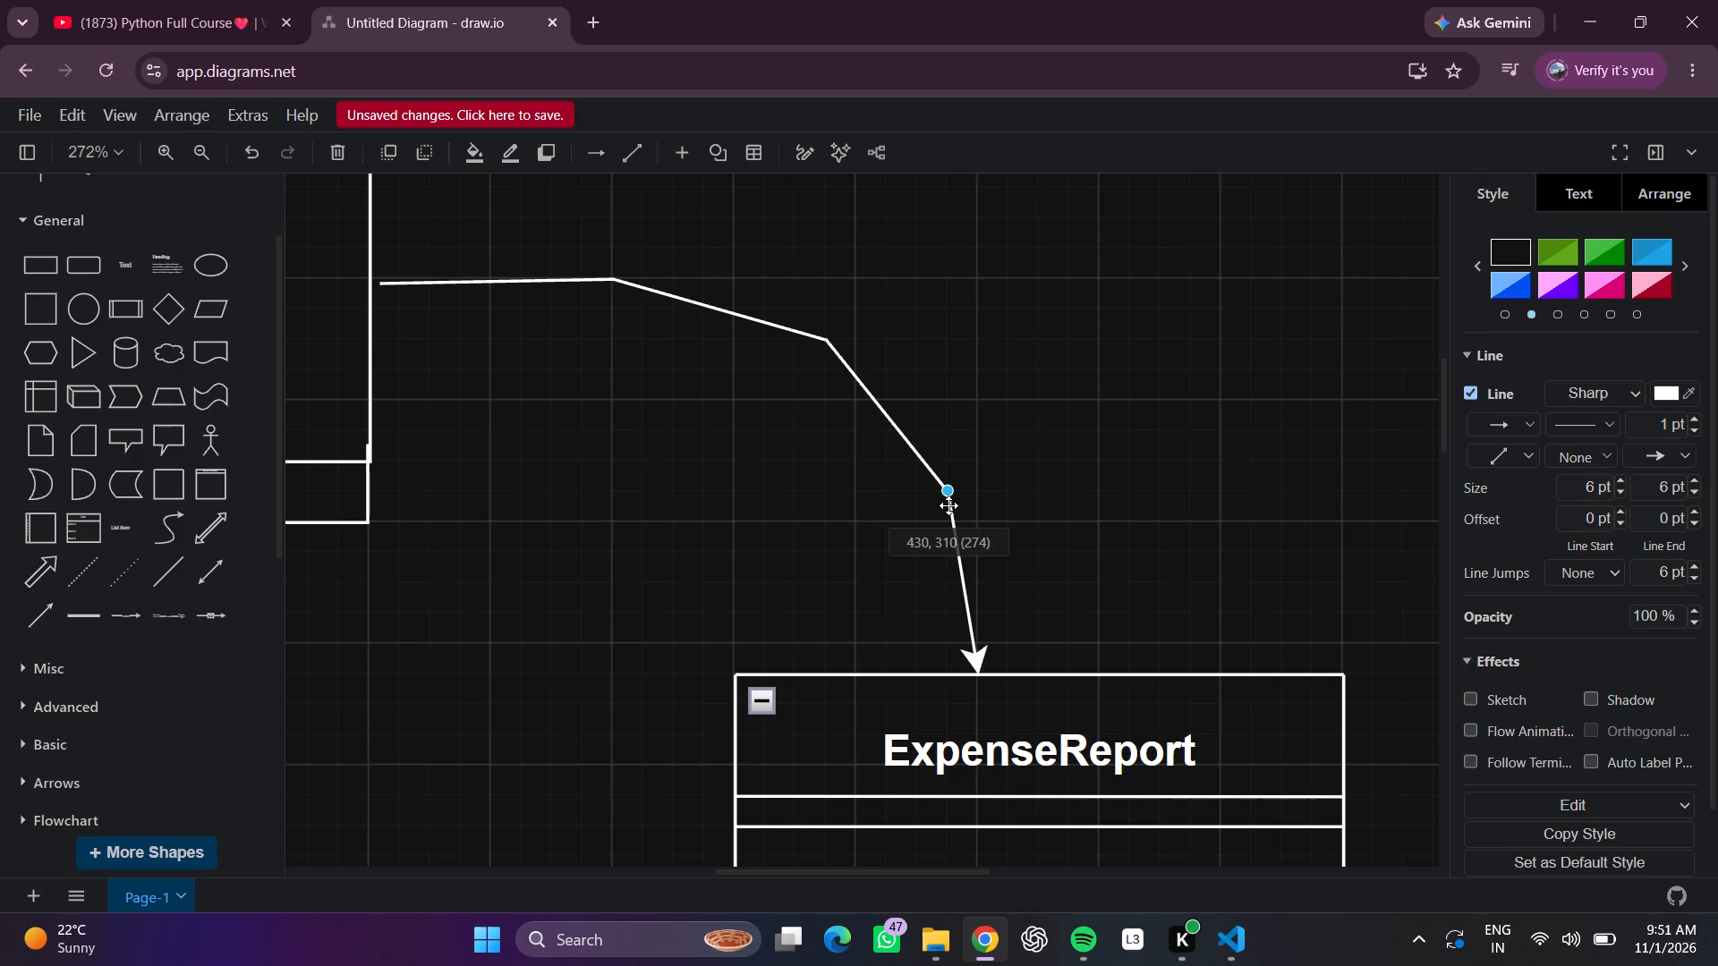
{"action": "left_click_drag", "start_coordinate": [948, 505], "coordinate": [955, 497]}
{"action": "left_click_drag", "start_coordinate": [955, 497], "coordinate": [953, 496]}
{"action": "left_click_drag", "start_coordinate": [891, 414], "coordinate": [897, 410]}
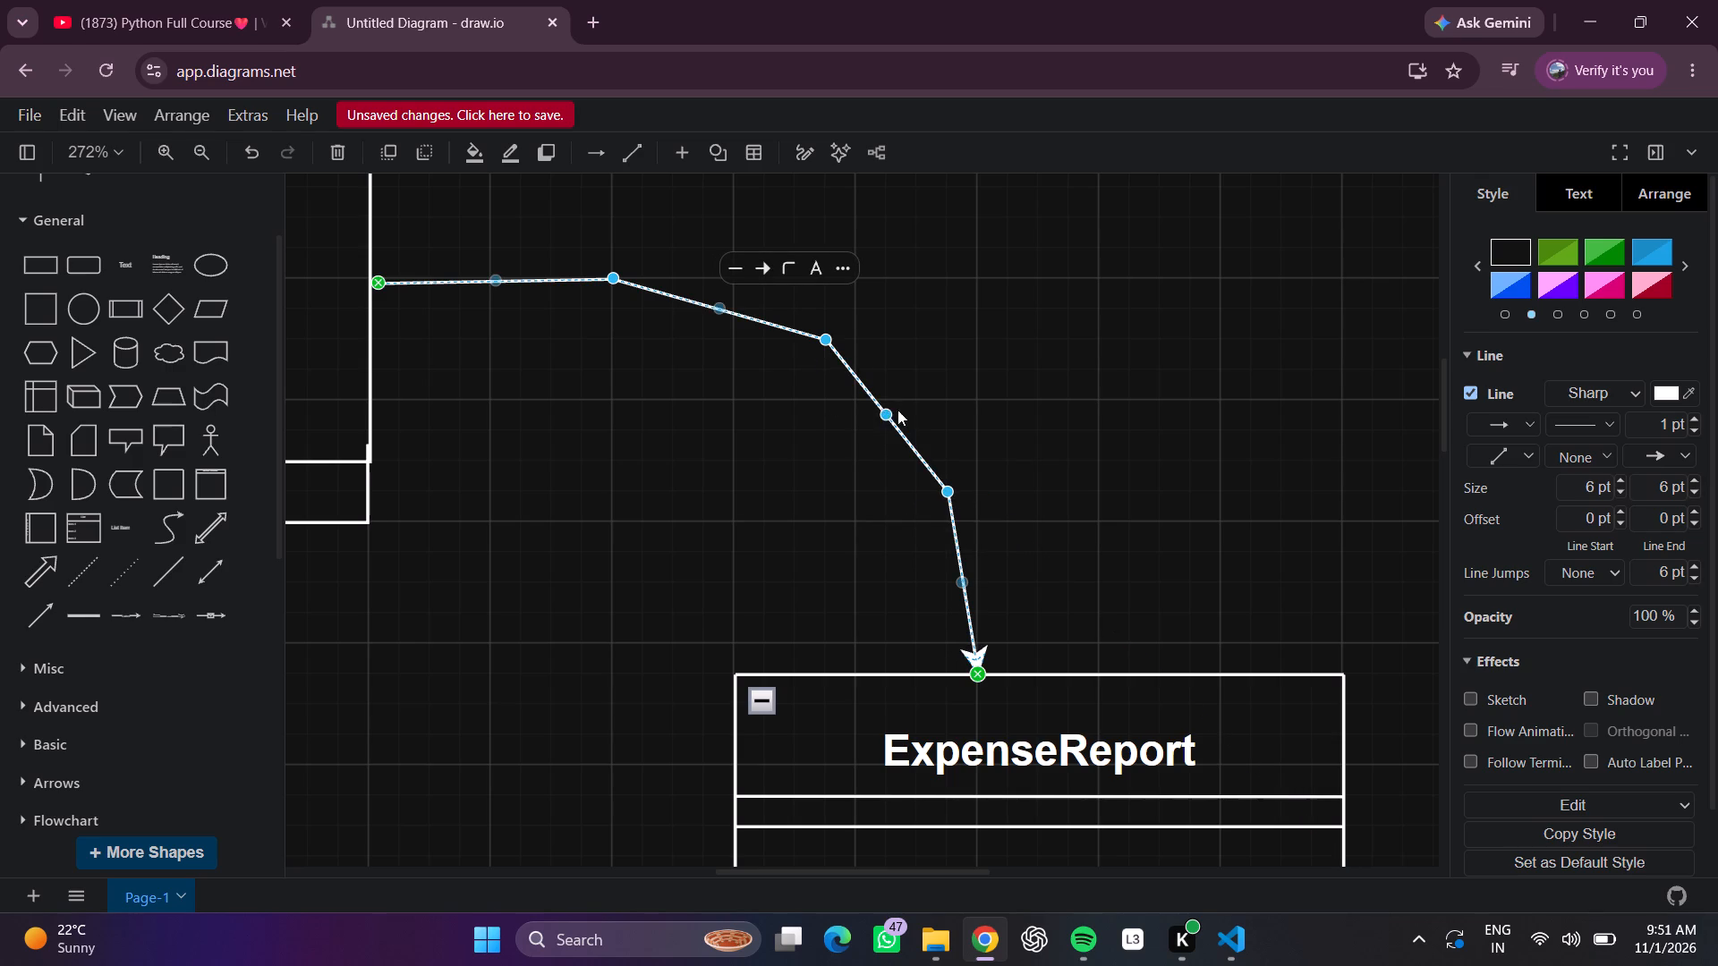
{"action": "left_click_drag", "start_coordinate": [897, 410], "coordinate": [897, 406]}
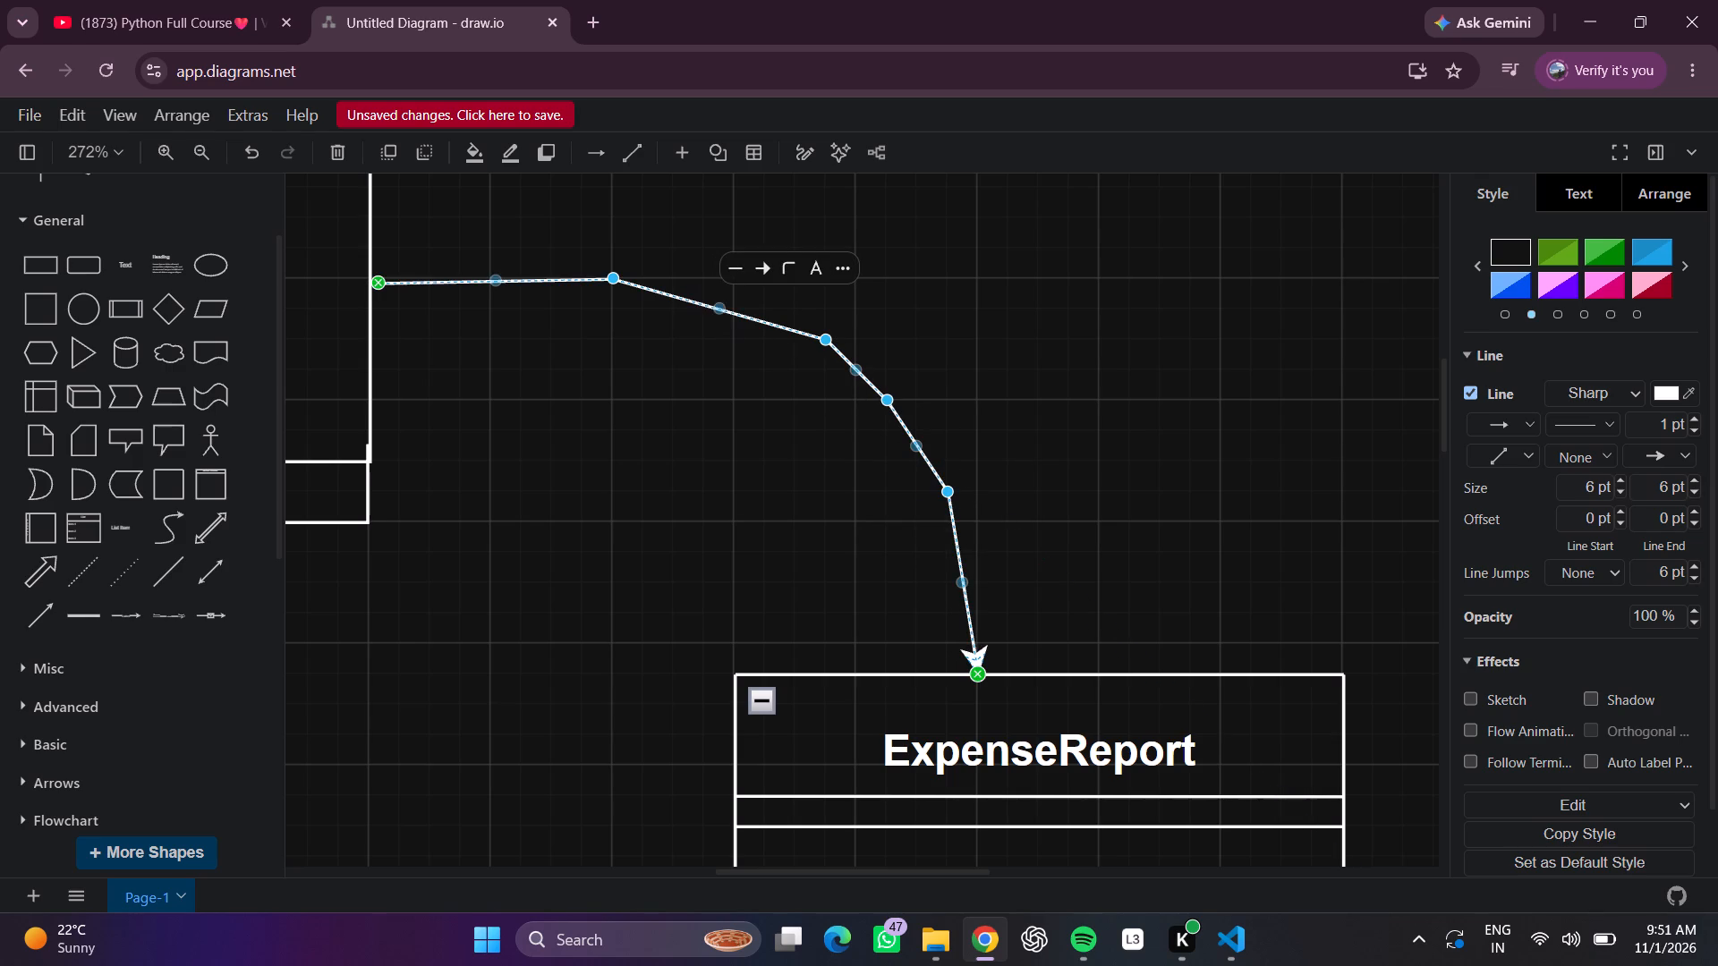
Raise and round the connector's upper section near the User box by adding waypoints and repositioning the existing ones.
{"action": "left_click_drag", "start_coordinate": [718, 309], "coordinate": [718, 285]}
{"action": "left_click_drag", "start_coordinate": [498, 285], "coordinate": [498, 263]}
{"action": "left_click_drag", "start_coordinate": [608, 283], "coordinate": [625, 256]}
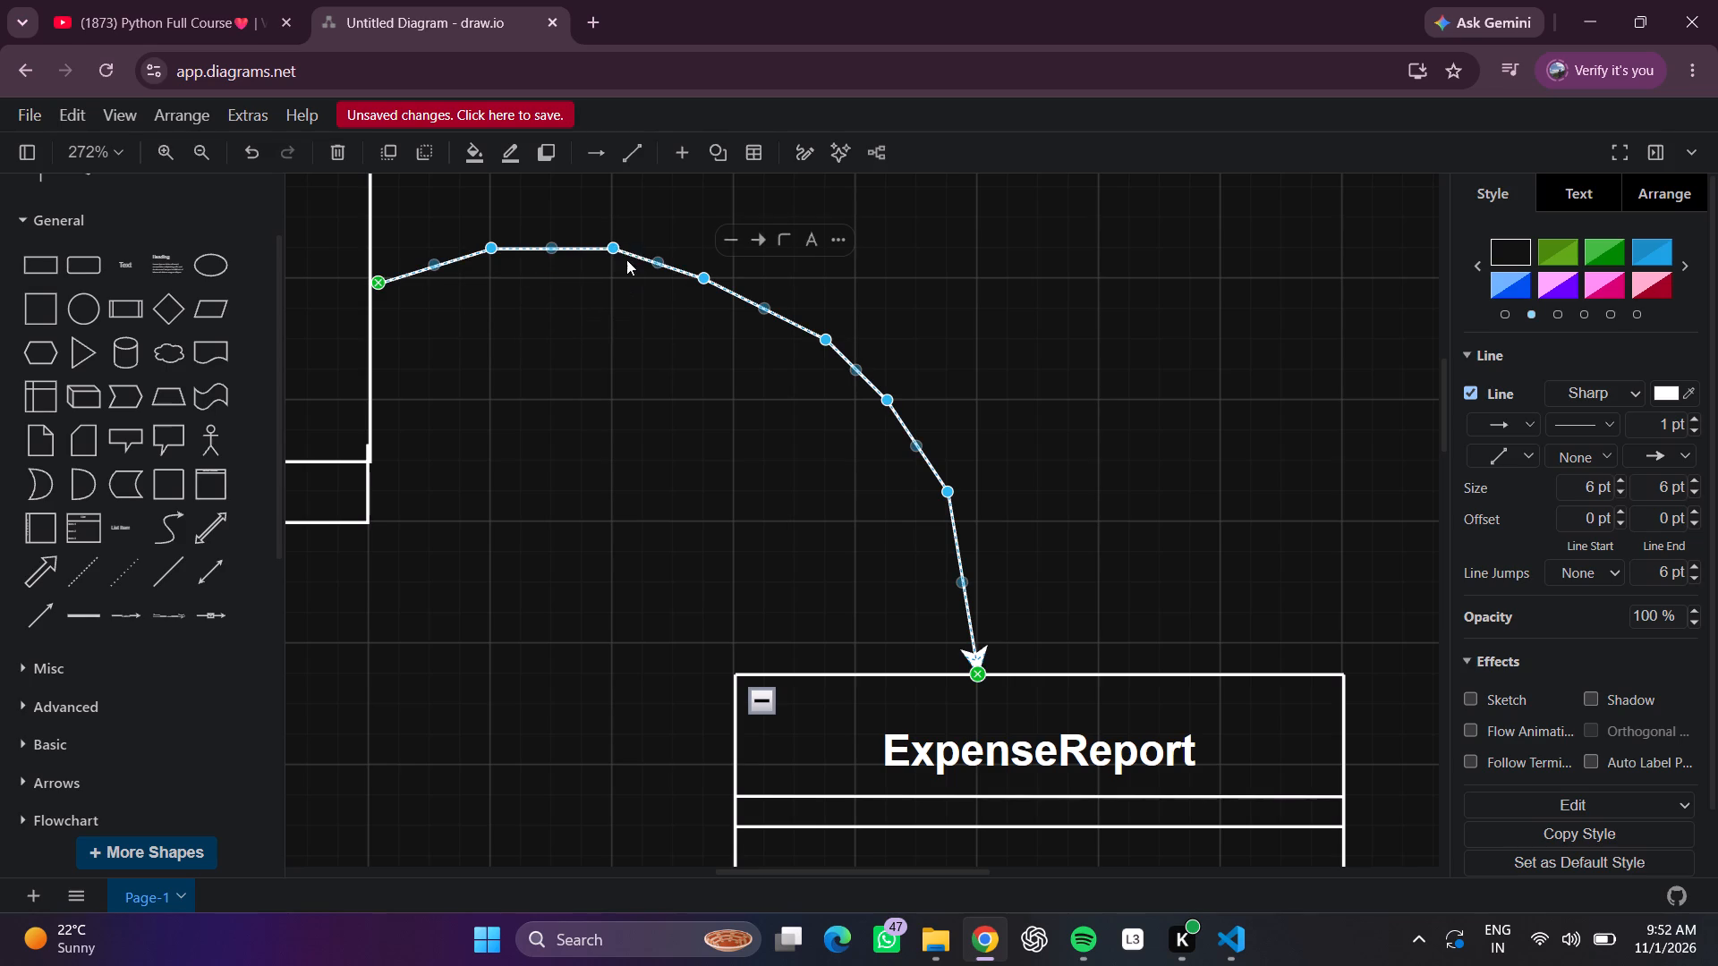
{"action": "left_click", "coordinate": [661, 260]}
{"action": "left_click_drag", "start_coordinate": [700, 276], "coordinate": [727, 275]}
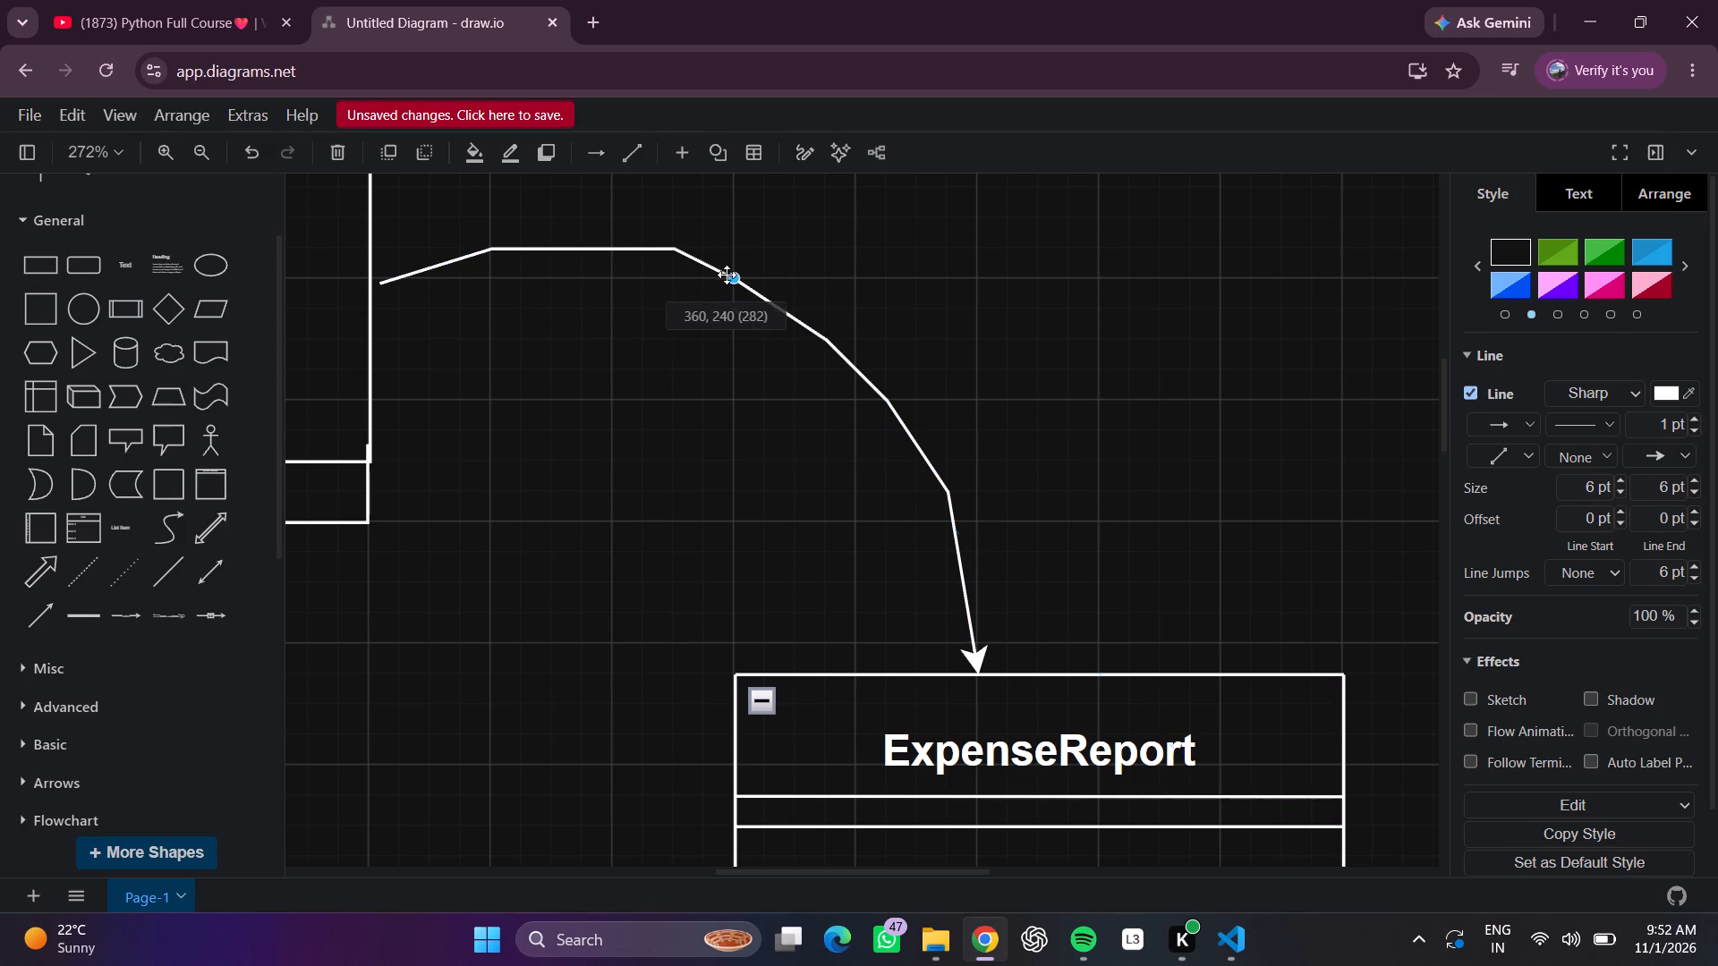
{"action": "left_click_drag", "start_coordinate": [727, 275], "coordinate": [727, 273]}
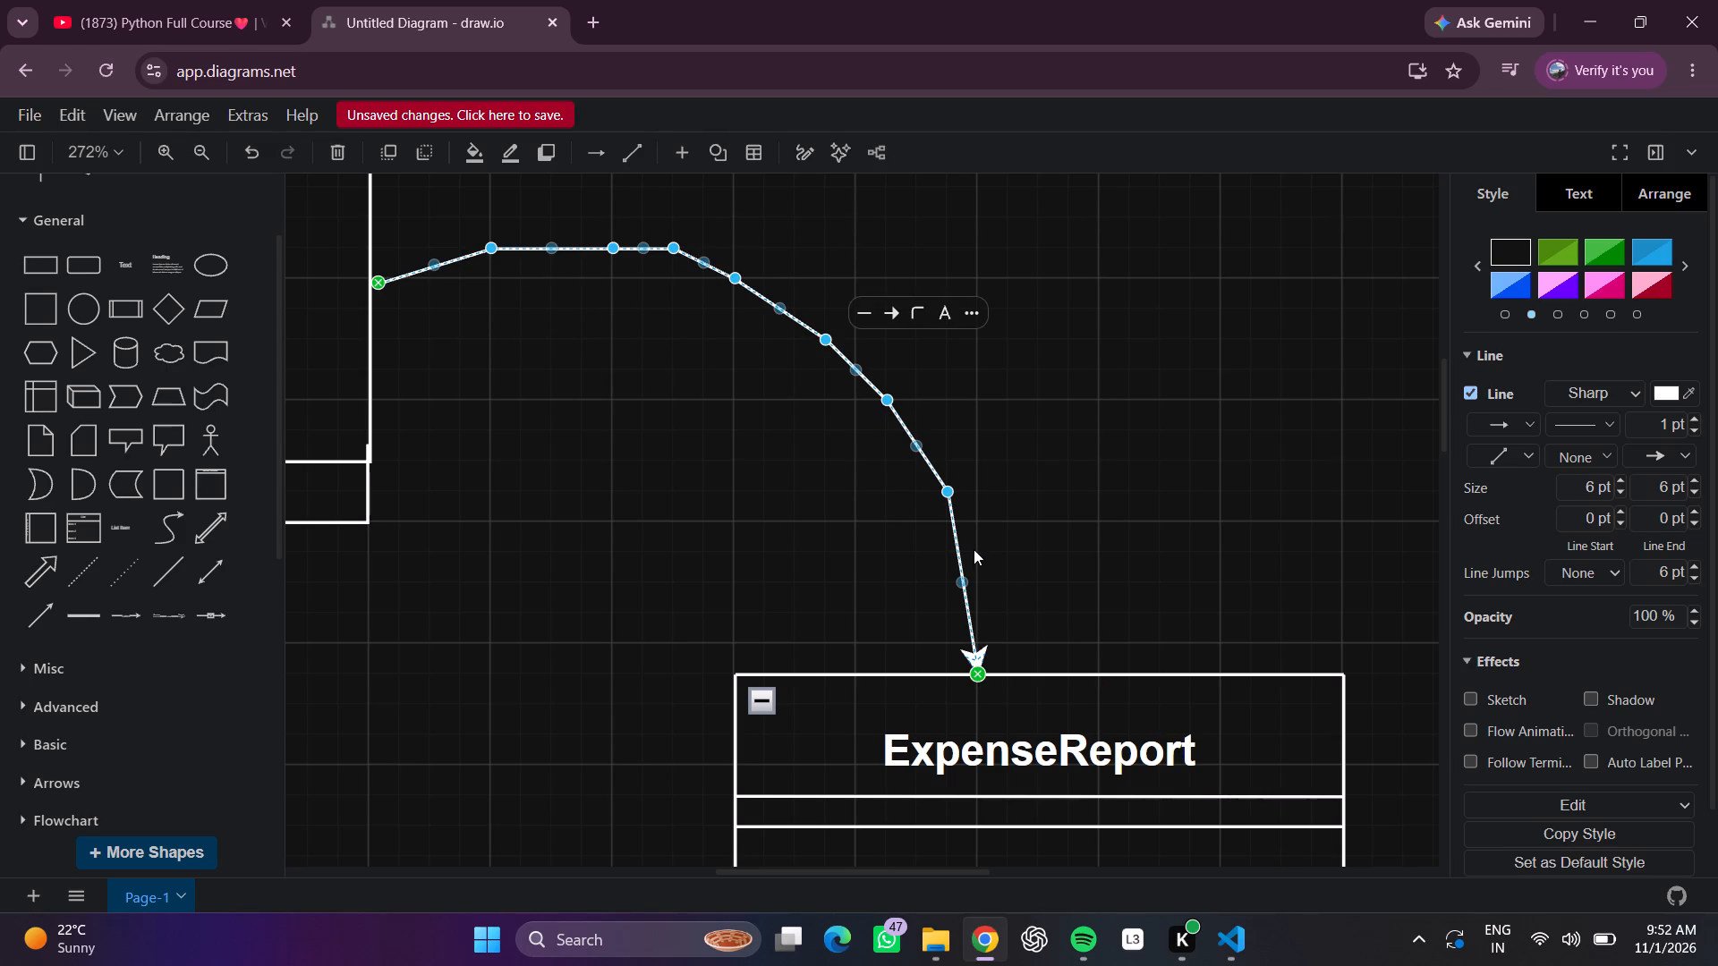
Add two waypoints to the connector's lower section to curve it down towards the top of the ExpenseReport box.
{"action": "left_click_drag", "start_coordinate": [962, 580], "coordinate": [975, 576]}
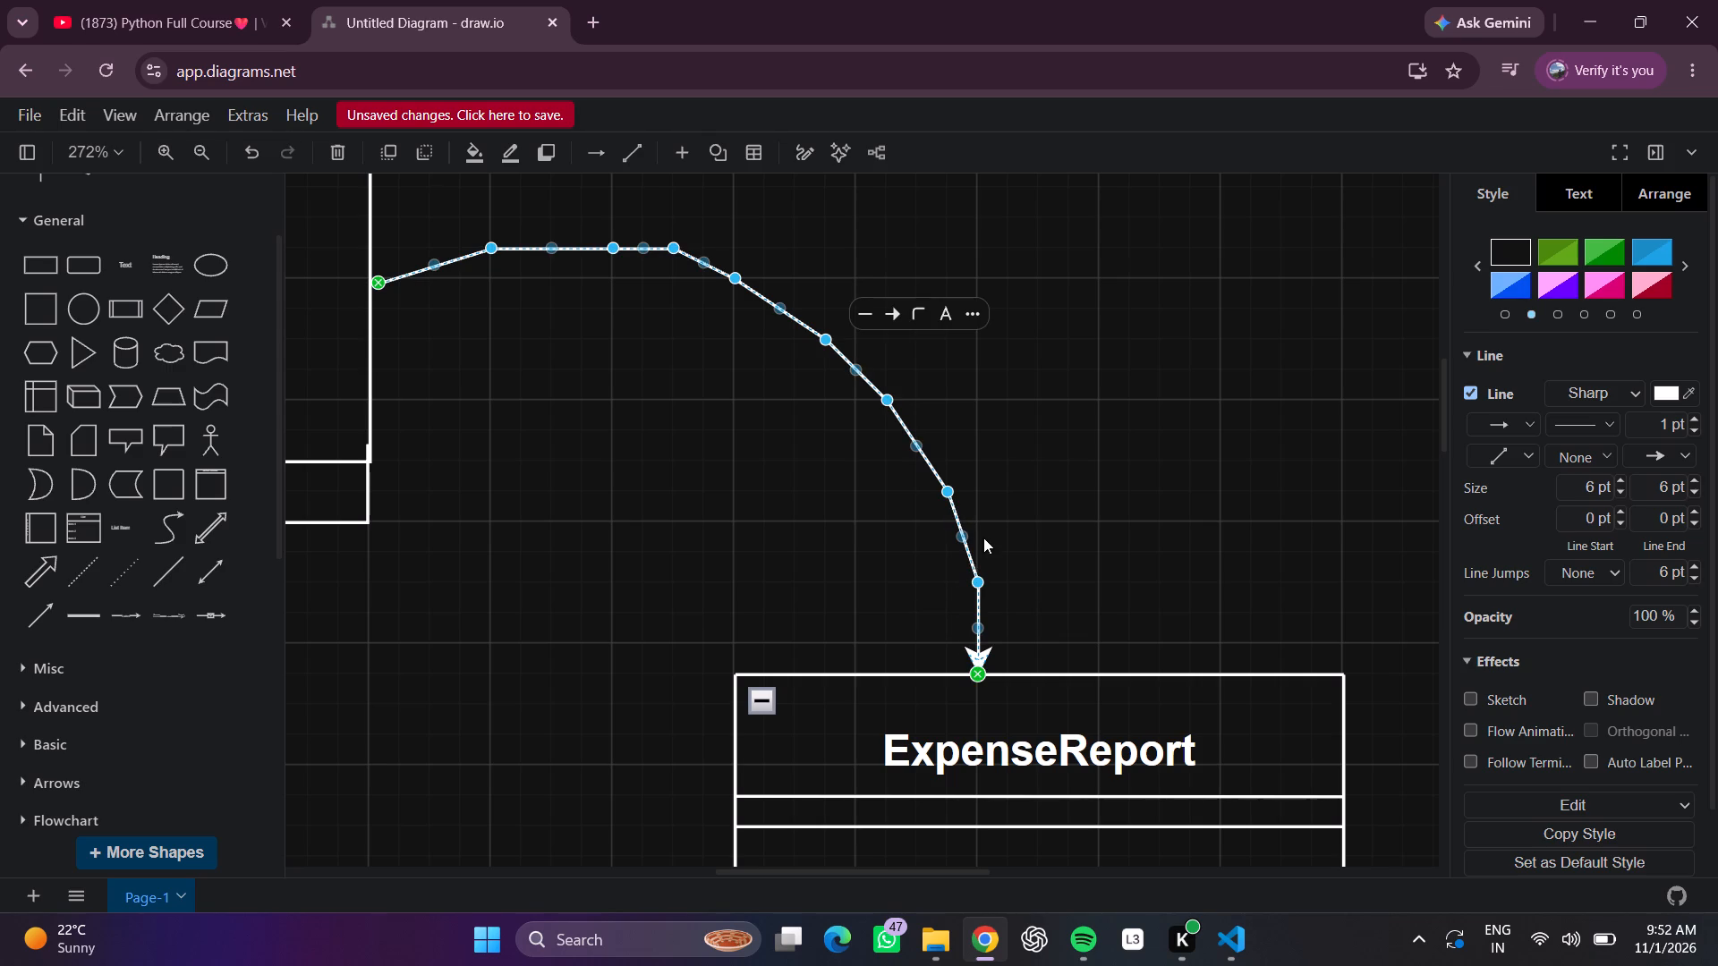
{"action": "left_click_drag", "start_coordinate": [967, 538], "coordinate": [972, 525]}
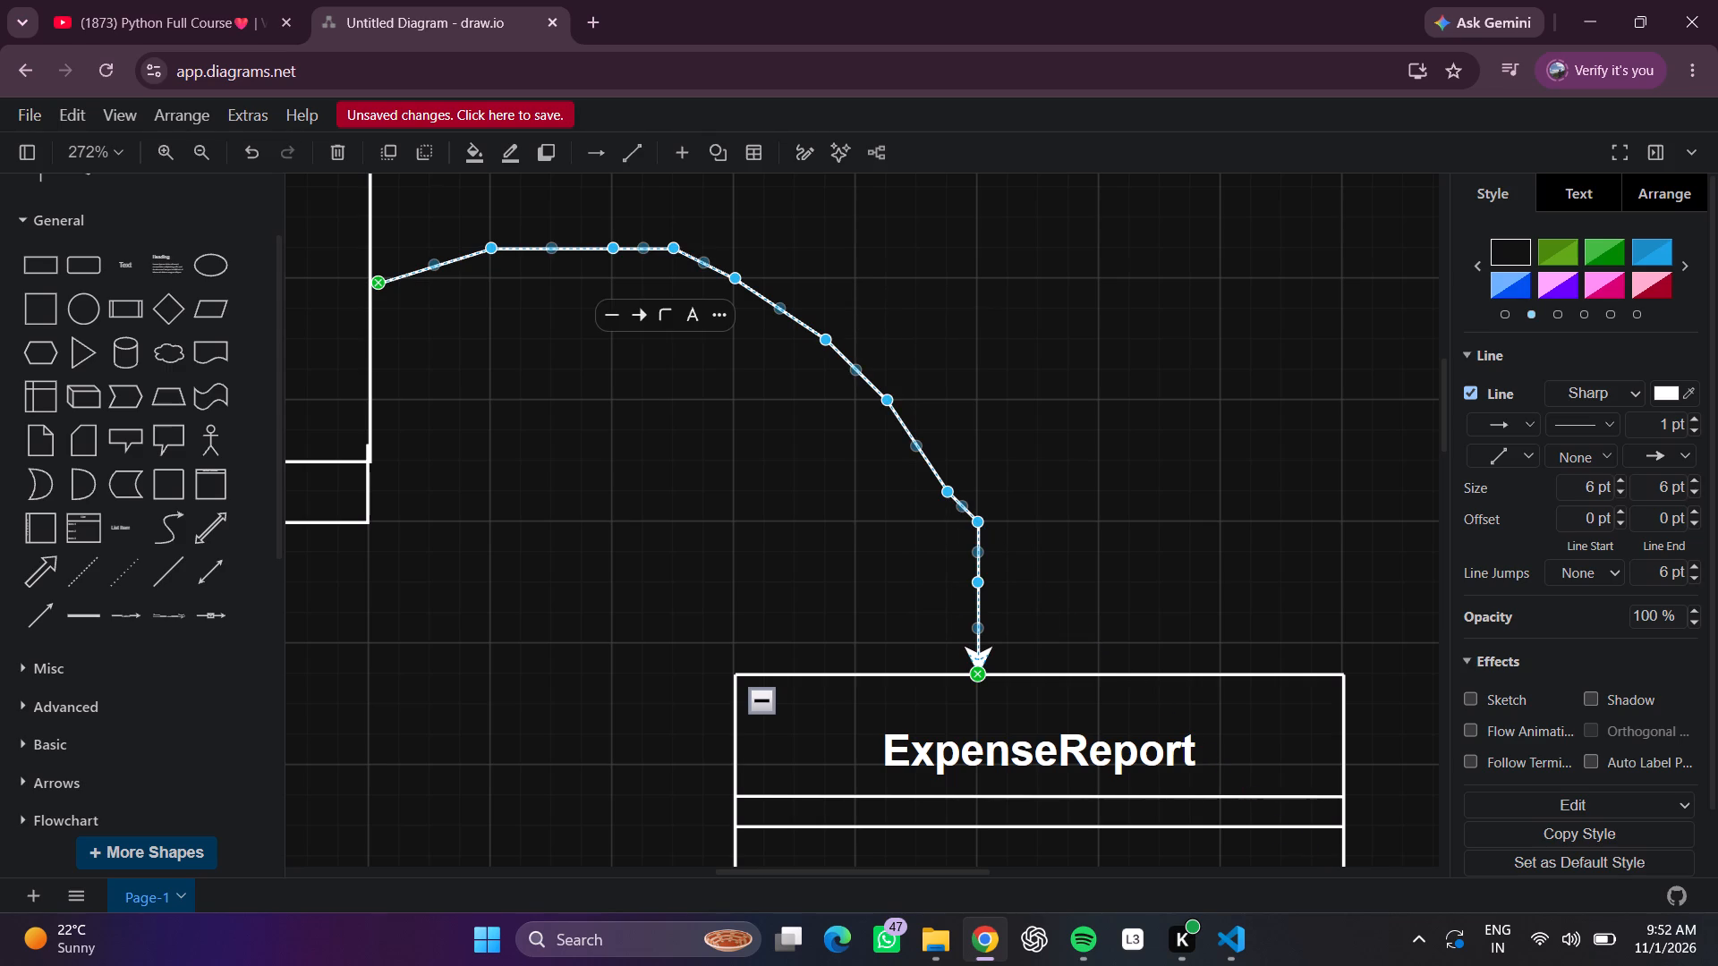
{"action": "left_click_drag", "start_coordinate": [977, 521], "coordinate": [961, 527]}
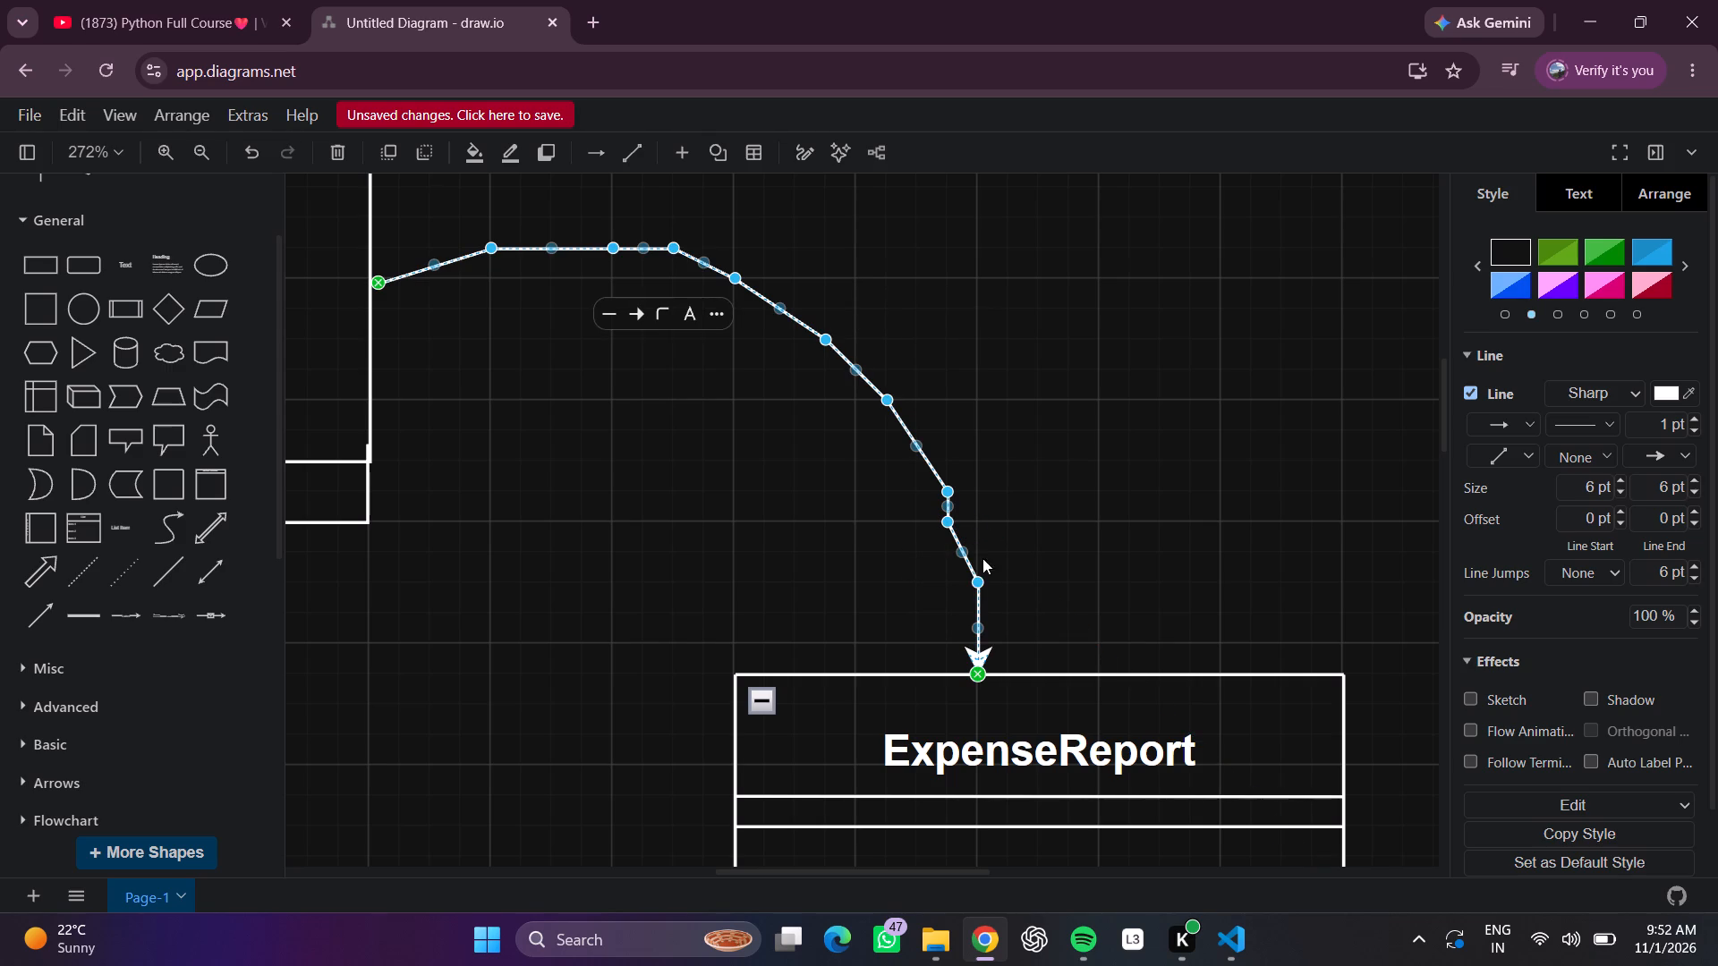
Shift the connector's lower waypoints inward in 10 pt steps and merge redundant ones into neighbouring segments, flattening the arc towards ExpenseReport.
{"action": "left_click_drag", "start_coordinate": [948, 493], "coordinate": [932, 487]}
{"action": "left_click_drag", "start_coordinate": [885, 402], "coordinate": [863, 406]}
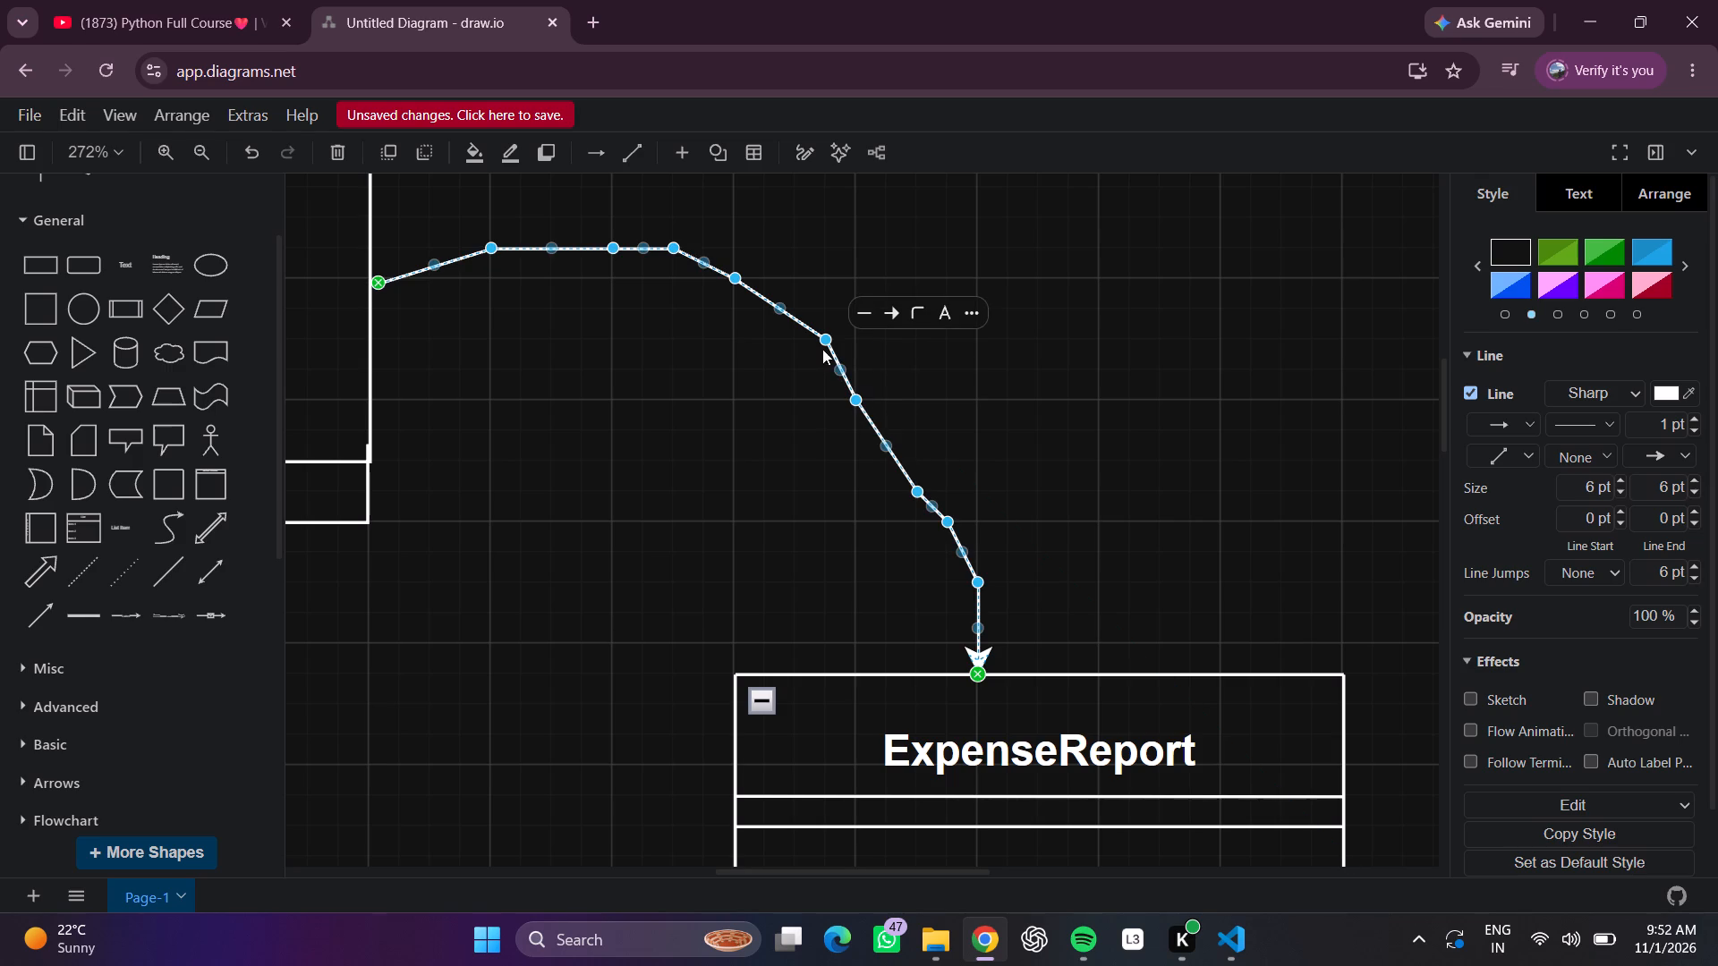
{"action": "left_click_drag", "start_coordinate": [825, 337], "coordinate": [816, 353]}
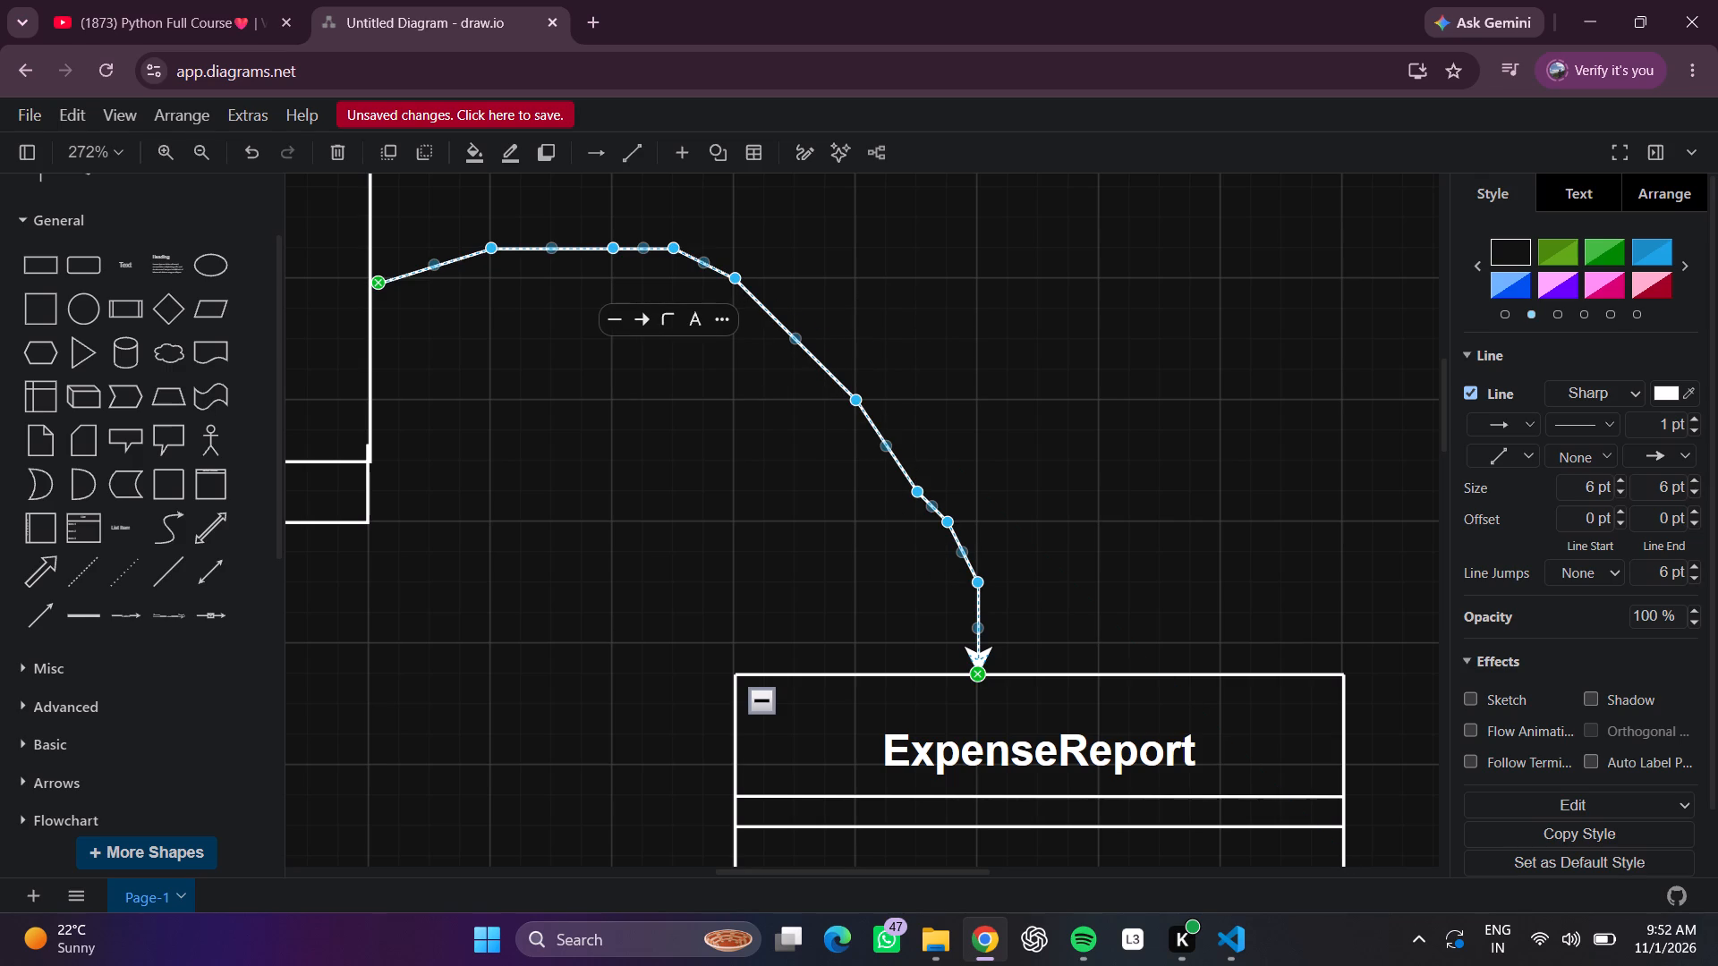
{"action": "left_click_drag", "start_coordinate": [911, 496], "coordinate": [917, 470]}
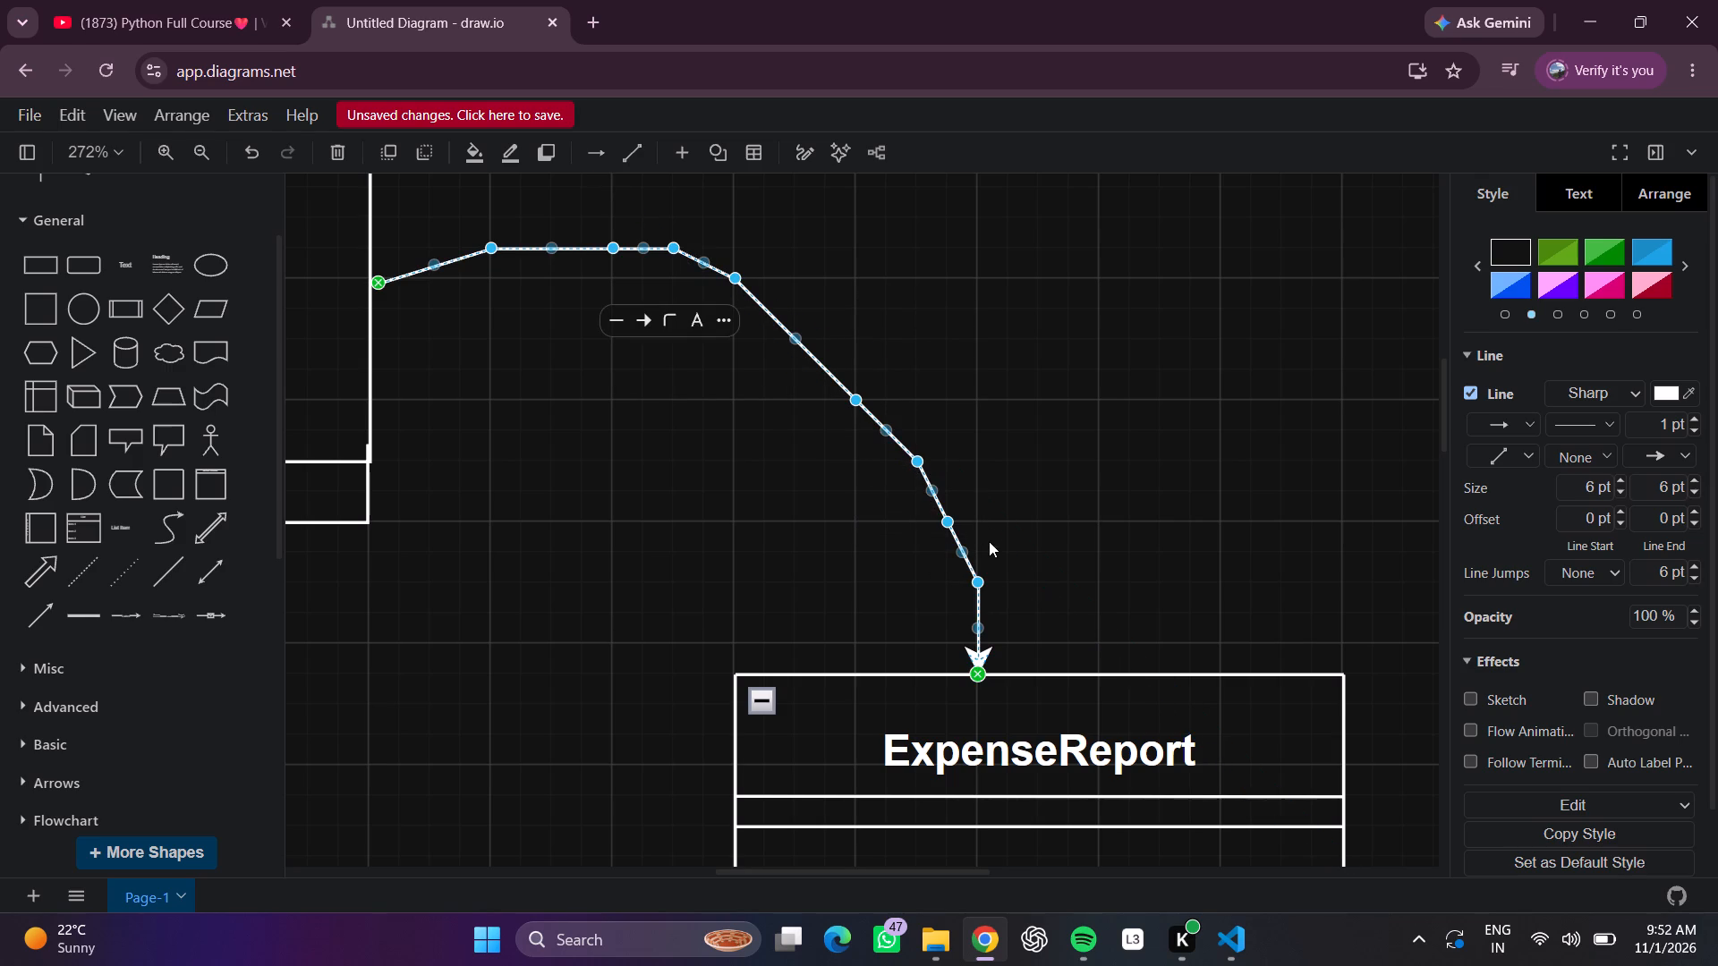
{"action": "left_click_drag", "start_coordinate": [976, 582], "coordinate": [960, 587]}
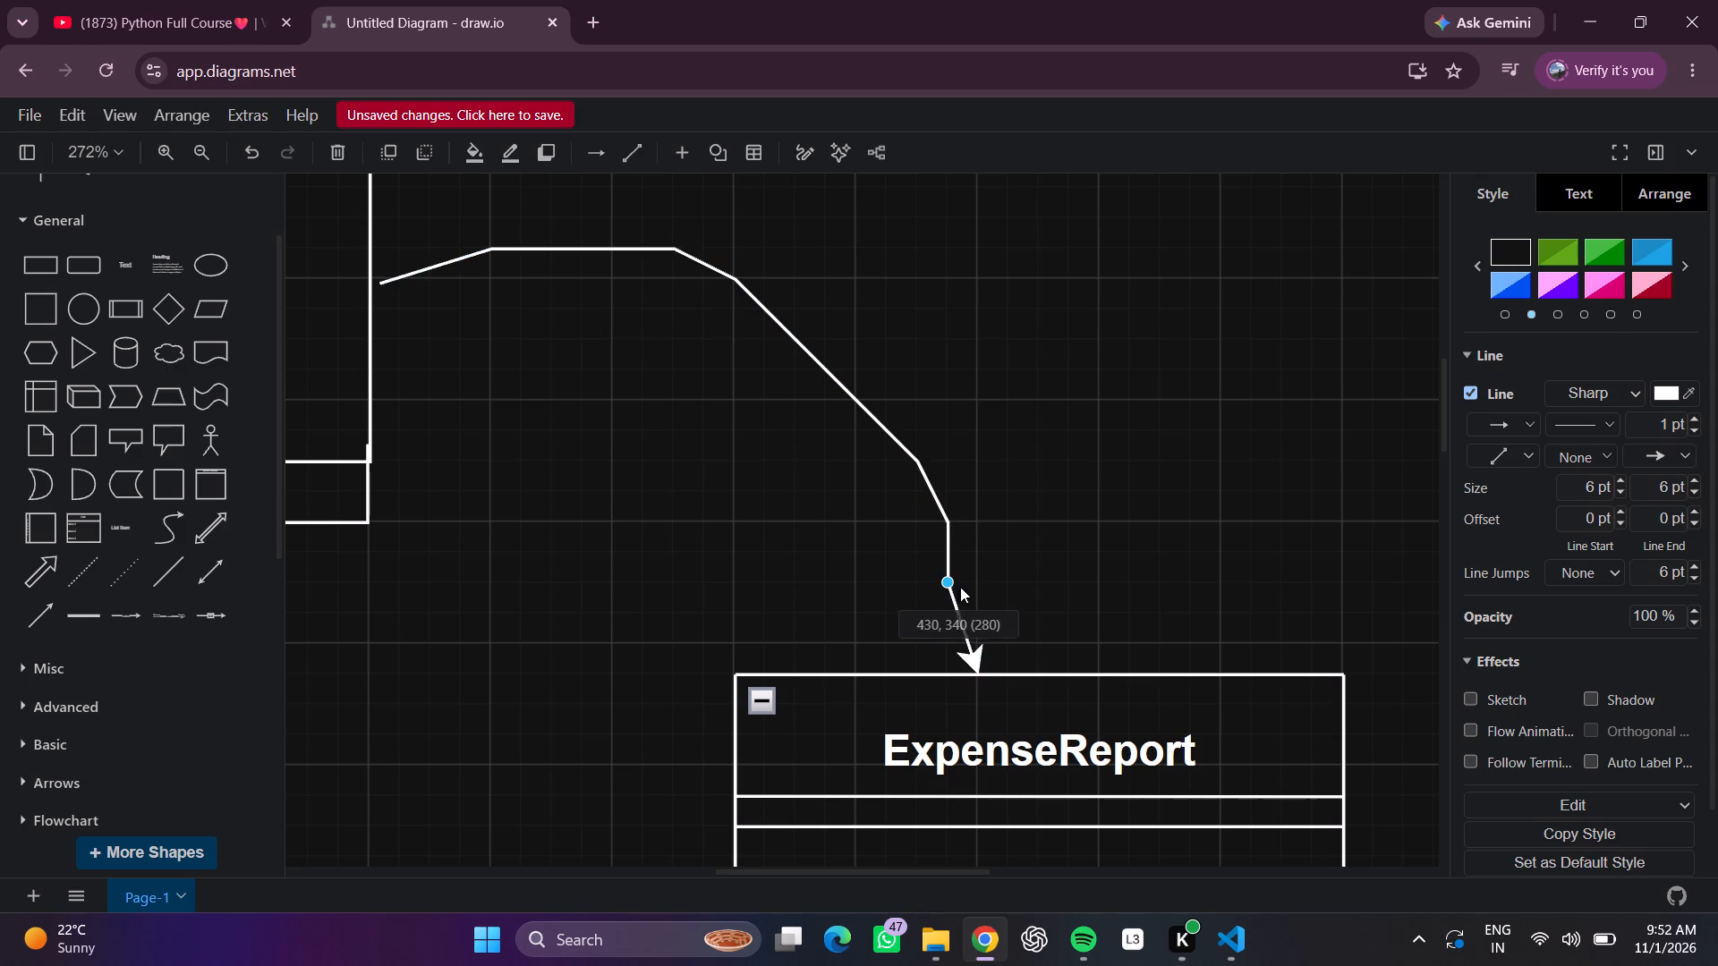
{"action": "left_click_drag", "start_coordinate": [960, 587], "coordinate": [962, 585]}
{"action": "left_click_drag", "start_coordinate": [948, 522], "coordinate": [937, 523]}
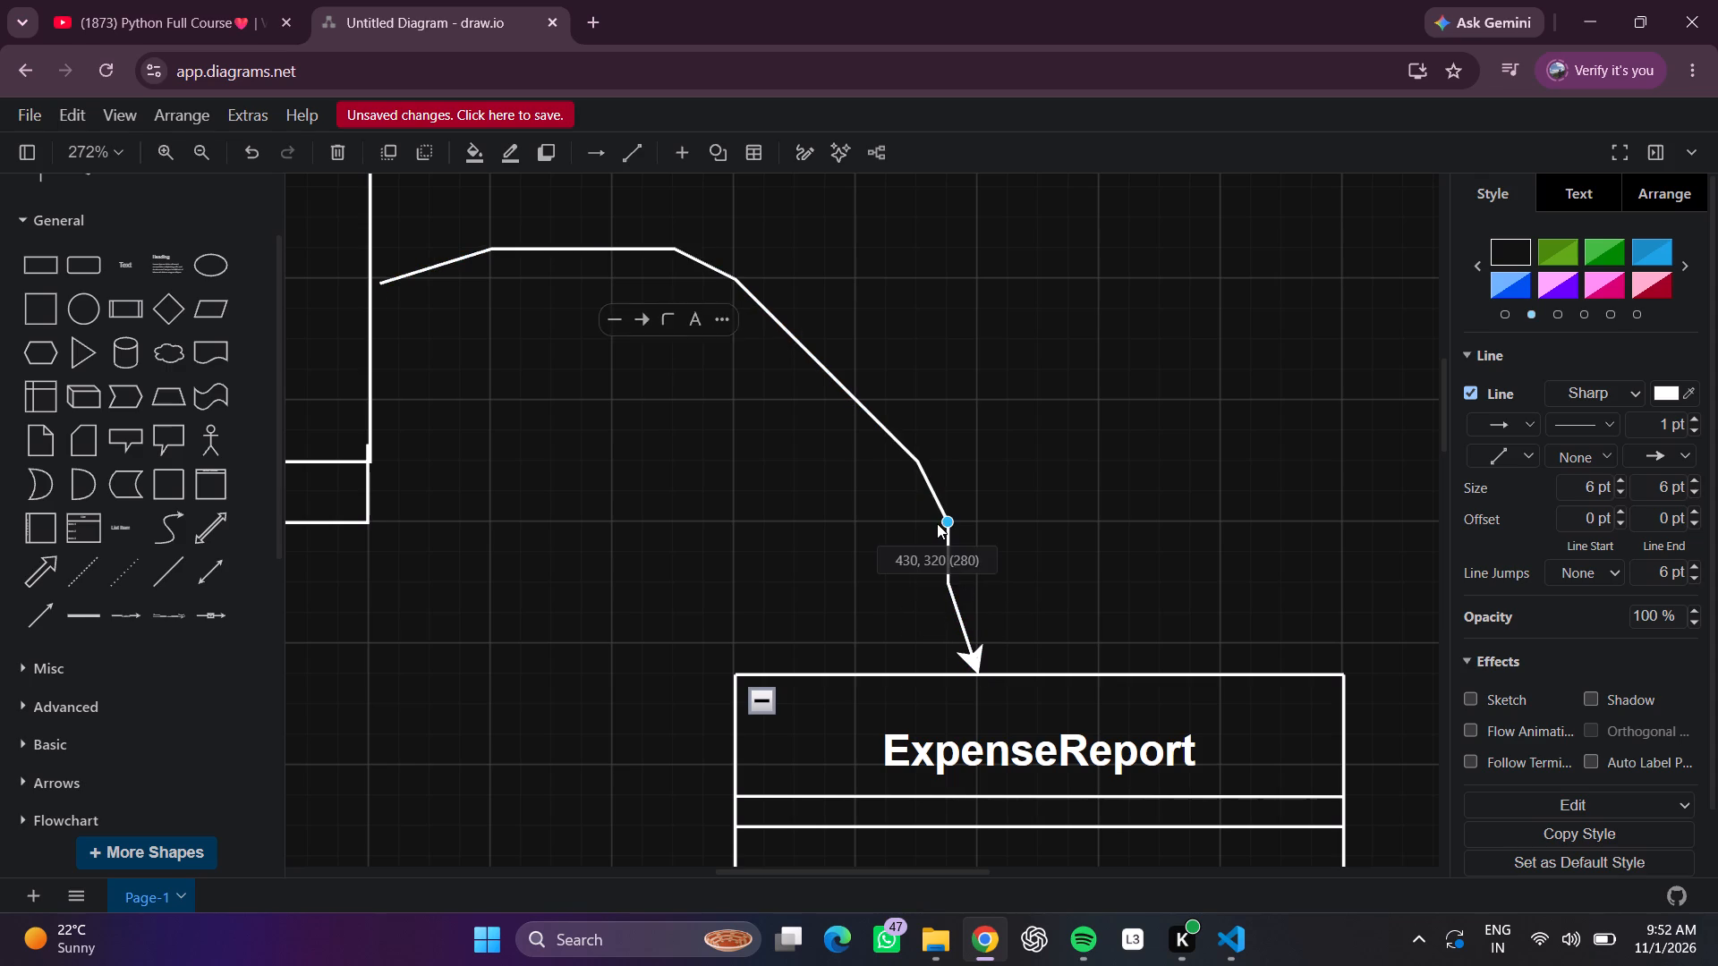
{"action": "left_click_drag", "start_coordinate": [937, 523], "coordinate": [925, 529]}
{"action": "left_click_drag", "start_coordinate": [917, 464], "coordinate": [898, 460]}
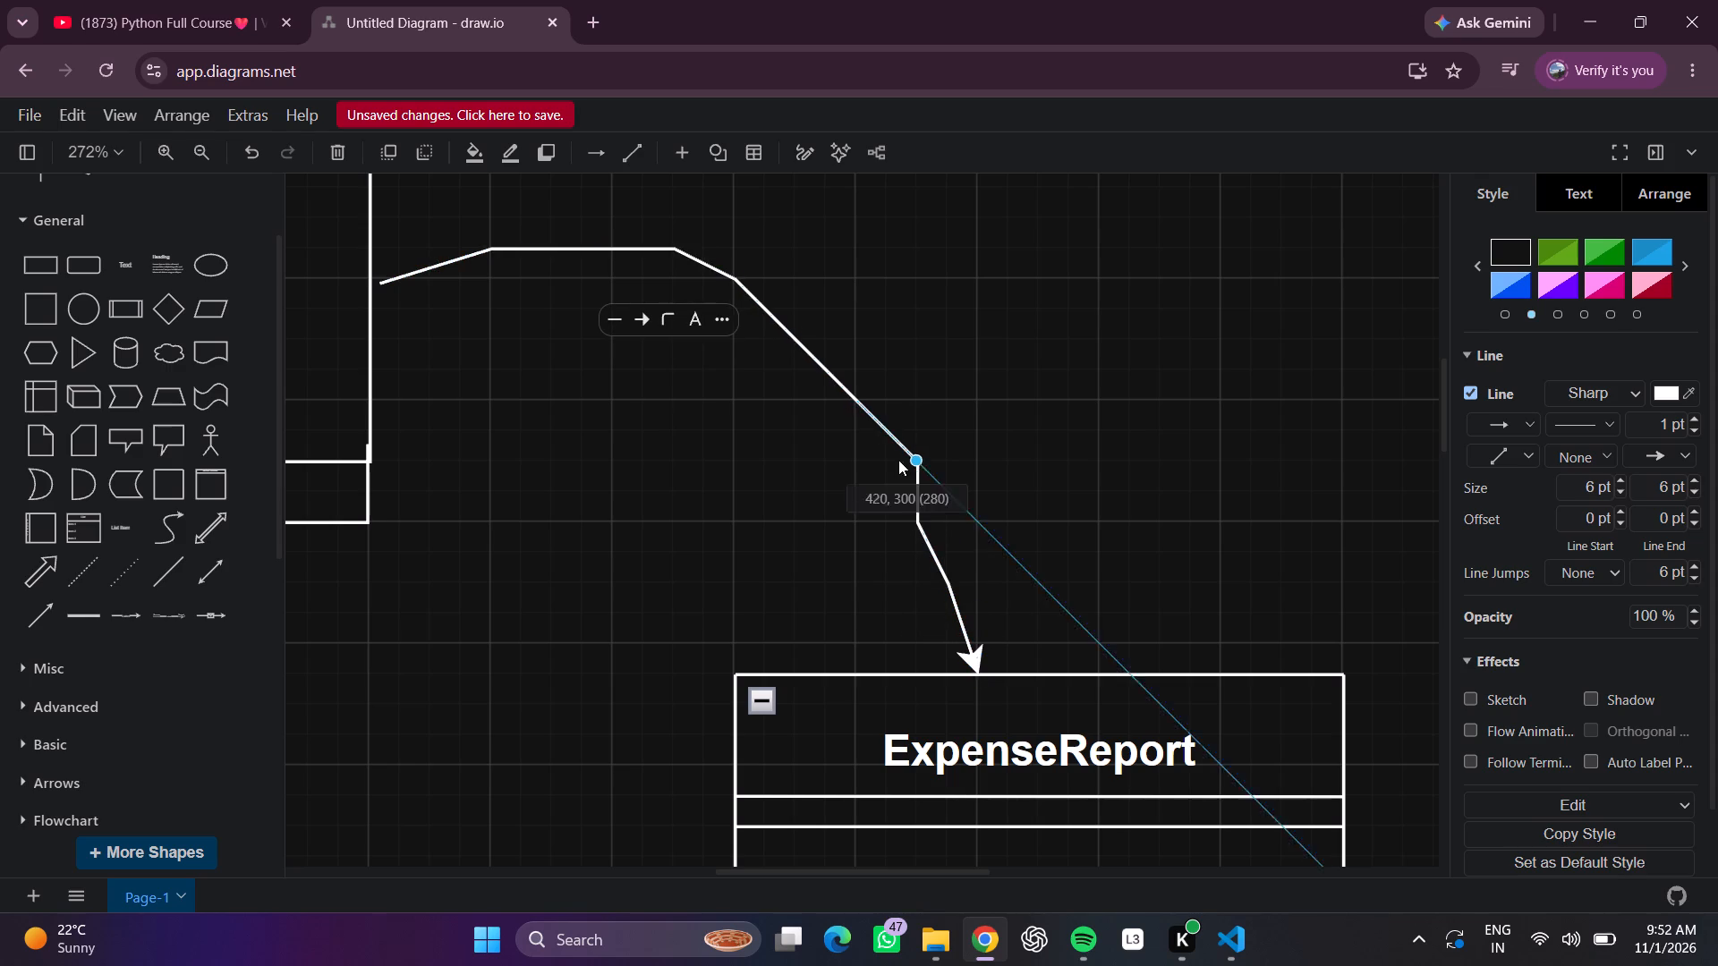
{"action": "left_click_drag", "start_coordinate": [898, 460], "coordinate": [888, 460]}
{"action": "left_click", "coordinate": [1059, 269]}
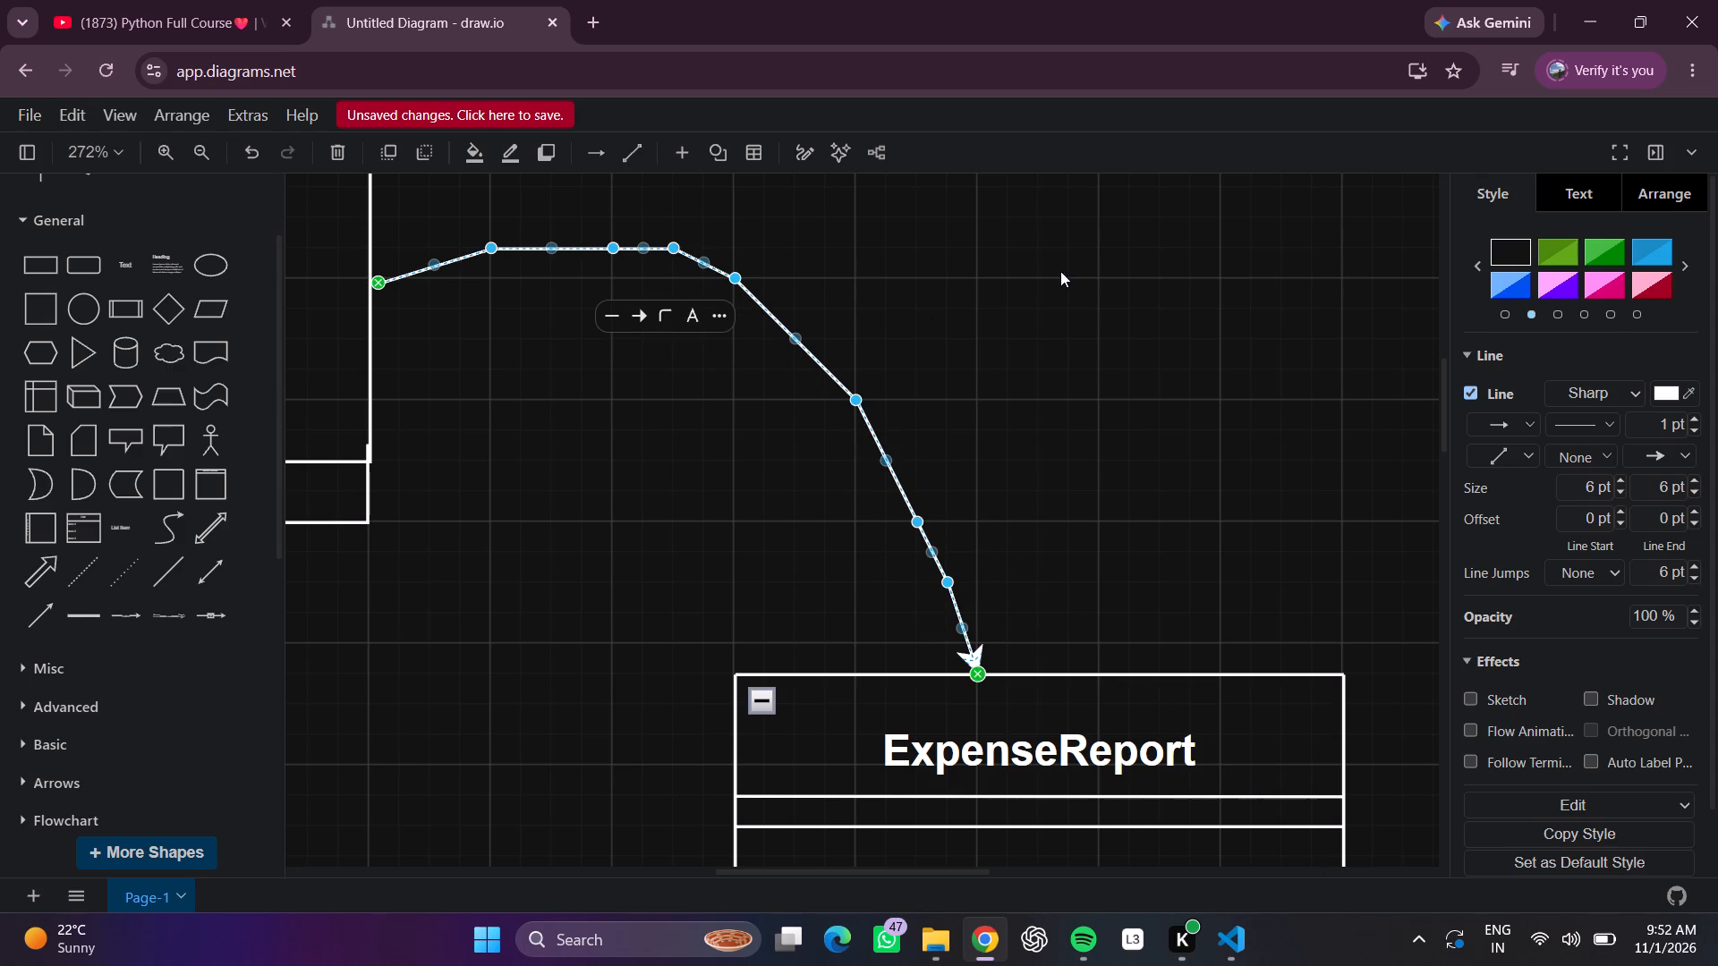
Reattach the connector's start about 5 pt higher on the User box's right edge, beside the Username attribute.
{"action": "scroll", "coordinate": [1046, 304], "scroll_direction": "right", "scroll_amount": 1}
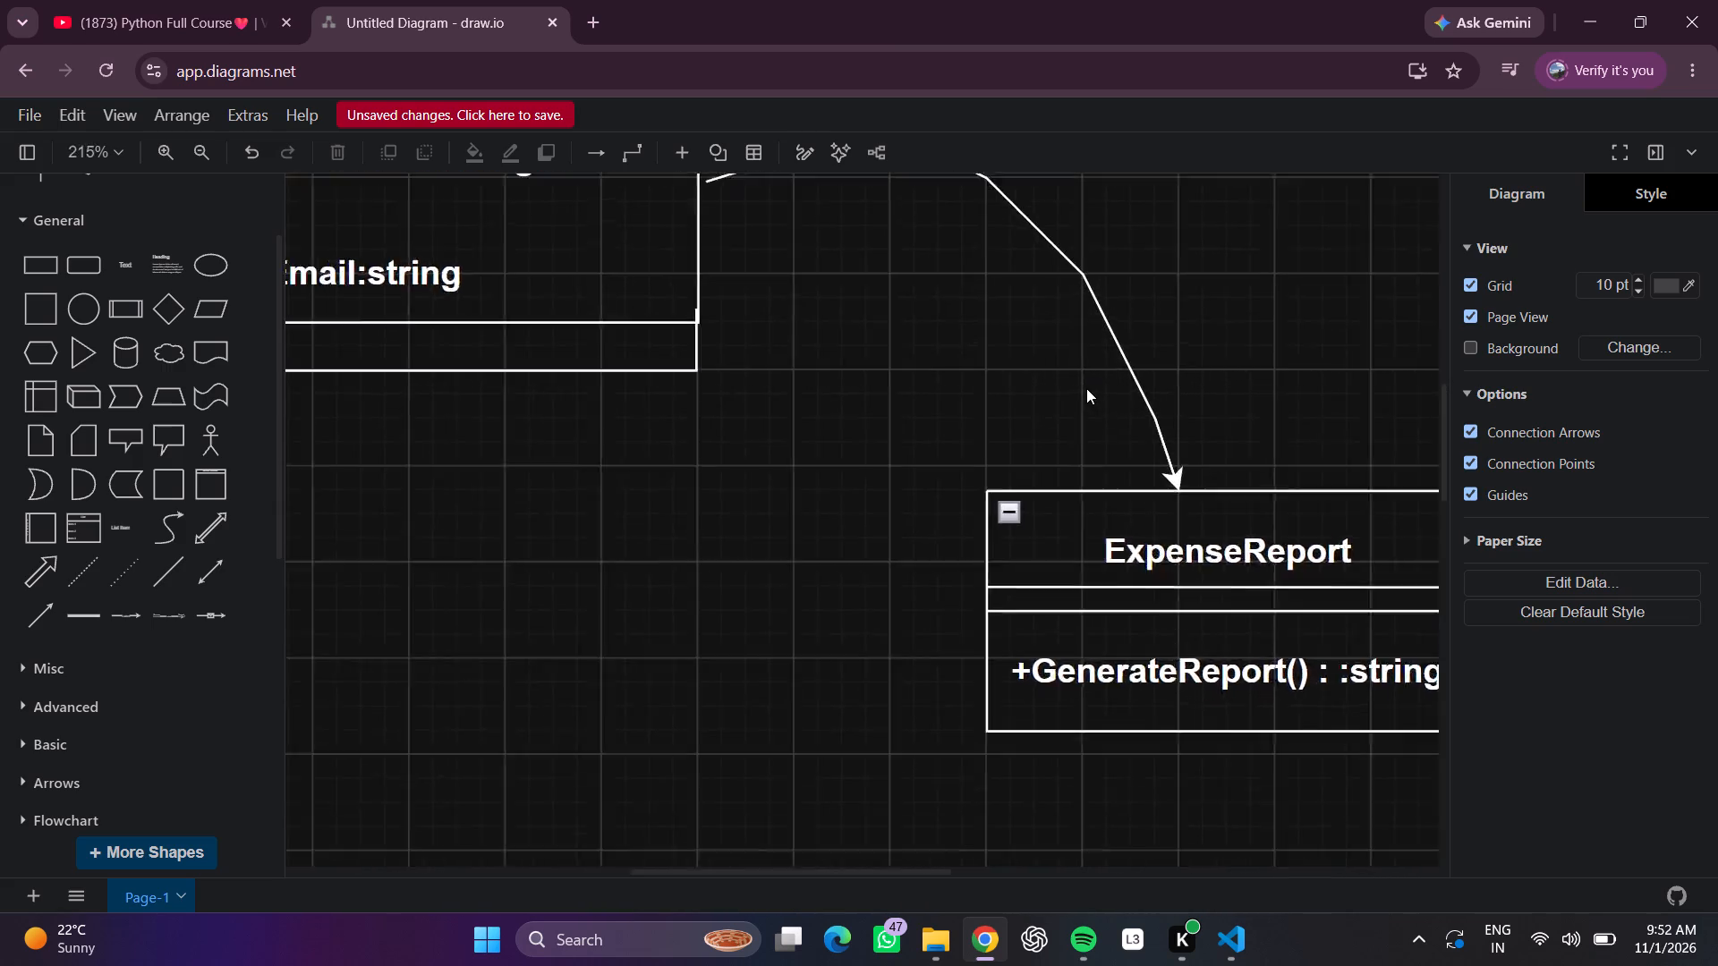
{"action": "scroll", "coordinate": [1086, 388], "scroll_direction": "right", "scroll_amount": 5}
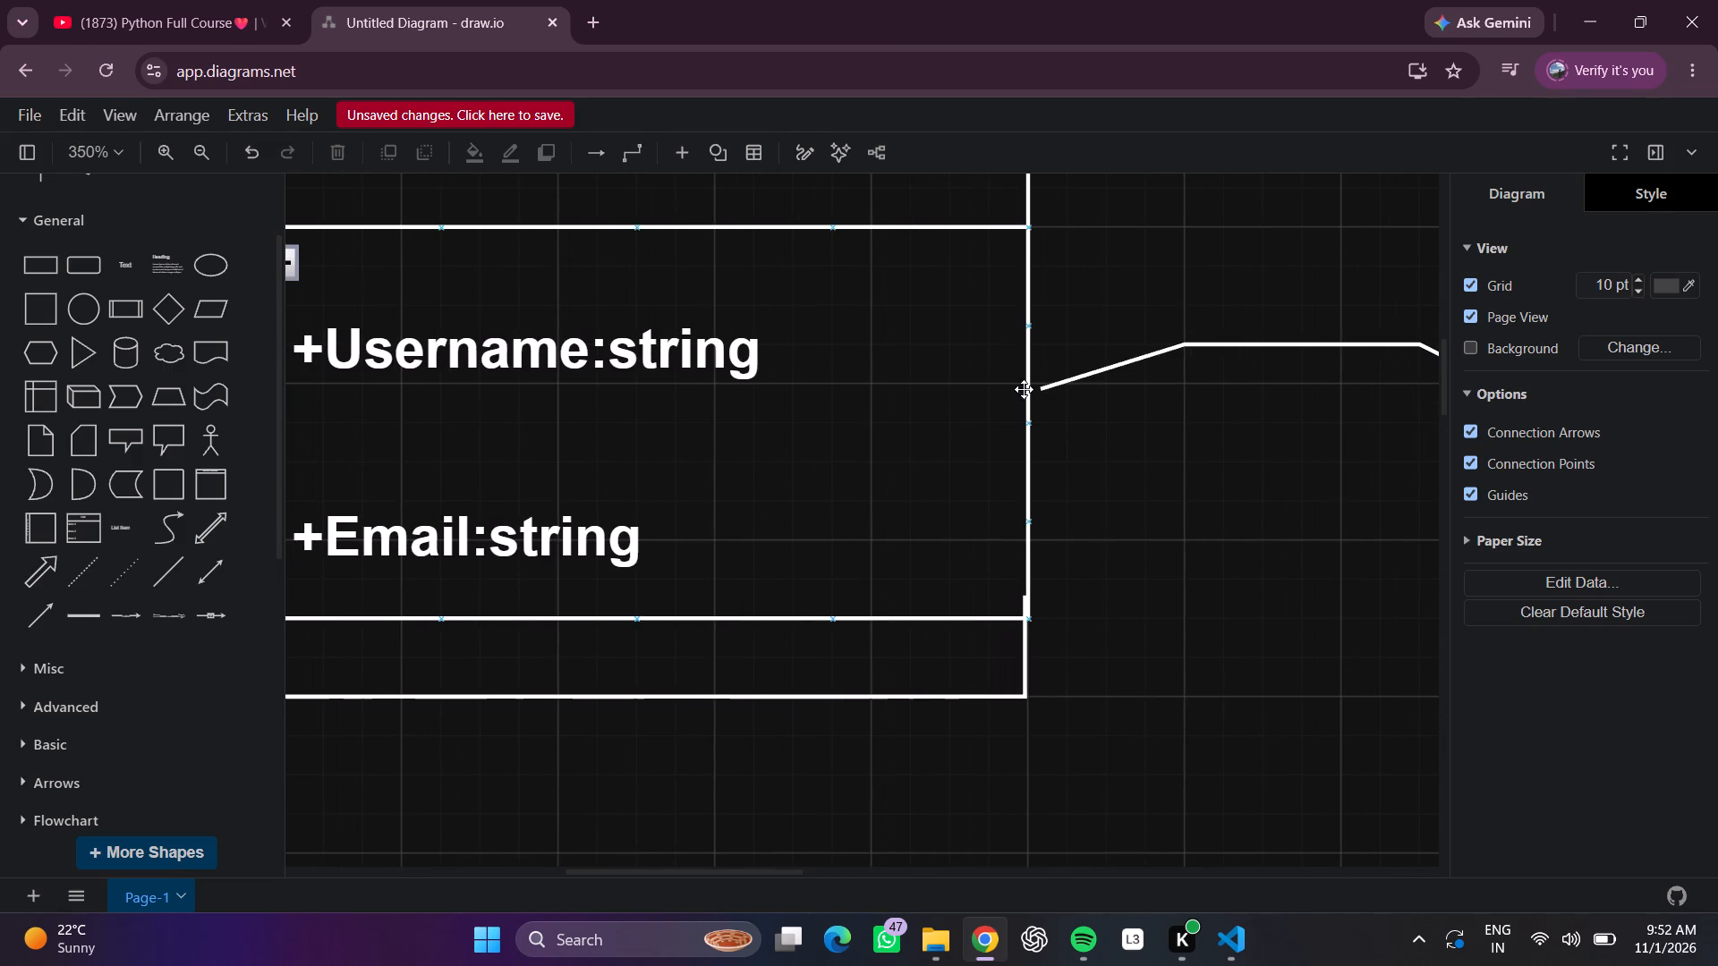
{"action": "left_click", "coordinate": [1046, 394]}
{"action": "left_click", "coordinate": [1046, 389]}
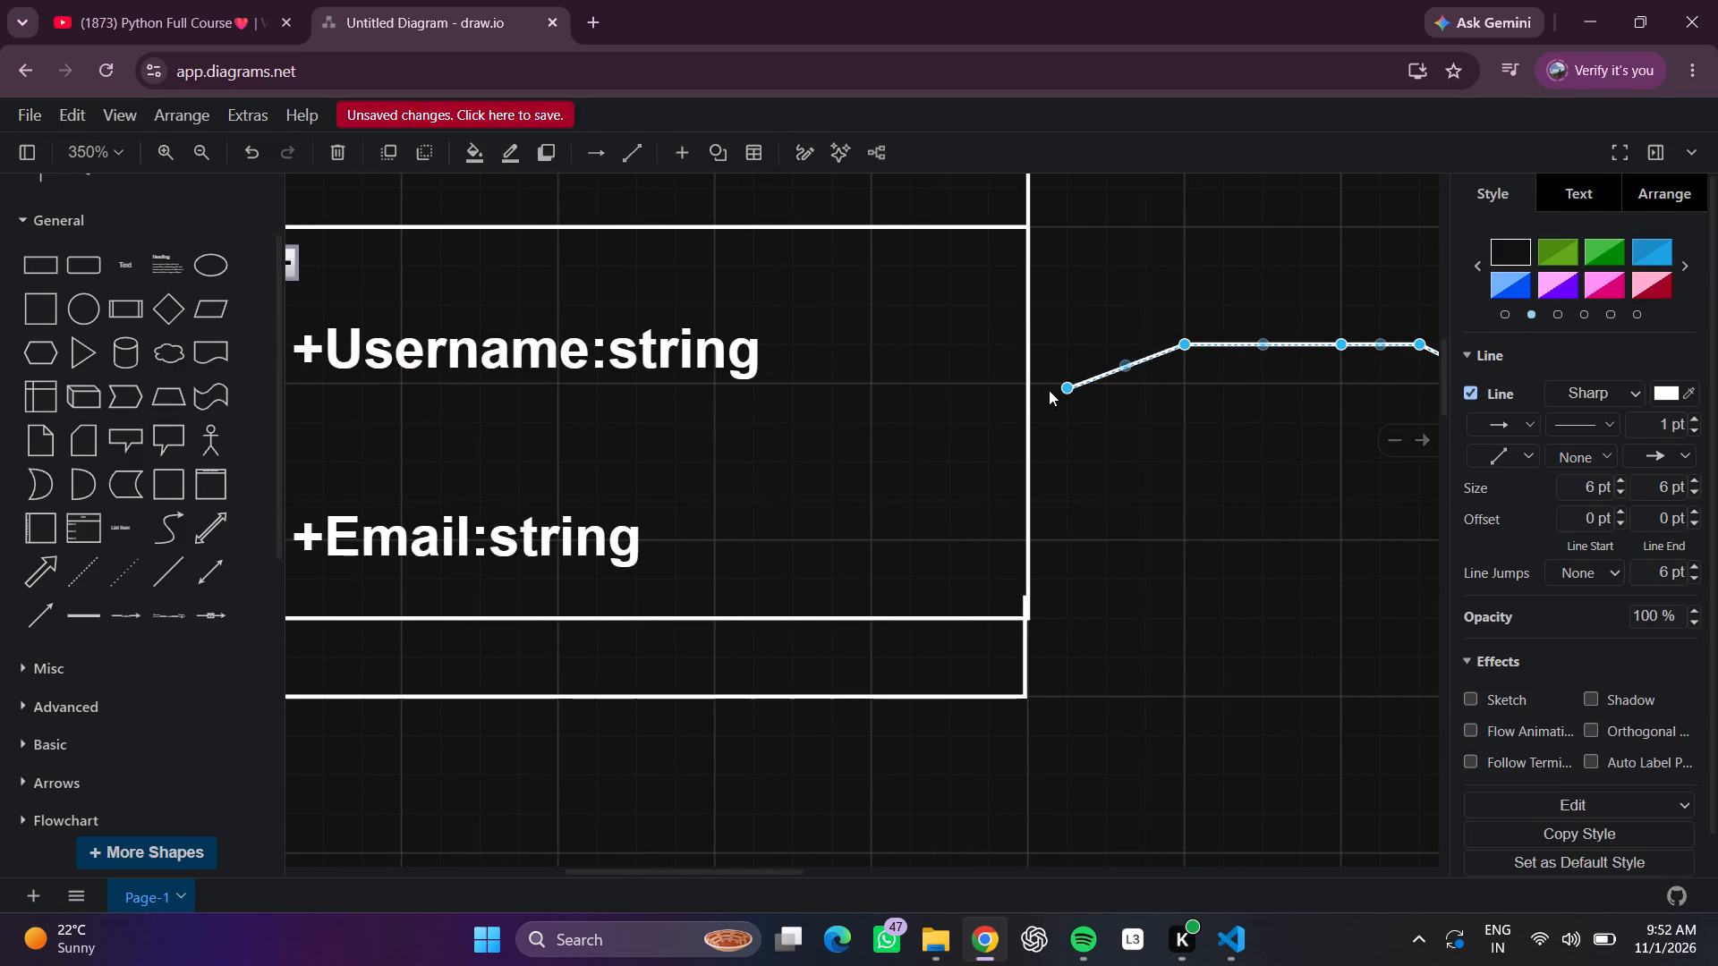
{"action": "left_click_drag", "start_coordinate": [1067, 385], "coordinate": [1030, 333]}
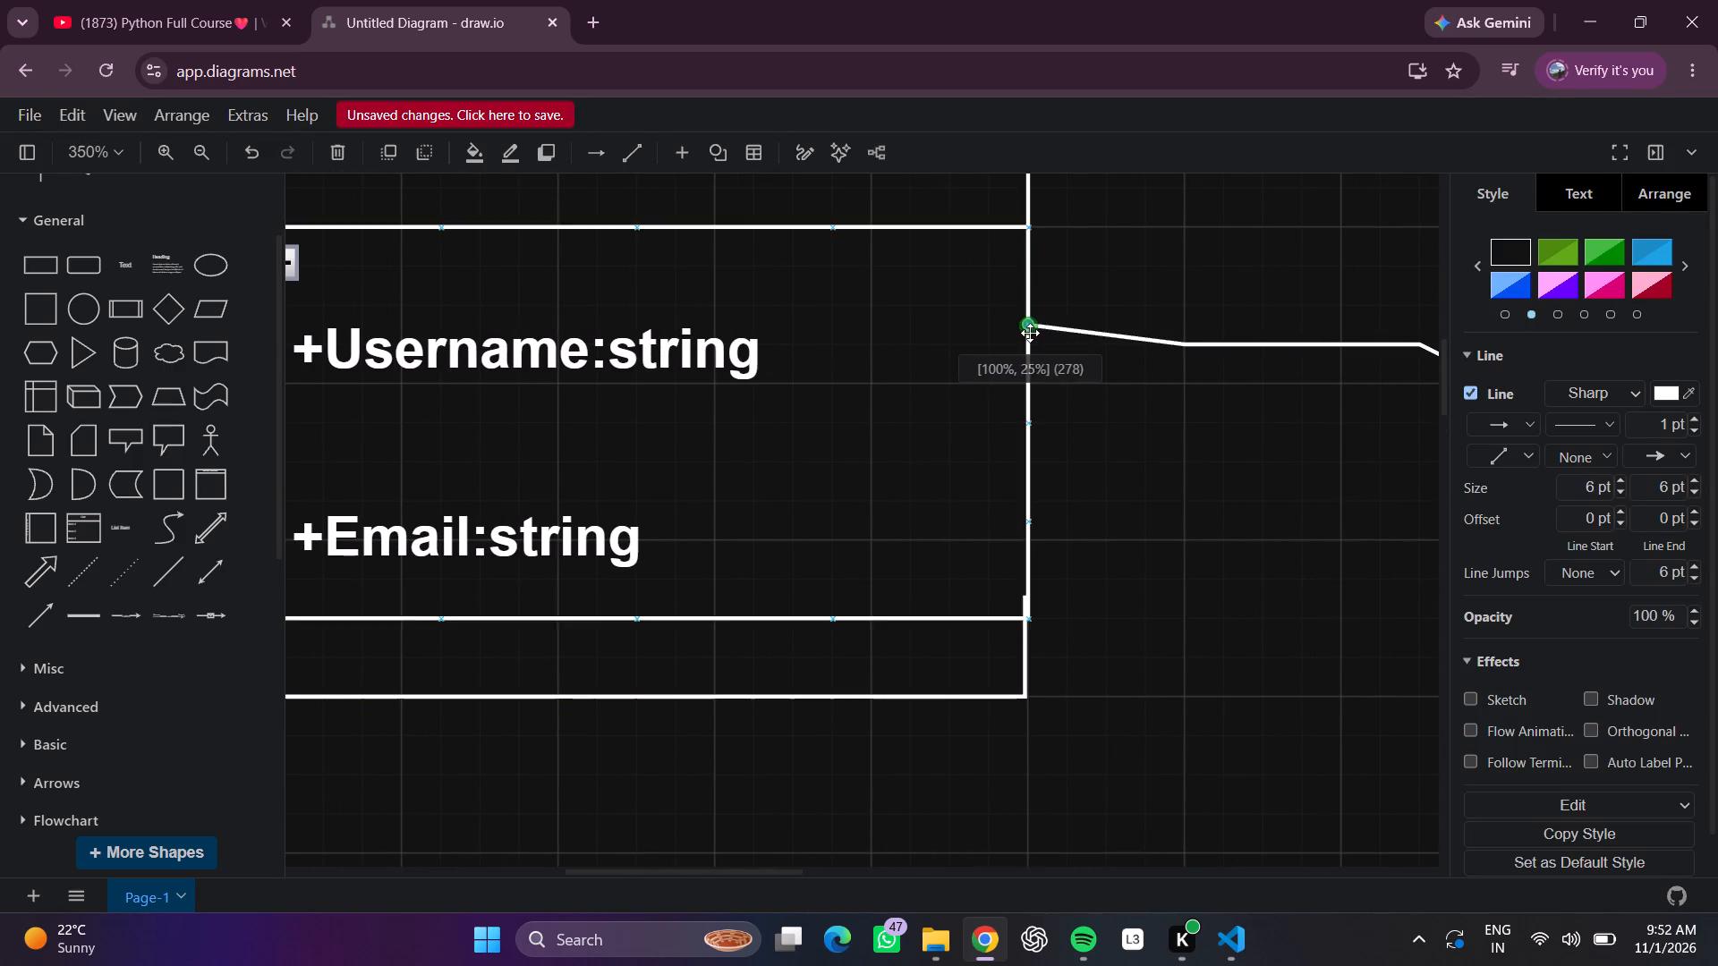
{"action": "left_click_drag", "start_coordinate": [1030, 333], "coordinate": [1032, 358]}
{"action": "left_click", "coordinate": [1240, 441]}
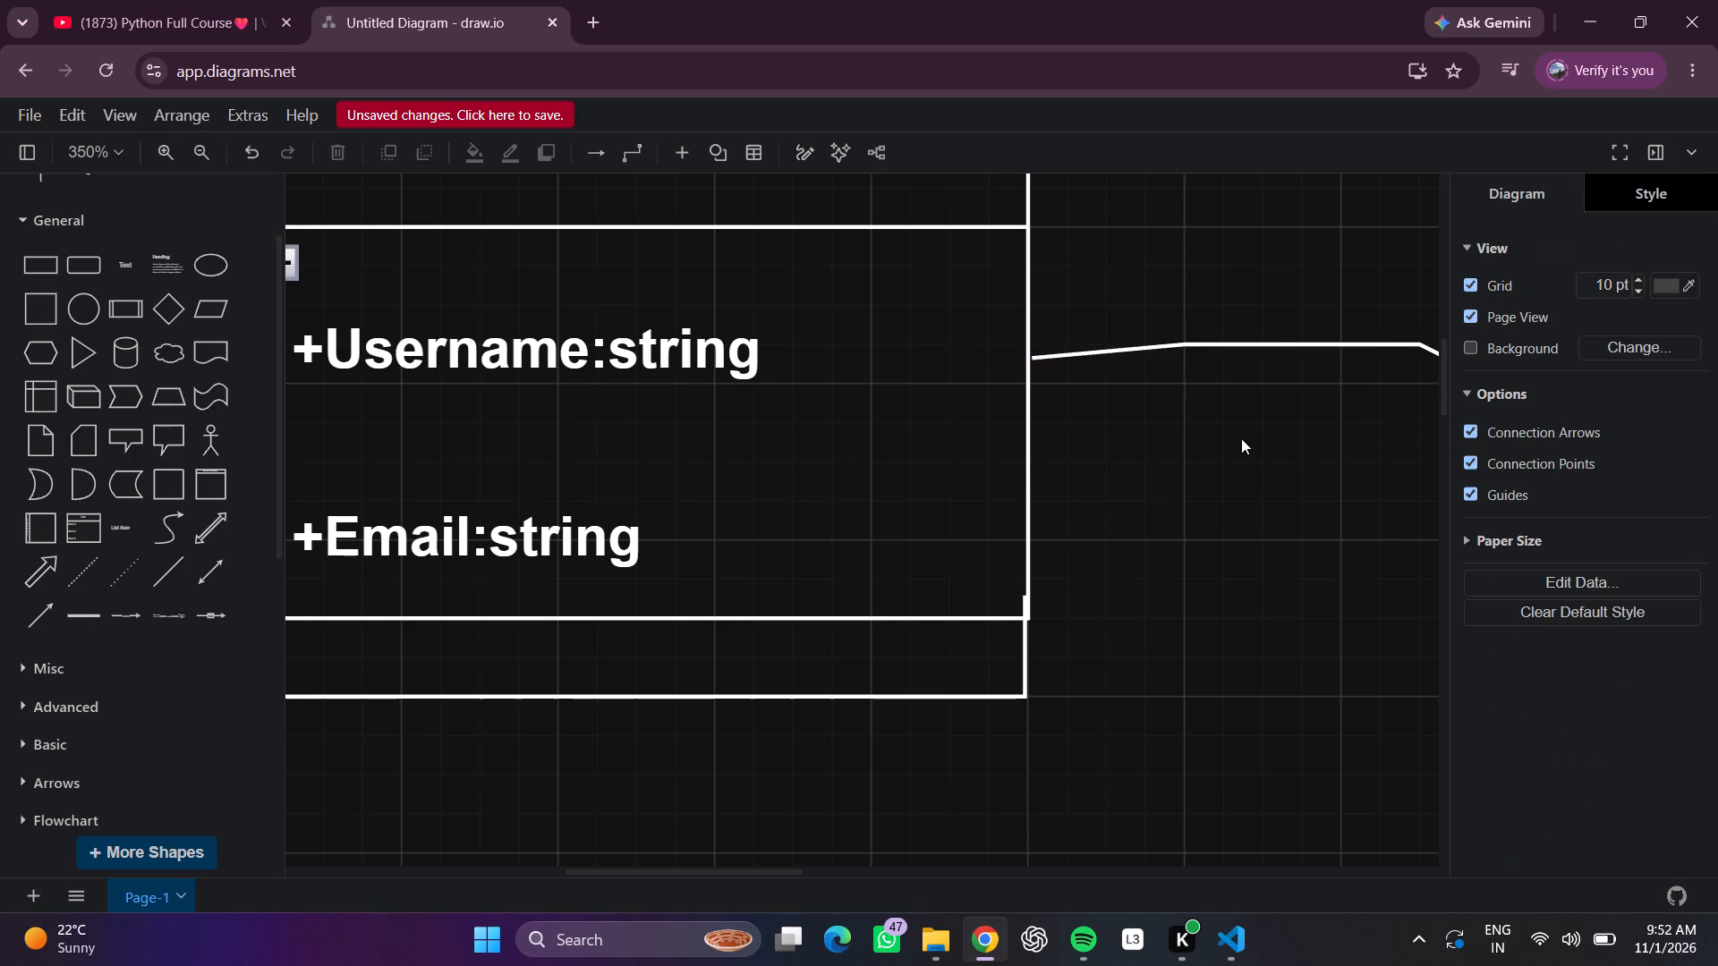
Delete the curved connector between the User and ExpenseReport boxes.
{"action": "scroll", "coordinate": [1241, 438], "scroll_direction": "left", "scroll_amount": 1}
{"action": "scroll", "coordinate": [1241, 438], "scroll_direction": "right", "scroll_amount": 1}
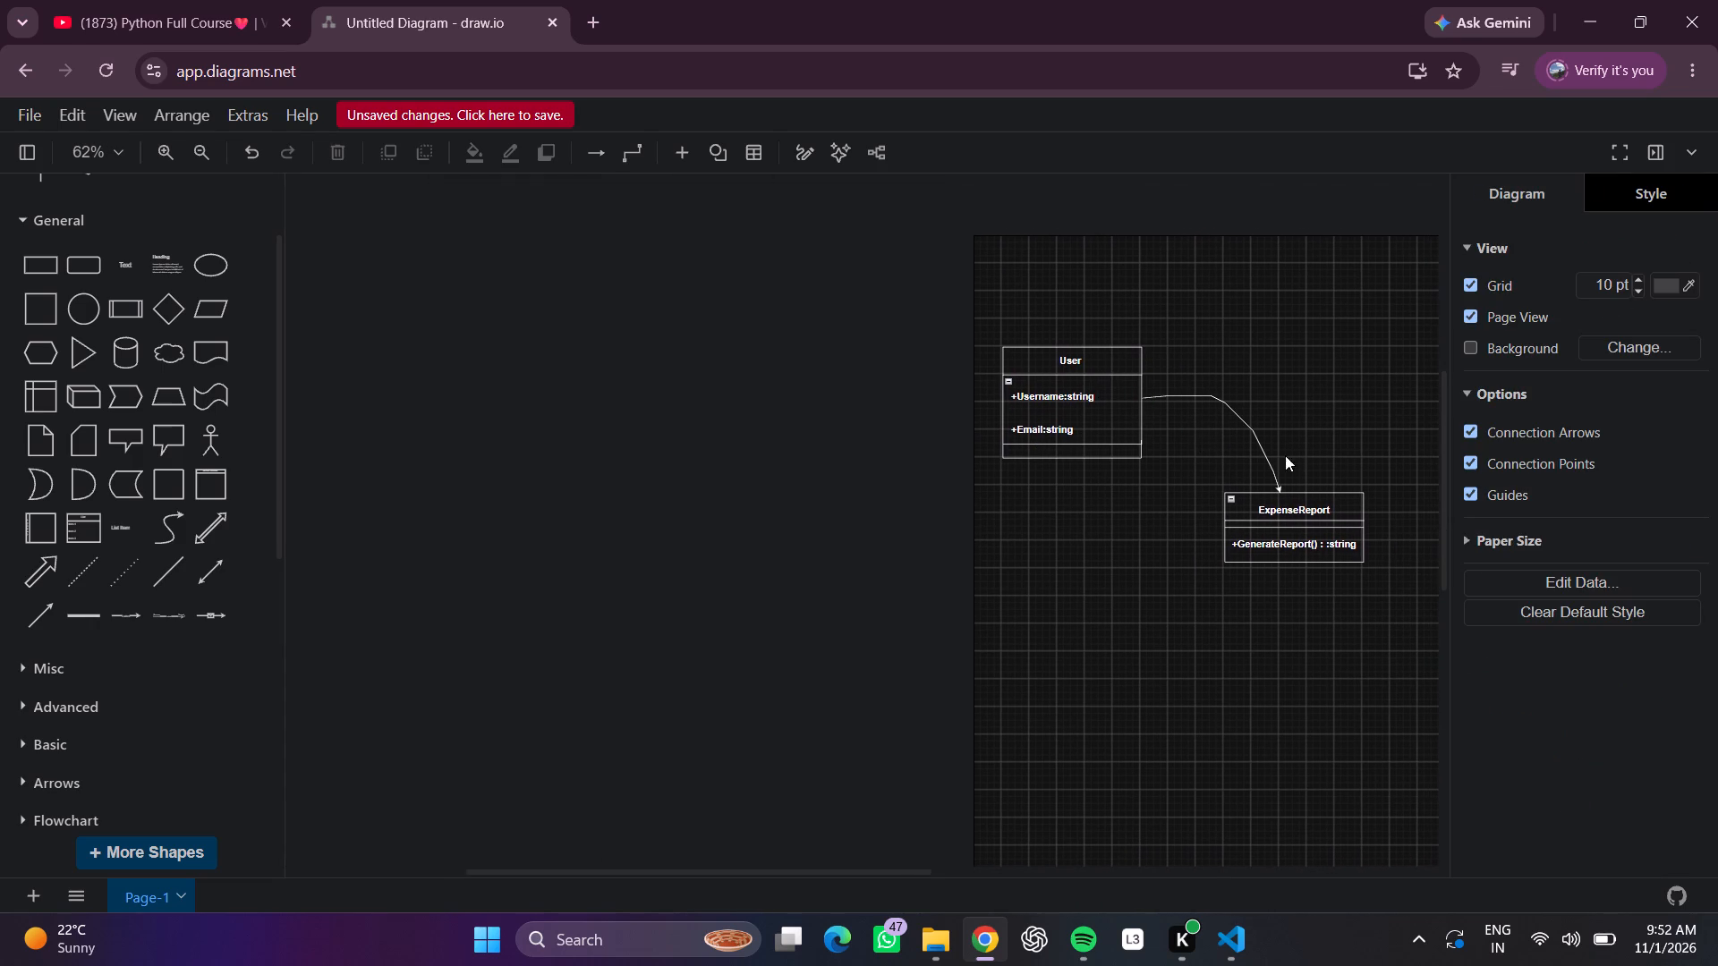
{"action": "left_click", "coordinate": [1178, 394]}
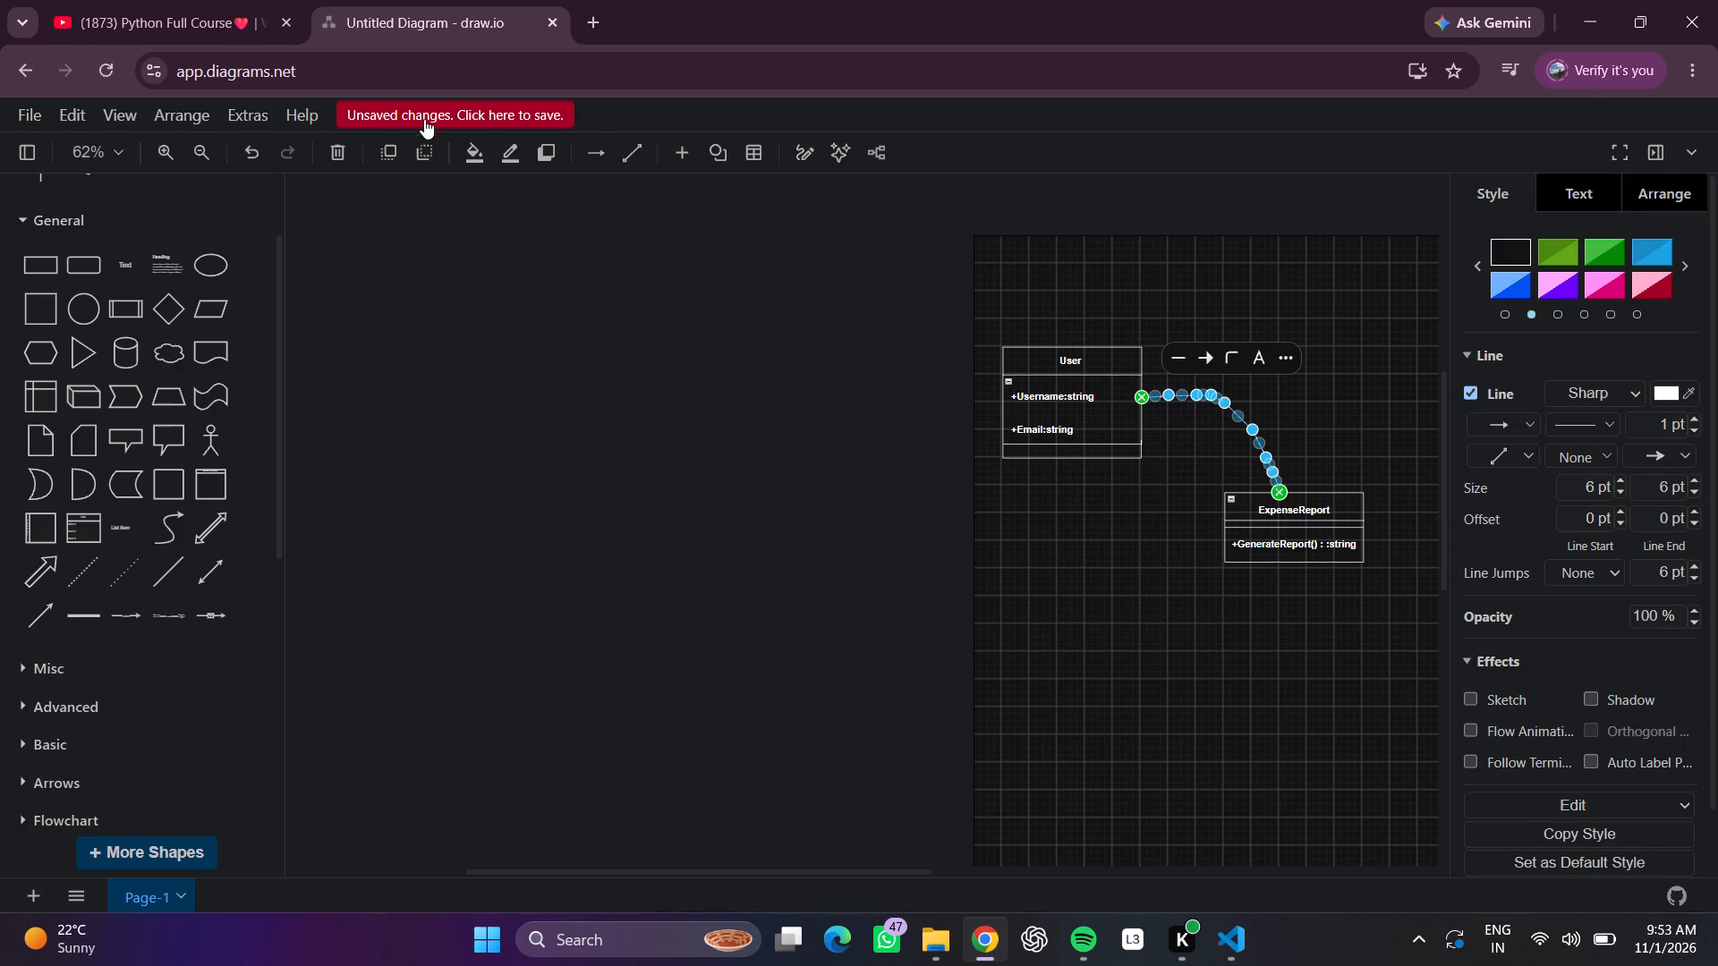
{"action": "left_click", "coordinate": [336, 145]}
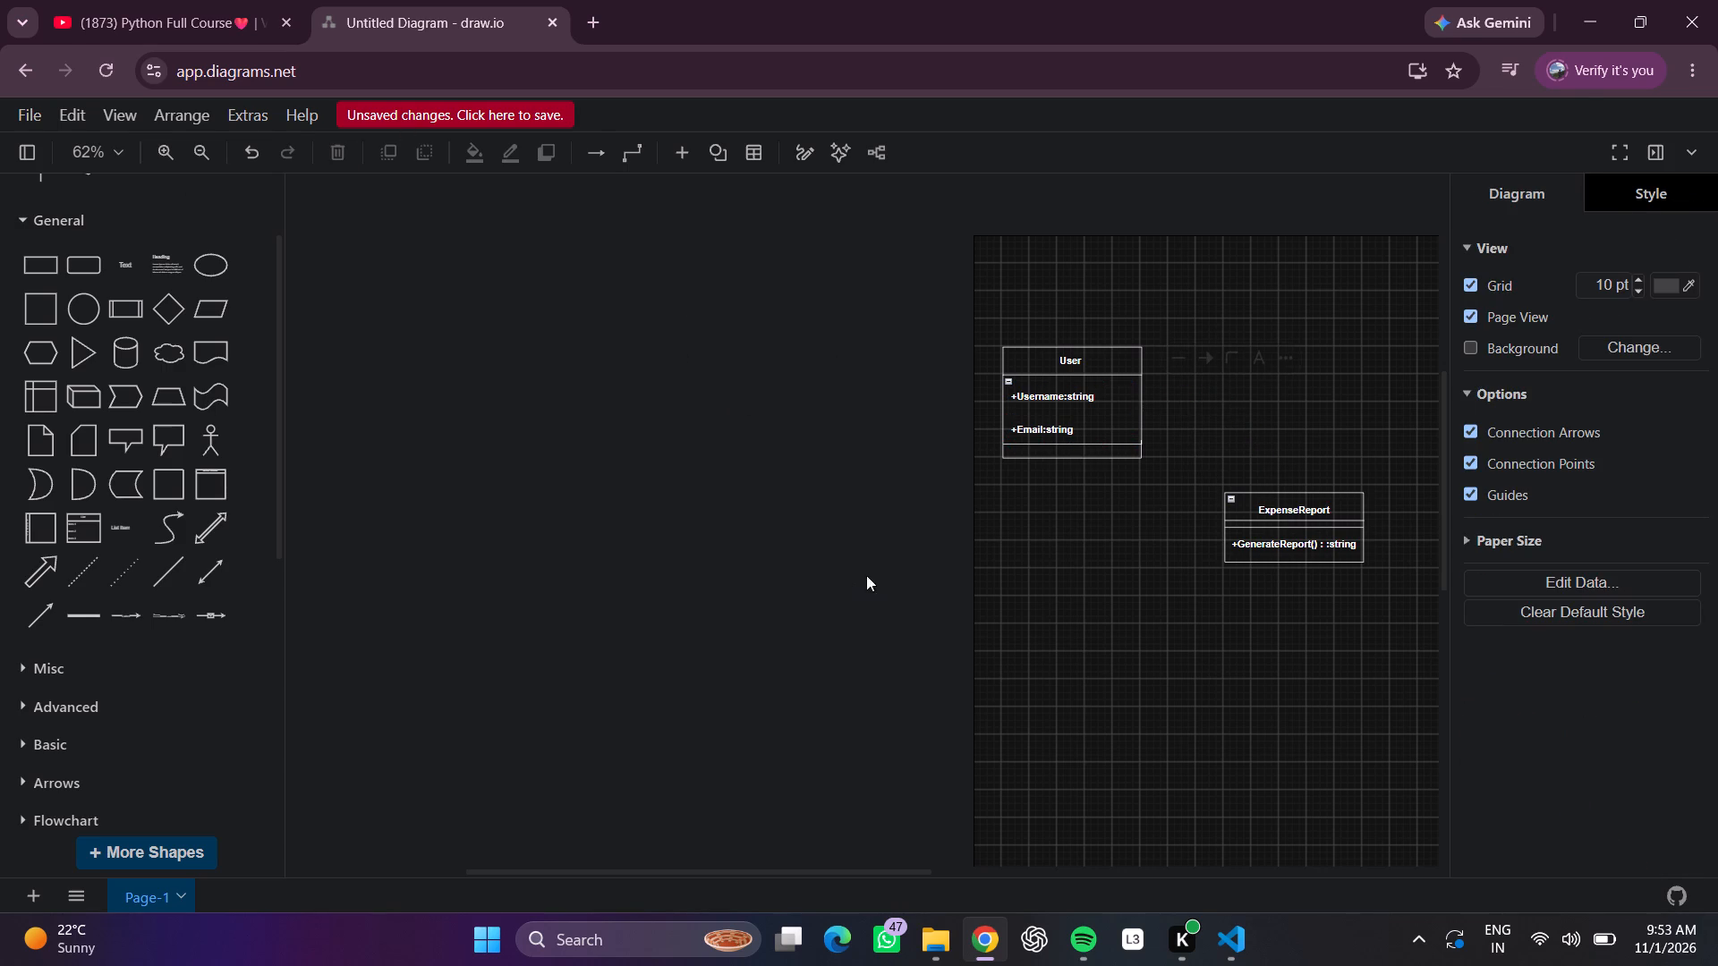
Insert a straight directional connector and place its start at the User box's bottom-right corner, with the arrowhead towards ExpenseReport.
{"action": "left_click", "coordinate": [58, 616]}
{"action": "scroll", "coordinate": [506, 557], "scroll_direction": "left", "scroll_amount": 3}
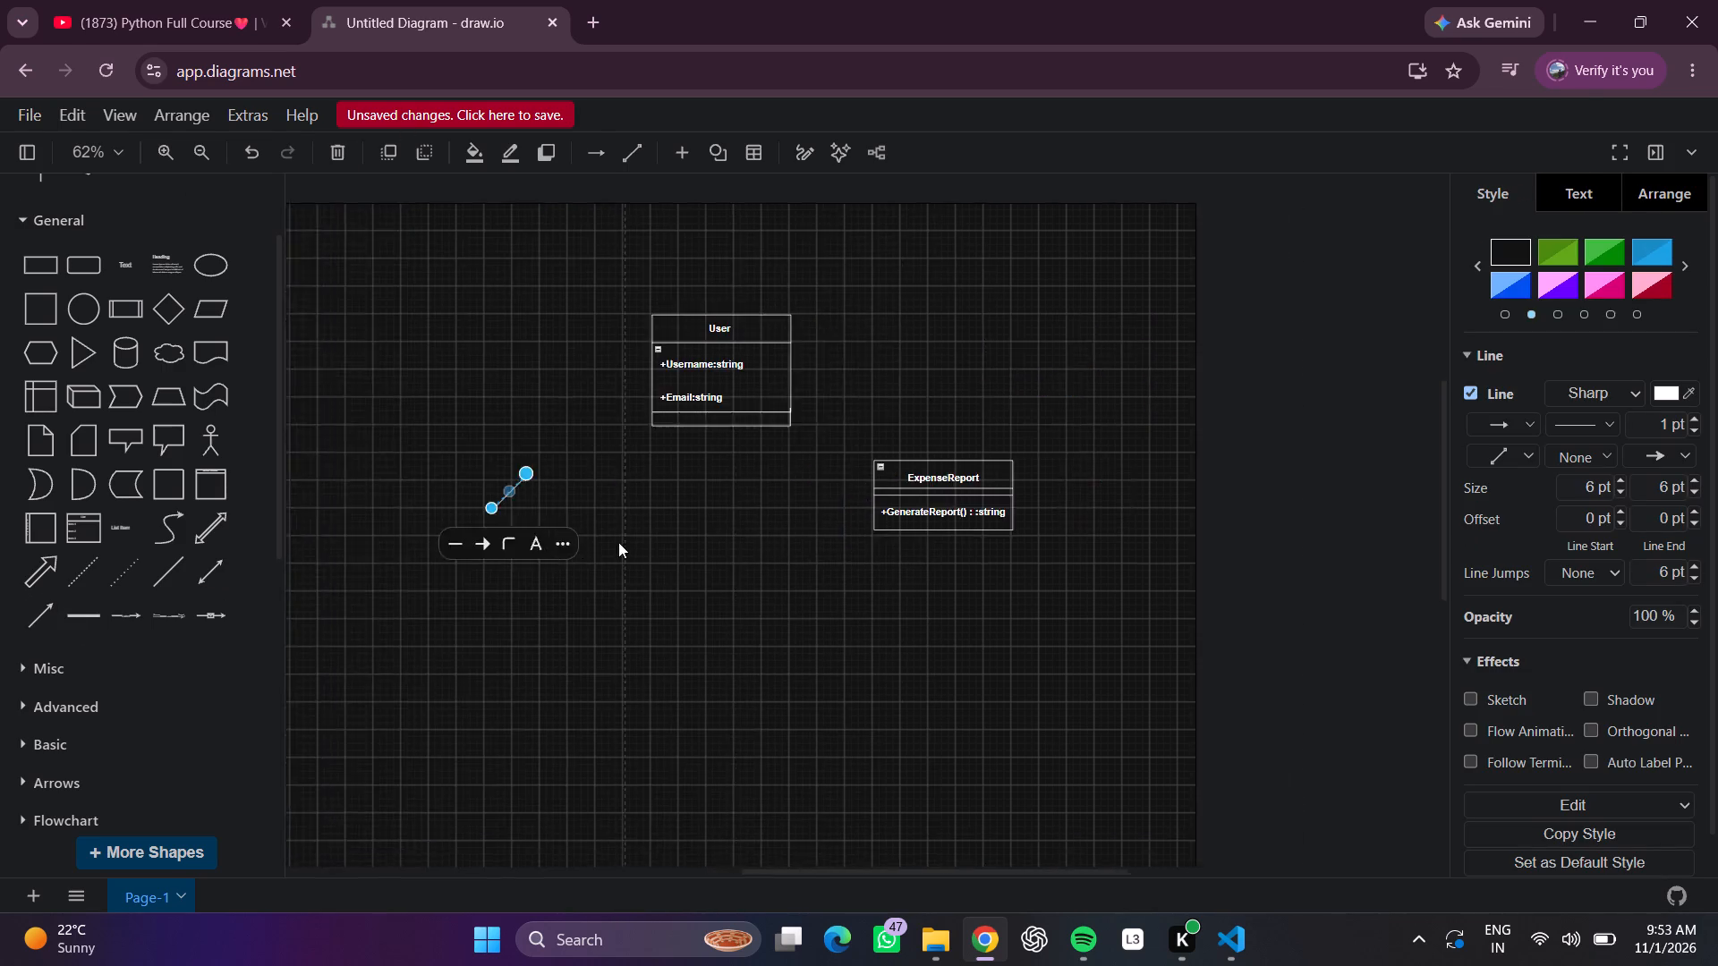
{"action": "scroll", "coordinate": [618, 542], "scroll_direction": "left", "scroll_amount": 2}
{"action": "scroll", "coordinate": [622, 542], "scroll_direction": "right", "scroll_amount": 3}
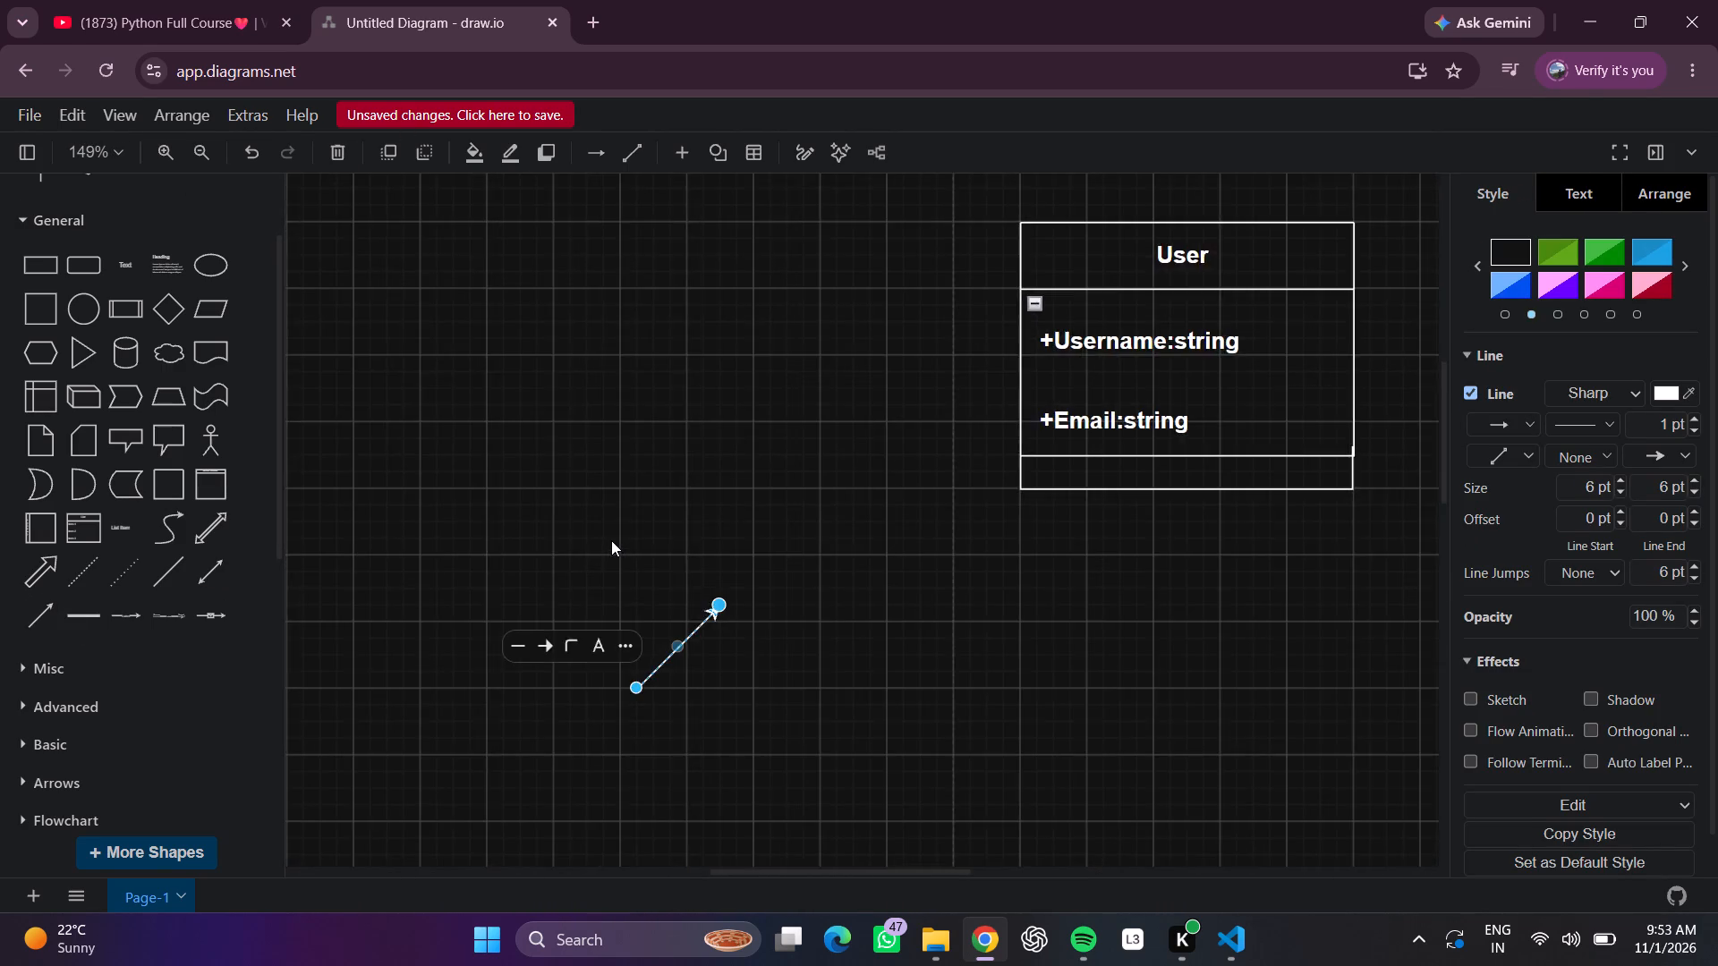
{"action": "scroll", "coordinate": [606, 541], "scroll_direction": "left", "scroll_amount": 3}
{"action": "scroll", "coordinate": [599, 541], "scroll_direction": "right", "scroll_amount": 2}
{"action": "scroll", "coordinate": [353, 640], "scroll_direction": "right", "scroll_amount": 1}
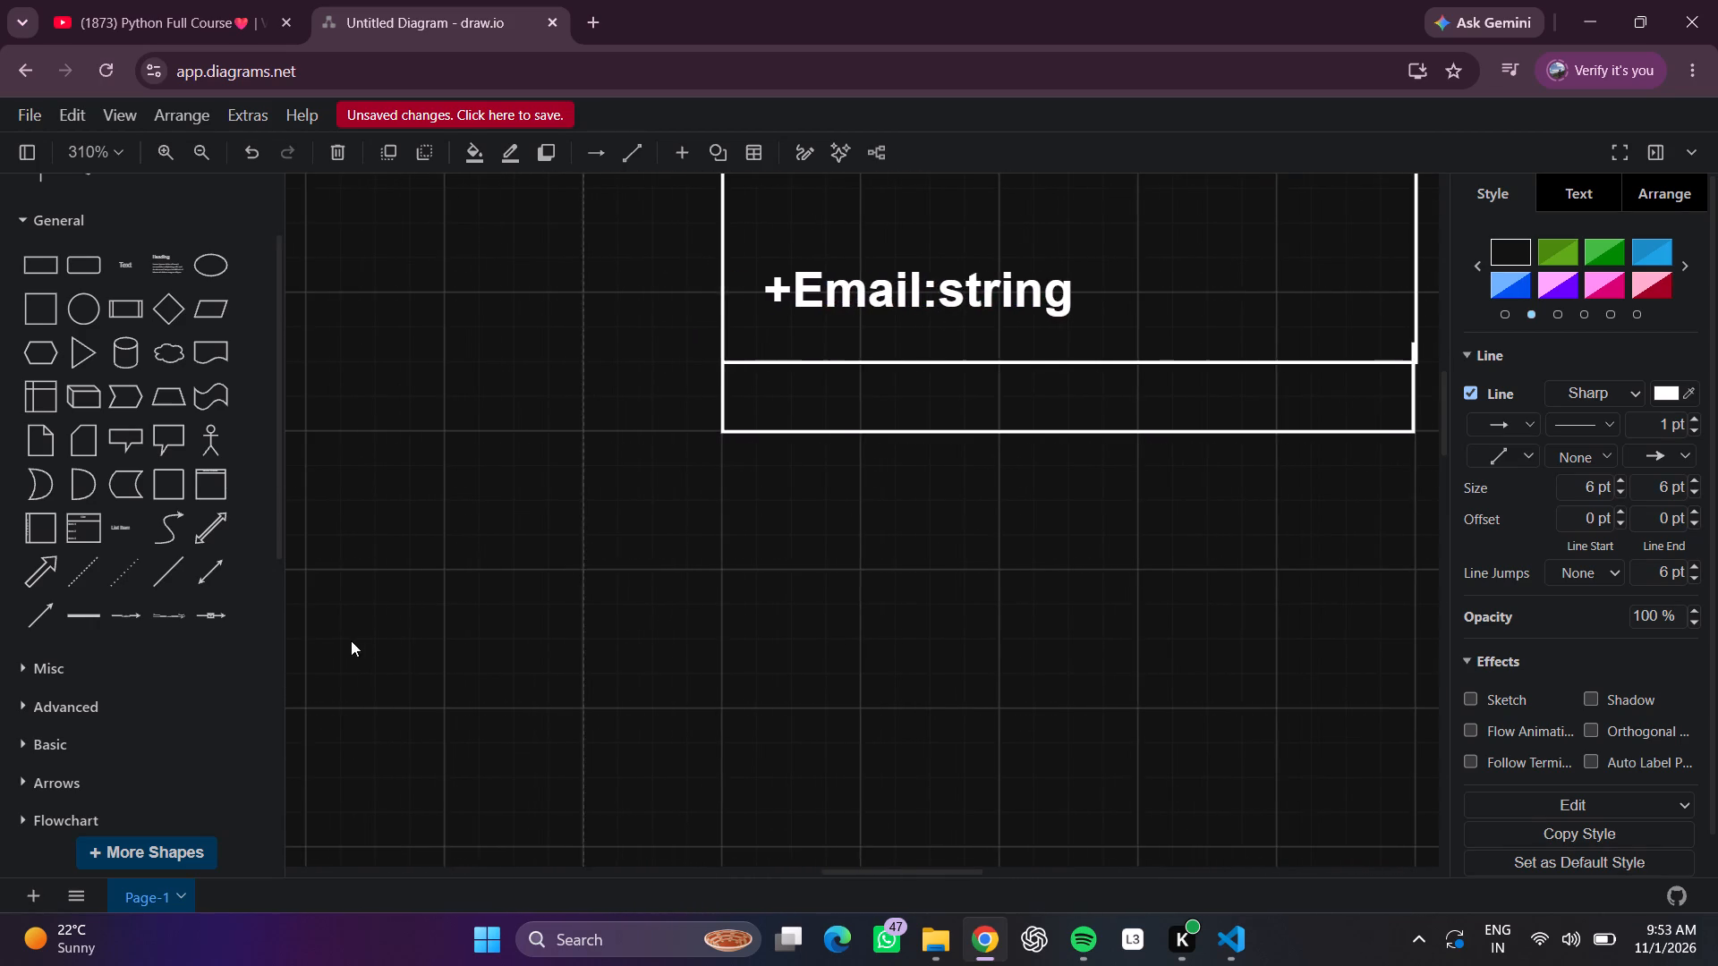
{"action": "scroll", "coordinate": [351, 640], "scroll_direction": "right", "scroll_amount": 5}
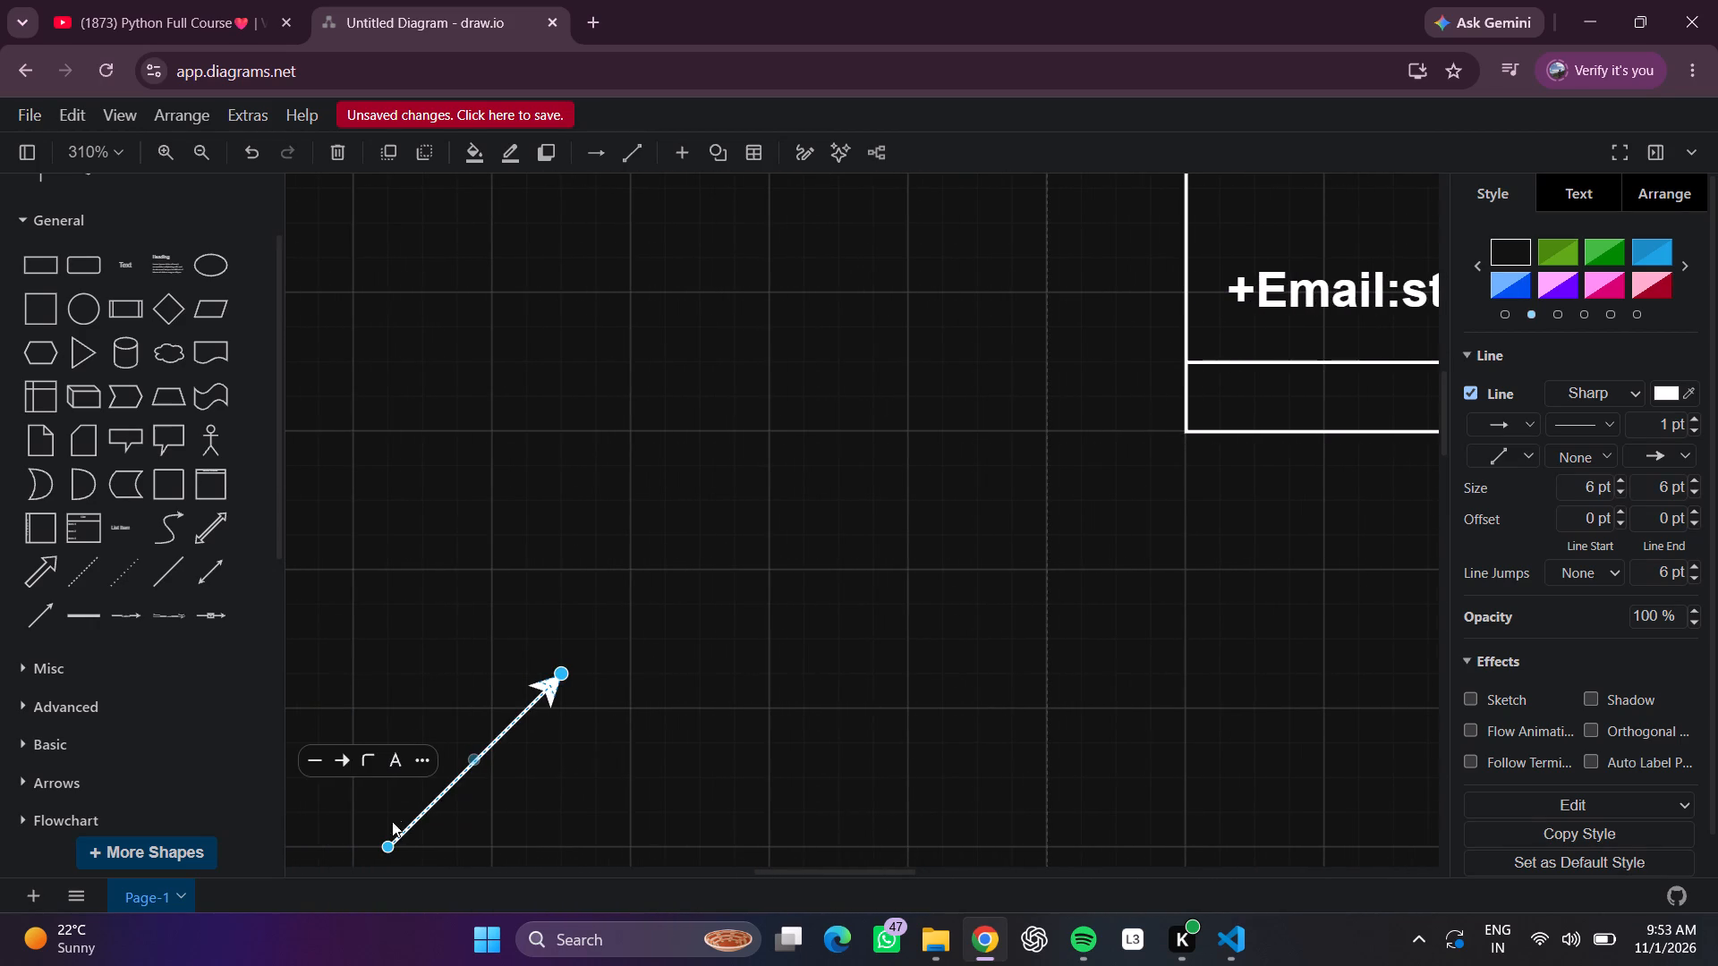
{"action": "left_click_drag", "start_coordinate": [391, 843], "coordinate": [1353, 716]}
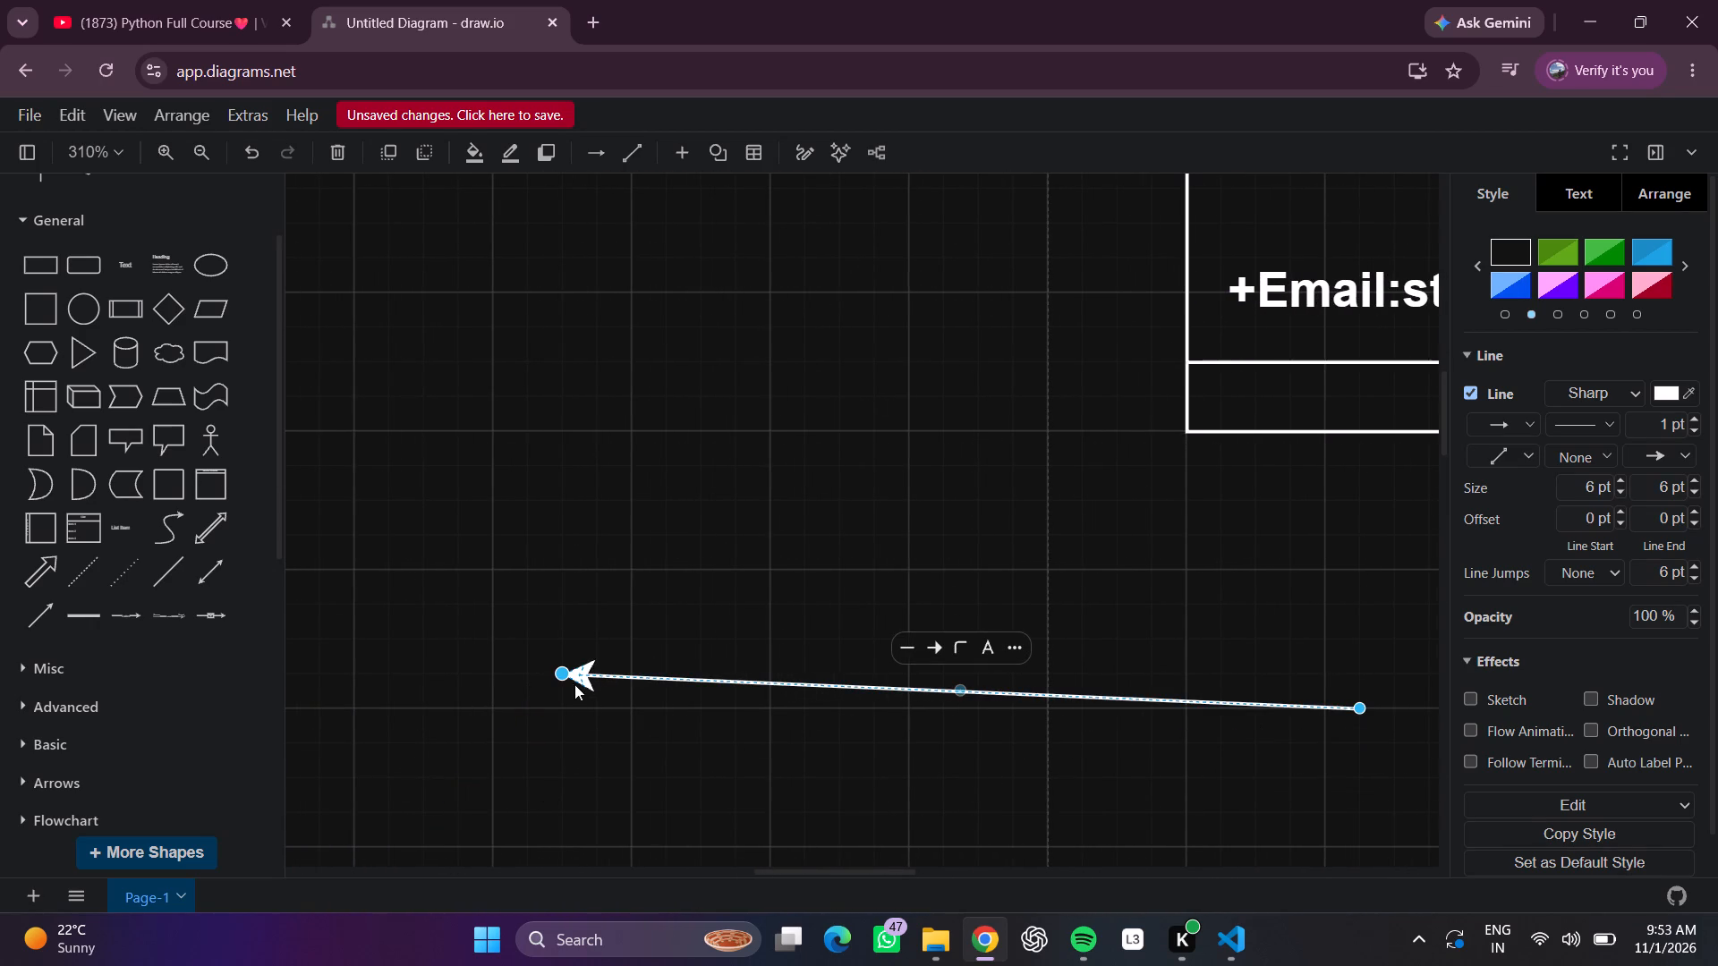
{"action": "left_click_drag", "start_coordinate": [565, 672], "coordinate": [1340, 587]}
{"action": "scroll", "coordinate": [1329, 585], "scroll_direction": "left", "scroll_amount": 6}
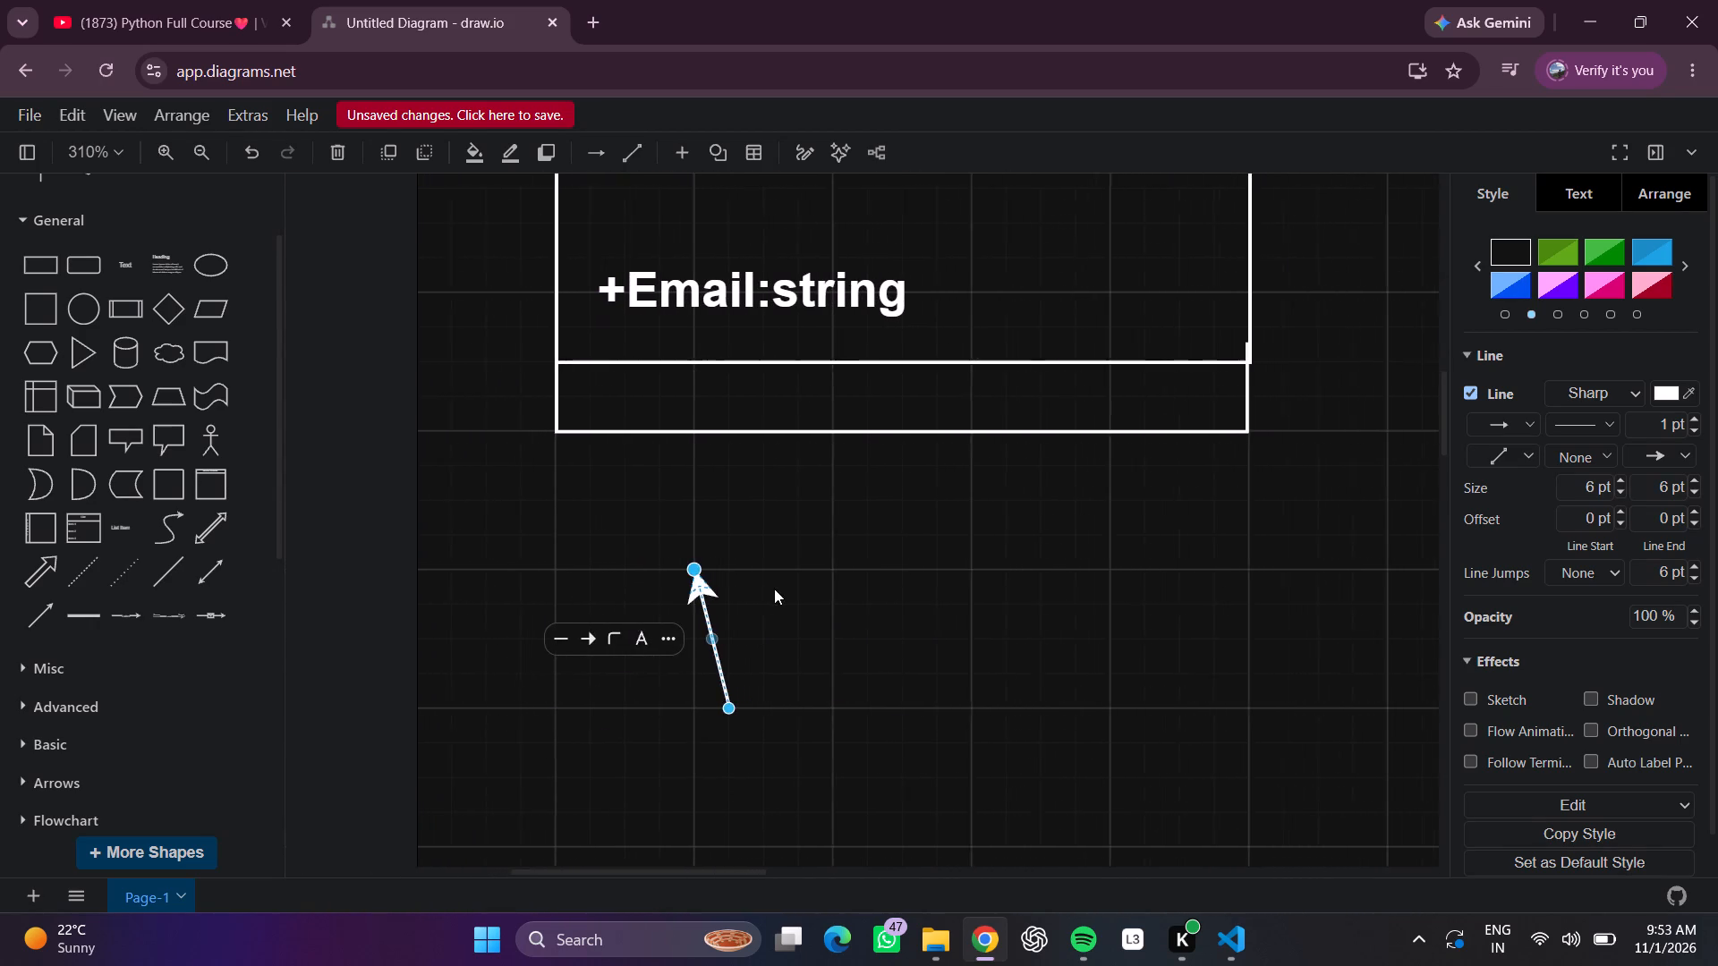
{"action": "left_click_drag", "start_coordinate": [672, 562], "coordinate": [1233, 567]}
{"action": "scroll", "coordinate": [1179, 546], "scroll_direction": "left", "scroll_amount": 2}
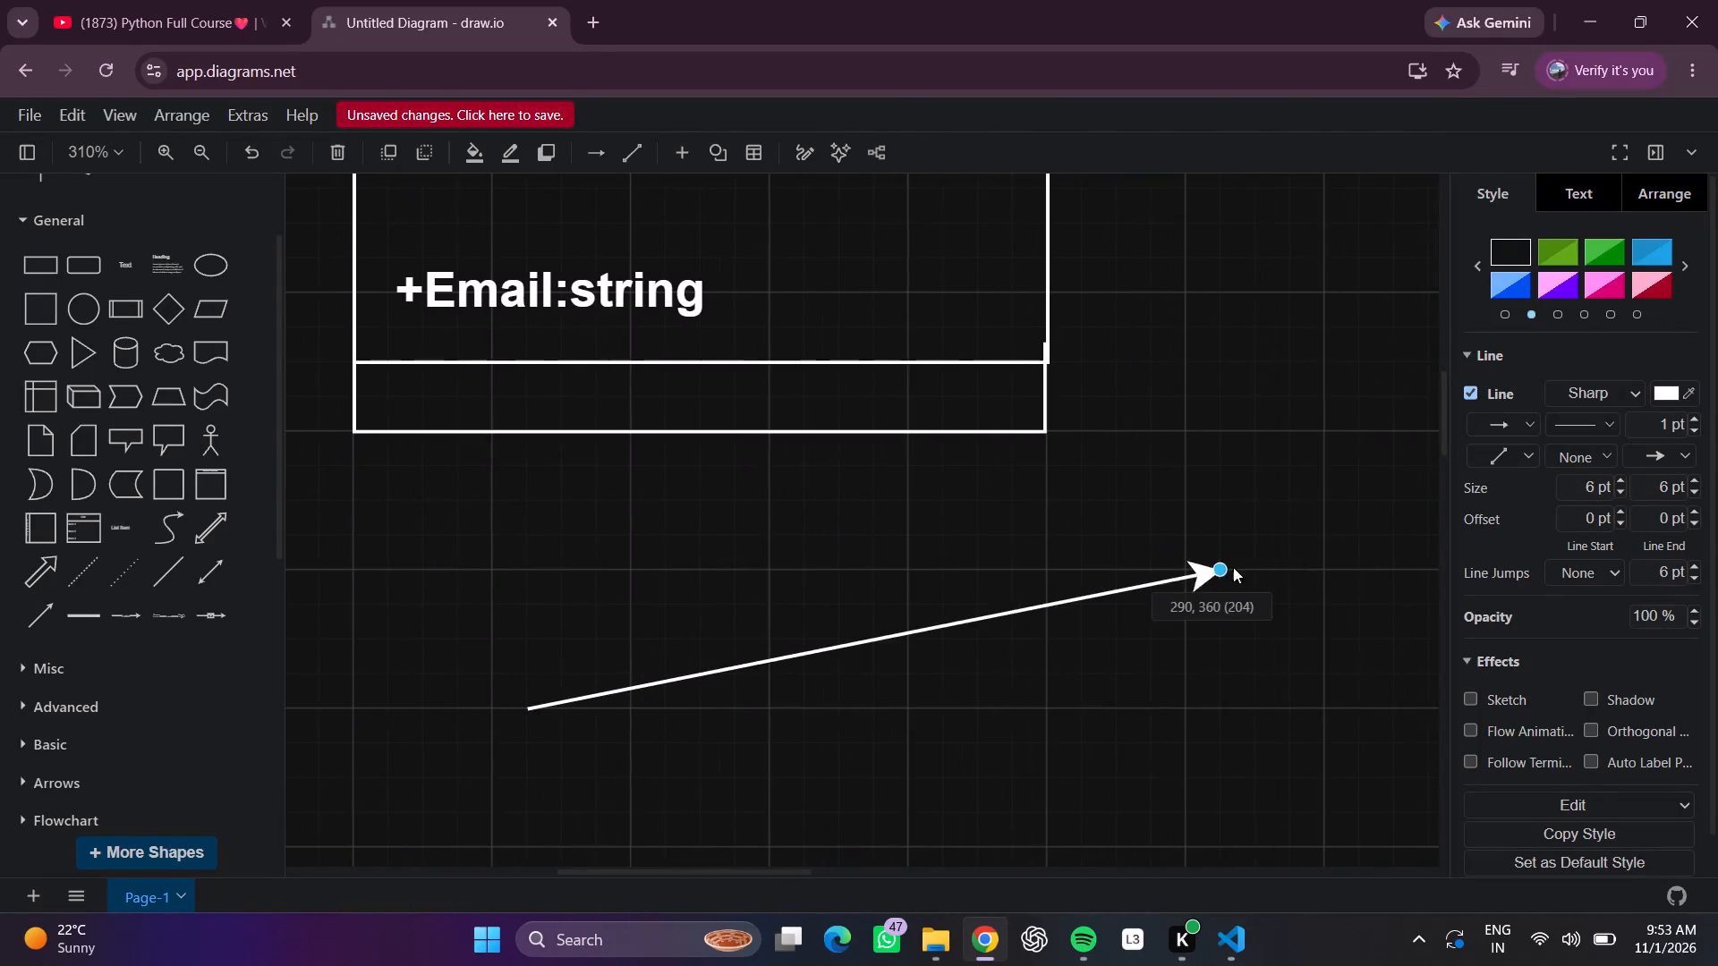
{"action": "left_click_drag", "start_coordinate": [1233, 567], "coordinate": [1391, 623]}
{"action": "left_click_drag", "start_coordinate": [519, 708], "coordinate": [1056, 424]}
{"action": "left_click", "coordinate": [1068, 510]}
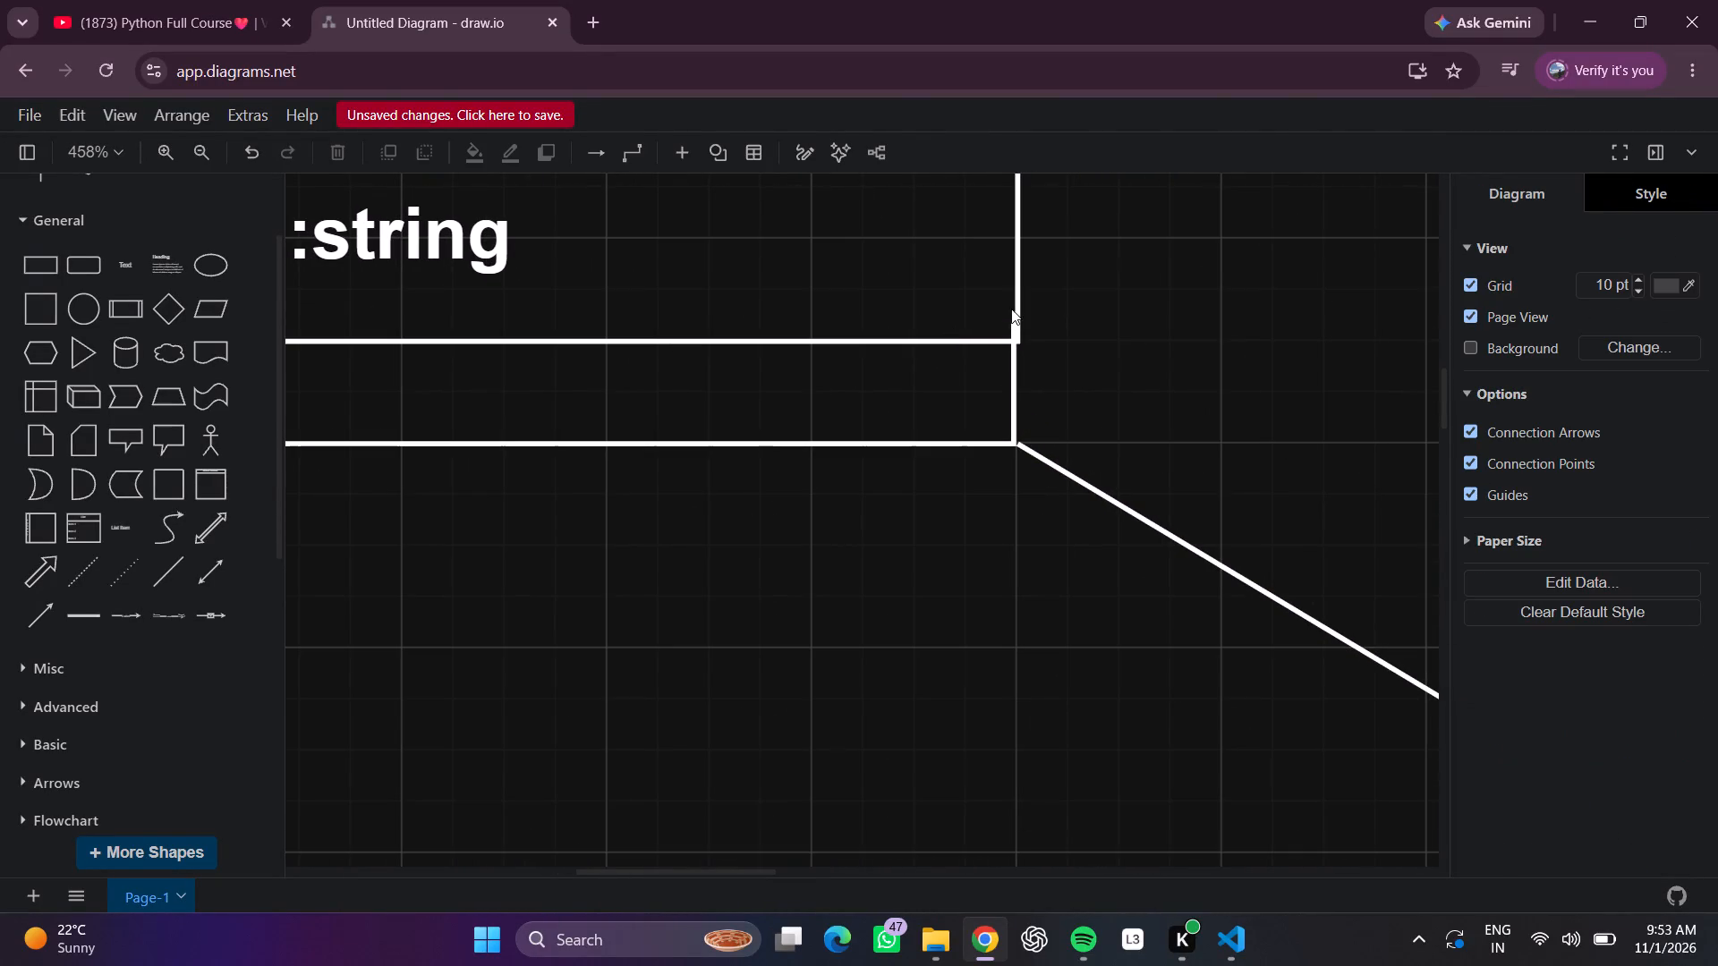
Attach the connector's arrowhead to the ExpenseReport box's left edge, level with the line beneath its title.
{"action": "scroll", "coordinate": [1169, 349], "scroll_direction": "left", "scroll_amount": 4}
{"action": "left_click", "coordinate": [1068, 605]}
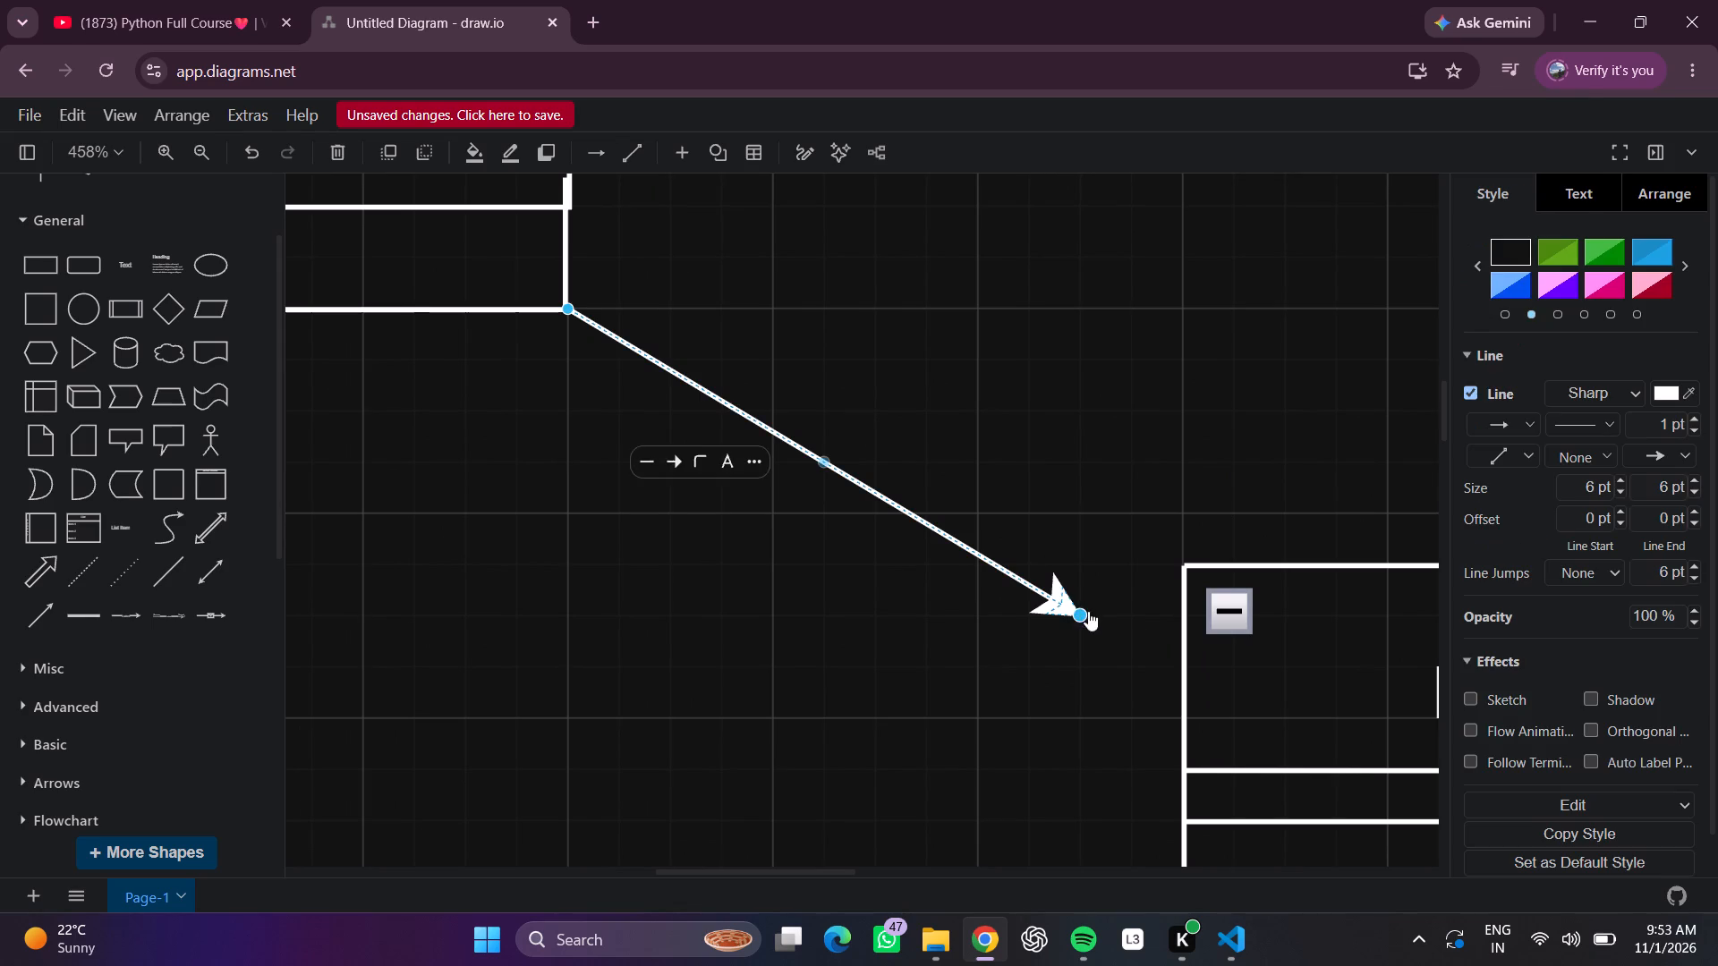
{"action": "left_click_drag", "start_coordinate": [1081, 611], "coordinate": [1178, 752]}
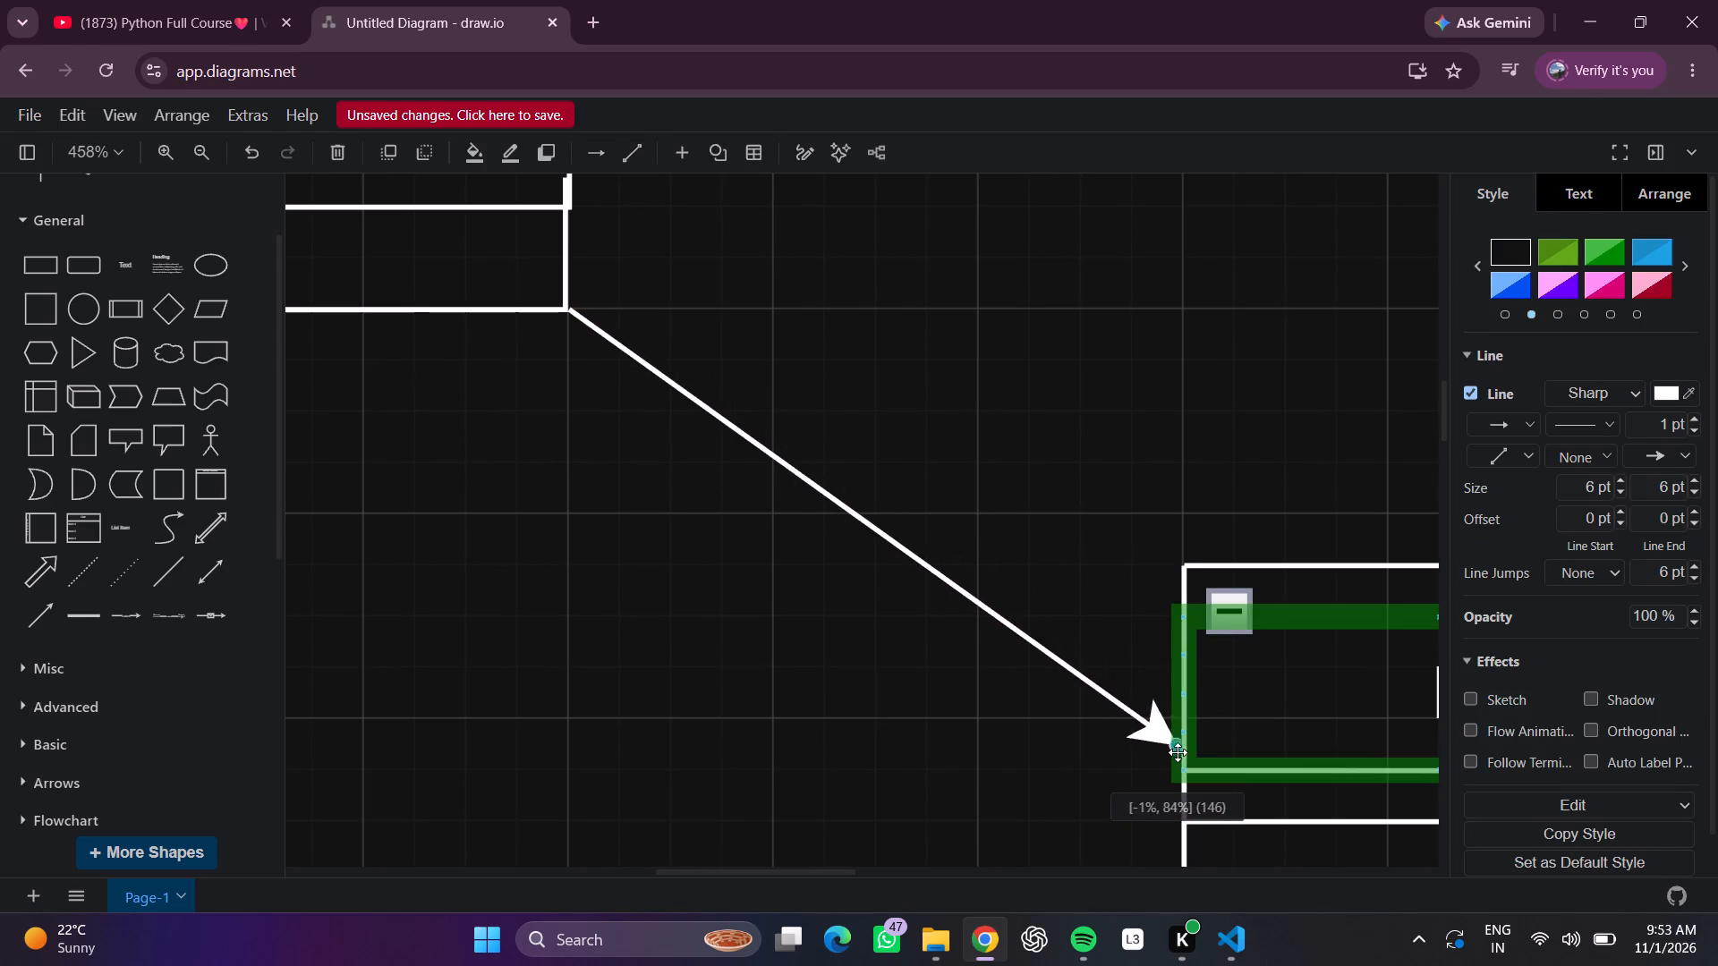
{"action": "left_click_drag", "start_coordinate": [1178, 752], "coordinate": [1170, 761]}
{"action": "left_click", "coordinate": [1084, 483]}
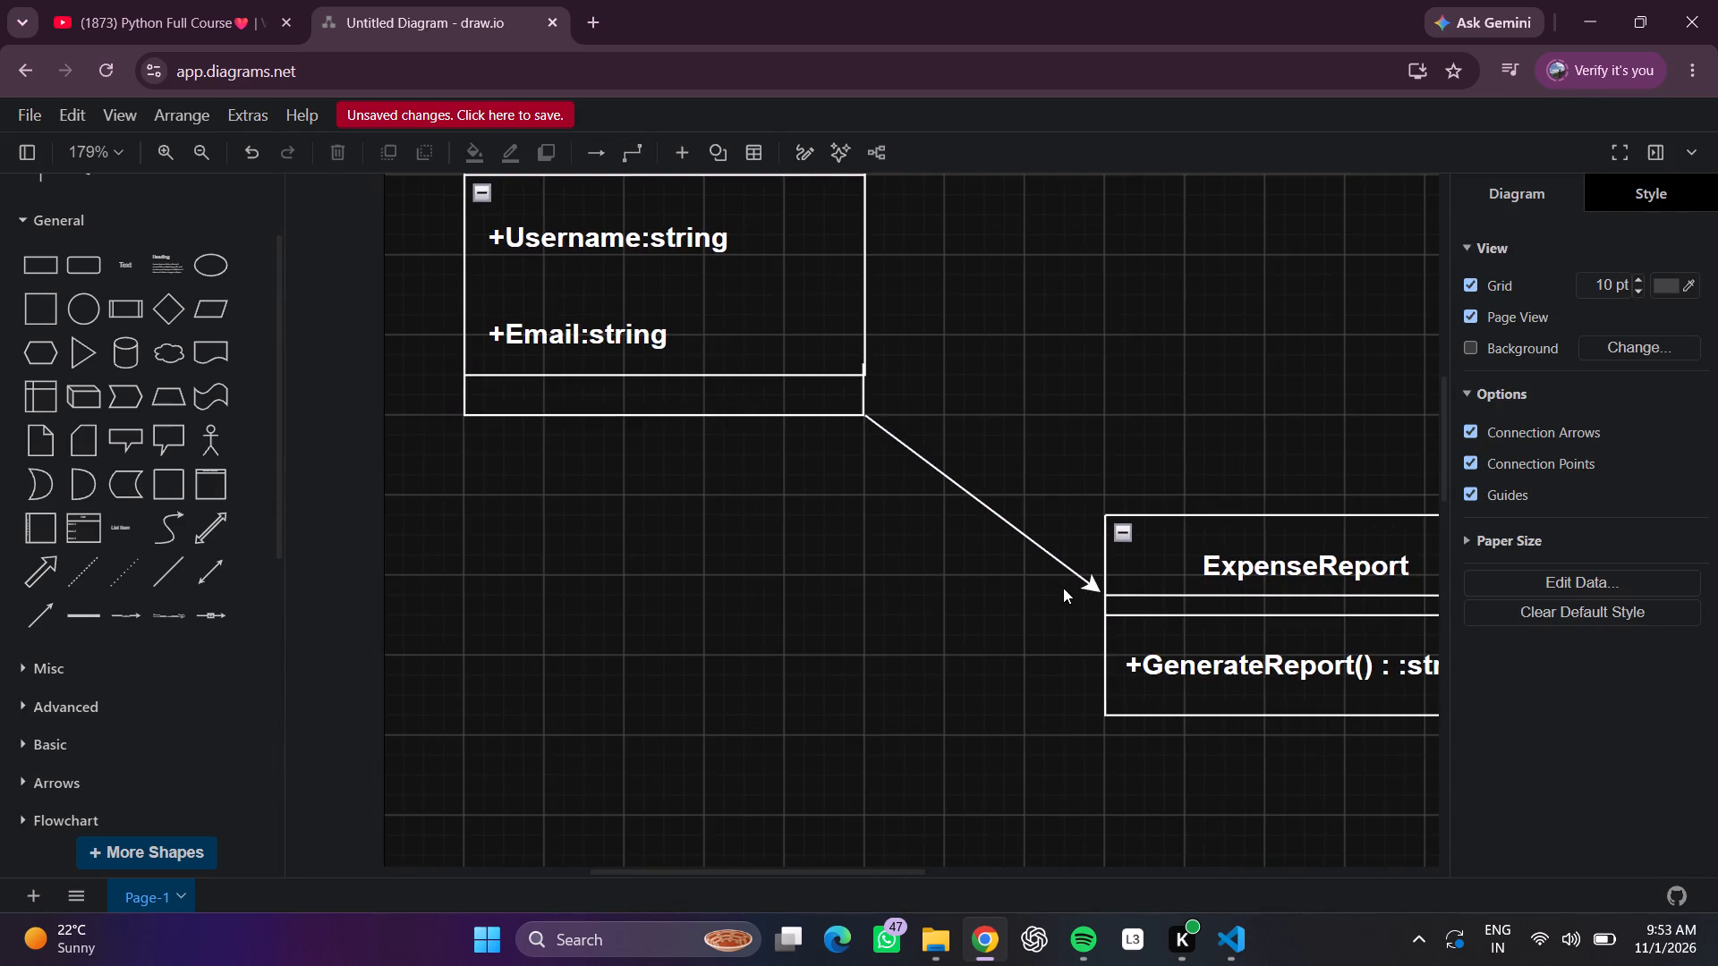
{"action": "left_click", "coordinate": [1108, 583]}
{"action": "left_click_drag", "start_coordinate": [1121, 588], "coordinate": [1137, 593]}
{"action": "left_click", "coordinate": [1046, 427]}
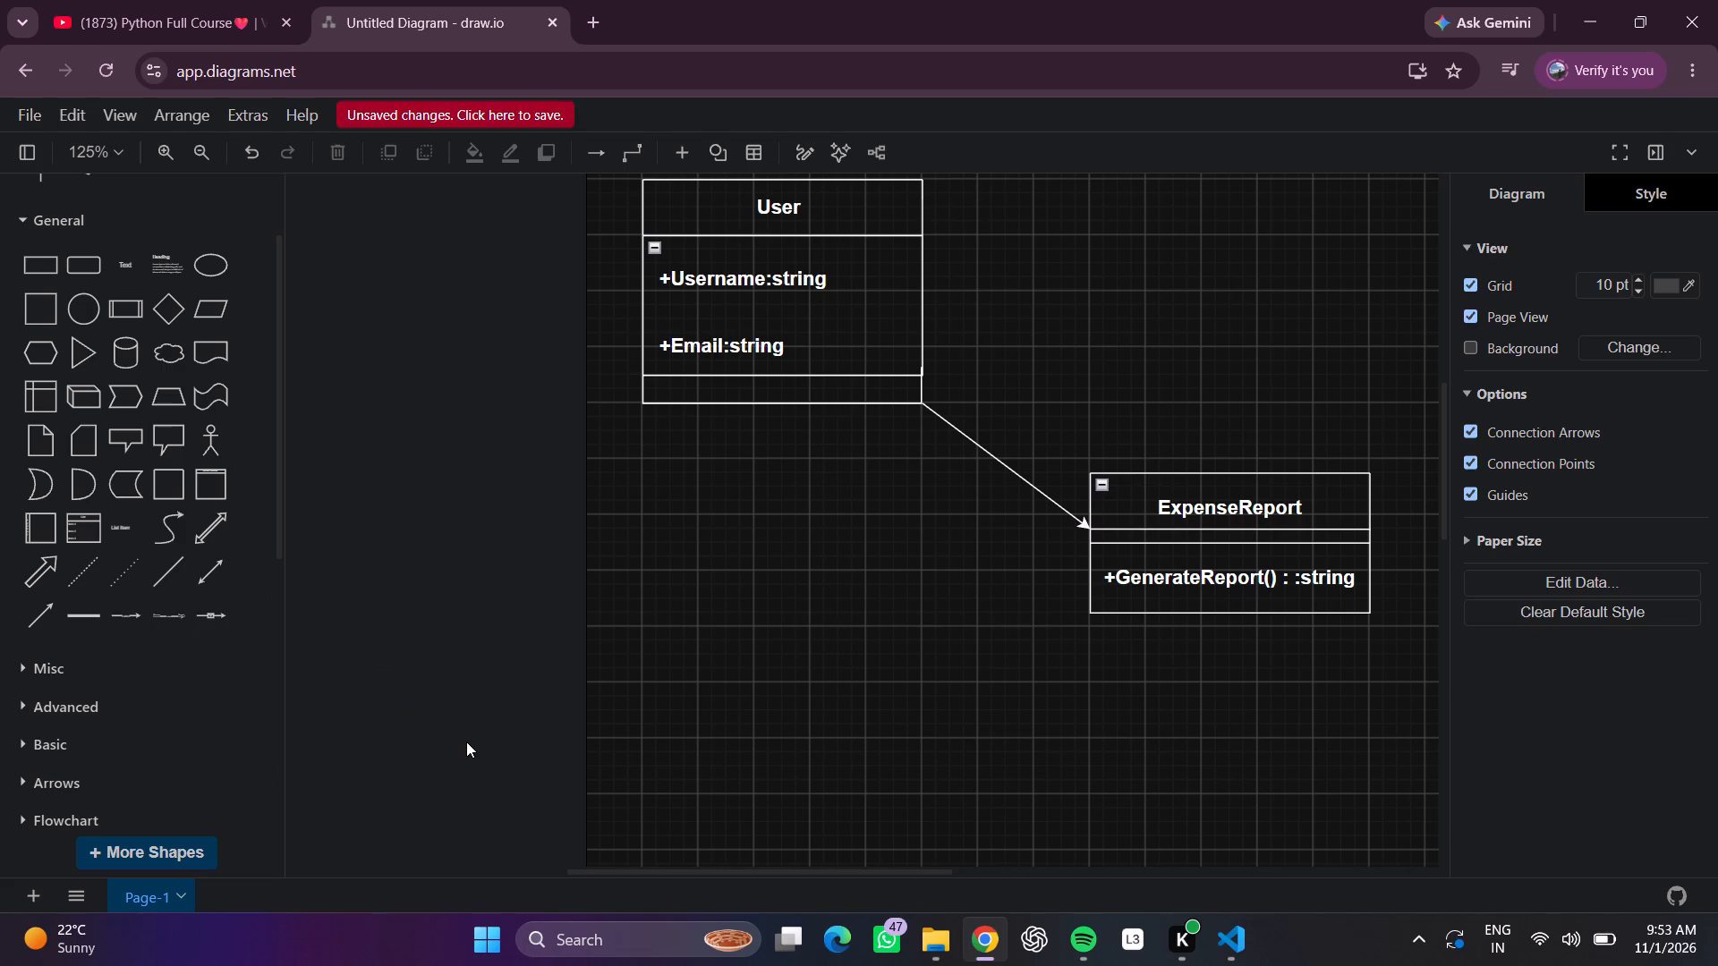
Insert a new square container box and place it below and left of the User box, at about -200, 360.
{"action": "left_click", "coordinate": [171, 494]}
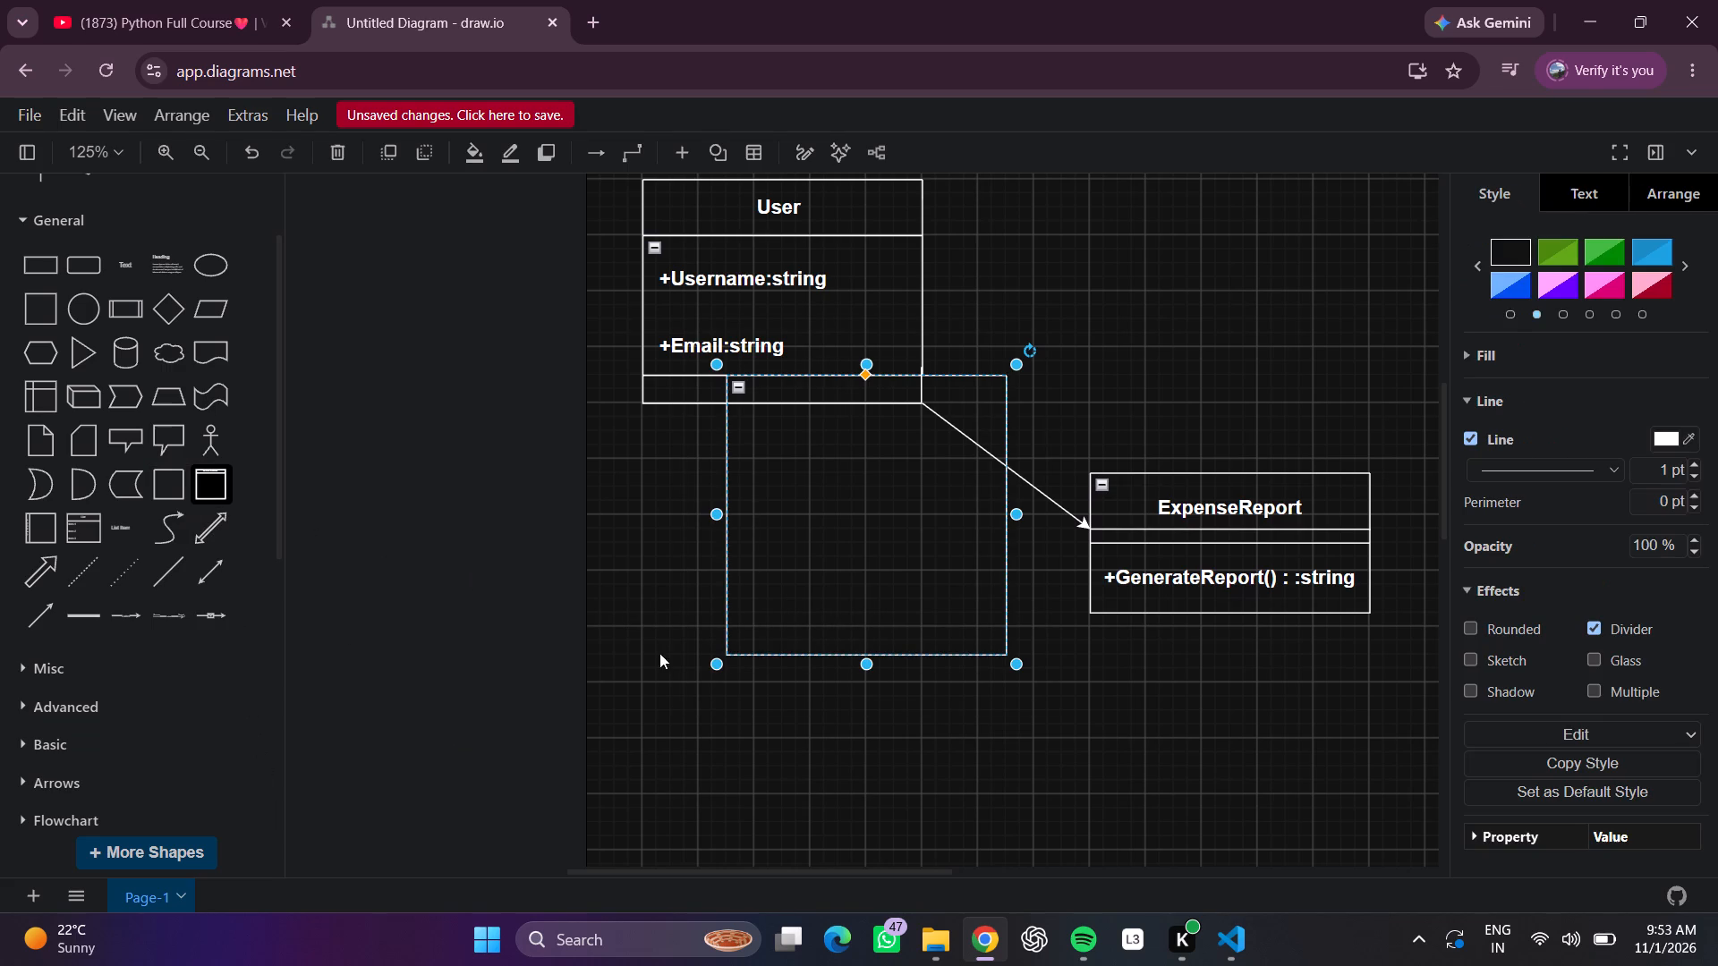
{"action": "left_click_drag", "start_coordinate": [727, 514], "coordinate": [688, 560]}
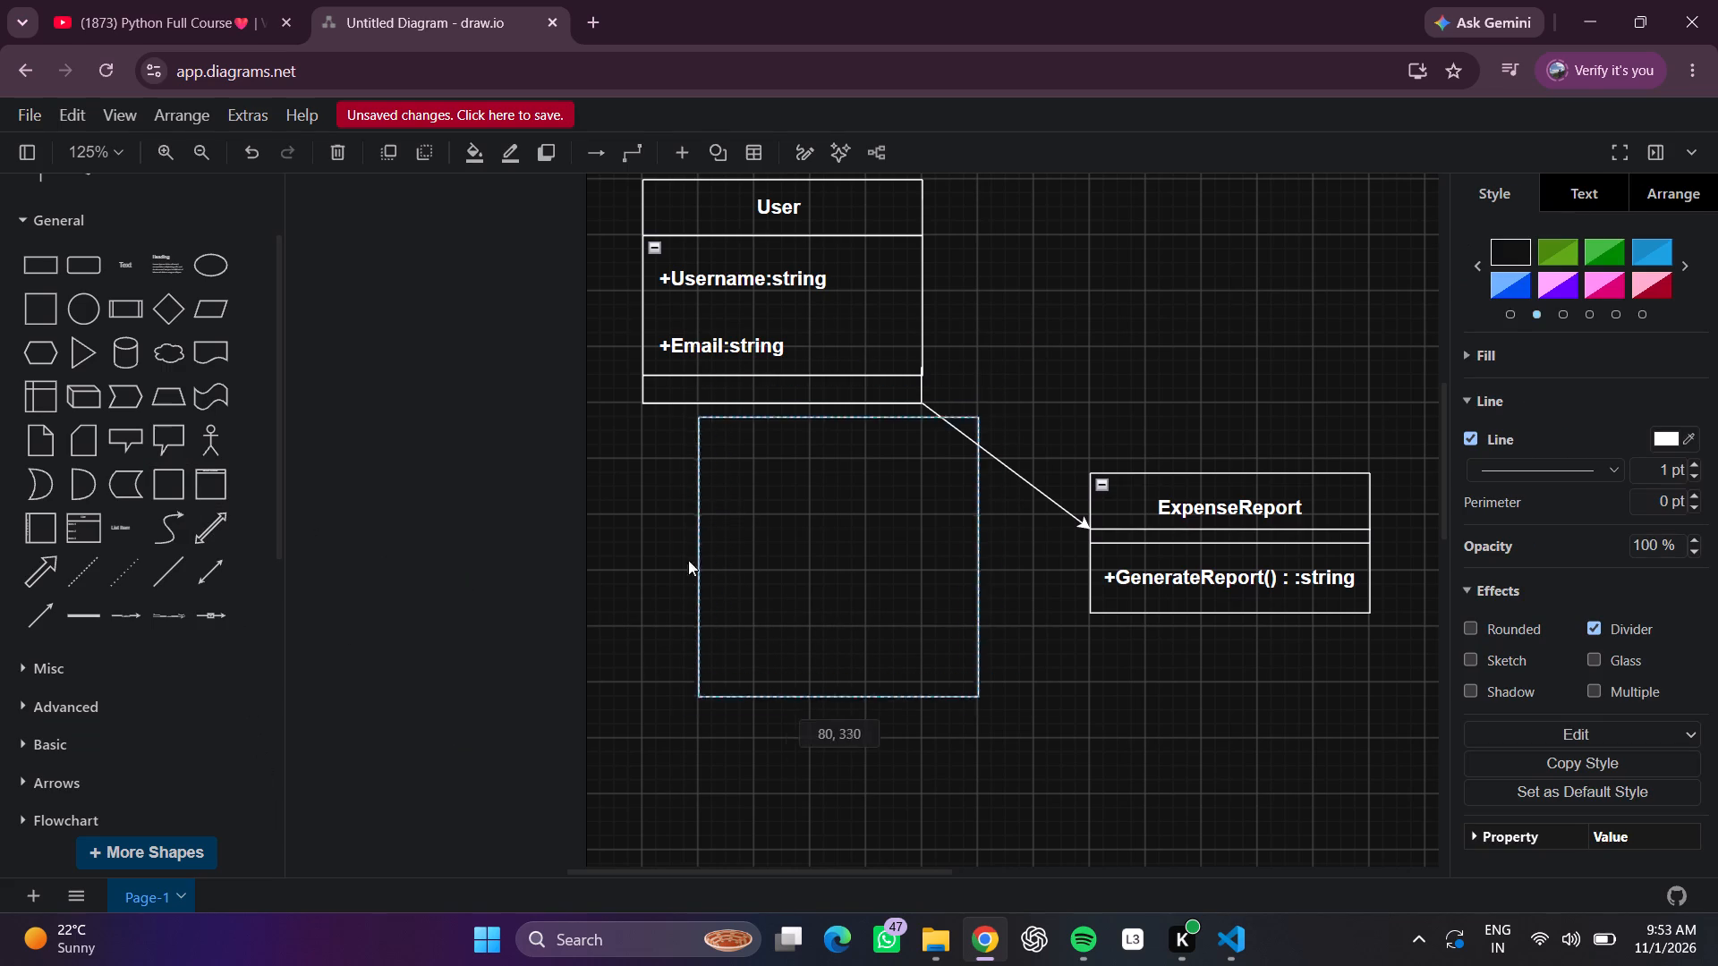
{"action": "left_click_drag", "start_coordinate": [688, 560], "coordinate": [329, 593]}
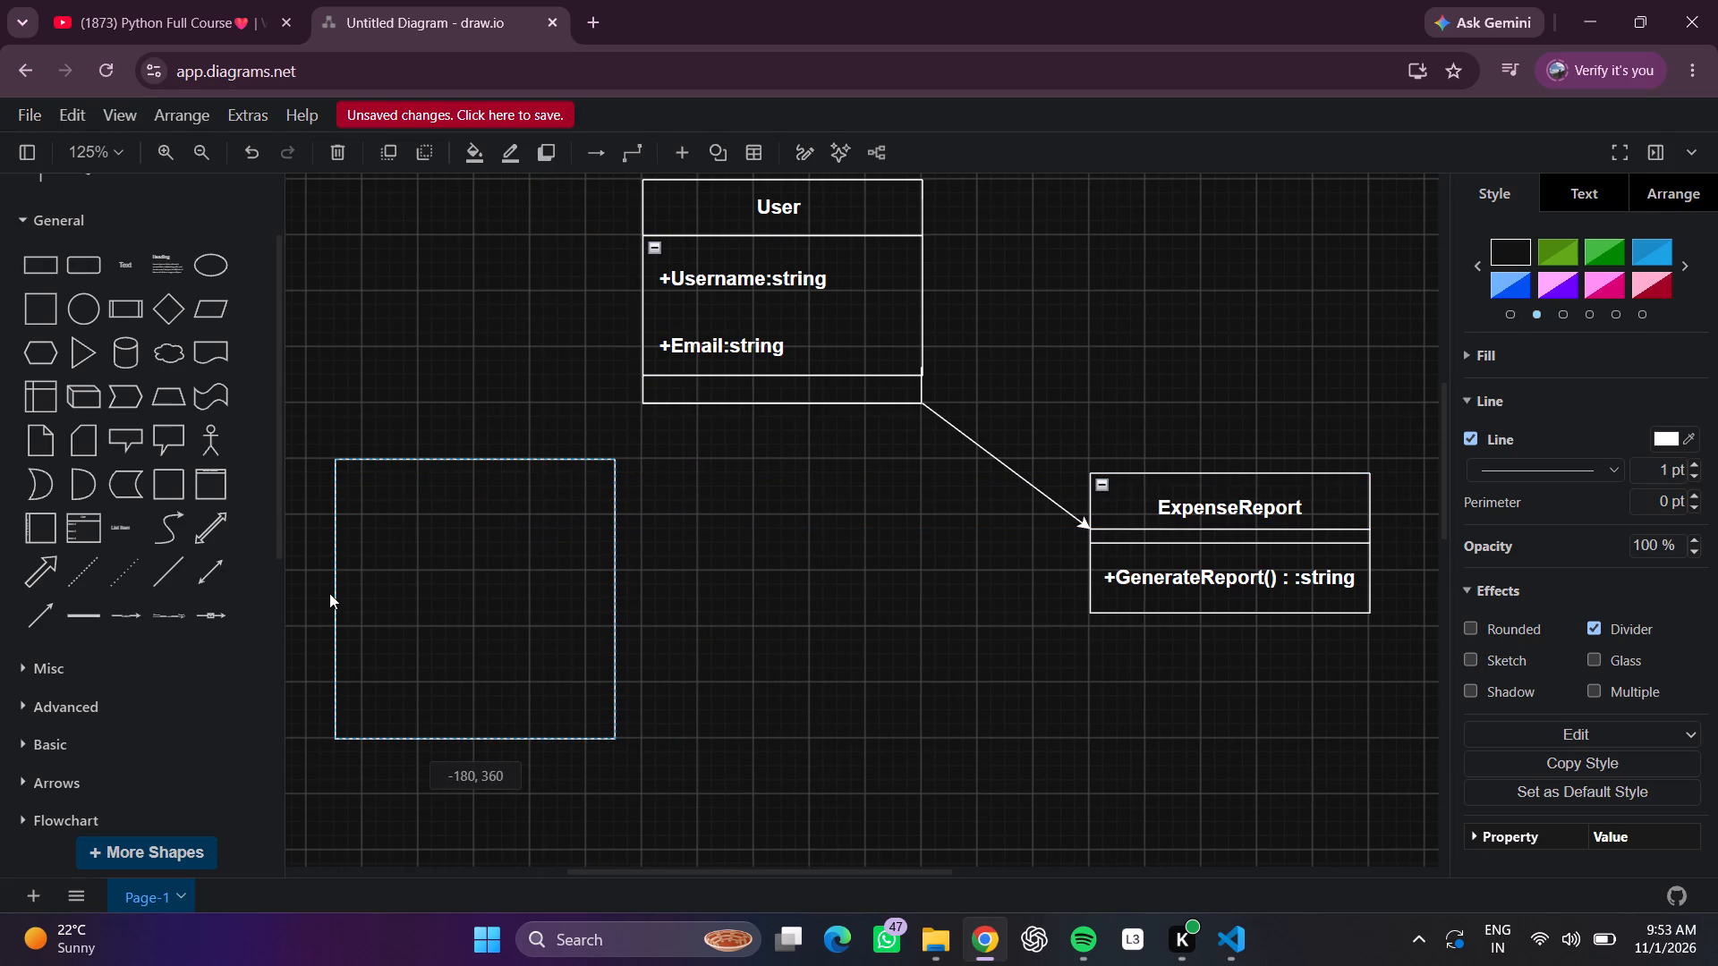
{"action": "left_click_drag", "start_coordinate": [329, 593], "coordinate": [306, 590]}
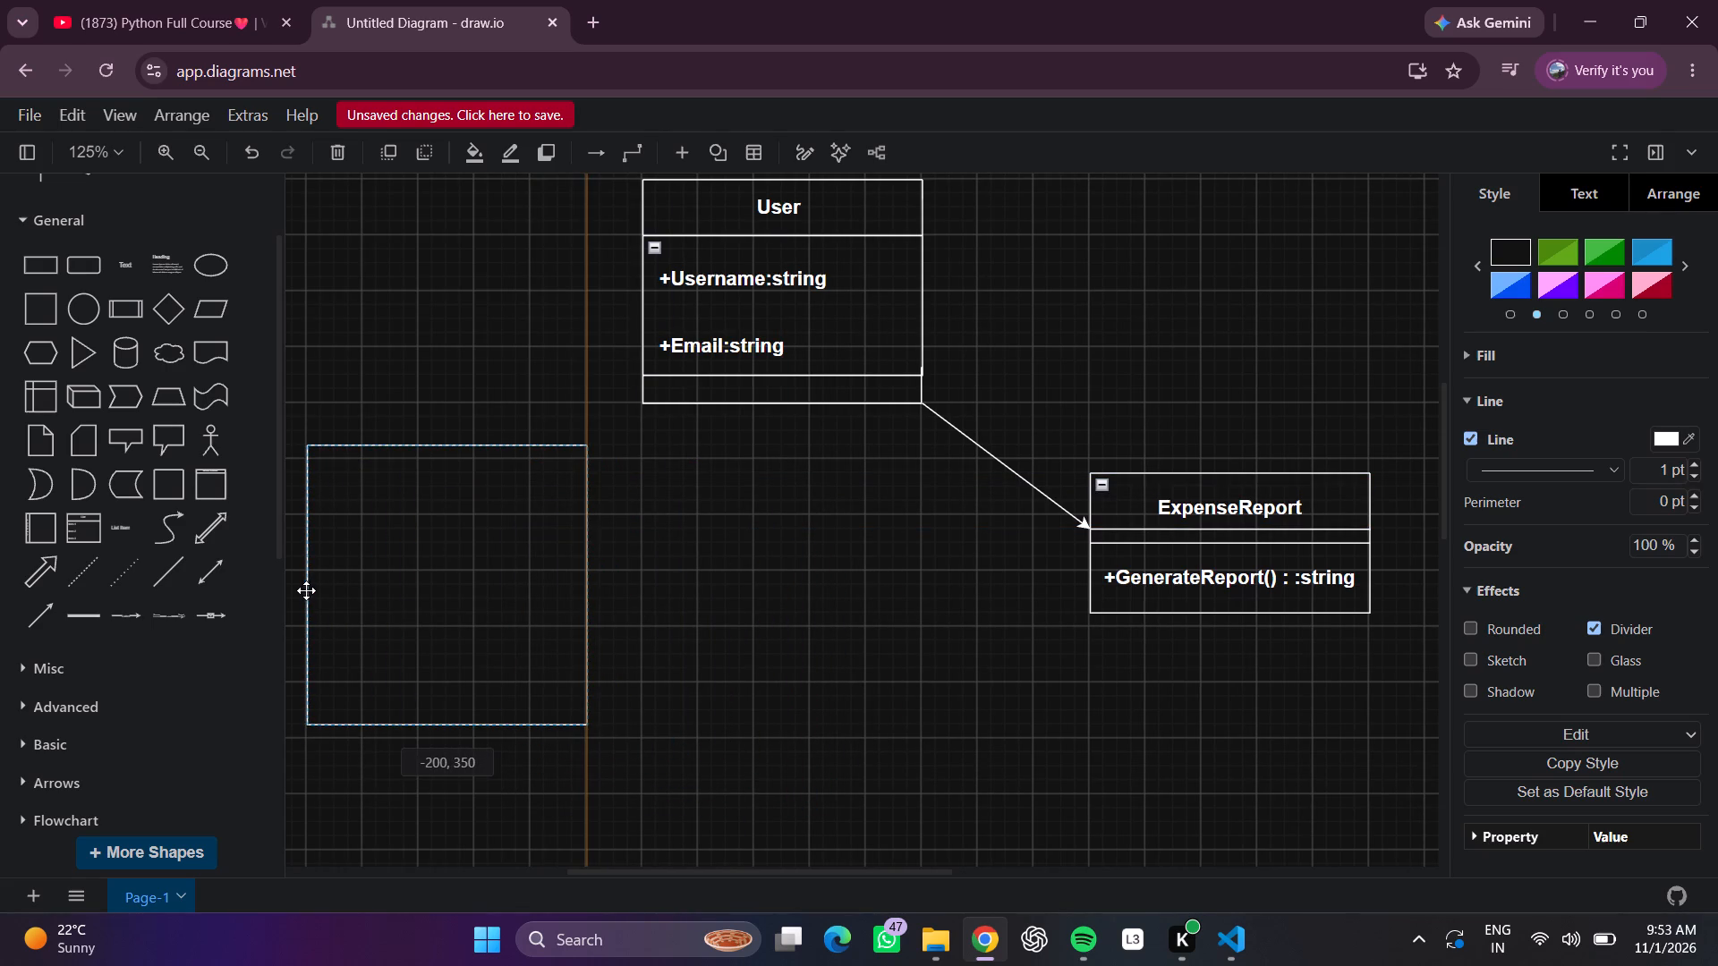
{"action": "left_click_drag", "start_coordinate": [306, 590], "coordinate": [303, 595]}
{"action": "left_click", "coordinate": [787, 595]}
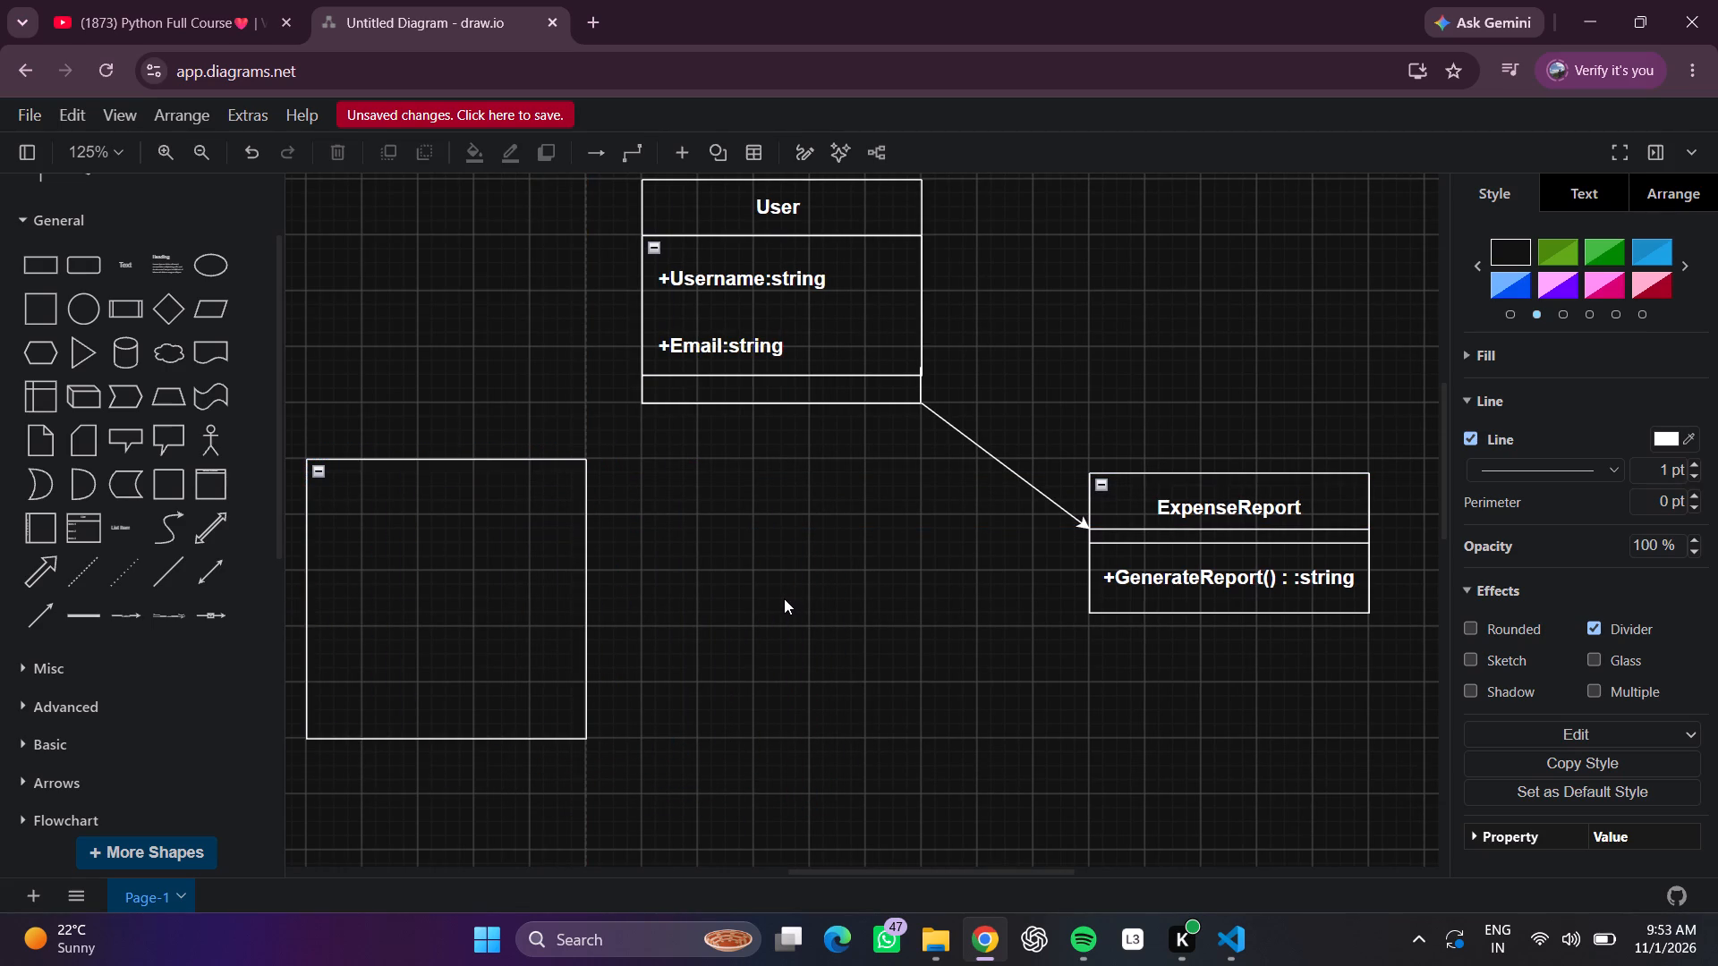
Add a plain line across the new box as a header divider, attached to both side edges at about 19% of its height.
{"action": "scroll", "coordinate": [771, 601], "scroll_direction": "right", "scroll_amount": 2}
{"action": "scroll", "coordinate": [767, 614], "scroll_direction": "up", "scroll_amount": 1}
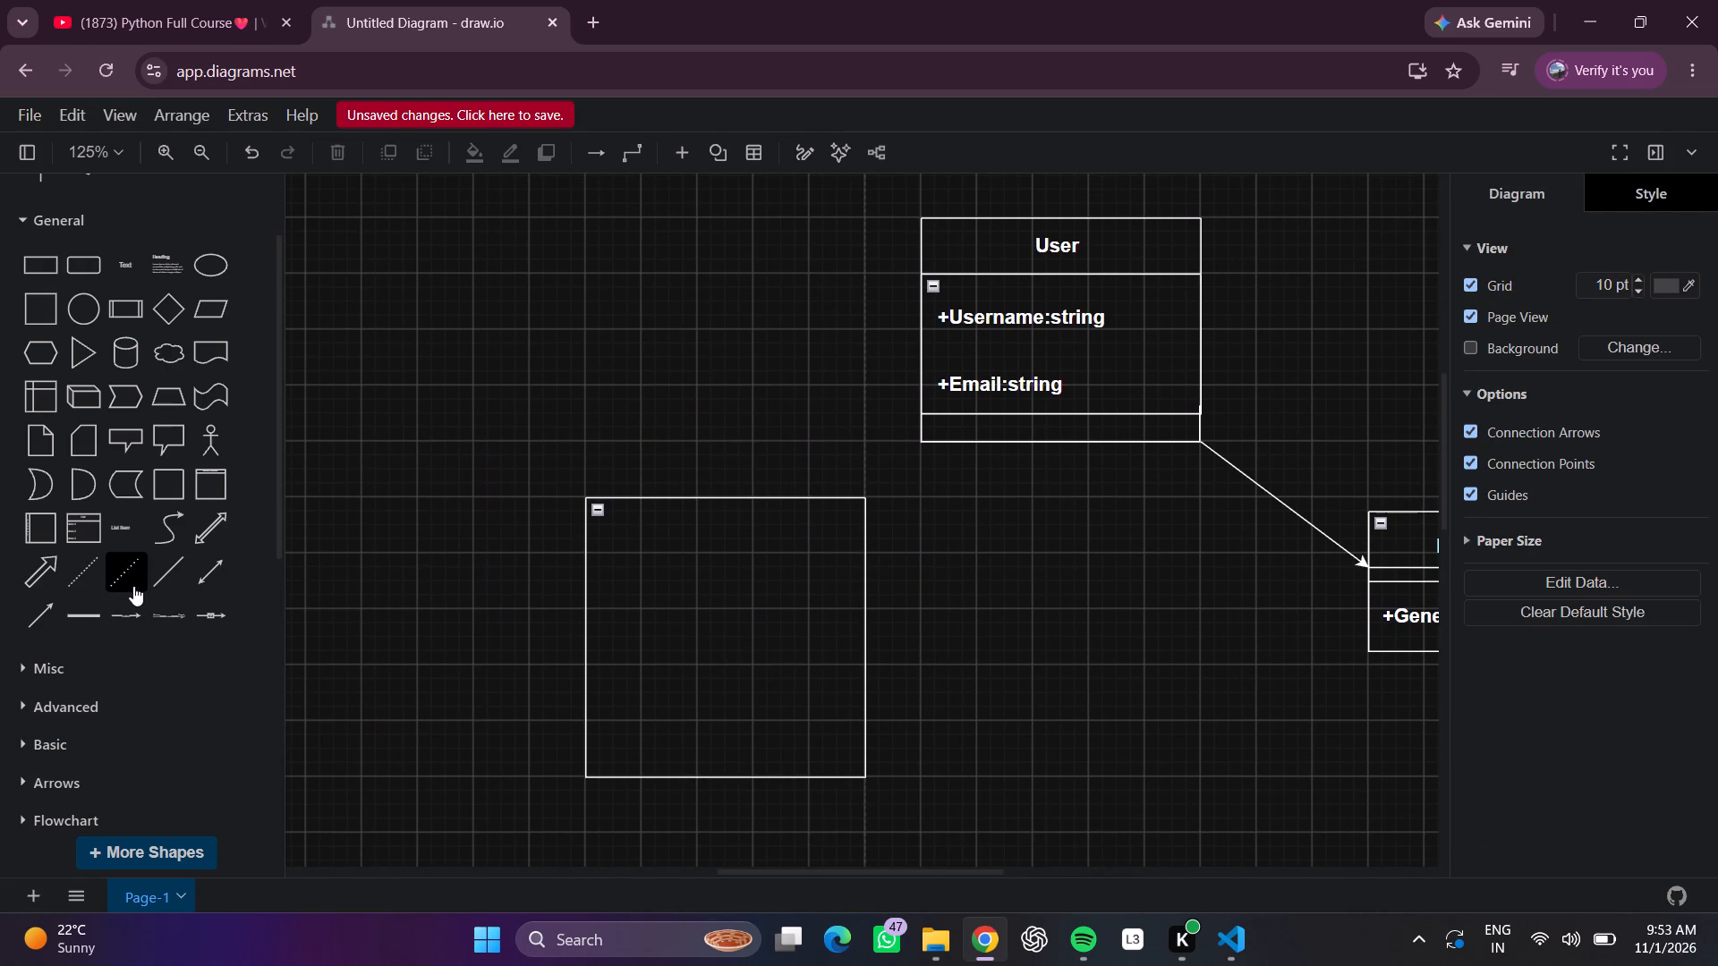
{"action": "left_click", "coordinate": [165, 580]}
{"action": "left_click_drag", "start_coordinate": [825, 549], "coordinate": [671, 550]}
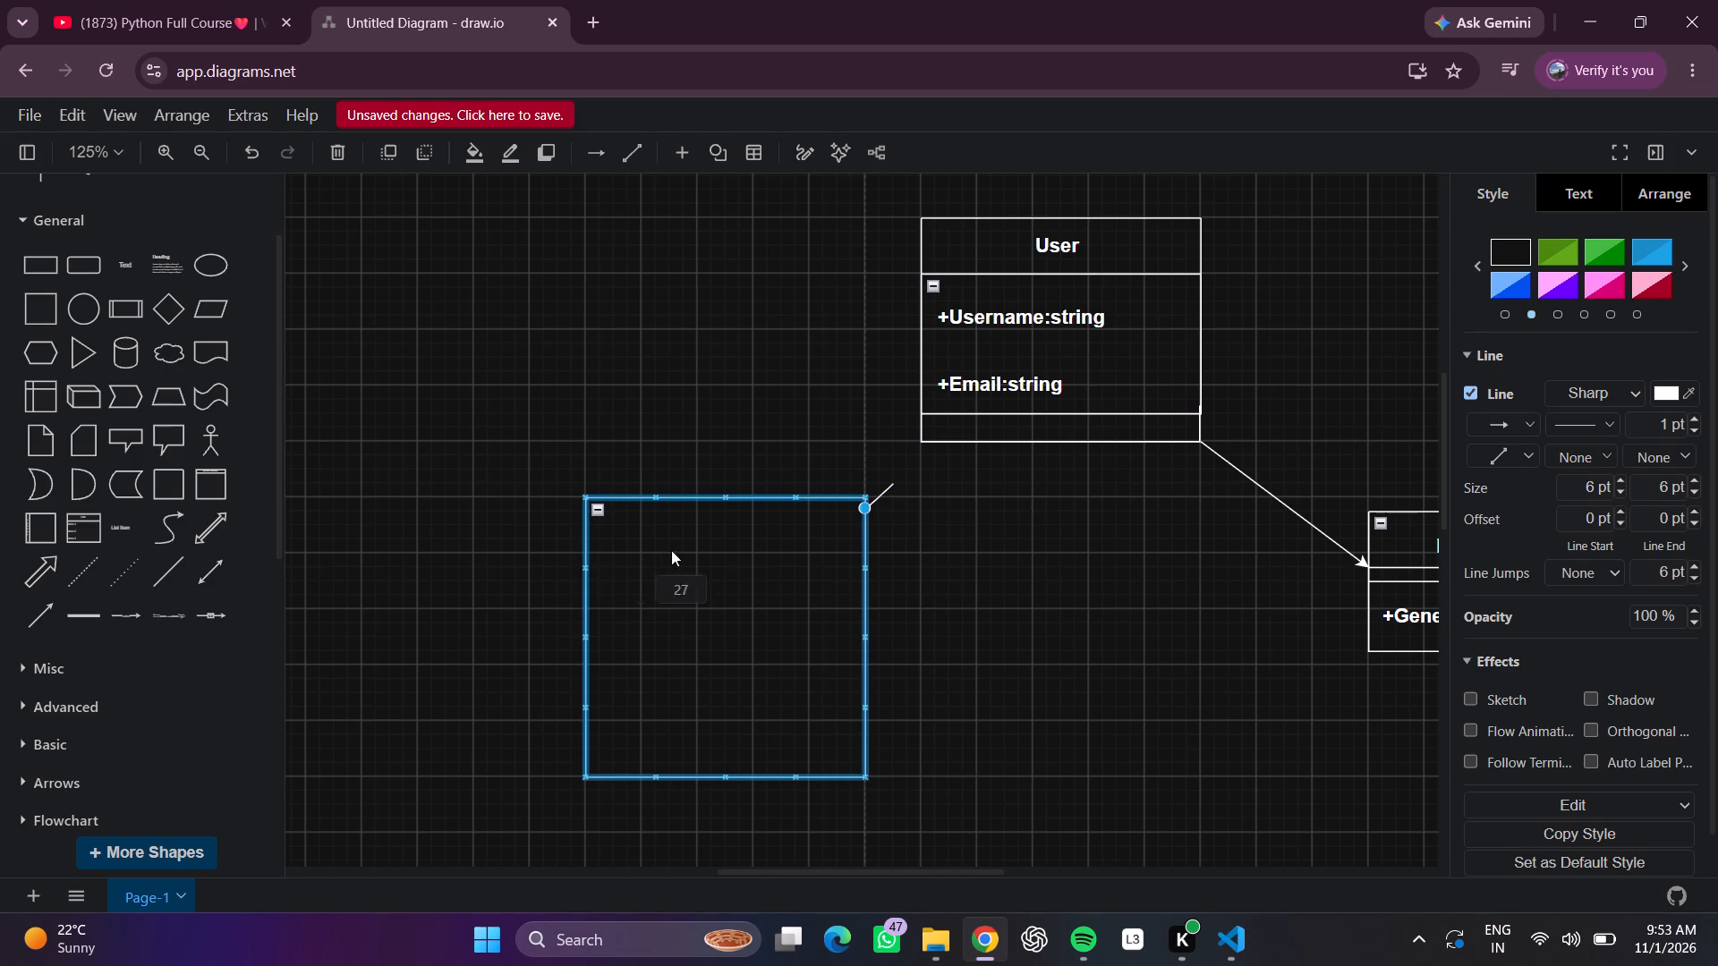
{"action": "left_click_drag", "start_coordinate": [671, 550], "coordinate": [585, 550]}
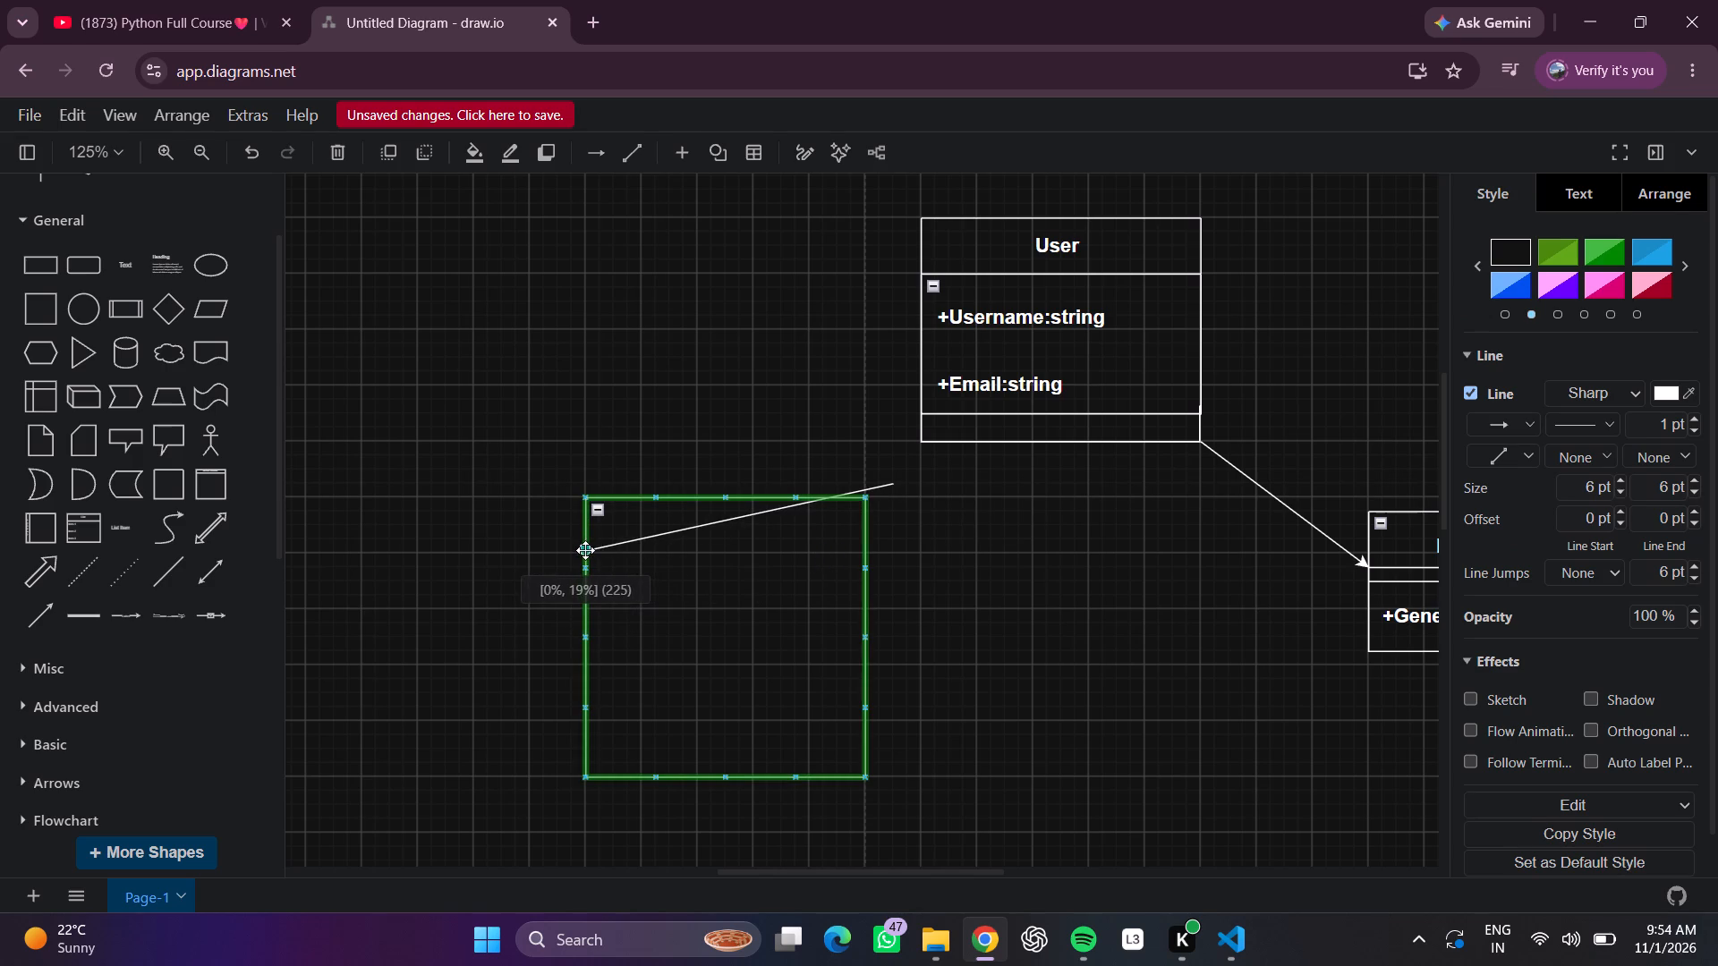
{"action": "left_click_drag", "start_coordinate": [585, 550], "coordinate": [585, 551]}
{"action": "left_click_drag", "start_coordinate": [890, 476], "coordinate": [863, 551]}
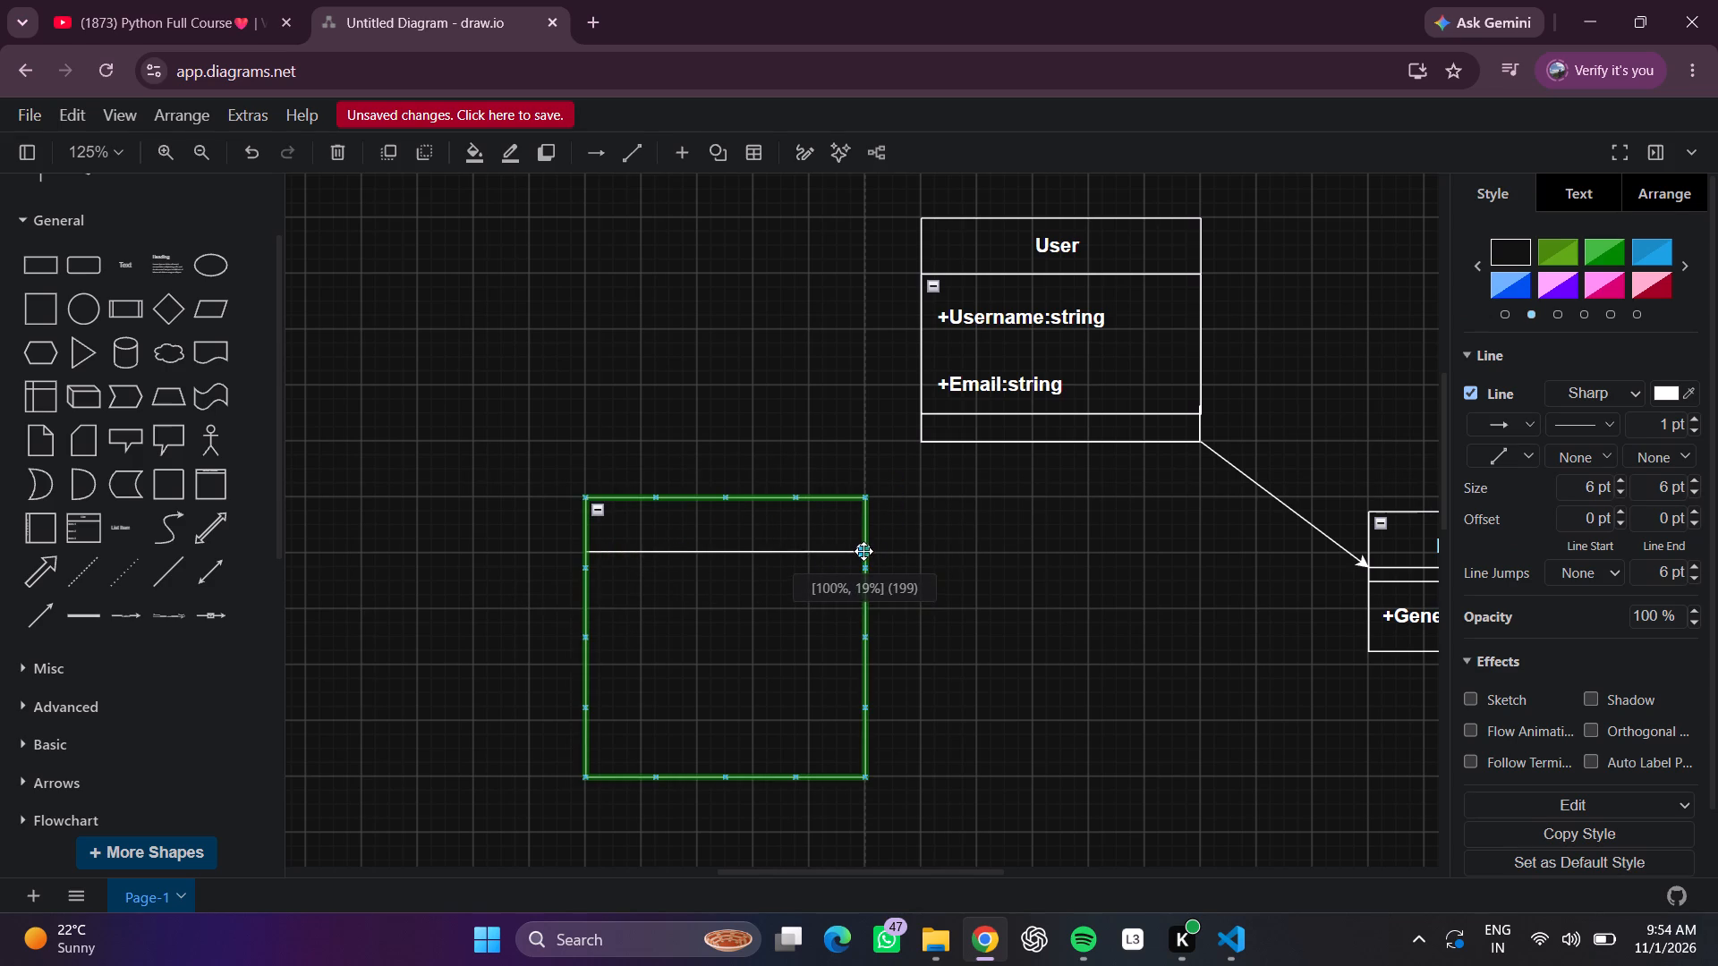
{"action": "left_click_drag", "start_coordinate": [863, 551], "coordinate": [863, 552]}
{"action": "left_click", "coordinate": [953, 568]}
Add a text element in the new box's header, widen it across most of the header, and enter "Expense".
{"action": "scroll", "coordinate": [921, 577], "scroll_direction": "right", "scroll_amount": 2}
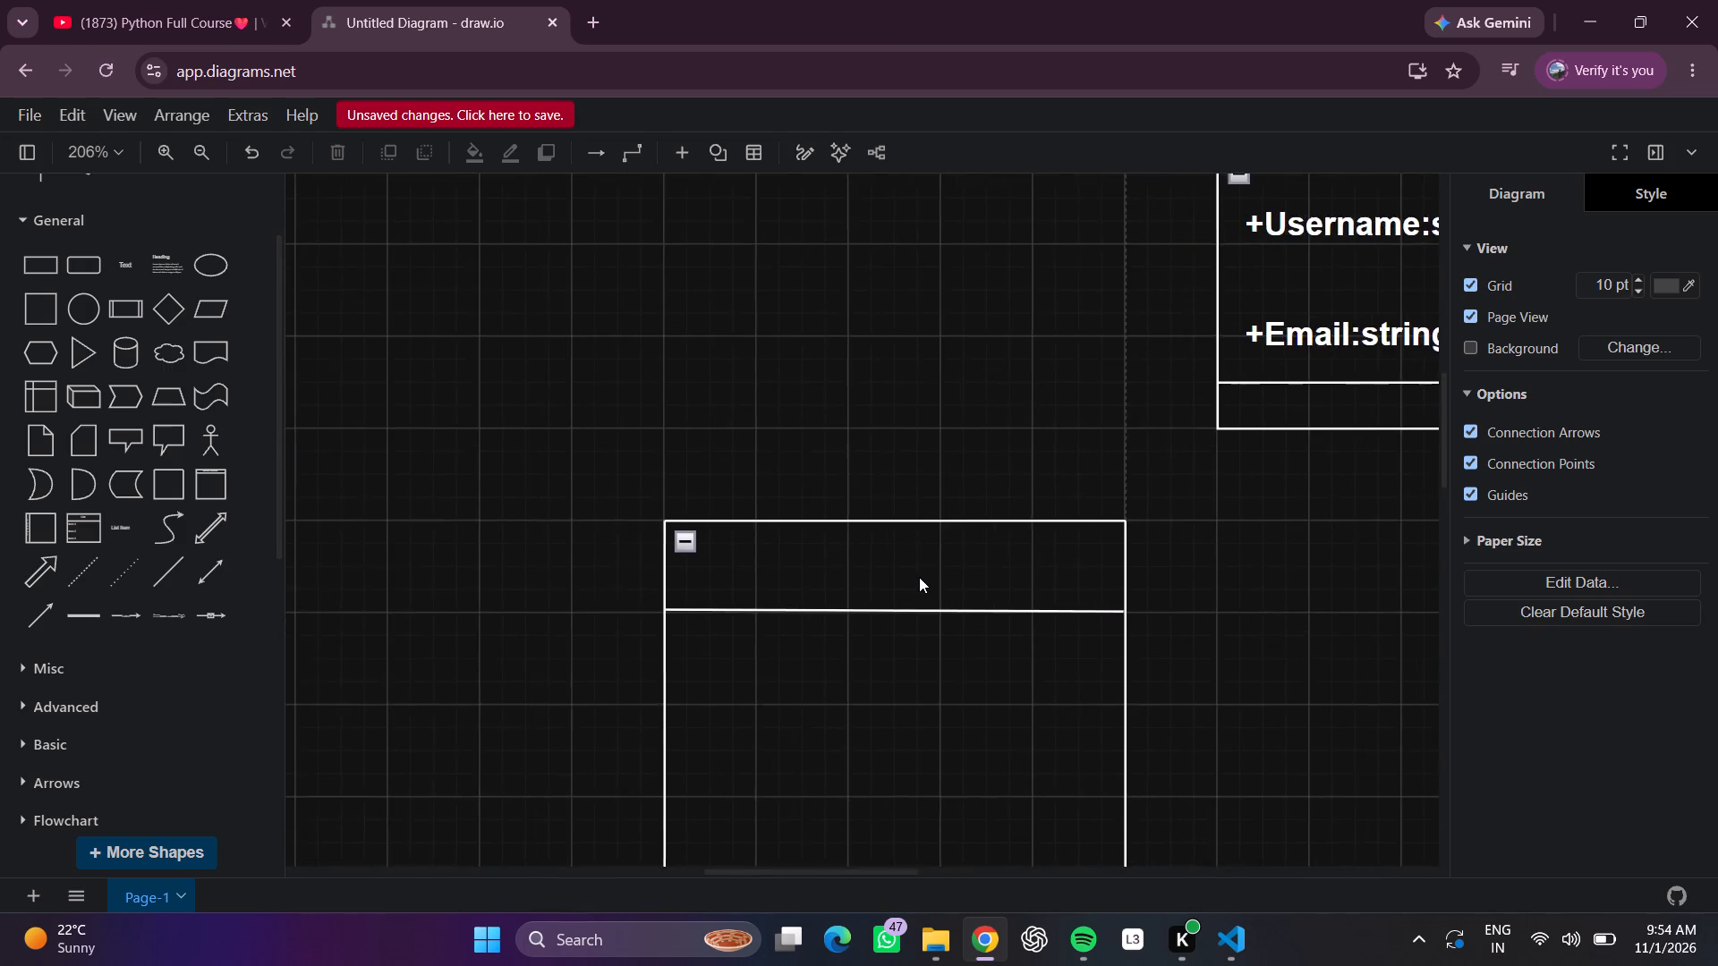
{"action": "scroll", "coordinate": [919, 577], "scroll_direction": "right", "scroll_amount": 1}
{"action": "left_click", "coordinate": [468, 517]}
{"action": "triple_click", "coordinate": [470, 516]}
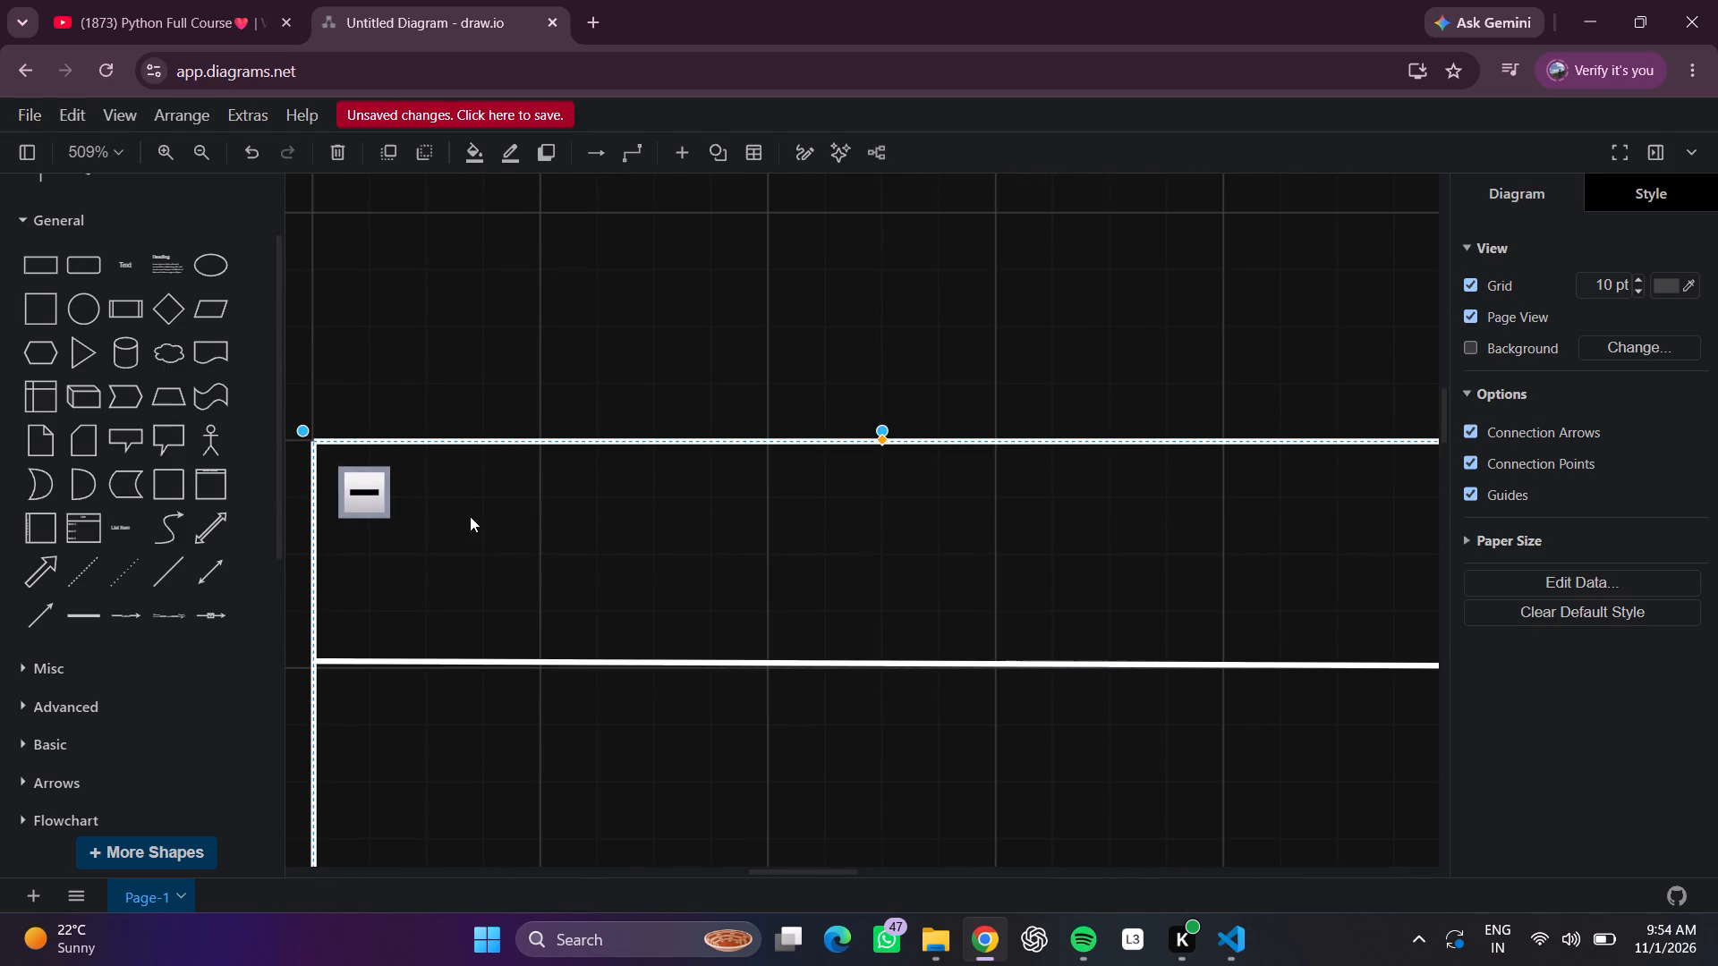
{"action": "left_click_drag", "start_coordinate": [661, 523], "coordinate": [788, 518]}
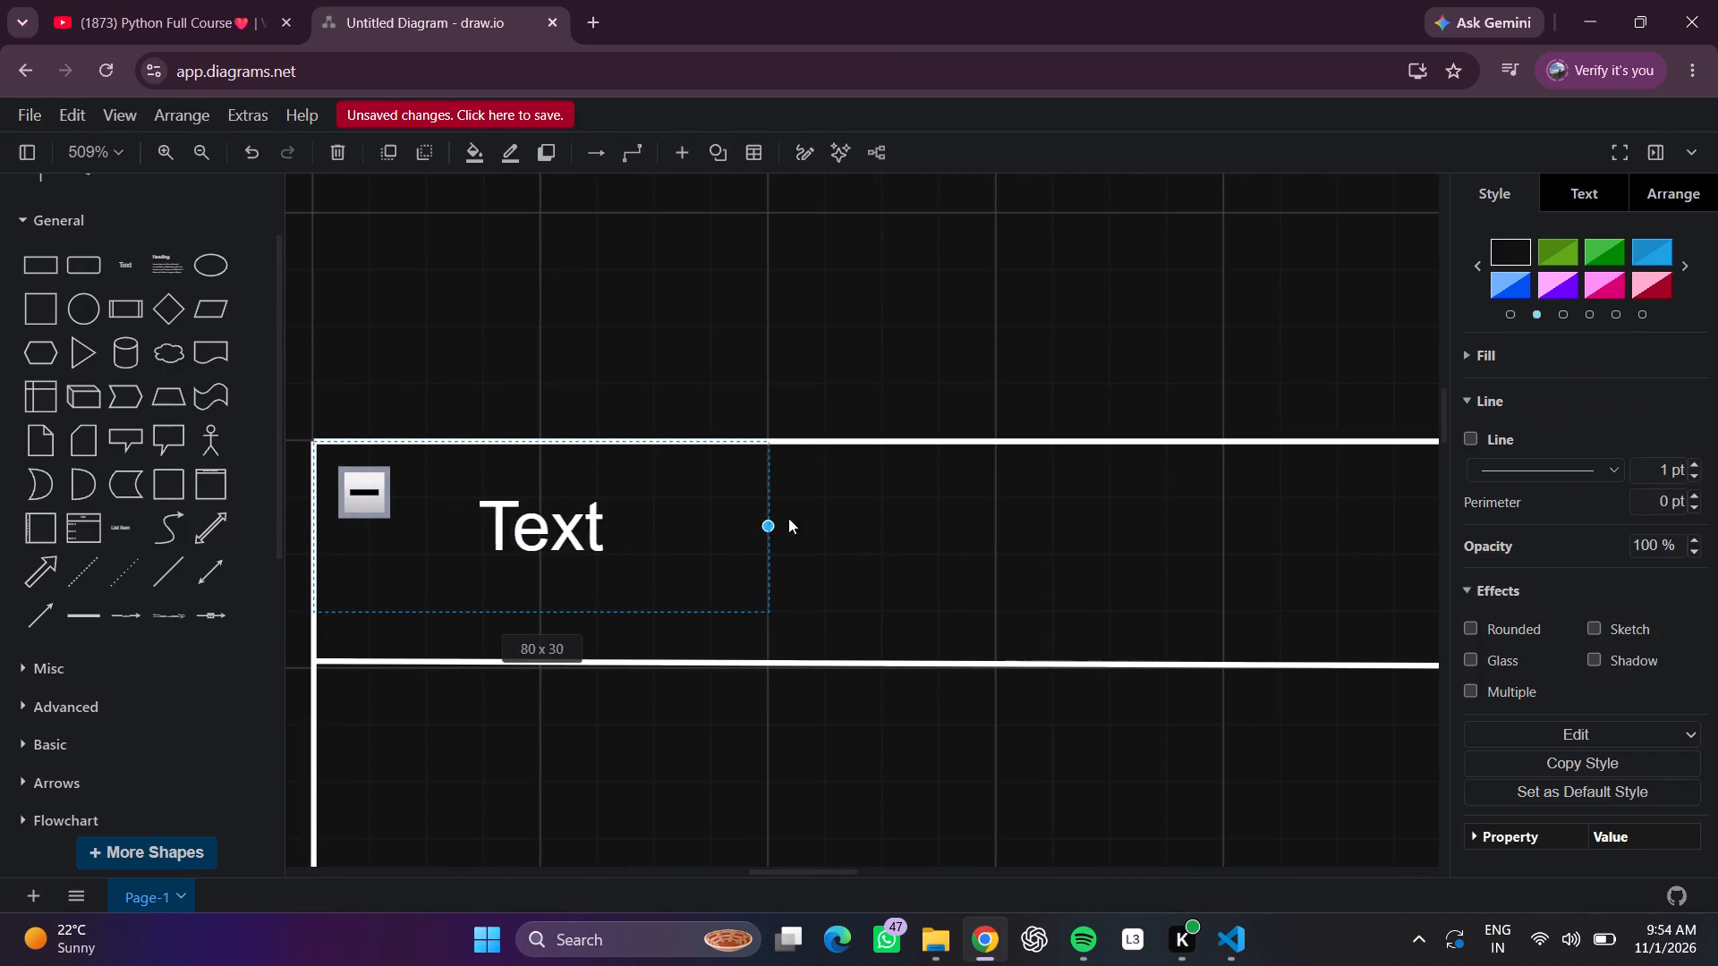
{"action": "left_click_drag", "start_coordinate": [788, 518], "coordinate": [1370, 530]}
{"action": "triple_click", "coordinate": [960, 534]}
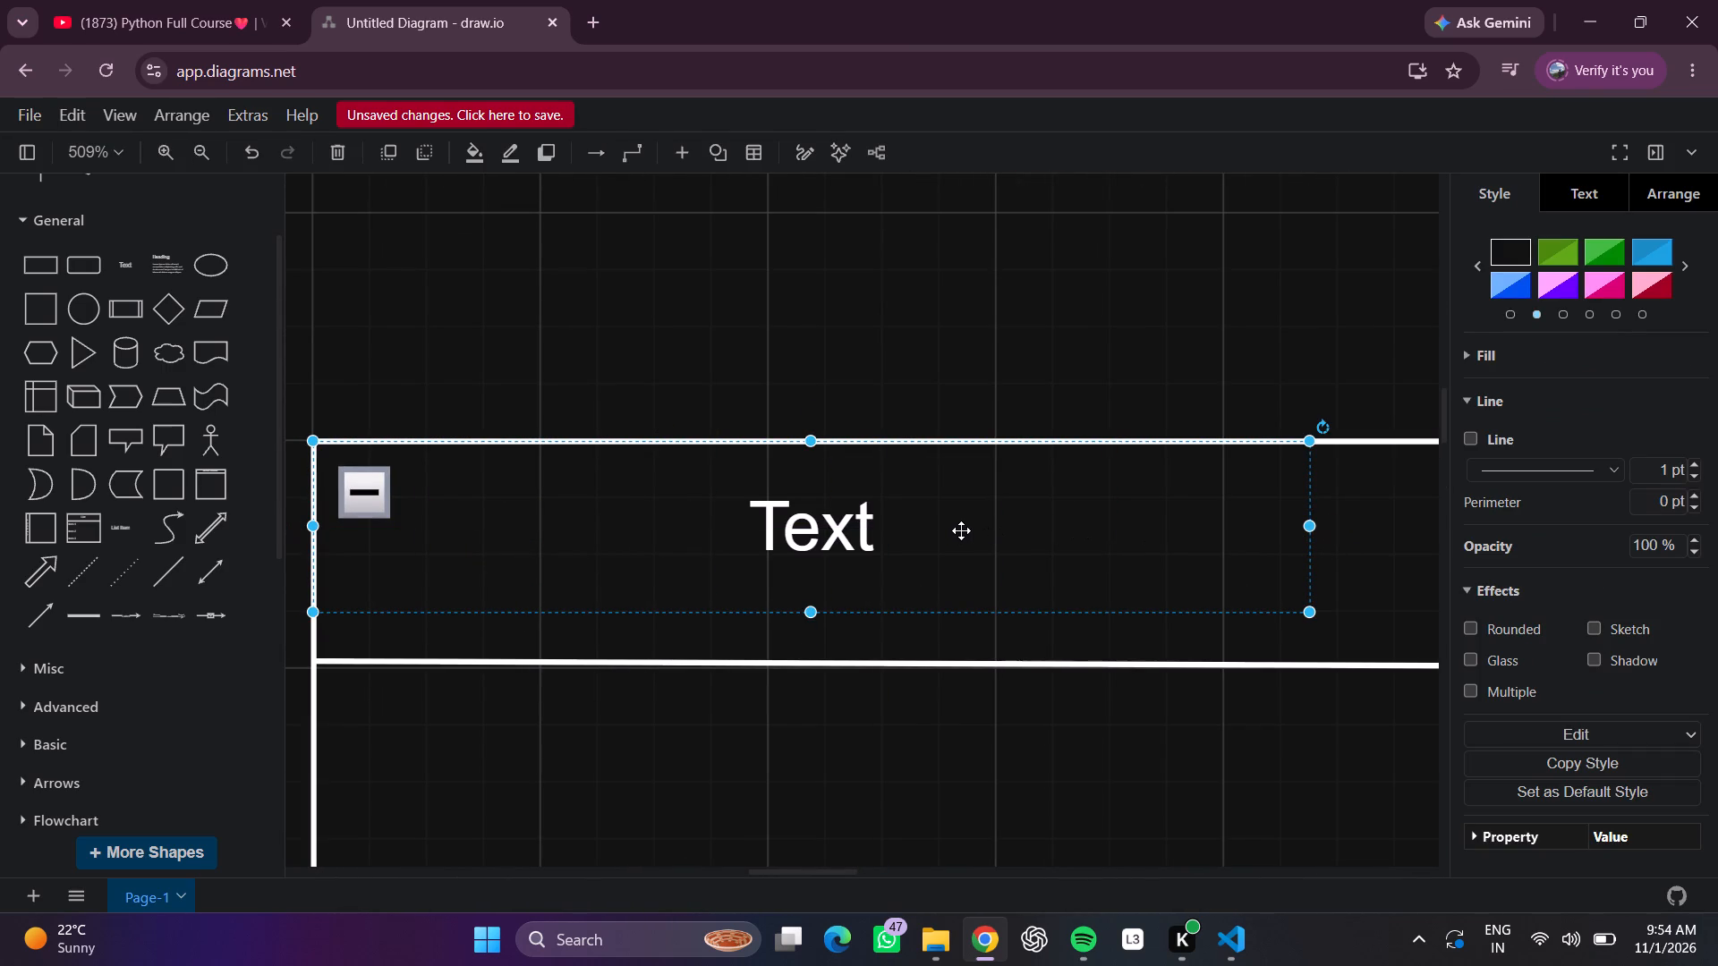
{"action": "left_click", "coordinate": [961, 529]}
{"action": "double_click", "coordinate": [964, 526]}
{"action": "key", "text": "BackSpace"}
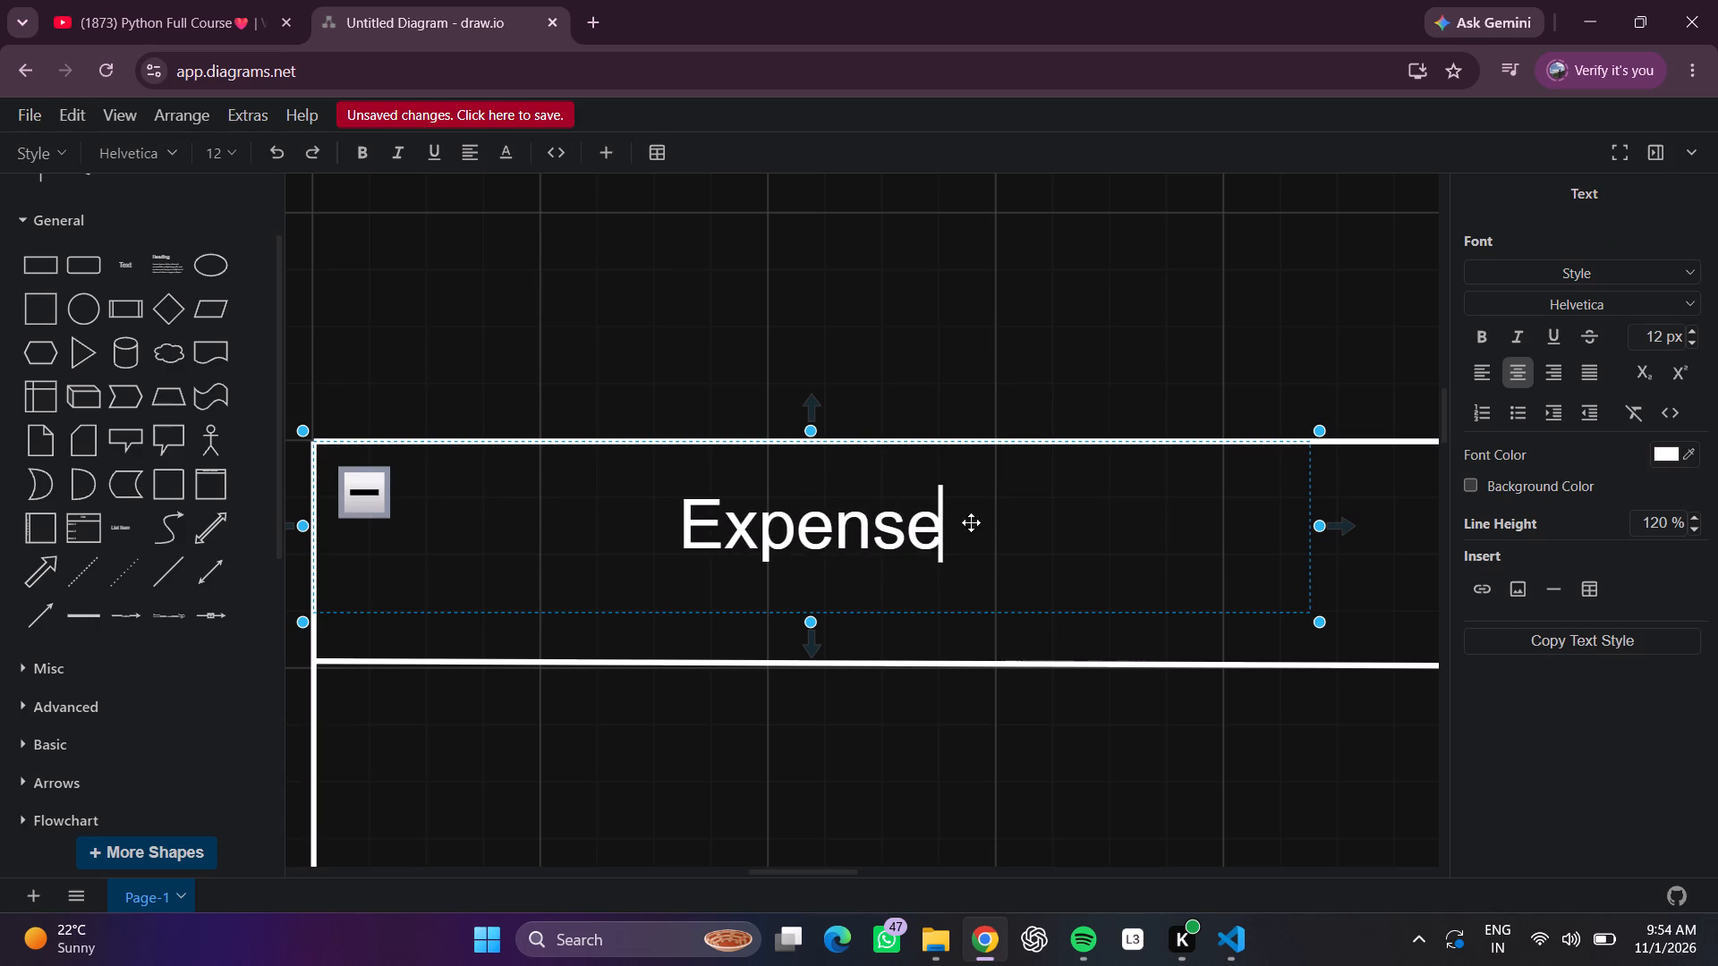
{"action": "left_click", "coordinate": [960, 356]}
Format the "Expense" title as bold with the Heading 3 style.
{"action": "double_click", "coordinate": [975, 500]}
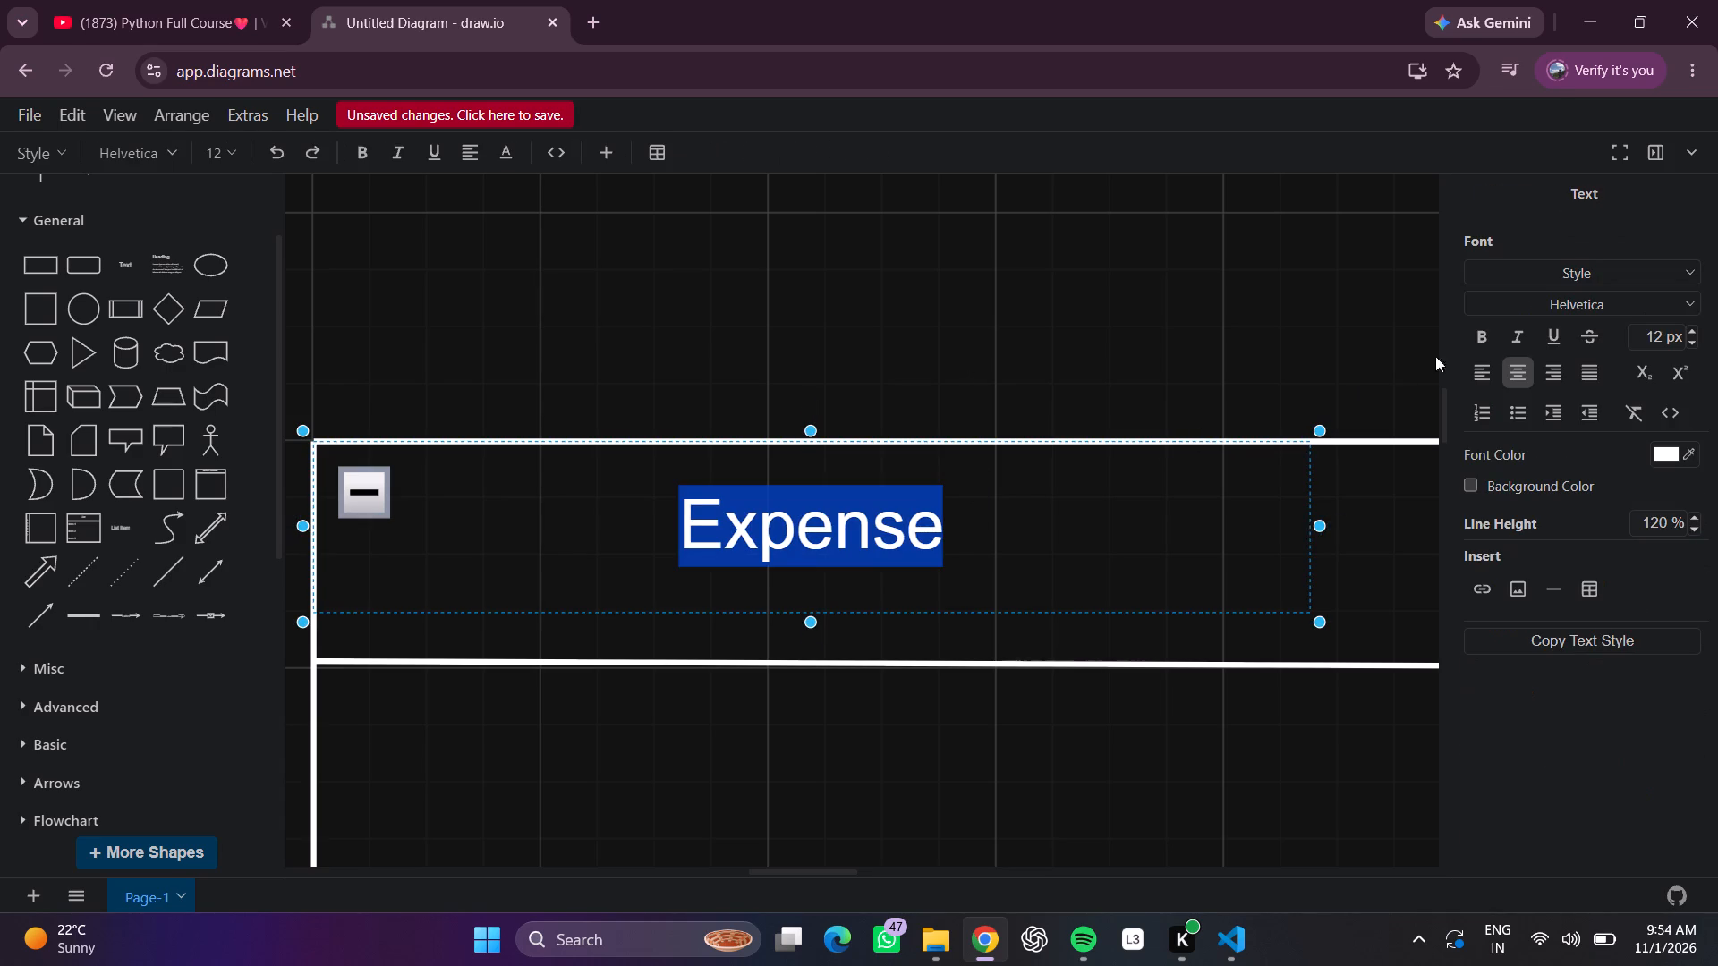
{"action": "left_click", "coordinate": [1485, 335]}
{"action": "left_click", "coordinate": [1485, 332]}
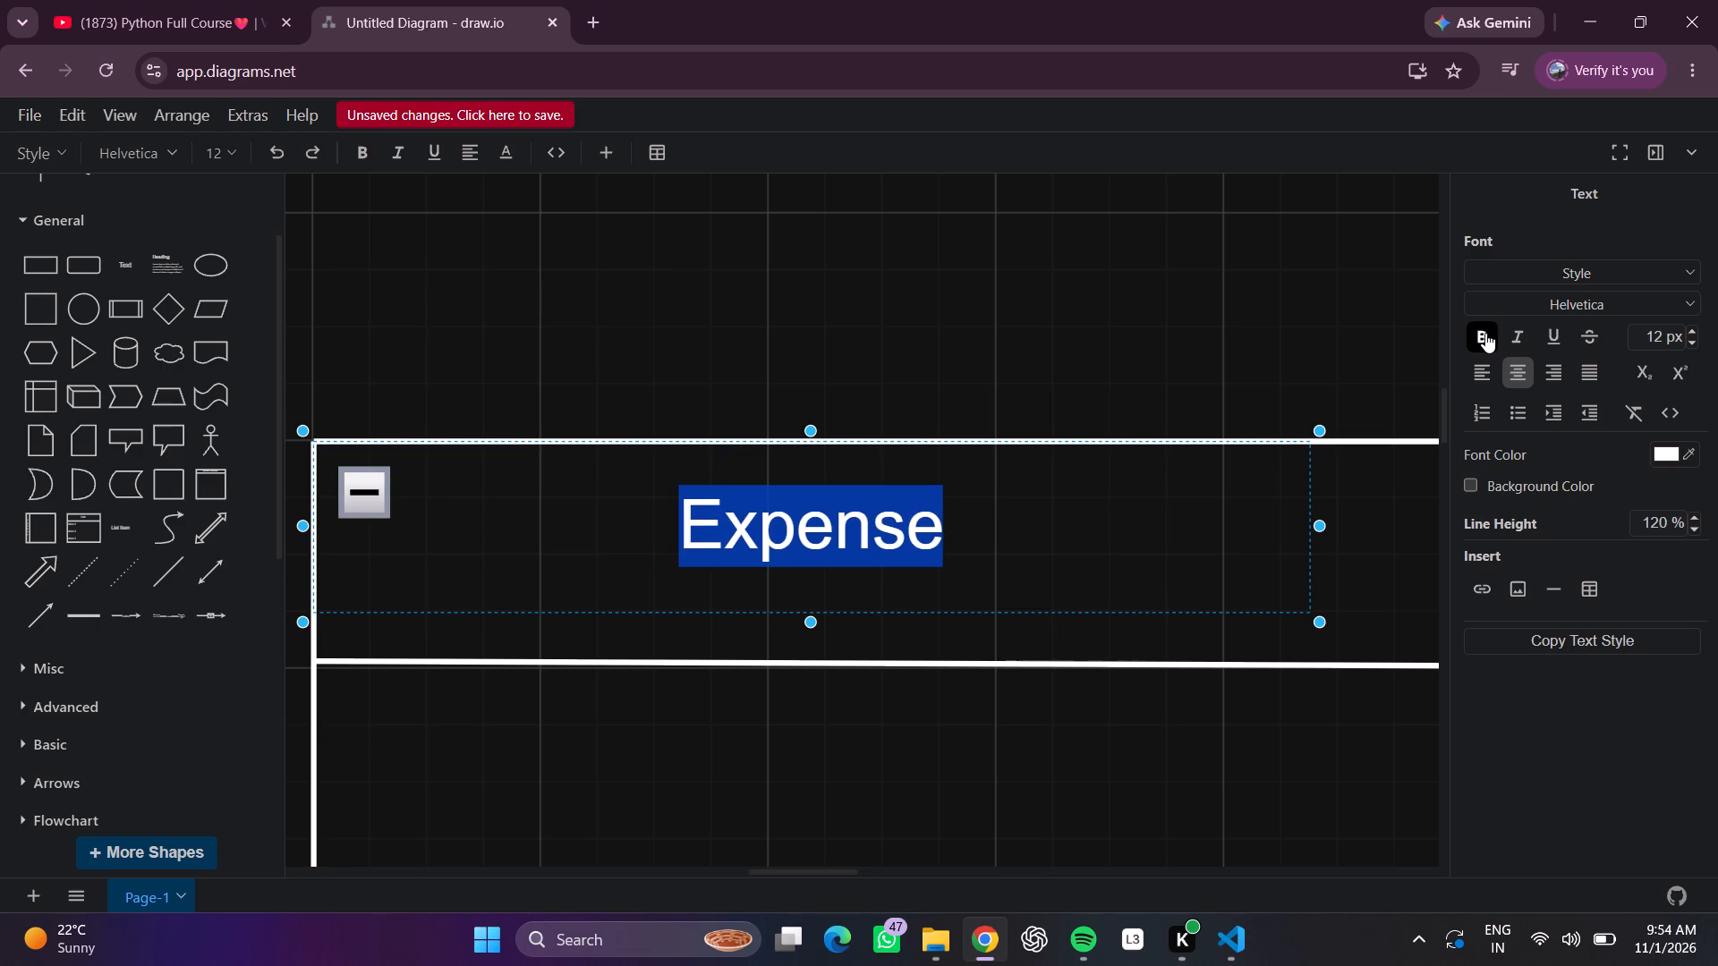
{"action": "left_click", "coordinate": [1484, 333]}
{"action": "left_click", "coordinate": [1535, 281]}
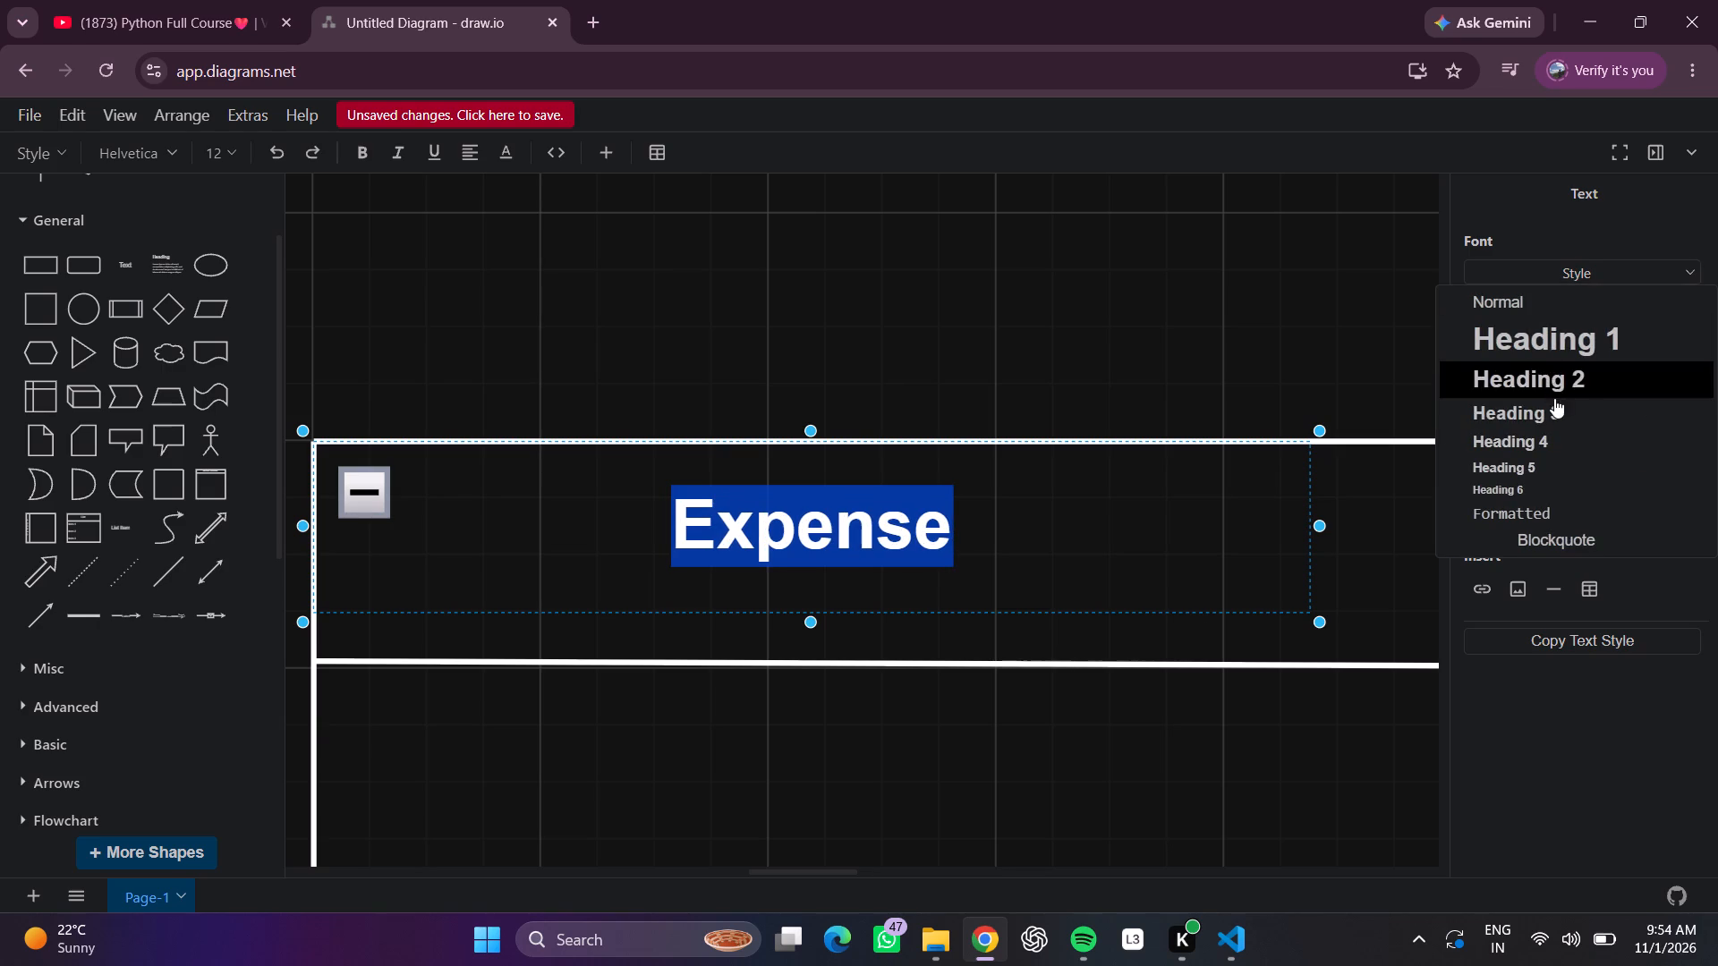
{"action": "left_click", "coordinate": [1555, 402]}
{"action": "left_click", "coordinate": [1107, 338]}
Move the "Expense" title to the horizontal centre of its header, just above the divider line.
{"action": "left_click_drag", "start_coordinate": [859, 521], "coordinate": [1015, 545]}
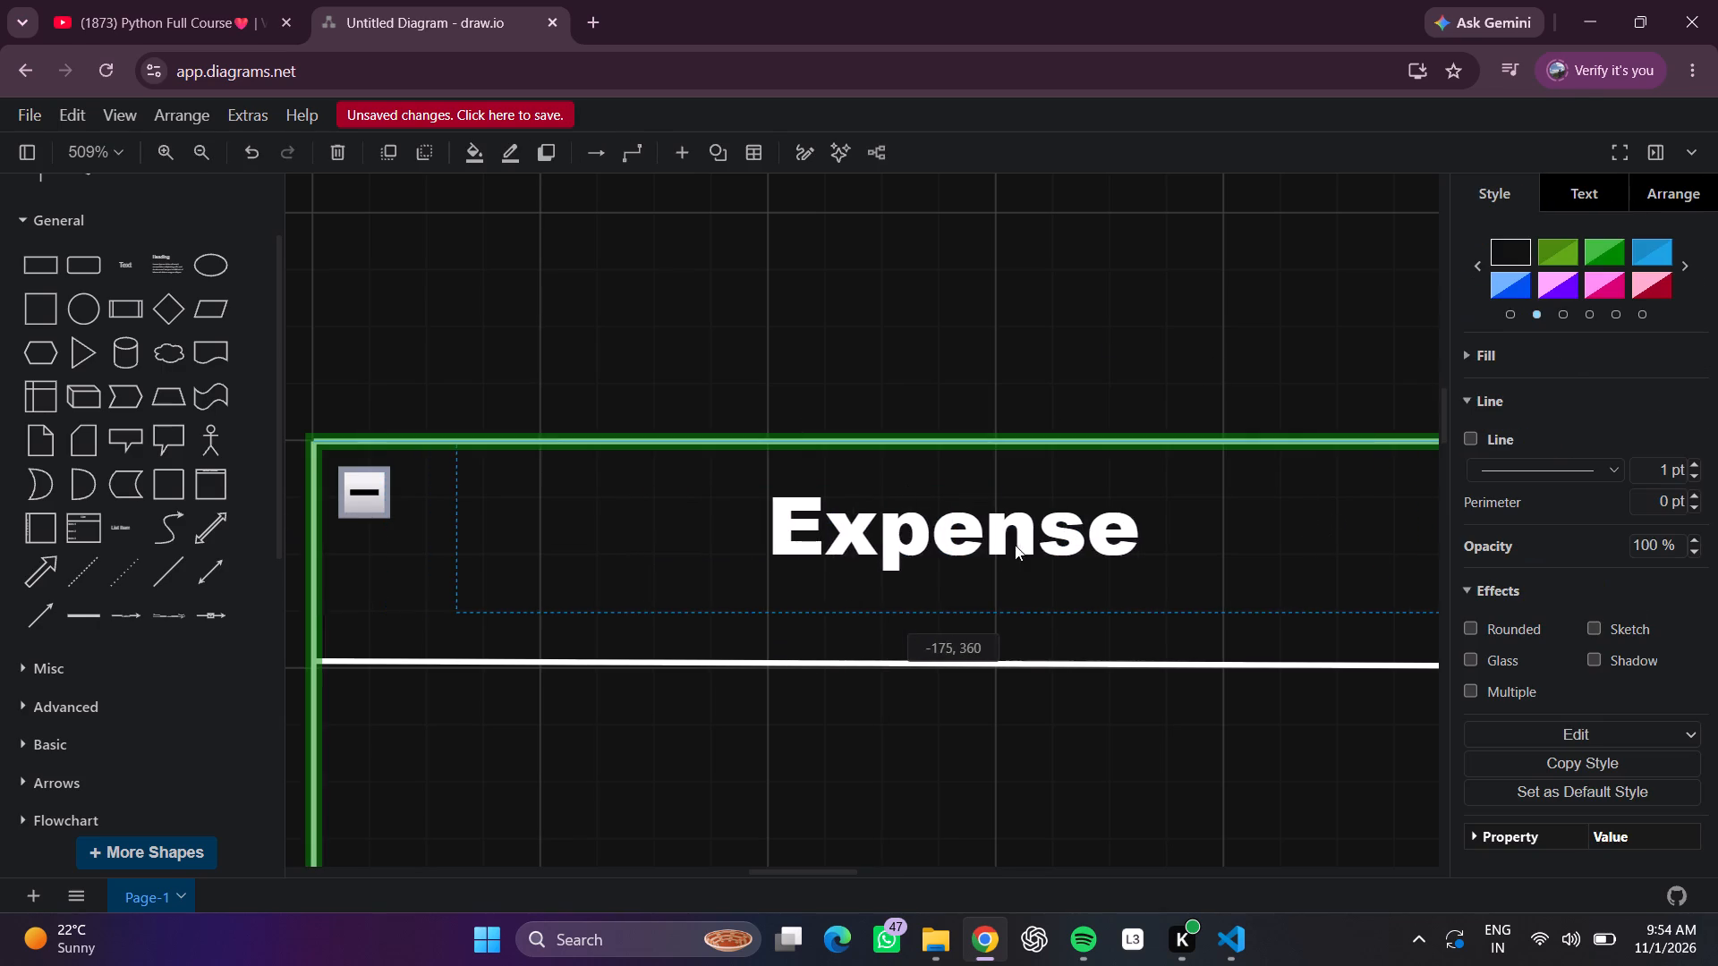
{"action": "left_click_drag", "start_coordinate": [1015, 545], "coordinate": [1019, 547]}
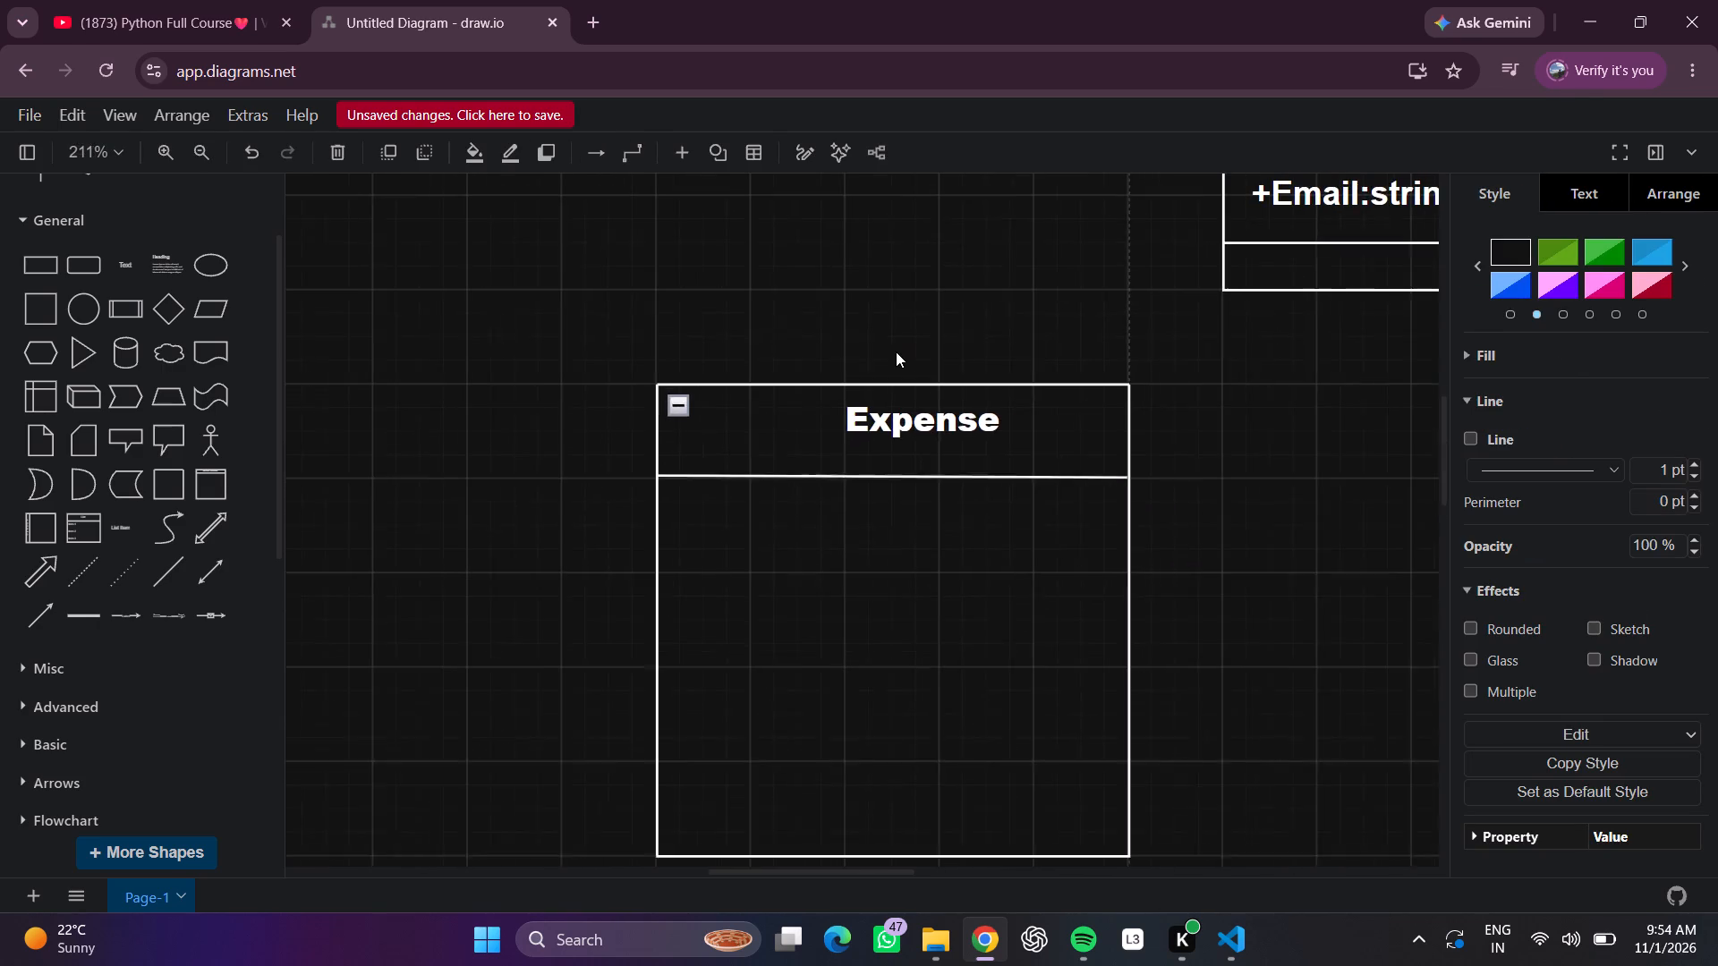
{"action": "left_click", "coordinate": [896, 352]}
{"action": "left_click_drag", "start_coordinate": [933, 411], "coordinate": [889, 431]}
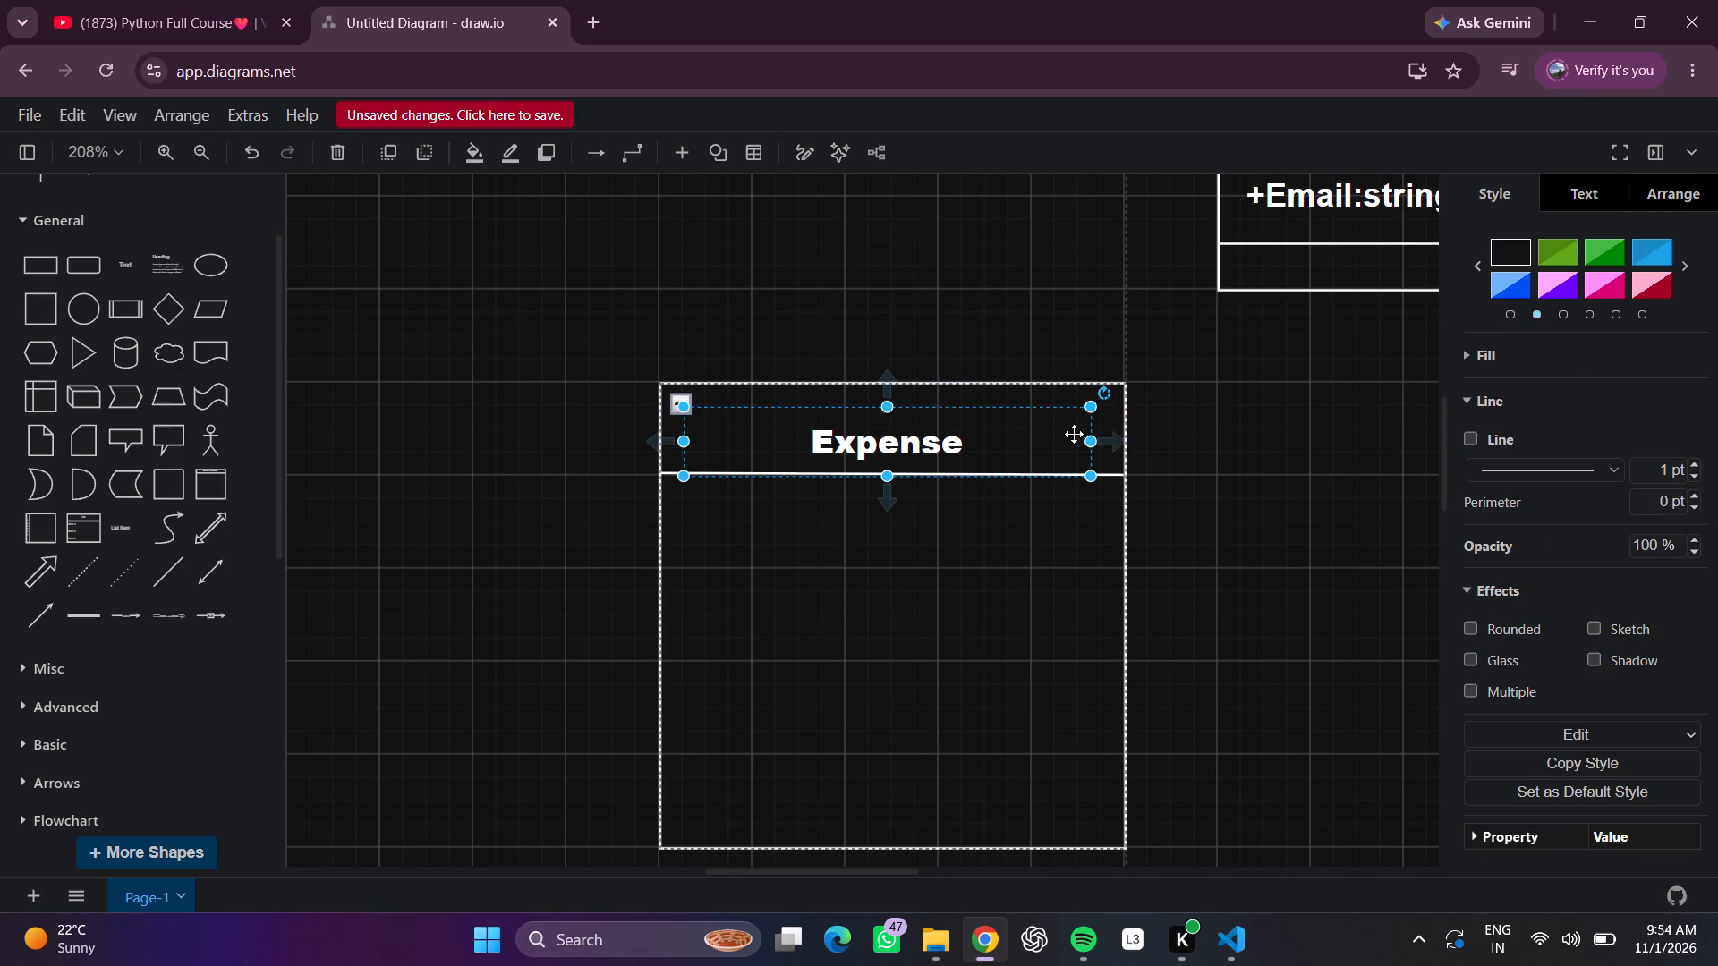
Extend the "Expense" title's text area upward to the box's top edge so the title sits centred vertically in the header.
{"action": "left_click", "coordinate": [1336, 460]}
{"action": "left_click", "coordinate": [1063, 449]}
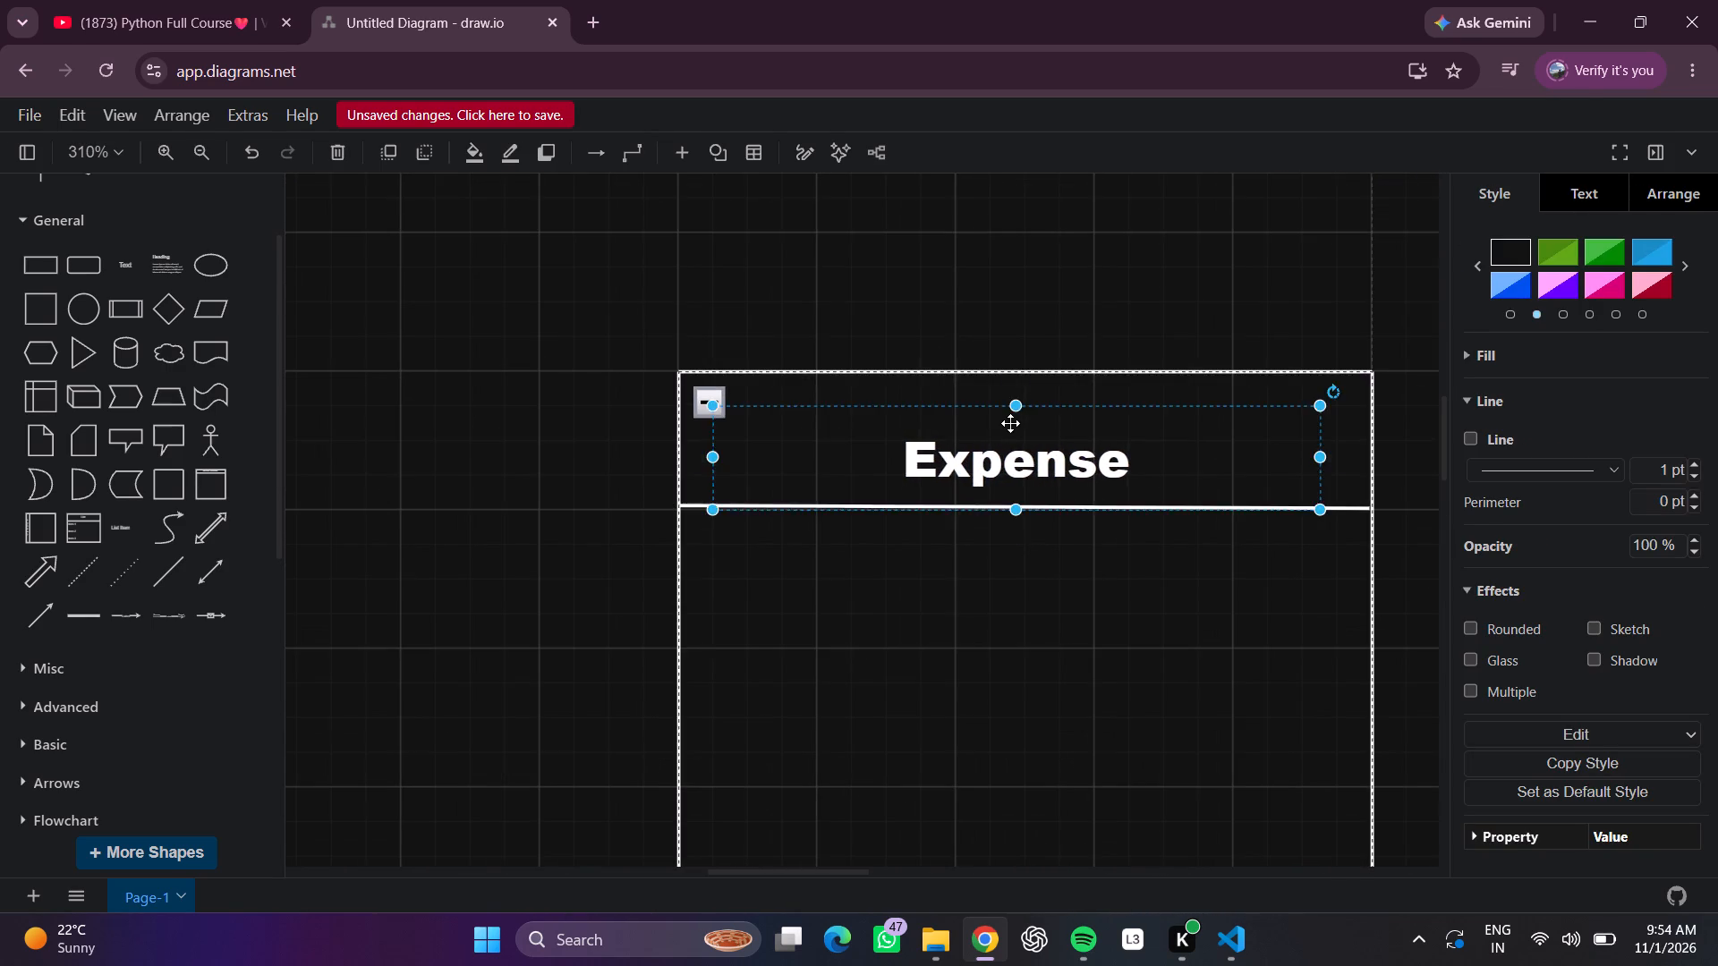
{"action": "left_click", "coordinate": [1009, 423]}
{"action": "left_click", "coordinate": [1034, 428]}
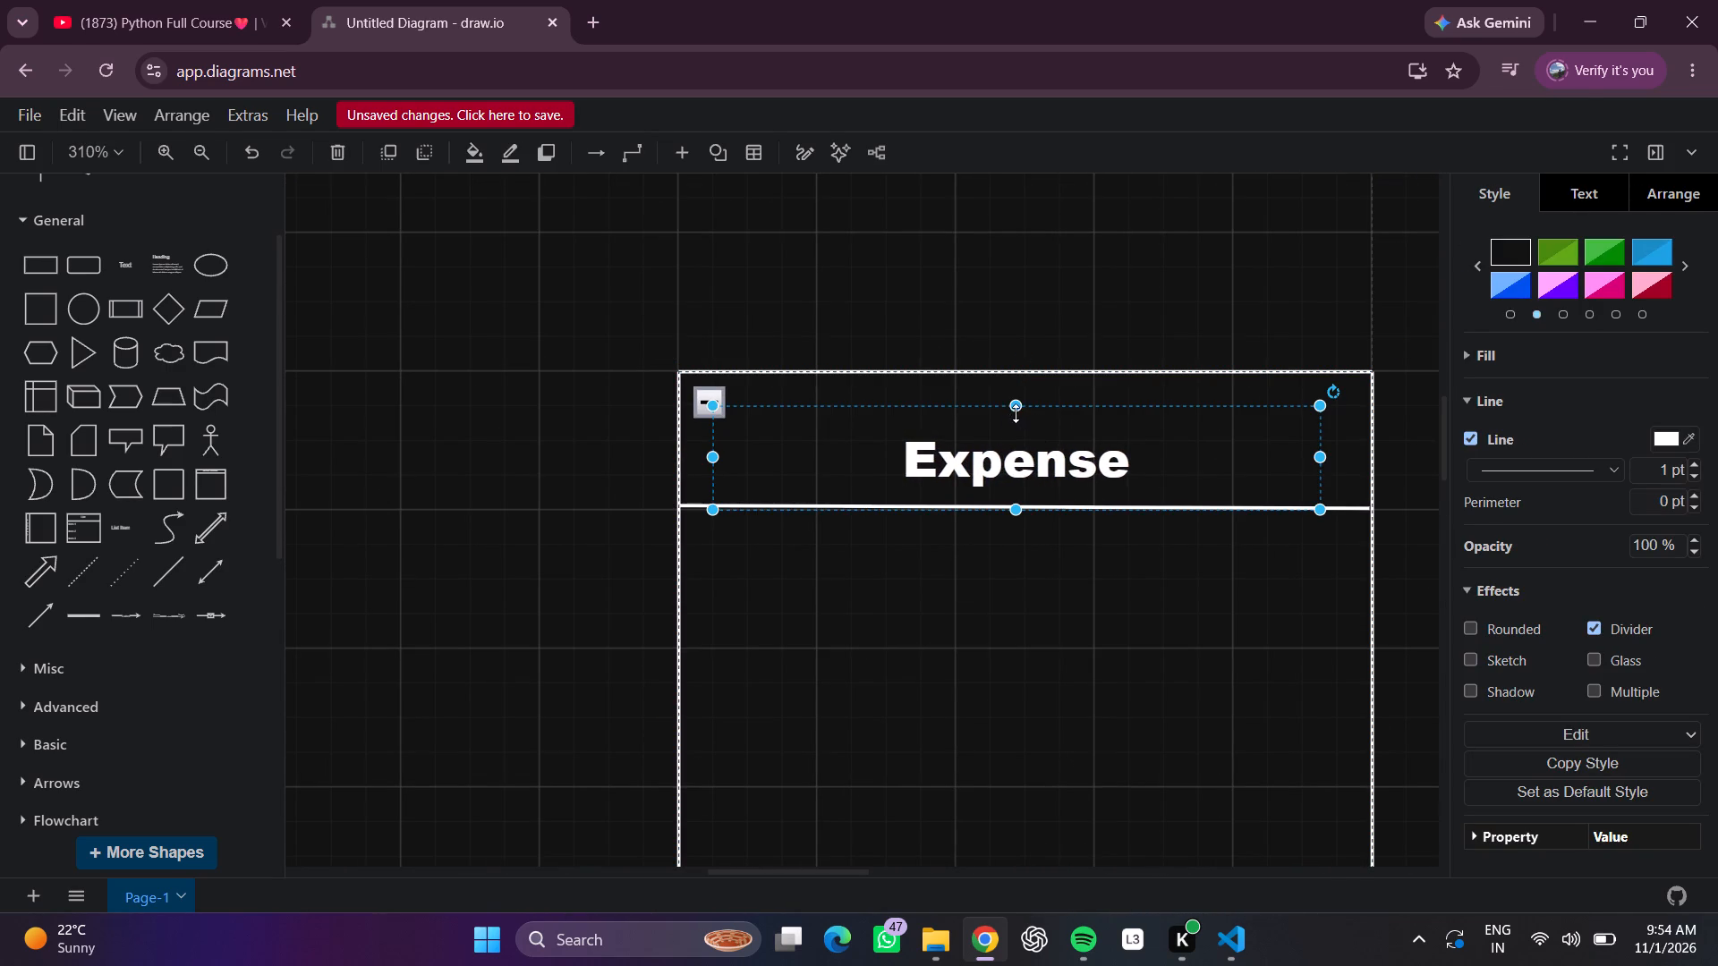
{"action": "left_click_drag", "start_coordinate": [1016, 411], "coordinate": [1010, 387]}
{"action": "left_click", "coordinate": [990, 238]}
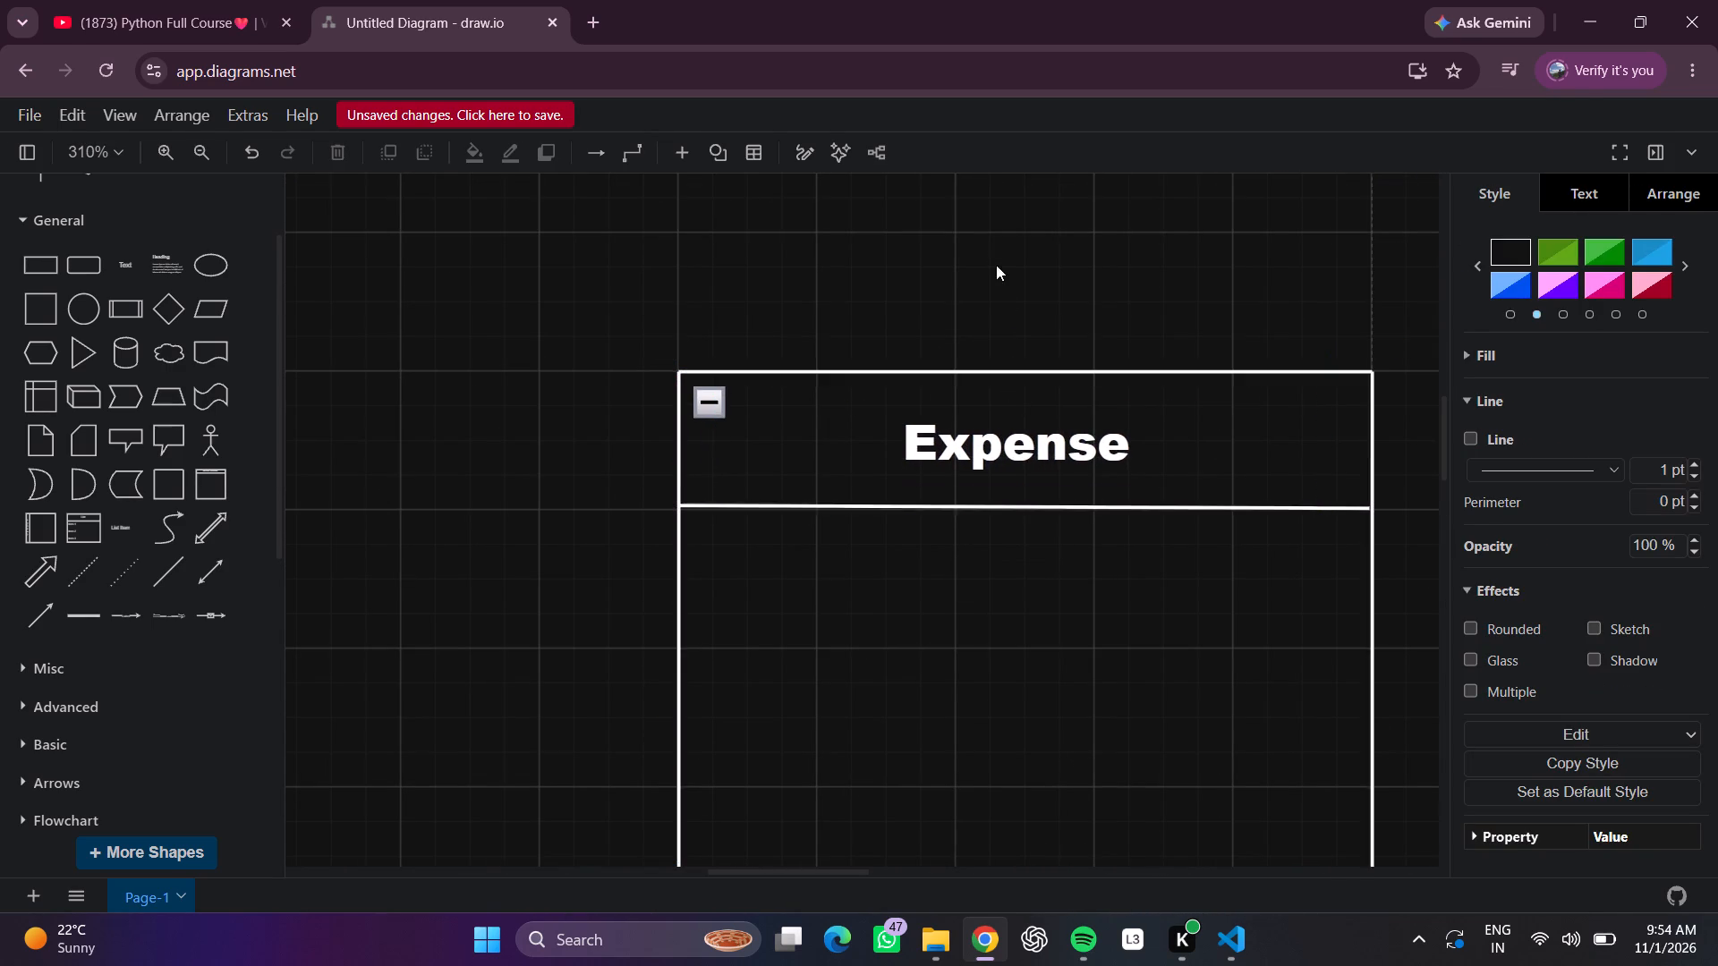
Clear the bold formatting on the "Expense" title, reapply the Heading 3 style, and make it bold again.
{"action": "double_click", "coordinate": [1040, 396]}
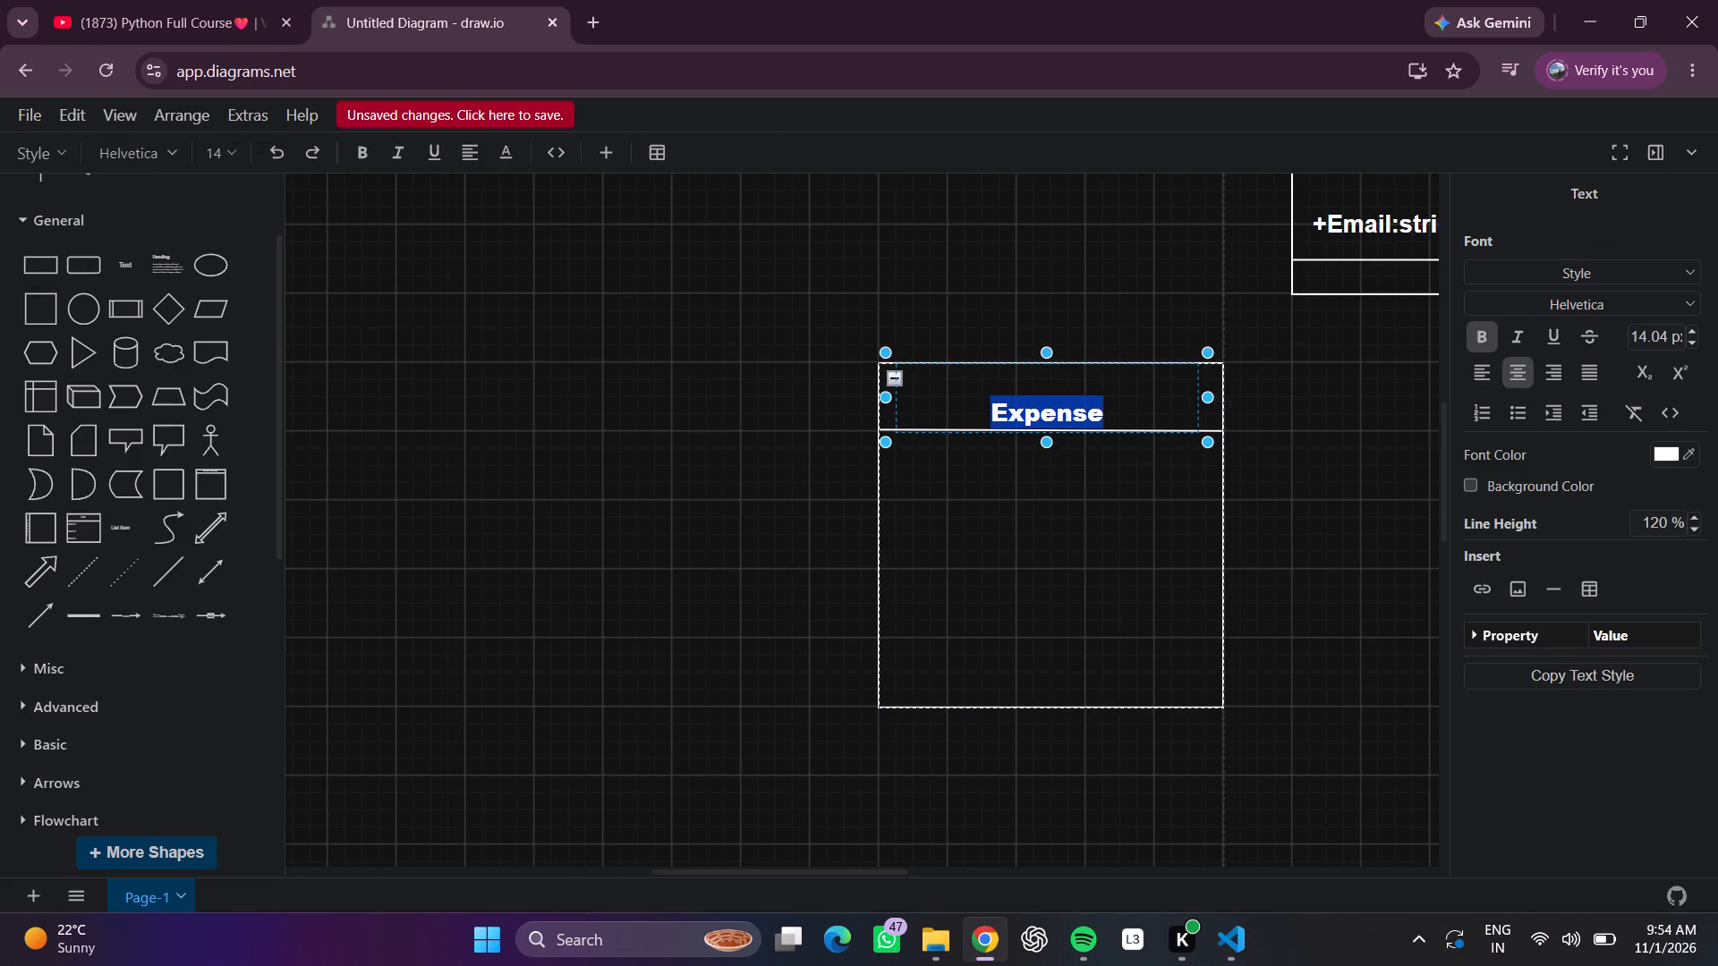
{"action": "left_click", "coordinate": [1476, 341]}
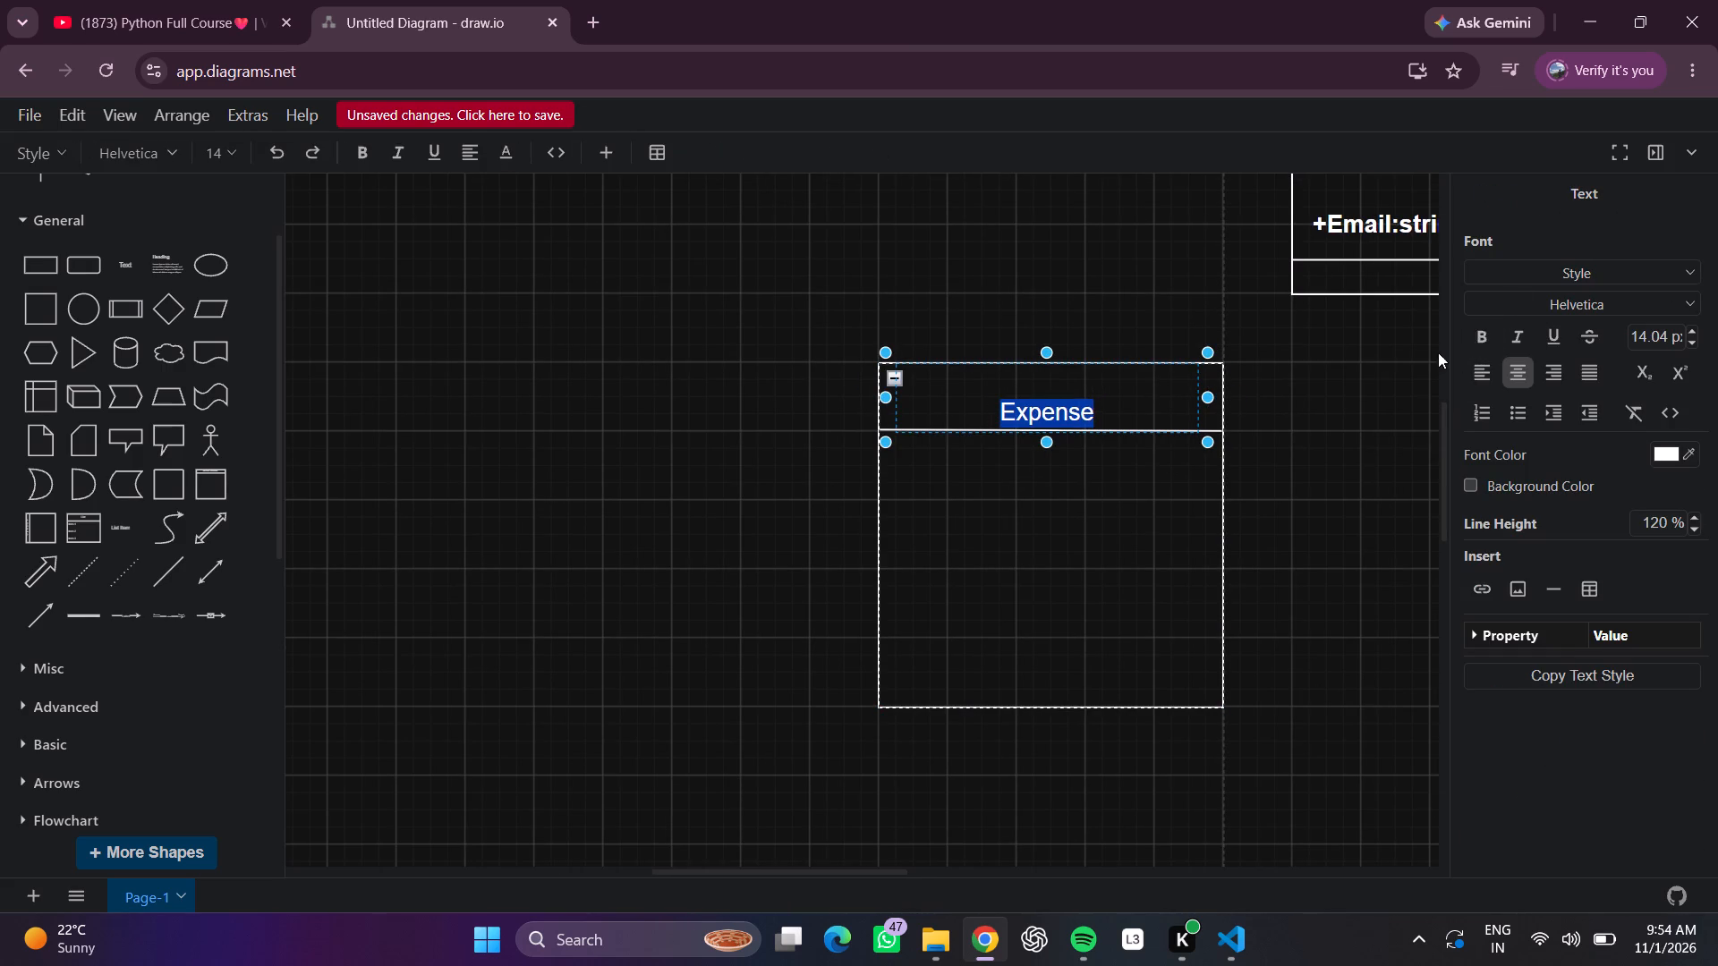
{"action": "left_click", "coordinate": [1324, 395]}
{"action": "double_click", "coordinate": [1106, 394]}
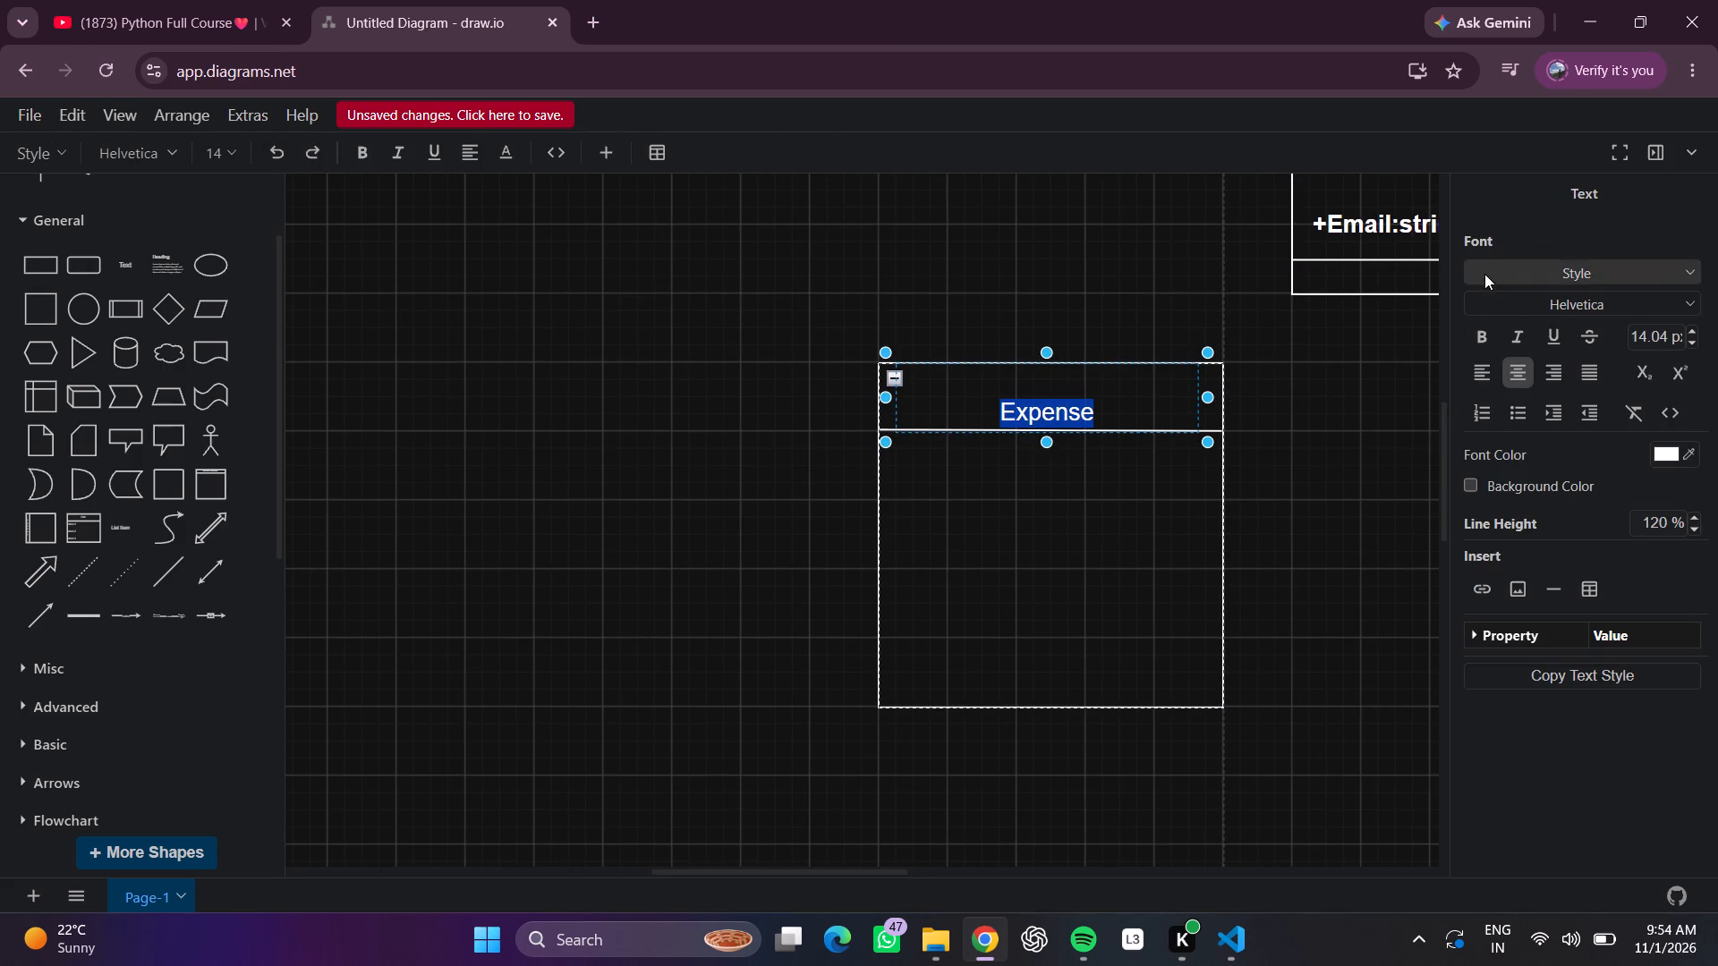
{"action": "left_click", "coordinate": [1484, 274]}
{"action": "left_click", "coordinate": [1518, 408]}
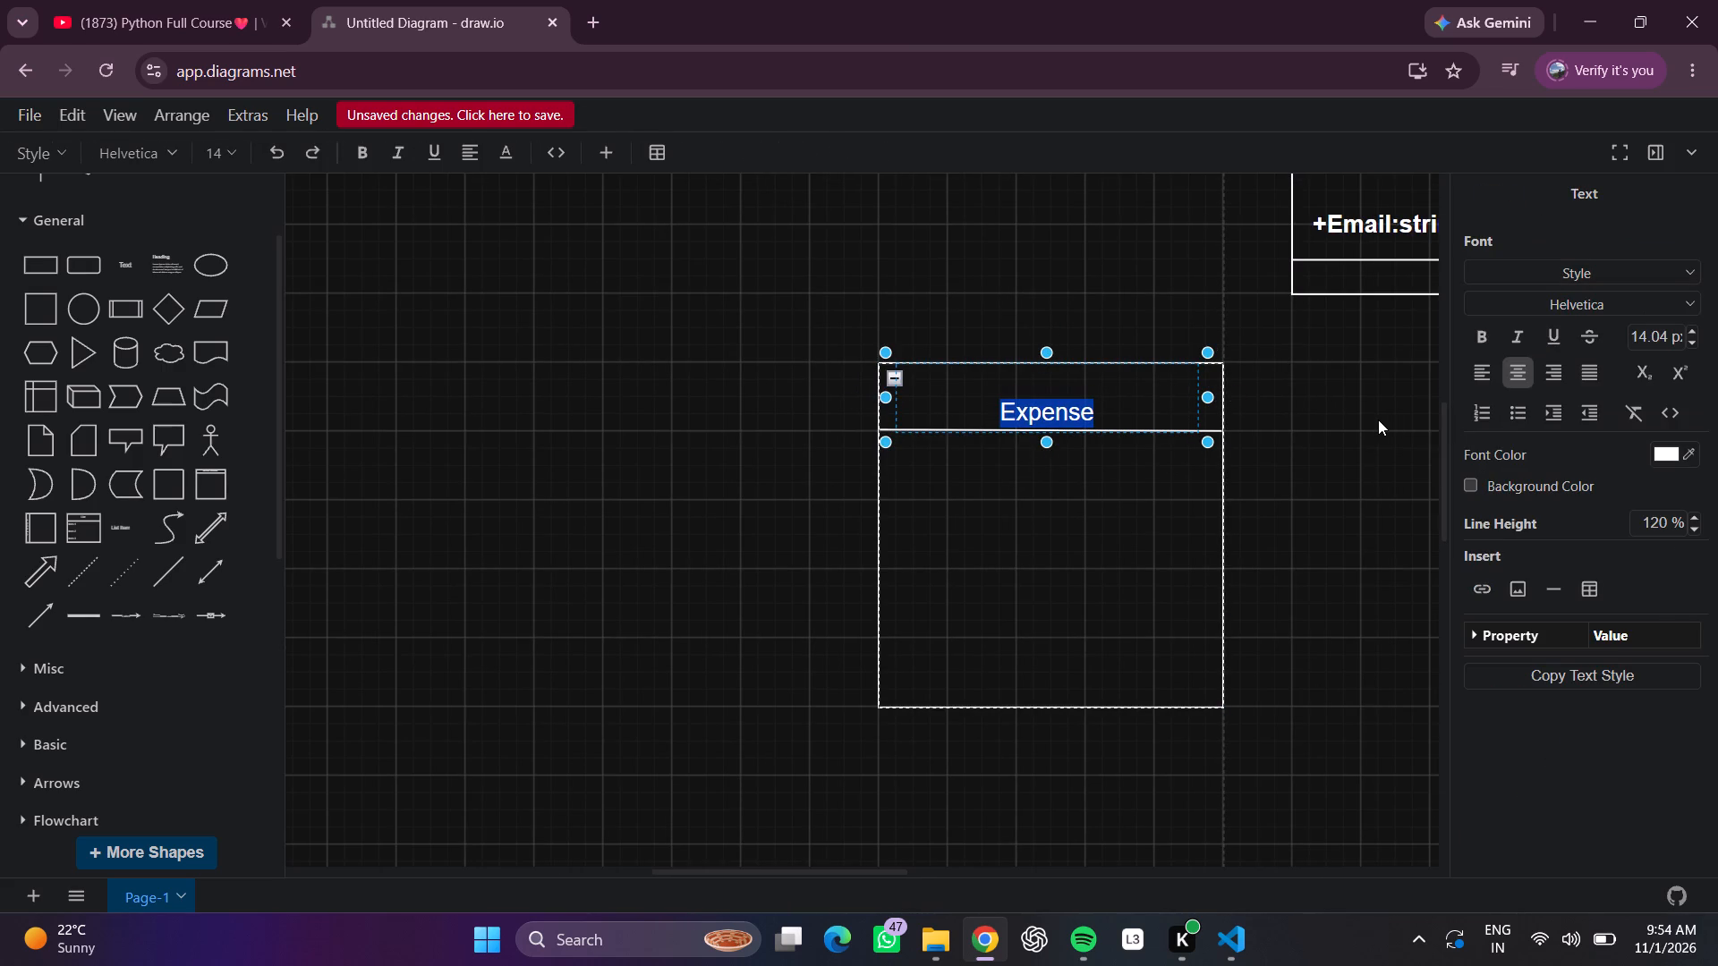
{"action": "left_click", "coordinate": [1378, 420]}
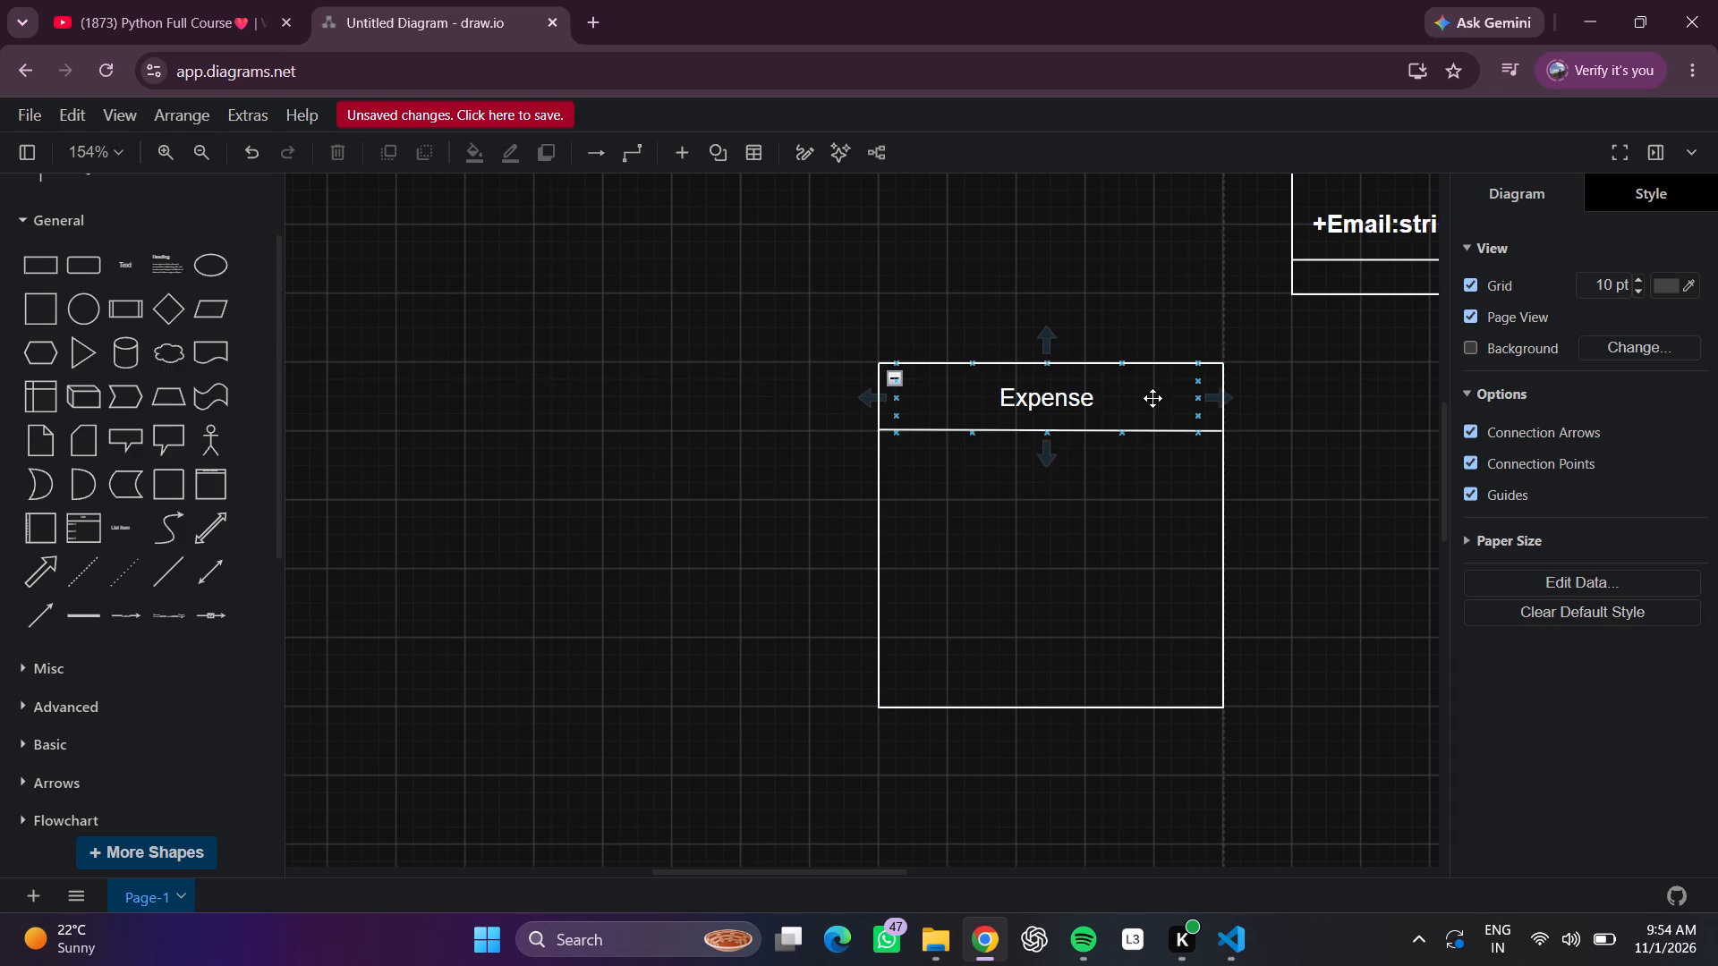
{"action": "double_click", "coordinate": [1104, 396]}
{"action": "double_click", "coordinate": [1023, 399]}
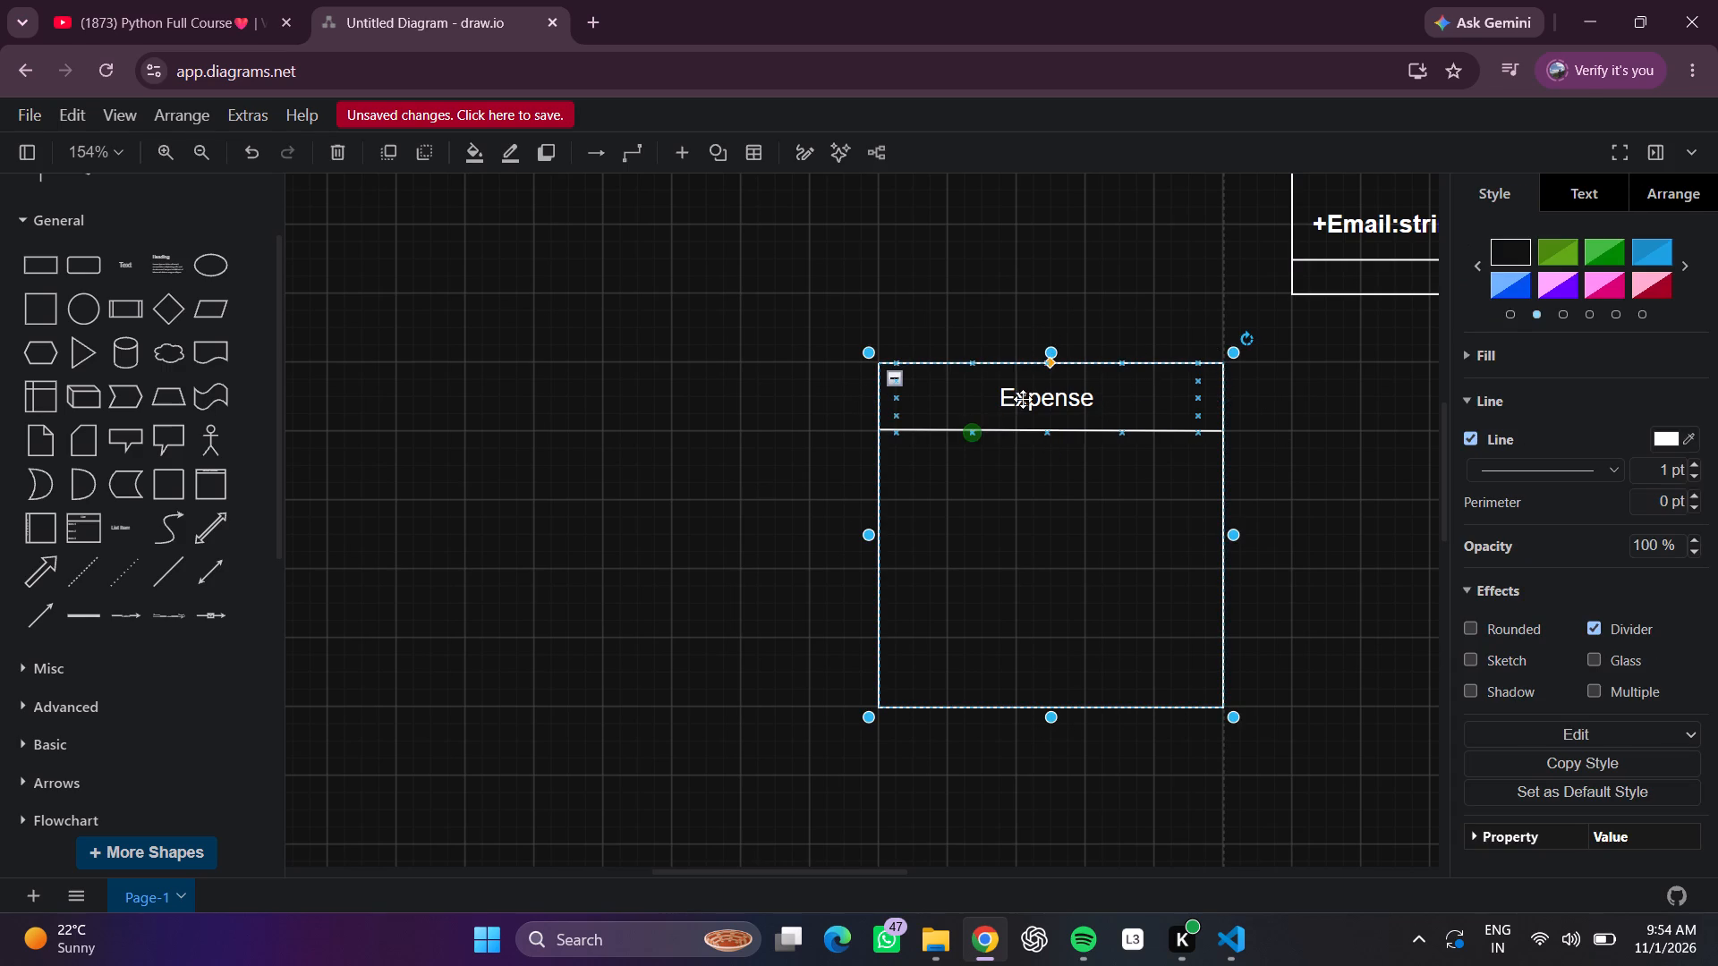
{"action": "left_click", "coordinate": [1477, 272]}
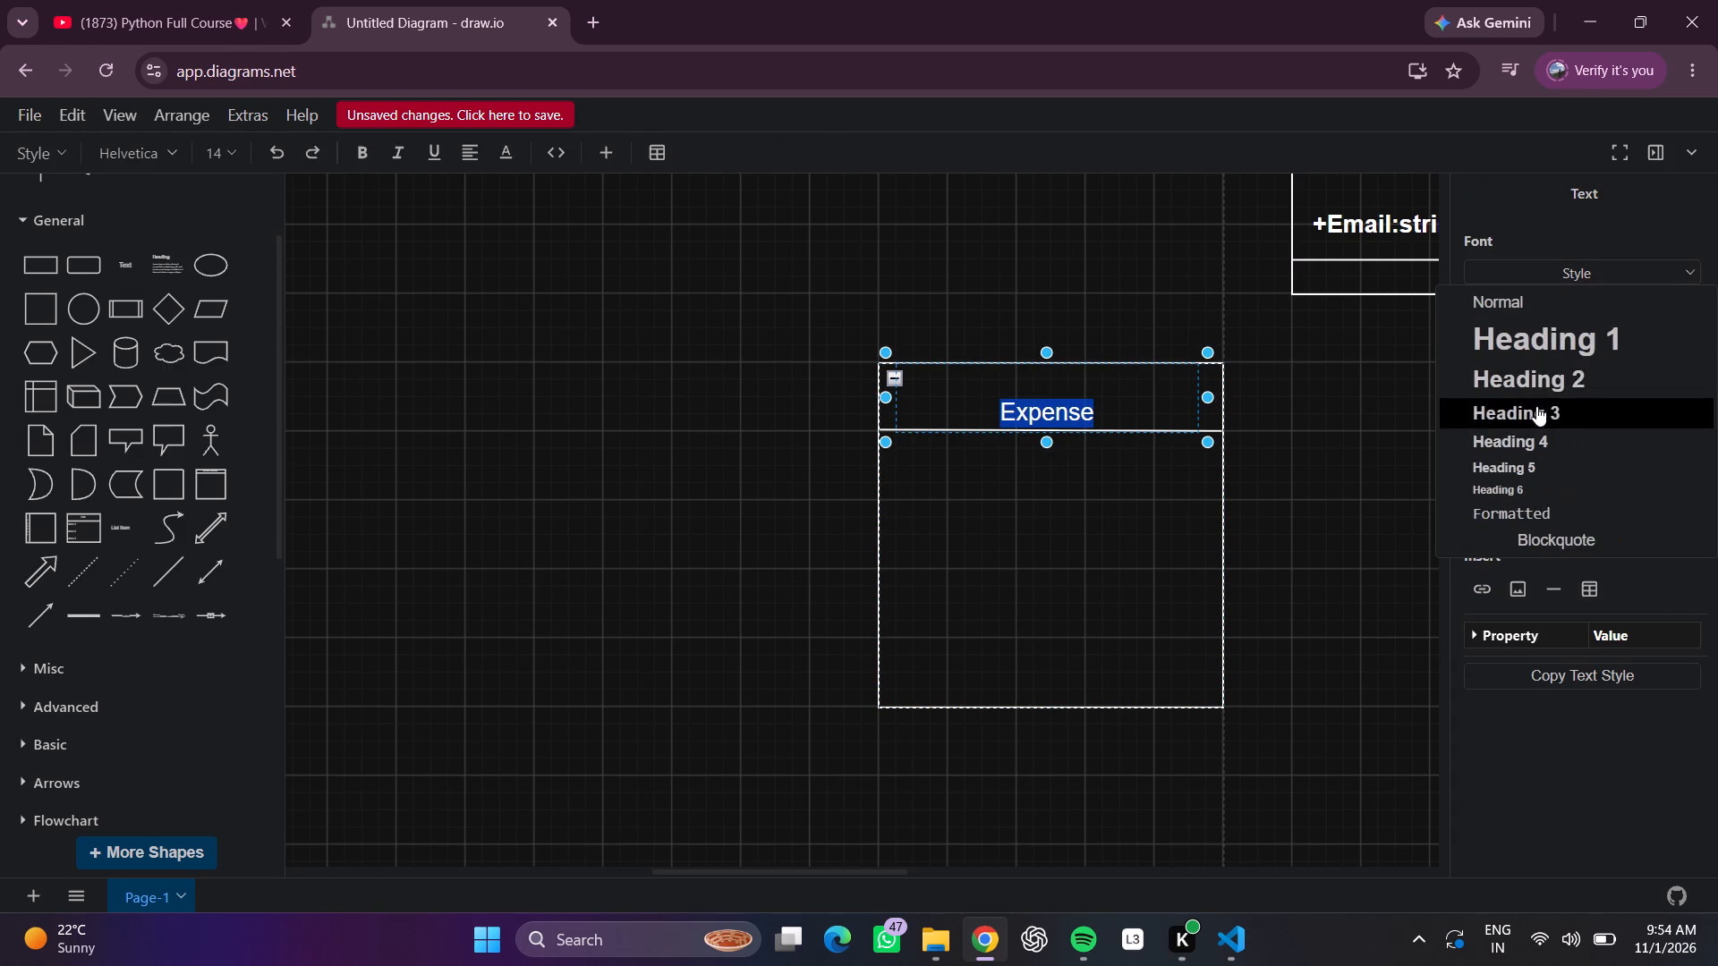
{"action": "left_click", "coordinate": [1536, 406]}
{"action": "left_click", "coordinate": [1484, 336]}
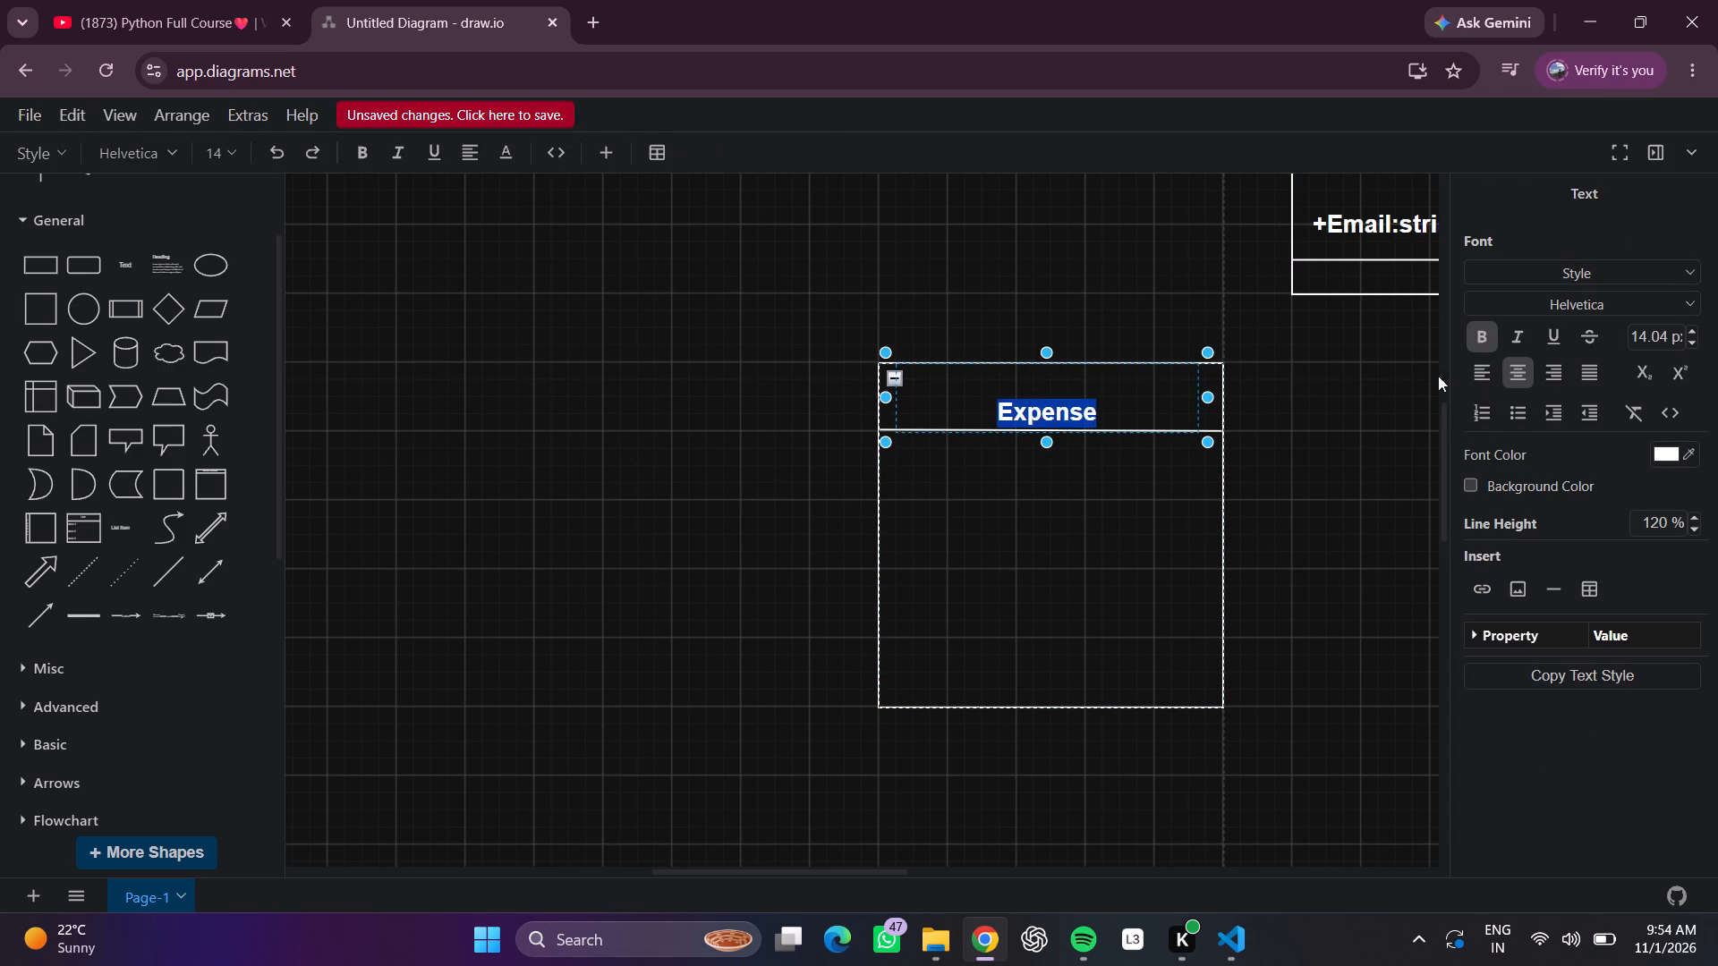
{"action": "left_click", "coordinate": [1412, 392]}
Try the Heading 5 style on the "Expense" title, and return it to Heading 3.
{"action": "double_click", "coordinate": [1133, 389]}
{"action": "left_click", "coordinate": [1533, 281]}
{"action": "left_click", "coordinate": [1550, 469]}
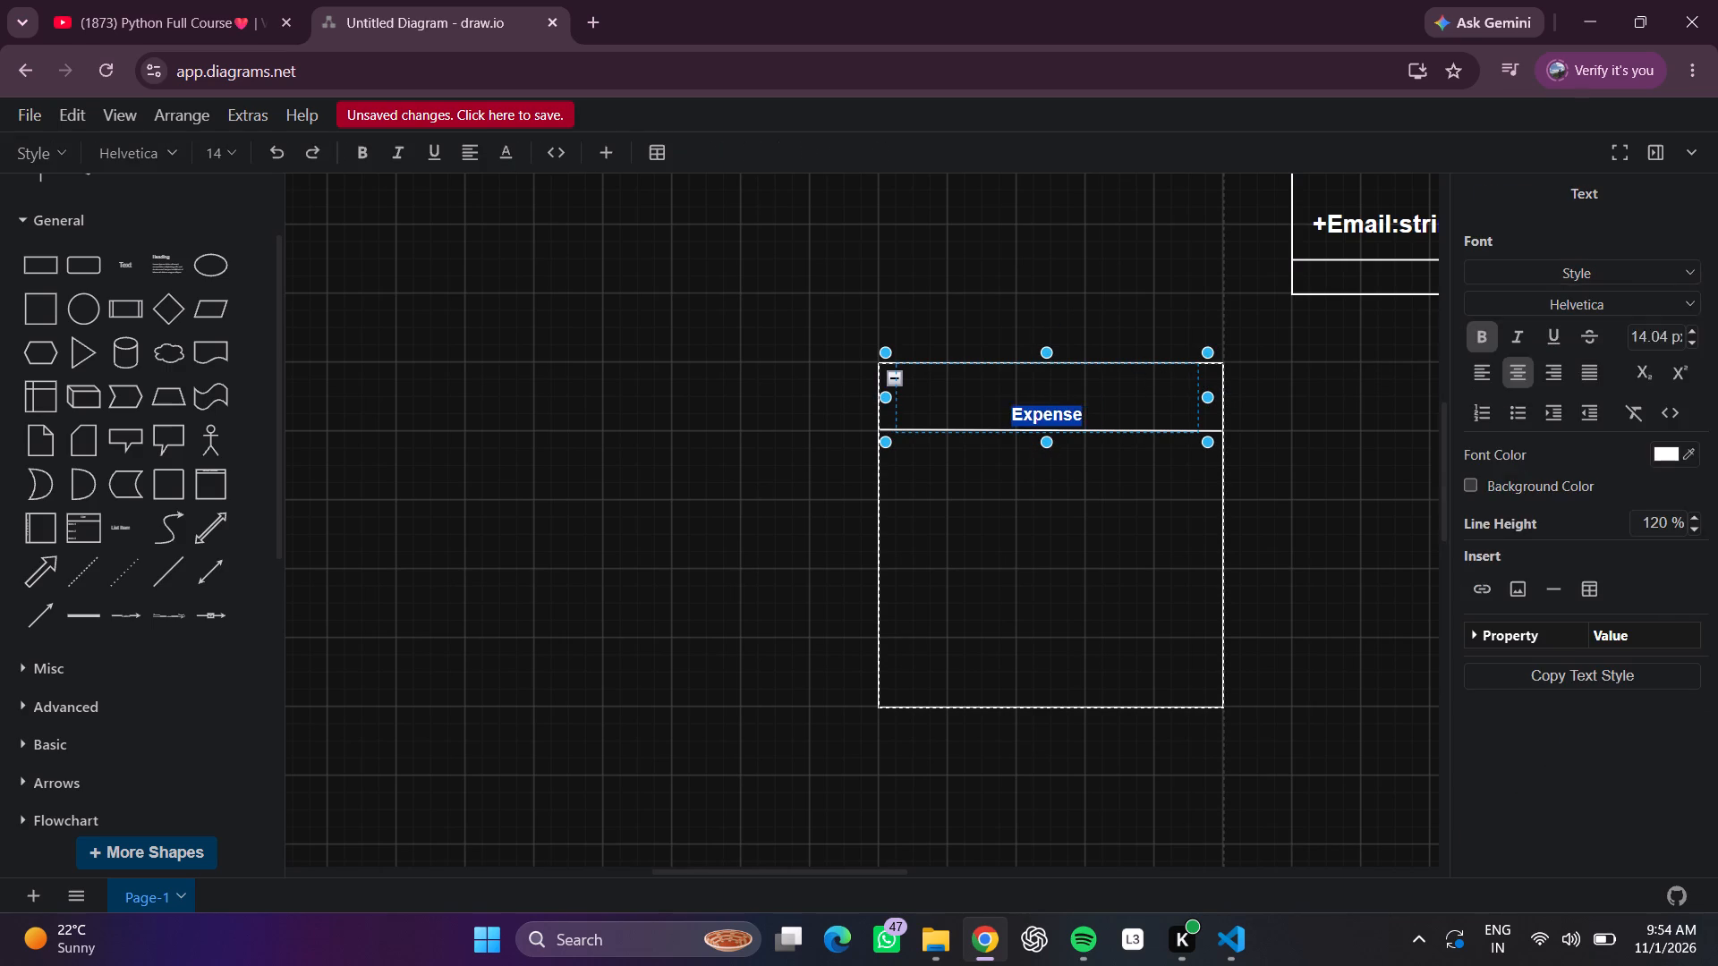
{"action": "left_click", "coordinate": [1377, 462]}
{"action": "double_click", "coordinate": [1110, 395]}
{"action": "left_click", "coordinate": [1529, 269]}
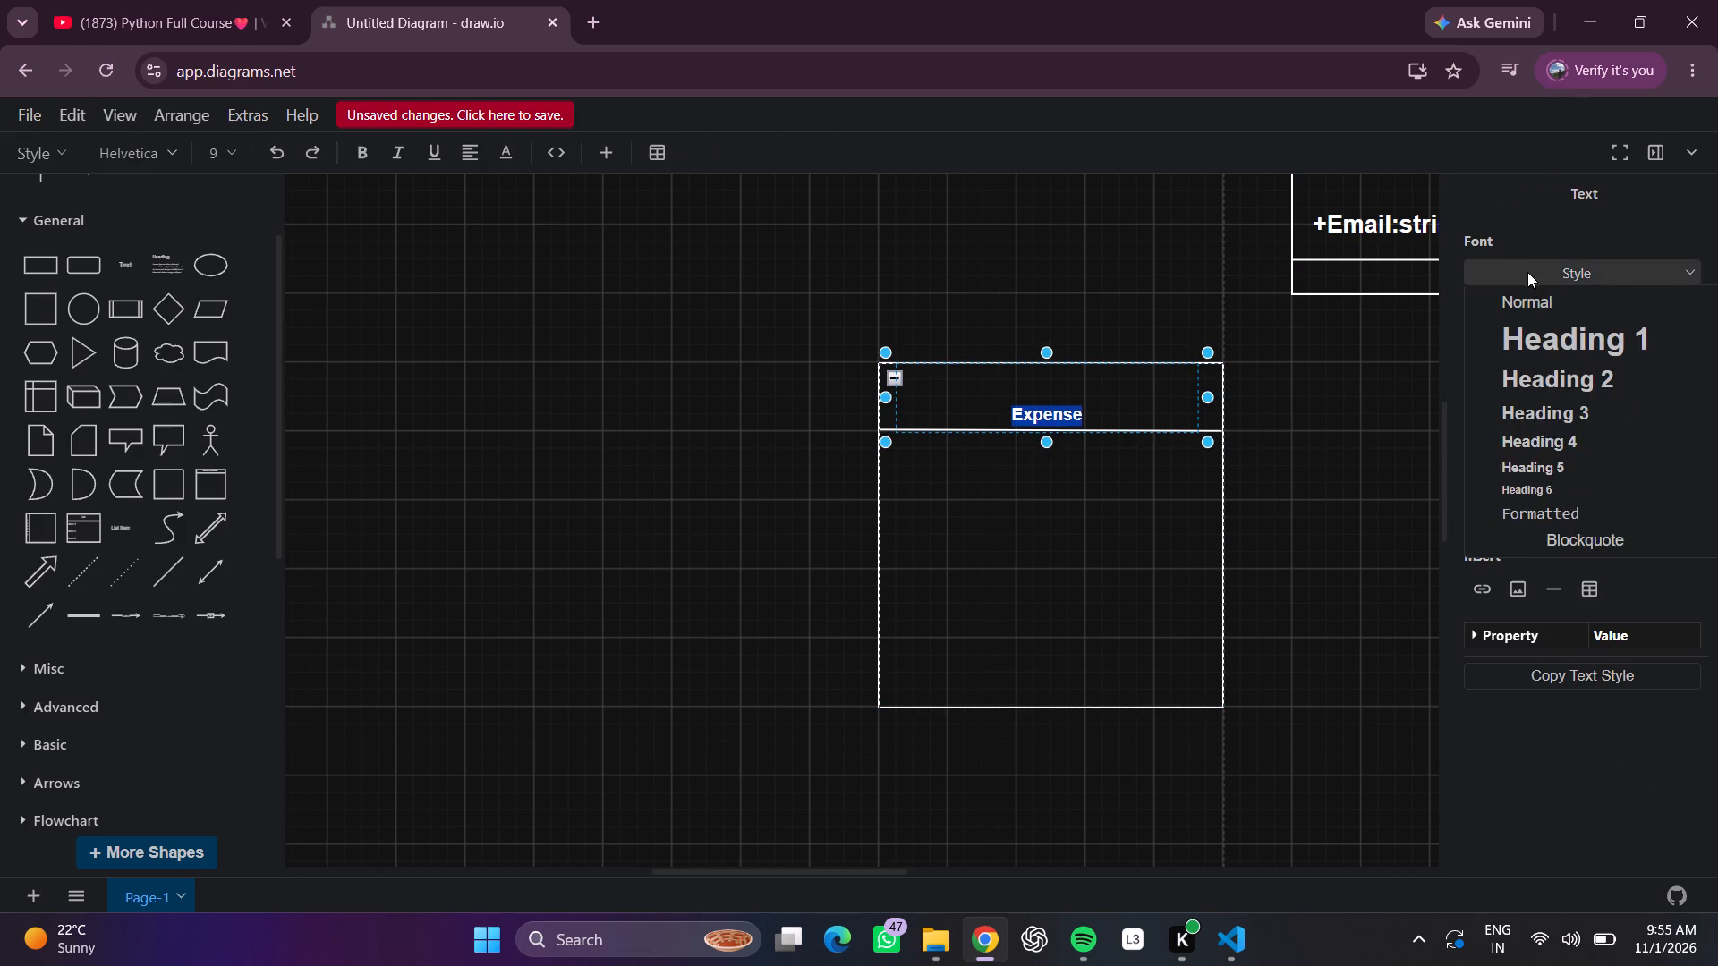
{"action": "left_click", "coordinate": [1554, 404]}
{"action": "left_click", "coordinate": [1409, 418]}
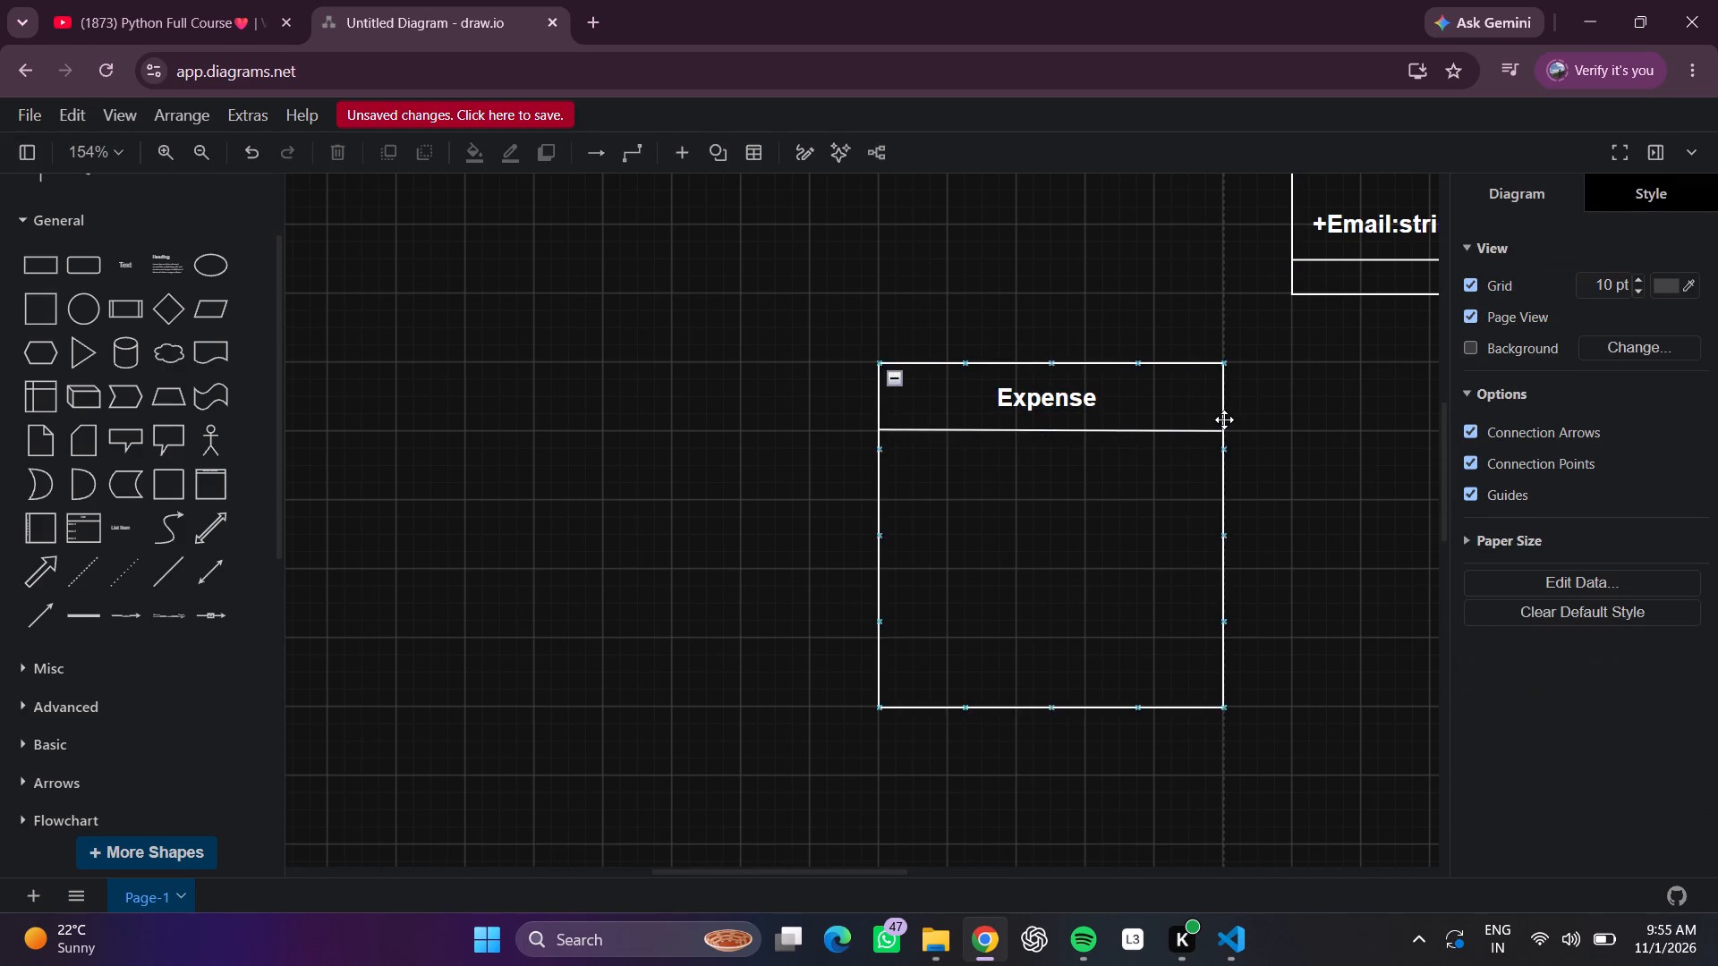
Apply the Heading 2 style to the "Expense" title.
{"action": "scroll", "coordinate": [1289, 419], "scroll_direction": "up", "scroll_amount": 1}
{"action": "scroll", "coordinate": [1290, 541], "scroll_direction": "left", "scroll_amount": 1}
{"action": "scroll", "coordinate": [1201, 583], "scroll_direction": "right", "scroll_amount": 2}
{"action": "double_click", "coordinate": [1147, 389]}
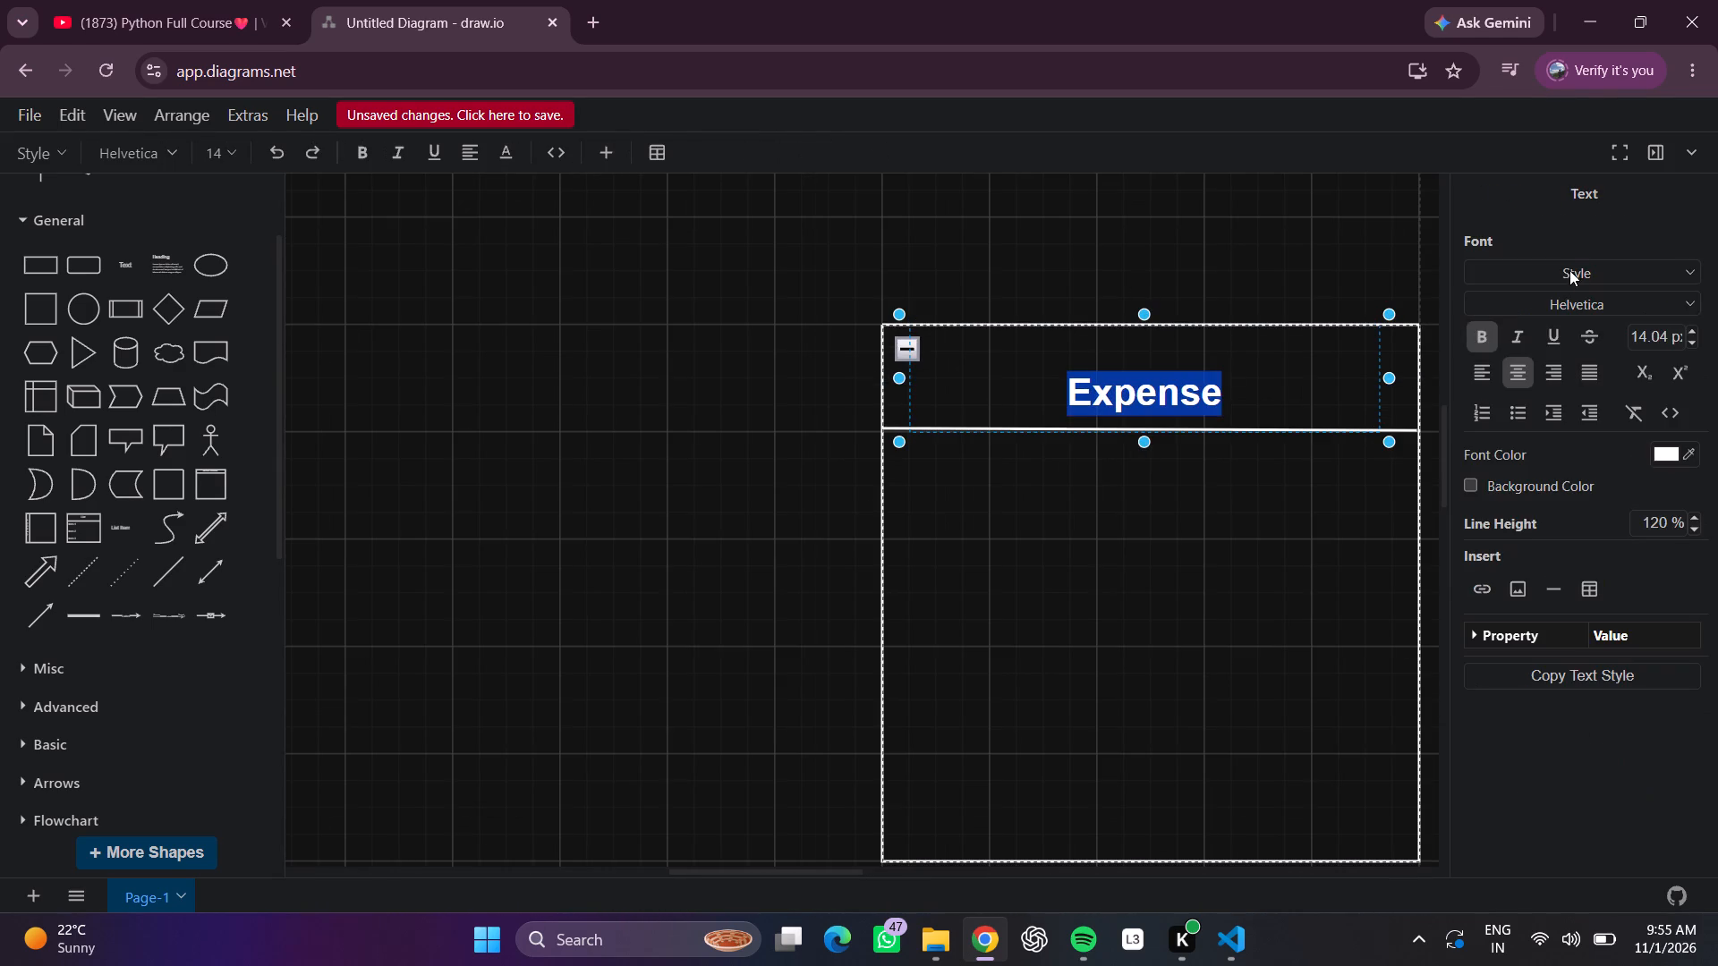
{"action": "left_click", "coordinate": [1569, 270]}
{"action": "left_click", "coordinate": [1566, 375]}
{"action": "left_click", "coordinate": [1151, 246]}
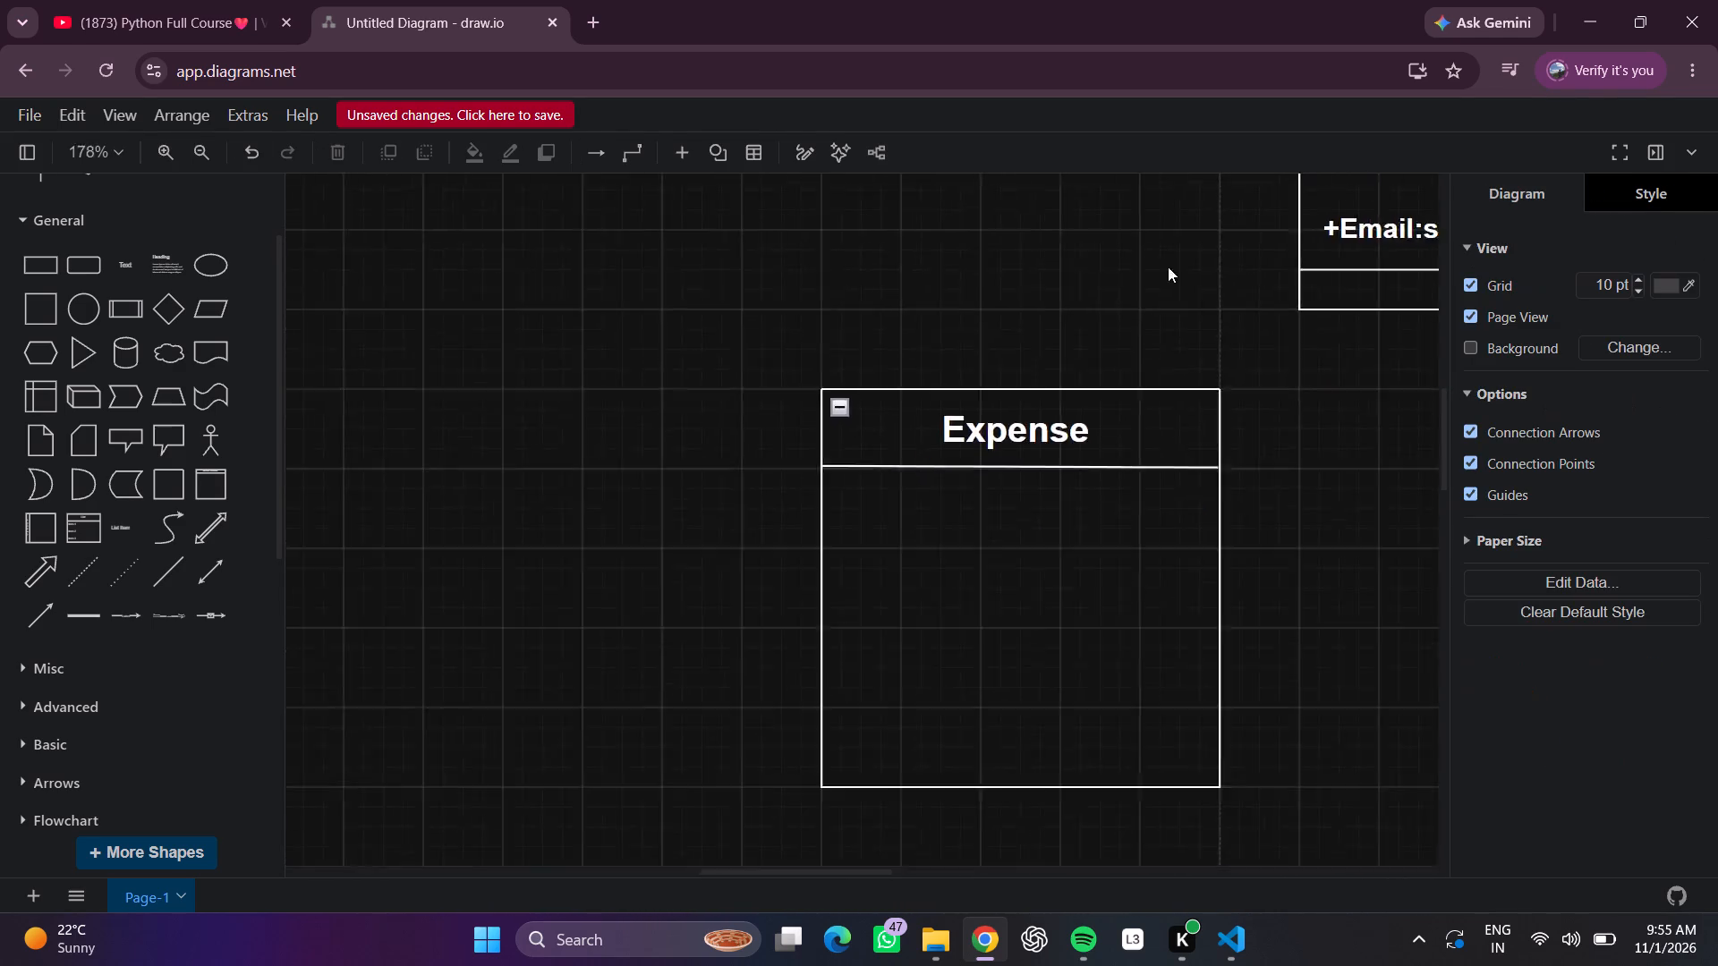
Apply the Heading 2 style to the "User" title.
{"action": "scroll", "coordinate": [1251, 281], "scroll_direction": "up", "scroll_amount": 3}
{"action": "double_click", "coordinate": [1245, 464]}
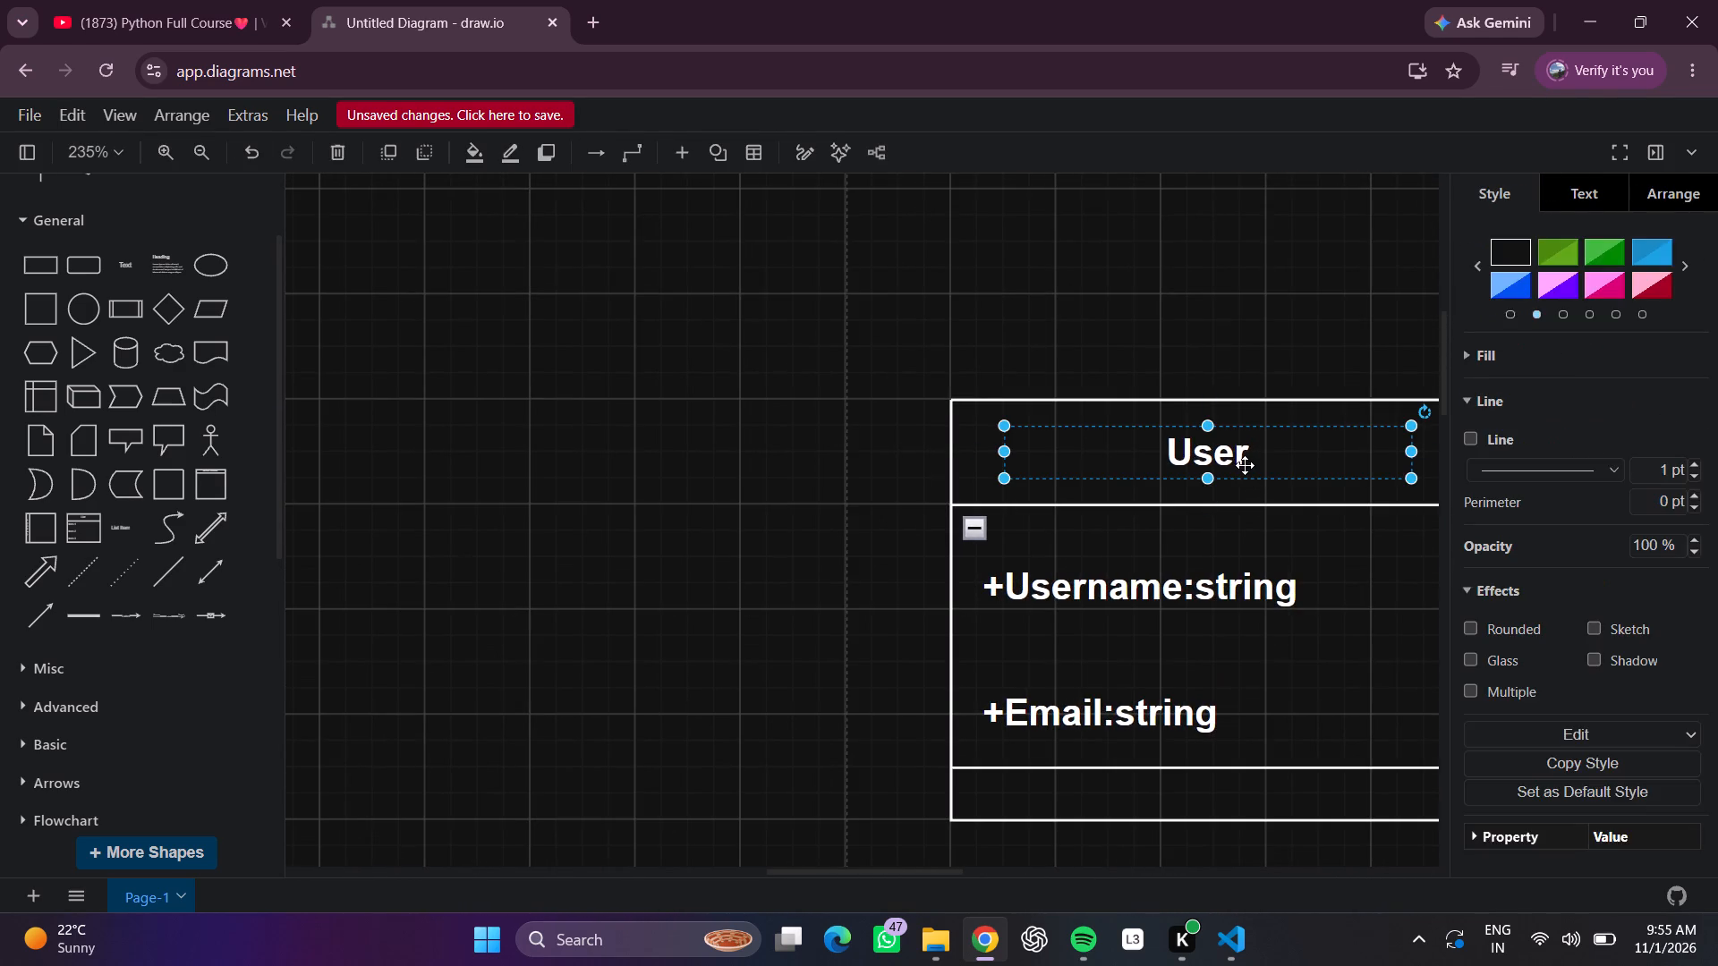
{"action": "left_click", "coordinate": [1556, 279]}
{"action": "left_click", "coordinate": [1565, 374]}
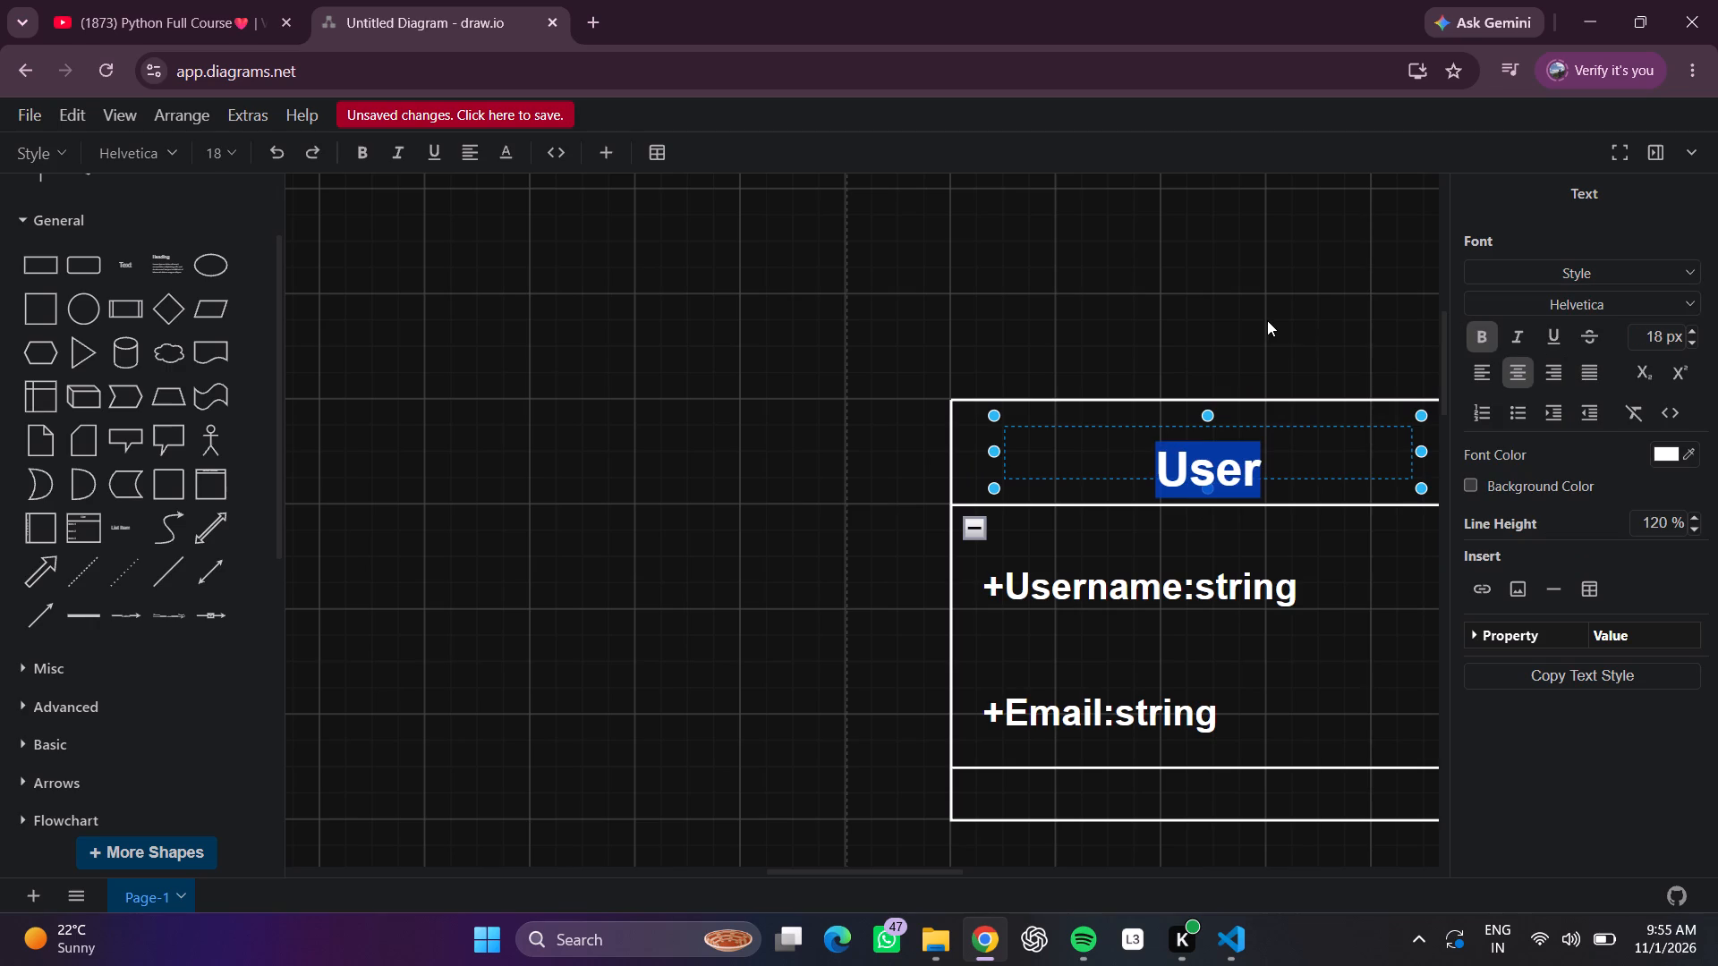
{"action": "left_click", "coordinate": [880, 315]}
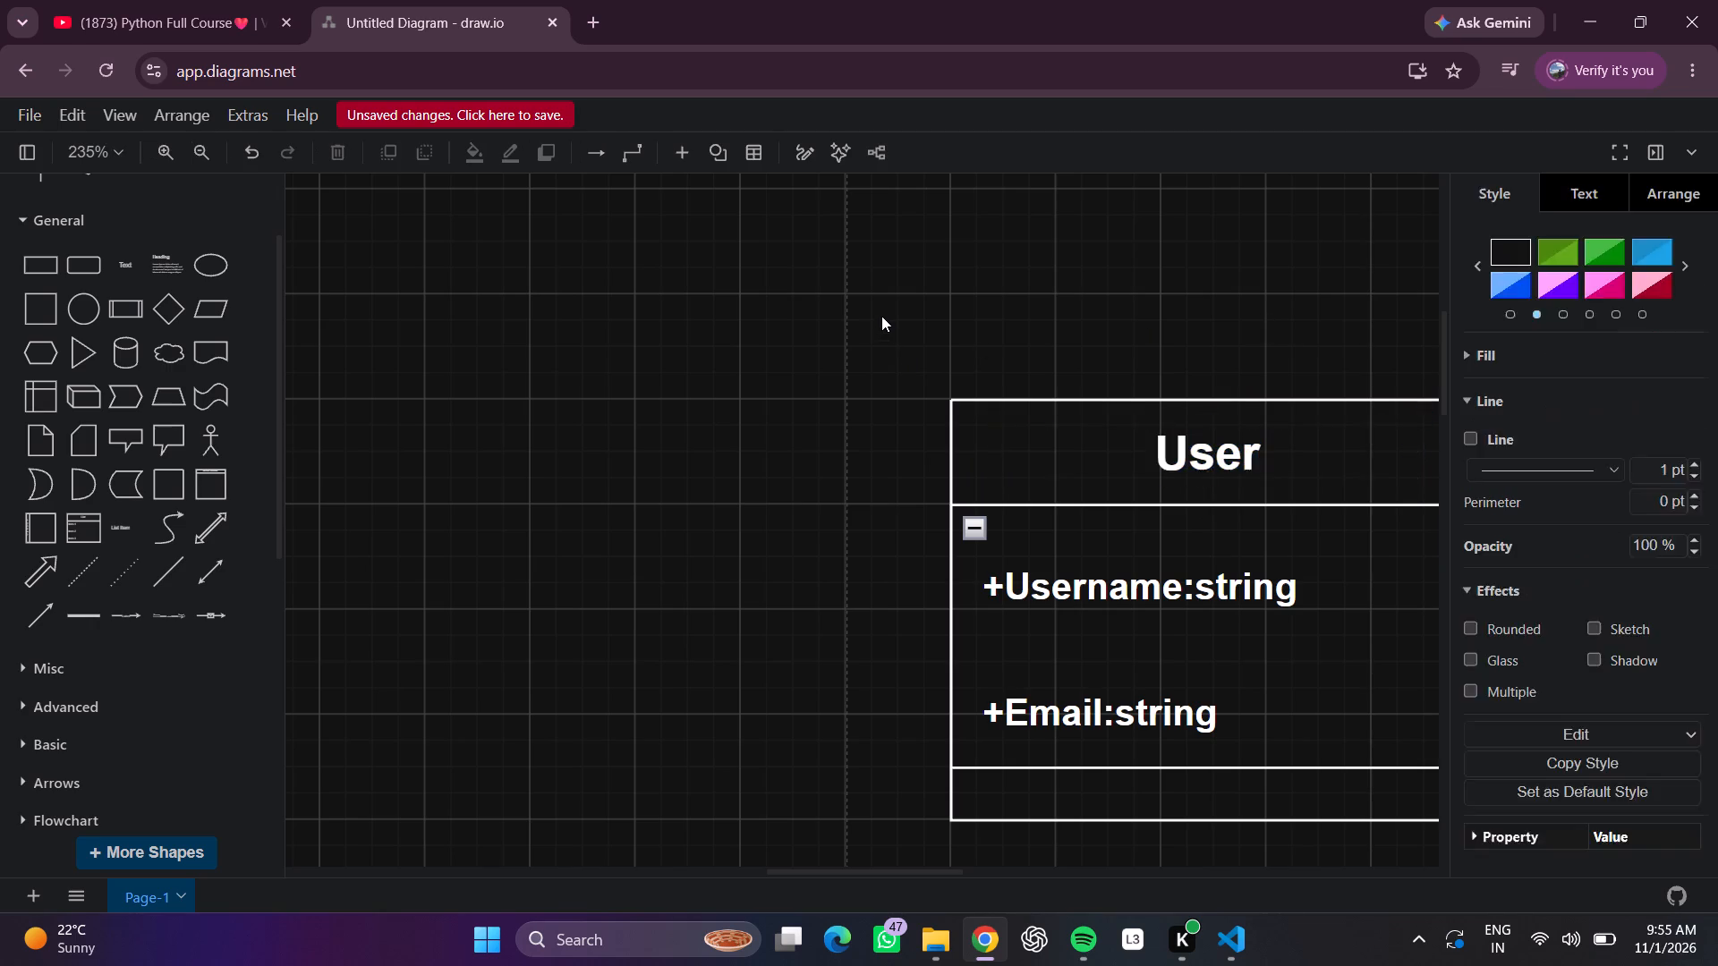
Apply the Heading 2 style to the "ExpenseReport" title.
{"action": "scroll", "coordinate": [881, 316], "scroll_direction": "left", "scroll_amount": 6}
{"action": "scroll", "coordinate": [989, 491], "scroll_direction": "down", "scroll_amount": 3}
{"action": "double_click", "coordinate": [970, 606]}
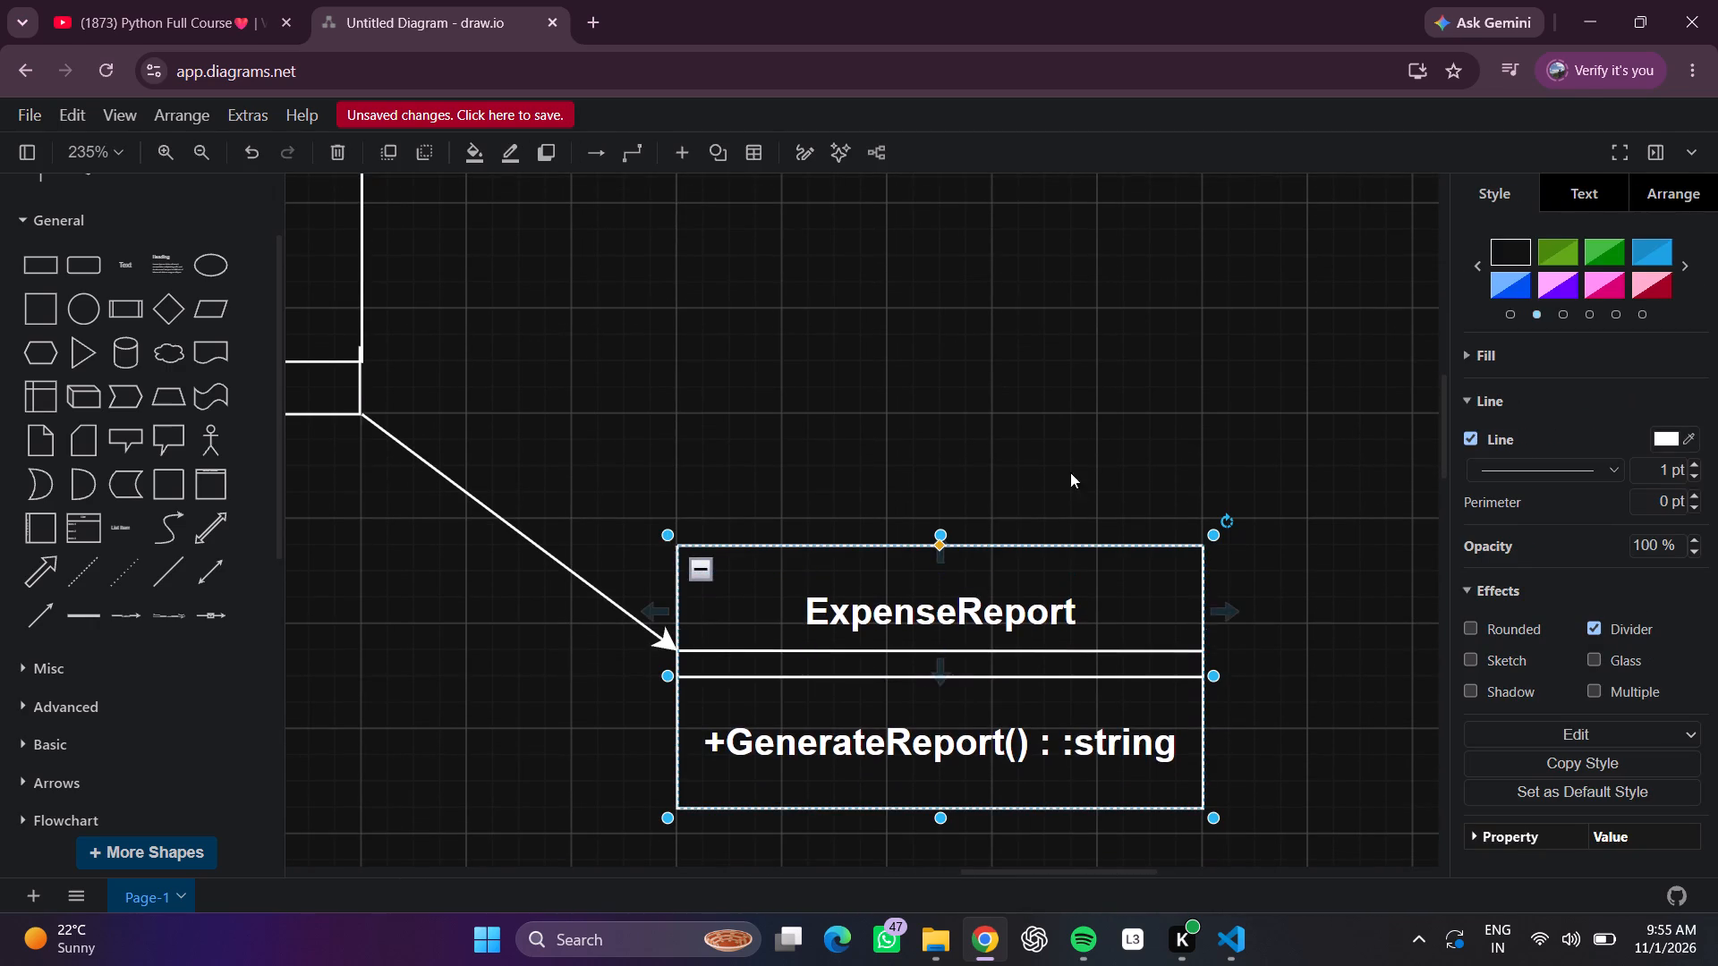
{"action": "left_click", "coordinate": [926, 458]}
{"action": "left_click", "coordinate": [948, 554]}
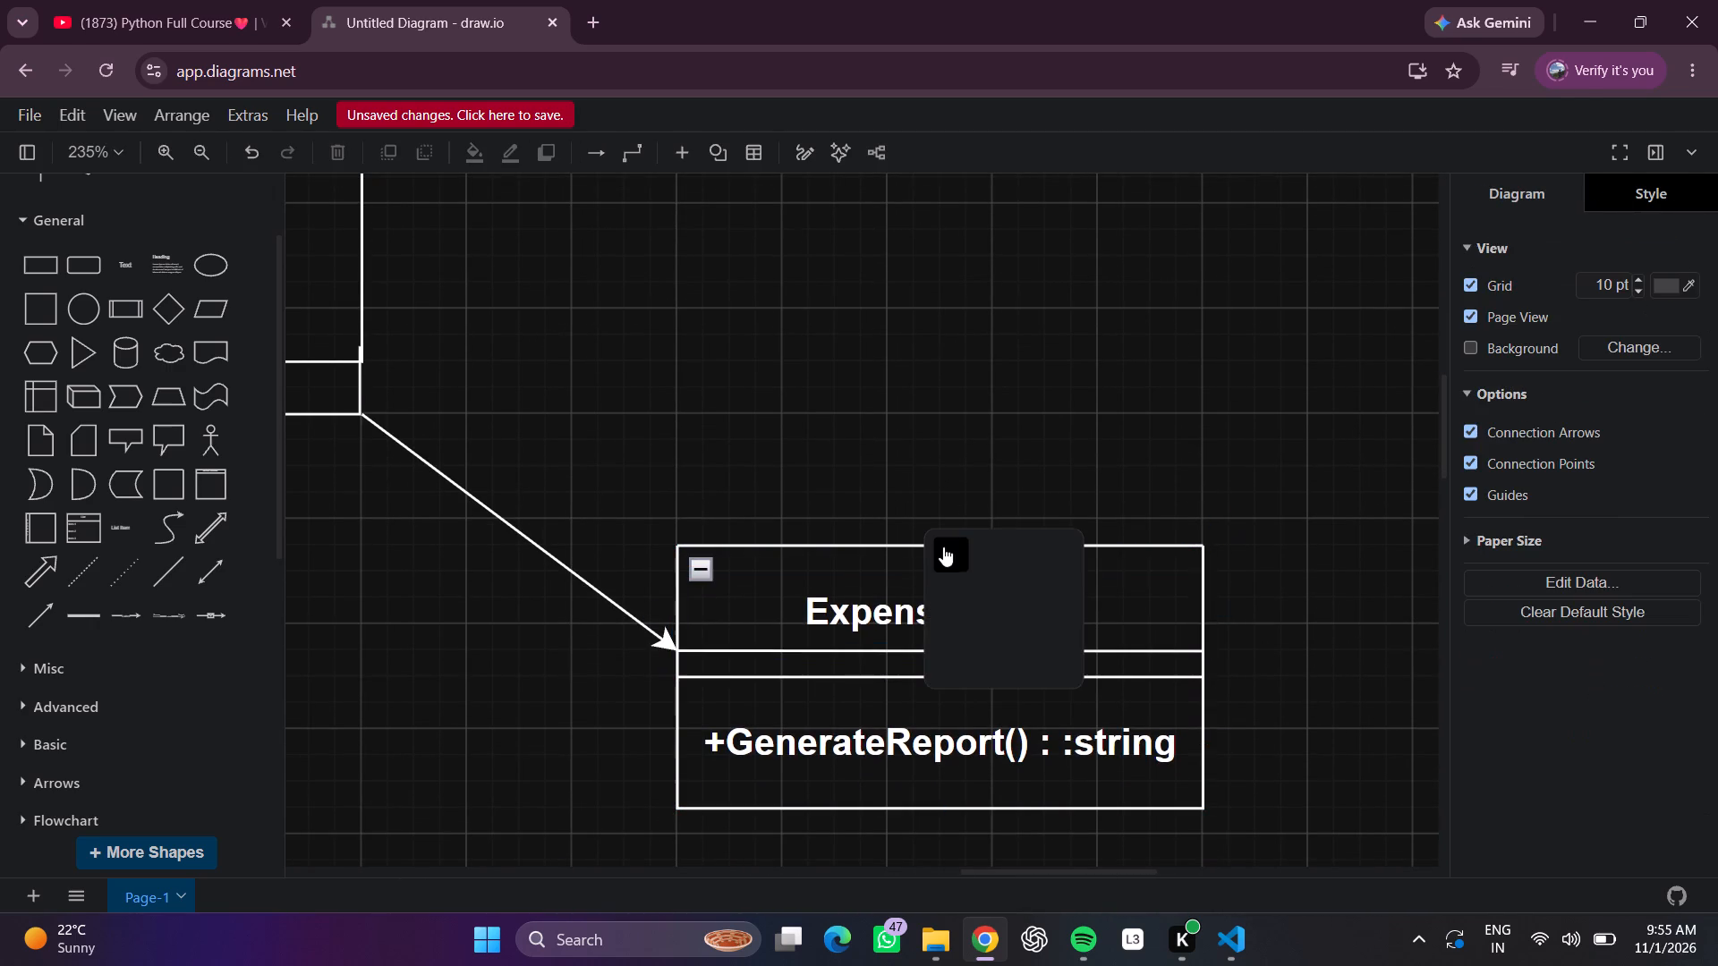
{"action": "left_click", "coordinate": [944, 476]}
{"action": "left_click", "coordinate": [948, 553]}
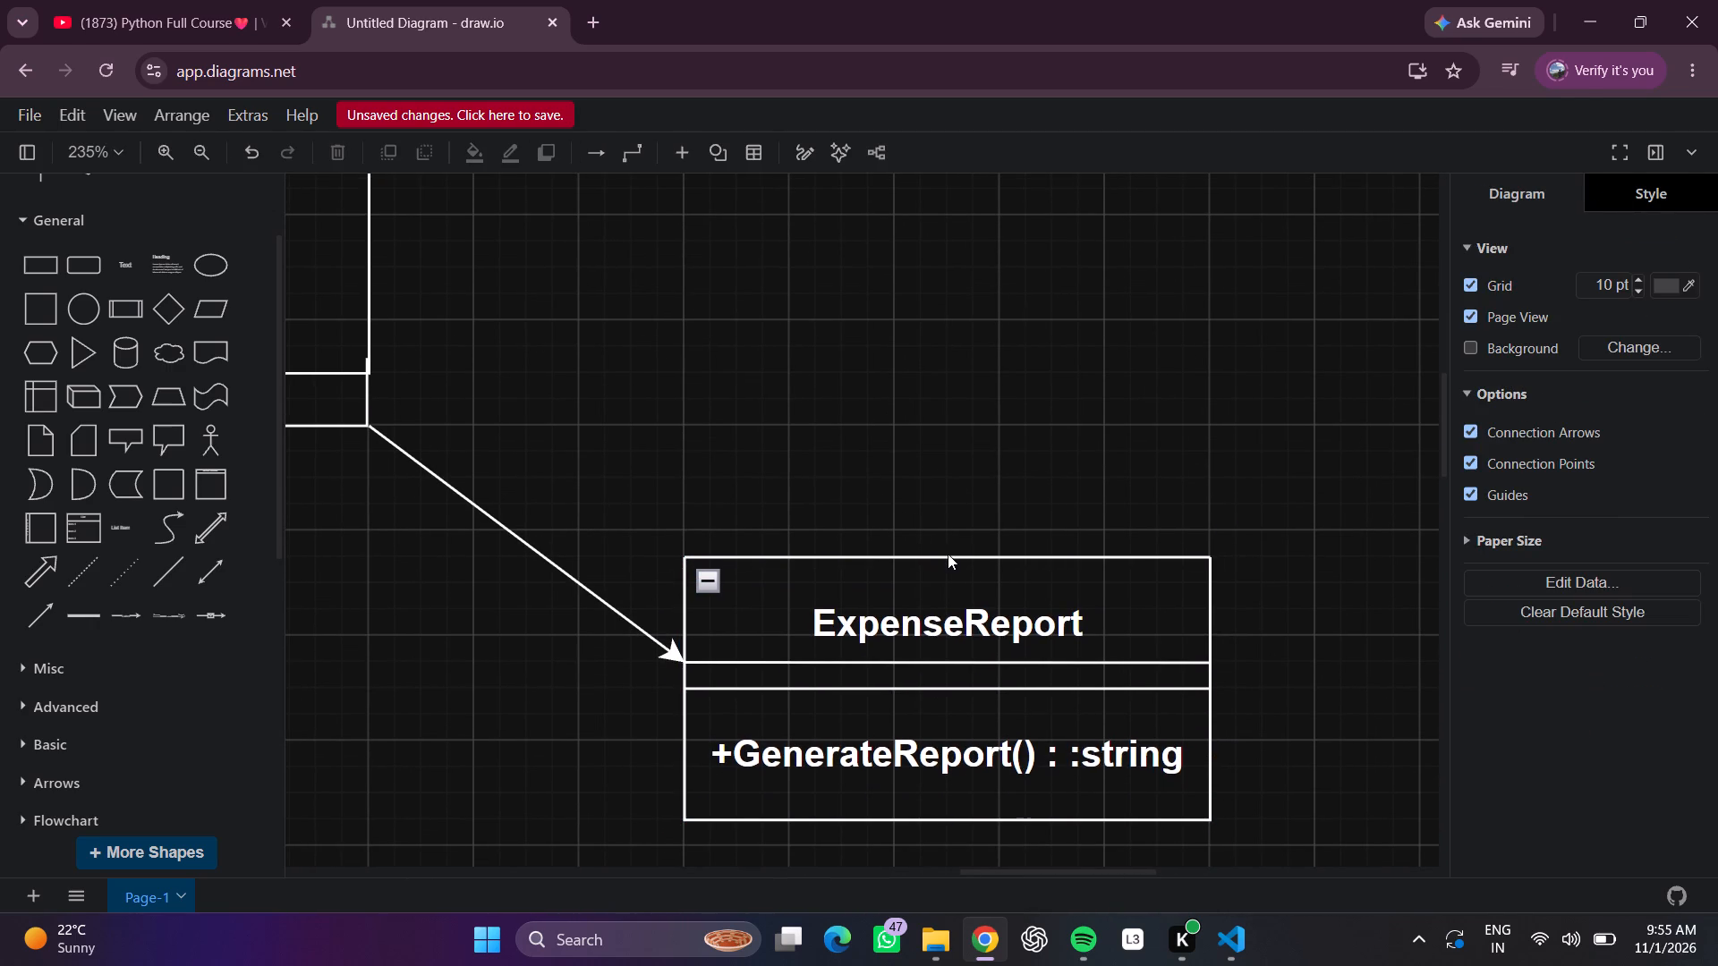
{"action": "left_click", "coordinate": [948, 554]}
{"action": "left_click", "coordinate": [861, 552]}
{"action": "left_click", "coordinate": [948, 554]}
{"action": "left_click", "coordinate": [947, 553]}
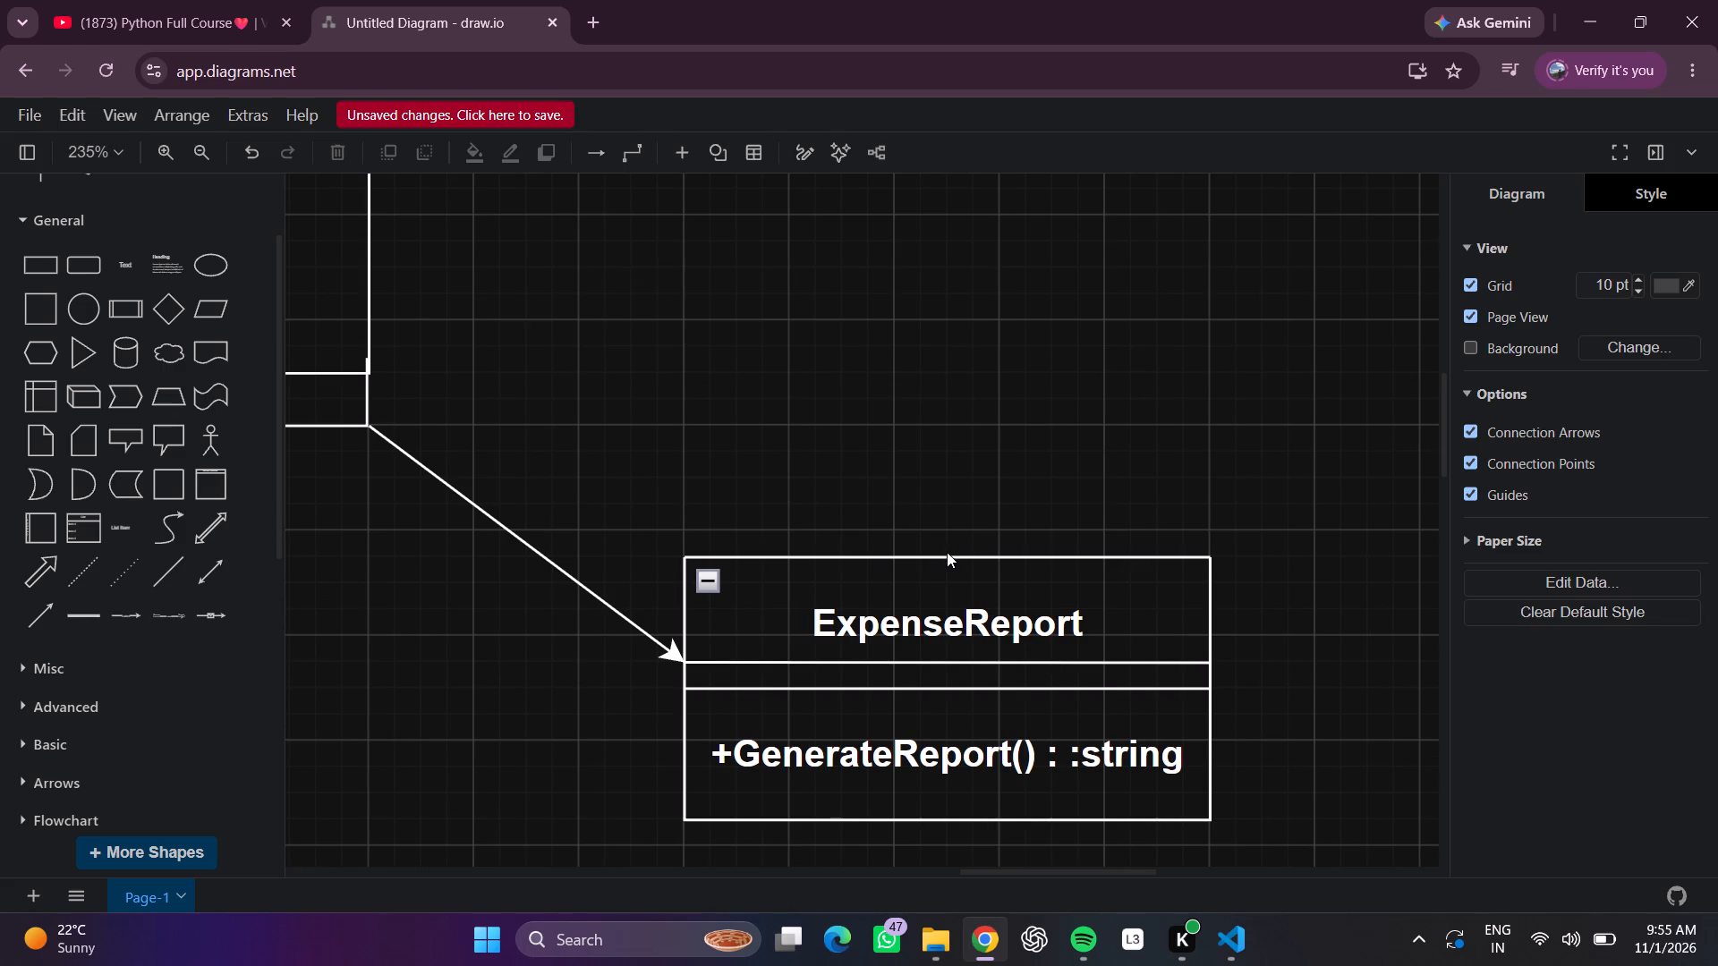
{"action": "scroll", "coordinate": [958, 546], "scroll_direction": "down", "scroll_amount": 1}
{"action": "left_click", "coordinate": [957, 564]}
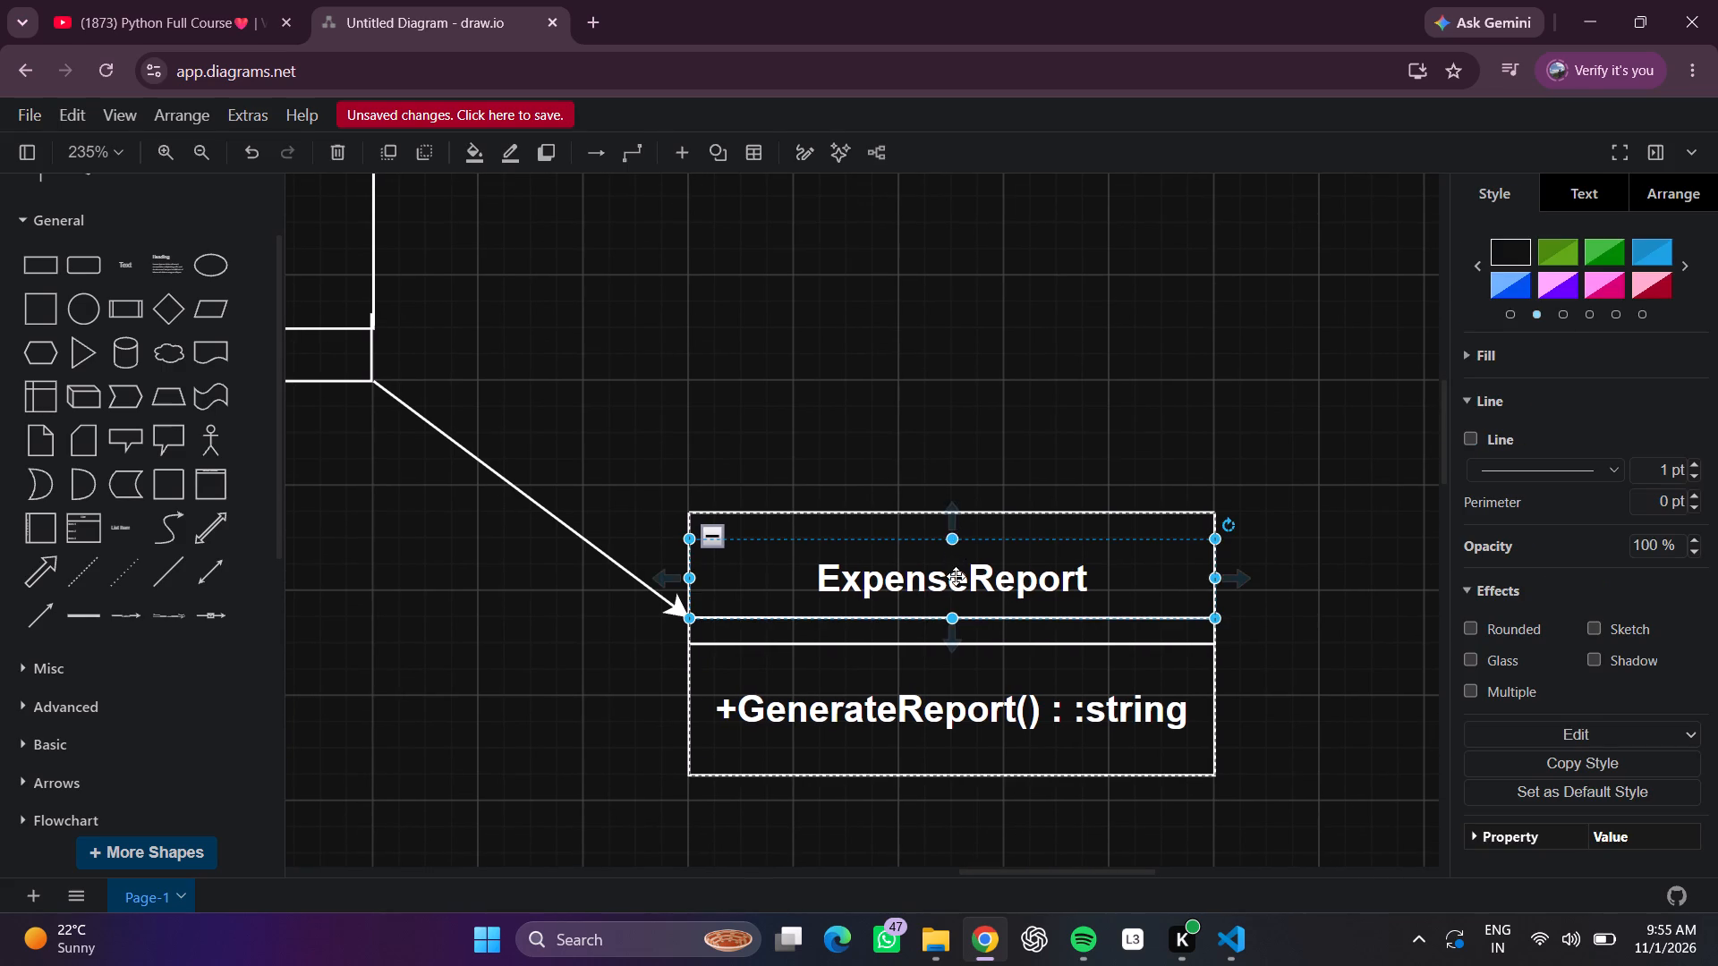
{"action": "double_click", "coordinate": [957, 575]}
{"action": "left_click", "coordinate": [1511, 270]}
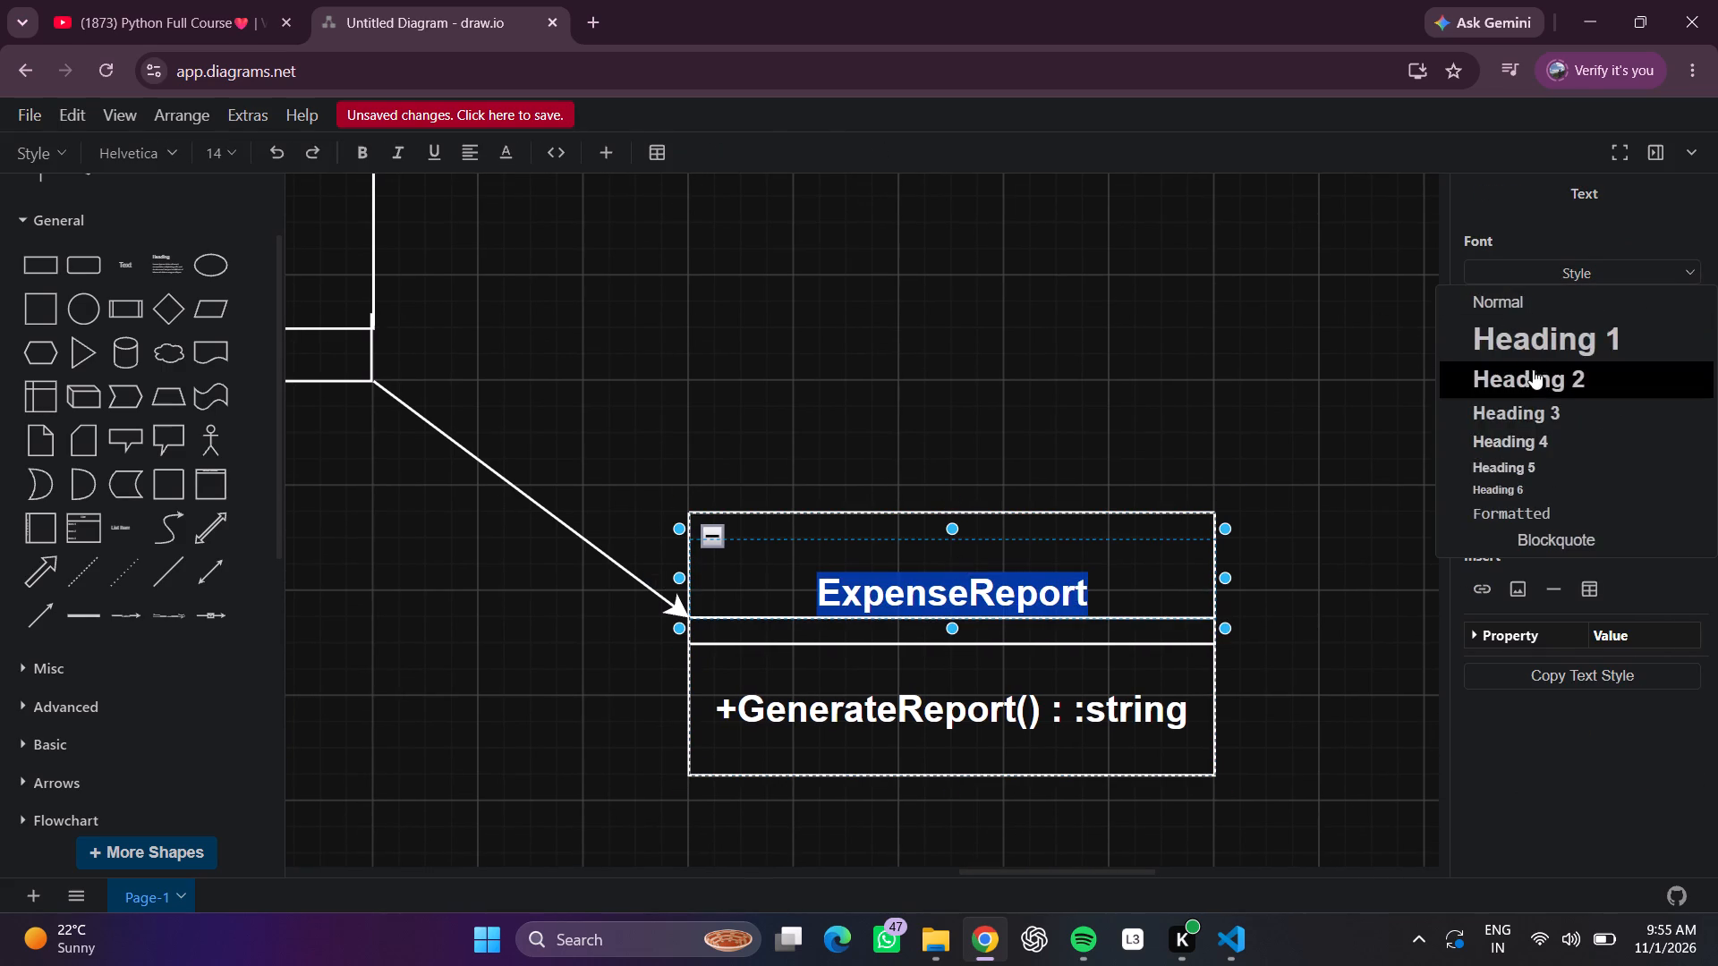
{"action": "left_click_drag", "start_coordinate": [1534, 370], "coordinate": [1526, 369]}
{"action": "left_click", "coordinate": [1148, 347]}
Move the "ExpenseReport" title up within its header so it sits clear of the divider, keeping it horizontally centred.
{"action": "left_click_drag", "start_coordinate": [1046, 586], "coordinate": [1049, 564]}
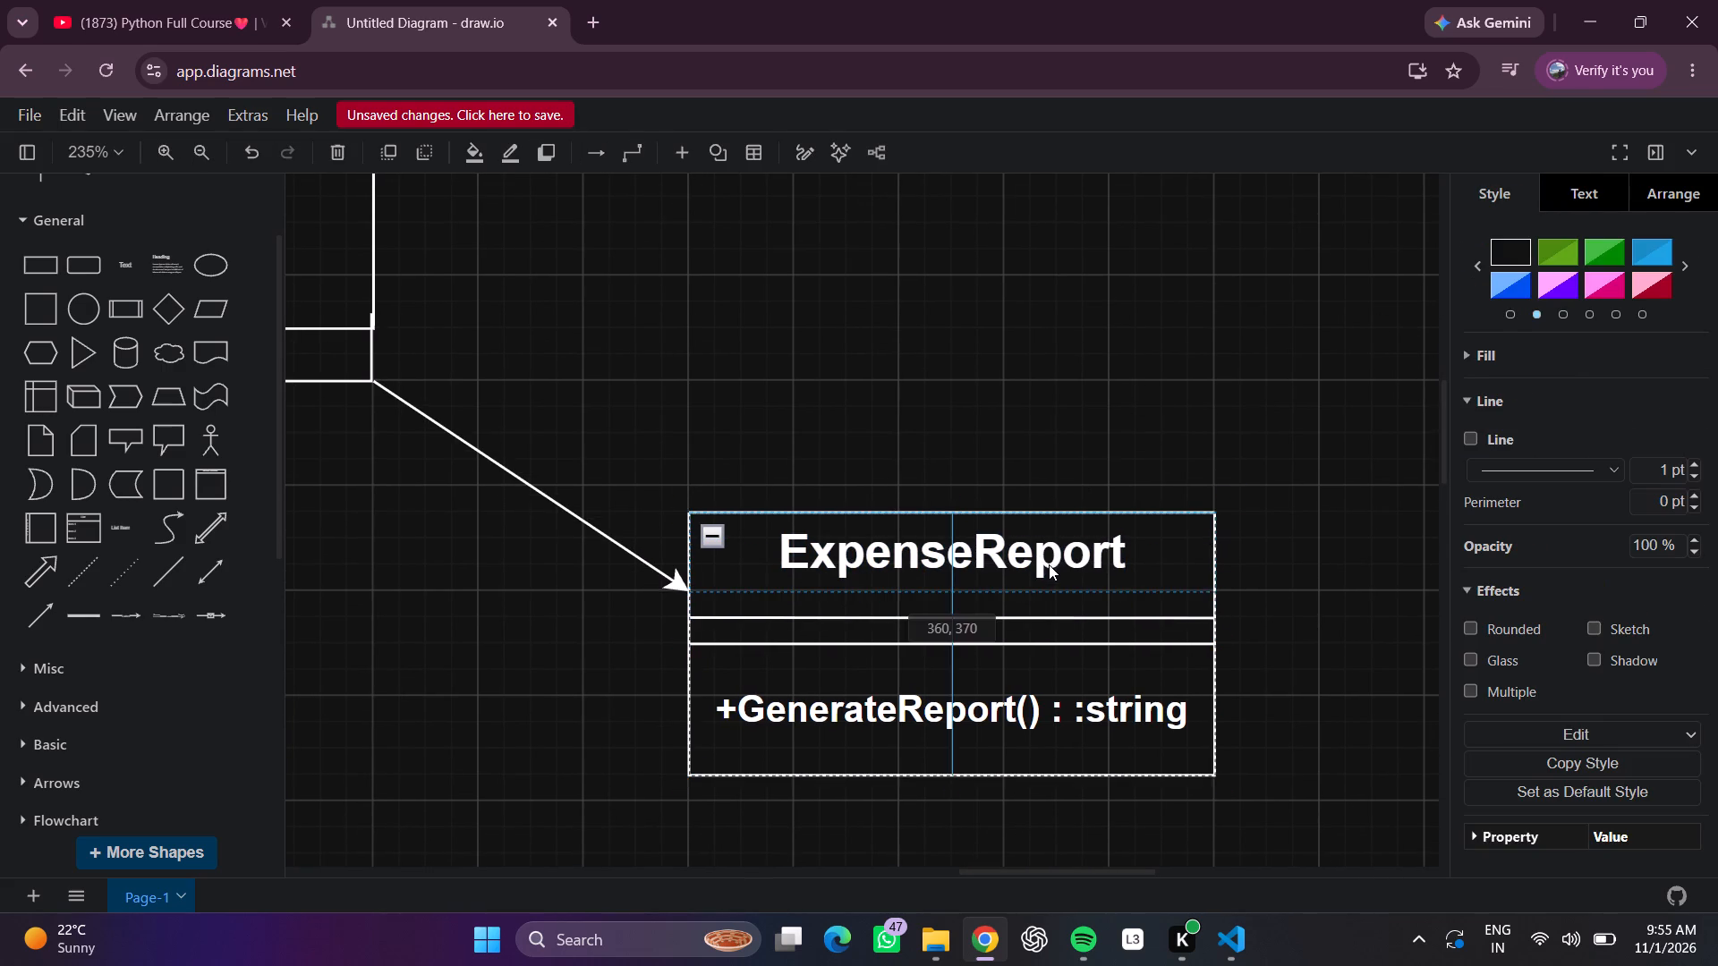
{"action": "left_click_drag", "start_coordinate": [1049, 564], "coordinate": [1049, 562]}
{"action": "left_click", "coordinate": [1051, 335]}
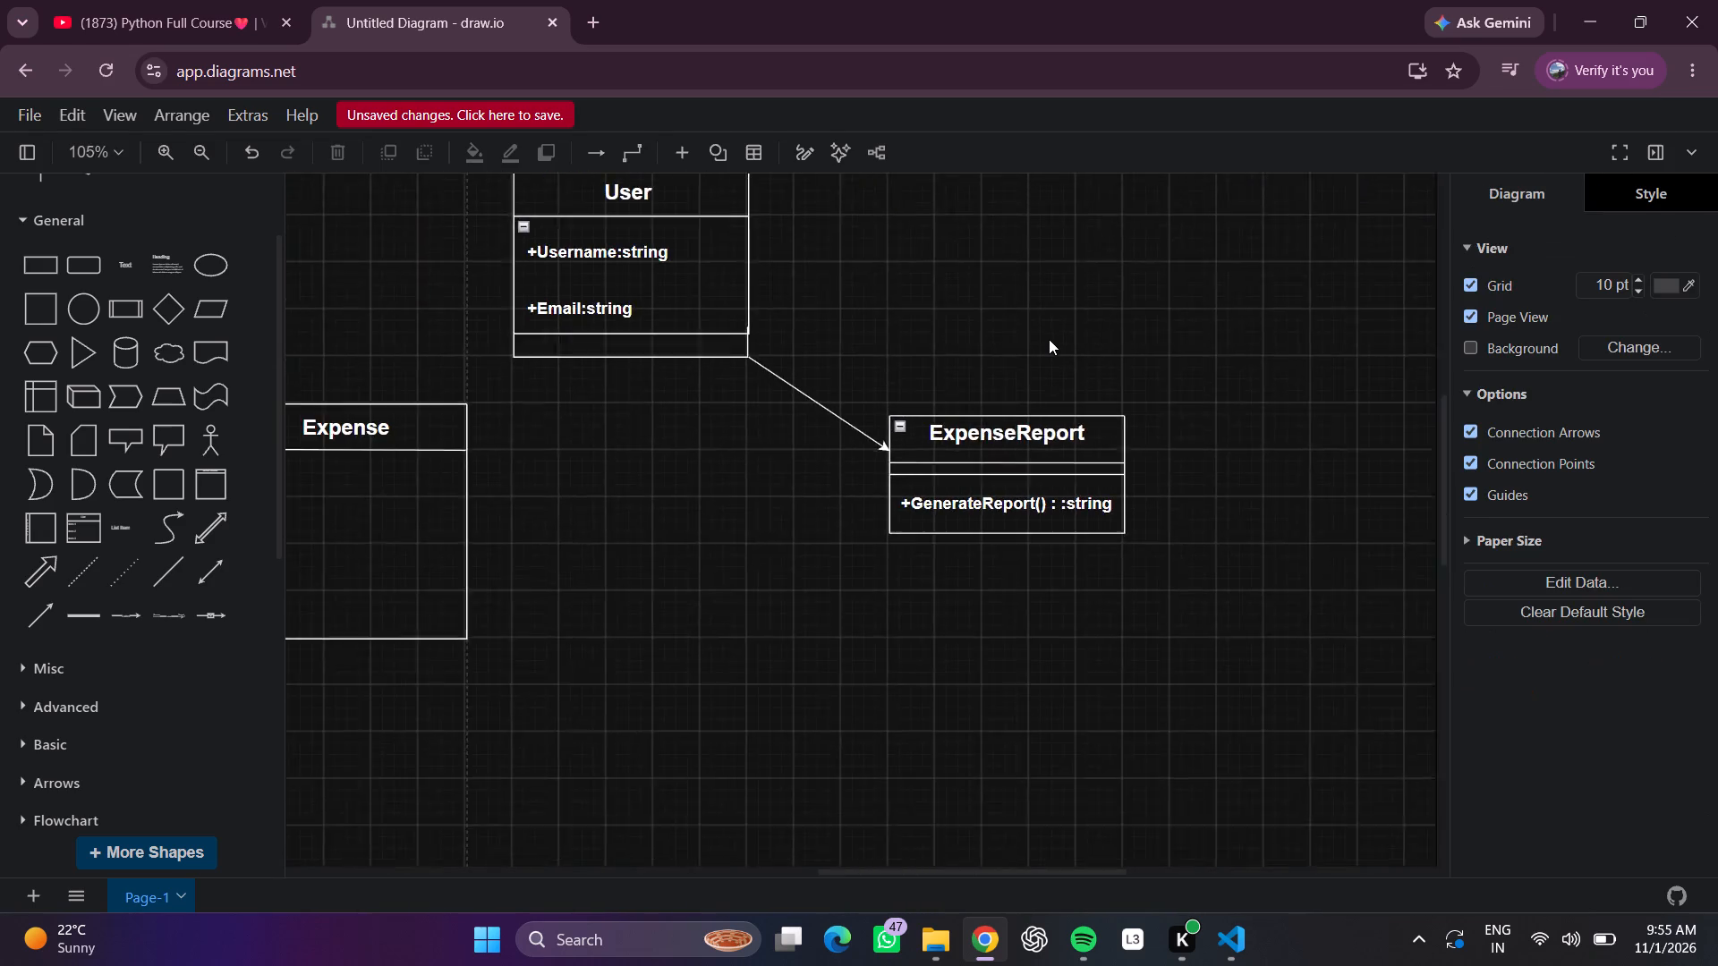
Add a text element in the Expense box's body below the divider and enlarge it to fill most of the body.
{"action": "scroll", "coordinate": [1046, 339], "scroll_direction": "right", "scroll_amount": 3}
{"action": "scroll", "coordinate": [912, 399], "scroll_direction": "right", "scroll_amount": 1}
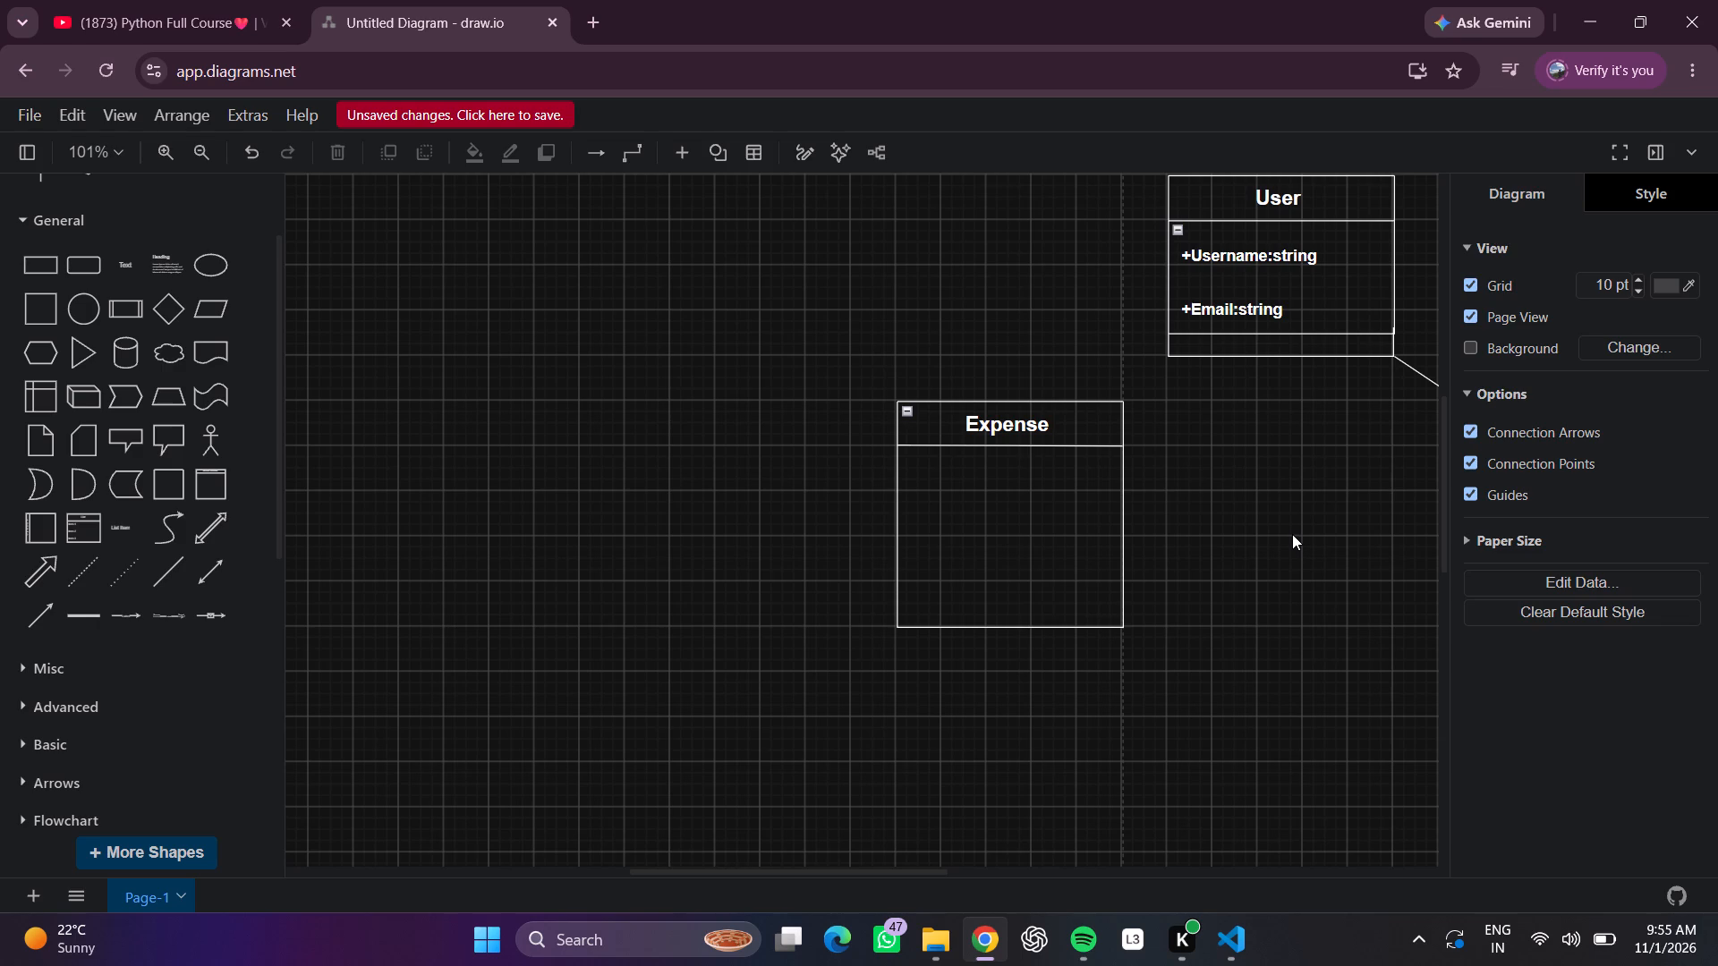
{"action": "left_click", "coordinate": [955, 480]}
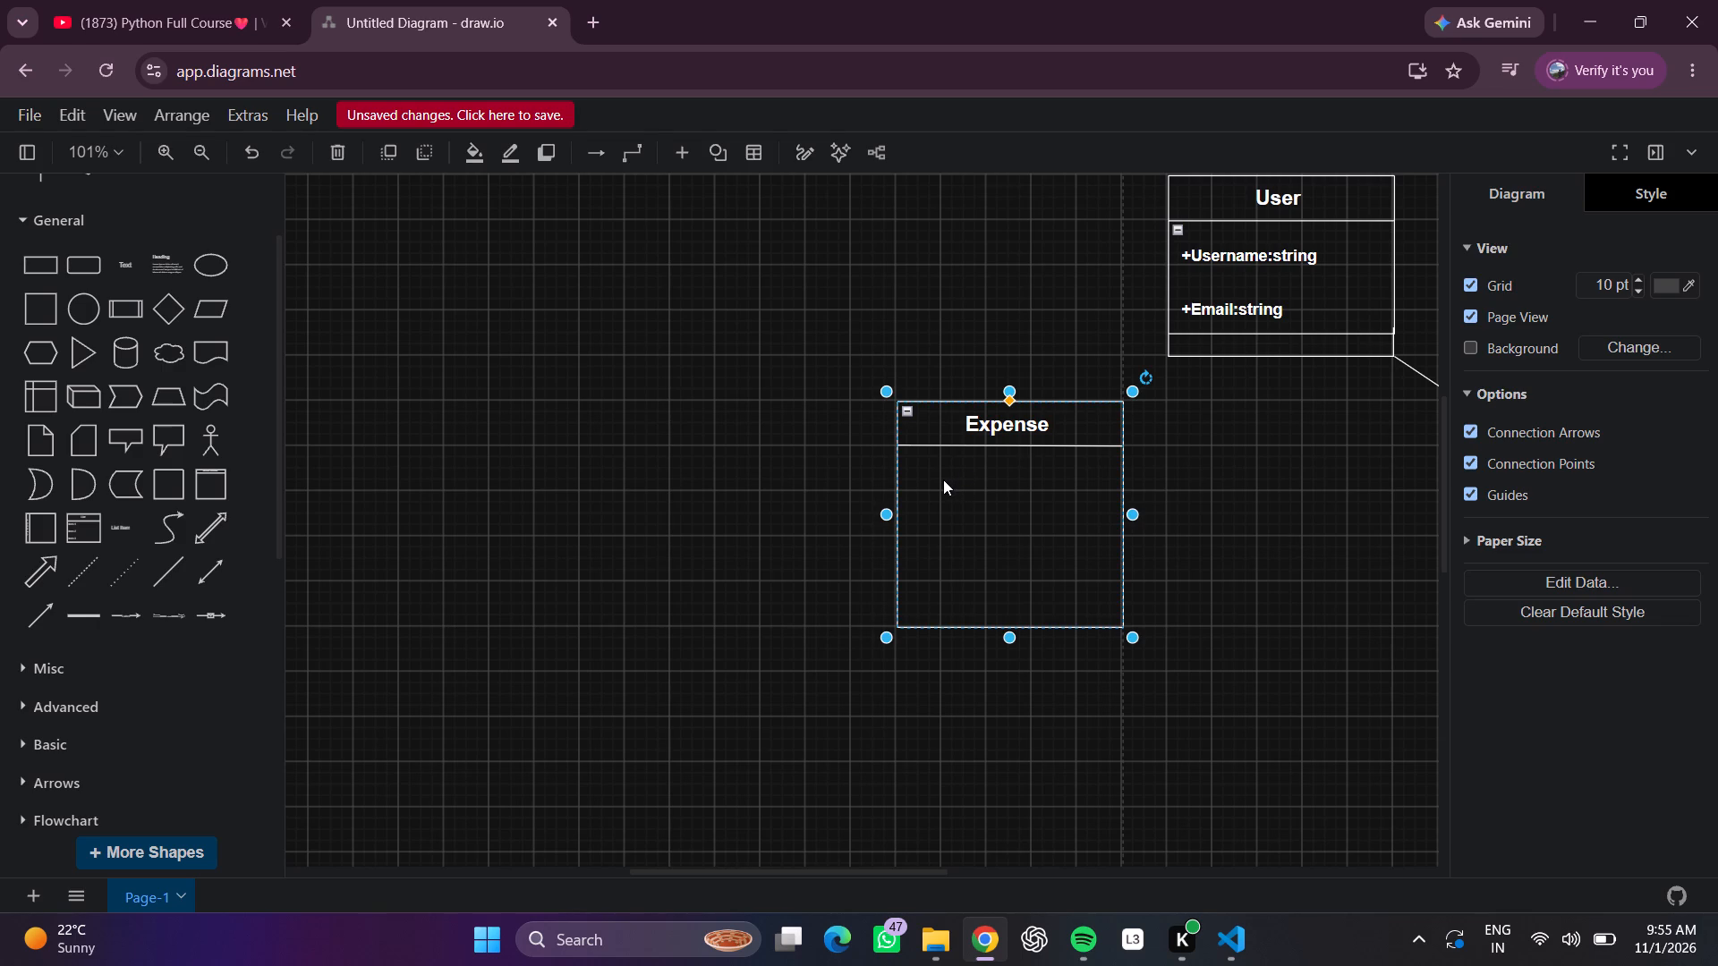
{"action": "double_click", "coordinate": [943, 479]}
{"action": "left_click", "coordinate": [943, 479]}
{"action": "left_click_drag", "start_coordinate": [990, 504], "coordinate": [1137, 622]}
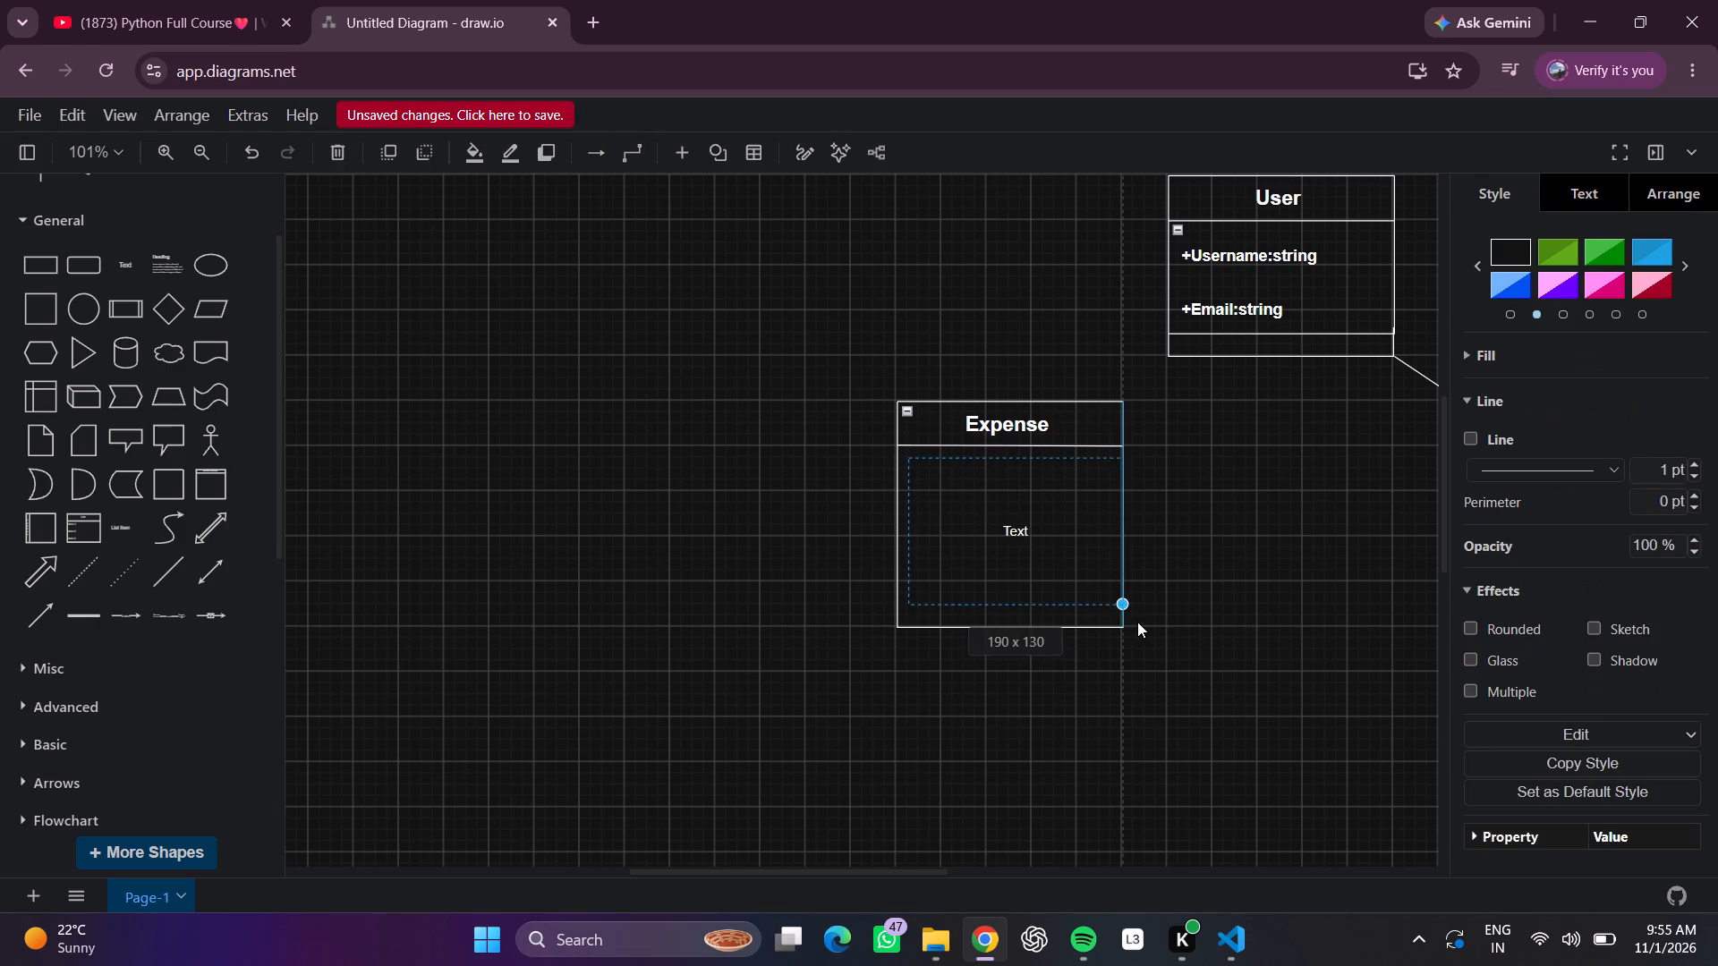
{"action": "left_click_drag", "start_coordinate": [1137, 622], "coordinate": [1114, 623]}
Replace the placeholder text in the Expense box's body with "+Date:Date", followed by a new line.
{"action": "double_click", "coordinate": [982, 521]}
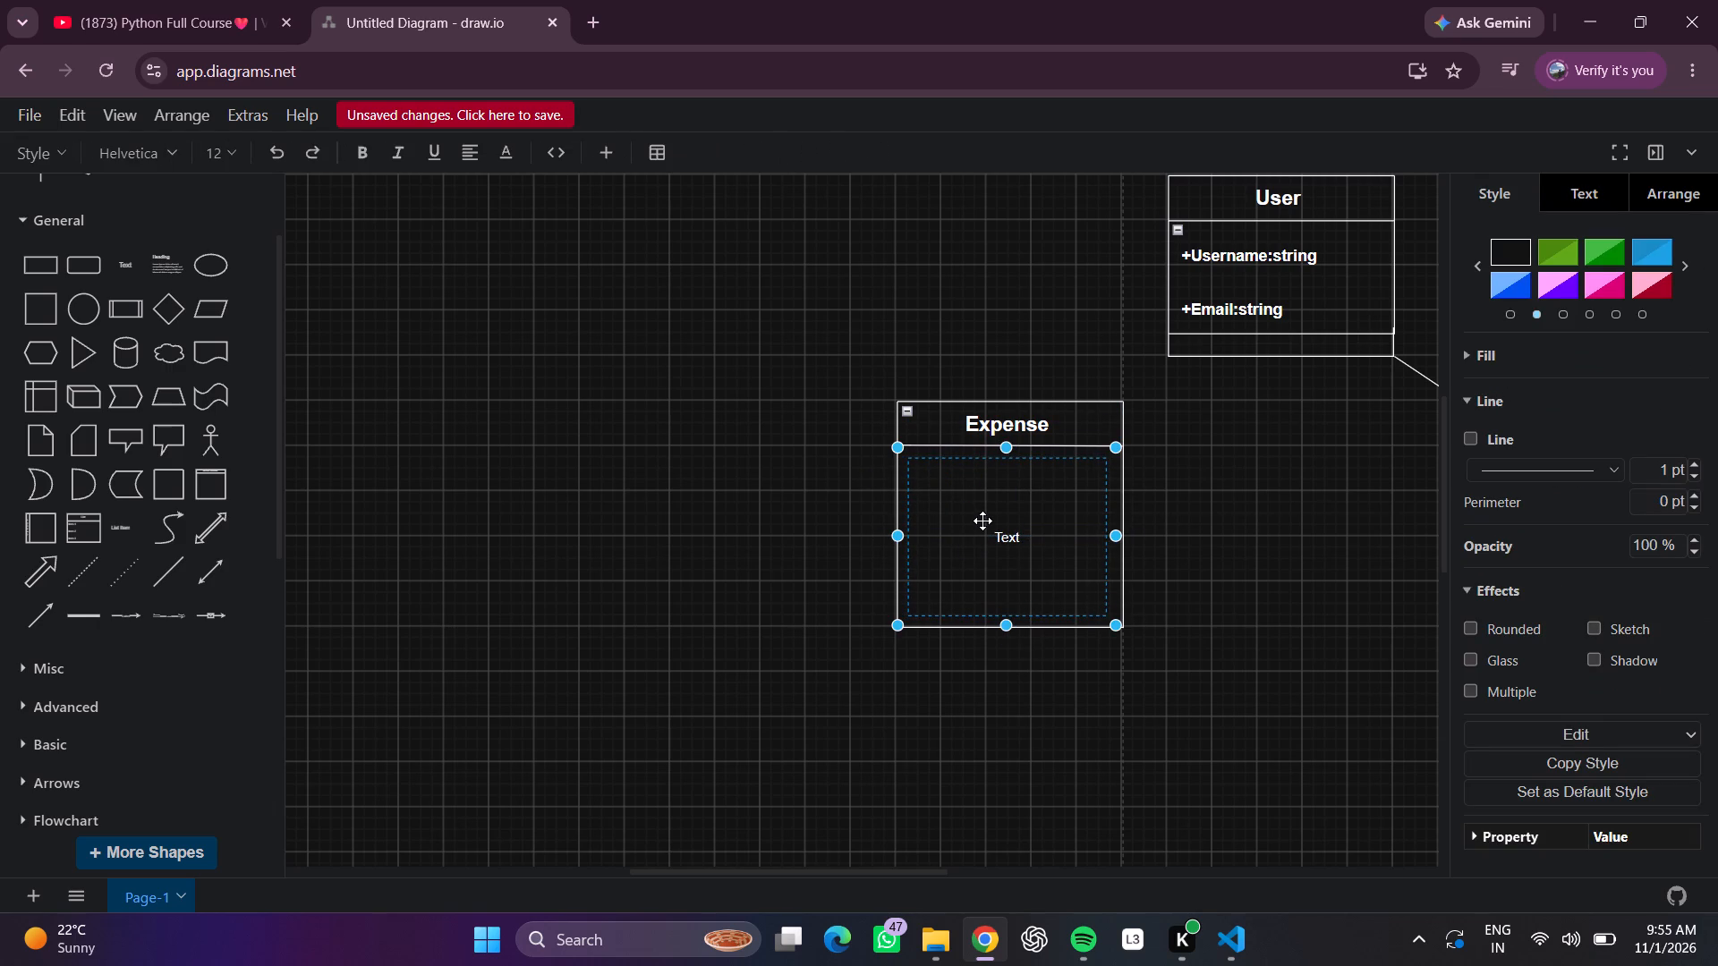
{"action": "key", "text": "BackSpace"}
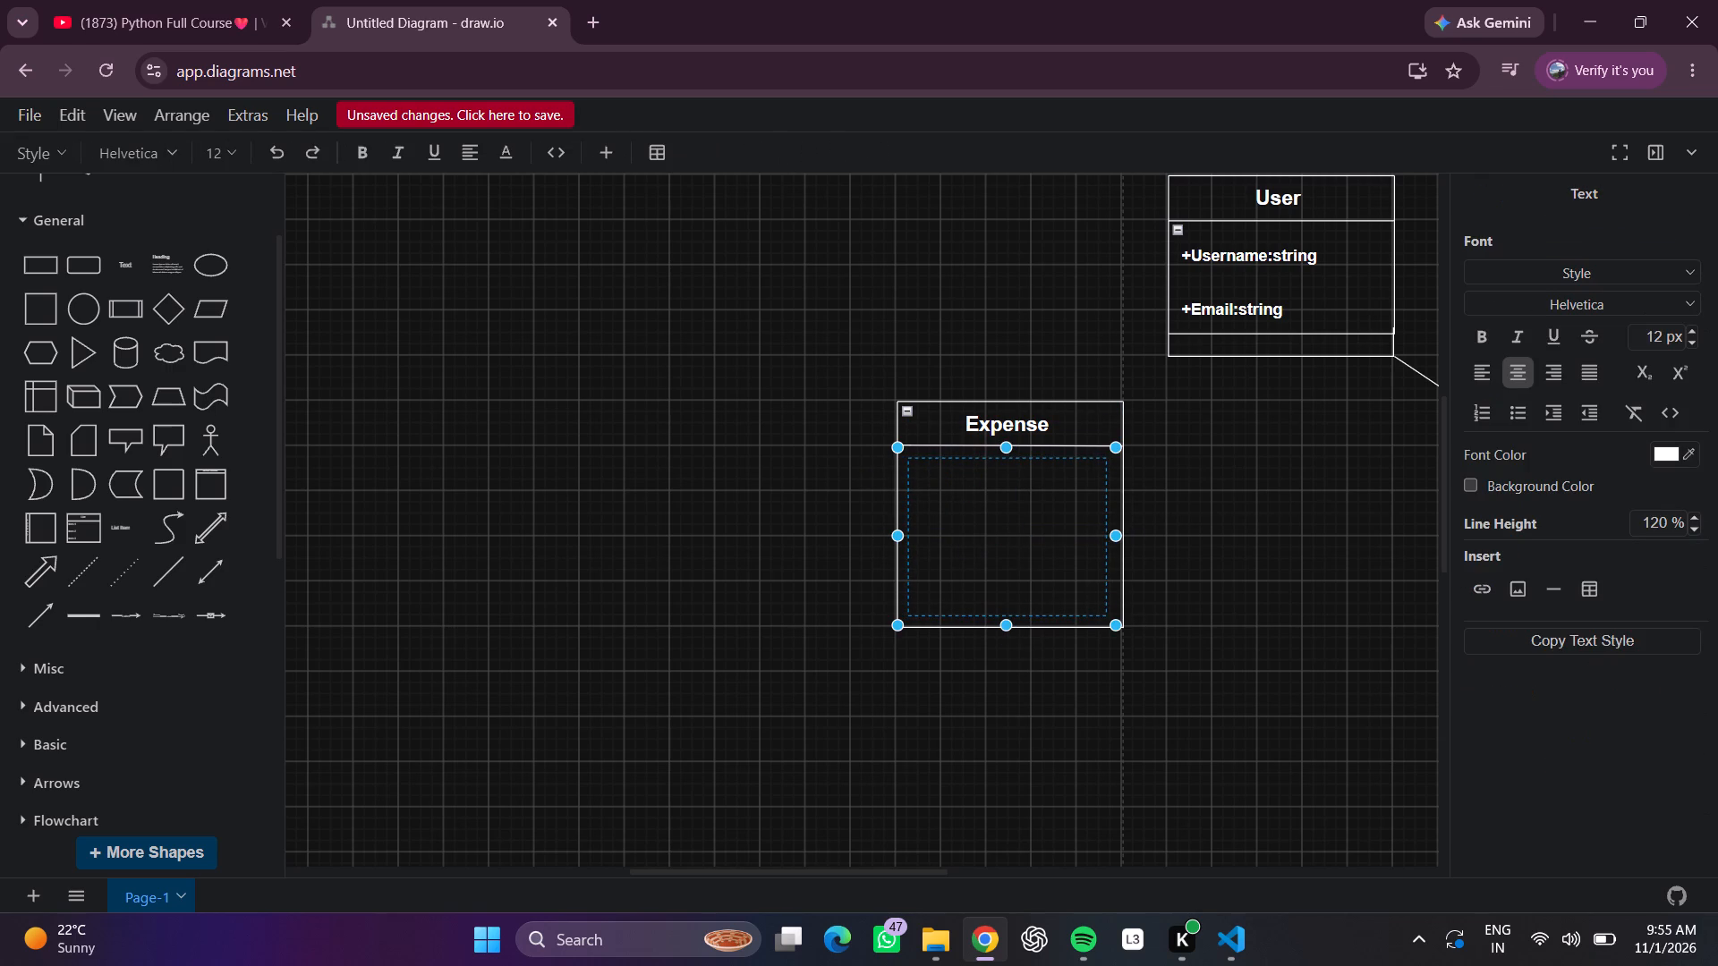
{"action": "key", "text": "shift+plus"}
{"action": "type", "text": "tae"}
{"action": "key", "text": "BackSpace"}
{"action": "key", "text": "BackSpace"}
{"action": "key", "text": "BackSpace"}
{"action": "type", "text": "ate"}
{"action": "key", "text": "shift+colon"}
{"action": "type", "text": "ate"}
{"action": "key", "text": "space"}
{"action": "key", "text": "Return"}
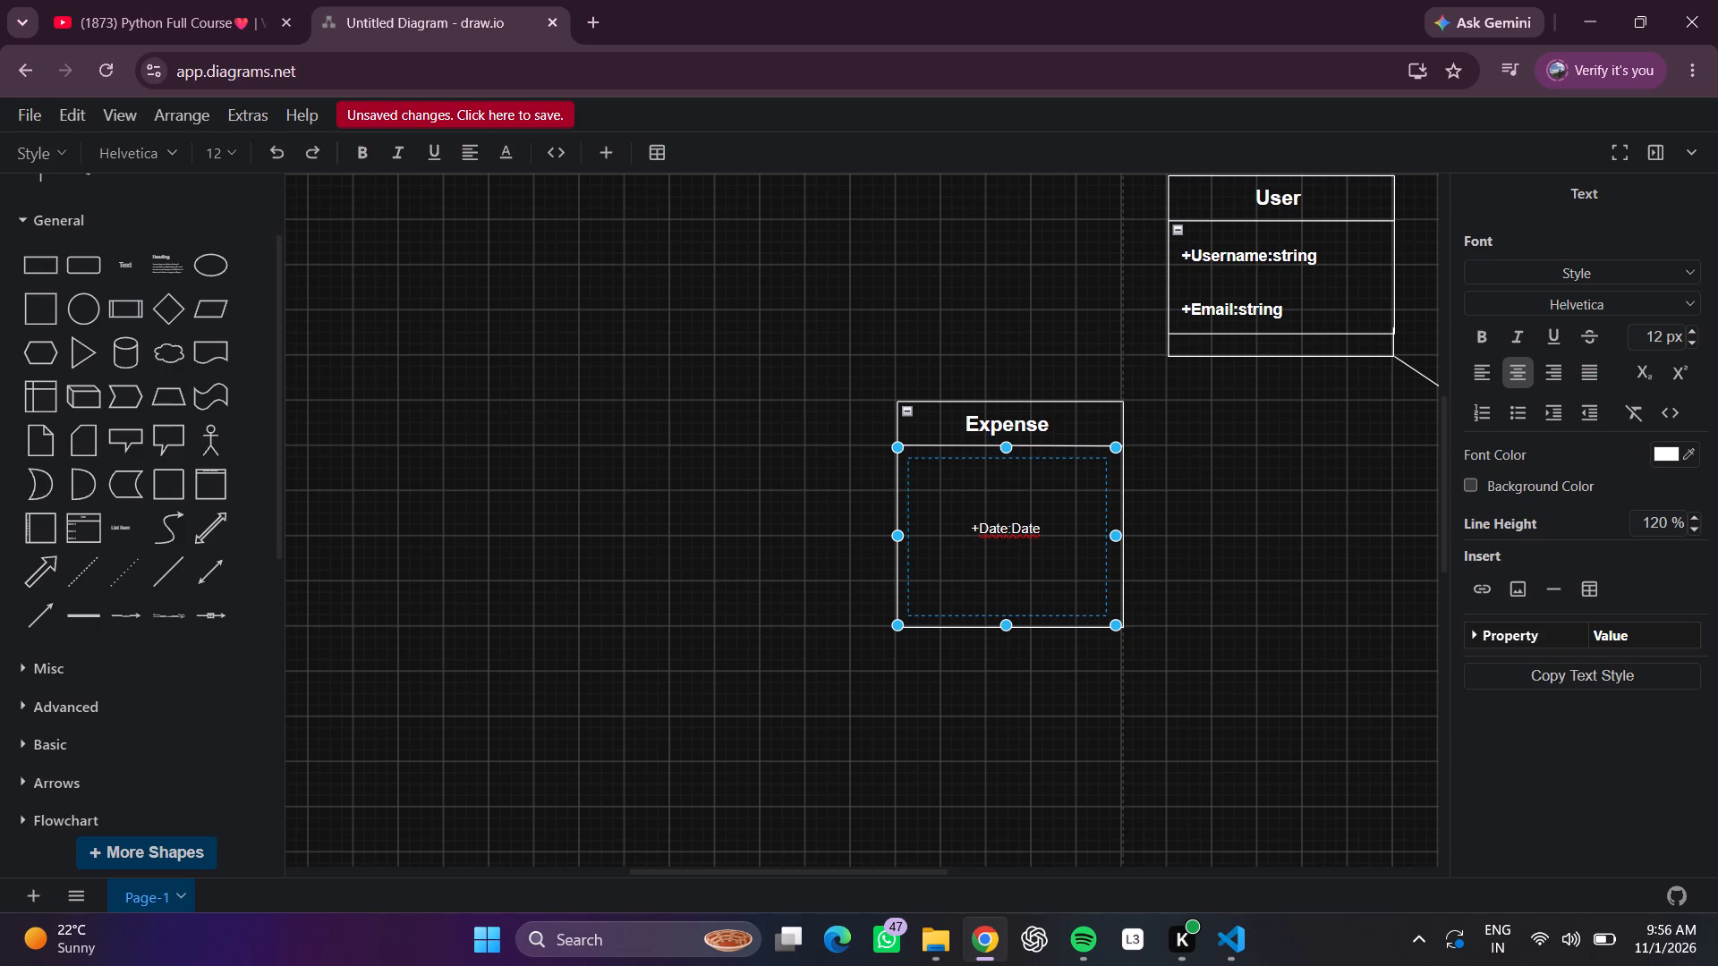
{"action": "key", "text": "Return"}
Add the attribute "+Amount:float" below the Date attribute in the Expense box, followed by line breaks.
{"action": "key", "text": "shift+plus"}
{"action": "key", "text": "a"}
{"action": "type", "text": "mount"}
{"action": "key", "text": "shift+colon"}
{"action": "type", "text": "float"}
{"action": "key", "text": "Return"}
{"action": "key", "text": "space"}
{"action": "key", "text": "Return"}
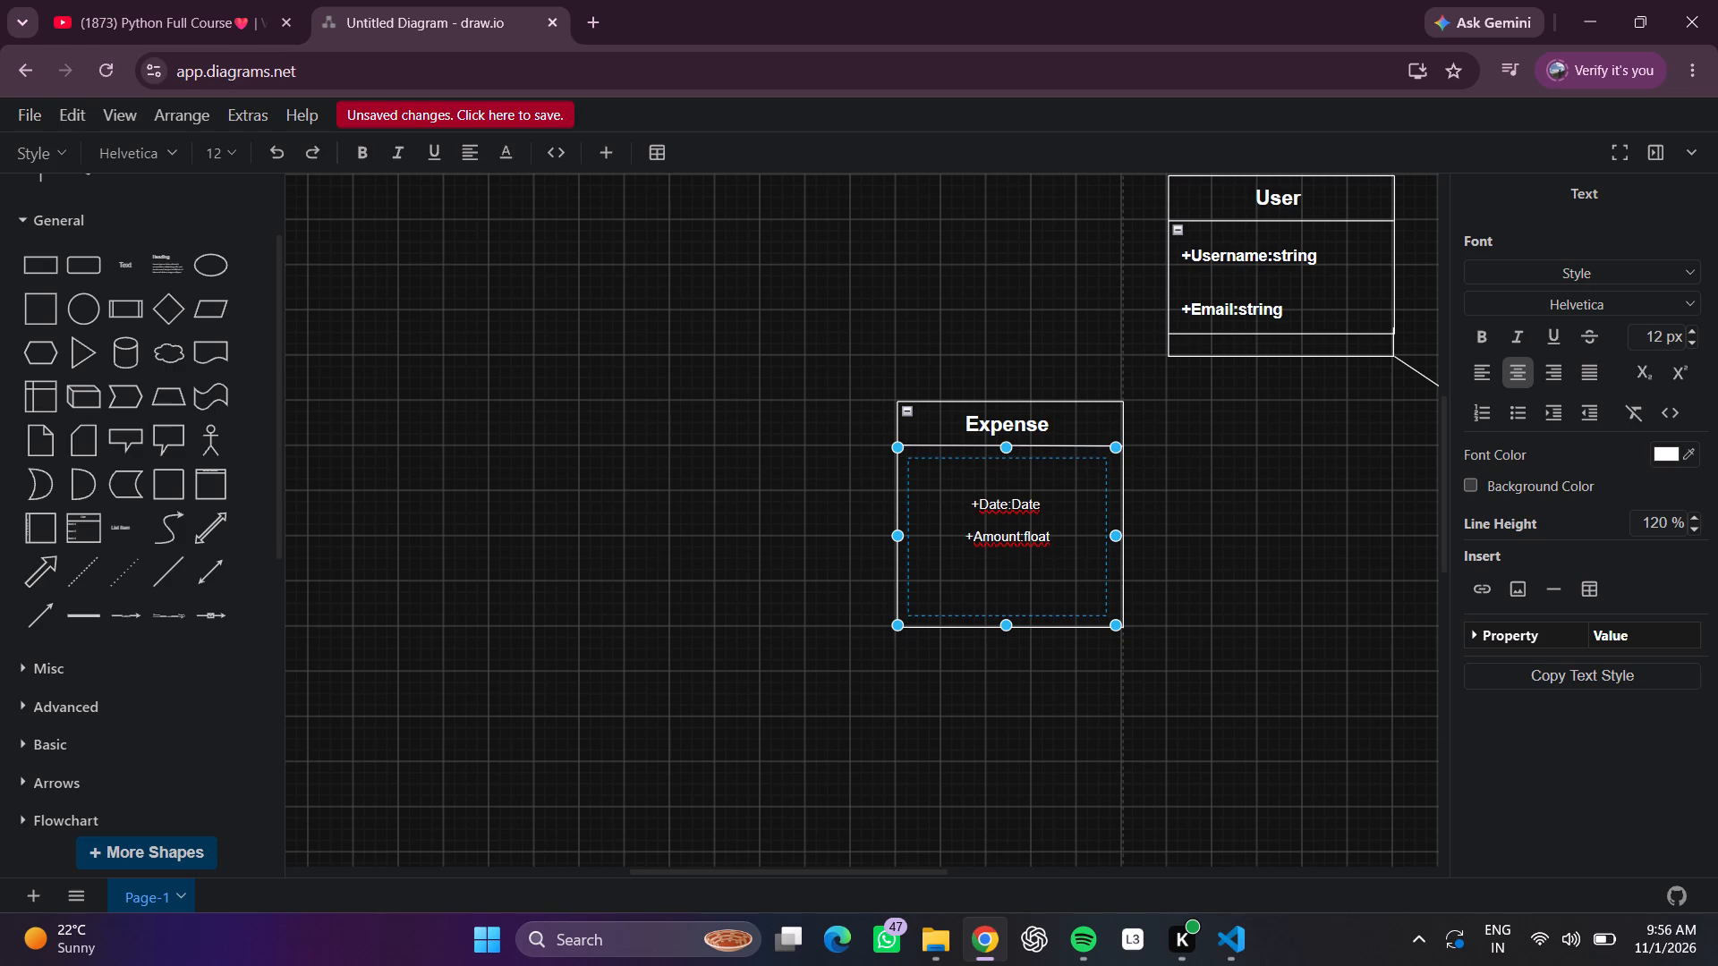
Add the attribute "+Description:string" below the Amount attribute in the Expense box, followed by line breaks.
{"action": "key", "text": "shift+plus"}
{"action": "type", "text": "sc"}
{"action": "type", "text": "rip"}
{"action": "key", "text": "t"}
{"action": "type", "text": "ion"}
{"action": "key", "text": "shift+colon"}
{"action": "type", "text": "string"}
{"action": "key", "text": "Return"}
{"action": "key", "text": "Return"}
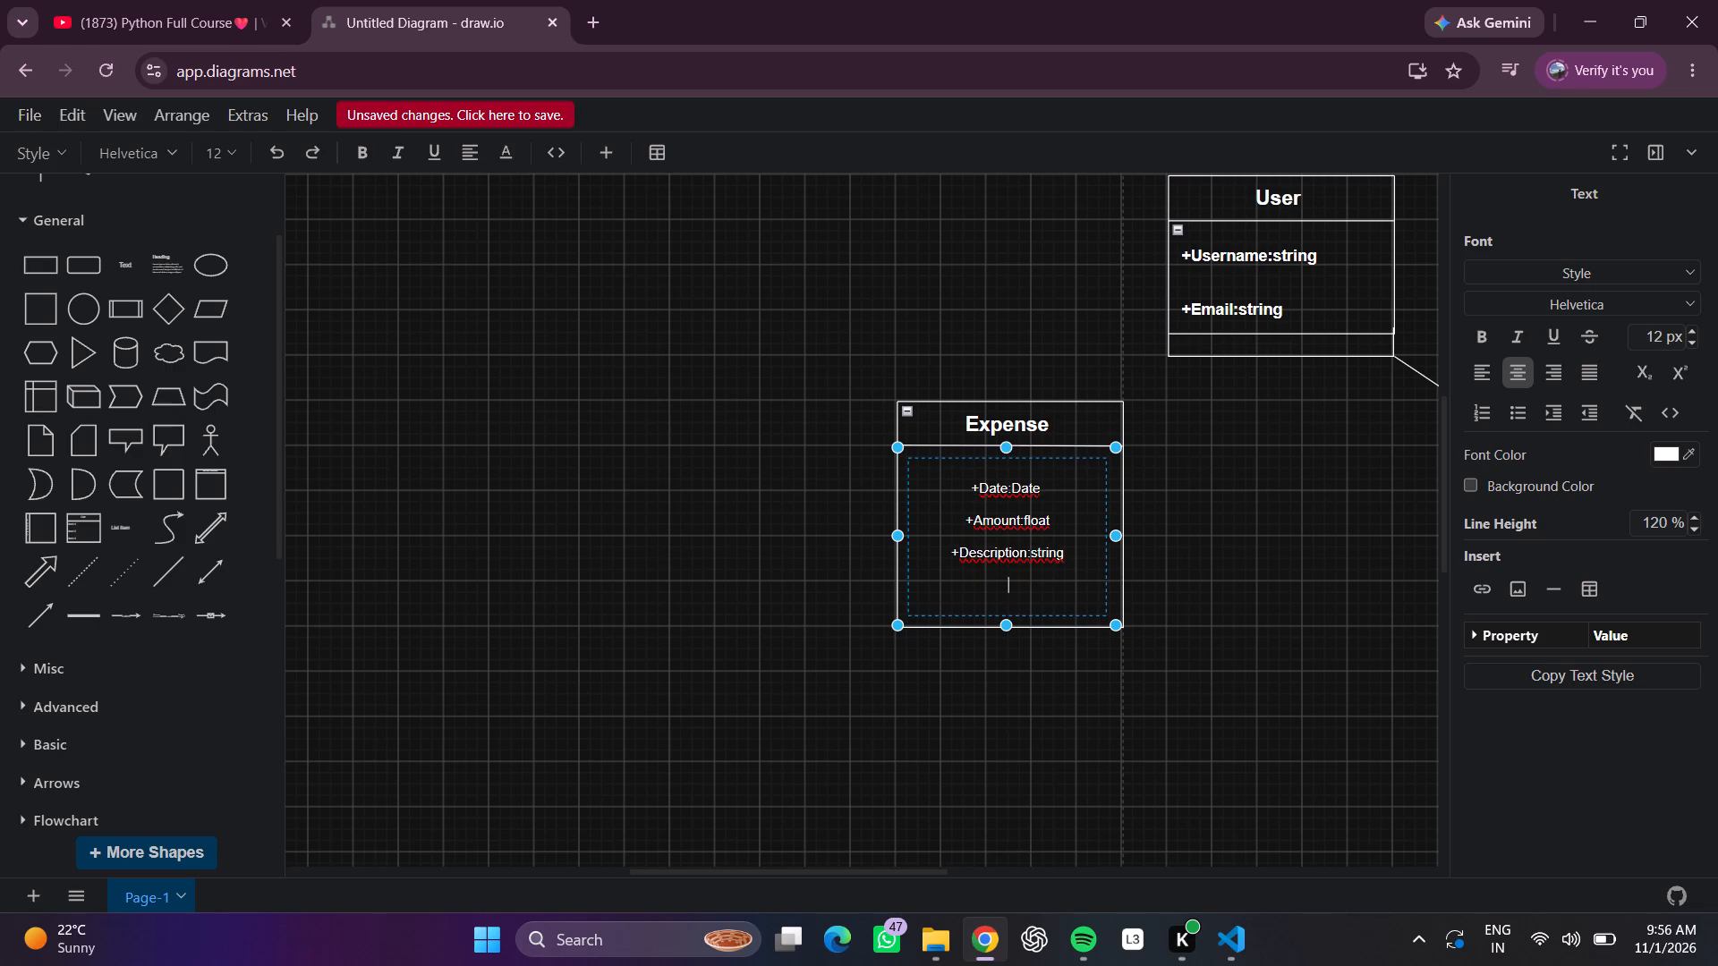
Add "+Category:Category" as the last attribute in the Expense box and finish editing the text.
{"action": "key", "text": "equal"}
{"action": "key", "text": "BackSpace"}
{"action": "key", "text": "shift+plus"}
{"action": "key", "text": "a"}
{"action": "type", "text": "te"}
{"action": "type", "text": "gory"}
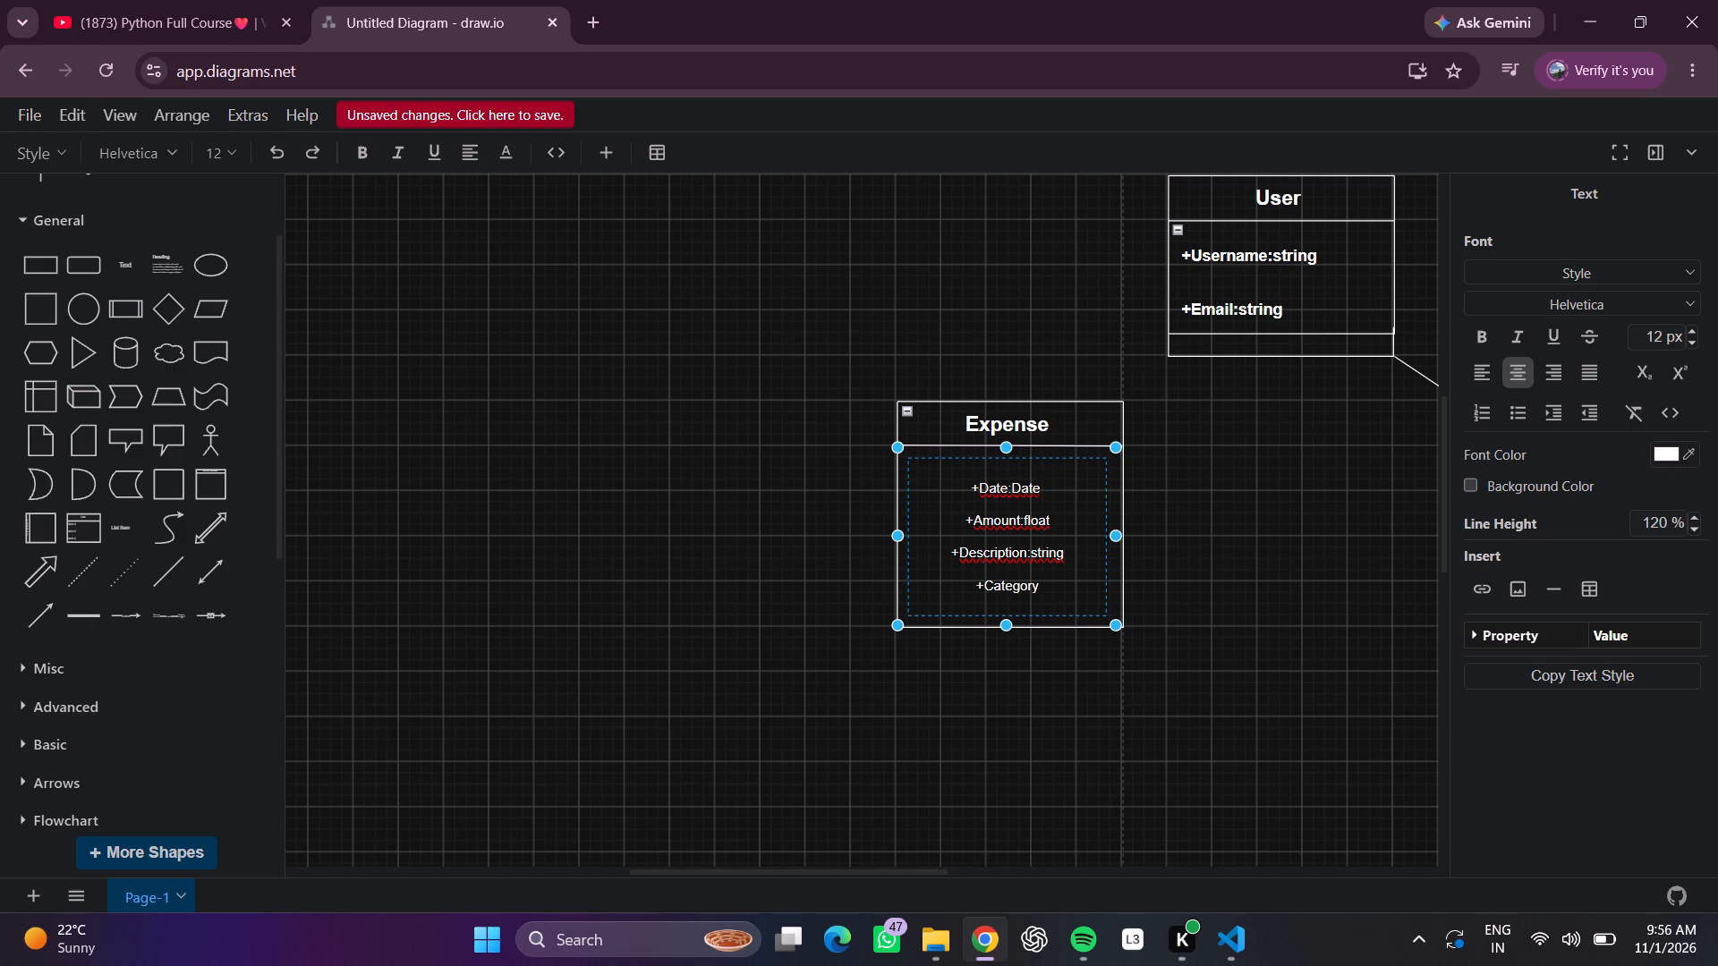
{"action": "key", "text": "shift+colon"}
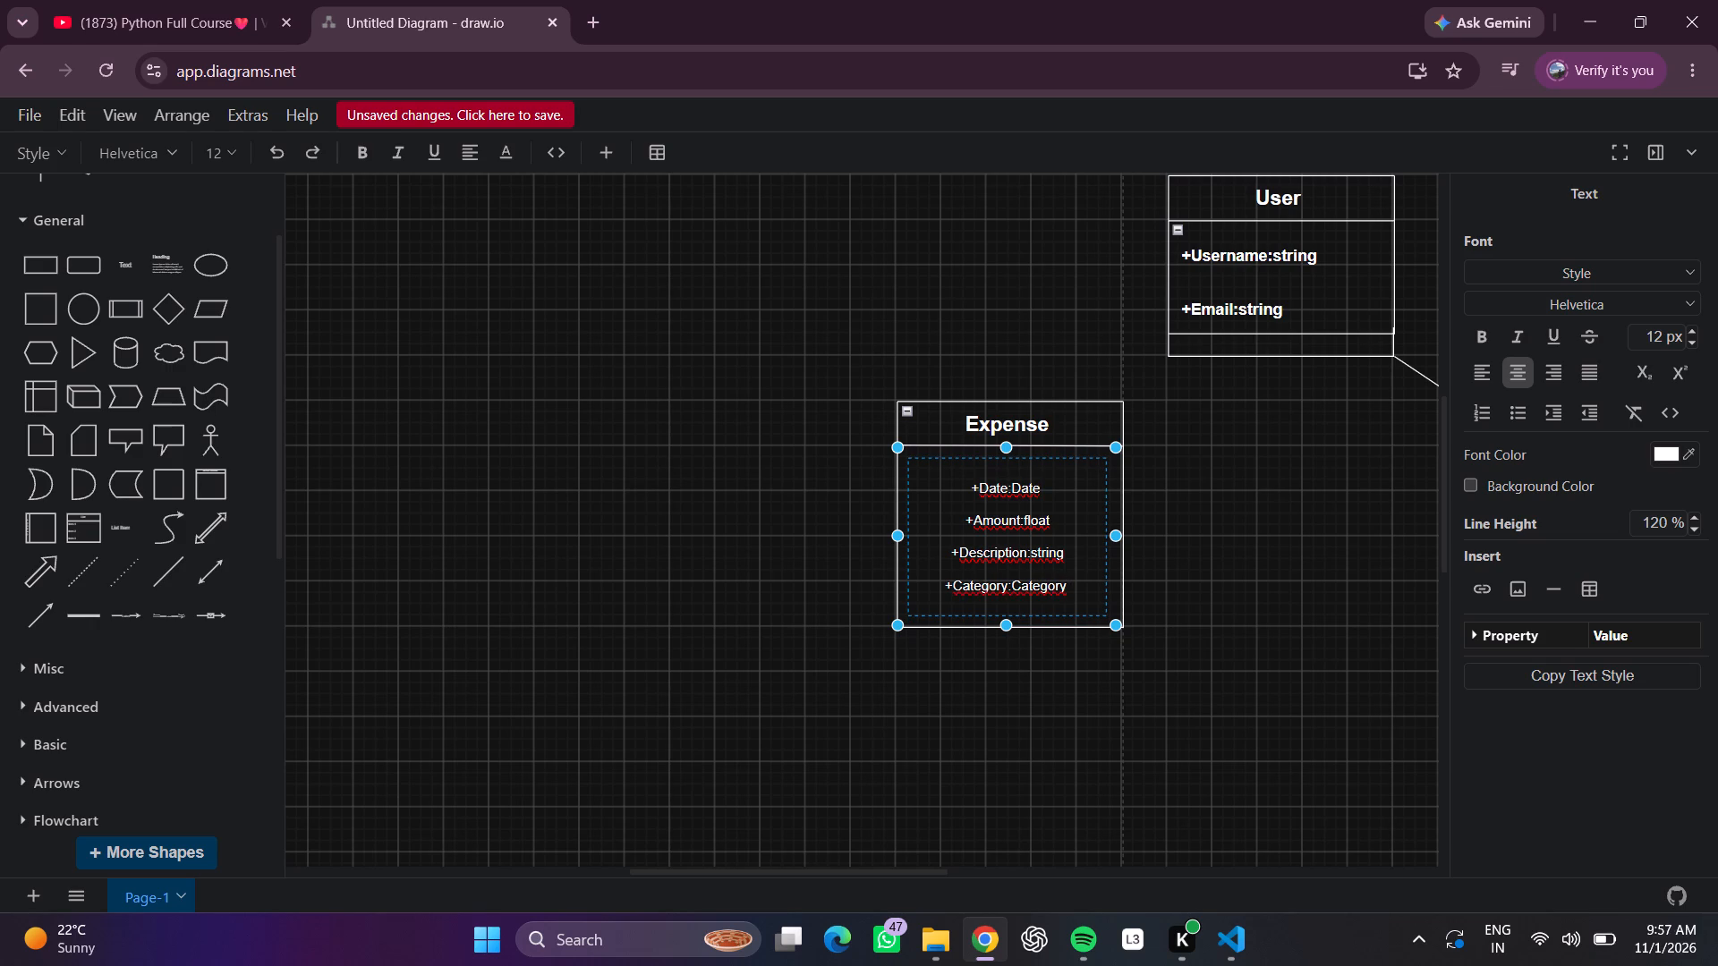
{"action": "left_click", "coordinate": [1302, 555]}
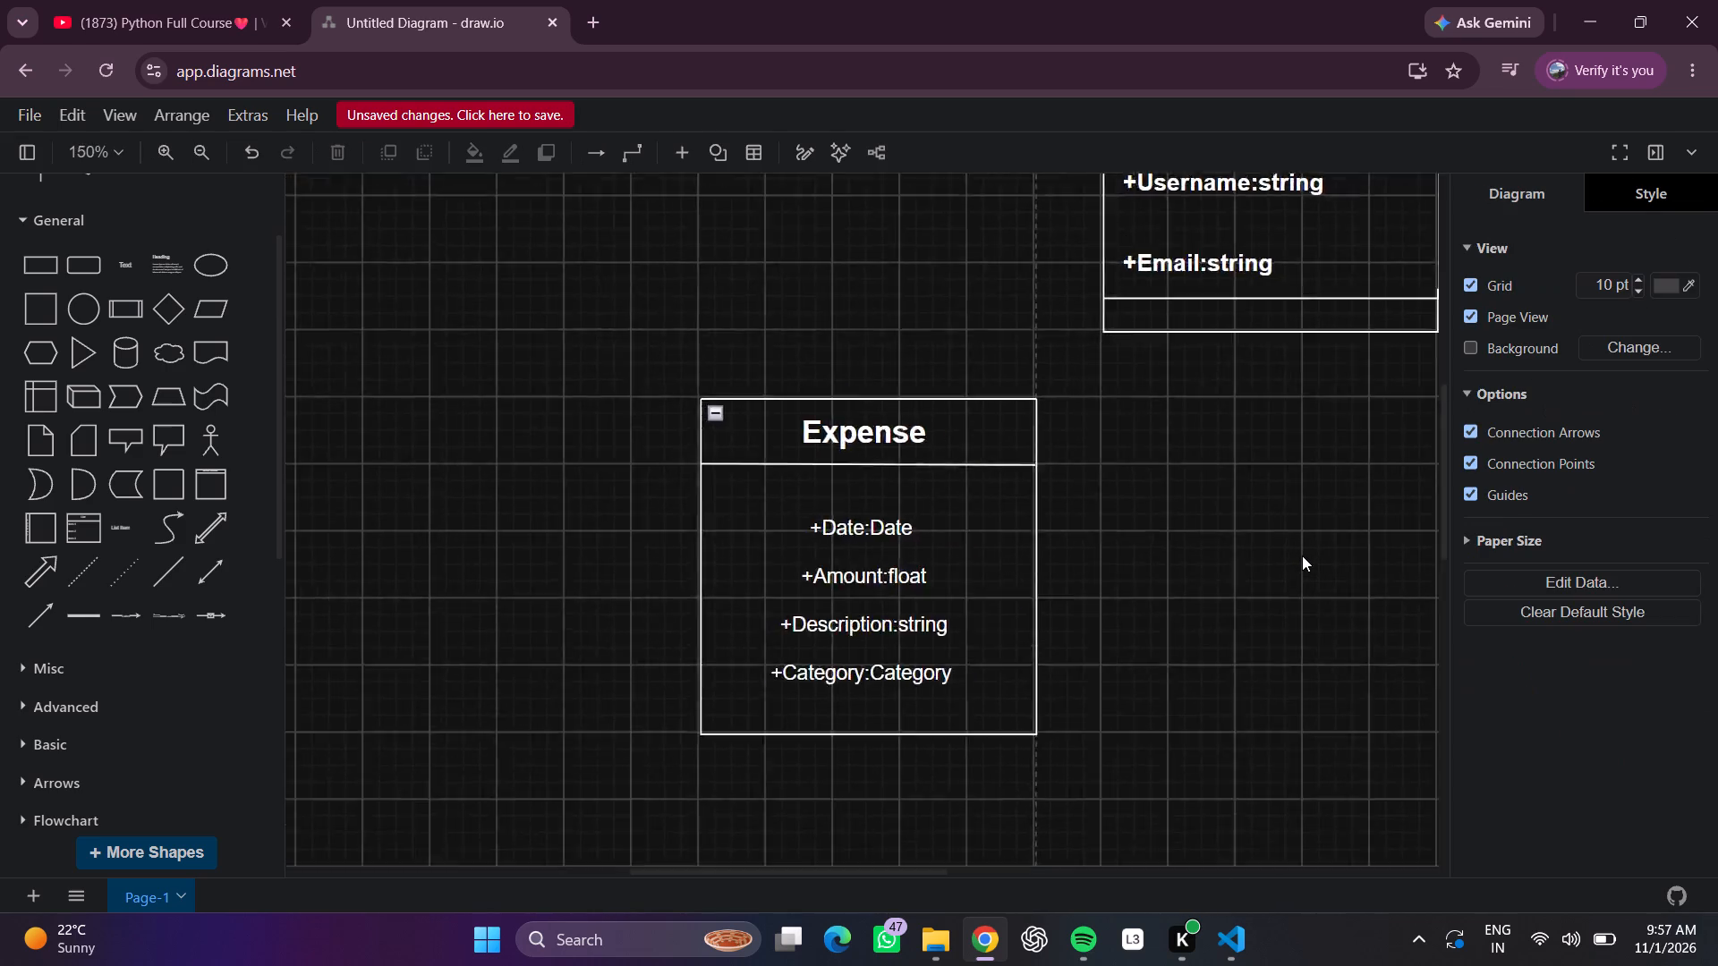
Apply a bold heading style to all four attribute lines in the Expense box.
{"action": "scroll", "coordinate": [1302, 555], "scroll_direction": "right", "scroll_amount": 2}
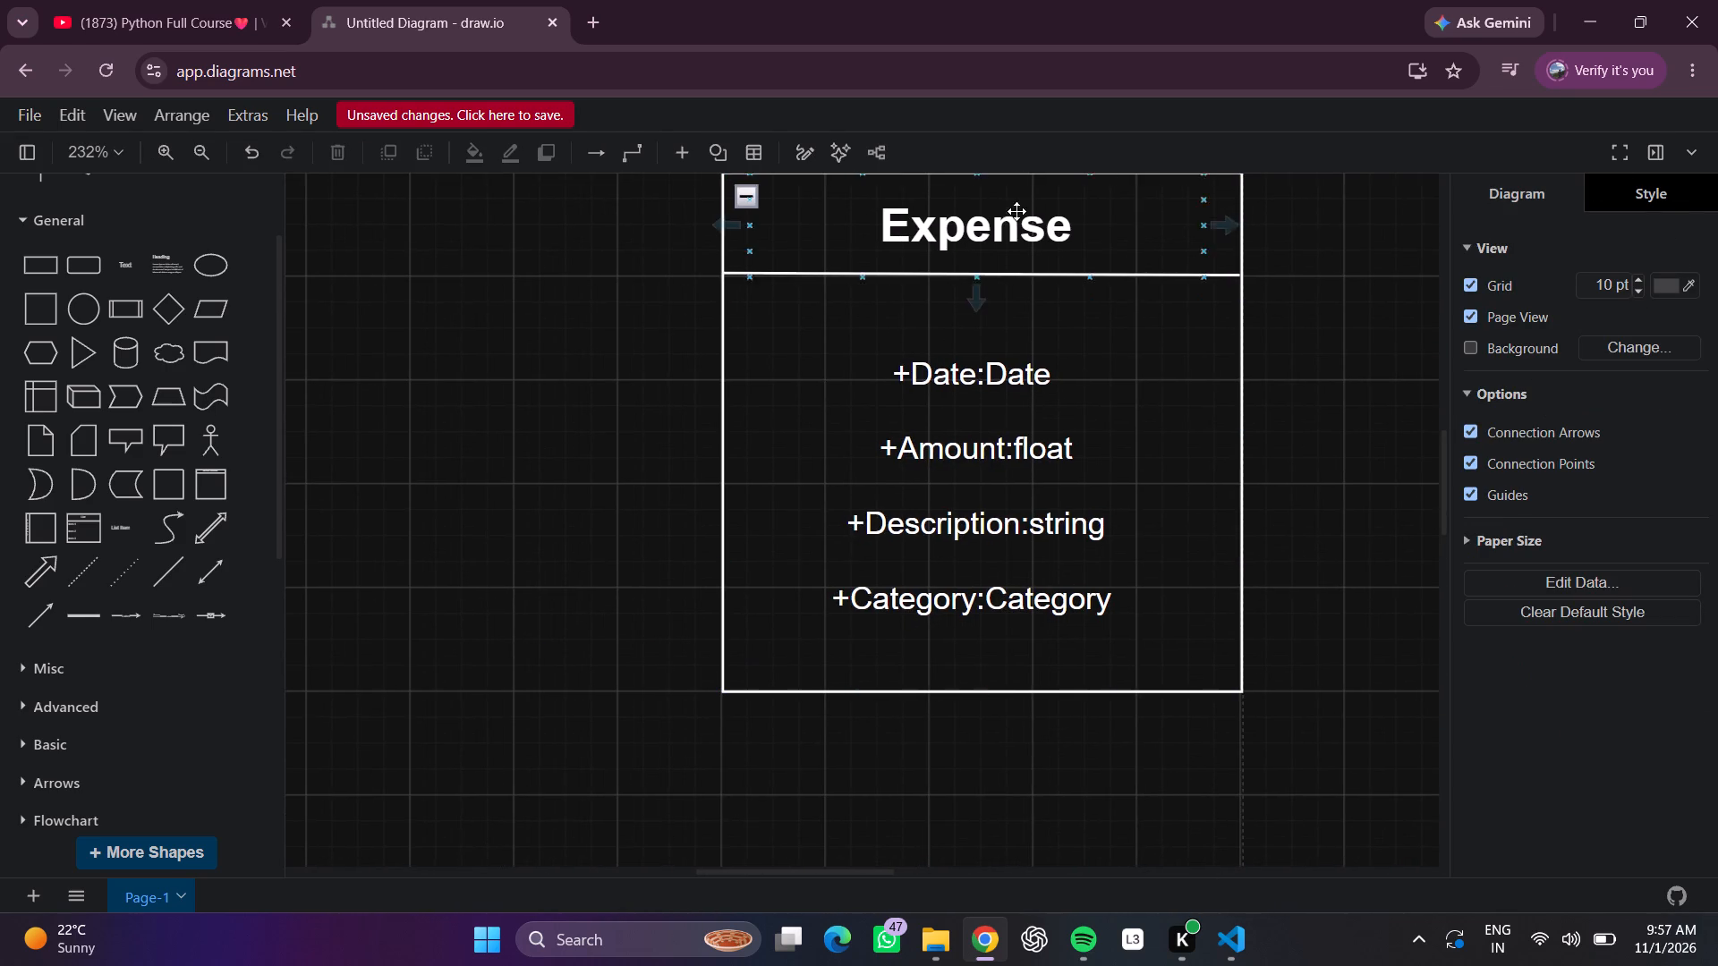
{"action": "double_click", "coordinate": [1028, 510]}
{"action": "double_click", "coordinate": [911, 546]}
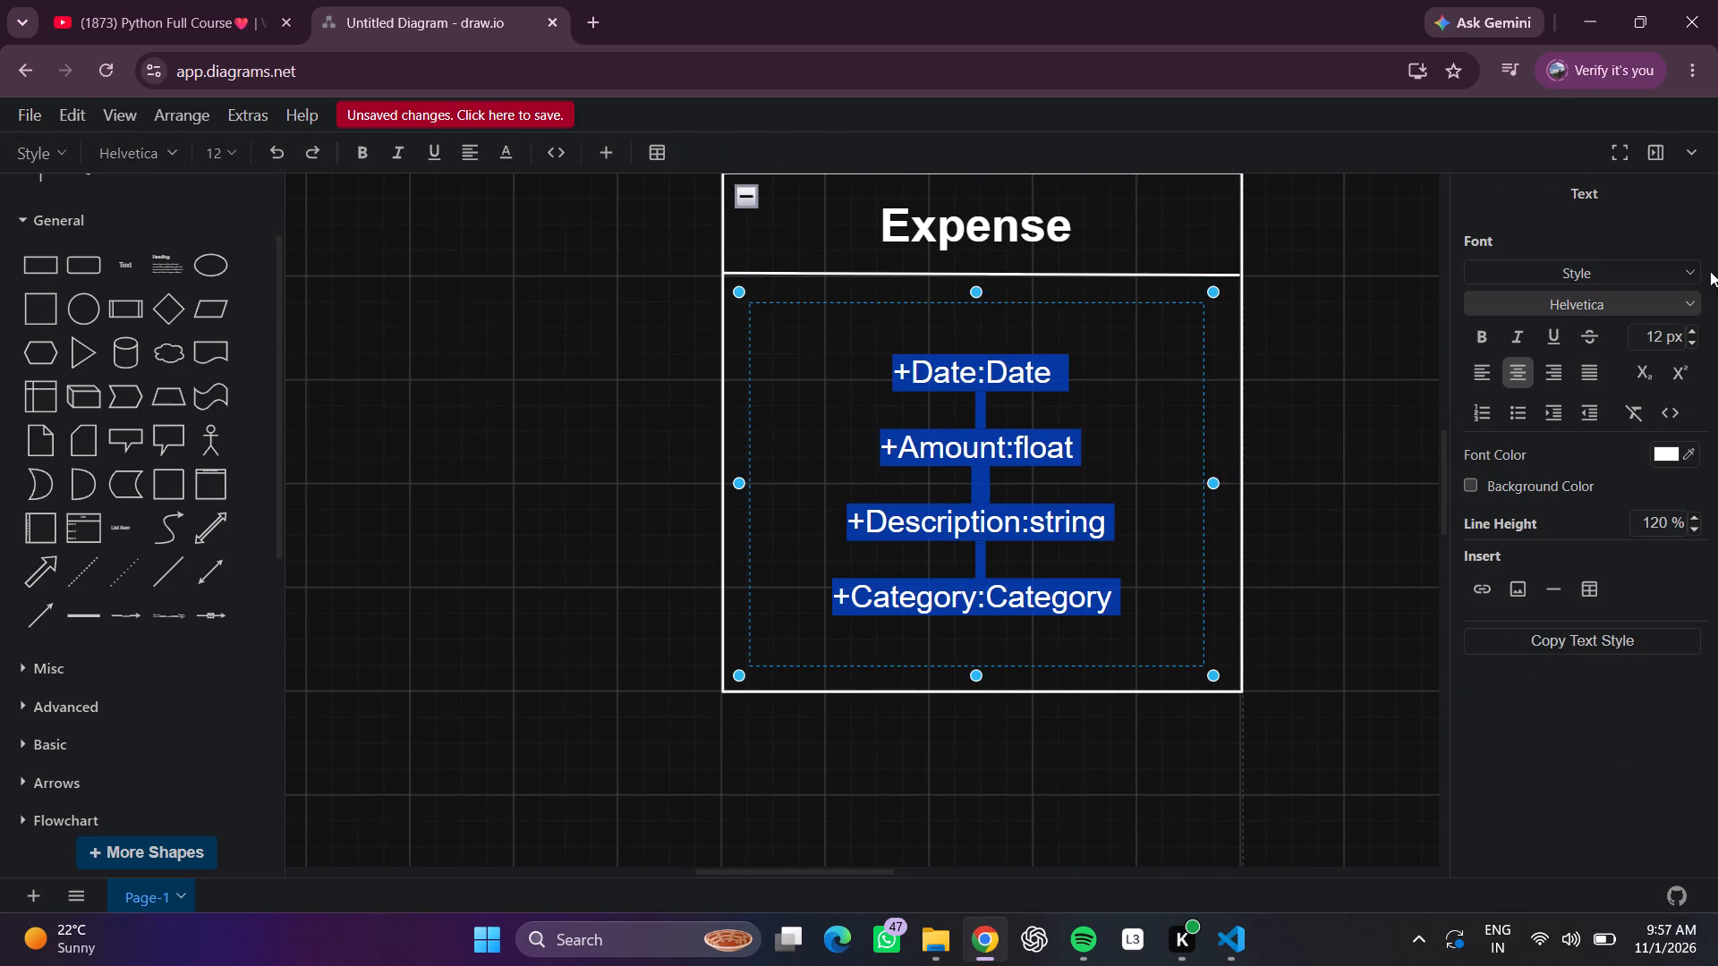
{"action": "left_click", "coordinate": [1674, 283]}
{"action": "left_click", "coordinate": [1580, 388]}
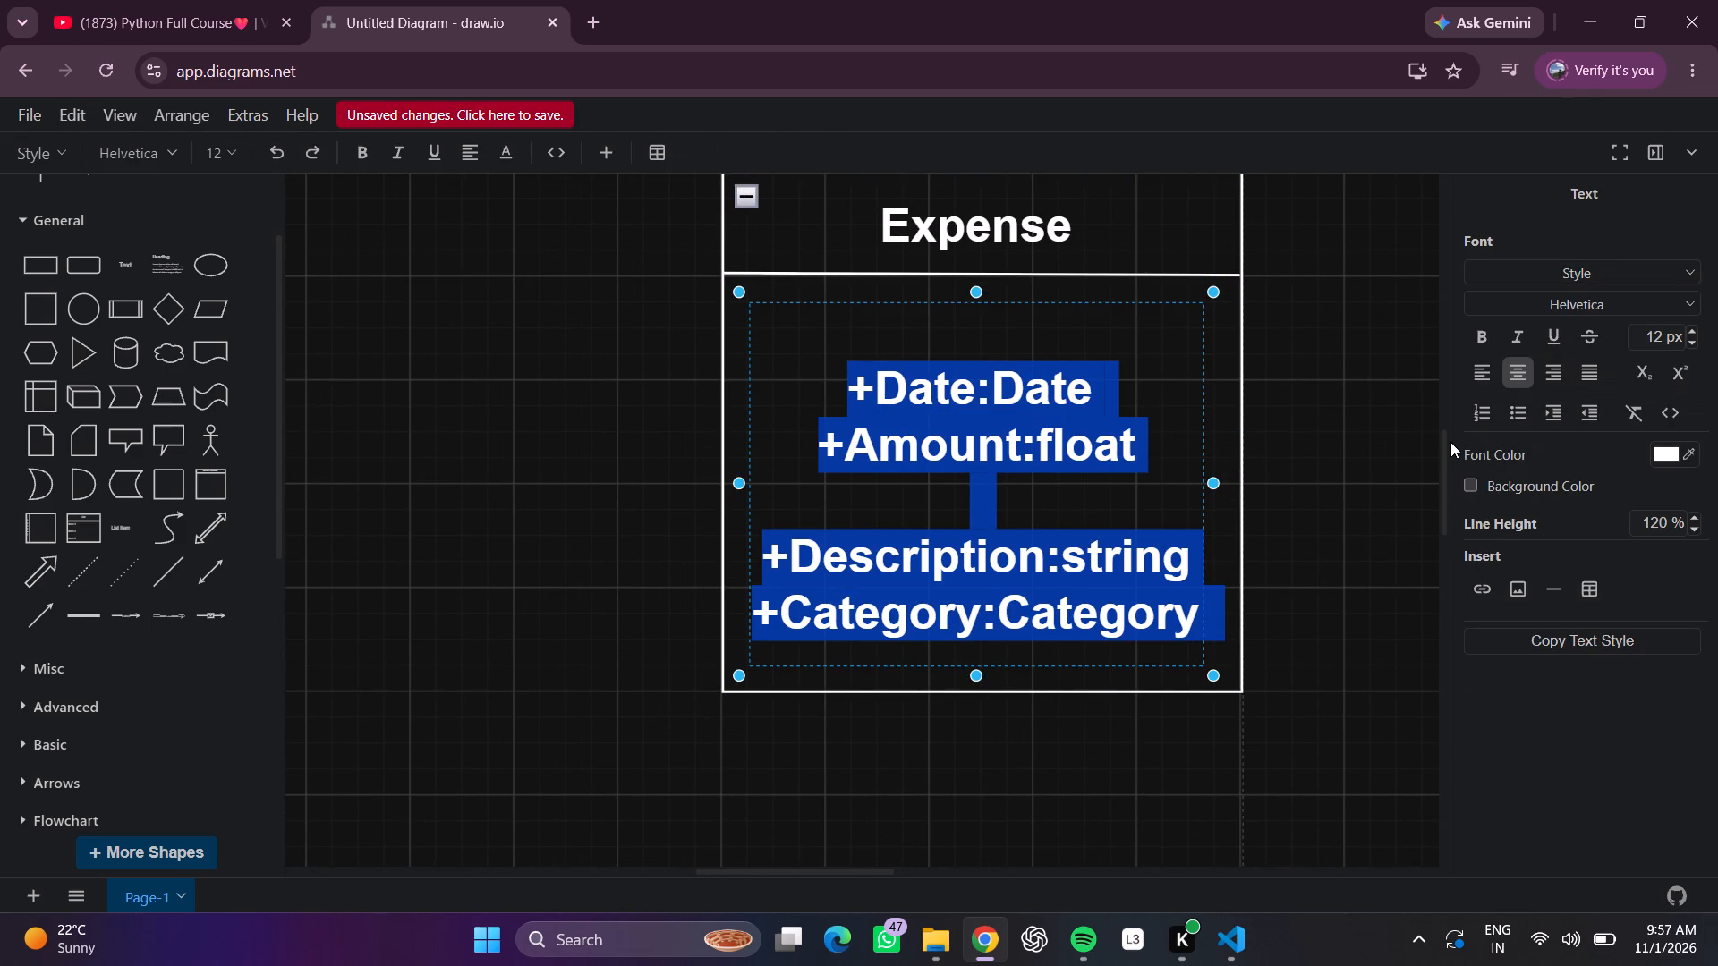
{"action": "left_click", "coordinate": [1422, 445]}
Stretch the Expense attribute text element downward past the box's bottom edge to about 175 x 170.
{"action": "left_click", "coordinate": [1084, 491]}
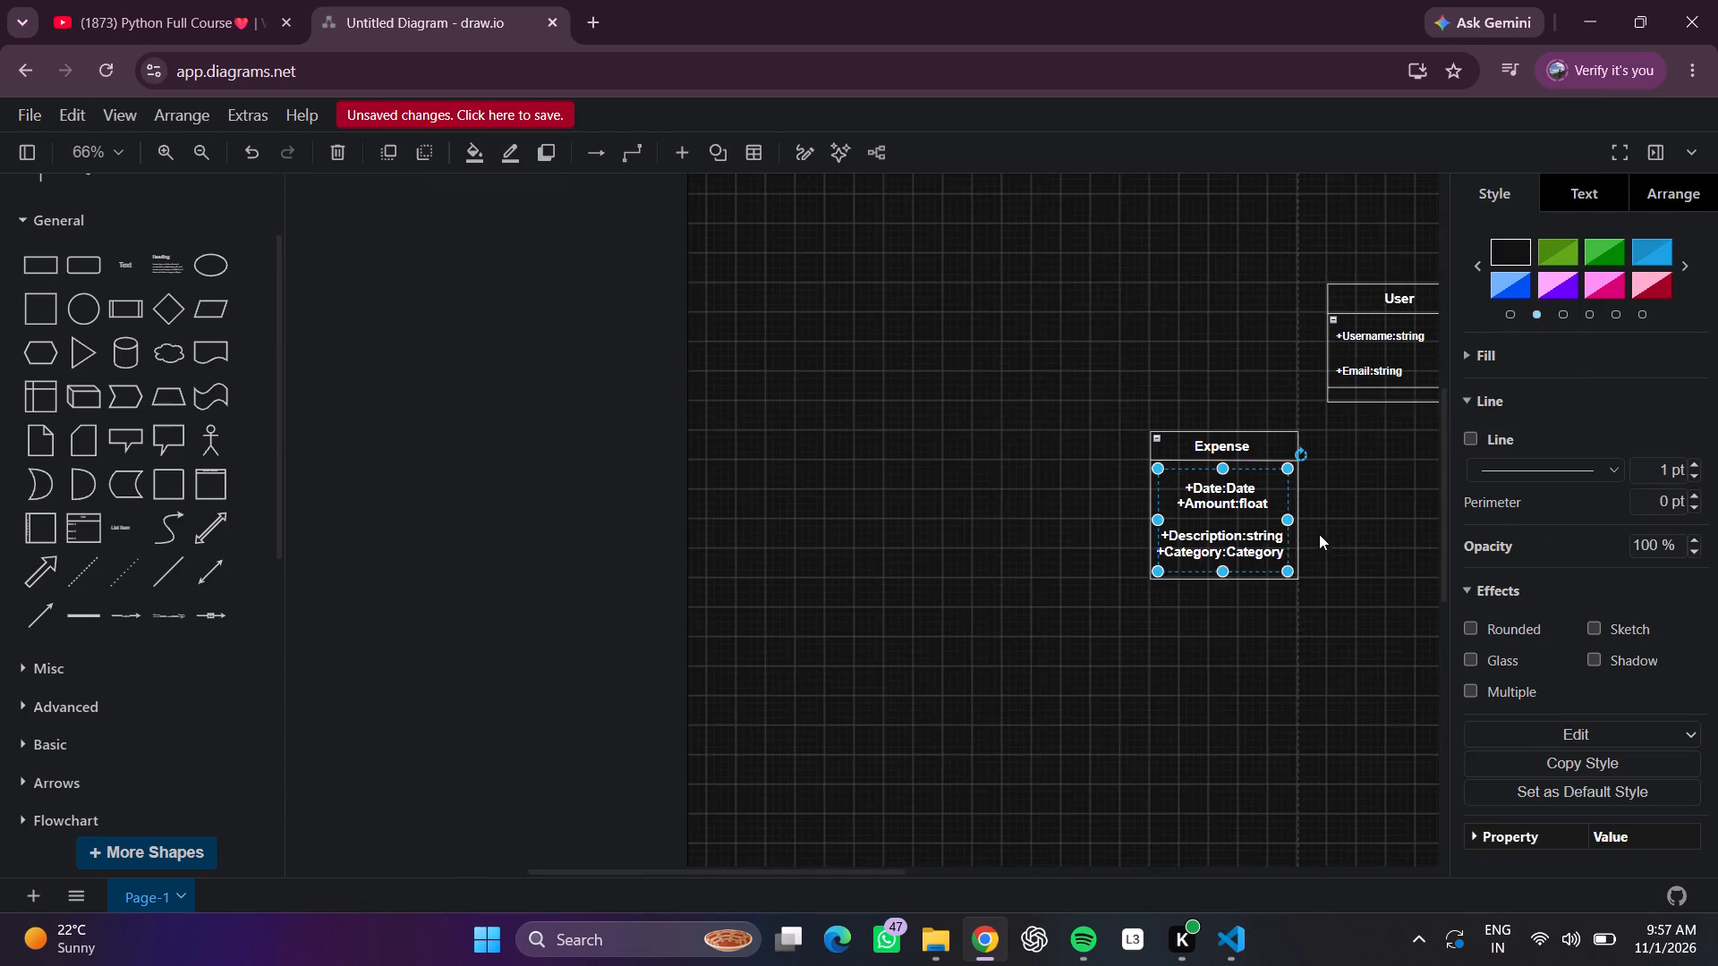
{"action": "scroll", "coordinate": [1320, 534], "scroll_direction": "left", "scroll_amount": 3}
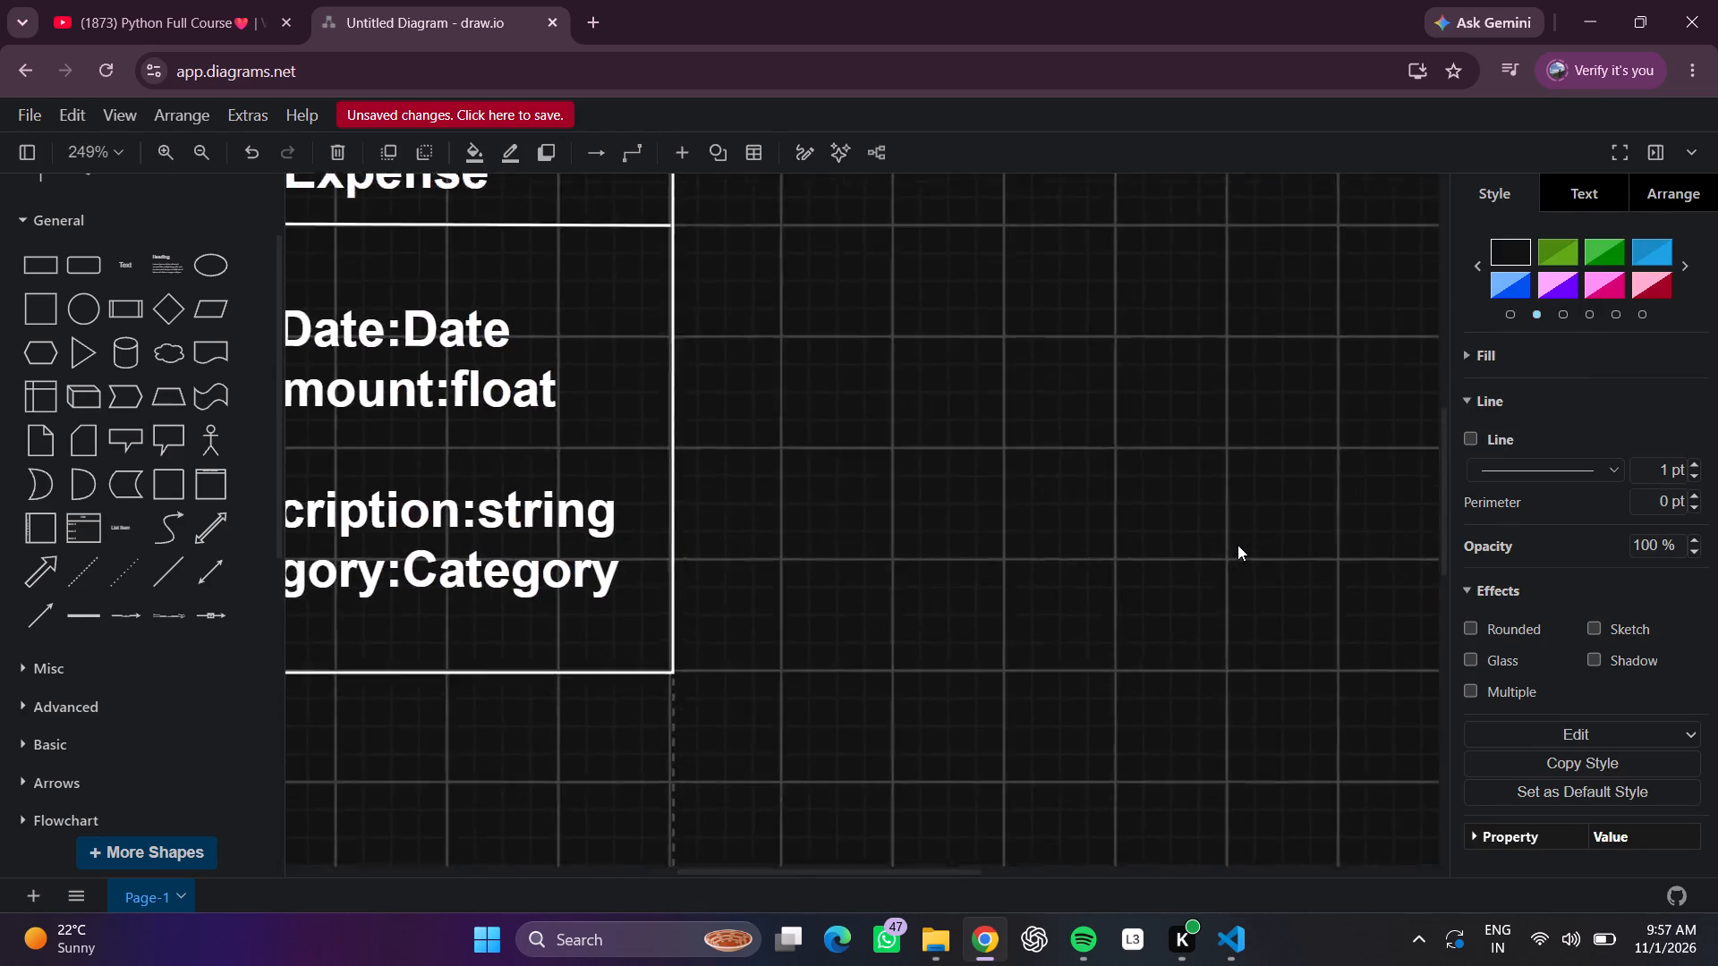
{"action": "scroll", "coordinate": [1236, 545], "scroll_direction": "up", "scroll_amount": 6}
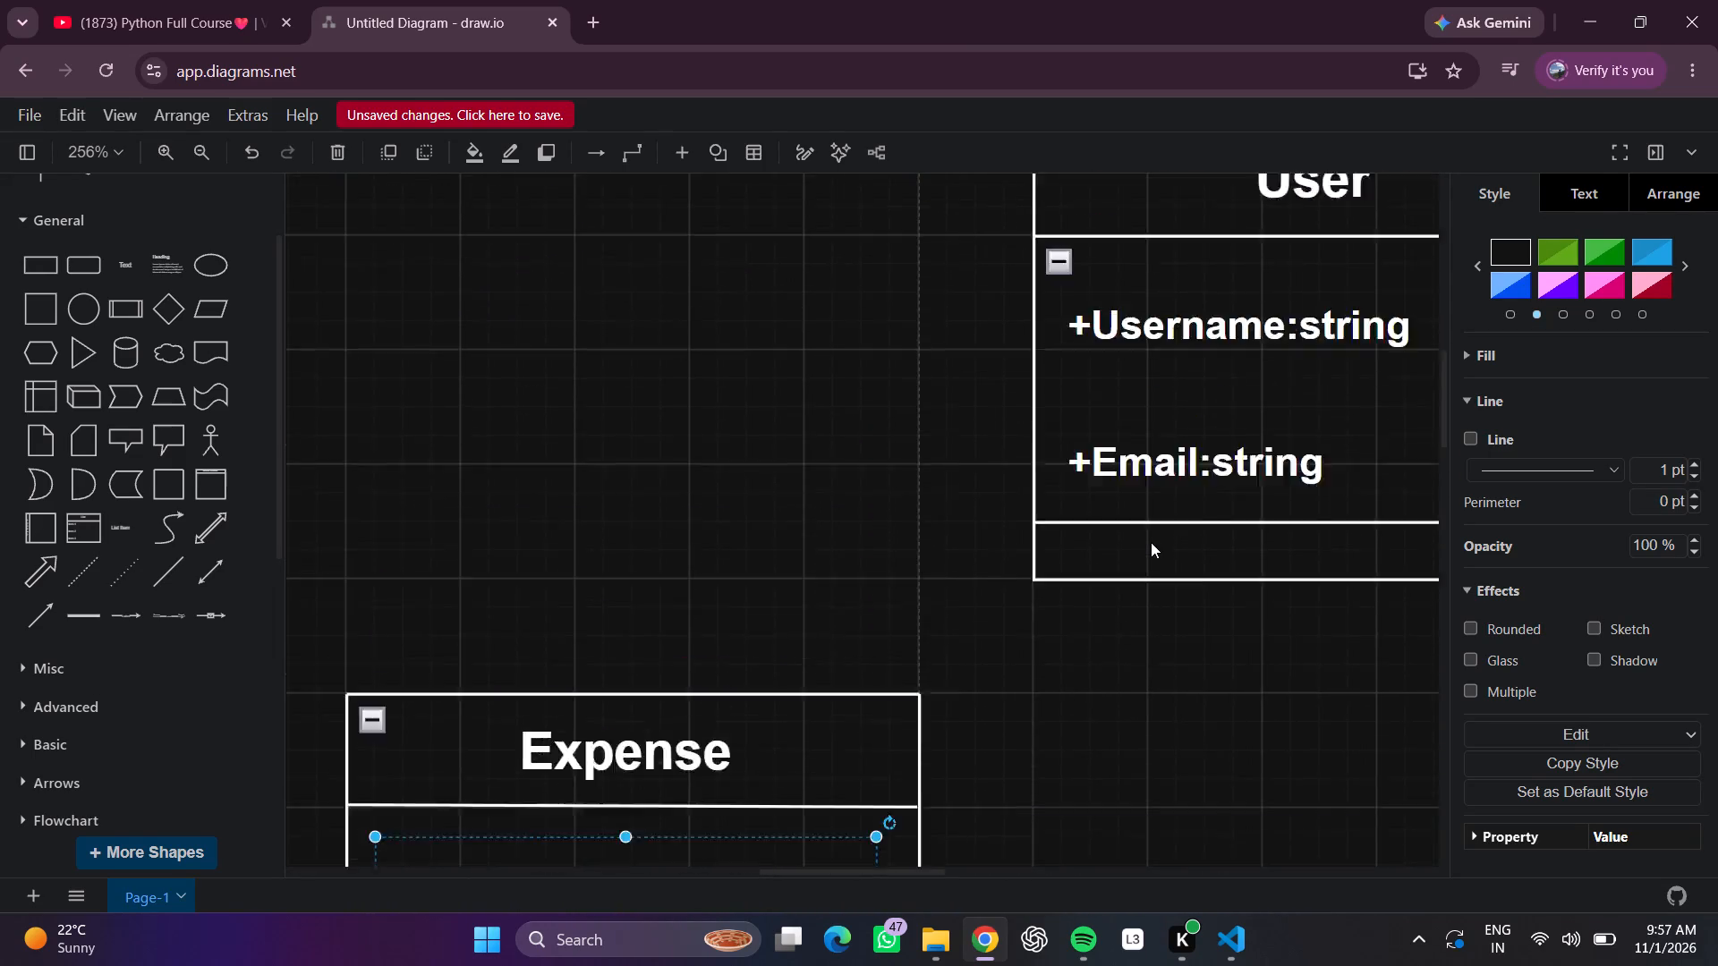
{"action": "scroll", "coordinate": [1149, 538], "scroll_direction": "down", "scroll_amount": 5}
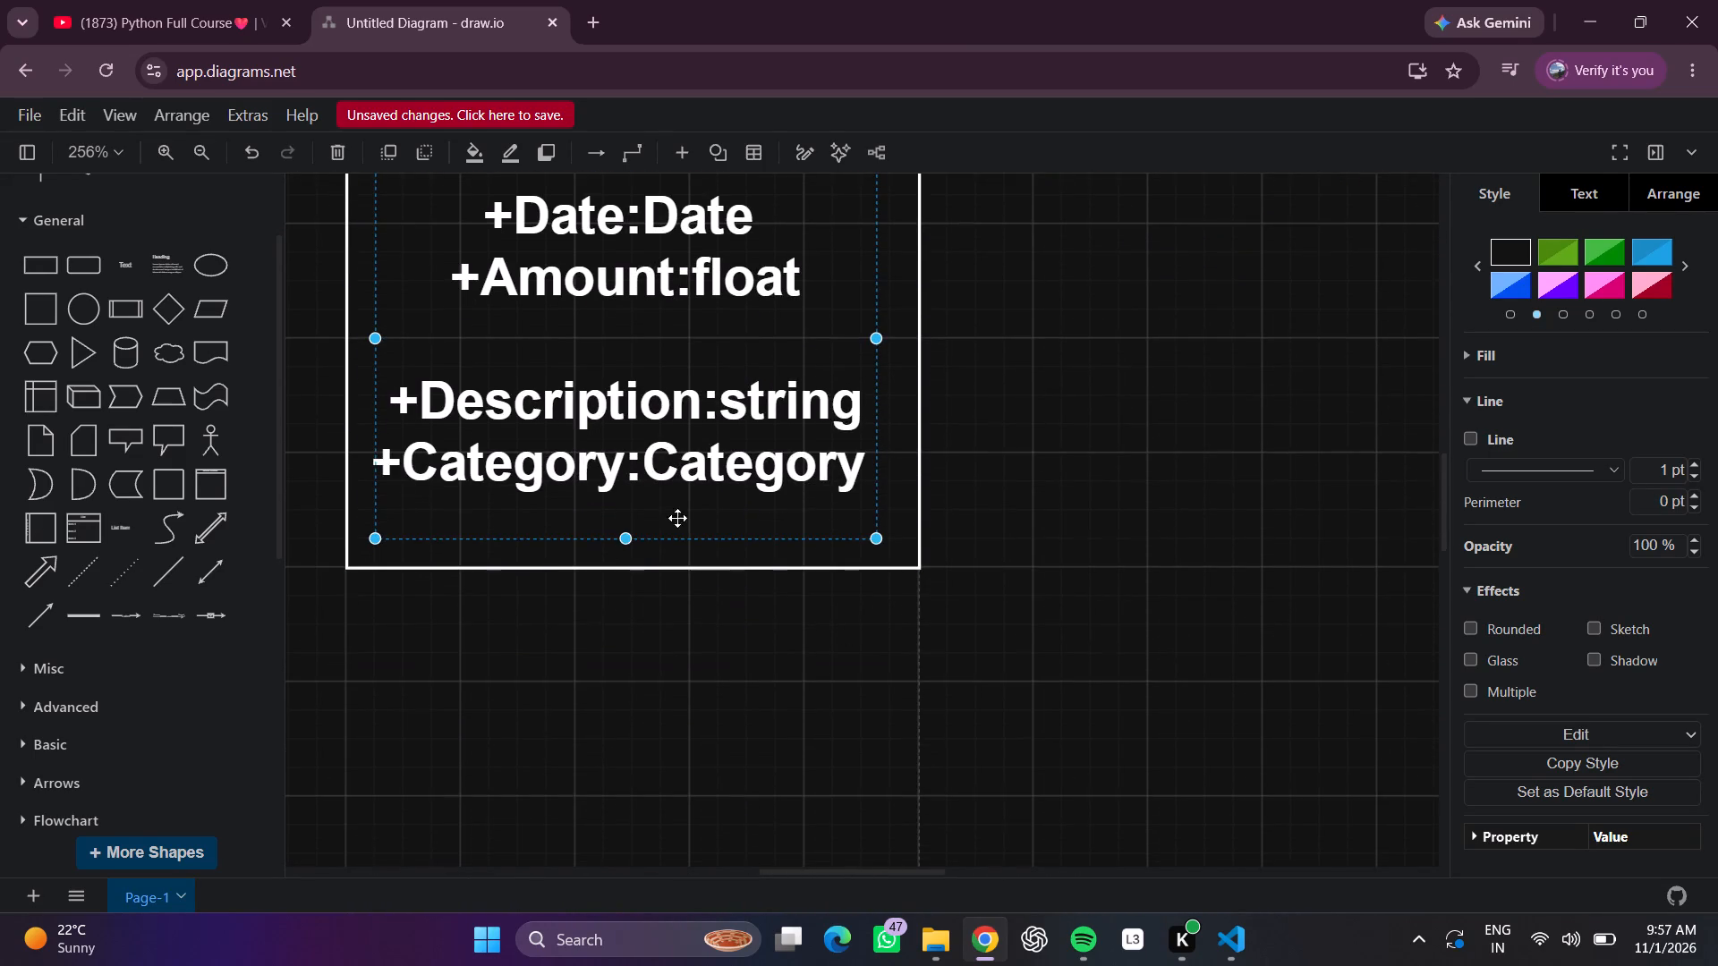
{"action": "scroll", "coordinate": [684, 428], "scroll_direction": "up", "scroll_amount": 1}
{"action": "left_click_drag", "start_coordinate": [667, 613], "coordinate": [677, 715]}
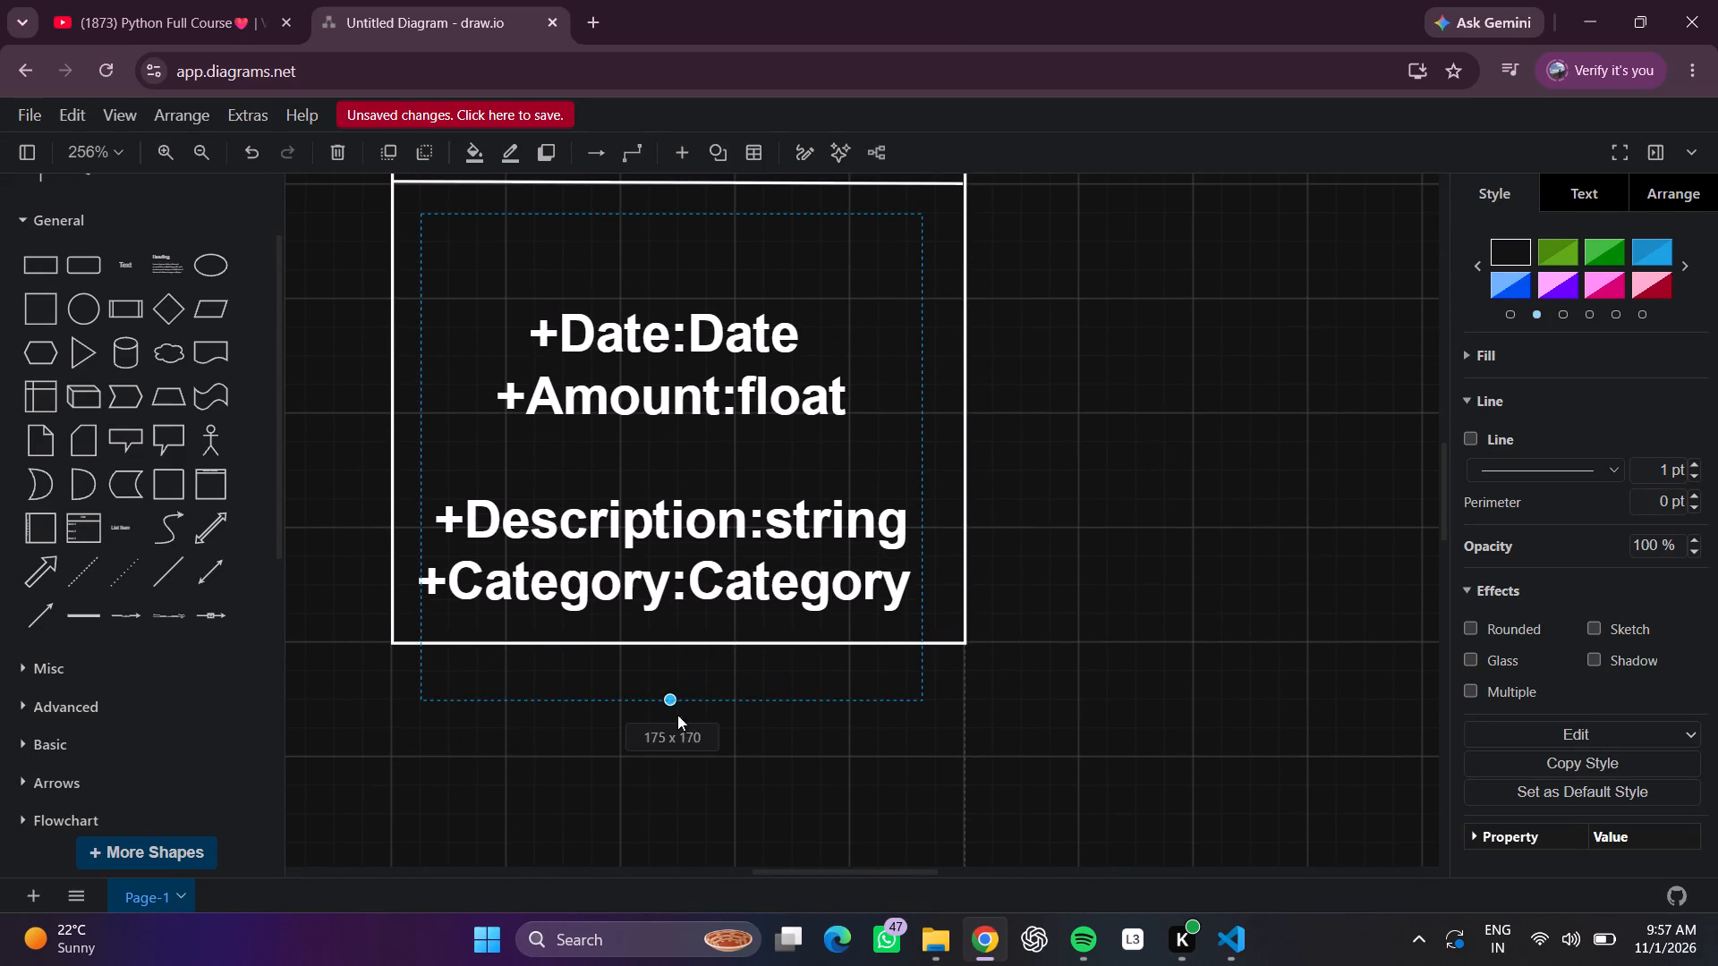
Stretch the Expense attribute text element further downward, well past the box's bottom edge.
{"action": "left_click_drag", "start_coordinate": [677, 715], "coordinate": [677, 809]}
{"action": "left_click", "coordinate": [726, 452]}
Insert a line break after the Date attribute and another after the Description attribute in the Expense box.
{"action": "triple_click", "coordinate": [813, 387]}
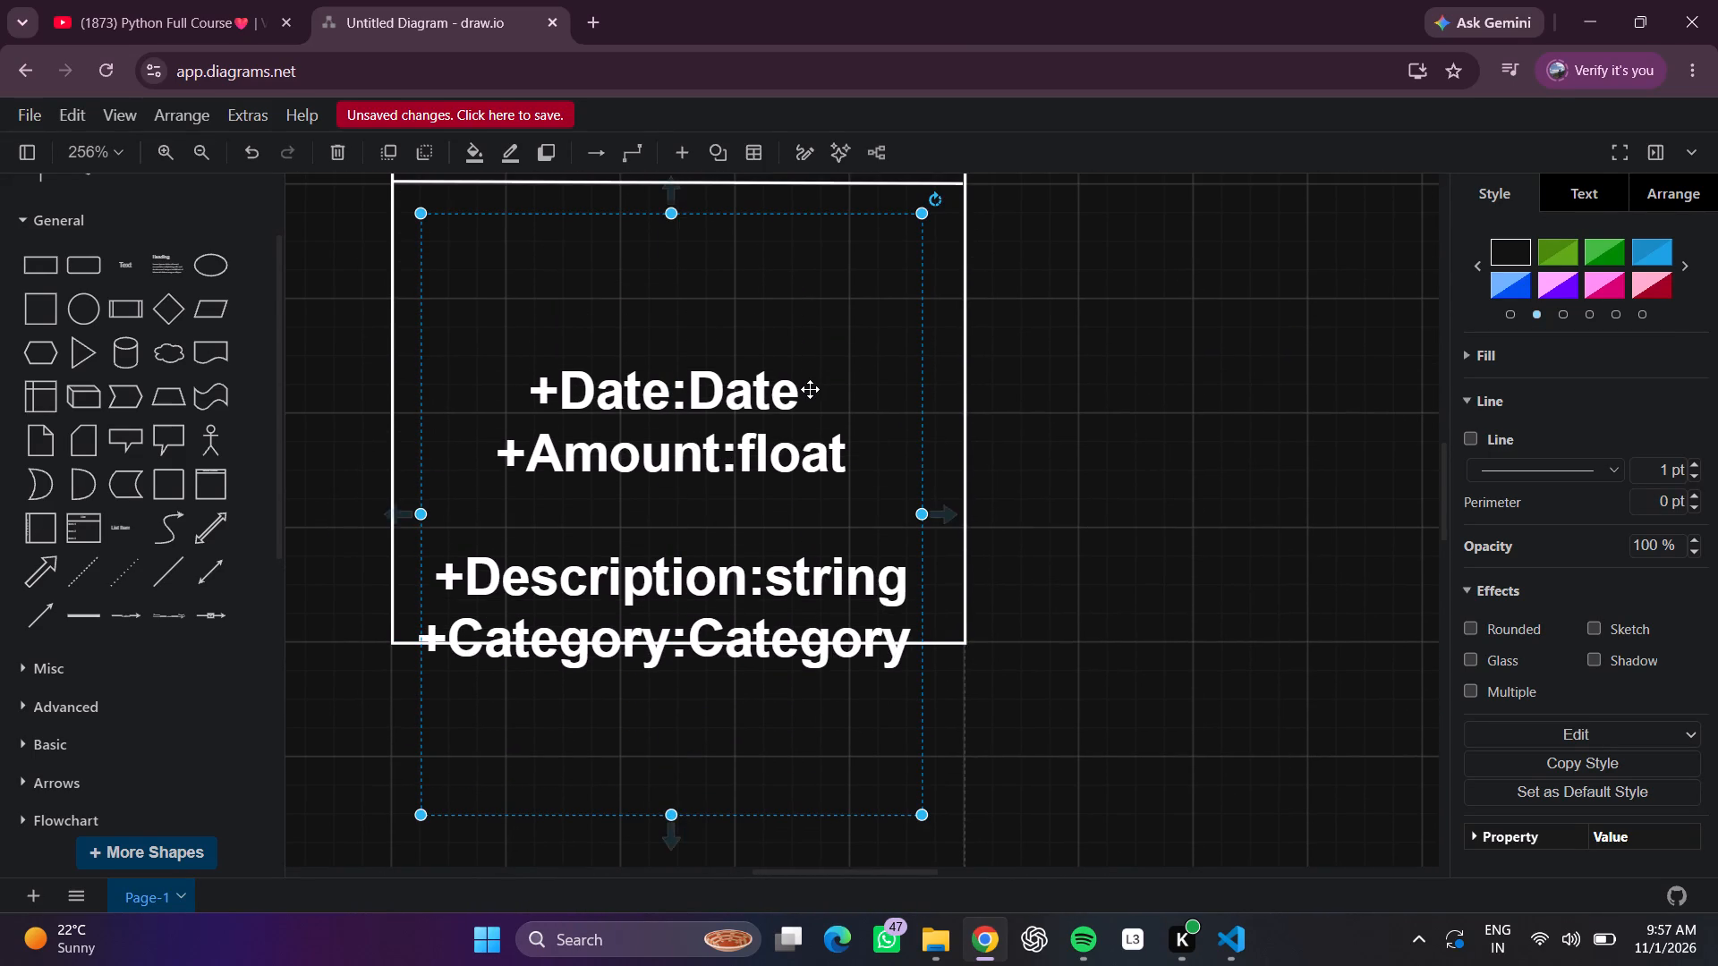
{"action": "left_click", "coordinate": [810, 390]}
{"action": "left_click", "coordinate": [798, 417]}
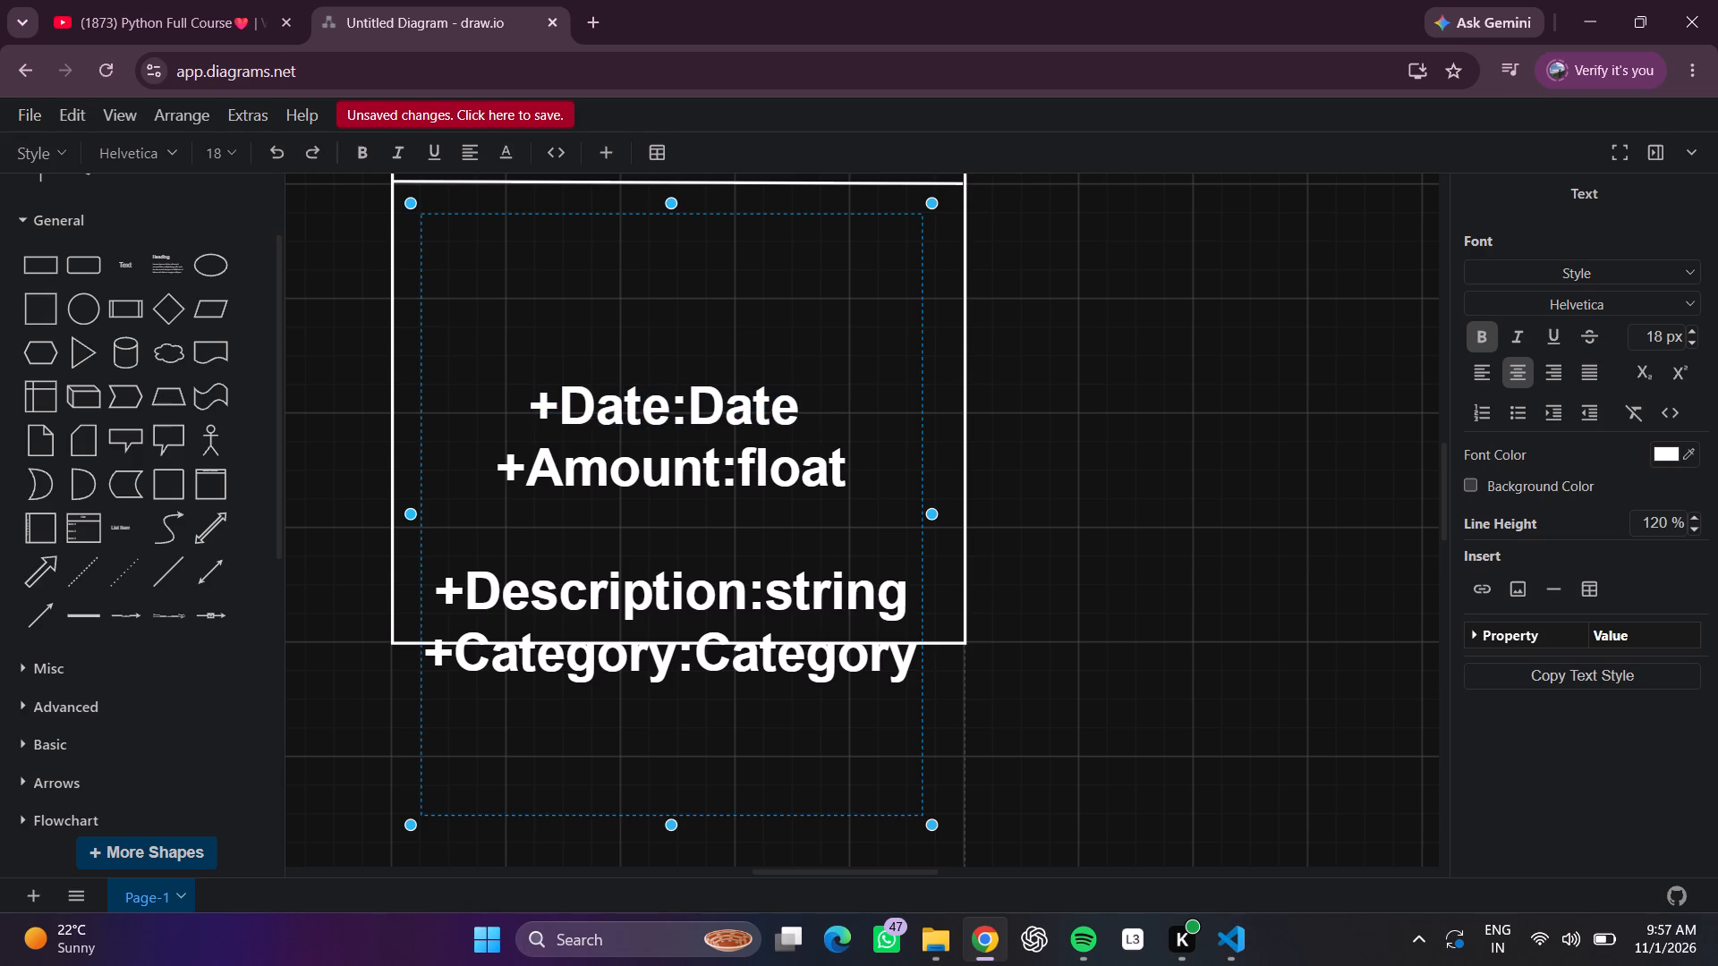
{"action": "key", "text": "Return"}
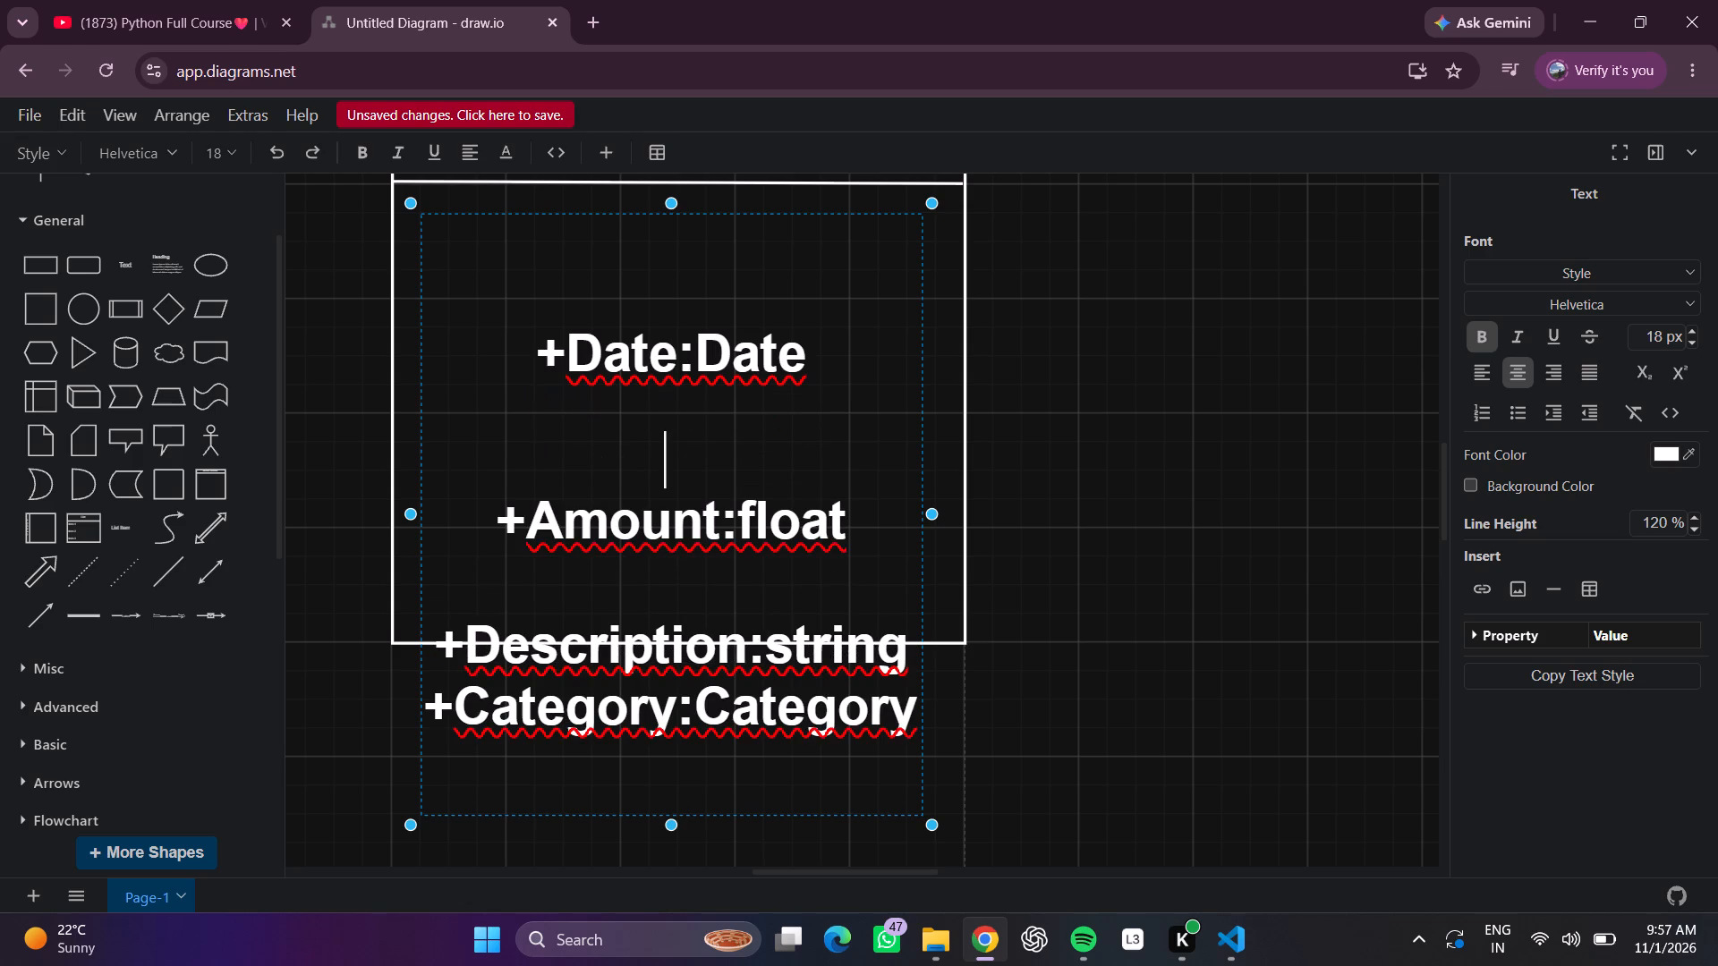
{"action": "scroll", "coordinate": [899, 682], "scroll_direction": "down", "scroll_amount": 1}
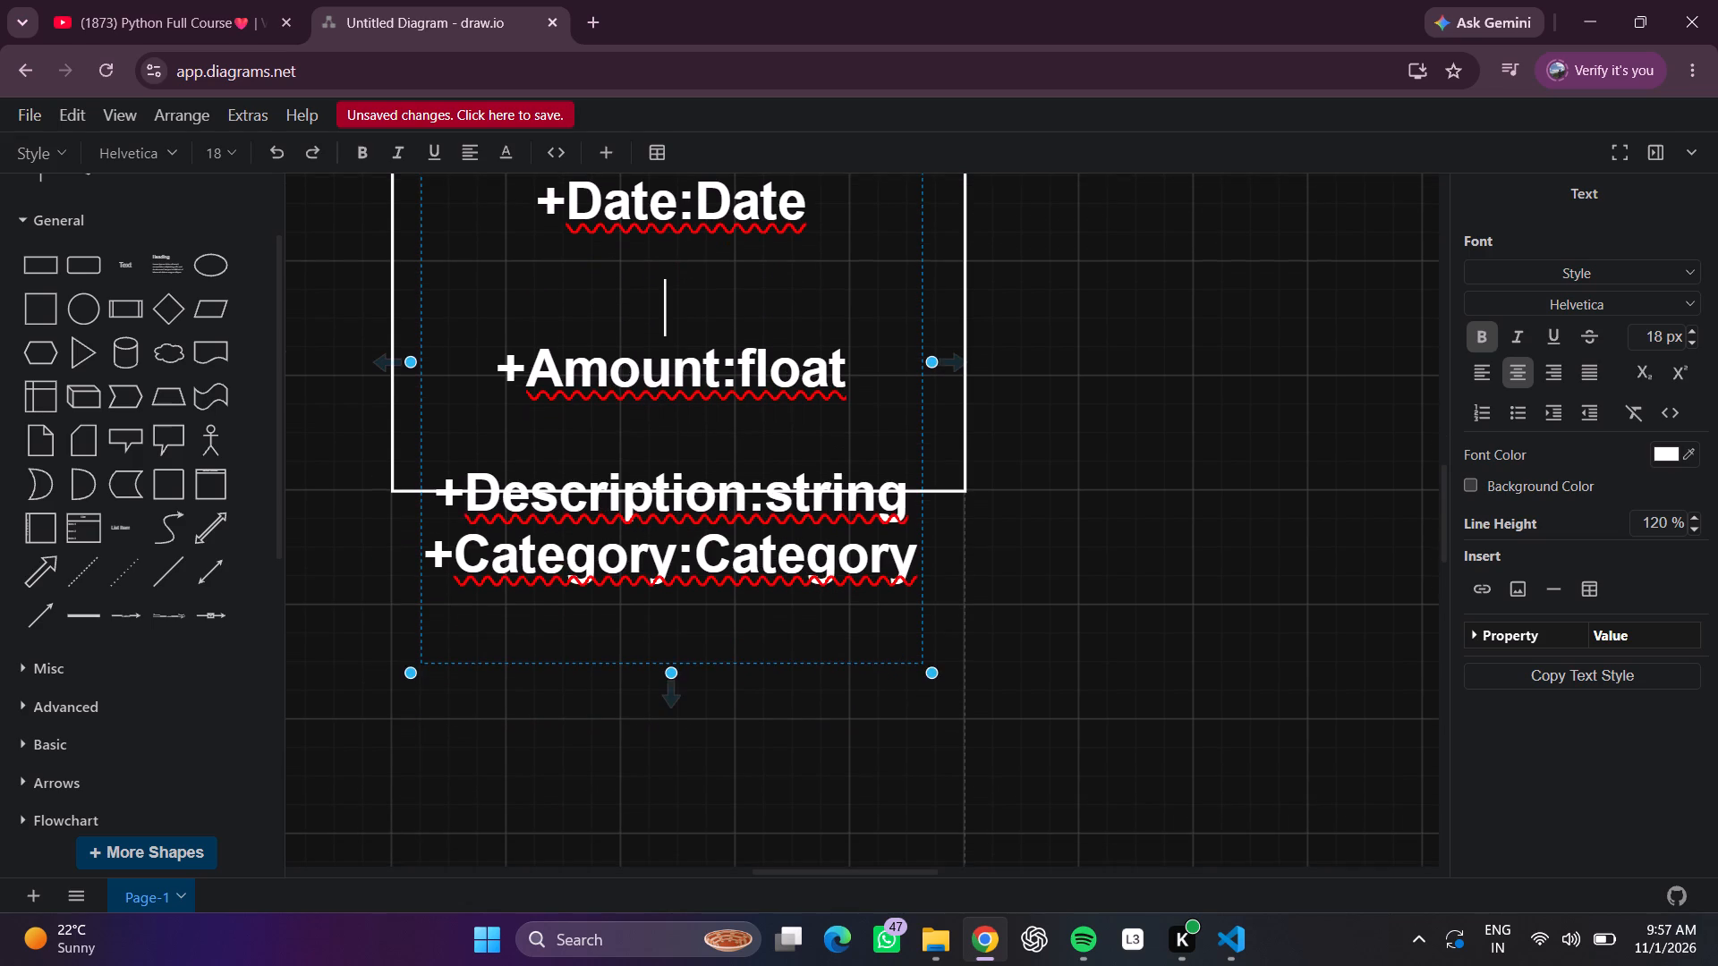
{"action": "left_click", "coordinate": [906, 491]}
{"action": "key", "text": "Return"}
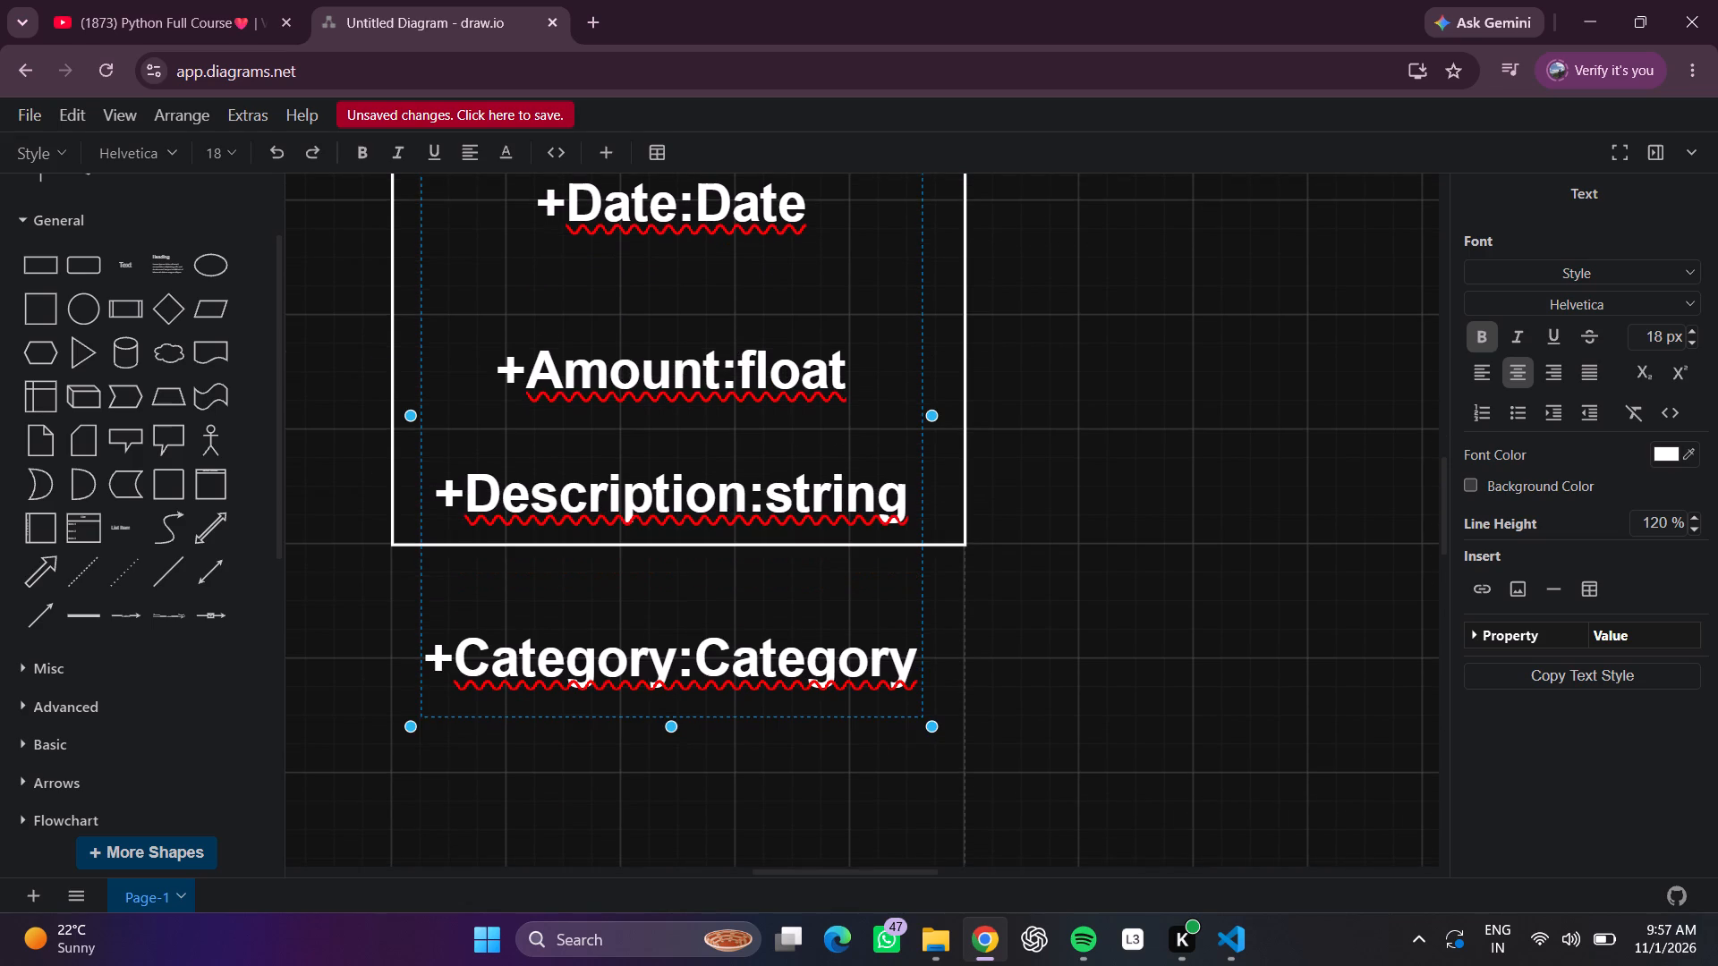
Apply the Heading 3 style to all attribute lines in the Expense text element.
{"action": "left_click", "coordinate": [733, 435]}
{"action": "left_click", "coordinate": [739, 435]}
{"action": "double_click", "coordinate": [787, 465]}
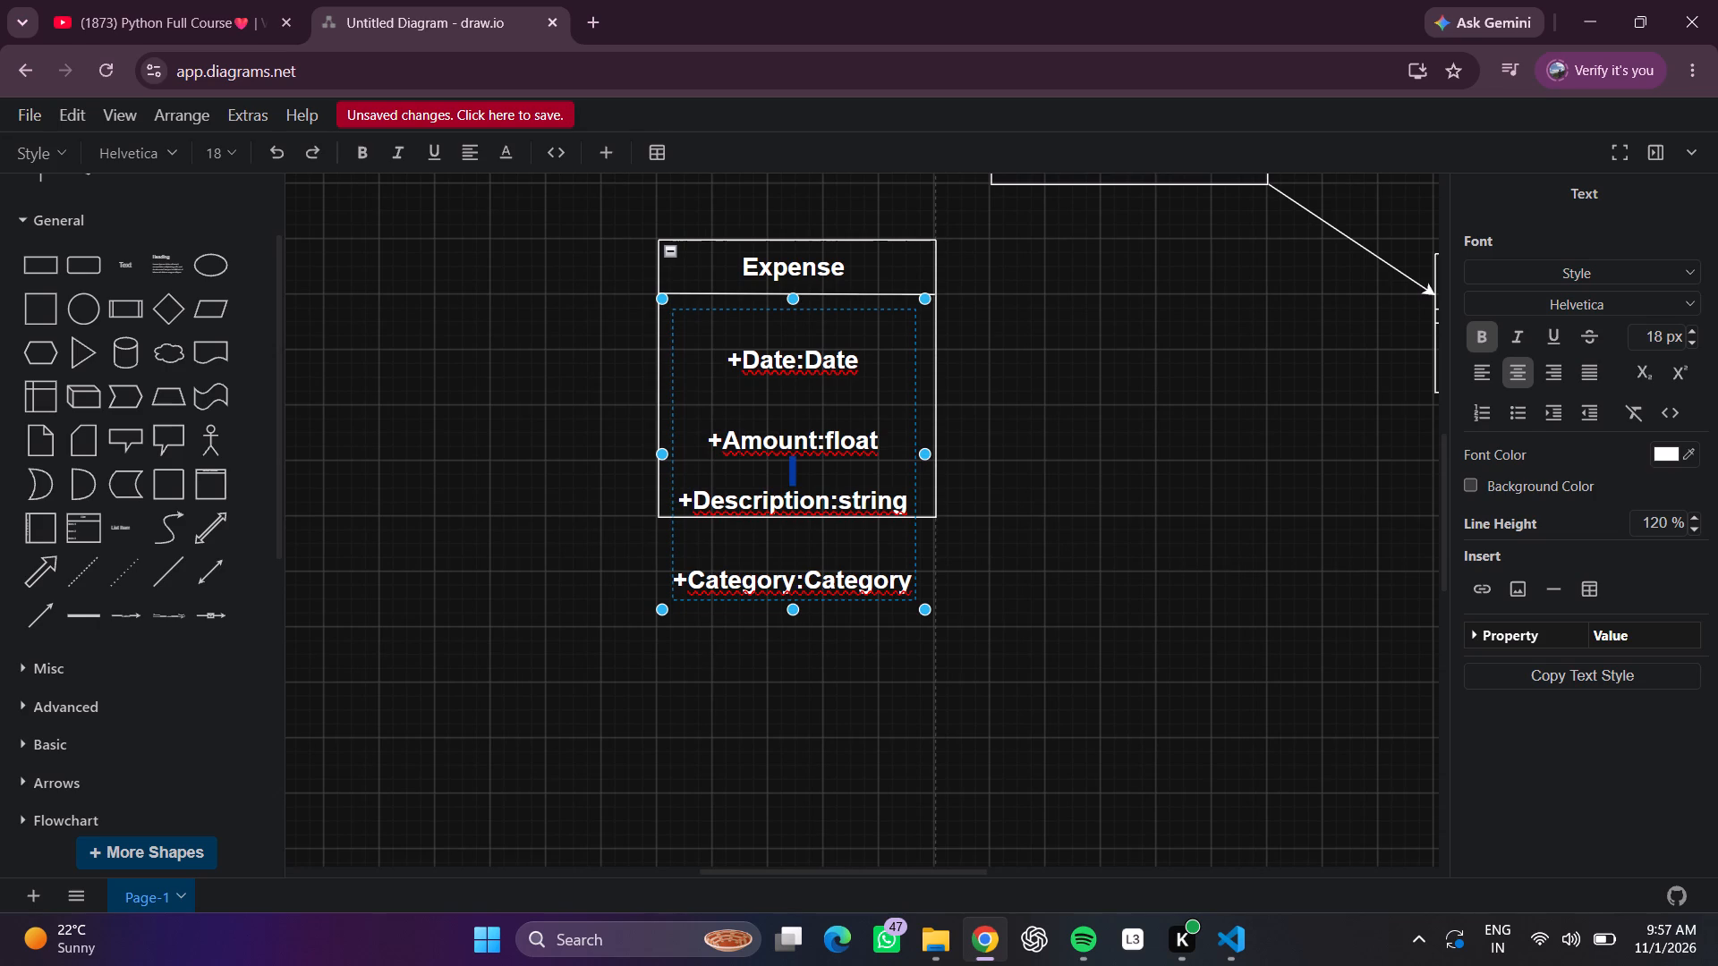
{"action": "left_click", "coordinate": [1086, 446]}
{"action": "double_click", "coordinate": [782, 449]}
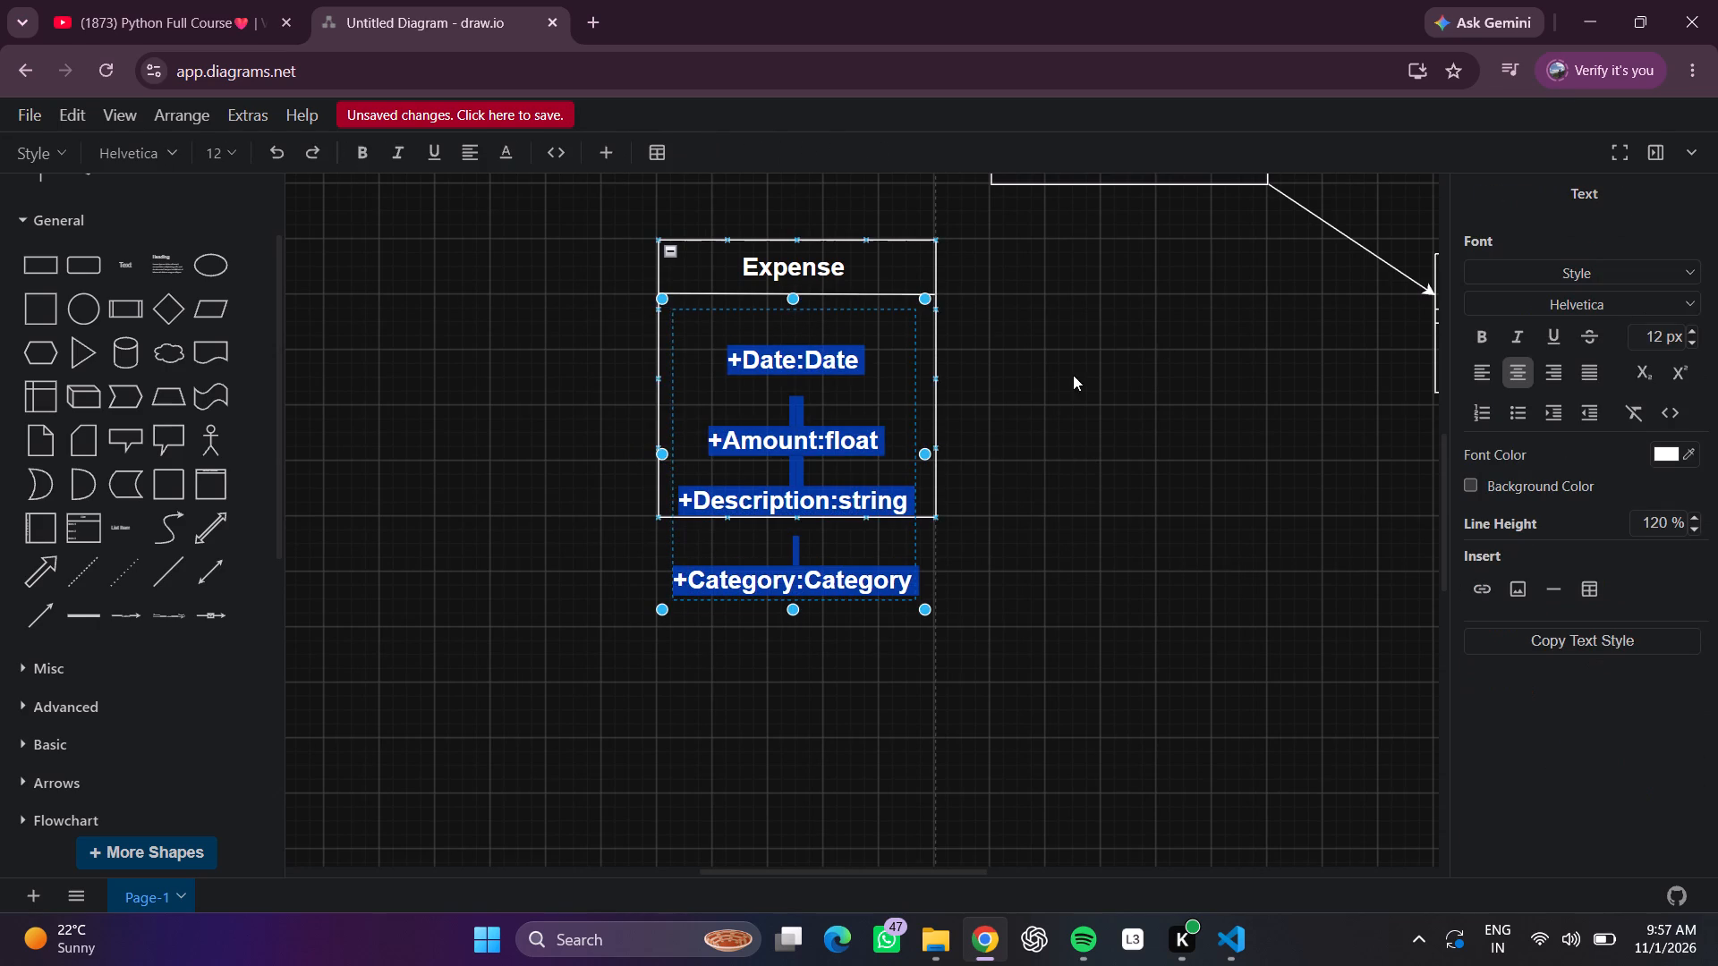
{"action": "left_click", "coordinate": [1527, 272]}
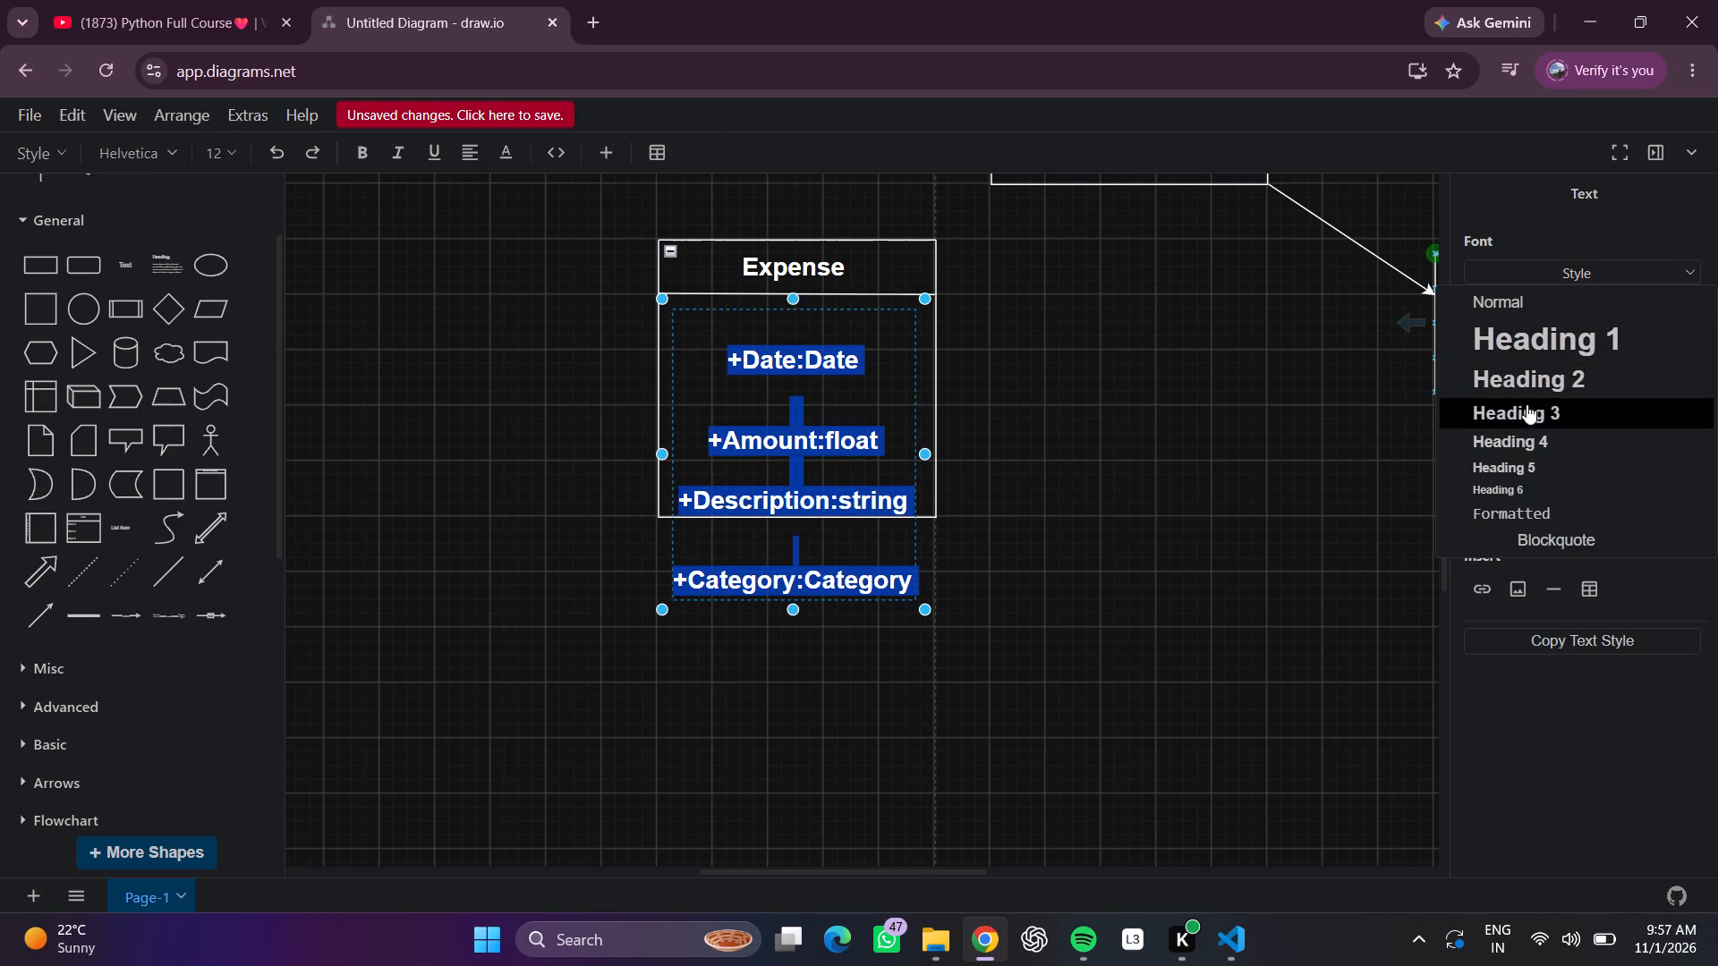
{"action": "left_click", "coordinate": [1527, 404]}
{"action": "left_click", "coordinate": [1263, 448]}
Move the attribute text element up so it sits centred inside the Expense box, beneath the title divider.
{"action": "scroll", "coordinate": [1184, 441], "scroll_direction": "left", "scroll_amount": 1}
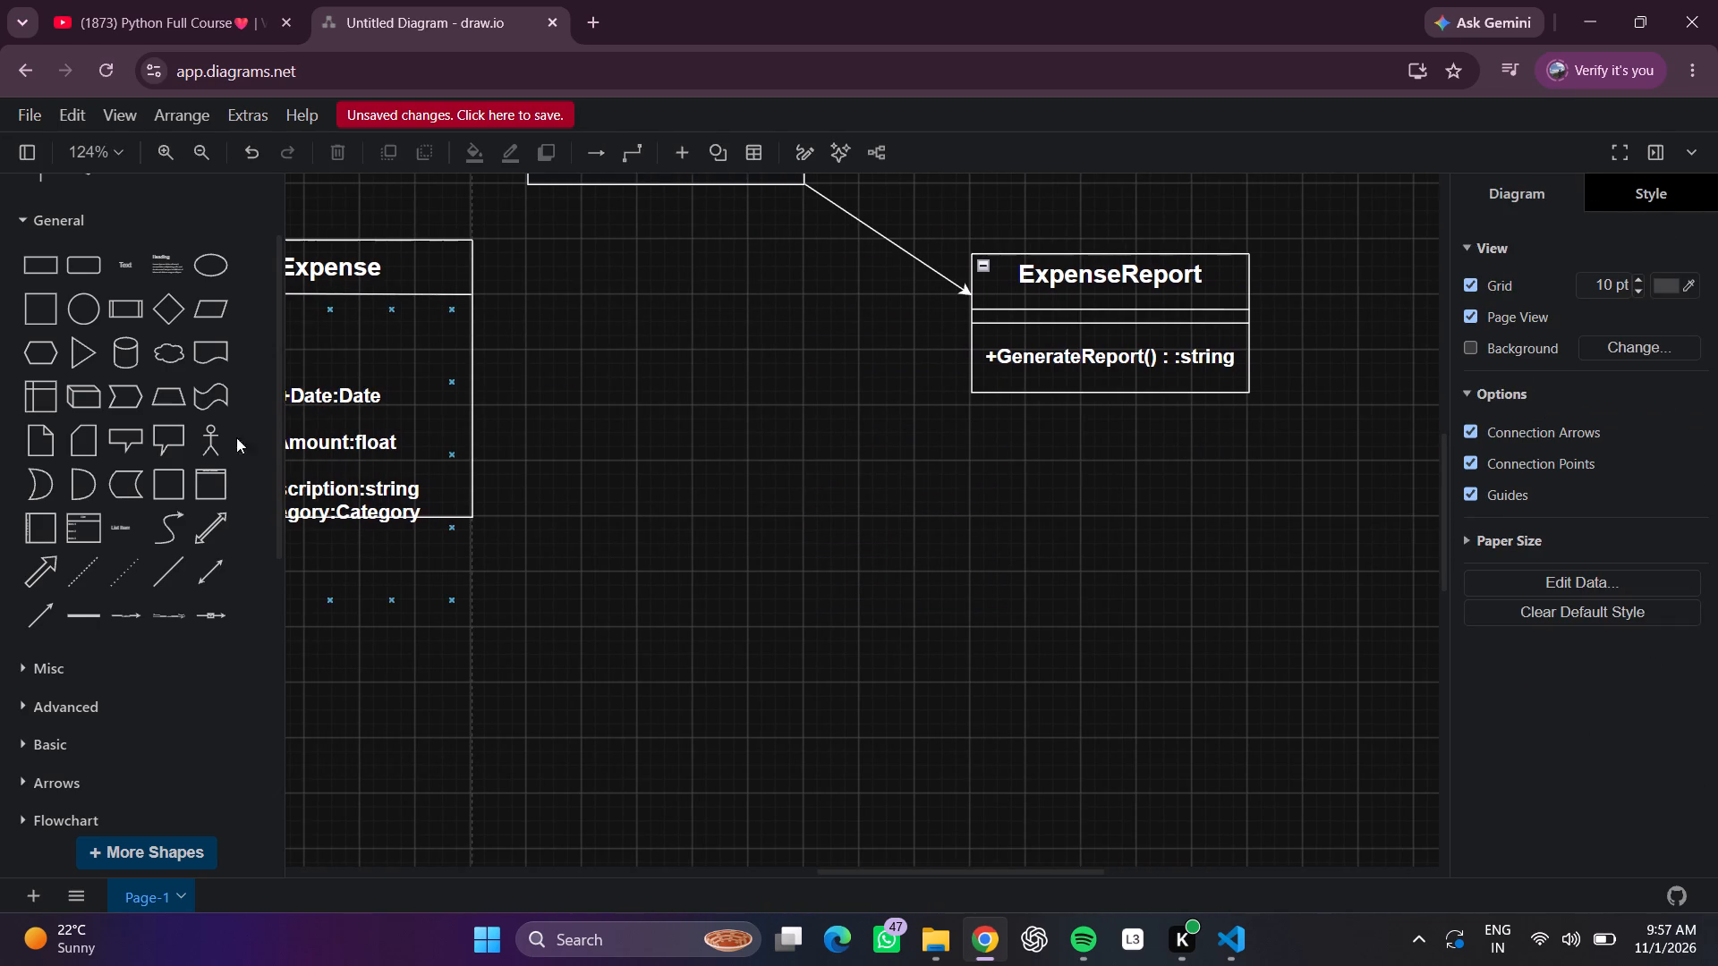
{"action": "scroll", "coordinate": [525, 446], "scroll_direction": "right", "scroll_amount": 3}
{"action": "left_click_drag", "start_coordinate": [664, 459], "coordinate": [669, 391]}
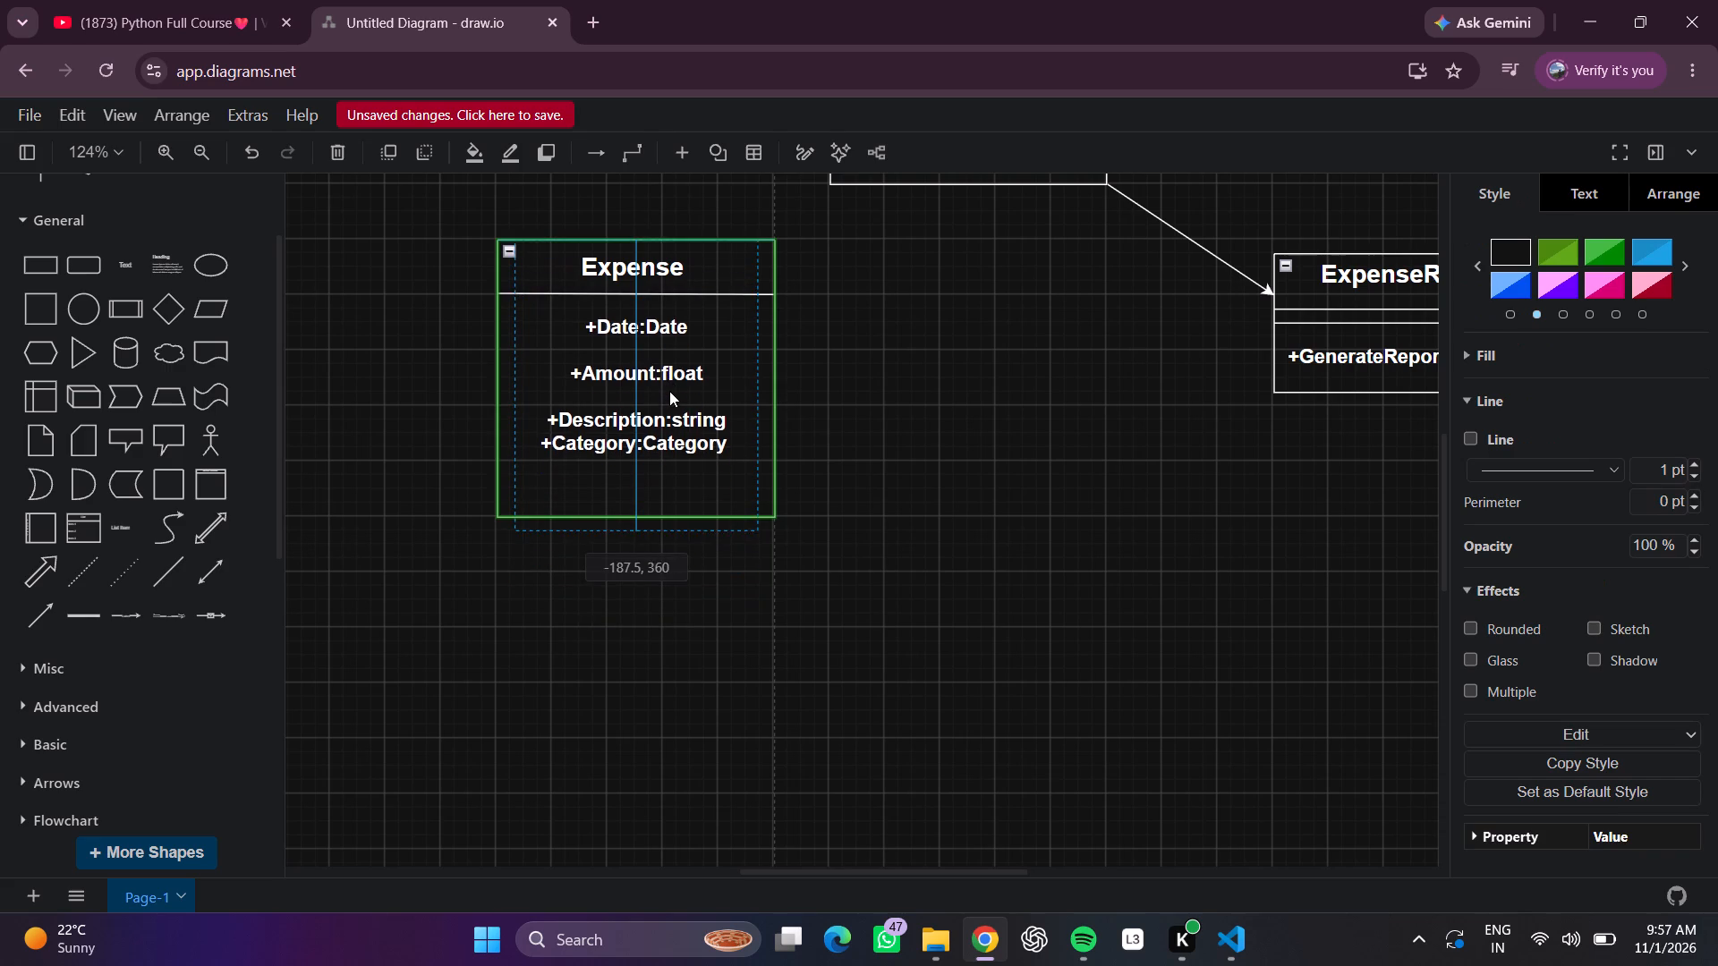
{"action": "left_click_drag", "start_coordinate": [669, 391], "coordinate": [659, 394]}
{"action": "left_click", "coordinate": [660, 422]}
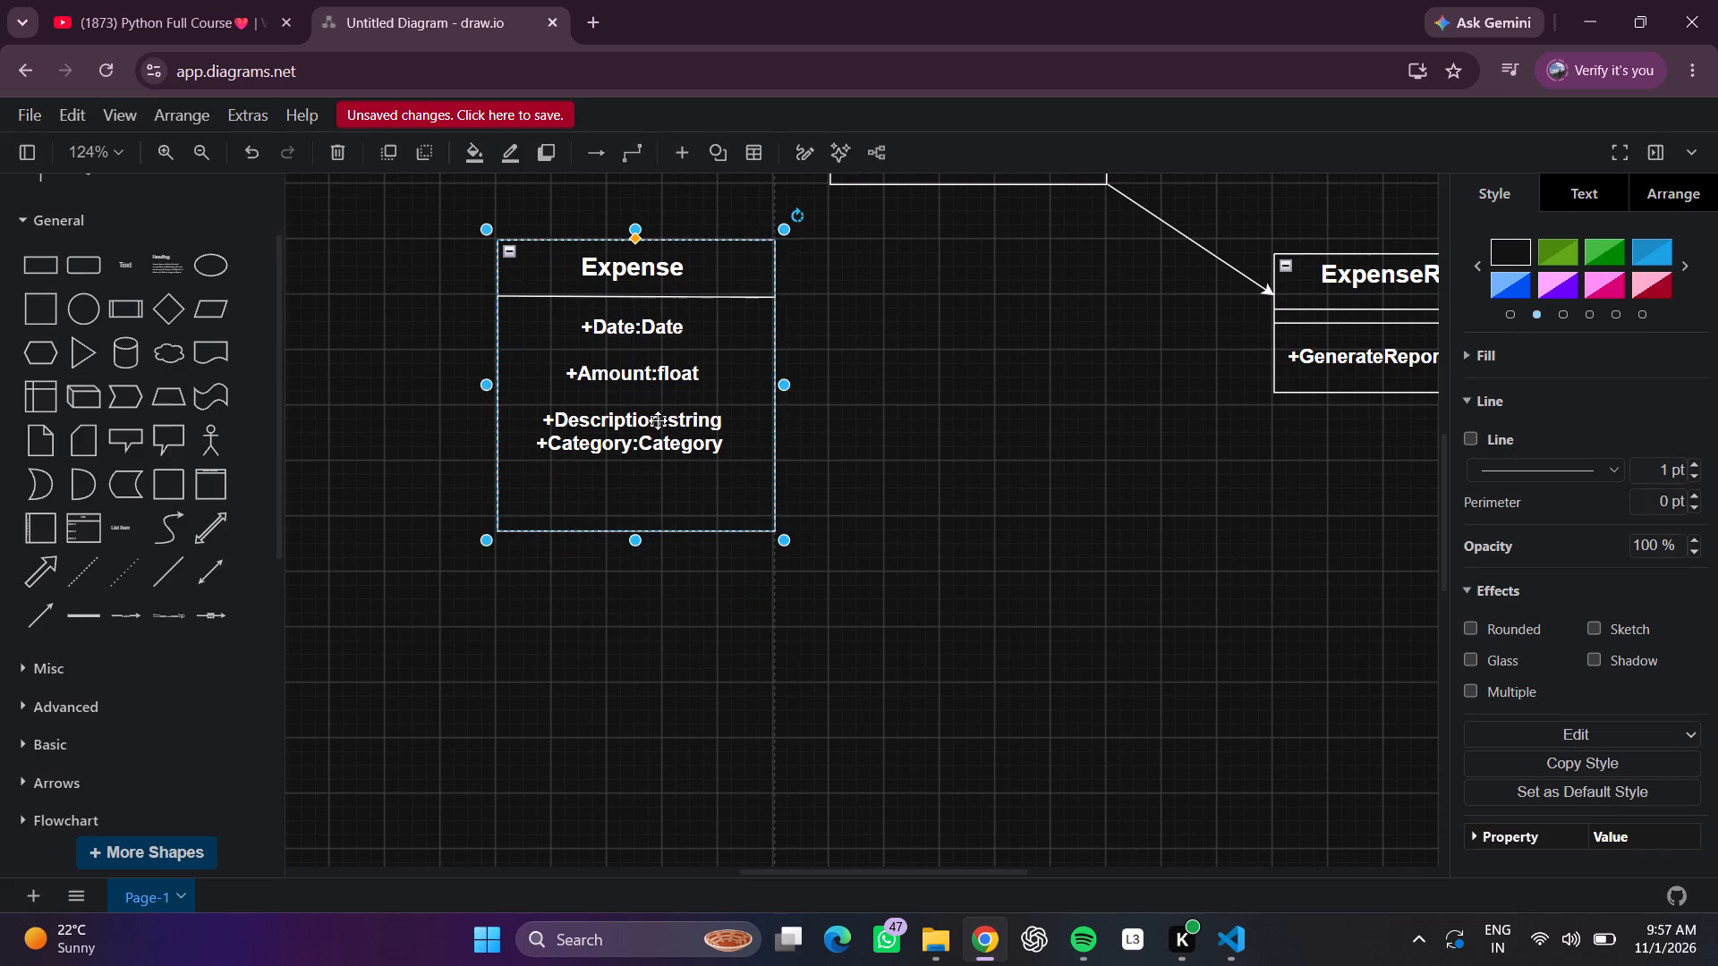
Insert a line break after "+Description:string" to separate it from the Category attribute in the Expense box.
{"action": "double_click", "coordinate": [756, 433]}
{"action": "left_click", "coordinate": [756, 430]}
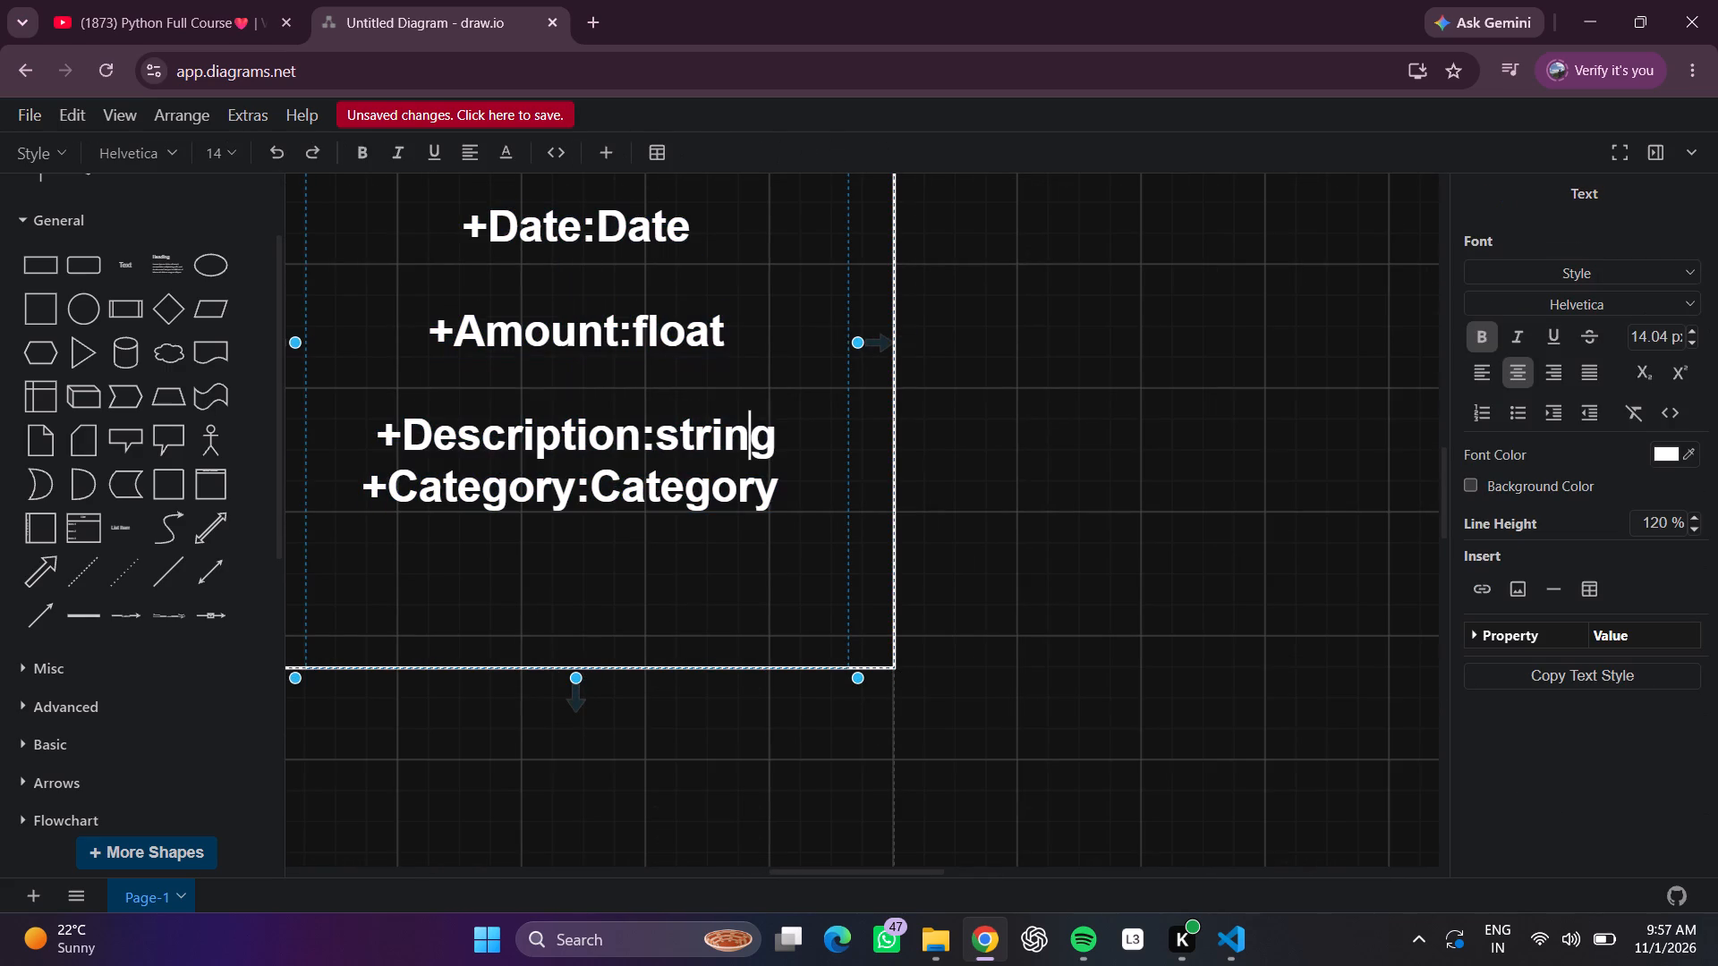
{"action": "key", "text": "Right"}
{"action": "key", "text": "space"}
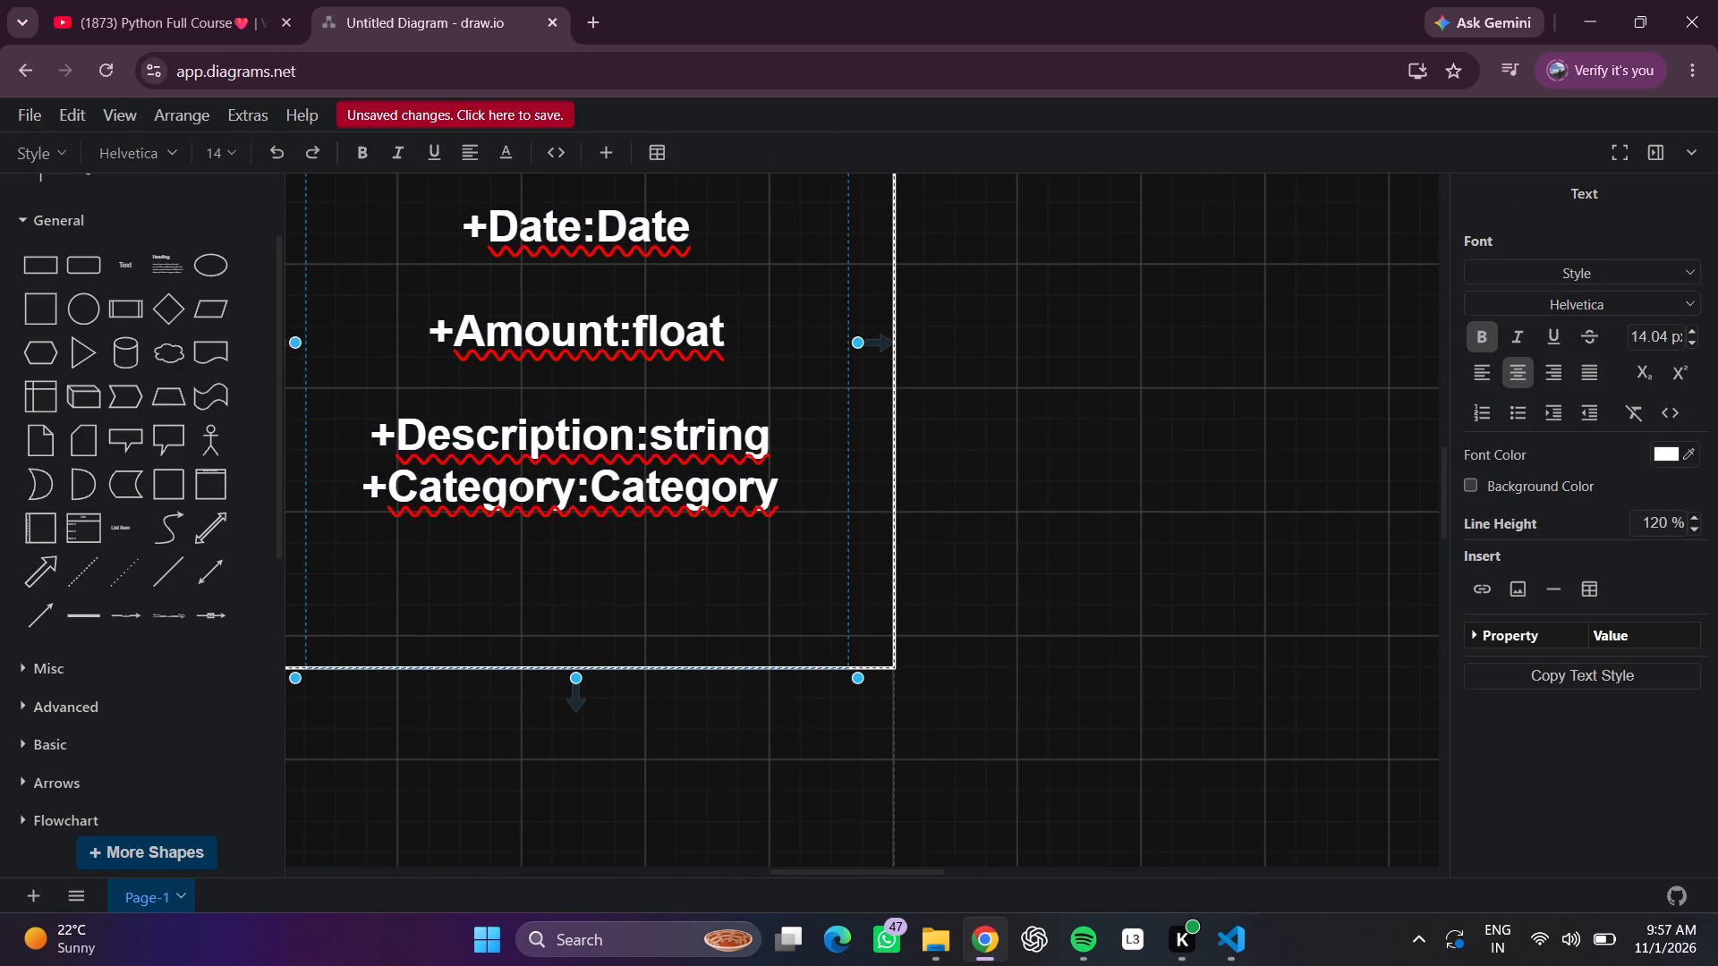
{"action": "key", "text": "Return"}
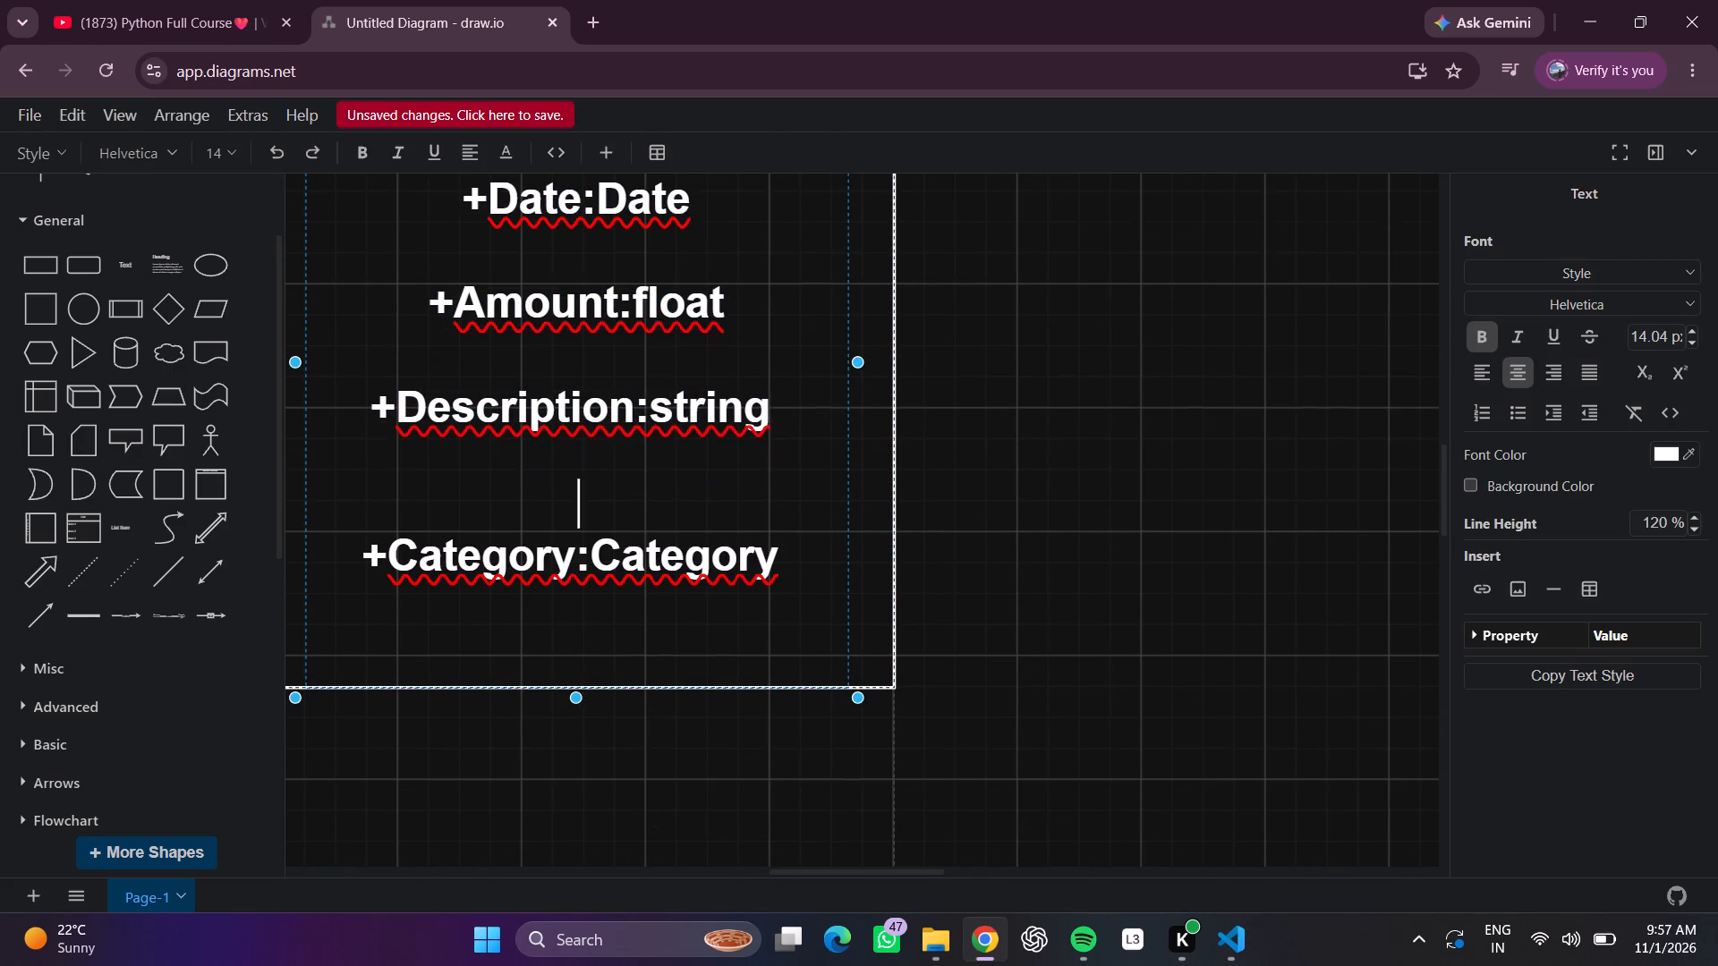
{"action": "left_click", "coordinate": [933, 421]}
Left-align all four attribute lines in the Expense box.
{"action": "double_click", "coordinate": [723, 427]}
{"action": "left_click", "coordinate": [498, 453]}
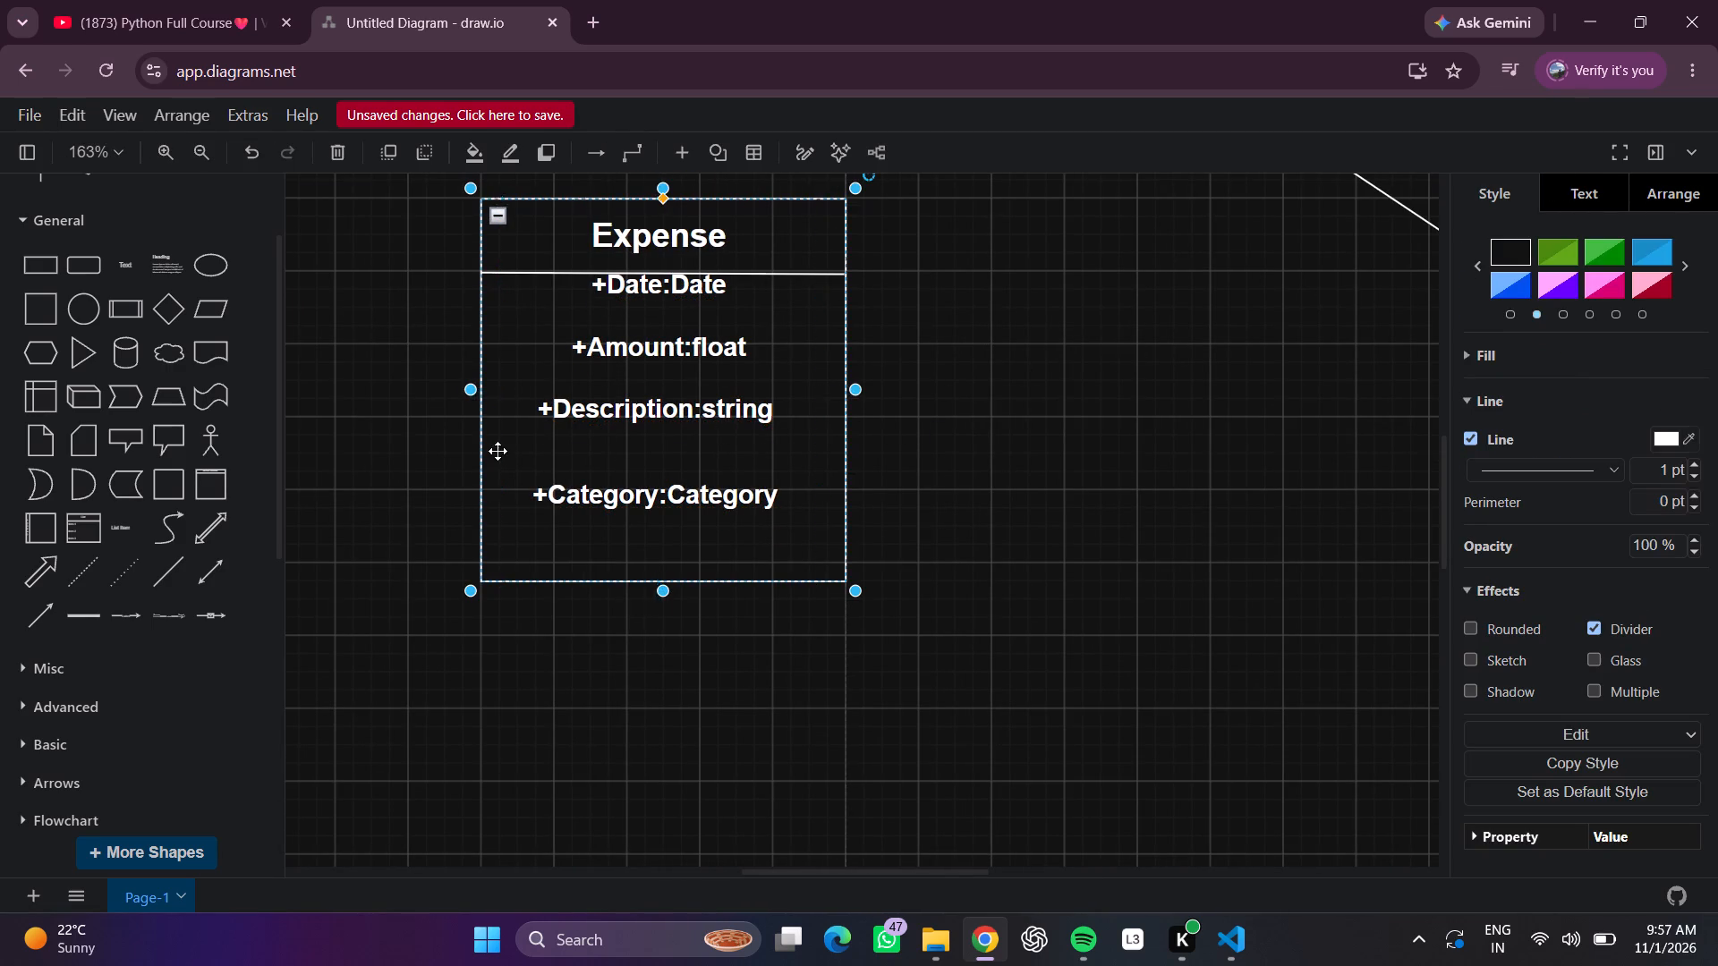
{"action": "left_click", "coordinate": [635, 431]}
{"action": "triple_click", "coordinate": [630, 431]}
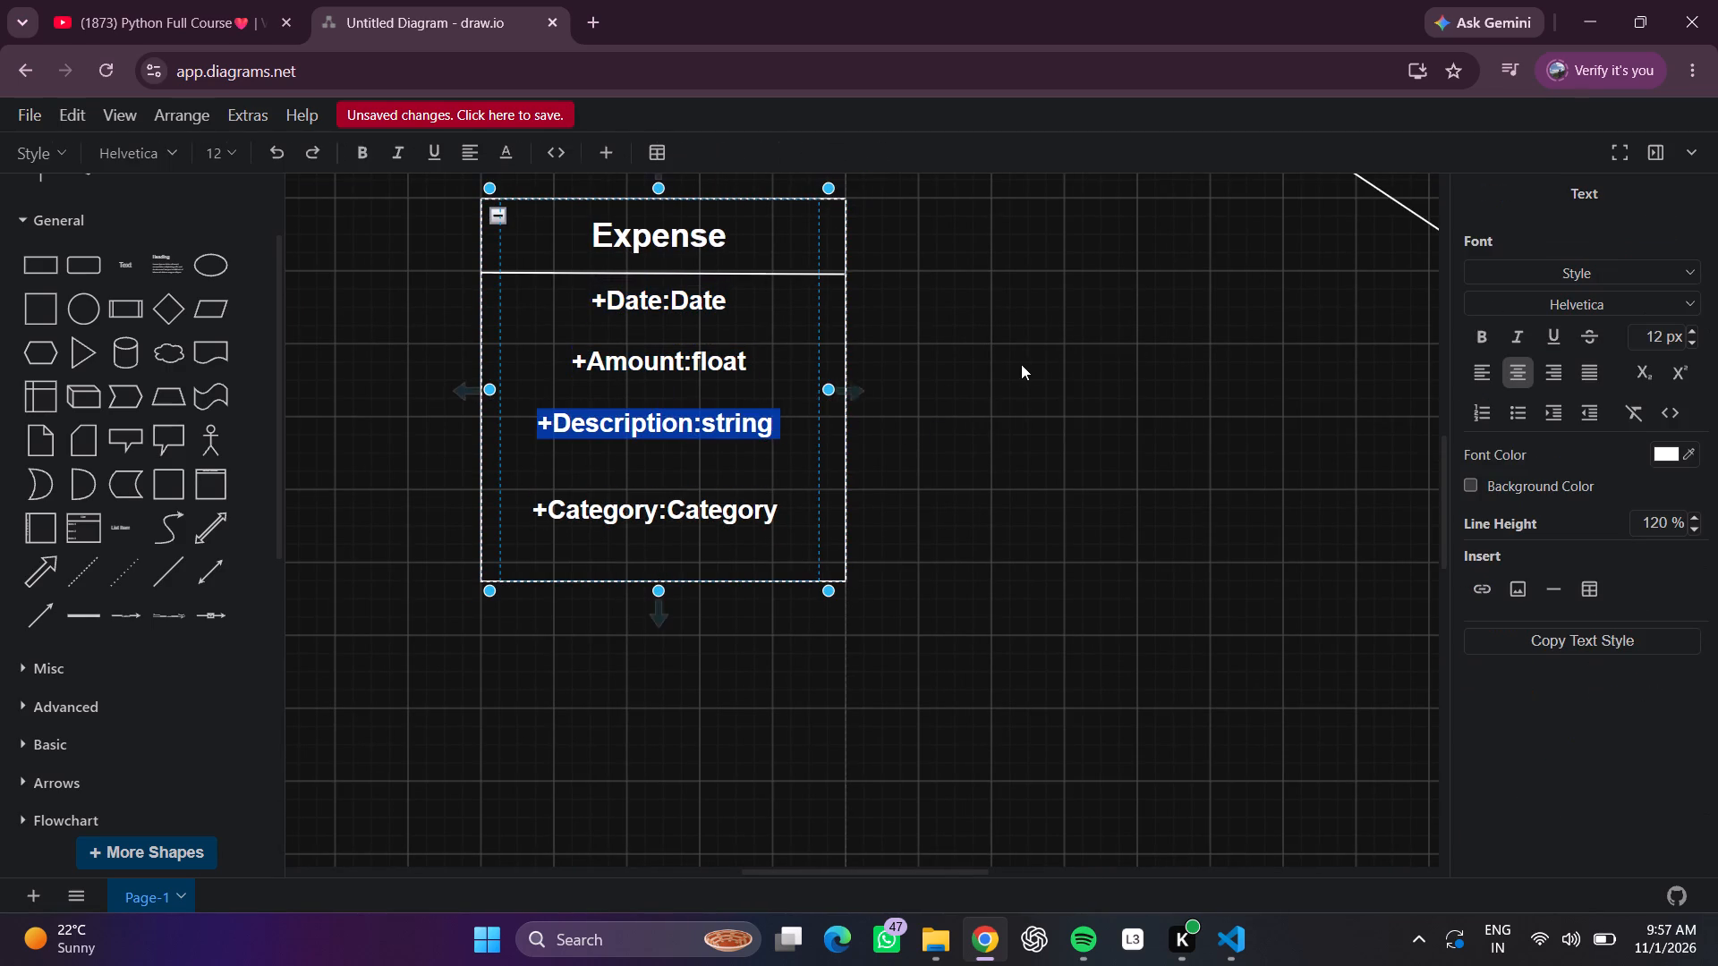
{"action": "left_click", "coordinate": [1022, 364]}
{"action": "double_click", "coordinate": [745, 395]}
{"action": "left_click", "coordinate": [1492, 267]}
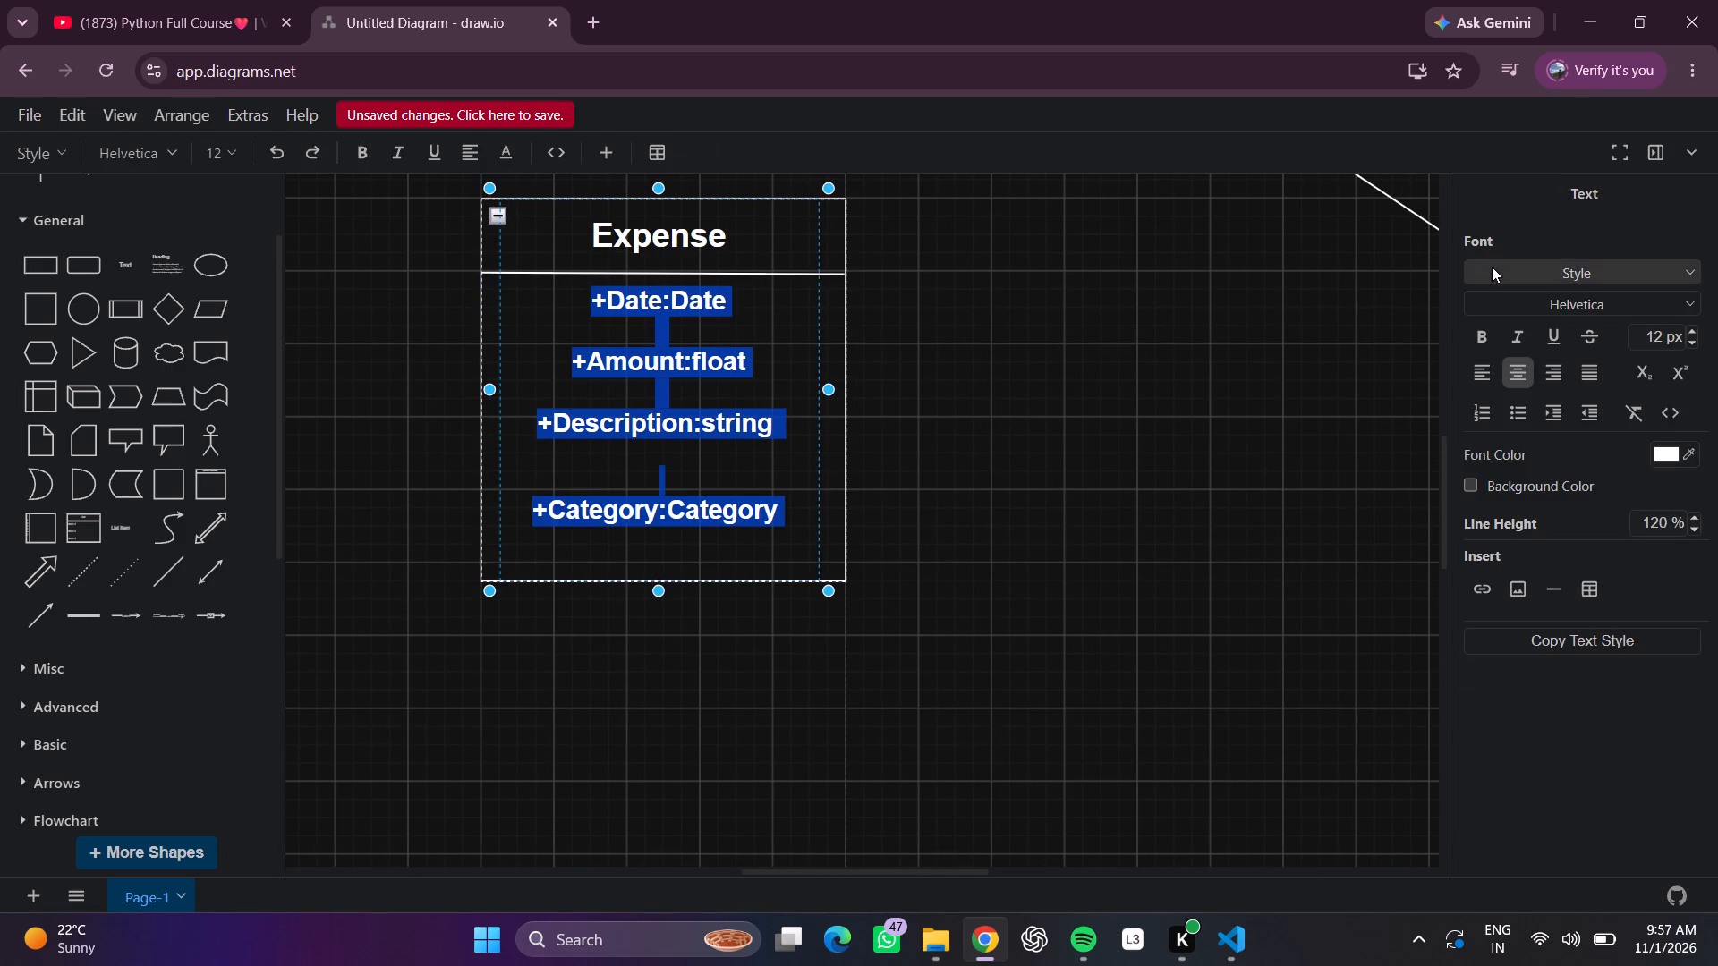
{"action": "left_click", "coordinate": [1203, 379]}
{"action": "double_click", "coordinate": [737, 375]}
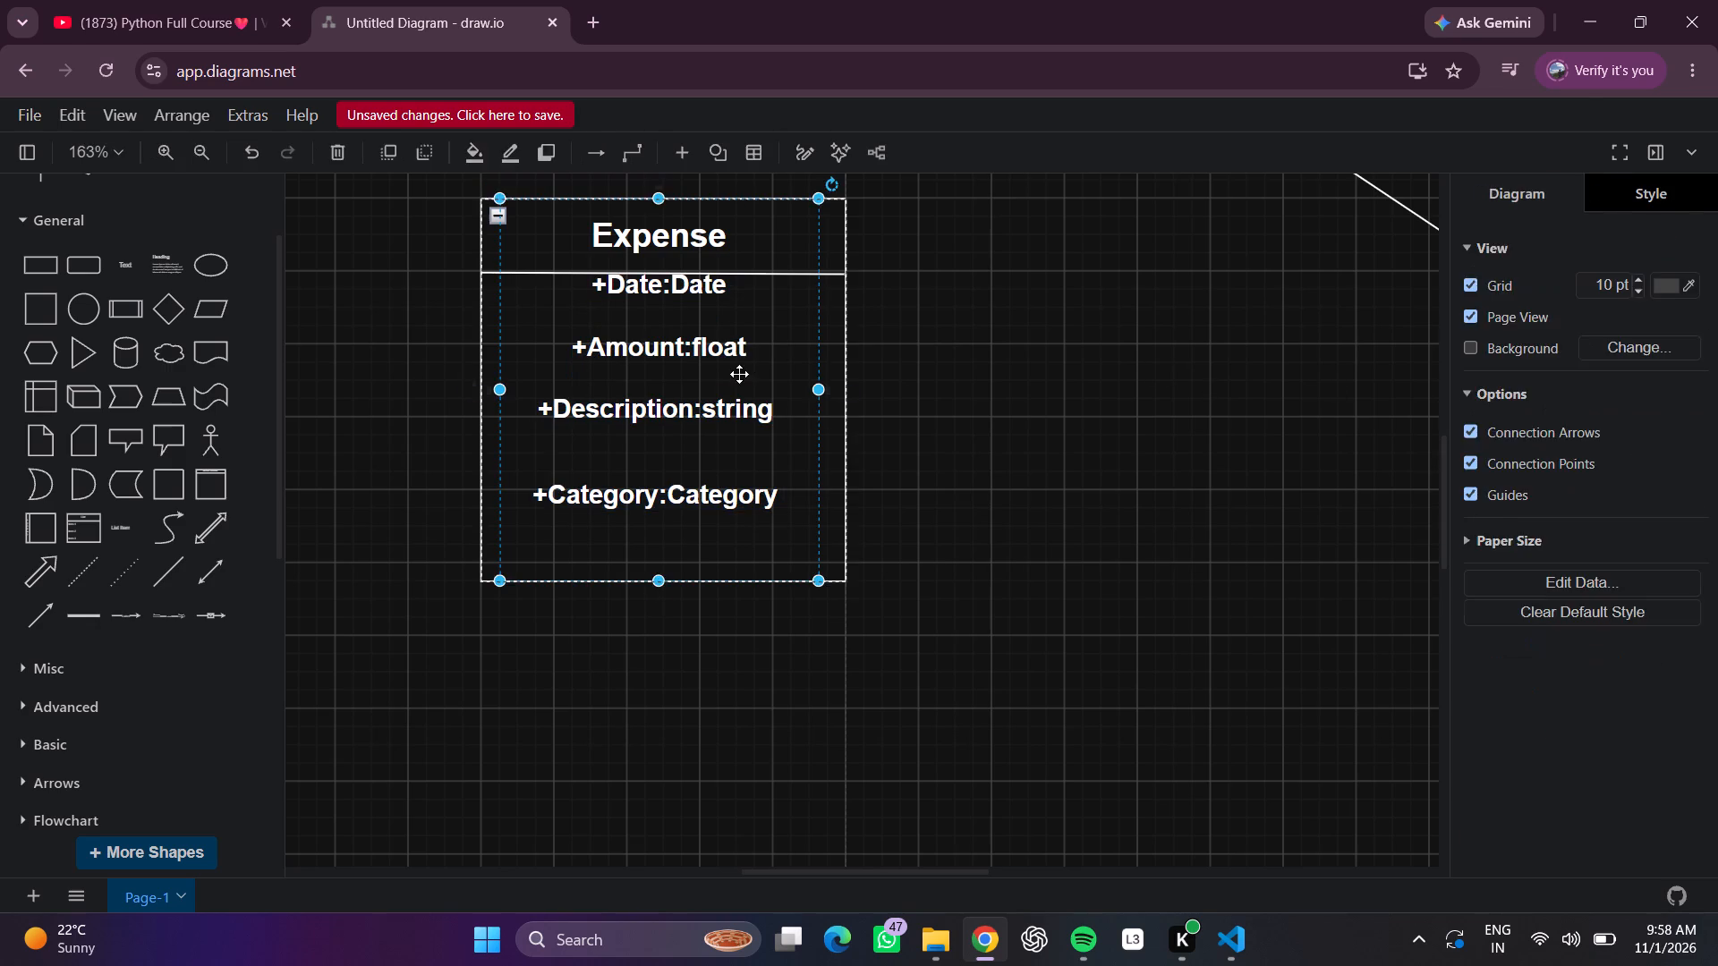
{"action": "left_click", "coordinate": [1474, 377]}
{"action": "left_click", "coordinate": [1276, 386]}
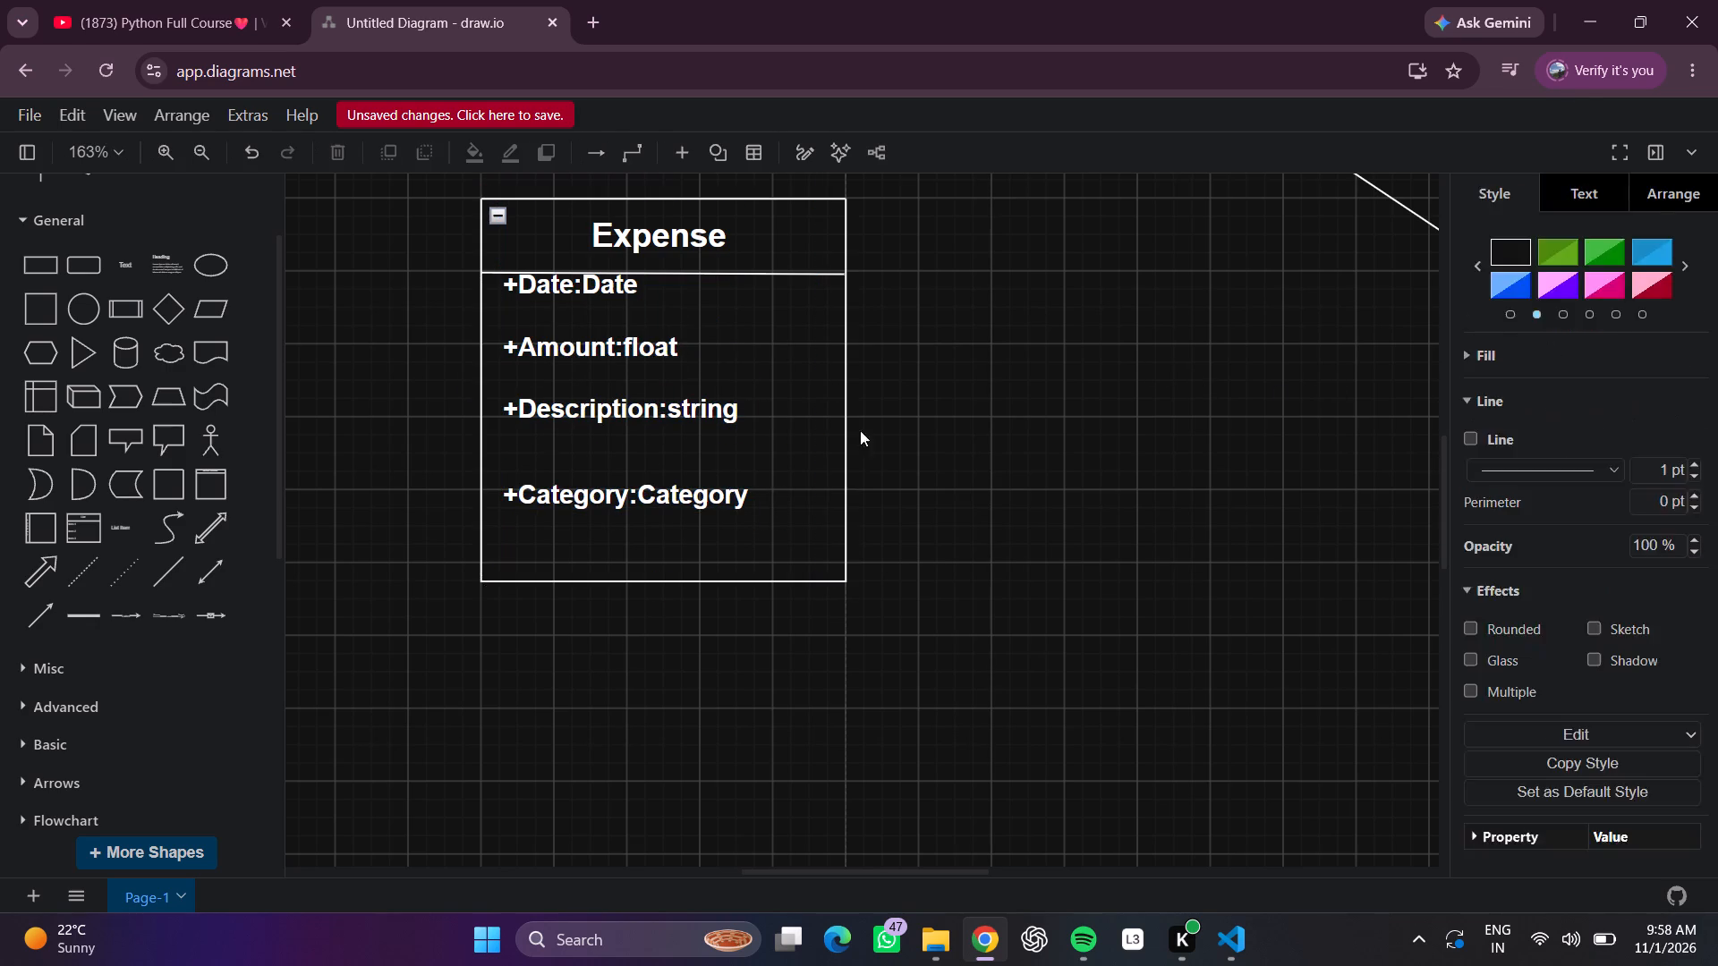
Remove the extra blank line before "+Category:Category" in the Expense box and finish editing the text.
{"action": "left_click", "coordinate": [683, 449]}
{"action": "double_click", "coordinate": [683, 449]}
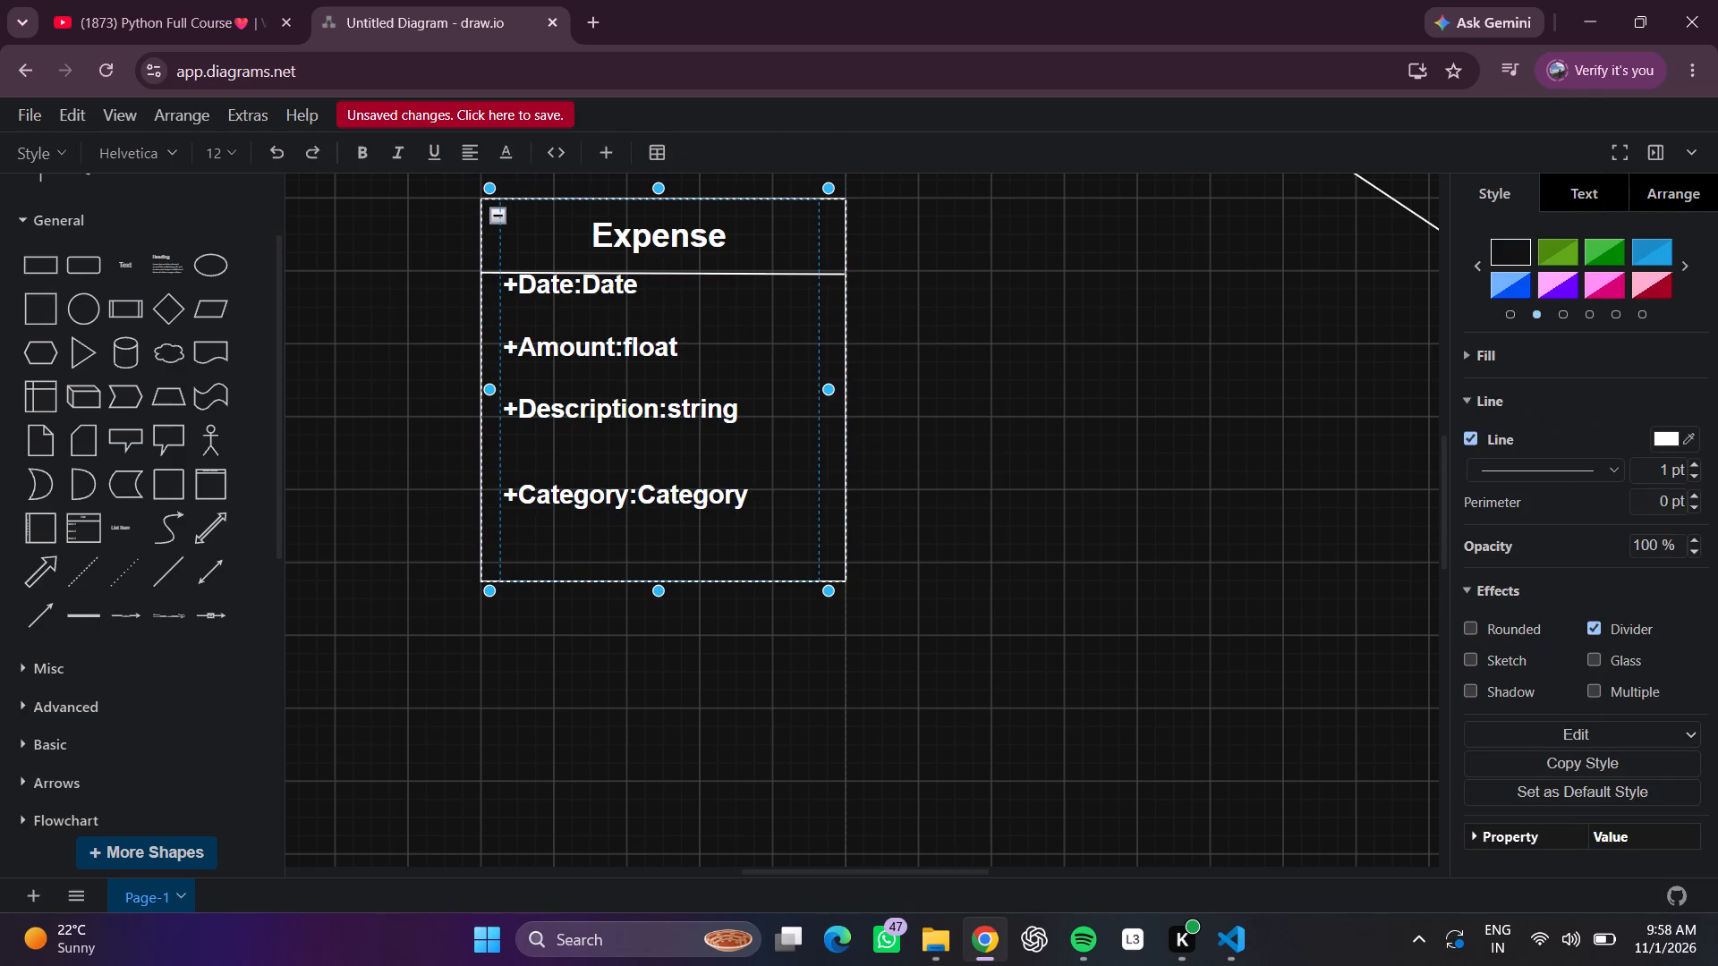
{"action": "left_click", "coordinate": [683, 446]}
{"action": "left_click", "coordinate": [643, 520]}
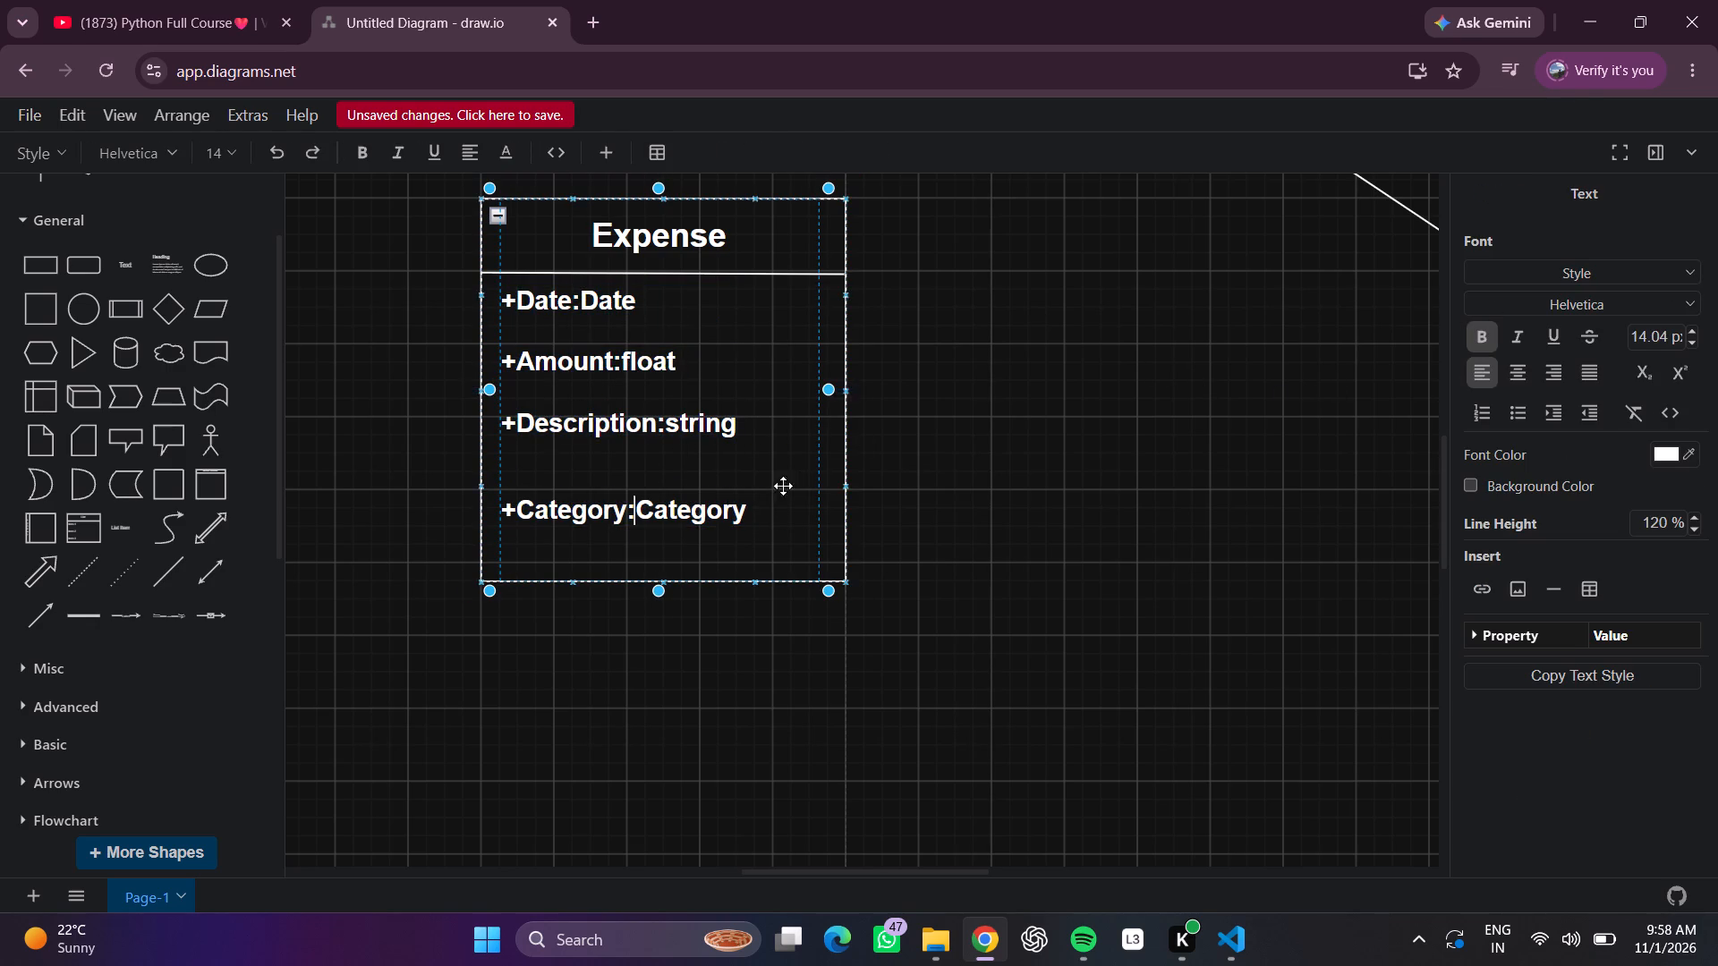
{"action": "key", "text": "Left"}
{"action": "key", "text": "Left"}
{"action": "key", "text": "Left"}
{"action": "key", "text": "Left"}
{"action": "key", "text": "Left"}
{"action": "key", "text": "Left"}
{"action": "key", "text": "Left"}
{"action": "key", "text": "Left"}
{"action": "key", "text": "Left"}
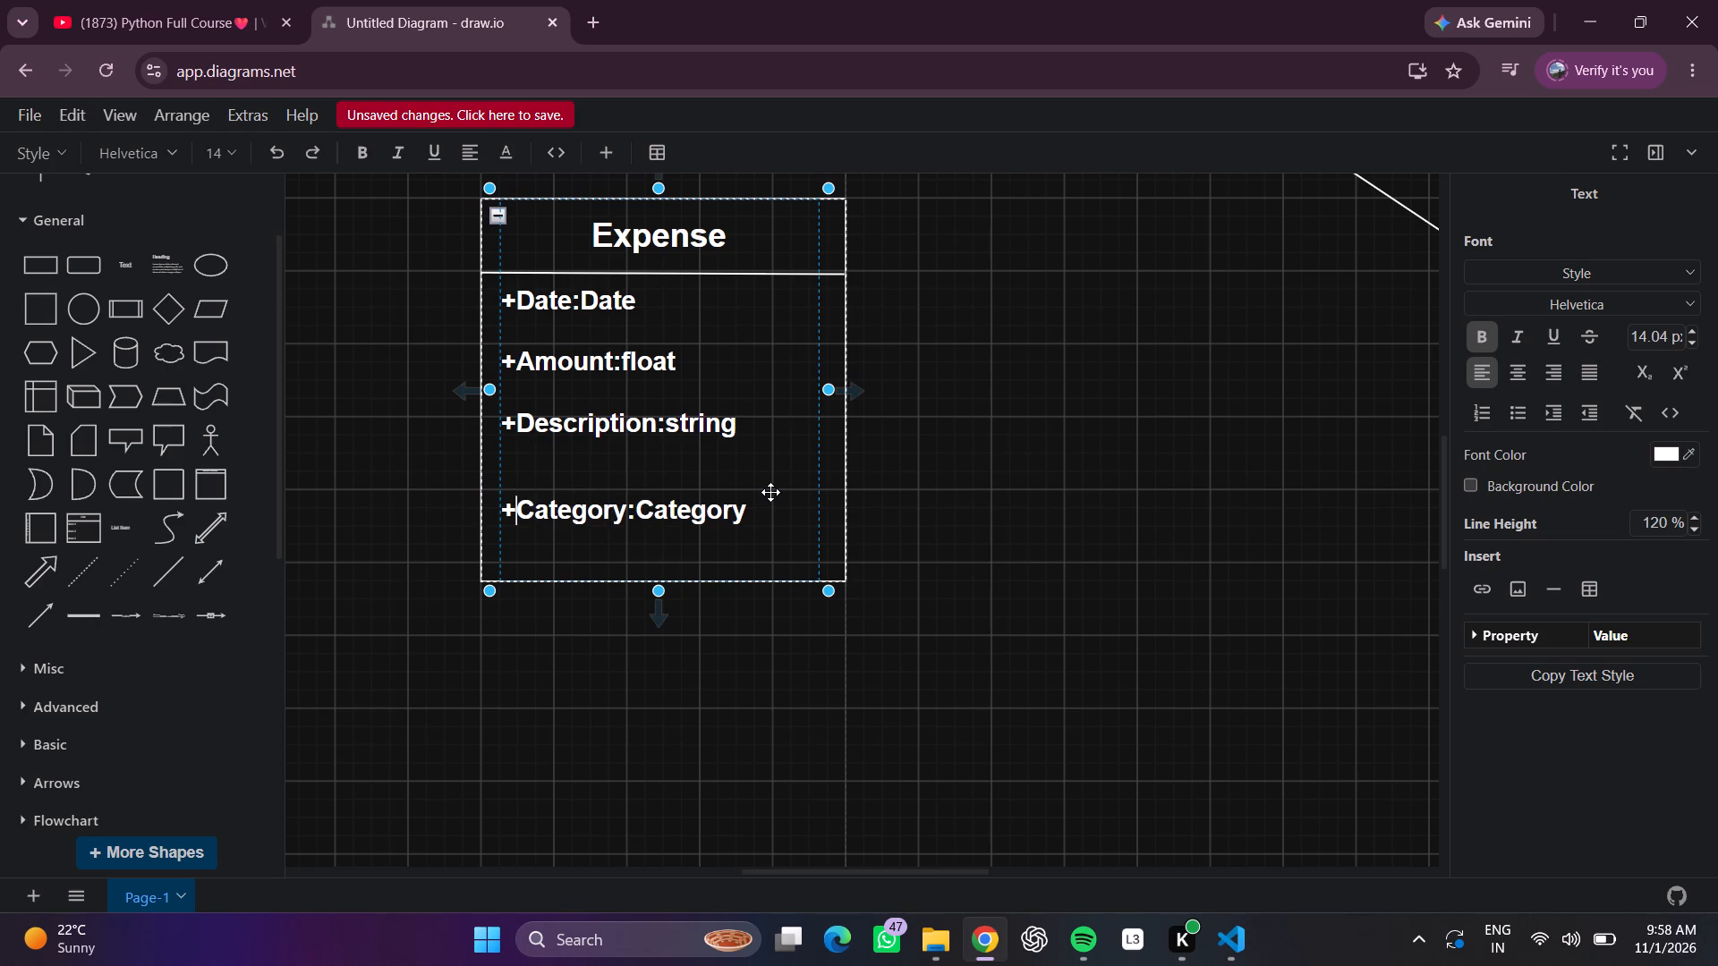
{"action": "key", "text": "Left"}
{"action": "key", "text": "Return"}
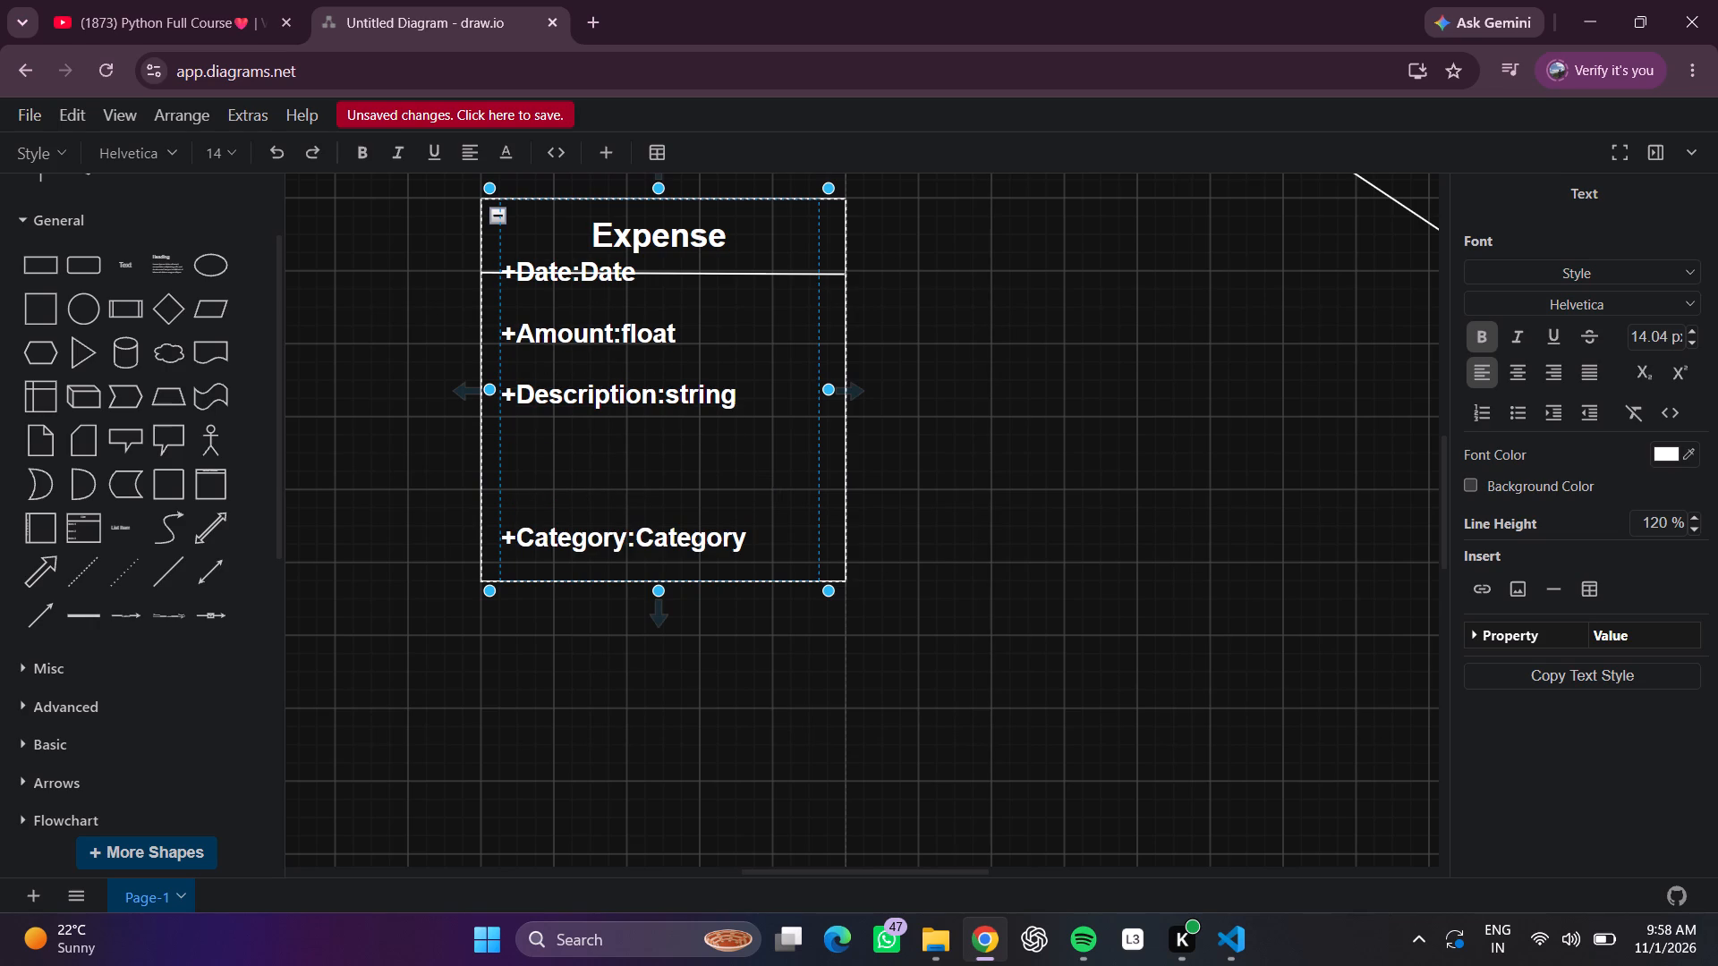
{"action": "key", "text": "BackSpace"}
{"action": "key", "text": "BackSpace"}
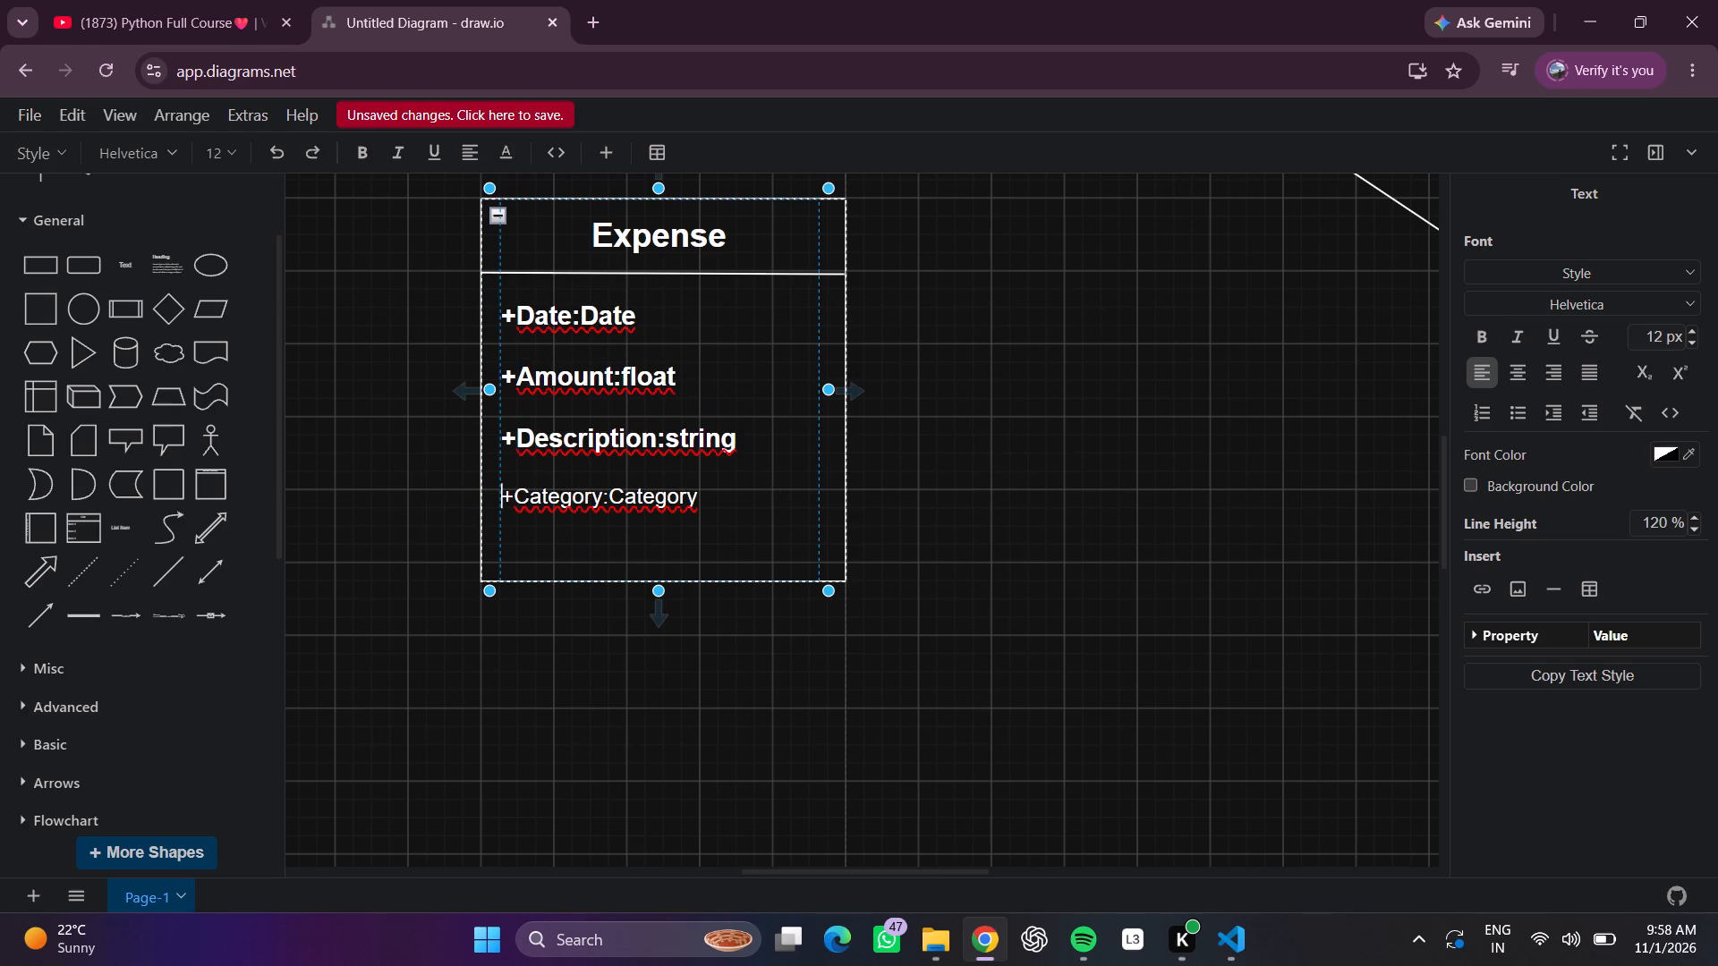
{"action": "left_click", "coordinate": [1110, 502]}
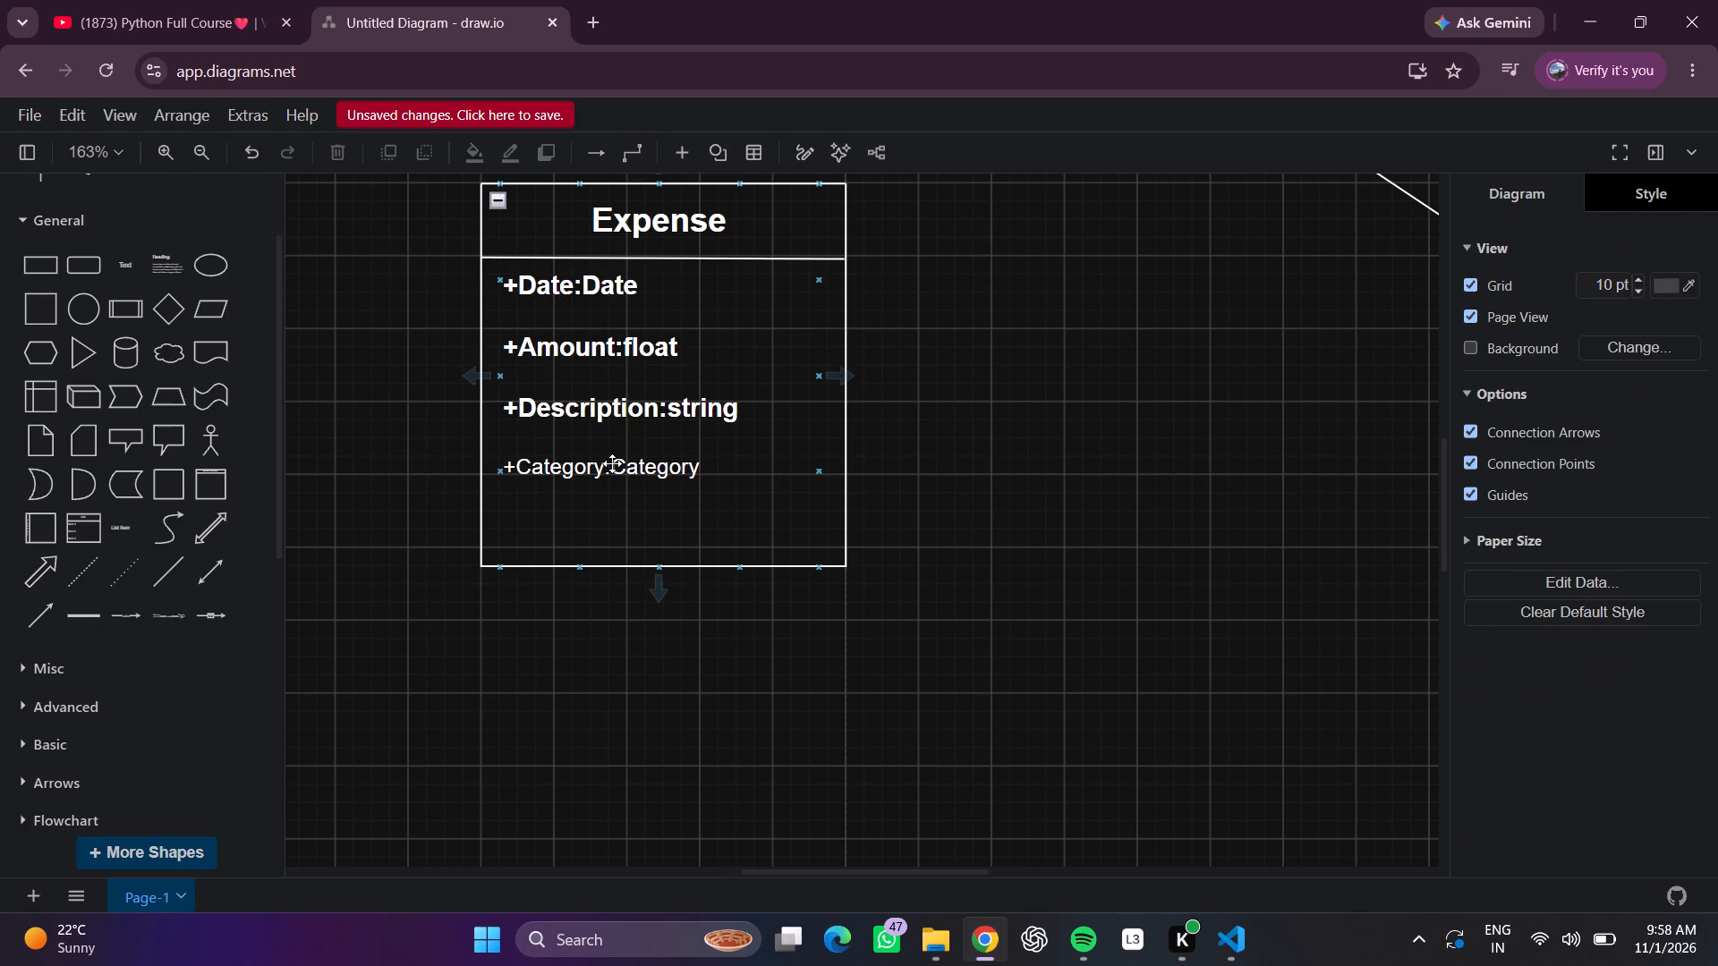
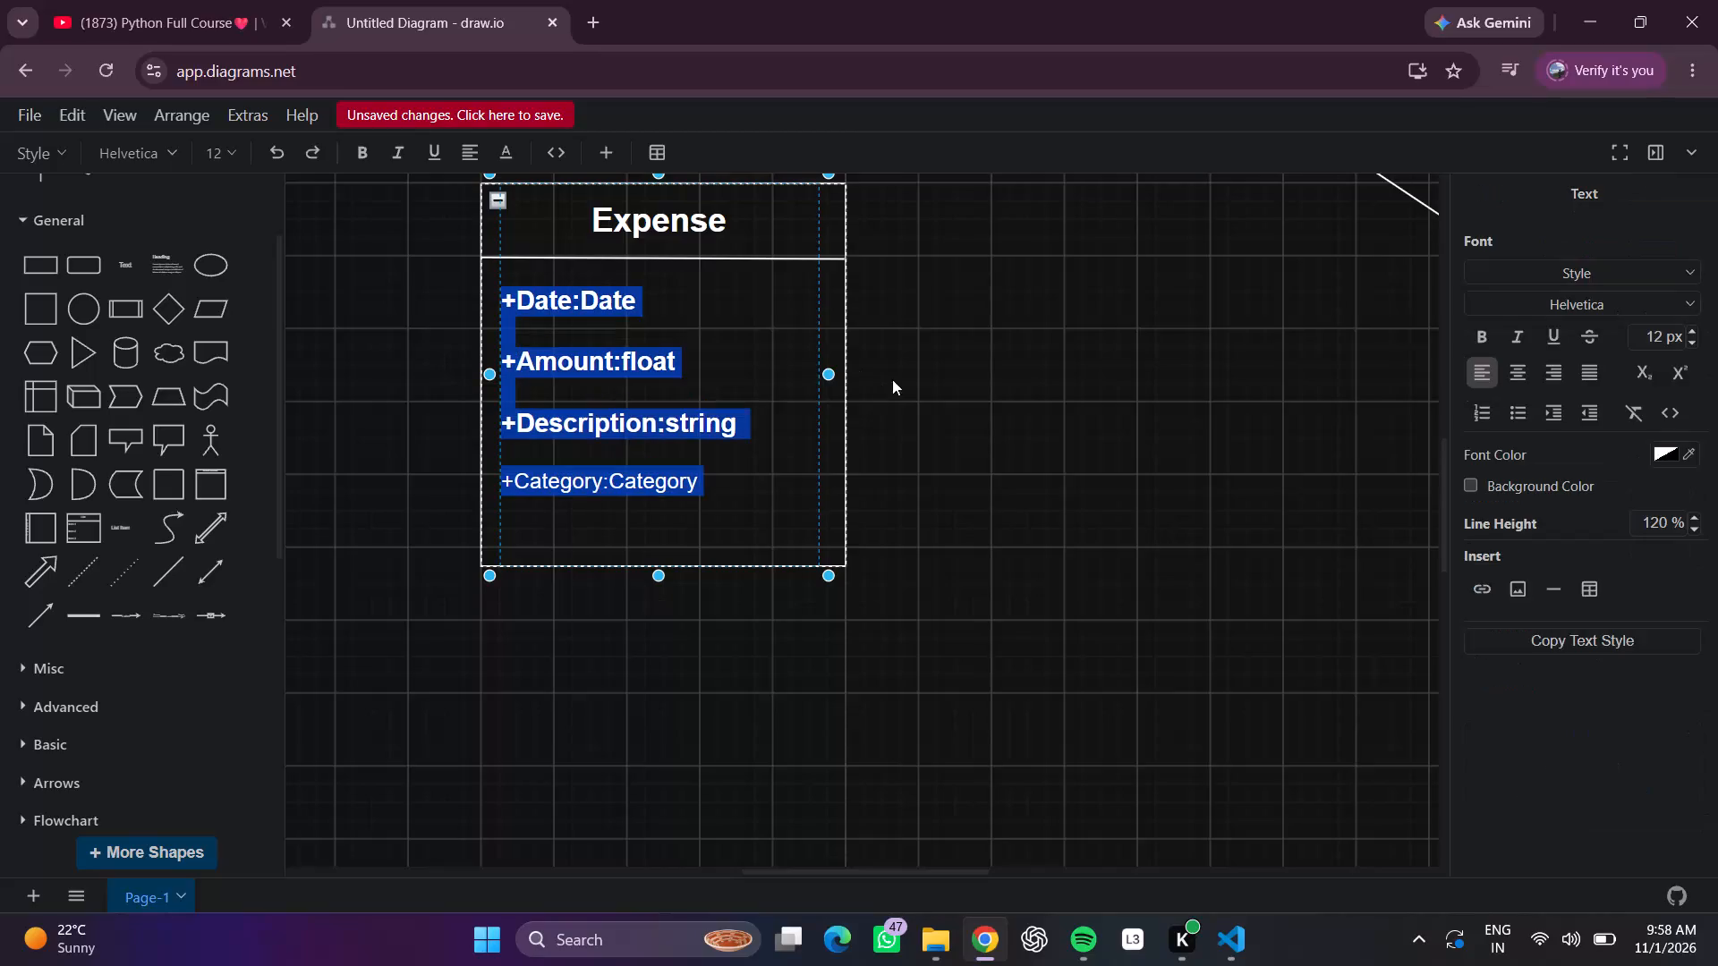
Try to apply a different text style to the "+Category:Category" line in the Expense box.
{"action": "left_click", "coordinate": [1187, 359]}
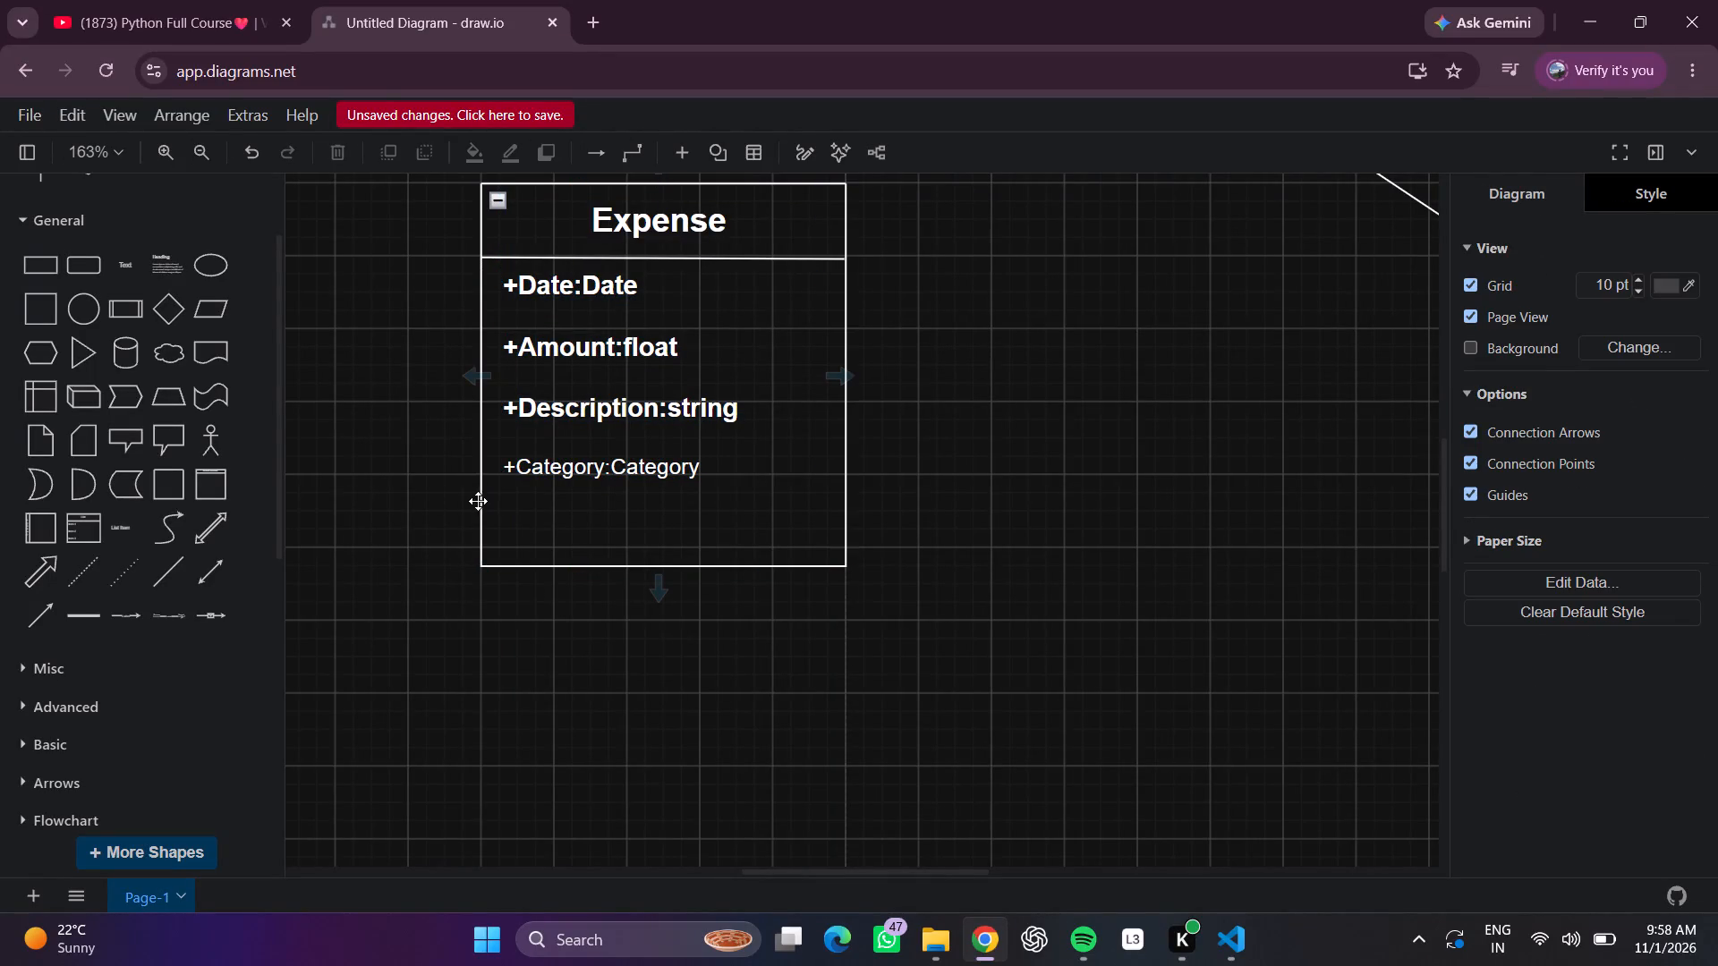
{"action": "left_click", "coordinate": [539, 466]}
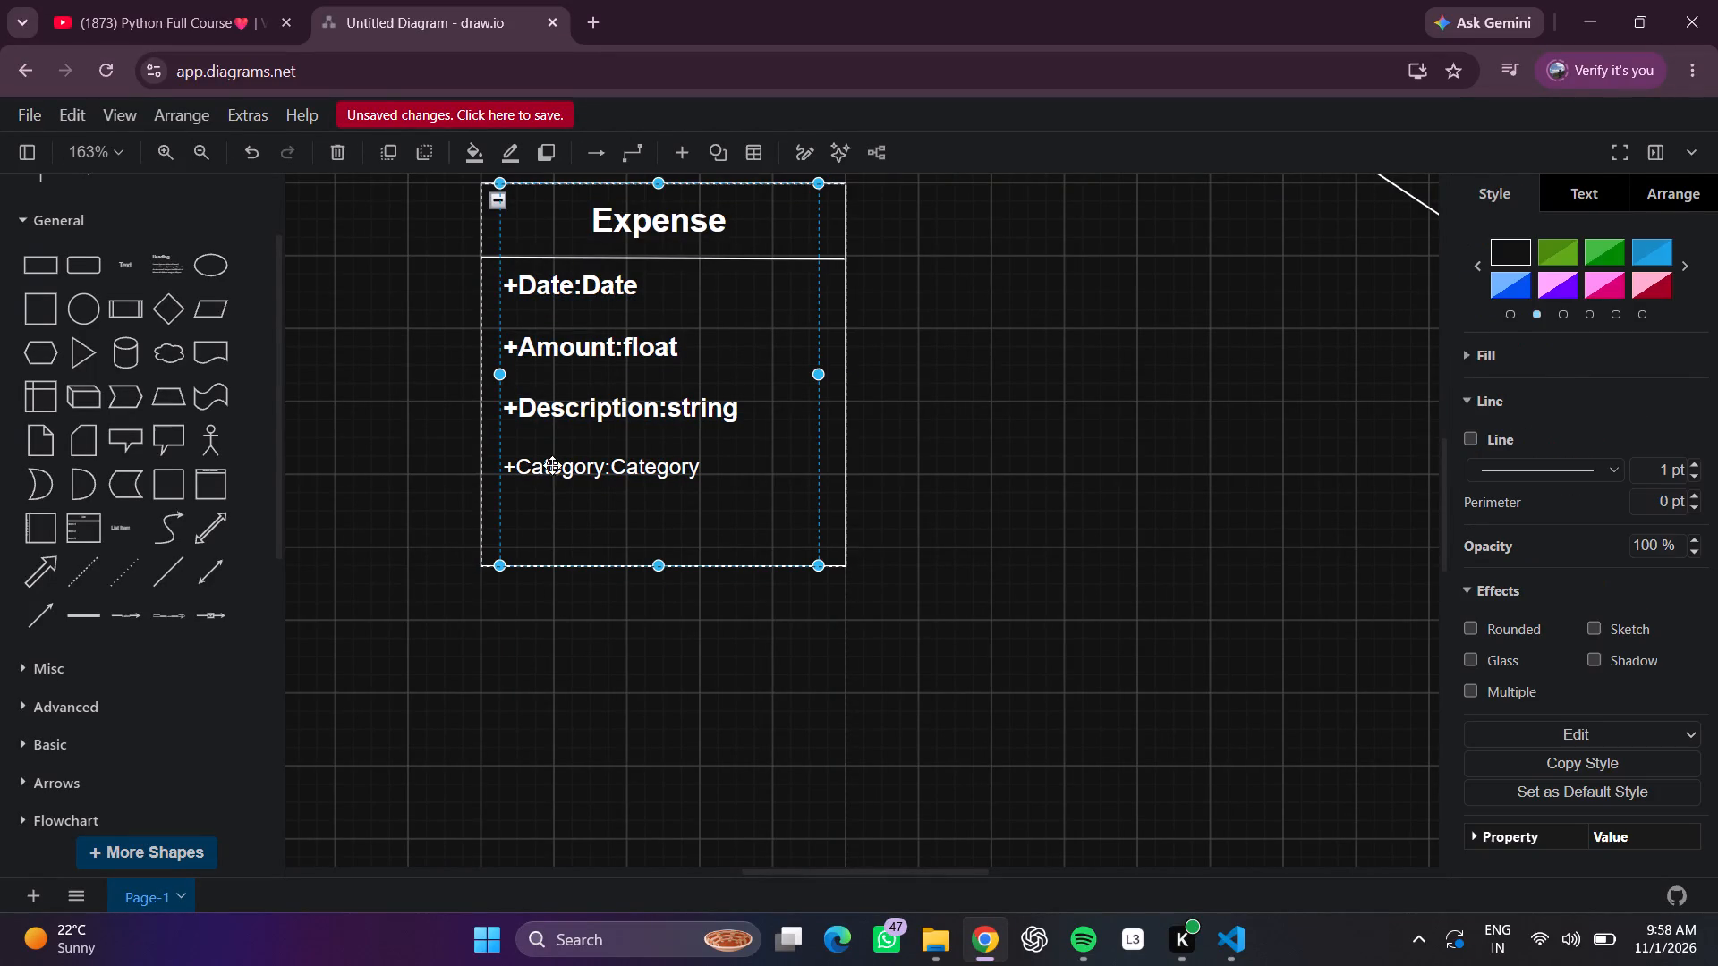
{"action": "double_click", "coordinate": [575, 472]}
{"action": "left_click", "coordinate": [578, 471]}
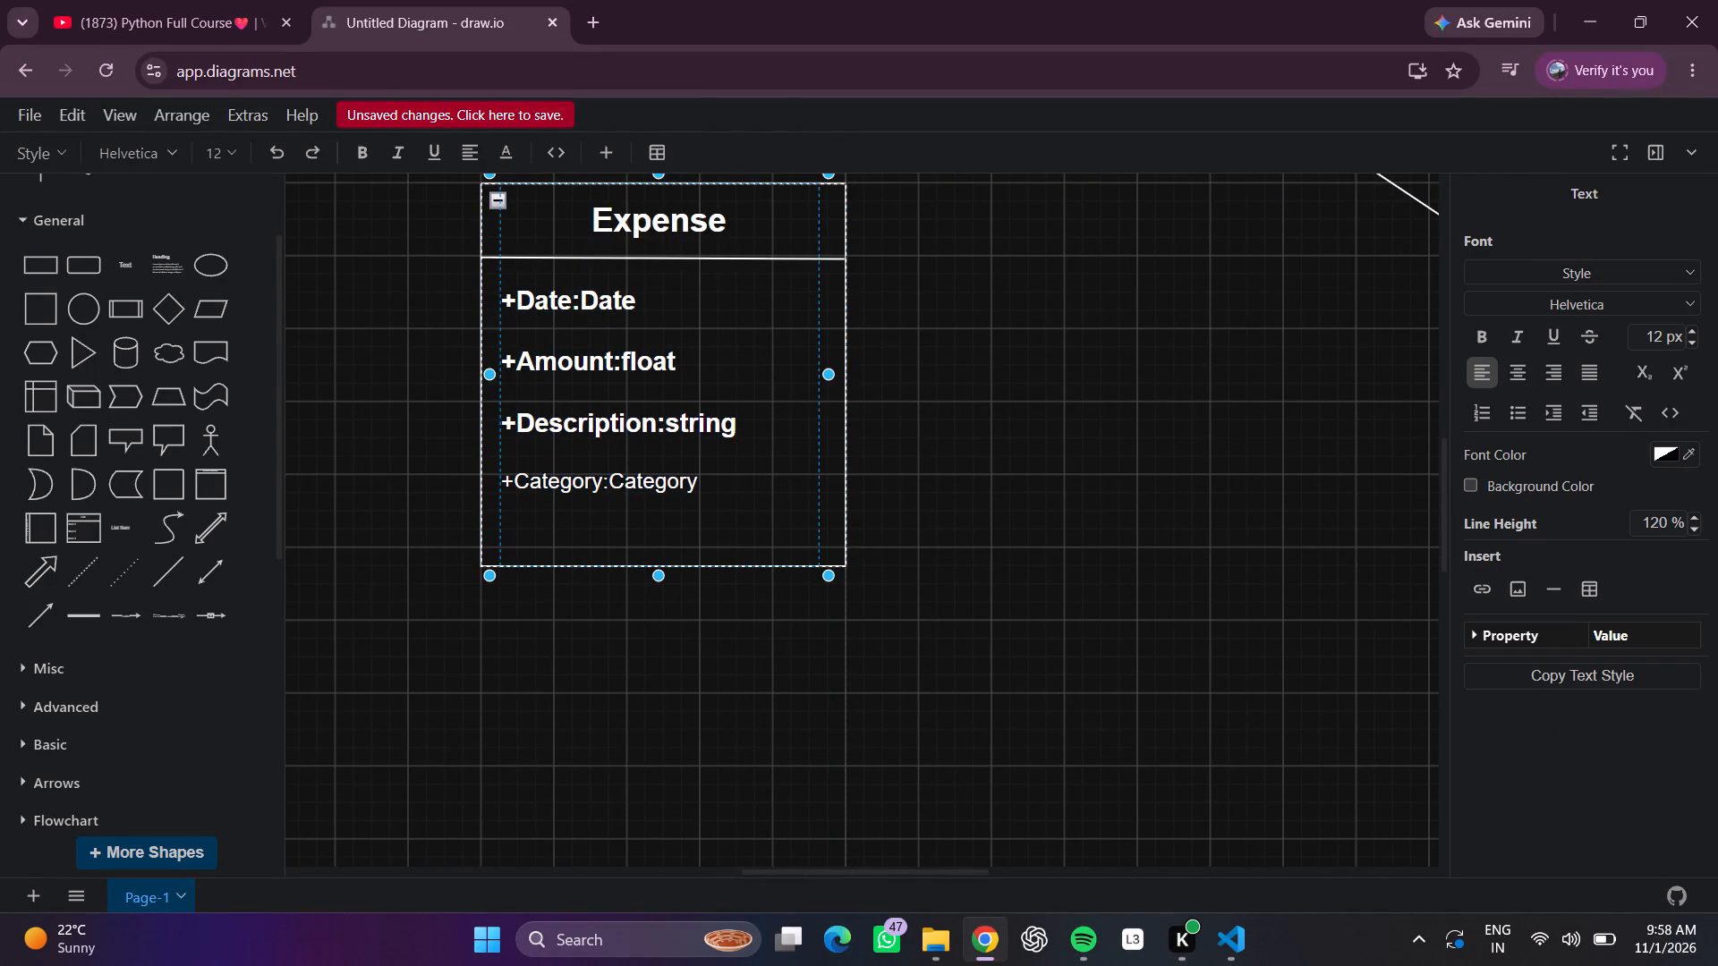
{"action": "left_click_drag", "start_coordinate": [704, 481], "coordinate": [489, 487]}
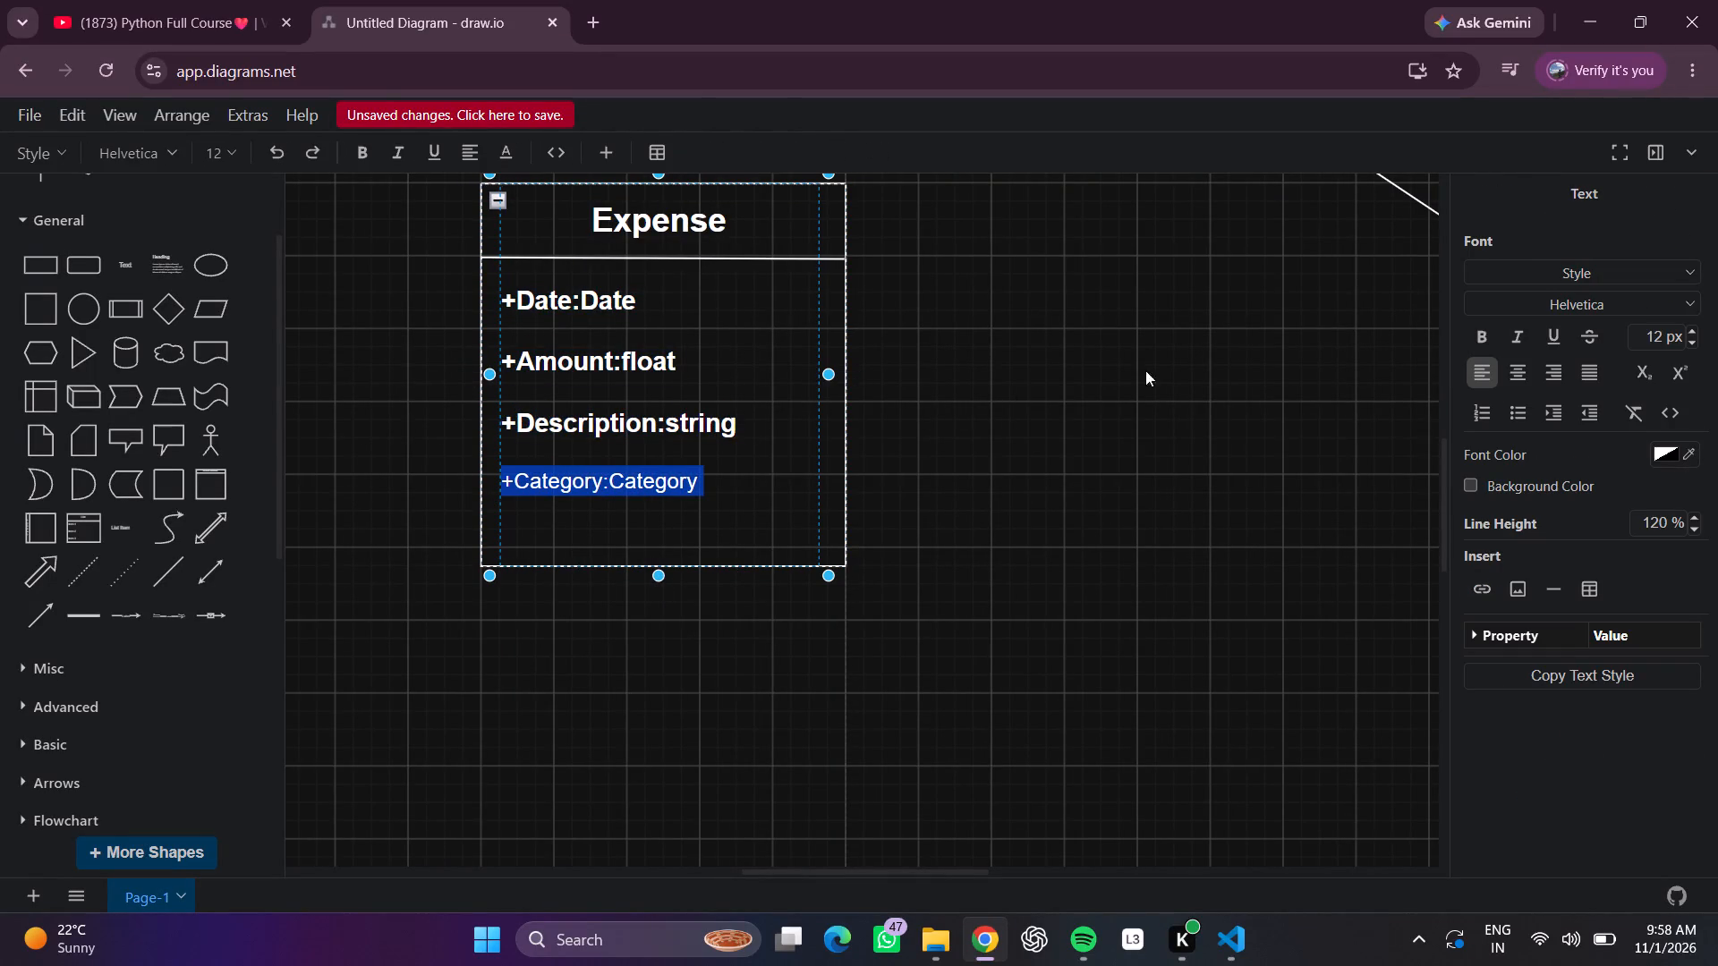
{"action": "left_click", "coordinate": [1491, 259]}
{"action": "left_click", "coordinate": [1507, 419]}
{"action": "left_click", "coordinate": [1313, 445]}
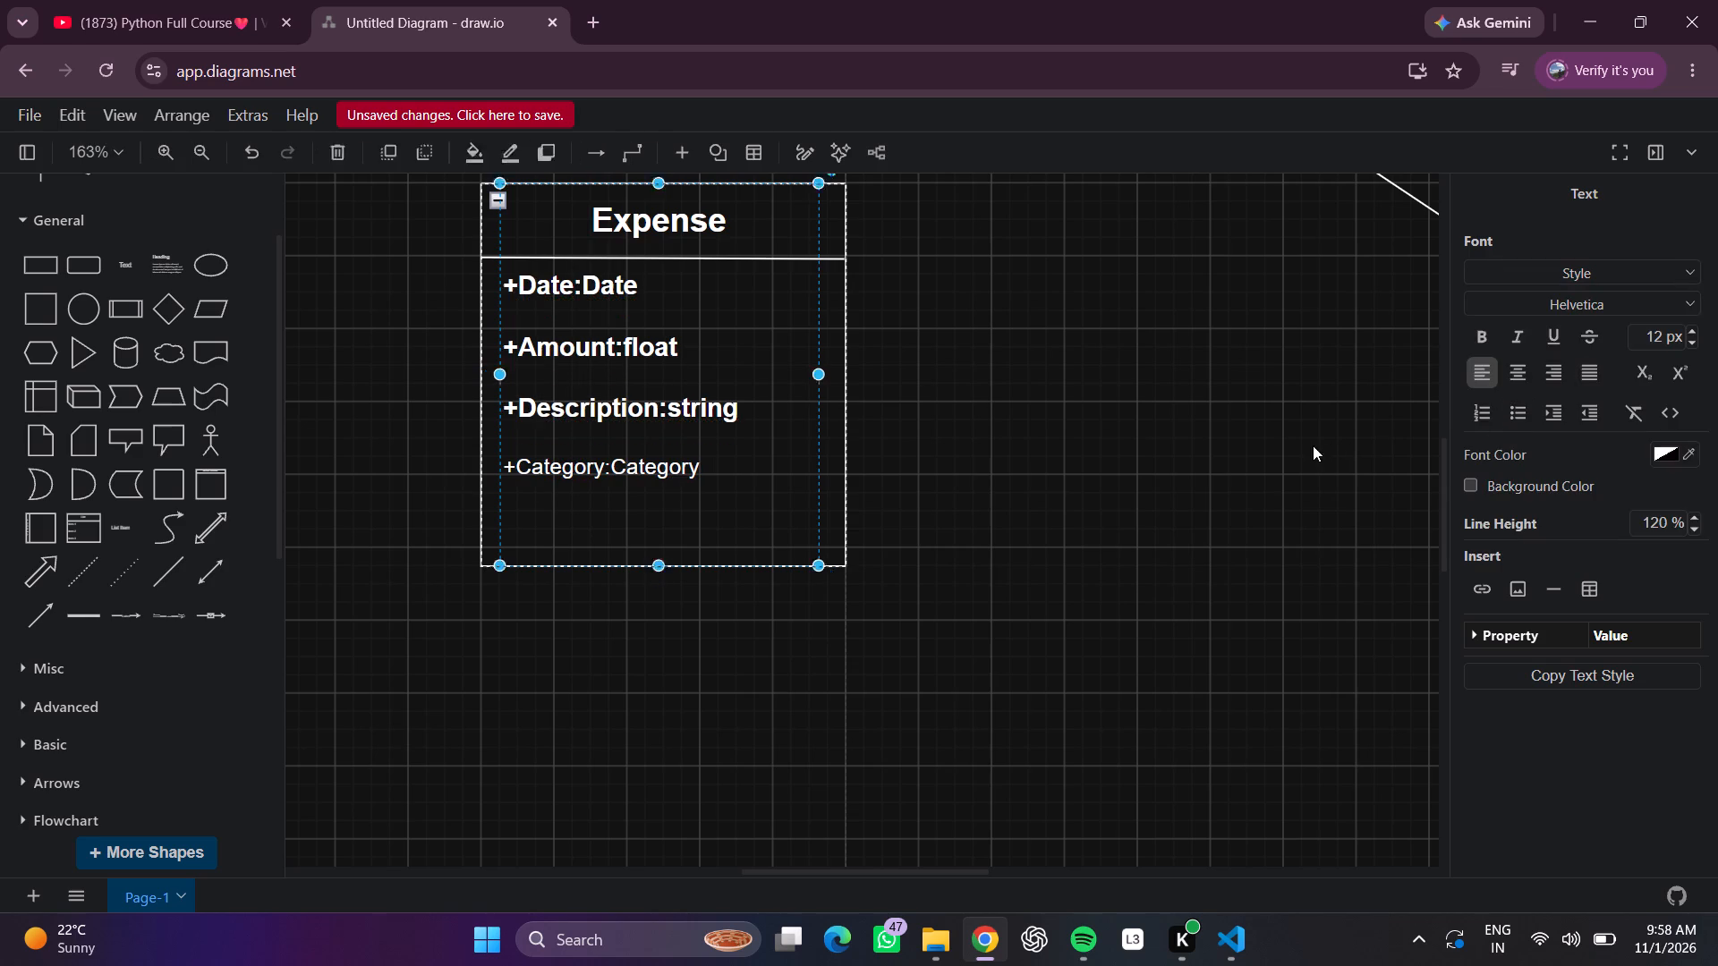
Undo the latest edits to the Expense attribute text, including its left alignment and the blank-line removal.
{"action": "double_click", "coordinate": [743, 474]}
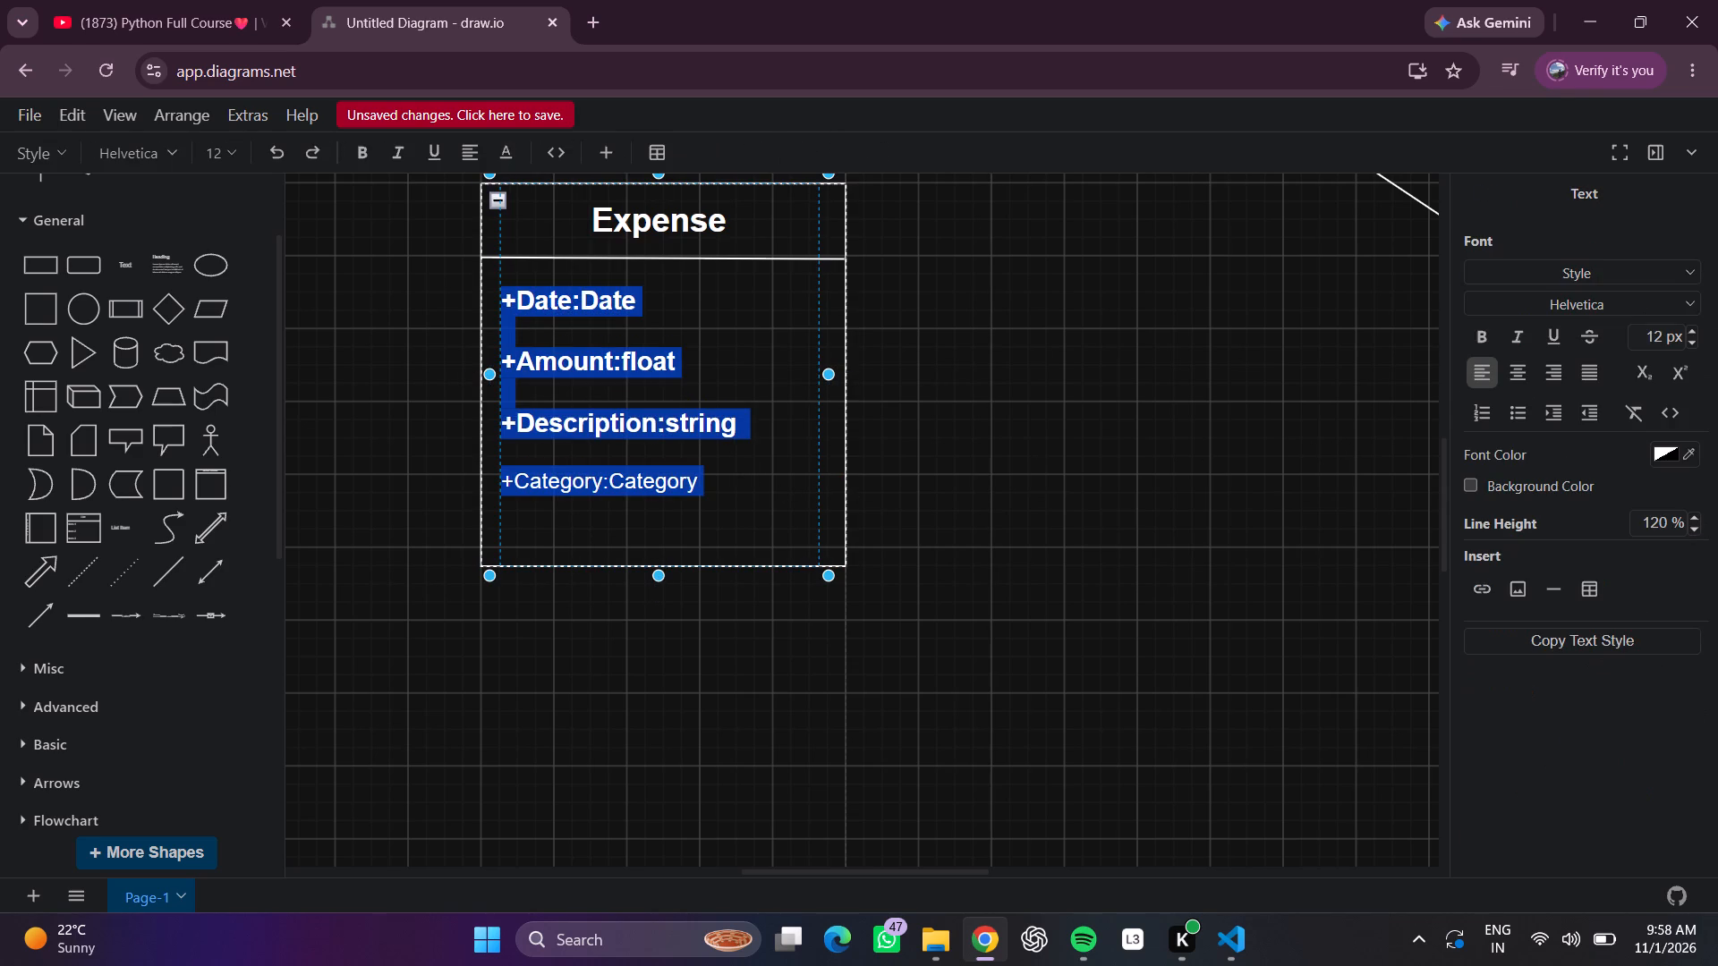
{"action": "key", "text": "ctrl+z"}
{"action": "key", "text": "ctrl+z"}
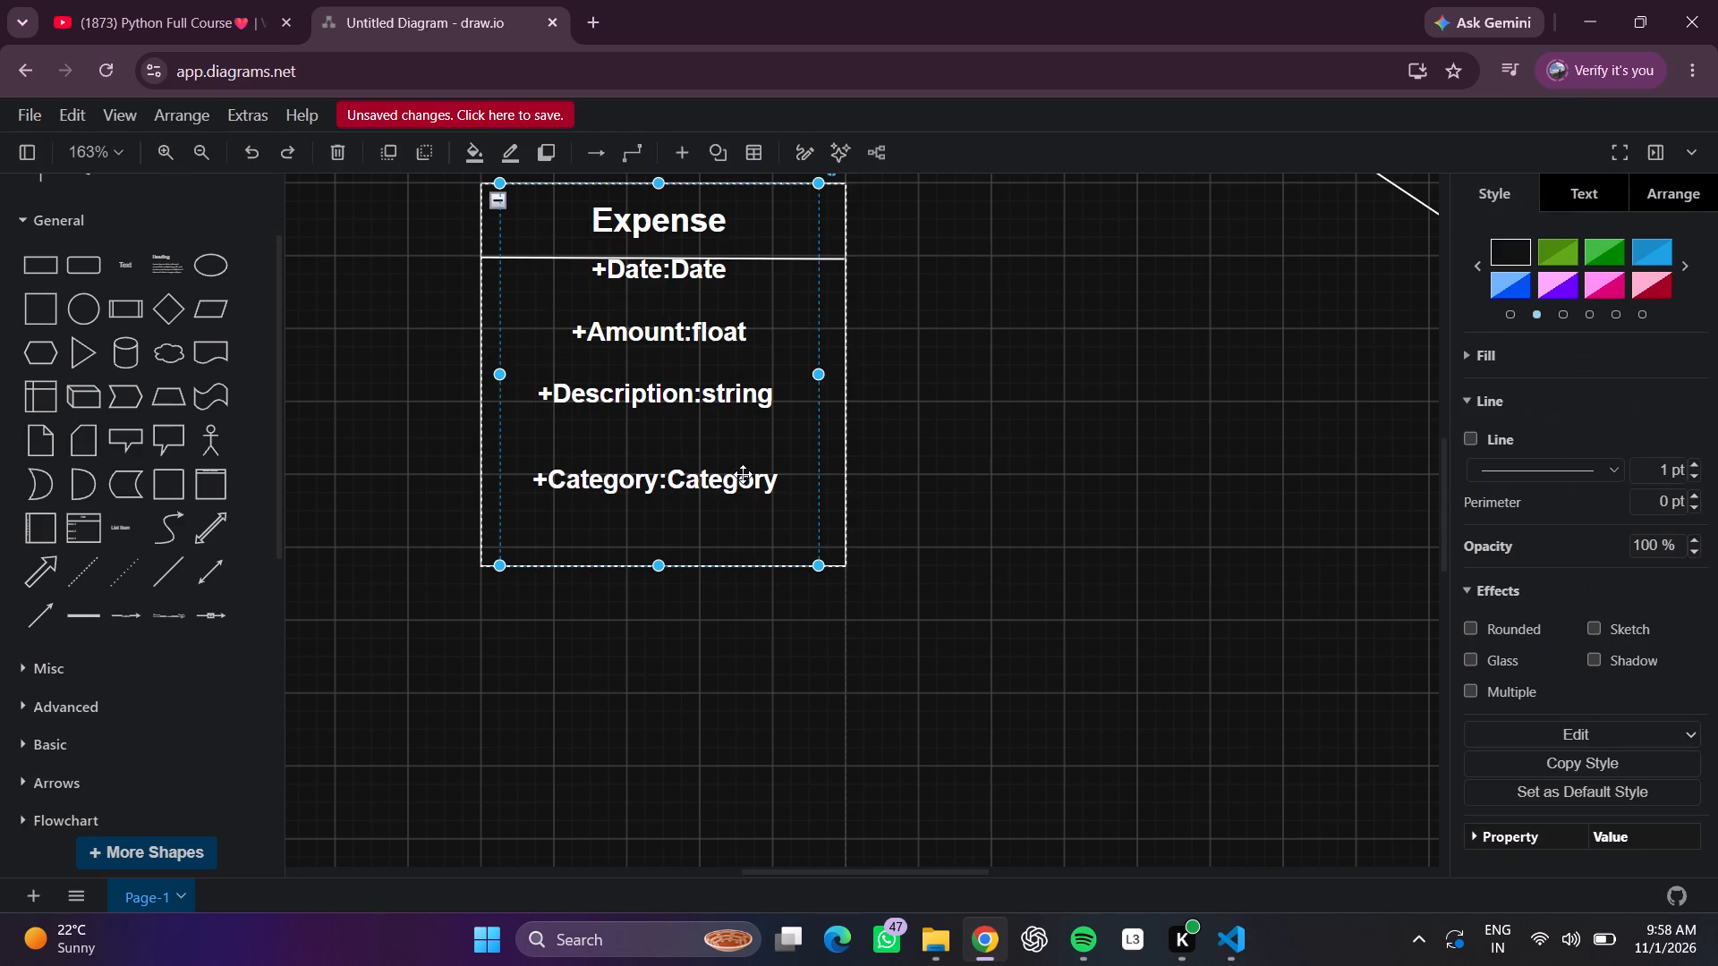
Left-align all four attribute lines in the Expense box.
{"action": "scroll", "coordinate": [743, 474], "scroll_direction": "up", "scroll_amount": 1}
{"action": "double_click", "coordinate": [744, 481]}
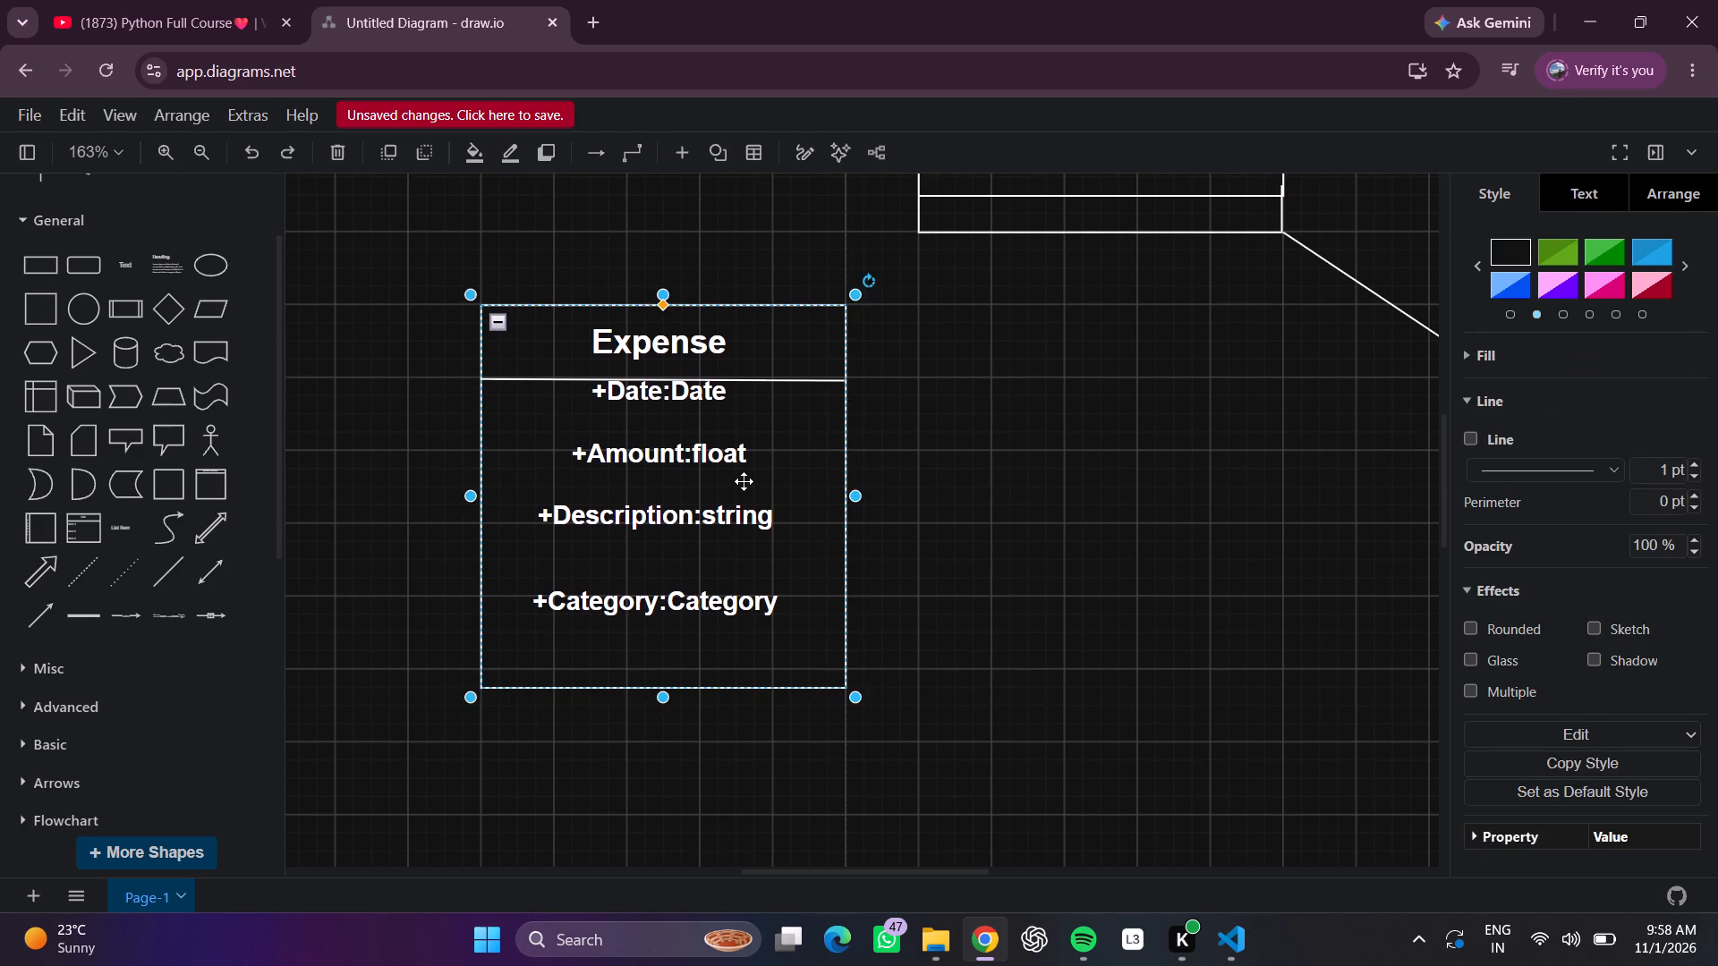
{"action": "left_click", "coordinate": [744, 481]}
{"action": "double_click", "coordinate": [707, 502]}
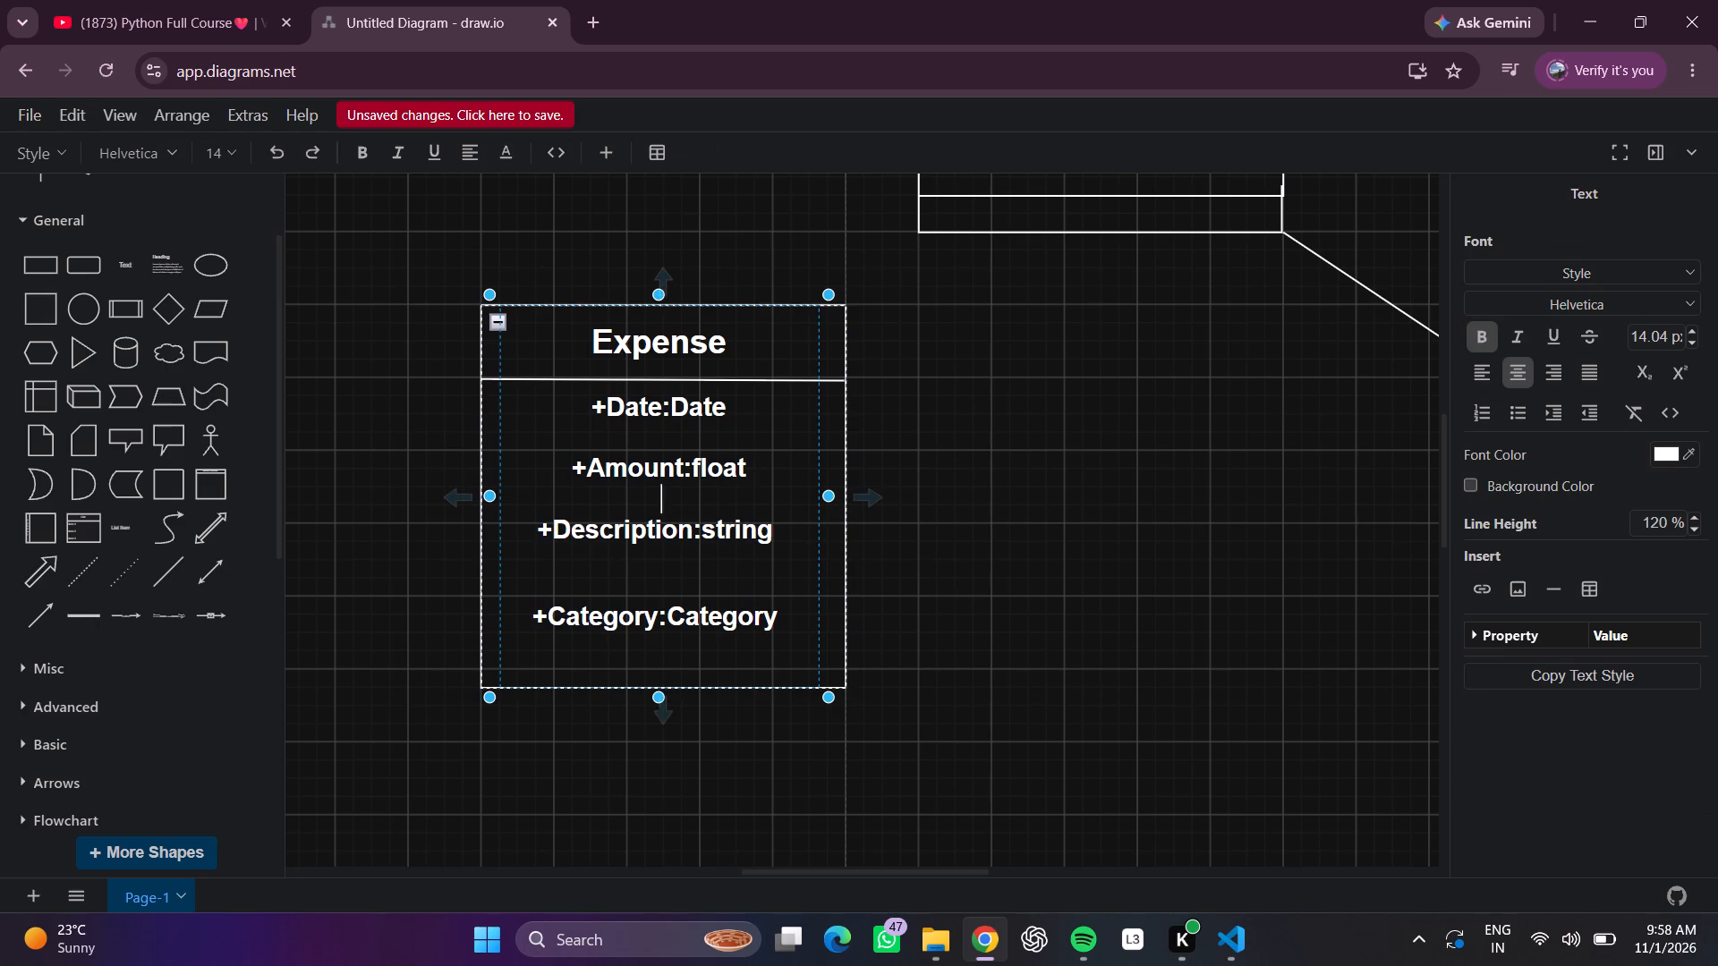
{"action": "left_click", "coordinate": [1036, 426]}
{"action": "double_click", "coordinate": [683, 496]}
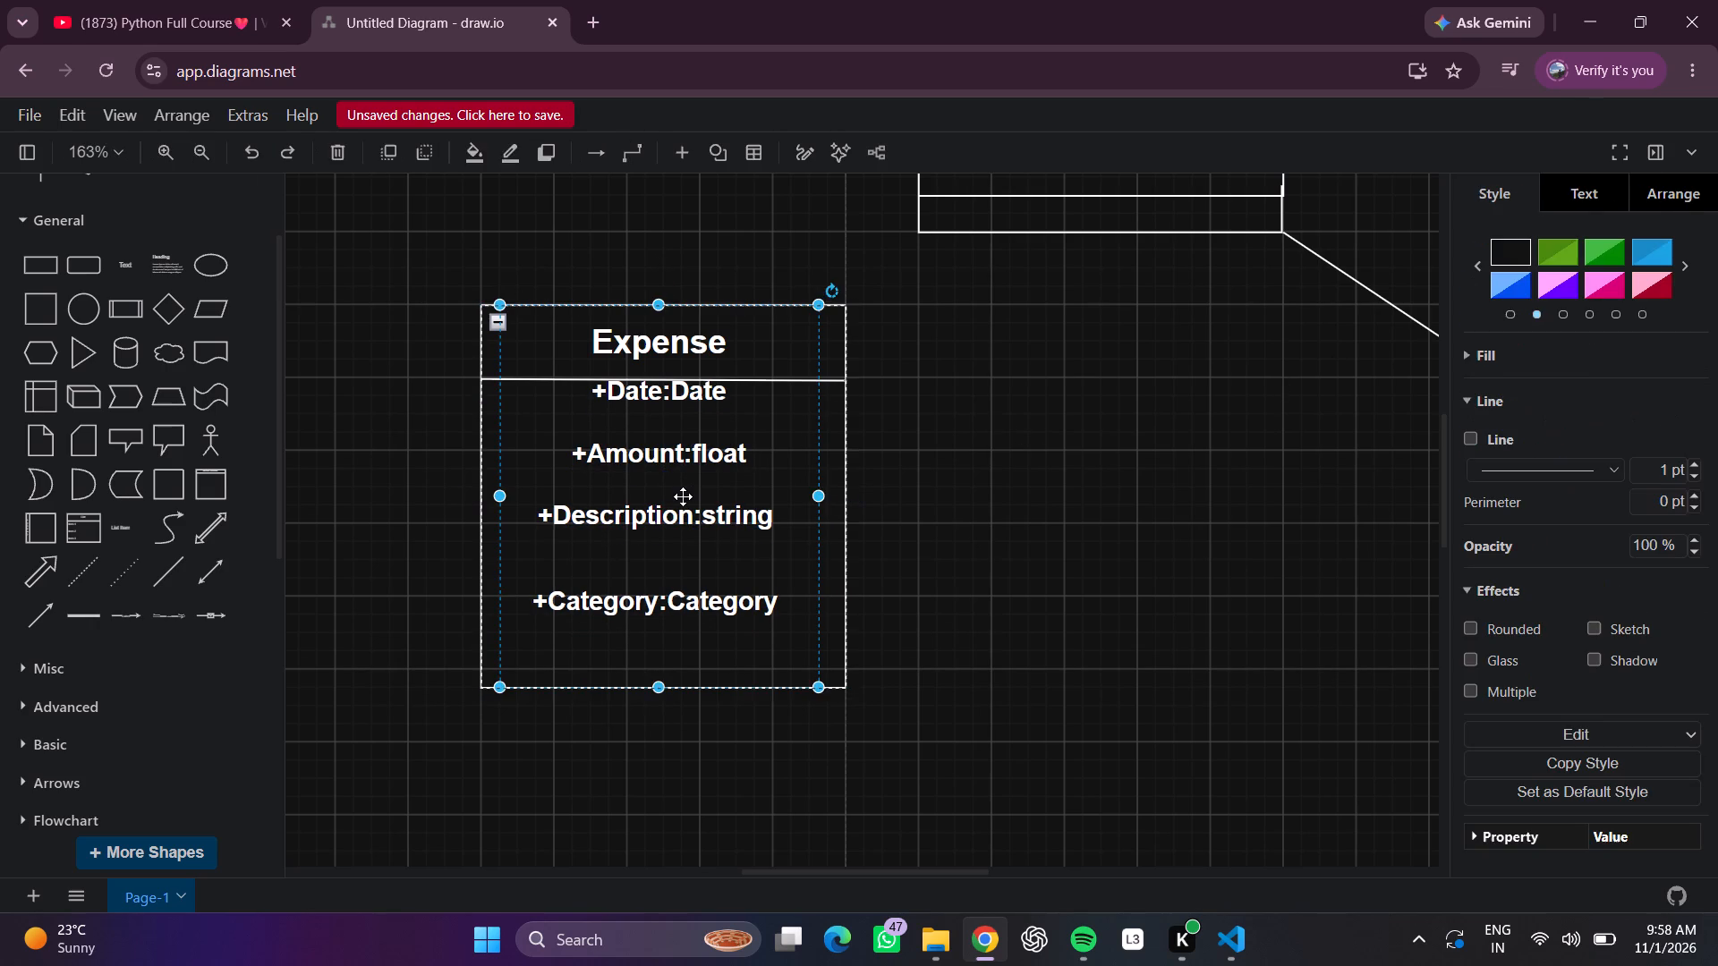
{"action": "left_click", "coordinate": [1523, 283]}
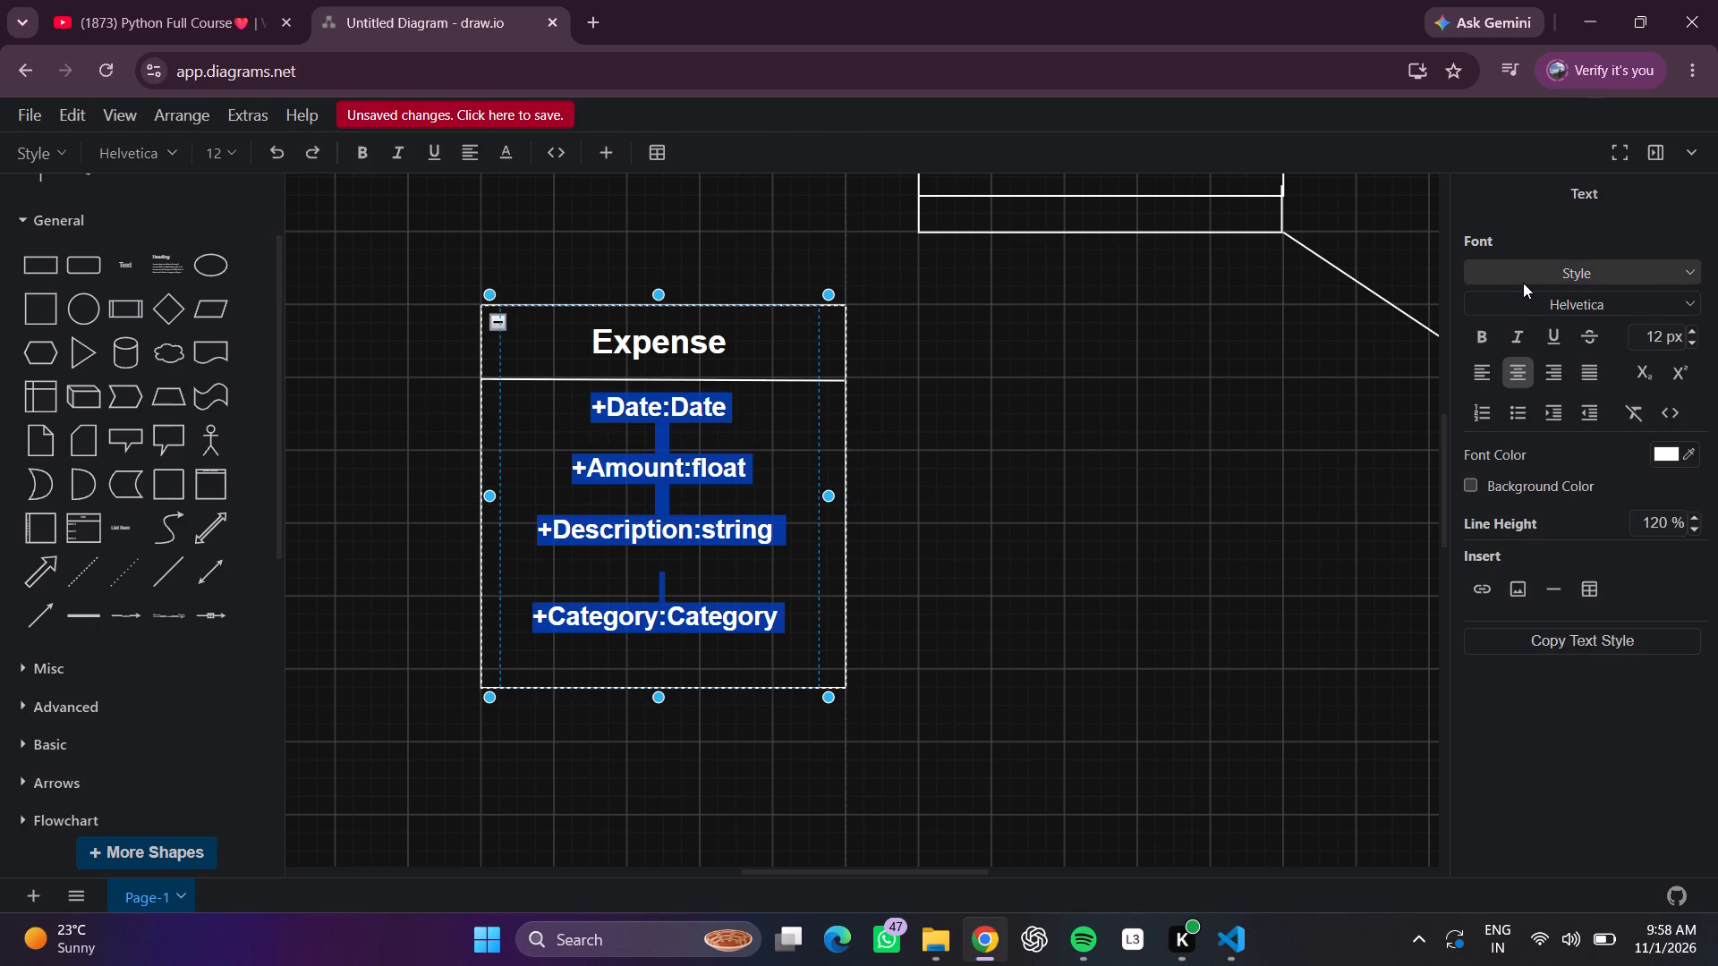
{"action": "left_click", "coordinate": [1340, 402]}
{"action": "double_click", "coordinate": [693, 477]}
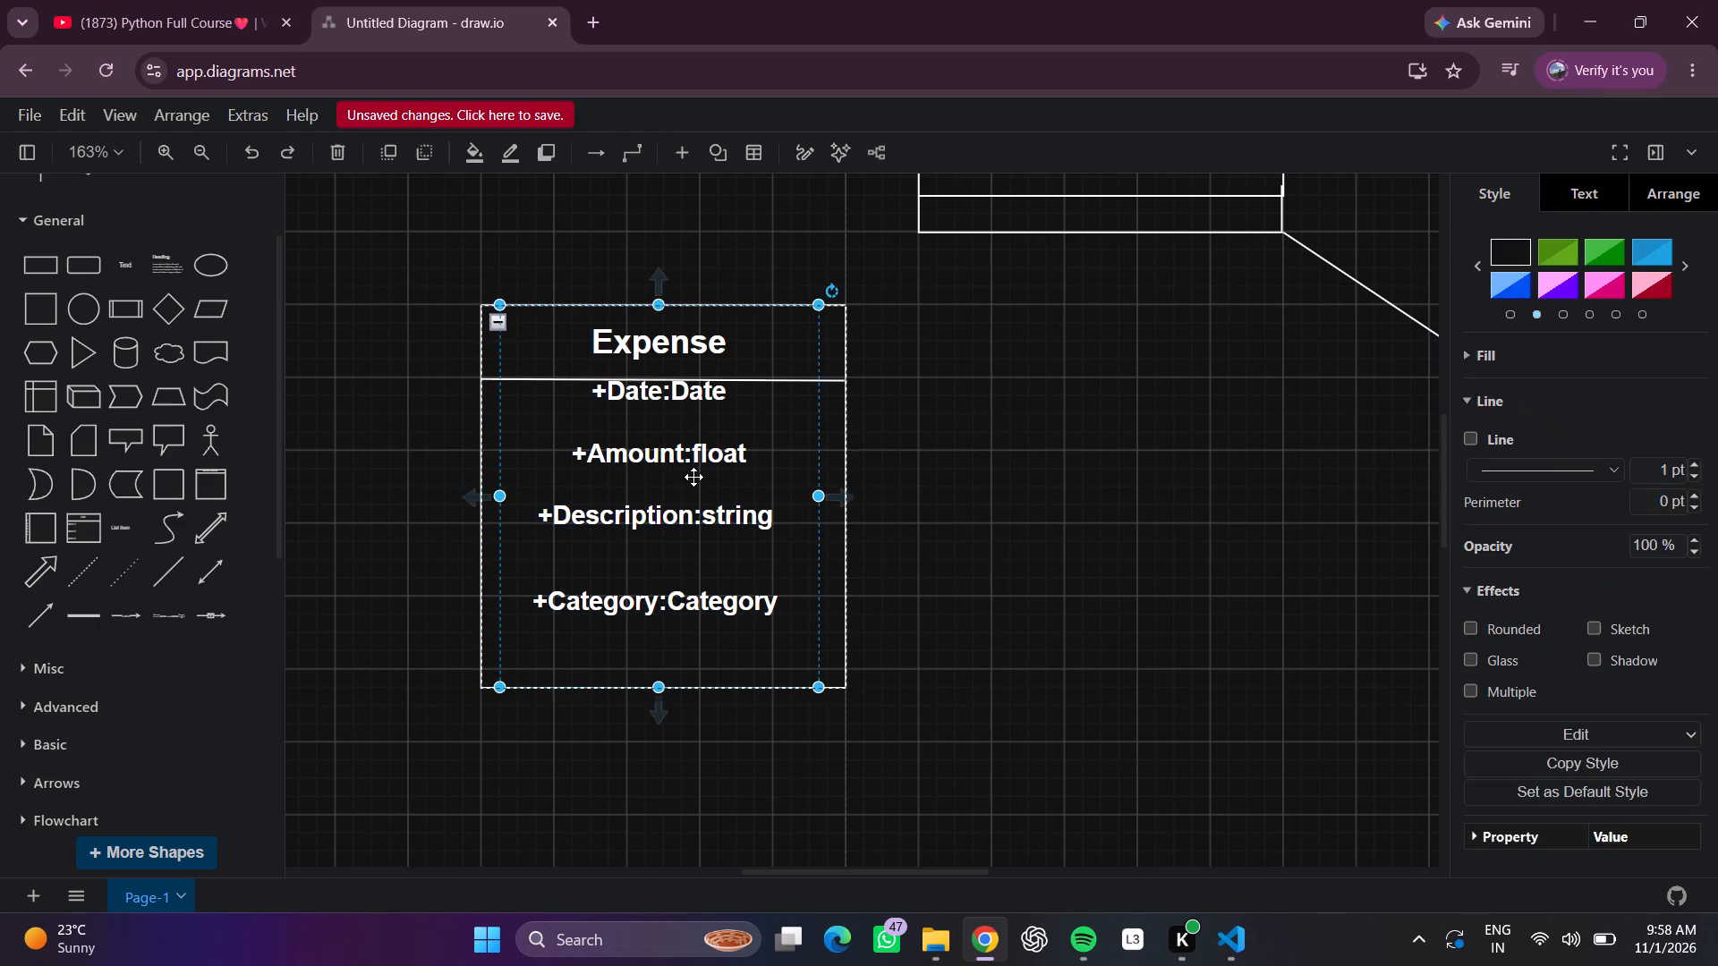
{"action": "left_click", "coordinate": [1467, 369]}
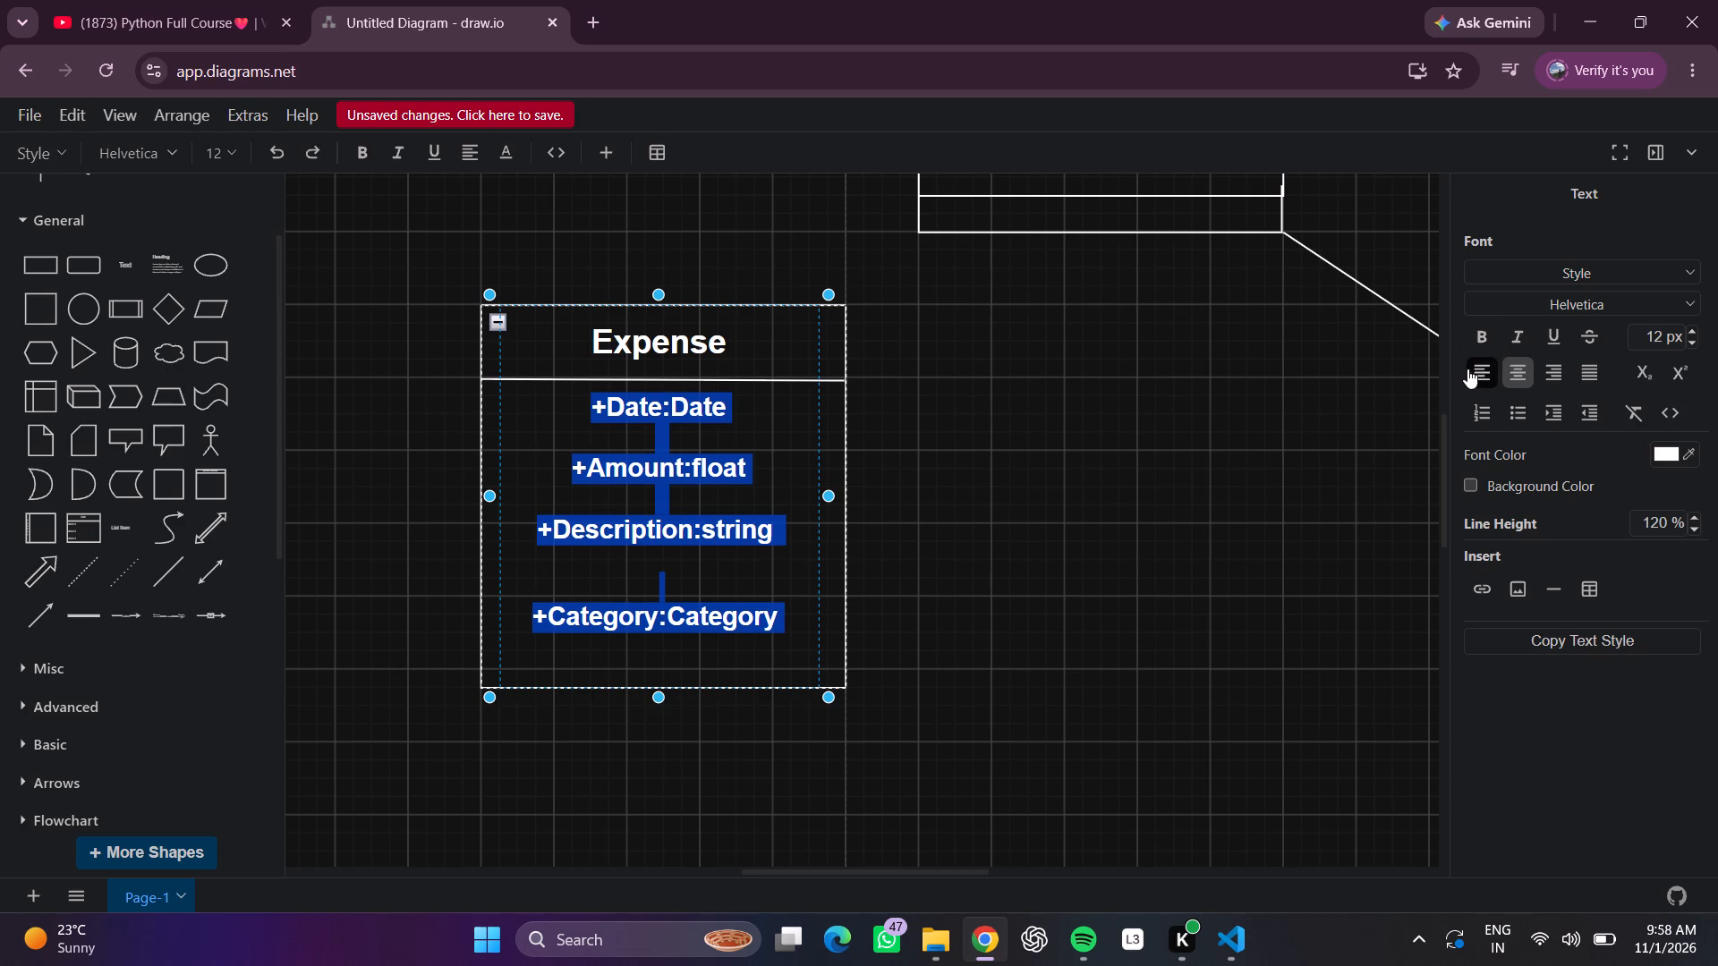
{"action": "left_click", "coordinate": [1137, 509]}
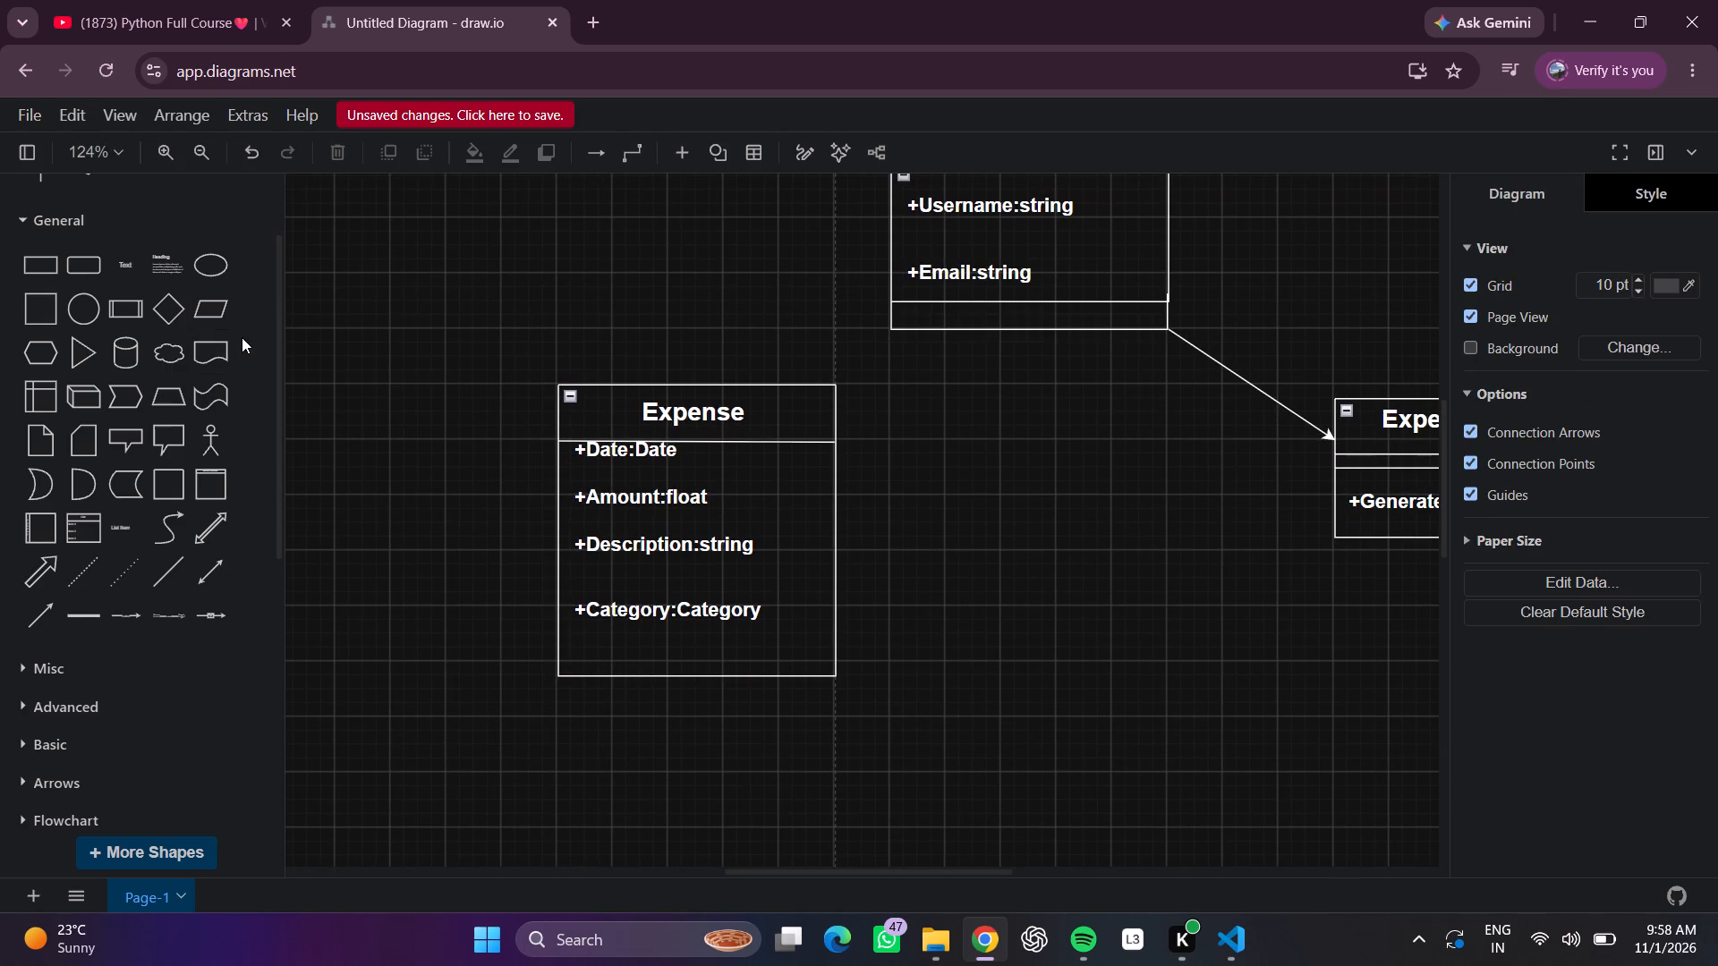
Move the attribute text element down to sit beneath the title divider, flush with the Expense box's left edge.
{"action": "left_click_drag", "start_coordinate": [676, 507], "coordinate": [665, 535]}
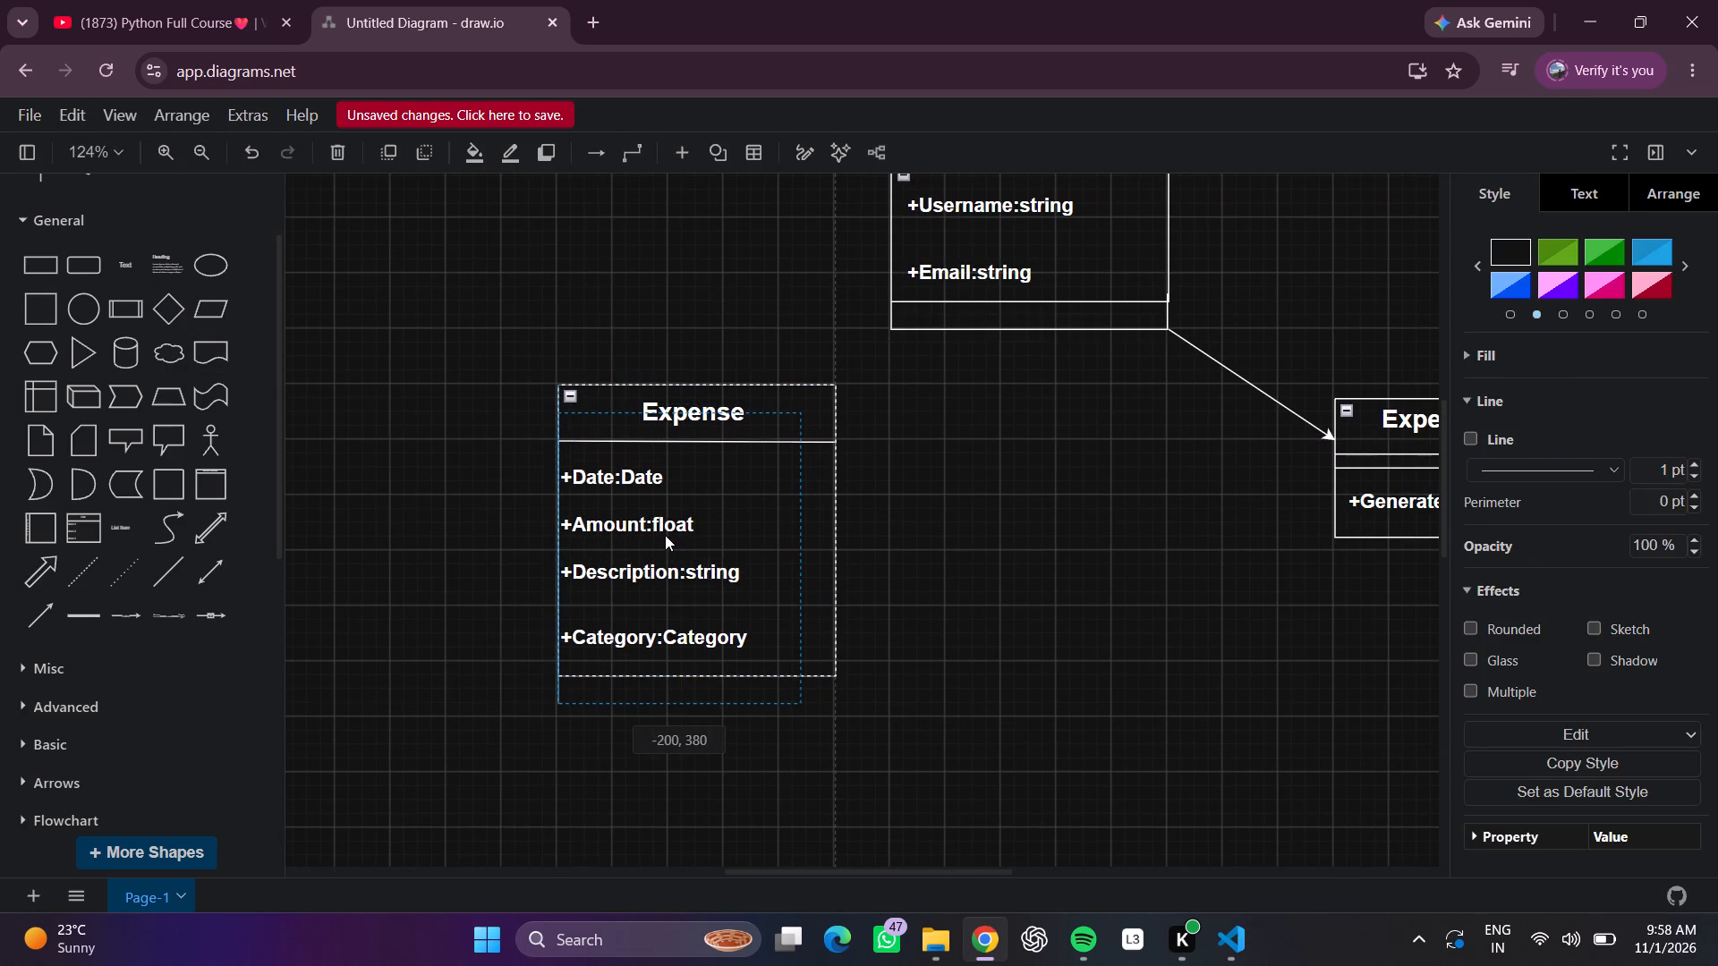
{"action": "left_click_drag", "start_coordinate": [665, 535], "coordinate": [666, 530]}
{"action": "left_click", "coordinate": [1024, 552]}
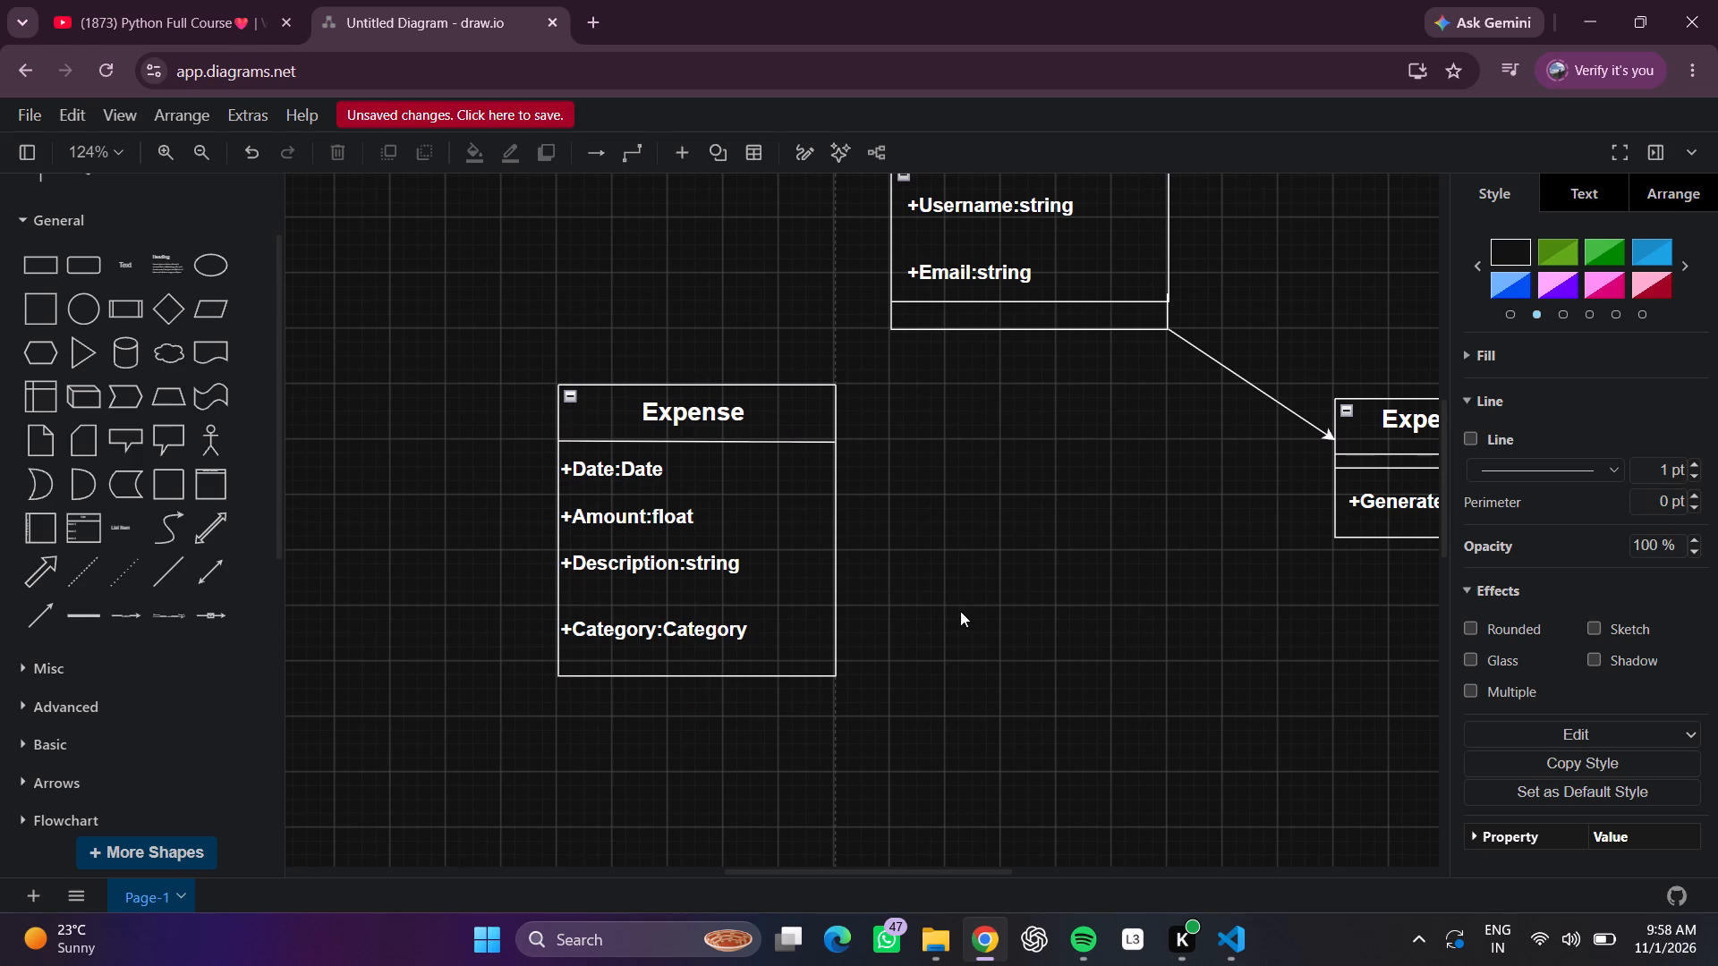
Add a plain line shape to the canvas beside the Expense box.
{"action": "left_click", "coordinate": [170, 589]}
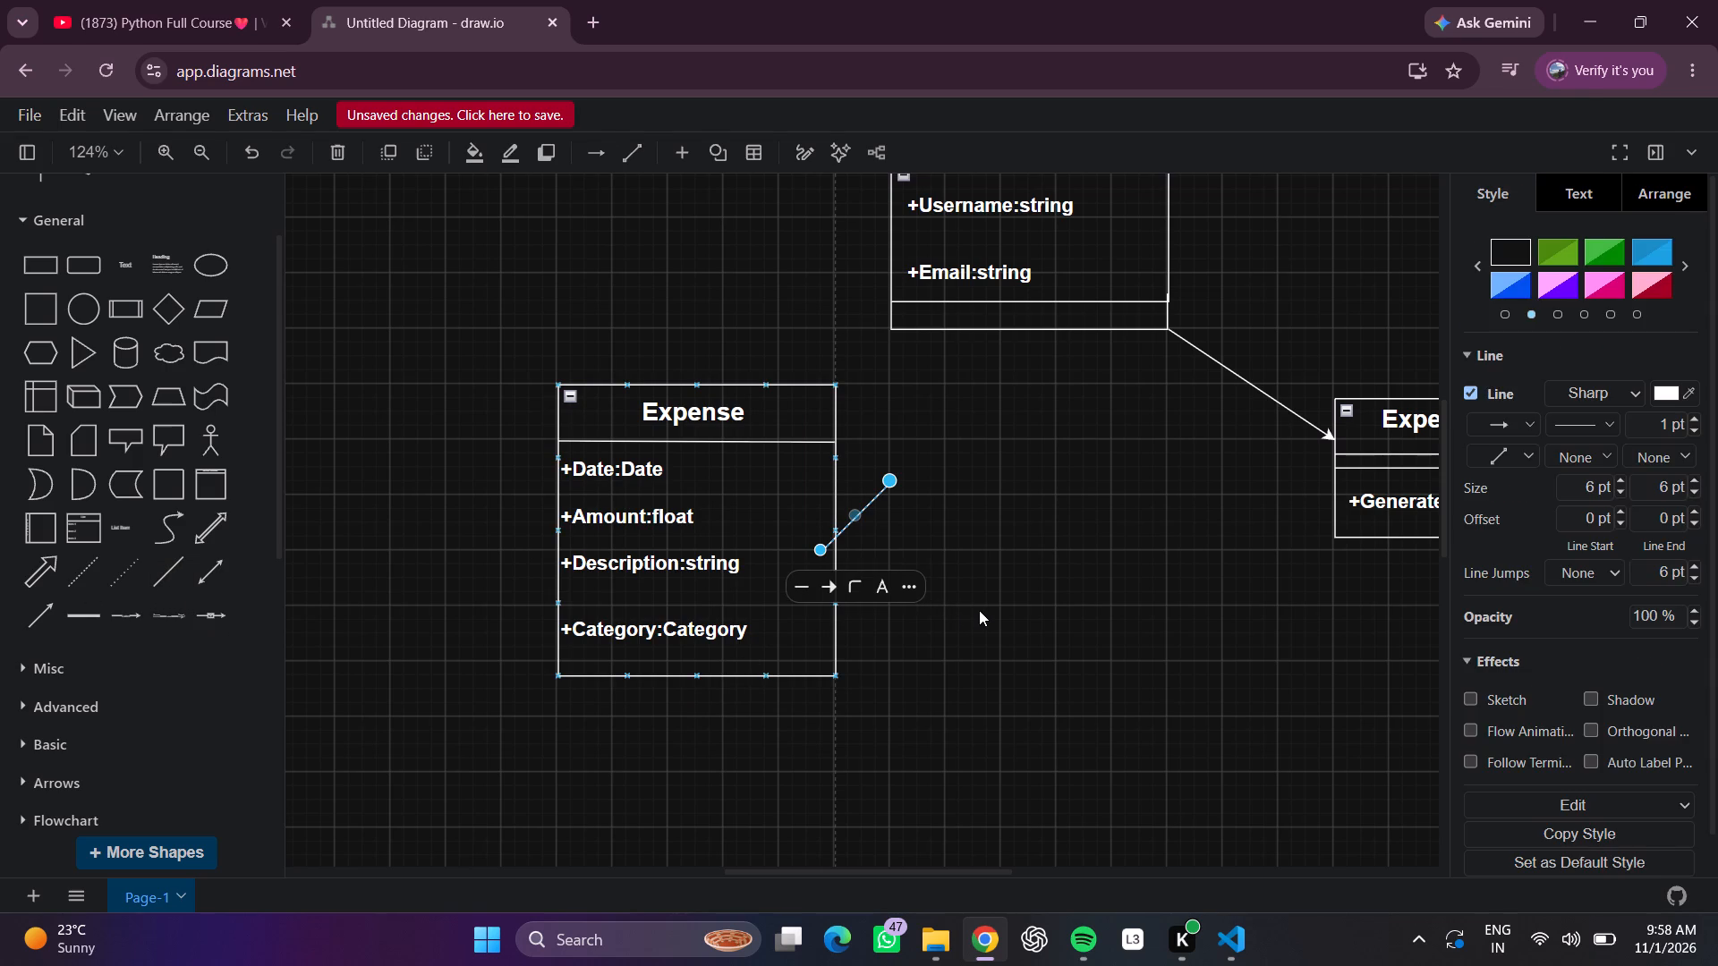
Delete the "+Category:Category" text in the Expense box together with the extra blank line above it.
{"action": "scroll", "coordinate": [987, 606], "scroll_direction": "right", "scroll_amount": 1}
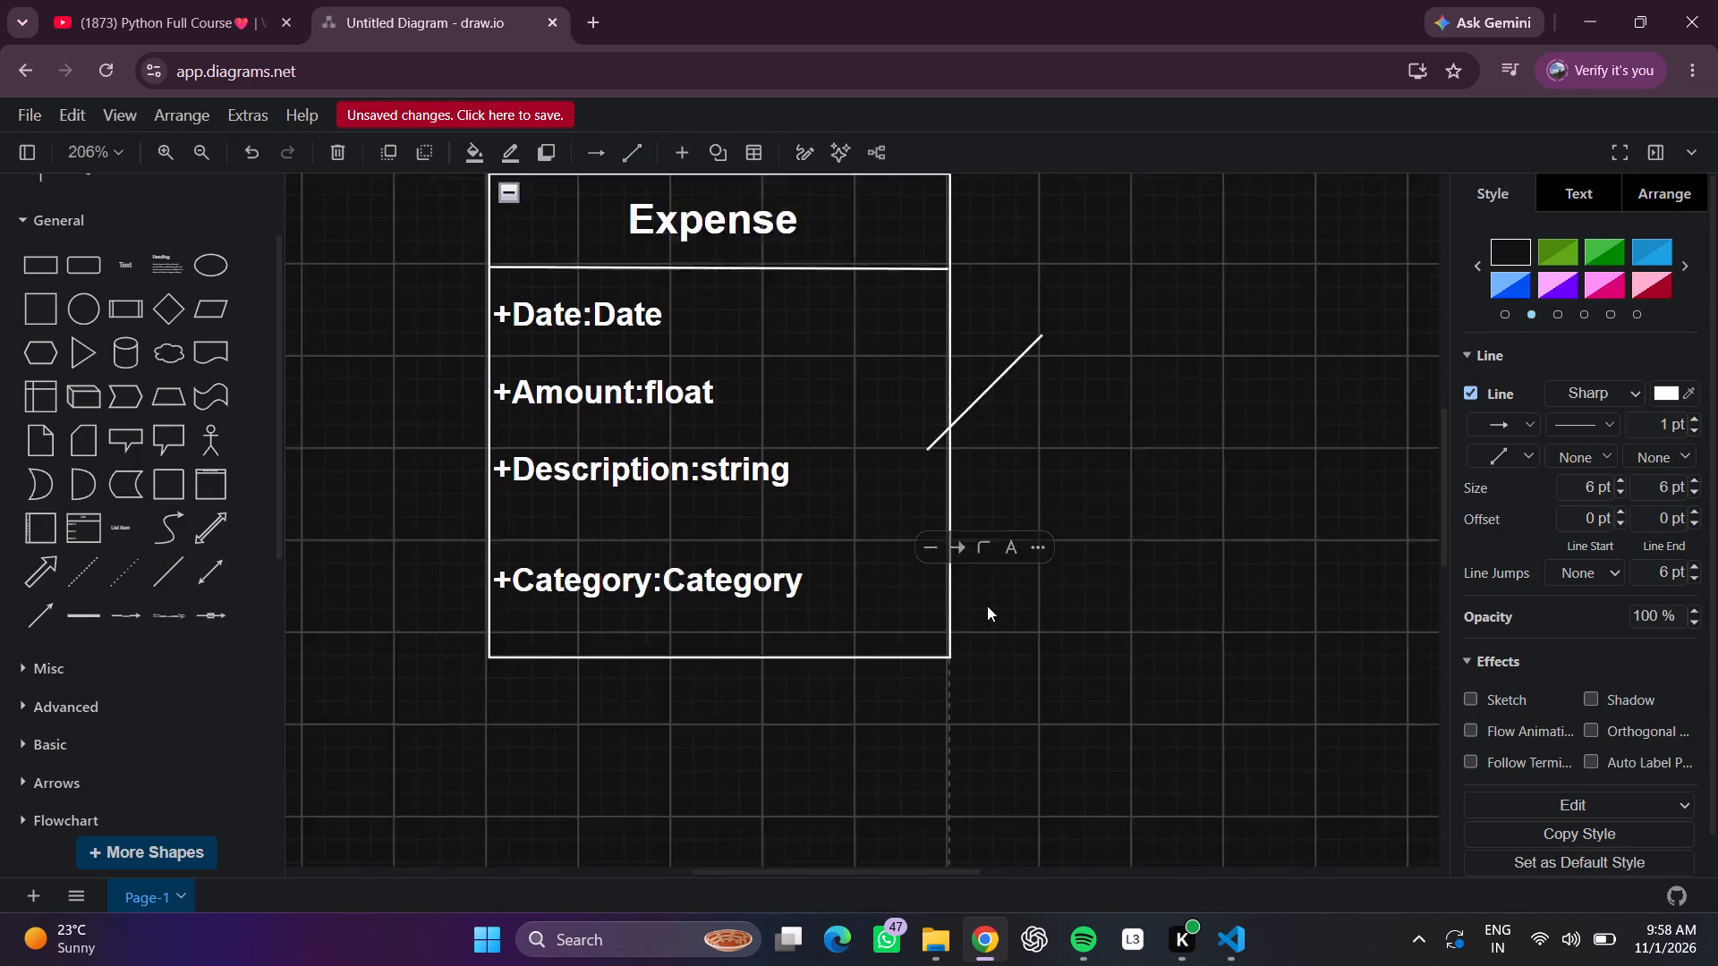
{"action": "scroll", "coordinate": [987, 606], "scroll_direction": "right", "scroll_amount": 2}
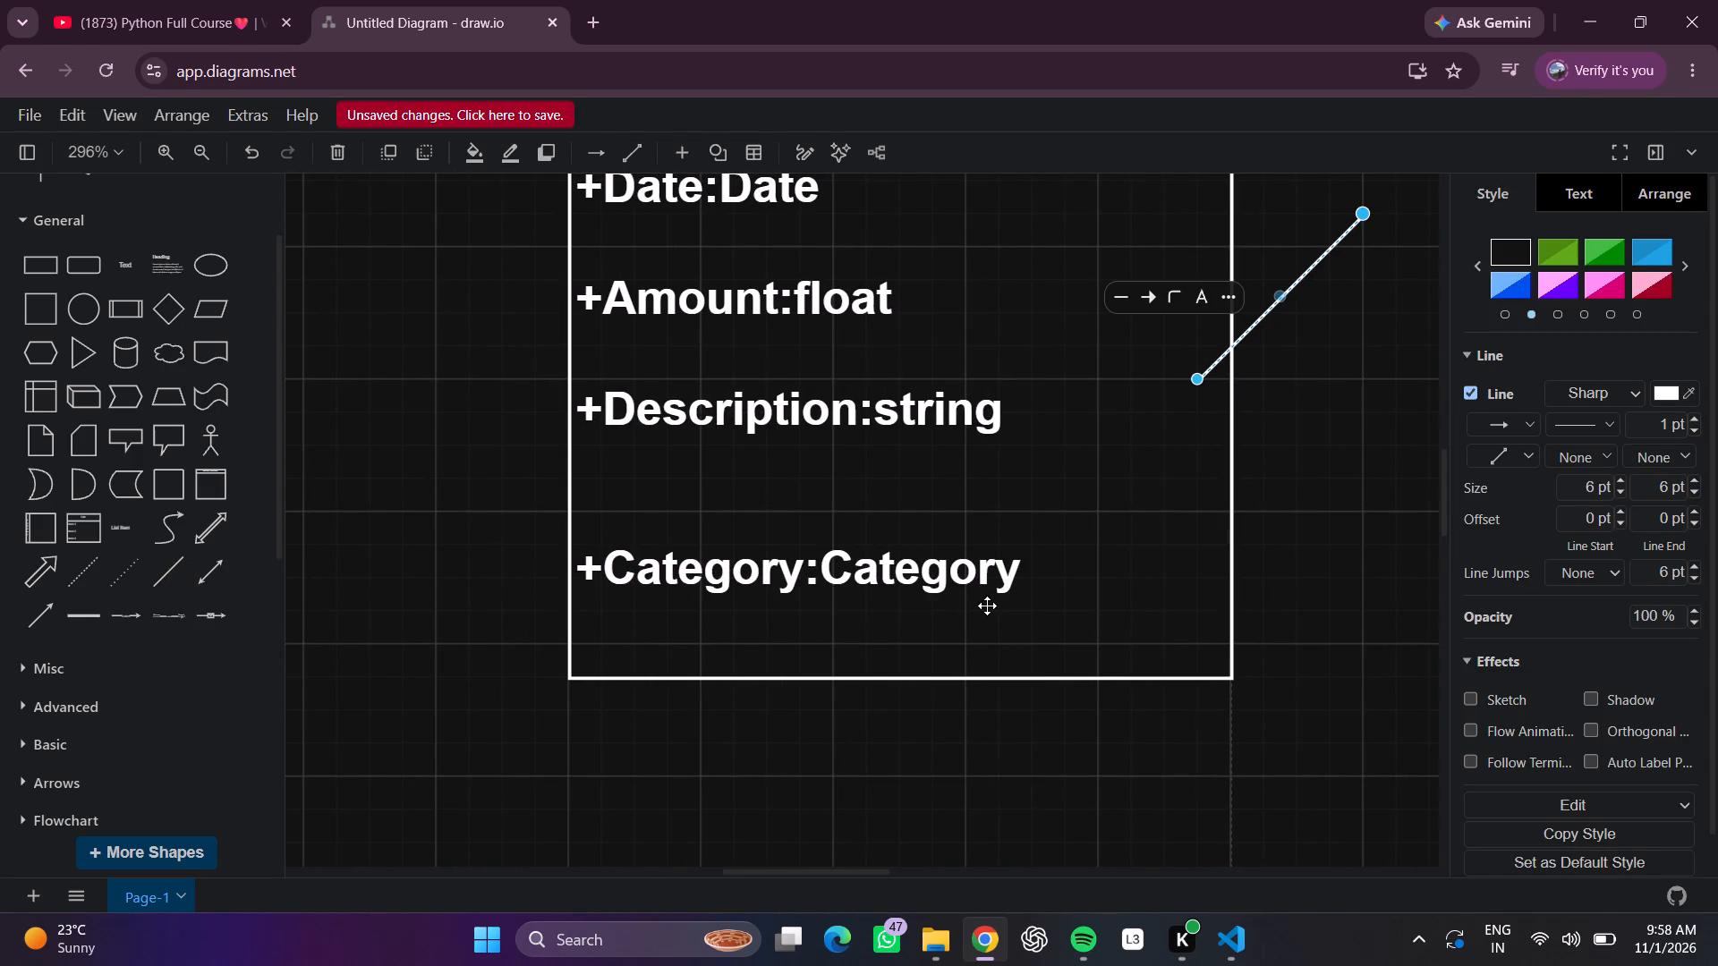
{"action": "scroll", "coordinate": [987, 606], "scroll_direction": "up", "scroll_amount": 1}
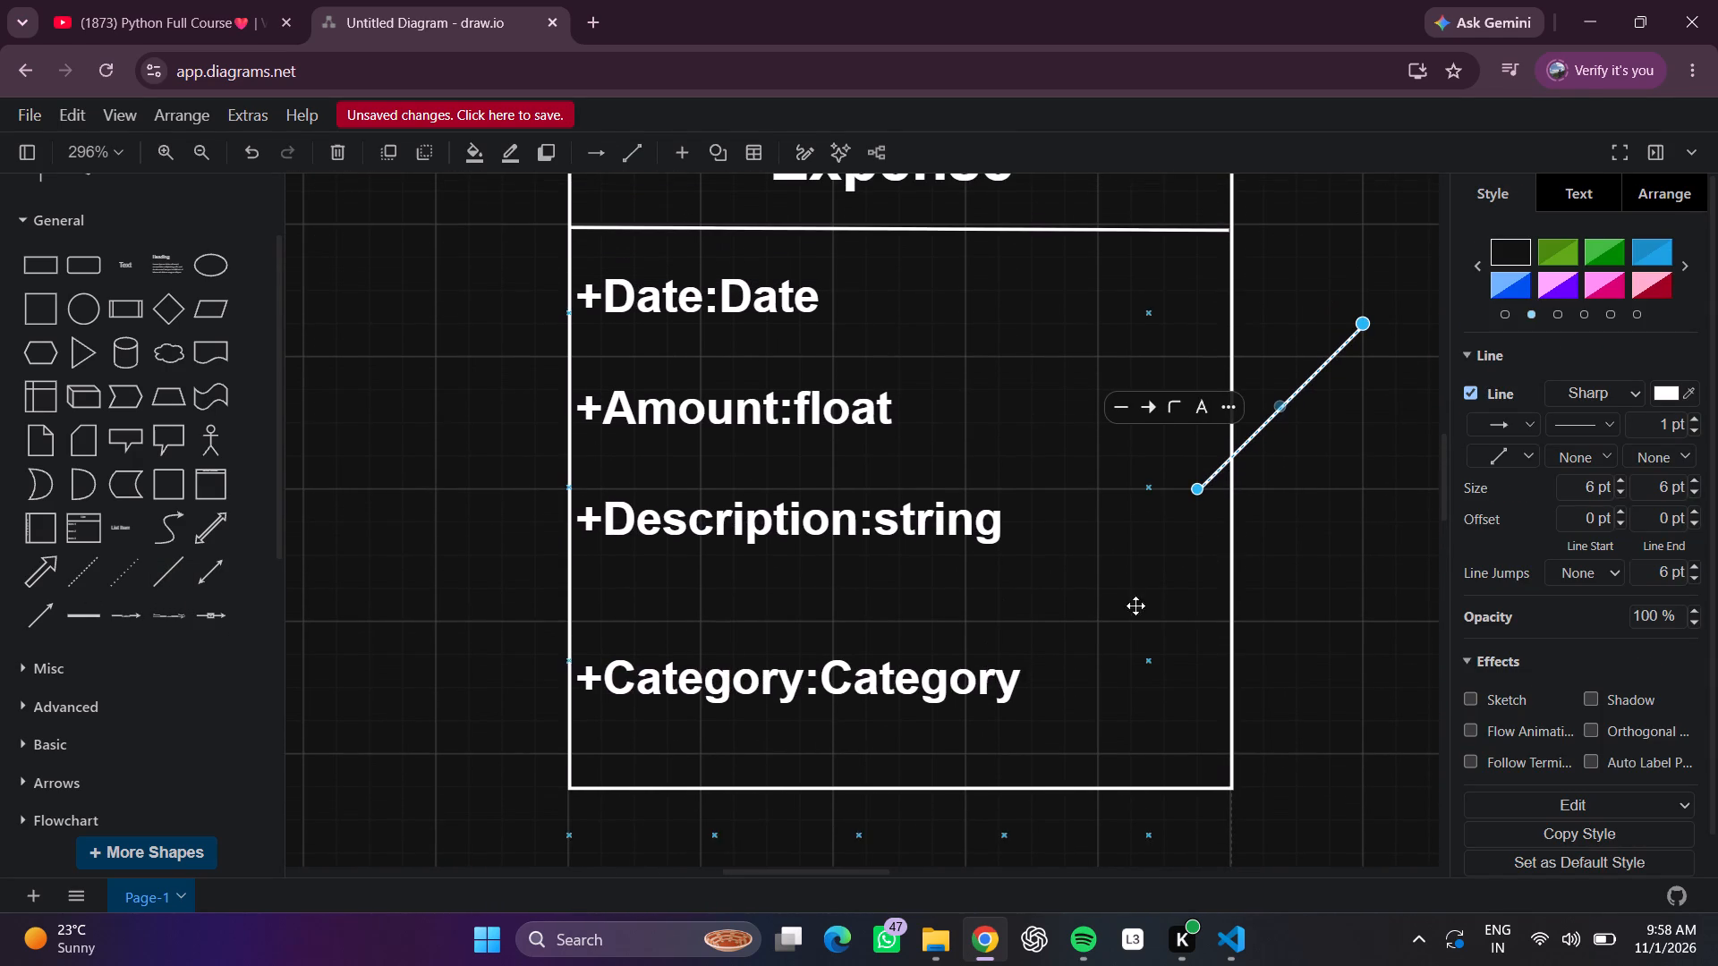
{"action": "double_click", "coordinate": [1002, 713]}
{"action": "double_click", "coordinate": [1000, 708]}
{"action": "left_click", "coordinate": [1000, 707]}
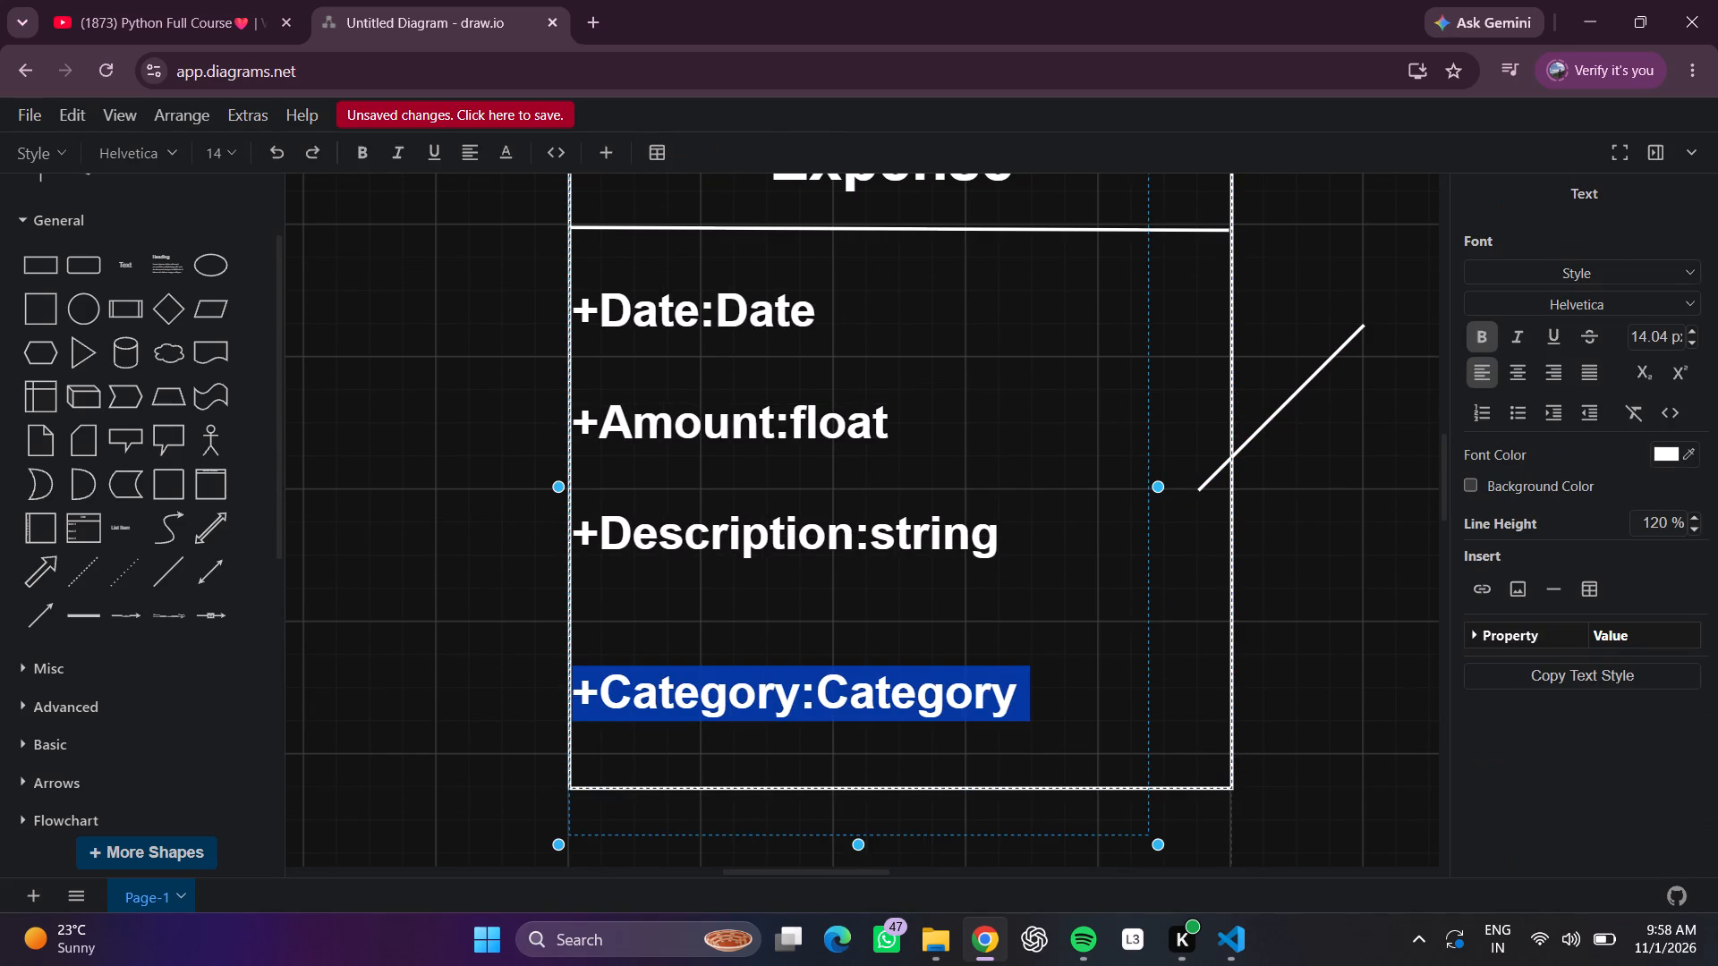
{"action": "key", "text": "Right"}
{"action": "key", "text": "BackSpace"}
{"action": "key", "text": "BackSpace"}
{"action": "key", "text": "BackSpace"}
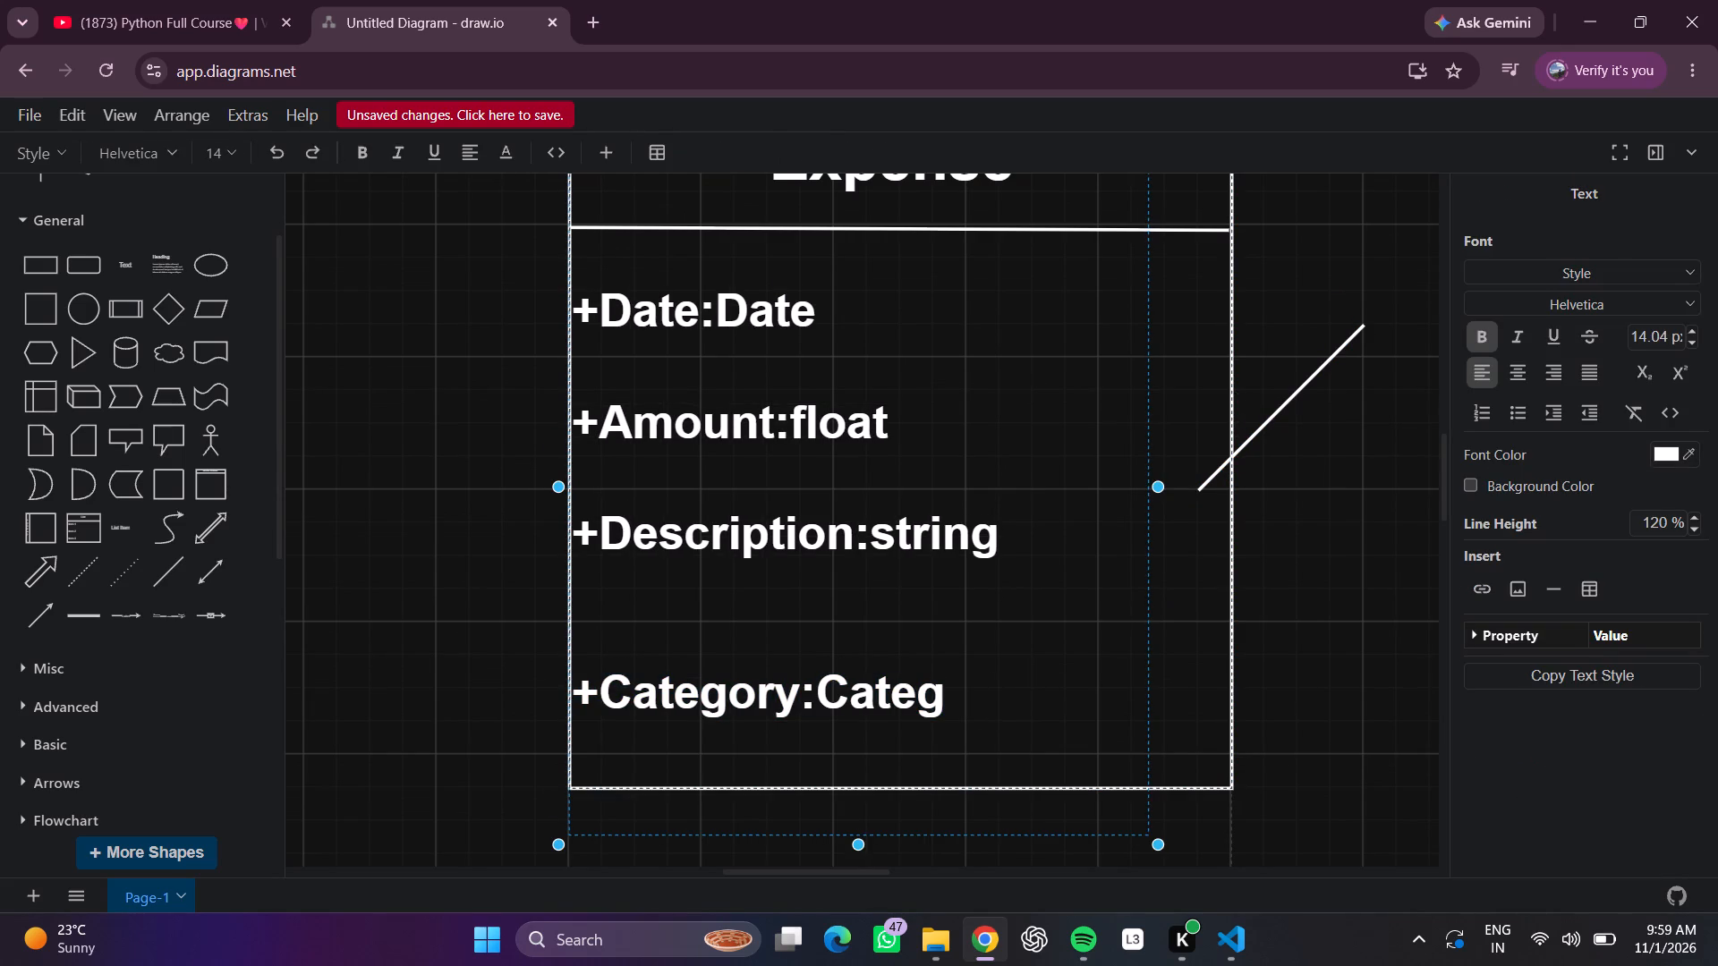
{"action": "key", "text": "BackSpace"}
{"action": "key", "text": "BackSpace"}
{"action": "key", "text": "BackSpace"}
{"action": "key", "text": "BackSpace"}
{"action": "key", "text": "BackSpace"}
{"action": "key", "text": "BackSpace"}
{"action": "key", "text": "BackSpace"}
{"action": "key", "text": "BackSpace"}
{"action": "key", "text": "BackSpace"}
{"action": "key", "text": "BackSpace"}
{"action": "key", "text": "BackSpace"}
{"action": "key", "text": "BackSpace"}
{"action": "key", "text": "BackSpace"}
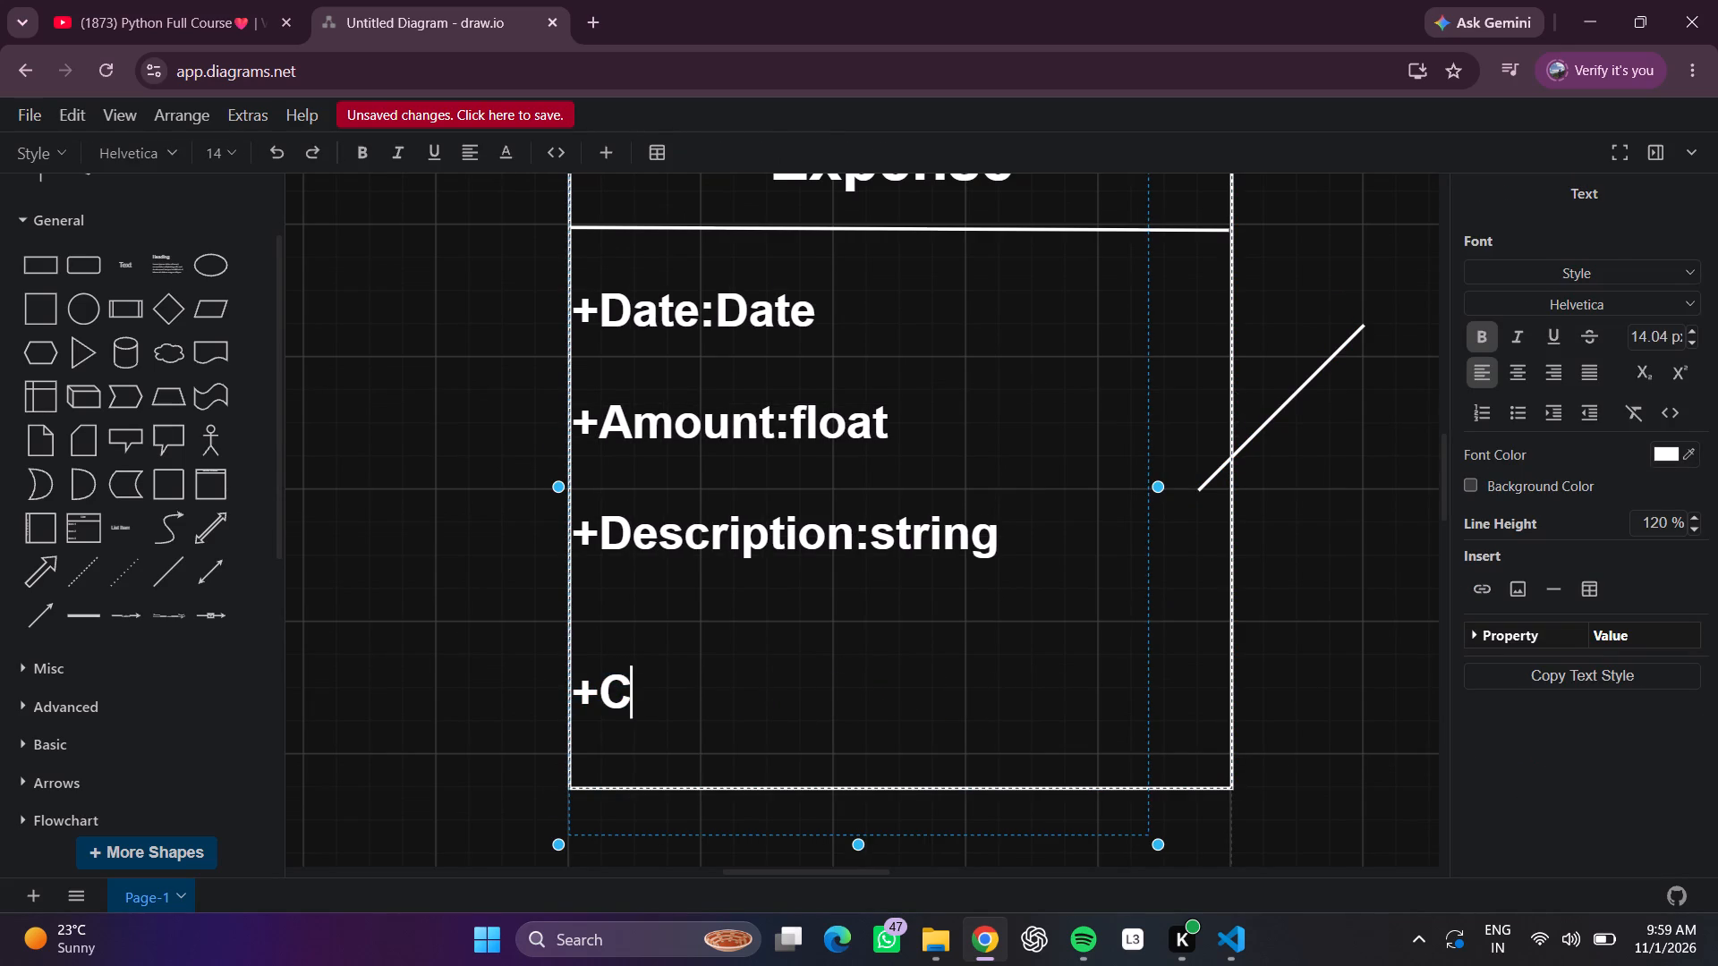
{"action": "key", "text": "BackSpace"}
{"action": "key", "text": "BackSpace"}
{"action": "key", "text": "BackSpace"}
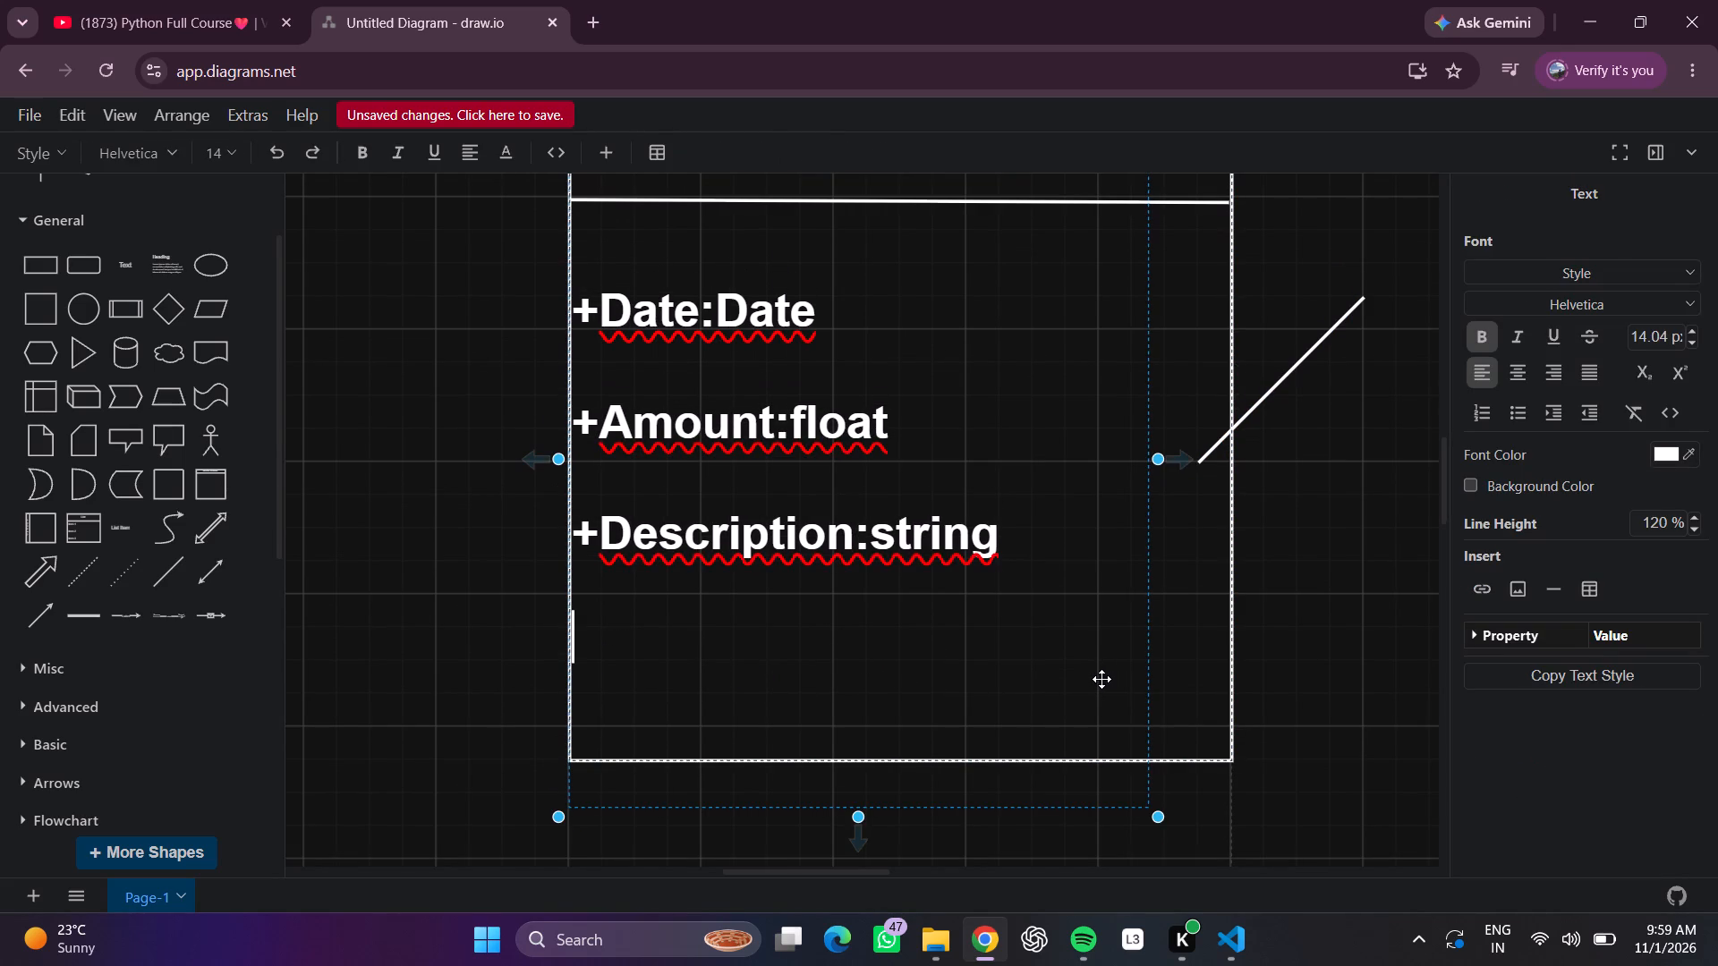
Enter "+Category:Category" as the last attribute beneath "+Description:string" and finish editing the text.
{"action": "key", "text": "shift+plus"}
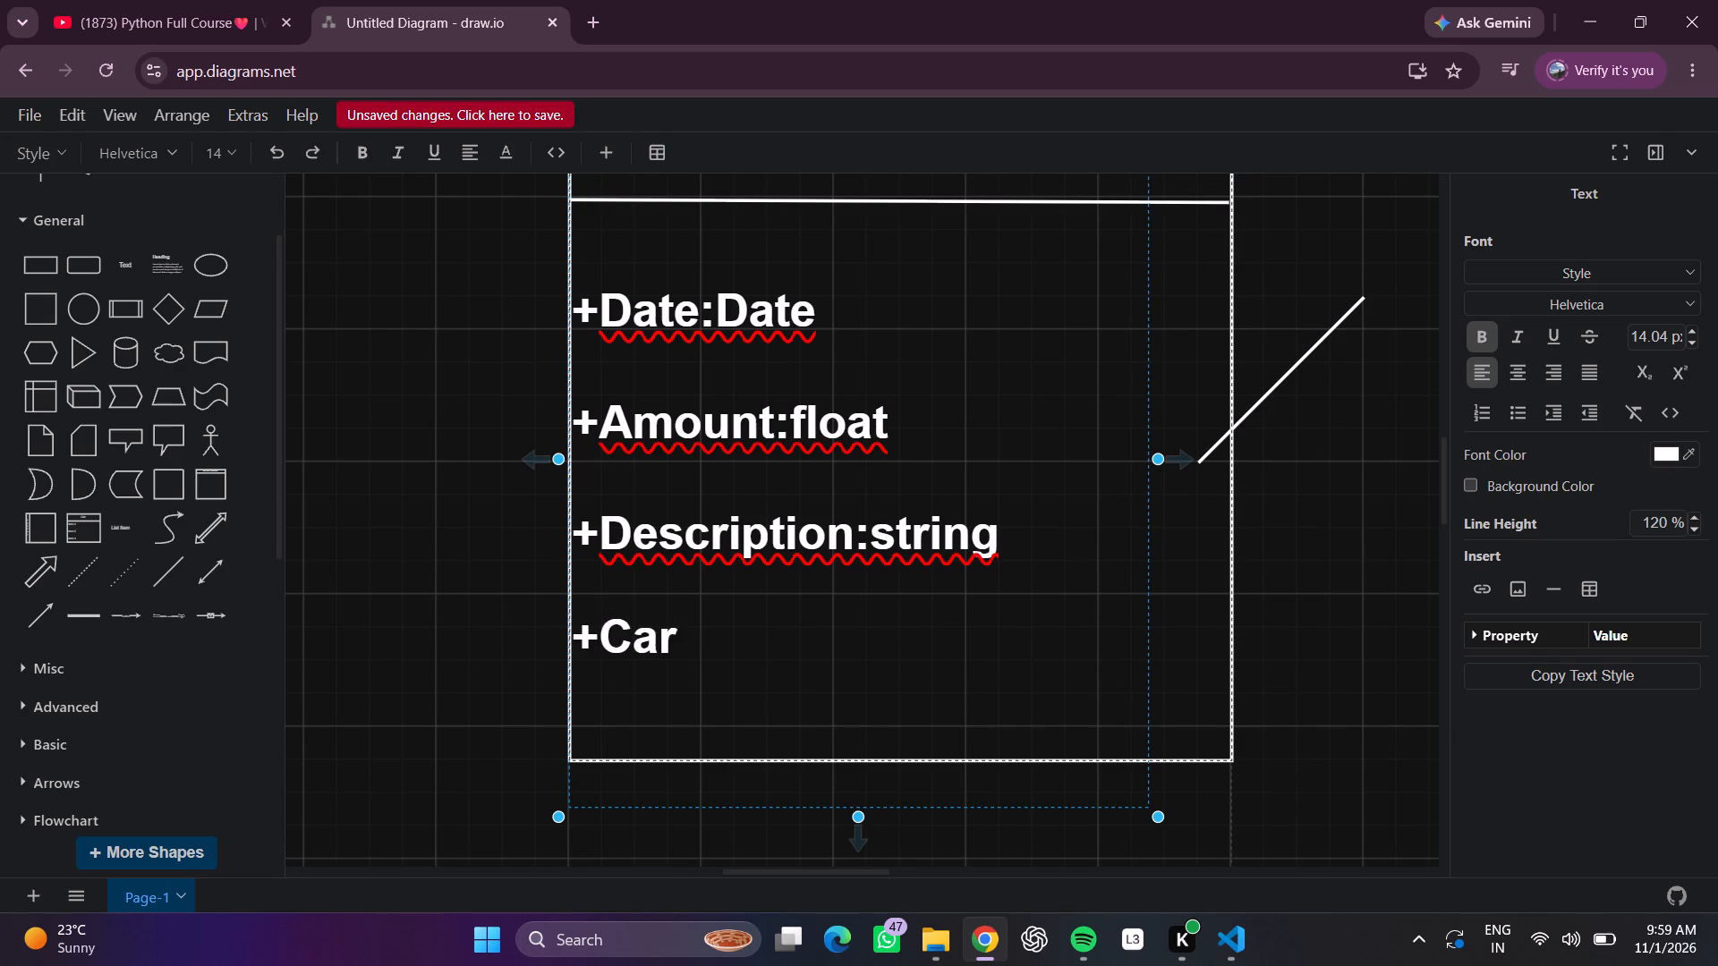
{"action": "key", "text": "BackSpace"}
{"action": "type", "text": "te"}
{"action": "type", "text": "gory"}
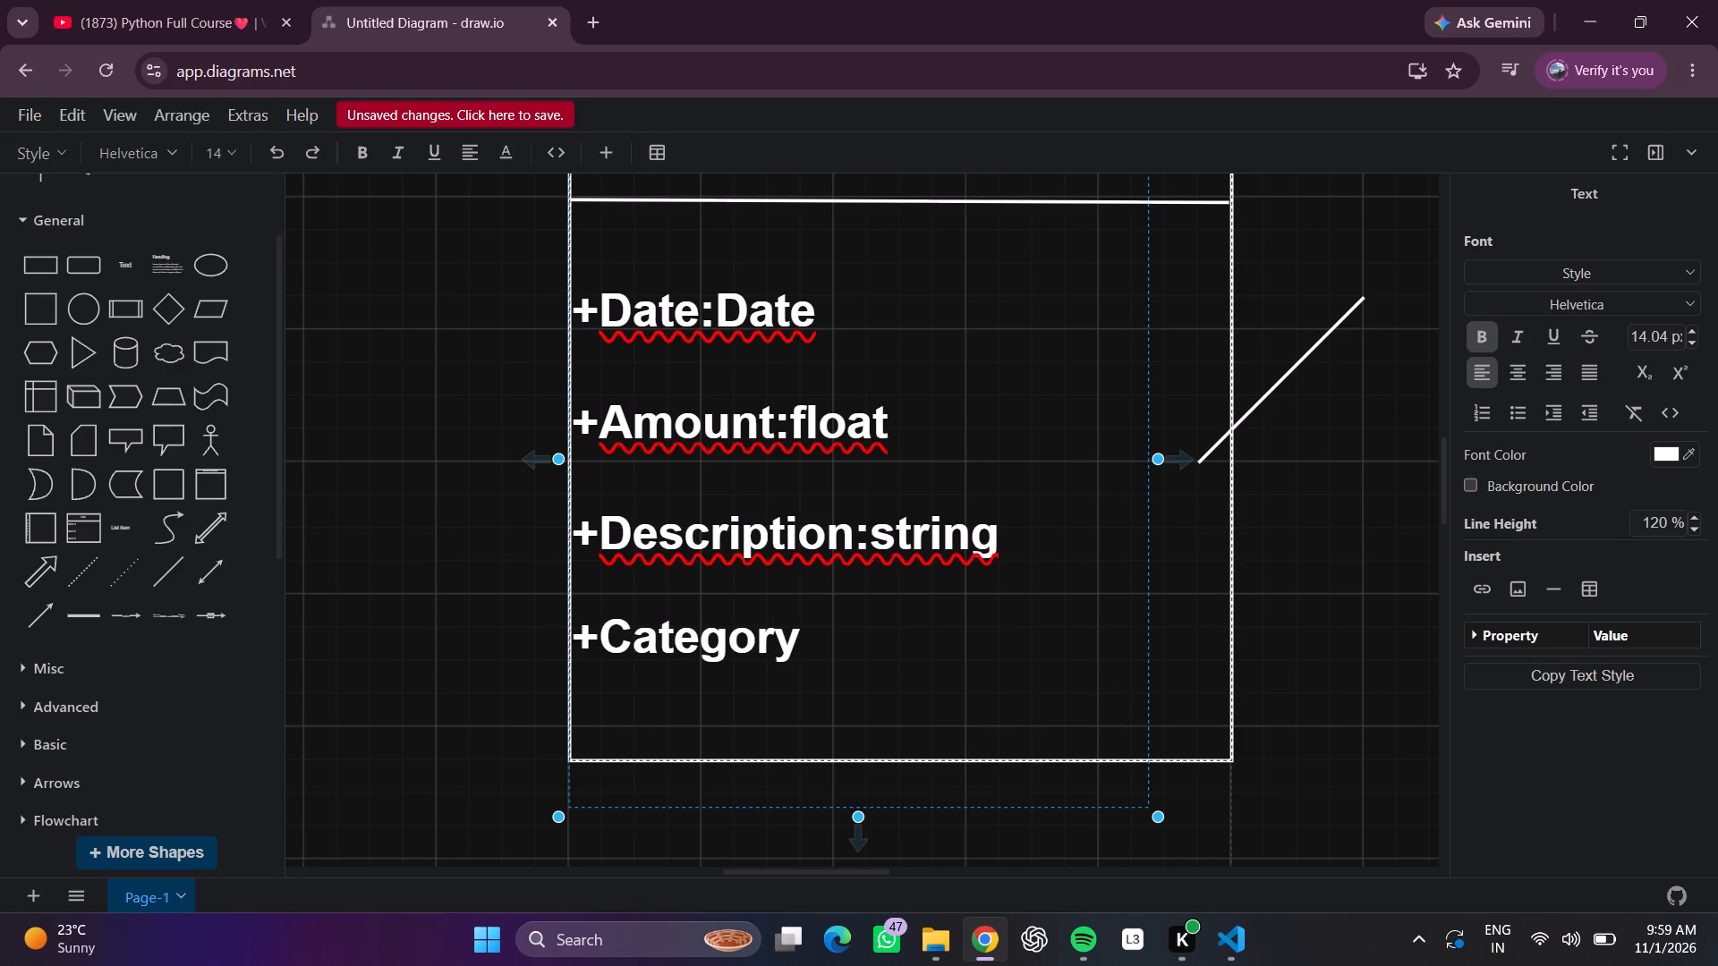
{"action": "key", "text": "shift+colon"}
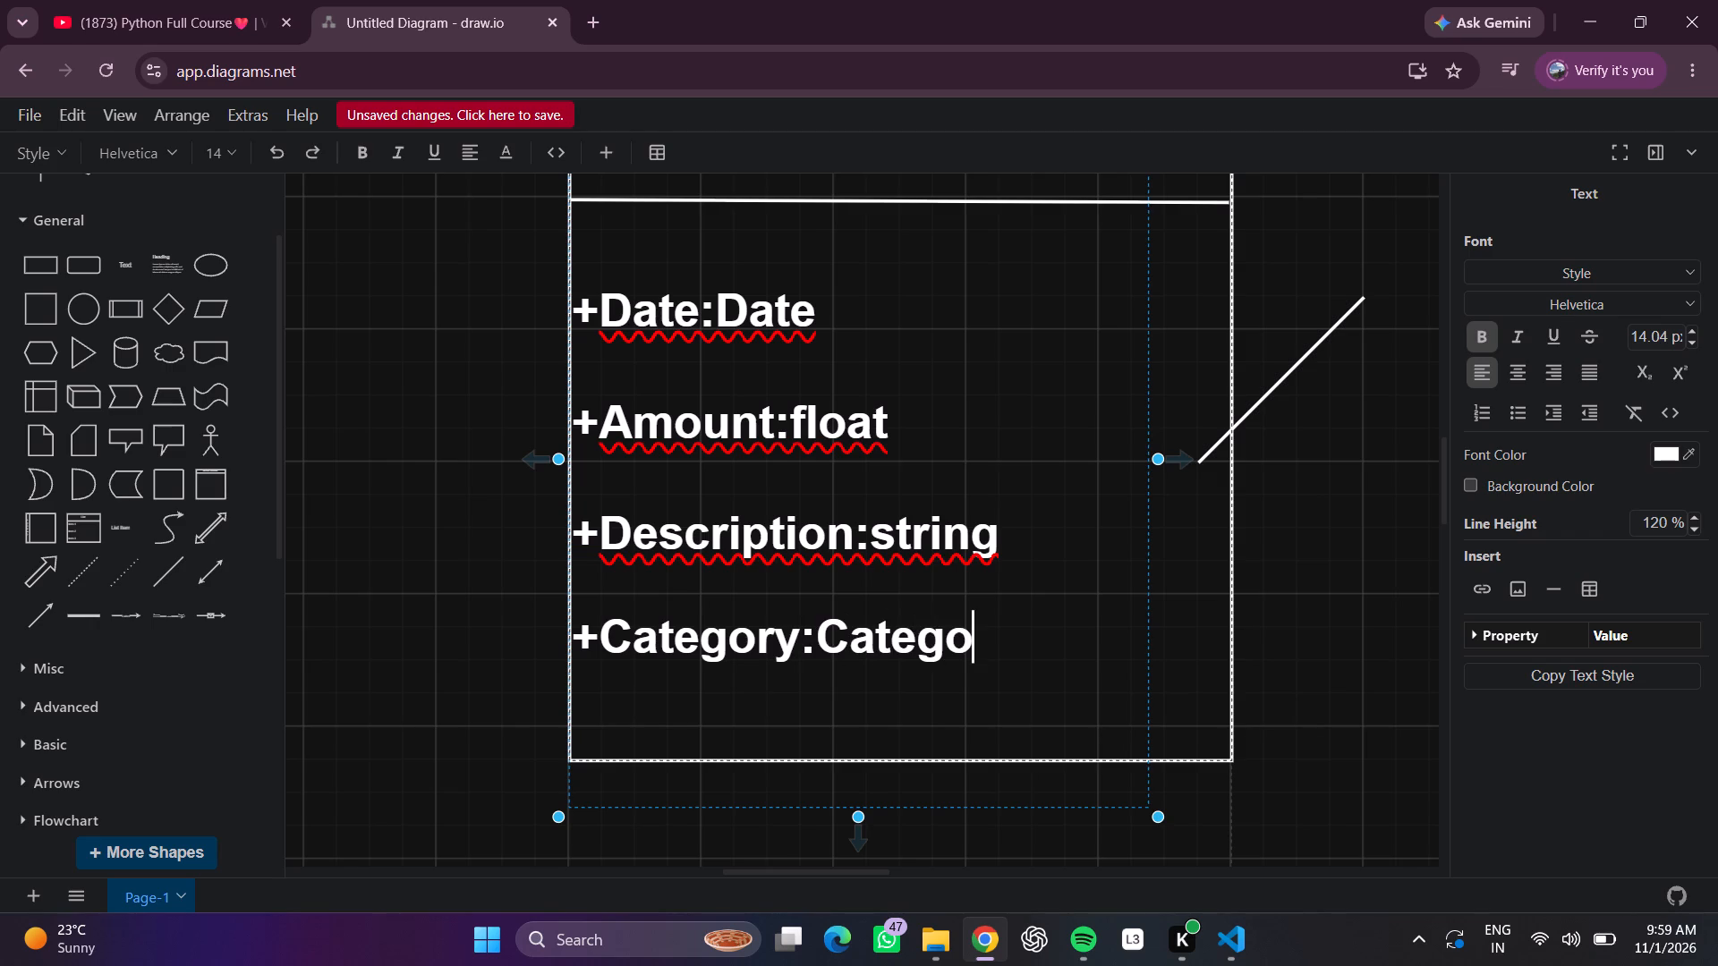
{"action": "scroll", "coordinate": [1101, 679], "scroll_direction": "left", "scroll_amount": 1}
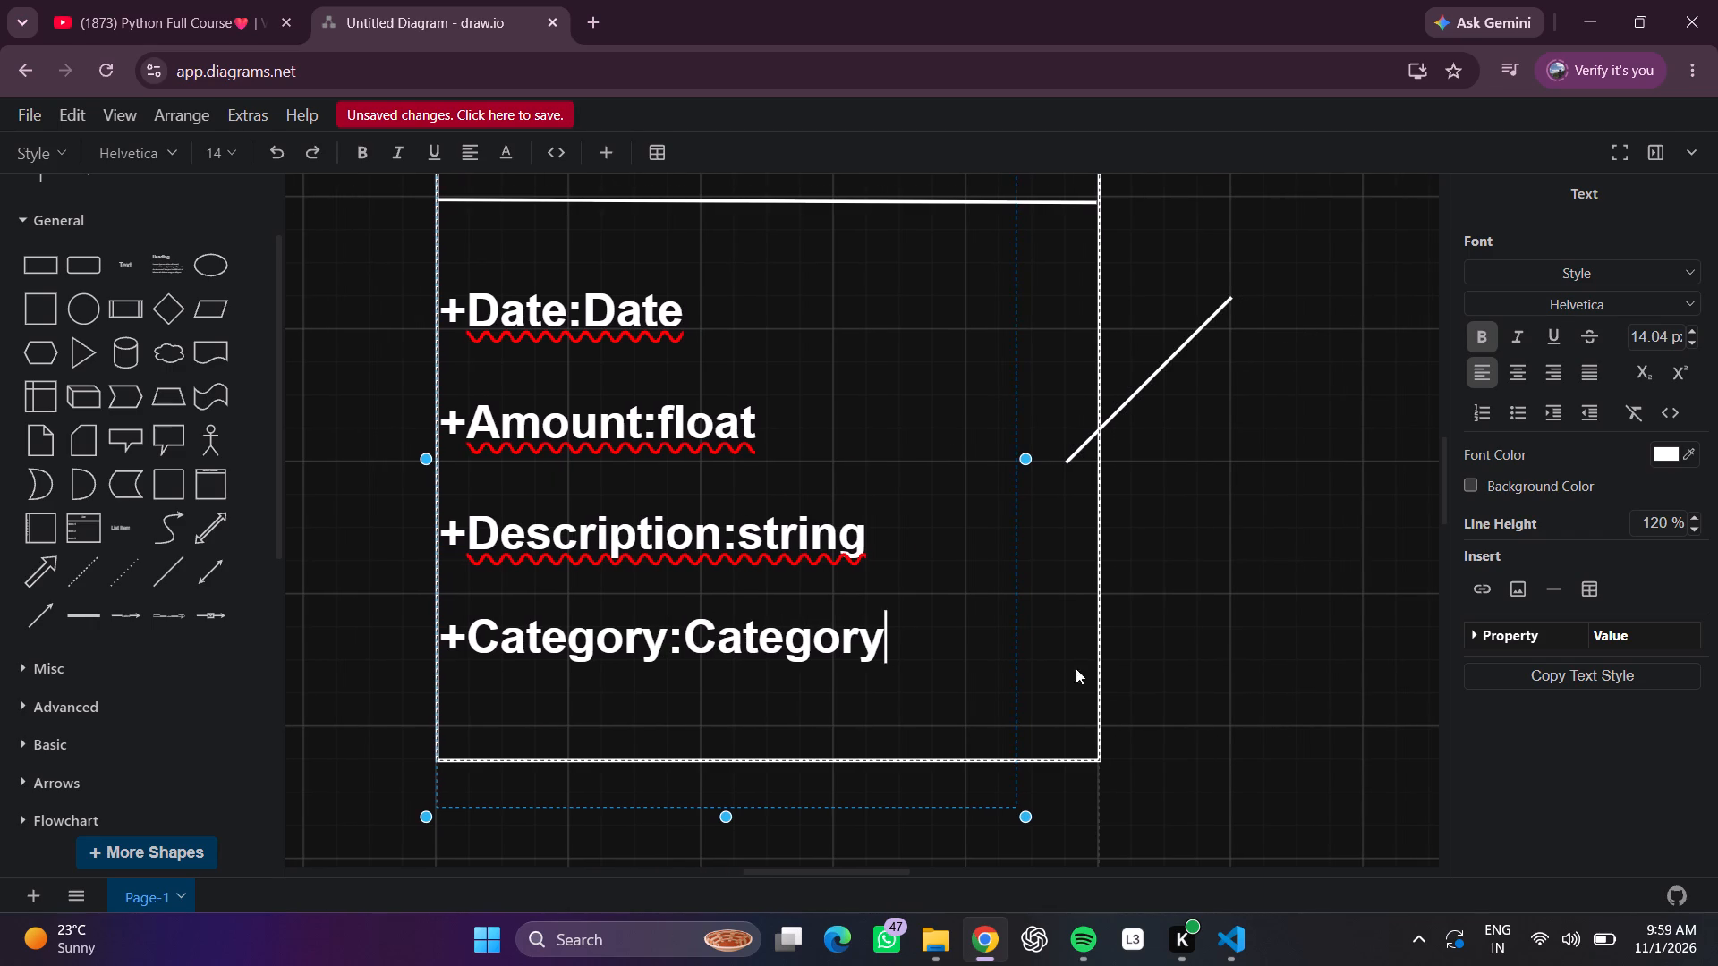
{"action": "left_click", "coordinate": [1348, 637]}
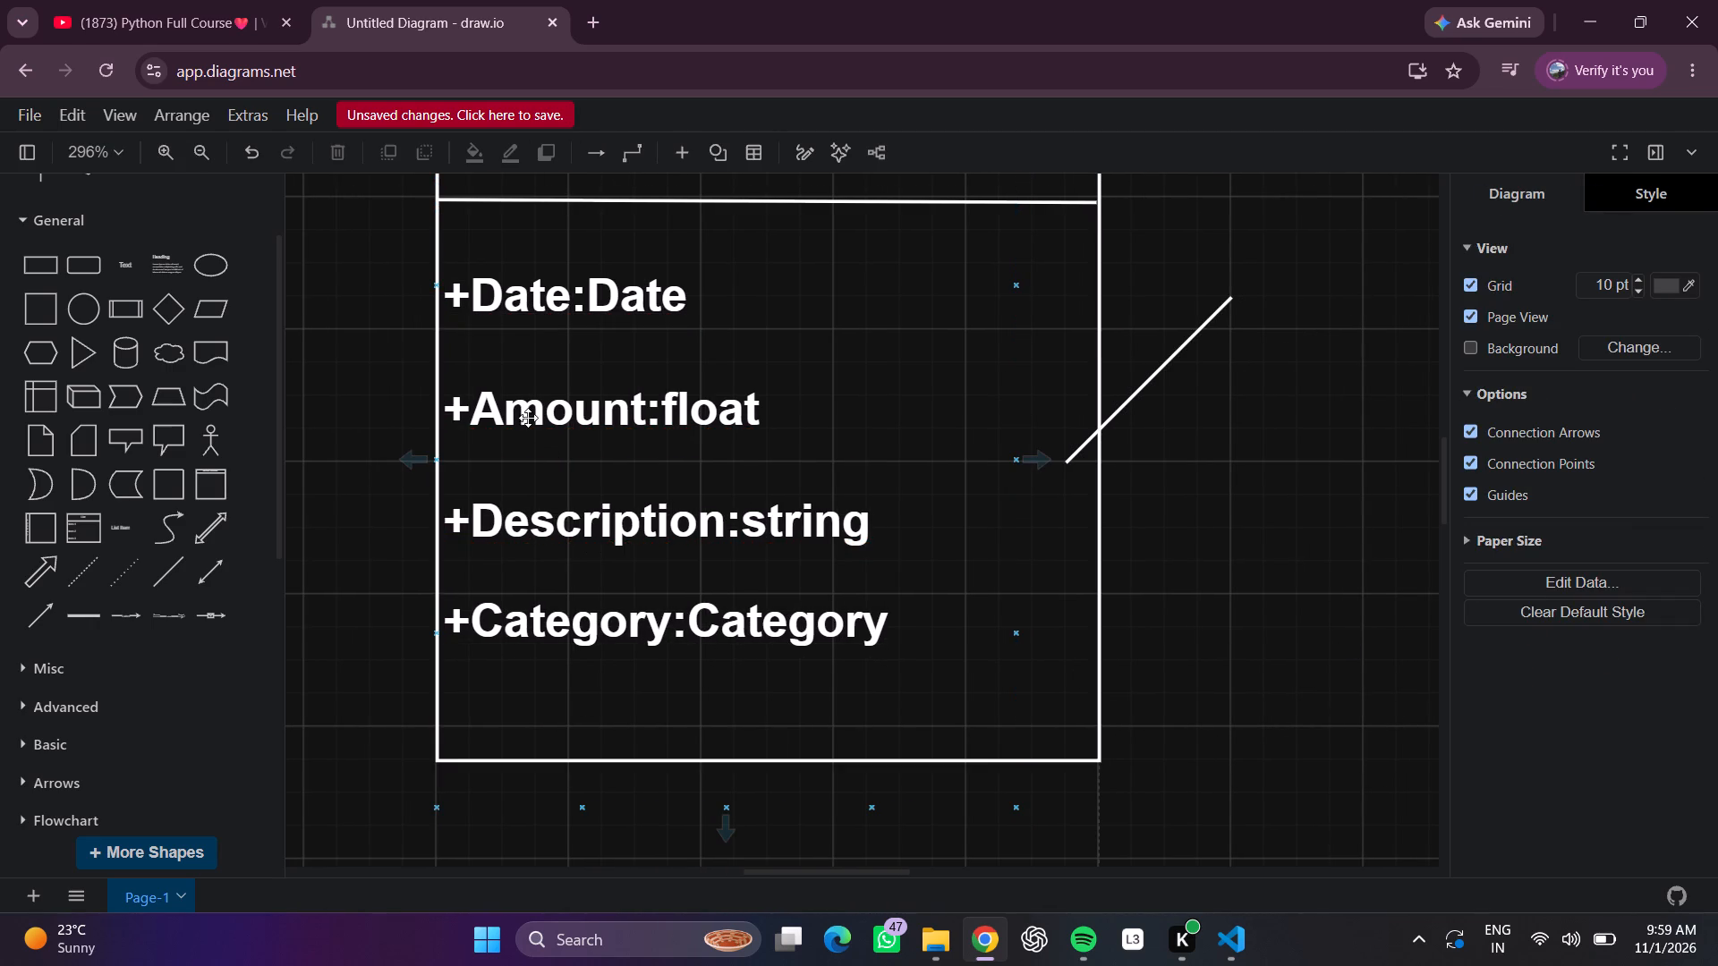
Replace the line break before "+Description:string" in the Expense box, leaving a wider blank gap beneath "+Amount:float".
{"action": "left_click", "coordinate": [757, 523]}
{"action": "left_click", "coordinate": [1250, 513]}
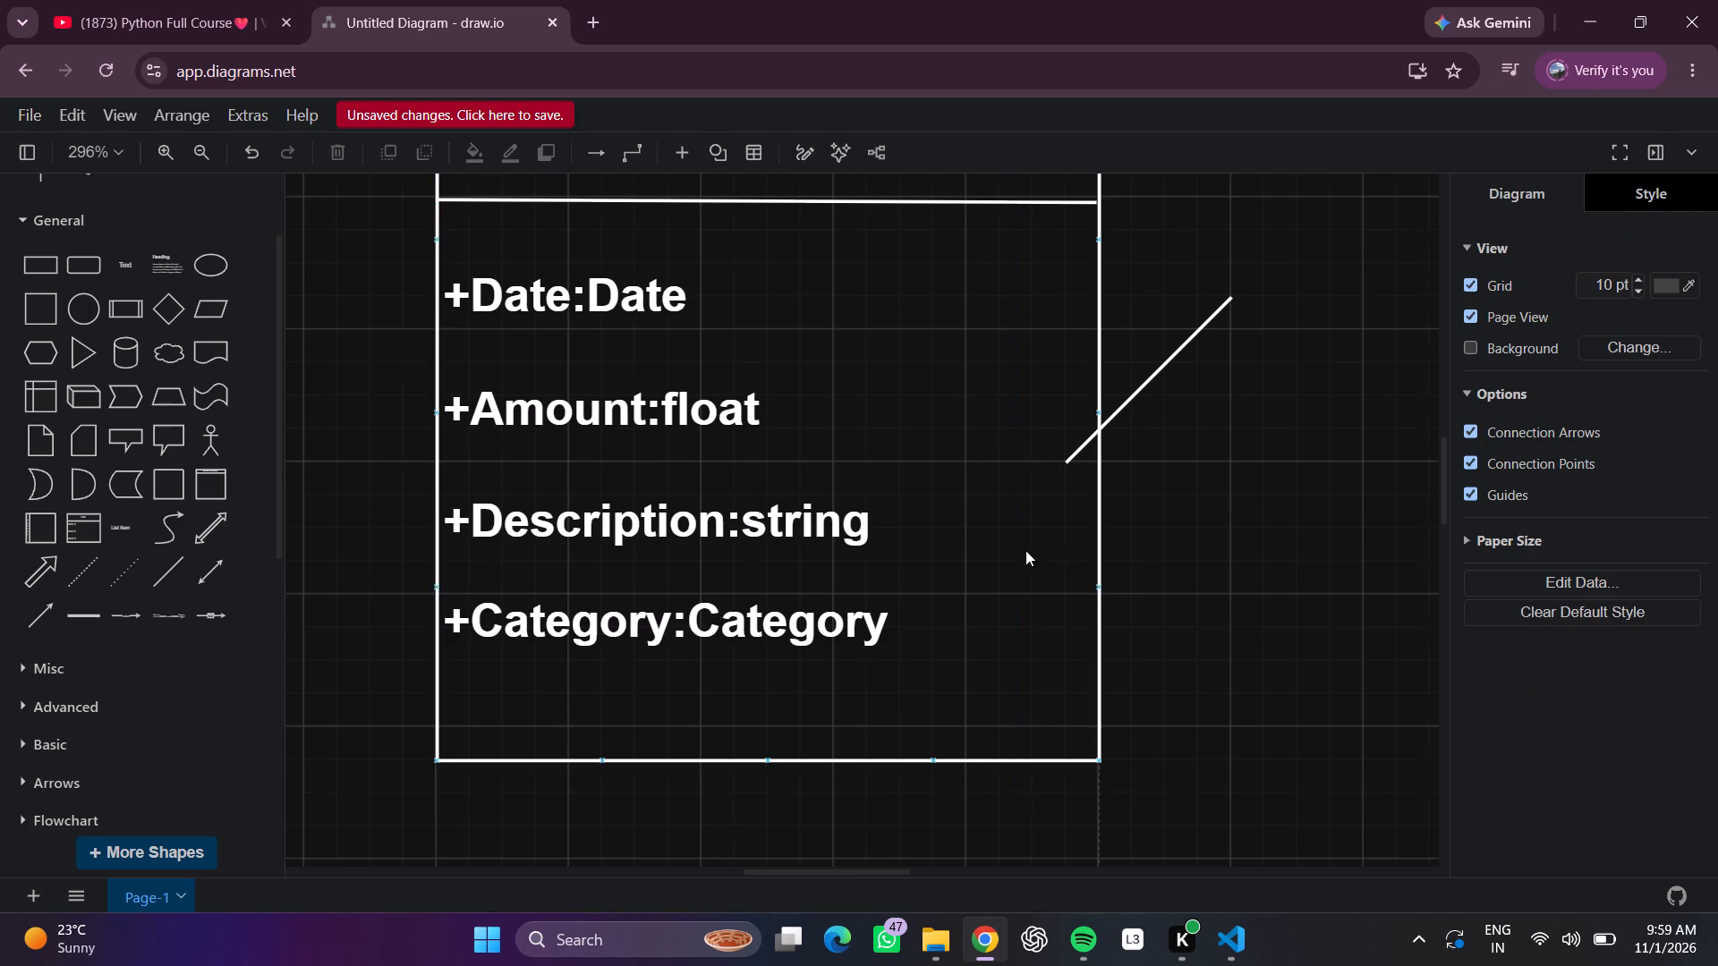
{"action": "triple_click", "coordinate": [730, 508]}
{"action": "left_click", "coordinate": [731, 506]}
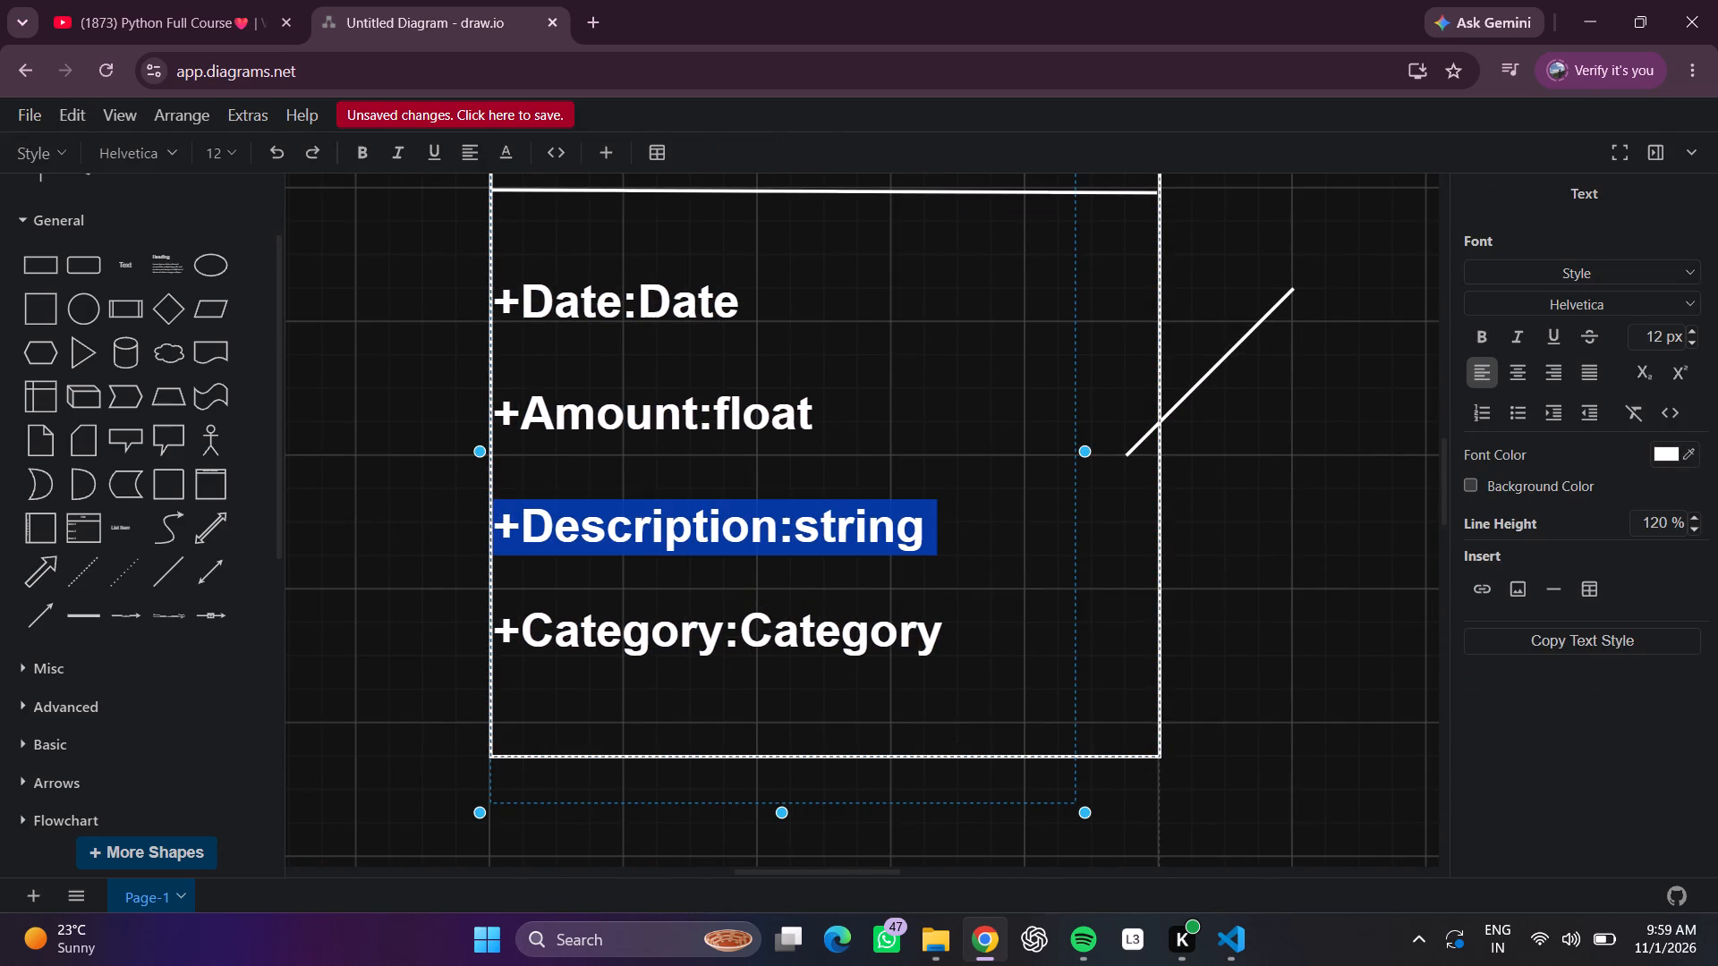
{"action": "left_click", "coordinate": [741, 512]}
{"action": "key", "text": "Left"}
{"action": "key", "text": "Left"}
{"action": "key", "text": "Left"}
{"action": "key", "text": "Left"}
{"action": "key", "text": "Left"}
{"action": "key", "text": "Left"}
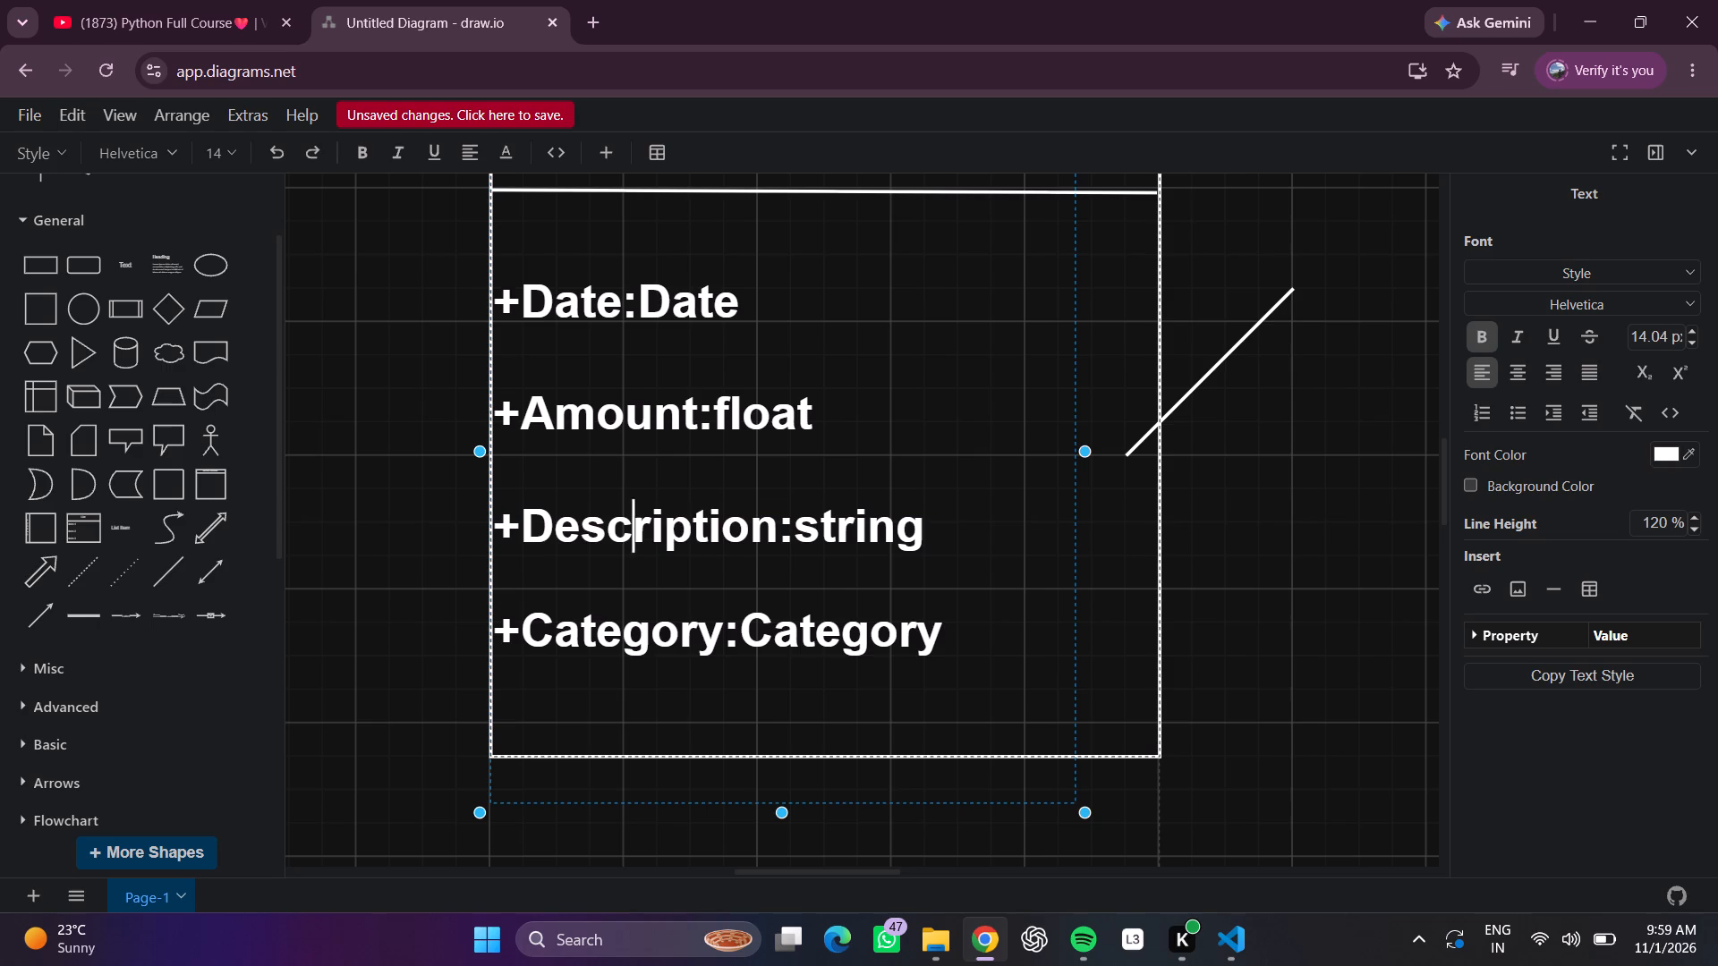
{"action": "key", "text": "Left"}
{"action": "key", "text": "Left"}
{"action": "key", "text": "Left"}
{"action": "key", "text": "Left"}
{"action": "key", "text": "Left"}
{"action": "key", "text": "BackSpace"}
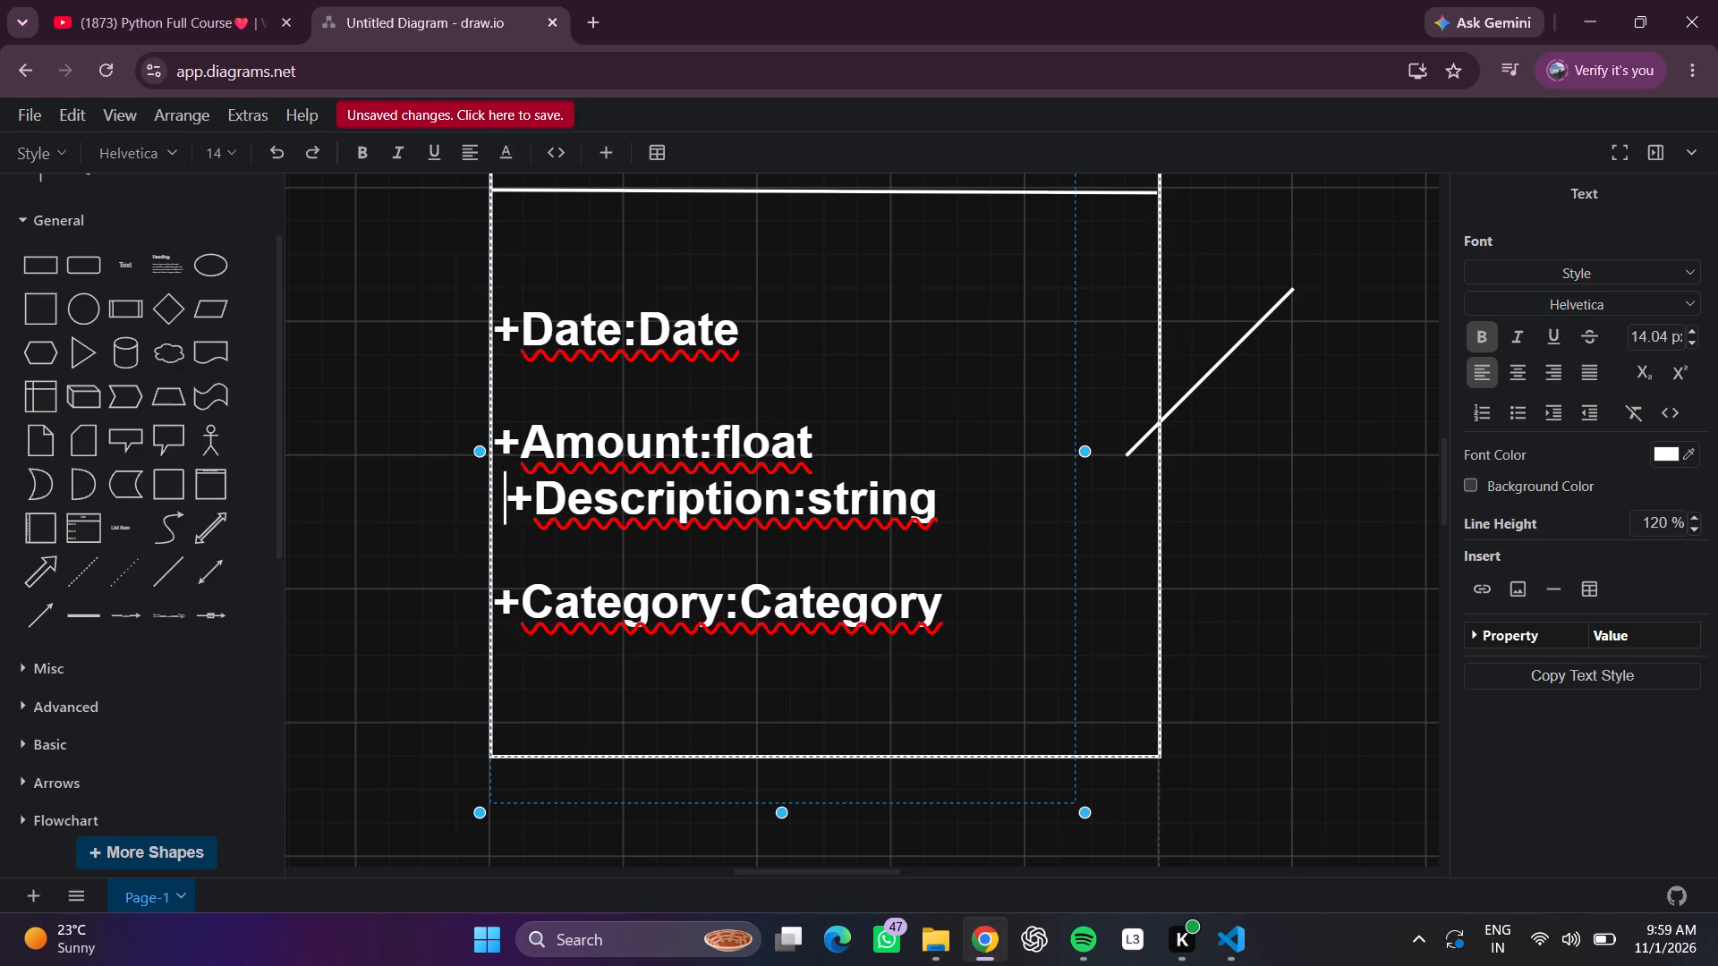
{"action": "key", "text": "Return"}
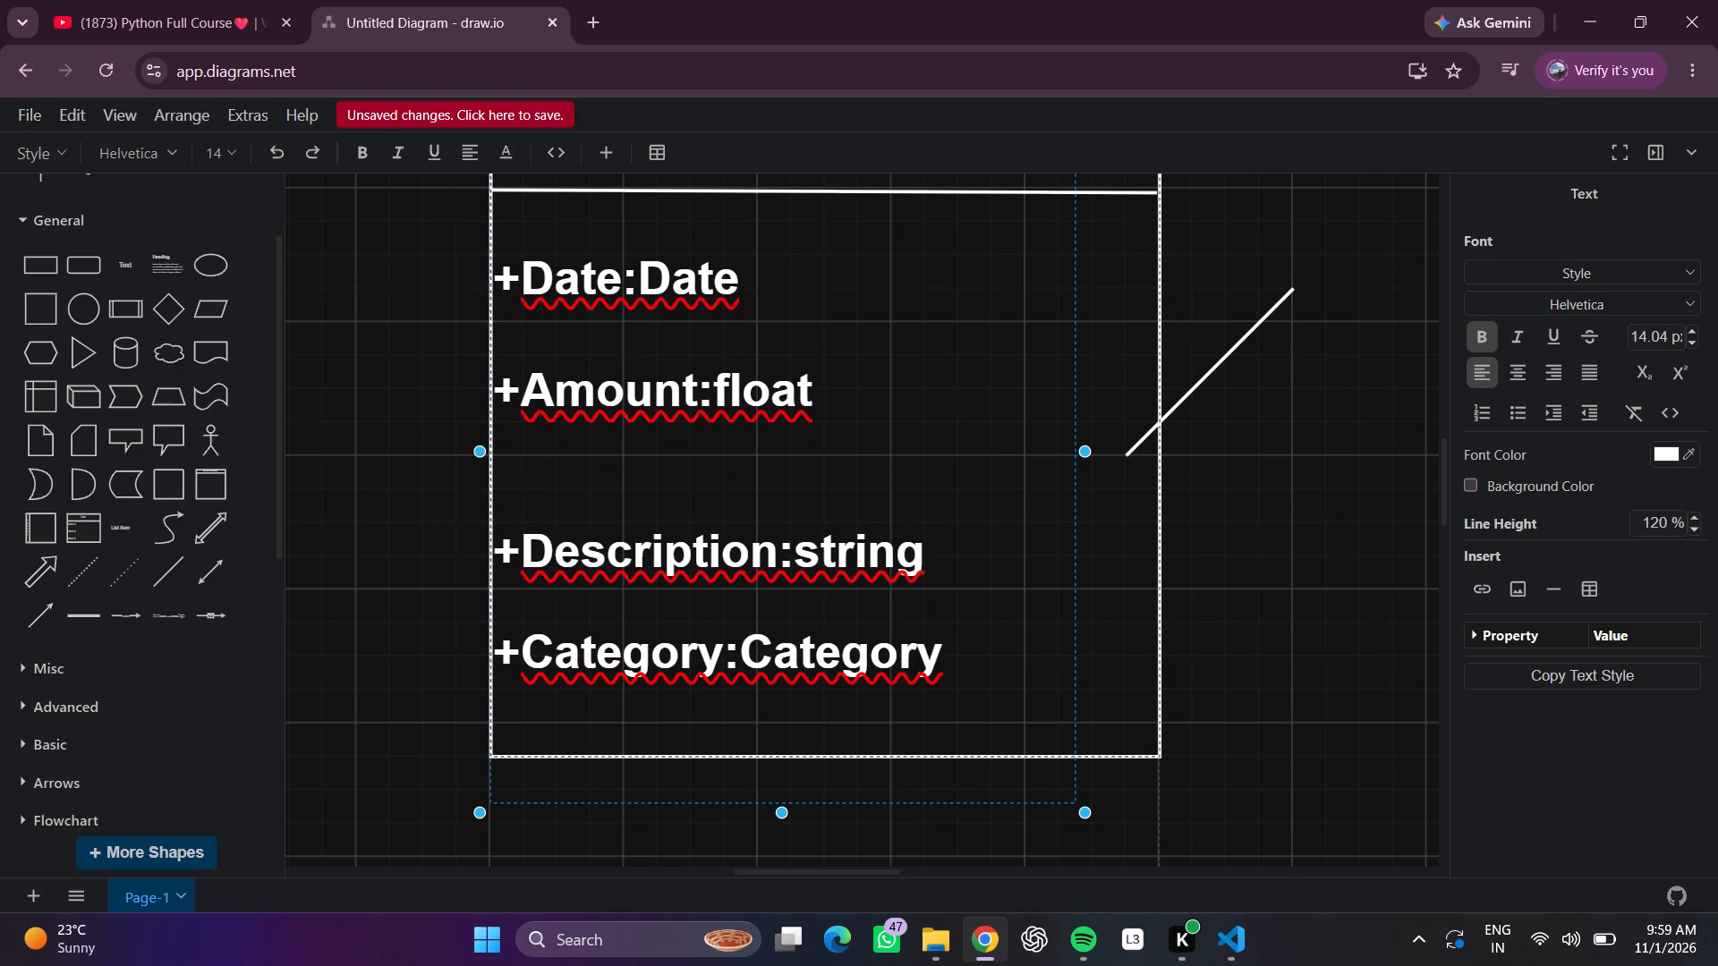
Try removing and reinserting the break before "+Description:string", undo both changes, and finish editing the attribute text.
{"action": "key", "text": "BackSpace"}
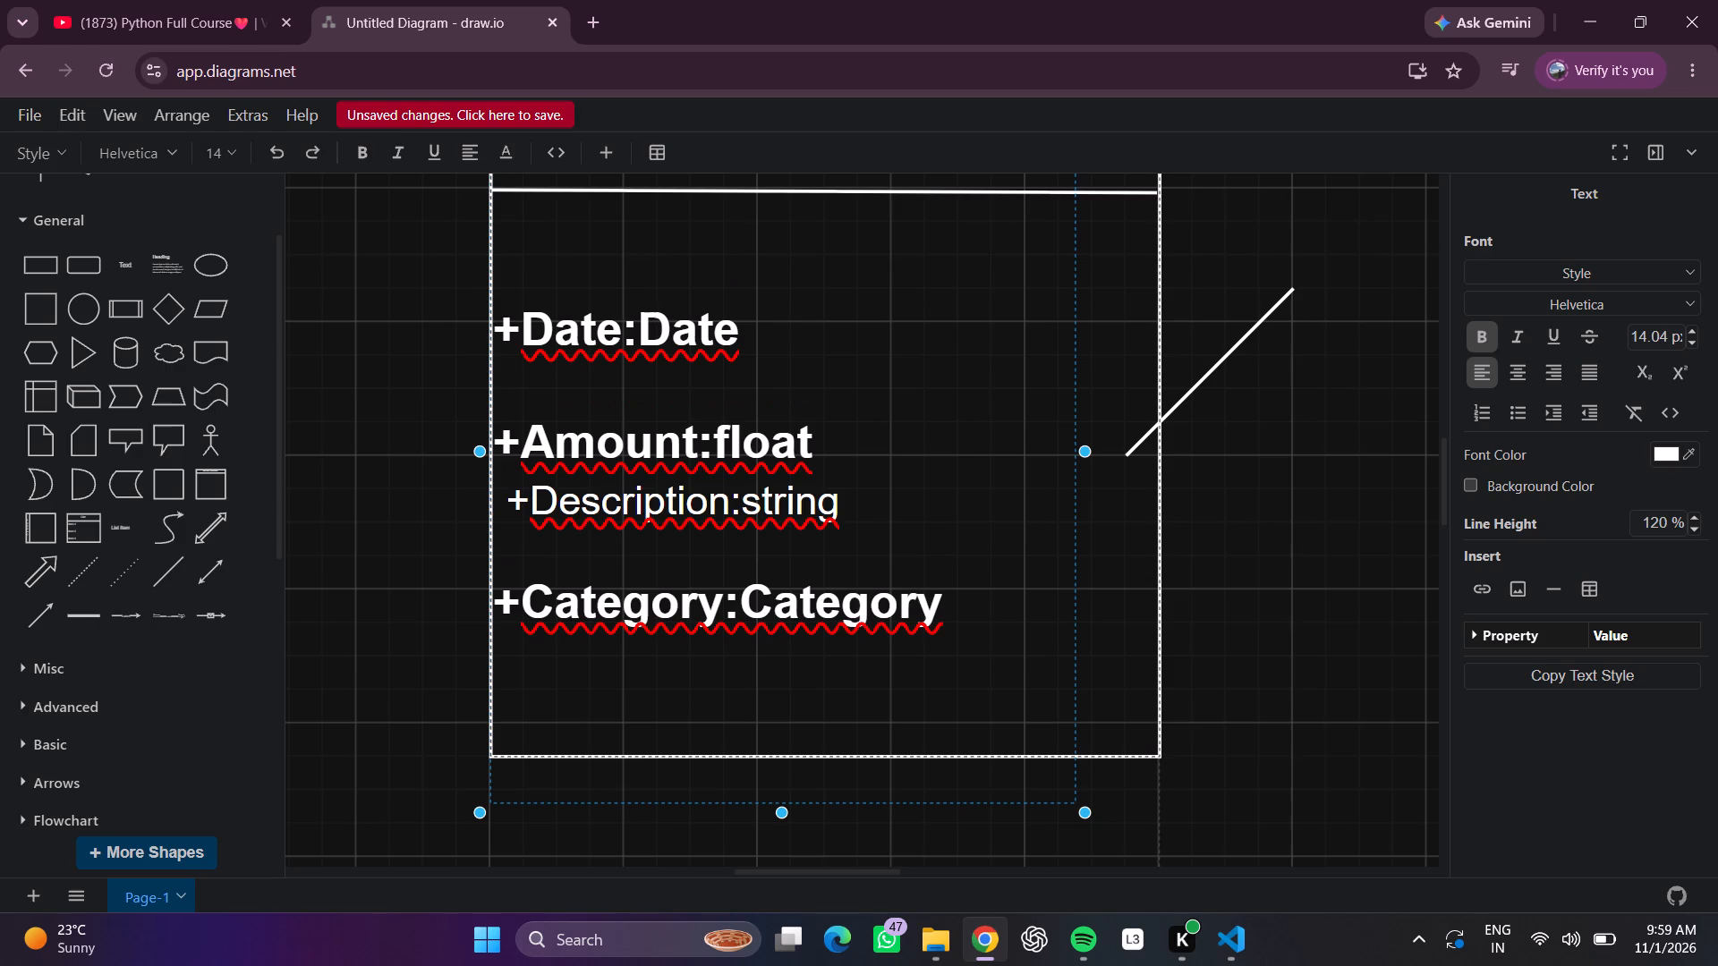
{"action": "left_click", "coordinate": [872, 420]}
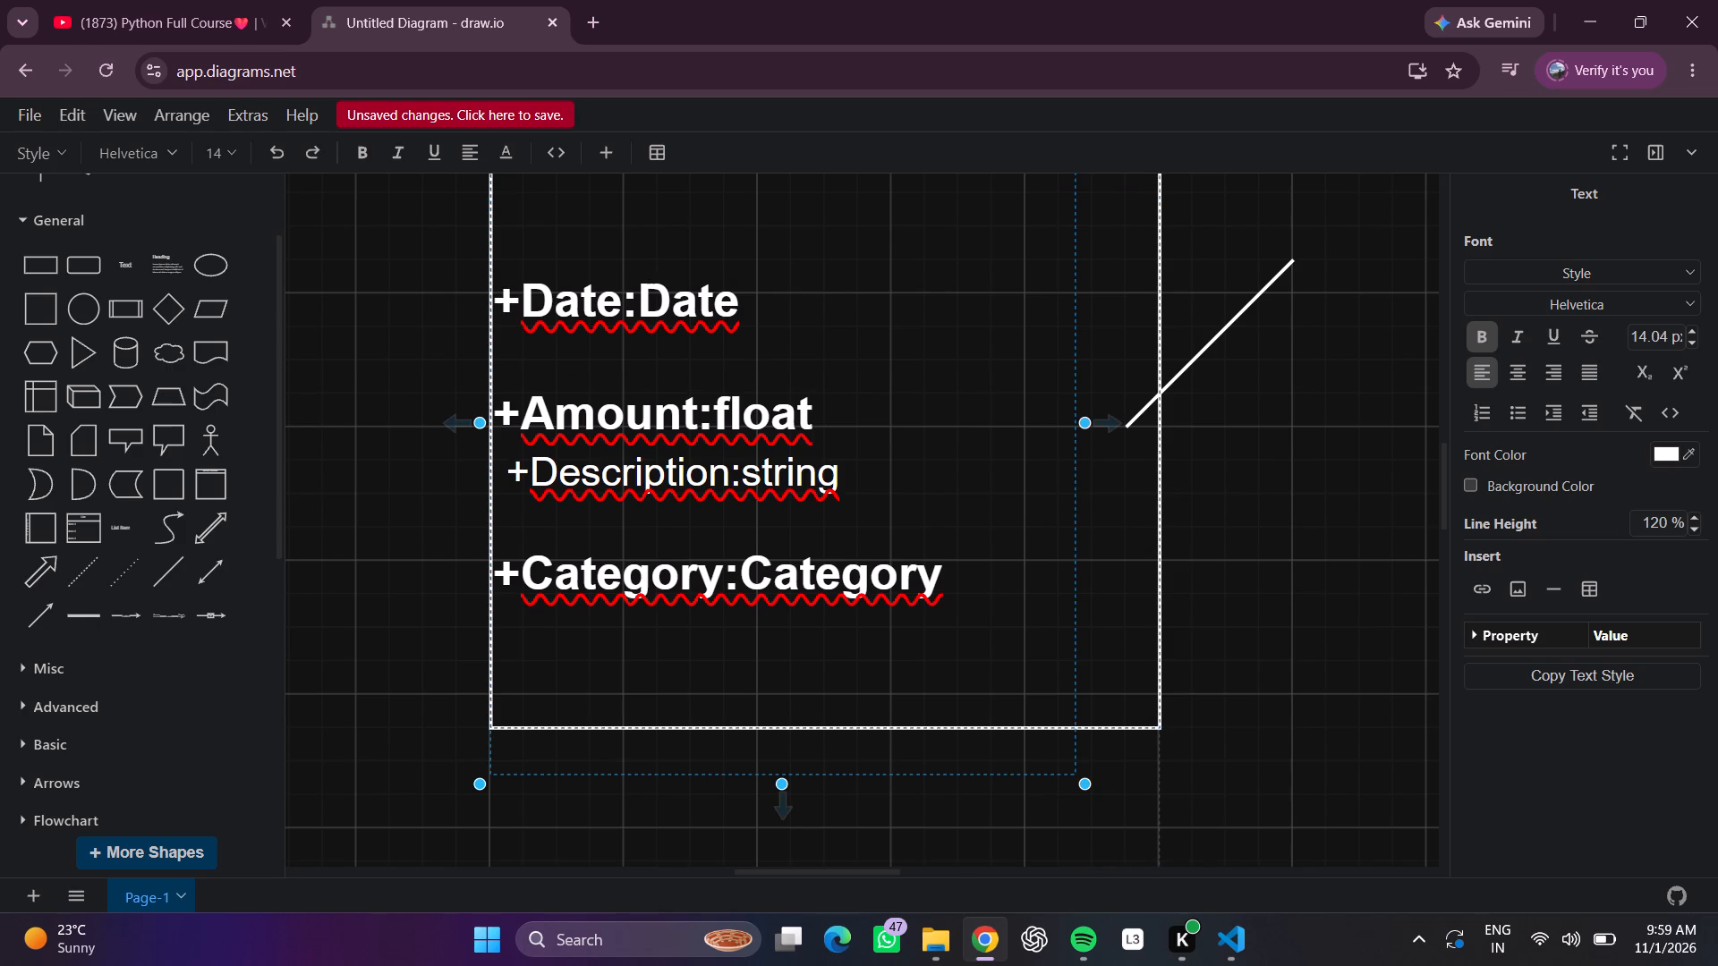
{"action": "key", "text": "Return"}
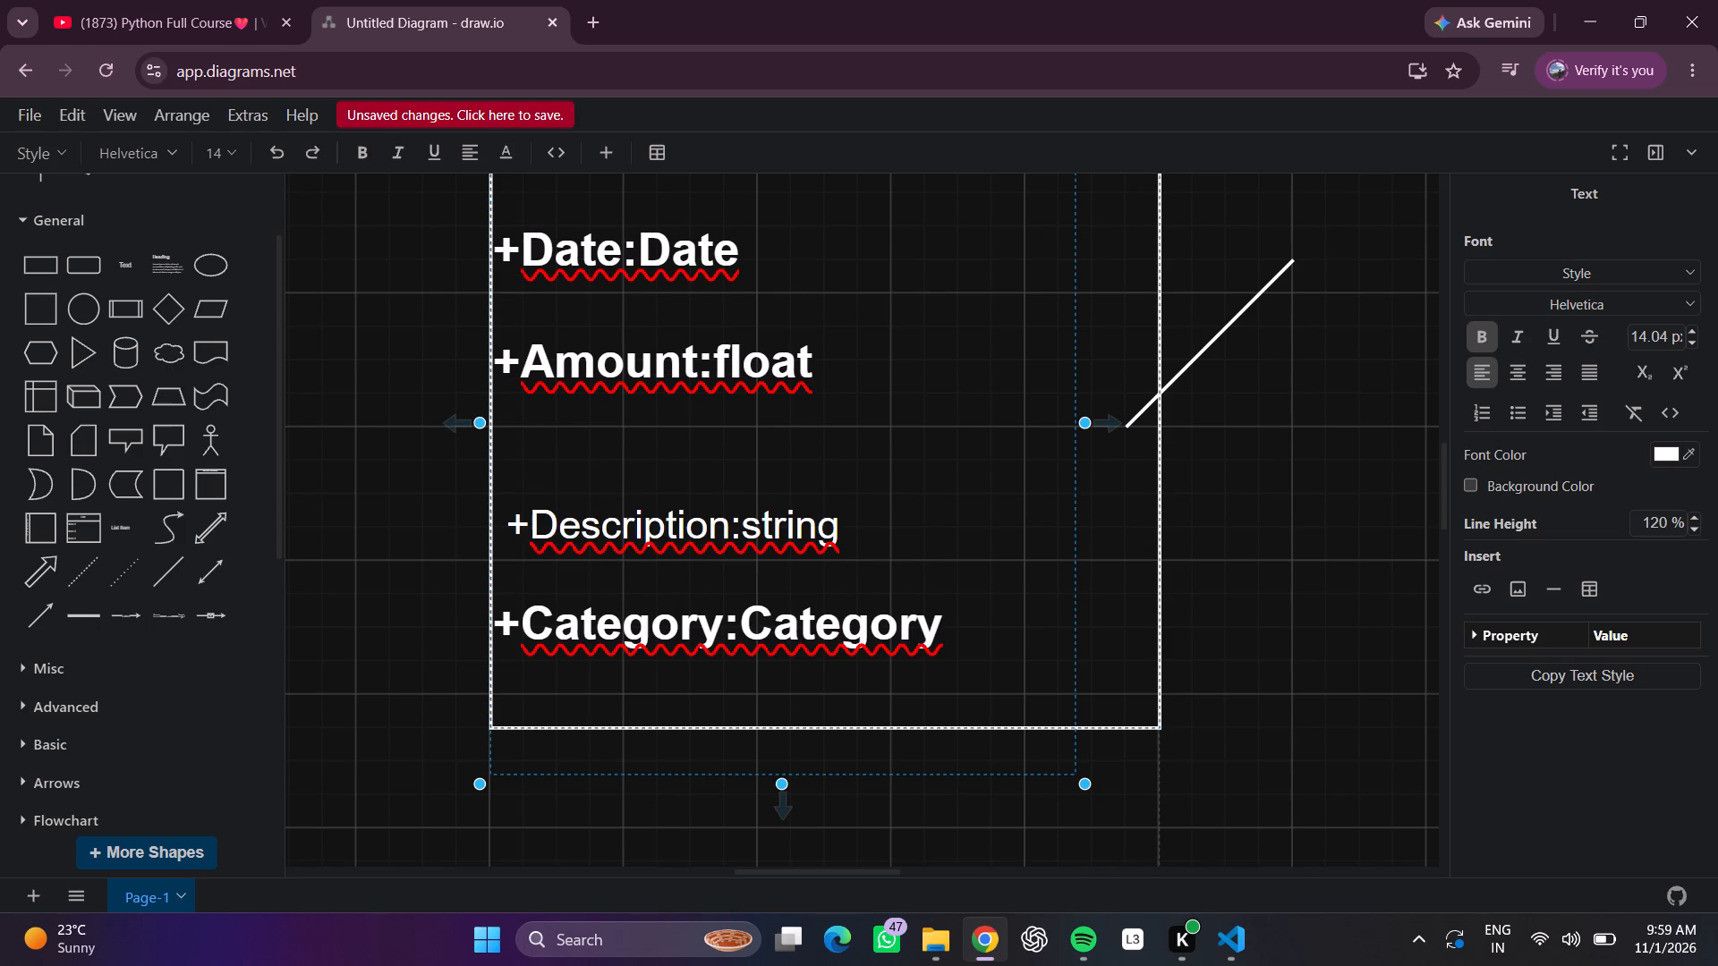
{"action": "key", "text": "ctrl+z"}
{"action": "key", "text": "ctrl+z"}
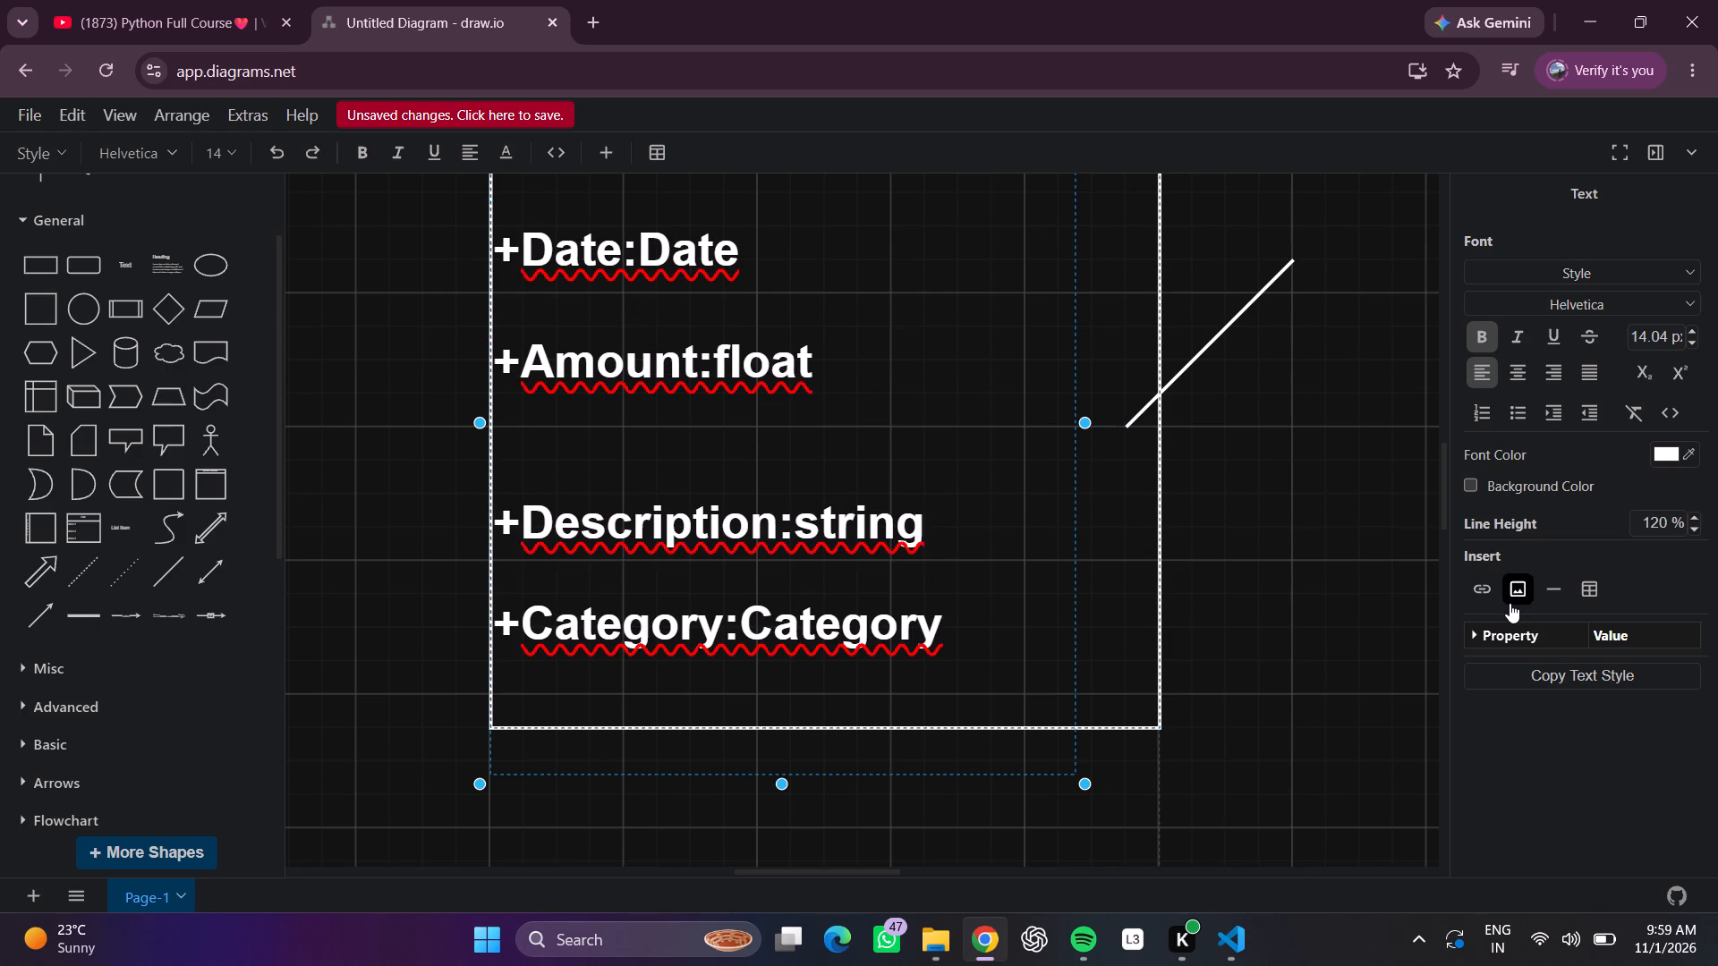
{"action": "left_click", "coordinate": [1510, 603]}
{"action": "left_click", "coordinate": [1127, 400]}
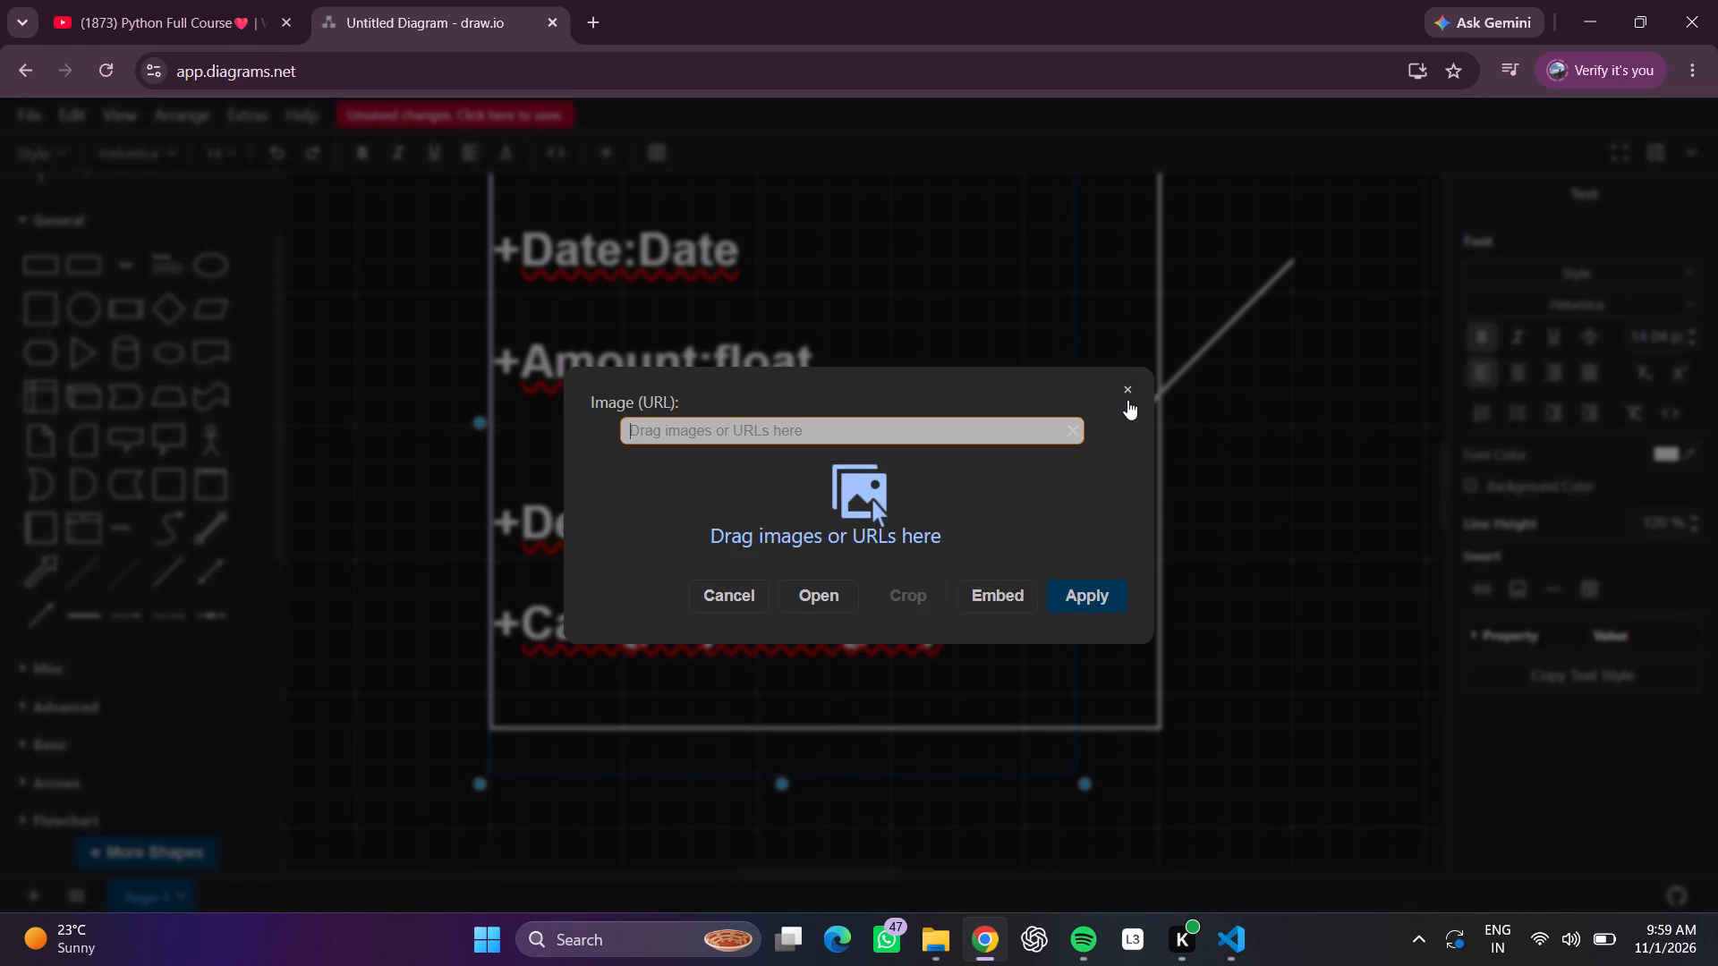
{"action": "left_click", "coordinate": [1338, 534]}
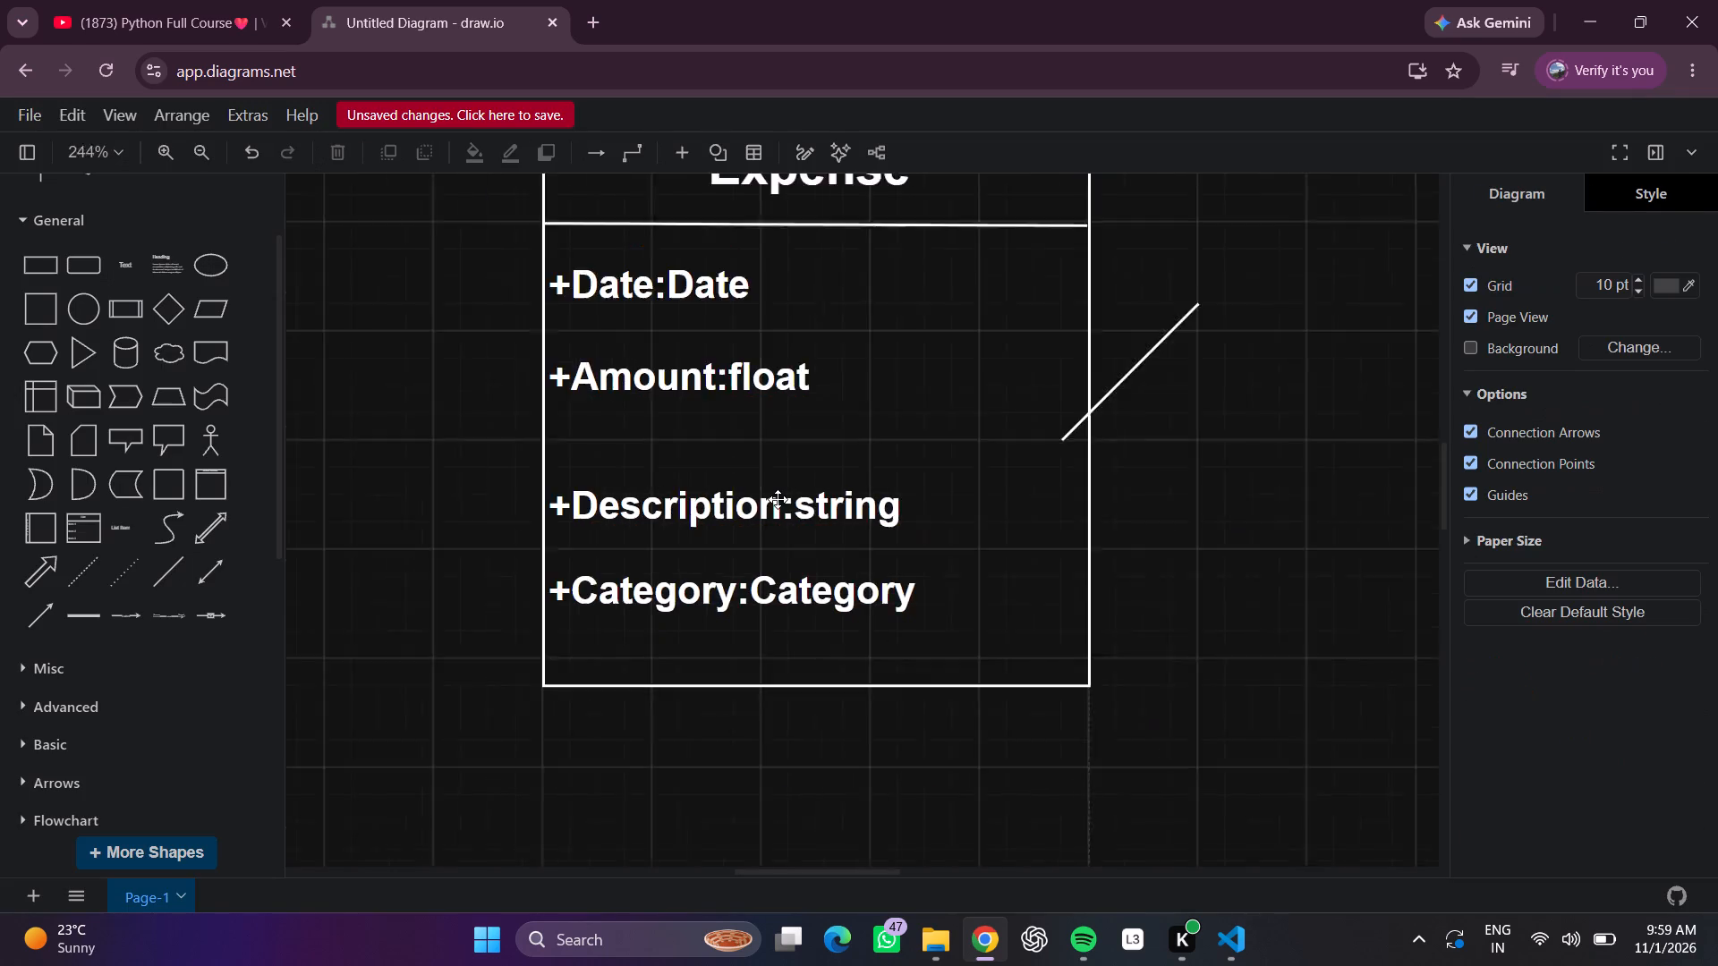
Attach the loose line's ends to the Expense box's right and left edges beneath "+Category:Category" as a bottom divider.
{"action": "scroll", "coordinate": [778, 499], "scroll_direction": "left", "scroll_amount": 1}
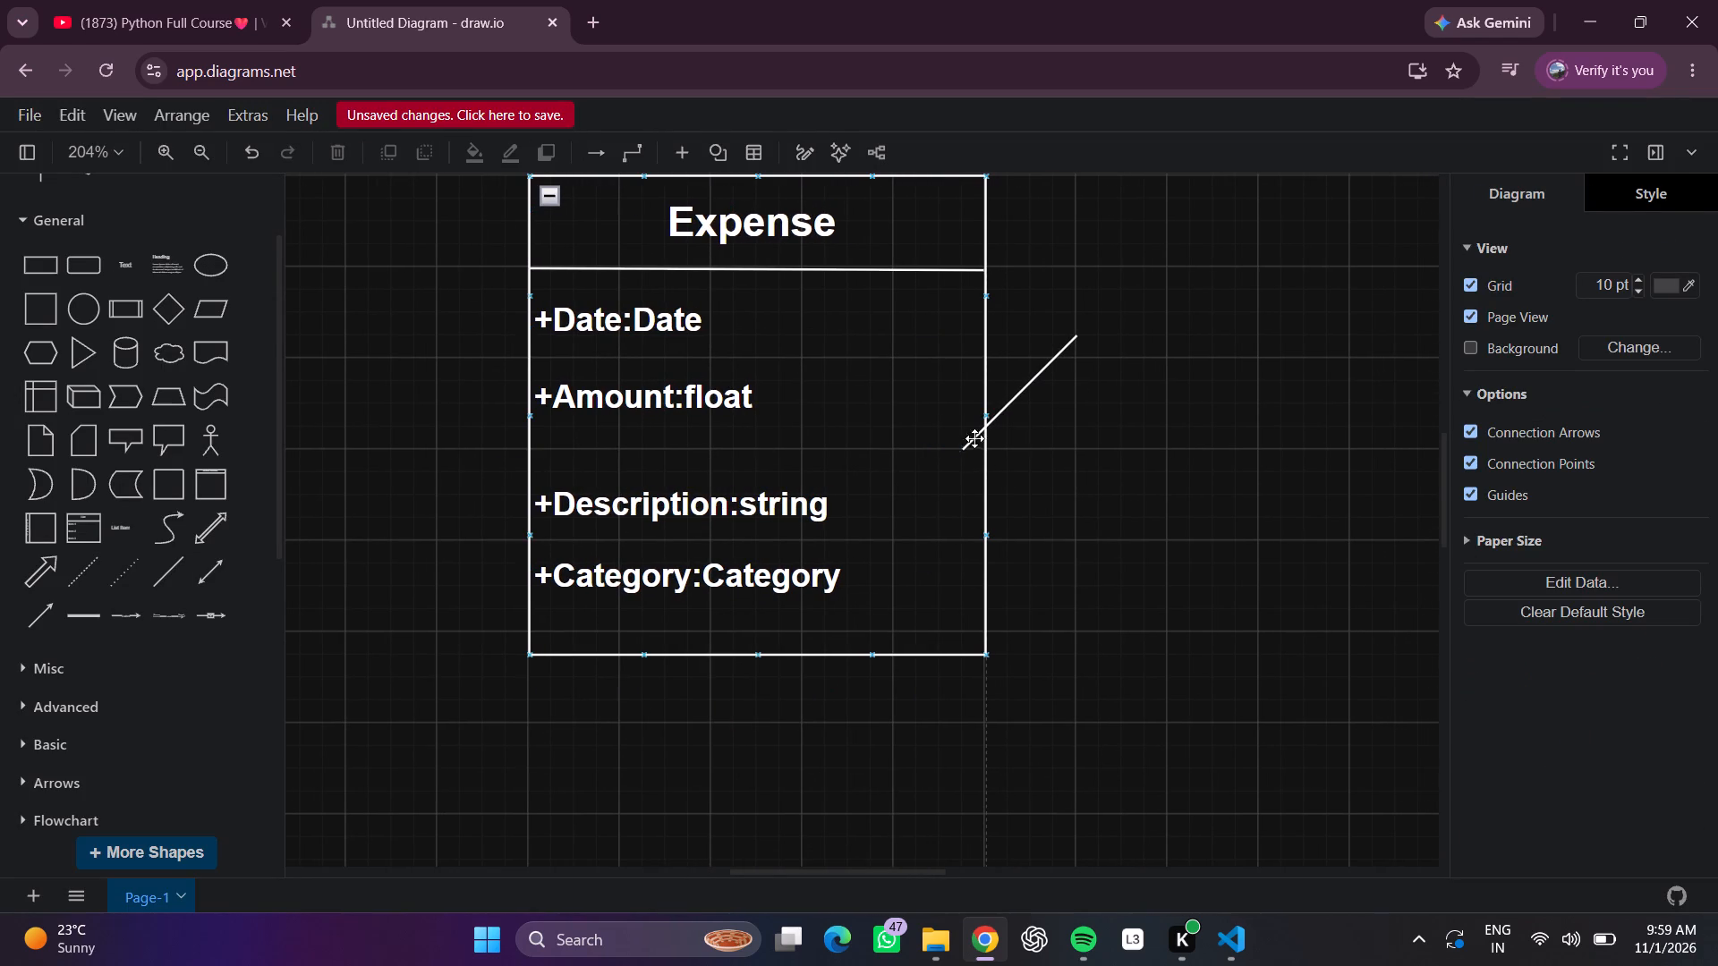
{"action": "left_click", "coordinate": [963, 449]}
{"action": "left_click_drag", "start_coordinate": [963, 449], "coordinate": [963, 467]}
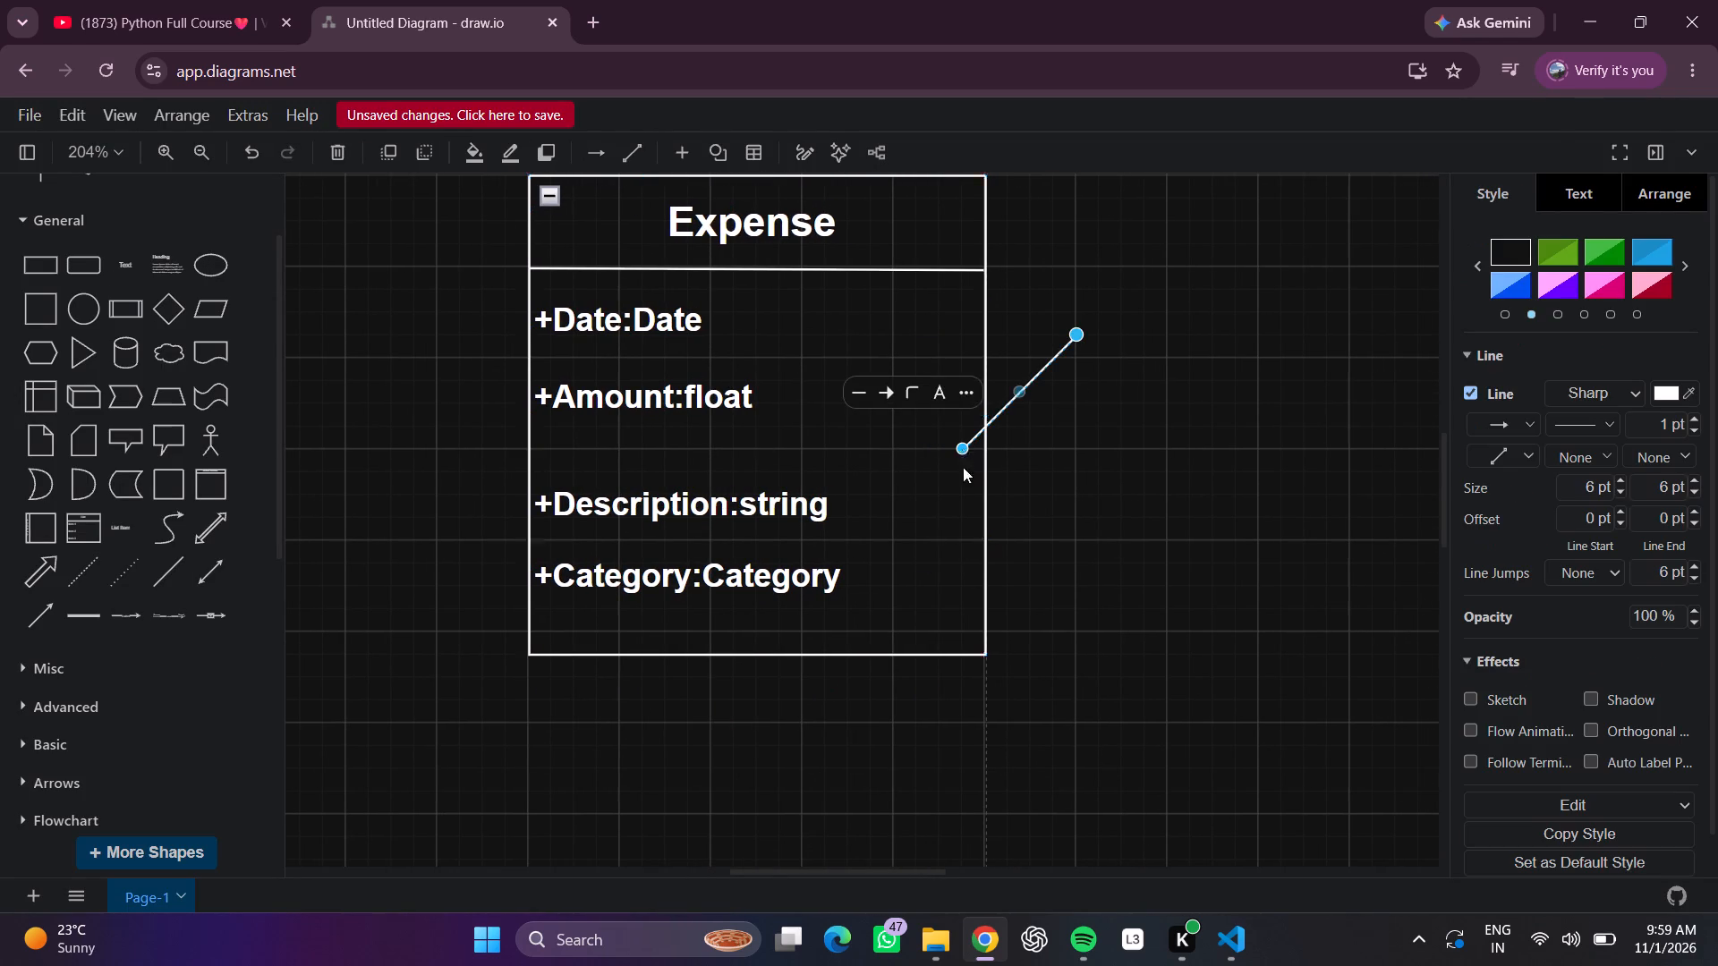
{"action": "left_click_drag", "start_coordinate": [963, 467], "coordinate": [995, 608]}
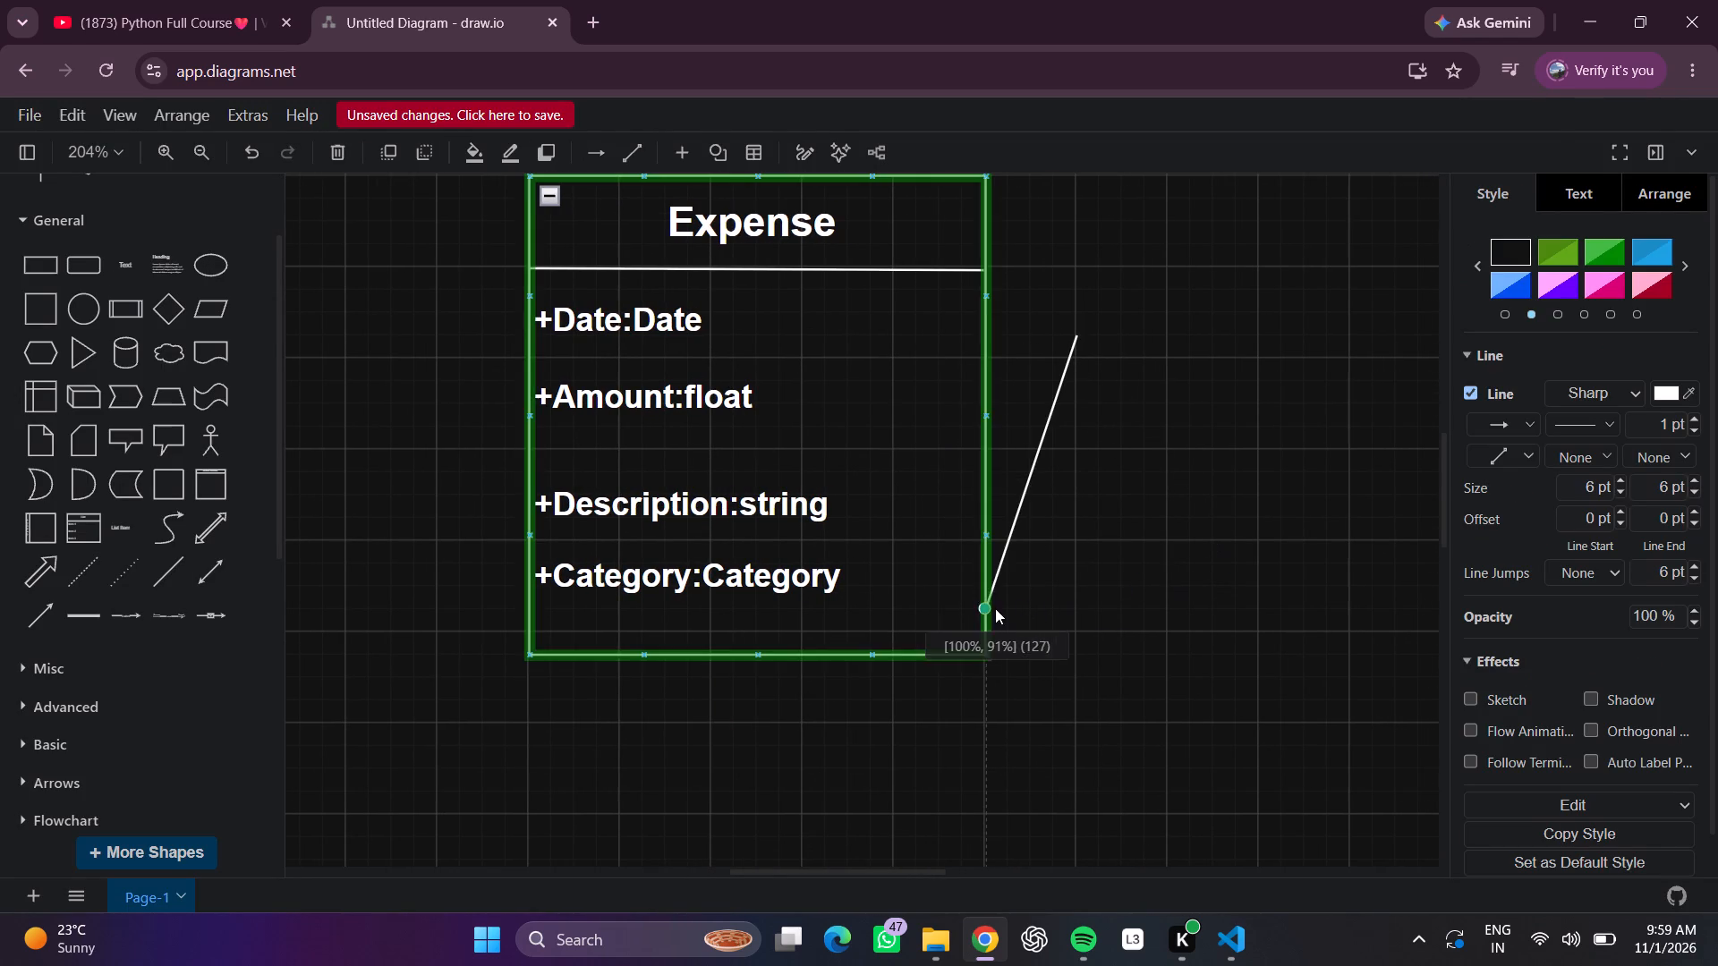
{"action": "left_click_drag", "start_coordinate": [995, 608], "coordinate": [984, 630]}
{"action": "left_click", "coordinate": [1062, 594]}
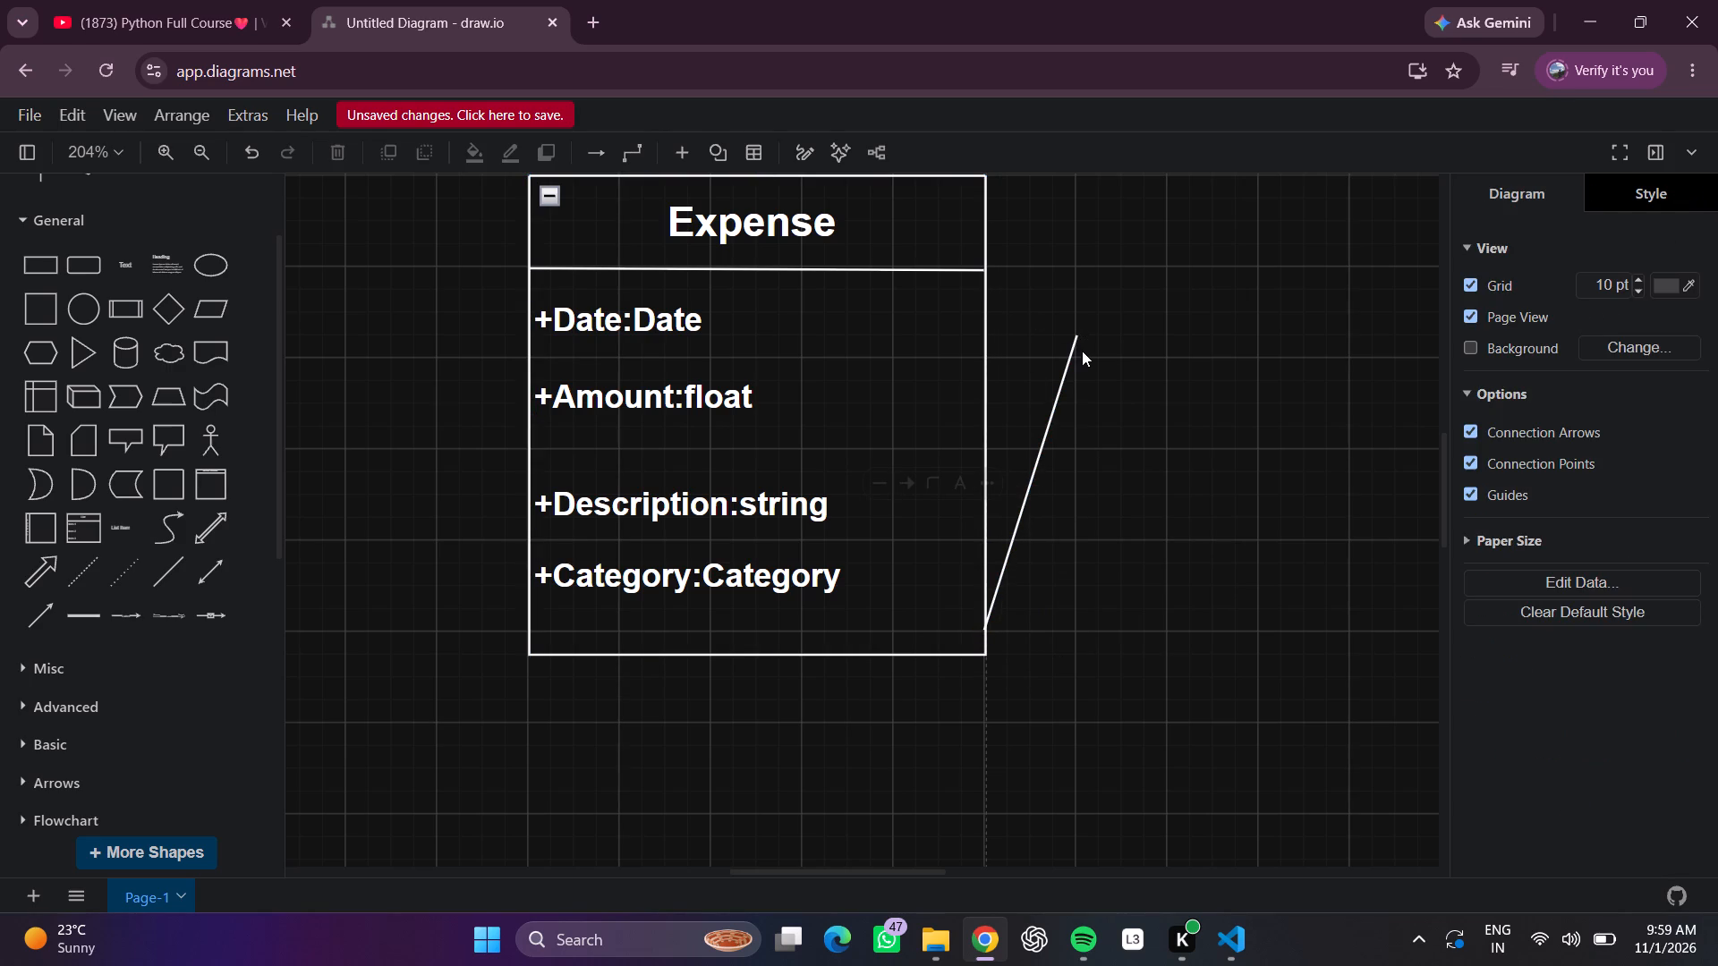
{"action": "left_click", "coordinate": [1076, 343]}
{"action": "left_click_drag", "start_coordinate": [1079, 330], "coordinate": [608, 580]}
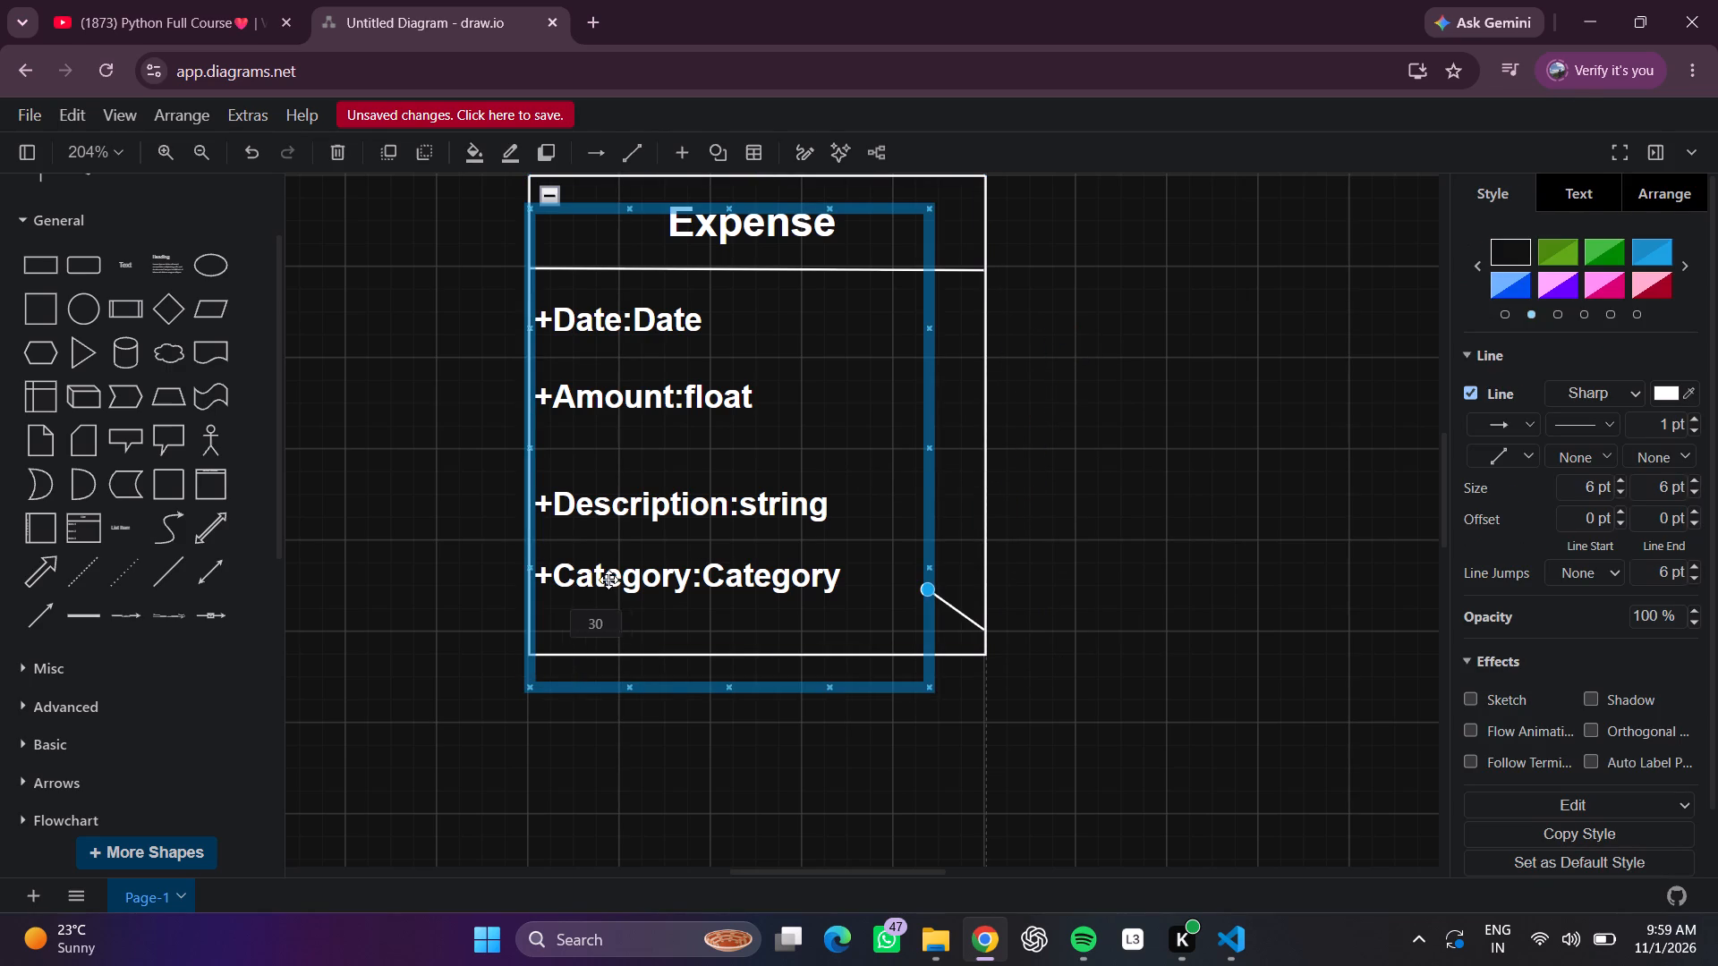
{"action": "left_click_drag", "start_coordinate": [608, 580], "coordinate": [572, 627]}
{"action": "left_click_drag", "start_coordinate": [572, 627], "coordinate": [532, 631]}
{"action": "left_click", "coordinate": [1254, 627]}
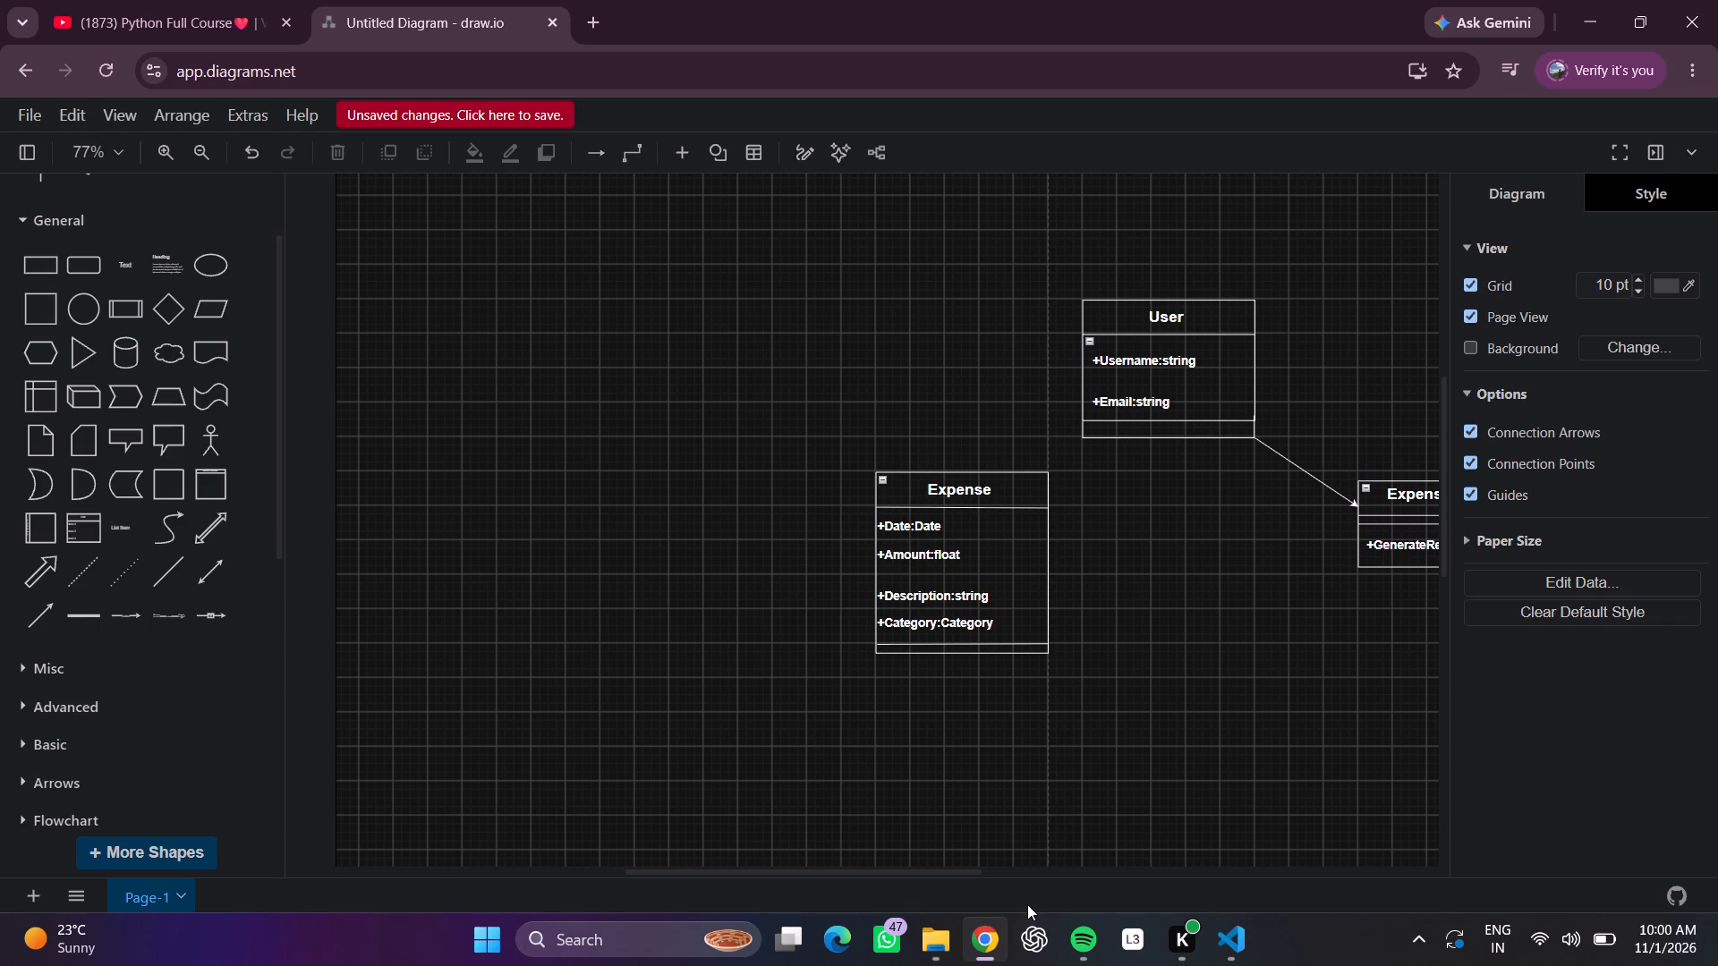
Add an untitled vertical container in the empty area below and left of the Expense box, sized about 160 x 130.
{"action": "scroll", "coordinate": [1027, 904], "scroll_direction": "down", "scroll_amount": 3}
{"action": "scroll", "coordinate": [685, 546], "scroll_direction": "down", "scroll_amount": 1}
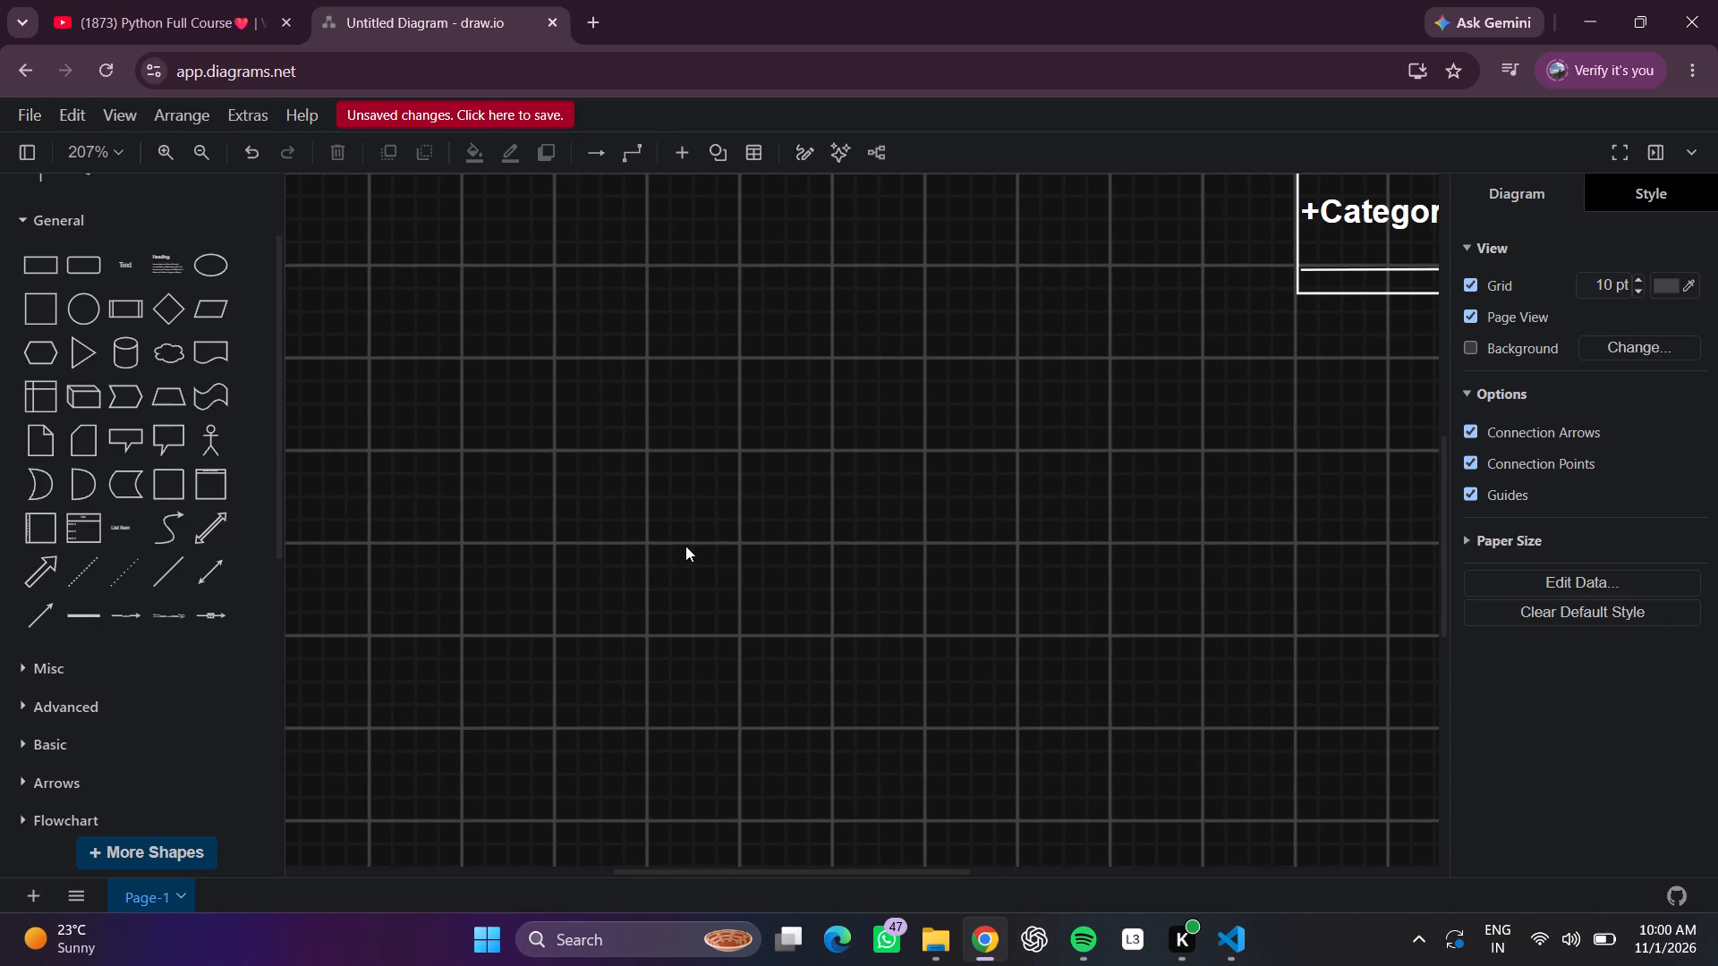
{"action": "left_click", "coordinate": [166, 496]}
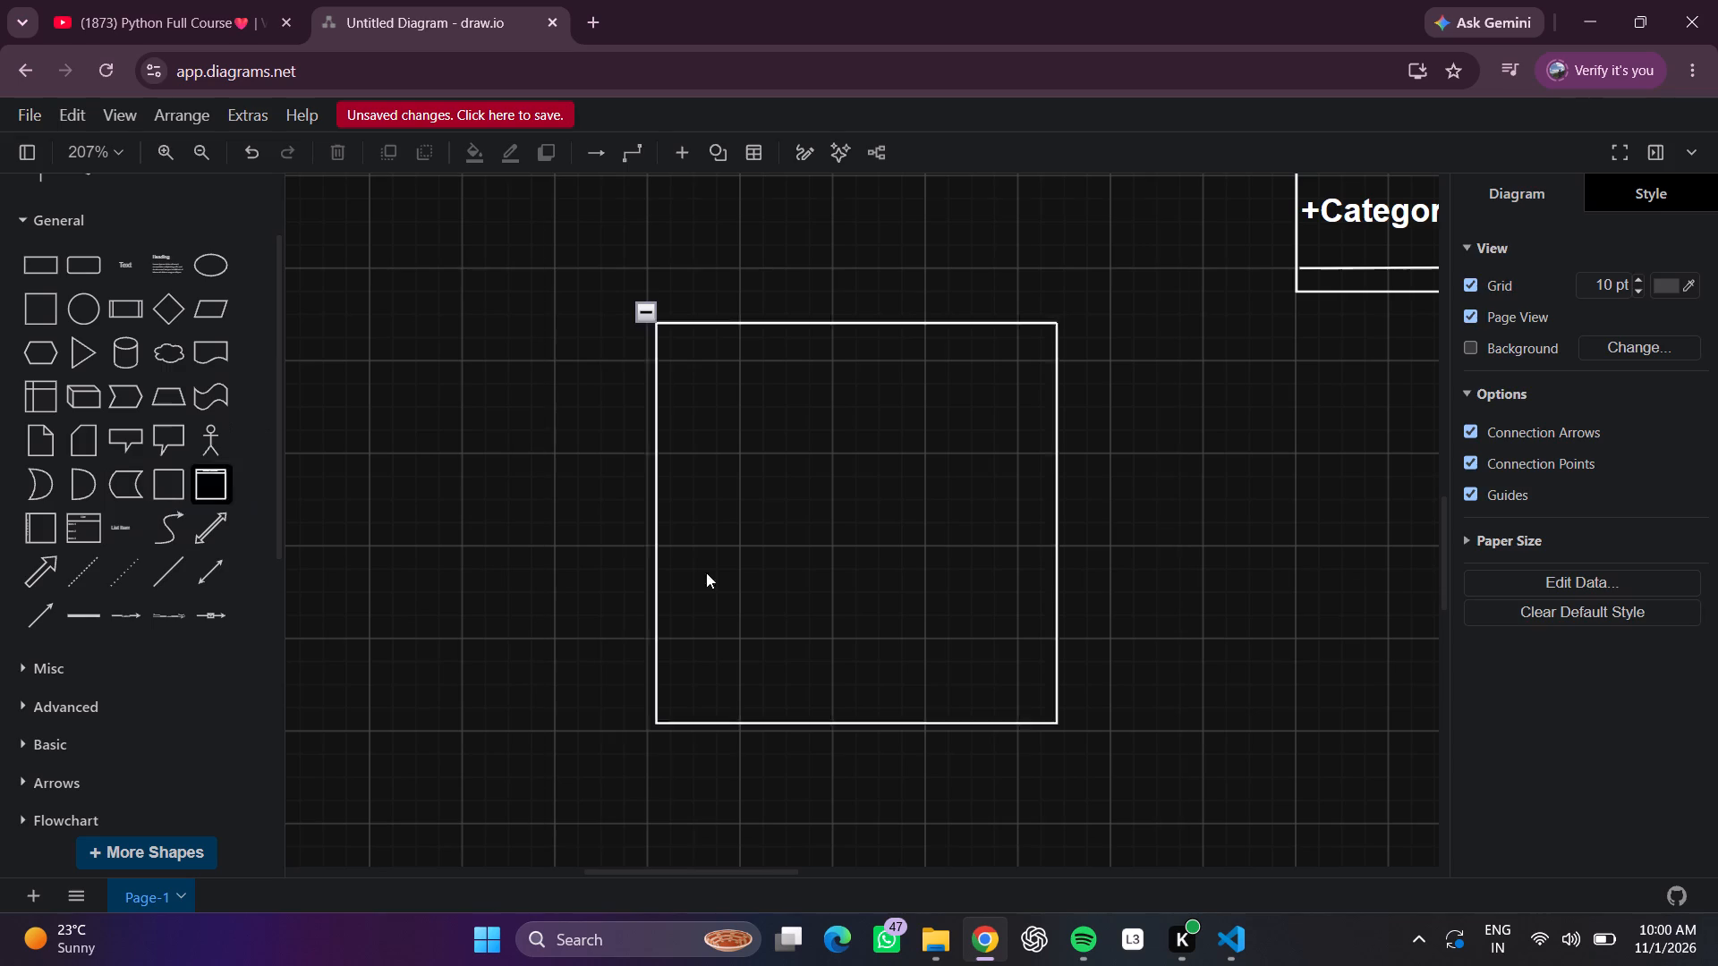
{"action": "left_click_drag", "start_coordinate": [621, 285], "coordinate": [725, 469]}
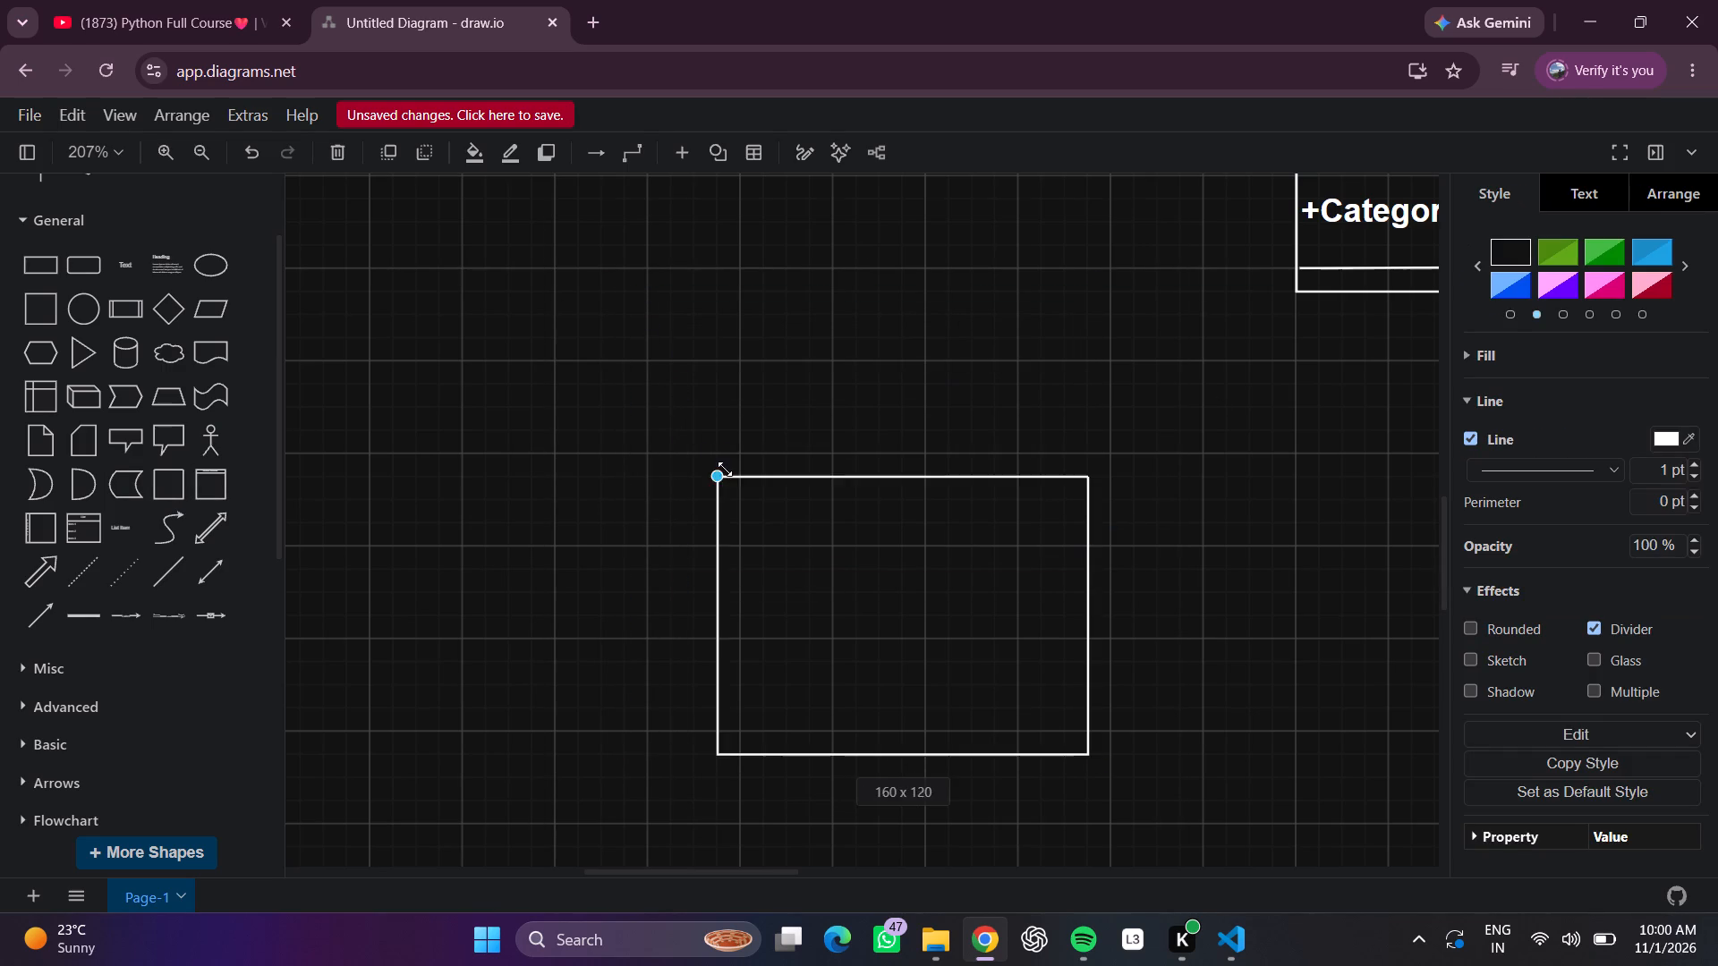
{"action": "left_click_drag", "start_coordinate": [725, 469], "coordinate": [736, 453]}
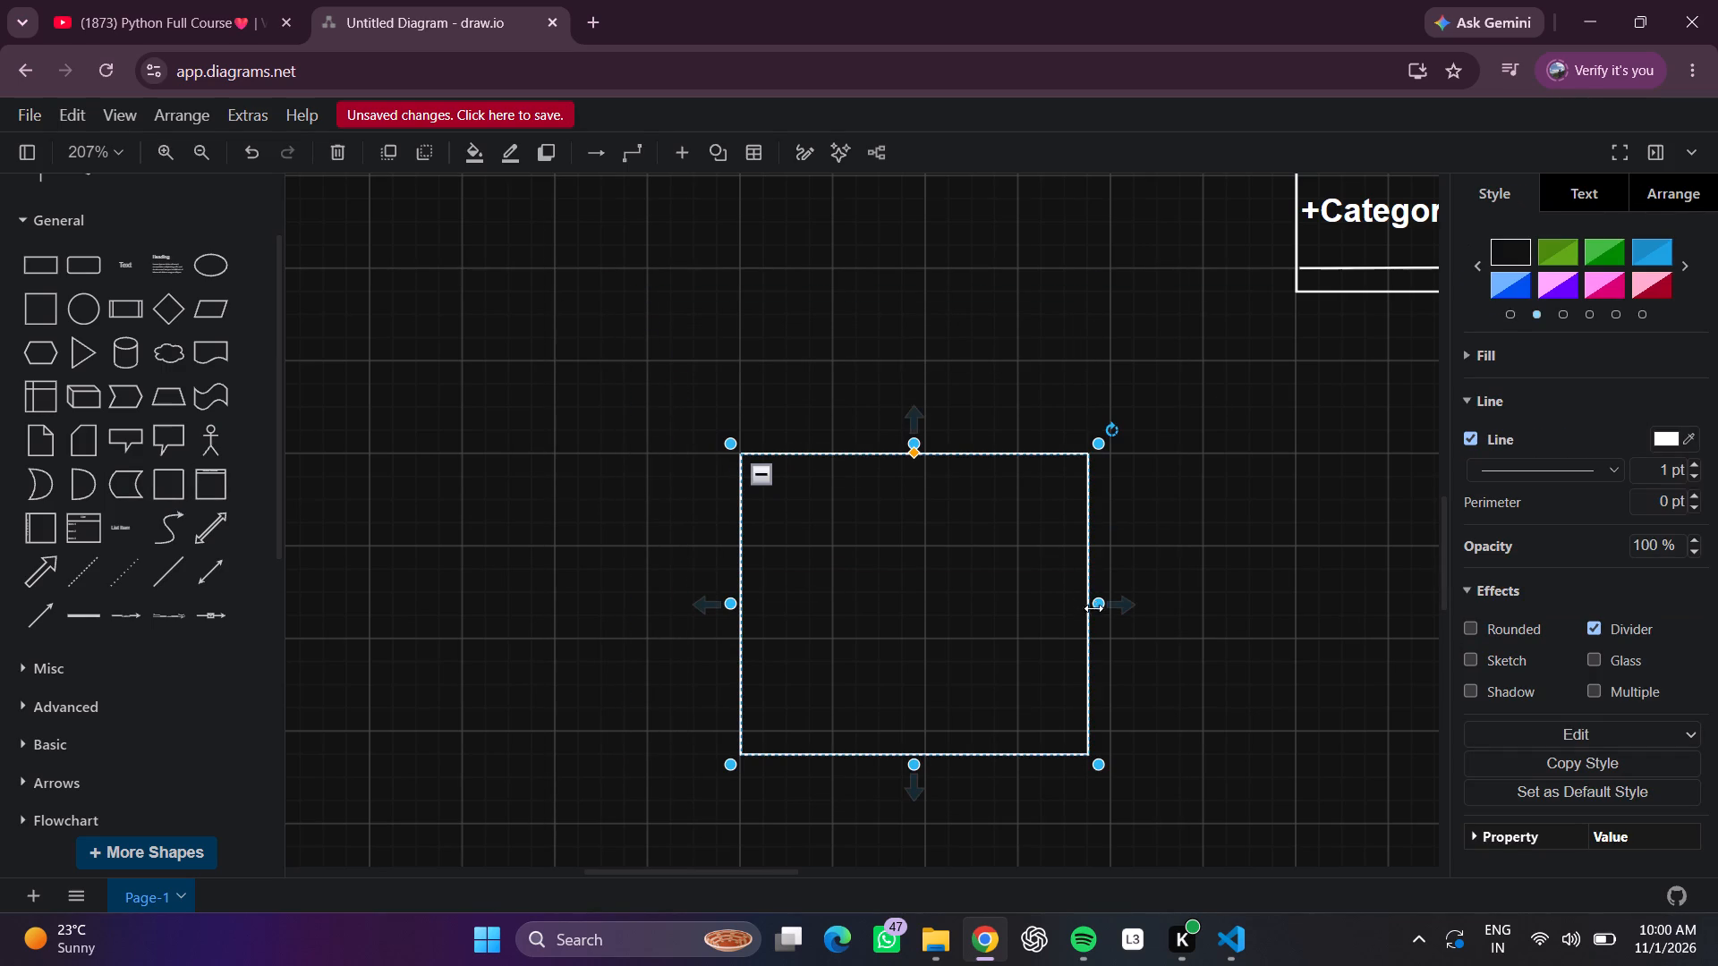
{"action": "left_click_drag", "start_coordinate": [1094, 605], "coordinate": [1123, 601]}
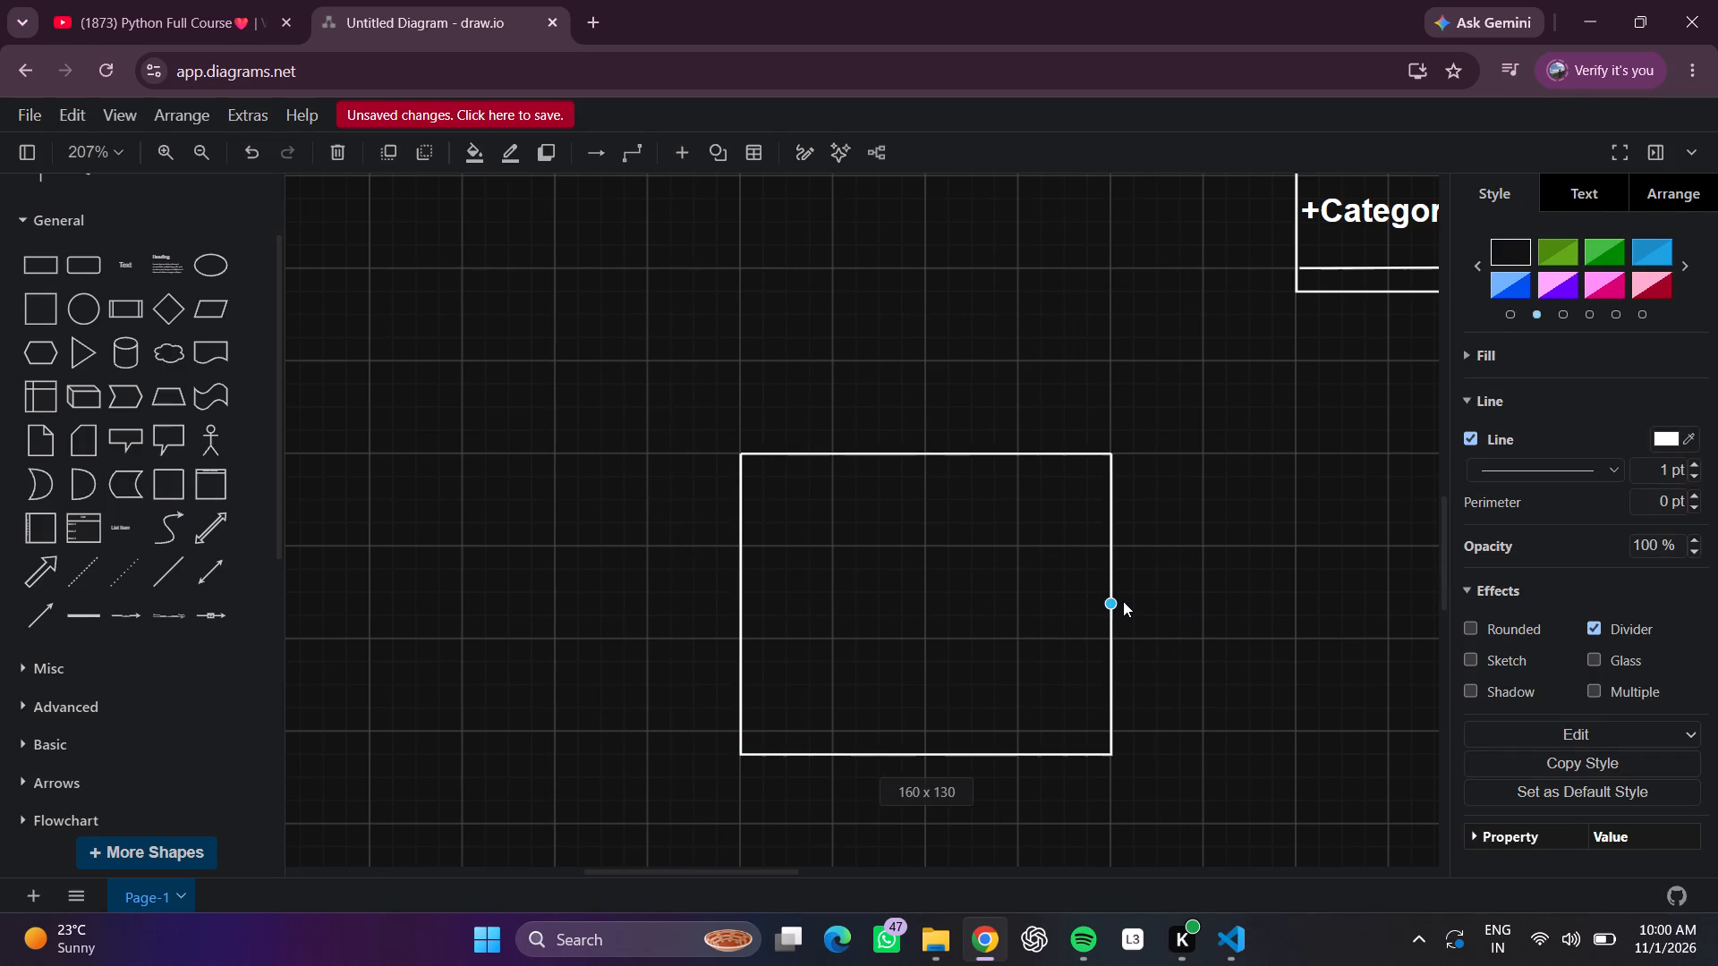
{"action": "left_click_drag", "start_coordinate": [1123, 601], "coordinate": [1121, 601]}
Move the empty container slightly farther below the Expense box and enlarge it to about 175 x 190.
{"action": "scroll", "coordinate": [1302, 487], "scroll_direction": "left", "scroll_amount": 4}
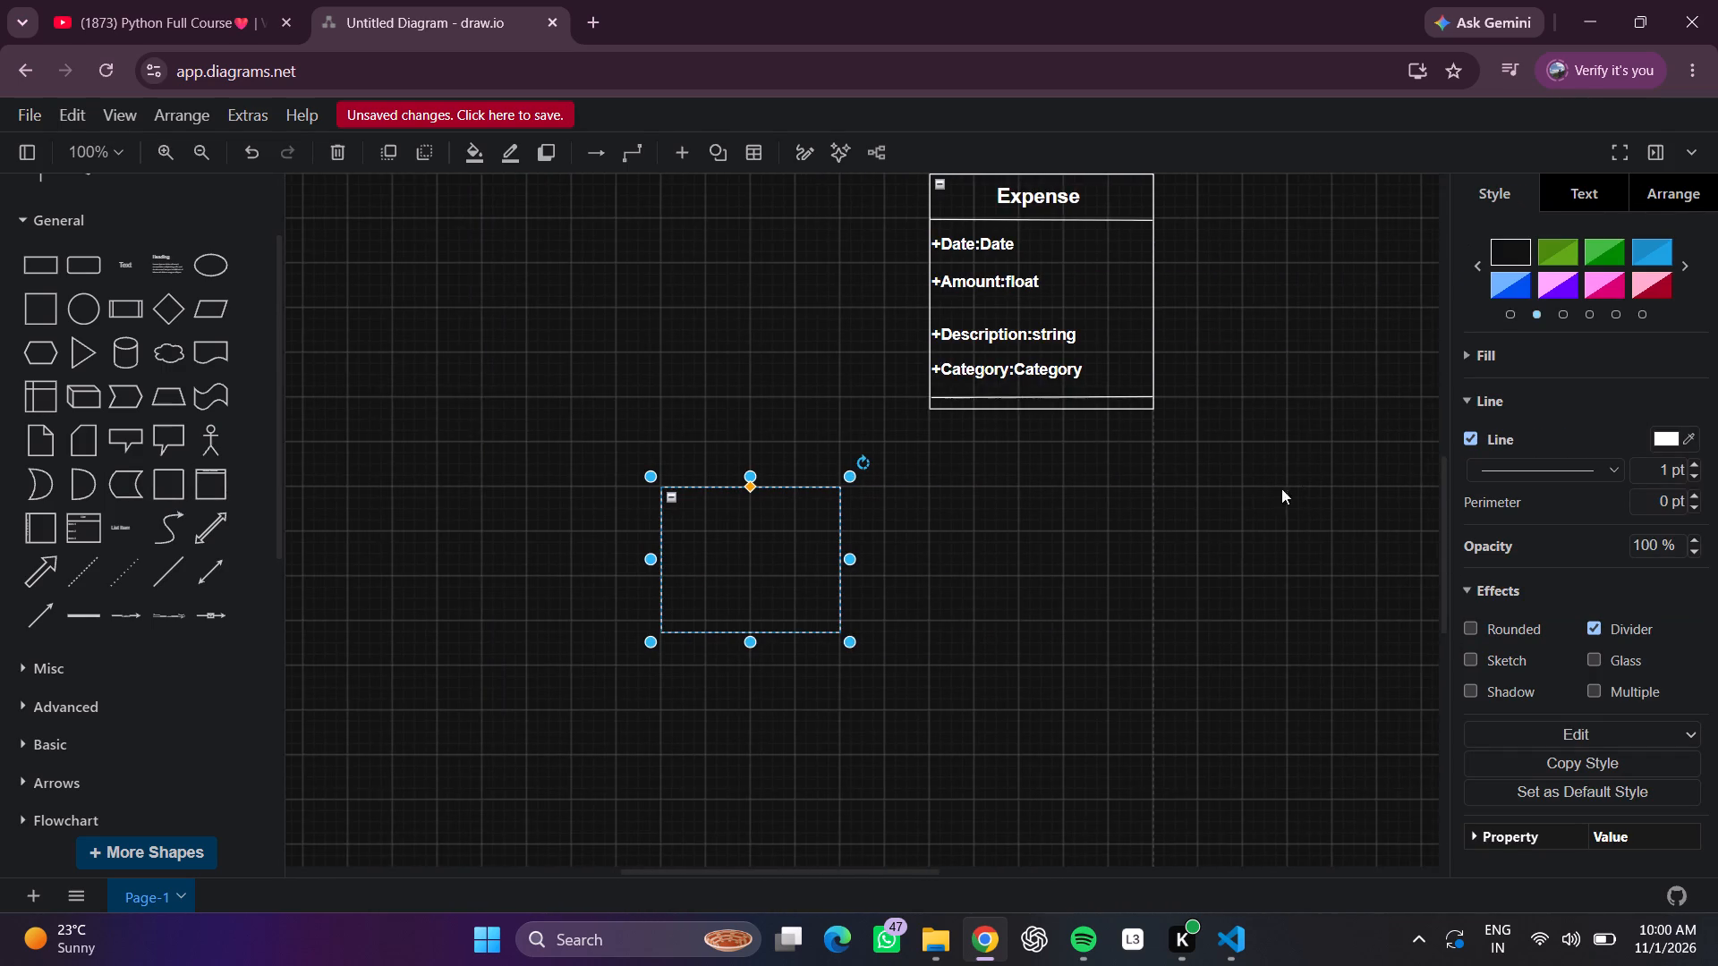
{"action": "scroll", "coordinate": [1207, 504], "scroll_direction": "right", "scroll_amount": 1}
{"action": "scroll", "coordinate": [1147, 503], "scroll_direction": "down", "scroll_amount": 2}
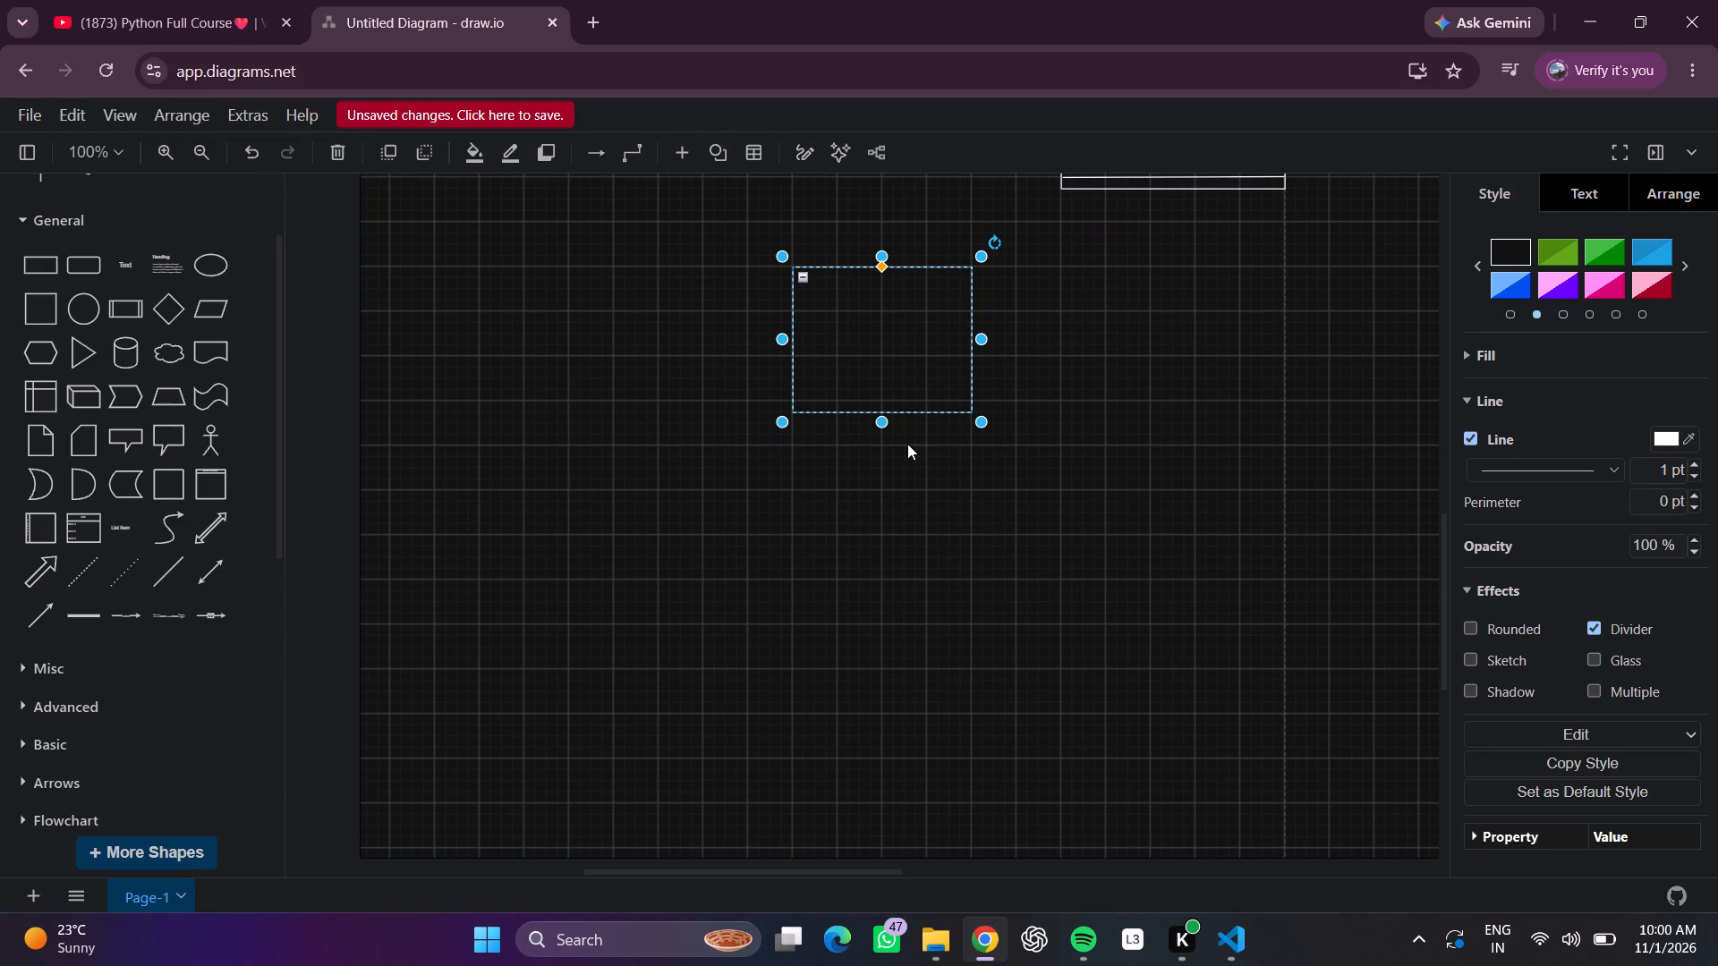
{"action": "left_click_drag", "start_coordinate": [889, 418], "coordinate": [886, 420]}
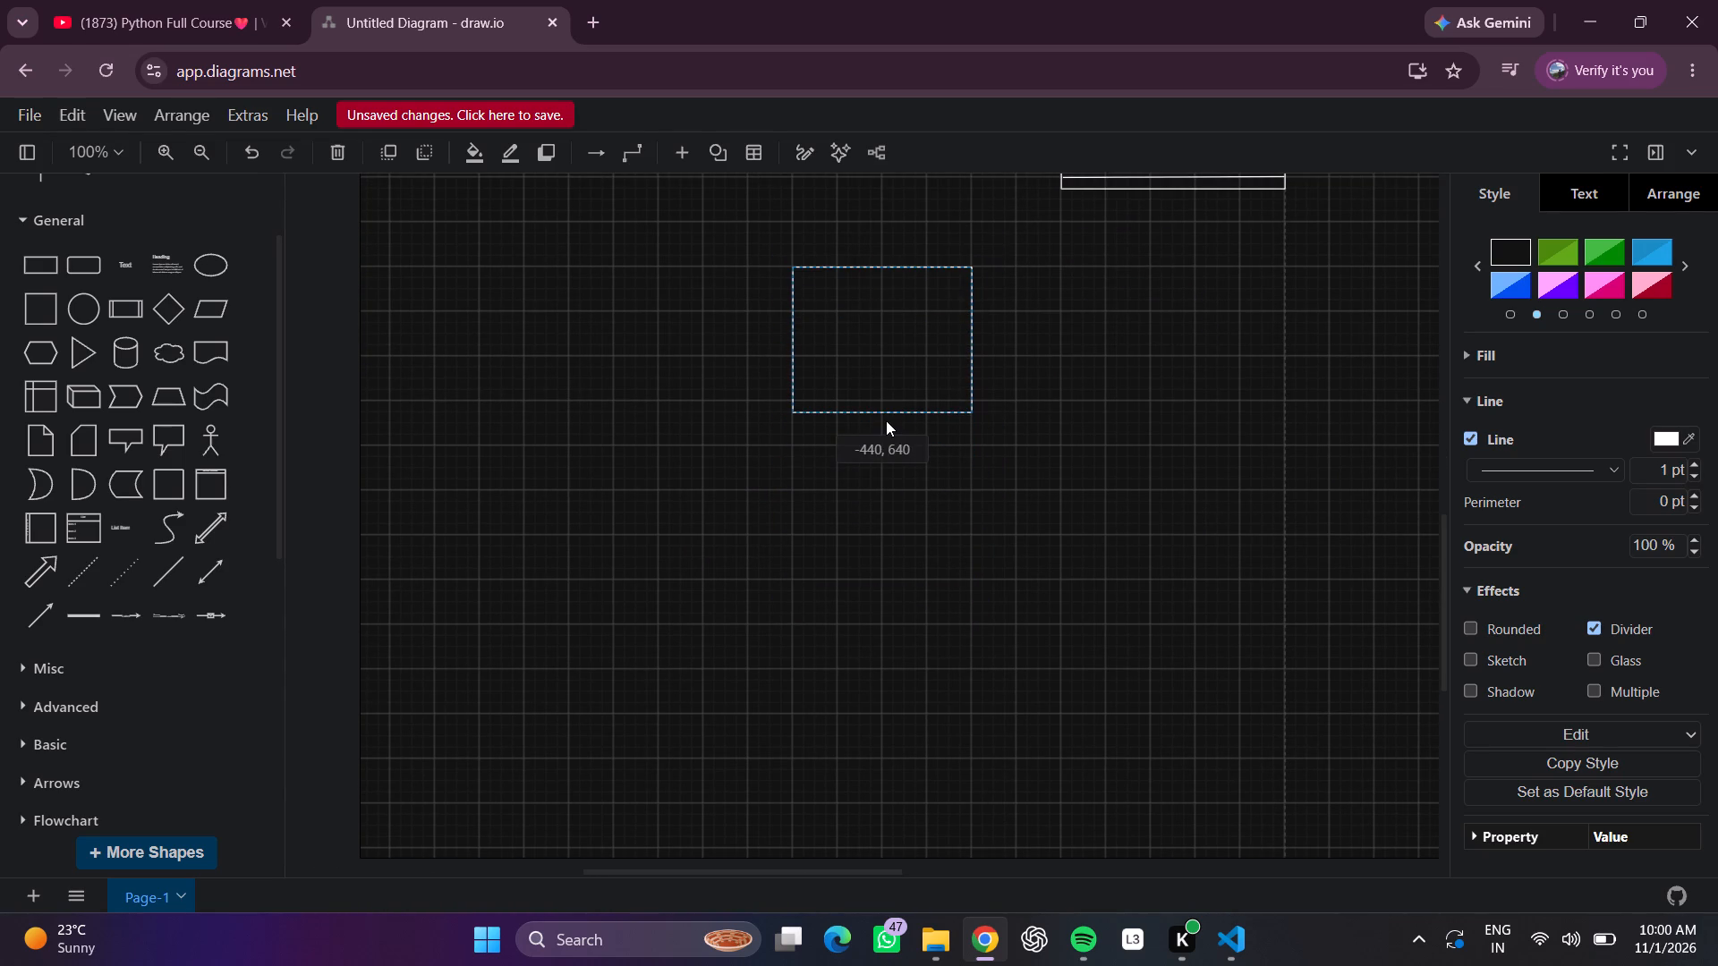
{"action": "left_click_drag", "start_coordinate": [886, 420], "coordinate": [900, 465]}
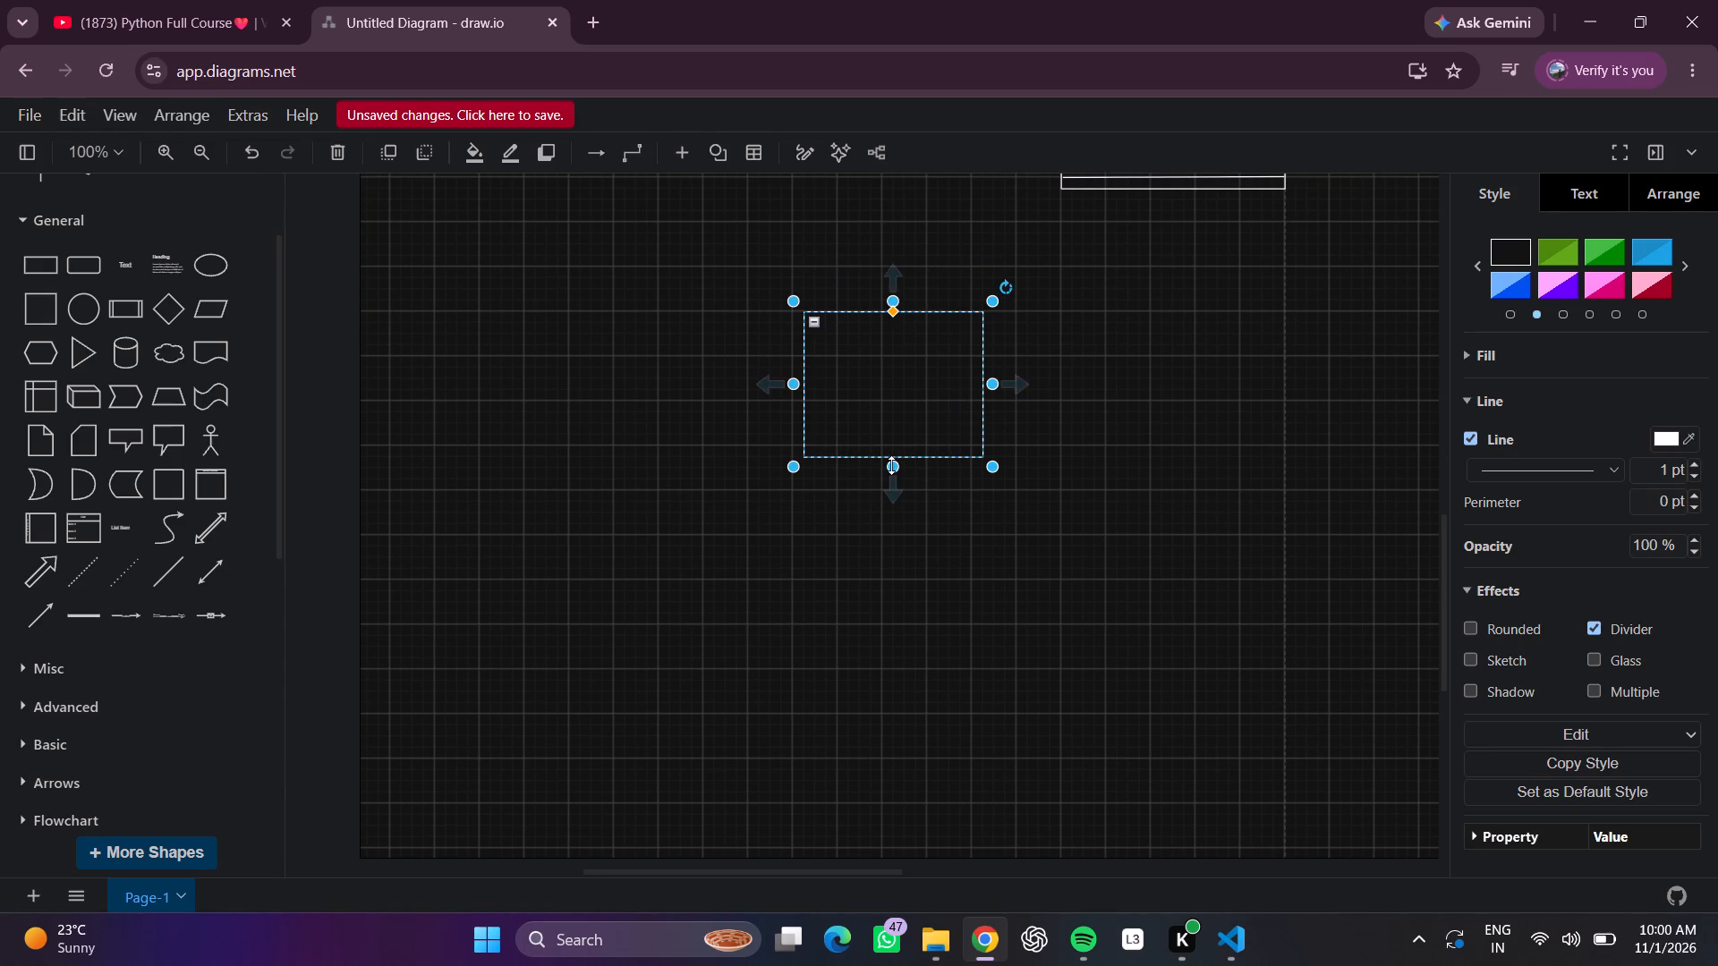
{"action": "left_click_drag", "start_coordinate": [892, 465], "coordinate": [855, 526]}
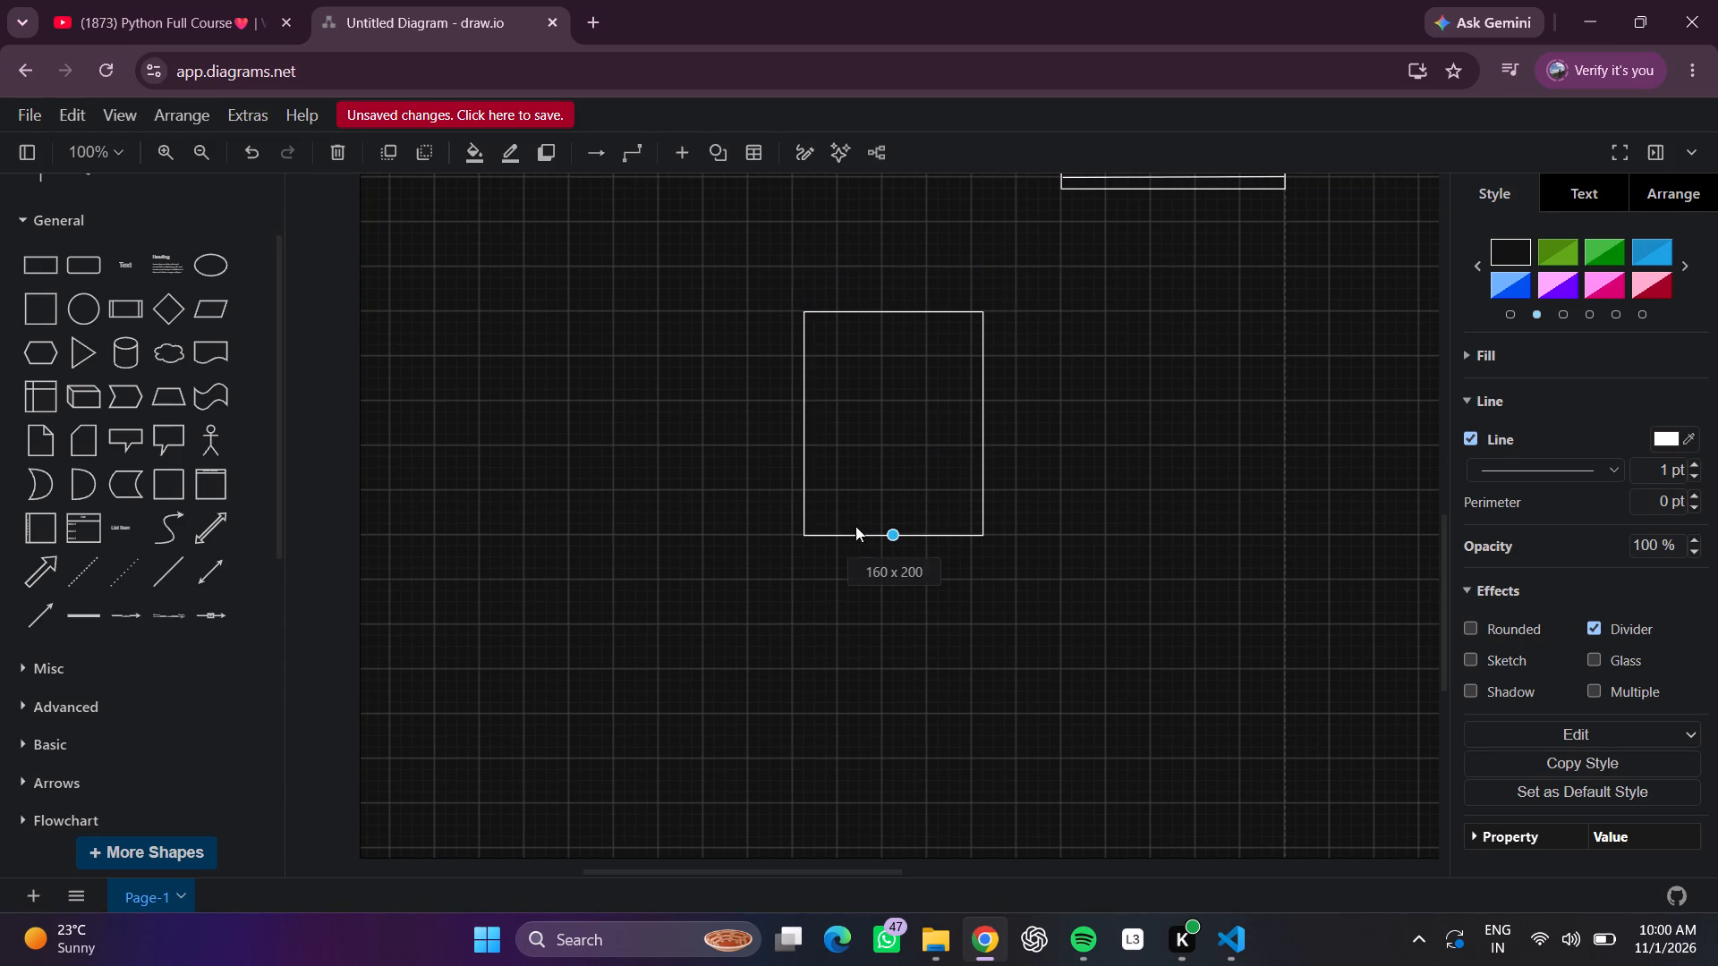
{"action": "left_click_drag", "start_coordinate": [855, 526], "coordinate": [861, 537]}
{"action": "left_click_drag", "start_coordinate": [798, 418], "coordinate": [787, 419]}
{"action": "left_click", "coordinate": [1122, 520]}
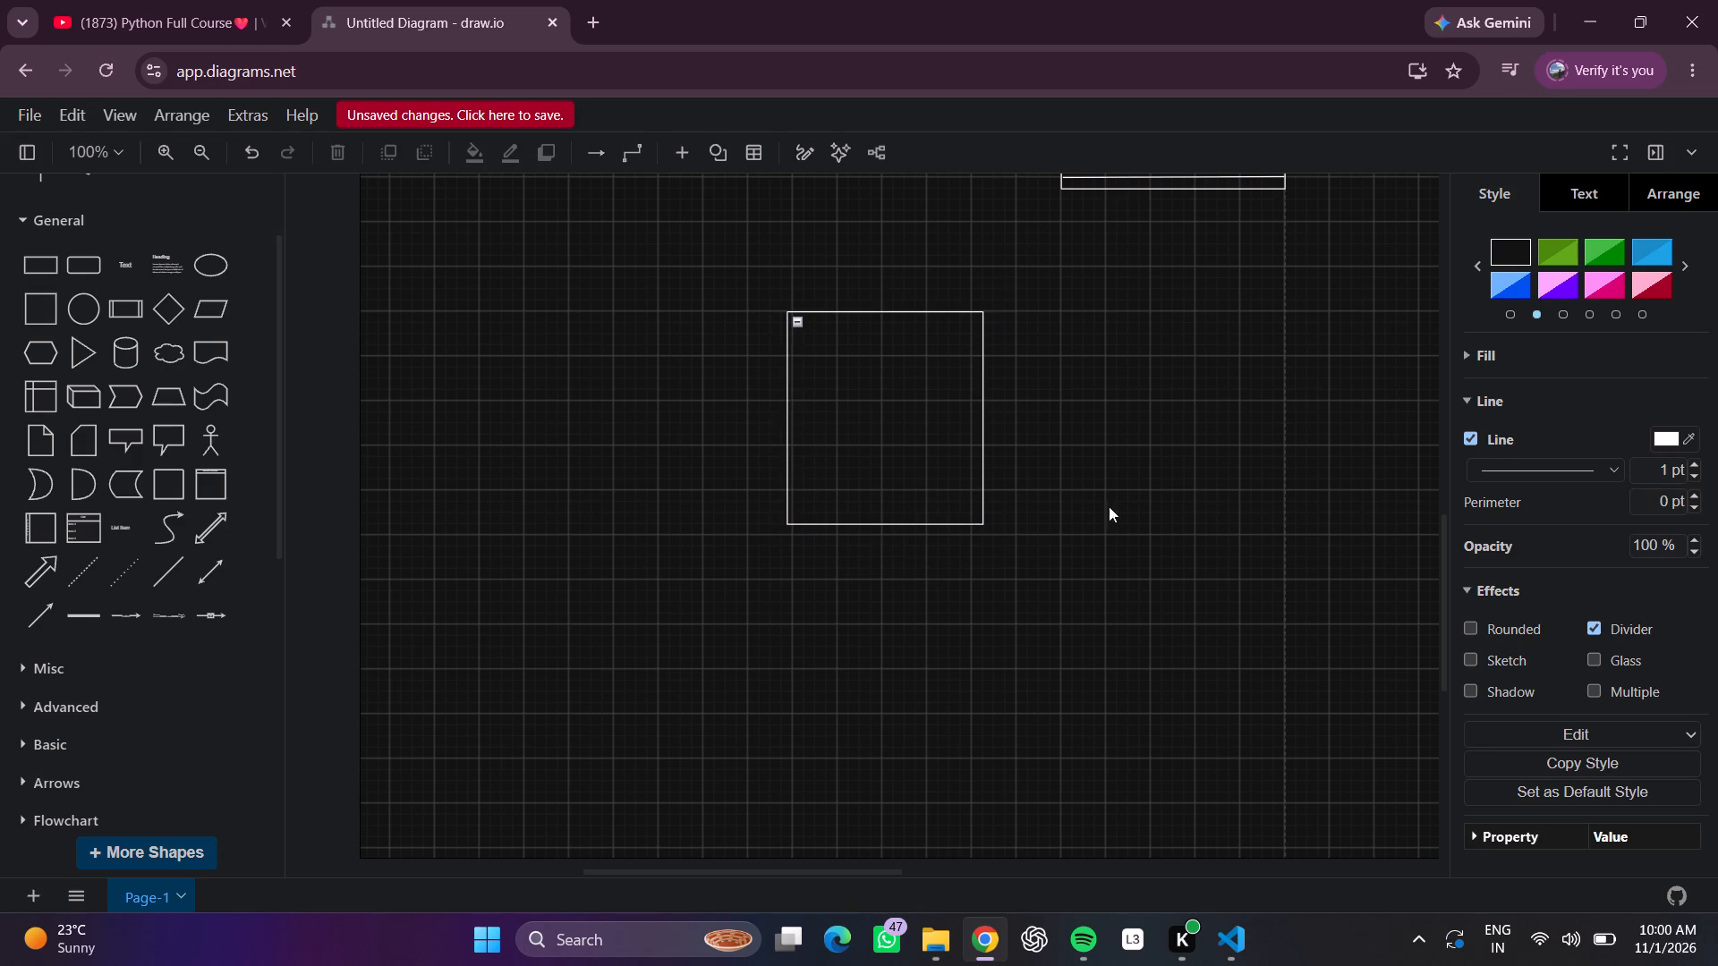
Resize the empty container to about 165 wide and 200 high, then deselect it.
{"action": "left_click", "coordinate": [856, 538]}
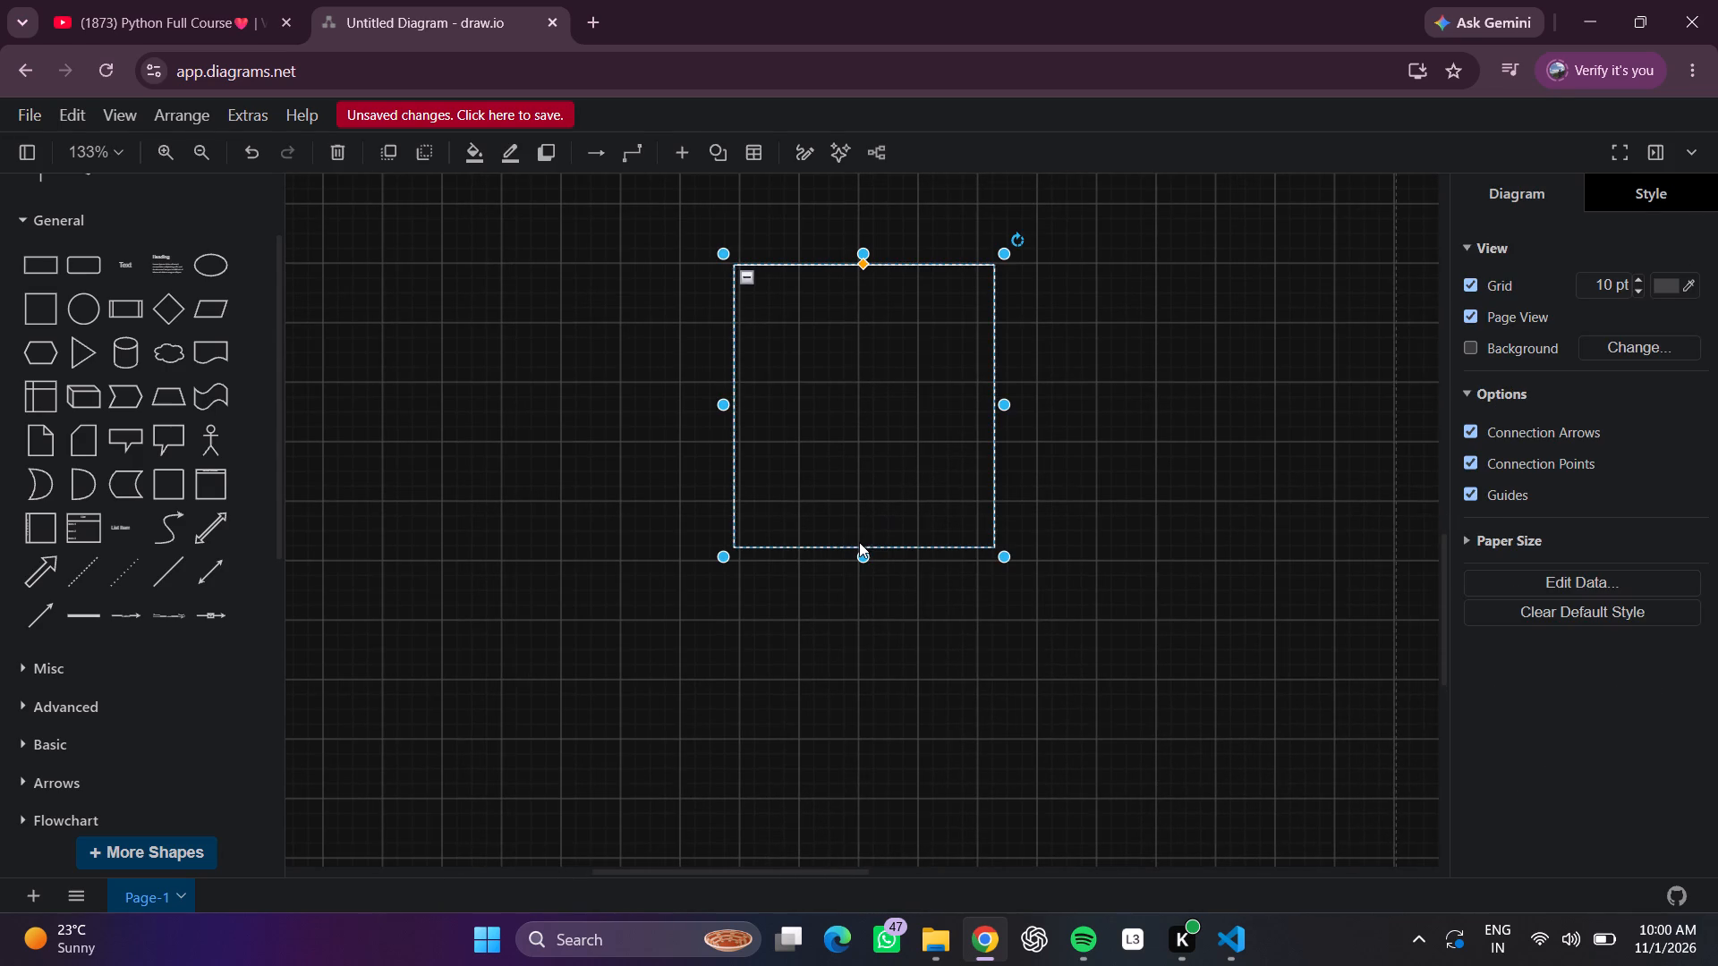
{"action": "left_click", "coordinate": [859, 542]}
{"action": "left_click_drag", "start_coordinate": [859, 554], "coordinate": [860, 563]}
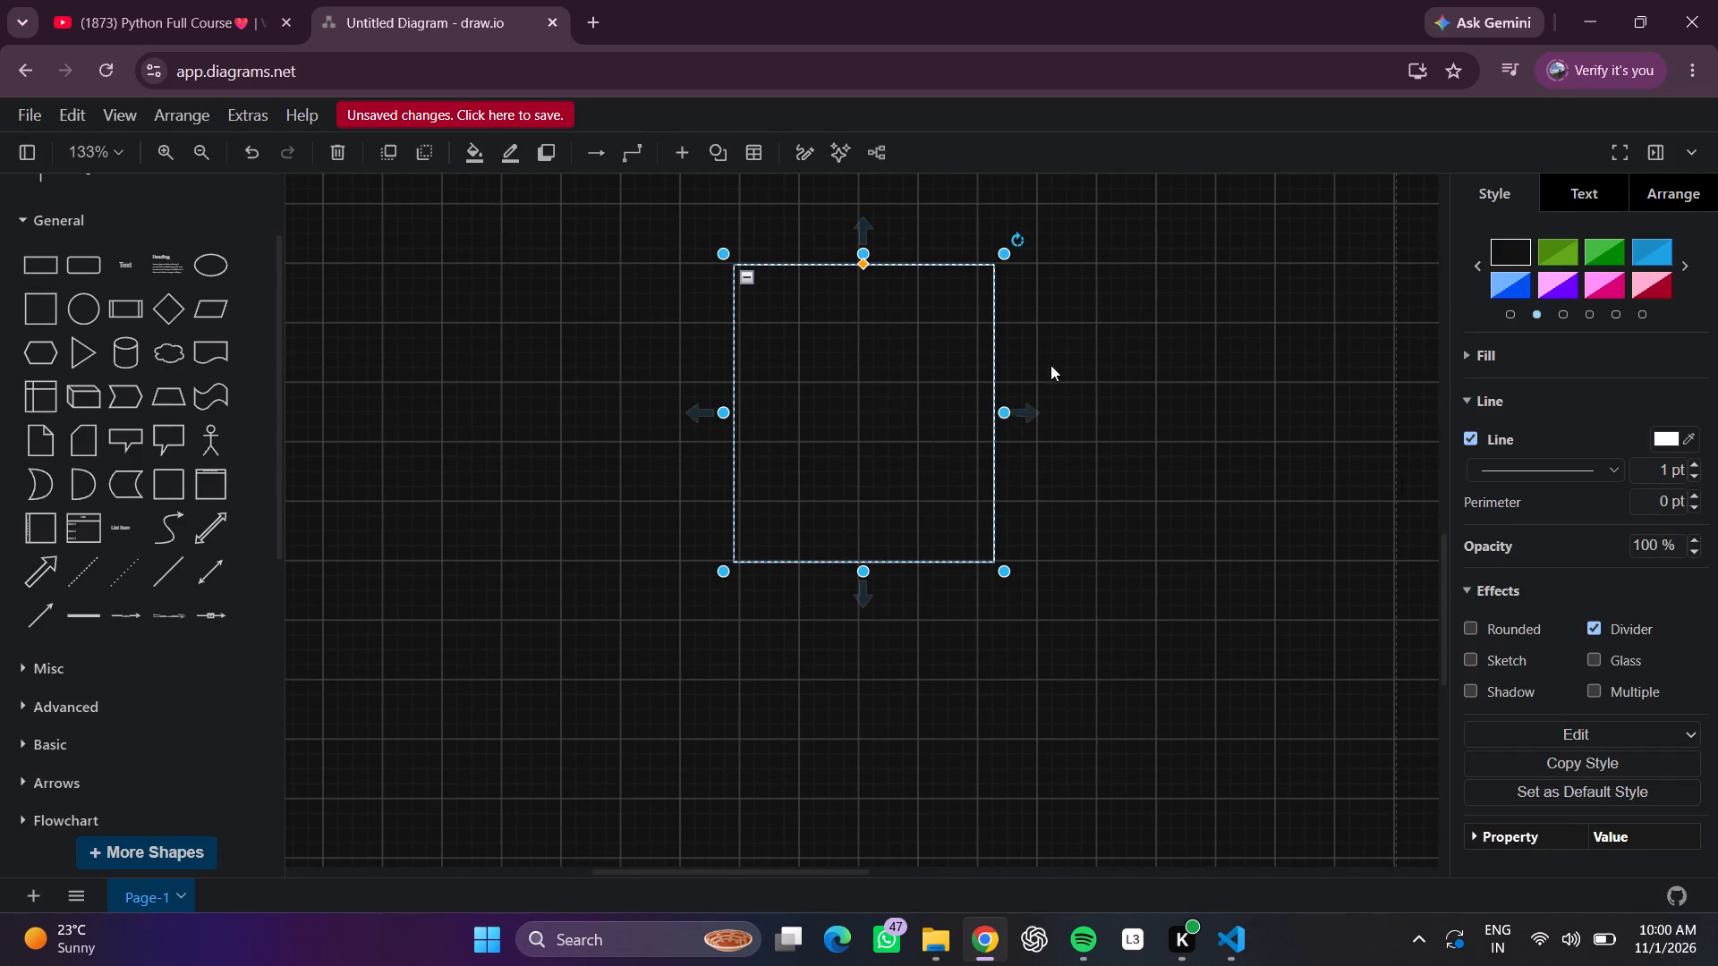
{"action": "left_click_drag", "start_coordinate": [1007, 412], "coordinate": [980, 414]}
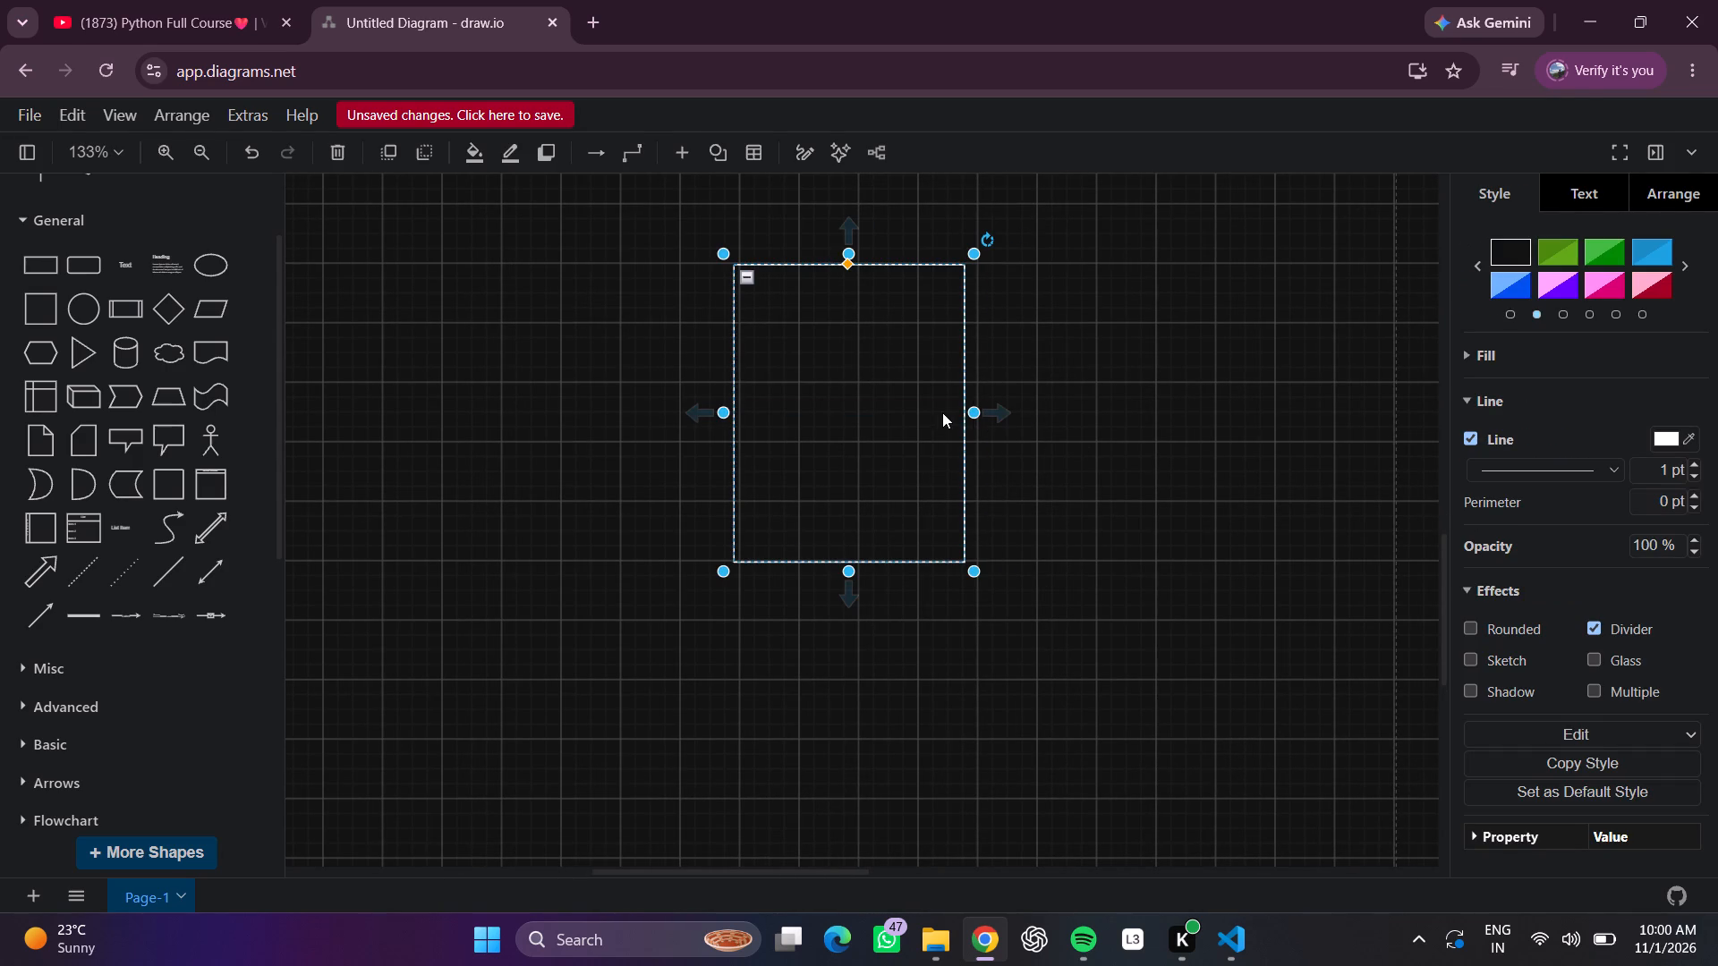
{"action": "left_click_drag", "start_coordinate": [974, 411], "coordinate": [1003, 411]}
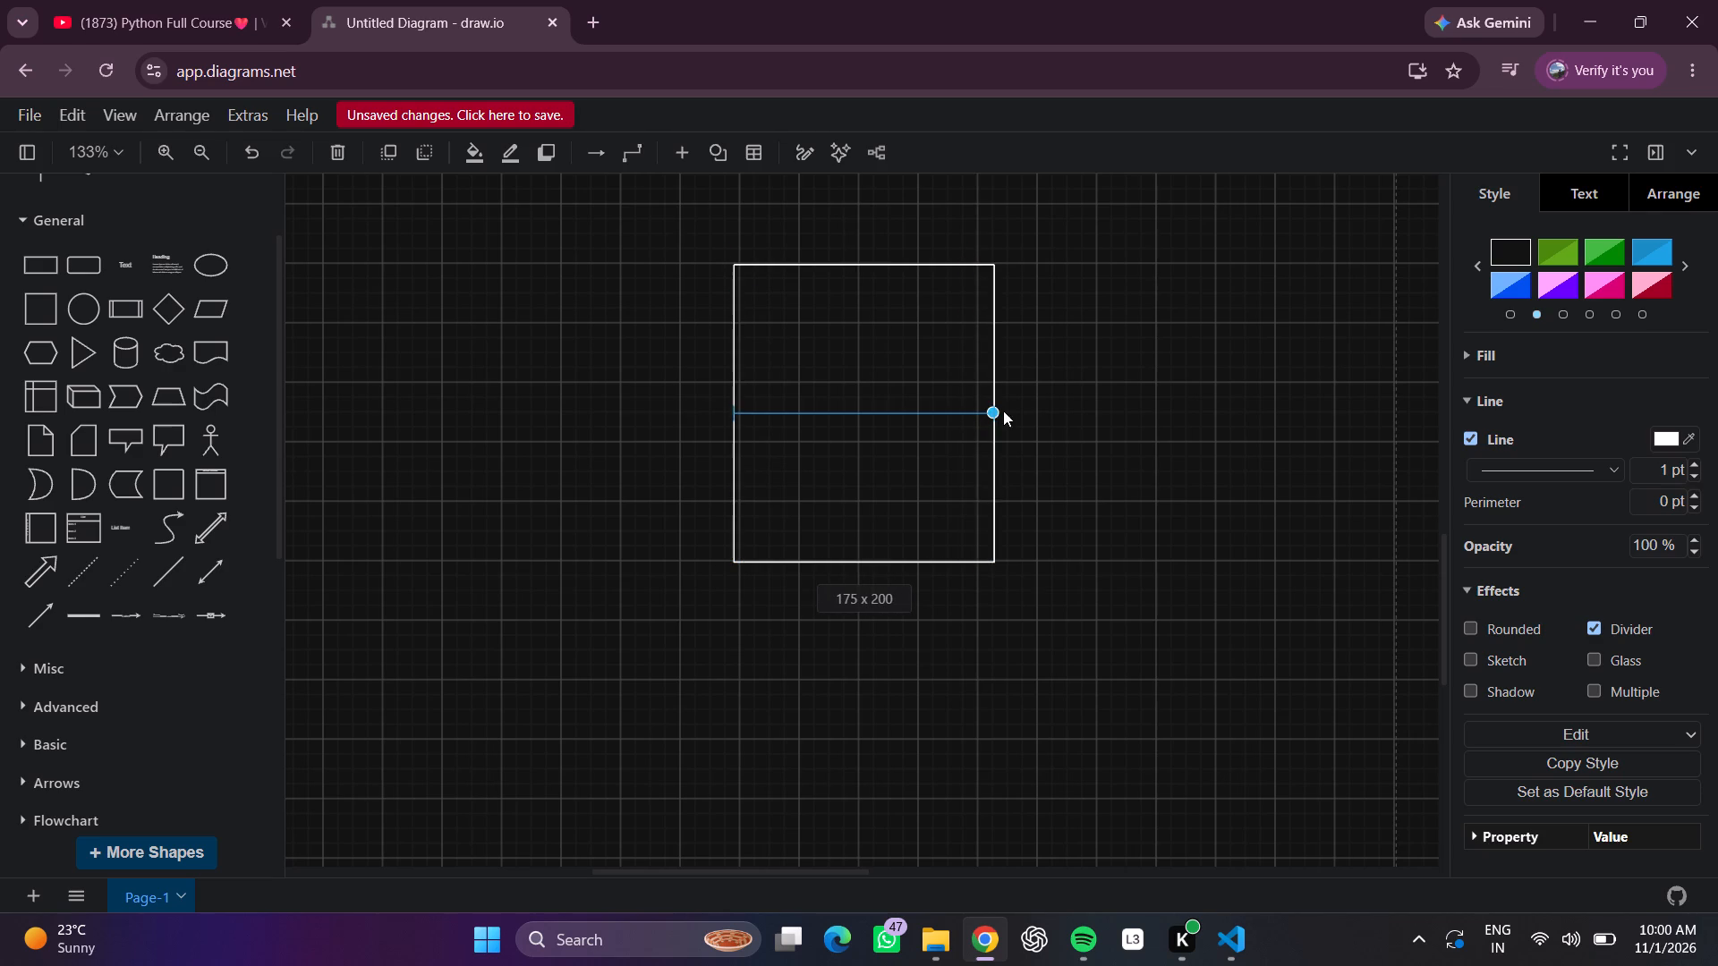
{"action": "left_click_drag", "start_coordinate": [1003, 411], "coordinate": [994, 411]}
{"action": "left_click", "coordinate": [1117, 404]}
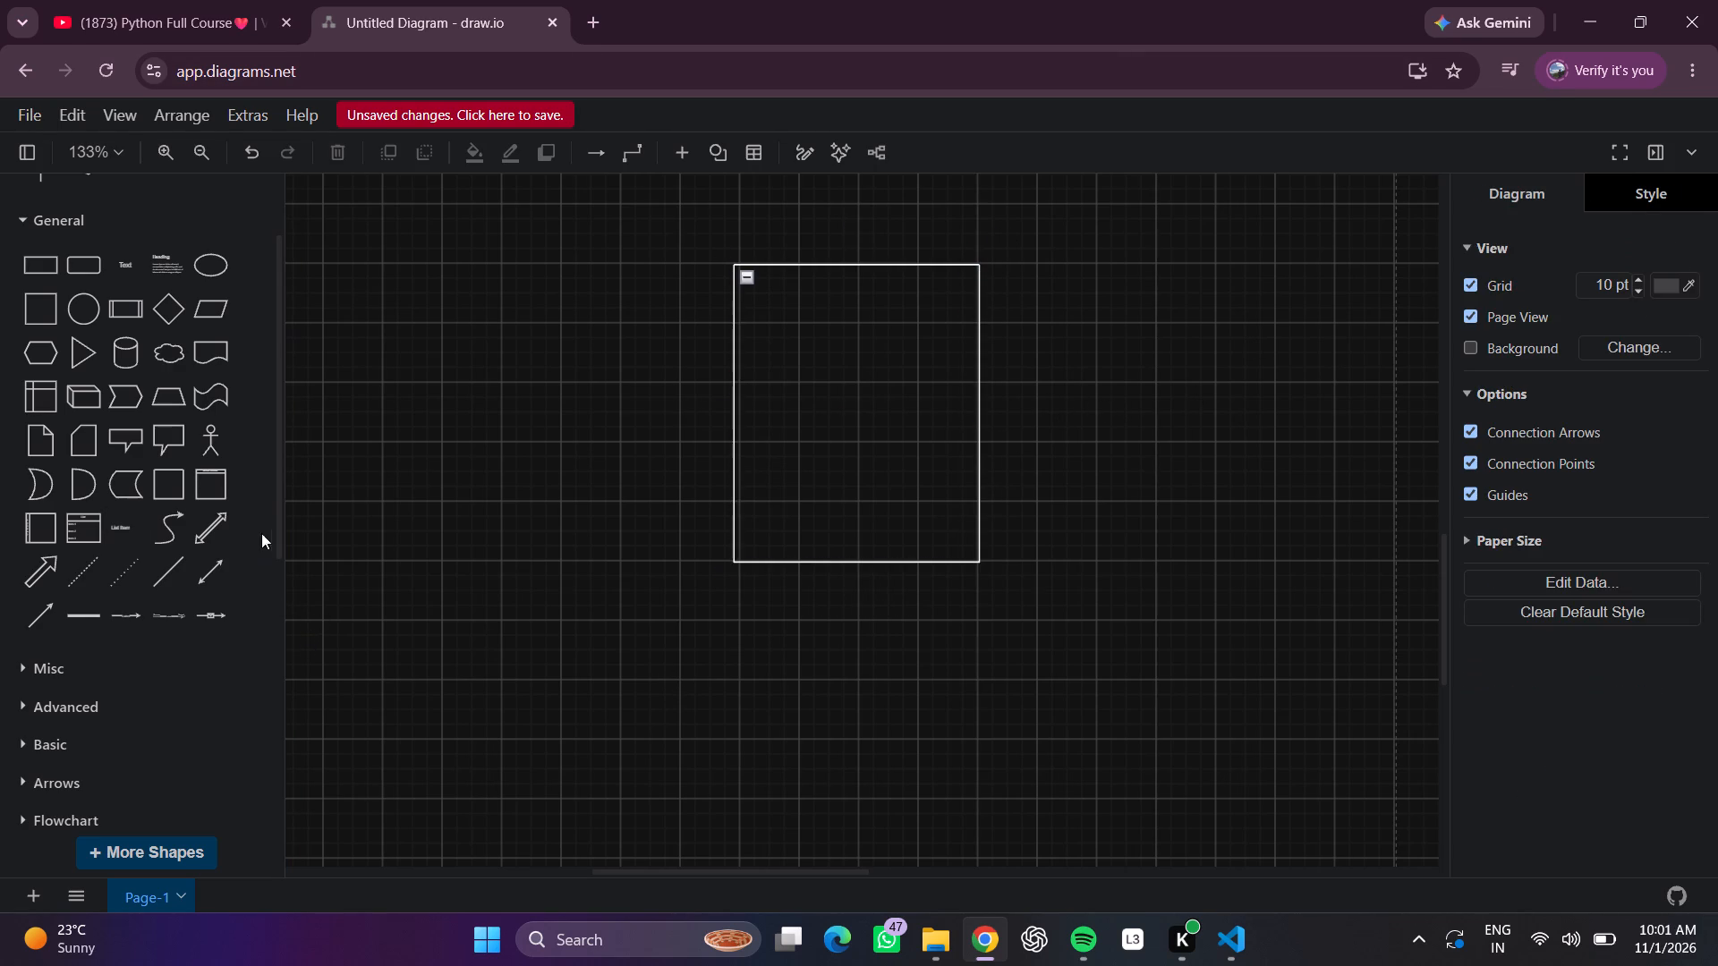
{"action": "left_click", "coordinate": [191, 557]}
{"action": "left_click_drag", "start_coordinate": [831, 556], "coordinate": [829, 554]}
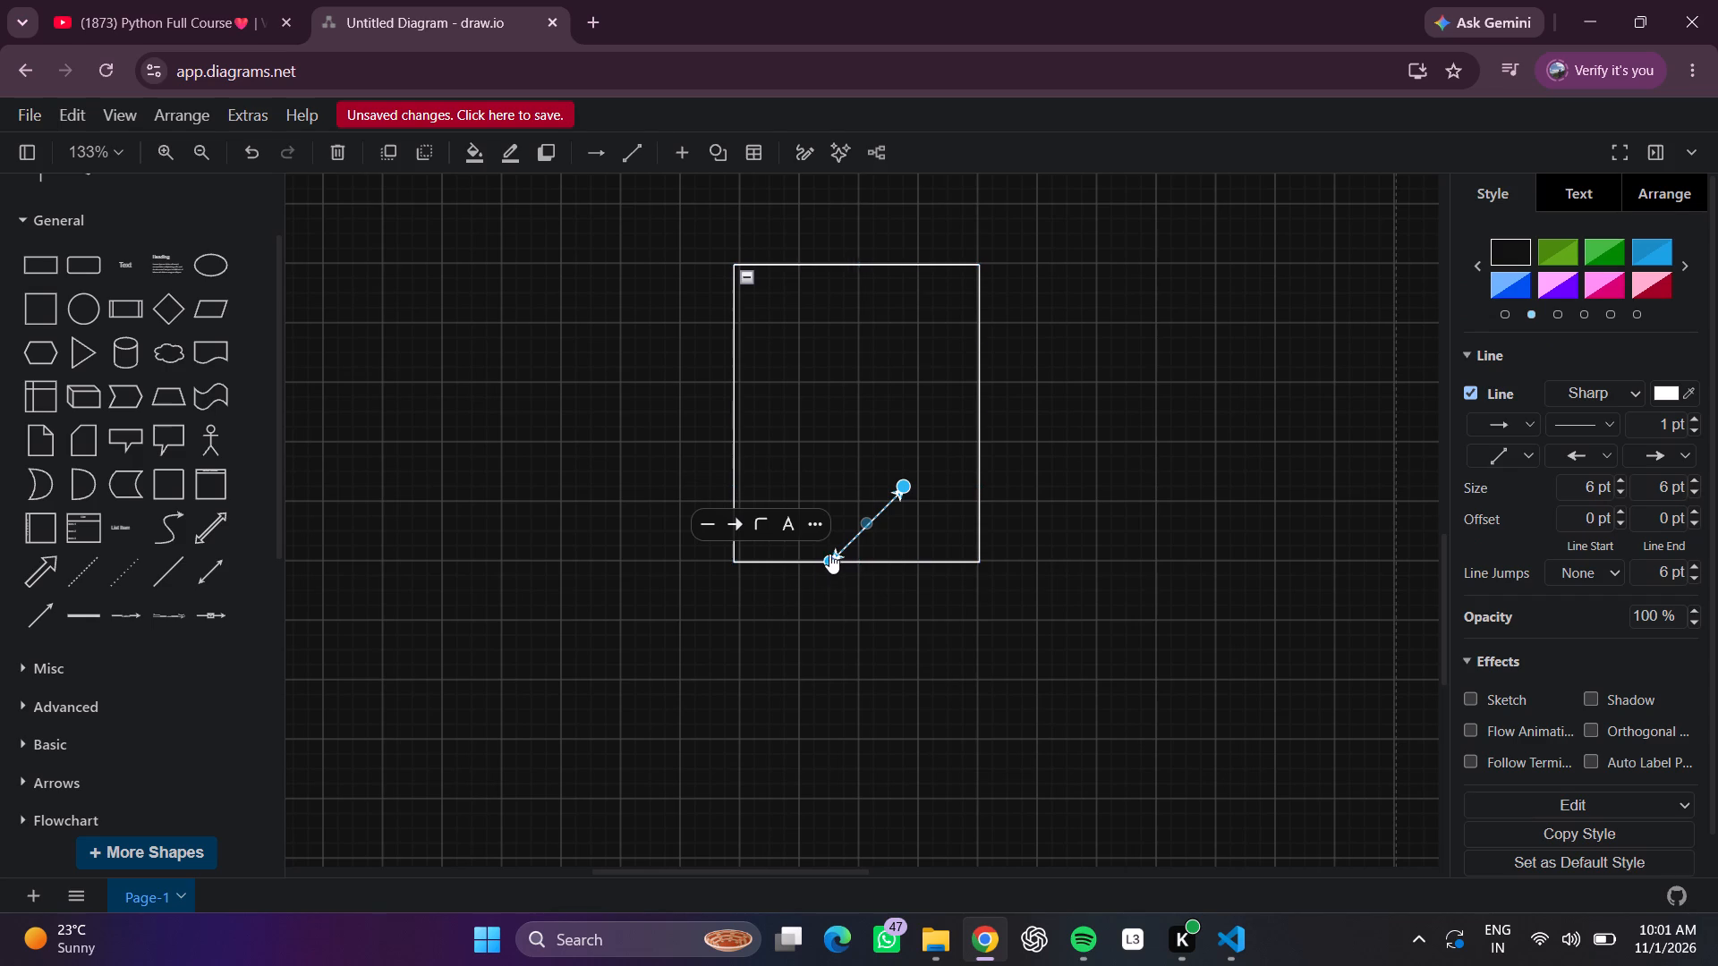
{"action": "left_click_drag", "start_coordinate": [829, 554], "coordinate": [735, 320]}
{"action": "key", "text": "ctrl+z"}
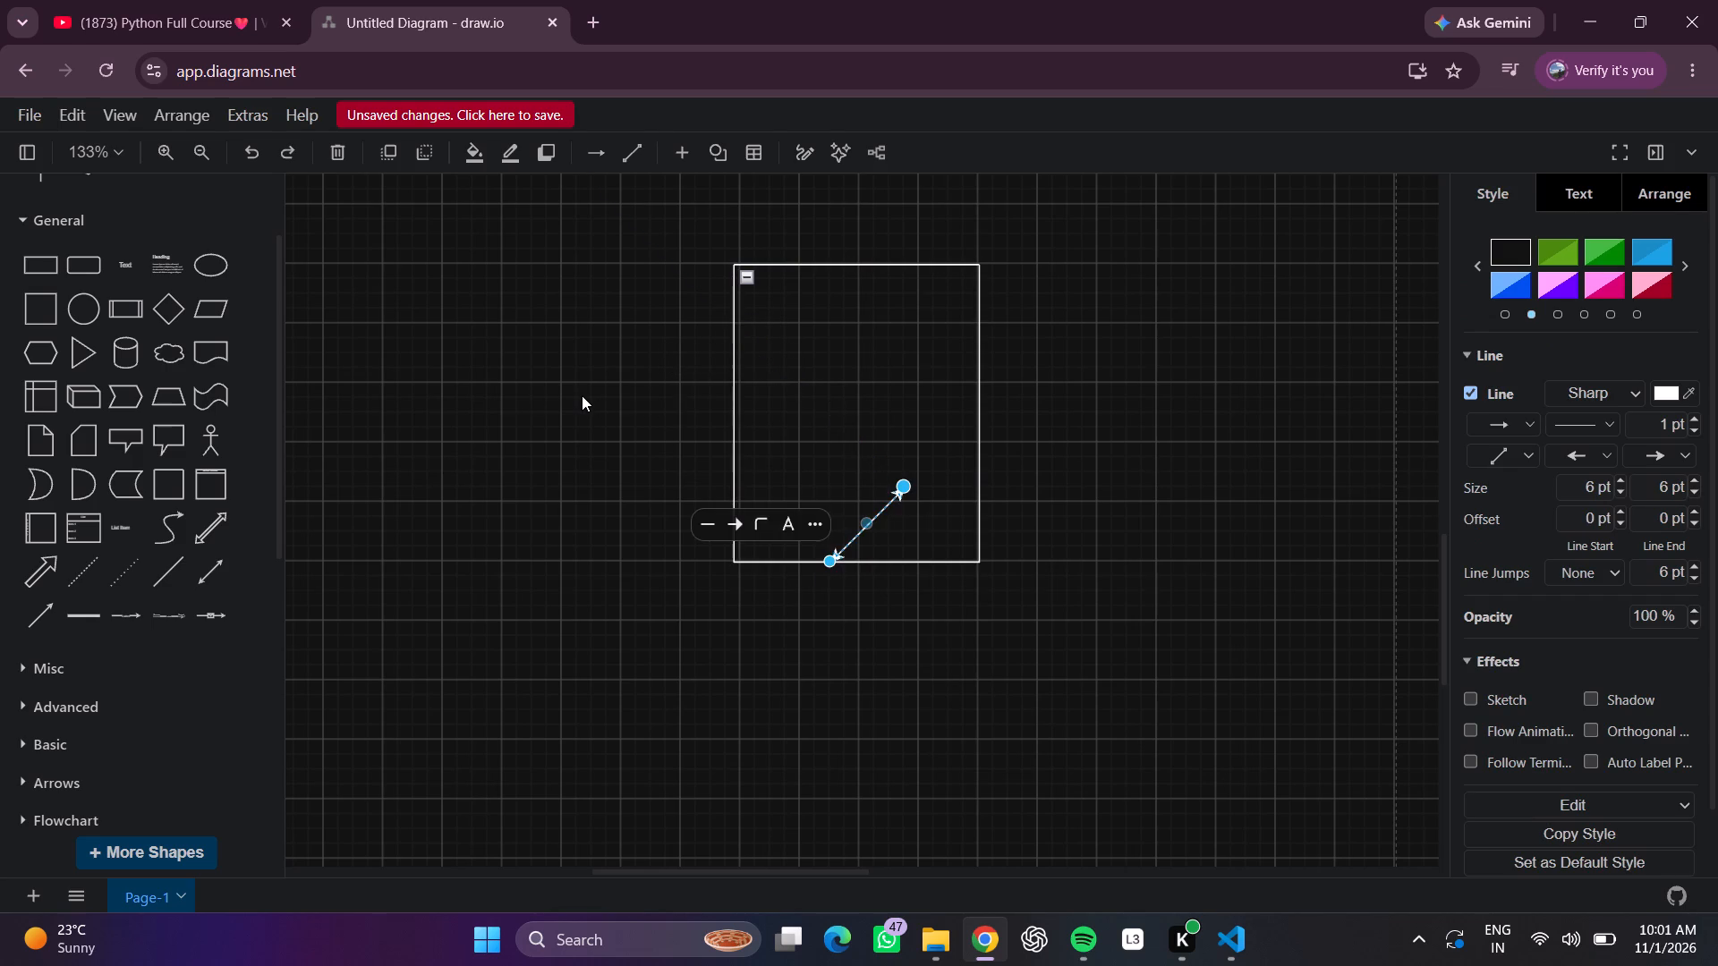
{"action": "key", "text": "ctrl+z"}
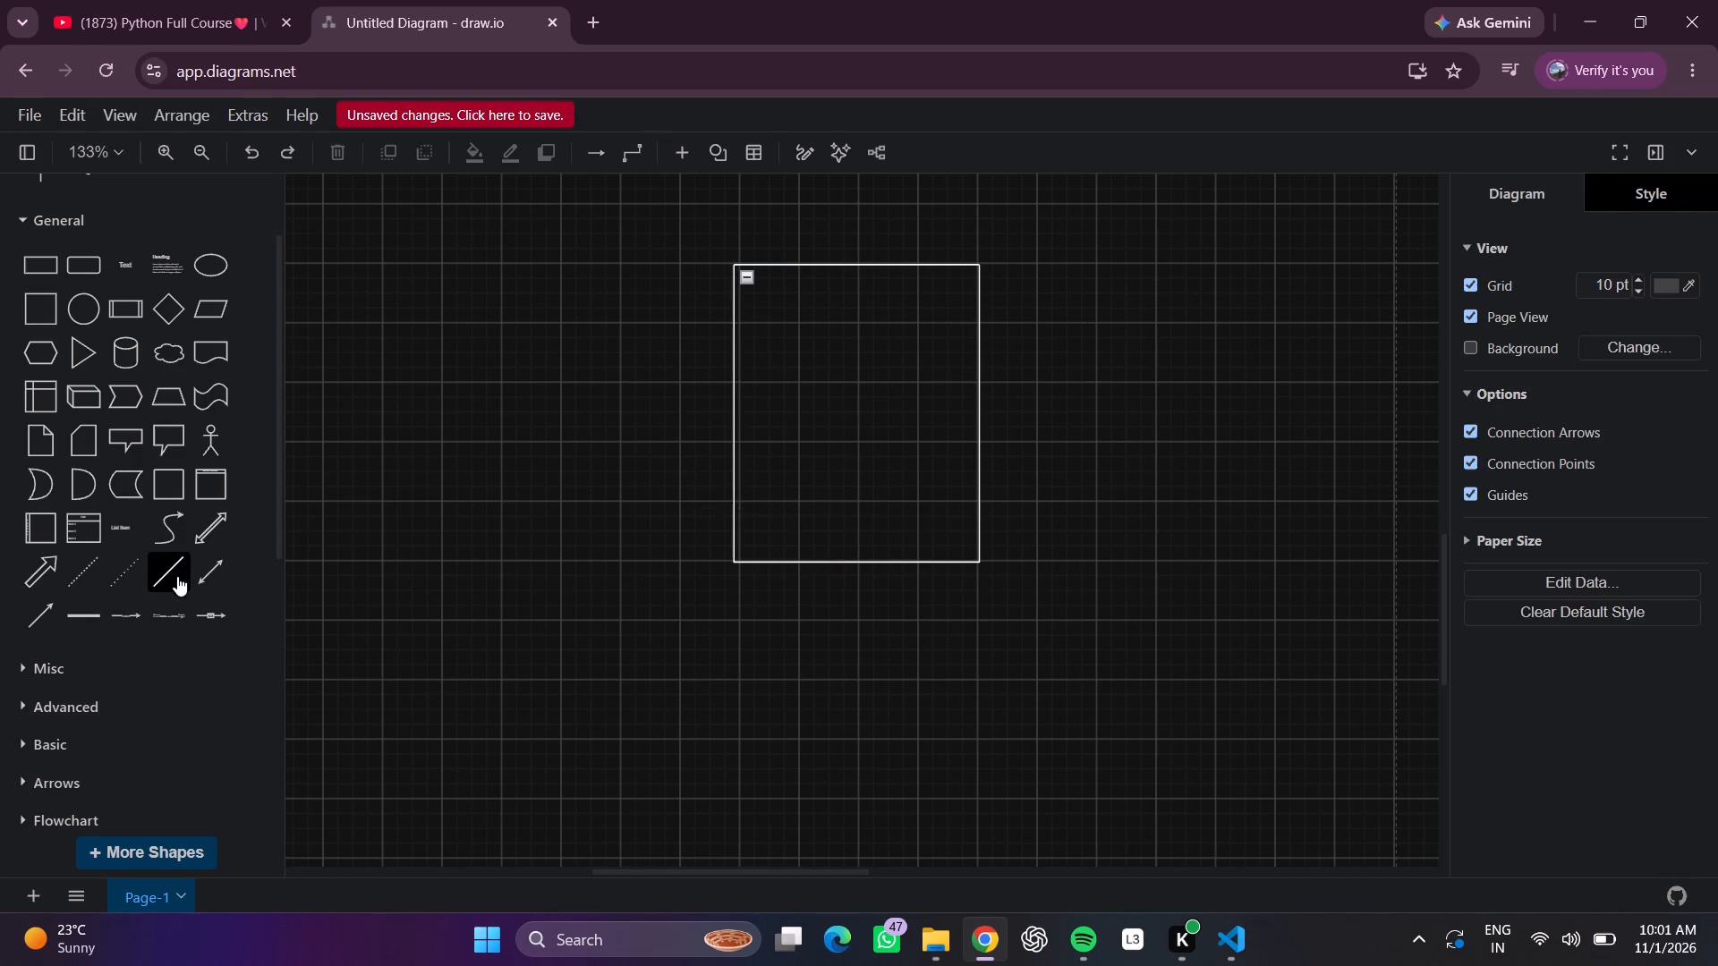
Add a plain line without arrowheads and attach one end to the empty container's left edge, slightly below its top.
{"action": "left_click", "coordinate": [177, 576]}
{"action": "left_click_drag", "start_coordinate": [827, 562], "coordinate": [822, 538]}
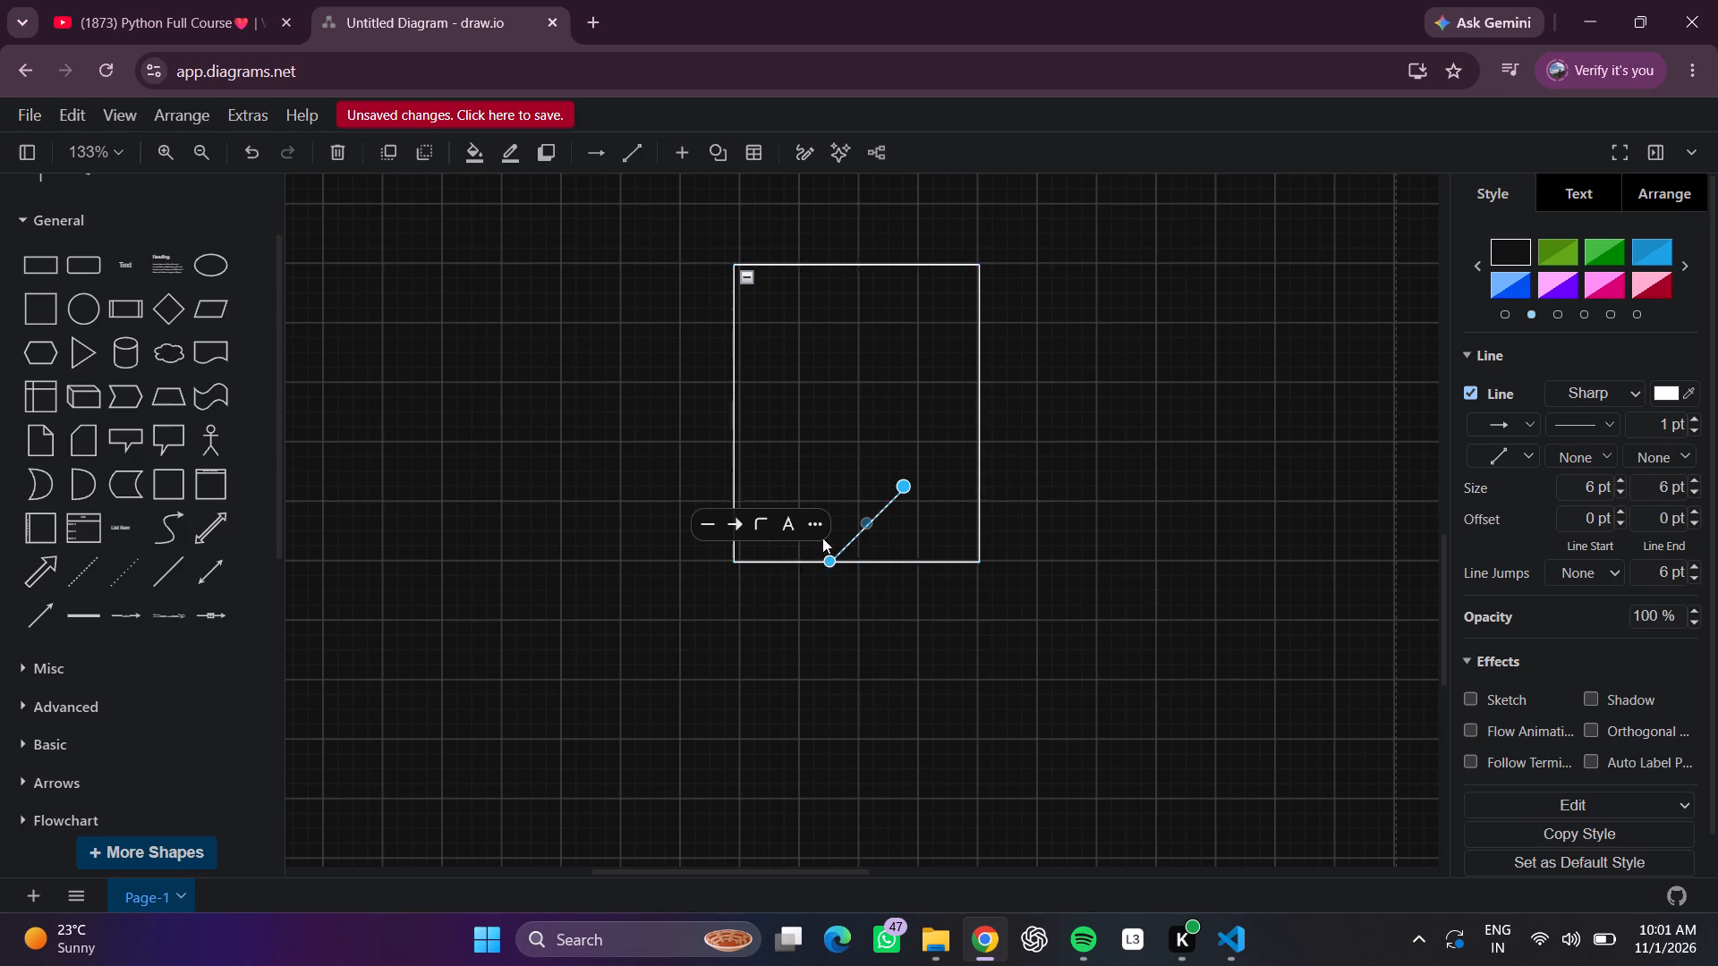
{"action": "left_click_drag", "start_coordinate": [822, 538], "coordinate": [732, 319]}
{"action": "left_click", "coordinate": [765, 317]}
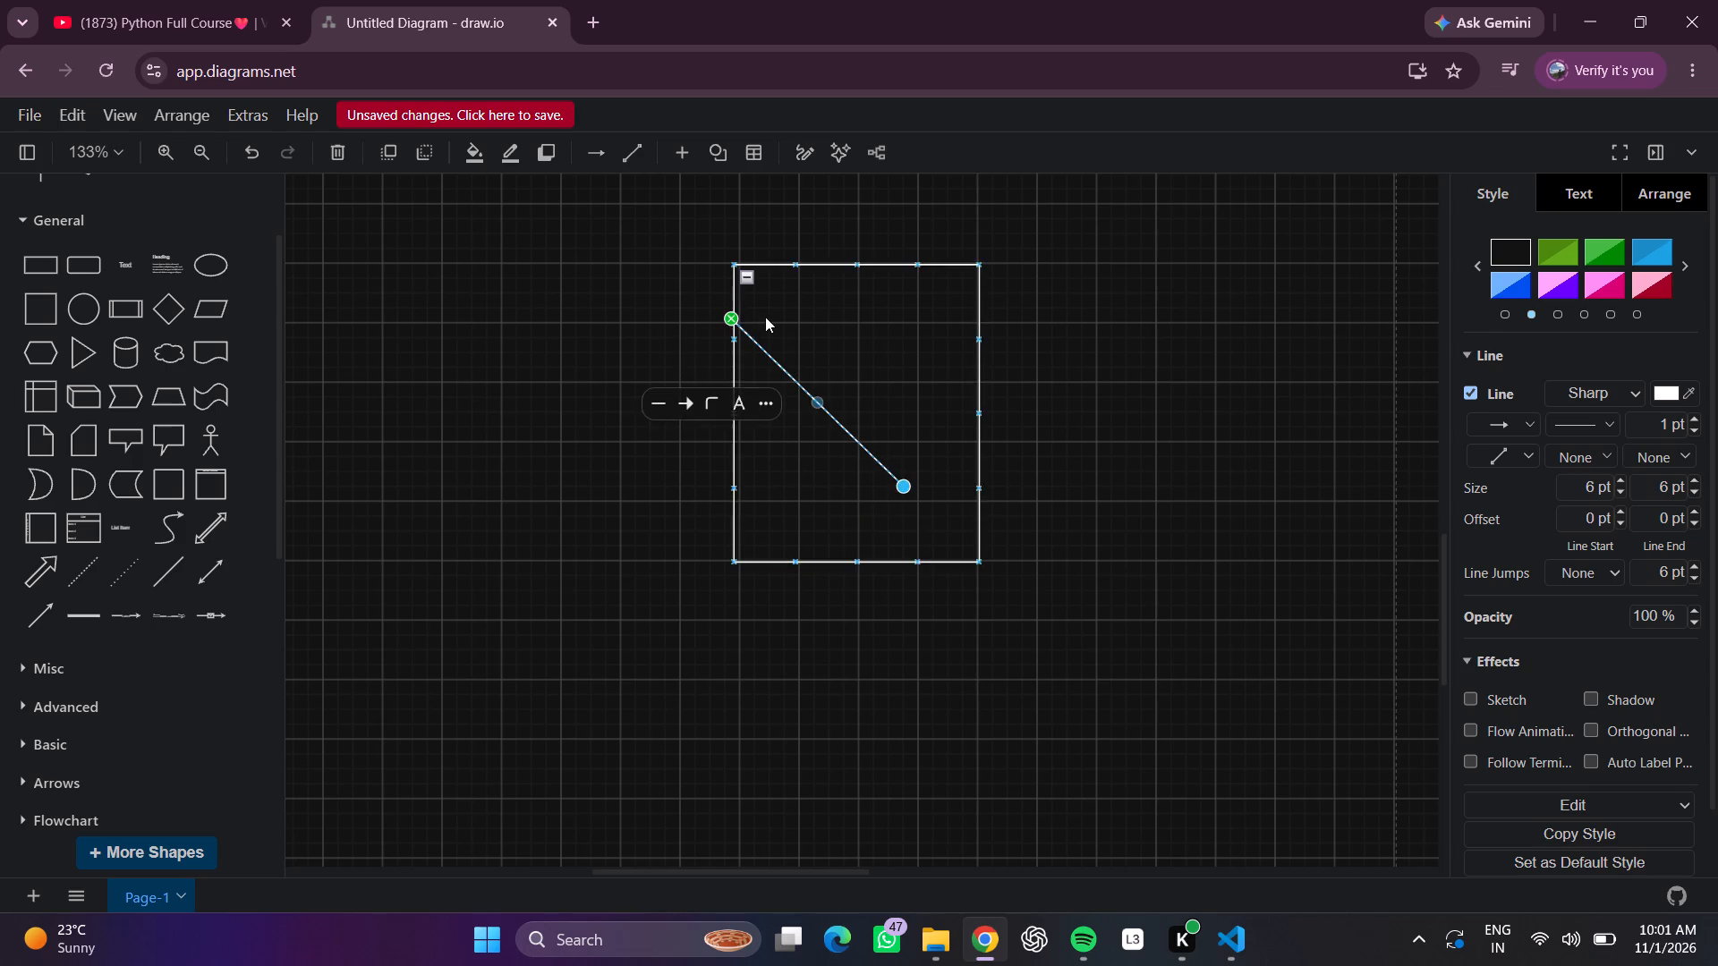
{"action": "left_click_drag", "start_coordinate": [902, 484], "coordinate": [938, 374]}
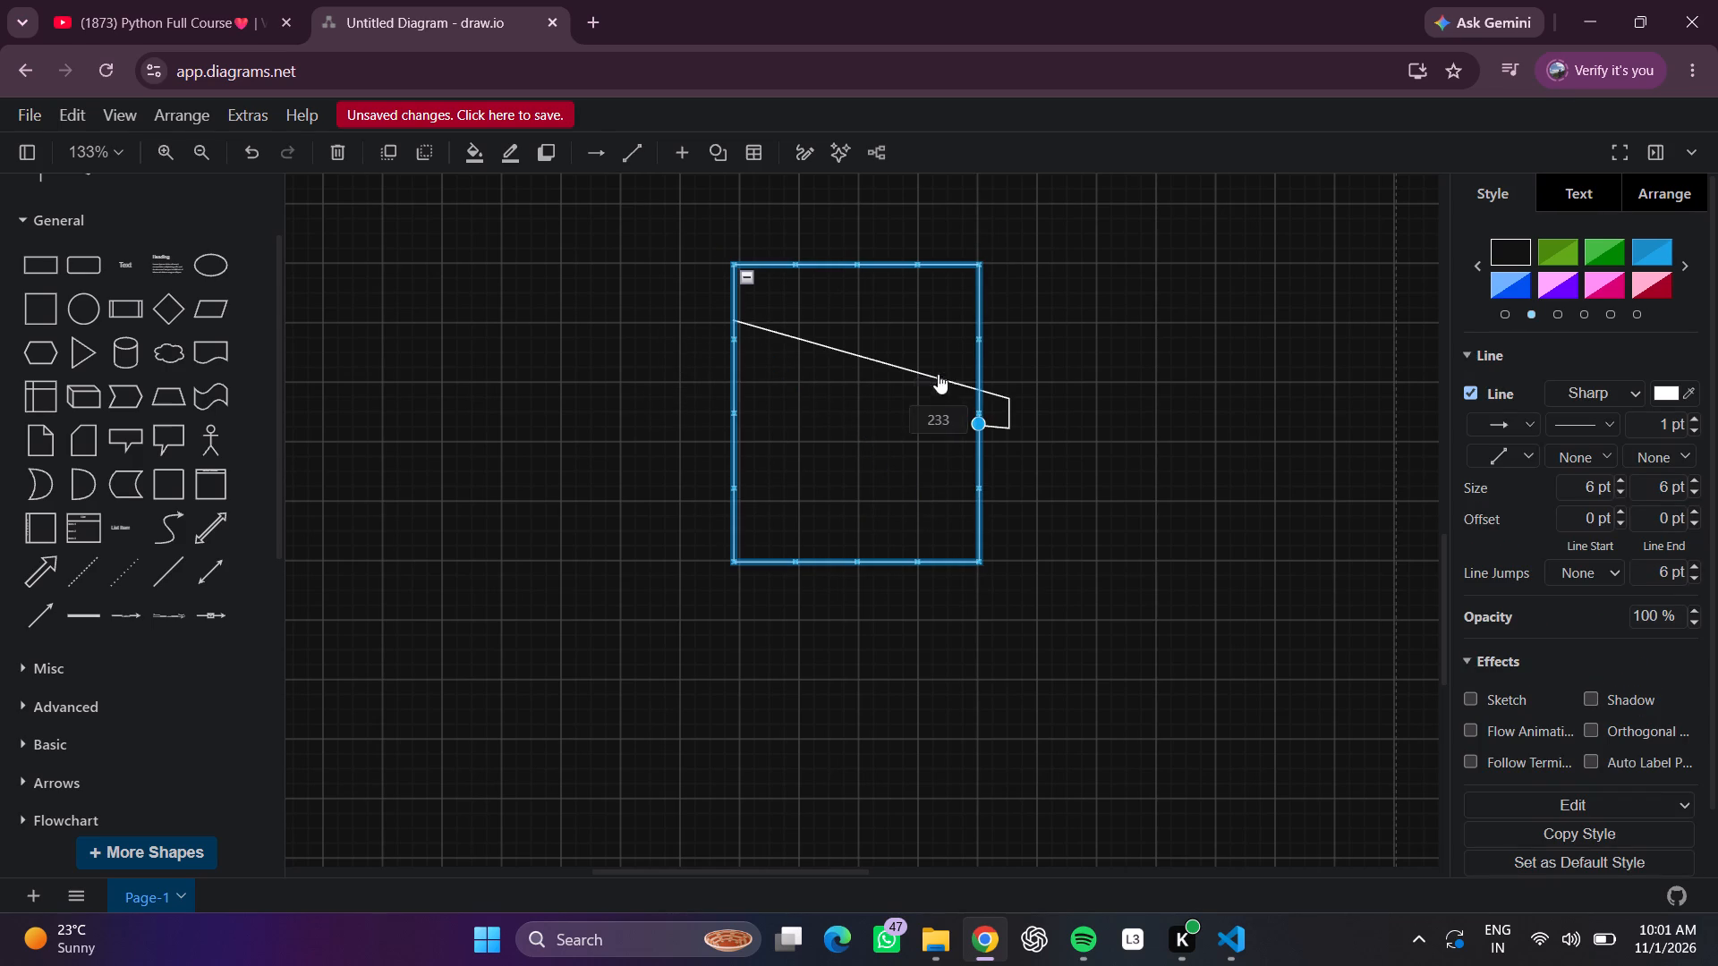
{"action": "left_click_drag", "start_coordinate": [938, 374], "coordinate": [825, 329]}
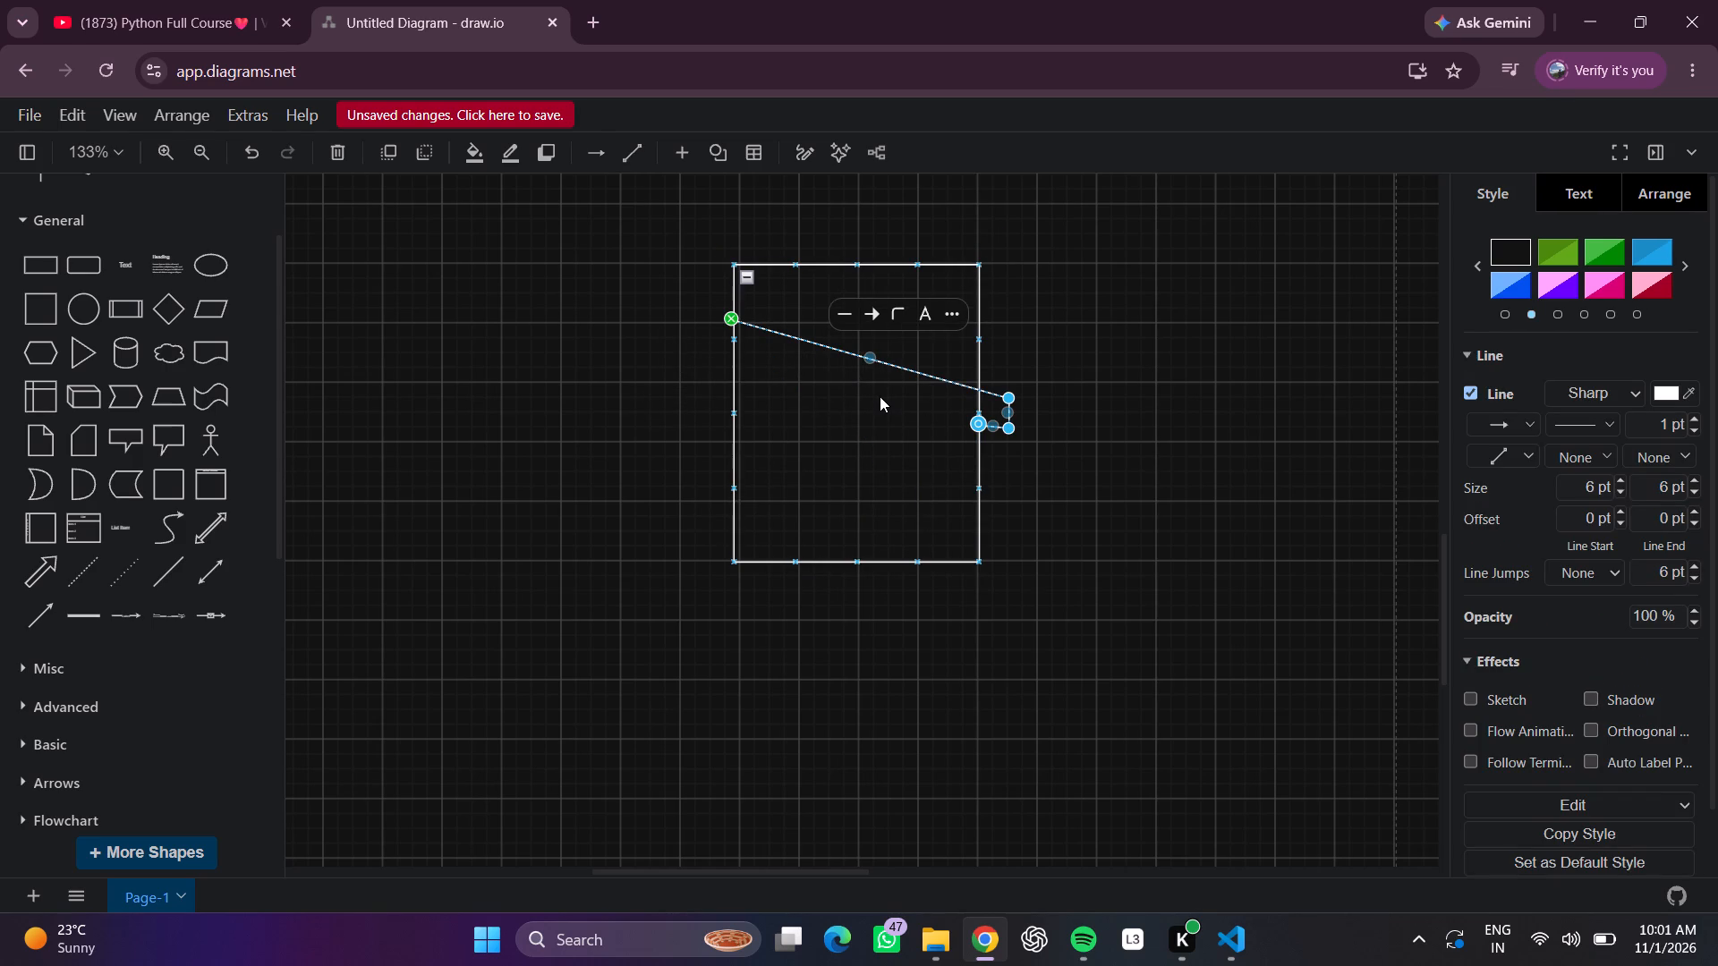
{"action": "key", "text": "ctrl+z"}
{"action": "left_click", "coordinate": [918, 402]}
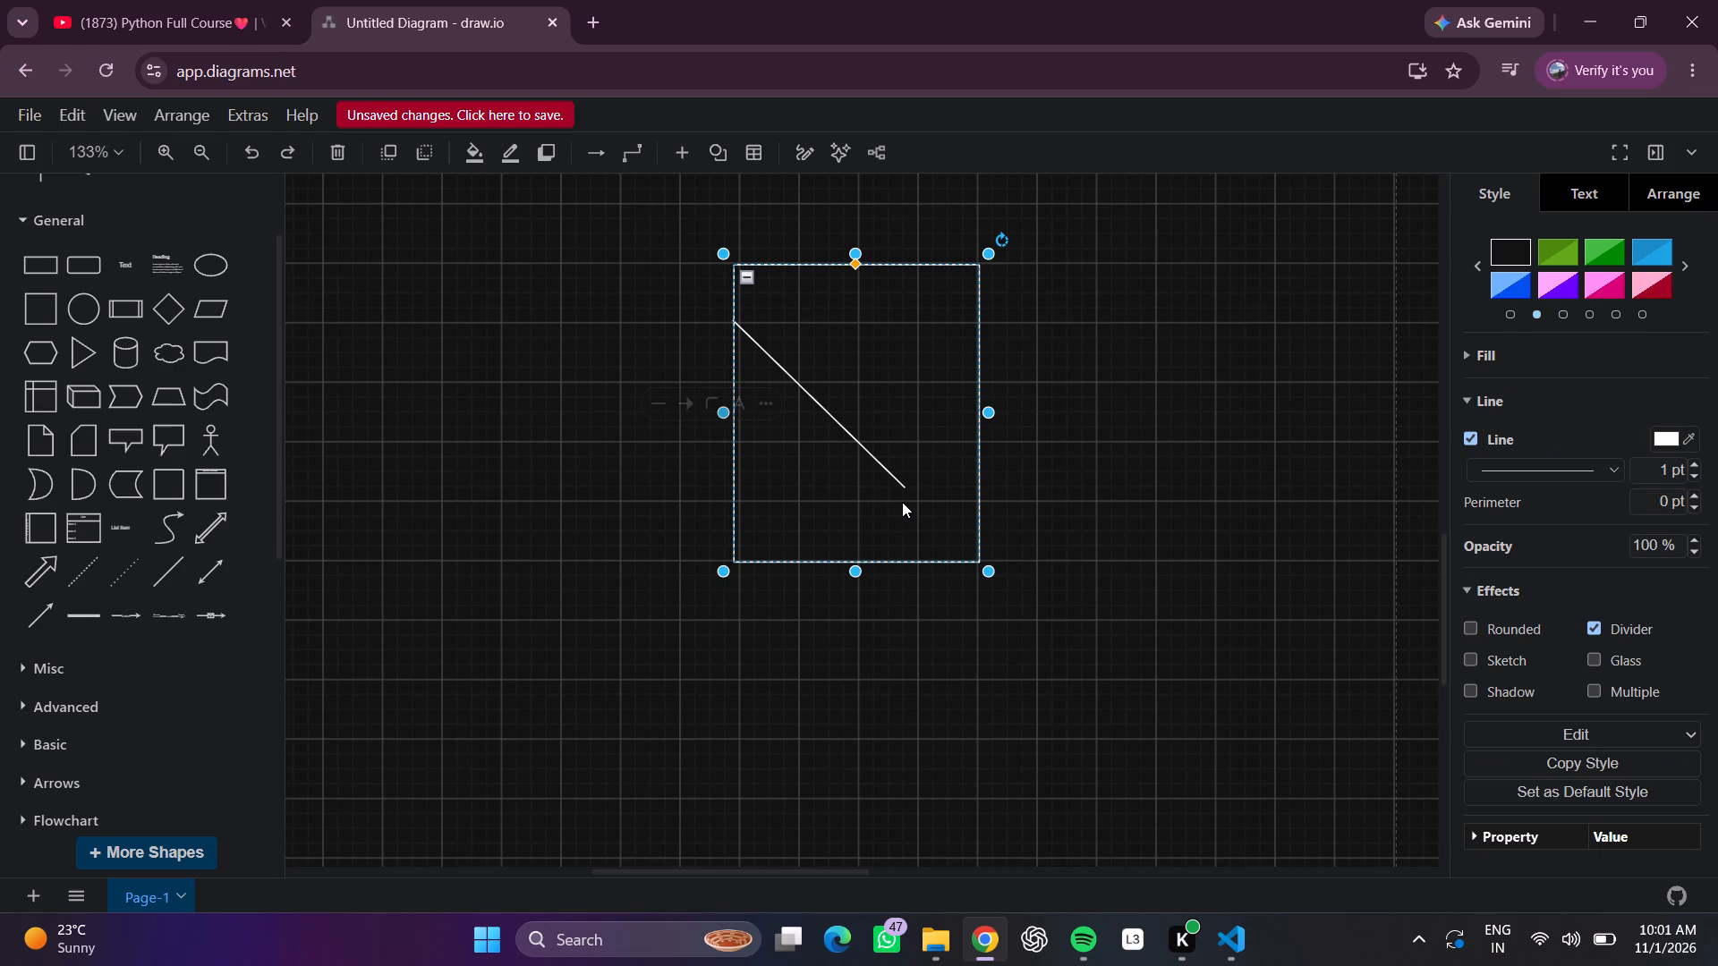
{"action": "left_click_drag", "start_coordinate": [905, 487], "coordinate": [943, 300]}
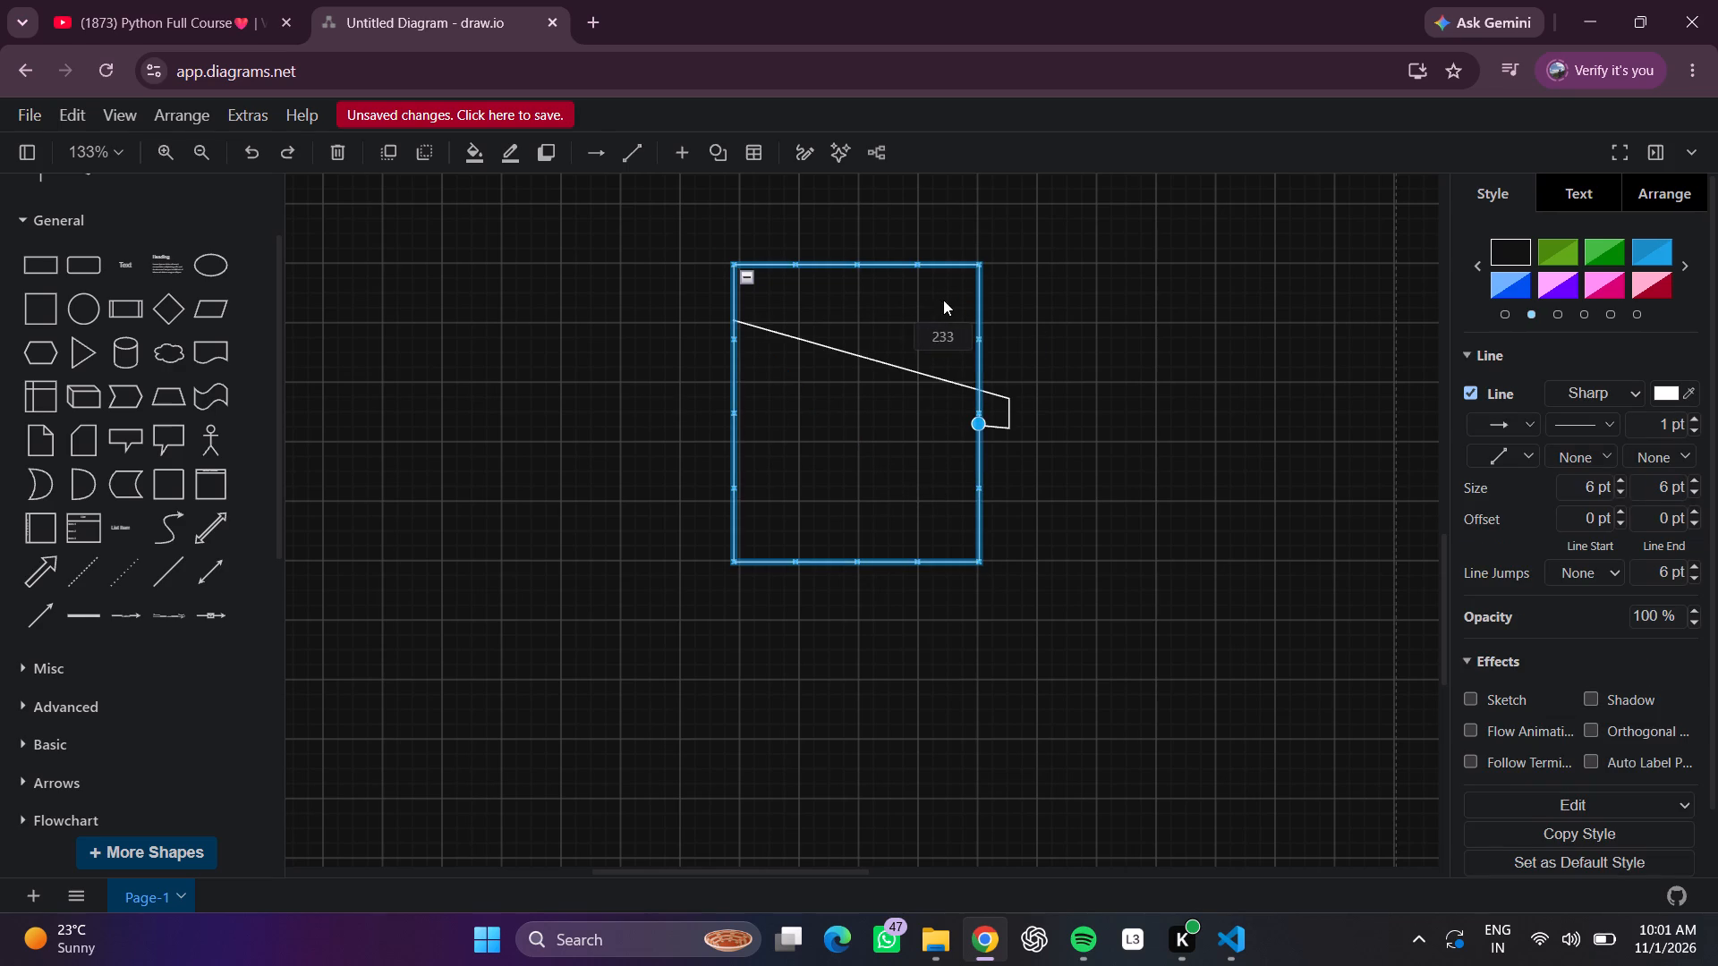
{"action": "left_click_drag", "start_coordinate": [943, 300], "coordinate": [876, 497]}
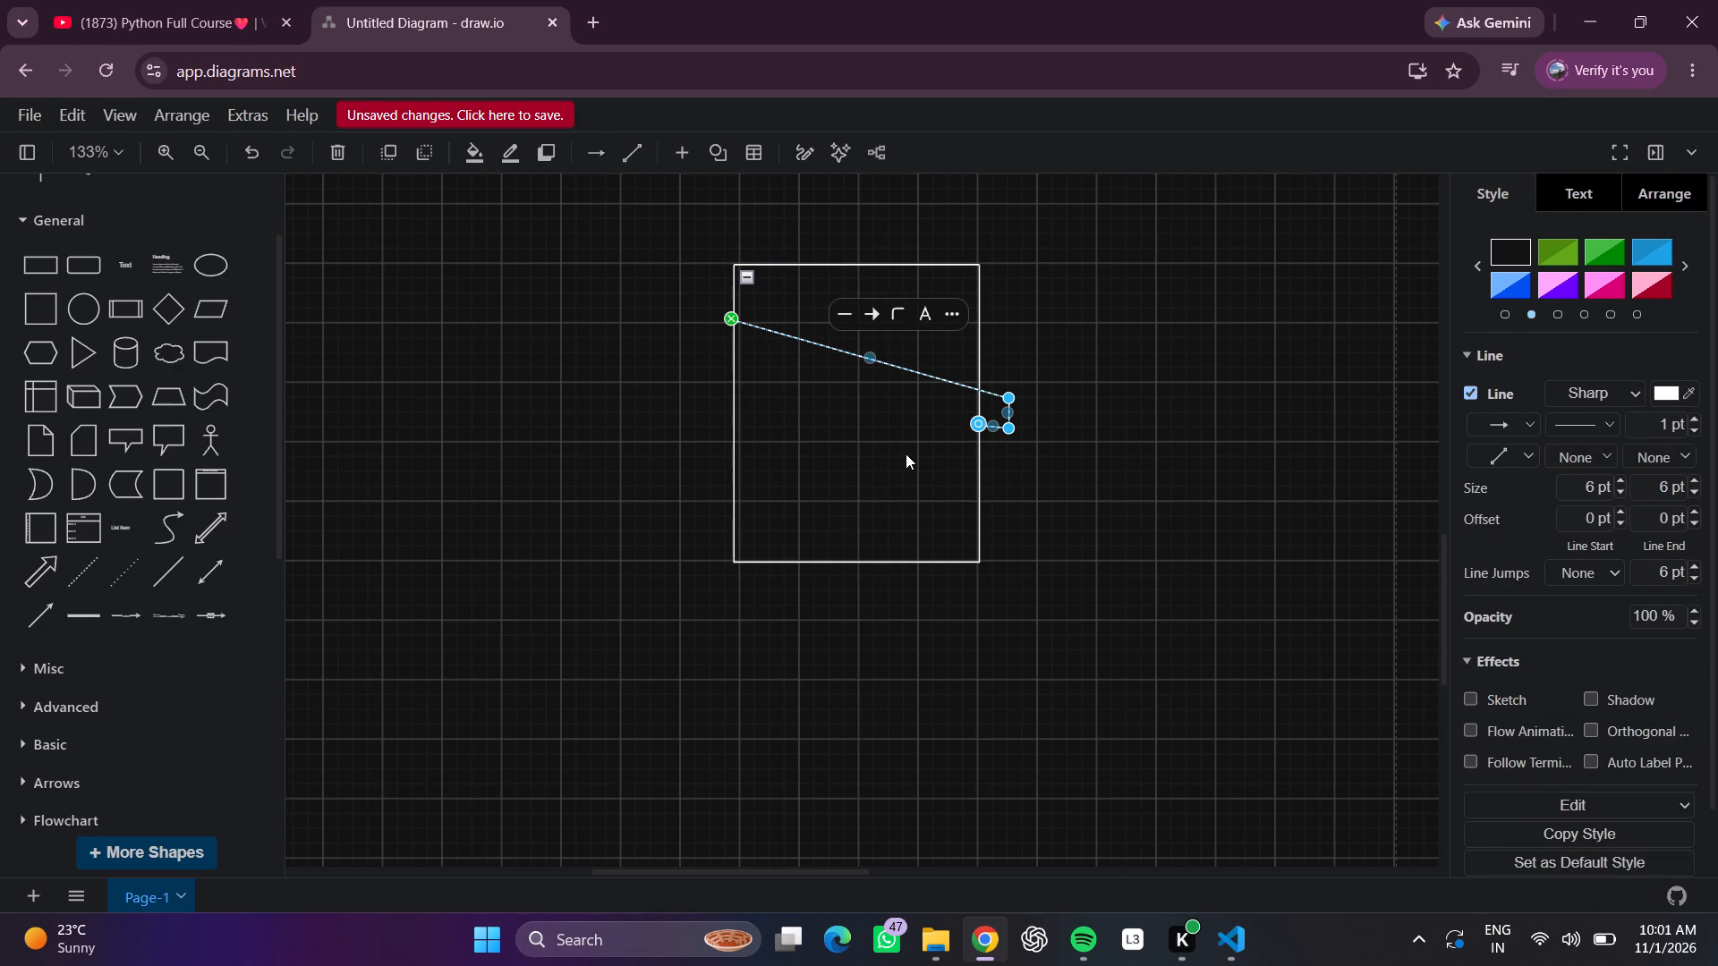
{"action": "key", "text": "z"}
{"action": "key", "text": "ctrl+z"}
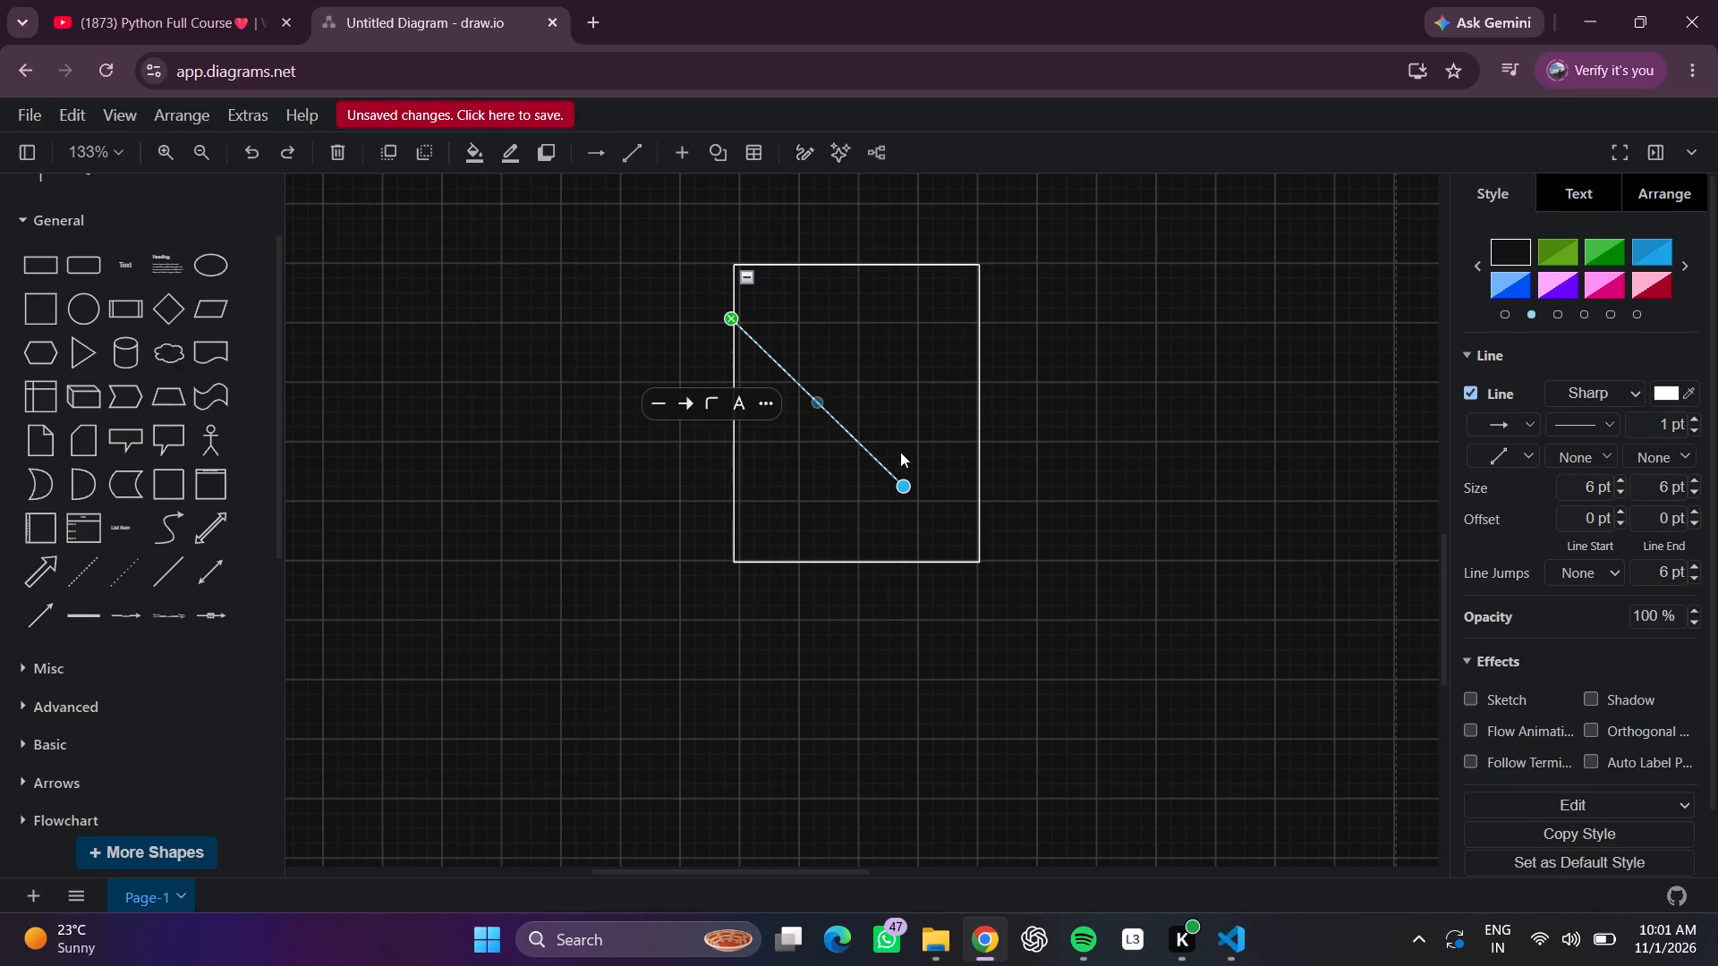
Attach the line's free end to the container's right edge level with its left end, forming a title divider.
{"action": "left_click_drag", "start_coordinate": [907, 480], "coordinate": [687, 466]}
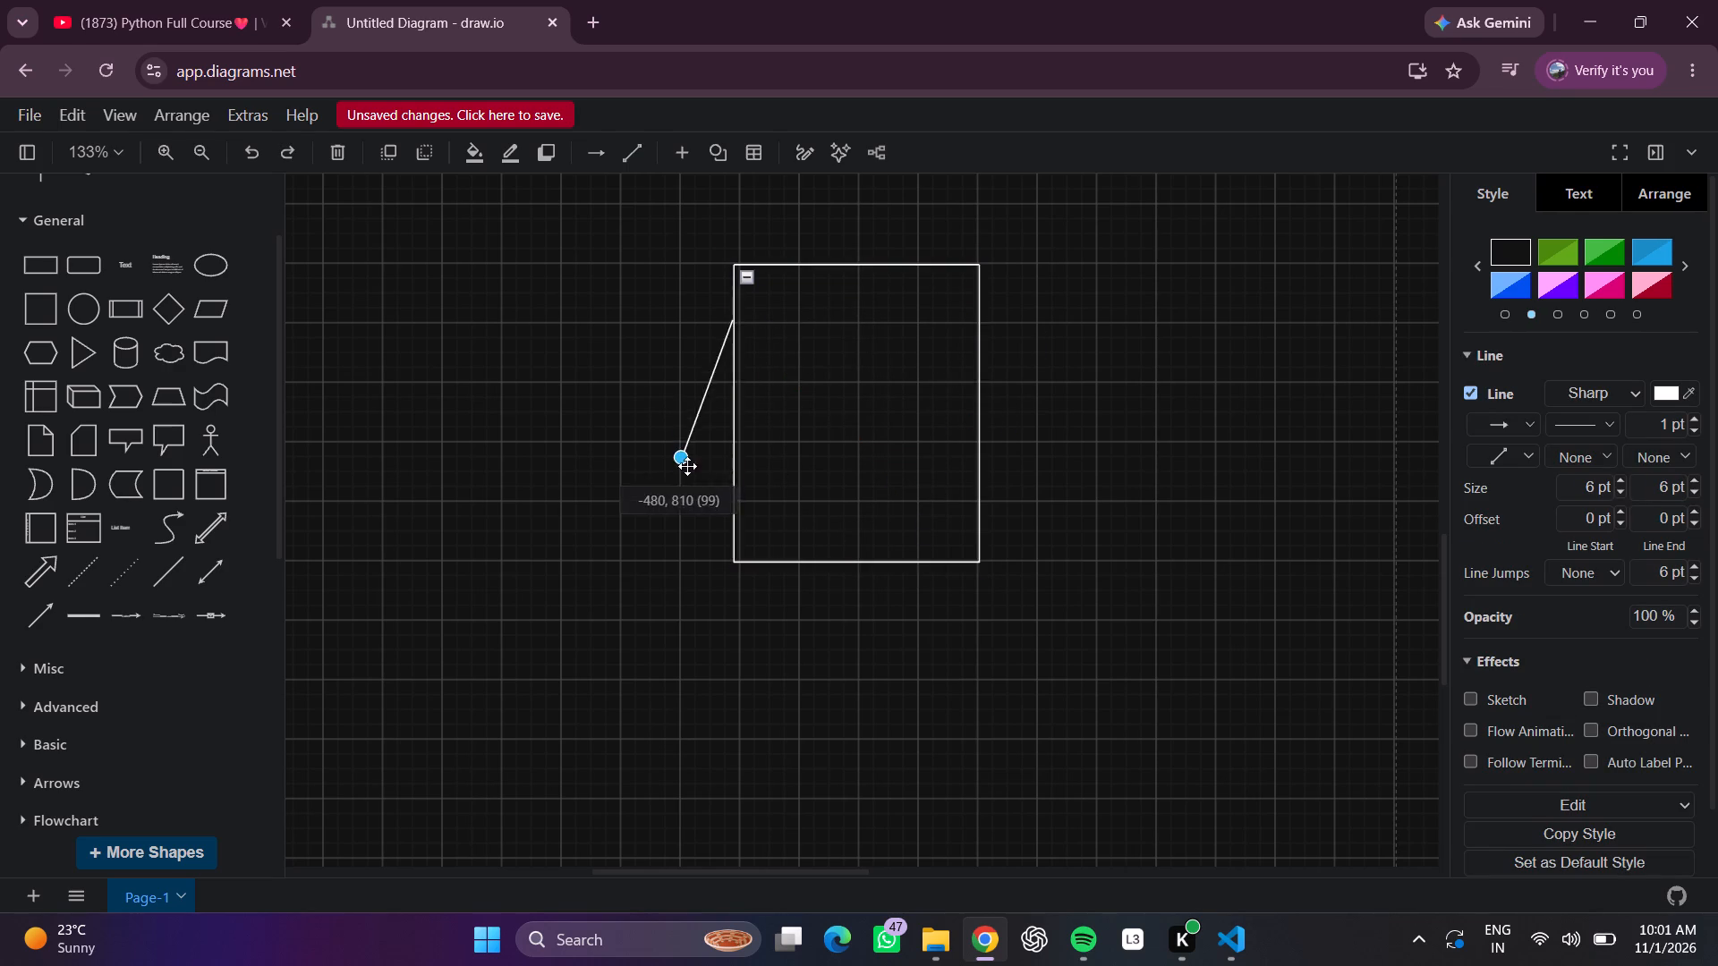
{"action": "left_click_drag", "start_coordinate": [687, 466], "coordinate": [731, 582]}
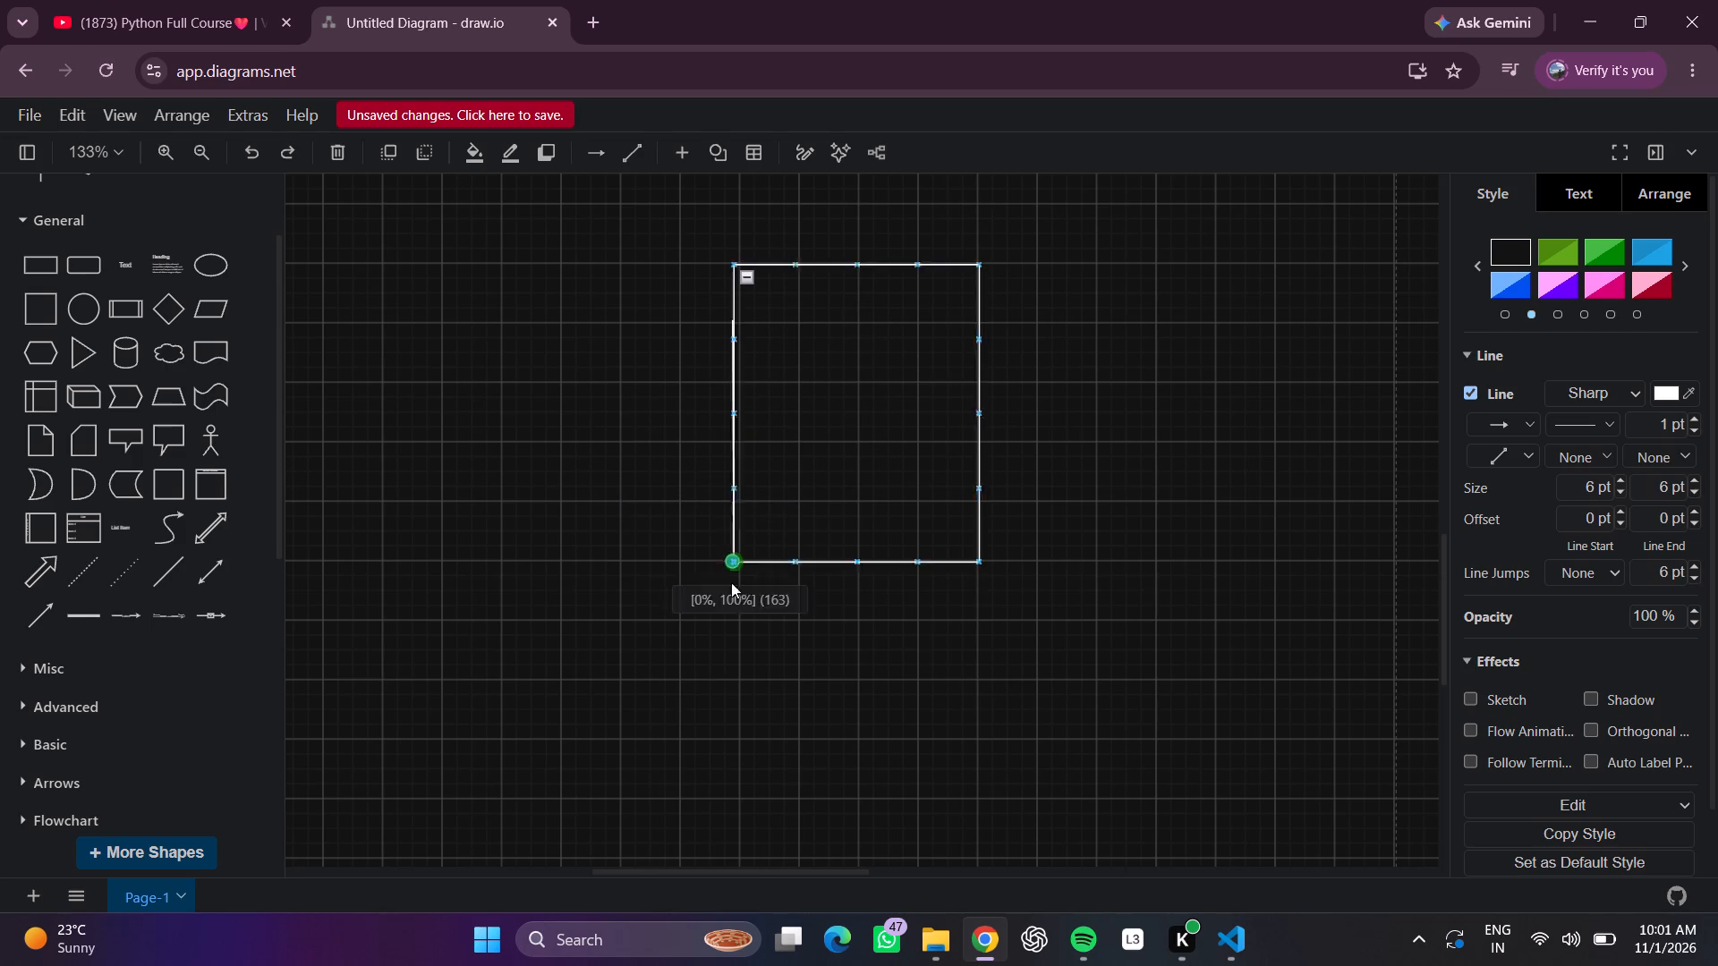
{"action": "left_click_drag", "start_coordinate": [731, 582], "coordinate": [888, 318]}
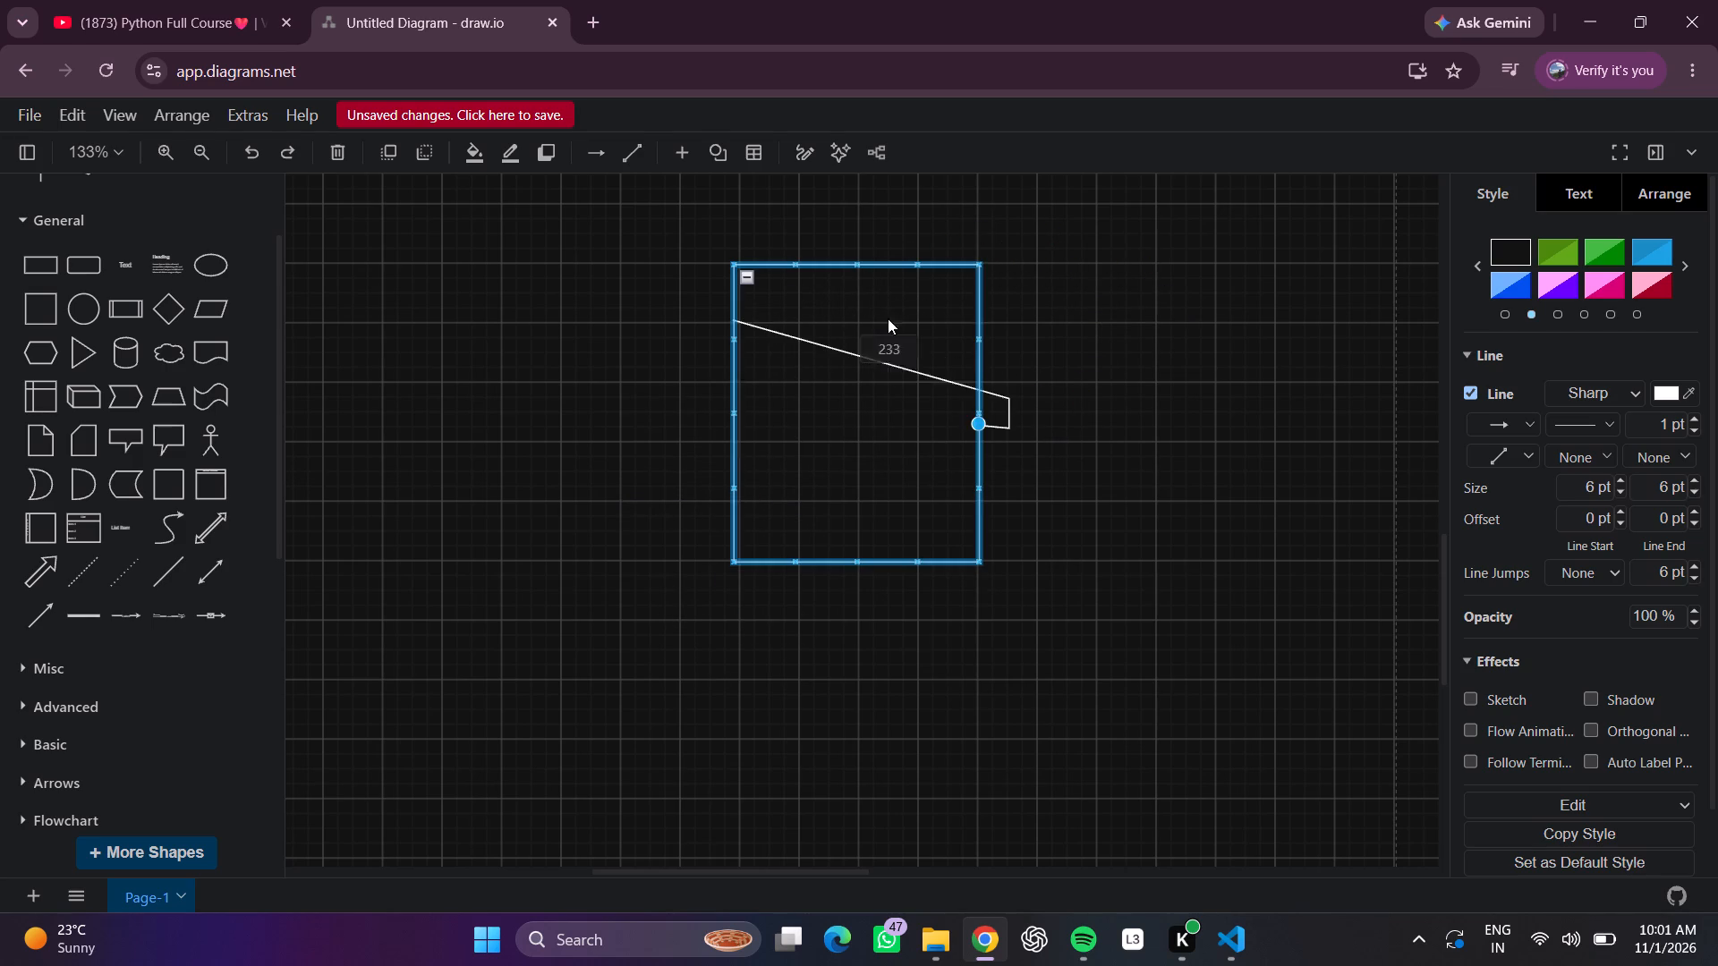
{"action": "left_click_drag", "start_coordinate": [888, 318], "coordinate": [980, 321]}
{"action": "left_click", "coordinate": [1093, 320]}
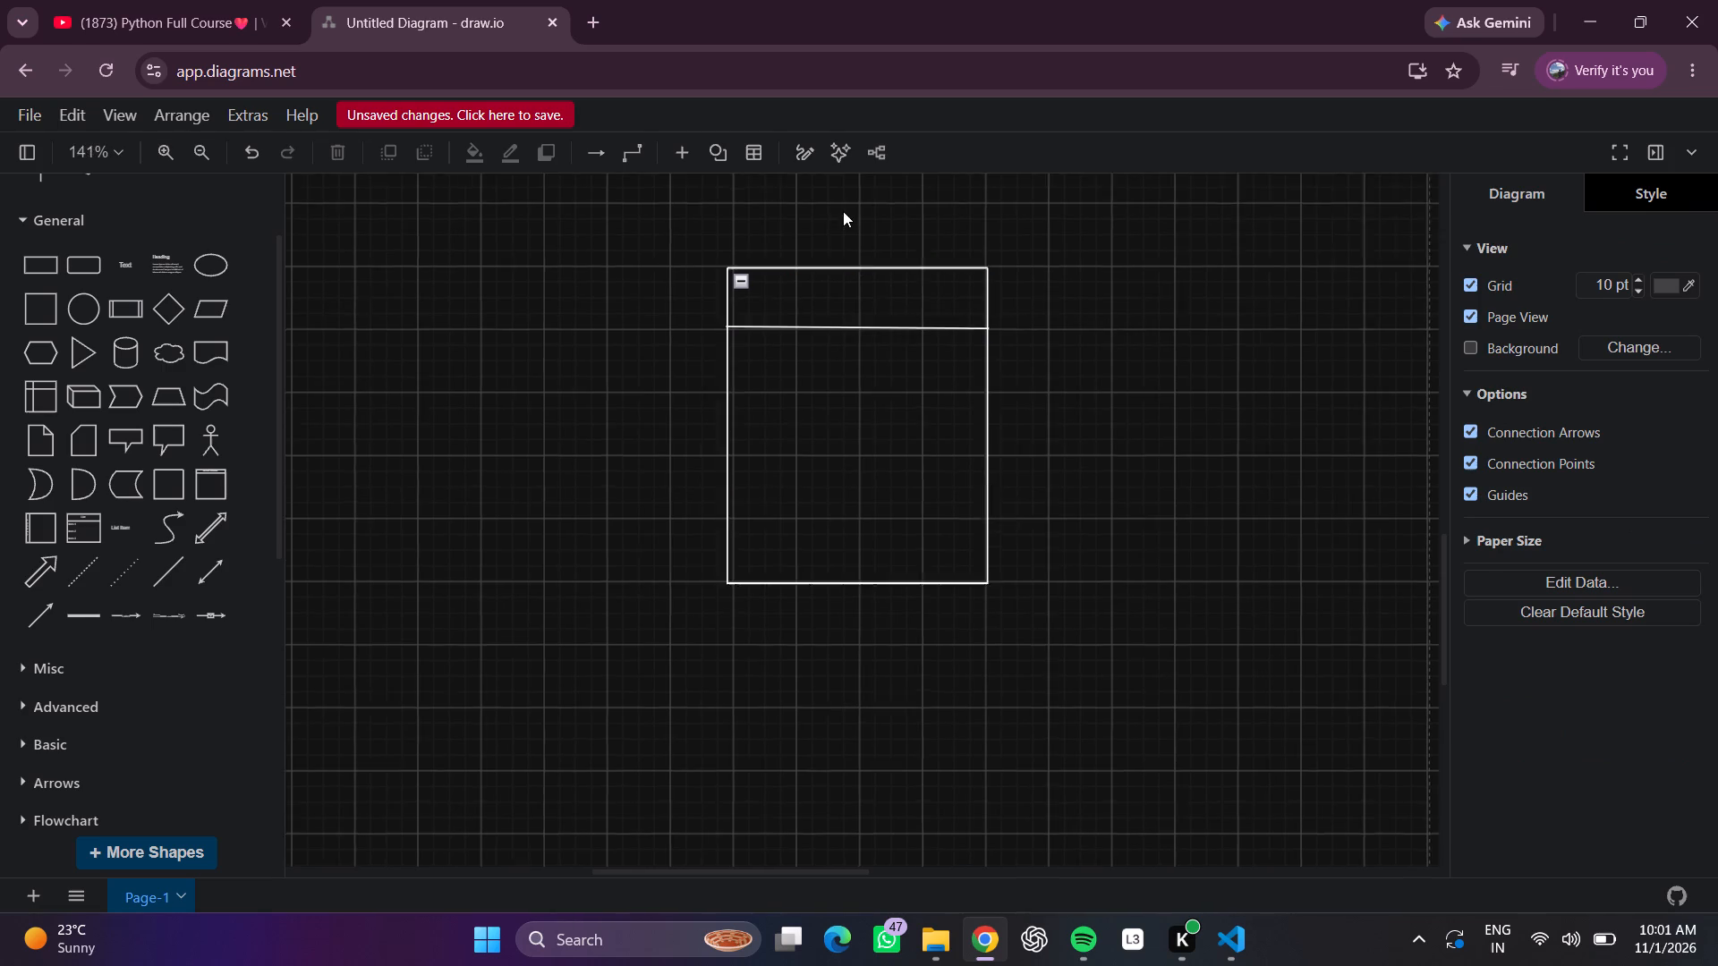
Shift both ends of the title divider slightly down along the container's left and right edges to level it.
{"action": "scroll", "coordinate": [426, 603], "scroll_direction": "right", "scroll_amount": 1}
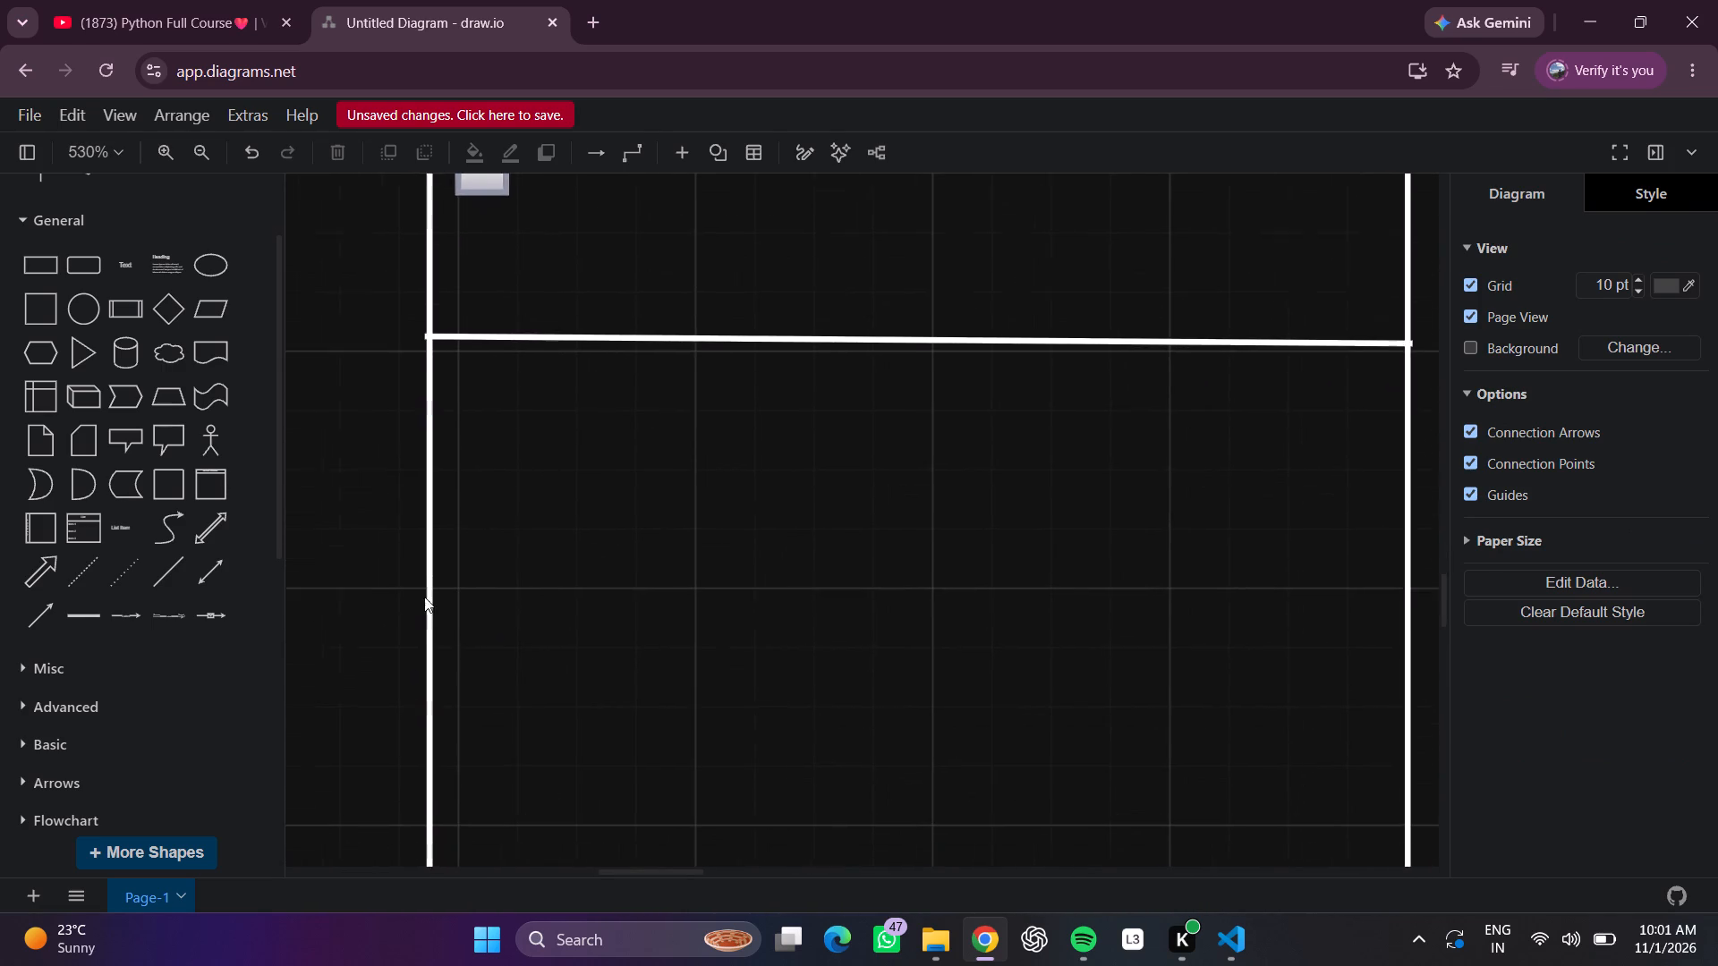
{"action": "scroll", "coordinate": [424, 597], "scroll_direction": "right", "scroll_amount": 1}
{"action": "left_click", "coordinate": [431, 560]}
{"action": "left_click_drag", "start_coordinate": [426, 692], "coordinate": [451, 692]}
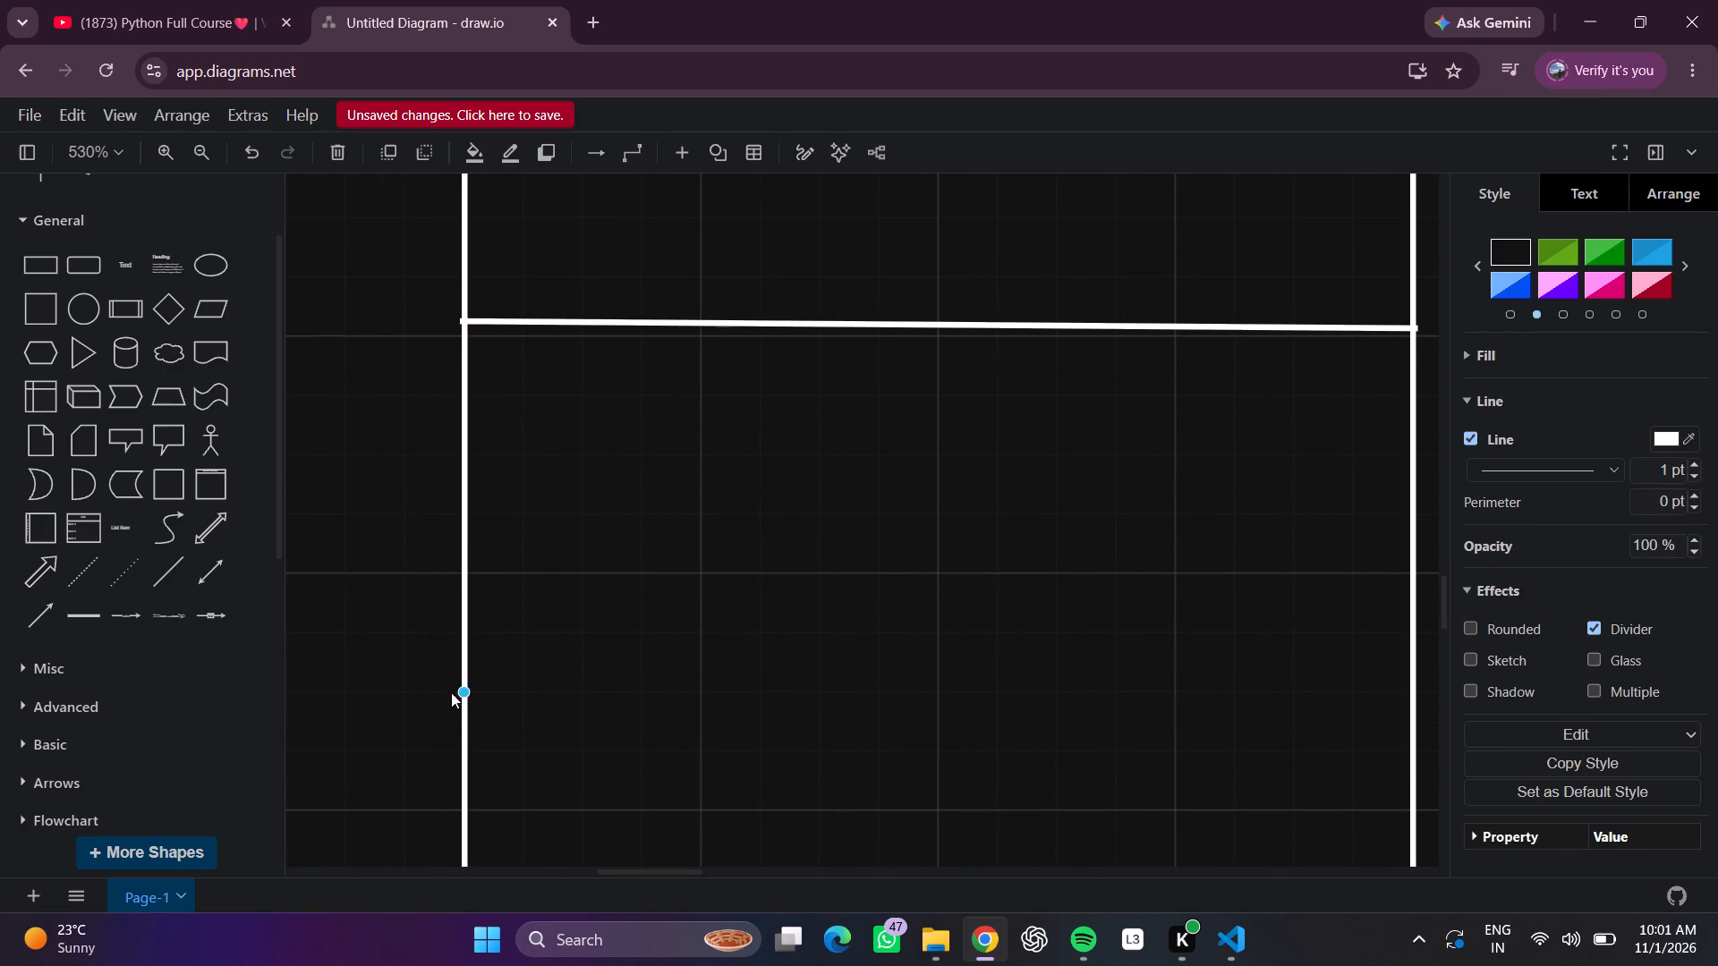
{"action": "left_click_drag", "start_coordinate": [451, 692], "coordinate": [455, 692]}
{"action": "left_click", "coordinate": [718, 455]}
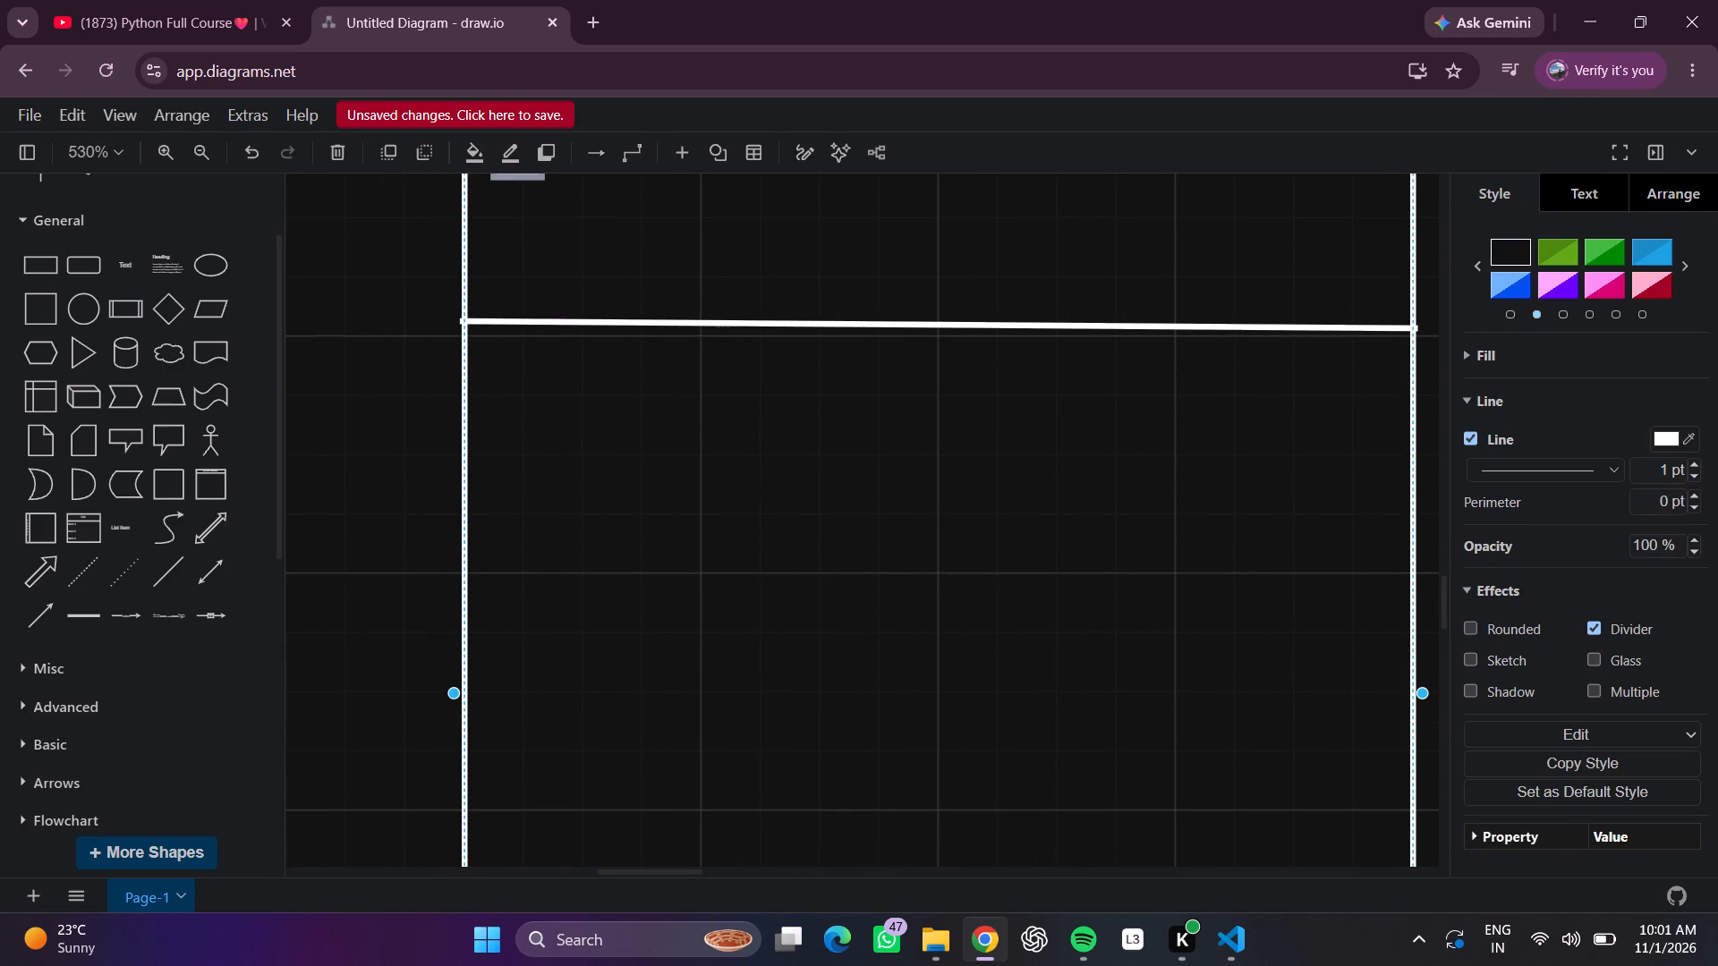
{"action": "left_click_drag", "start_coordinate": [470, 318], "coordinate": [462, 334]}
{"action": "left_click", "coordinate": [620, 432]}
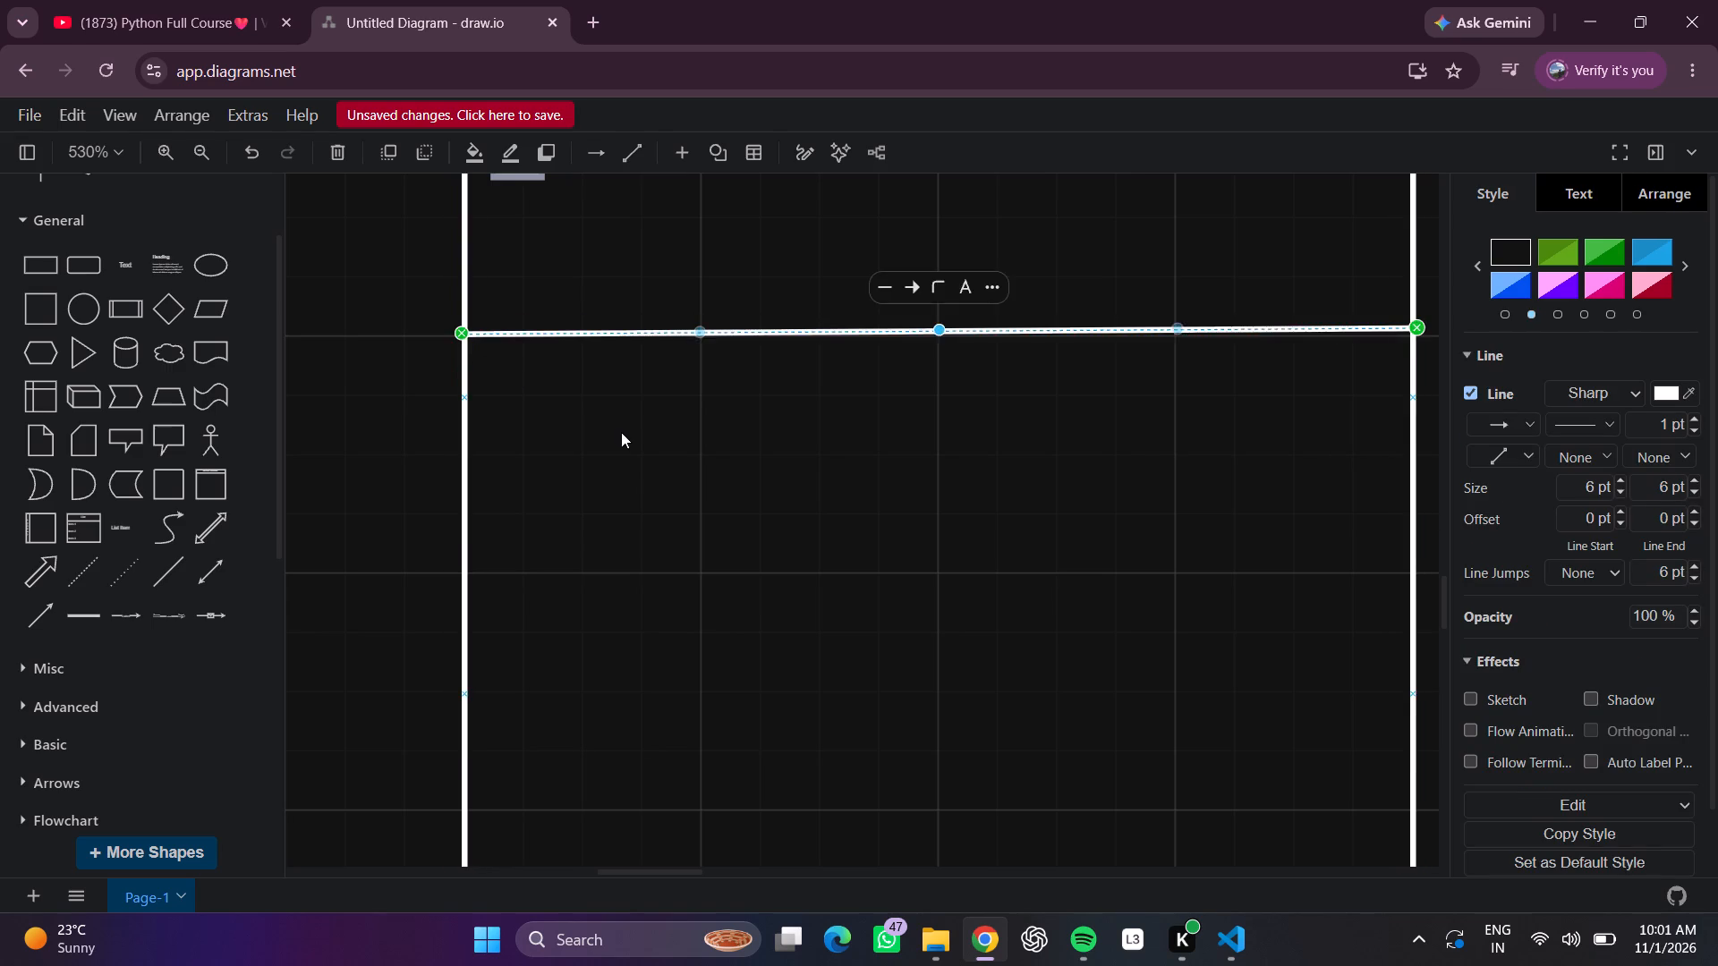
{"action": "scroll", "coordinate": [1208, 415], "scroll_direction": "left", "scroll_amount": 3}
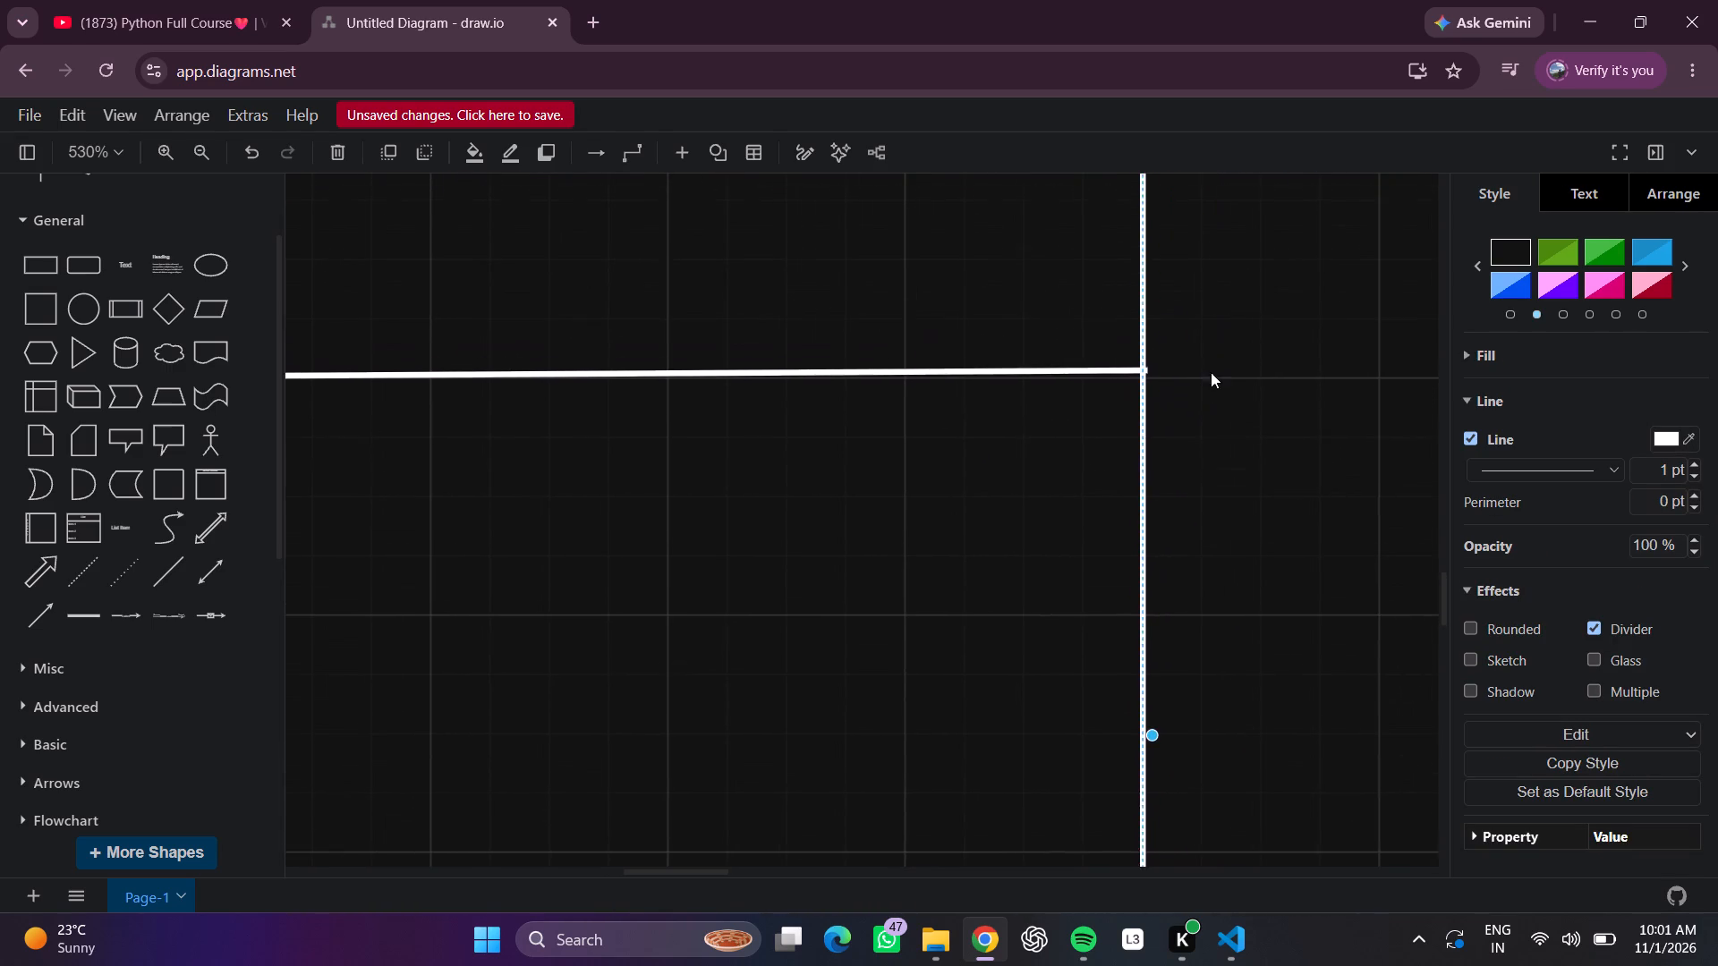
{"action": "left_click", "coordinate": [1055, 375]}
{"action": "left_click_drag", "start_coordinate": [1069, 369], "coordinate": [1054, 394]}
{"action": "left_click", "coordinate": [1171, 404]}
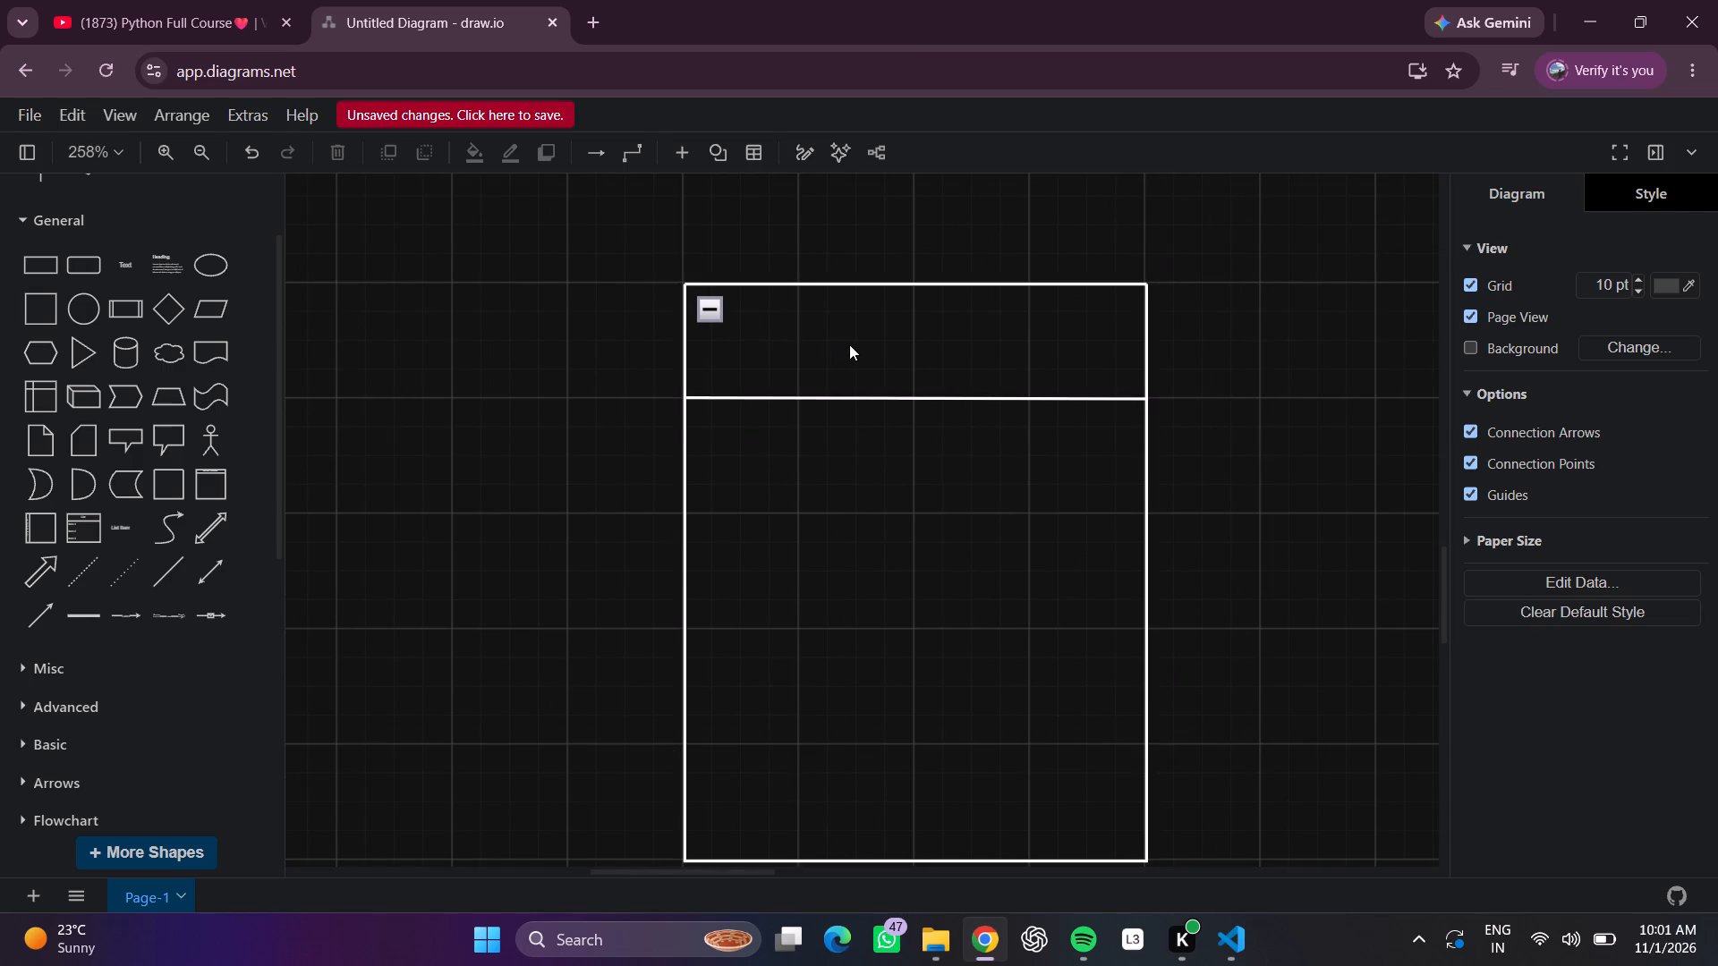
Add a text label above the divider, widen it to nearly the container's width, and enter "Category" as its text.
{"action": "left_click", "coordinate": [723, 317]}
{"action": "double_click", "coordinate": [729, 321]}
{"action": "left_click", "coordinate": [736, 327]}
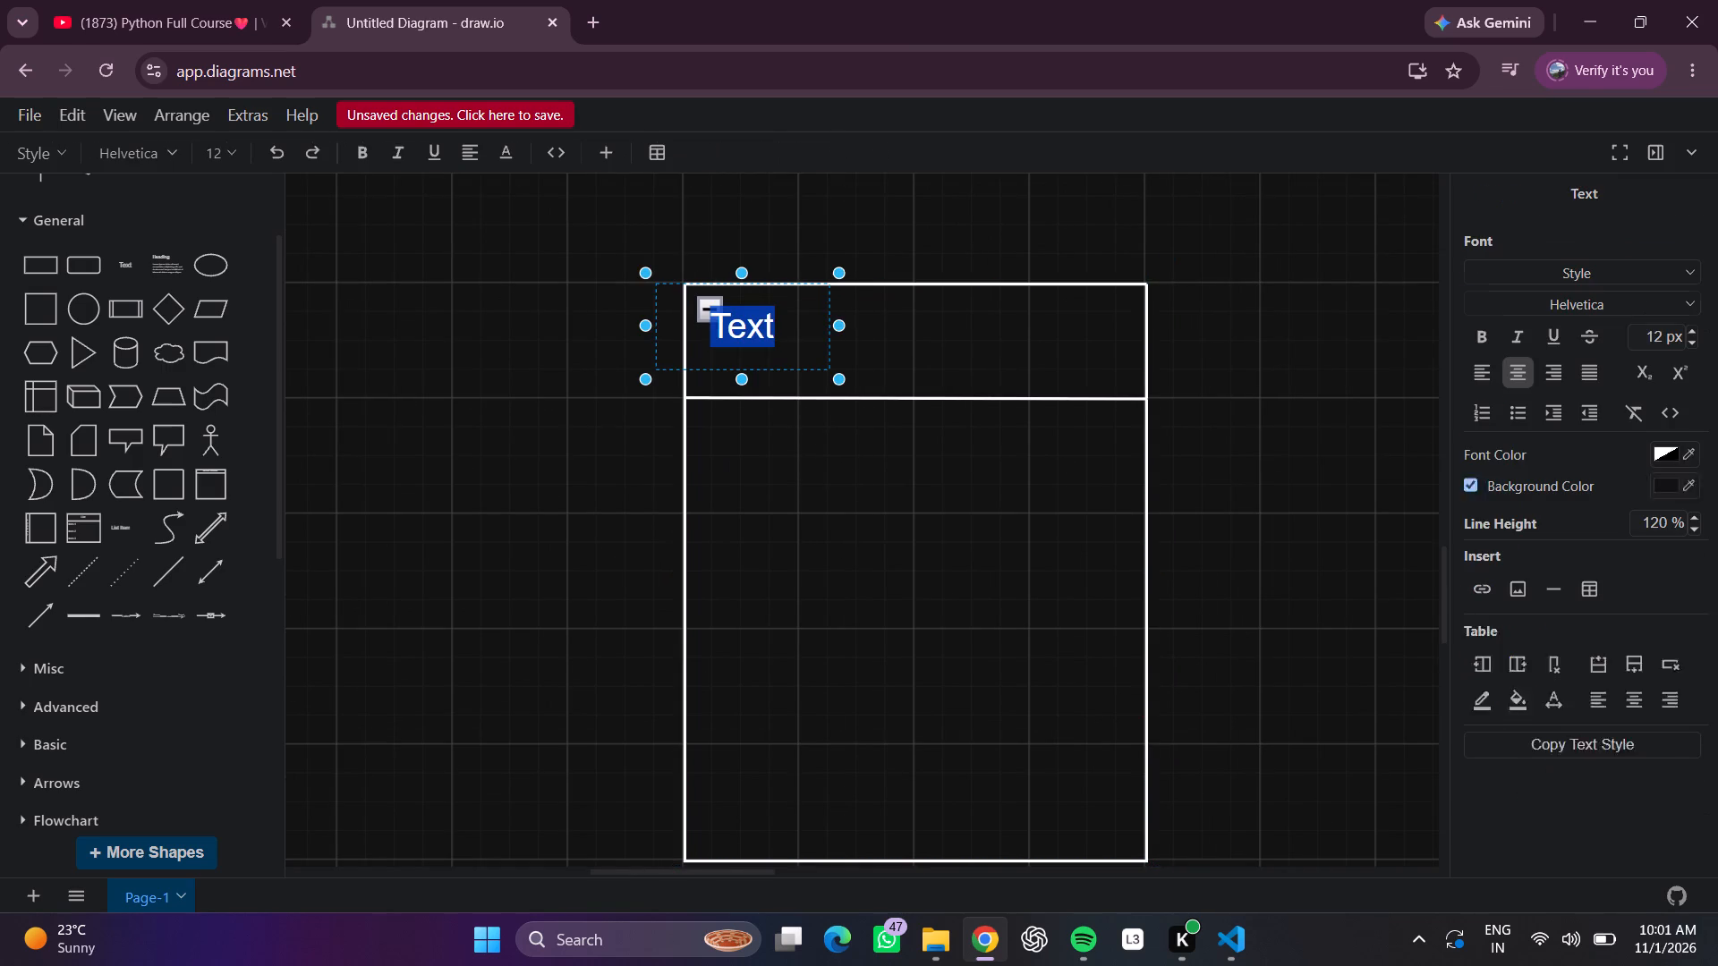
{"action": "left_click_drag", "start_coordinate": [836, 321], "coordinate": [1088, 339]}
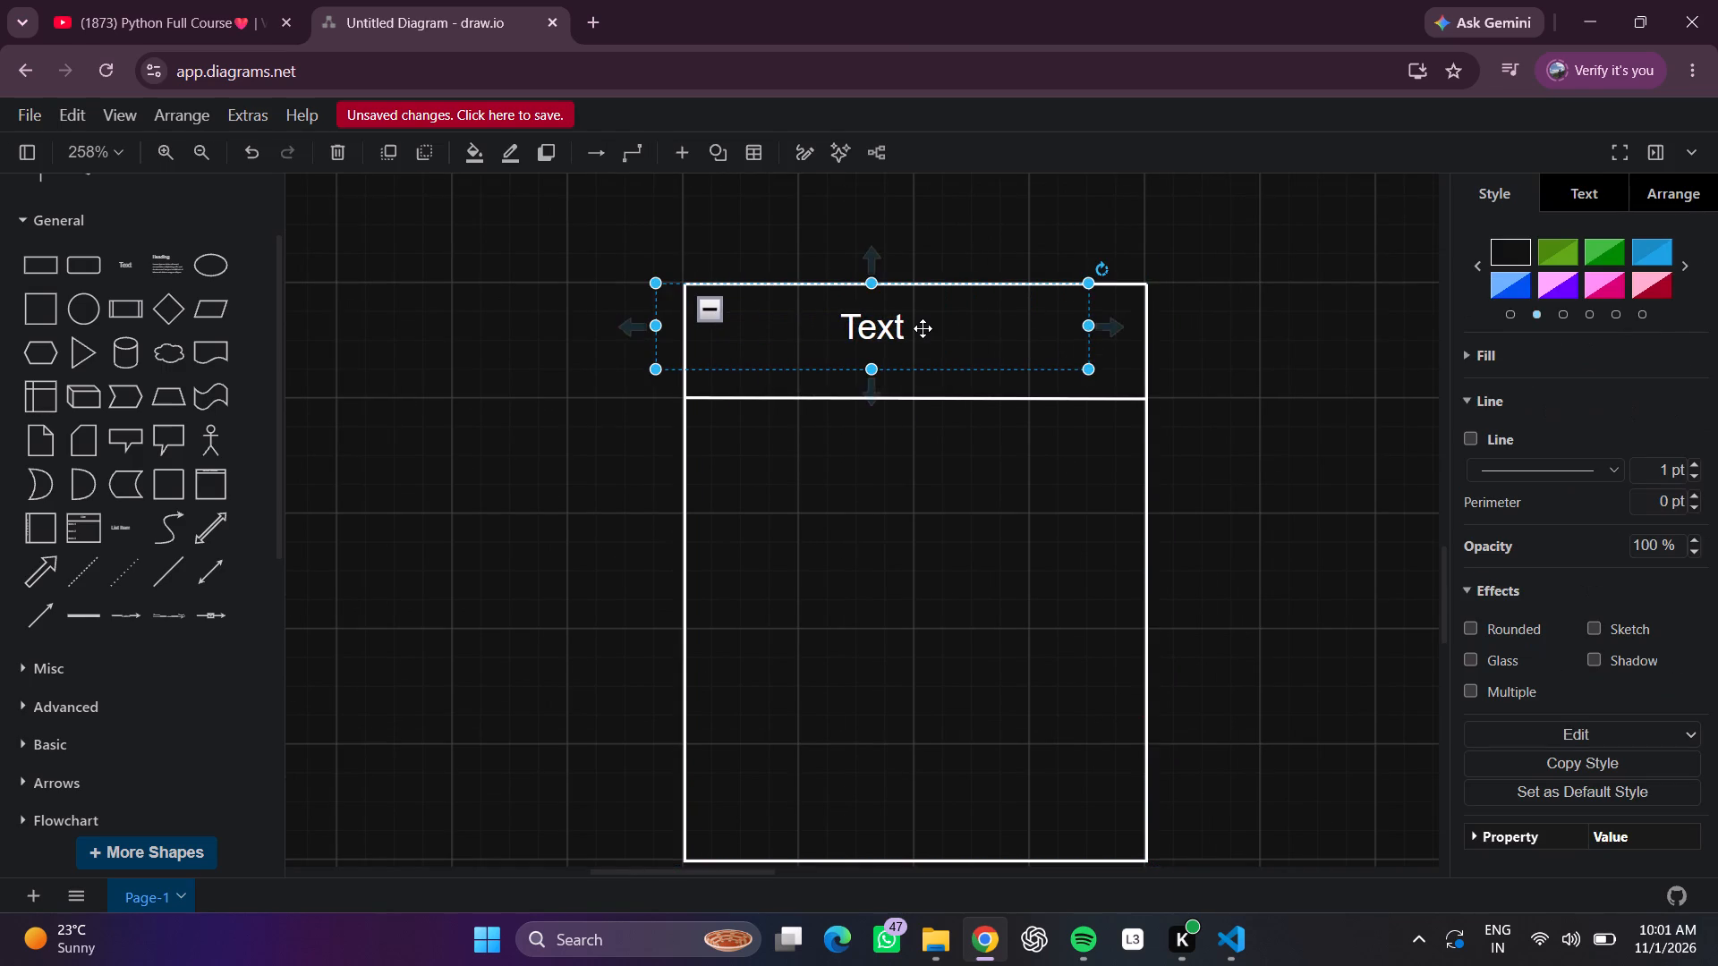
{"action": "double_click", "coordinate": [923, 328]}
{"action": "key", "text": "backslash"}
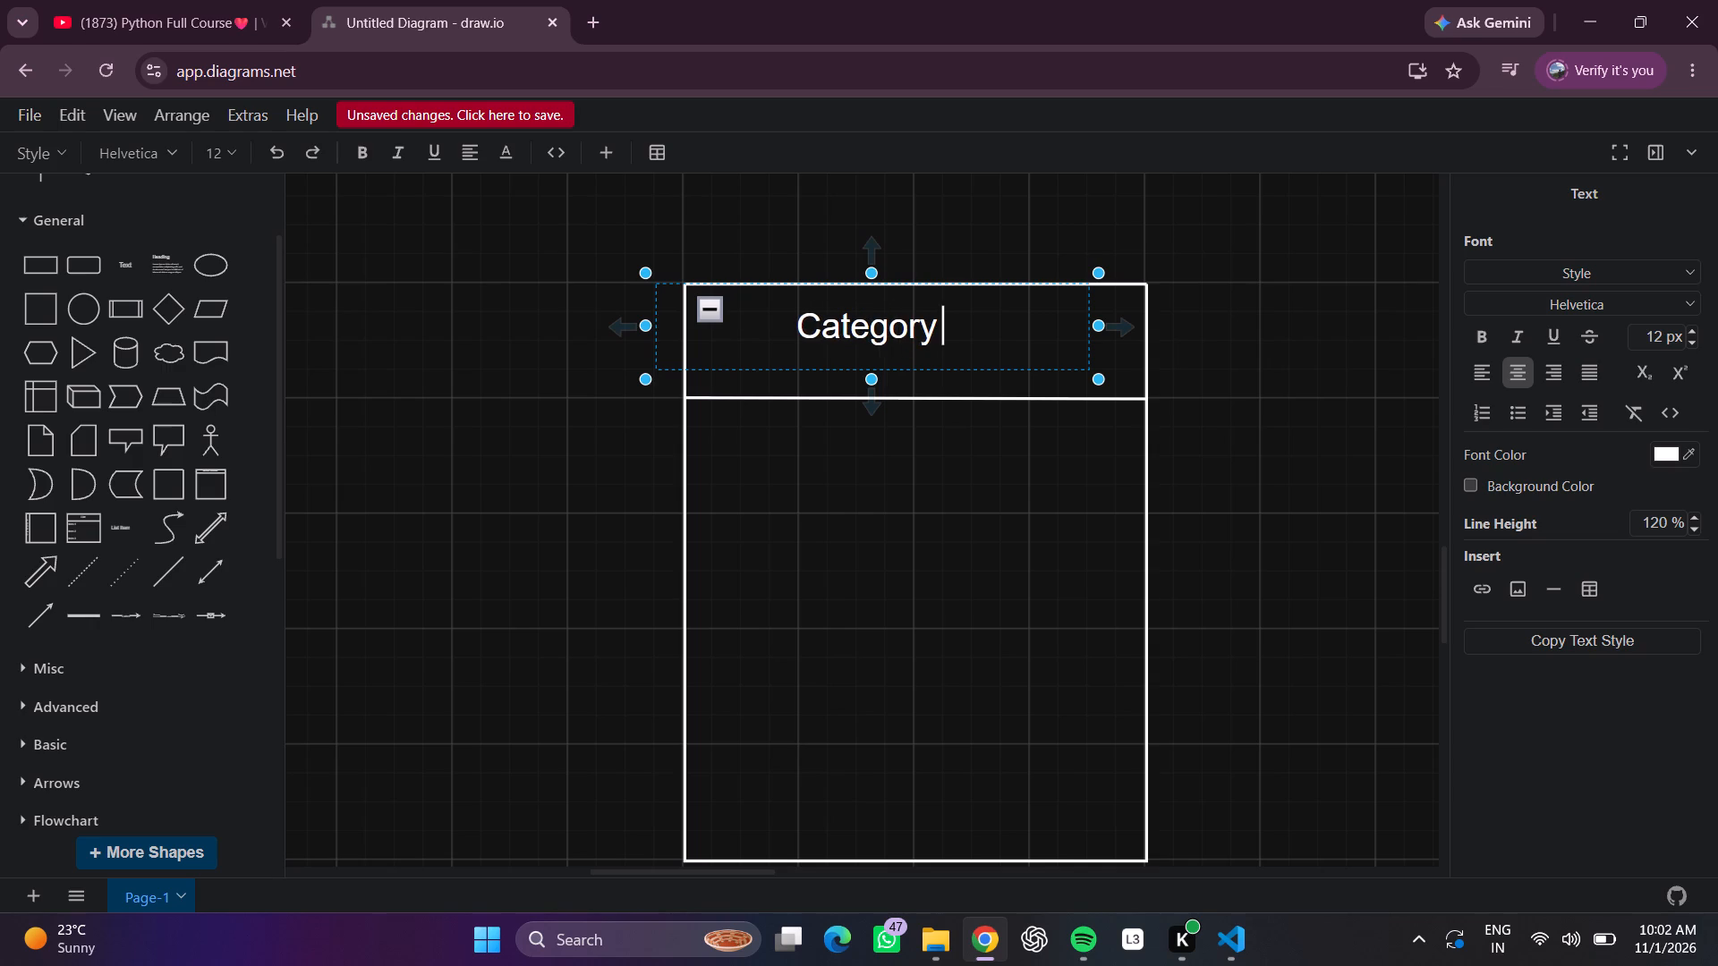
{"action": "left_click_drag", "start_coordinate": [1383, 170], "coordinate": [1374, 176]}
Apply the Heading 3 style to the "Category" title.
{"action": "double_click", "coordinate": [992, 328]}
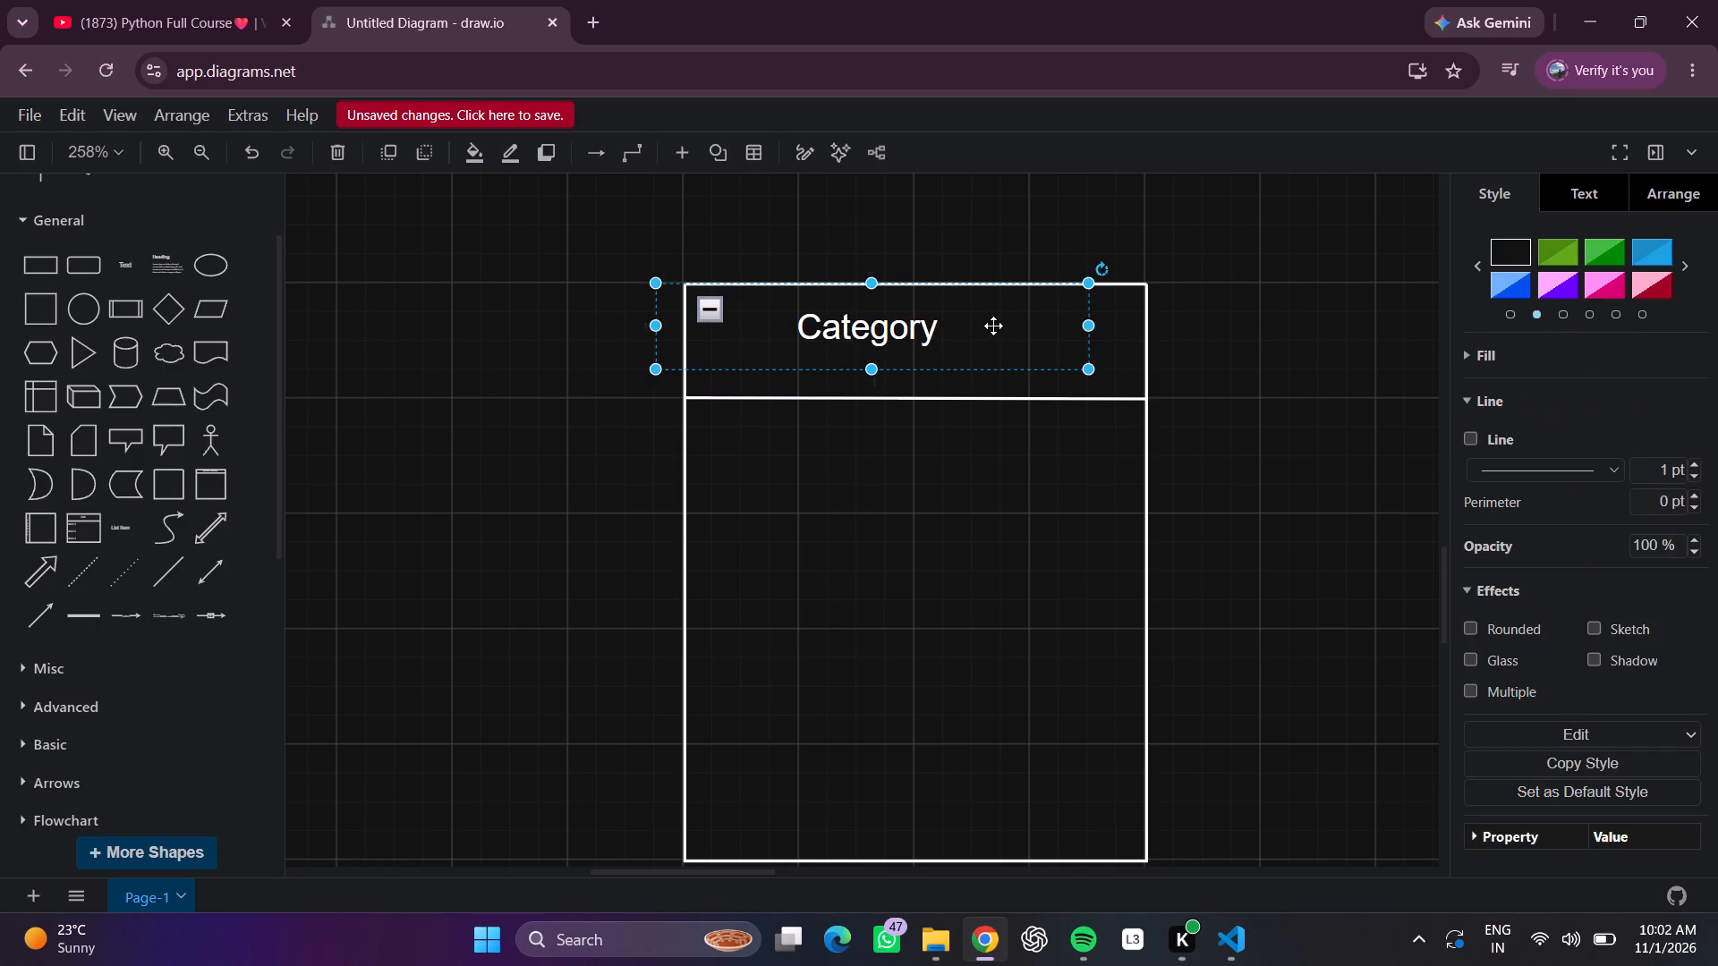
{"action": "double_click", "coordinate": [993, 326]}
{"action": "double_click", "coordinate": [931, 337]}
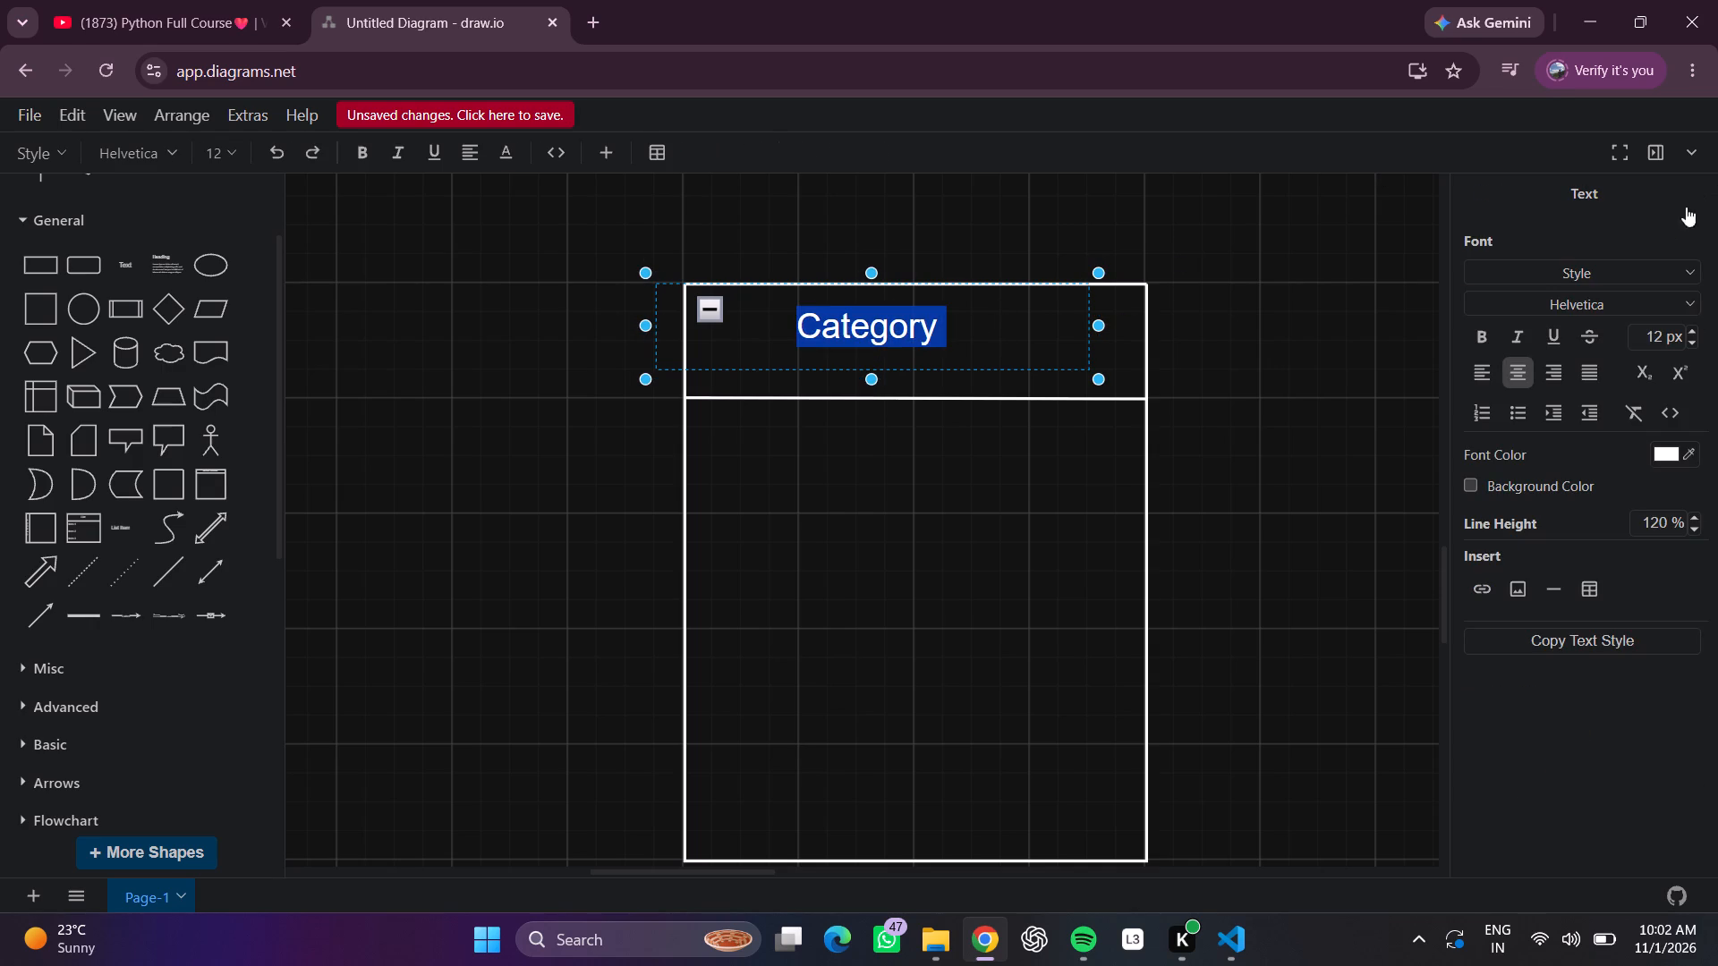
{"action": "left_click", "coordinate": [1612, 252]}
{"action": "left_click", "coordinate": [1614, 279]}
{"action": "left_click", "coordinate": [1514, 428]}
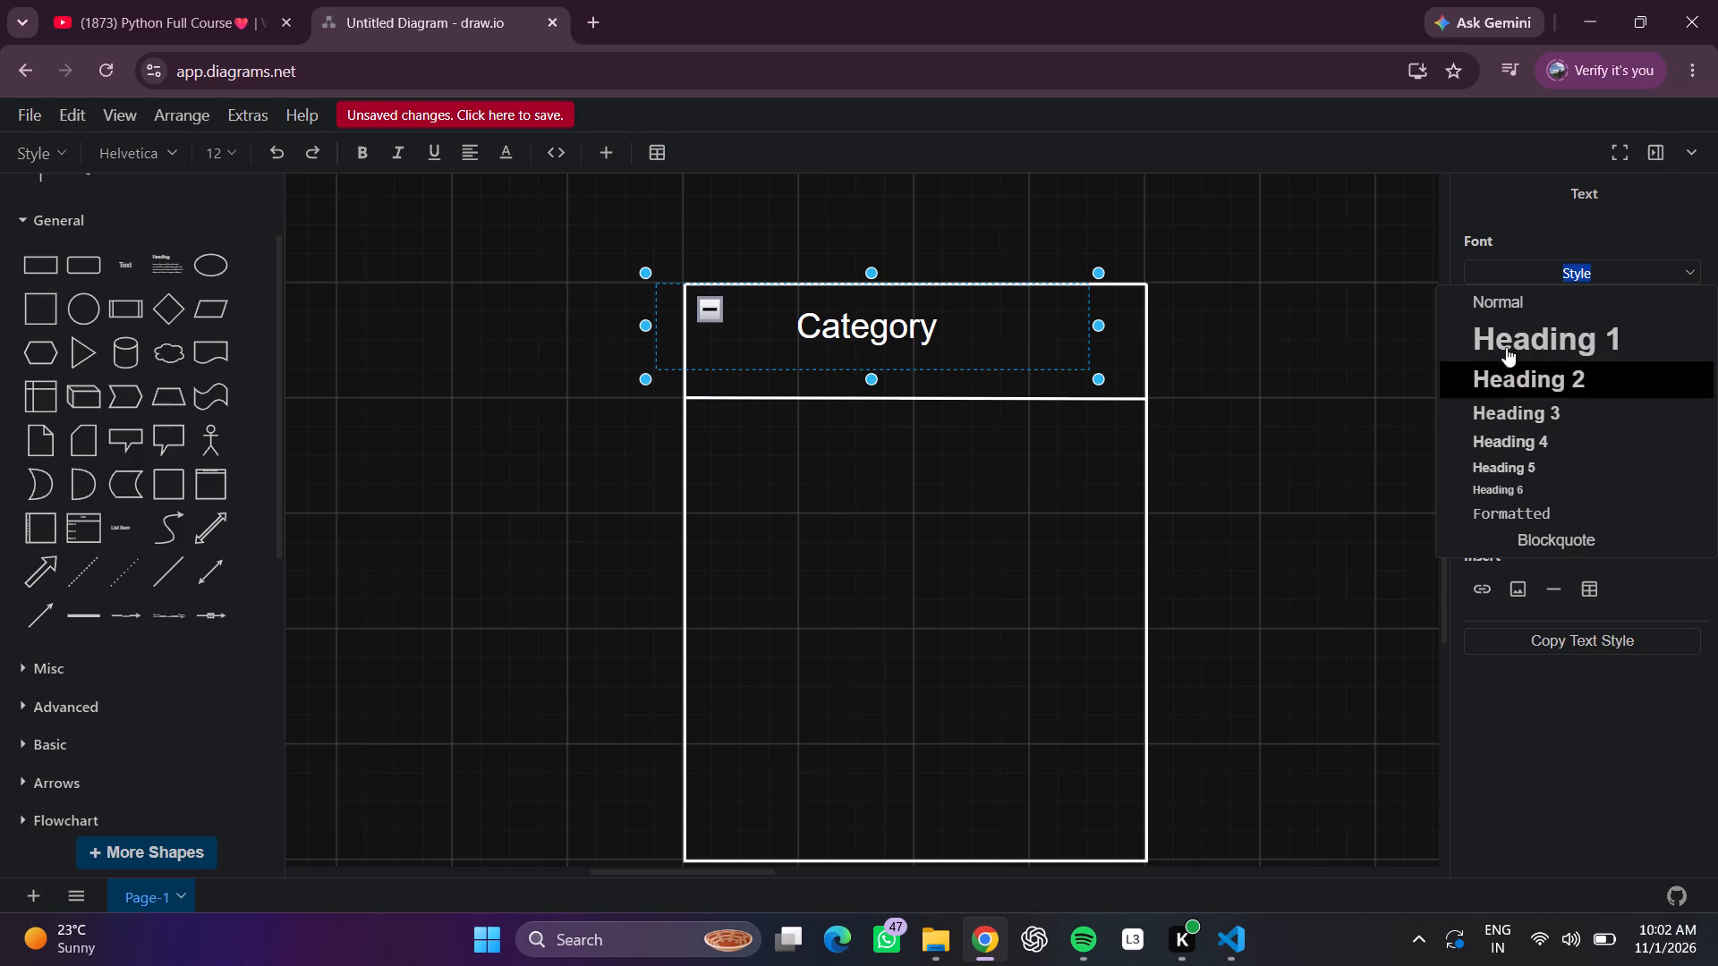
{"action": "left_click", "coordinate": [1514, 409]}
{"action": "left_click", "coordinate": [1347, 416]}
Centre the "Category" title in the container's header and apply the Heading 2 style to it.
{"action": "left_click_drag", "start_coordinate": [906, 347], "coordinate": [952, 350]}
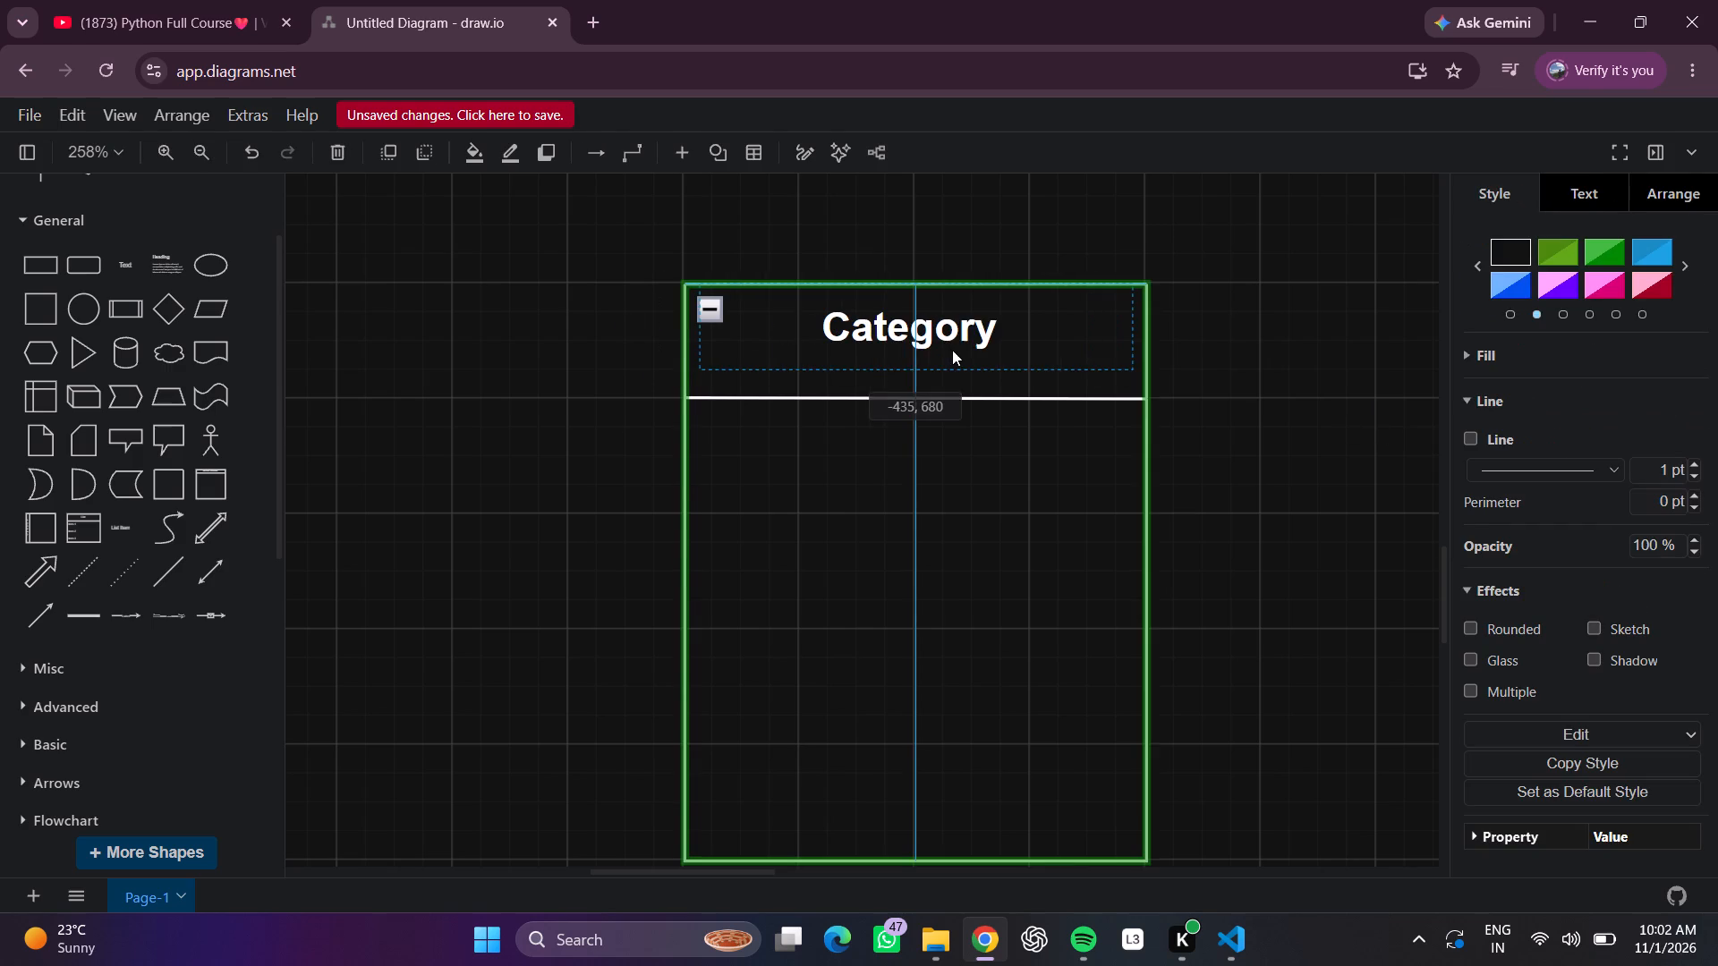
{"action": "left_click_drag", "start_coordinate": [952, 350], "coordinate": [955, 361]}
{"action": "double_click", "coordinate": [956, 359]}
{"action": "triple_click", "coordinate": [961, 340]}
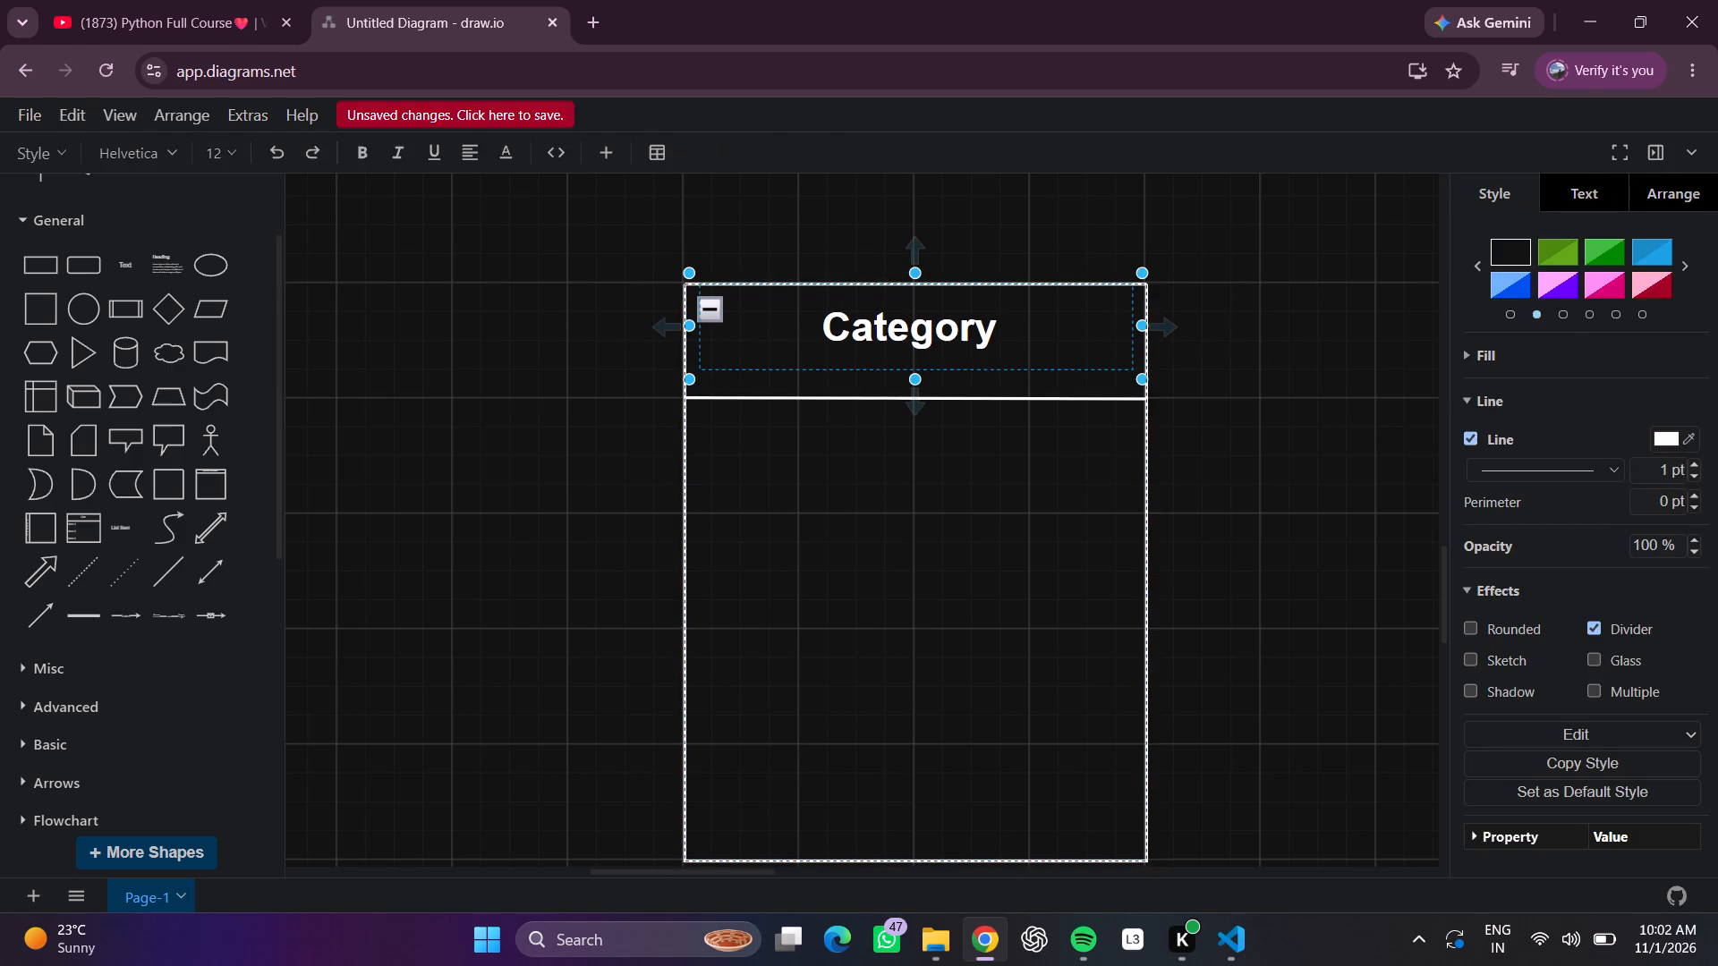
{"action": "left_click", "coordinate": [1610, 281]}
{"action": "left_click", "coordinate": [1545, 384]}
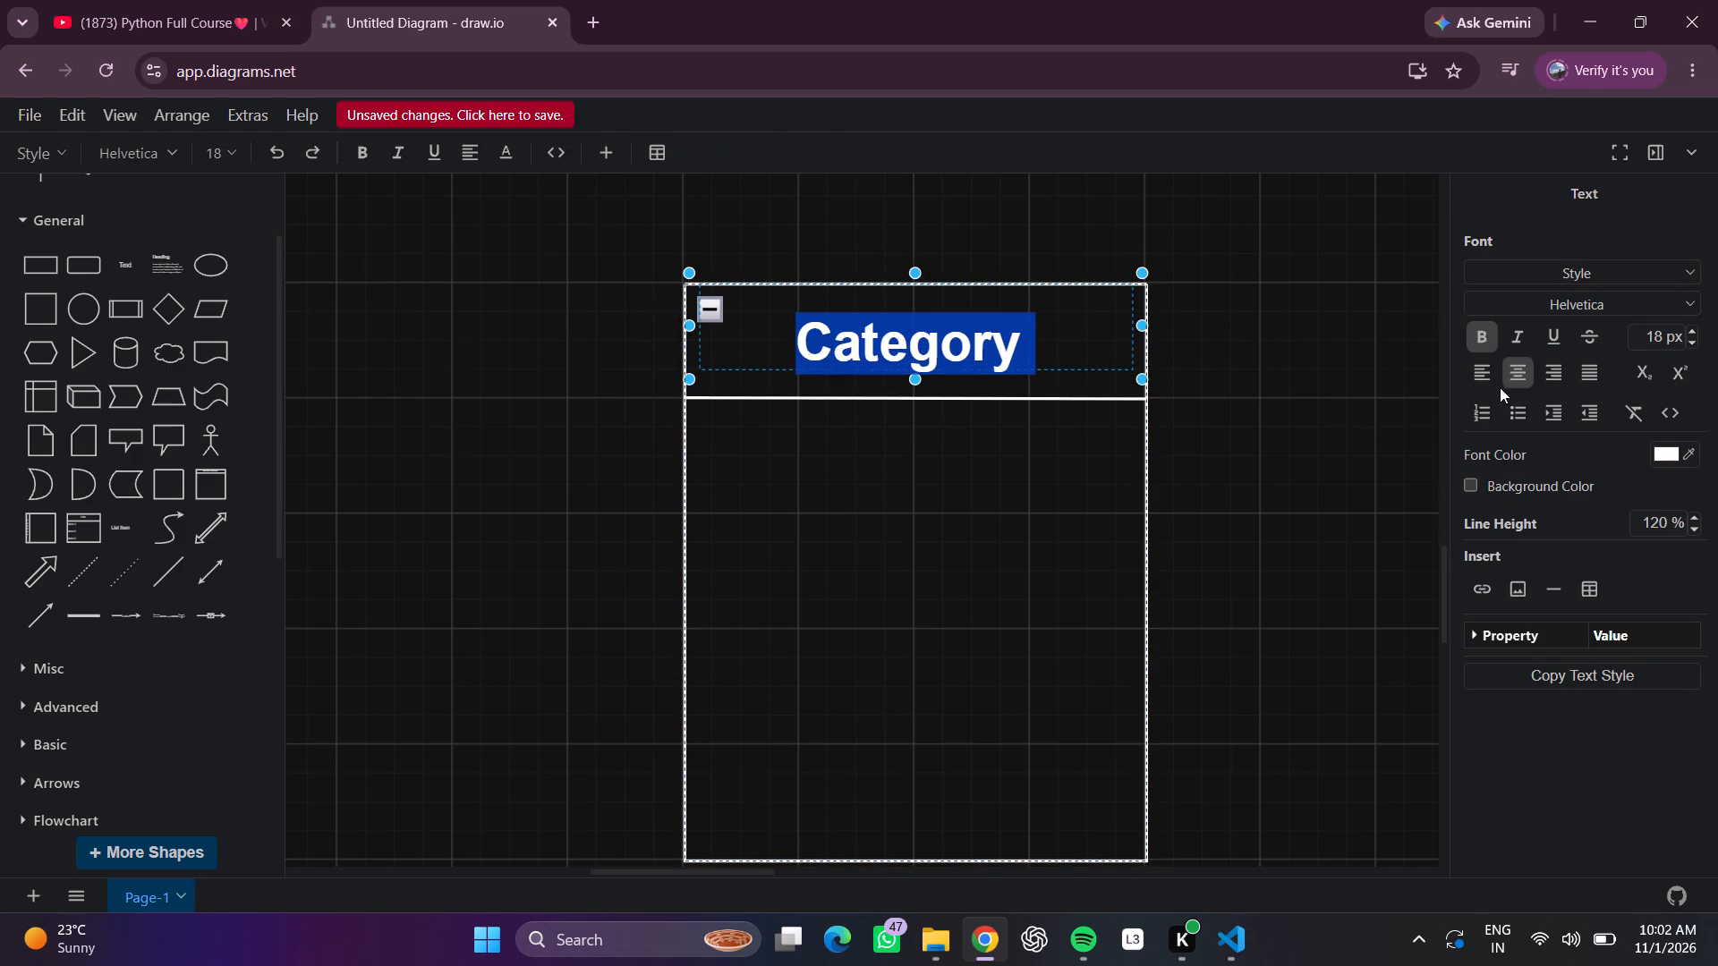
{"action": "left_click", "coordinate": [1501, 387]}
{"action": "left_click", "coordinate": [1408, 292]}
{"action": "left_click_drag", "start_coordinate": [902, 343], "coordinate": [908, 355]}
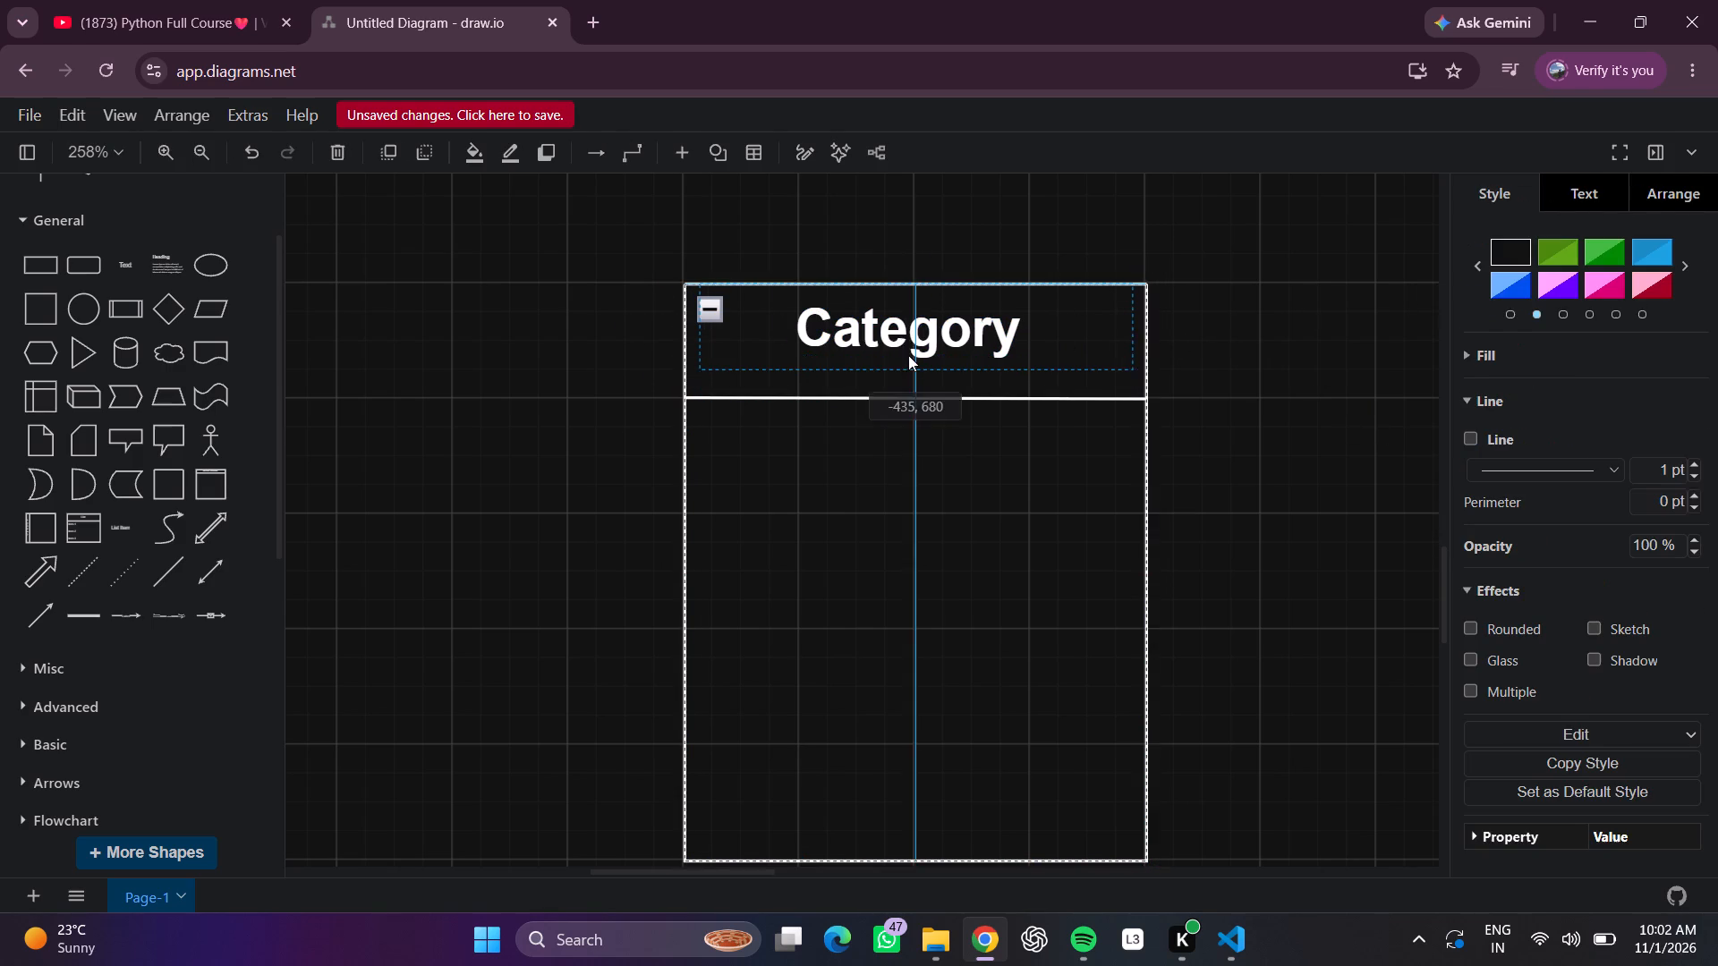
{"action": "left_click_drag", "start_coordinate": [908, 355], "coordinate": [914, 355]}
{"action": "left_click", "coordinate": [1373, 391]}
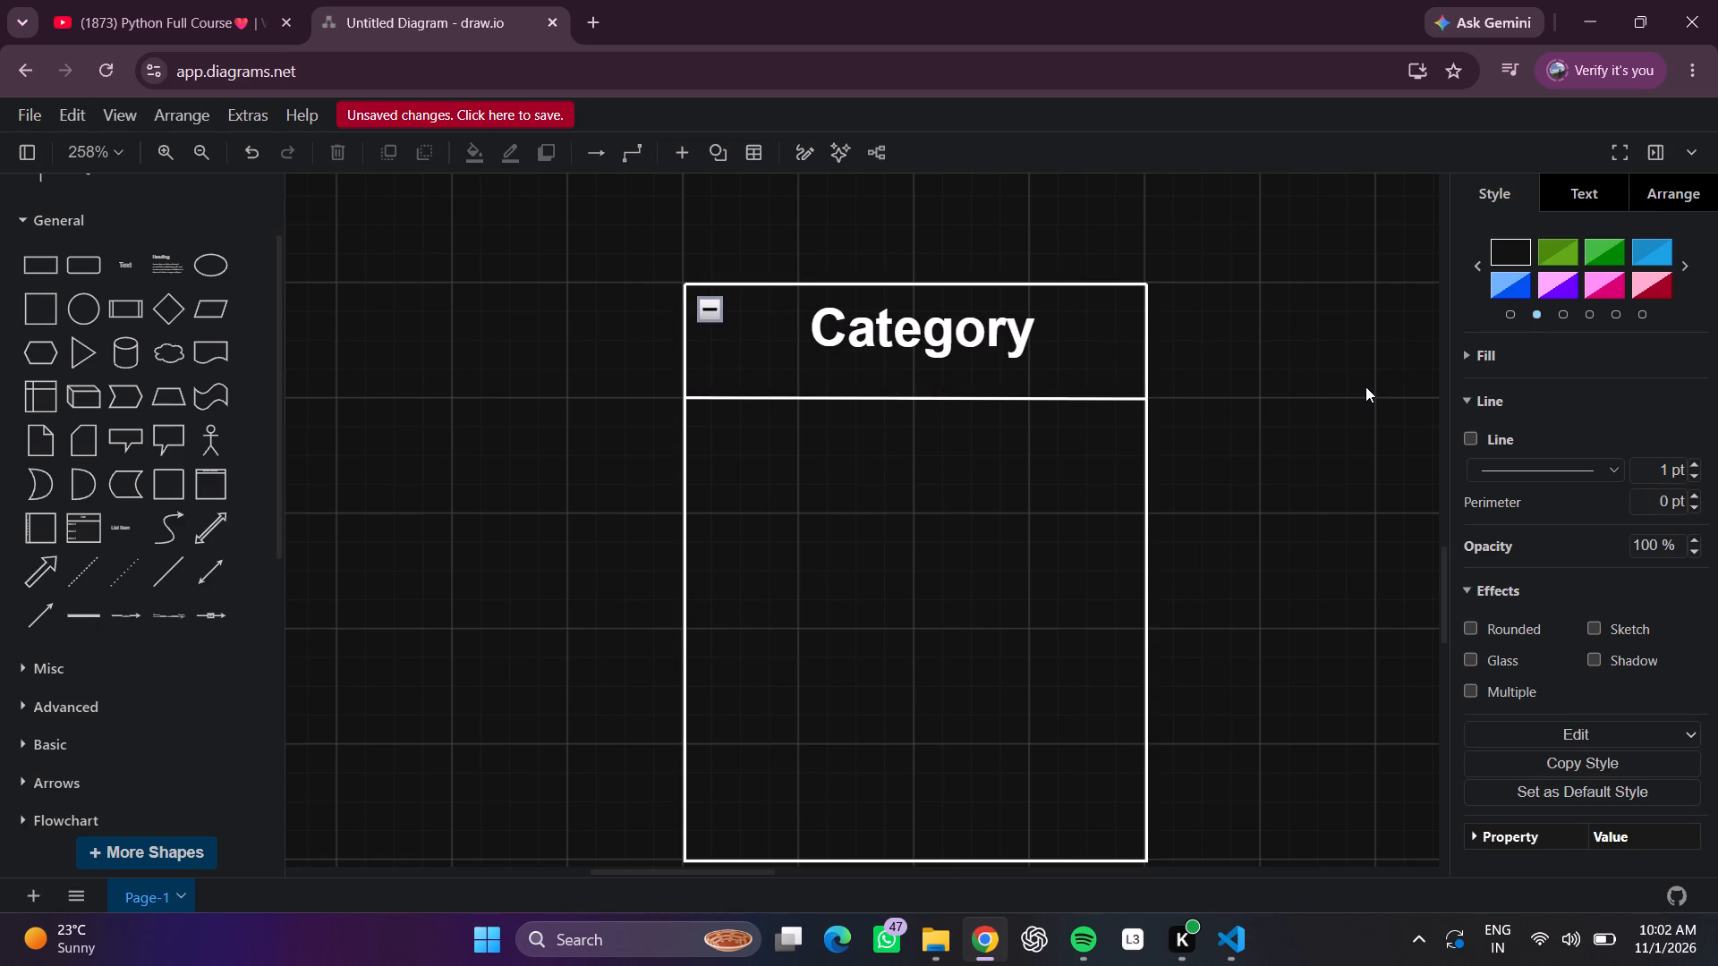
Add a text label inside the Category container and resize it to fill the body area below the title divider.
{"action": "scroll", "coordinate": [1365, 386], "scroll_direction": "left", "scroll_amount": 1}
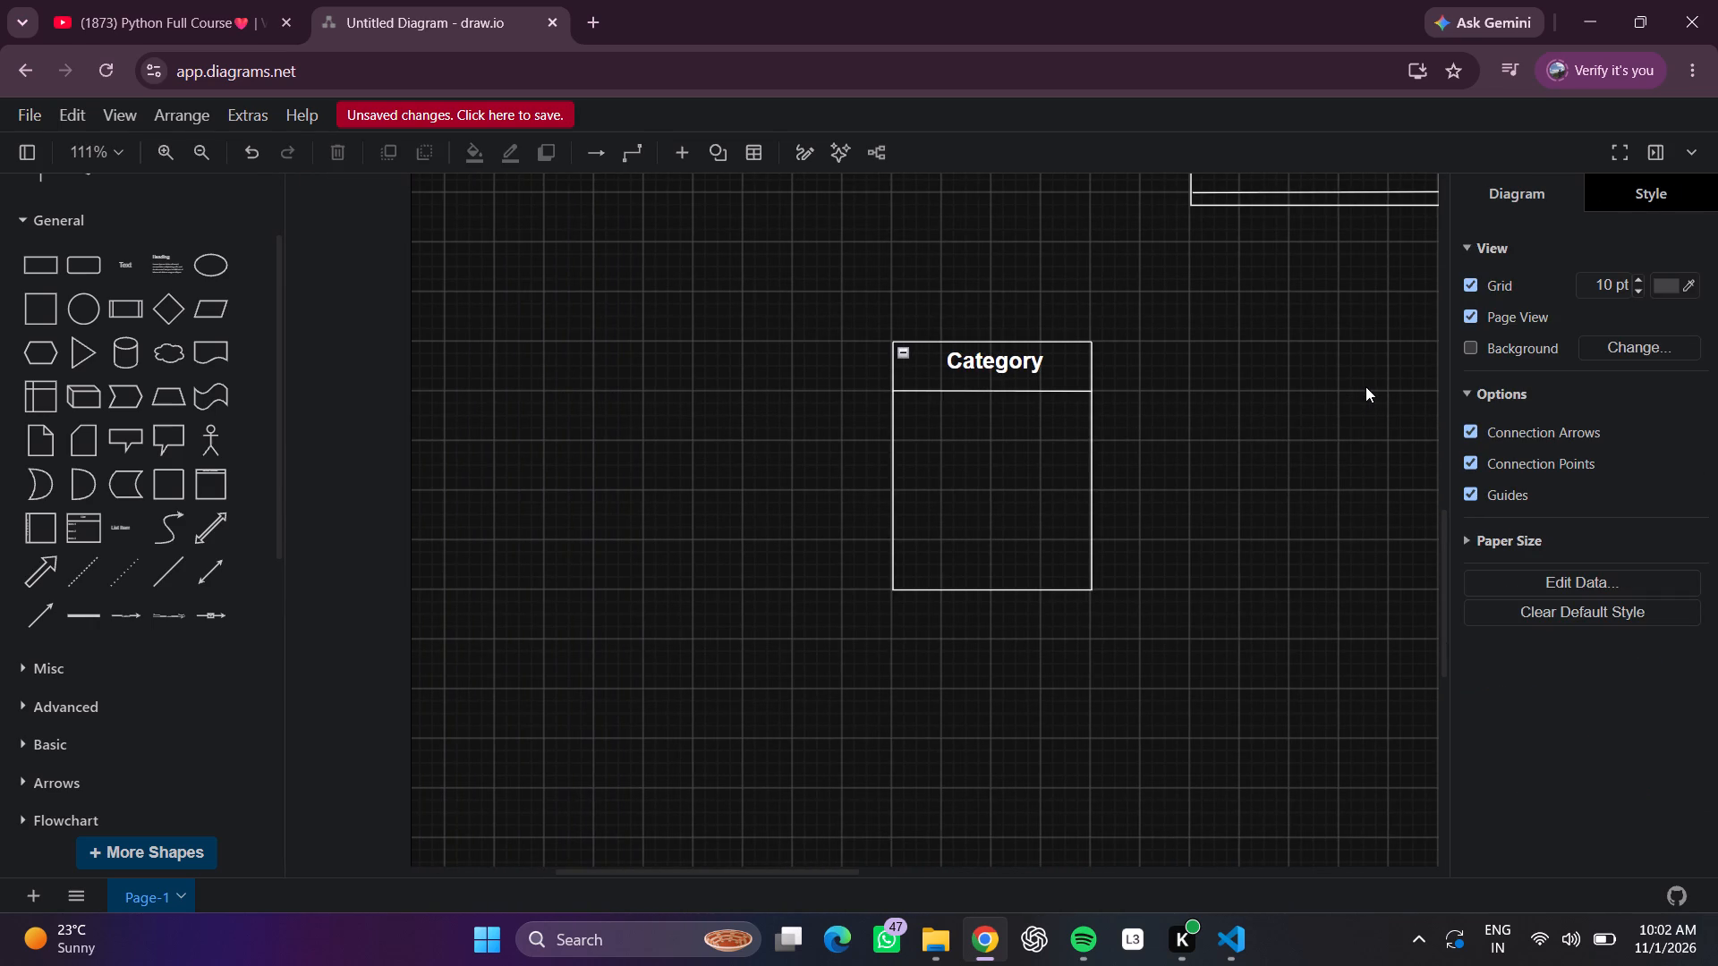
{"action": "left_click", "coordinate": [938, 433]}
{"action": "double_click", "coordinate": [919, 412]}
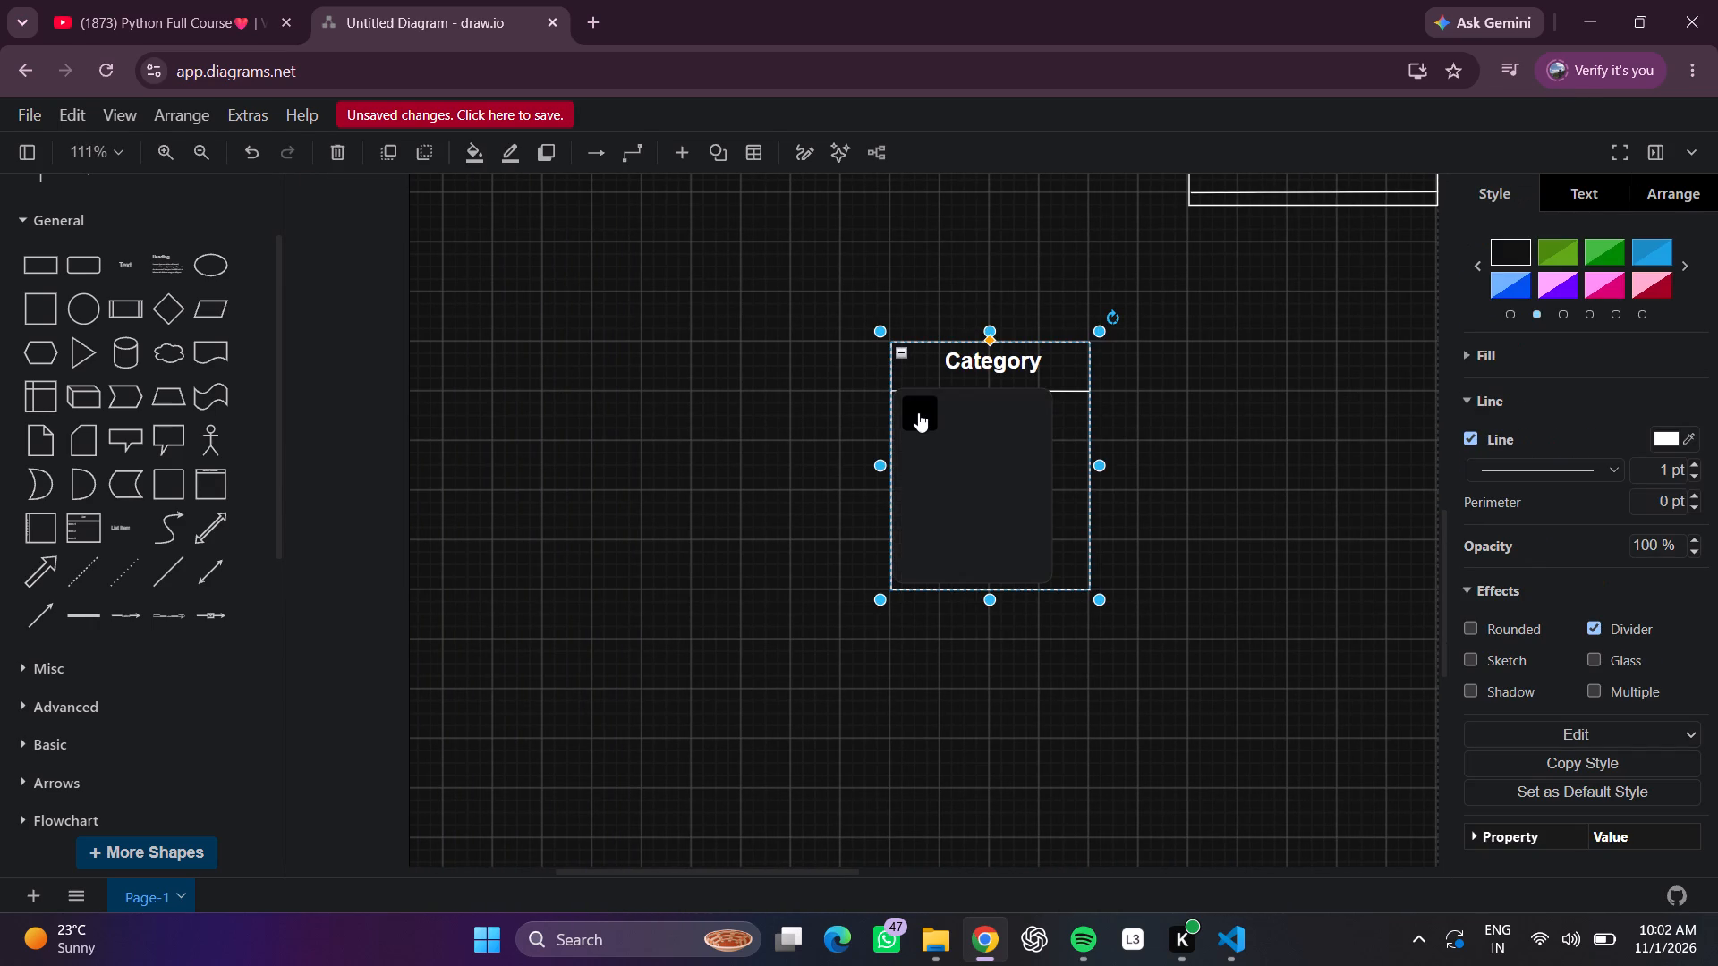
{"action": "left_click", "coordinate": [920, 412]}
{"action": "left_click_drag", "start_coordinate": [961, 437], "coordinate": [1053, 571]}
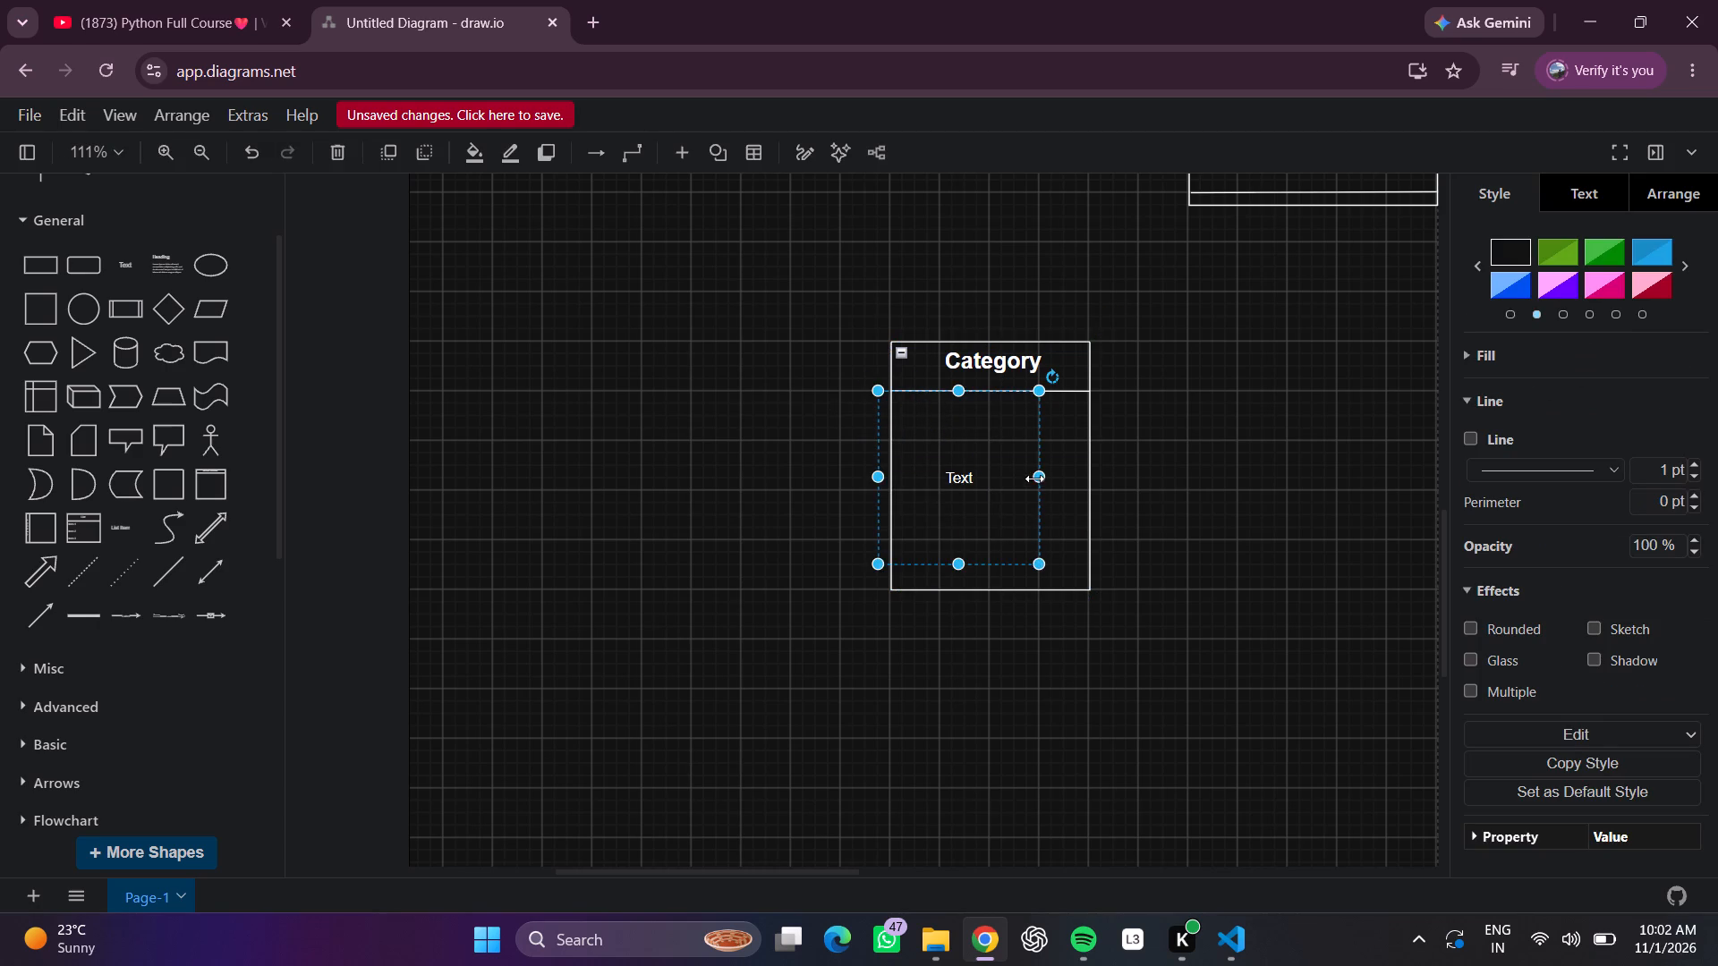
{"action": "left_click_drag", "start_coordinate": [1039, 479], "coordinate": [1076, 481]}
{"action": "left_click_drag", "start_coordinate": [879, 477], "coordinate": [904, 488]}
{"action": "left_click_drag", "start_coordinate": [989, 567], "coordinate": [990, 586]}
Replace the new label's placeholder text with the attribute "+Name:string".
{"action": "double_click", "coordinate": [1014, 446]}
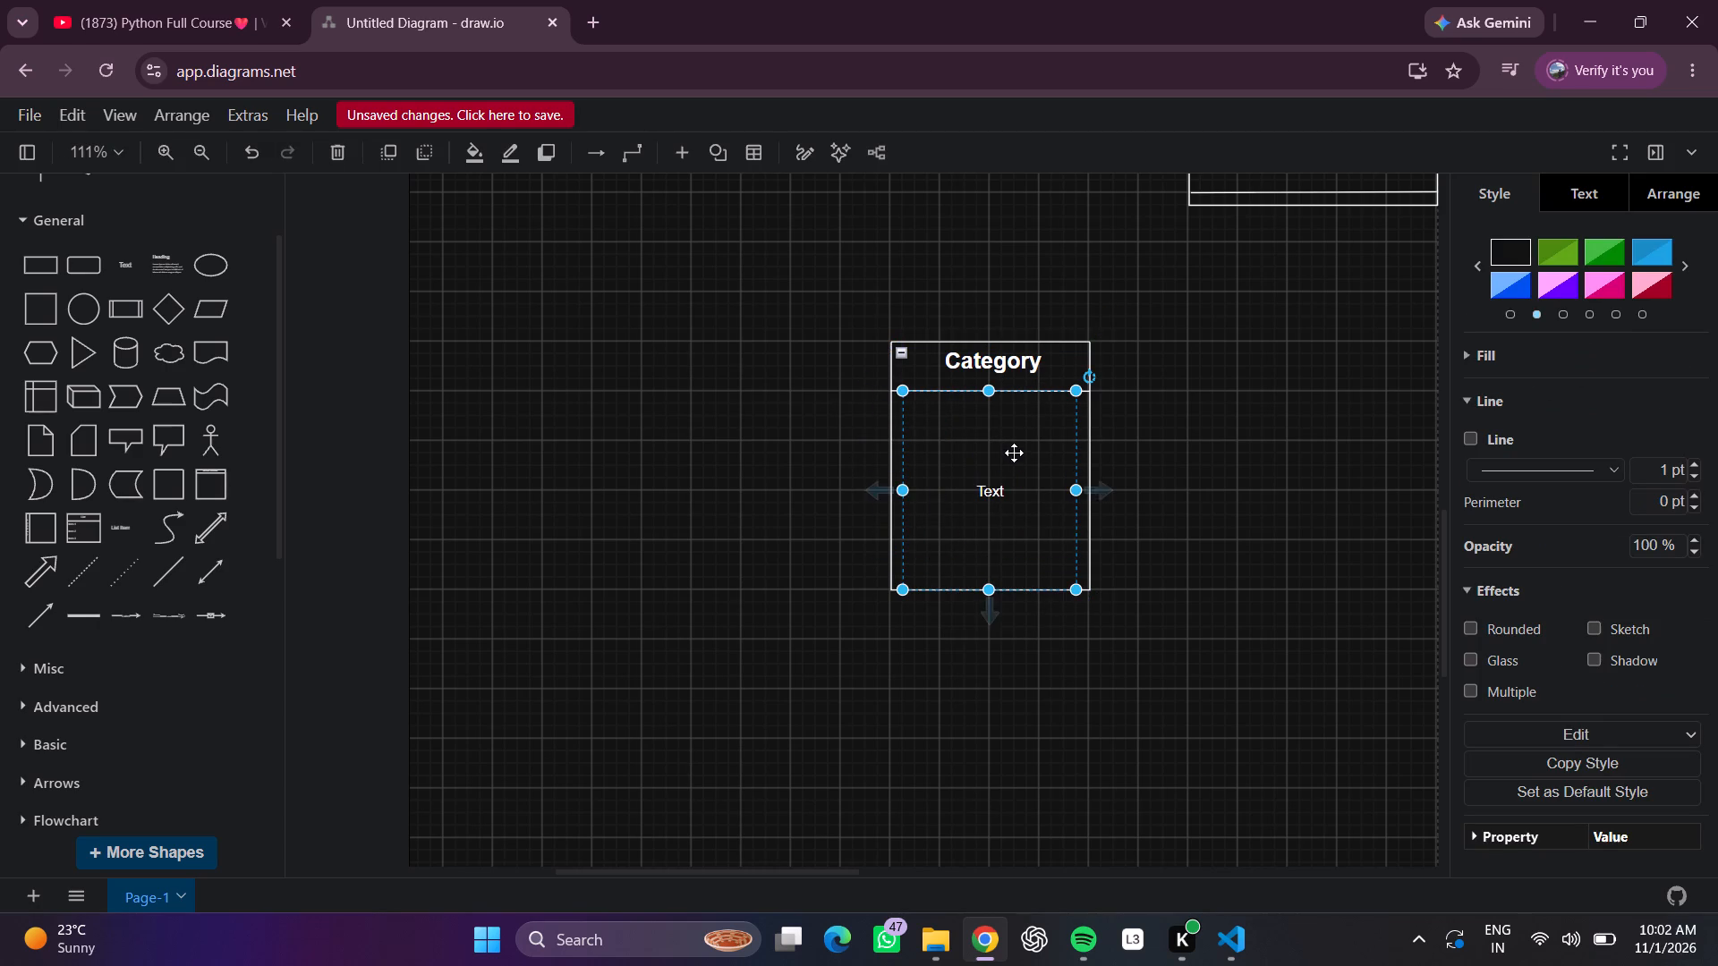
{"action": "double_click", "coordinate": [1016, 453]}
{"action": "double_click", "coordinate": [1019, 458]}
{"action": "key", "text": "BackSpace"}
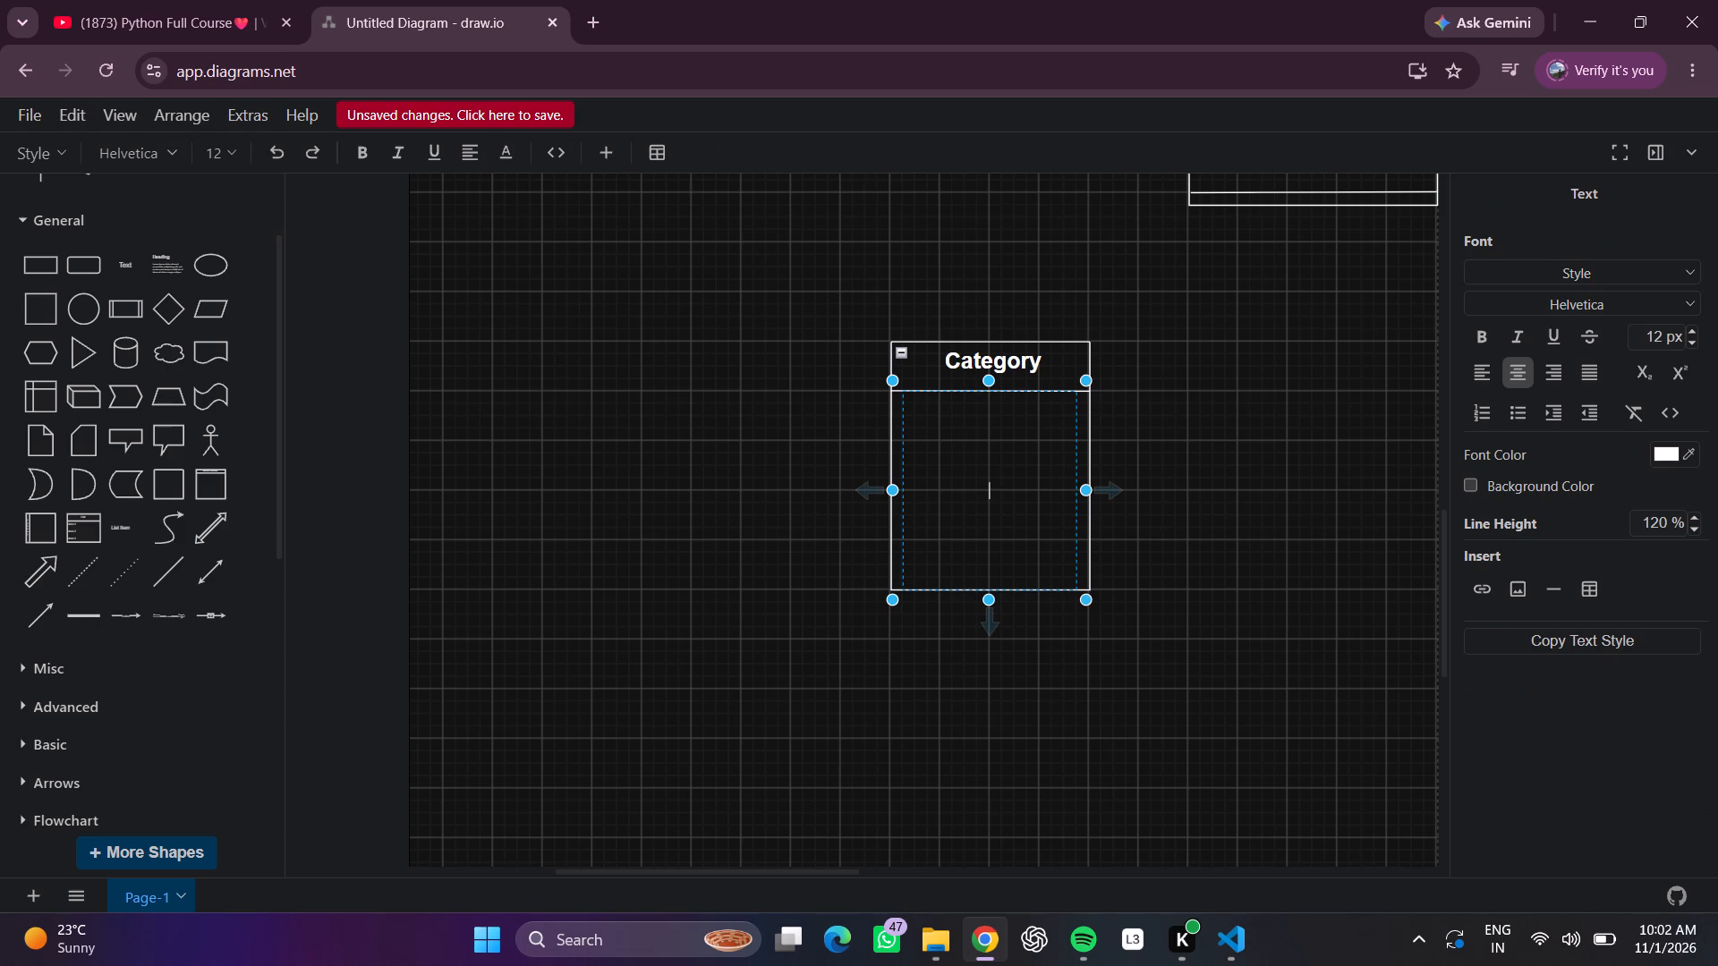
{"action": "key", "text": "shift+plus"}
{"action": "key", "text": "BackSpace"}
{"action": "key", "text": "BackSpace"}
{"action": "key", "text": "BackSpace"}
{"action": "type", "text": "ame"}
{"action": "key", "text": "shift+colon"}
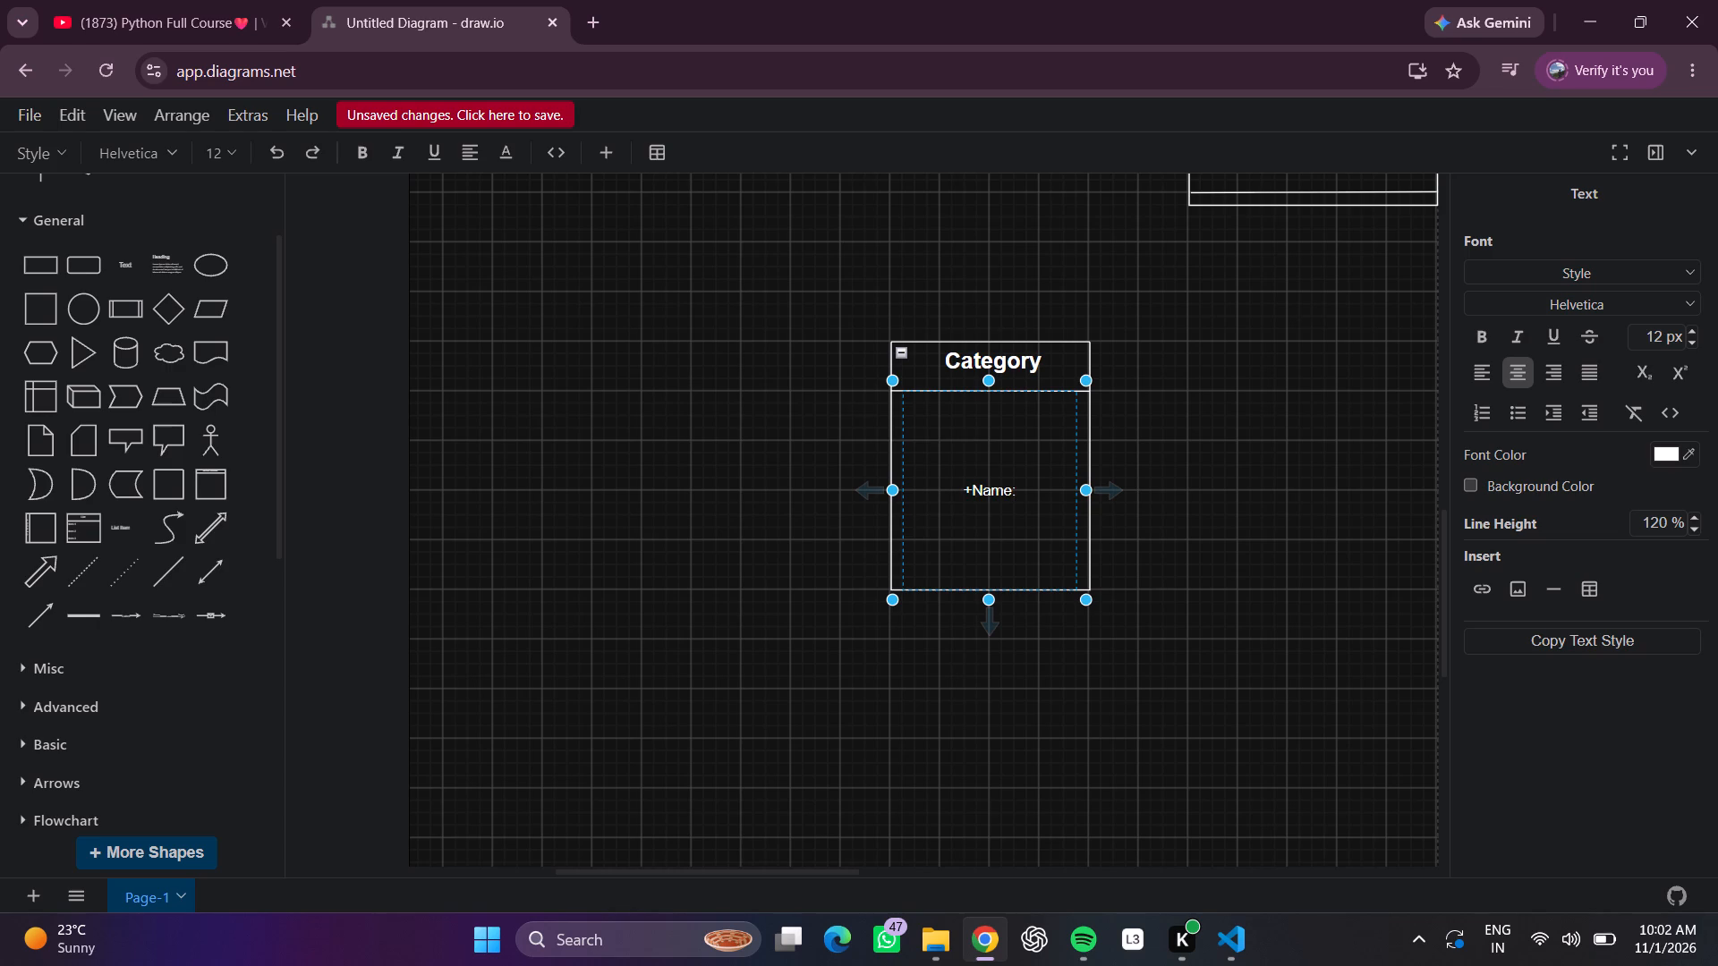
{"action": "type", "text": "string"}
Add the attribute "-BudgetLimit:float" below "+Name:string", leaving a blank line between them.
{"action": "key", "text": "Return"}
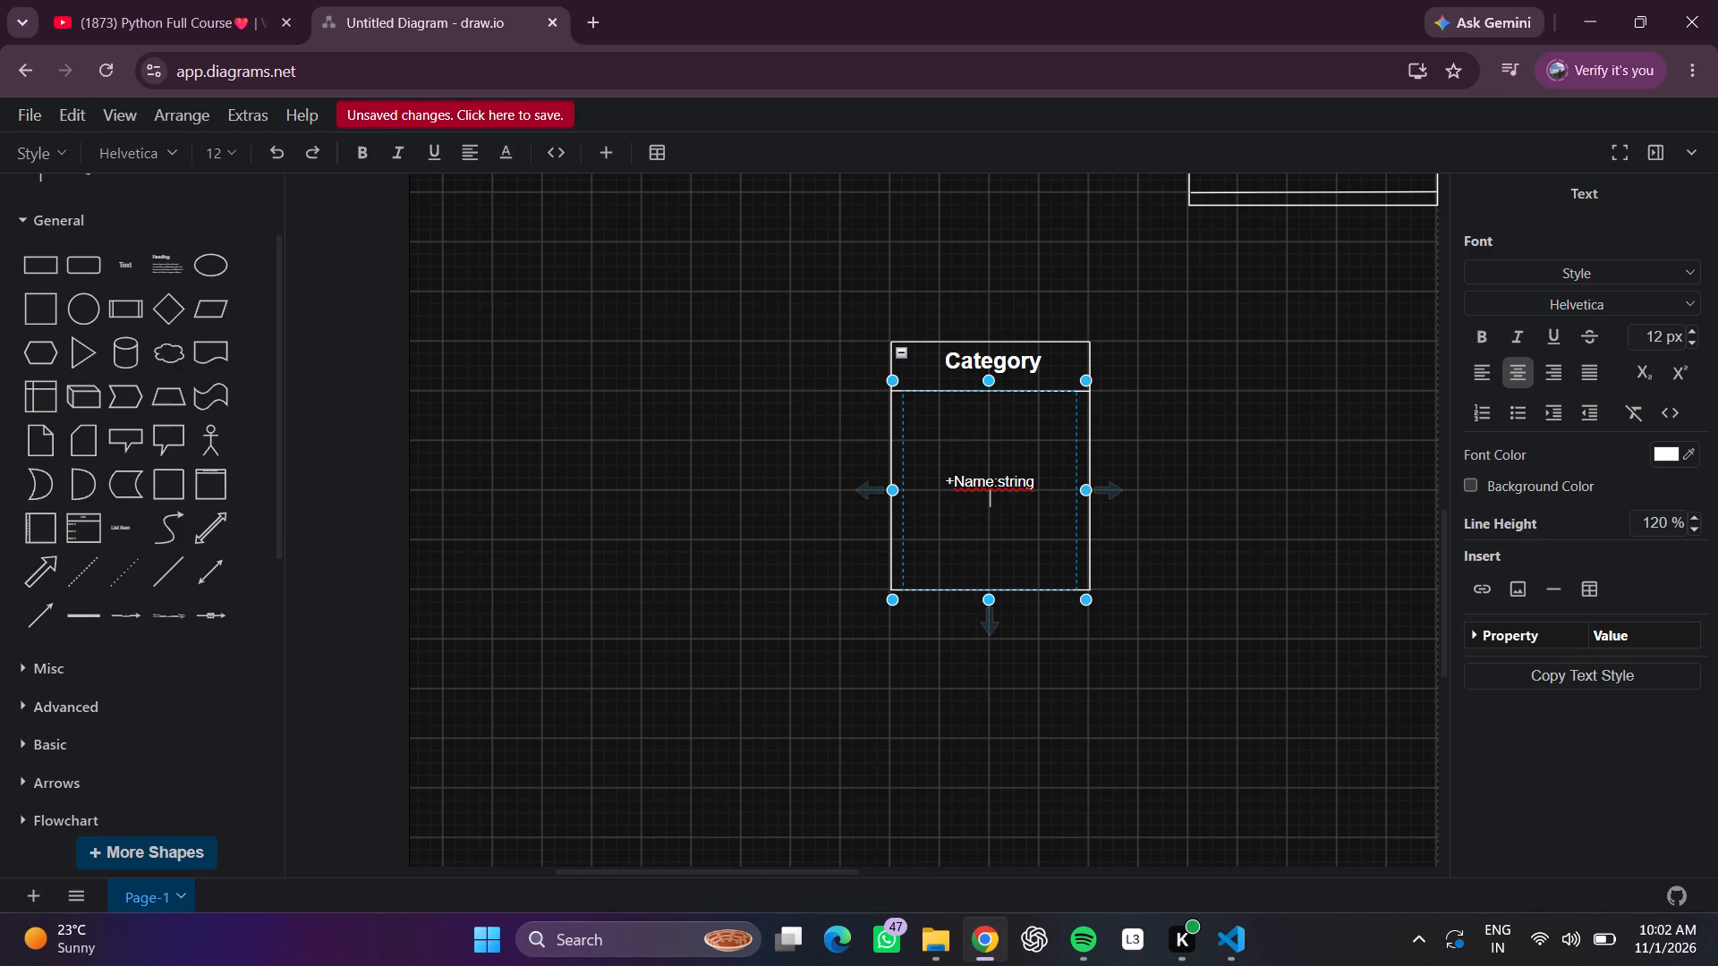
{"action": "key", "text": "Return"}
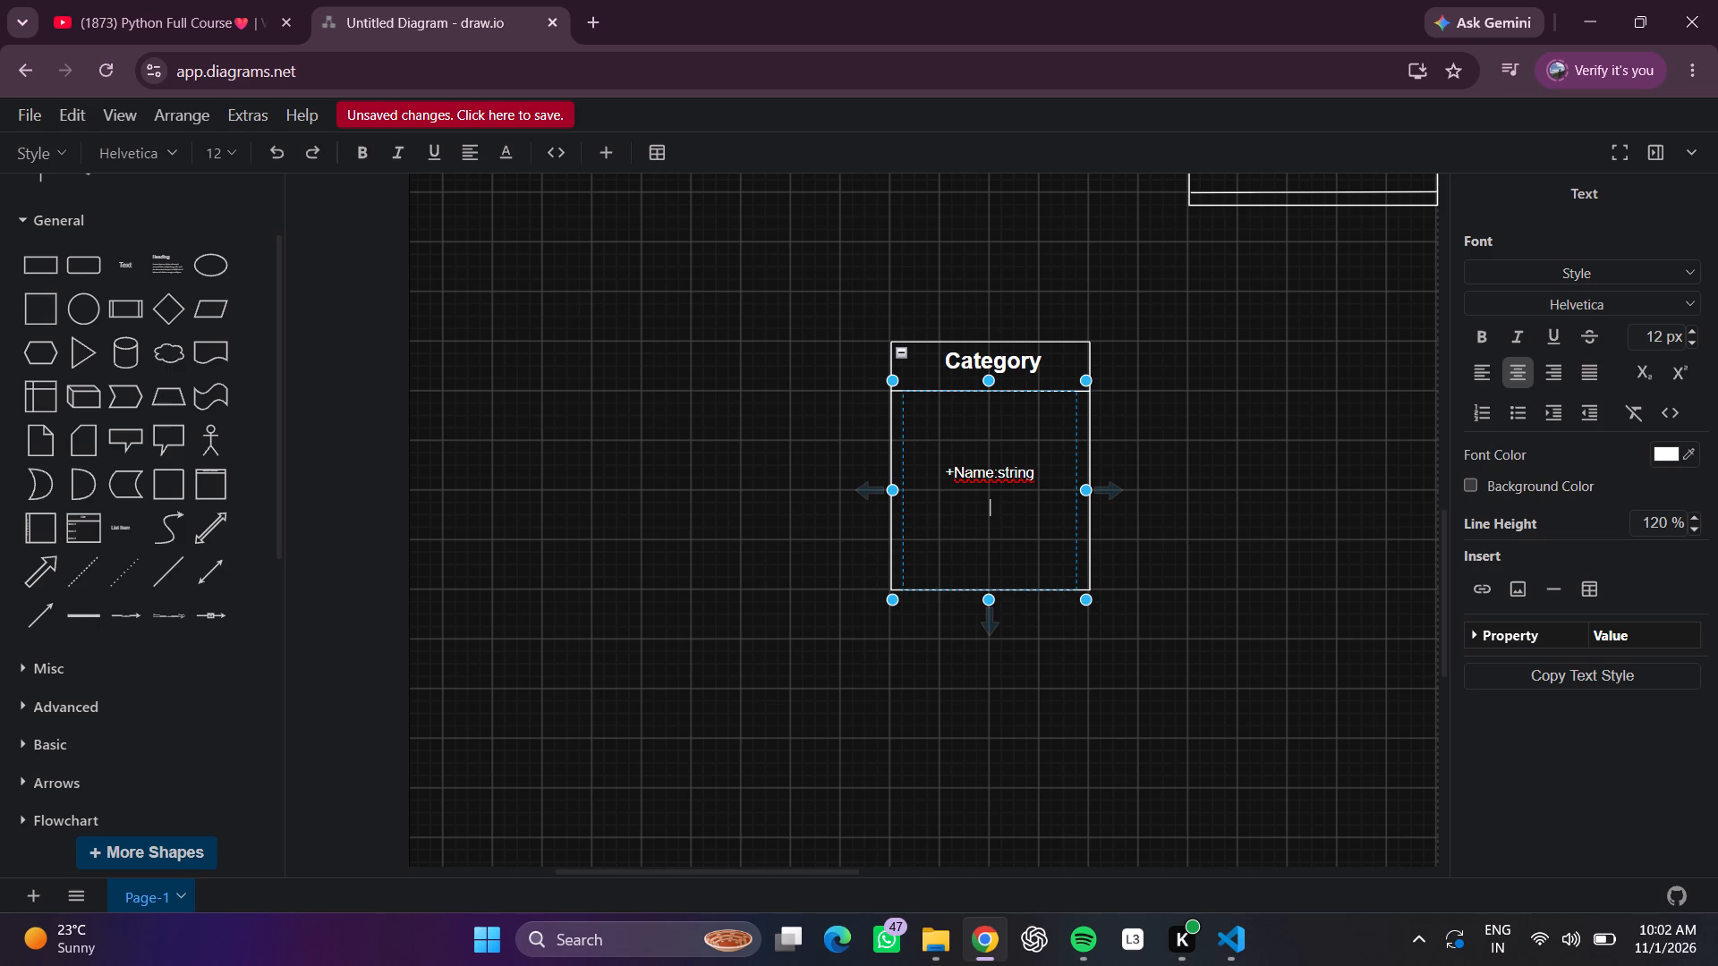
{"action": "key", "text": "shift+underscore"}
{"action": "key", "text": "BackSpace"}
{"action": "key", "text": "minus"}
{"action": "type", "text": "get"}
{"action": "key", "text": "shift+colon"}
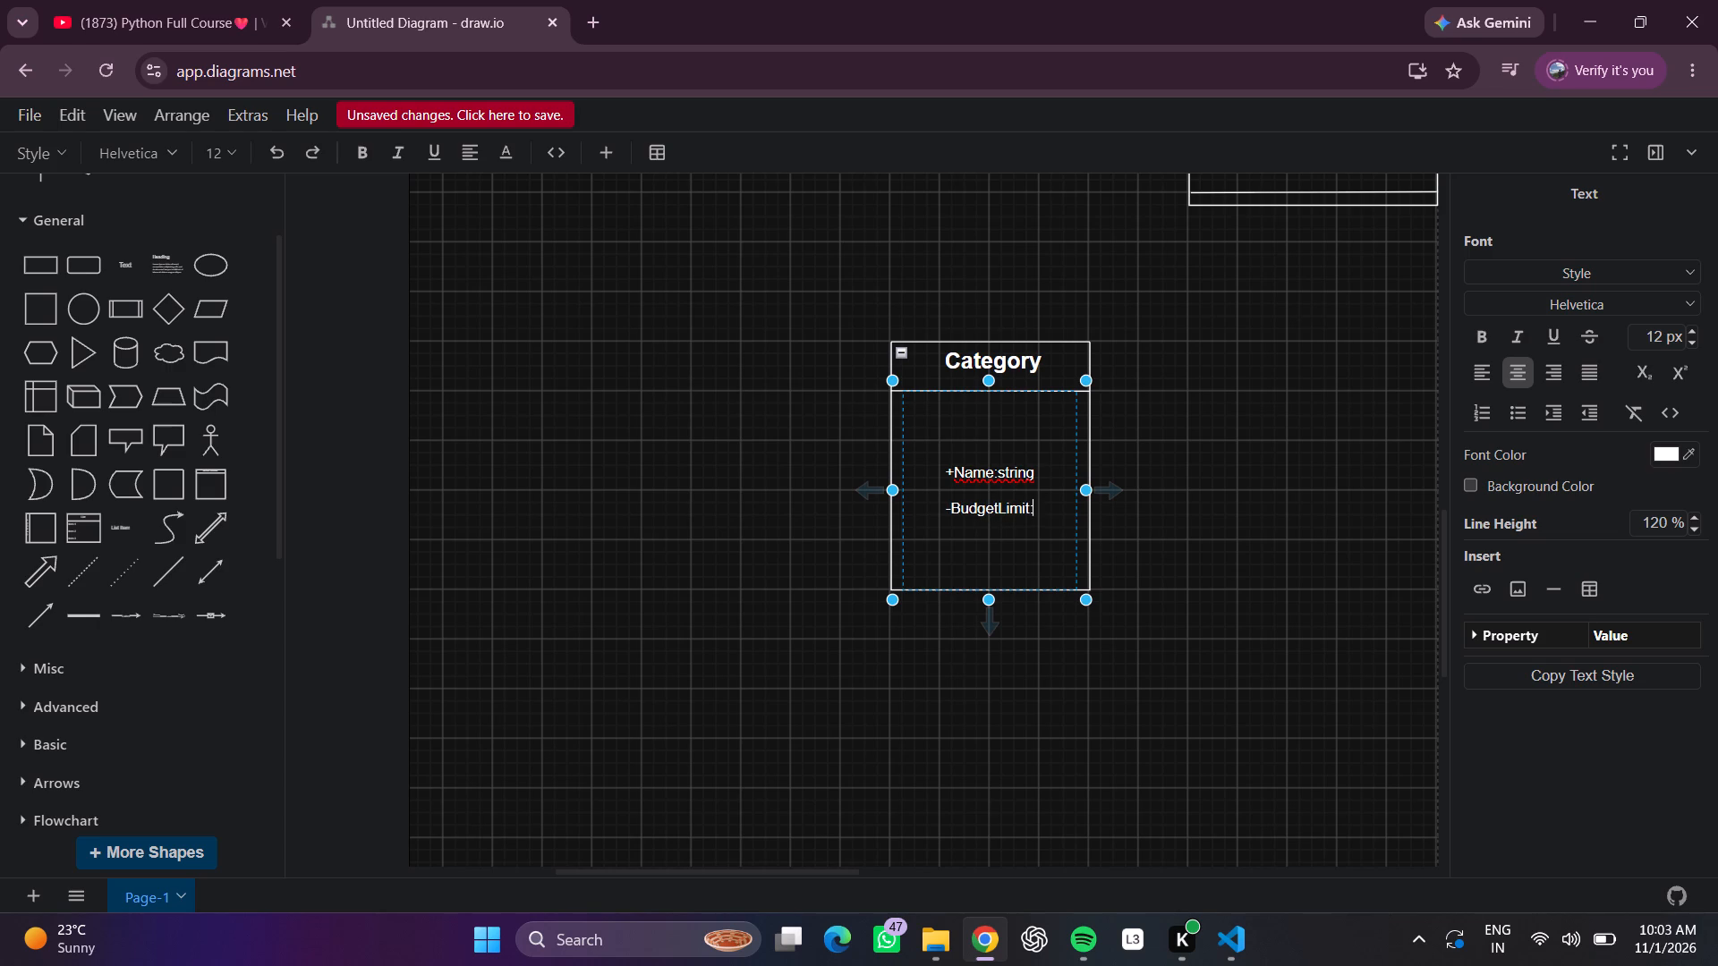
{"action": "type", "text": "float"}
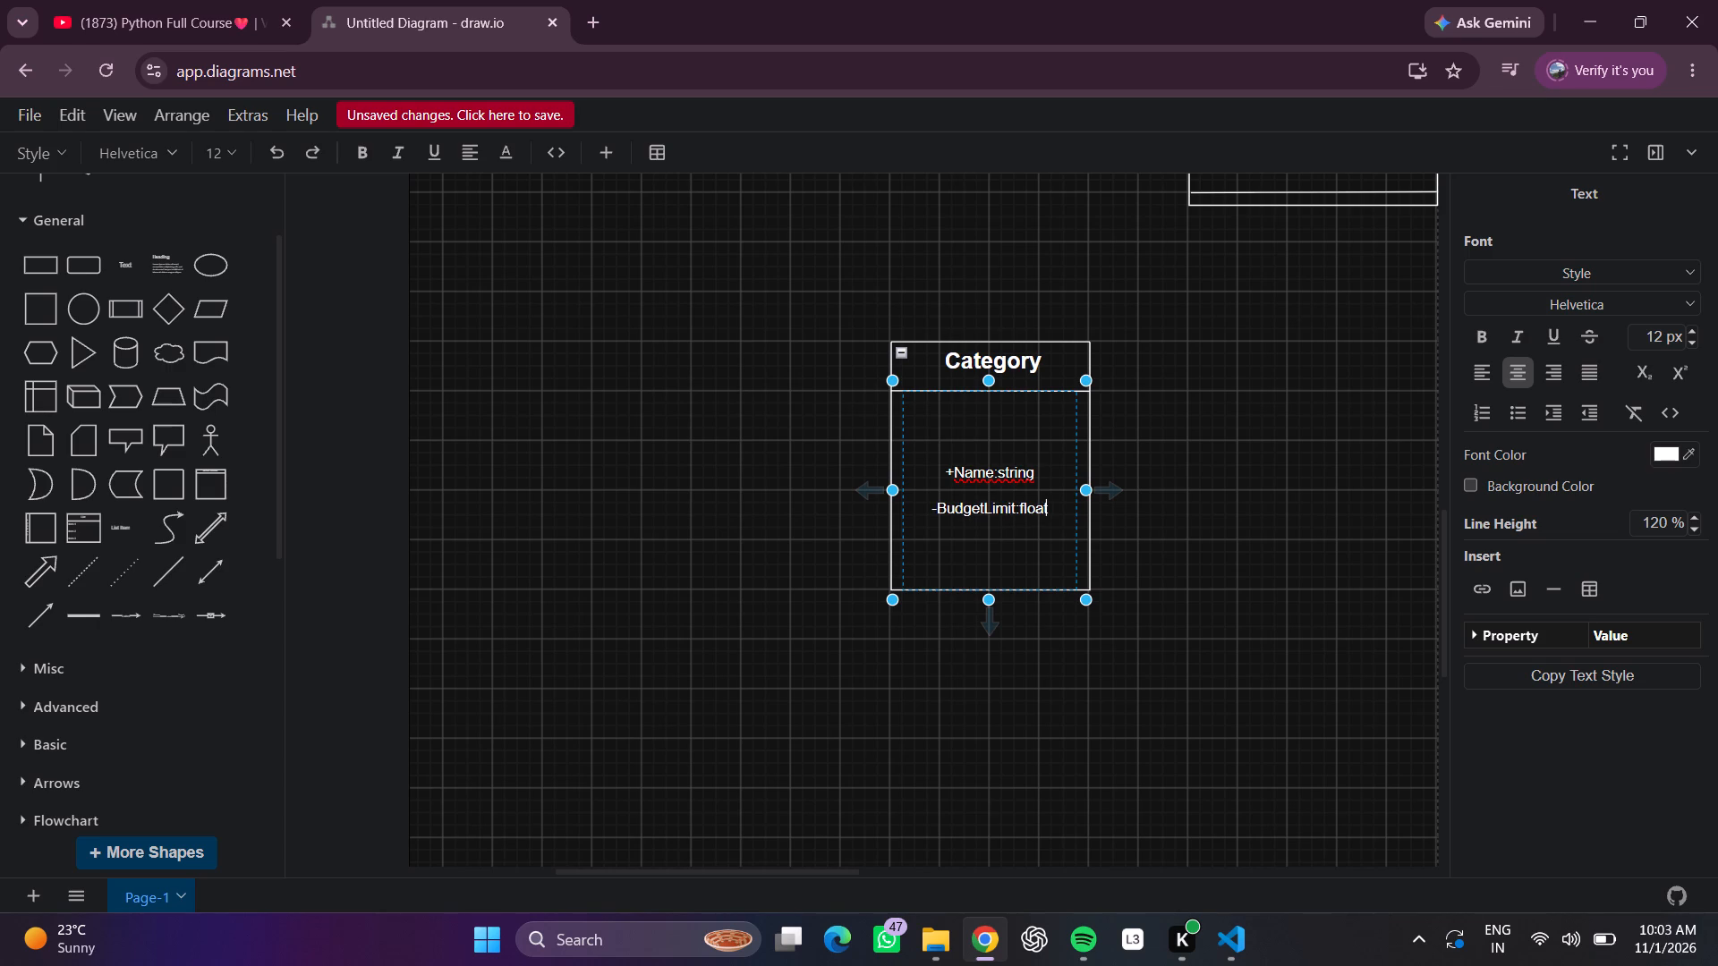
{"action": "left_click", "coordinate": [1288, 697]}
Apply the Heading 3 style to both attribute lines in the Category container.
{"action": "double_click", "coordinate": [1005, 513]}
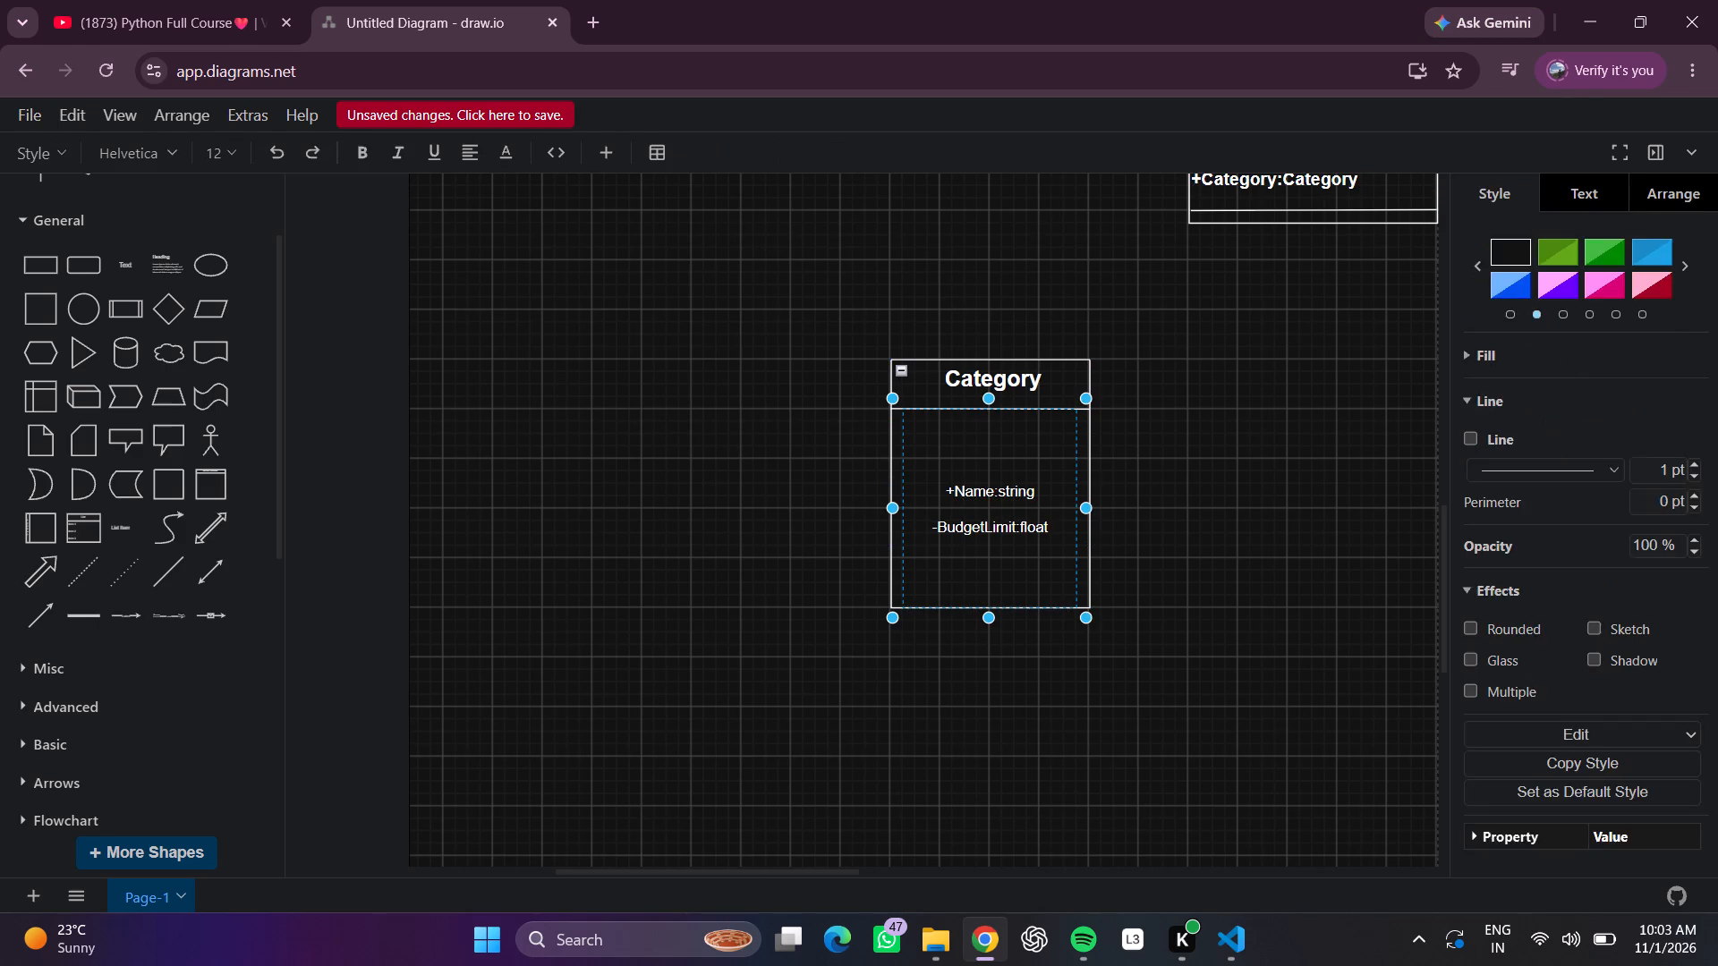
{"action": "left_click", "coordinate": [1574, 260]}
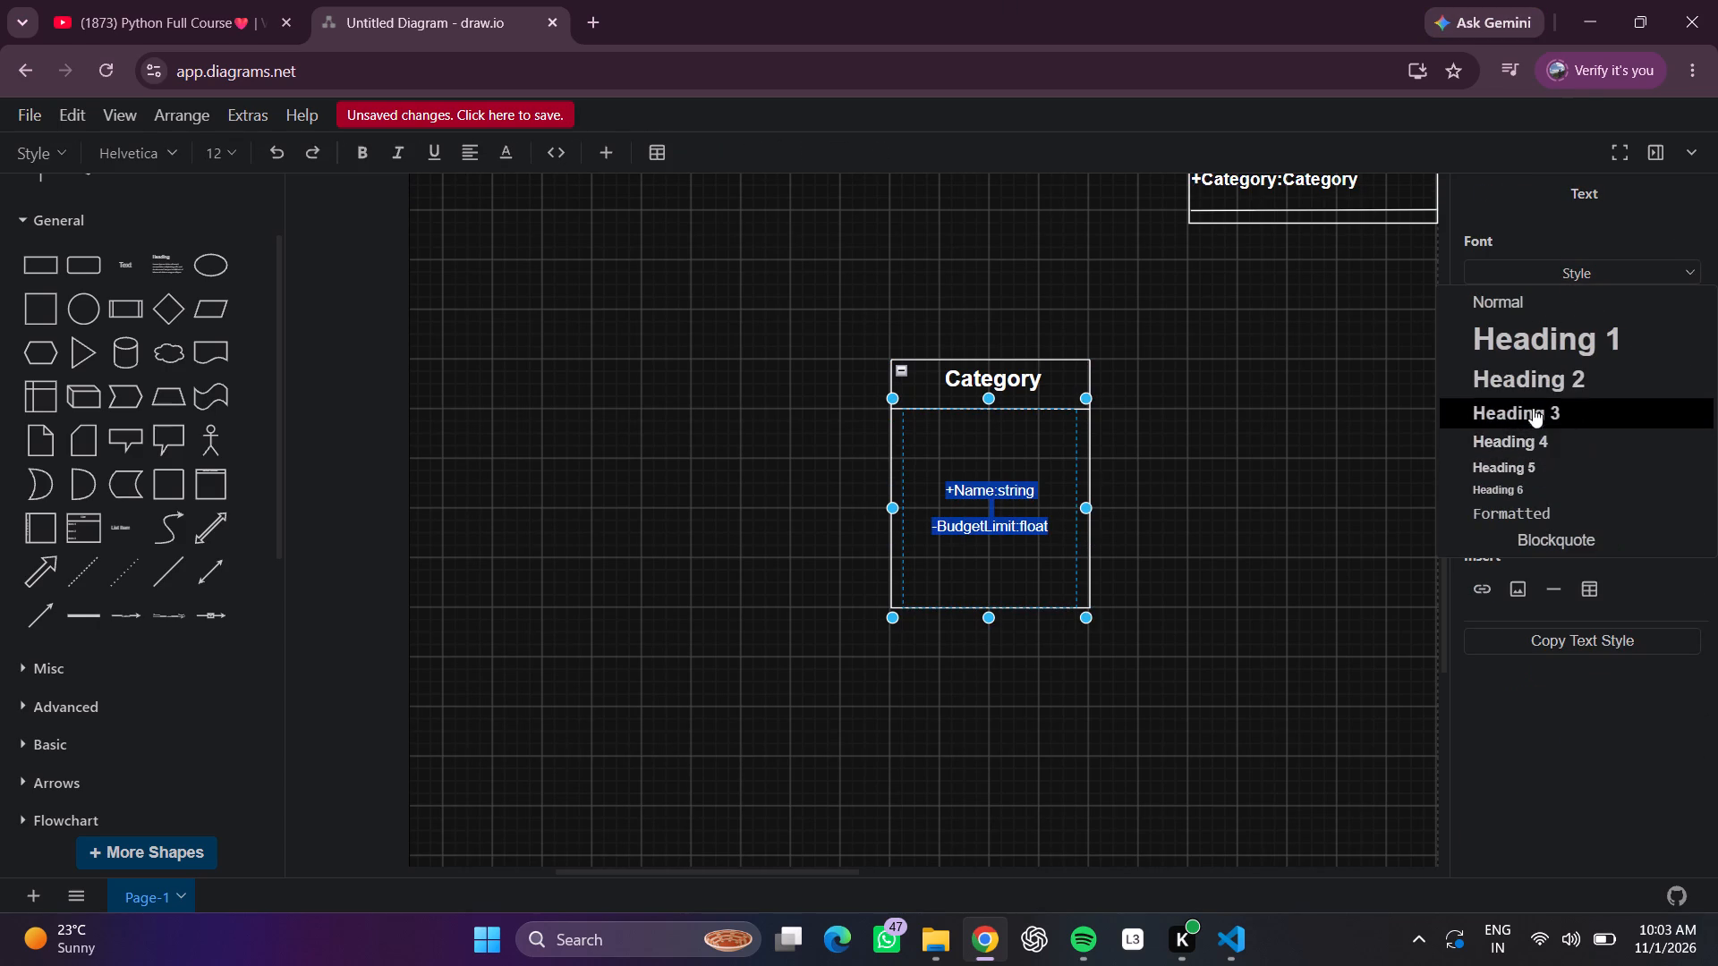
{"action": "left_click", "coordinate": [1533, 402]}
{"action": "left_click", "coordinate": [1189, 426]}
Add a gap between the "+Name:string" and "-BudgetLimit:float" lines.
{"action": "double_click", "coordinate": [1020, 506]}
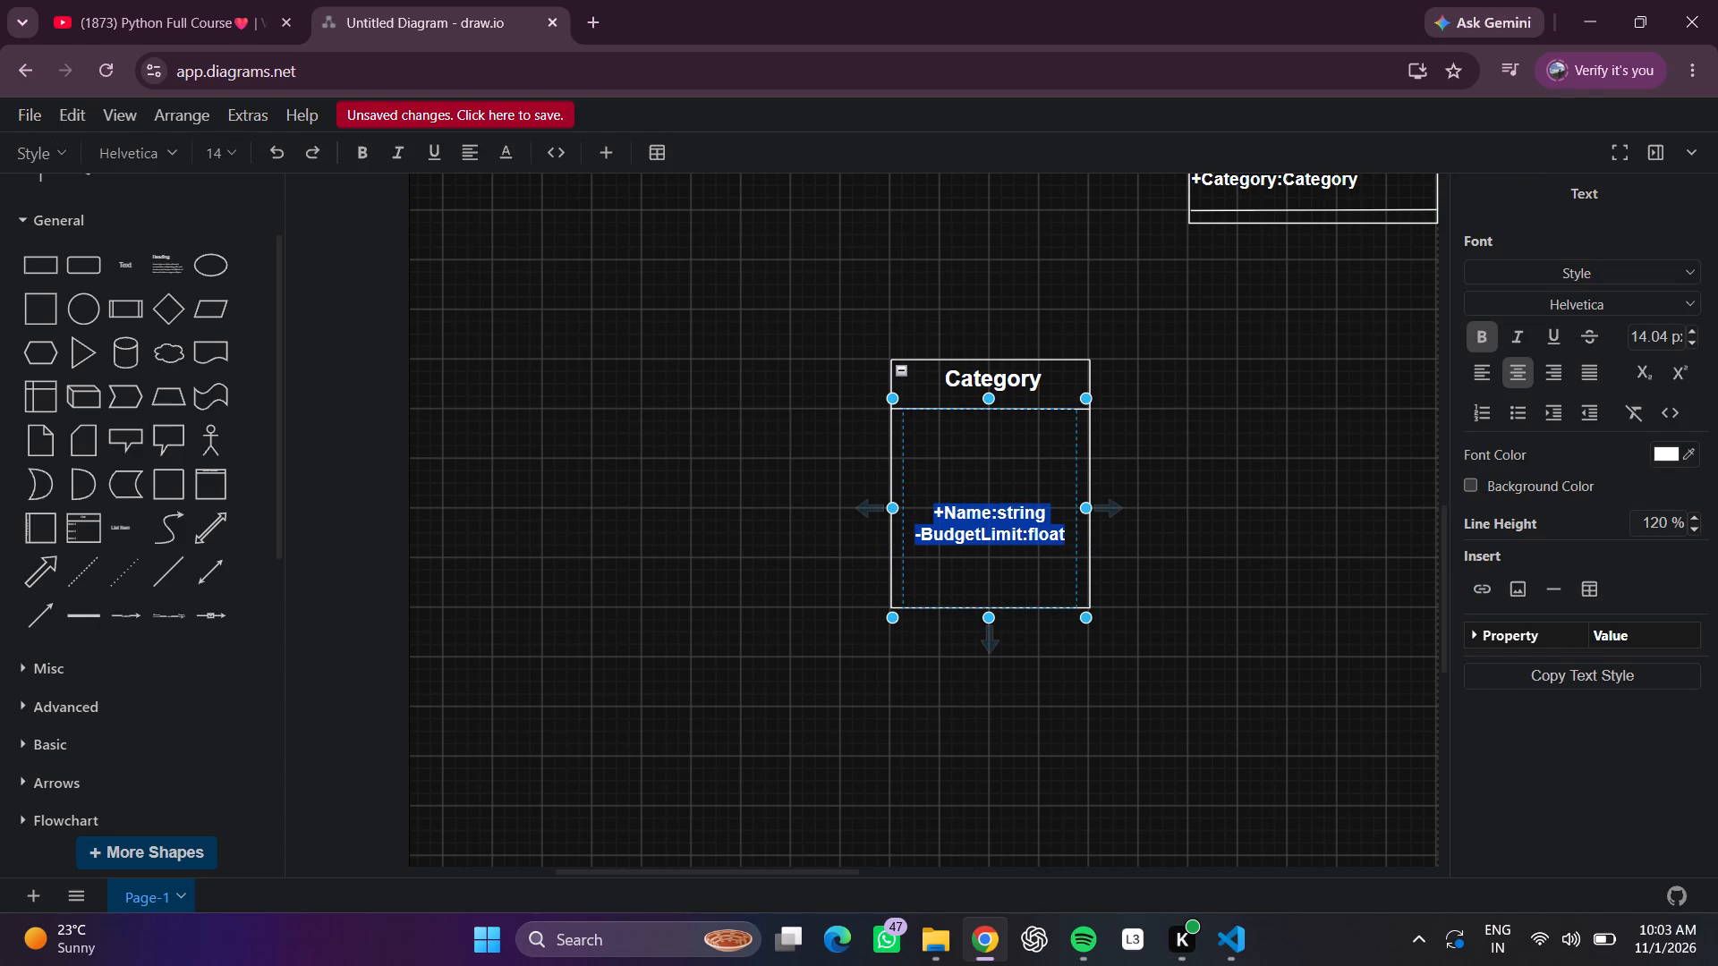
{"action": "left_click", "coordinate": [1052, 513]}
{"action": "key", "text": "Return"}
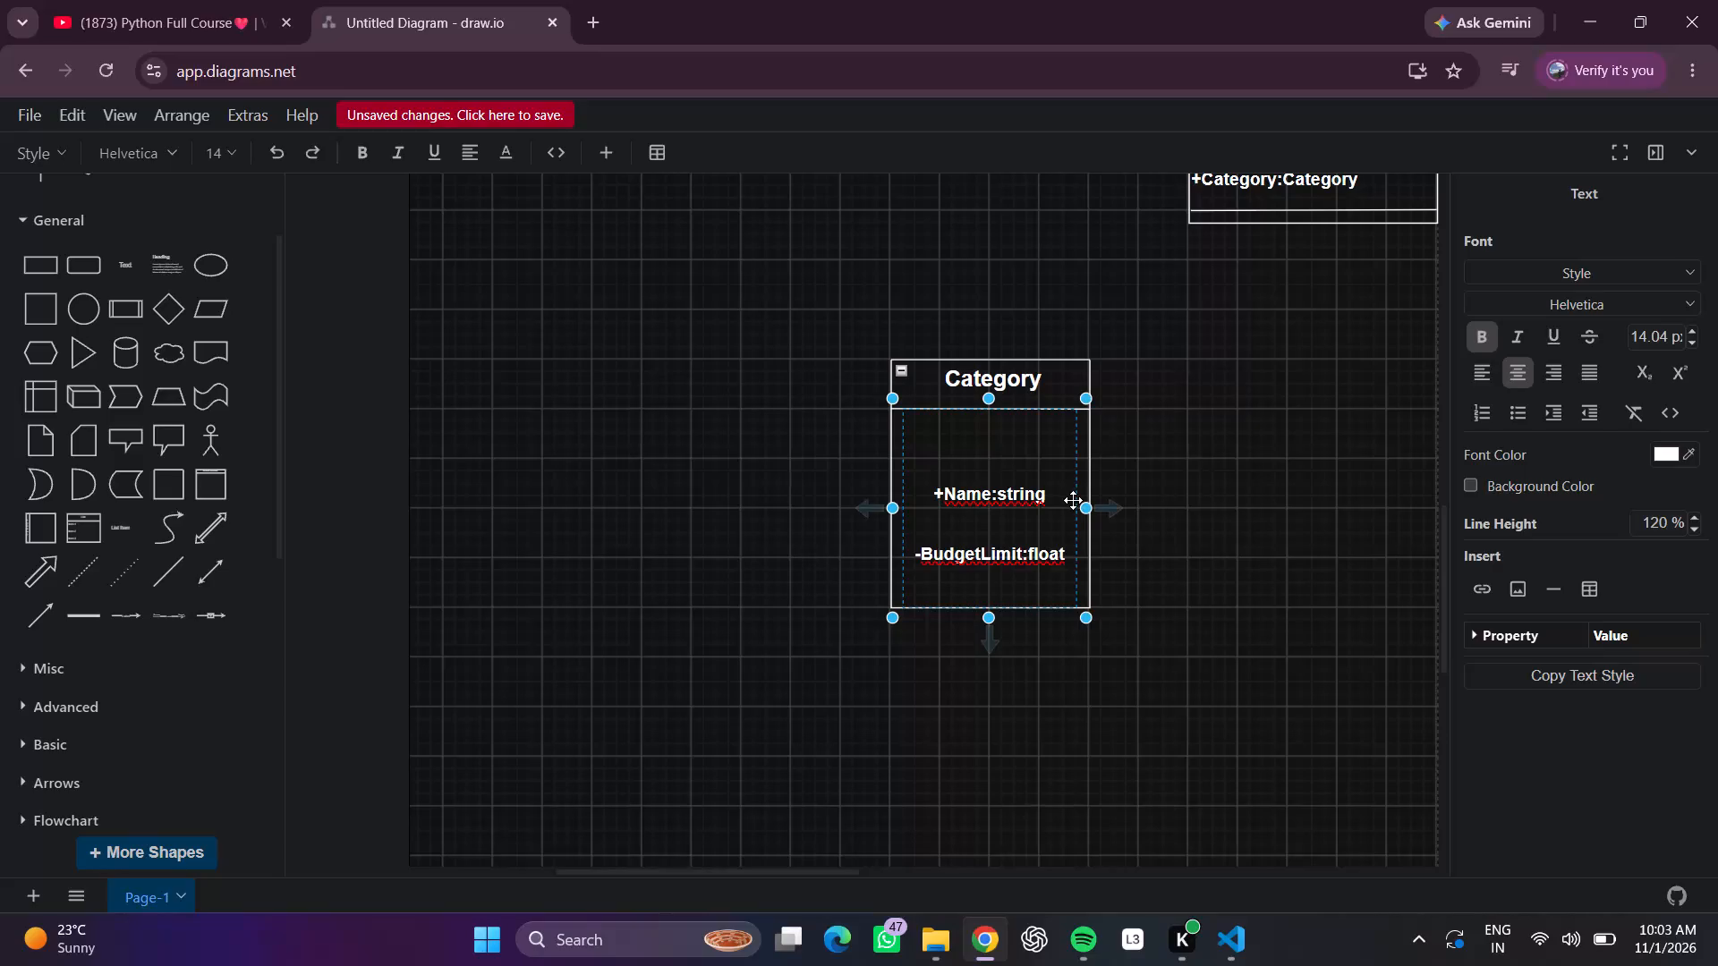
{"action": "key", "text": "BackSpace"}
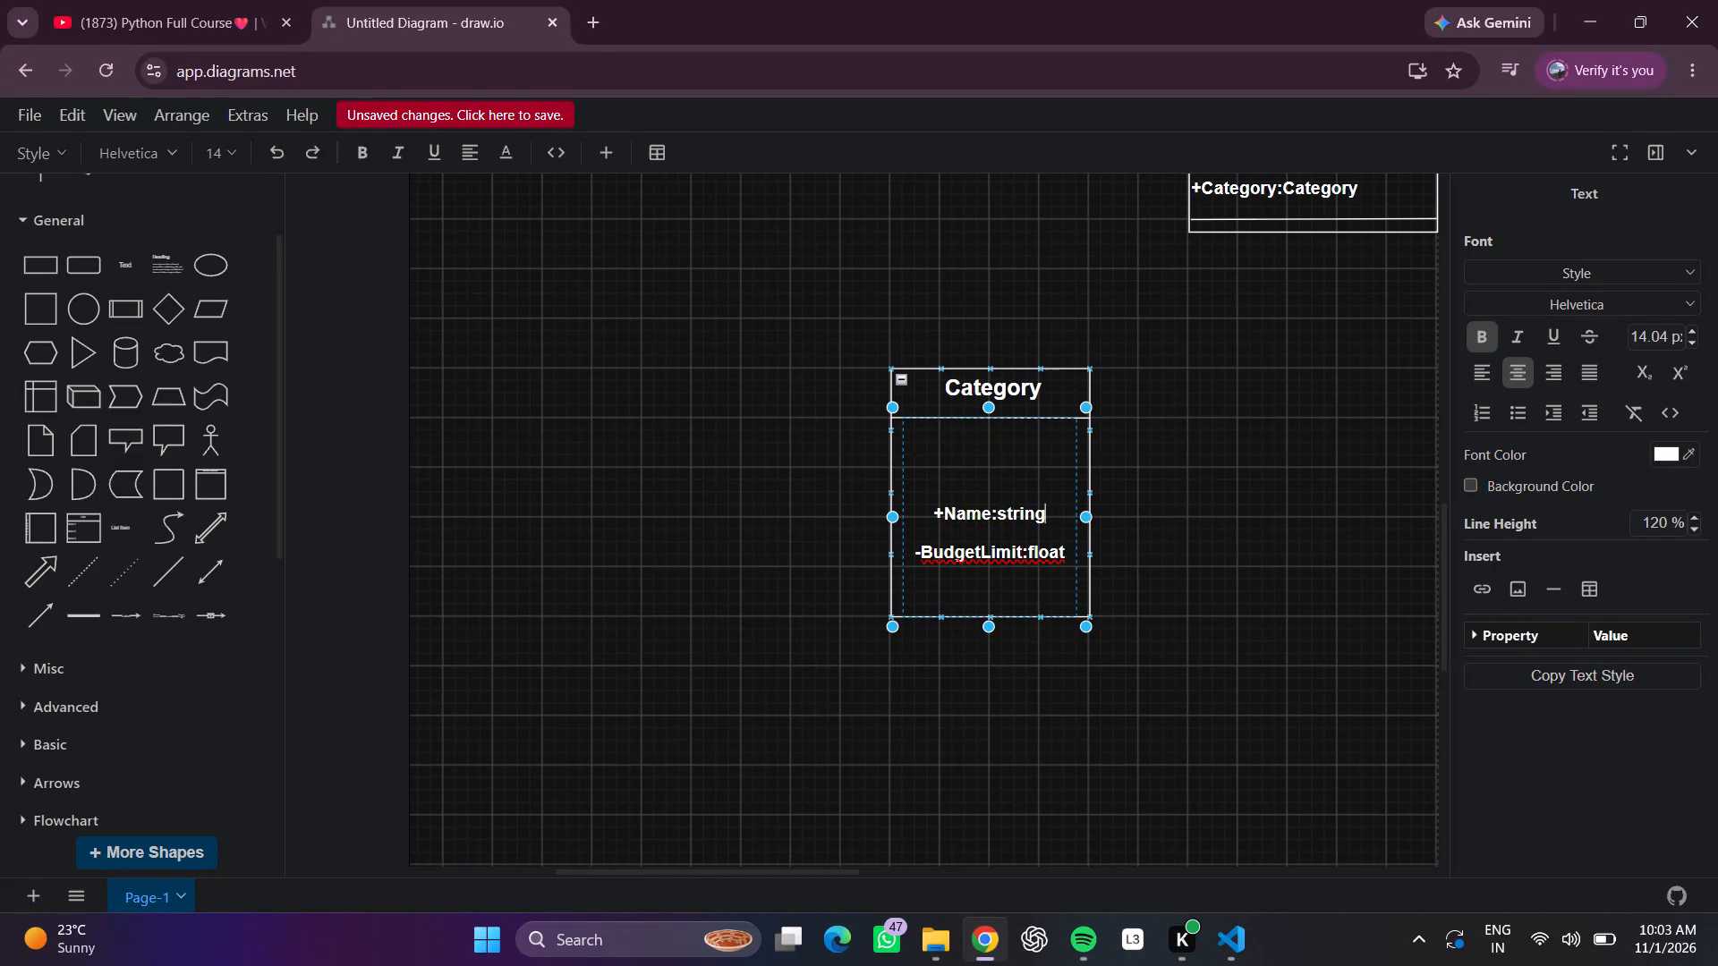
{"action": "left_click", "coordinate": [1049, 527]}
{"action": "double_click", "coordinate": [1049, 527]}
{"action": "left_click", "coordinate": [1201, 469]}
Left-align the Category attribute text.
{"action": "double_click", "coordinate": [1038, 533]}
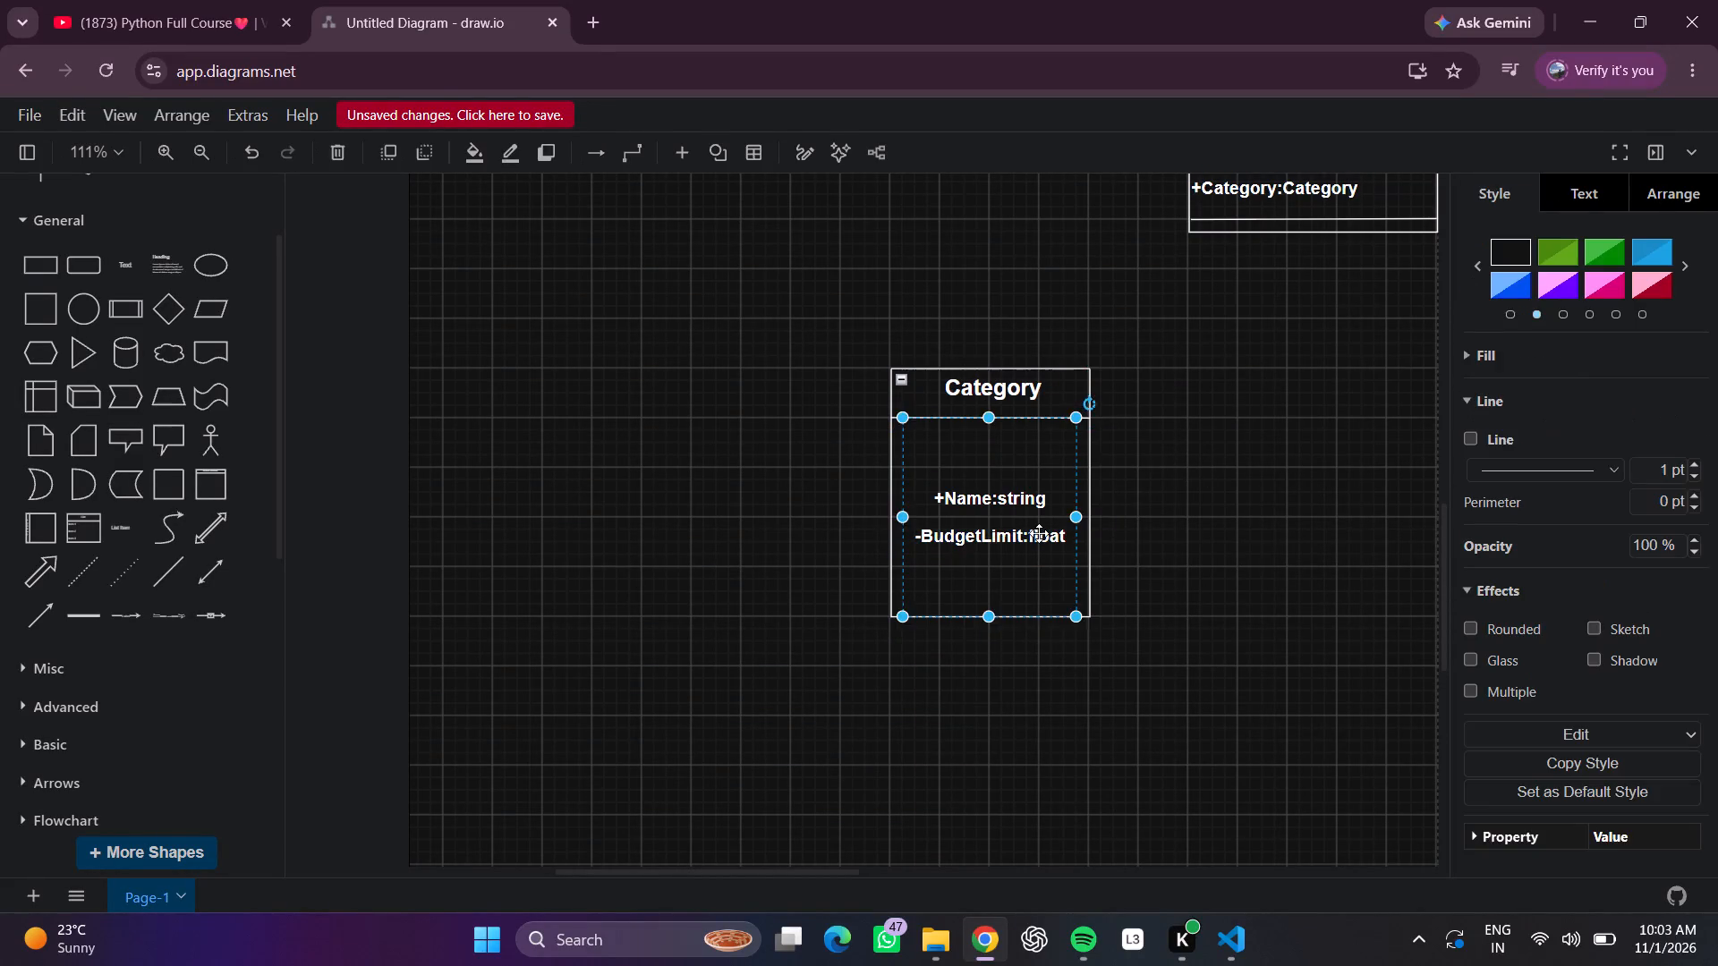
{"action": "left_click", "coordinate": [1479, 370]}
{"action": "left_click", "coordinate": [1298, 431]}
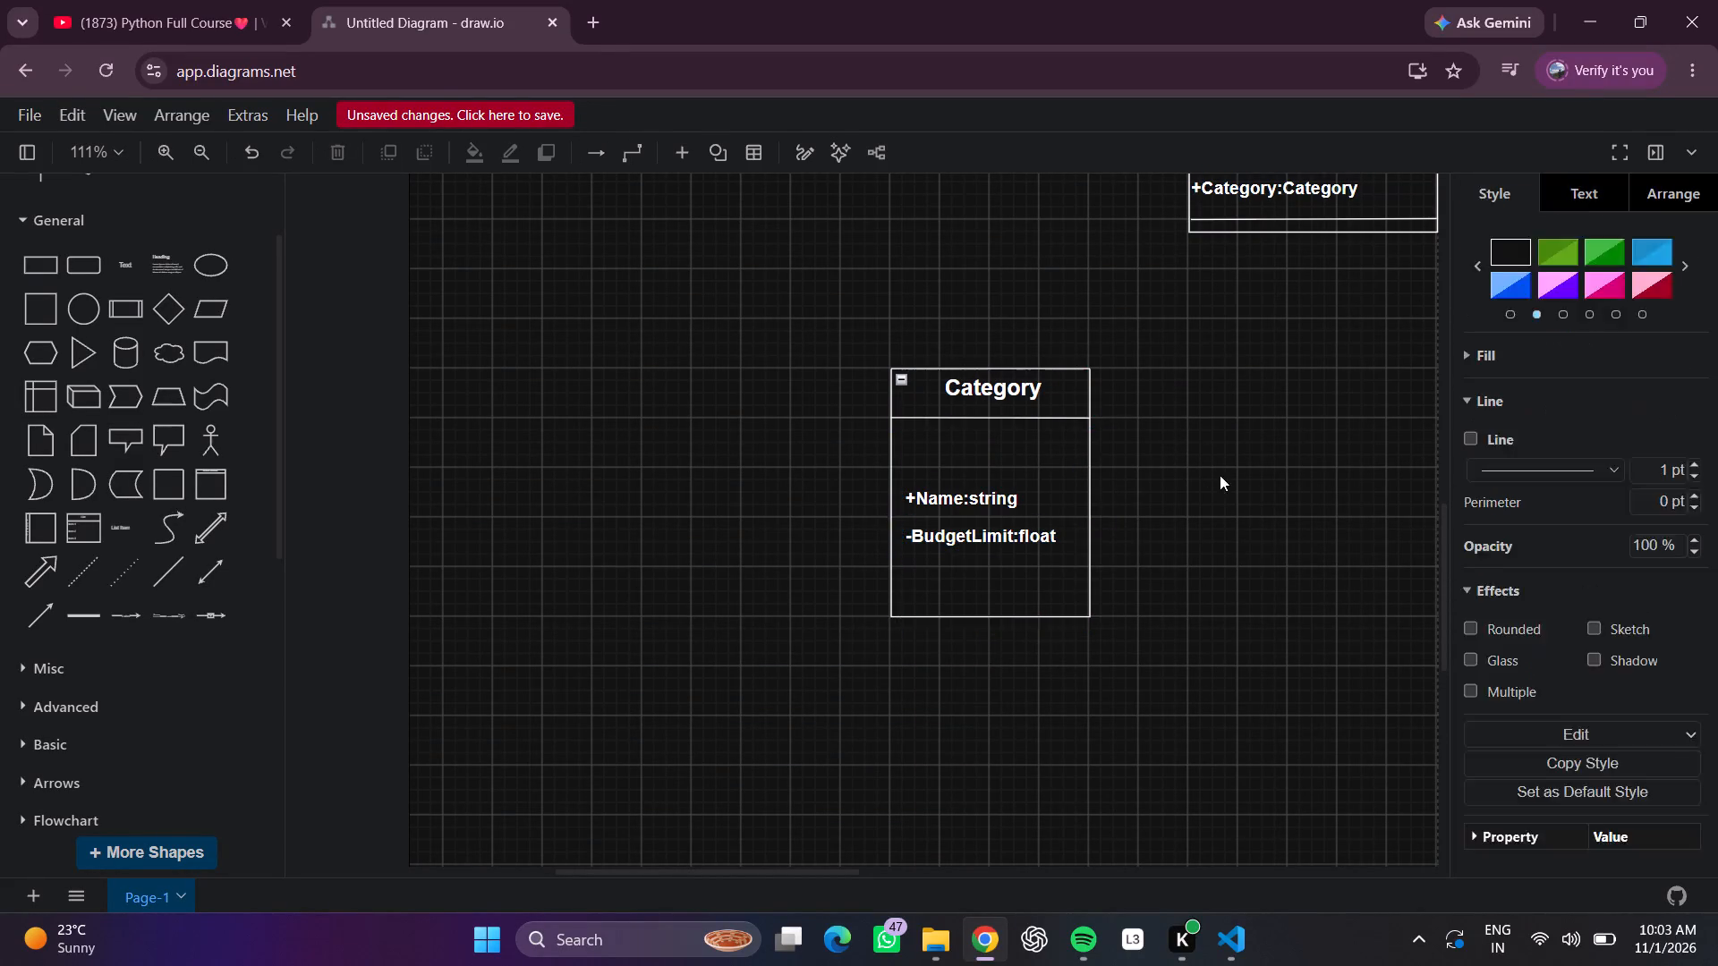
Move the attribute text up so that it starts just below the Category title divider.
{"action": "left_click_drag", "start_coordinate": [1001, 526], "coordinate": [1001, 479]}
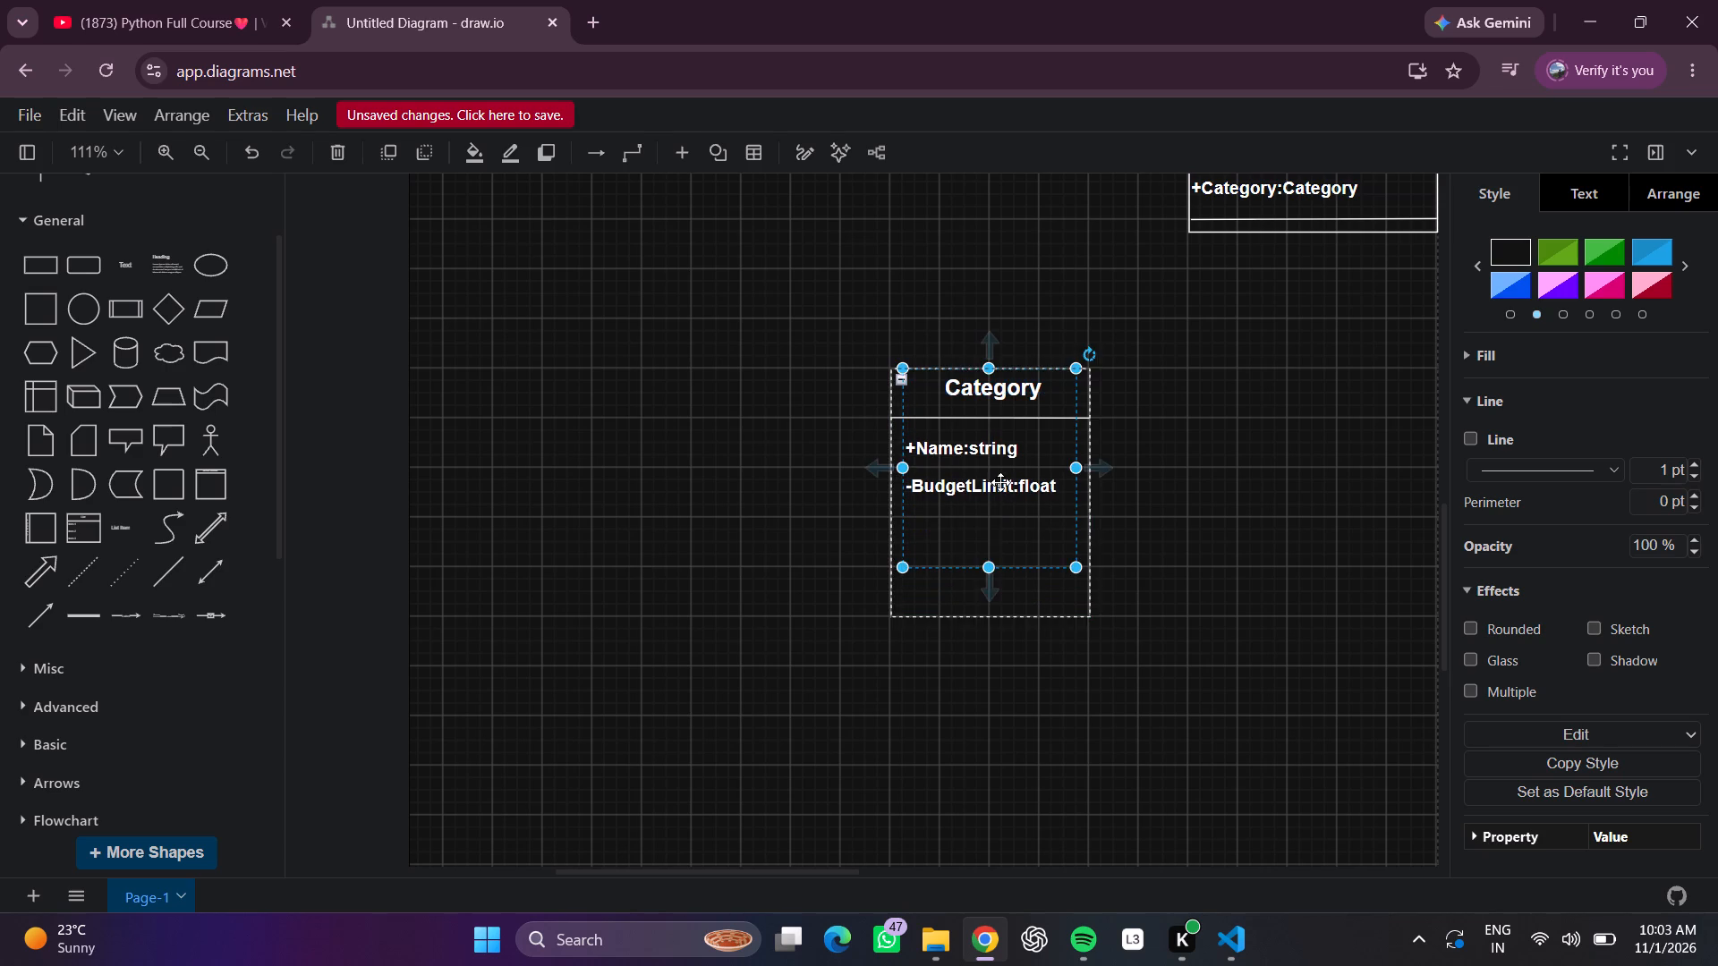
{"action": "left_click", "coordinate": [1241, 468]}
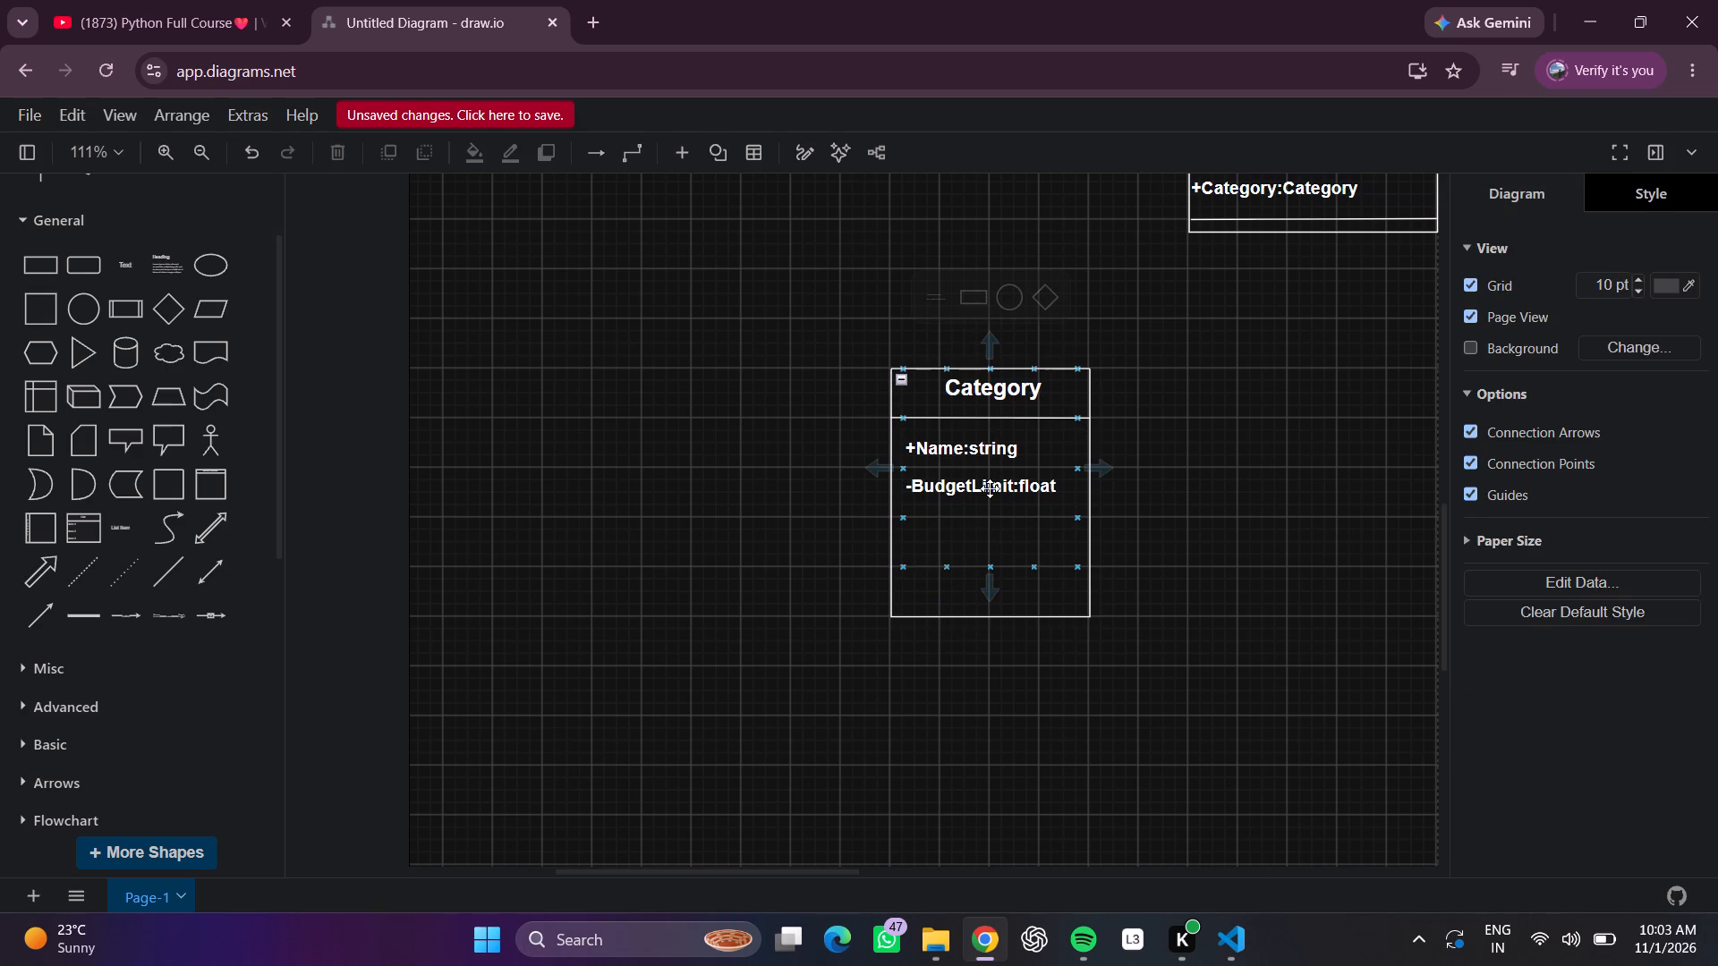
{"action": "left_click", "coordinate": [1199, 575]}
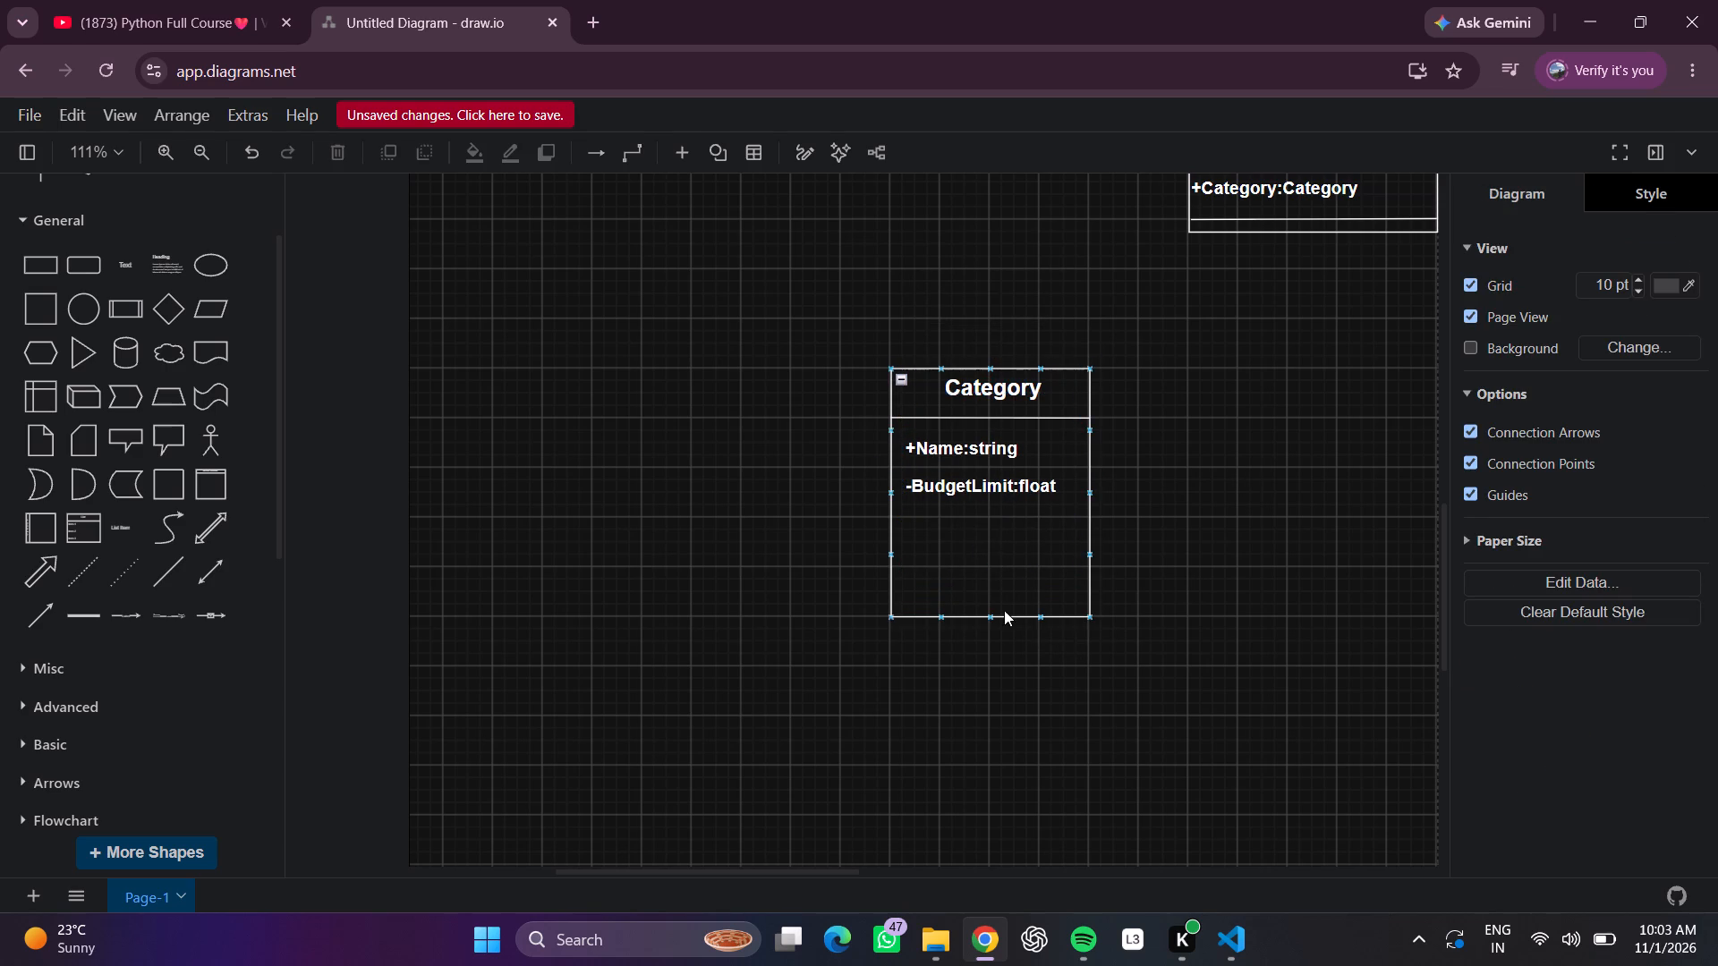
Nudge the Category container slightly up and shorten it from its bottom edge to end just below the attribute lines.
{"action": "left_click", "coordinate": [997, 616]}
{"action": "left_click_drag", "start_coordinate": [991, 615], "coordinate": [994, 599]}
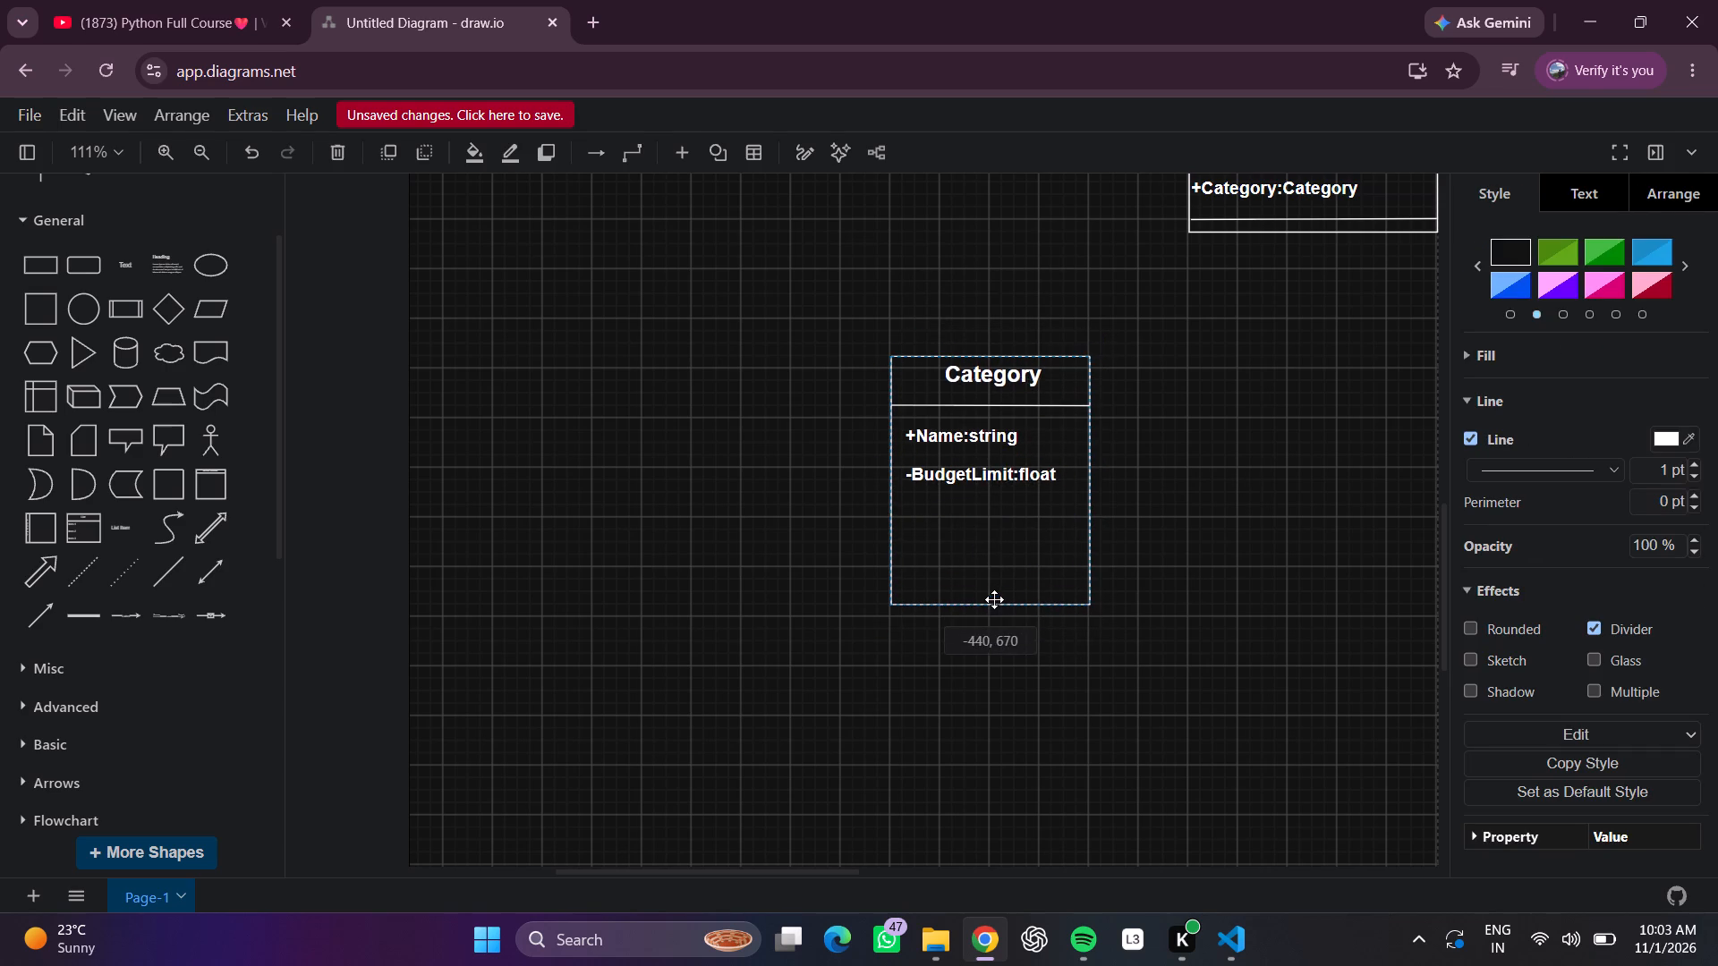
{"action": "left_click_drag", "start_coordinate": [994, 599], "coordinate": [993, 602]}
{"action": "left_click_drag", "start_coordinate": [987, 615], "coordinate": [993, 553]}
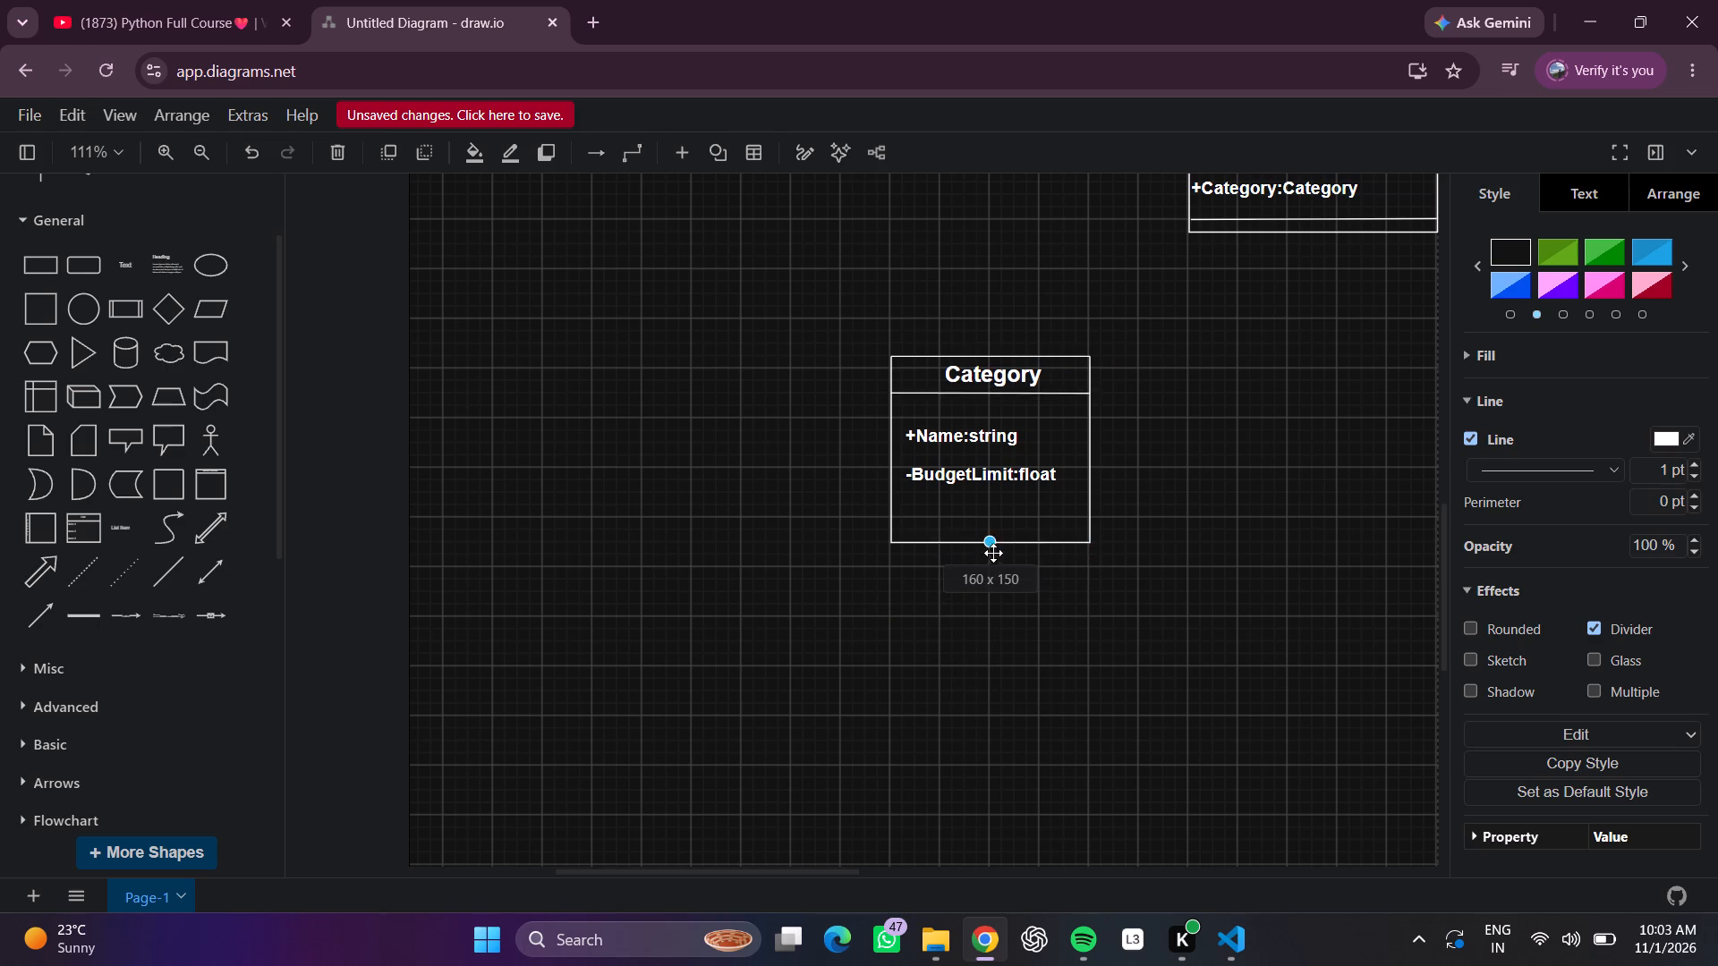
{"action": "left_click_drag", "start_coordinate": [993, 553], "coordinate": [999, 530]}
{"action": "left_click", "coordinate": [1221, 586]}
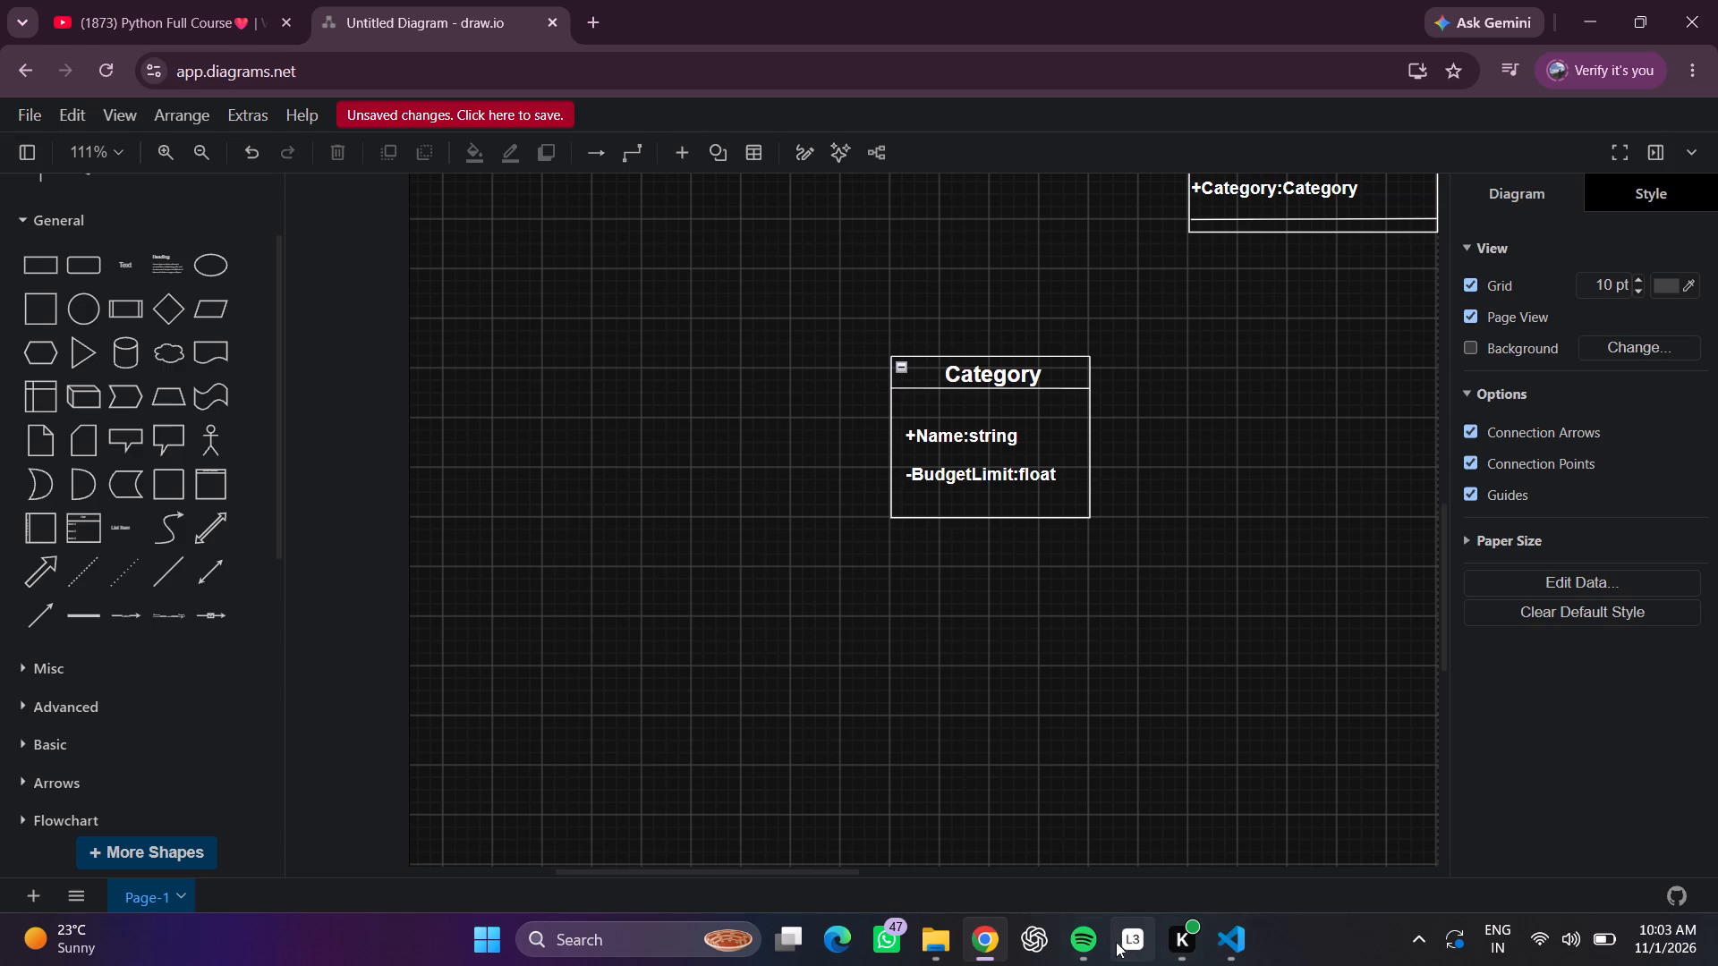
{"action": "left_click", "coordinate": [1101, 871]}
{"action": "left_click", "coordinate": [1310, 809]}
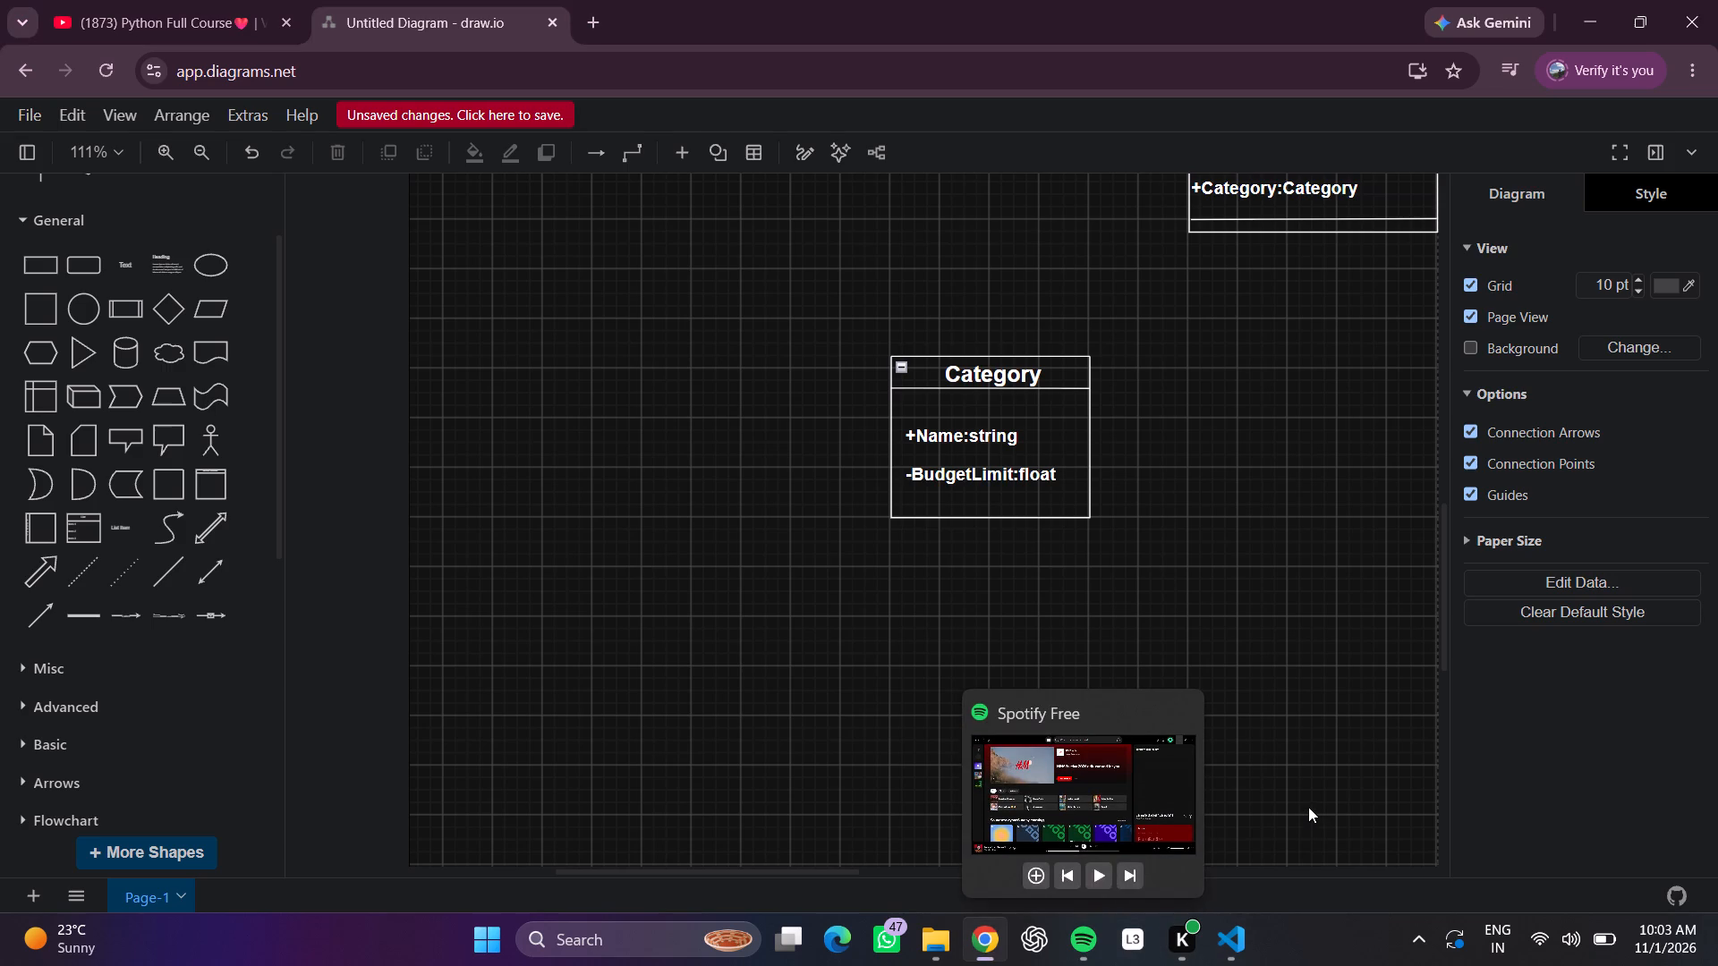
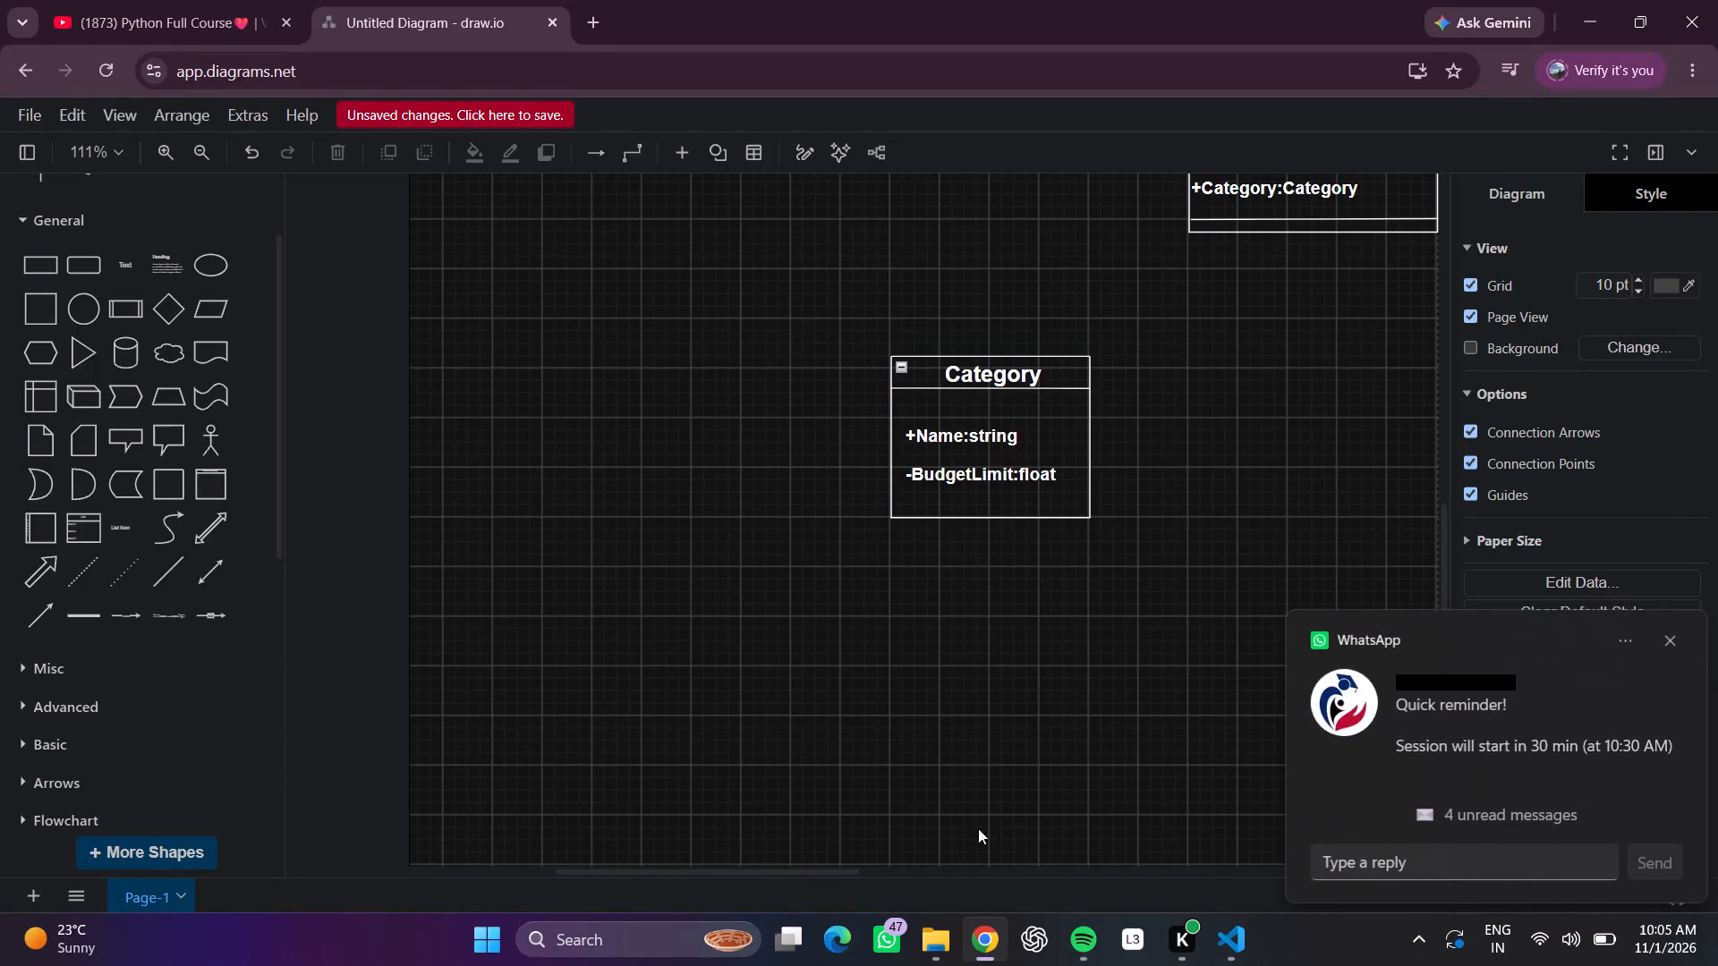
Pause the music playback in Spotify, then return to the diagram.
{"action": "left_click", "coordinate": [1094, 879]}
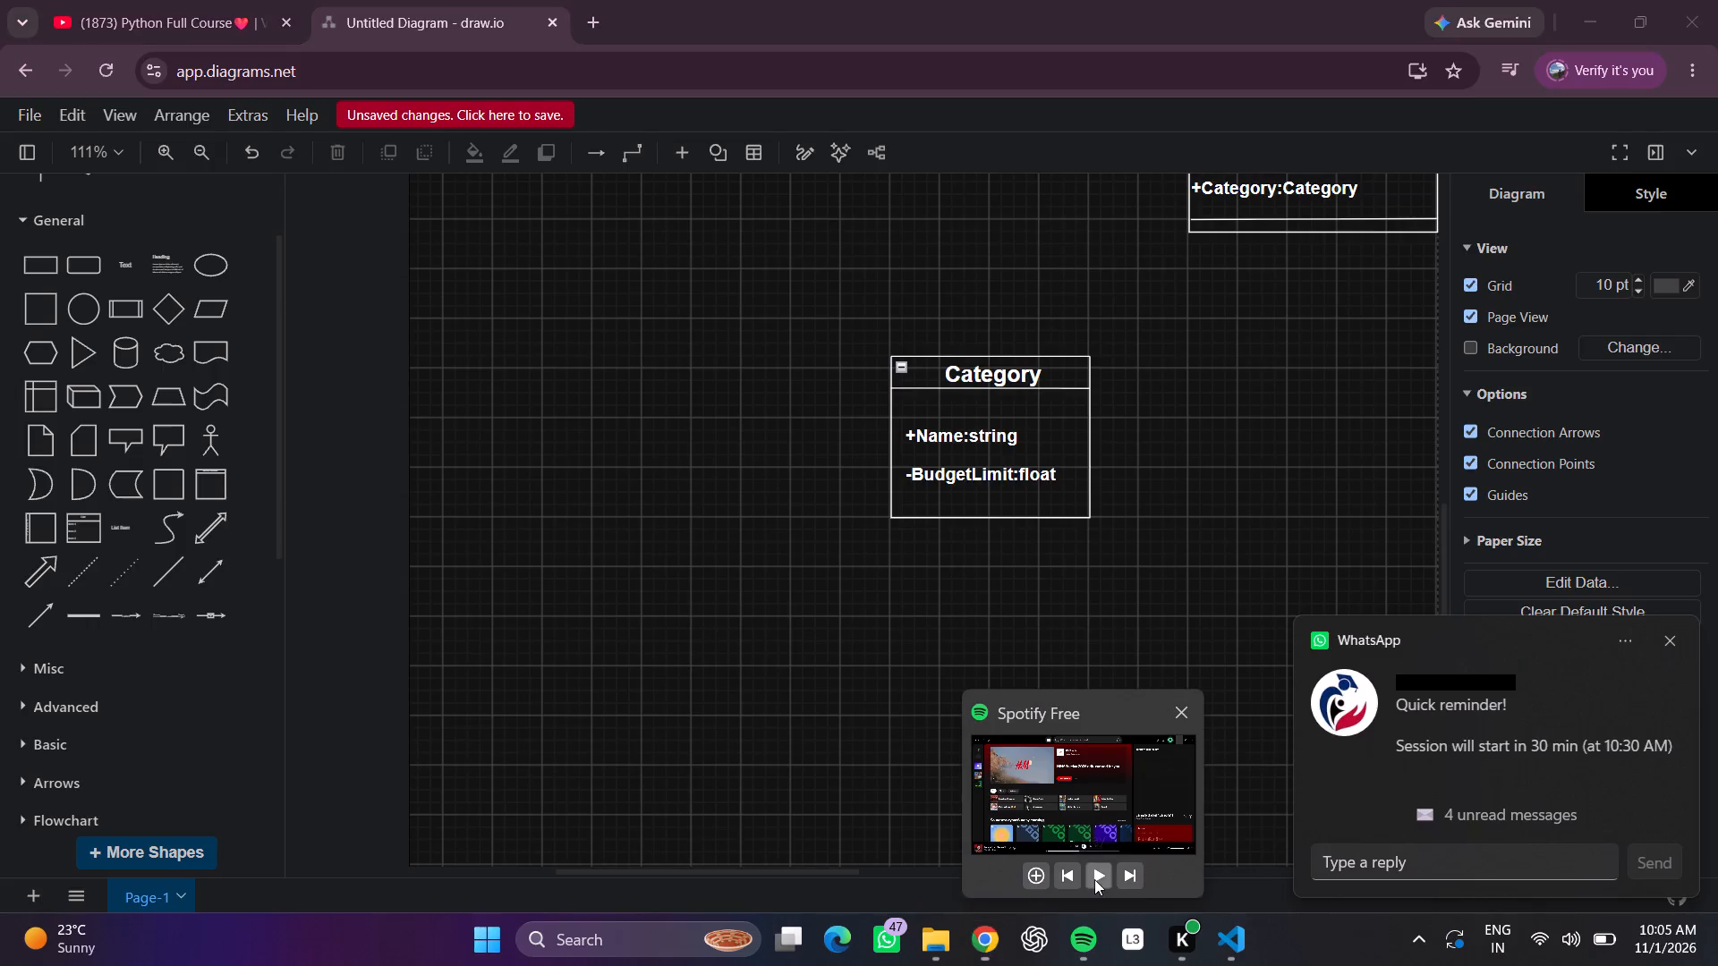
{"action": "left_click", "coordinate": [1315, 935]}
Select the attribute text block containing +Name:string and -BudgetLimit:float in the Category container.
{"action": "scroll", "coordinate": [1315, 935], "scroll_direction": "up", "scroll_amount": 4, "text": "ctrl"}
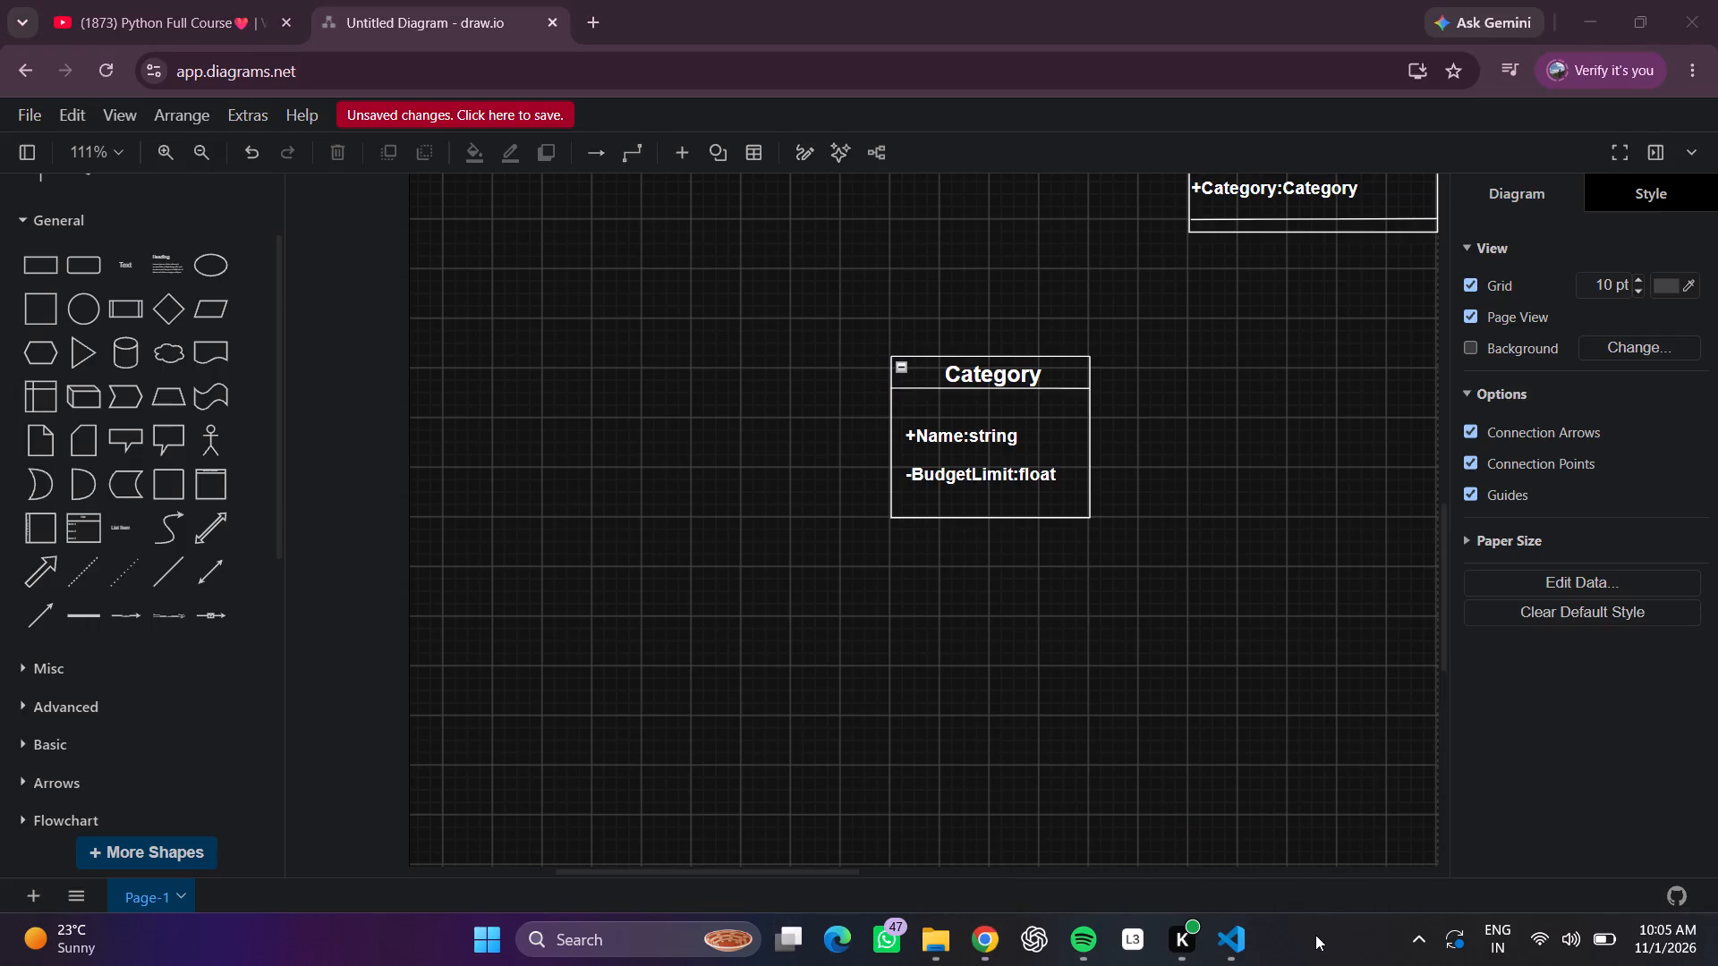
{"action": "scroll", "coordinate": [1315, 935], "scroll_direction": "up", "scroll_amount": 6, "text": "ctrl"}
{"action": "scroll", "coordinate": [1132, 678], "scroll_direction": "up", "scroll_amount": 1}
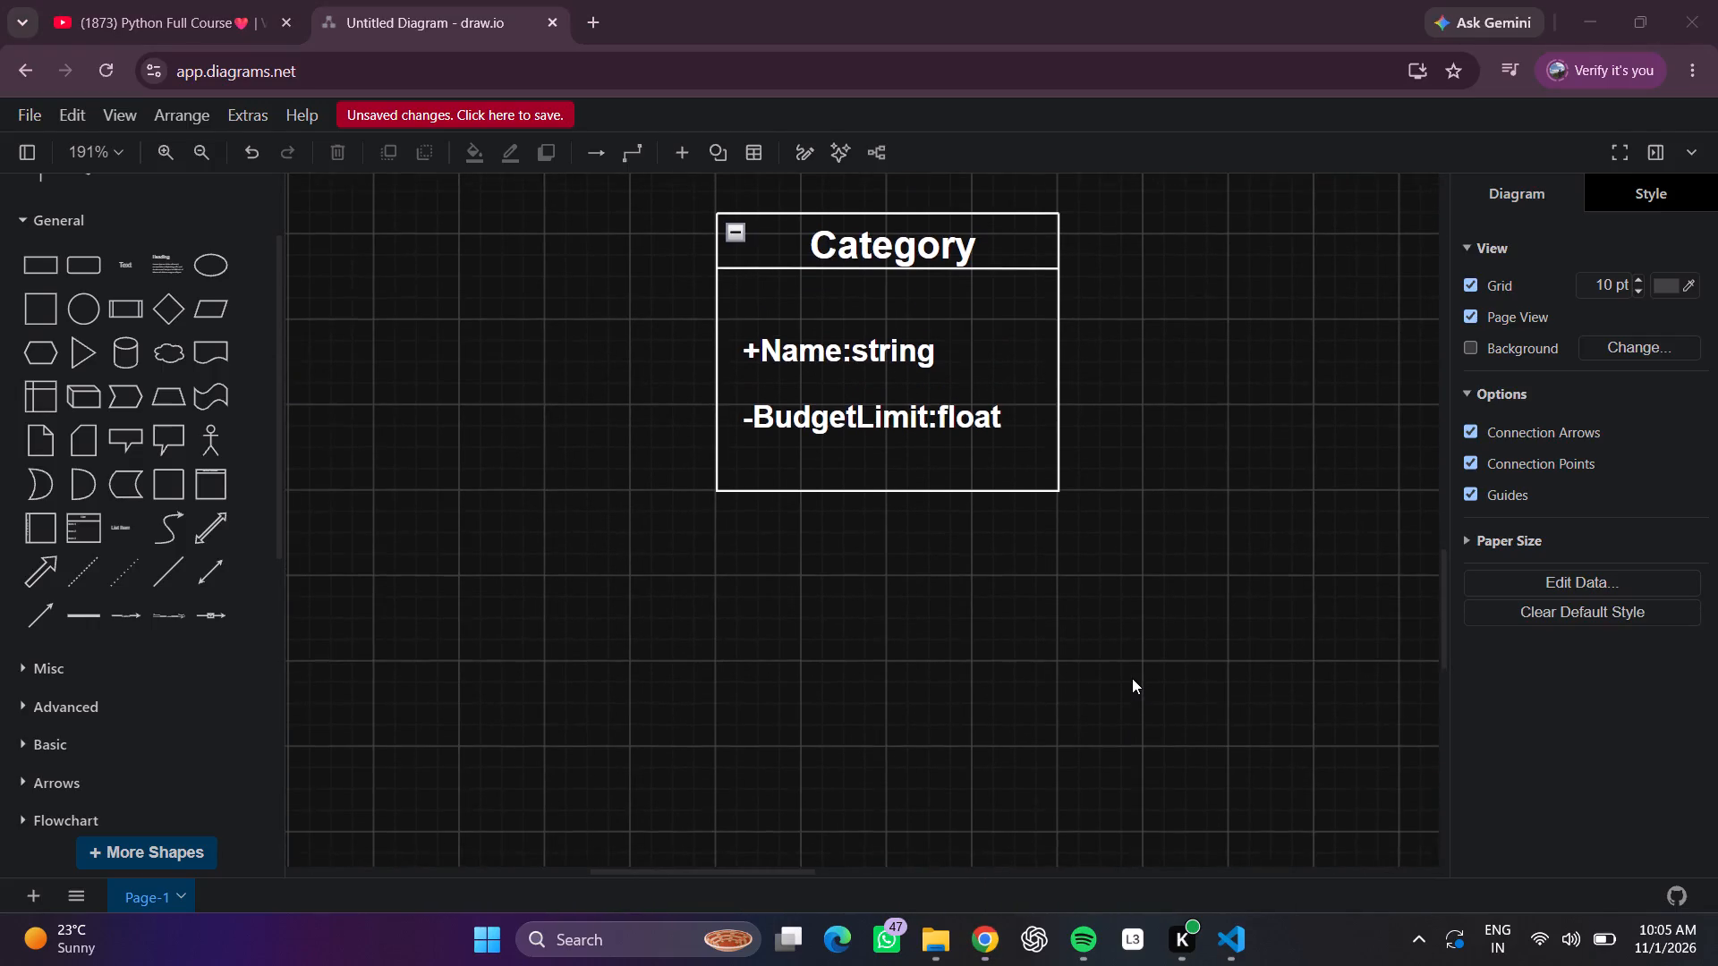
{"action": "scroll", "coordinate": [1132, 678], "scroll_direction": "up", "scroll_amount": 1}
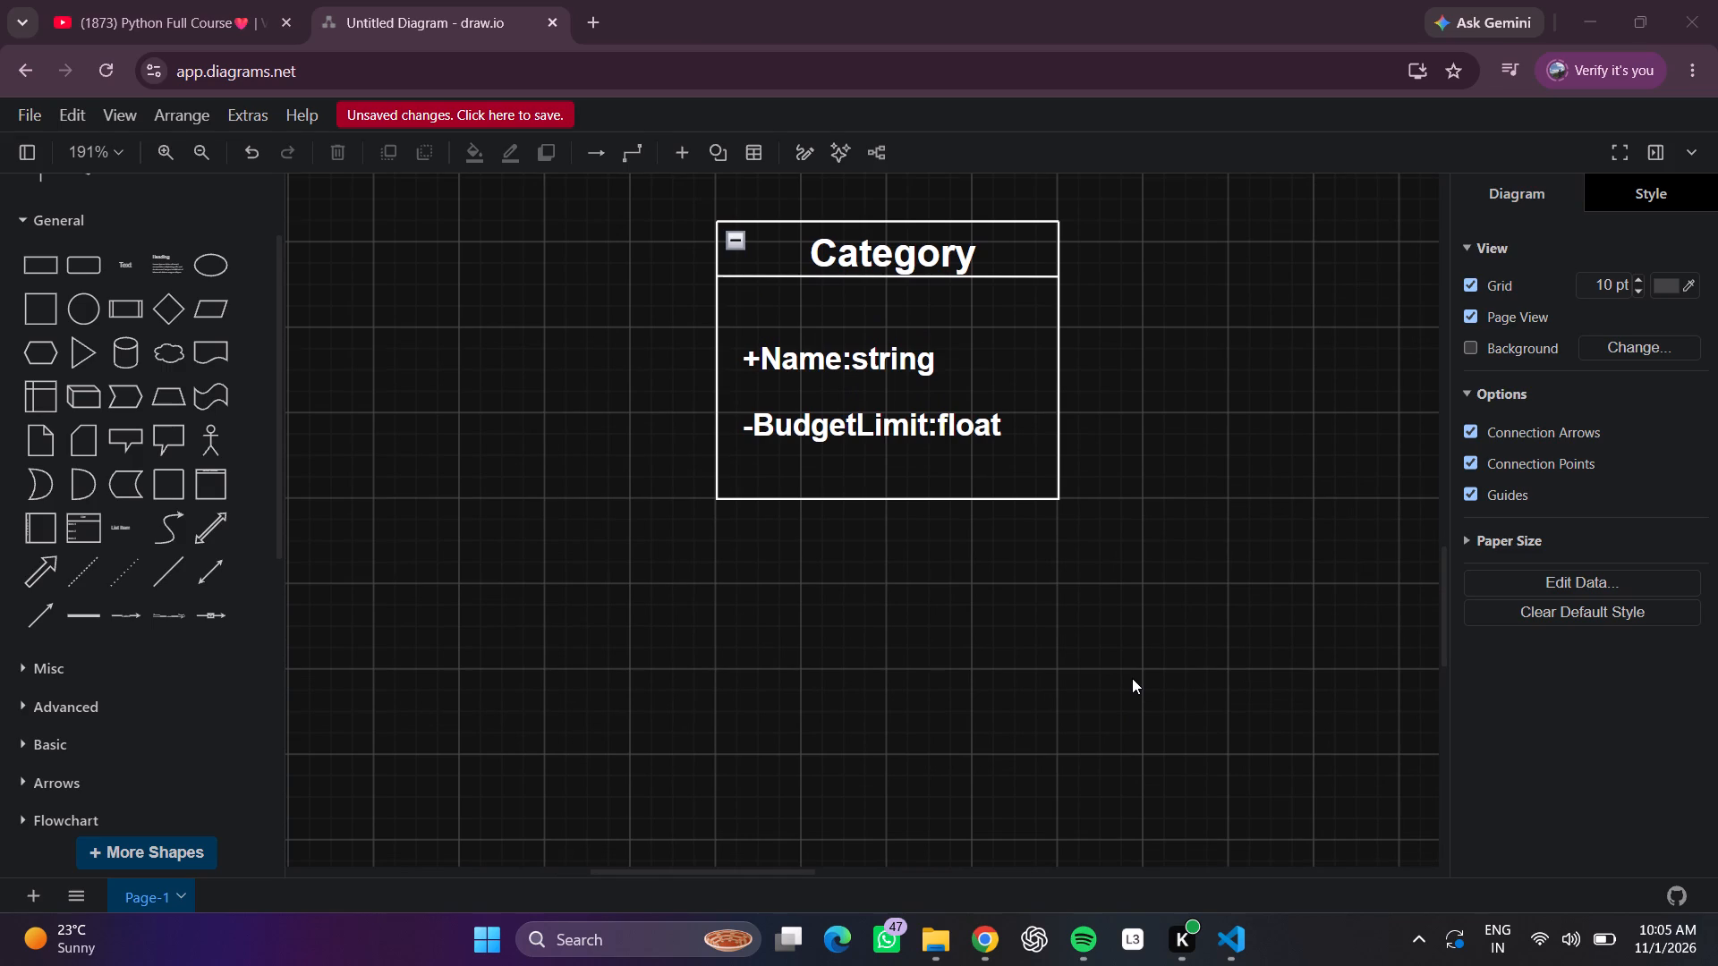
{"action": "left_click", "coordinate": [904, 291]}
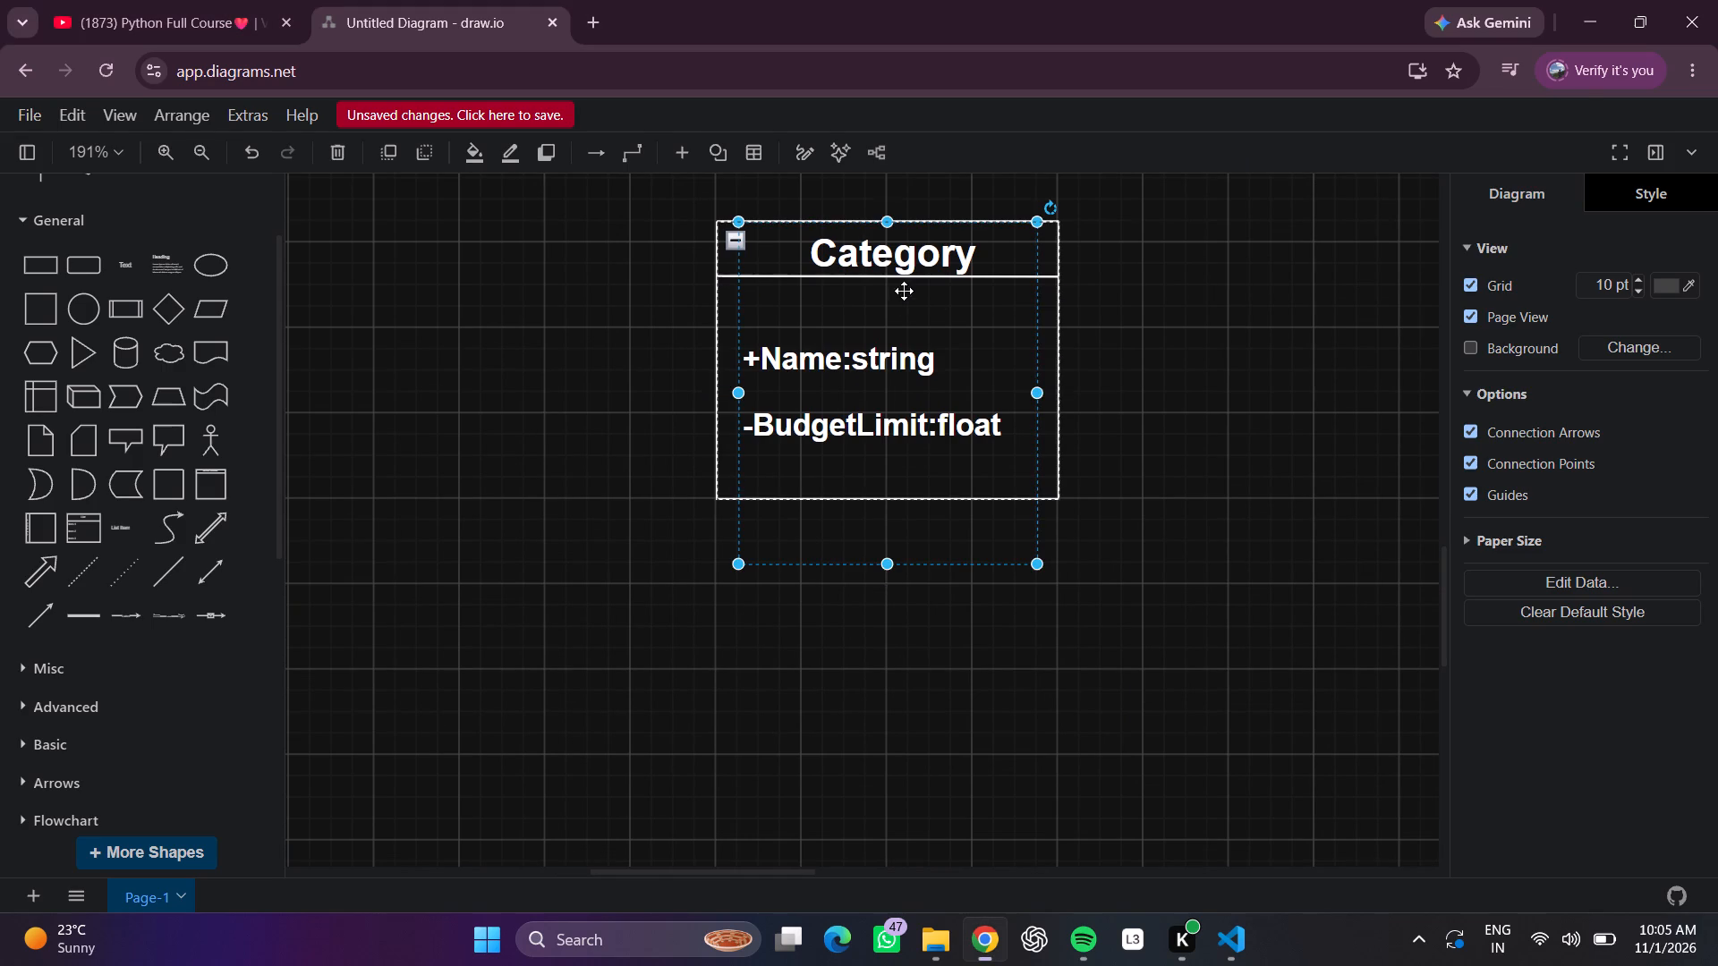
Shrink the Category attribute text frame from its top edge so the frame is only about one row tall.
{"action": "left_click_drag", "start_coordinate": [890, 219], "coordinate": [876, 299]}
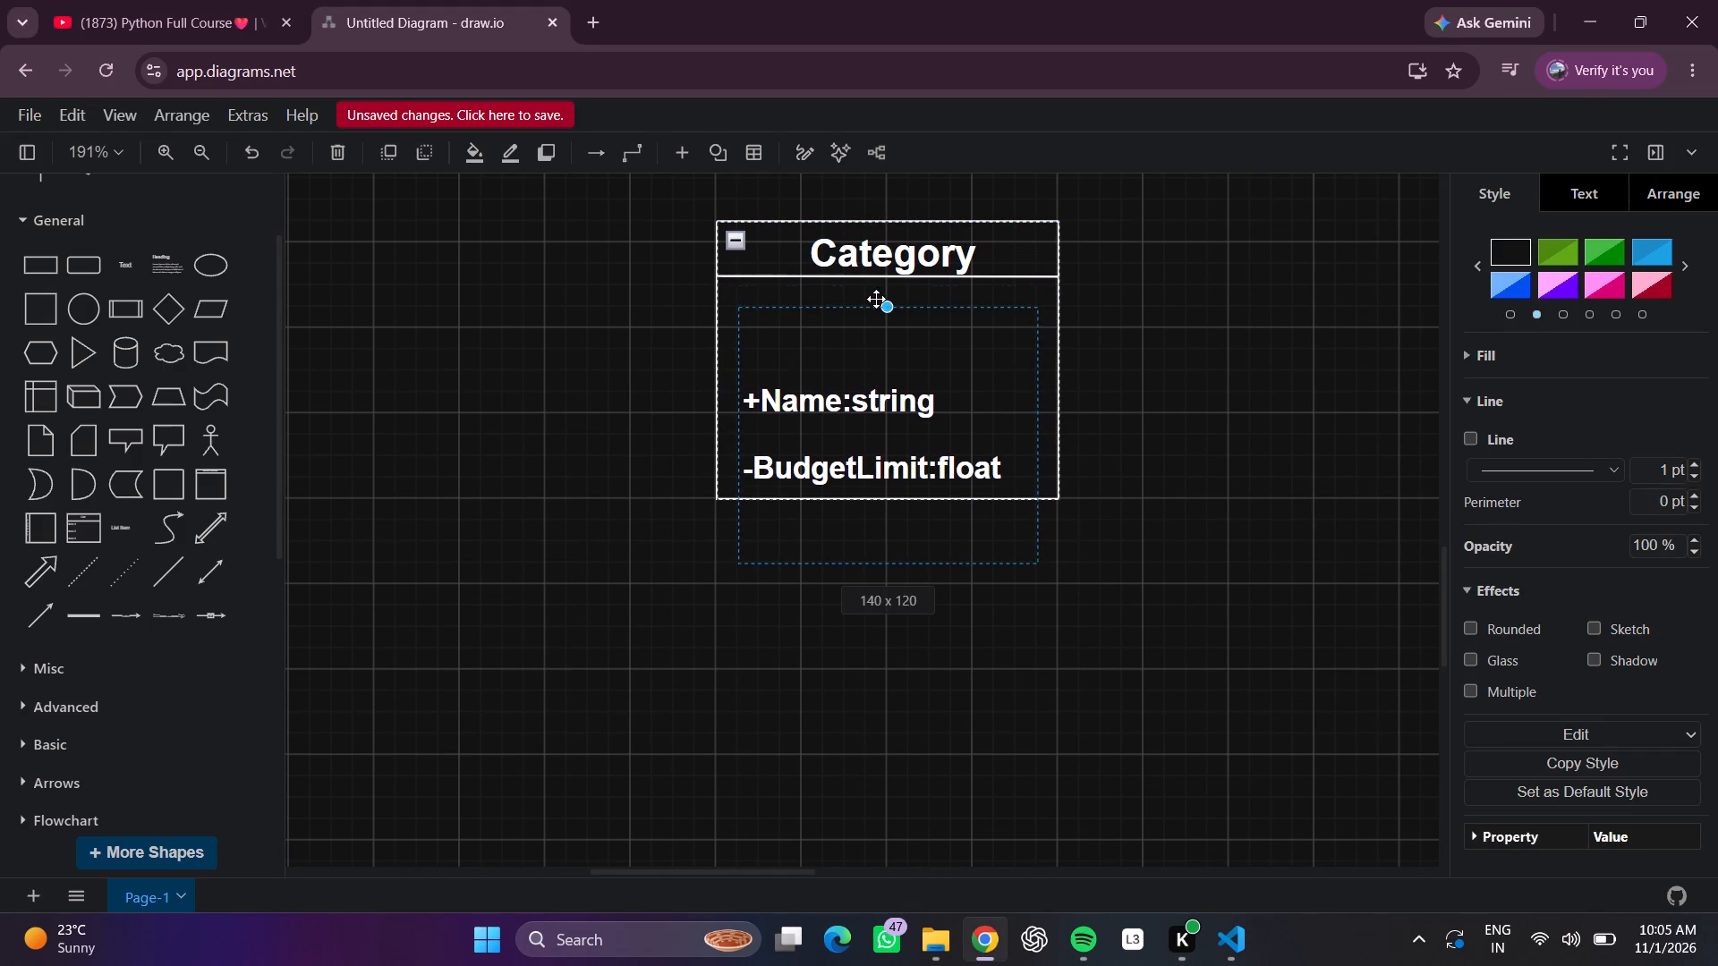
{"action": "left_click_drag", "start_coordinate": [876, 299], "coordinate": [844, 593]}
Shorten the Category title's text frame from its top edge to 150 x 20.
{"action": "left_click", "coordinate": [876, 272]}
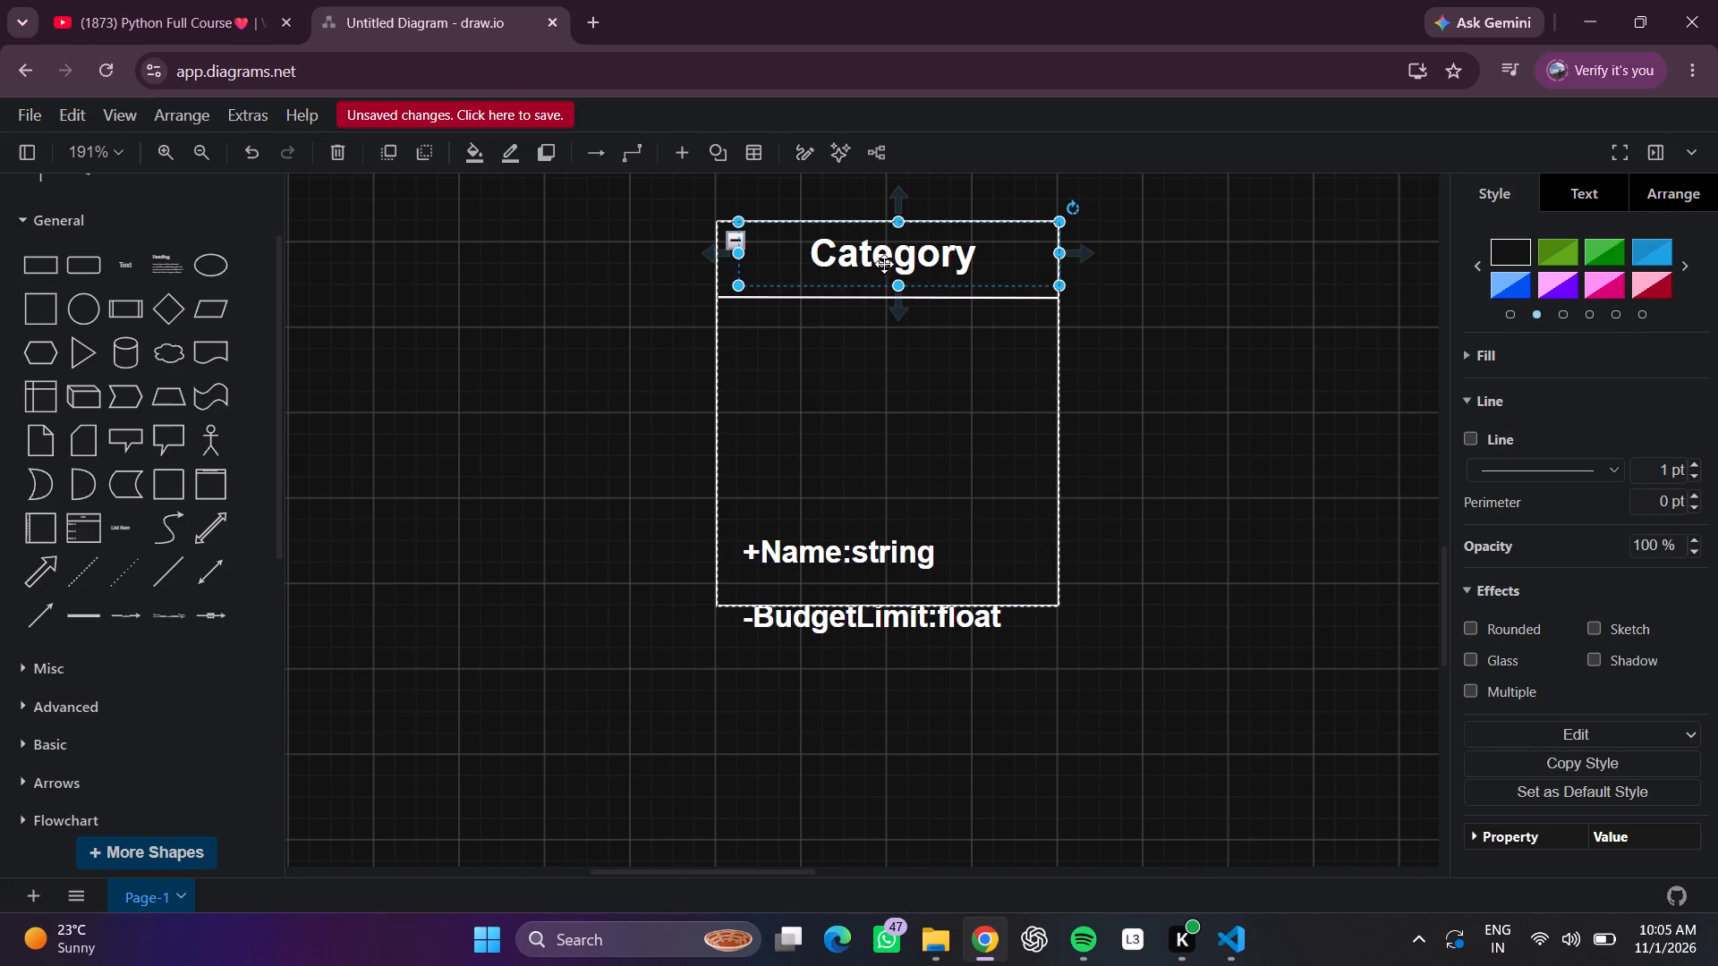
{"action": "left_click_drag", "start_coordinate": [902, 220], "coordinate": [897, 237]}
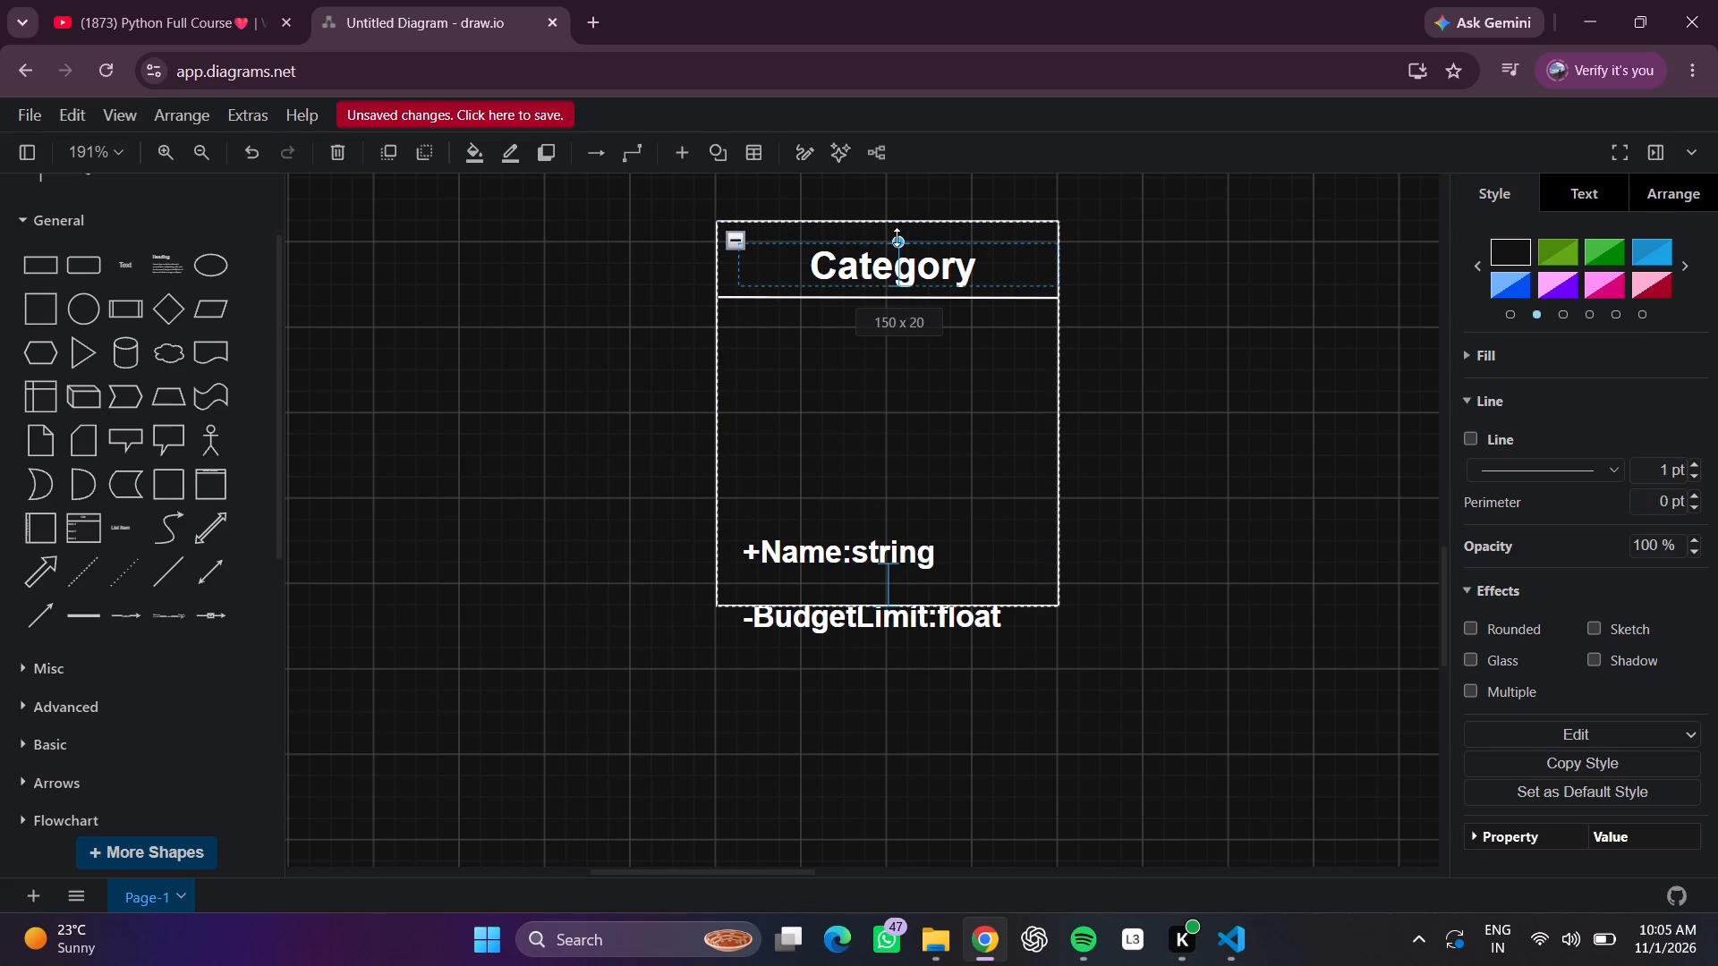
{"action": "left_click_drag", "start_coordinate": [897, 237], "coordinate": [872, 244]}
{"action": "left_click", "coordinate": [897, 209]}
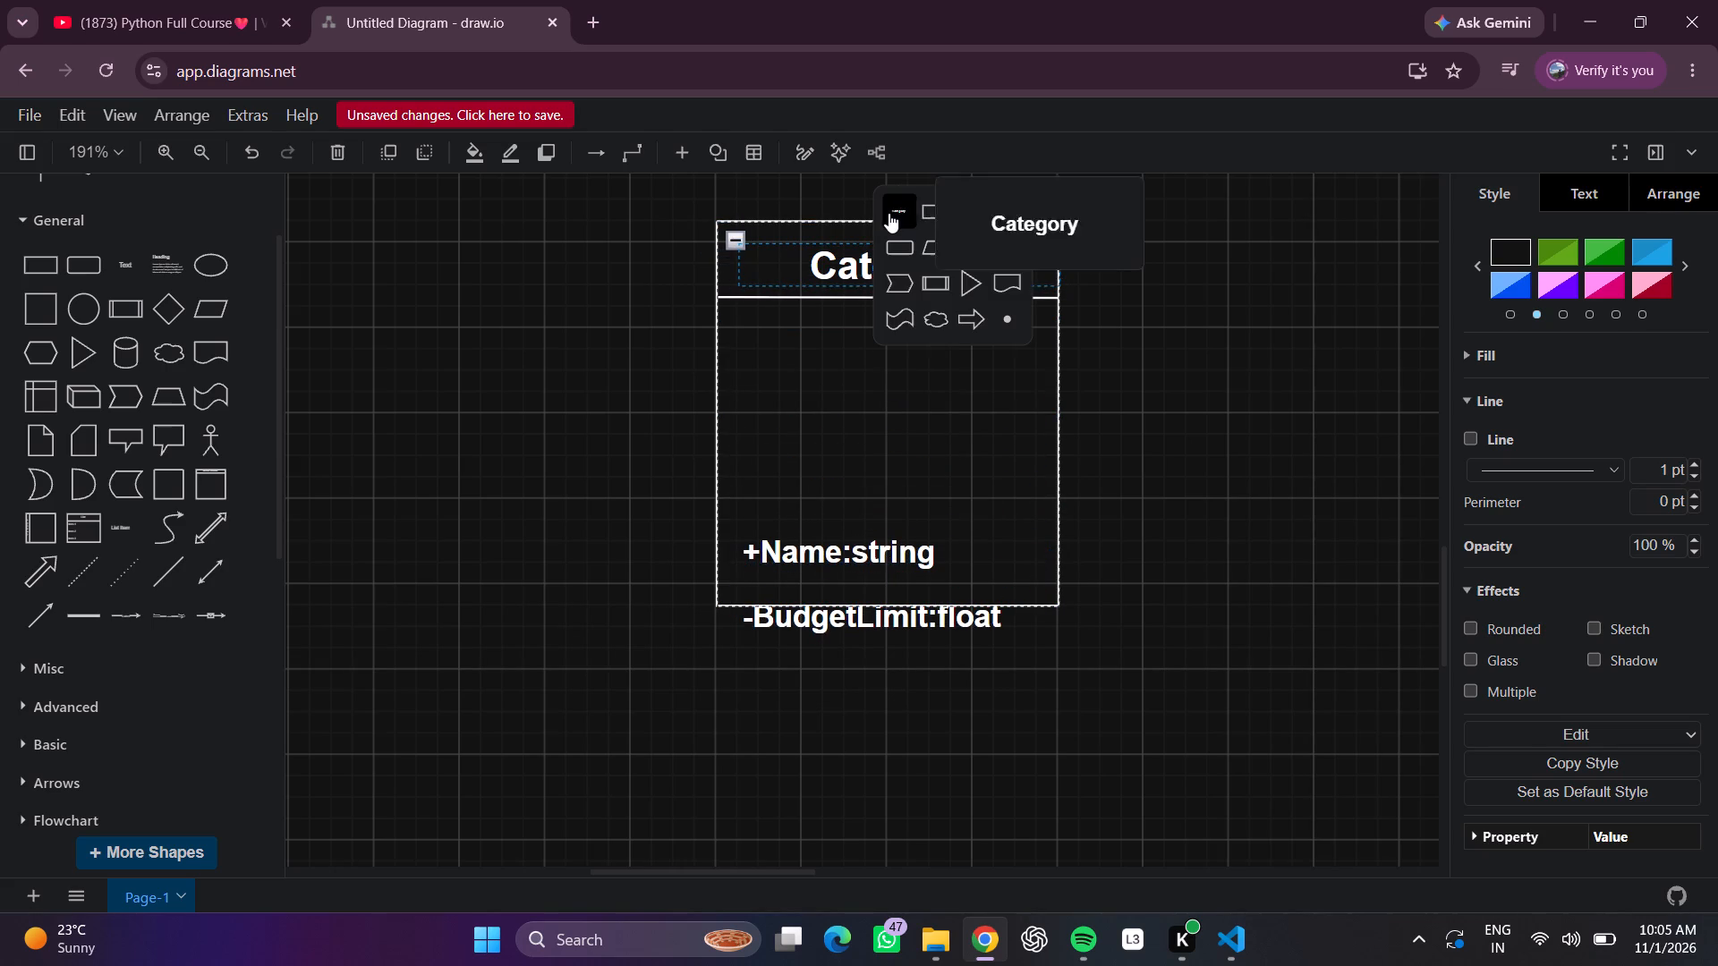
{"action": "left_click", "coordinate": [1048, 191]}
{"action": "left_click", "coordinate": [1144, 221]}
Move the Category title out beside its container and lower the container's top edge slightly.
{"action": "left_click_drag", "start_coordinate": [889, 282], "coordinate": [1294, 299]}
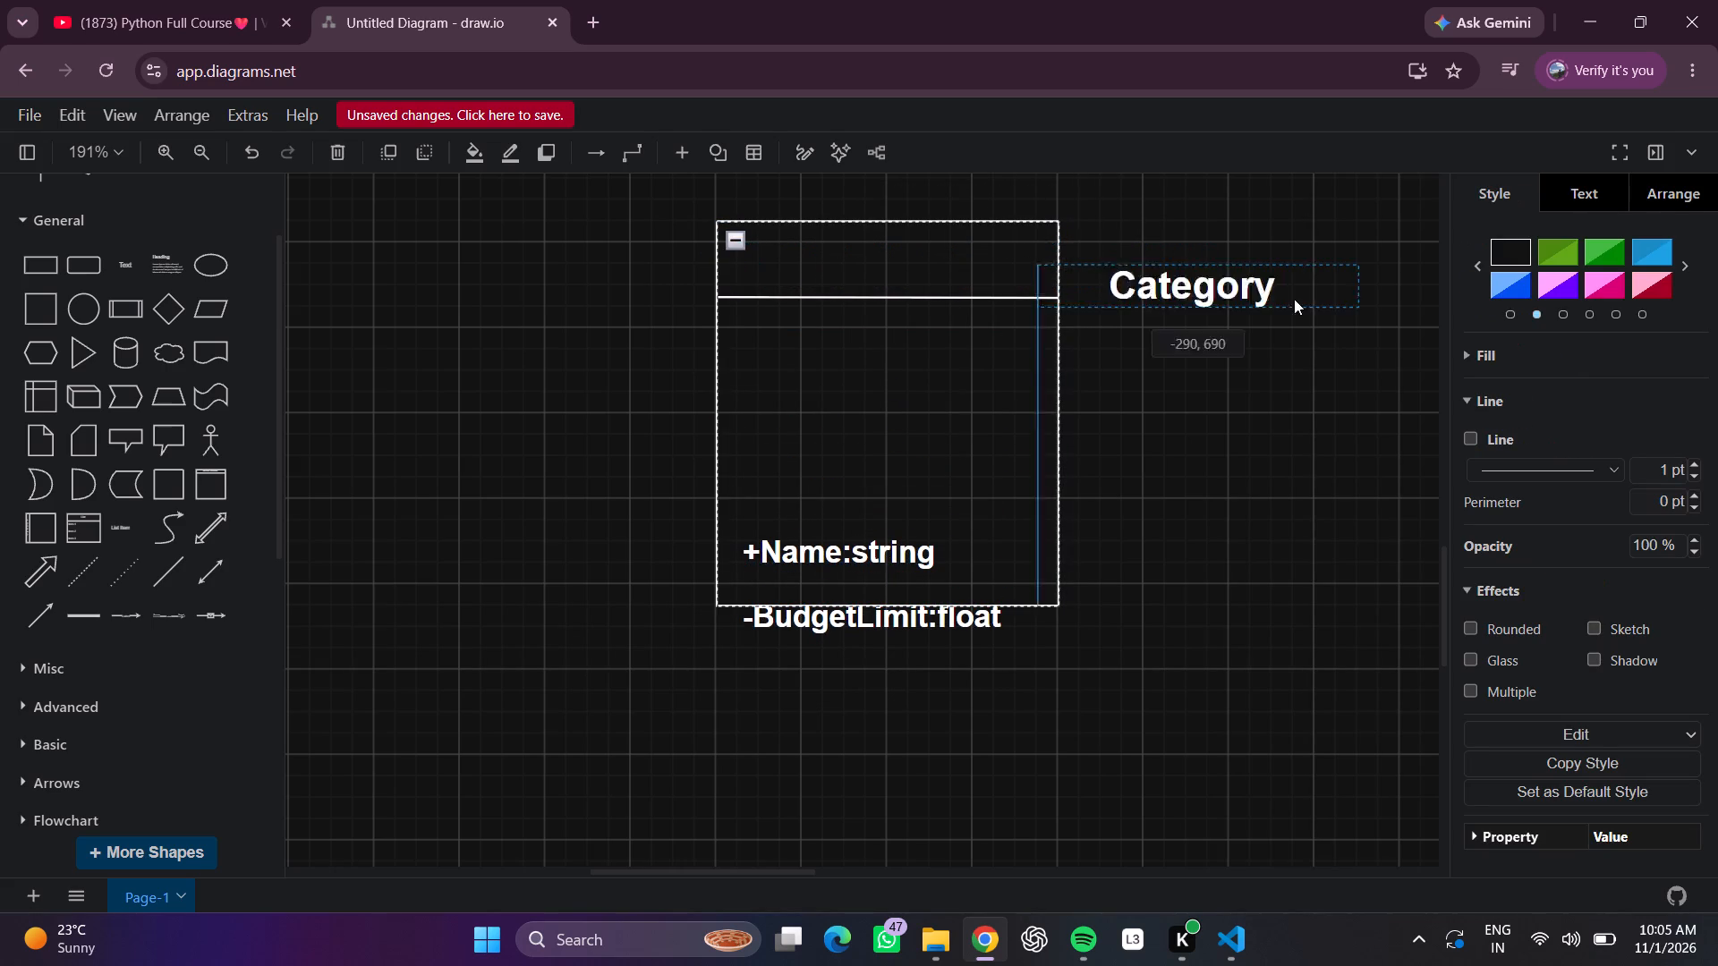
{"action": "left_click_drag", "start_coordinate": [1294, 299], "coordinate": [1327, 297]}
{"action": "left_click", "coordinate": [951, 255]}
{"action": "left_click", "coordinate": [891, 211]}
{"action": "left_click_drag", "start_coordinate": [891, 210], "coordinate": [881, 232]}
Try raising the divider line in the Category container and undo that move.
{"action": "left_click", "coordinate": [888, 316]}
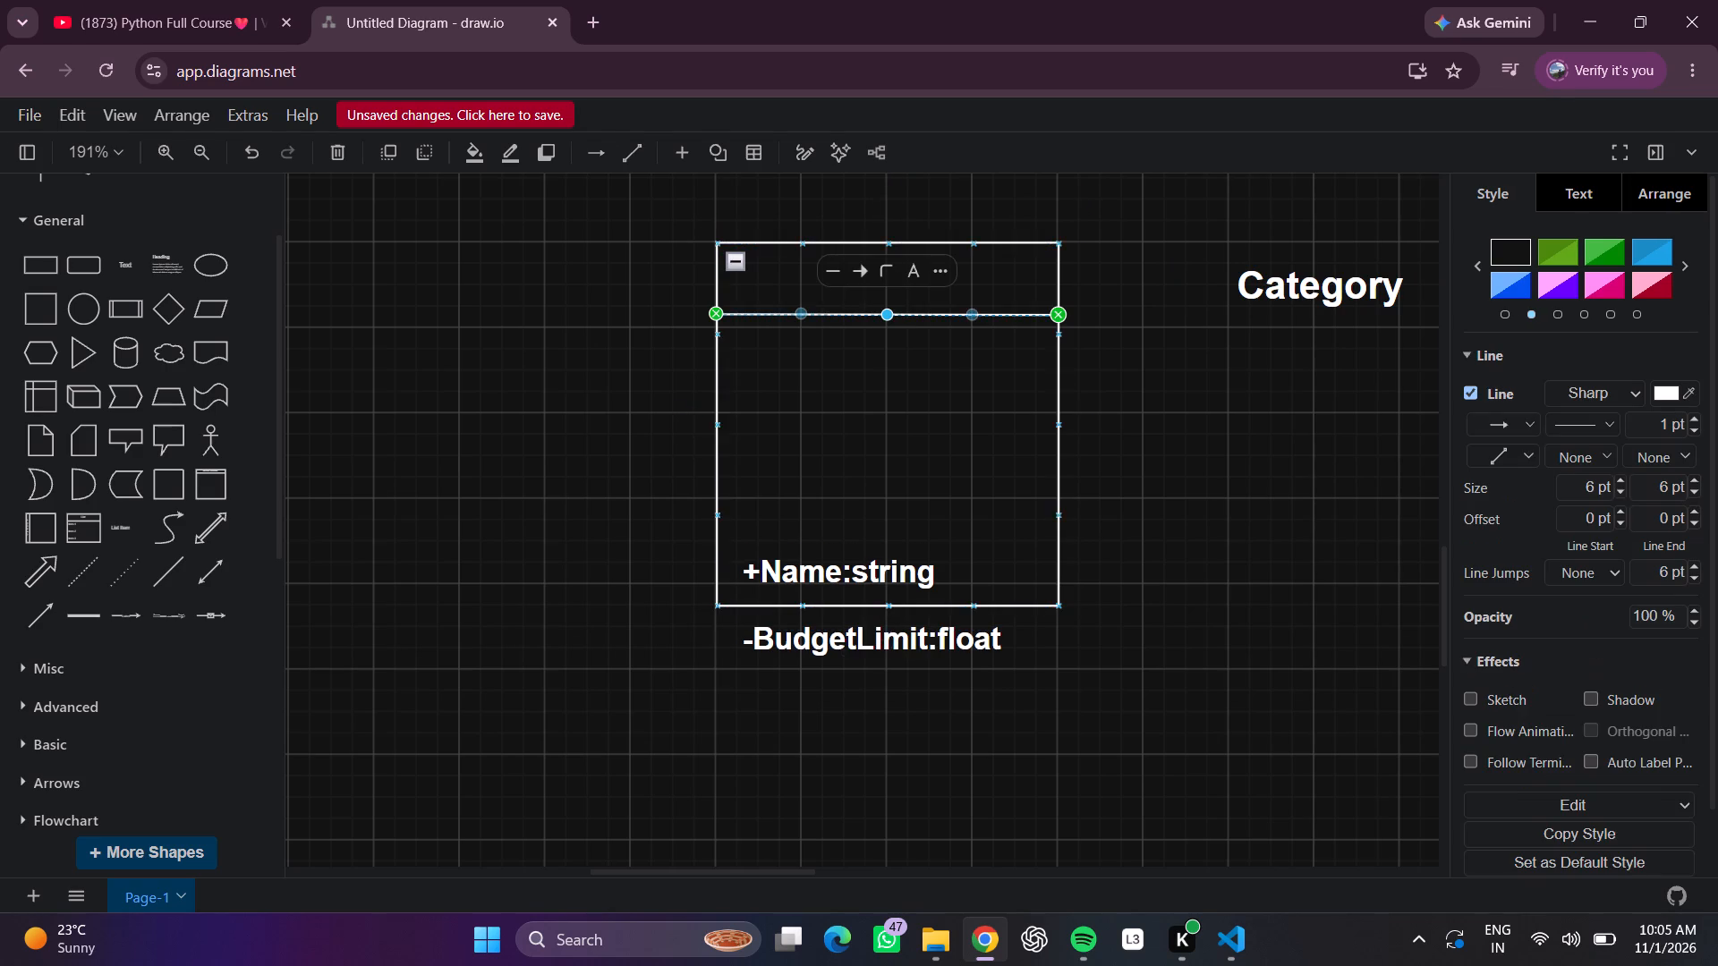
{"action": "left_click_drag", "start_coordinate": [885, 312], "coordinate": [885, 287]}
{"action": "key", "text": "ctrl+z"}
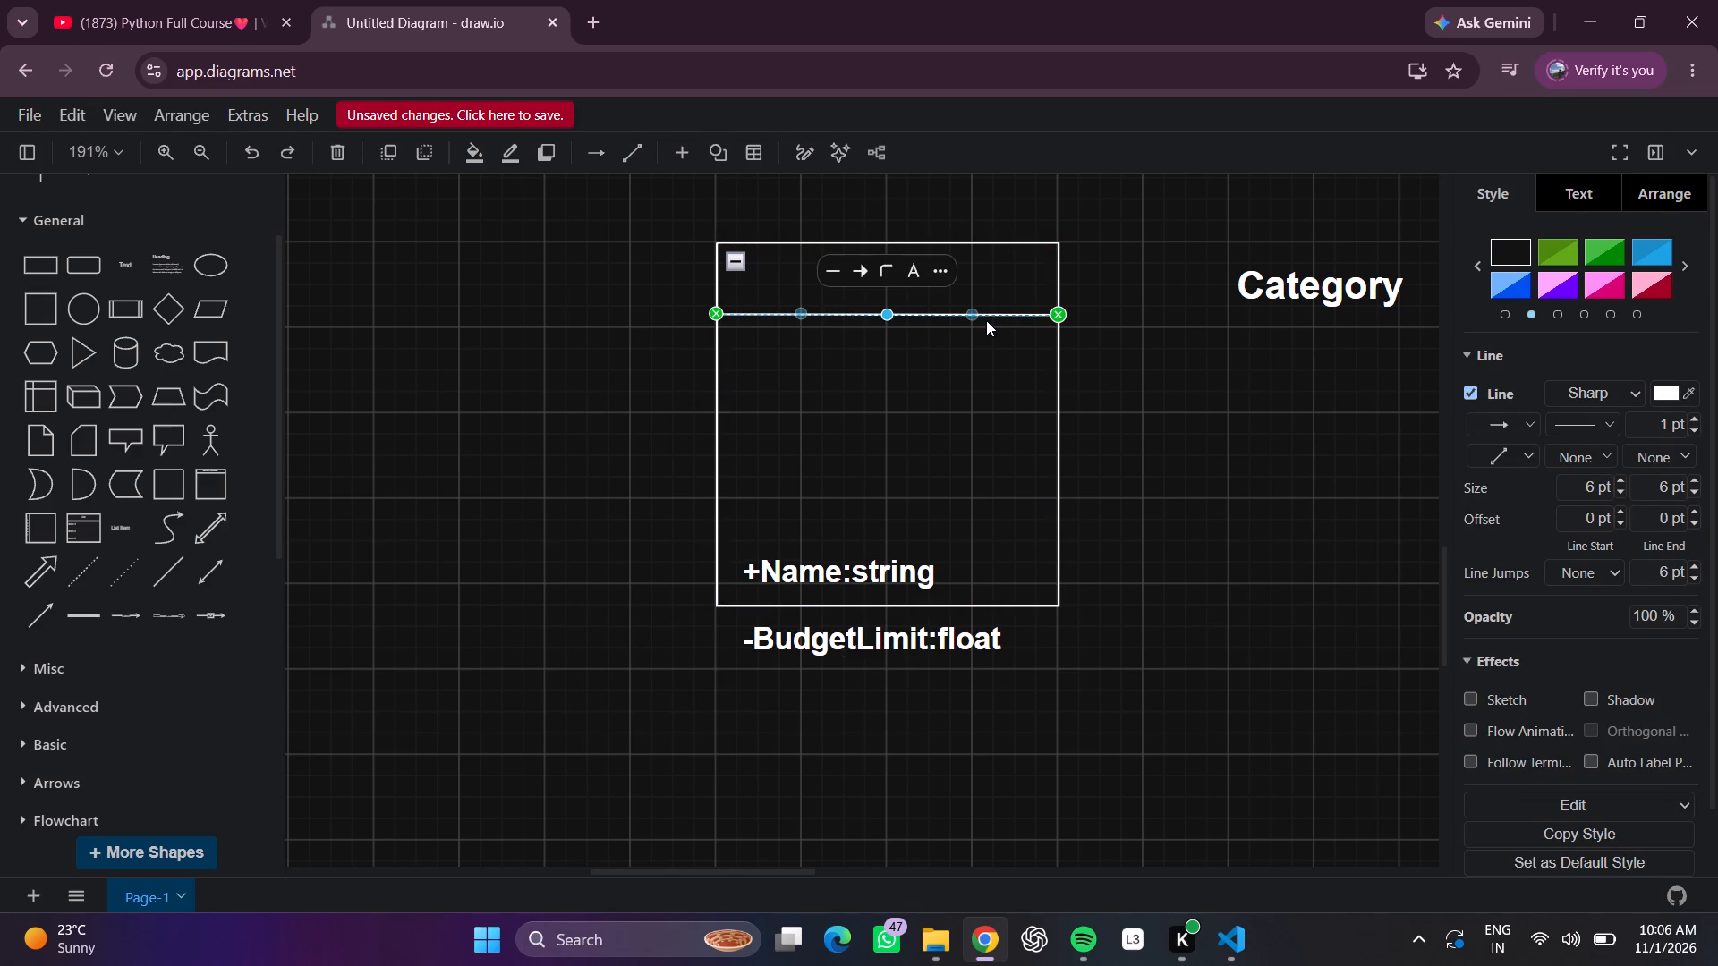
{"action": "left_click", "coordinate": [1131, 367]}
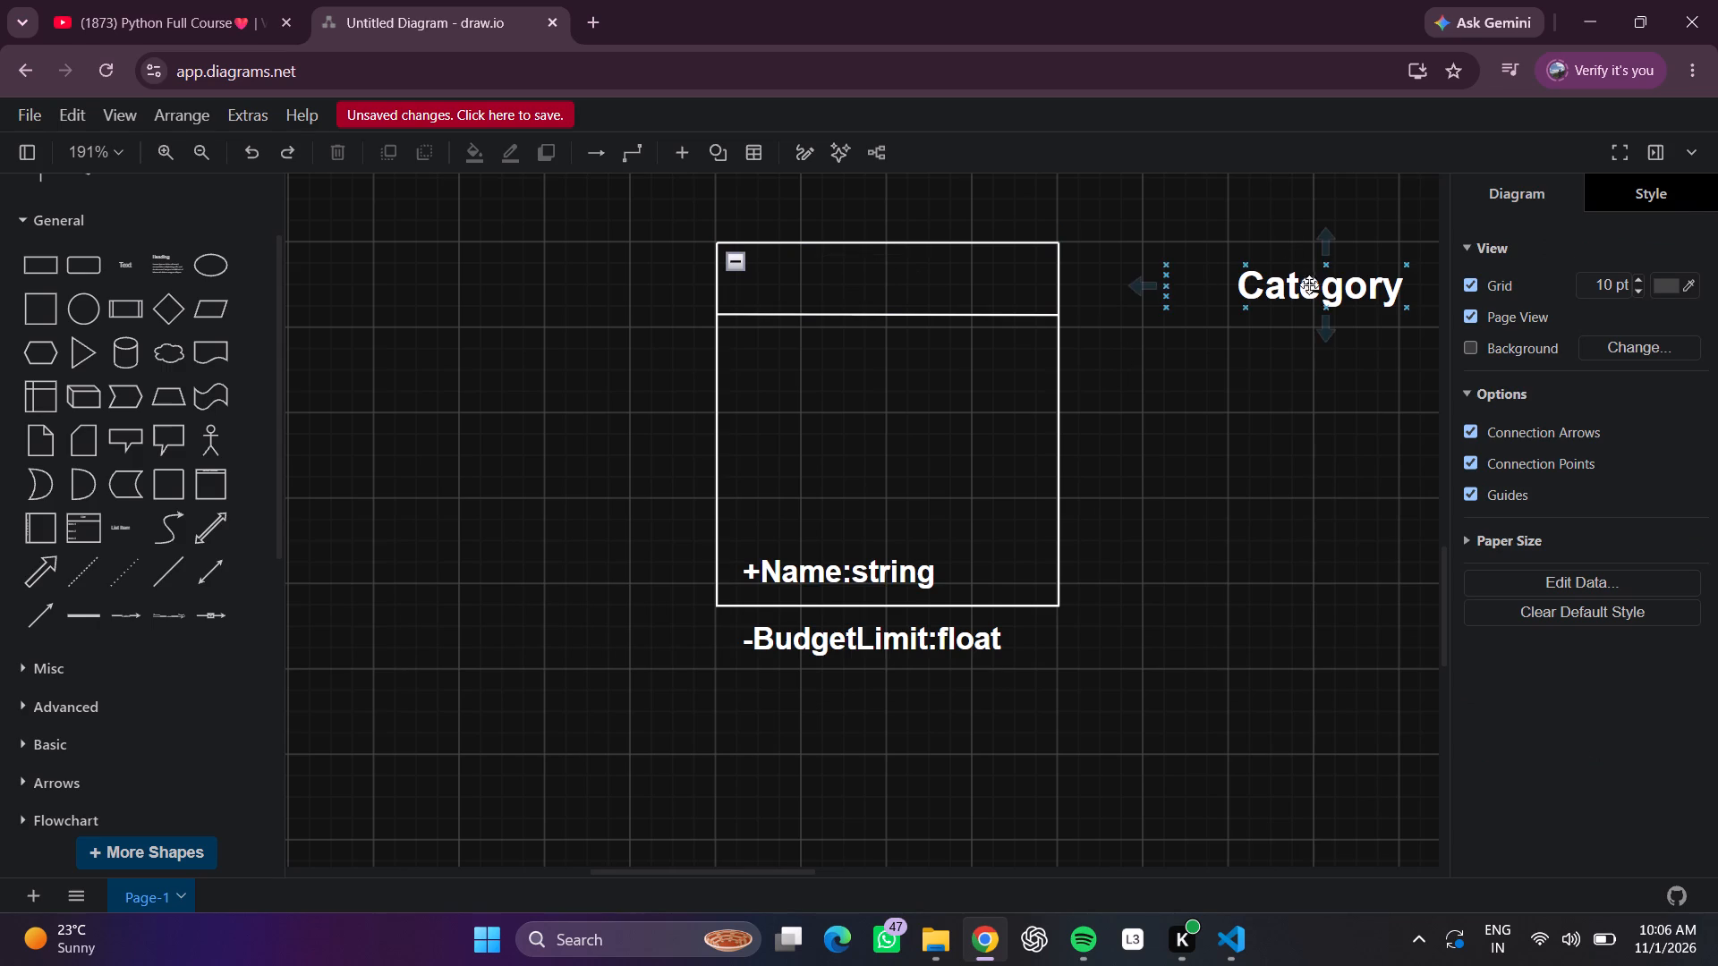
Move the Category title back into the container's header, centred above the divider line.
{"action": "left_click_drag", "start_coordinate": [1314, 288], "coordinate": [884, 282]}
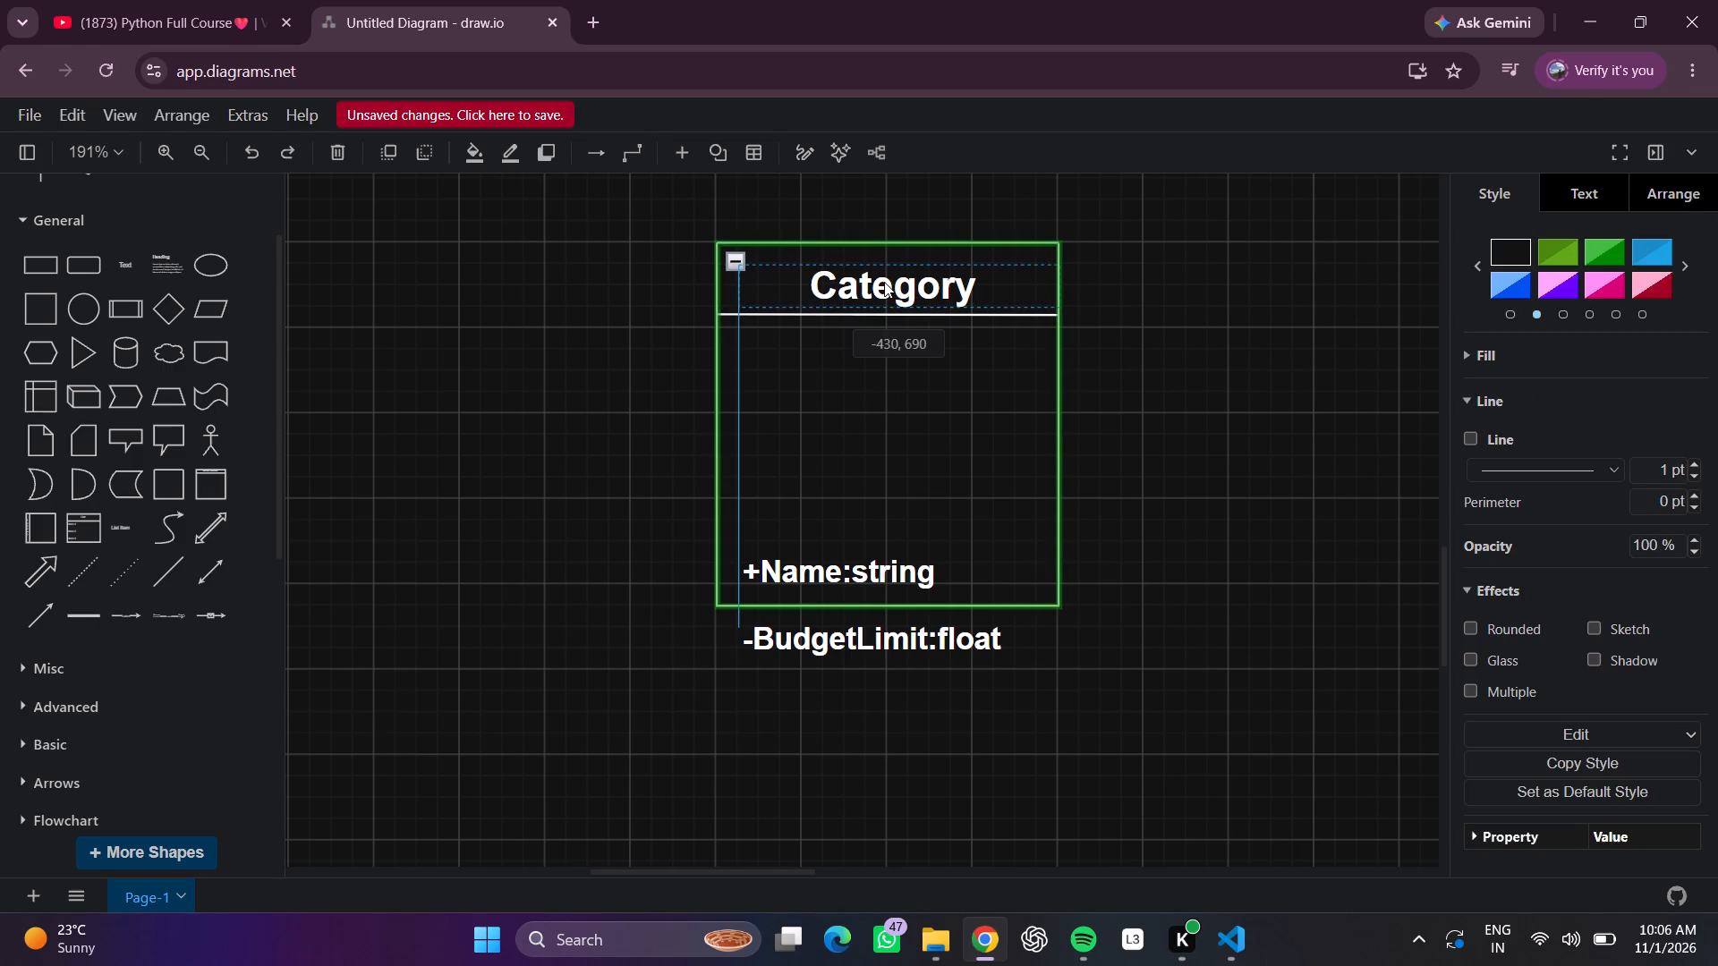
{"action": "left_click_drag", "start_coordinate": [884, 282], "coordinate": [888, 281]}
{"action": "left_click", "coordinate": [1315, 314]}
Move the attribute text up to just below the title divider, with its frame against the container's left edge.
{"action": "left_click_drag", "start_coordinate": [872, 607], "coordinate": [852, 450]}
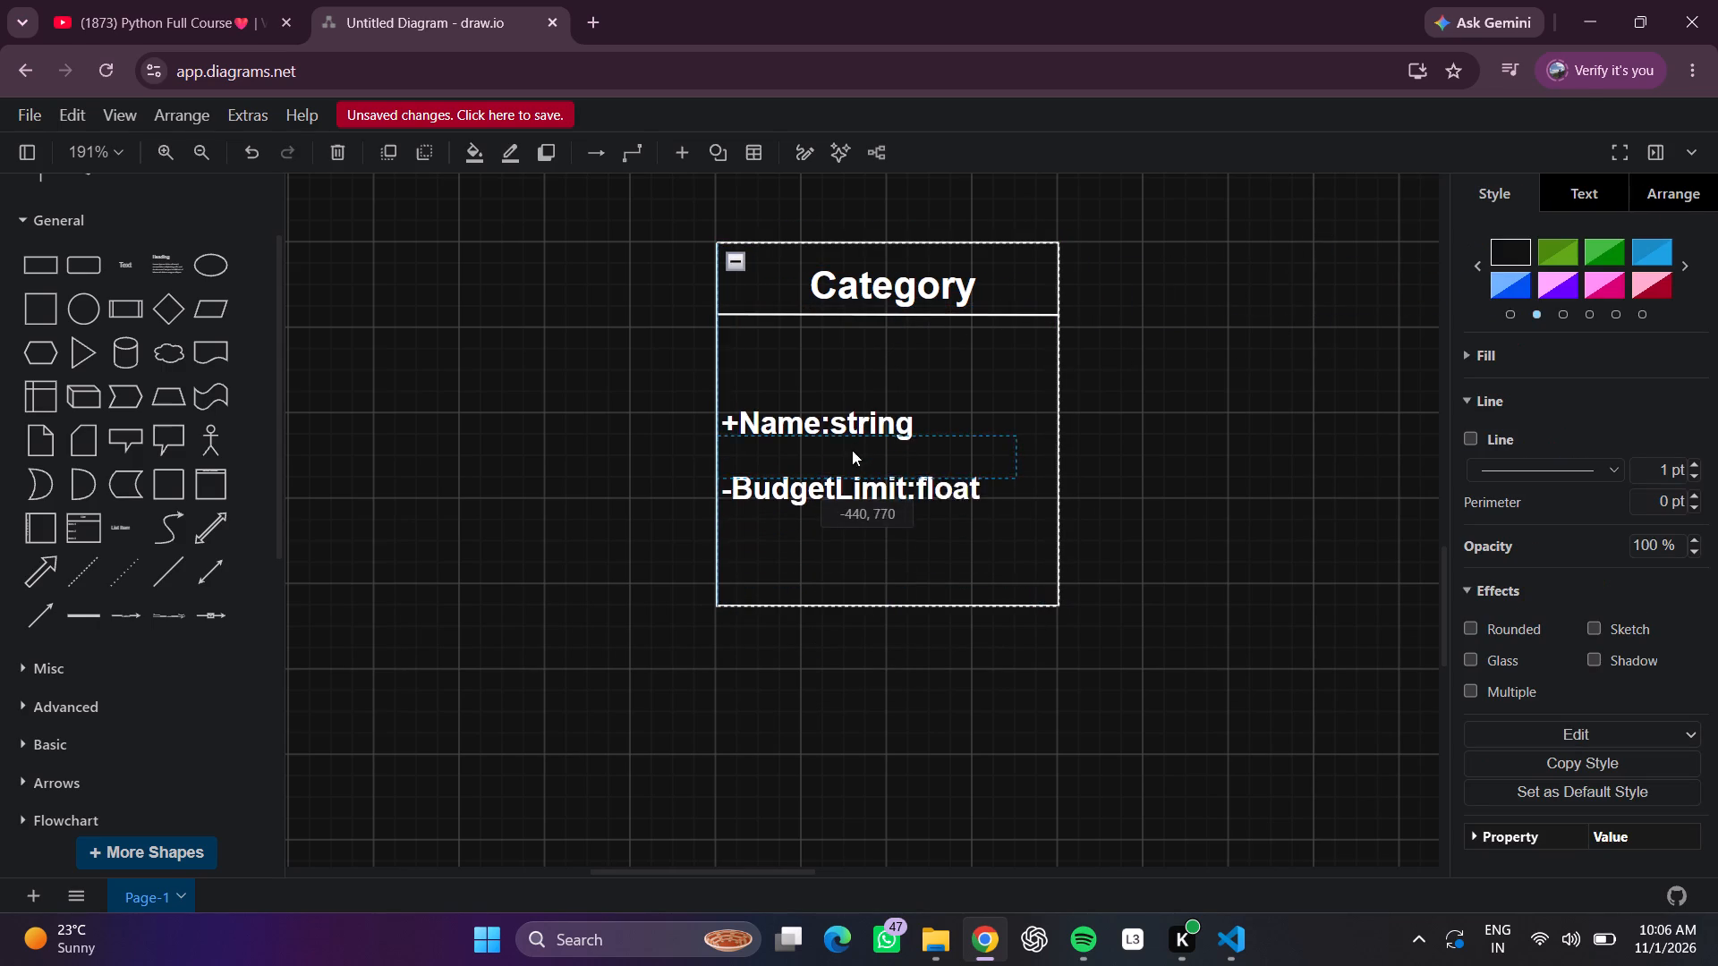
{"action": "left_click_drag", "start_coordinate": [852, 450], "coordinate": [862, 392]}
{"action": "left_click", "coordinate": [1213, 428]}
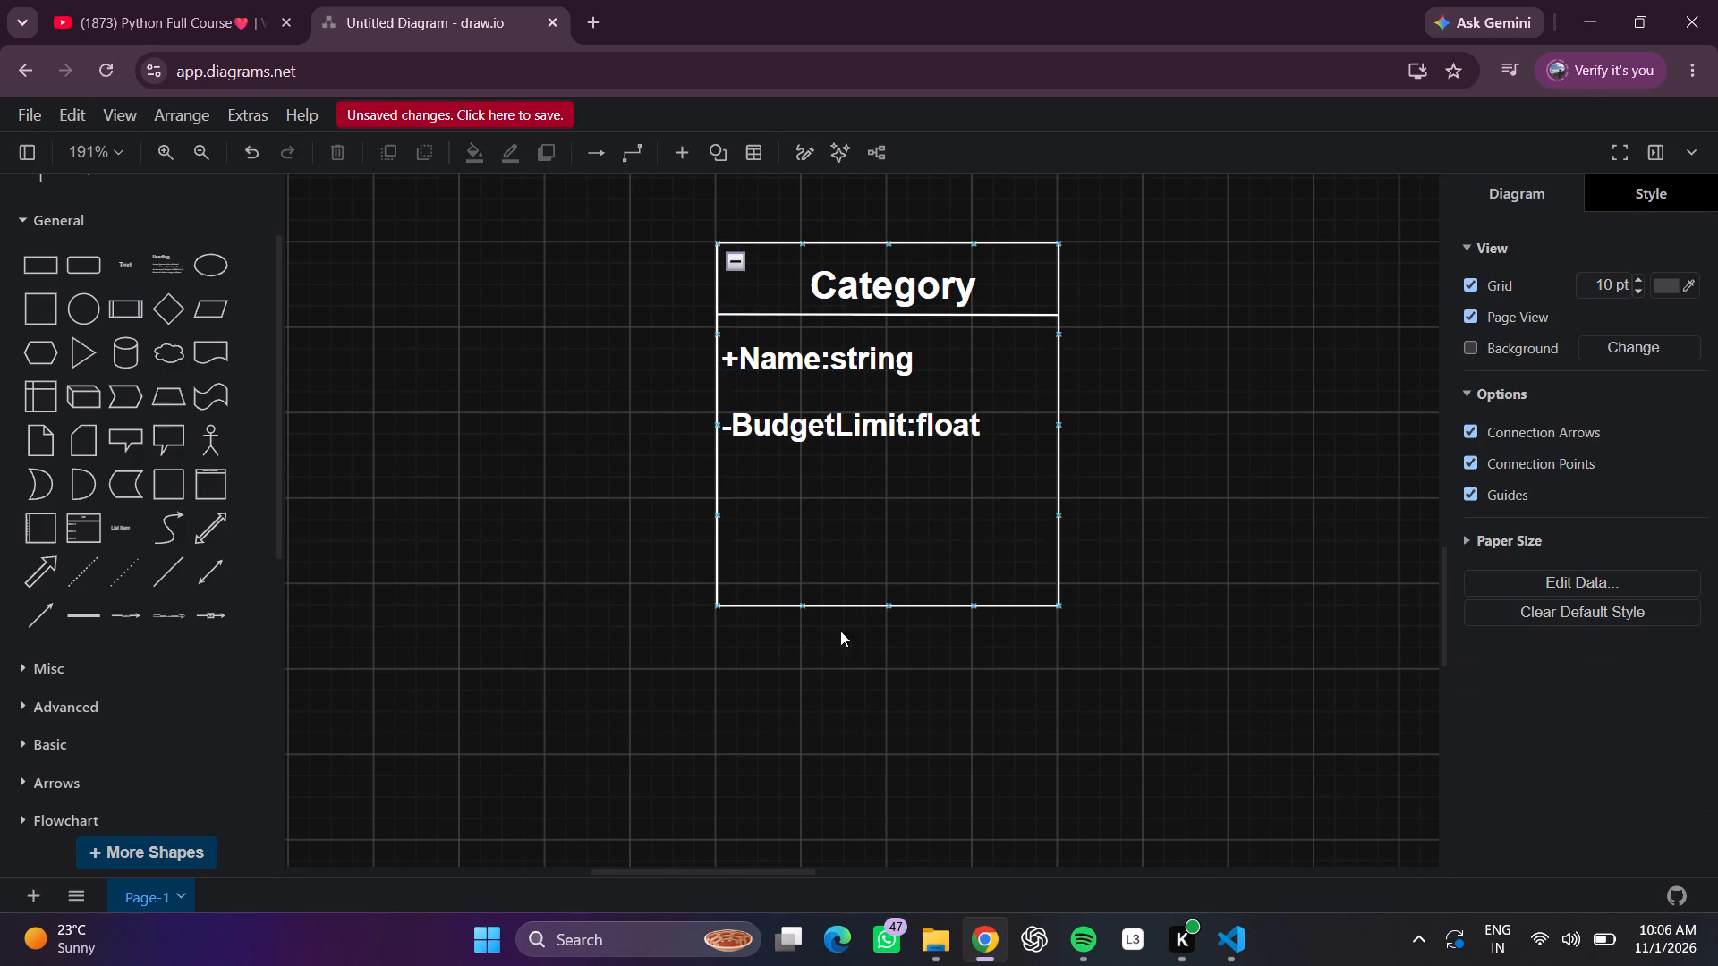
Shorten the Category container from its bottom edge so it ends just below the "-BudgetLimit:float" line.
{"action": "left_click", "coordinate": [889, 606]}
{"action": "left_click_drag", "start_coordinate": [888, 612], "coordinate": [887, 515]}
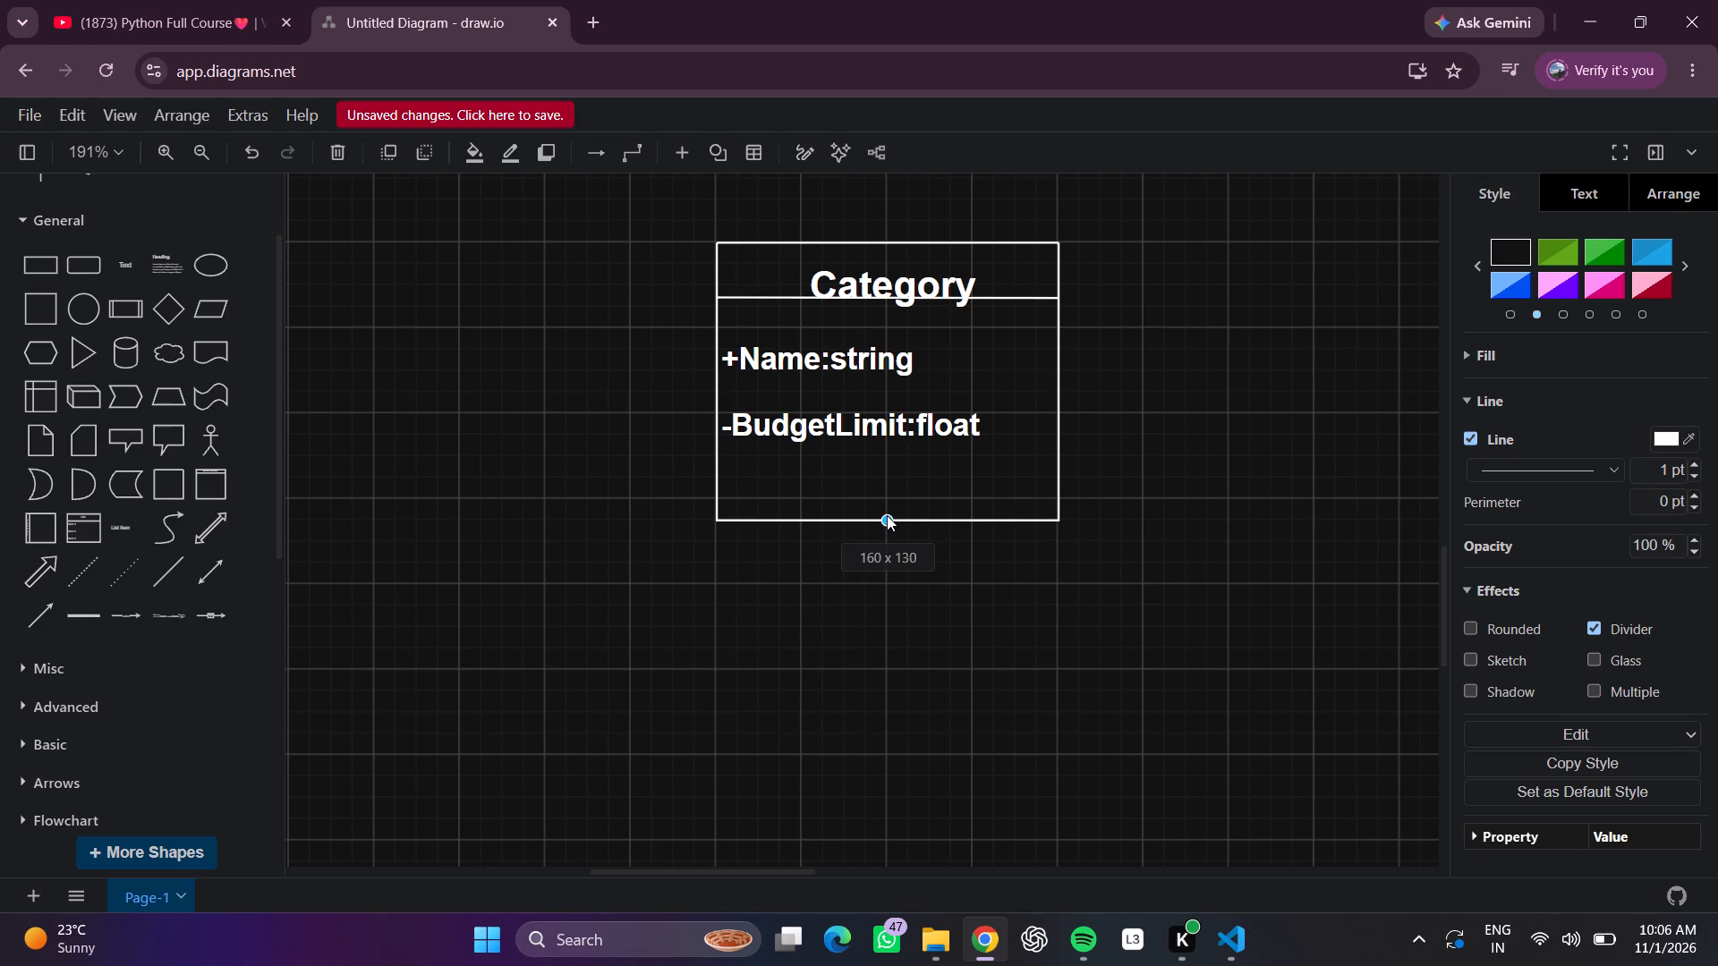
{"action": "left_click_drag", "start_coordinate": [887, 515], "coordinate": [896, 651]}
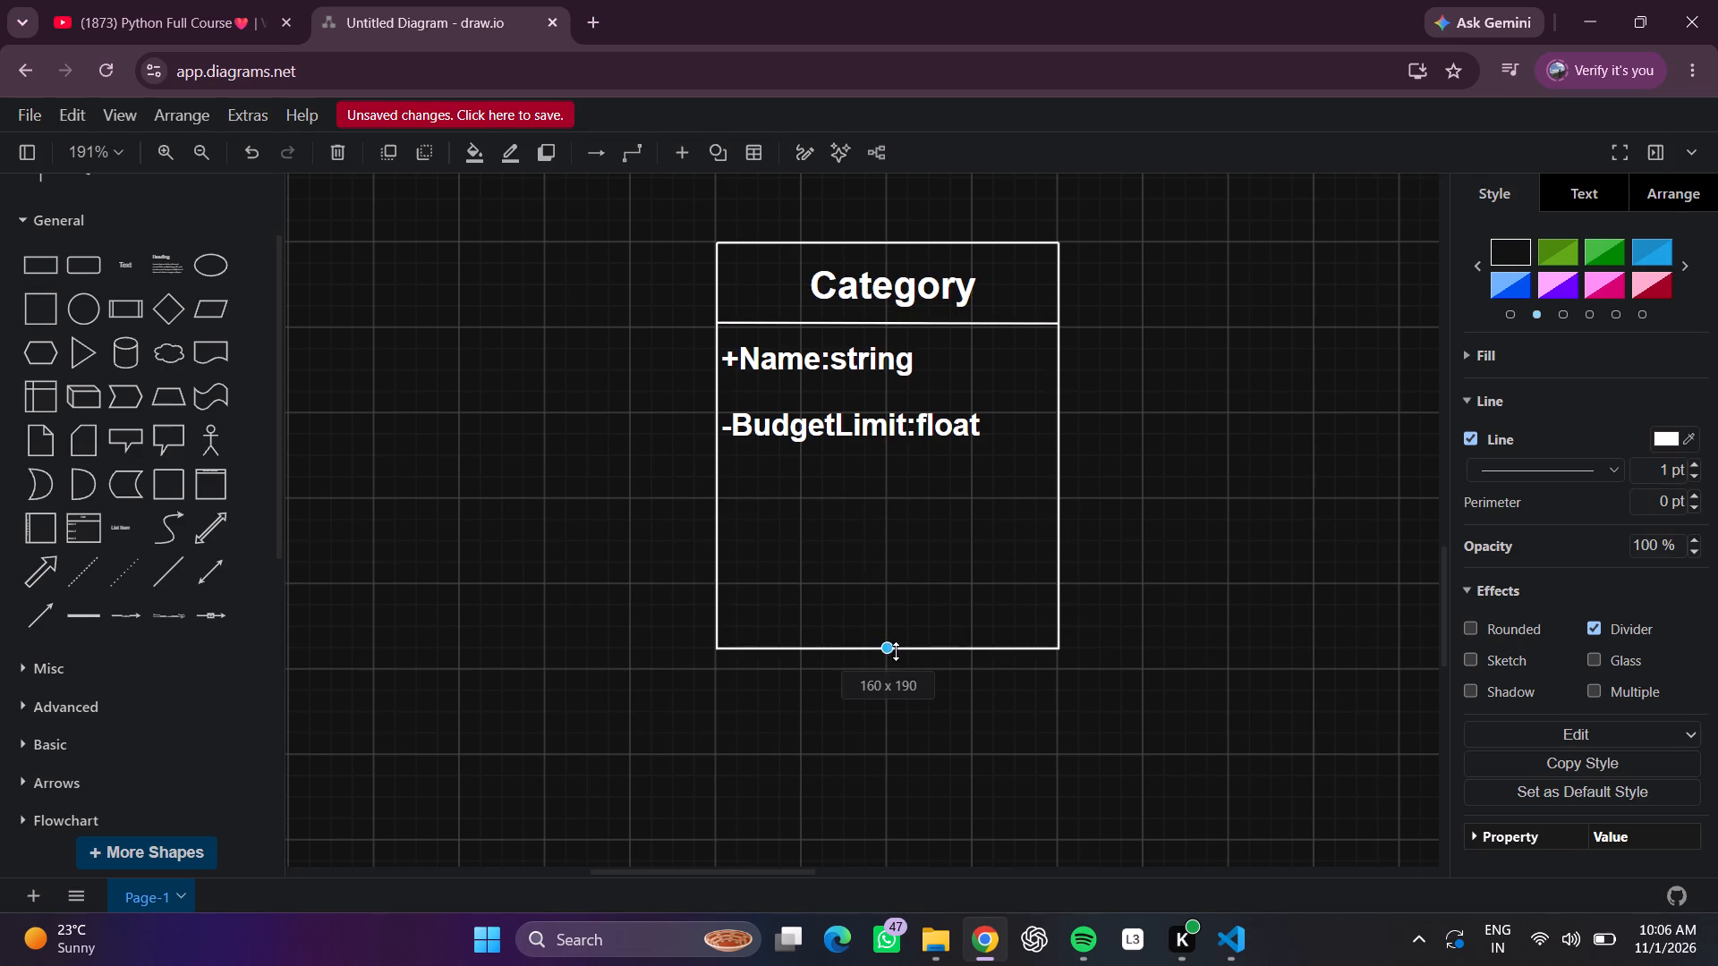
{"action": "left_click_drag", "start_coordinate": [896, 651], "coordinate": [897, 653]}
{"action": "left_click_drag", "start_coordinate": [888, 651], "coordinate": [889, 565]}
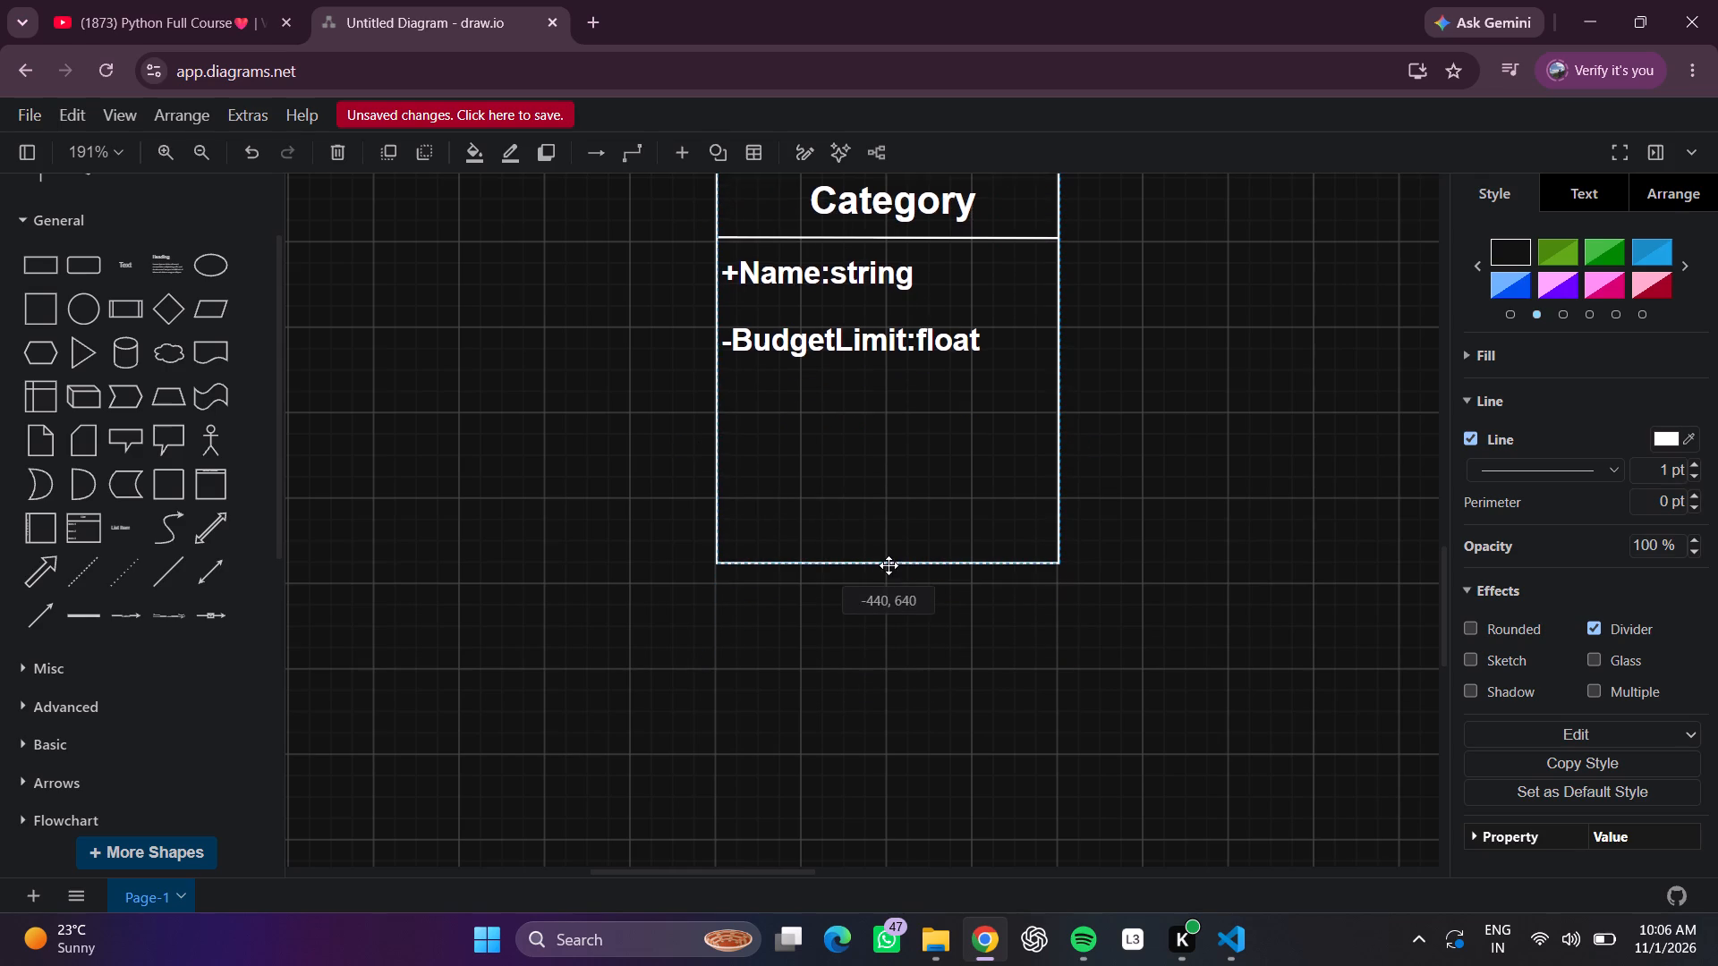
{"action": "left_click_drag", "start_coordinate": [889, 565], "coordinate": [897, 644]}
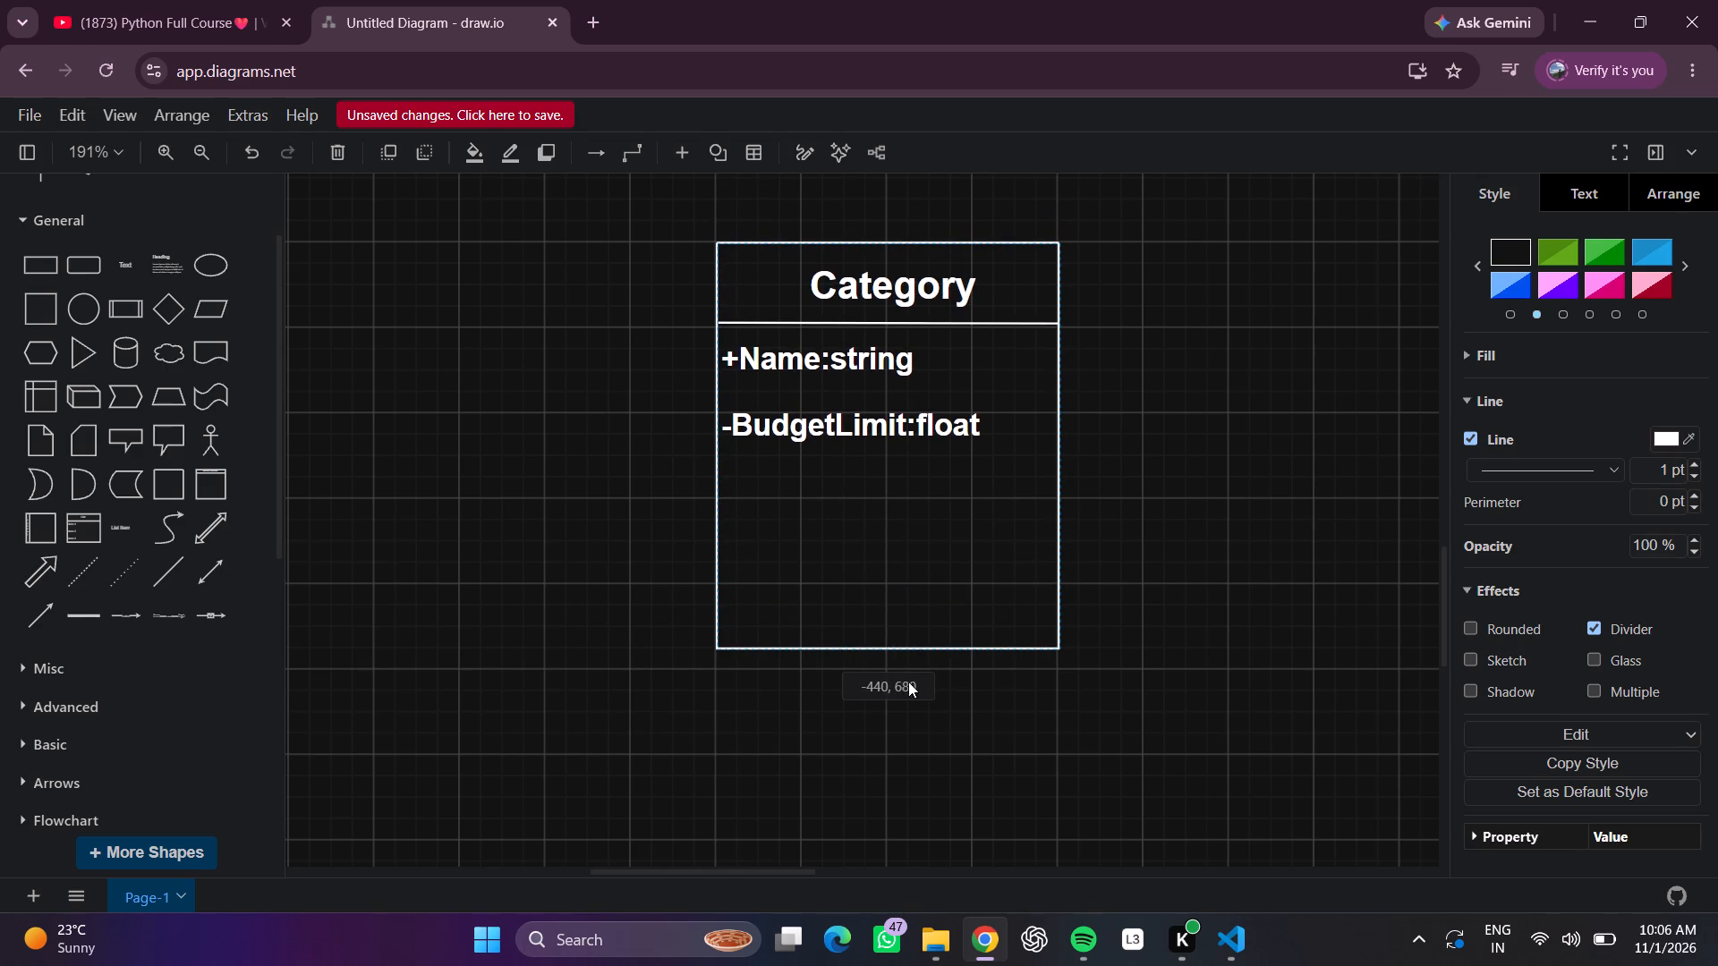
{"action": "left_click_drag", "start_coordinate": [891, 657], "coordinate": [884, 503]}
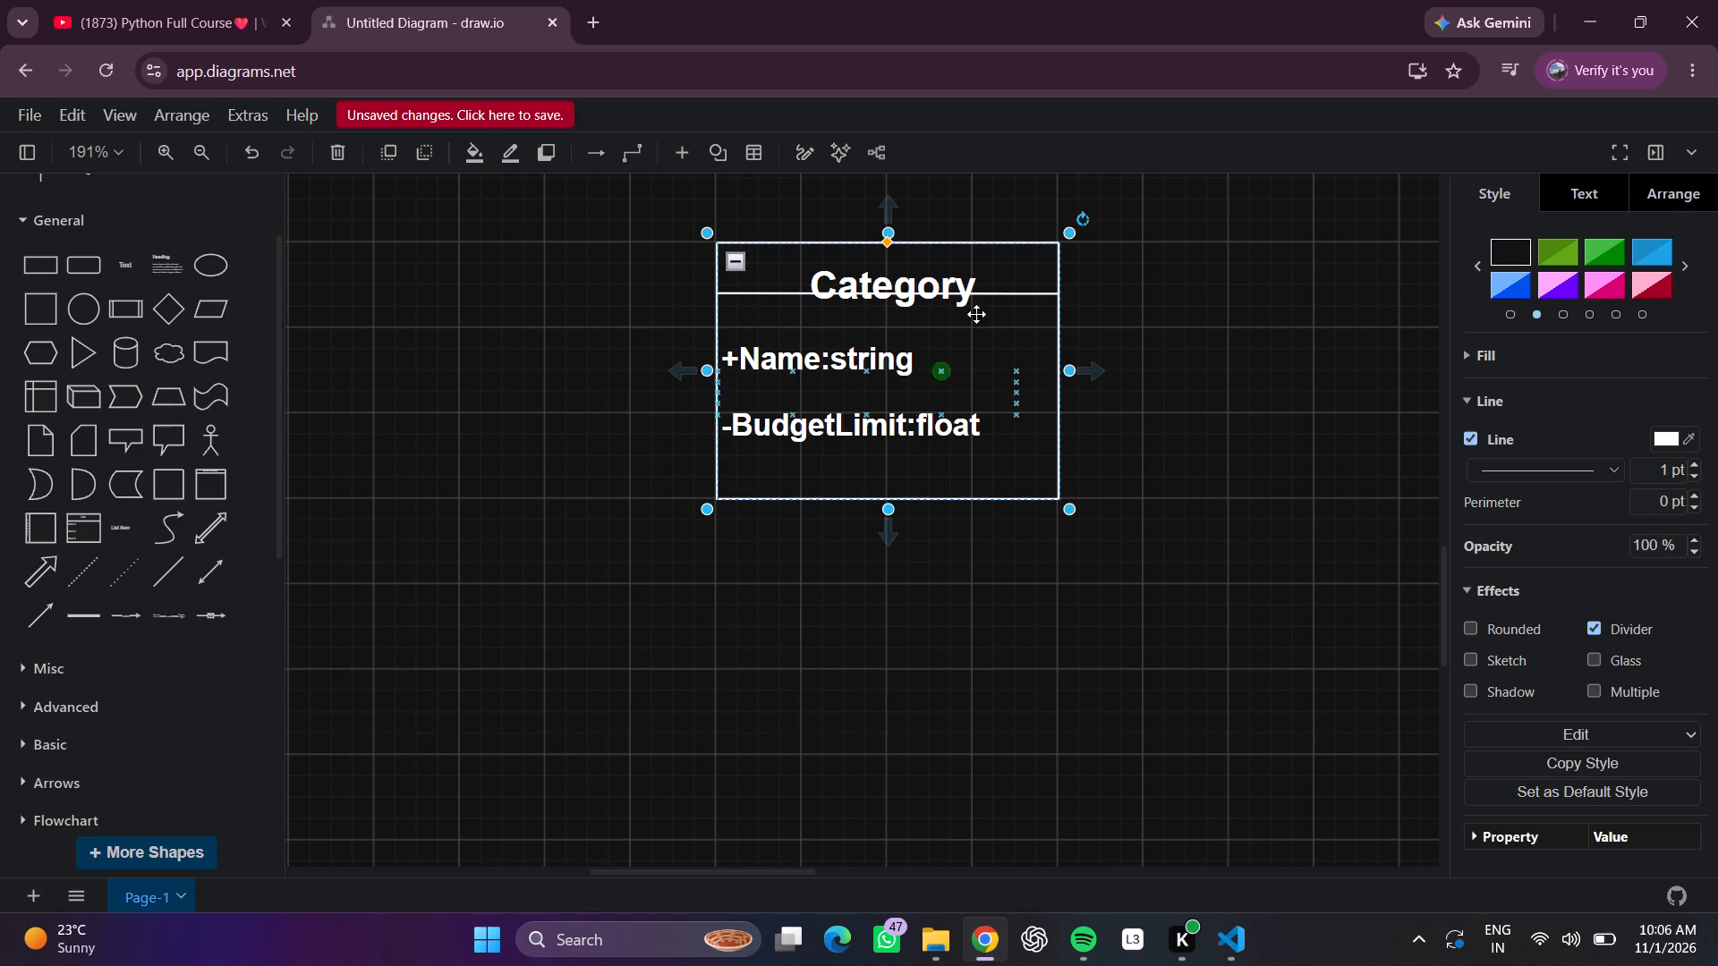
Lower both ends of the title divider so it runs straight across the container between the Category title and "+Name:string".
{"action": "left_click", "coordinate": [890, 296]}
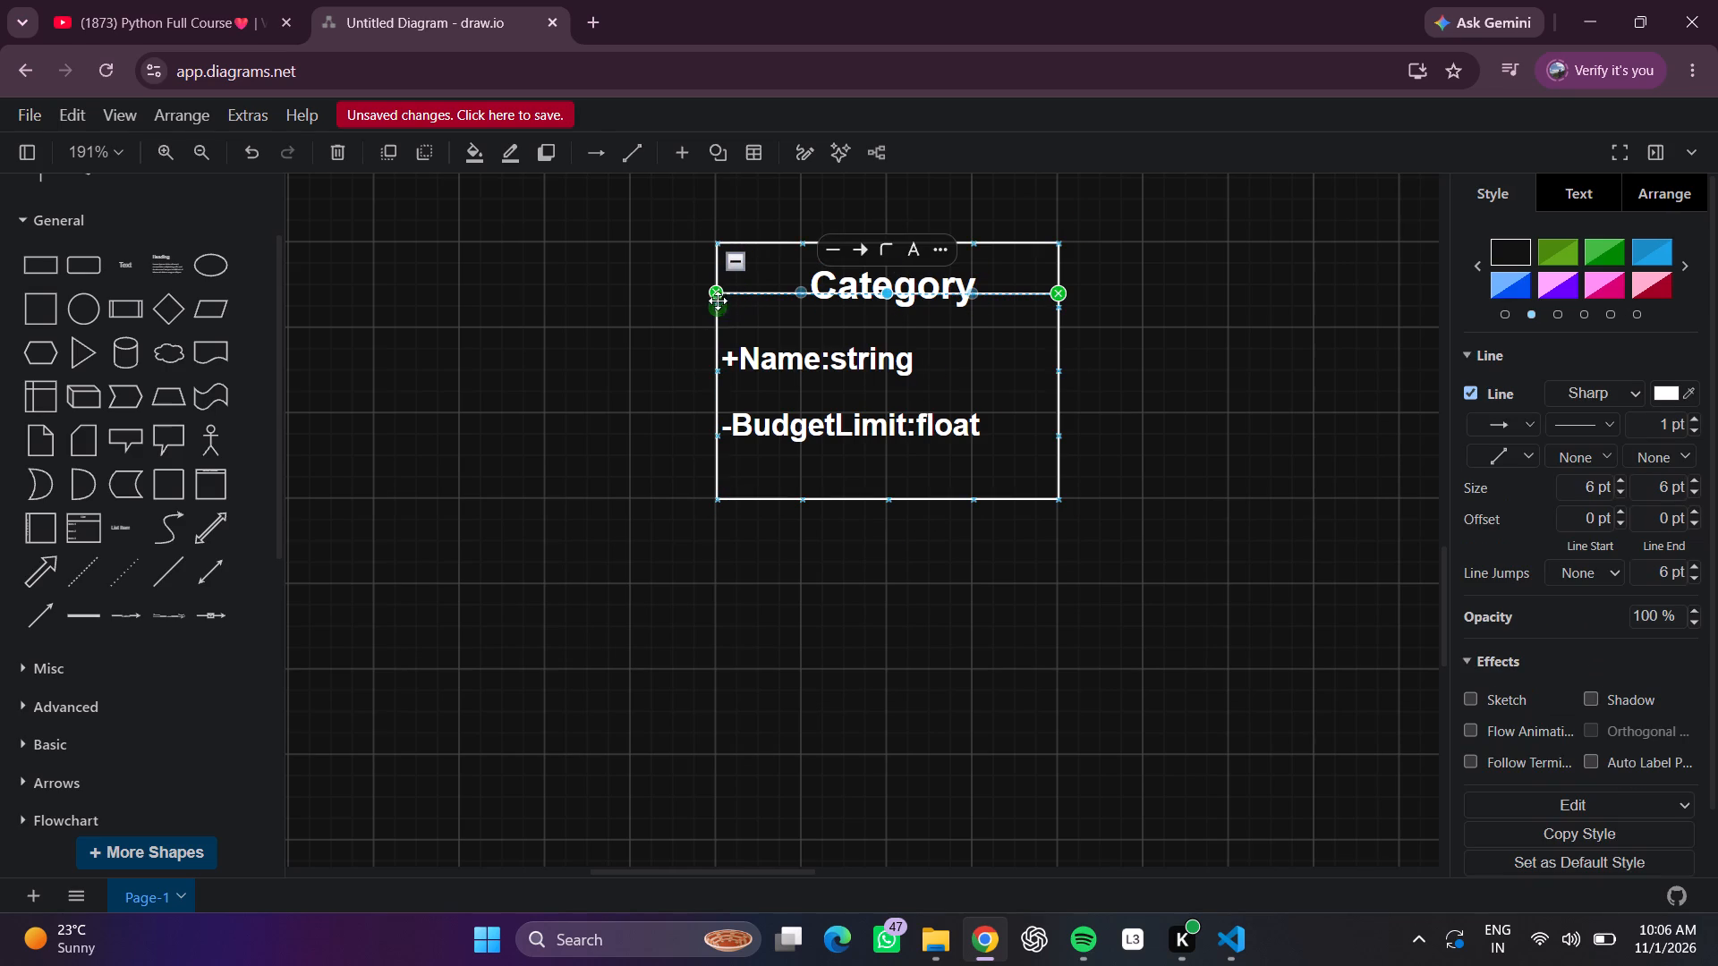
{"action": "left_click_drag", "start_coordinate": [720, 292], "coordinate": [715, 326]}
{"action": "left_click_drag", "start_coordinate": [1051, 291], "coordinate": [1053, 300]}
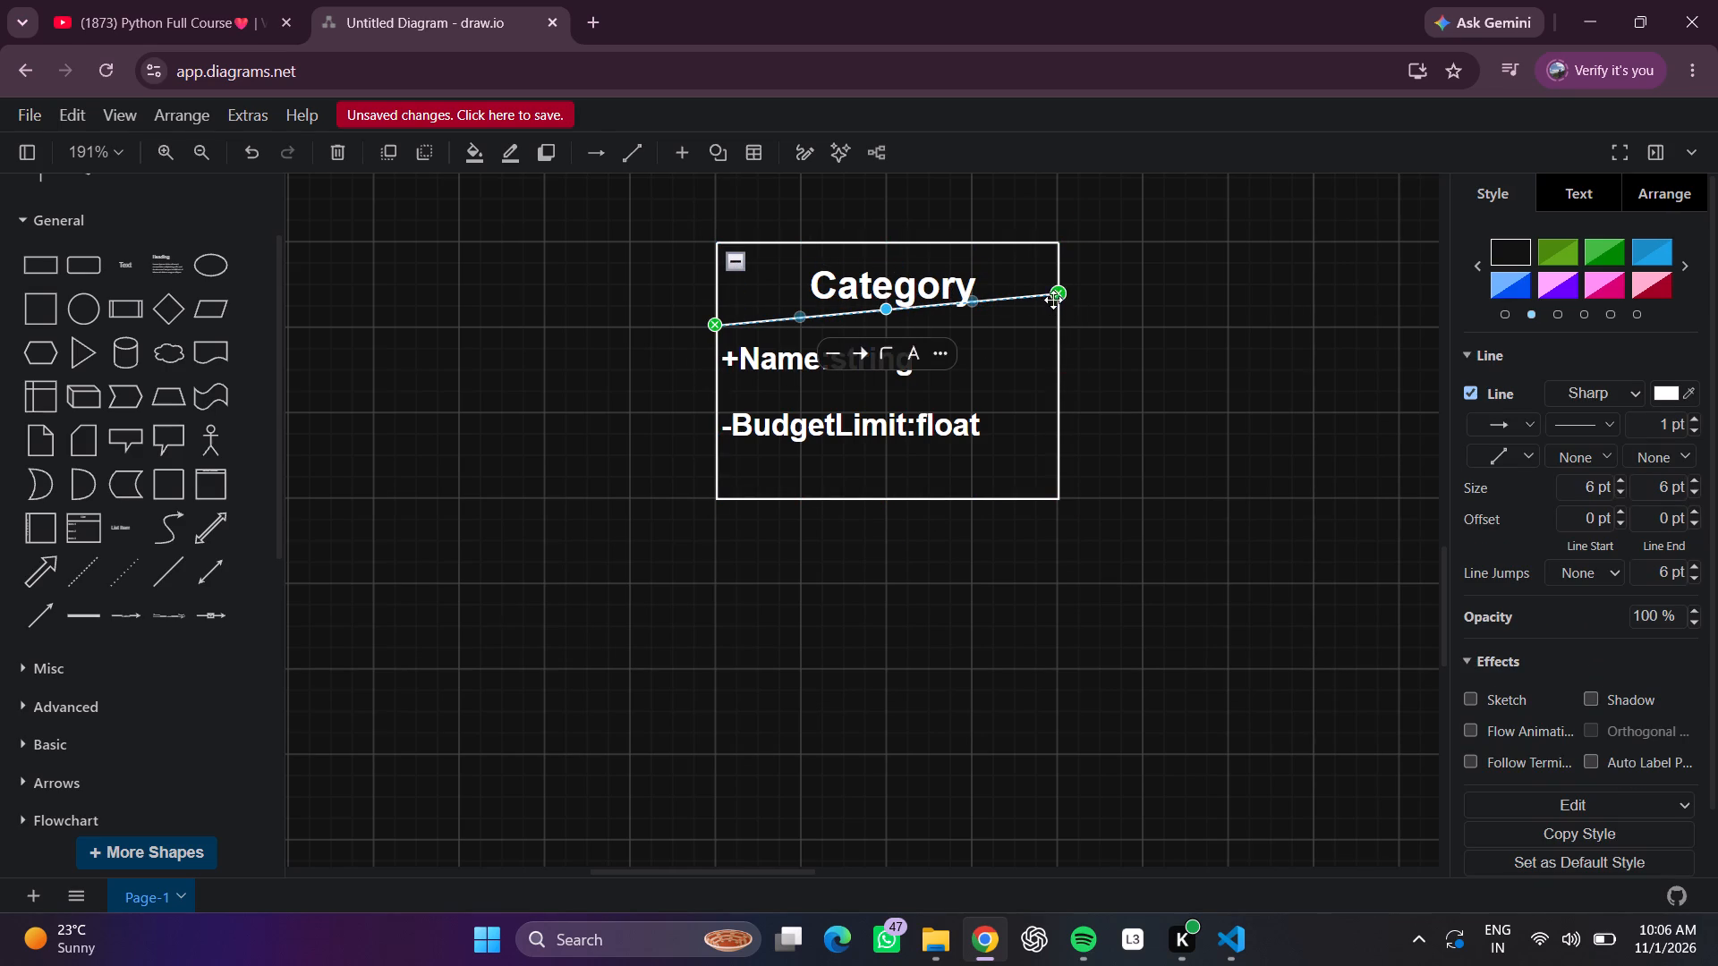
{"action": "left_click_drag", "start_coordinate": [1053, 300], "coordinate": [1053, 320]}
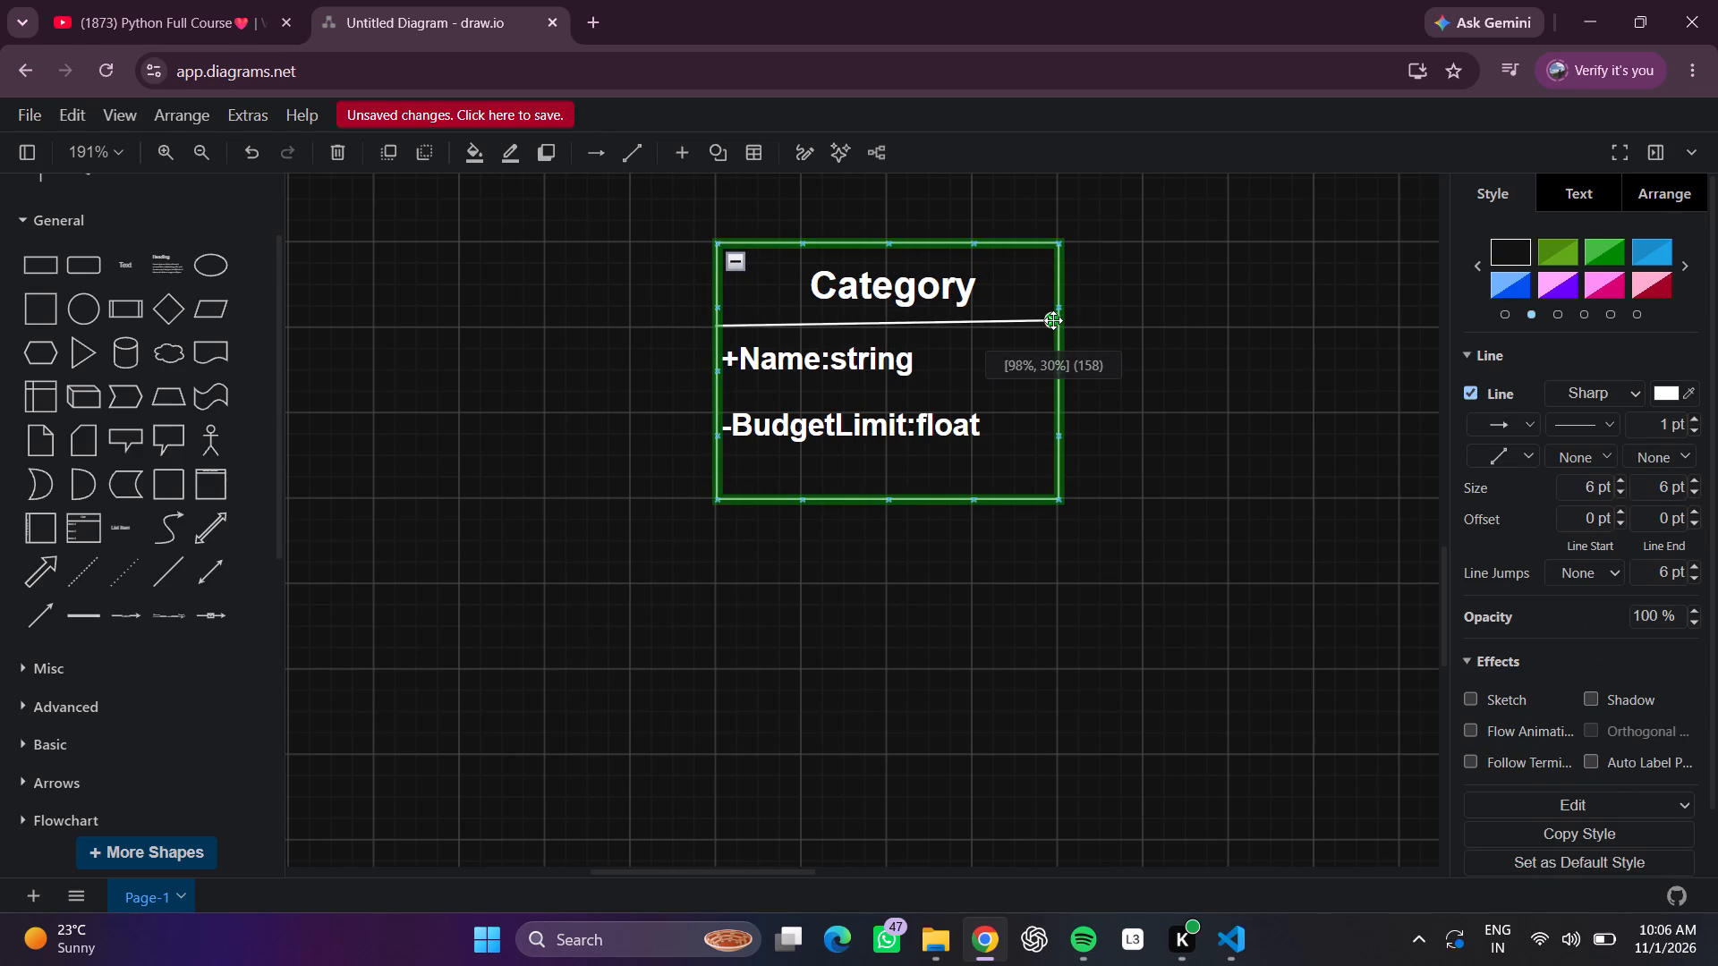
{"action": "left_click_drag", "start_coordinate": [1053, 320], "coordinate": [1057, 326]}
{"action": "left_click", "coordinate": [1189, 313]}
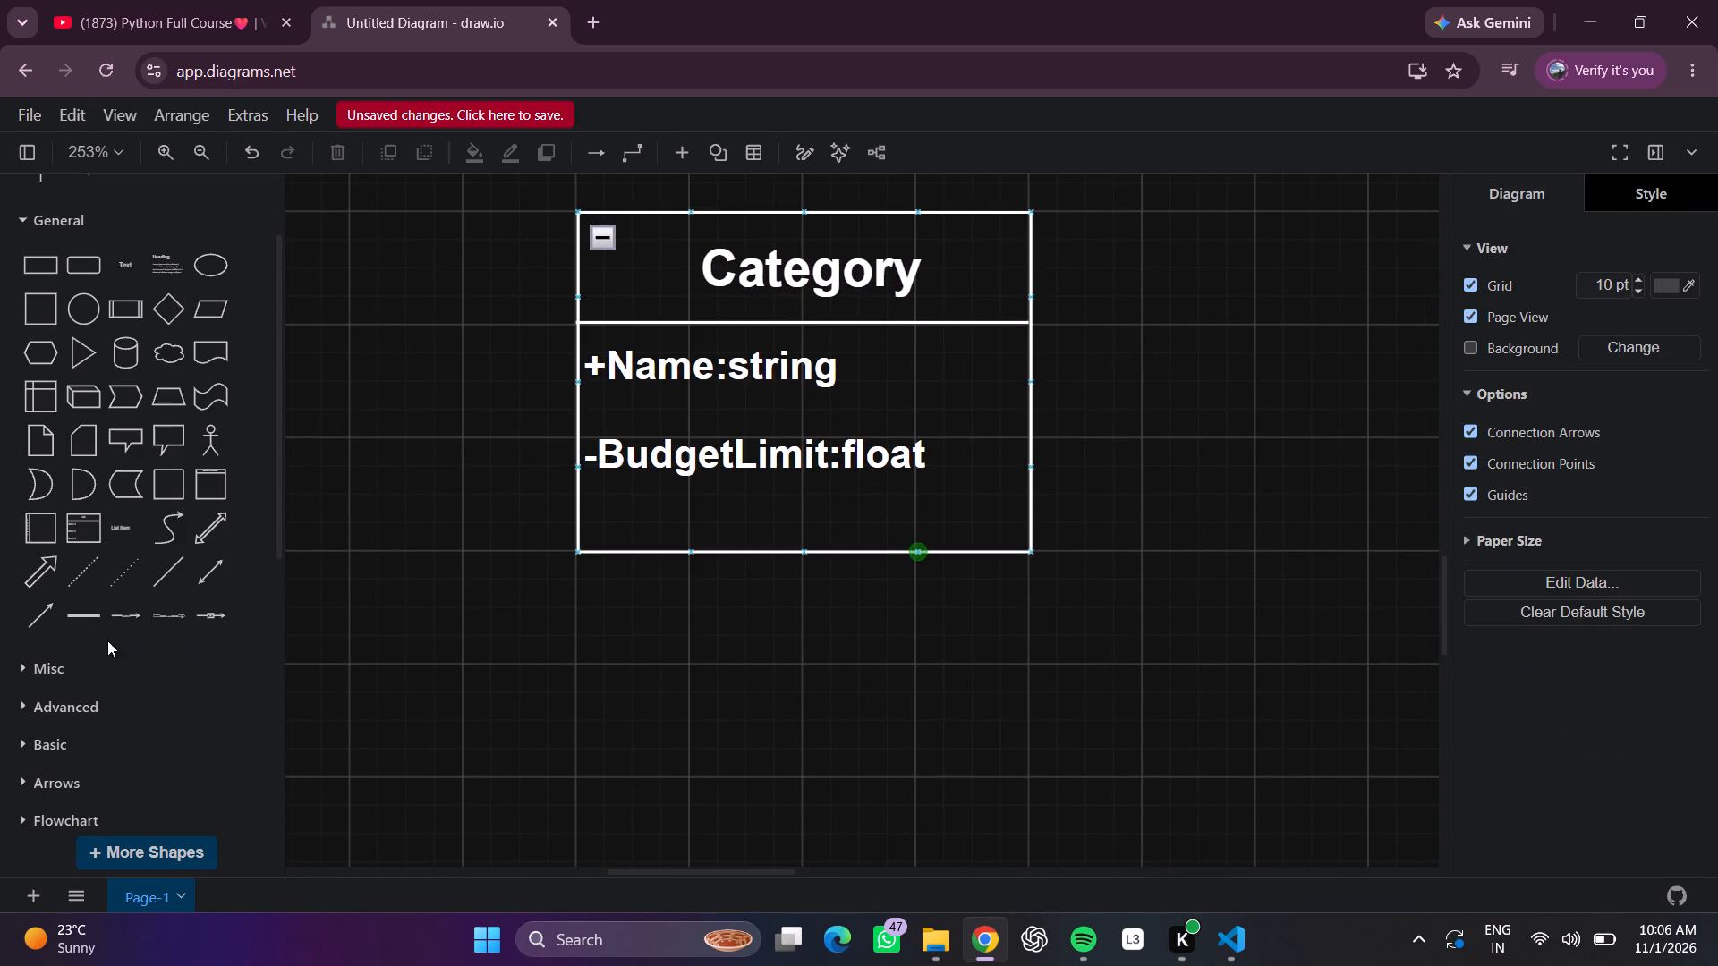
Add a second divider line across the Category container below "-BudgetLimit:float", with its ends on the two side edges.
{"action": "left_click_drag", "start_coordinate": [168, 580], "coordinate": [178, 575]}
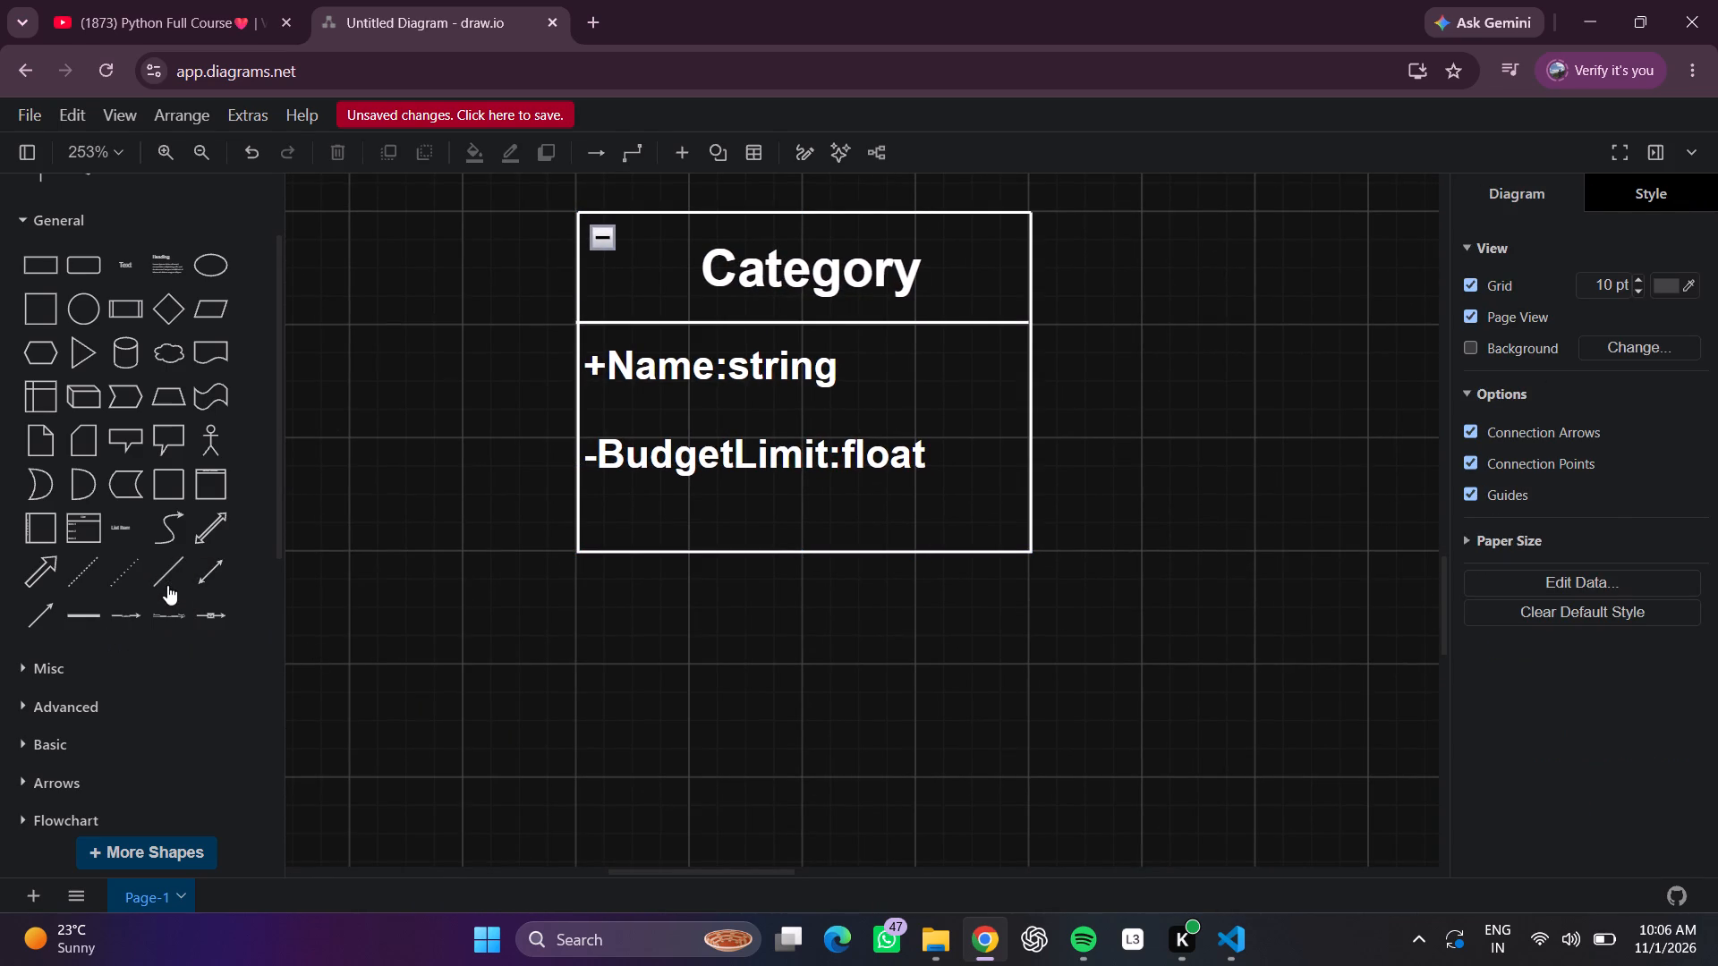
{"action": "left_click", "coordinate": [171, 581]}
{"action": "left_click_drag", "start_coordinate": [543, 599], "coordinate": [722, 588]}
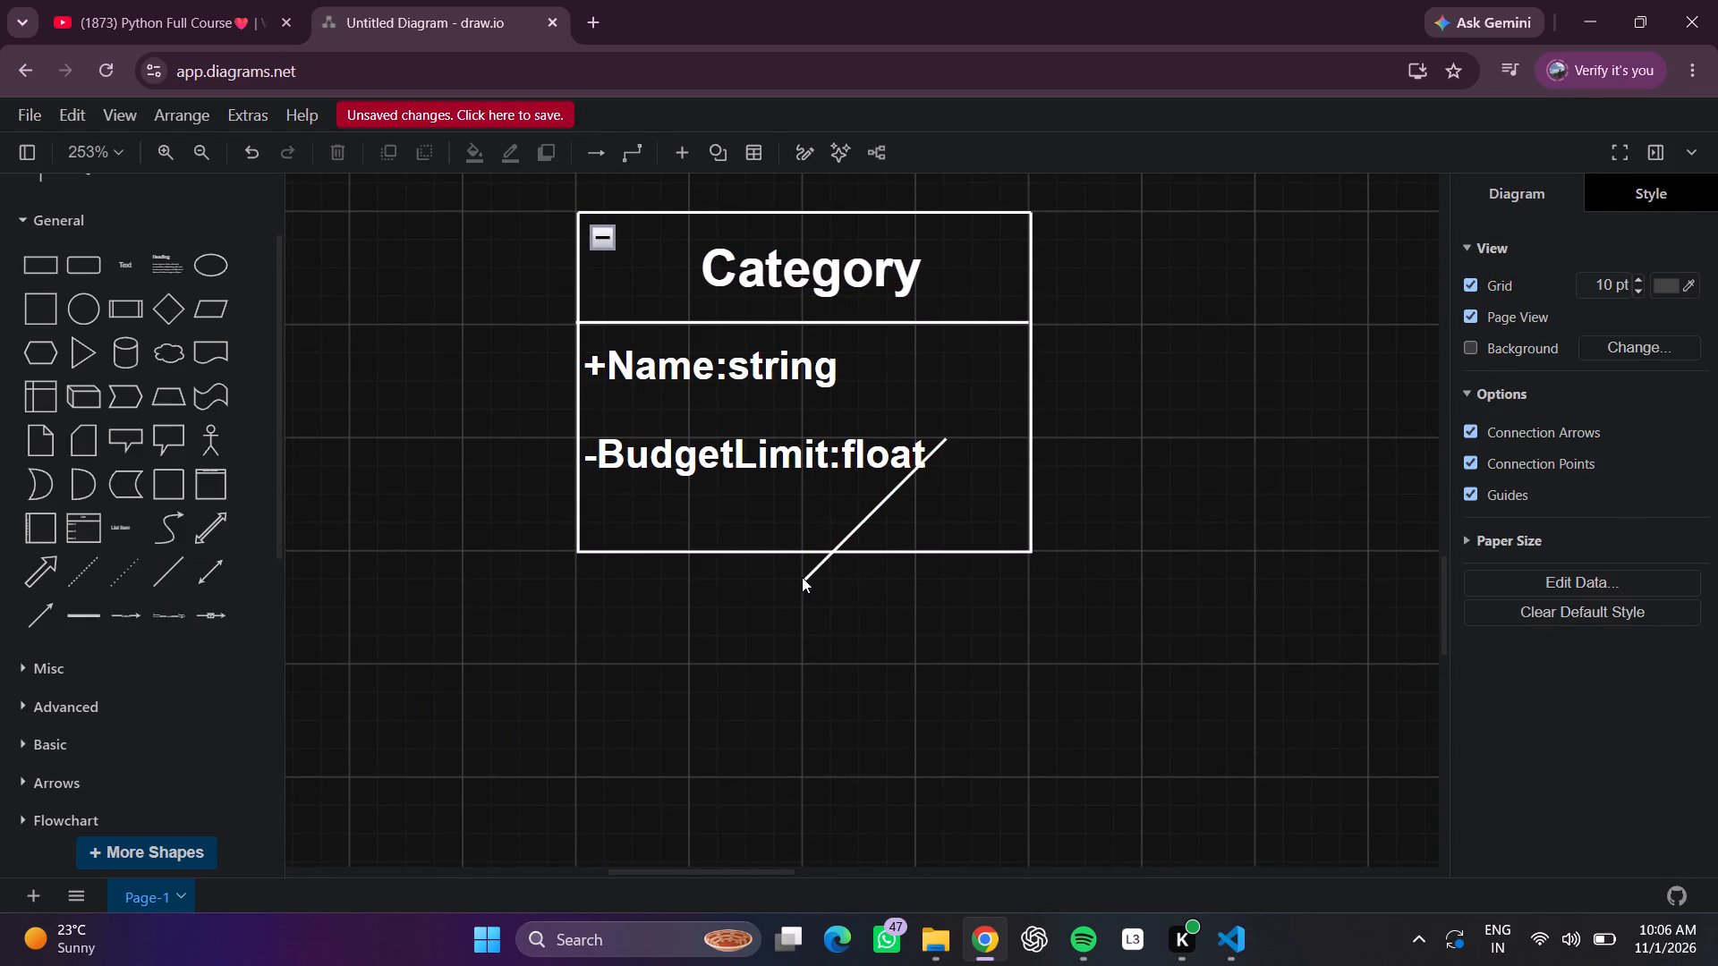
{"action": "left_click", "coordinate": [805, 577]}
{"action": "left_click_drag", "start_coordinate": [795, 575], "coordinate": [575, 519]}
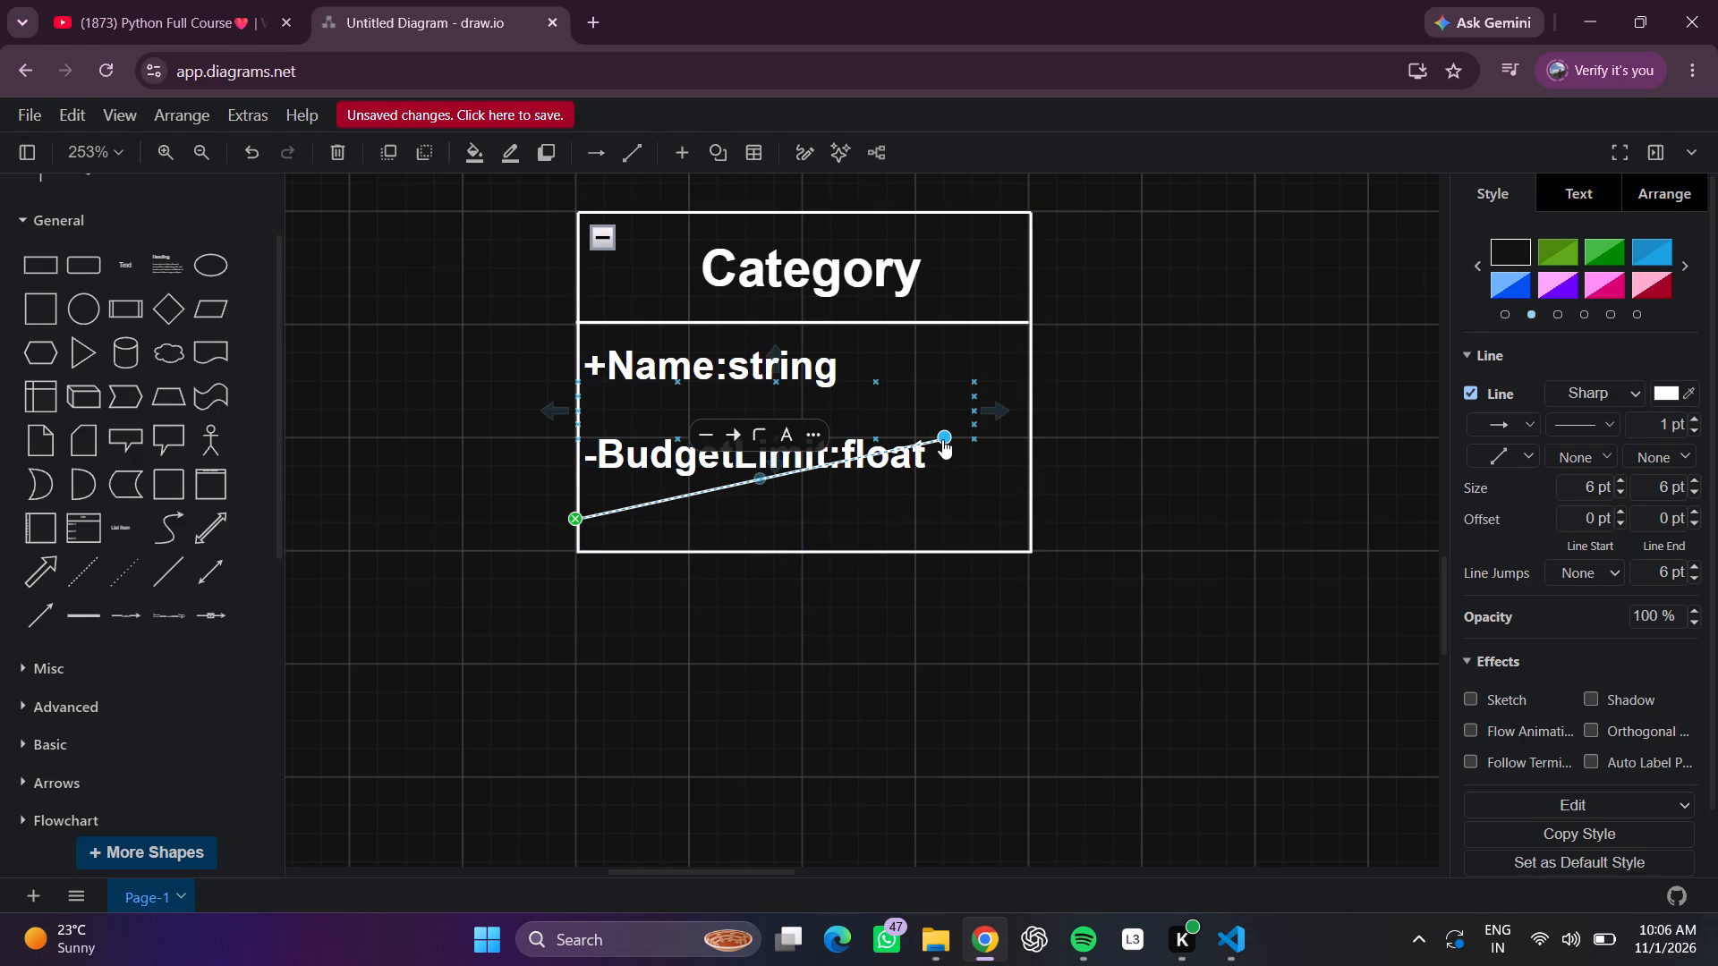
{"action": "left_click_drag", "start_coordinate": [942, 439], "coordinate": [1019, 517]}
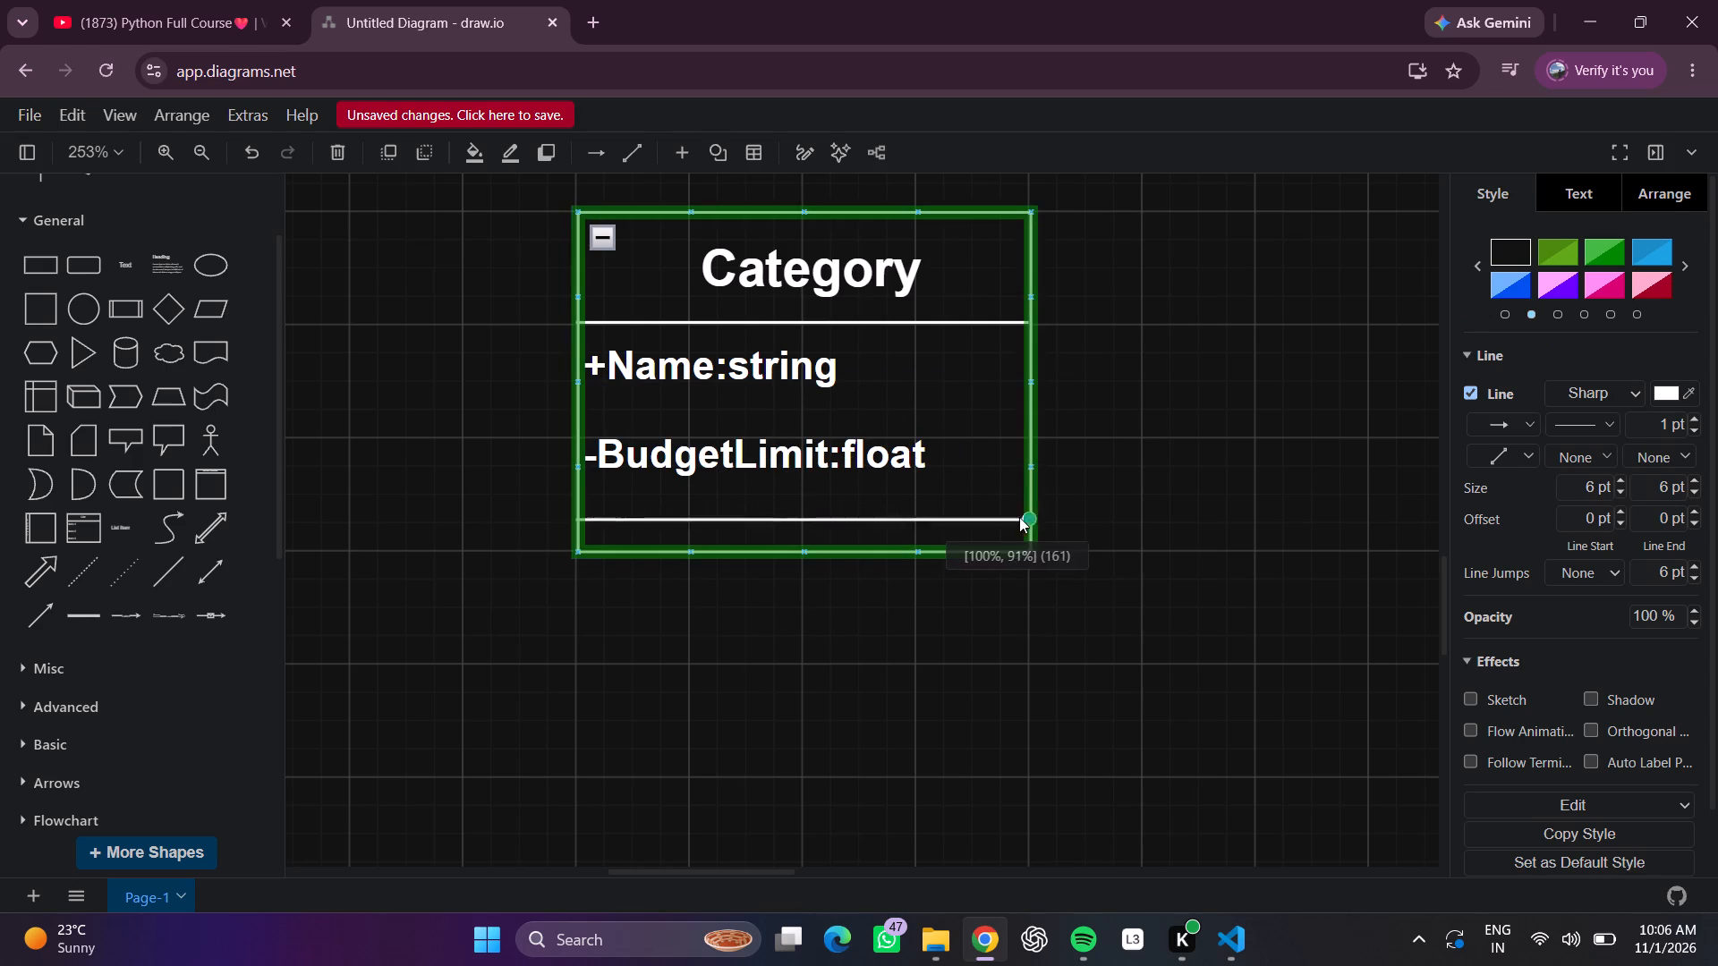
{"action": "left_click_drag", "start_coordinate": [1019, 517], "coordinate": [1026, 517]}
{"action": "left_click", "coordinate": [1224, 487]}
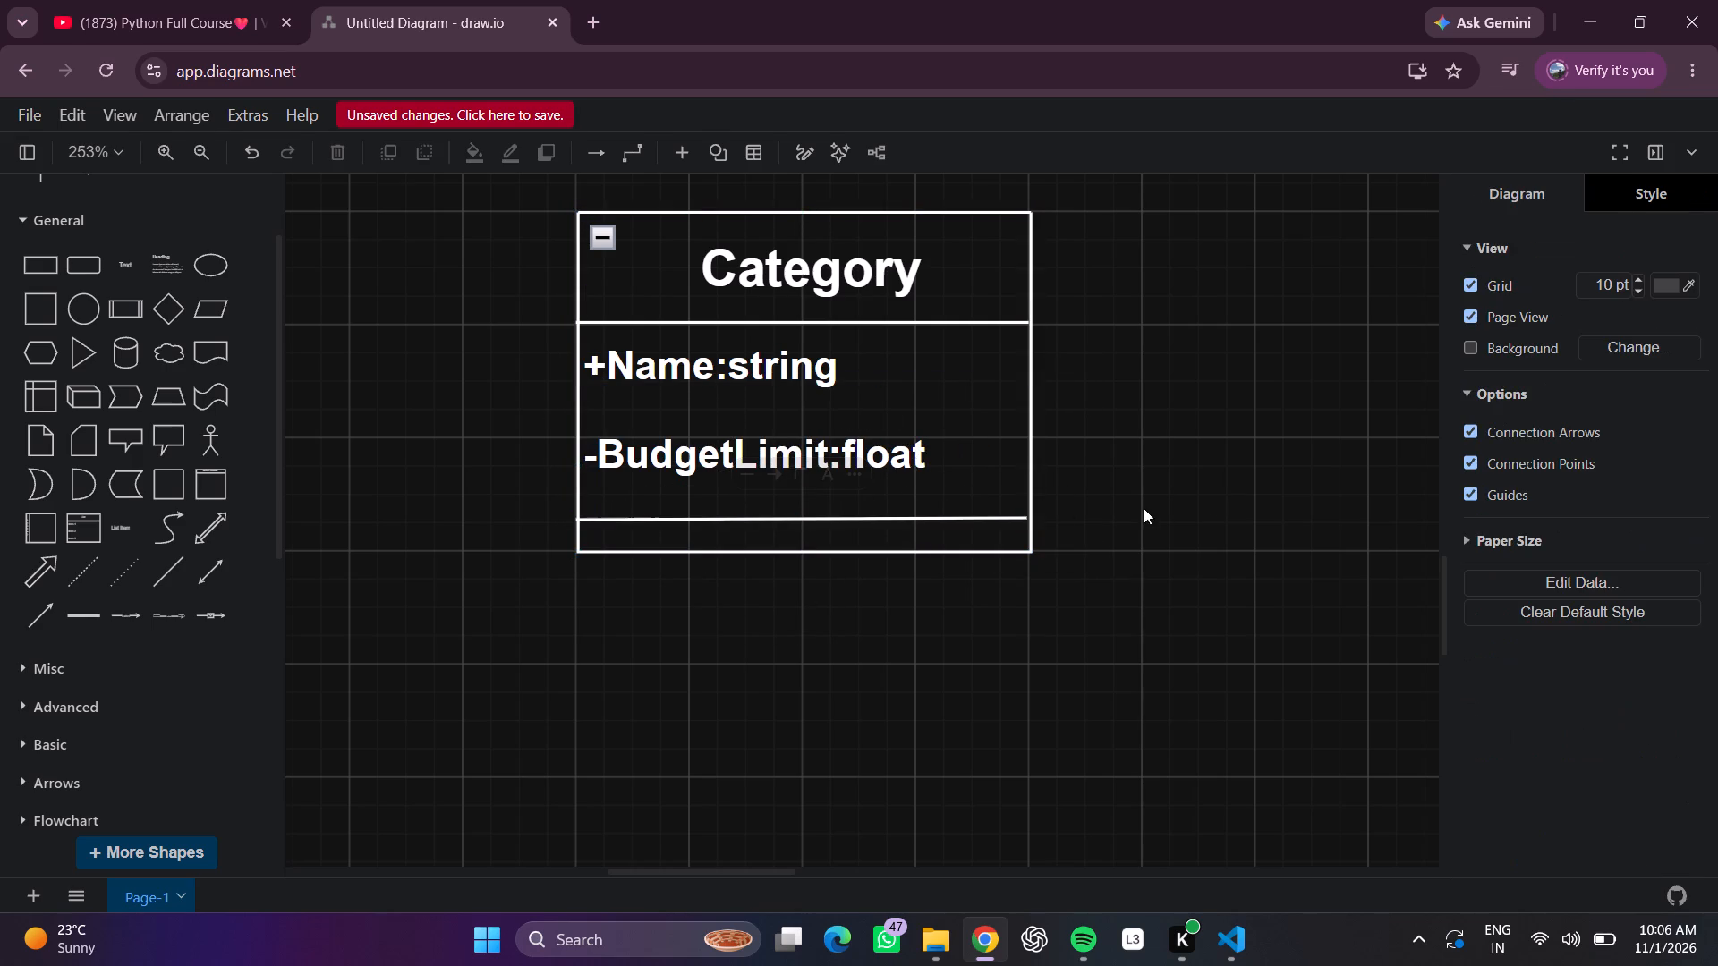
{"action": "left_click", "coordinate": [951, 524]}
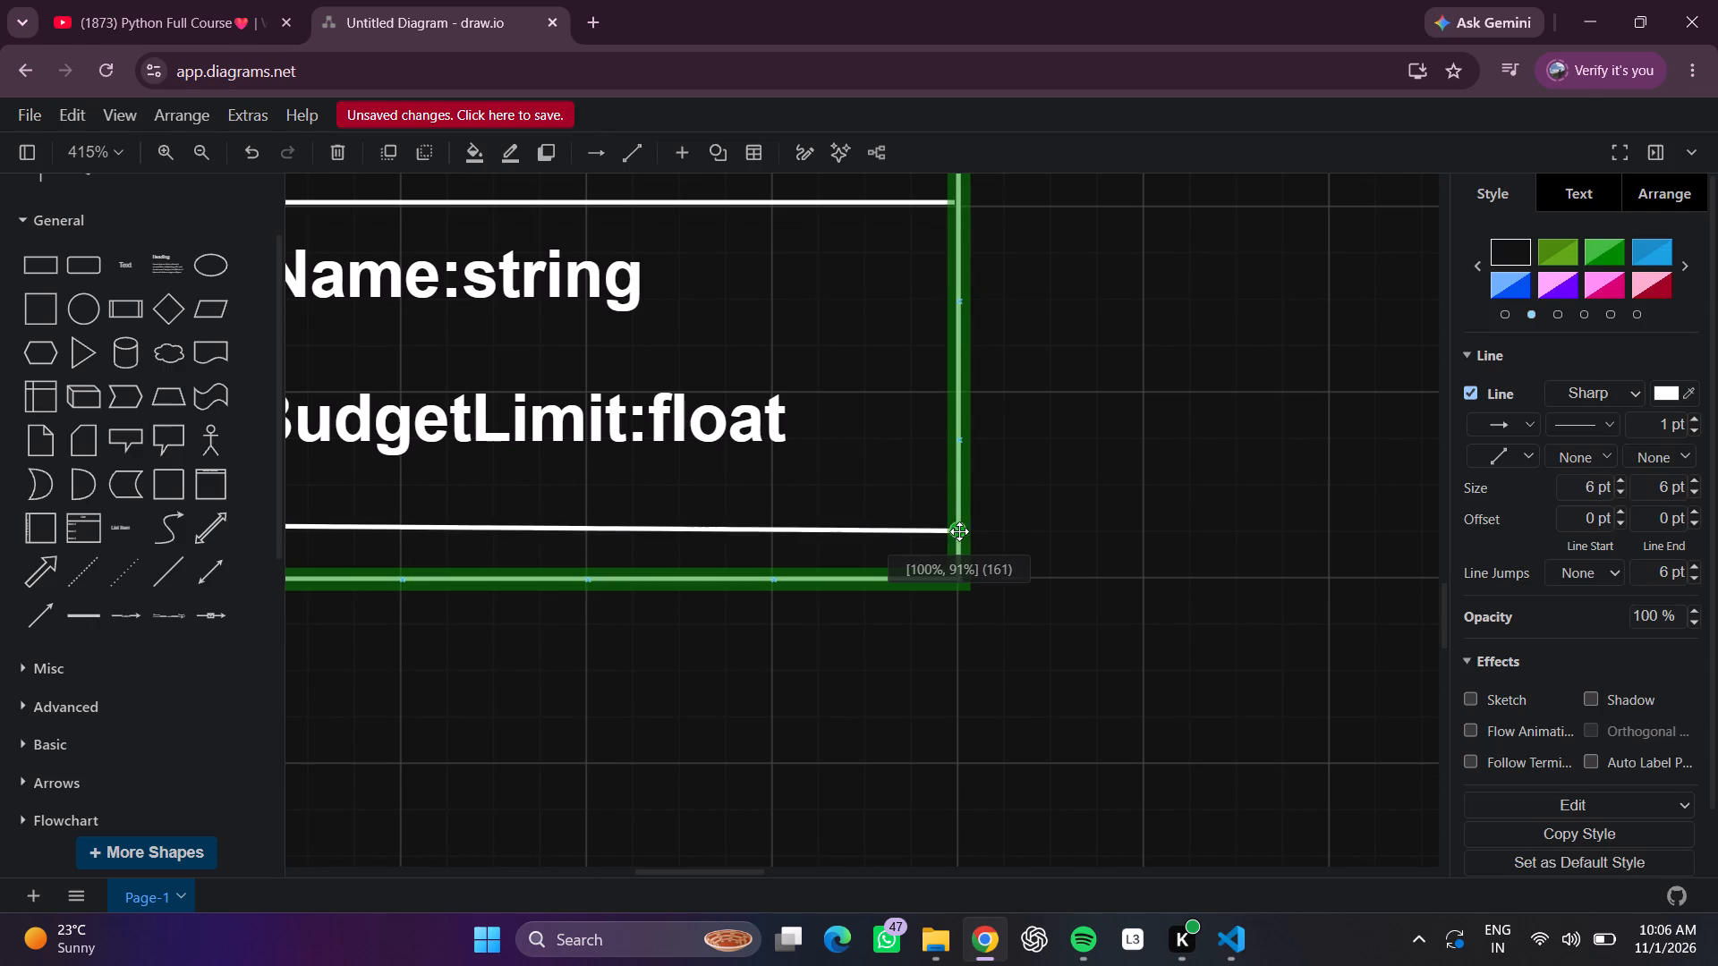
{"action": "left_click", "coordinate": [1178, 477]}
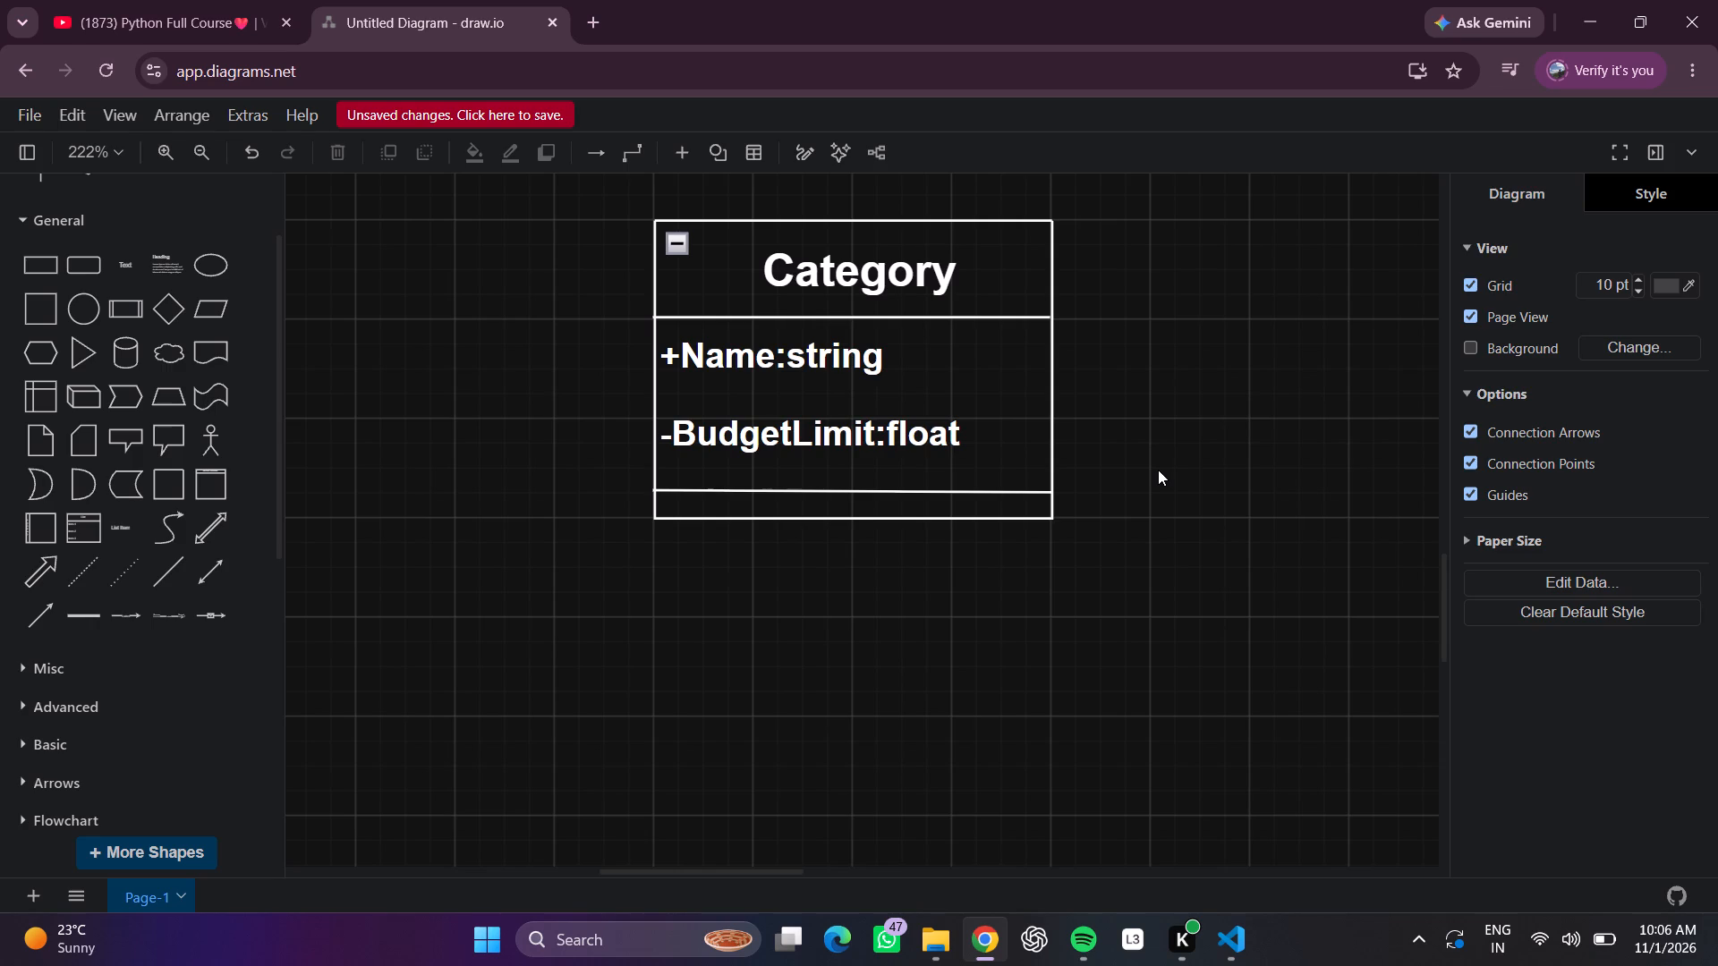
Add an empty container beside the Category box and shrink it from its top-left corner, with its top level with Category's.
{"action": "scroll", "coordinate": [1158, 470], "scroll_direction": "left", "scroll_amount": 5}
{"action": "scroll", "coordinate": [1158, 470], "scroll_direction": "up", "scroll_amount": 1}
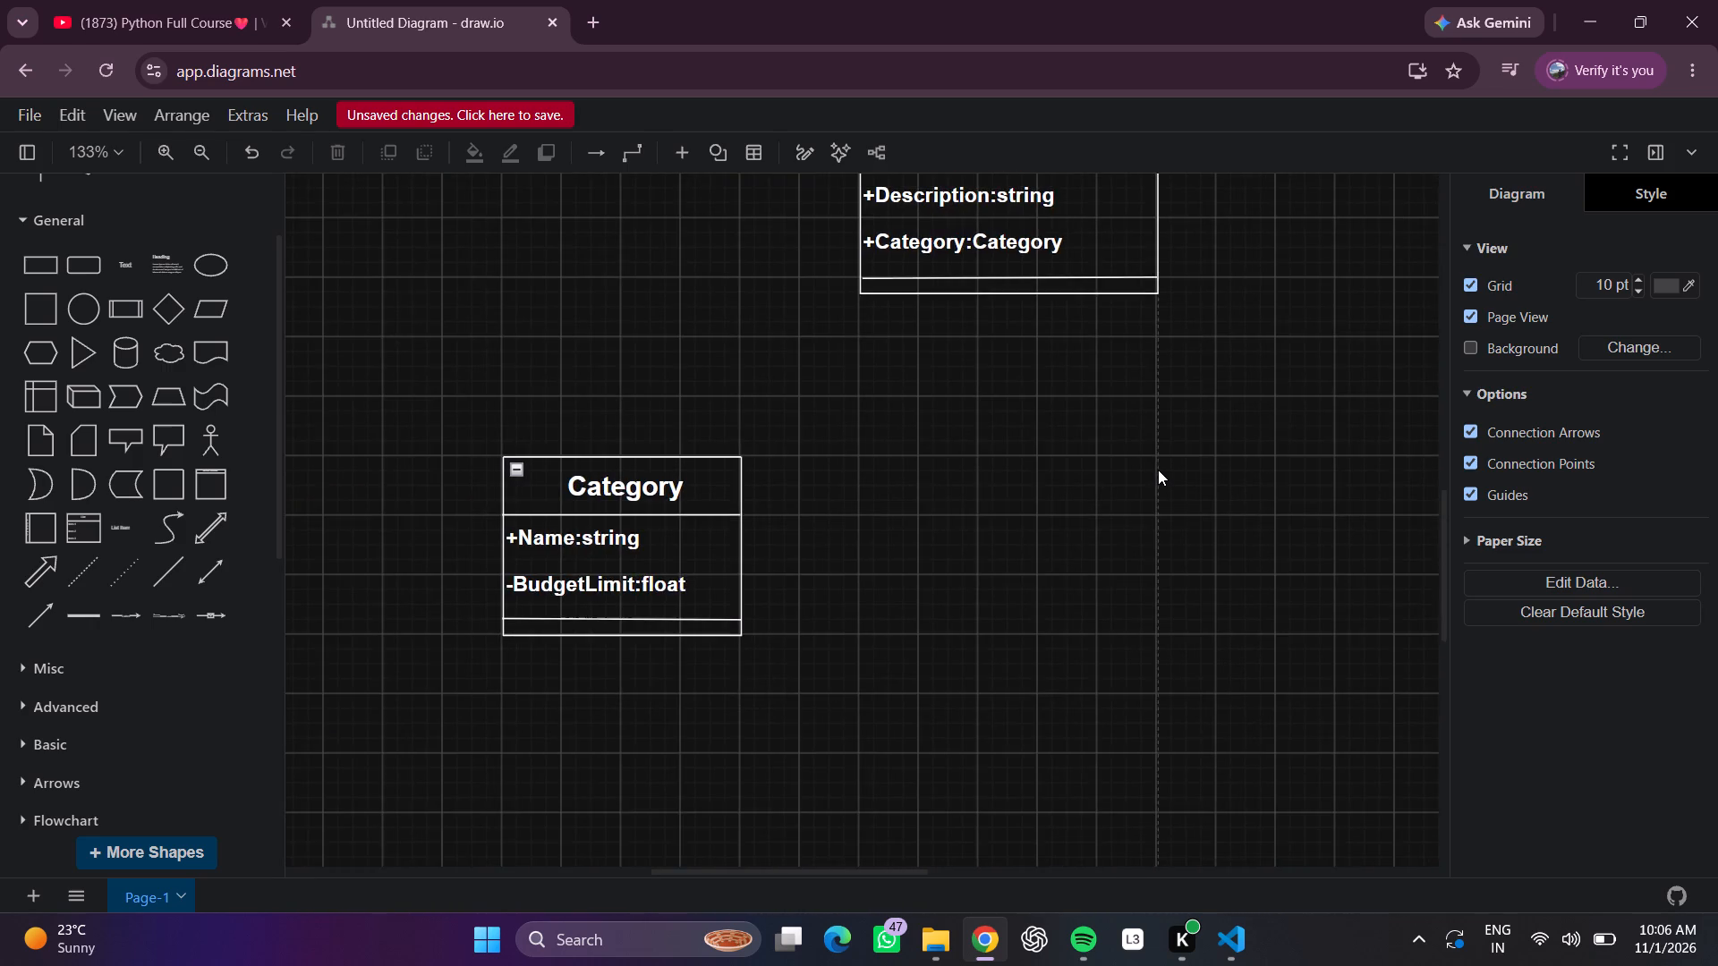
{"action": "scroll", "coordinate": [1158, 470], "scroll_direction": "up", "scroll_amount": 1}
{"action": "scroll", "coordinate": [1158, 470], "scroll_direction": "right", "scroll_amount": 1}
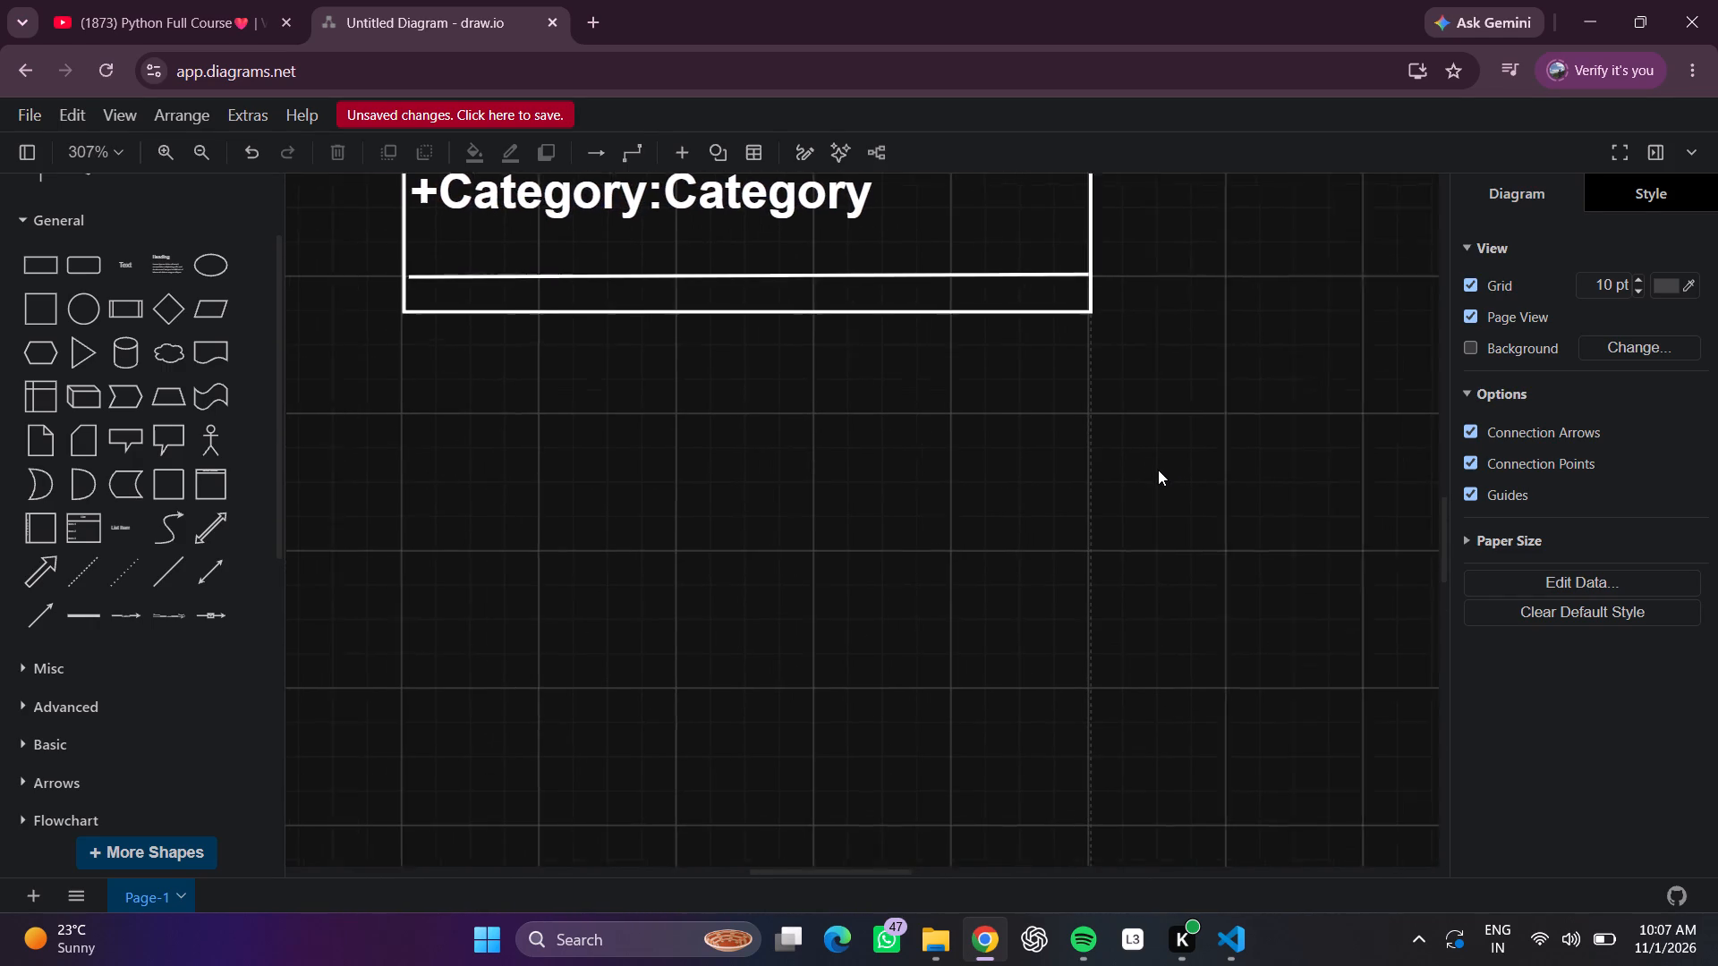
{"action": "scroll", "coordinate": [1158, 470], "scroll_direction": "right", "scroll_amount": 3}
{"action": "scroll", "coordinate": [1158, 462], "scroll_direction": "down", "scroll_amount": 2}
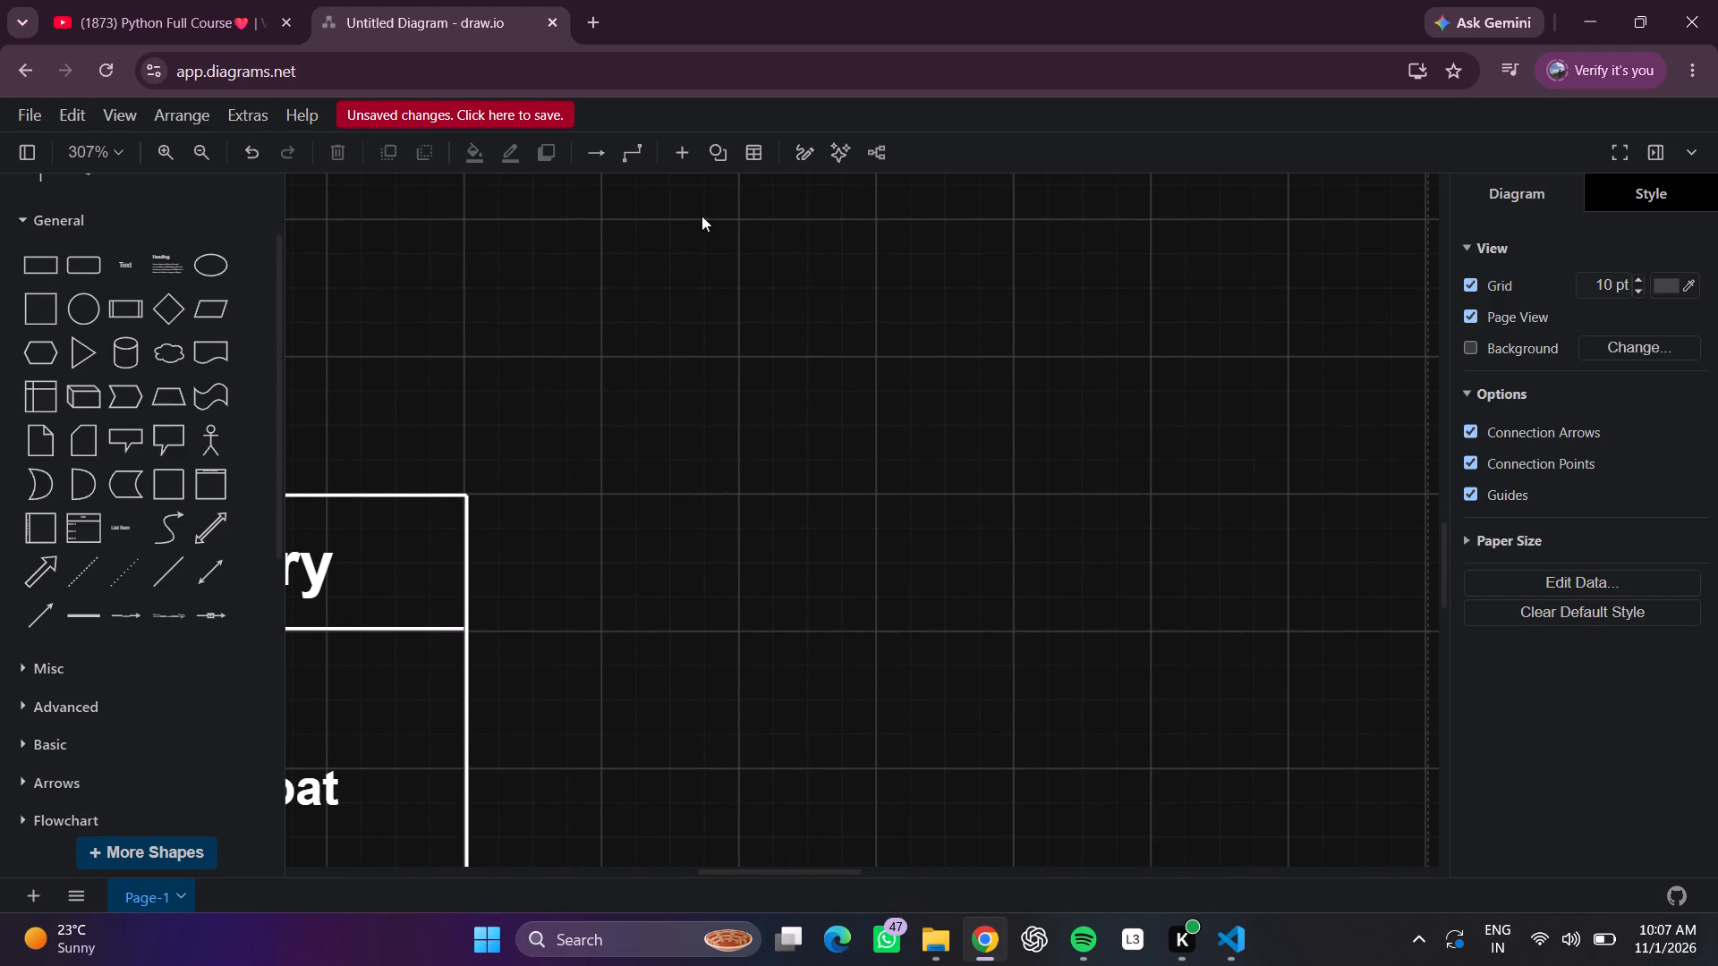
{"action": "left_click", "coordinate": [175, 481]}
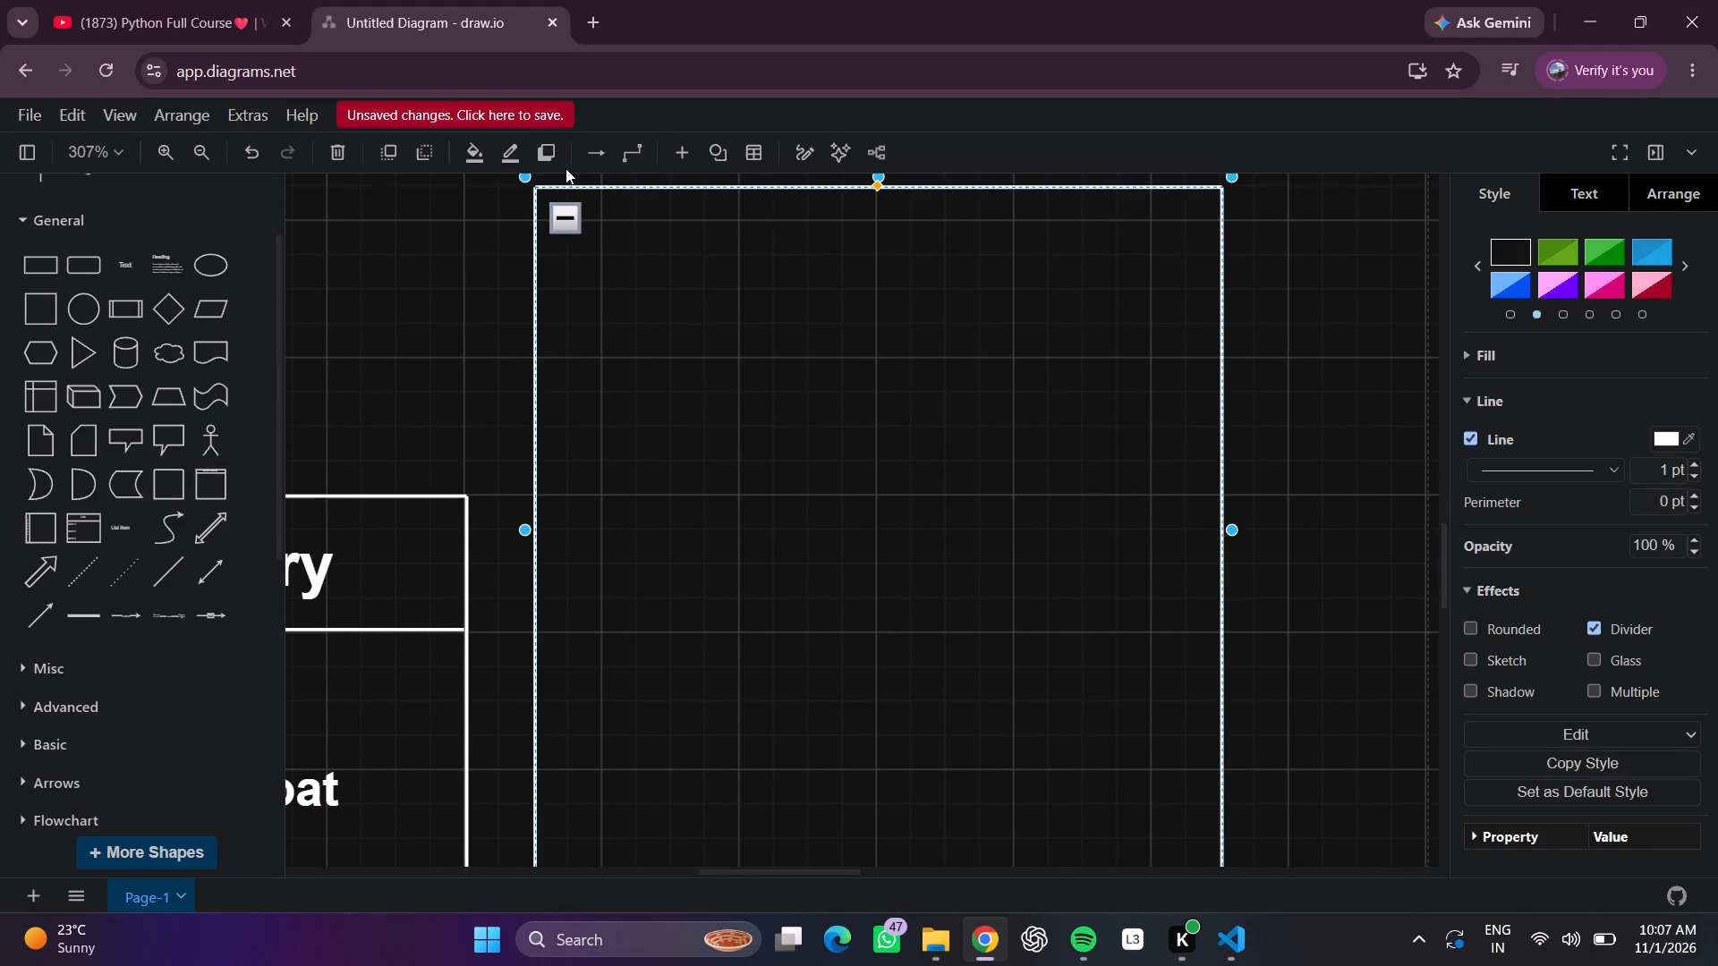
{"action": "left_click_drag", "start_coordinate": [535, 181], "coordinate": [636, 314]}
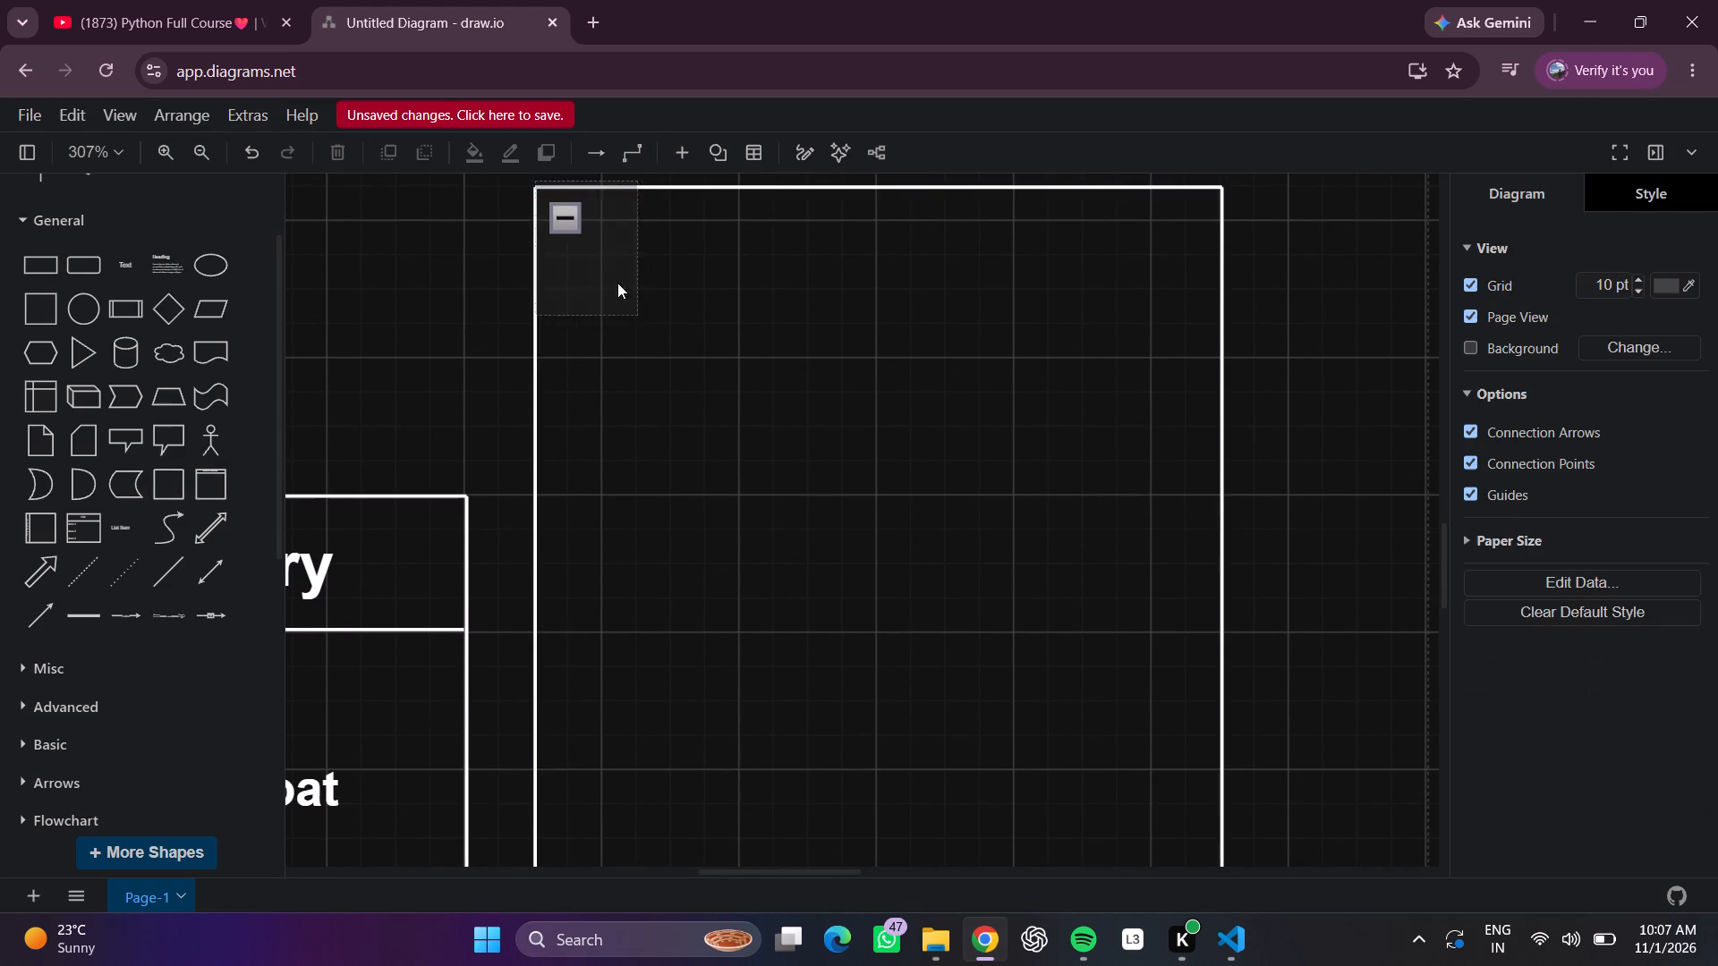
{"action": "left_click", "coordinate": [546, 188]}
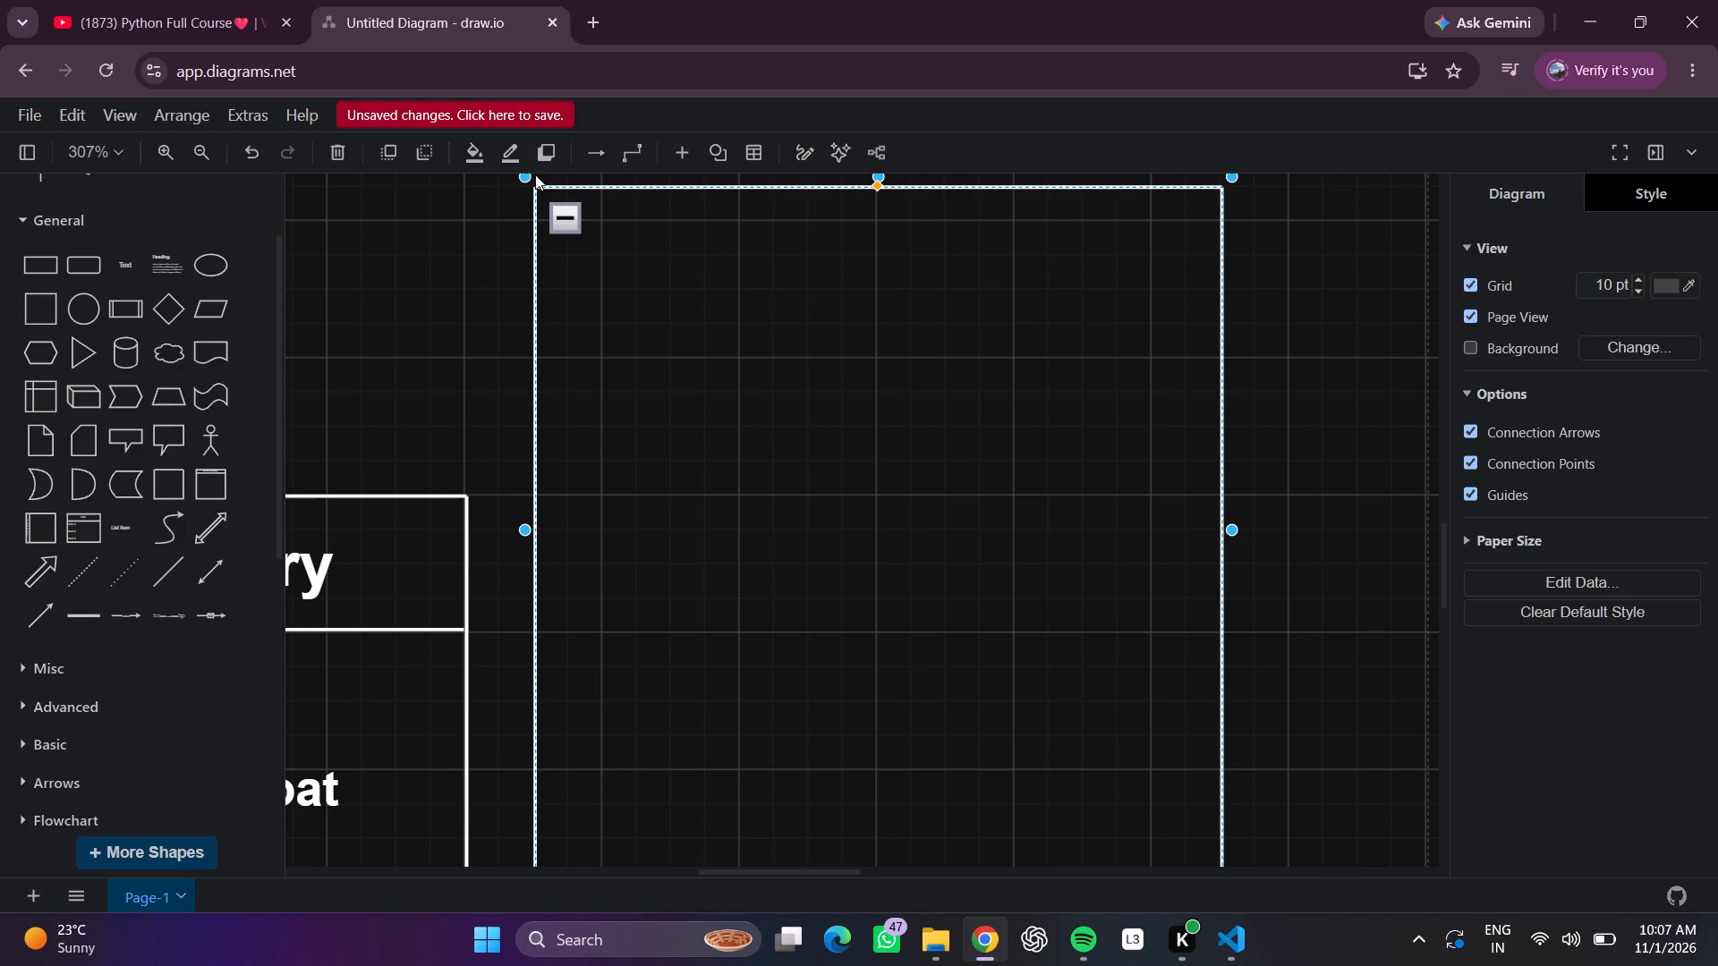
{"action": "left_click_drag", "start_coordinate": [531, 174], "coordinate": [809, 526]}
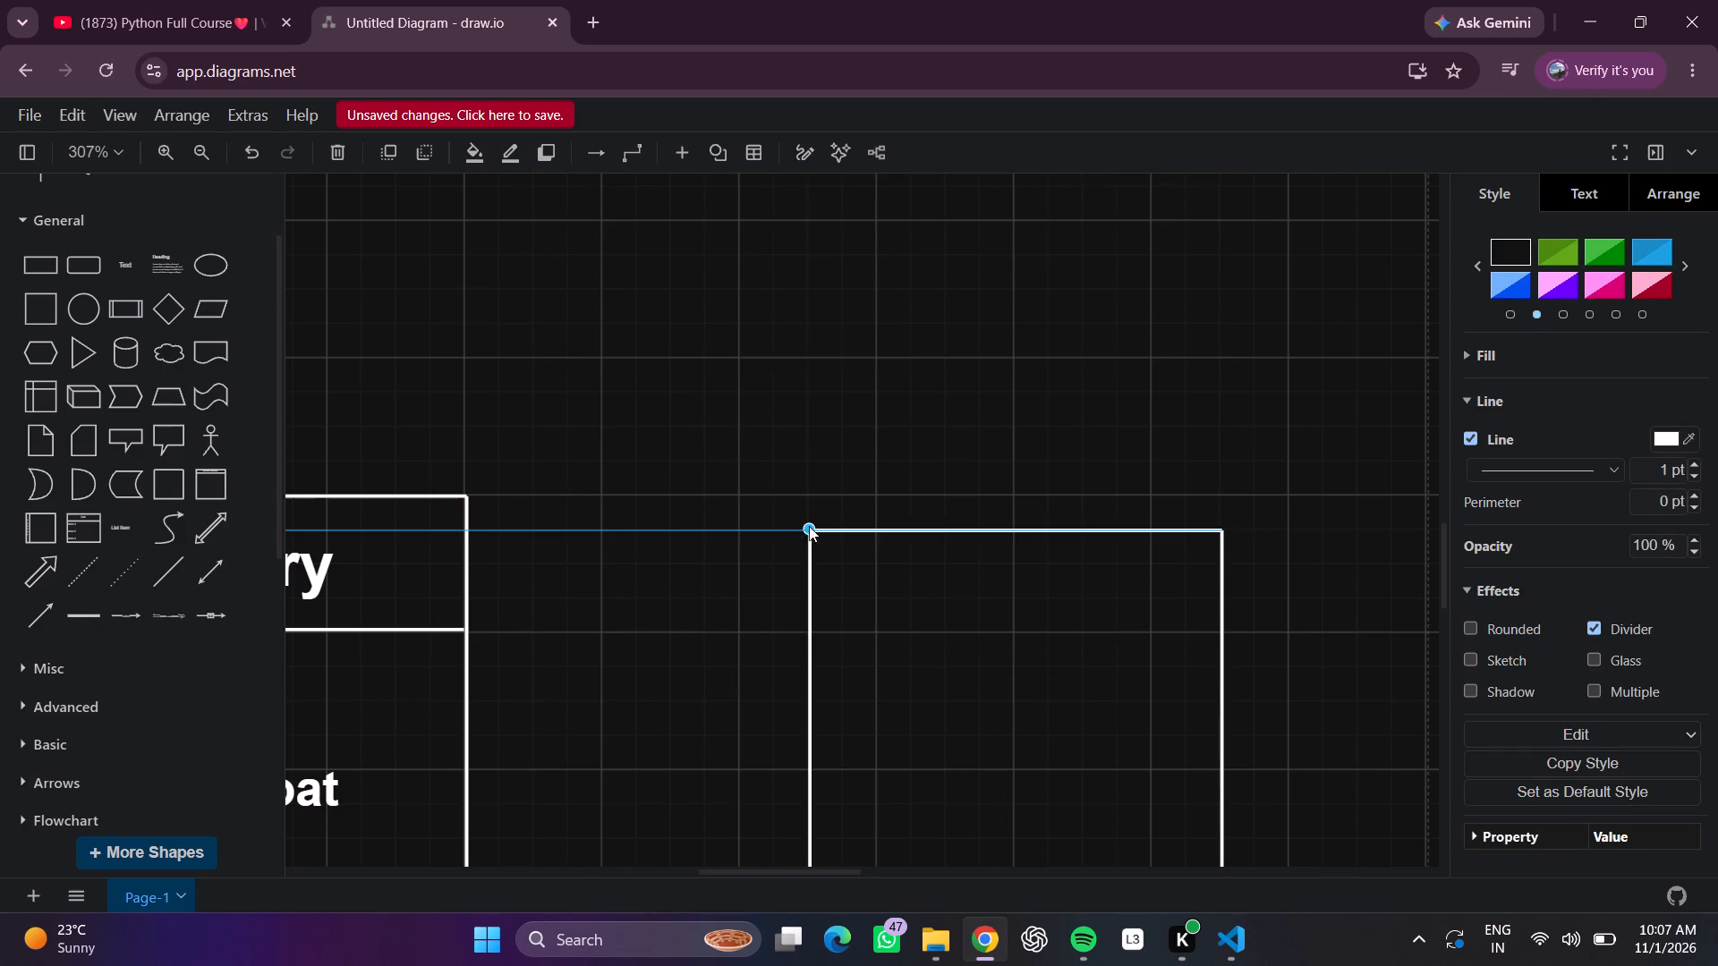
{"action": "left_click_drag", "start_coordinate": [809, 526], "coordinate": [868, 474]}
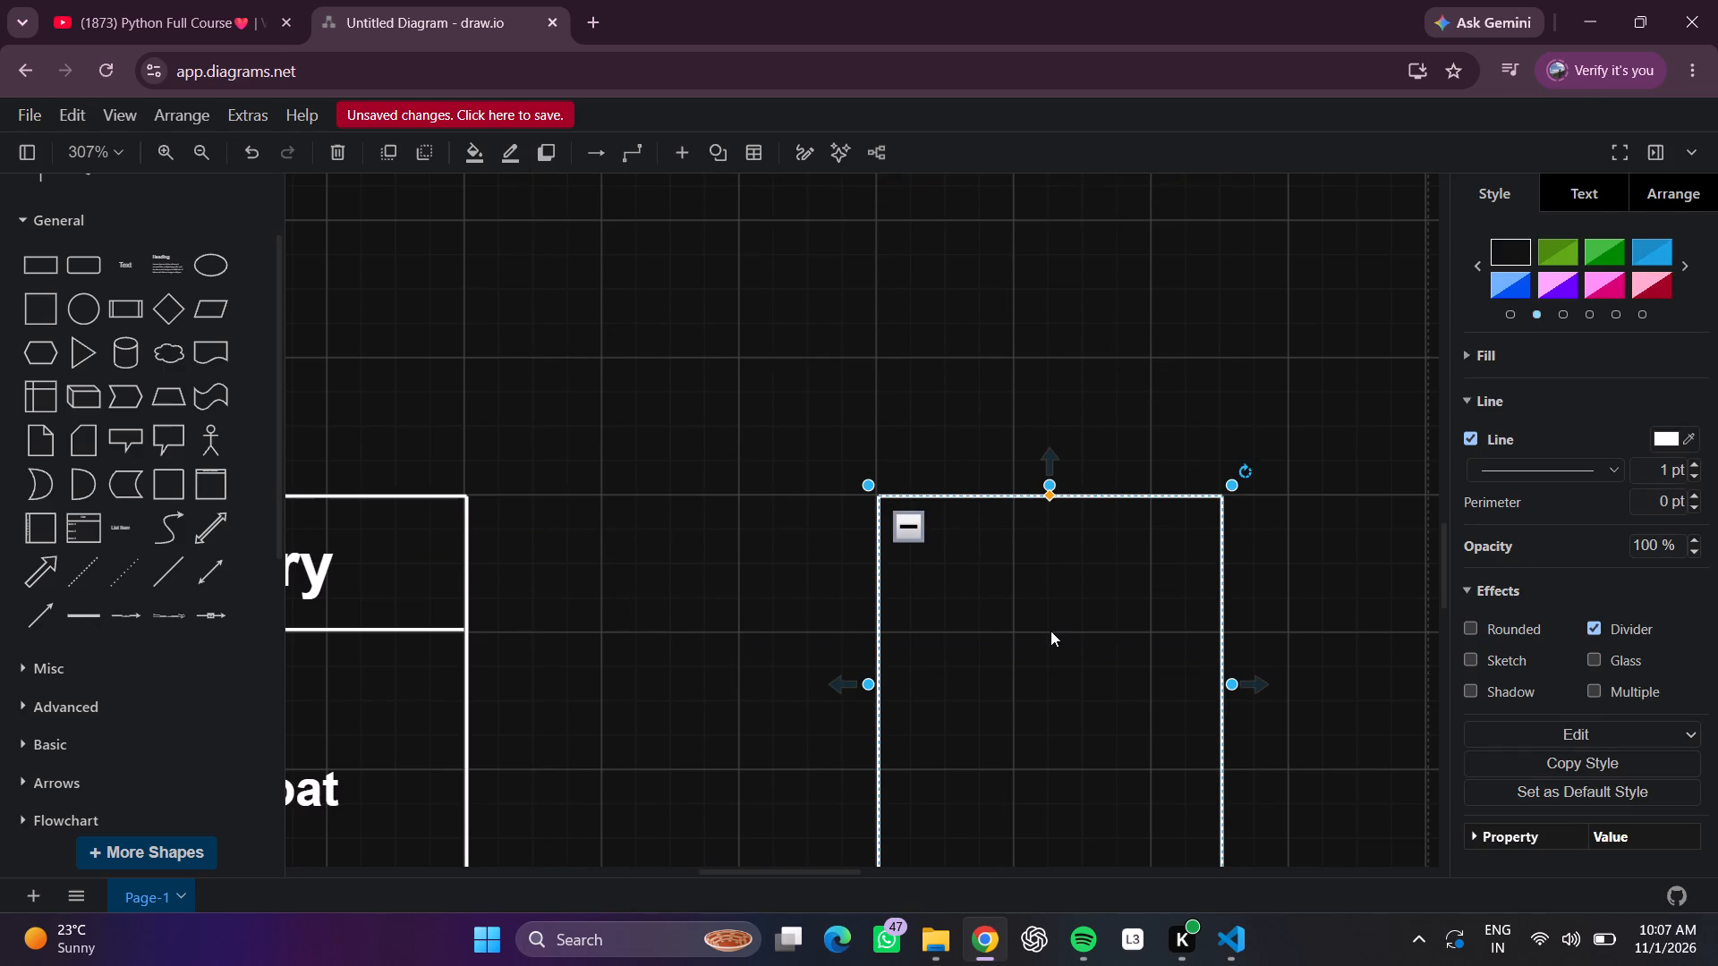
Widen the empty container beside Category by extending its right edge to the dashed page boundary.
{"action": "scroll", "coordinate": [1050, 631], "scroll_direction": "down", "scroll_amount": 1}
{"action": "scroll", "coordinate": [1050, 631], "scroll_direction": "left", "scroll_amount": 4}
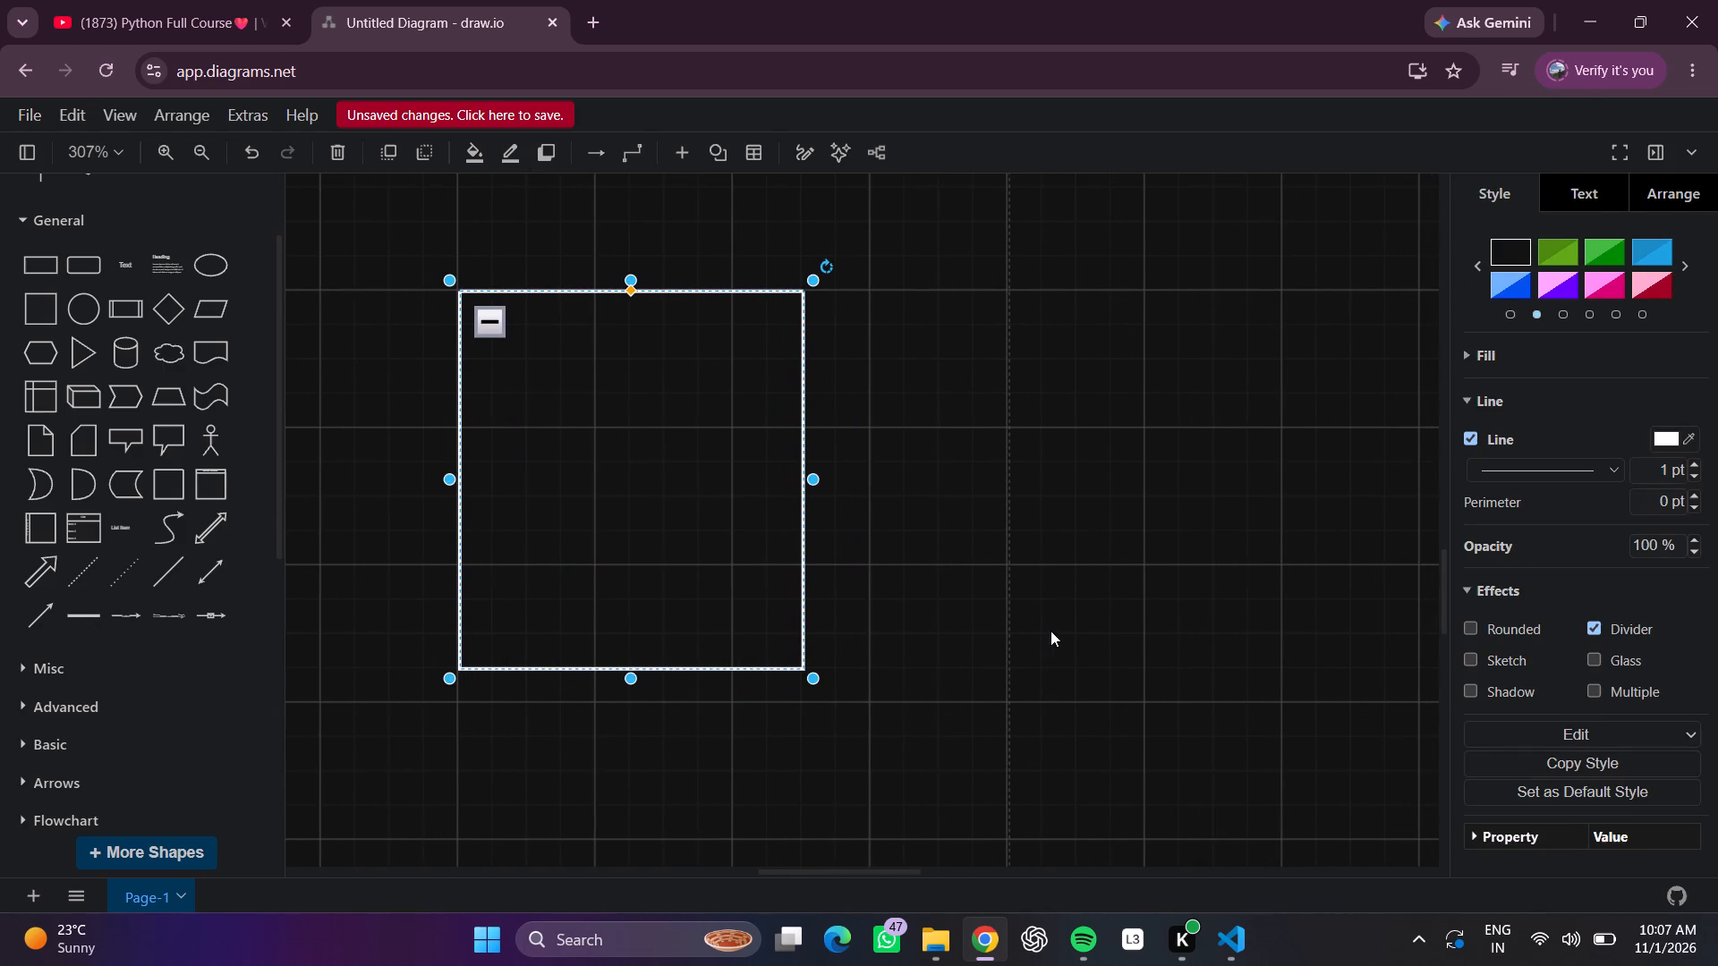
{"action": "left_click_drag", "start_coordinate": [816, 476], "coordinate": [863, 467]}
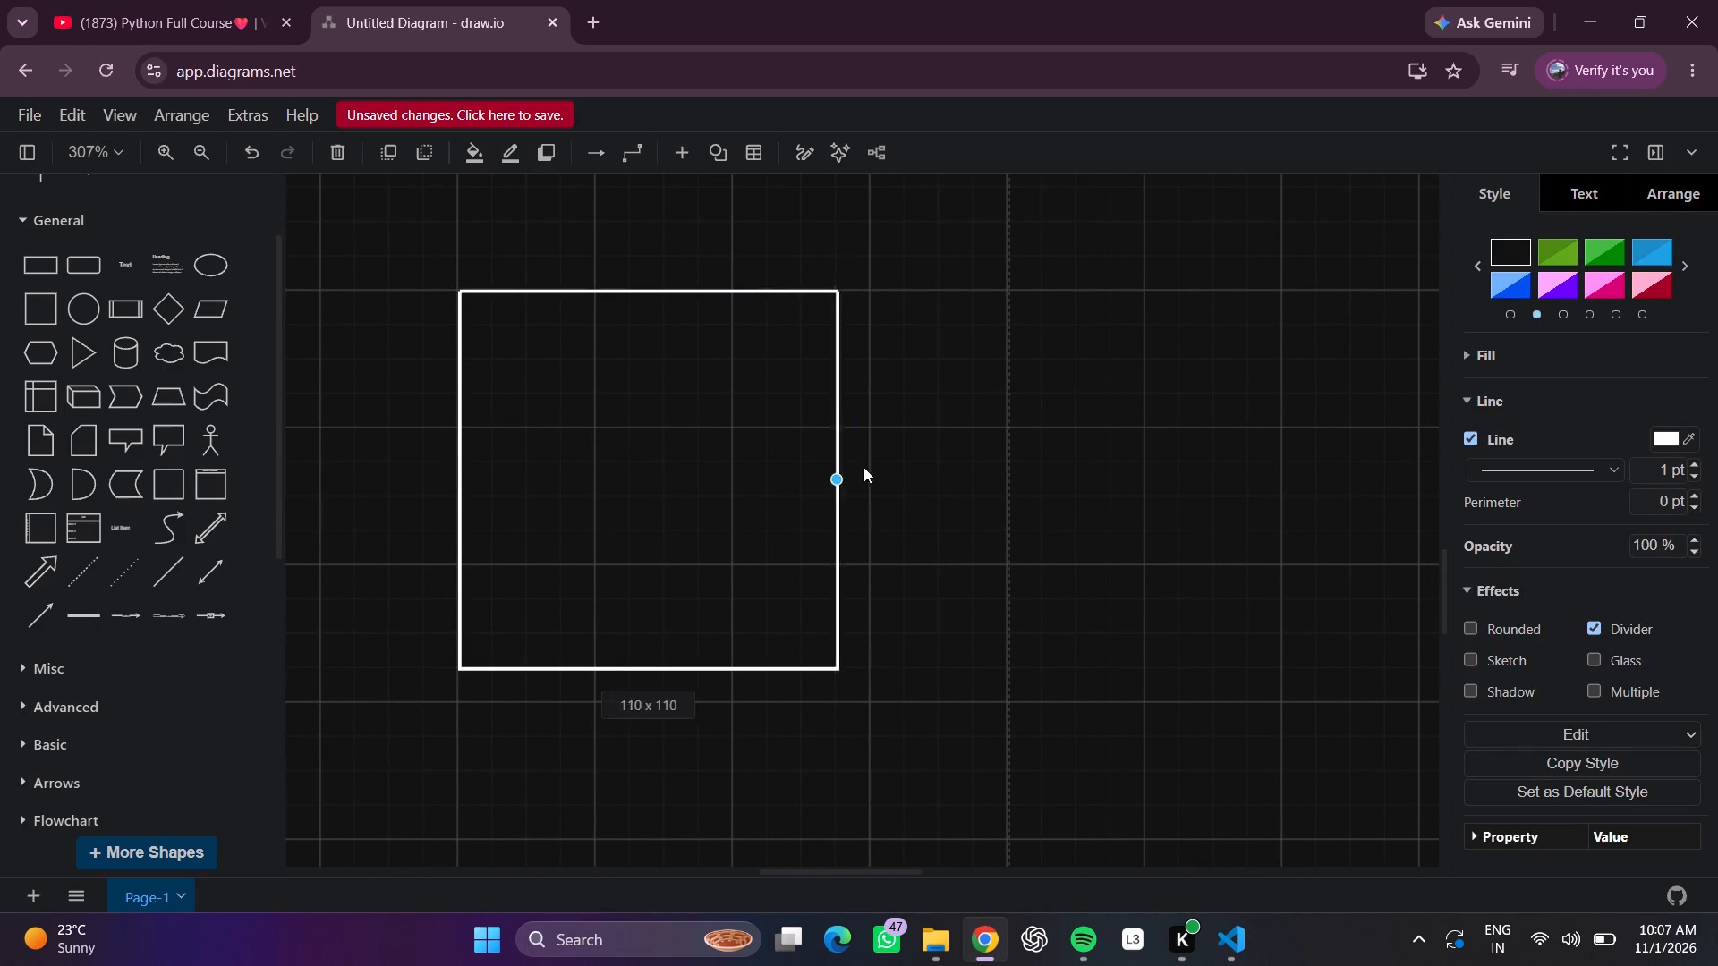
{"action": "left_click_drag", "start_coordinate": [863, 467], "coordinate": [1016, 442]}
{"action": "left_click", "coordinate": [1163, 435]}
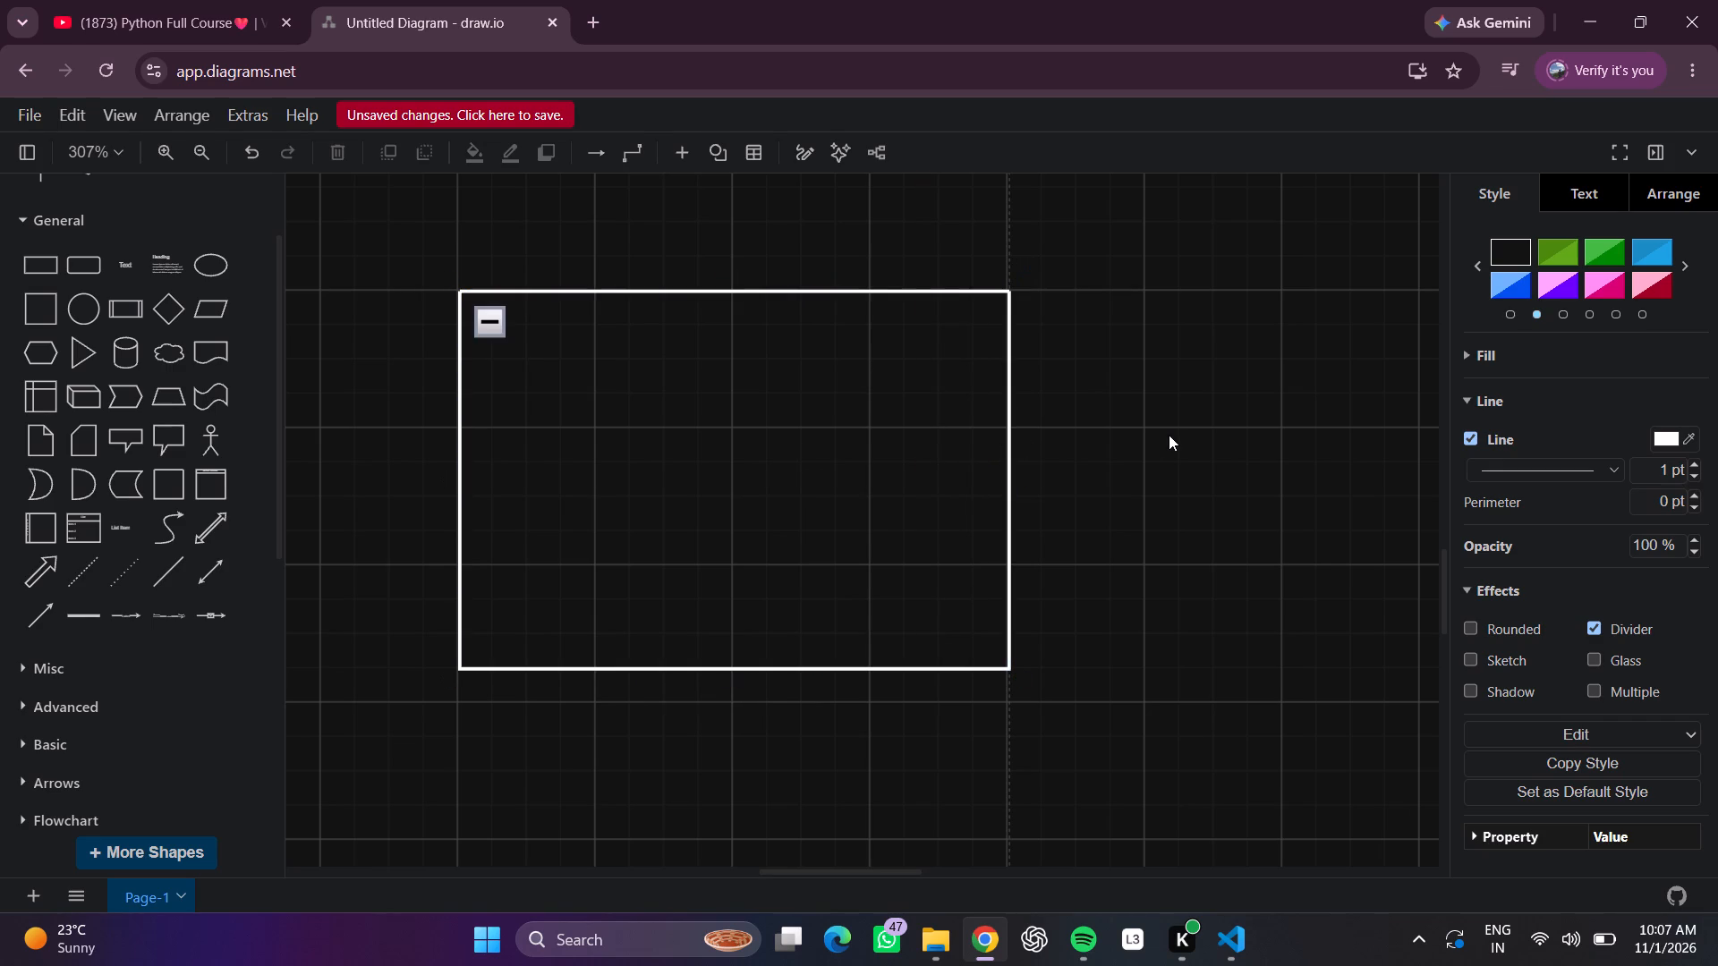
Shift the empty container down so its bottom edge is level with the Category box's bottom edge.
{"action": "scroll", "coordinate": [1169, 435], "scroll_direction": "up", "scroll_amount": 1}
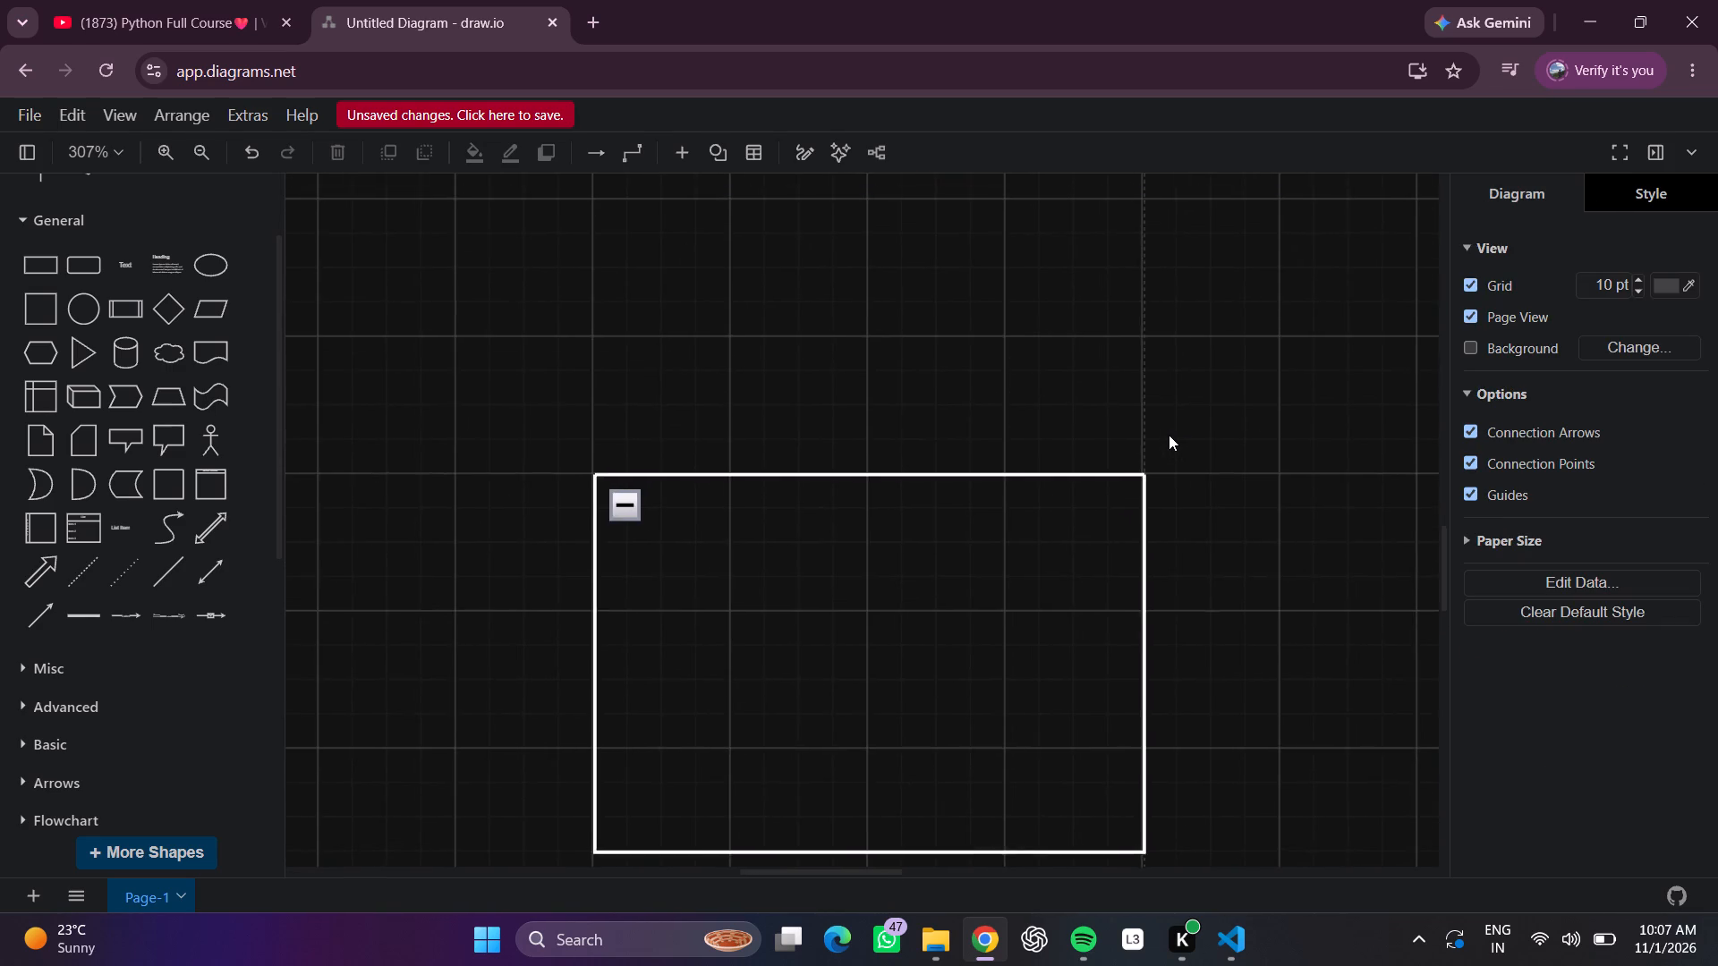
{"action": "scroll", "coordinate": [1169, 435], "scroll_direction": "down", "scroll_amount": 1}
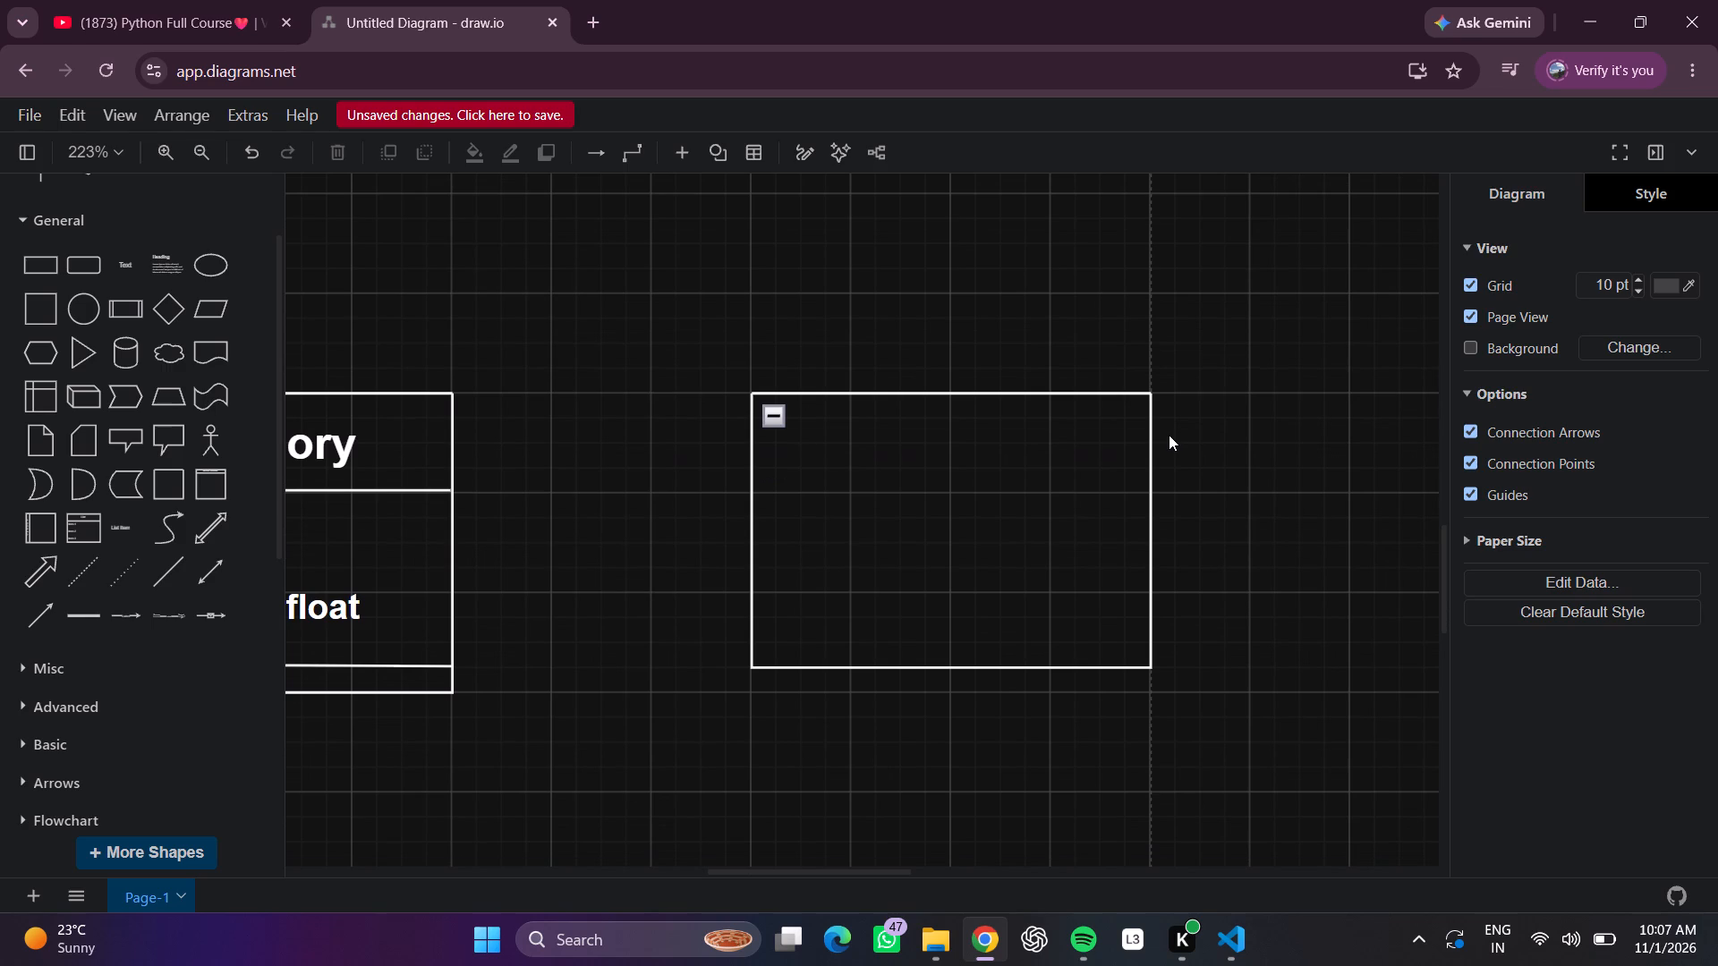
{"action": "left_click", "coordinate": [1045, 611]}
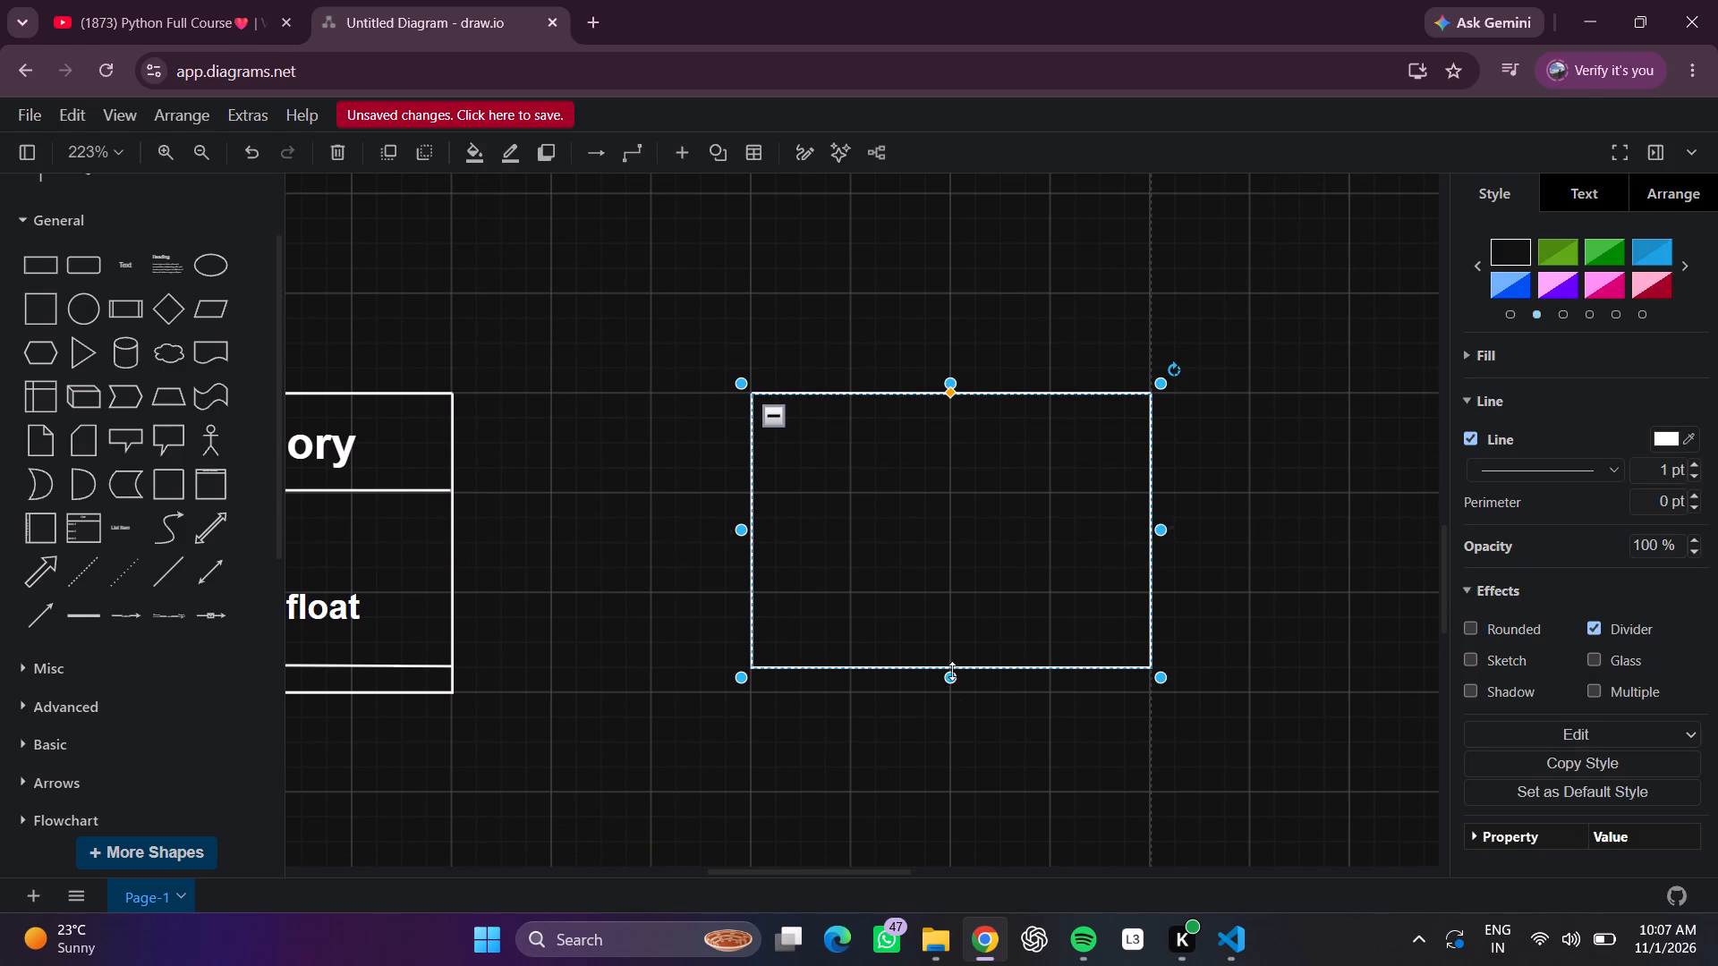
{"action": "left_click_drag", "start_coordinate": [952, 668], "coordinate": [948, 694]}
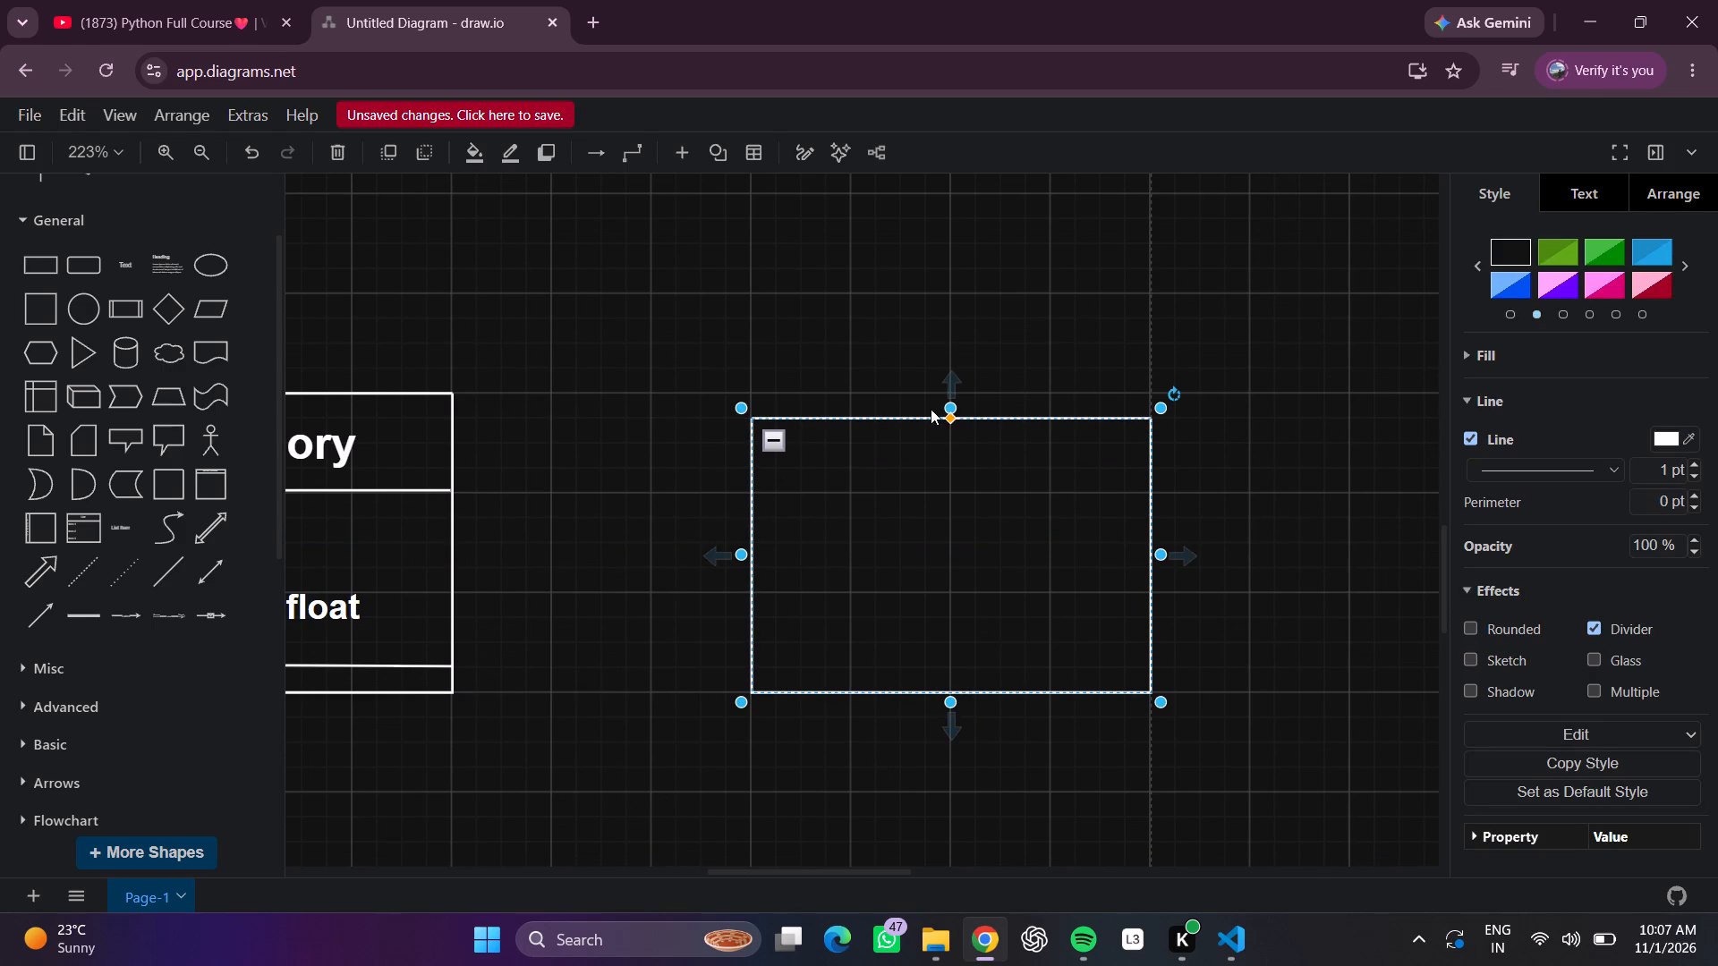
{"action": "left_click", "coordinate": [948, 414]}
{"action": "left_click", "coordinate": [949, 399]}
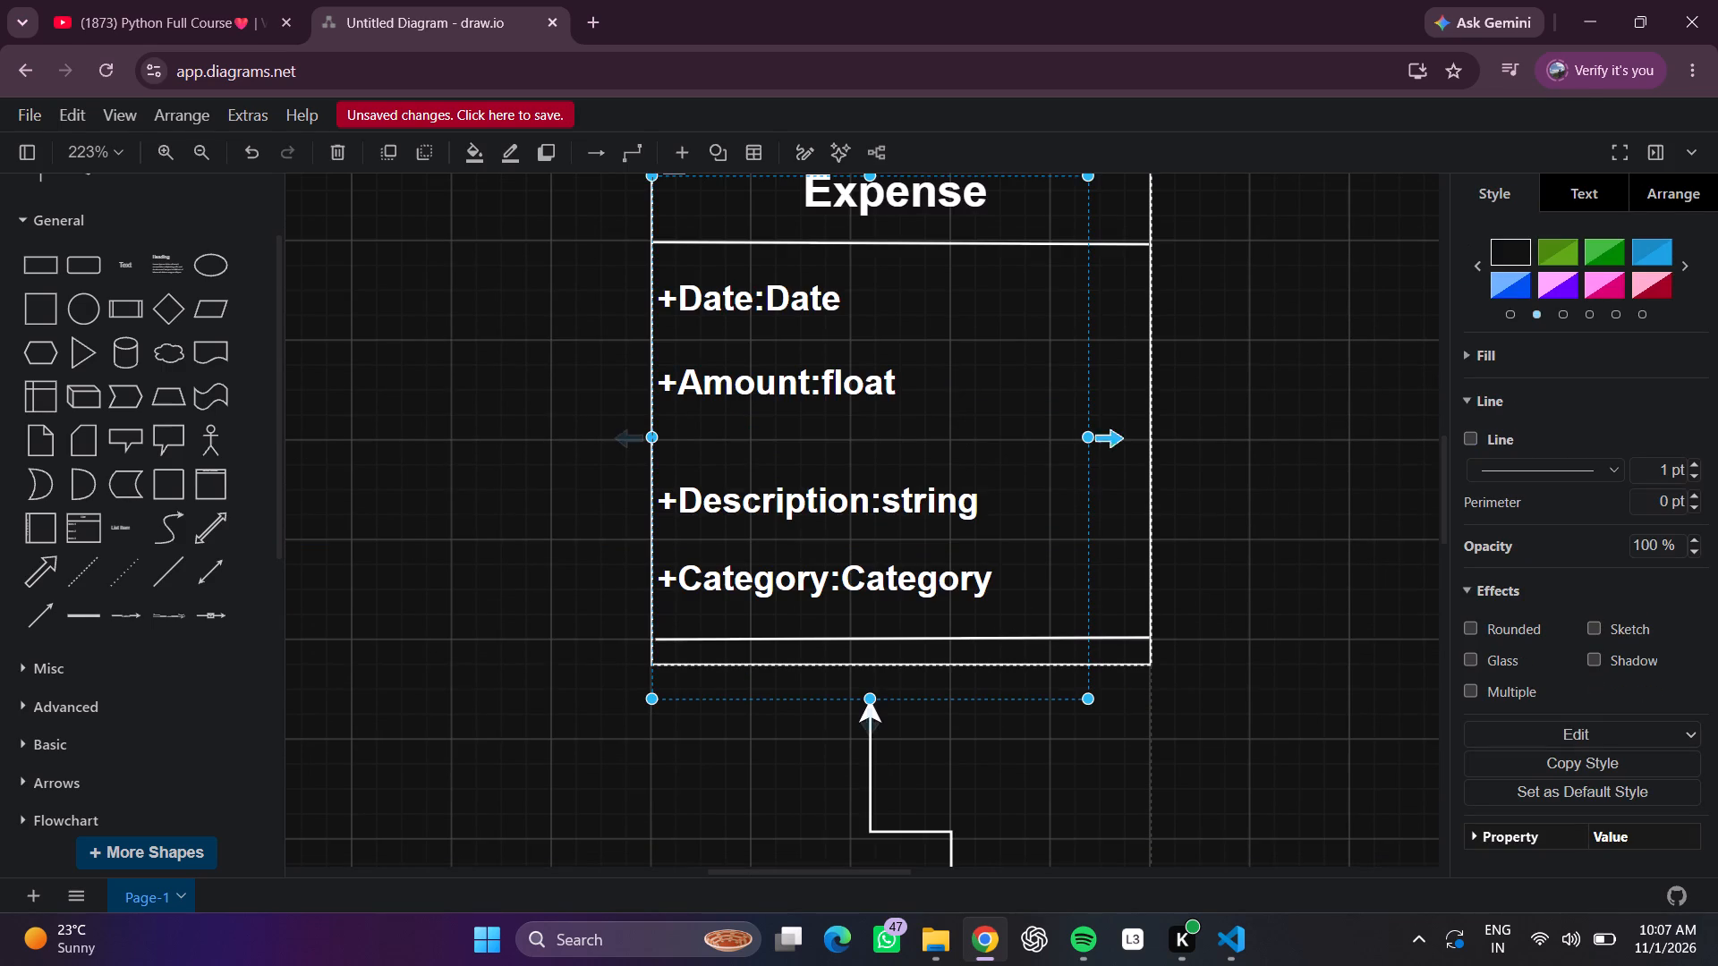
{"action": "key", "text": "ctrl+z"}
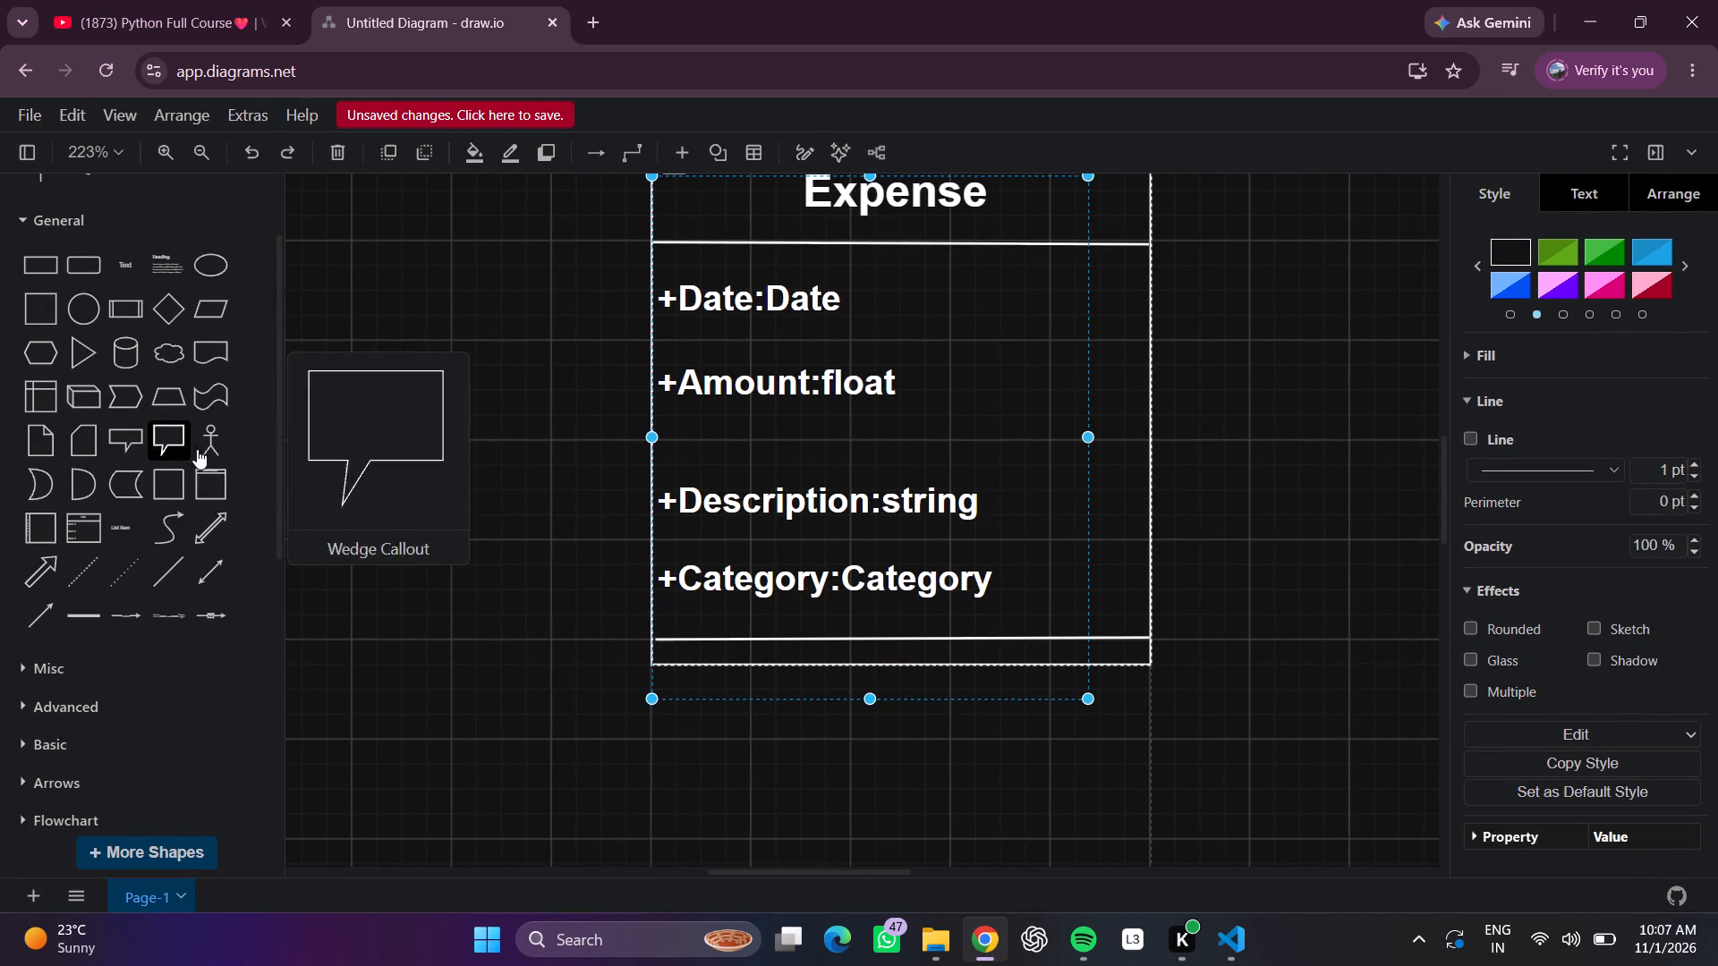
Raise the empty container's top edge so it is level with the top of the Category box.
{"action": "scroll", "coordinate": [401, 300], "scroll_direction": "right", "scroll_amount": 1}
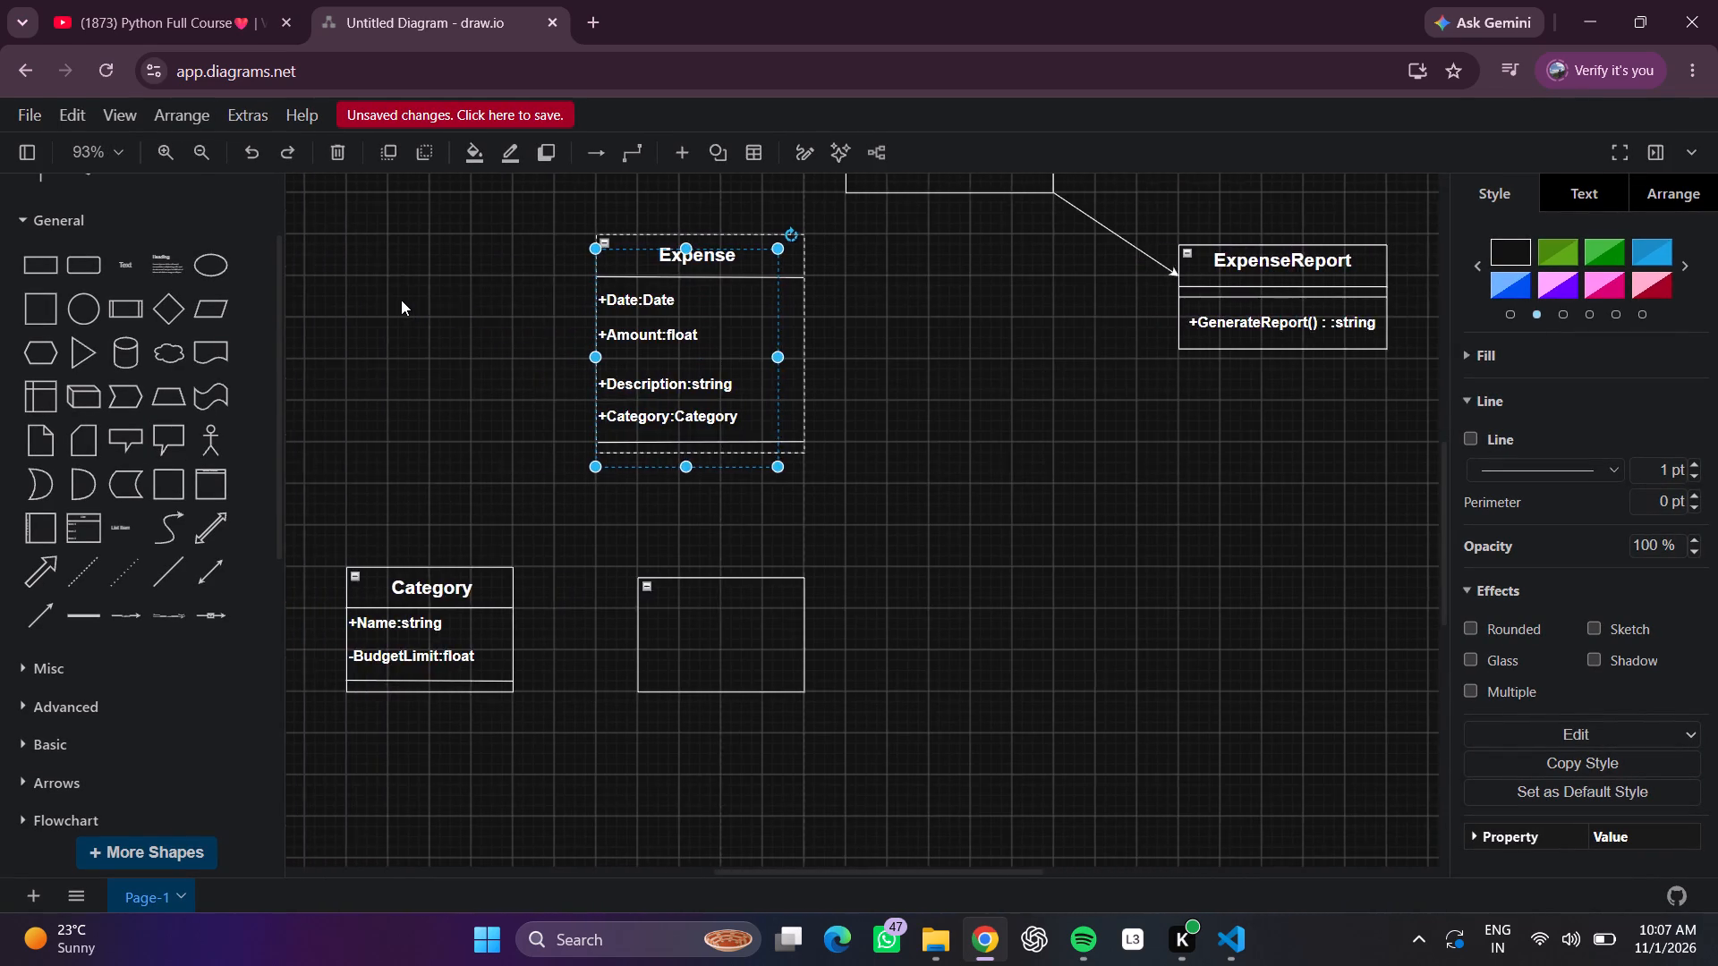
{"action": "scroll", "coordinate": [401, 300], "scroll_direction": "down", "scroll_amount": 5}
{"action": "scroll", "coordinate": [401, 300], "scroll_direction": "left", "scroll_amount": 7}
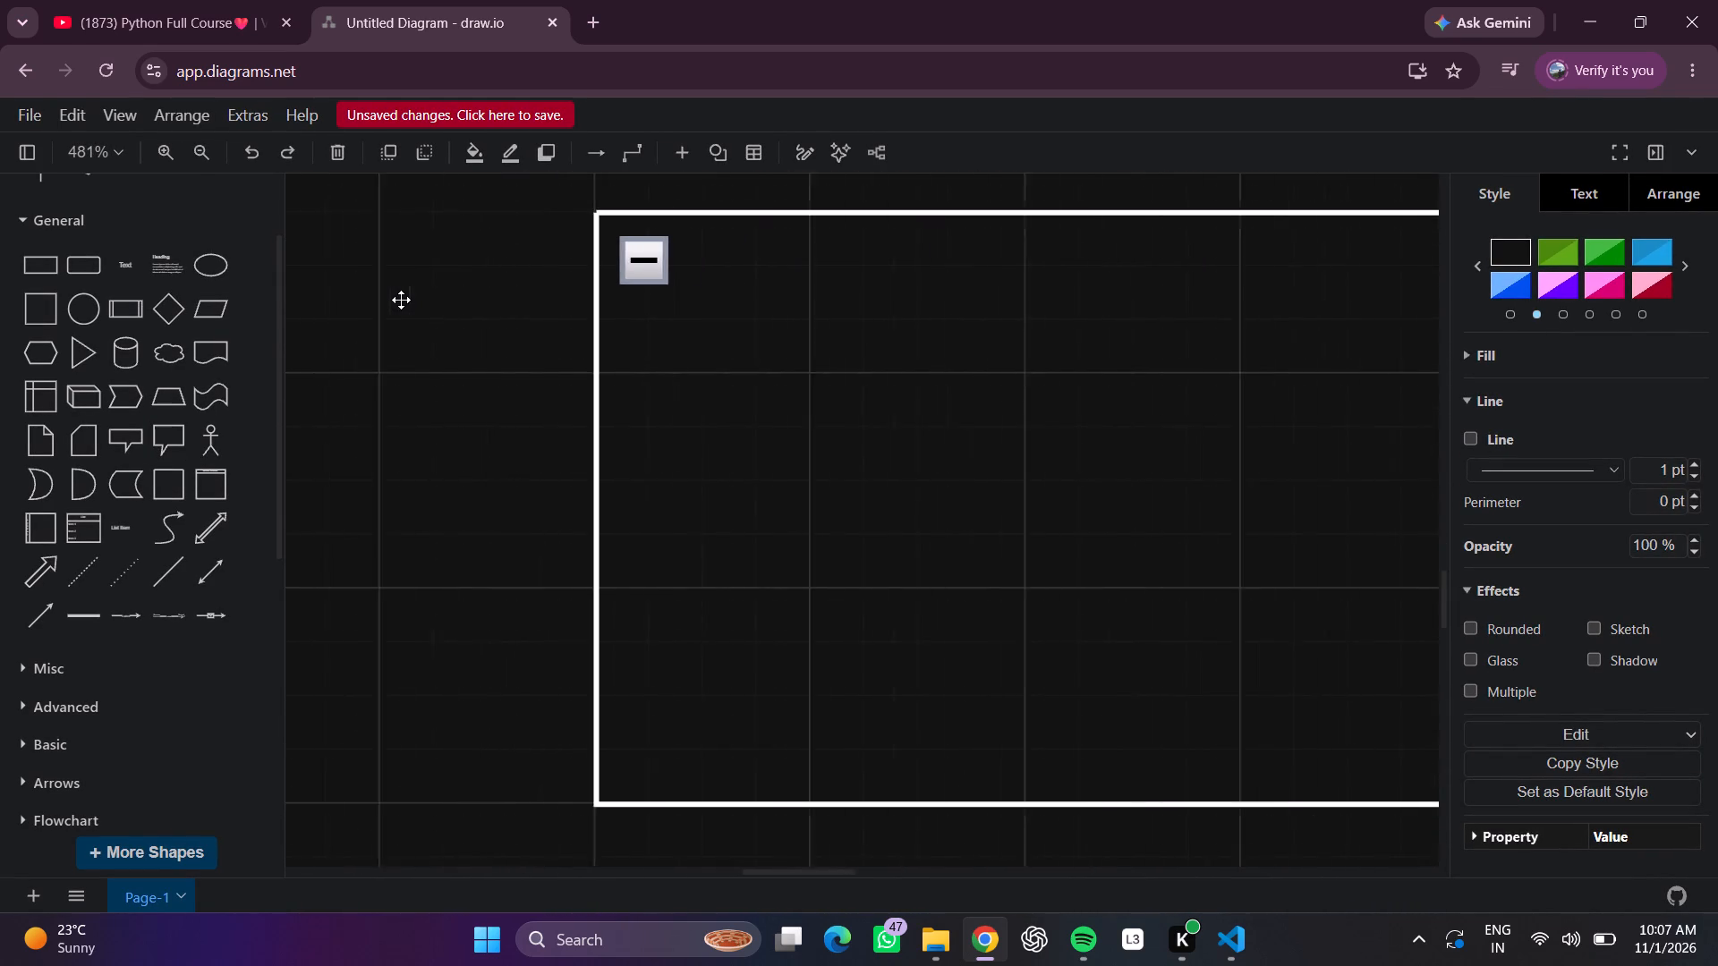
{"action": "scroll", "coordinate": [401, 300], "scroll_direction": "up", "scroll_amount": 1}
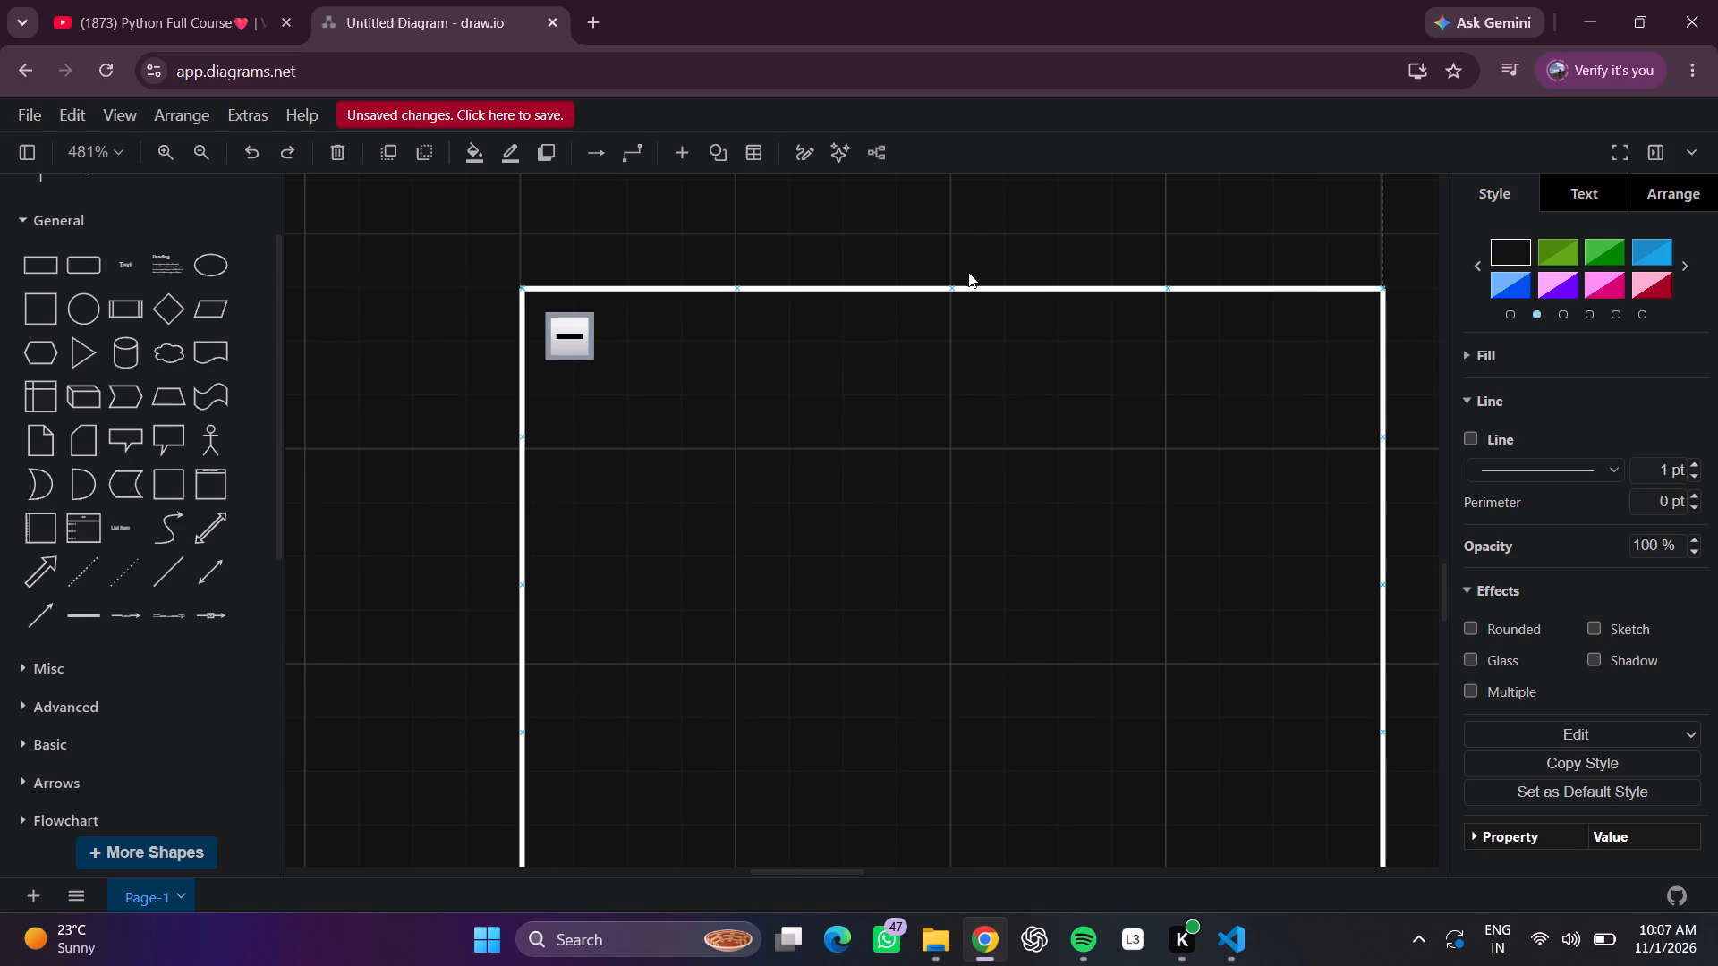
{"action": "left_click", "coordinate": [965, 284]}
{"action": "double_click", "coordinate": [956, 284]}
{"action": "left_click", "coordinate": [349, 417]}
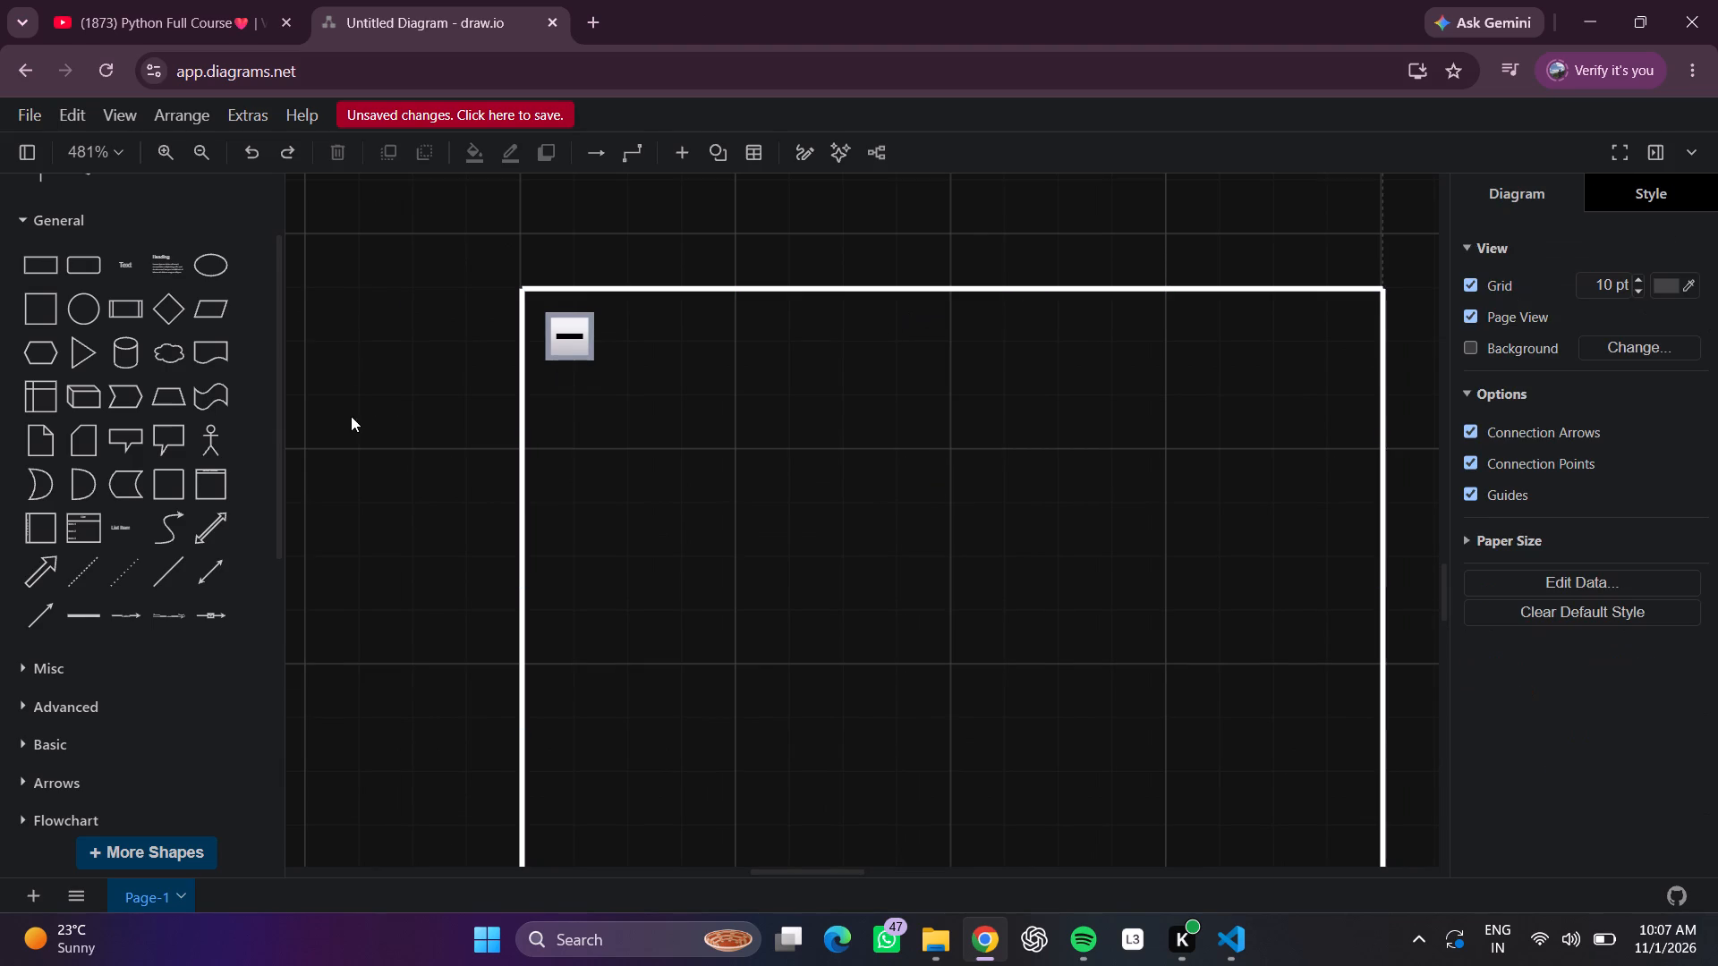
{"action": "left_click", "coordinate": [518, 355]}
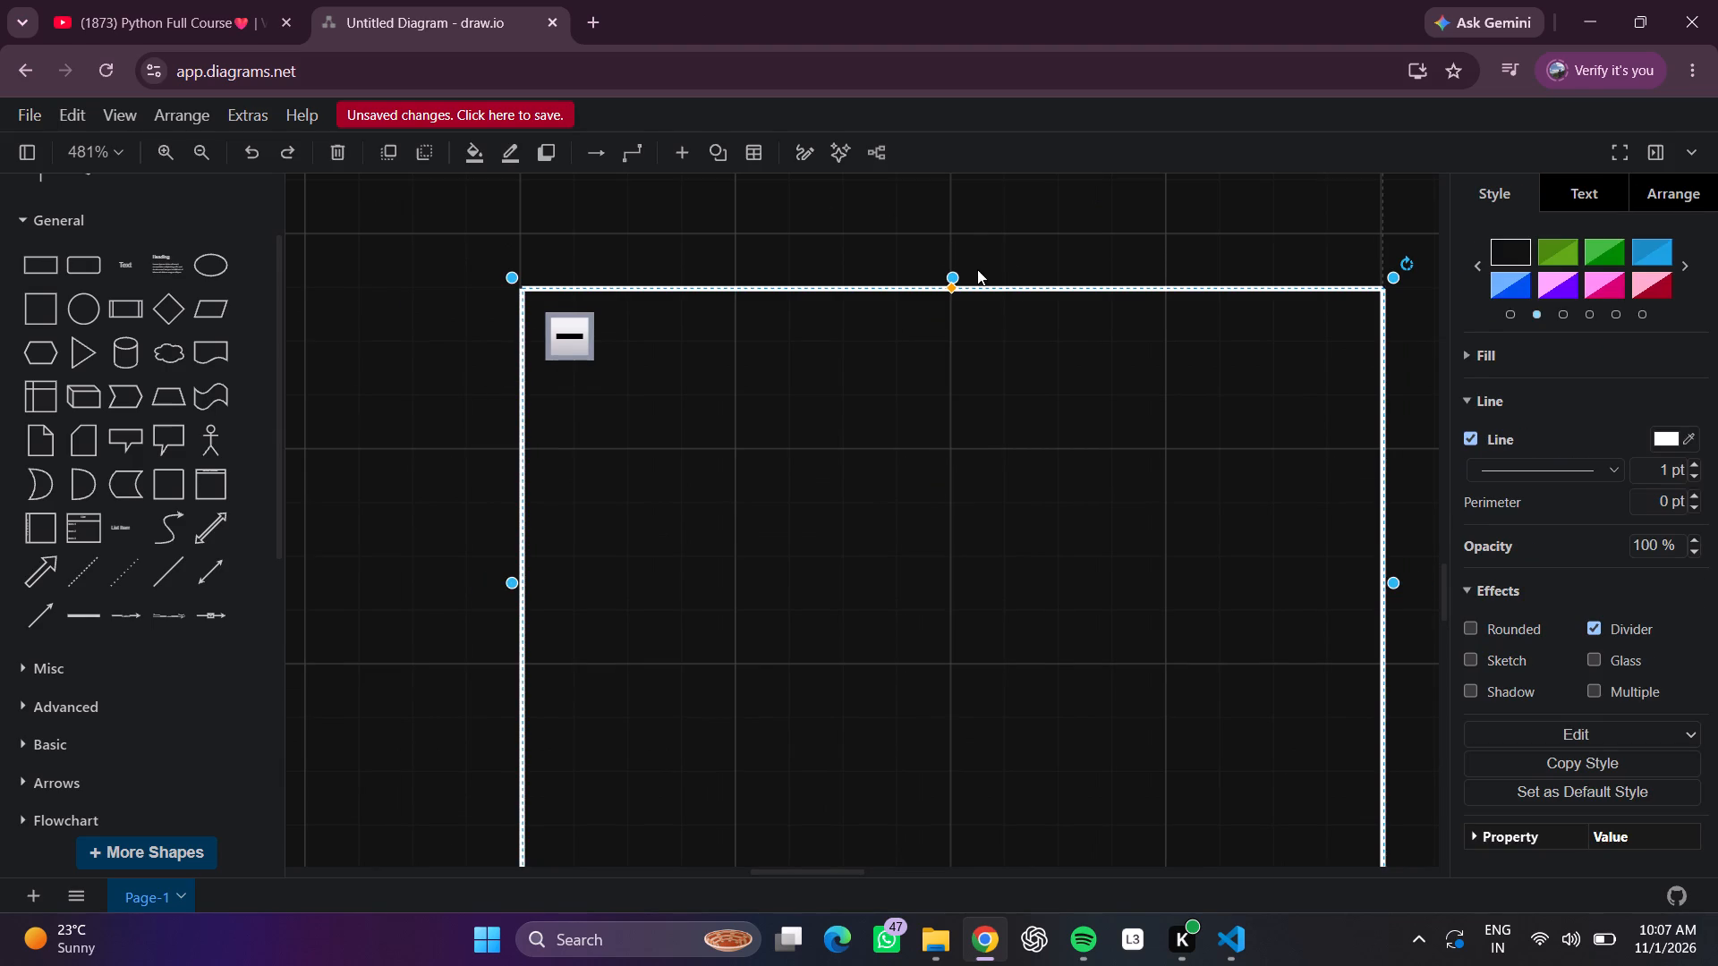
{"action": "left_click_drag", "start_coordinate": [954, 271], "coordinate": [961, 236]}
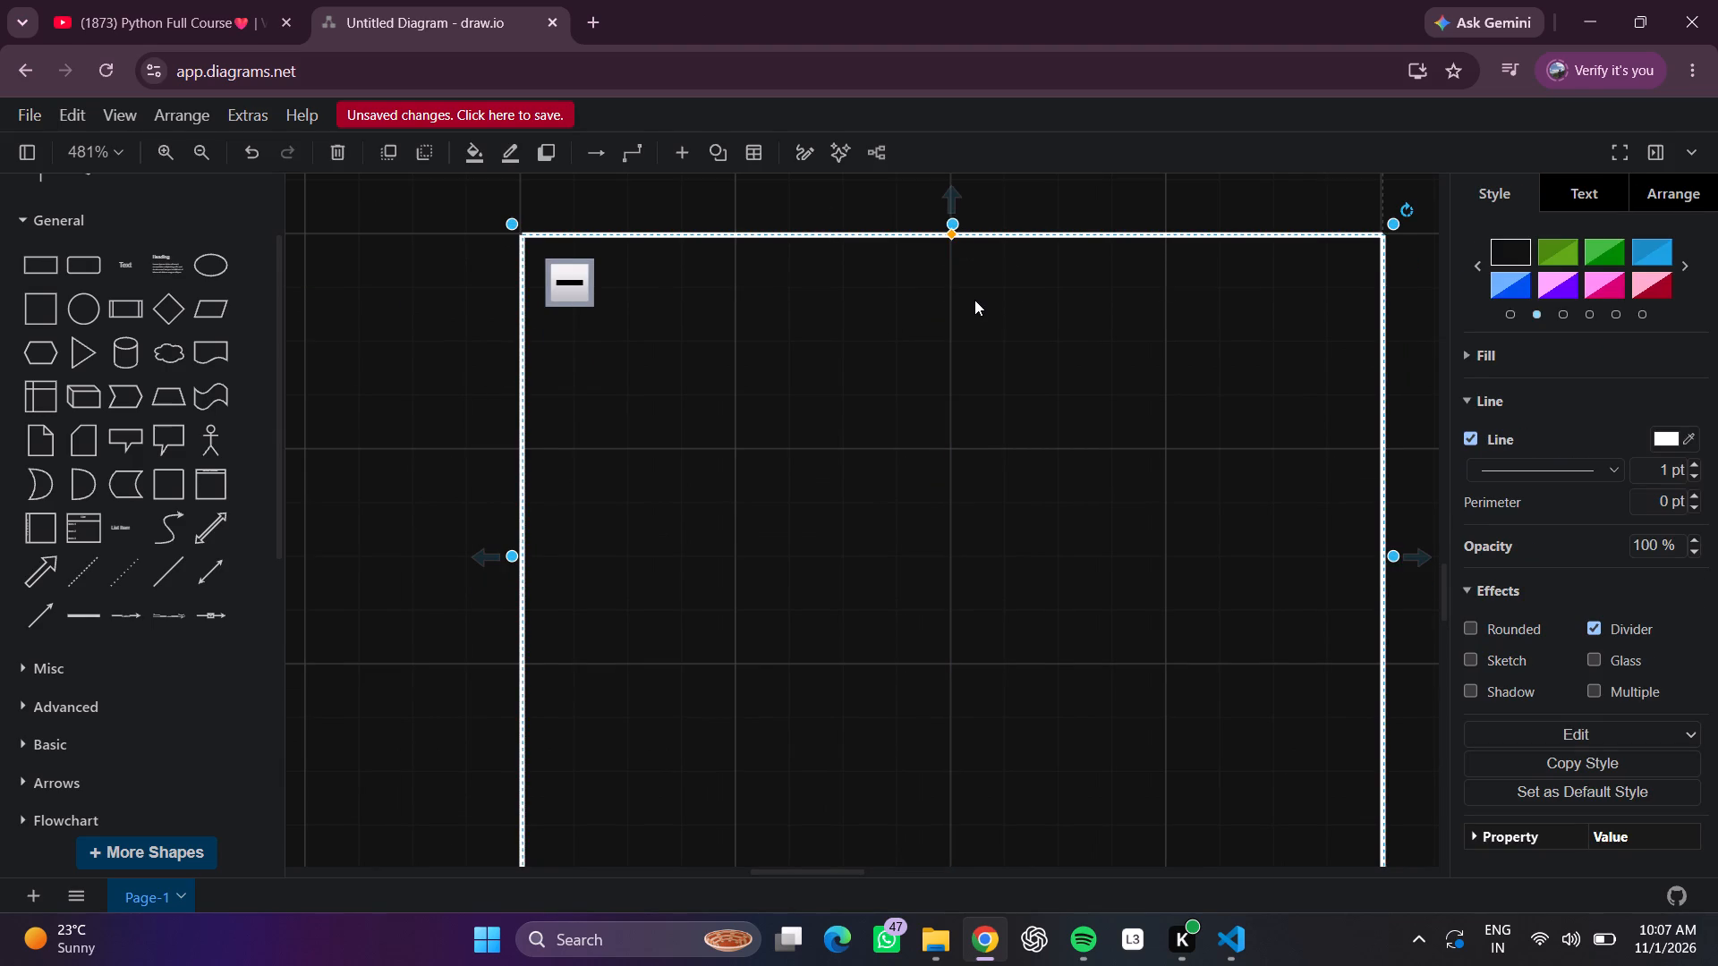
Add a plain line to the empty container and place its left end on the left side edge, below the title area.
{"action": "scroll", "coordinate": [974, 300], "scroll_direction": "right", "scroll_amount": 1}
{"action": "scroll", "coordinate": [974, 300], "scroll_direction": "left", "scroll_amount": 1}
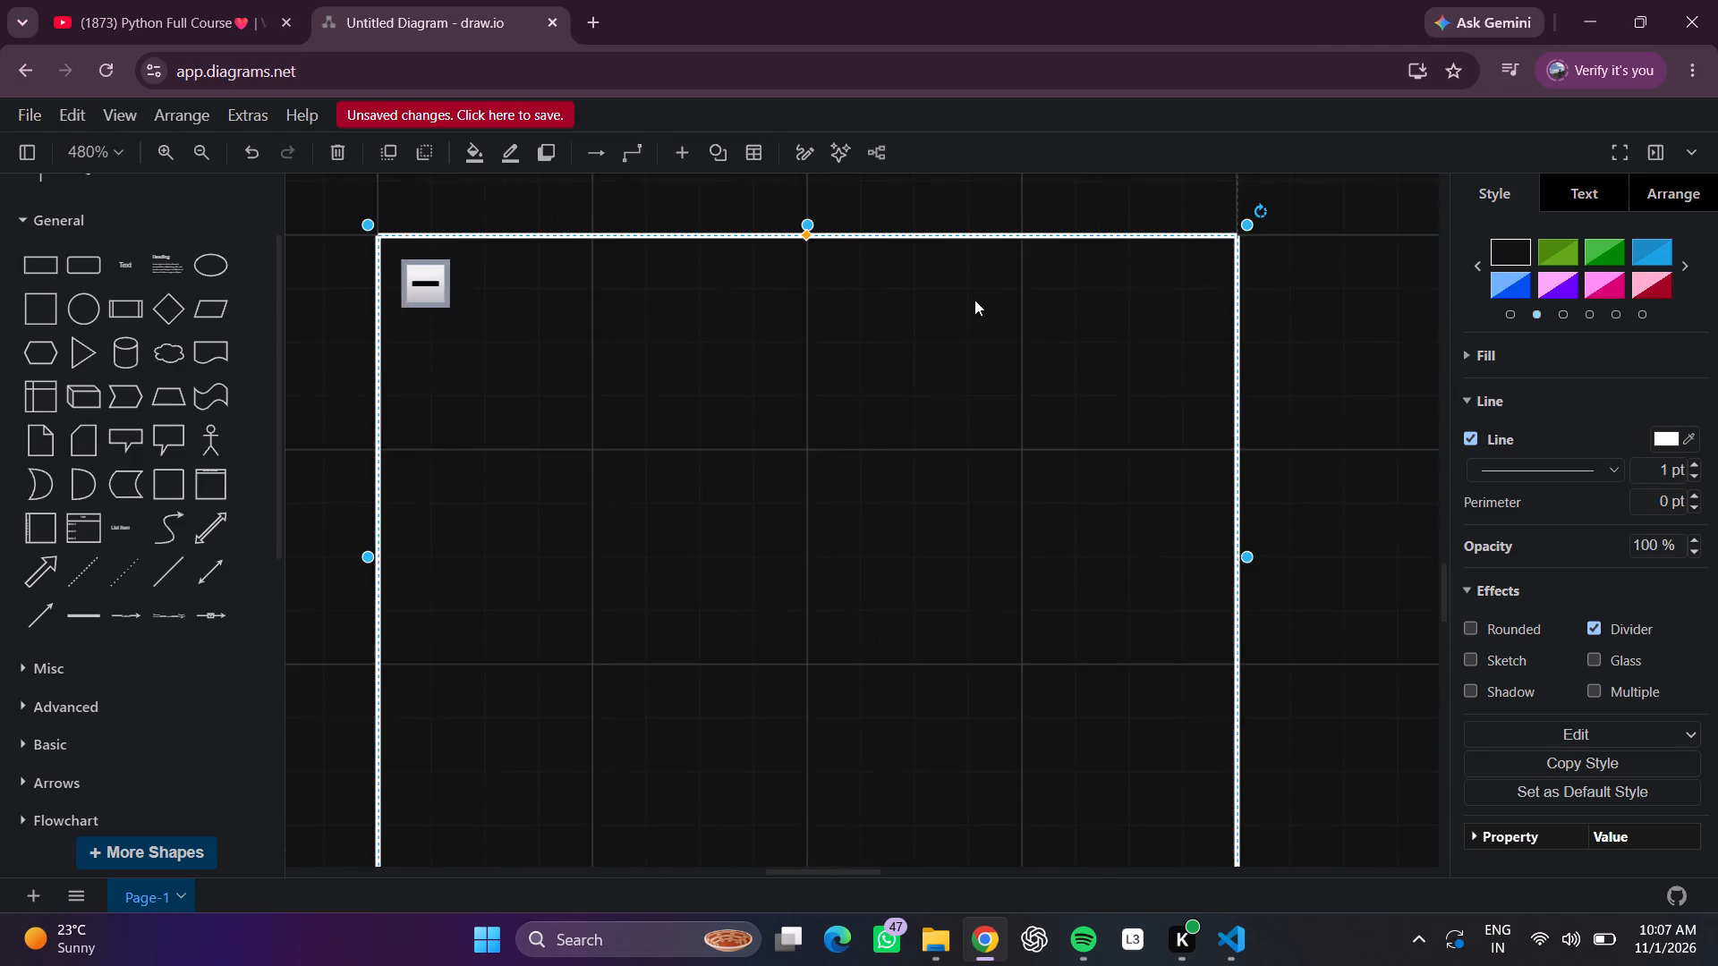
{"action": "scroll", "coordinate": [974, 300], "scroll_direction": "up", "scroll_amount": 1}
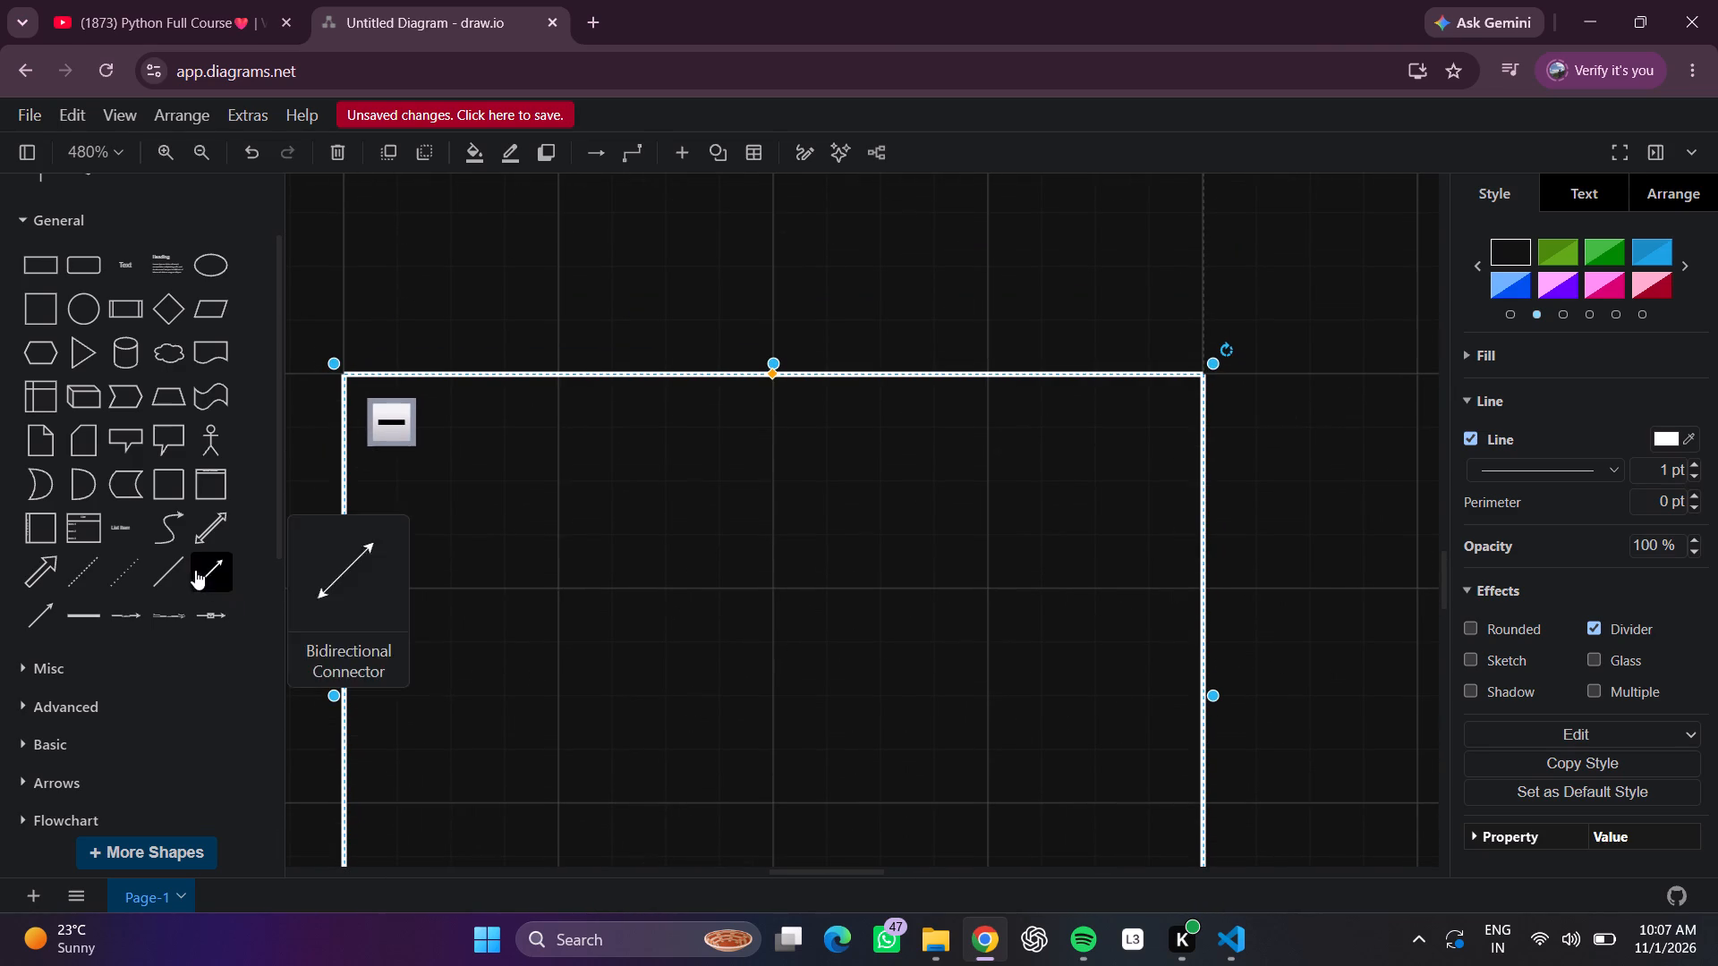
{"action": "left_click", "coordinate": [173, 579]}
{"action": "left_click_drag", "start_coordinate": [719, 640], "coordinate": [506, 572]}
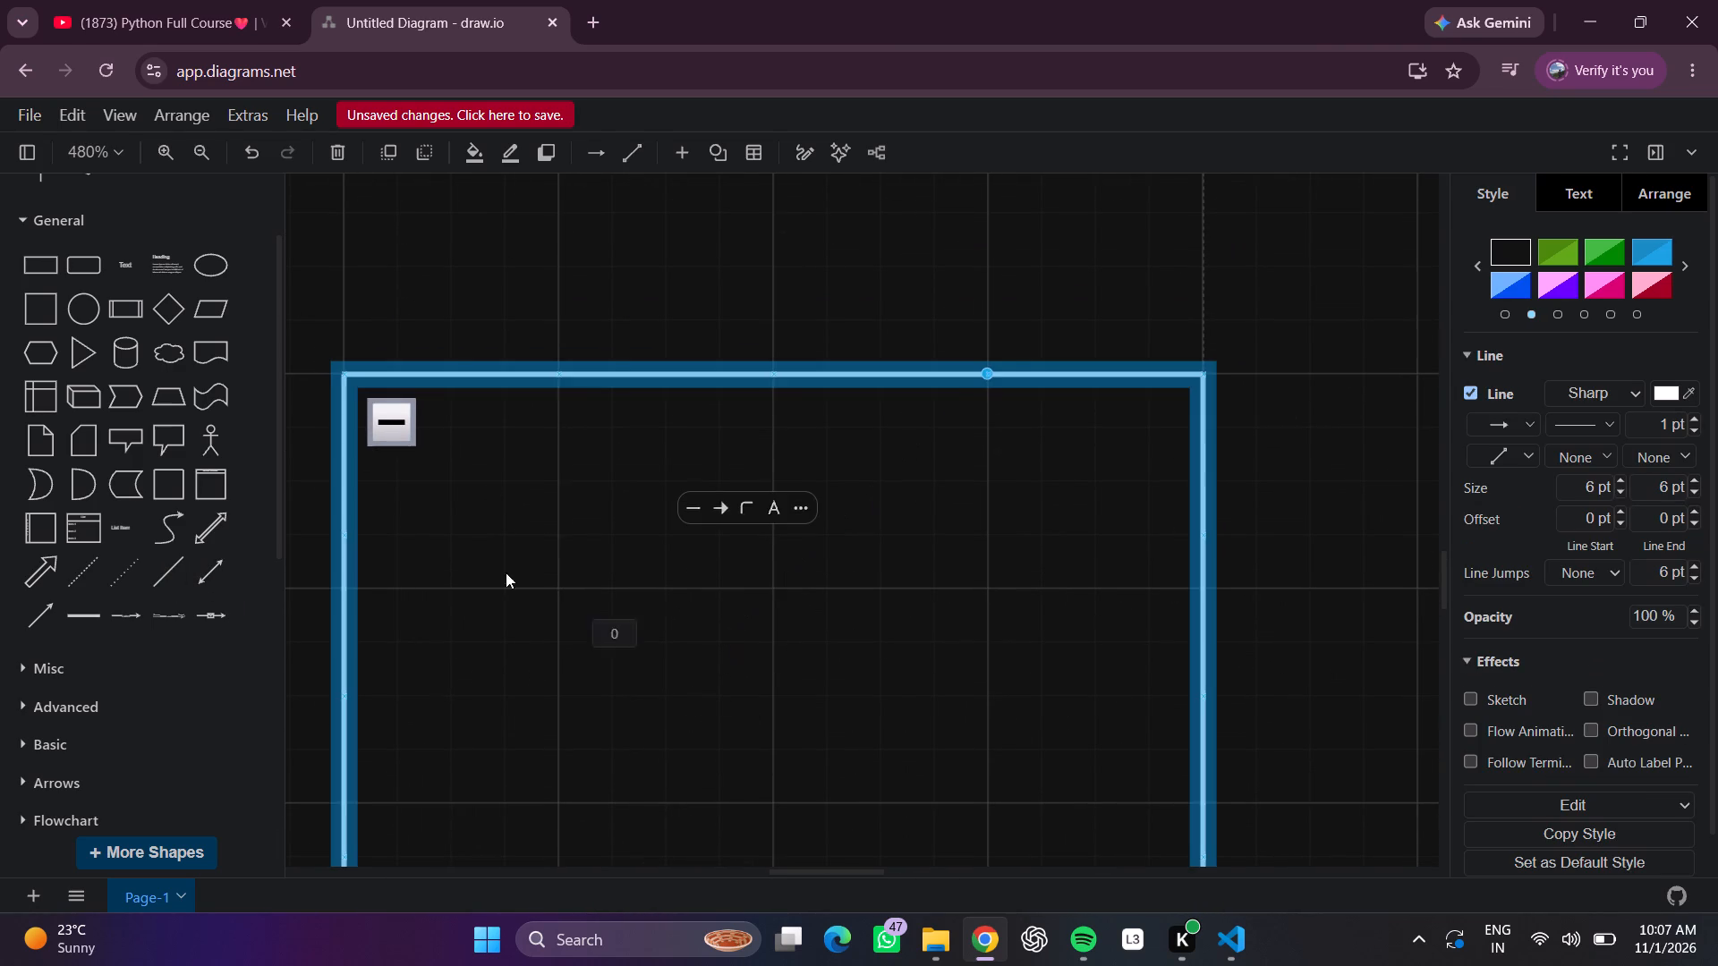
{"action": "left_click_drag", "start_coordinate": [506, 572], "coordinate": [335, 588]}
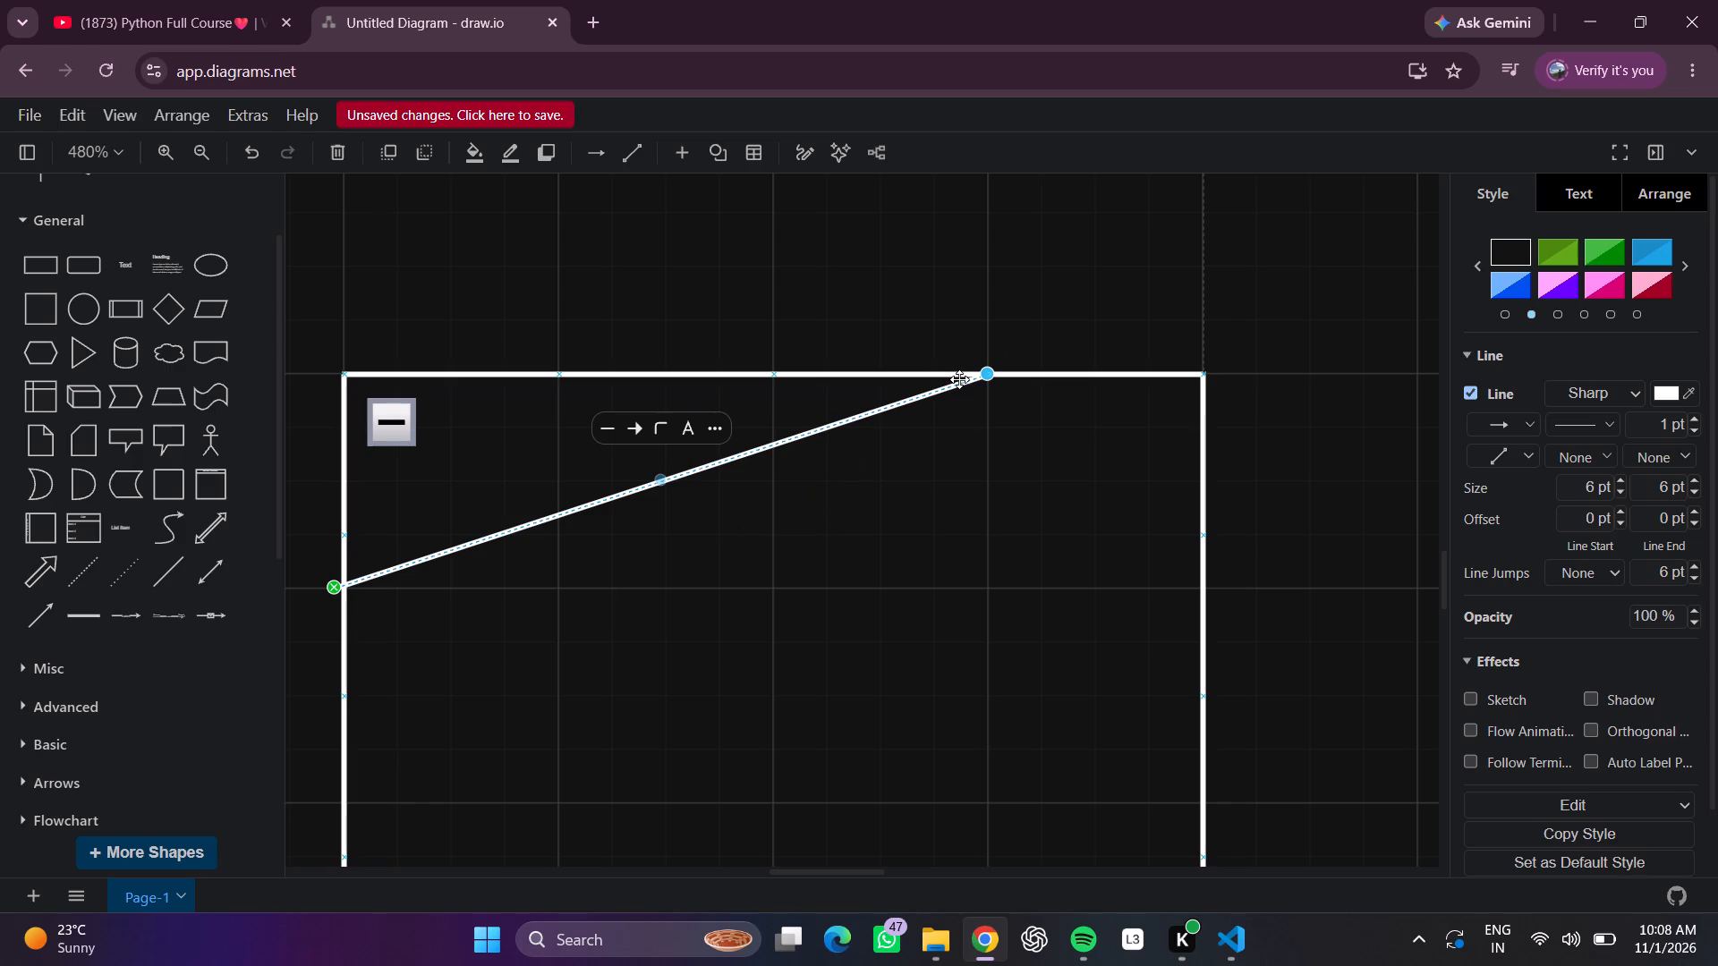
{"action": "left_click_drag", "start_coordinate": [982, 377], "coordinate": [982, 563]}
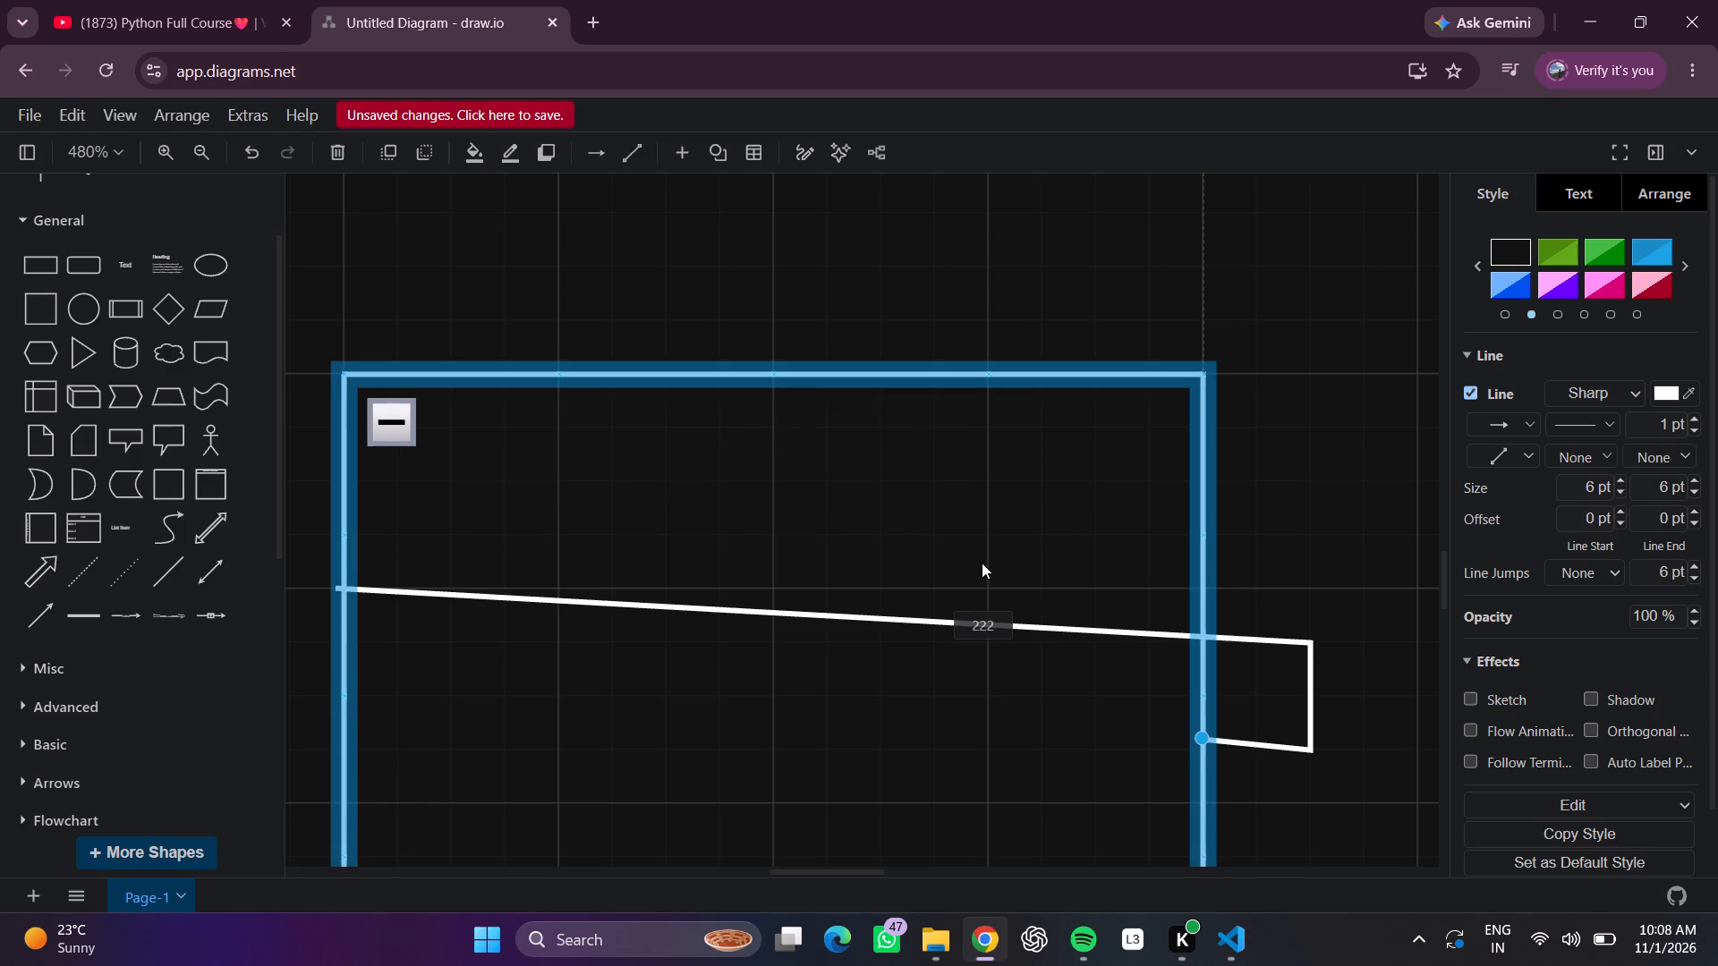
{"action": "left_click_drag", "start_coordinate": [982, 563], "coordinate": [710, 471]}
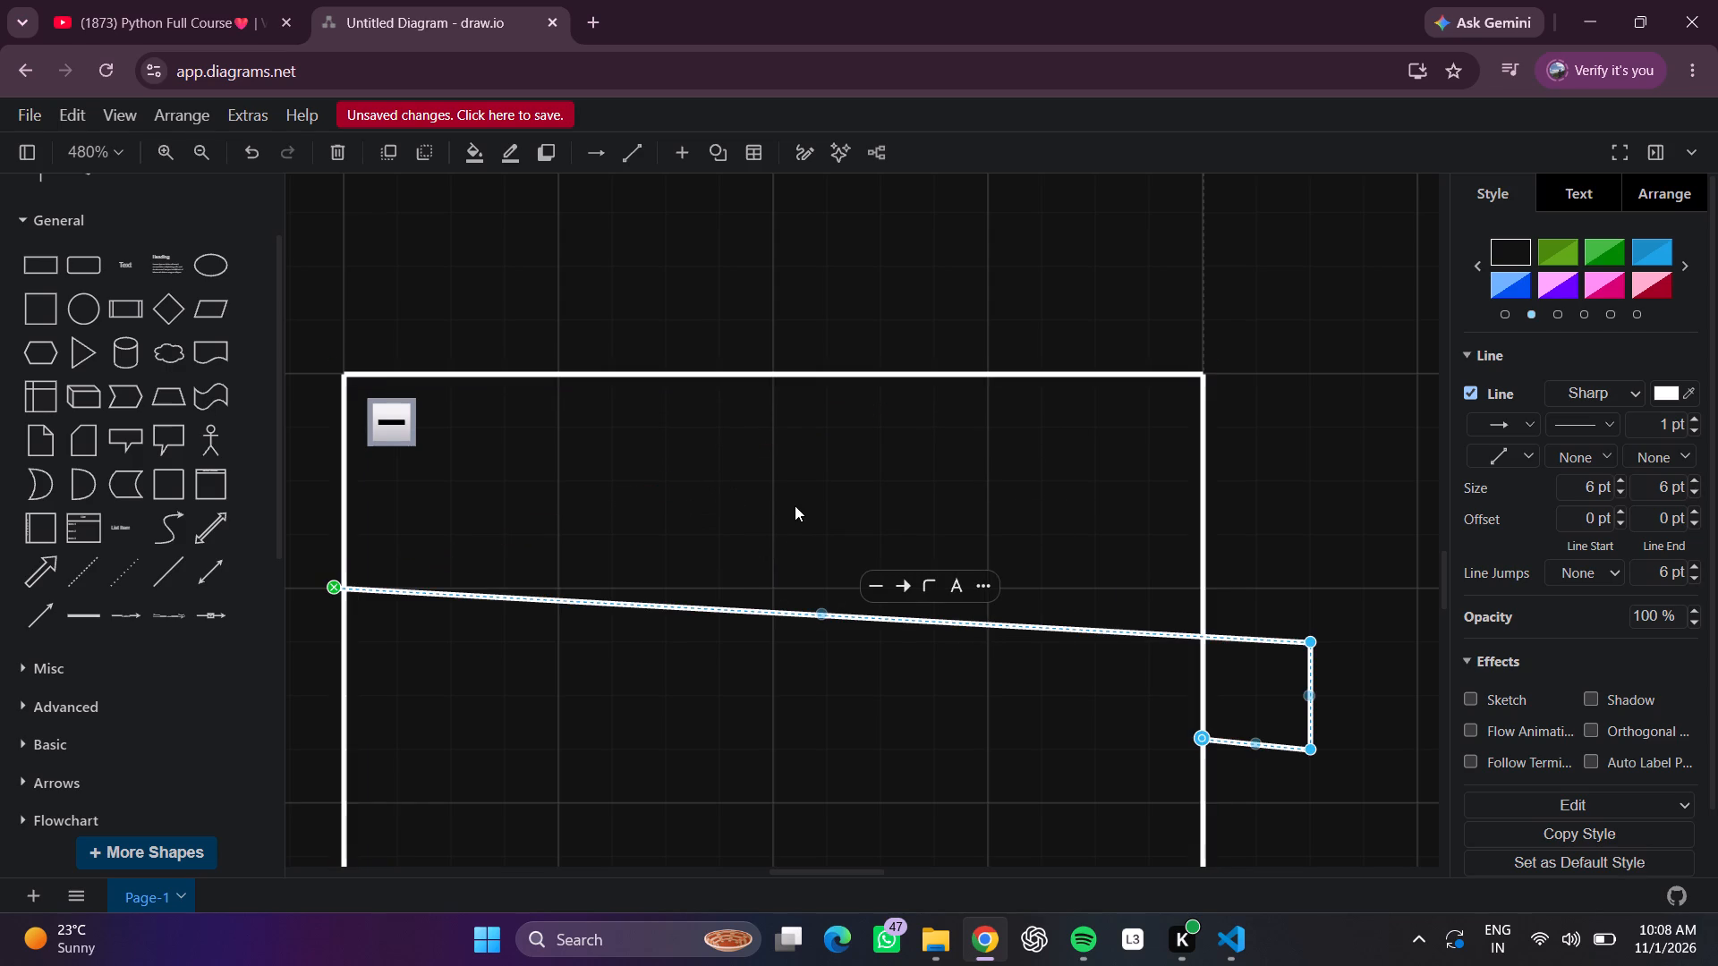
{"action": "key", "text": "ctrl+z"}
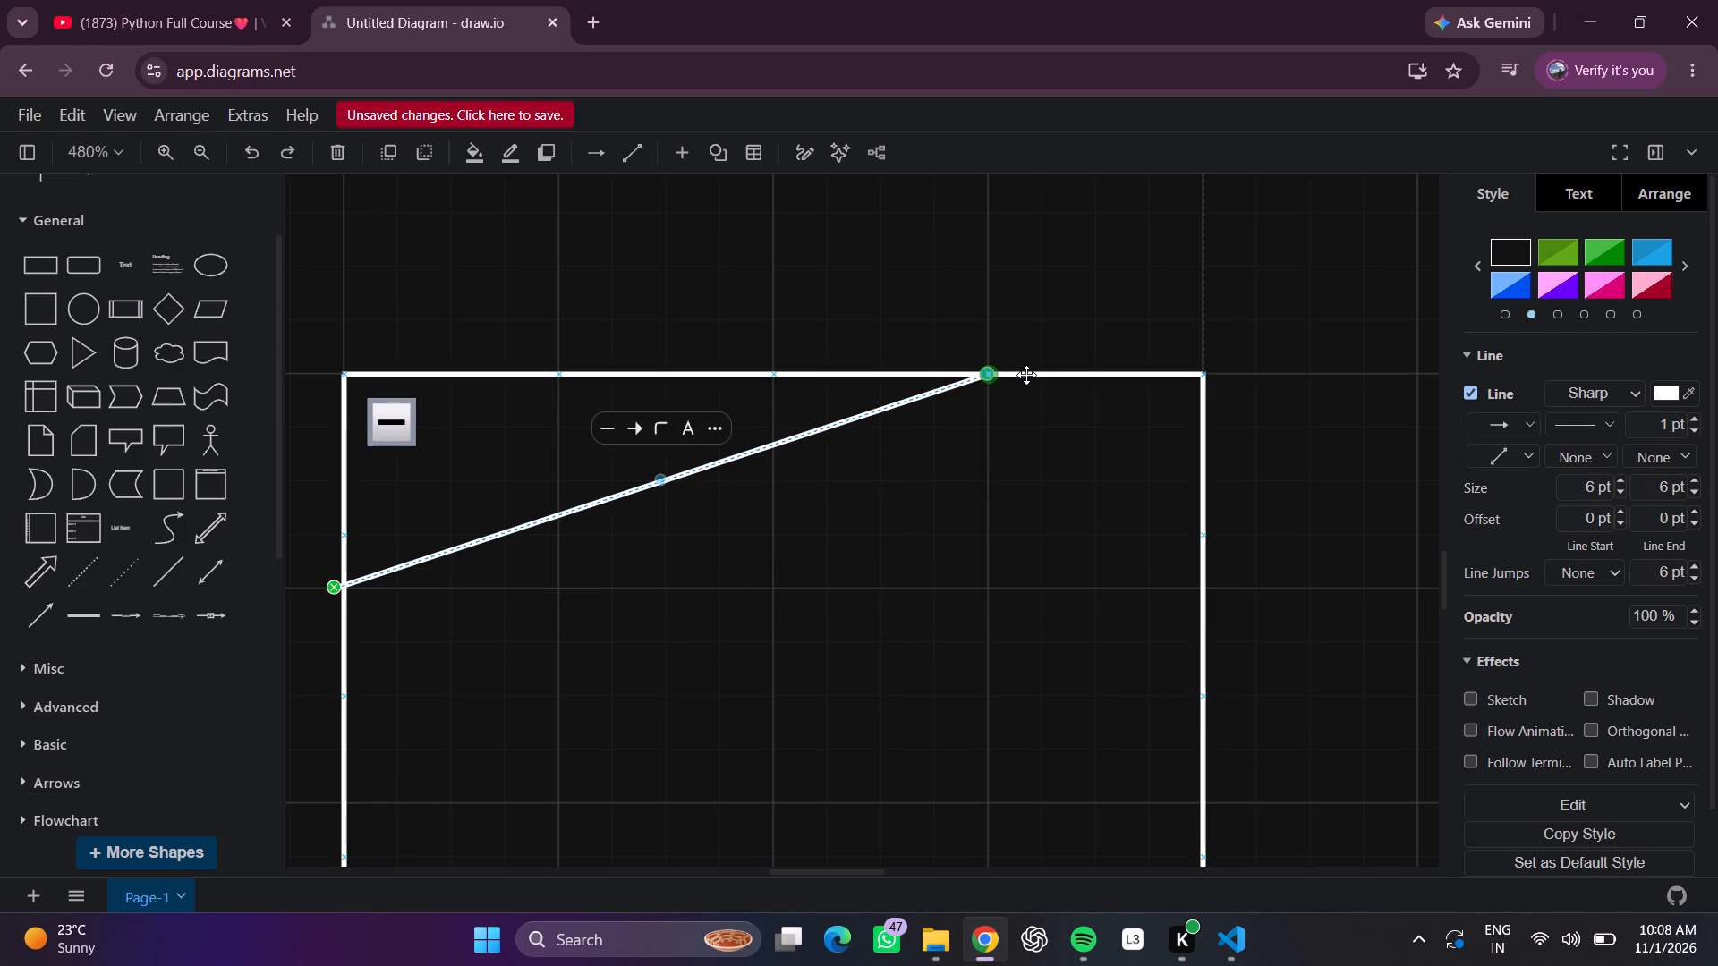
Move the line's other end to the container's right side edge so it runs straight across as the title divider.
{"action": "left_click_drag", "start_coordinate": [988, 377], "coordinate": [1025, 472]}
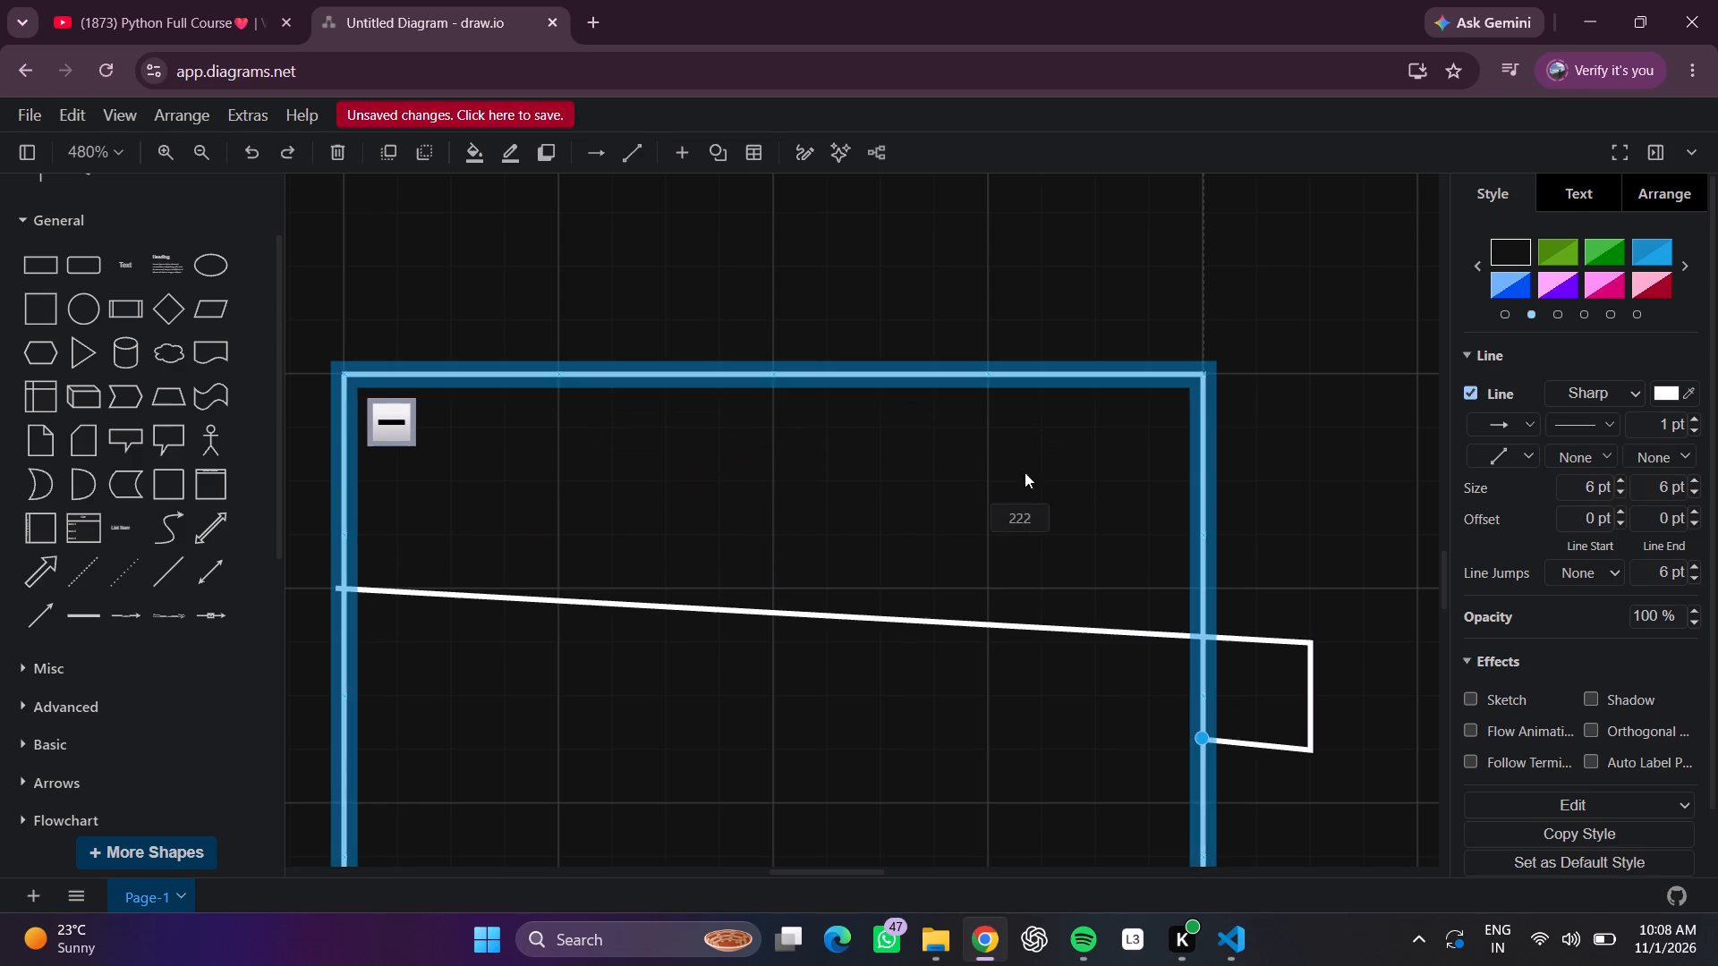
{"action": "left_click_drag", "start_coordinate": [1025, 472], "coordinate": [1195, 578]}
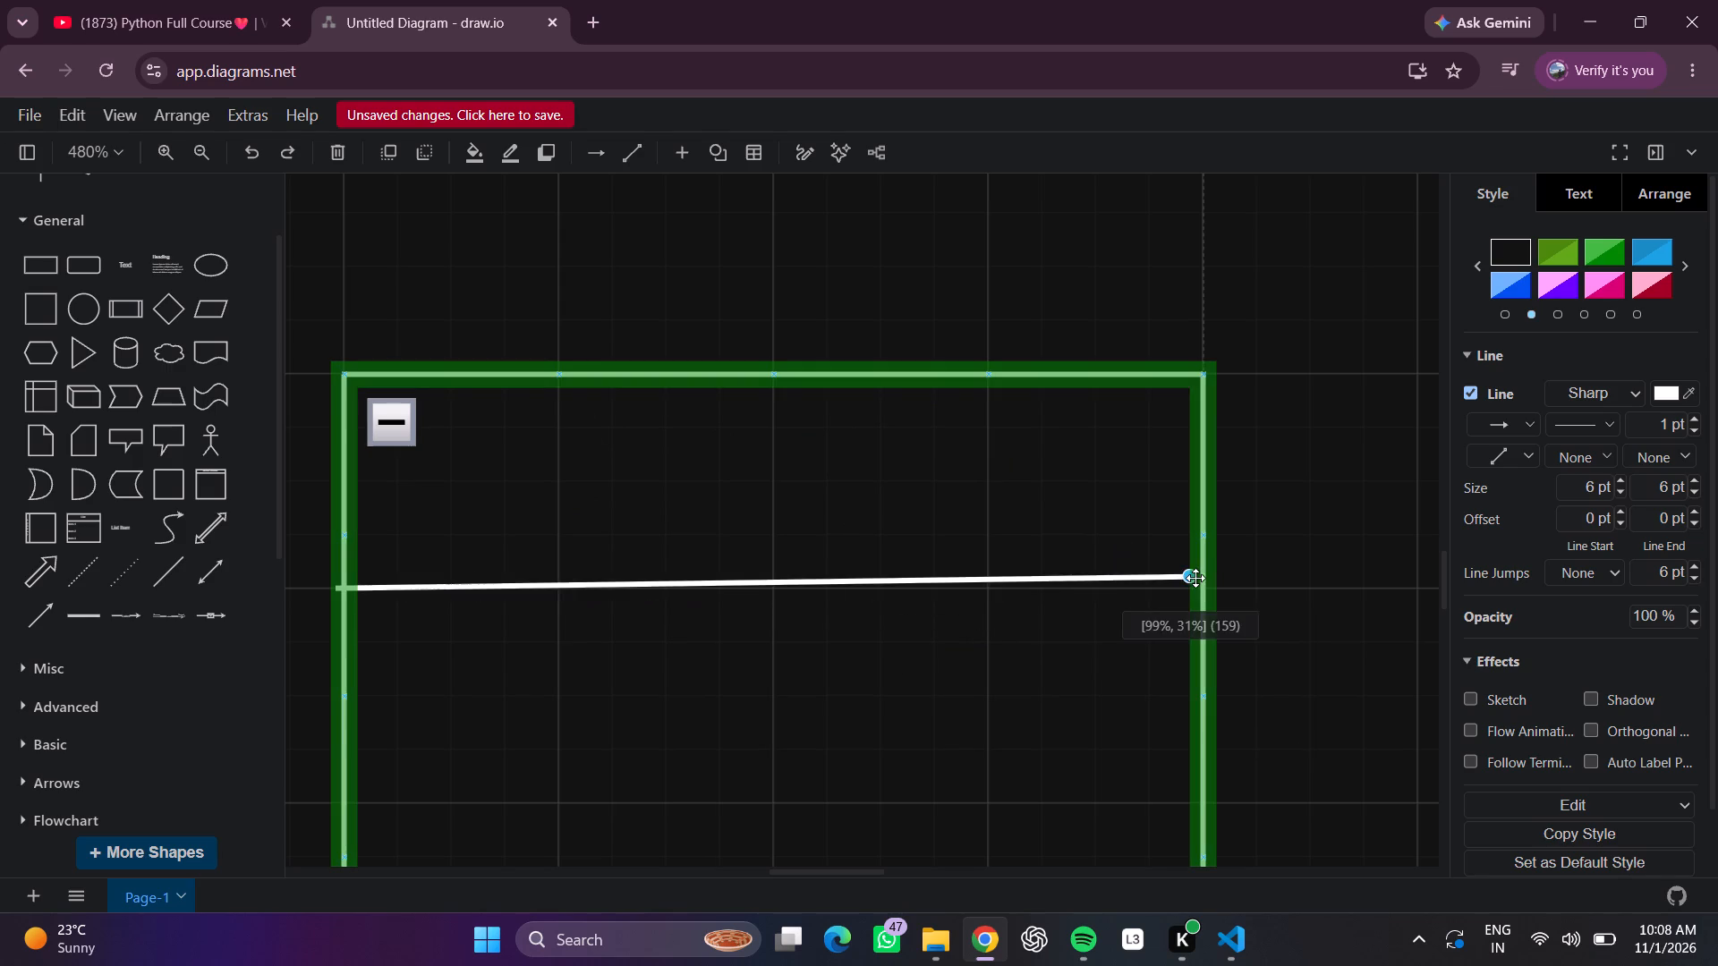
{"action": "left_click_drag", "start_coordinate": [1195, 578], "coordinate": [1206, 589]}
{"action": "left_click", "coordinate": [1341, 504]}
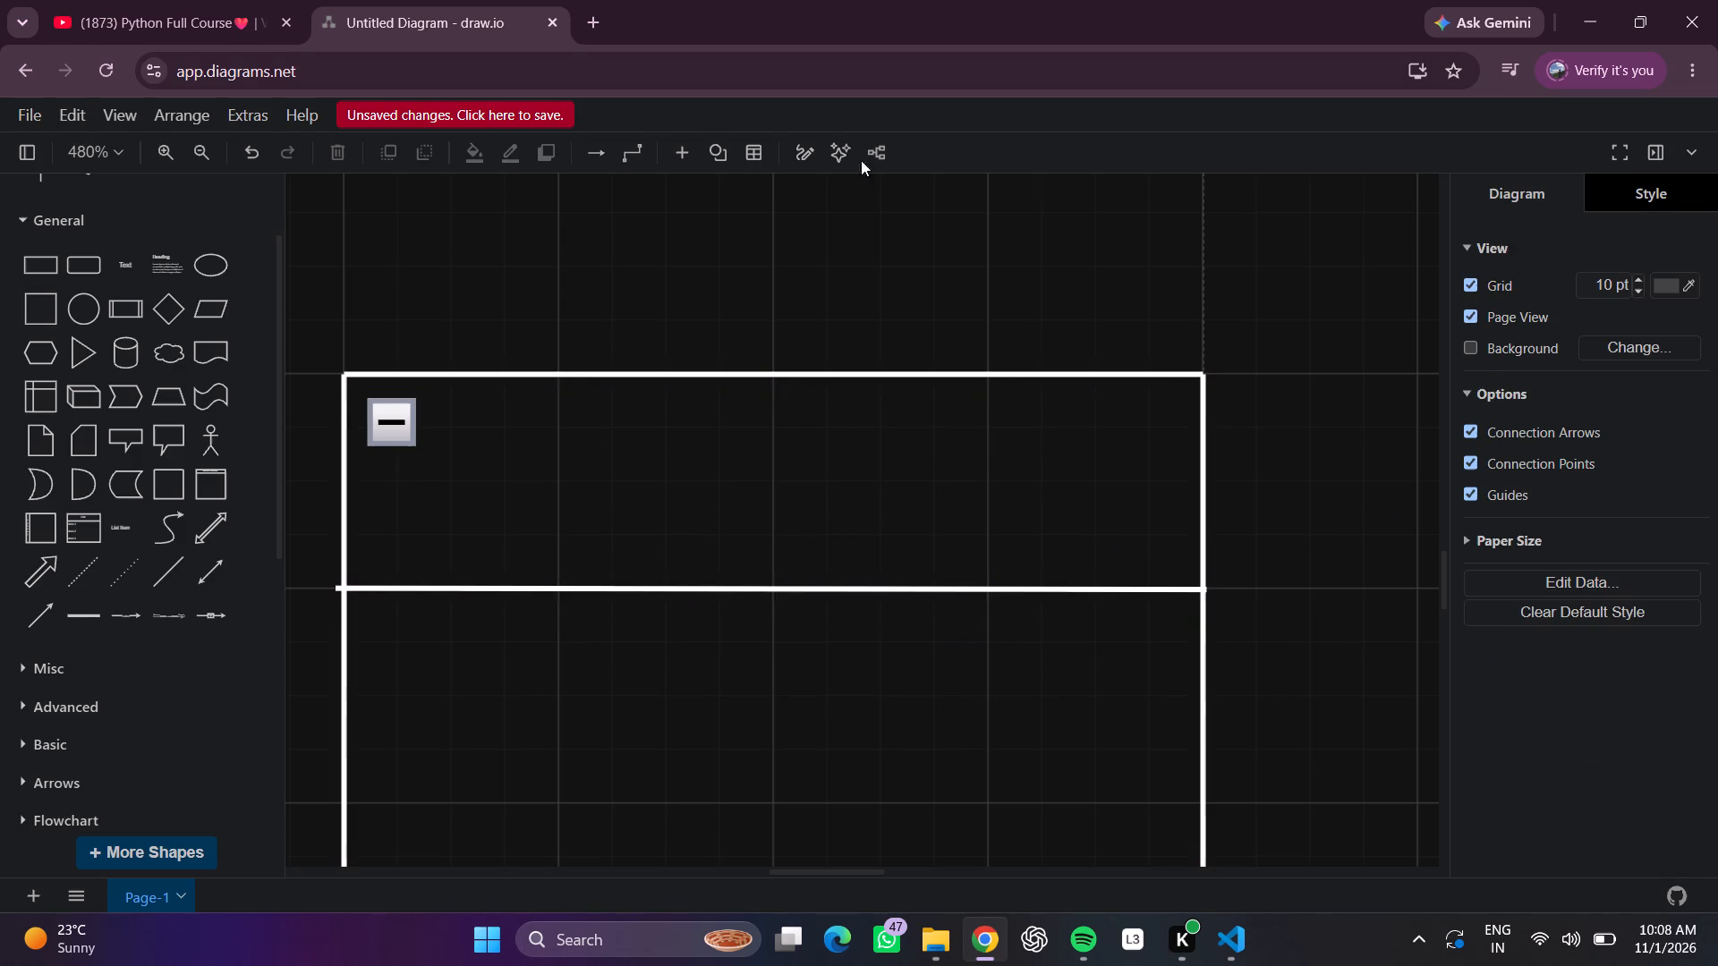
Add a text box above the divider and widen it to about 175 x 30, spanning the container's width.
{"action": "triple_click", "coordinate": [432, 426]}
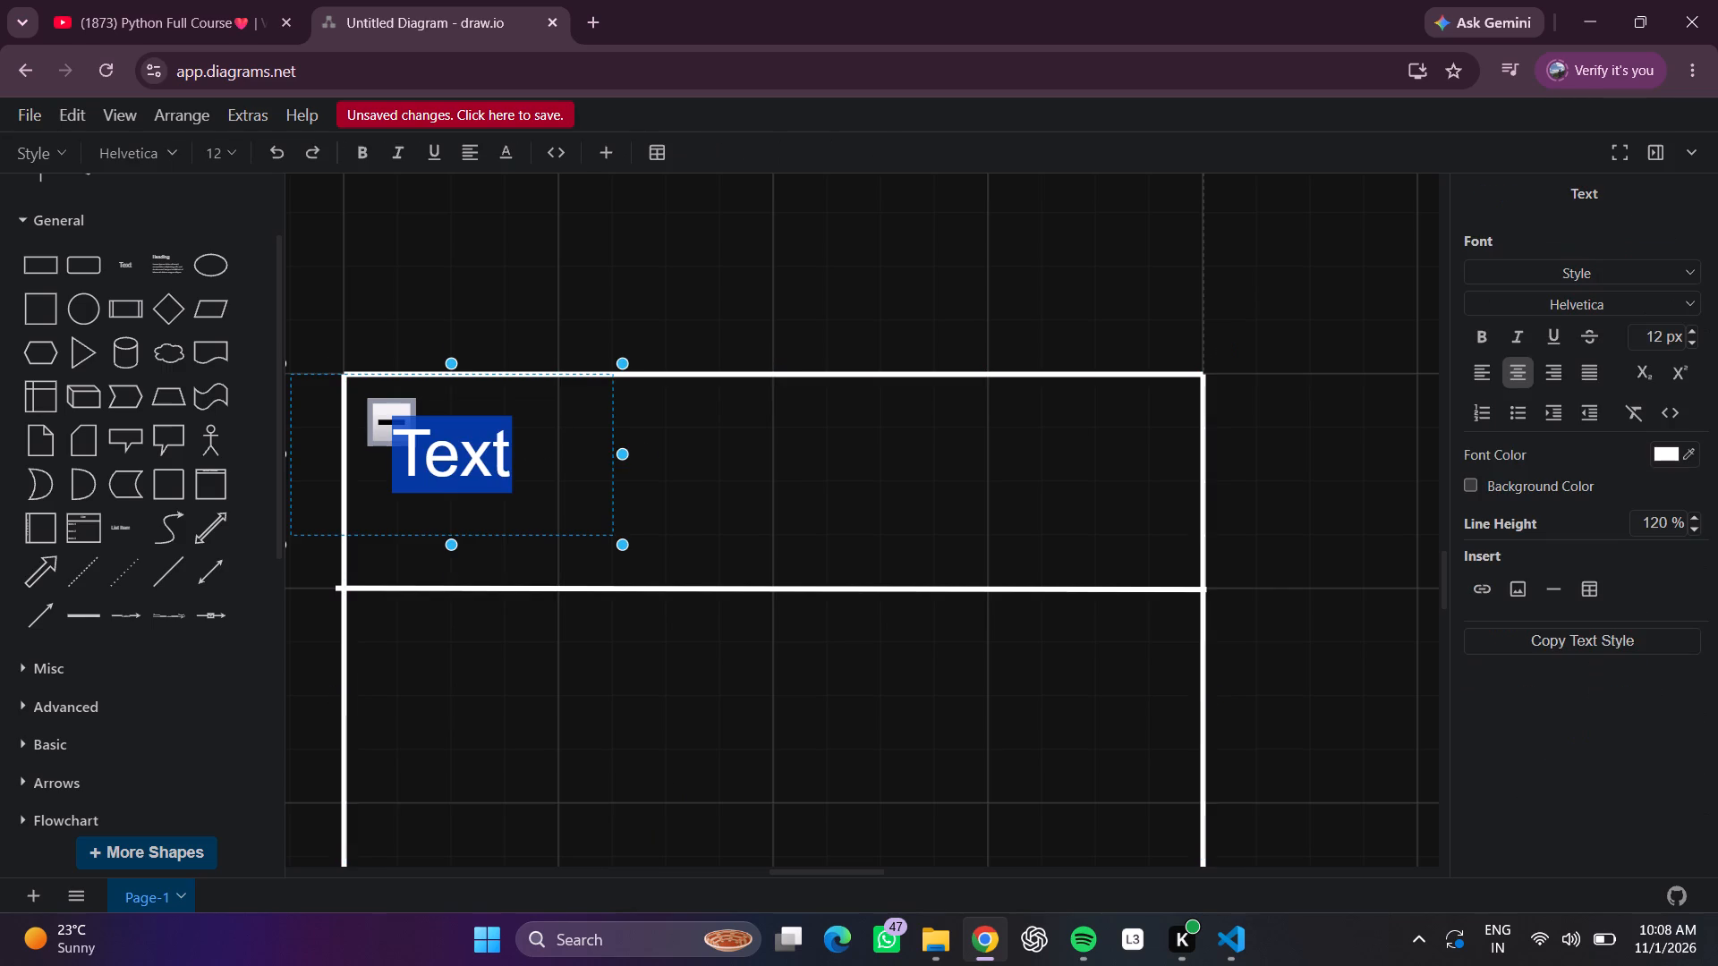
{"action": "left_click_drag", "start_coordinate": [617, 454], "coordinate": [1223, 469]}
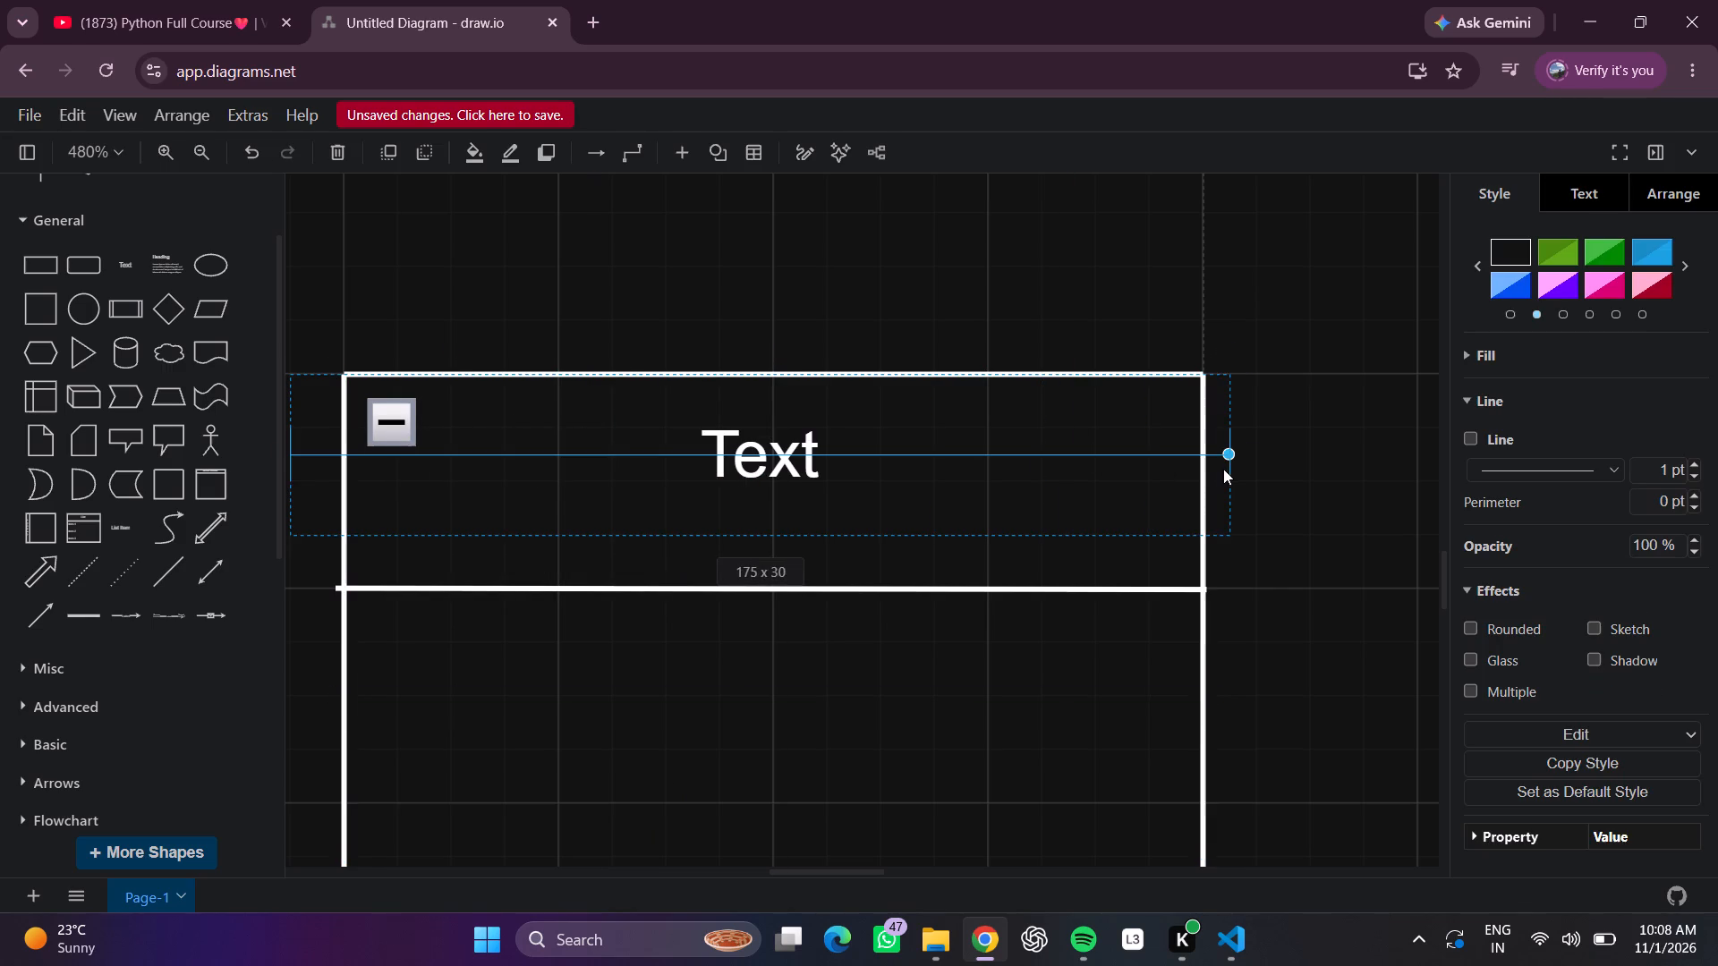
{"action": "left_click_drag", "start_coordinate": [1223, 469], "coordinate": [1218, 469]}
Replace the placeholder text in the title text box above the divider with PaymentMethod.
{"action": "double_click", "coordinate": [888, 448]}
{"action": "key", "text": "BackSpace"}
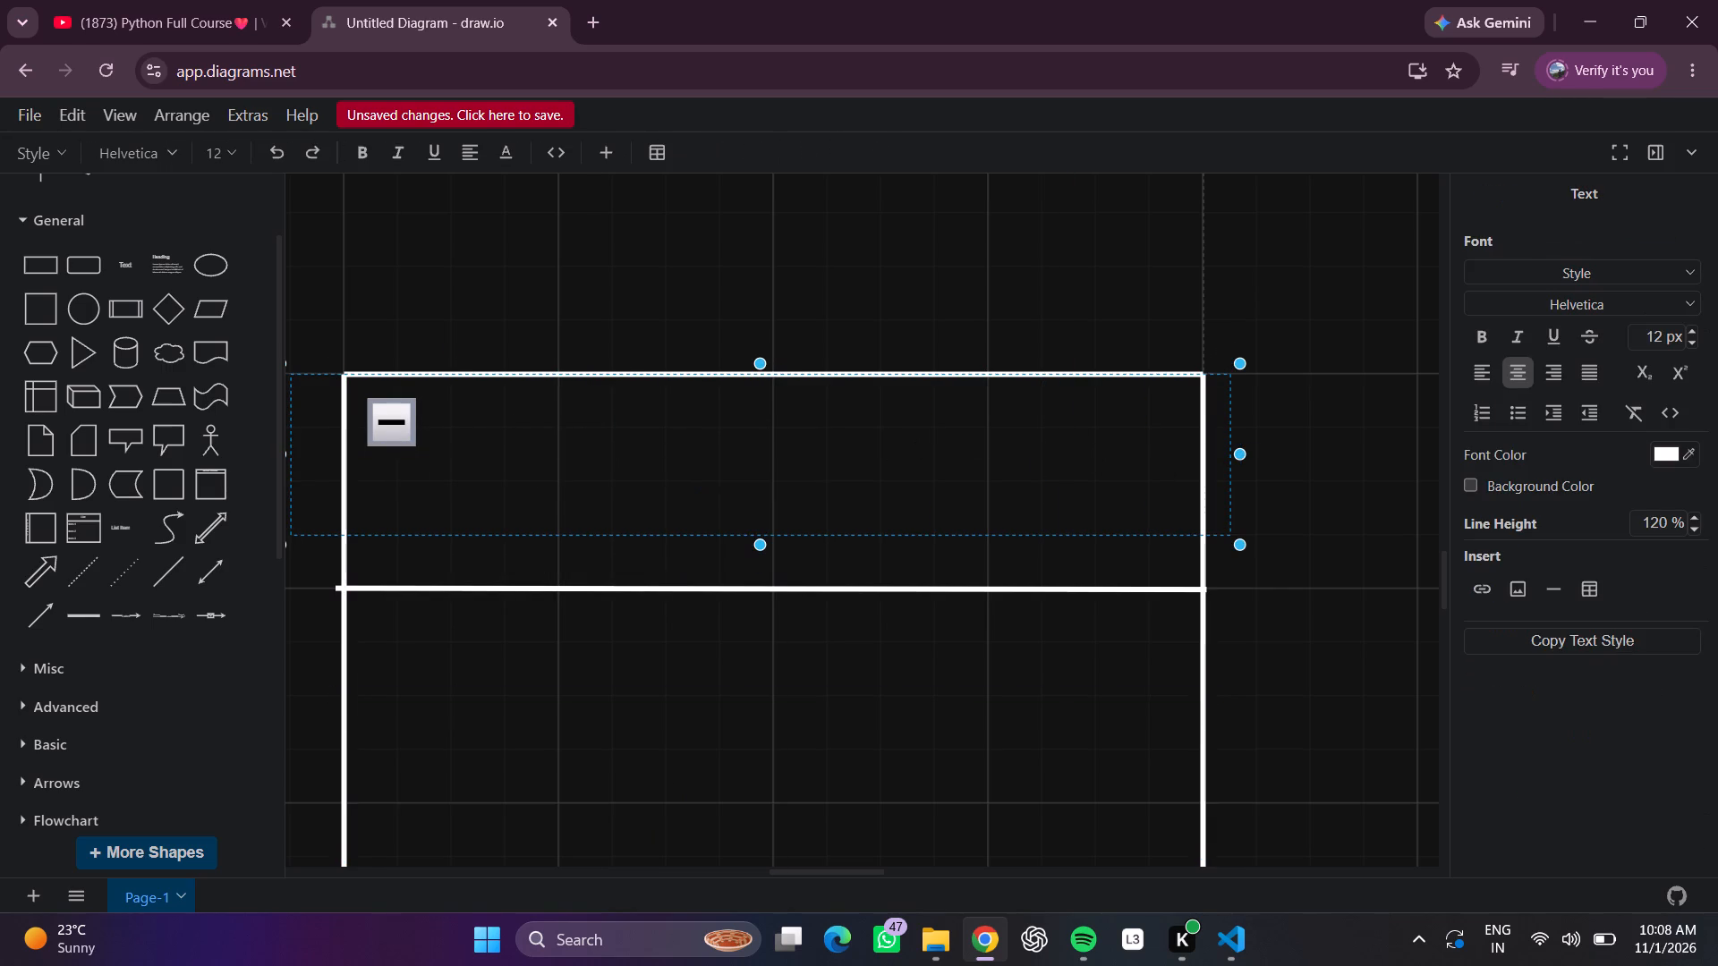
{"action": "type", "text": "YA"}
{"action": "key", "text": "BackSpace"}
{"action": "key", "text": "BackSpace"}
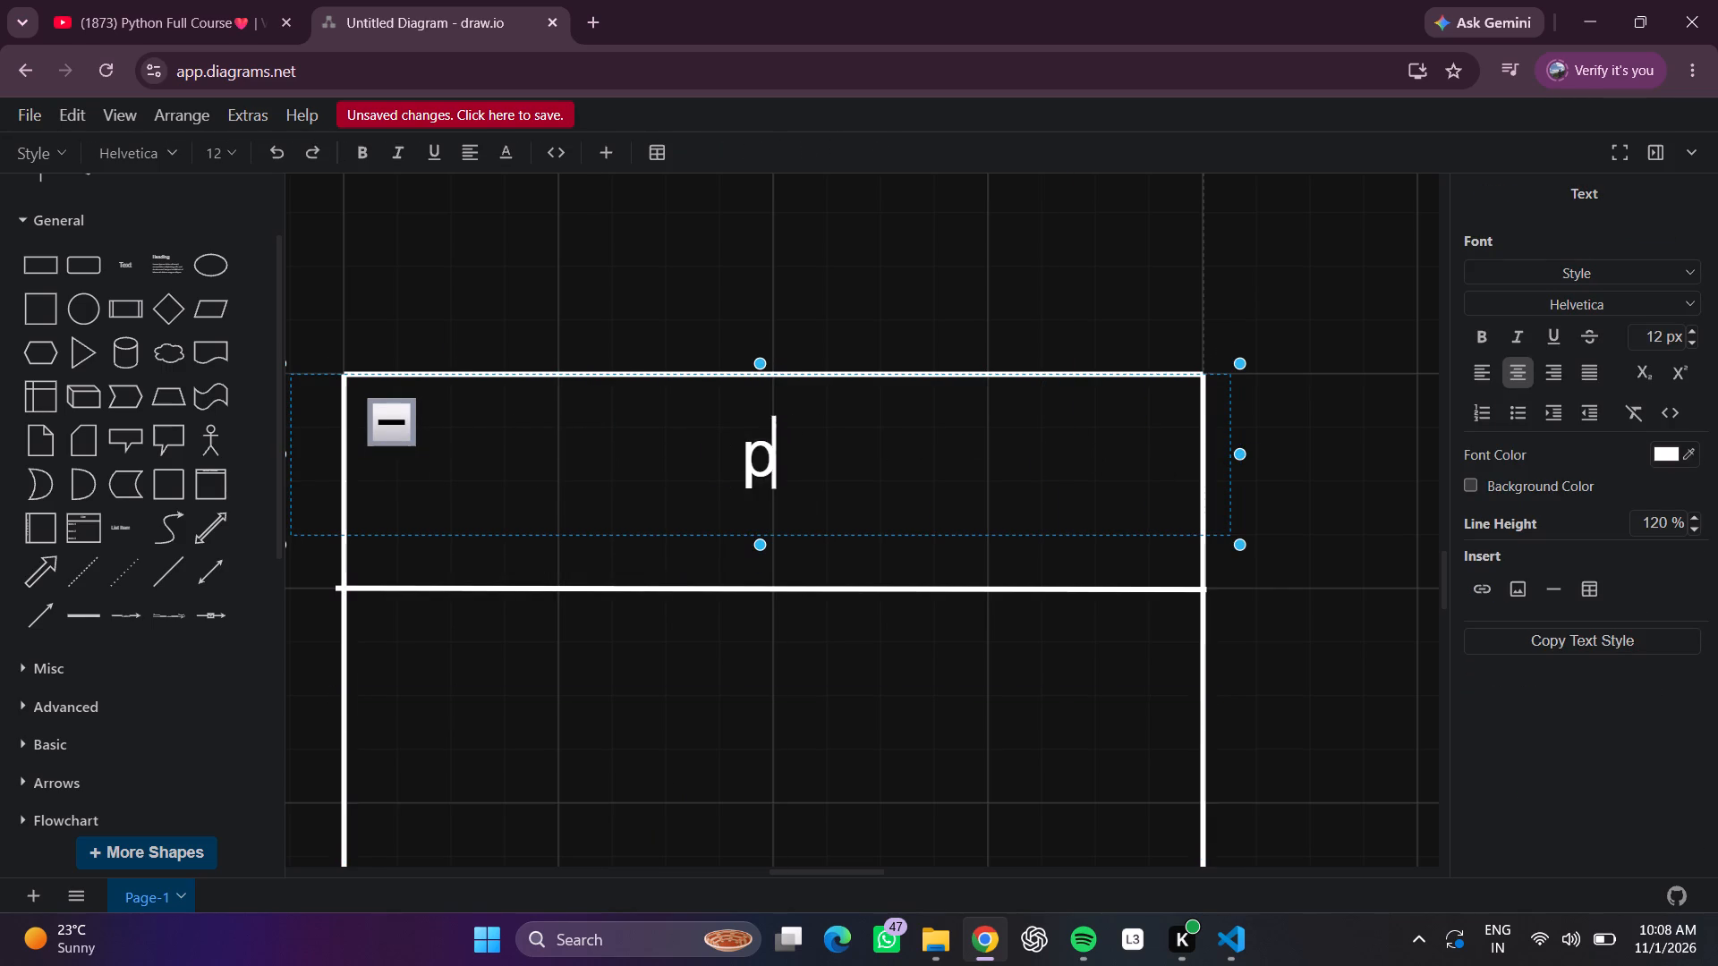
{"action": "key", "text": "BackSpace"}
{"action": "type", "text": "atr"}
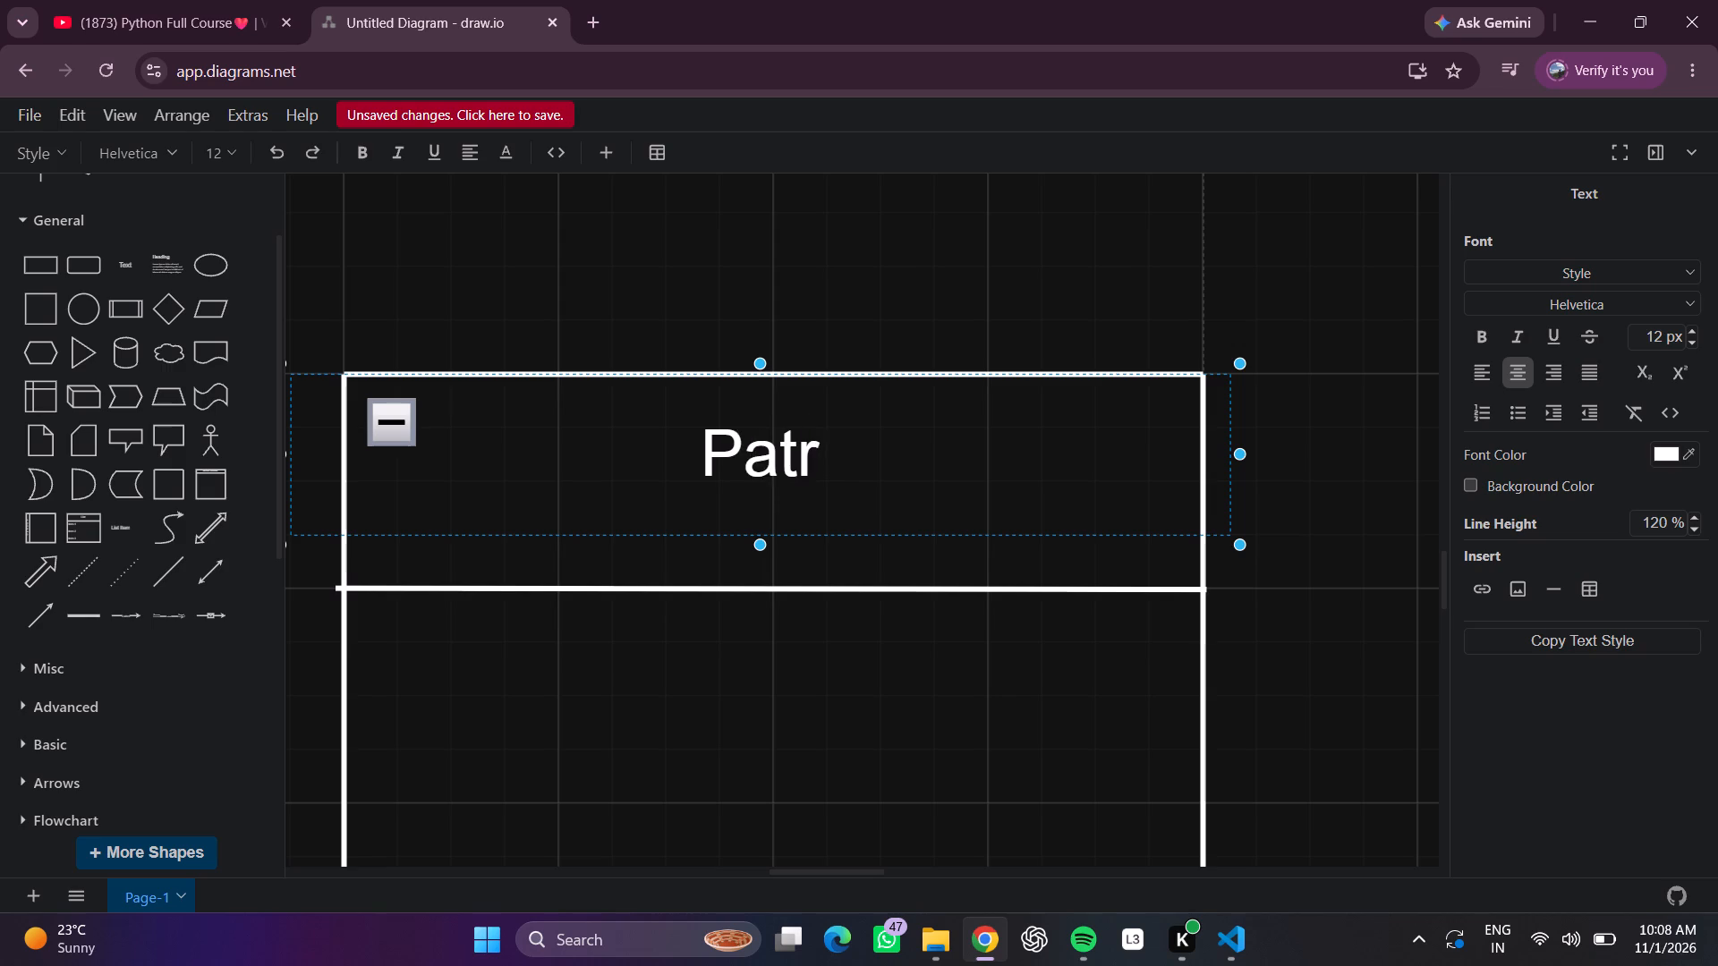
{"action": "key", "text": "BackSpace"}
{"action": "key", "text": "BackSpace"}
{"action": "type", "text": "y,"}
{"action": "key", "text": "BackSpace"}
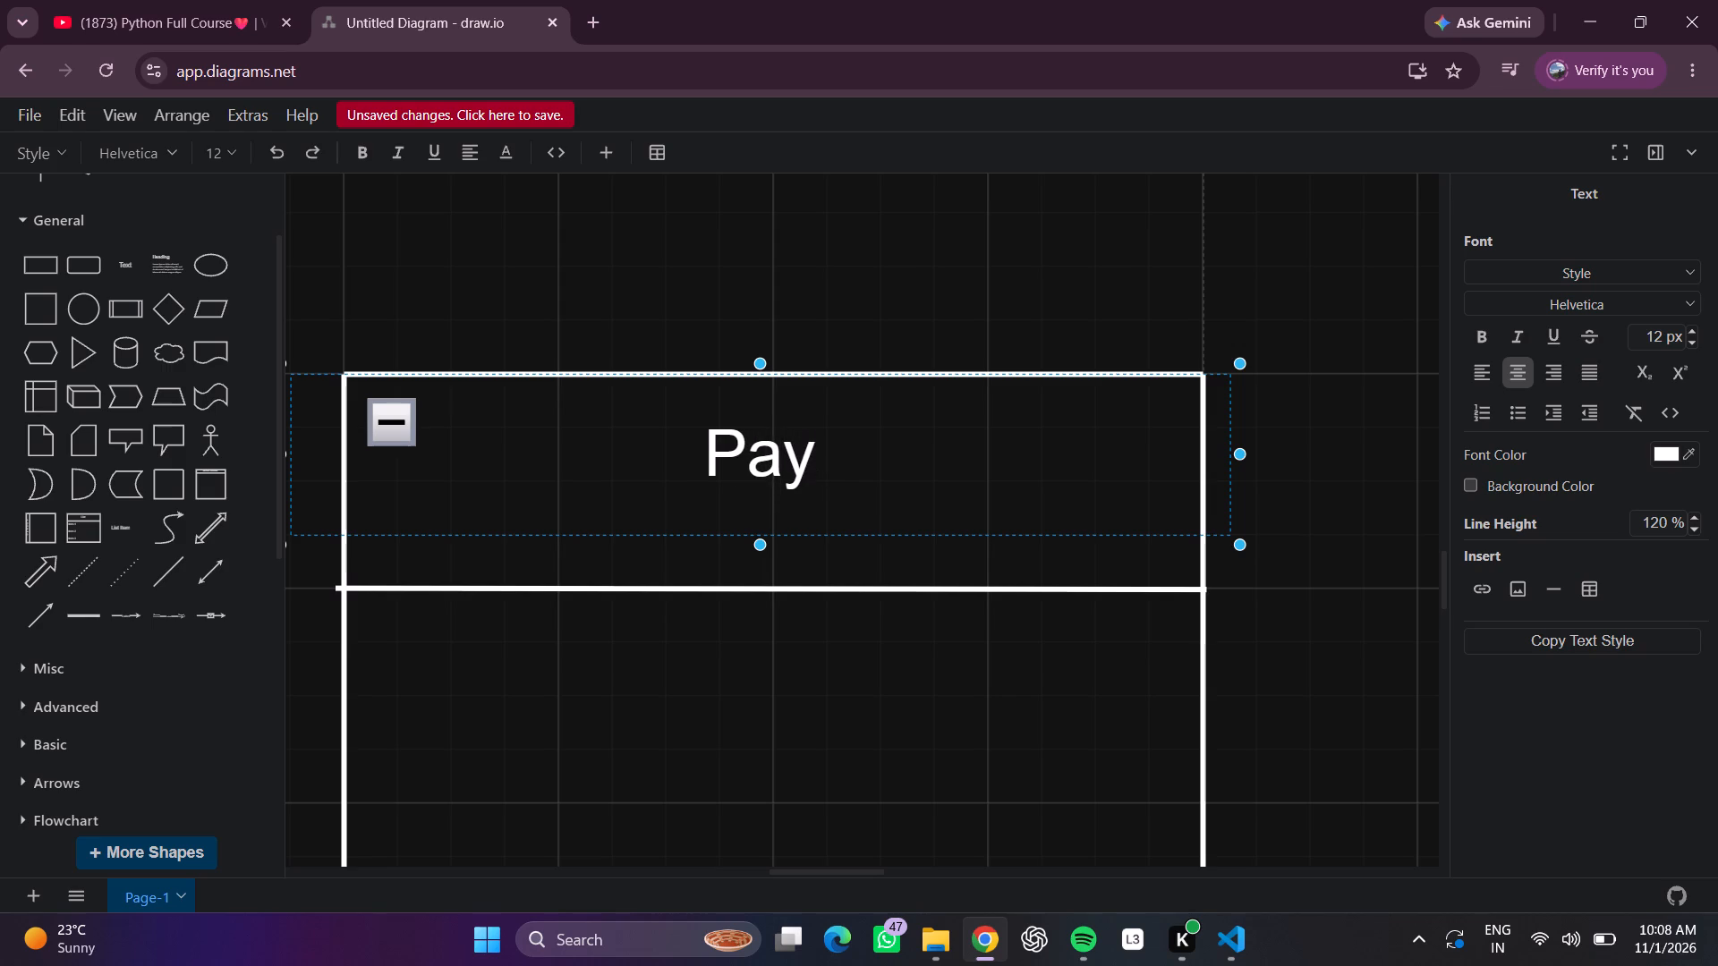
{"action": "type", "text": "meny"}
{"action": "key", "text": "space"}
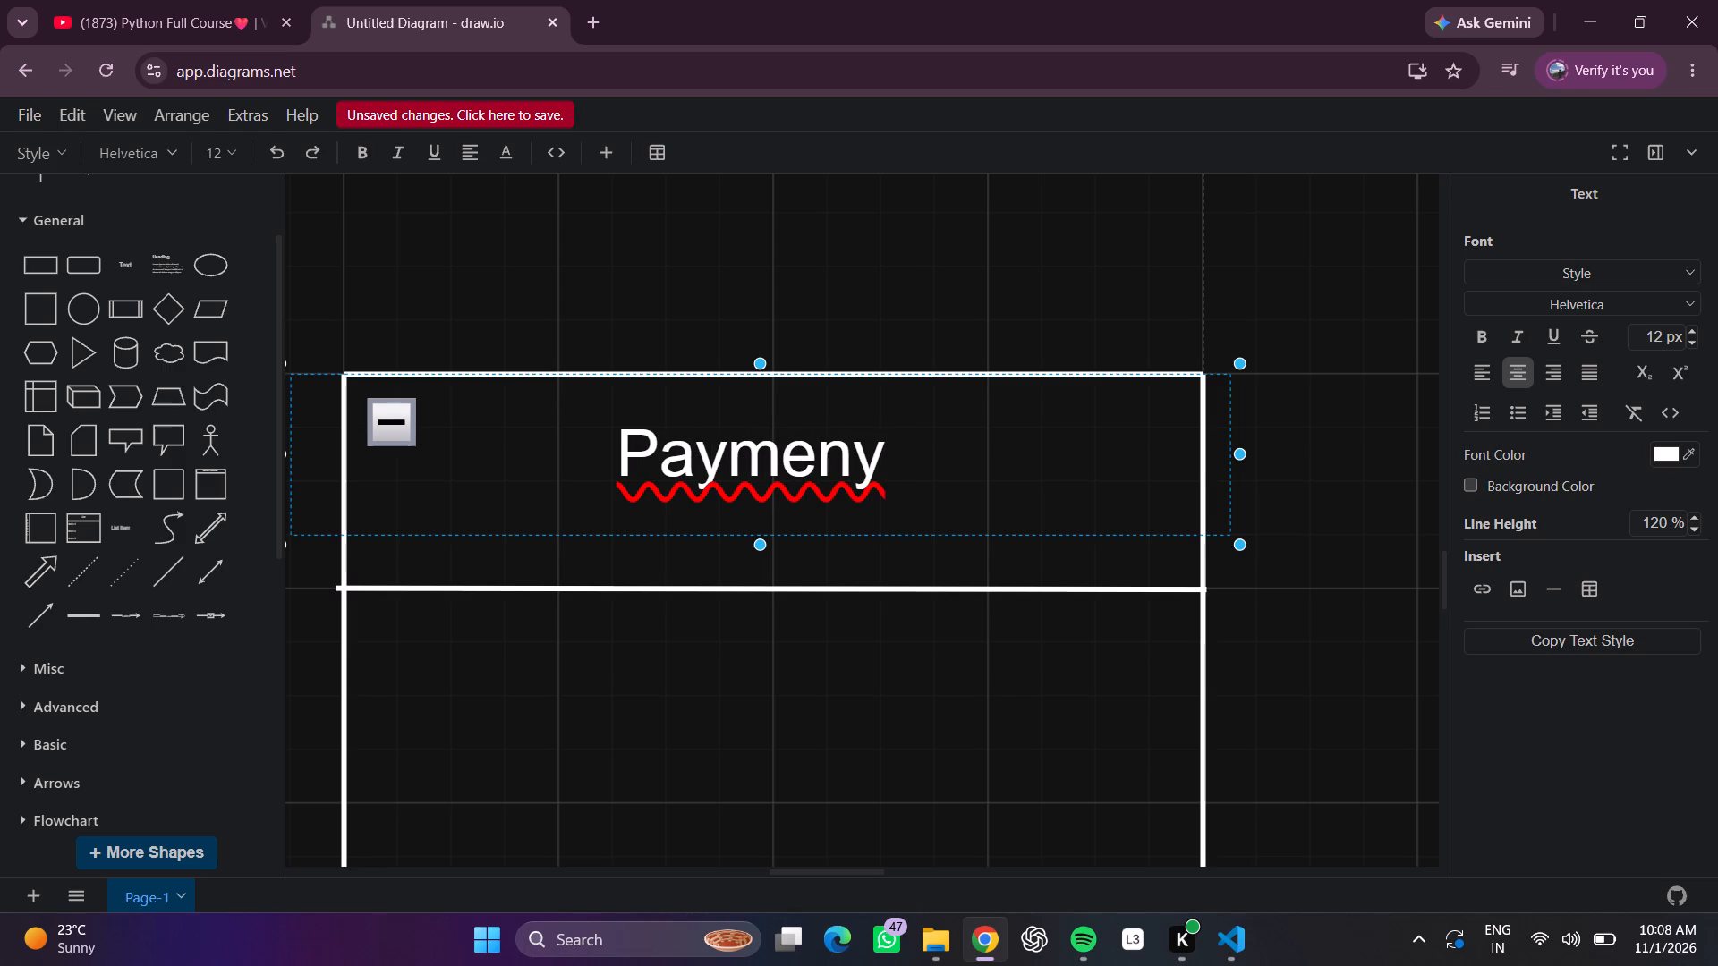
{"action": "key", "text": "BackSpace"}
{"action": "key", "text": "BackSpace"}
{"action": "type", "text": "y"}
{"action": "key", "text": "space"}
{"action": "key", "text": "BackSpace"}
{"action": "key", "text": "BackSpace"}
{"action": "type", "text": "t"}
{"action": "key", "text": "space"}
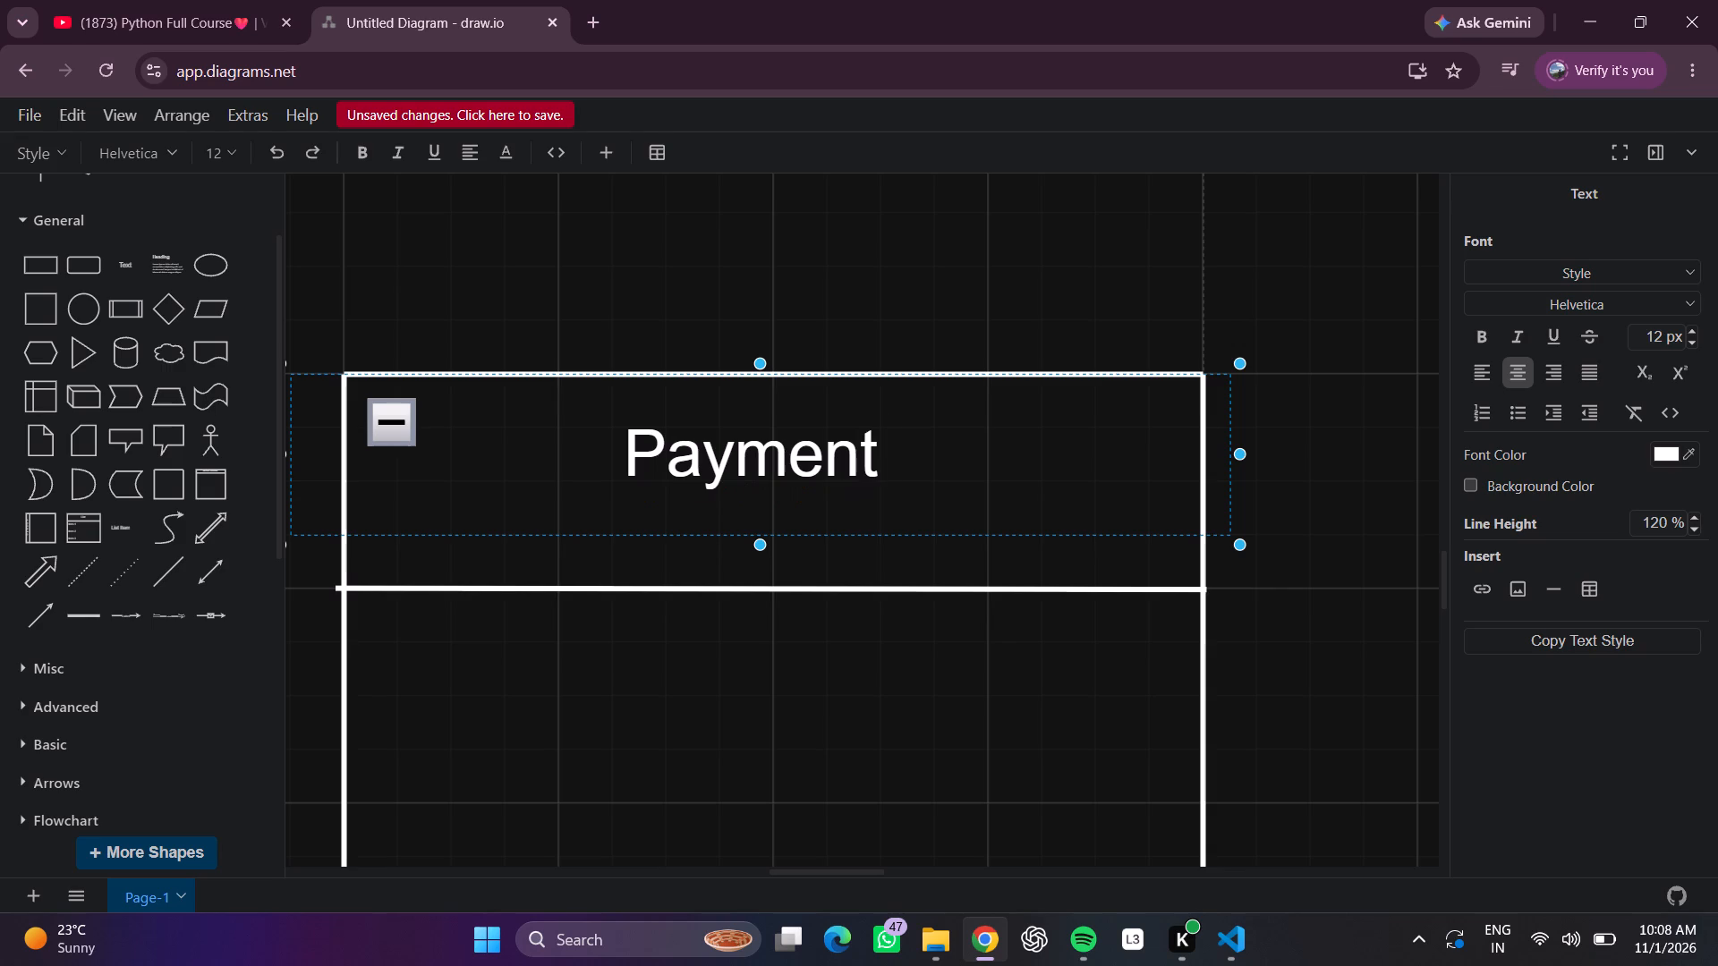
{"action": "key", "text": "BackSpace"}
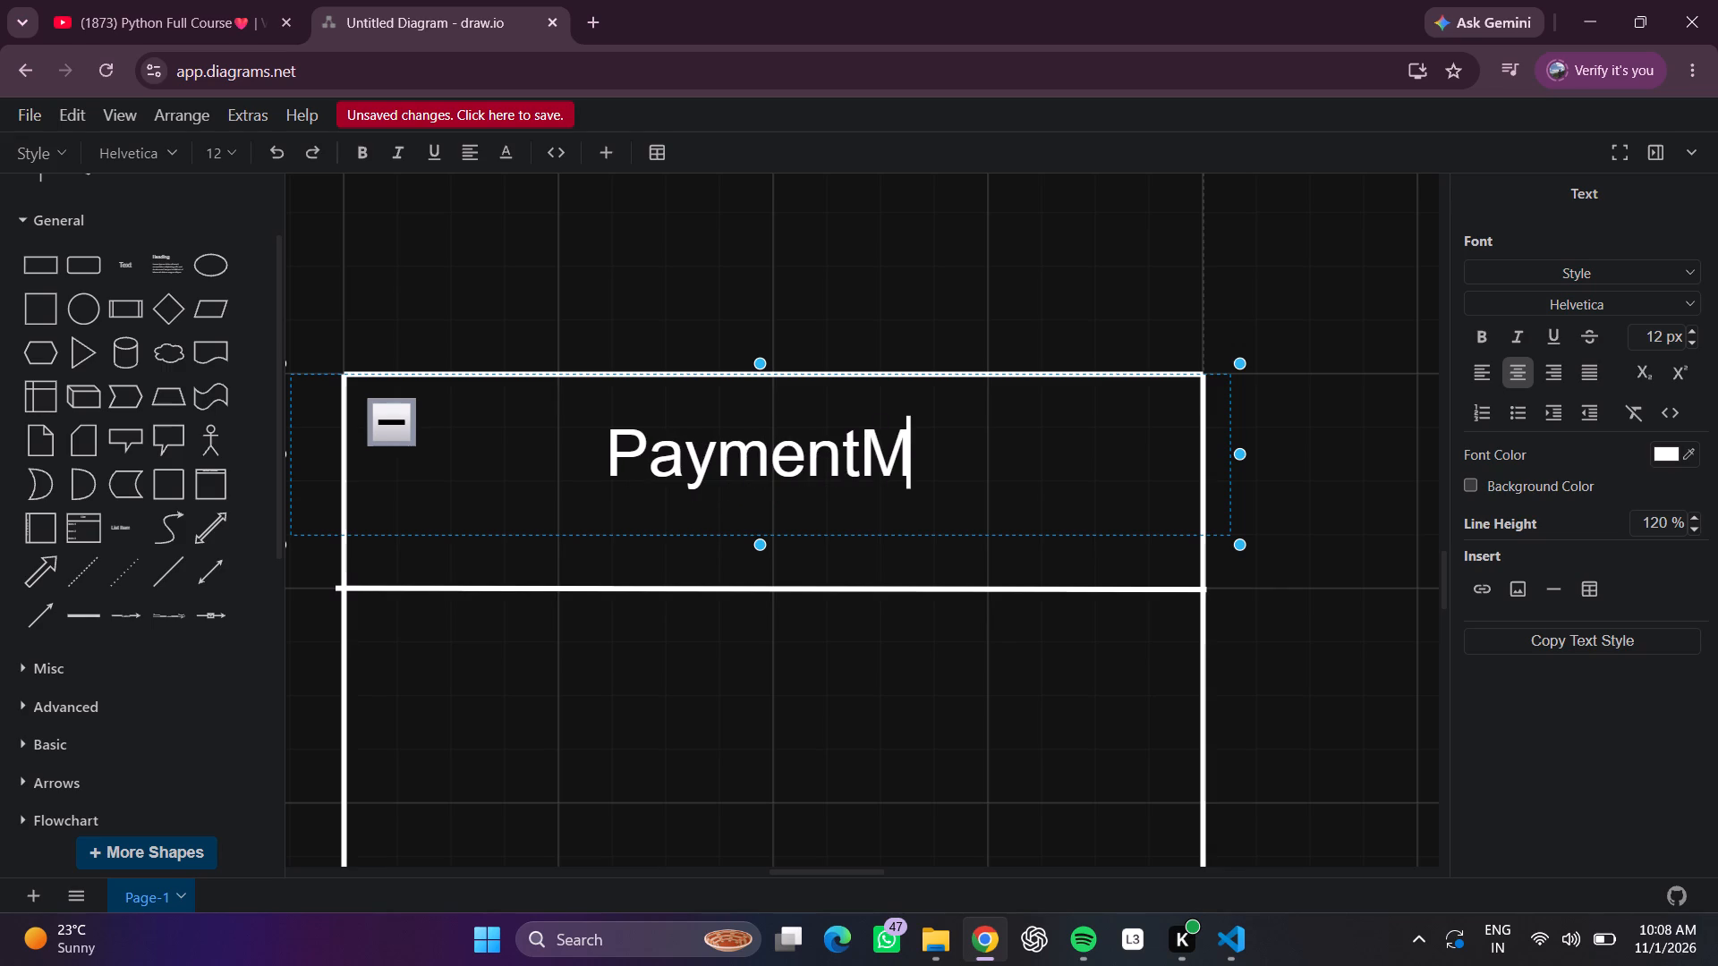
{"action": "type", "text": "ethod"}
{"action": "key", "text": "space"}
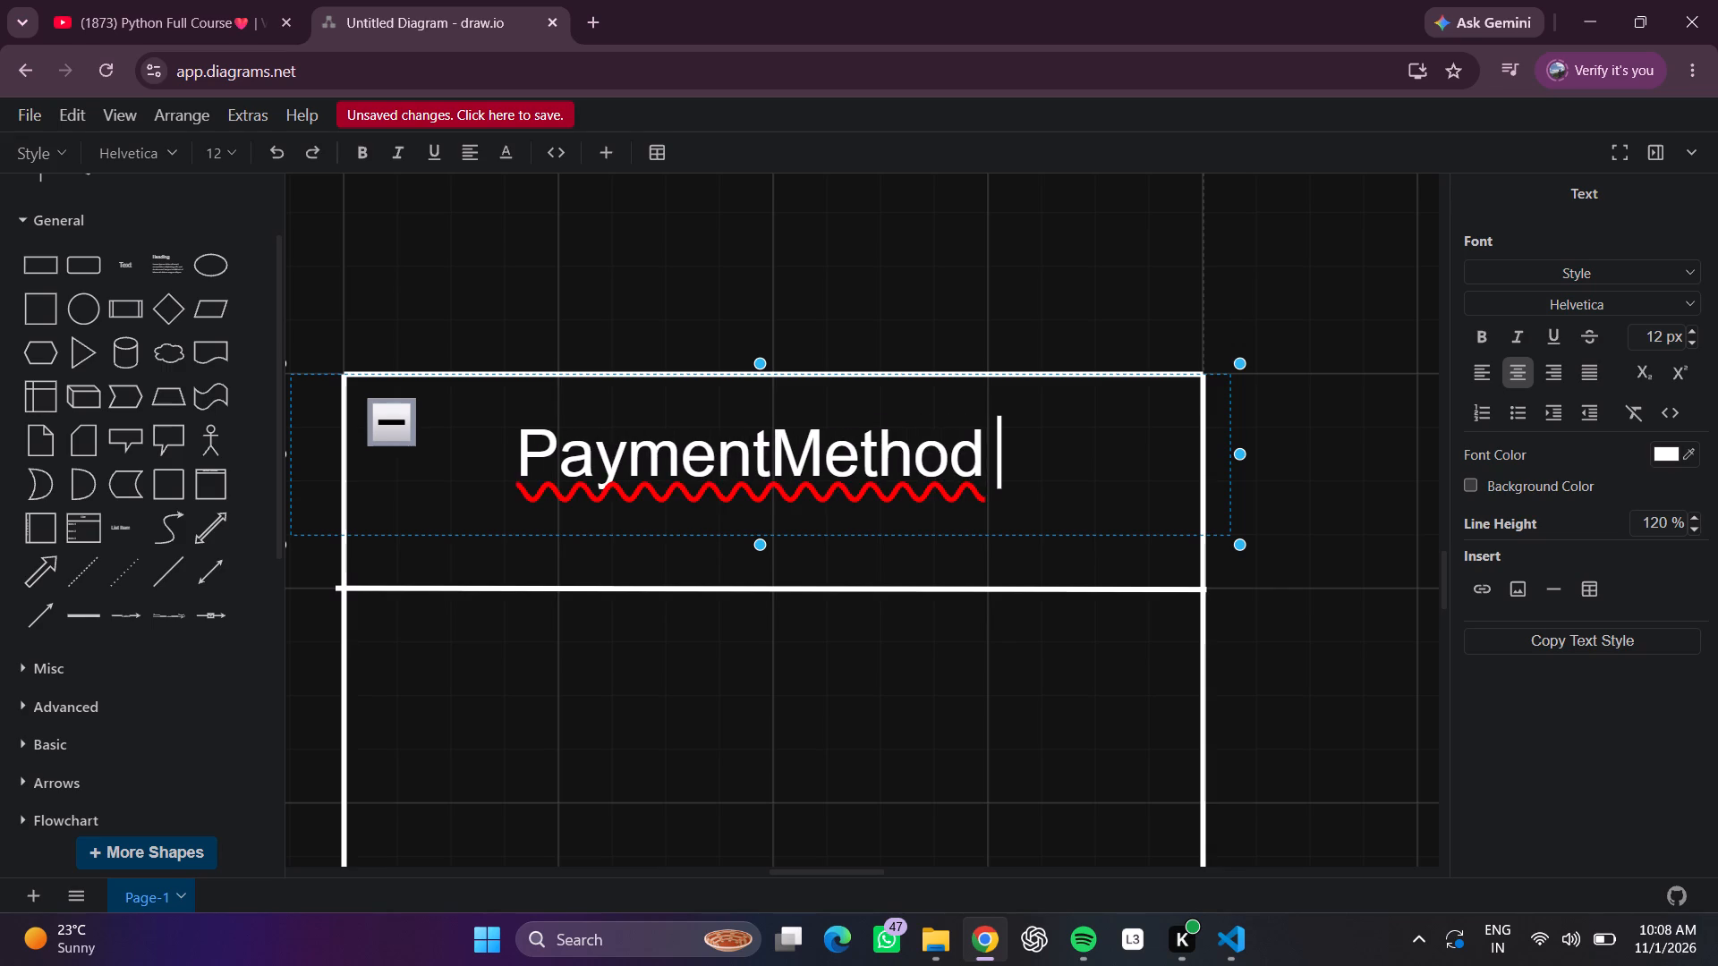
{"action": "scroll", "coordinate": [888, 448], "scroll_direction": "up", "scroll_amount": 2}
{"action": "left_click", "coordinate": [933, 160]}
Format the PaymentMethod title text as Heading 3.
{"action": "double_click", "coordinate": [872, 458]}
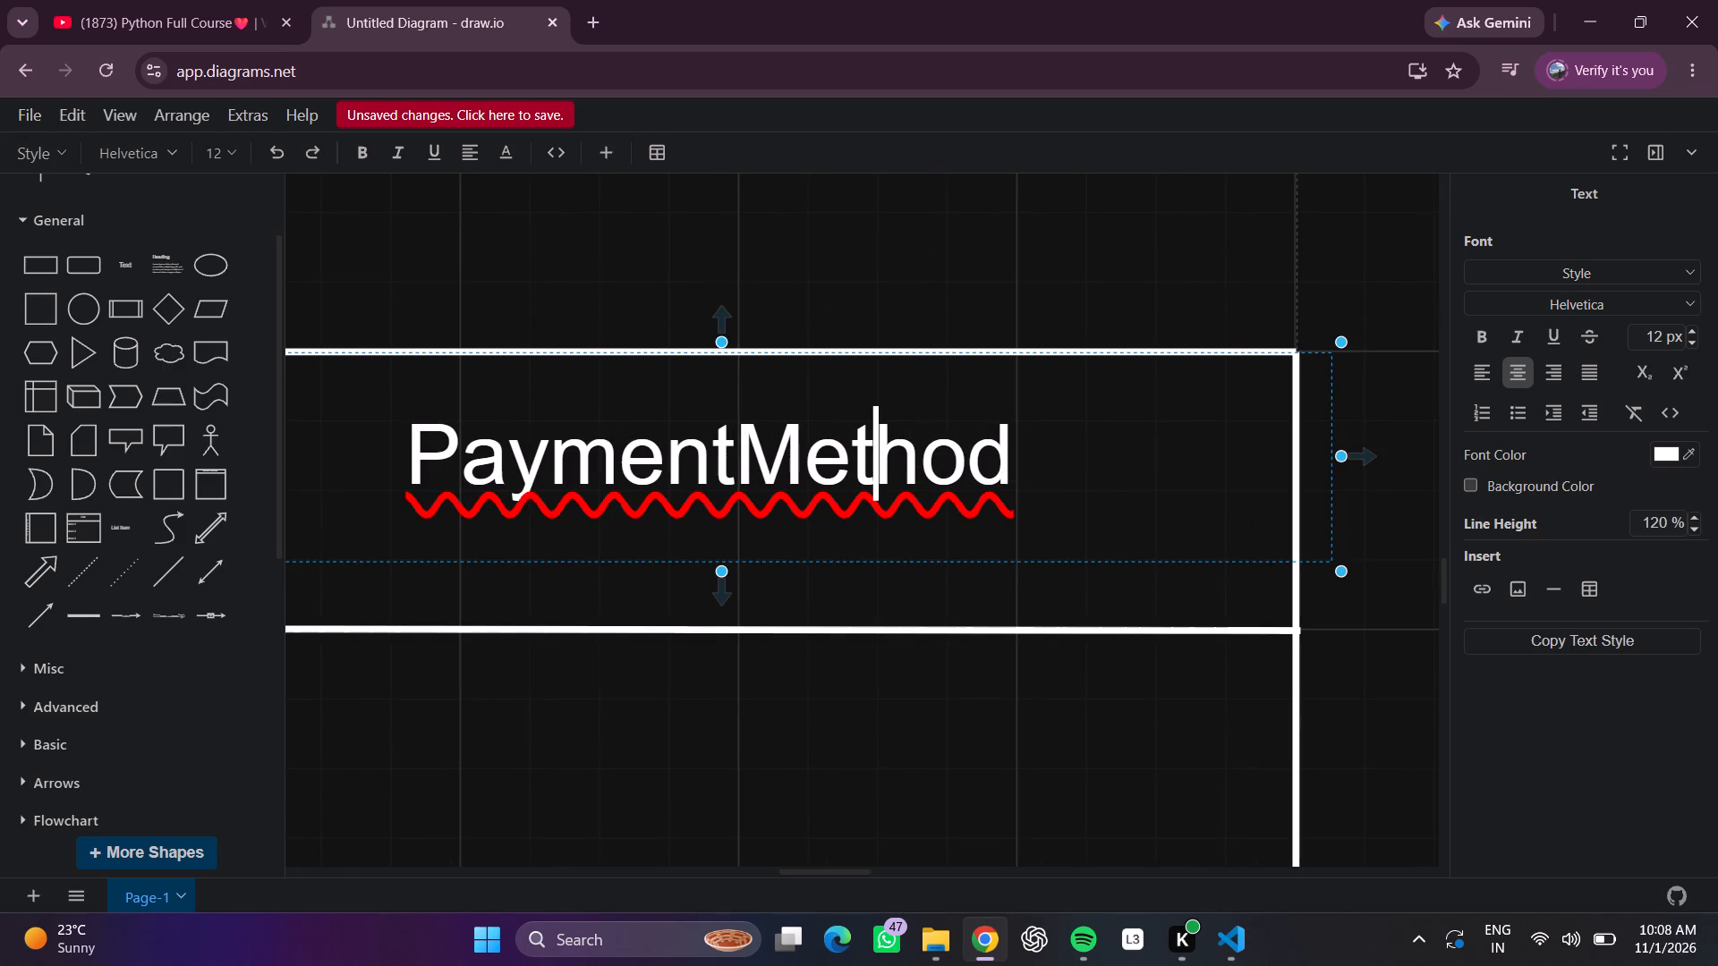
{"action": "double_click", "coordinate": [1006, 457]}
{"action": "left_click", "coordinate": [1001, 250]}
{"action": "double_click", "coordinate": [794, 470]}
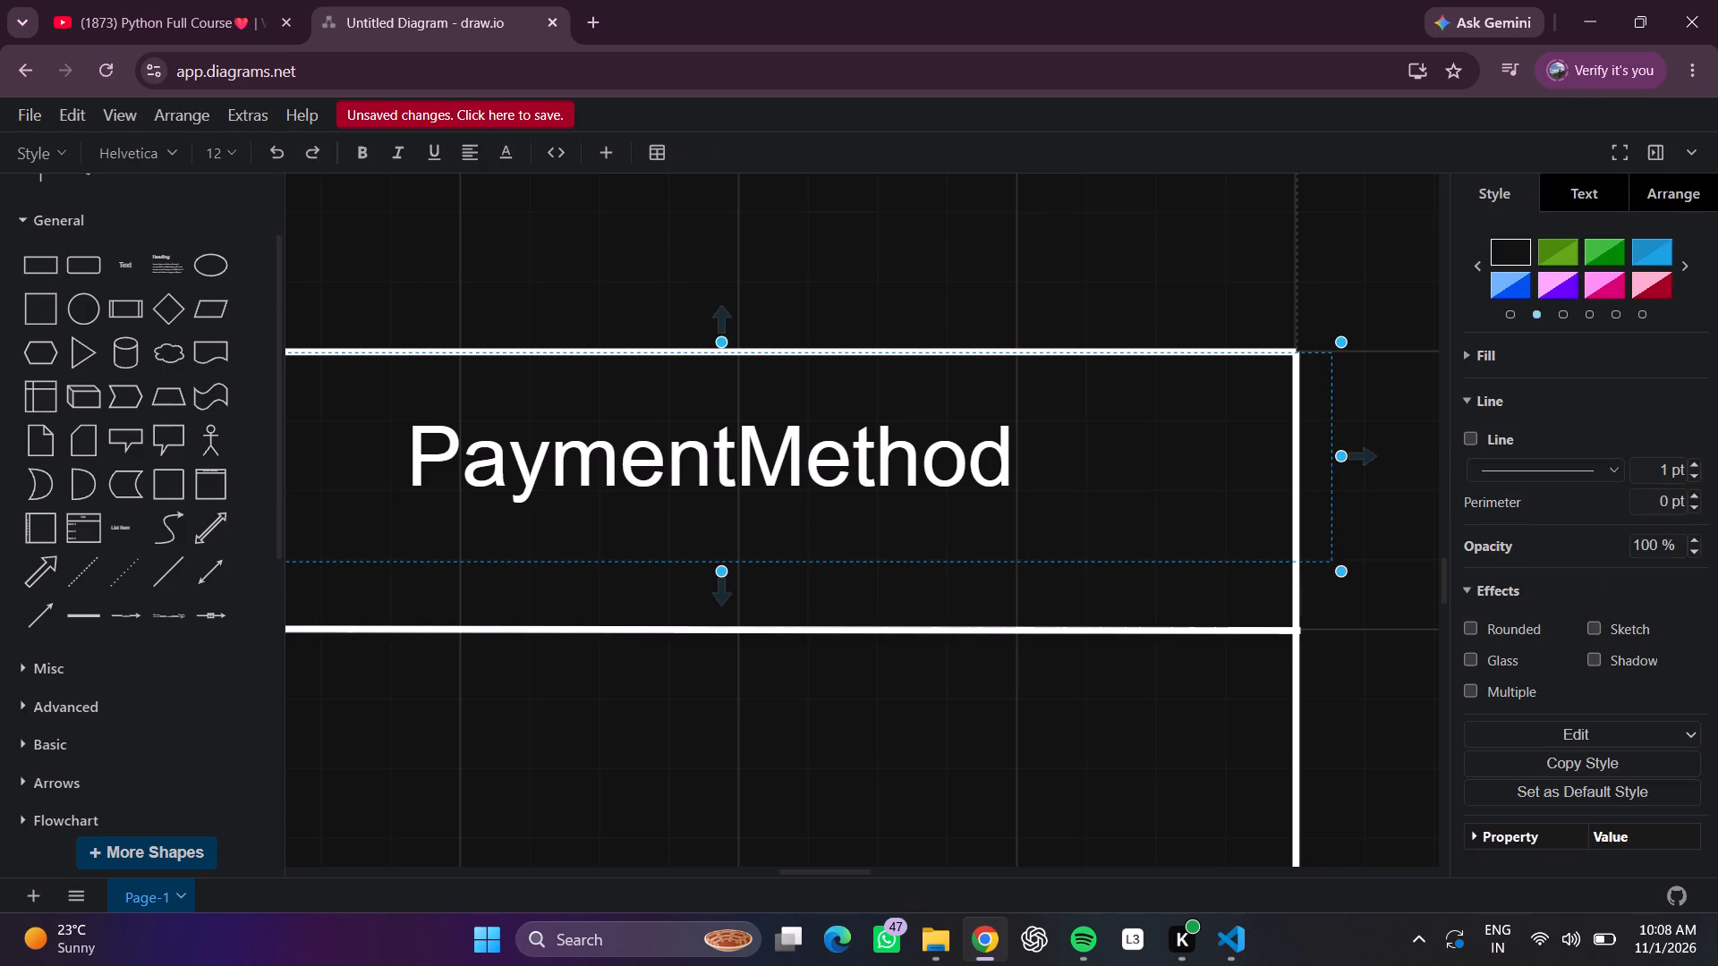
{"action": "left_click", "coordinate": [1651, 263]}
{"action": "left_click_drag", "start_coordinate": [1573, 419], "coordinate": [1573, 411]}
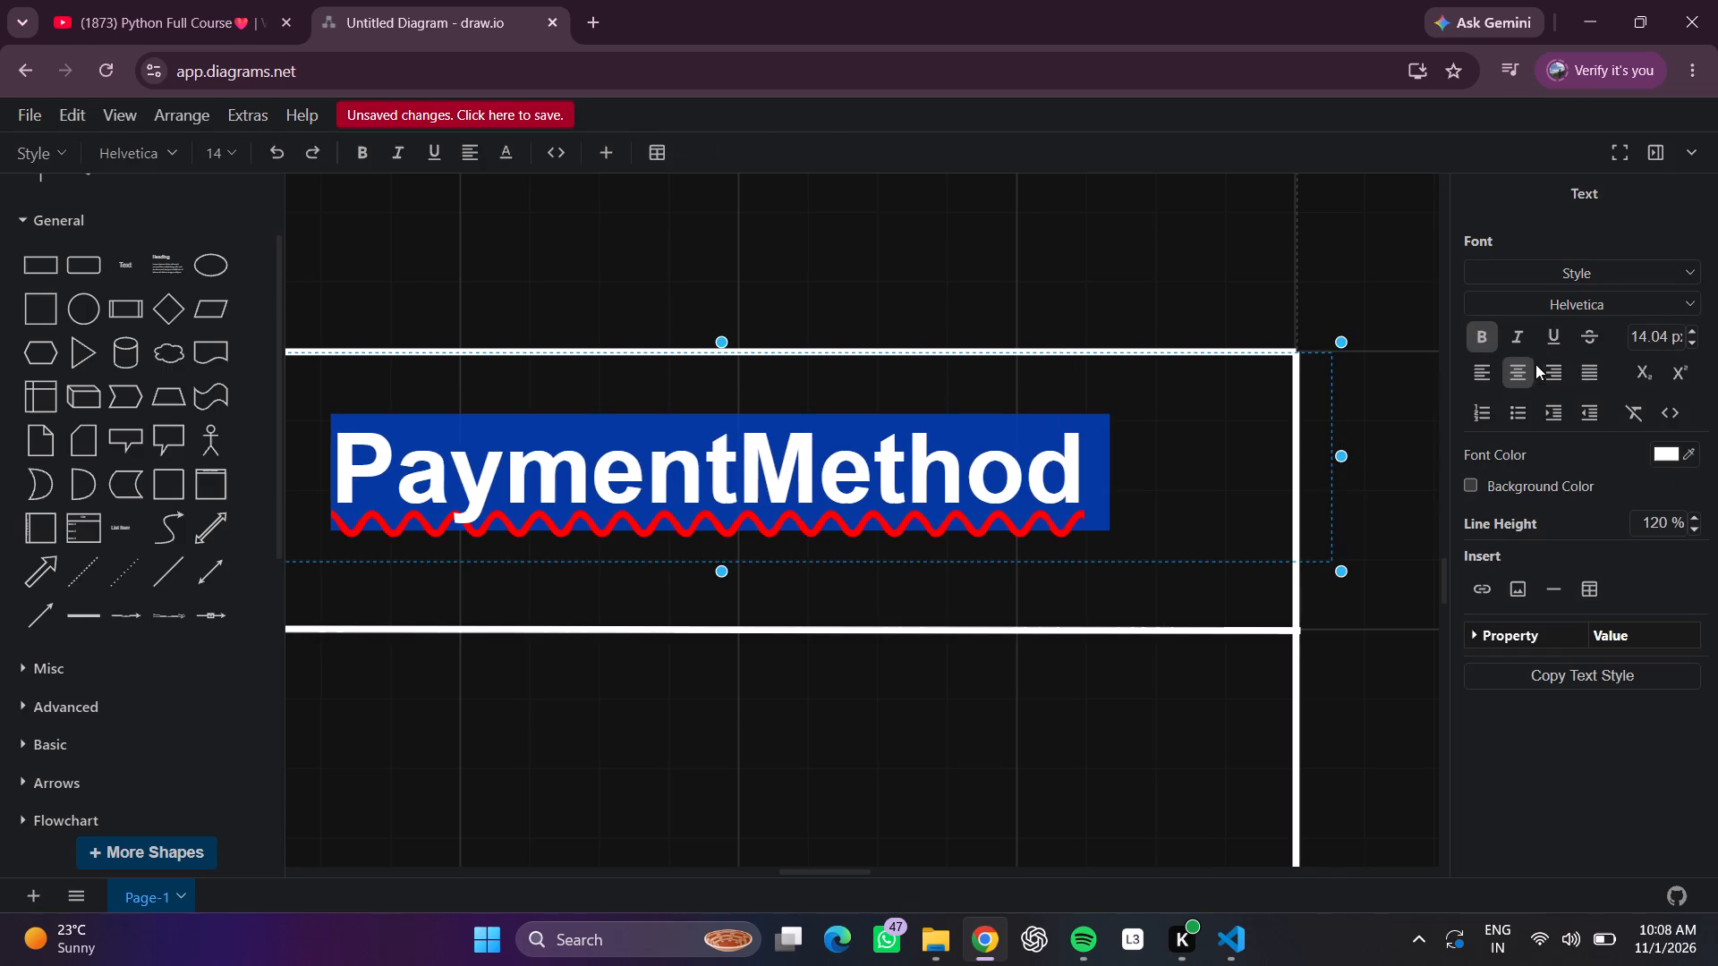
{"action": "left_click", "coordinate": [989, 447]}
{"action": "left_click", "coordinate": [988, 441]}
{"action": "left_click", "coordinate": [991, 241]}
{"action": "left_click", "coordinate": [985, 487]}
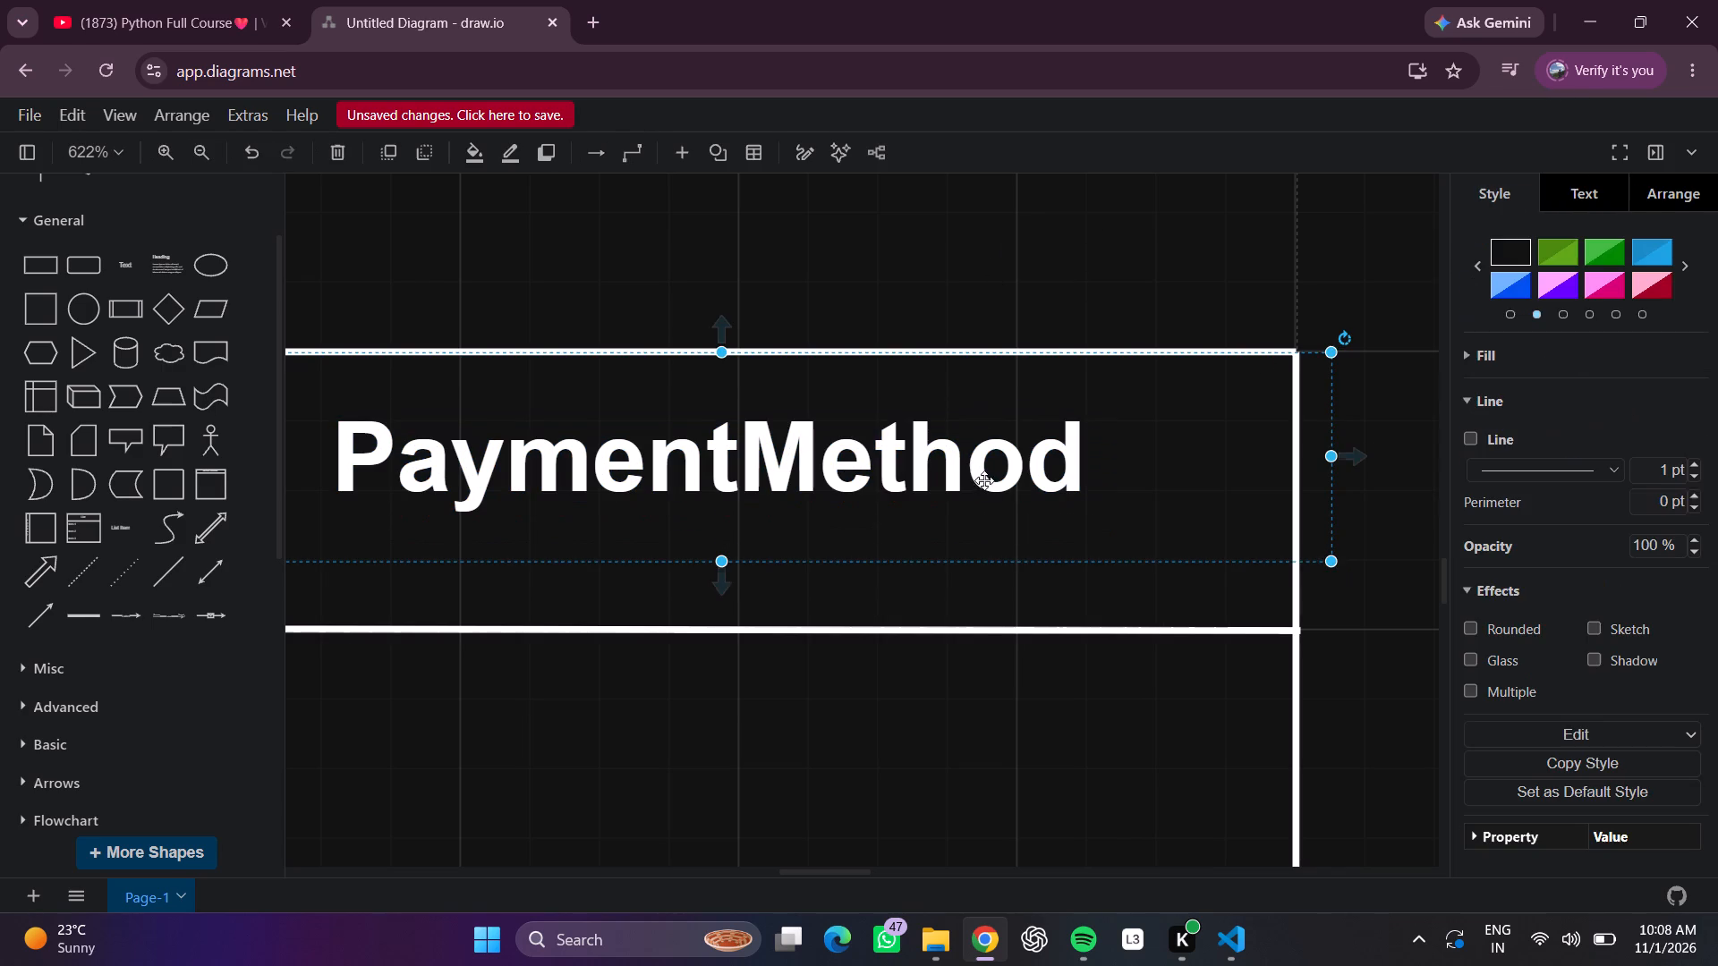
Apply the Heading 2 style to the PaymentMethod title text.
{"action": "left_click", "coordinate": [984, 479]}
{"action": "double_click", "coordinate": [987, 463]}
{"action": "left_click", "coordinate": [1544, 274]}
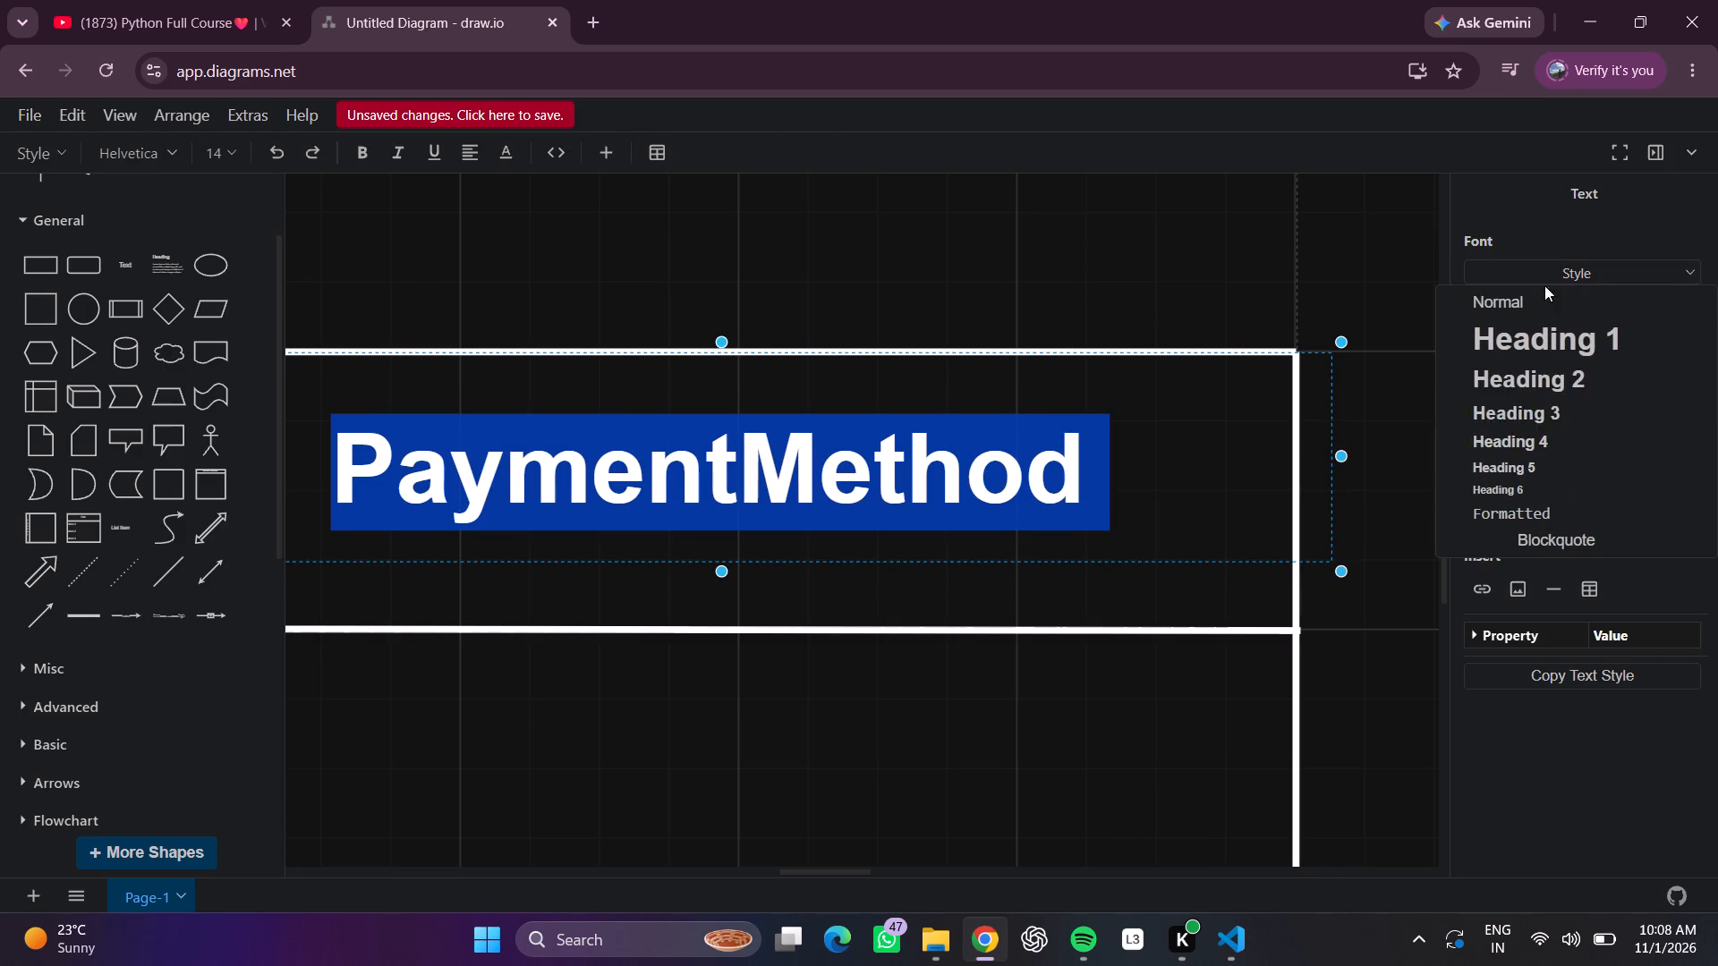
{"action": "left_click", "coordinate": [1545, 386]}
{"action": "left_click", "coordinate": [1044, 217]}
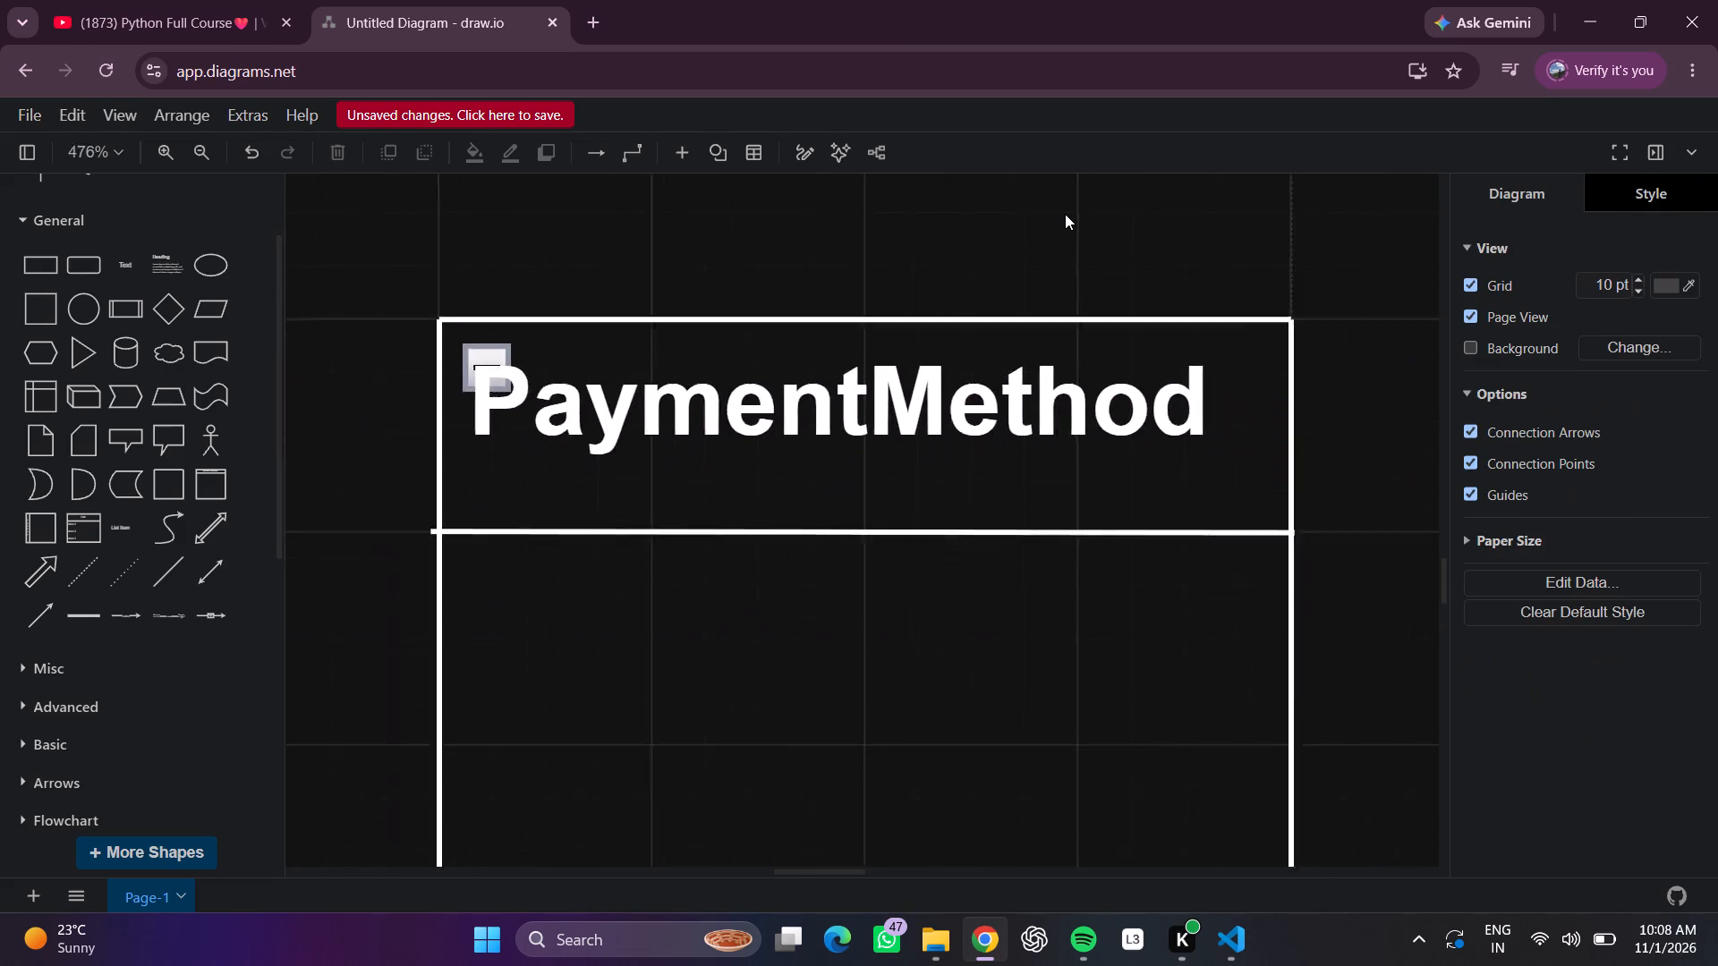
Widen the PaymentMethod container to 200 by moving its right side edge outward.
{"action": "scroll", "coordinate": [1065, 214], "scroll_direction": "up", "scroll_amount": 2}
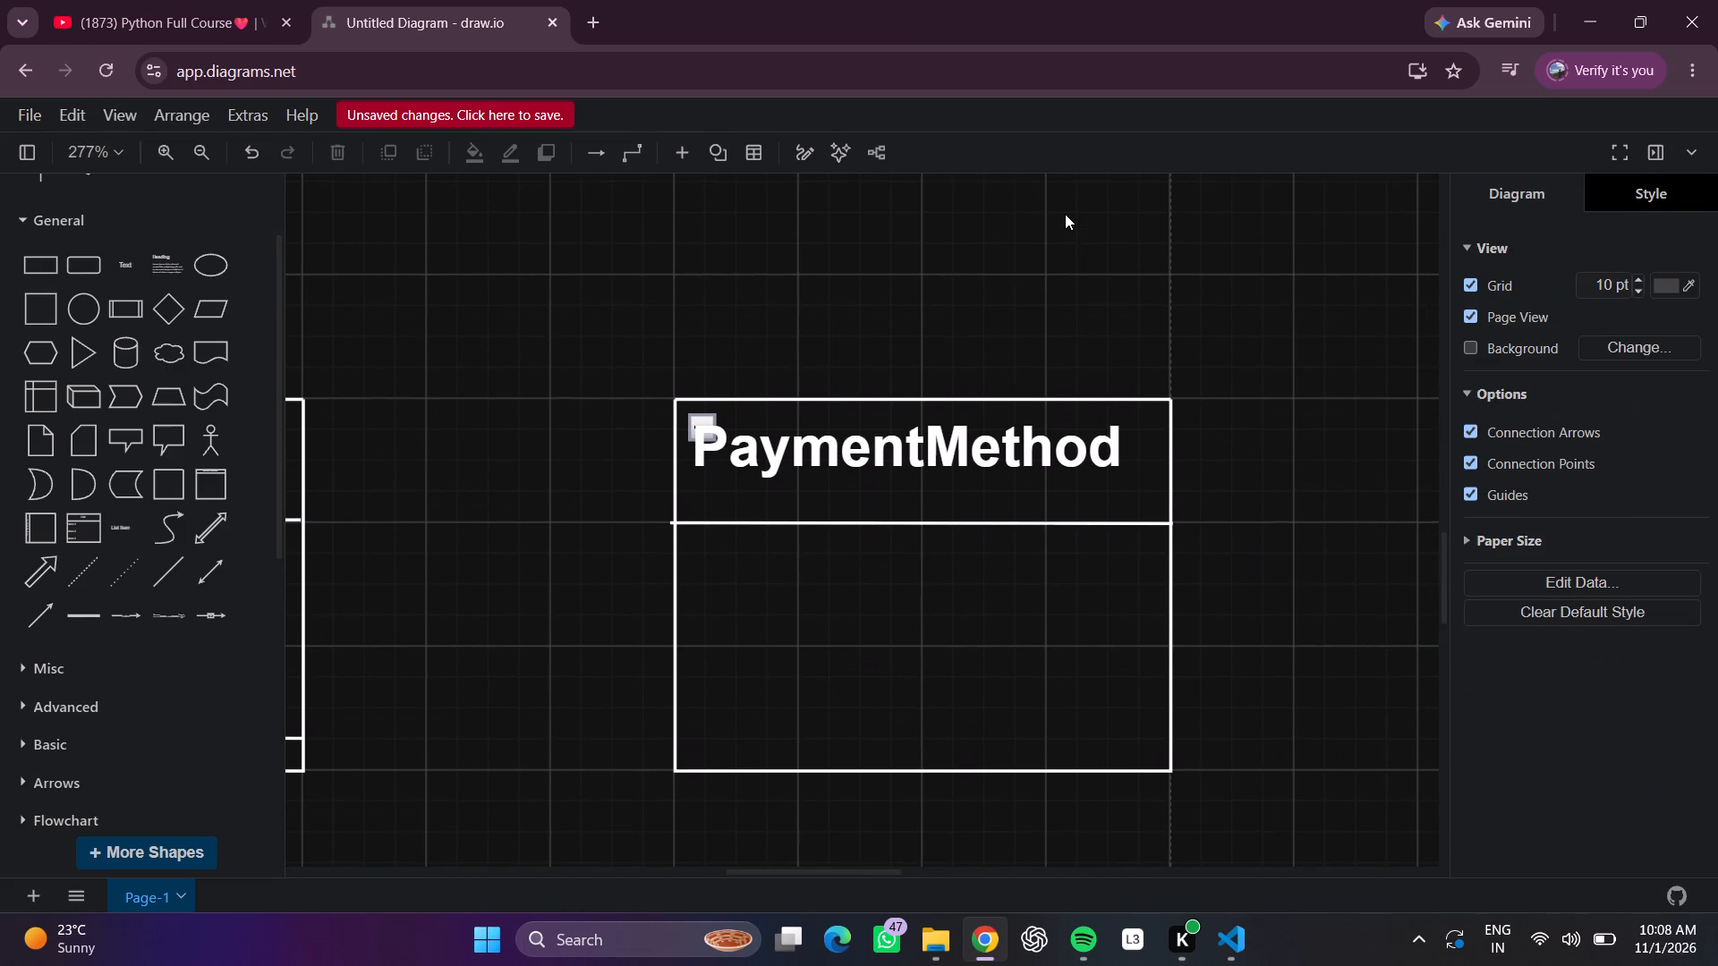
{"action": "scroll", "coordinate": [1069, 214], "scroll_direction": "up", "scroll_amount": 1}
{"action": "left_click", "coordinate": [1178, 627]}
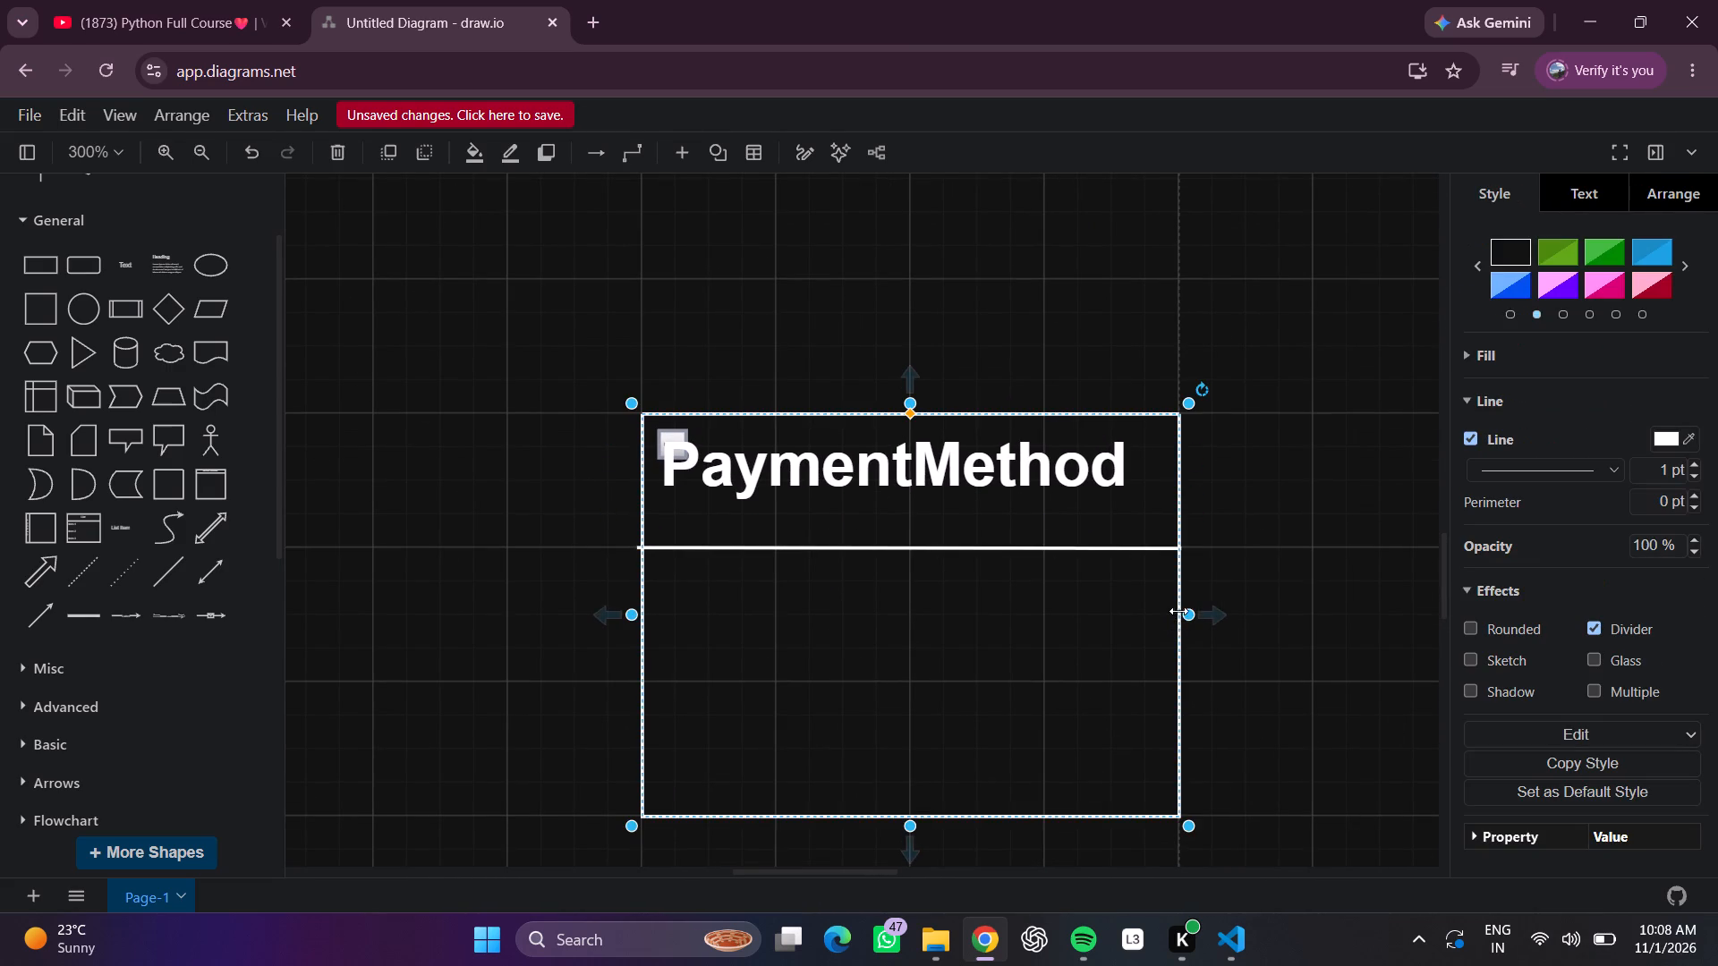
{"action": "left_click_drag", "start_coordinate": [1184, 613], "coordinate": [1306, 603]}
Reposition the PaymentMethod title so it is centred horizontally in the widened container, between the top edge and the divider.
{"action": "left_click_drag", "start_coordinate": [988, 470], "coordinate": [1053, 487]}
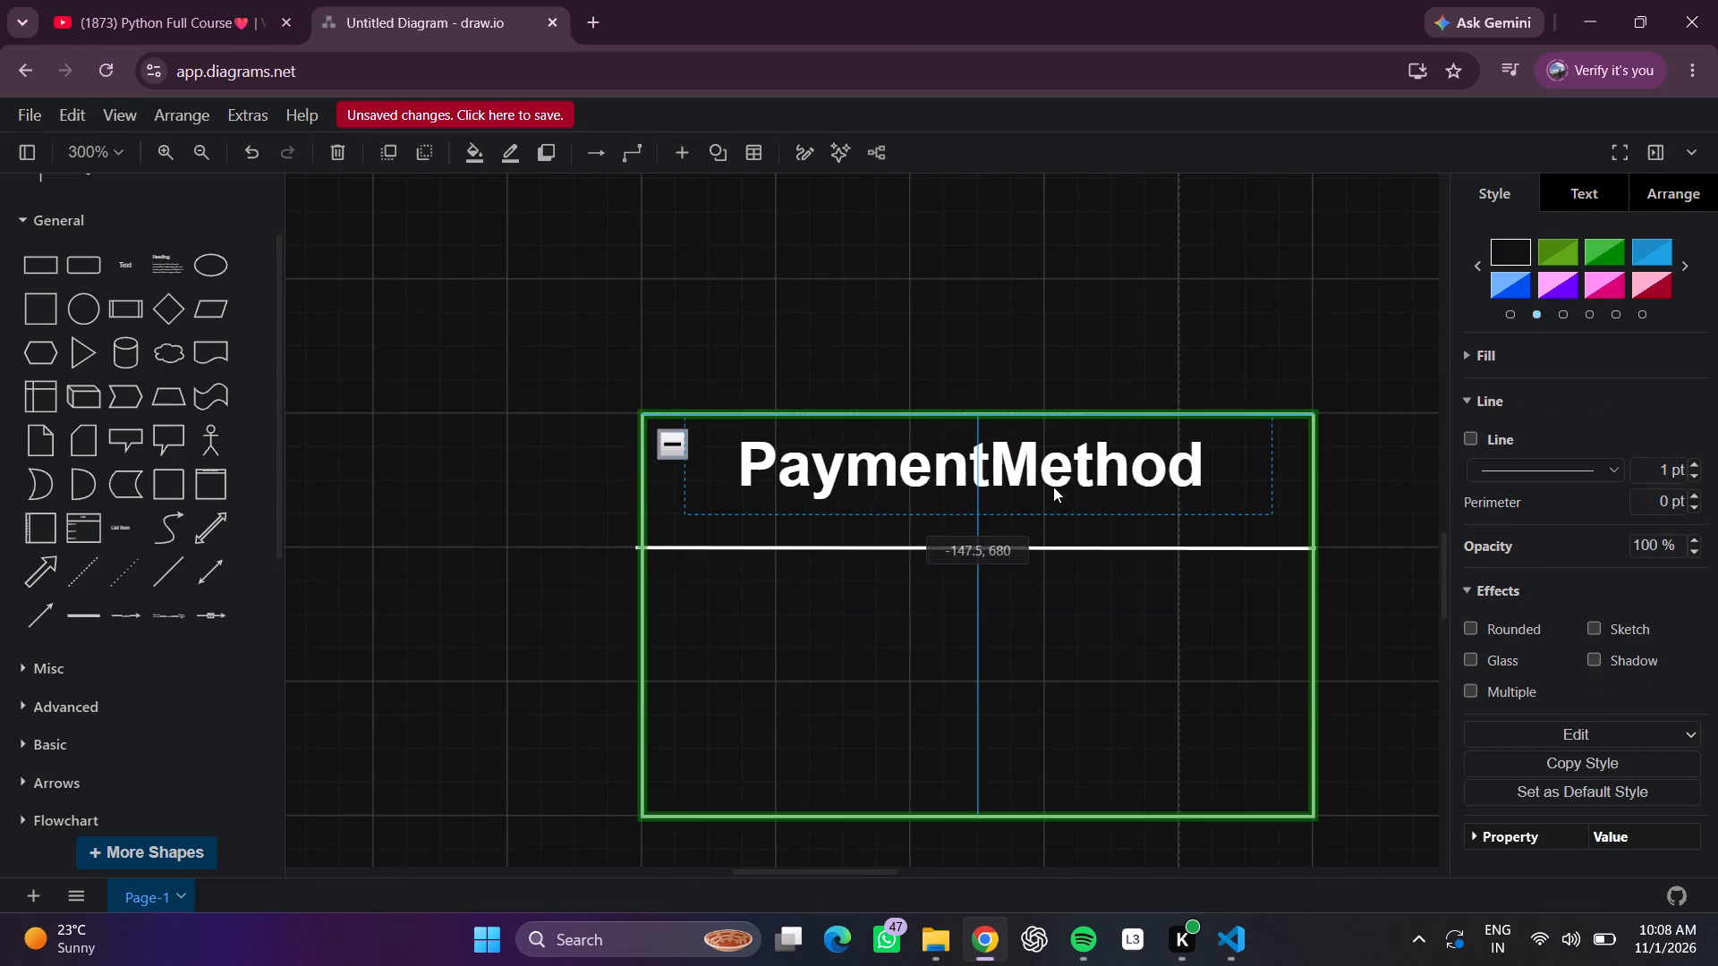
{"action": "left_click_drag", "start_coordinate": [1053, 487], "coordinate": [1059, 498]}
{"action": "left_click", "coordinate": [1053, 318]}
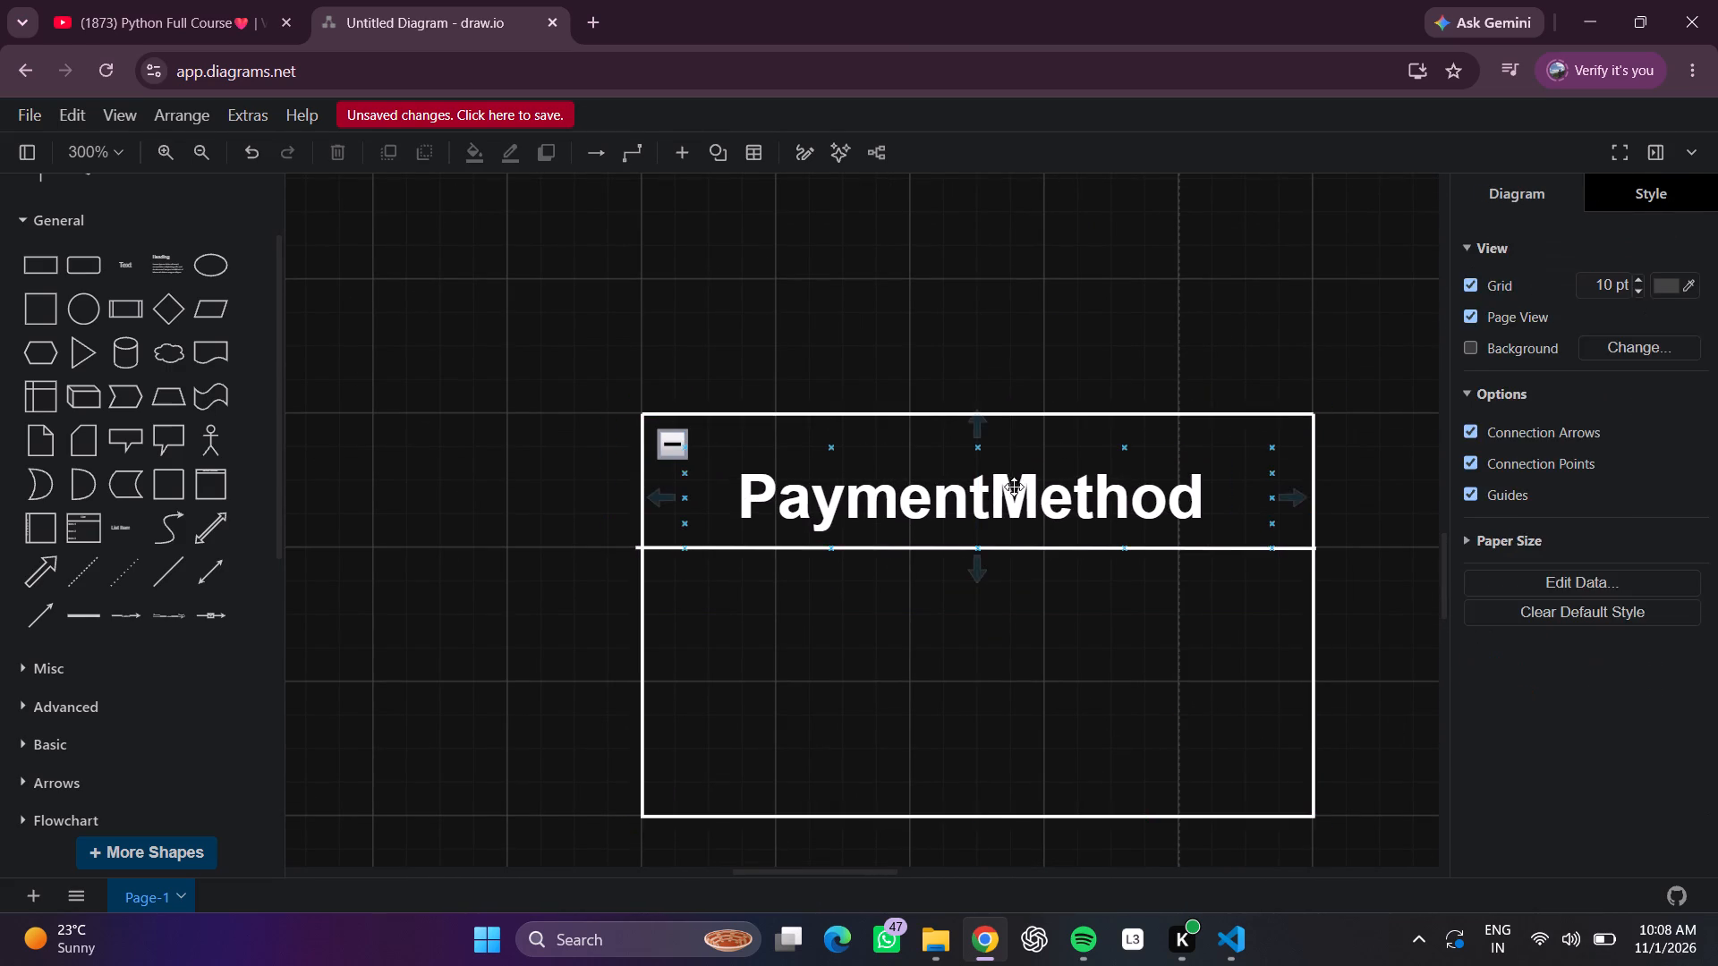
{"action": "left_click_drag", "start_coordinate": [1016, 484], "coordinate": [1019, 466]}
{"action": "left_click", "coordinate": [1063, 324]}
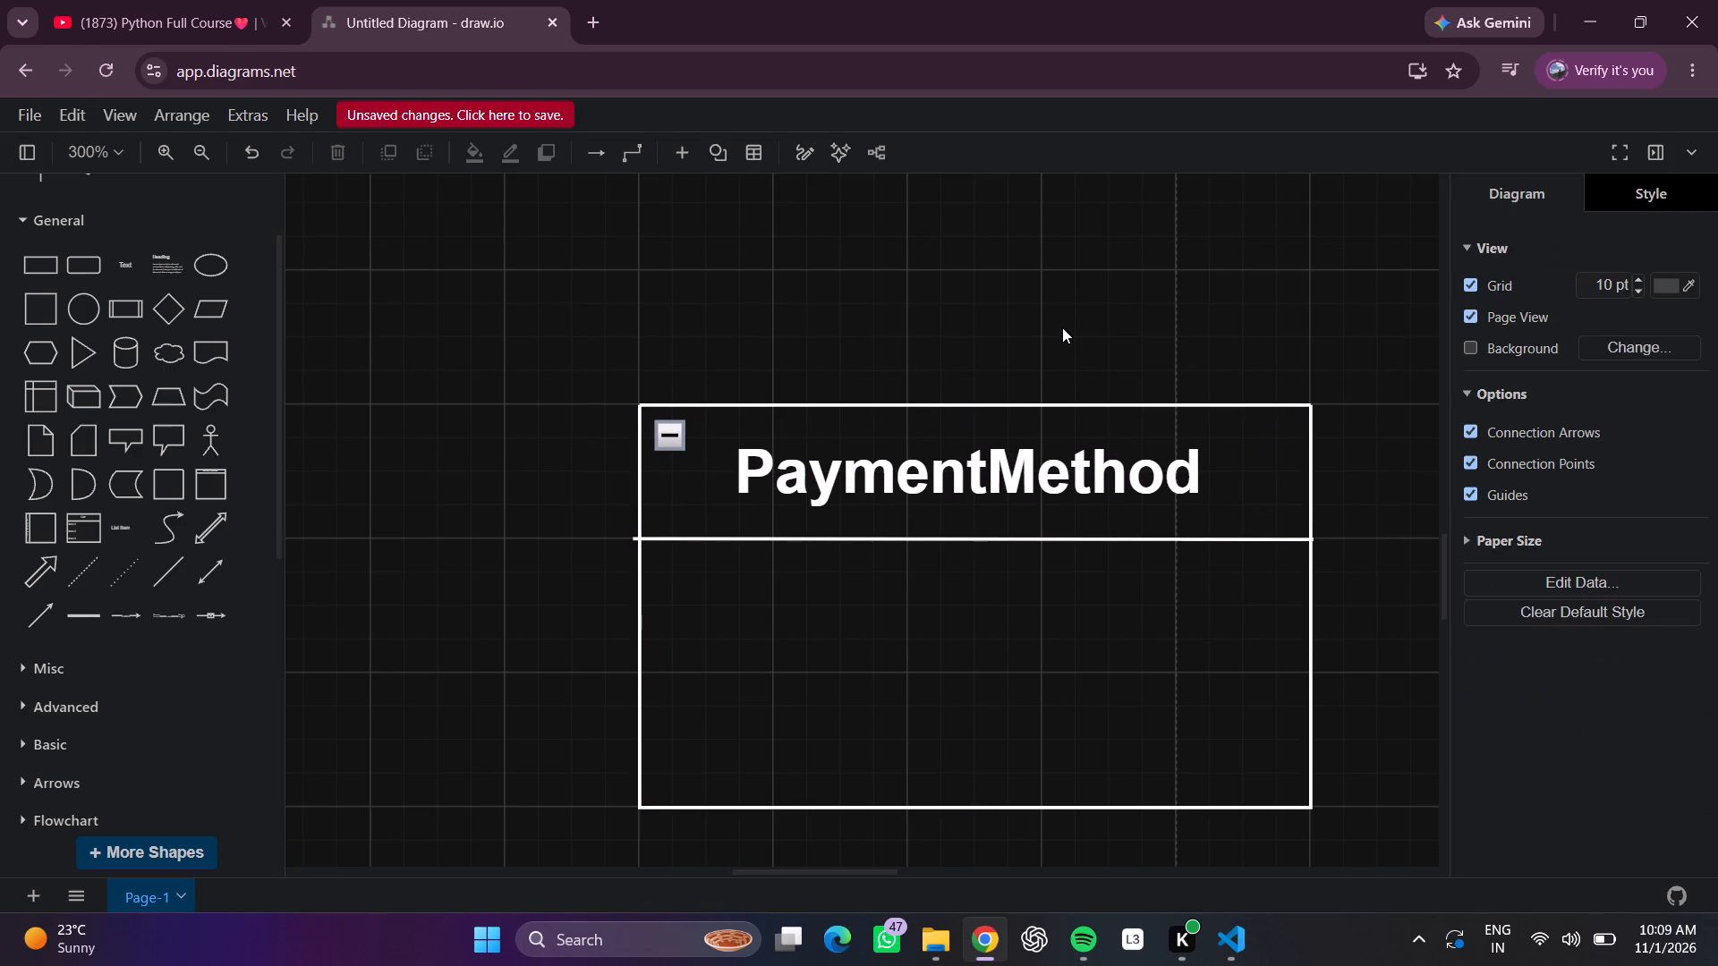
Extend the PaymentMethod container's bottom edge downward to make it 200 x 160.
{"action": "scroll", "coordinate": [1042, 577], "scroll_direction": "down", "scroll_amount": 1}
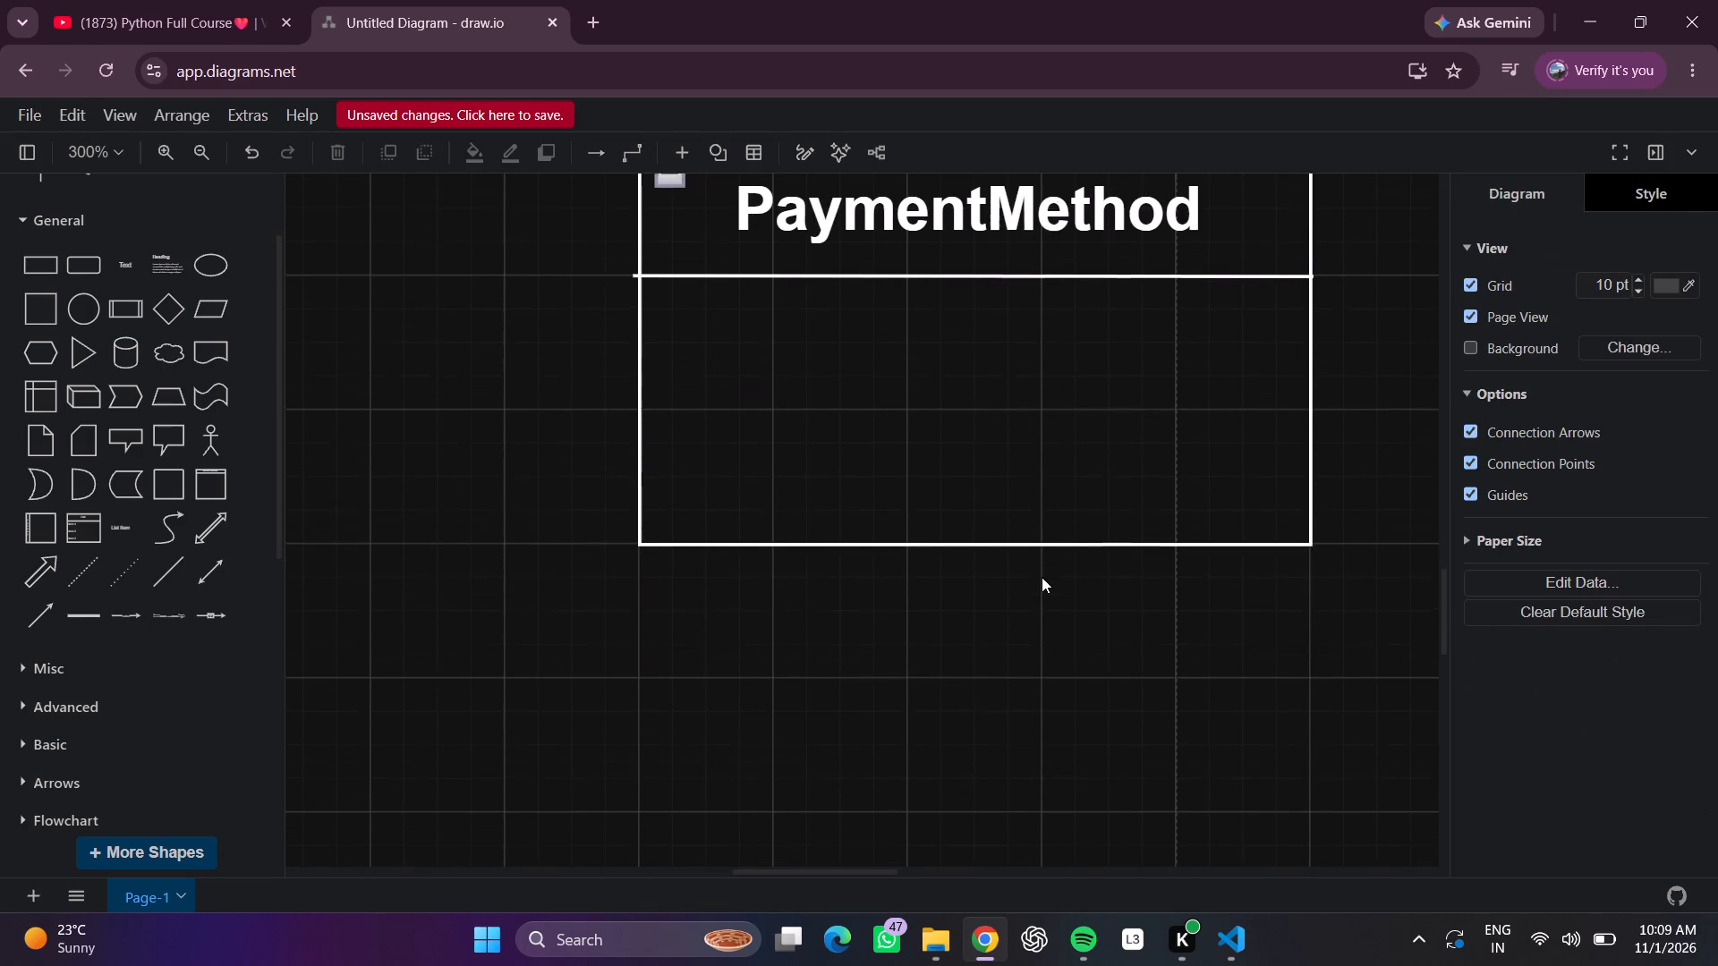
{"action": "scroll", "coordinate": [1042, 577], "scroll_direction": "down", "scroll_amount": 1}
{"action": "scroll", "coordinate": [1042, 577], "scroll_direction": "up", "scroll_amount": 1}
{"action": "left_click", "coordinate": [970, 541]}
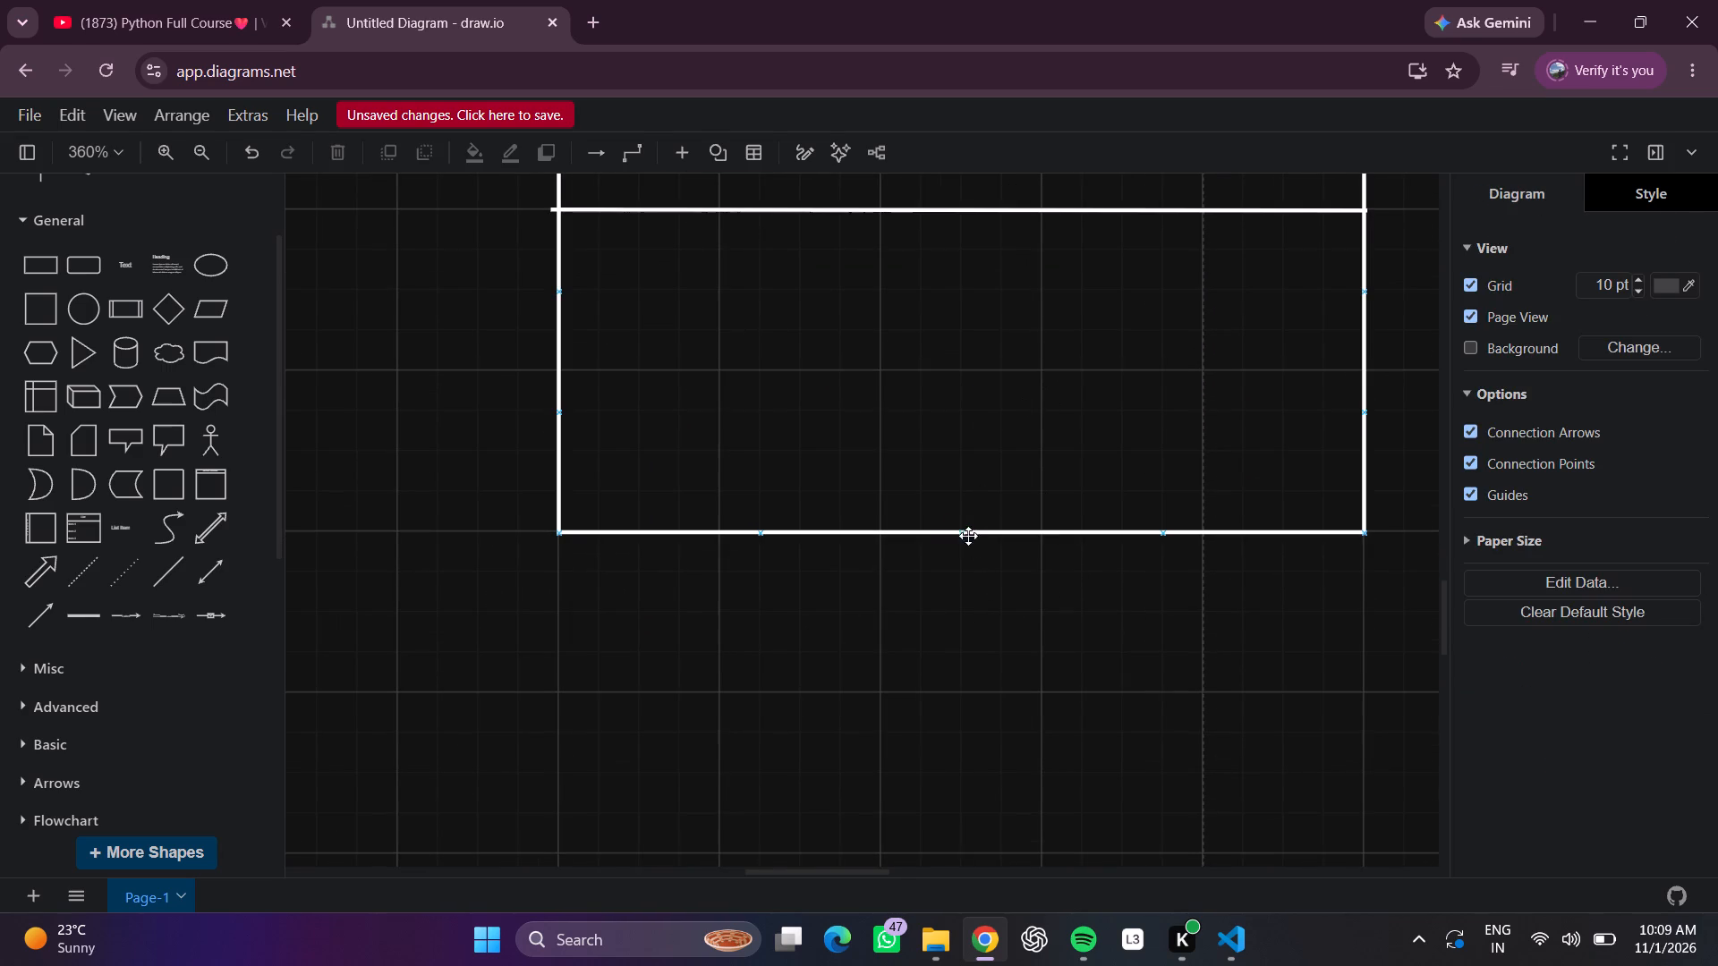
{"action": "left_click", "coordinate": [958, 530]}
{"action": "left_click_drag", "start_coordinate": [960, 543], "coordinate": [967, 689]}
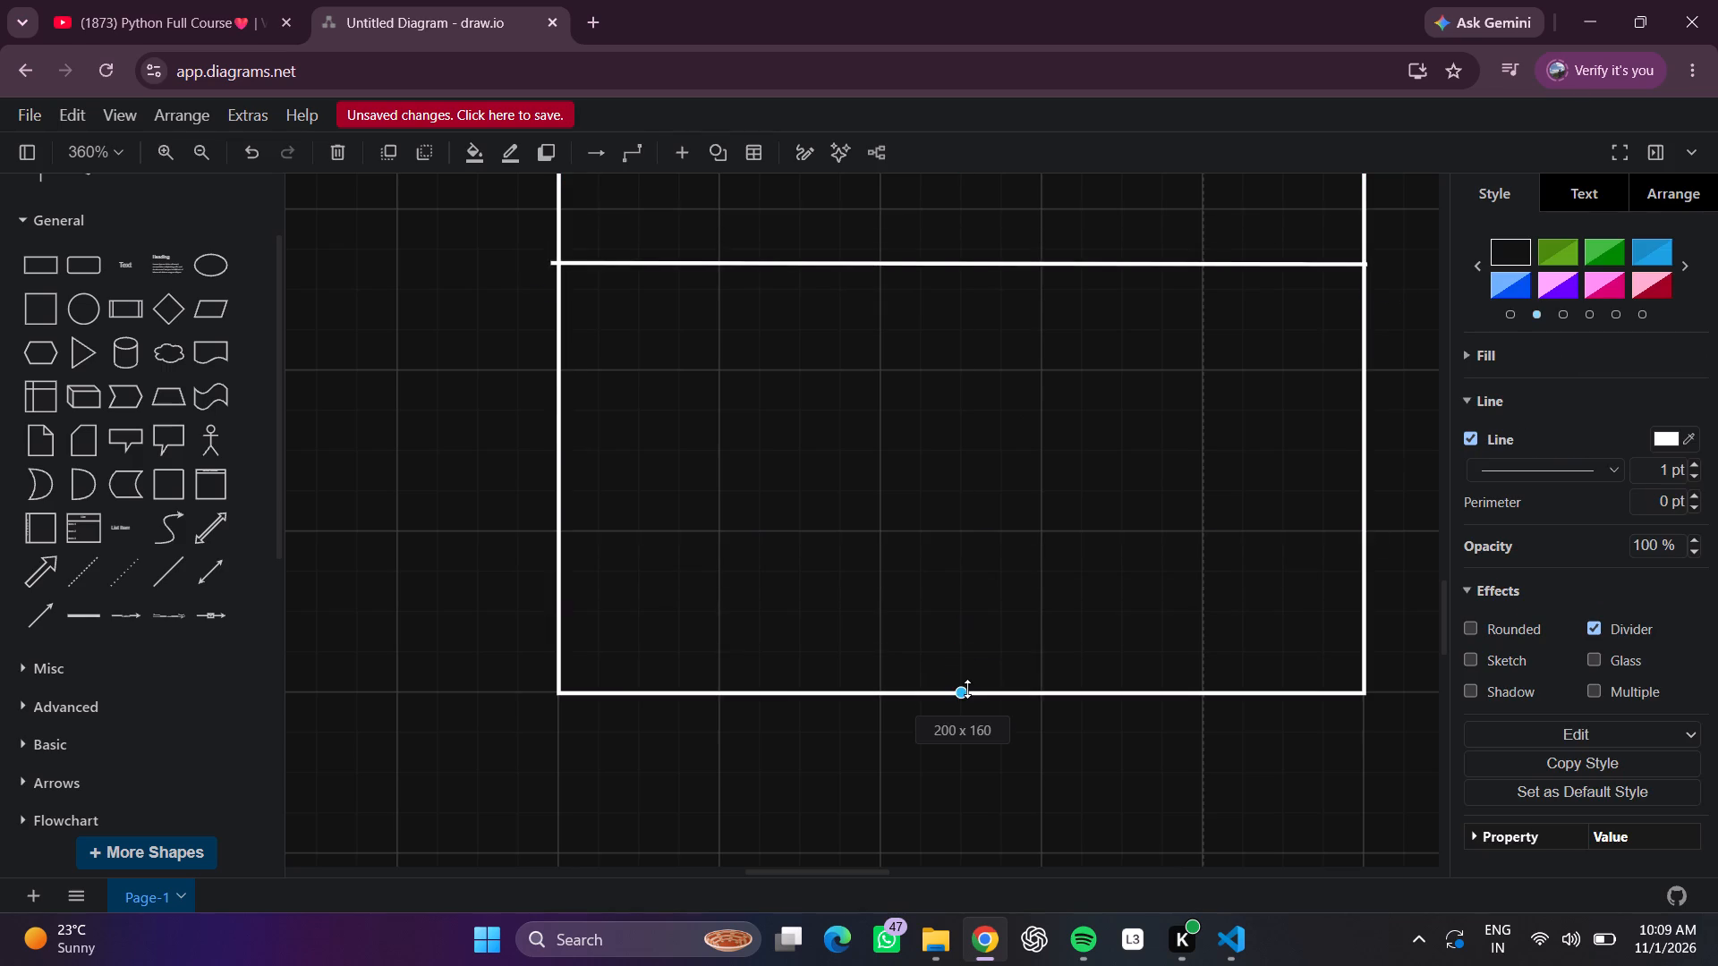
{"action": "left_click_drag", "start_coordinate": [967, 689], "coordinate": [967, 687]}
Raise both ends of the title divider on the container's side edges to about 24% of its height, keeping it level.
{"action": "scroll", "coordinate": [954, 493], "scroll_direction": "up", "scroll_amount": 3}
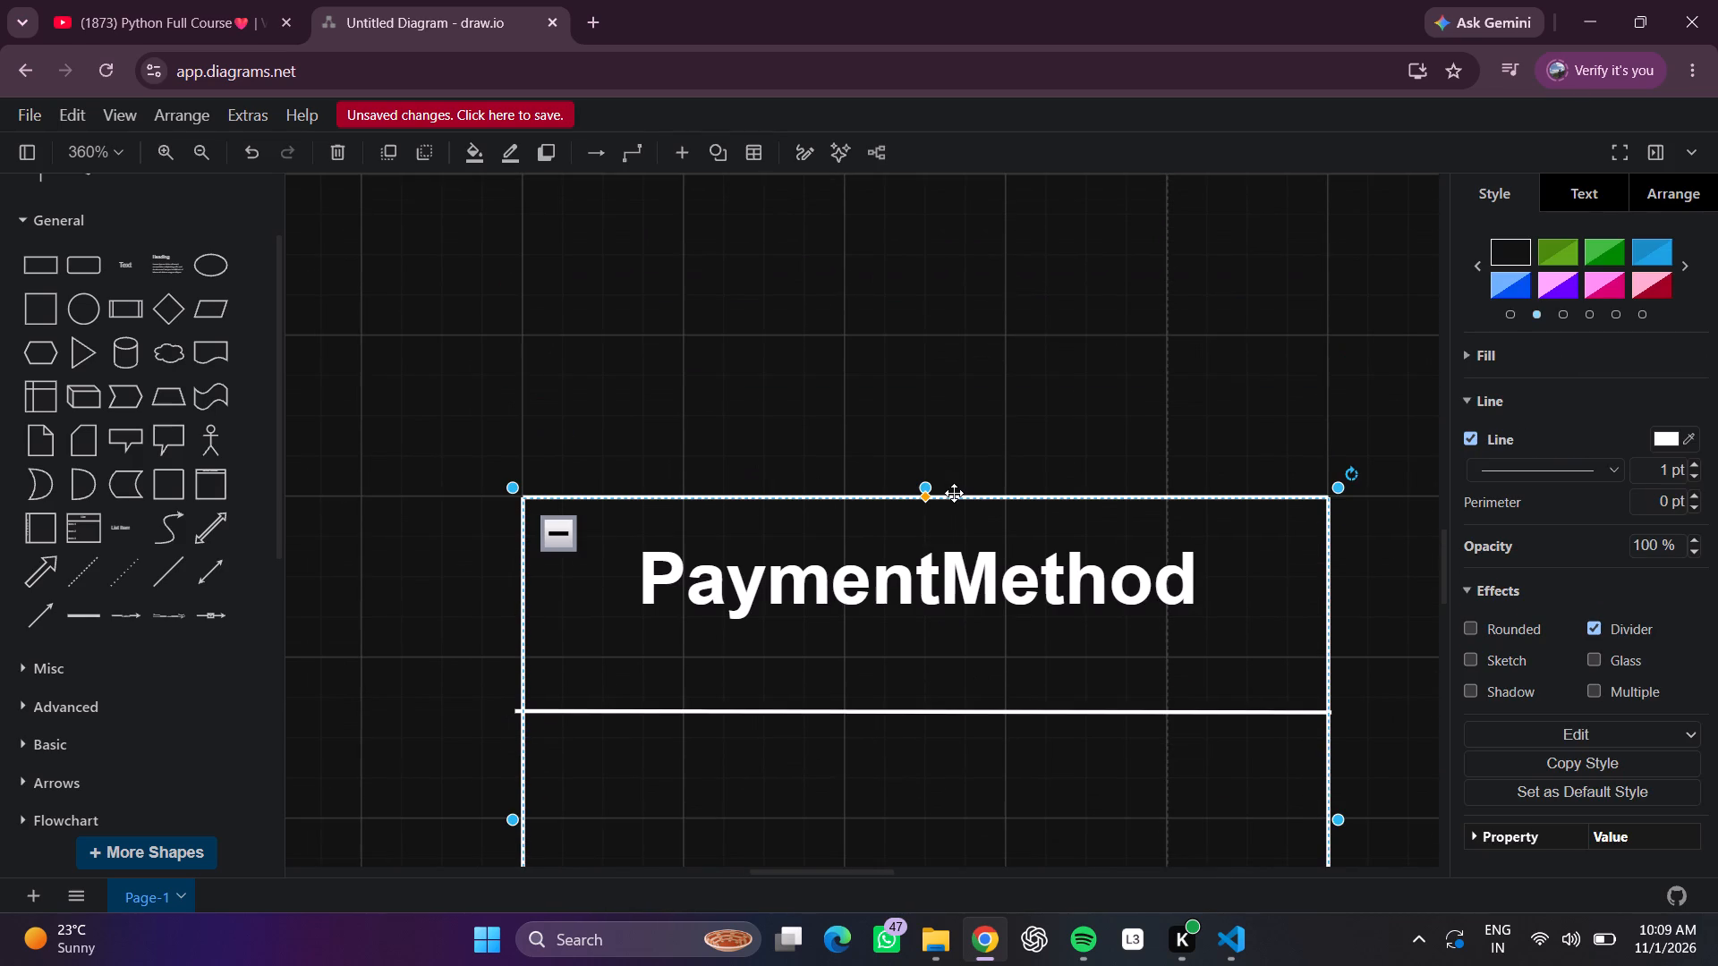
{"action": "left_click", "coordinate": [934, 705]}
{"action": "left_click", "coordinate": [934, 718]}
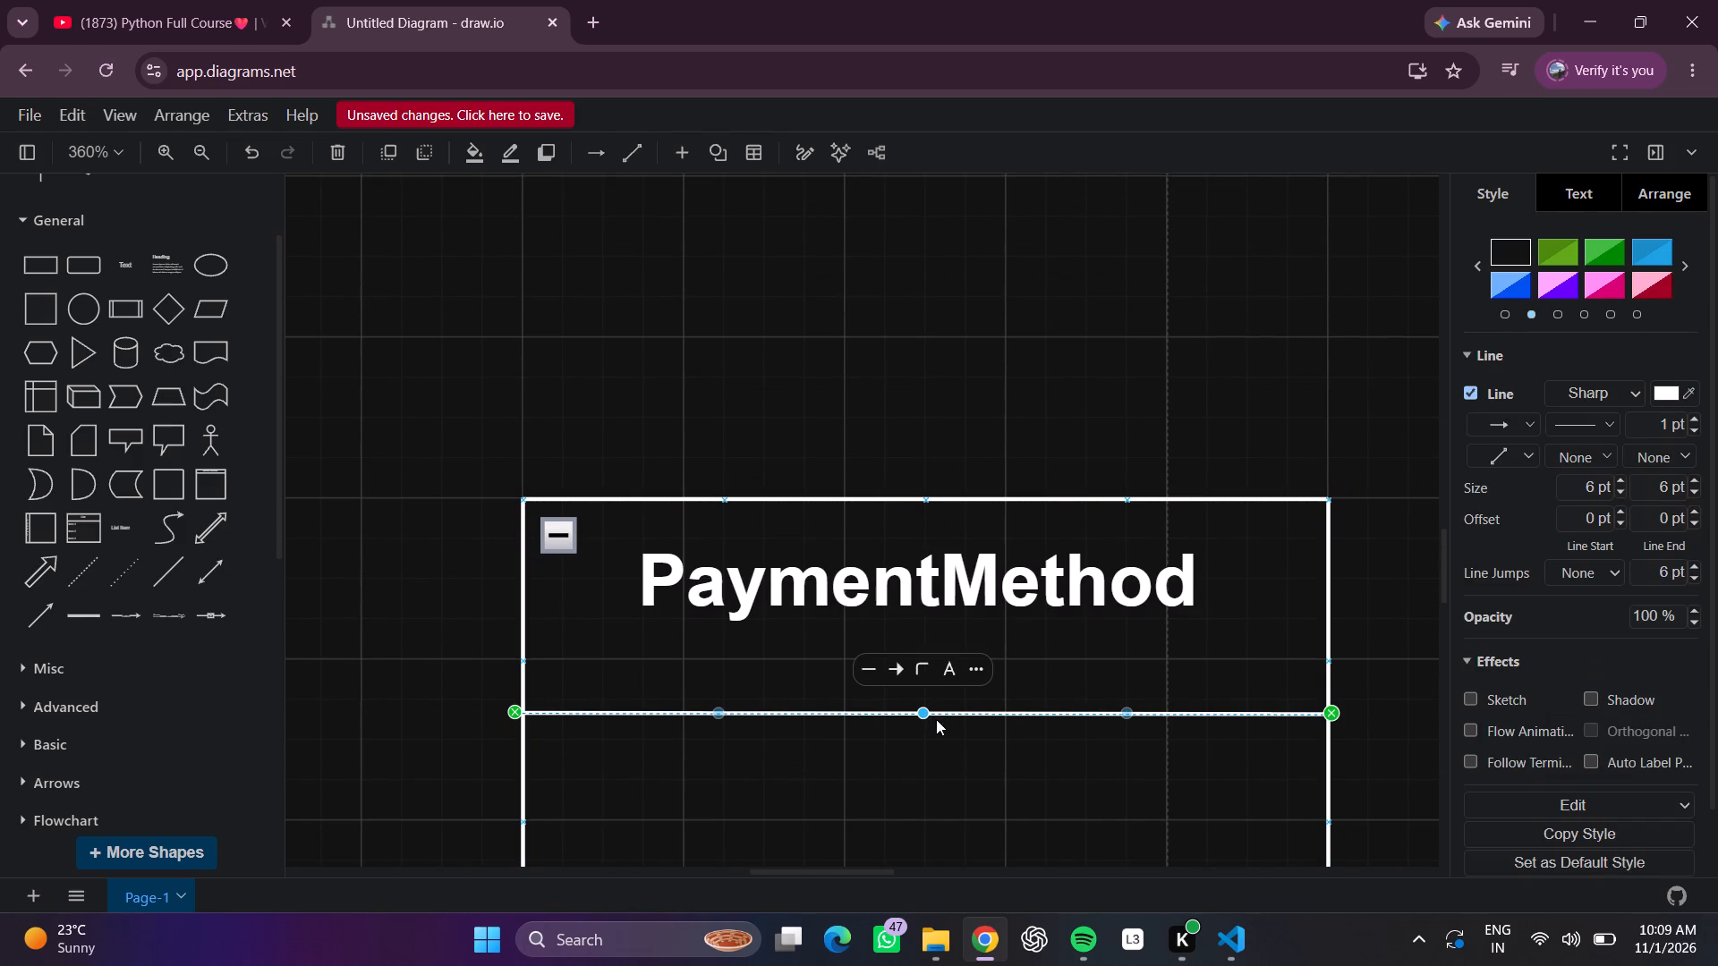
{"action": "left_click", "coordinate": [922, 713]}
{"action": "left_click_drag", "start_coordinate": [520, 713], "coordinate": [523, 655]}
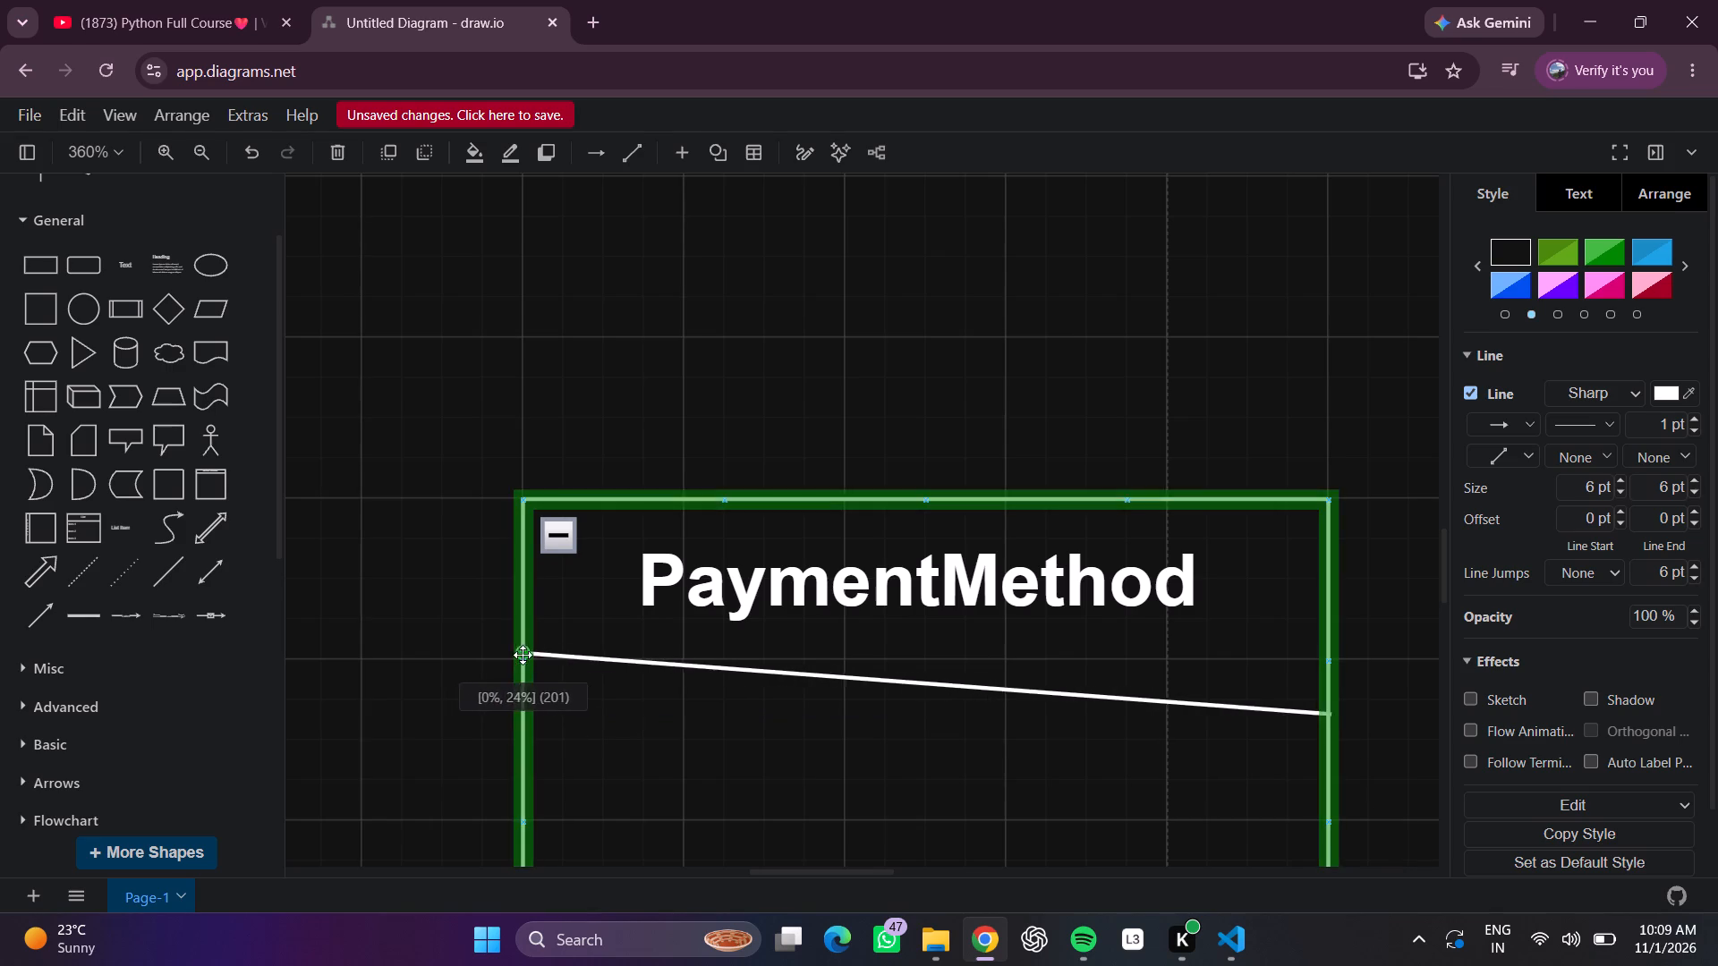
{"action": "left_click_drag", "start_coordinate": [523, 655], "coordinate": [523, 656]}
{"action": "left_click", "coordinate": [822, 818]}
{"action": "left_click_drag", "start_coordinate": [1323, 716], "coordinate": [1325, 662]}
{"action": "left_click", "coordinate": [1263, 719]}
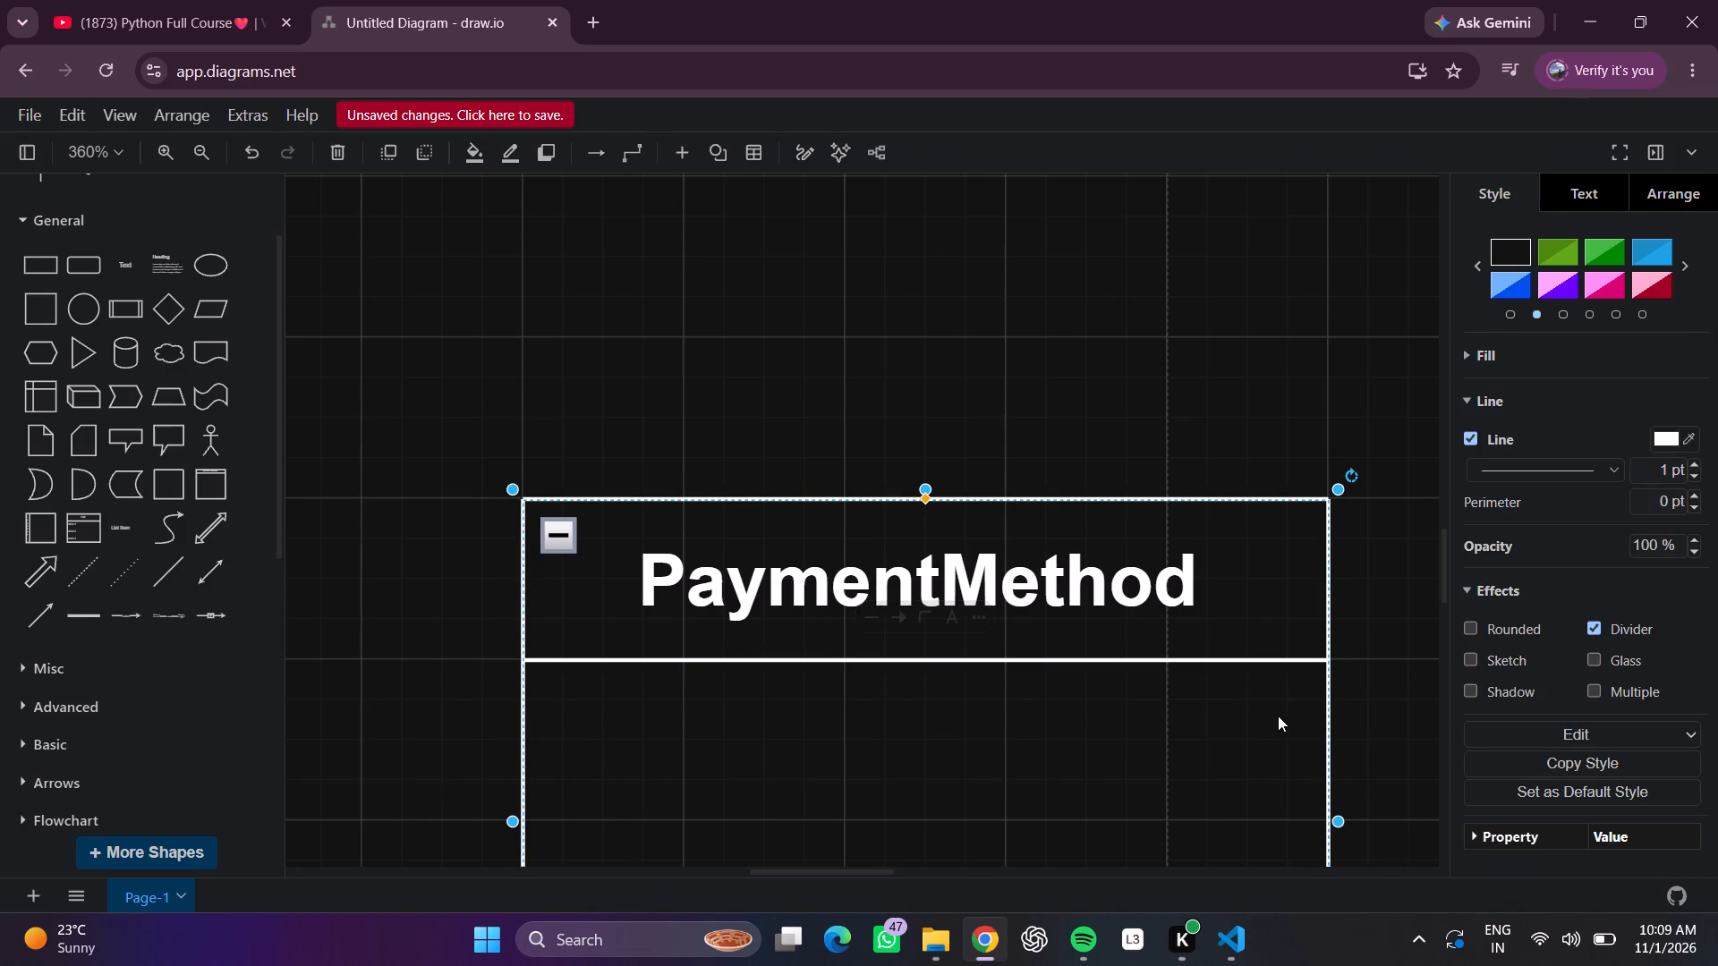
Add a text box below the PaymentMethod divider and enlarge it to about 175 wide, filling most of the attribute area.
{"action": "scroll", "coordinate": [1278, 716], "scroll_direction": "down", "scroll_amount": 2}
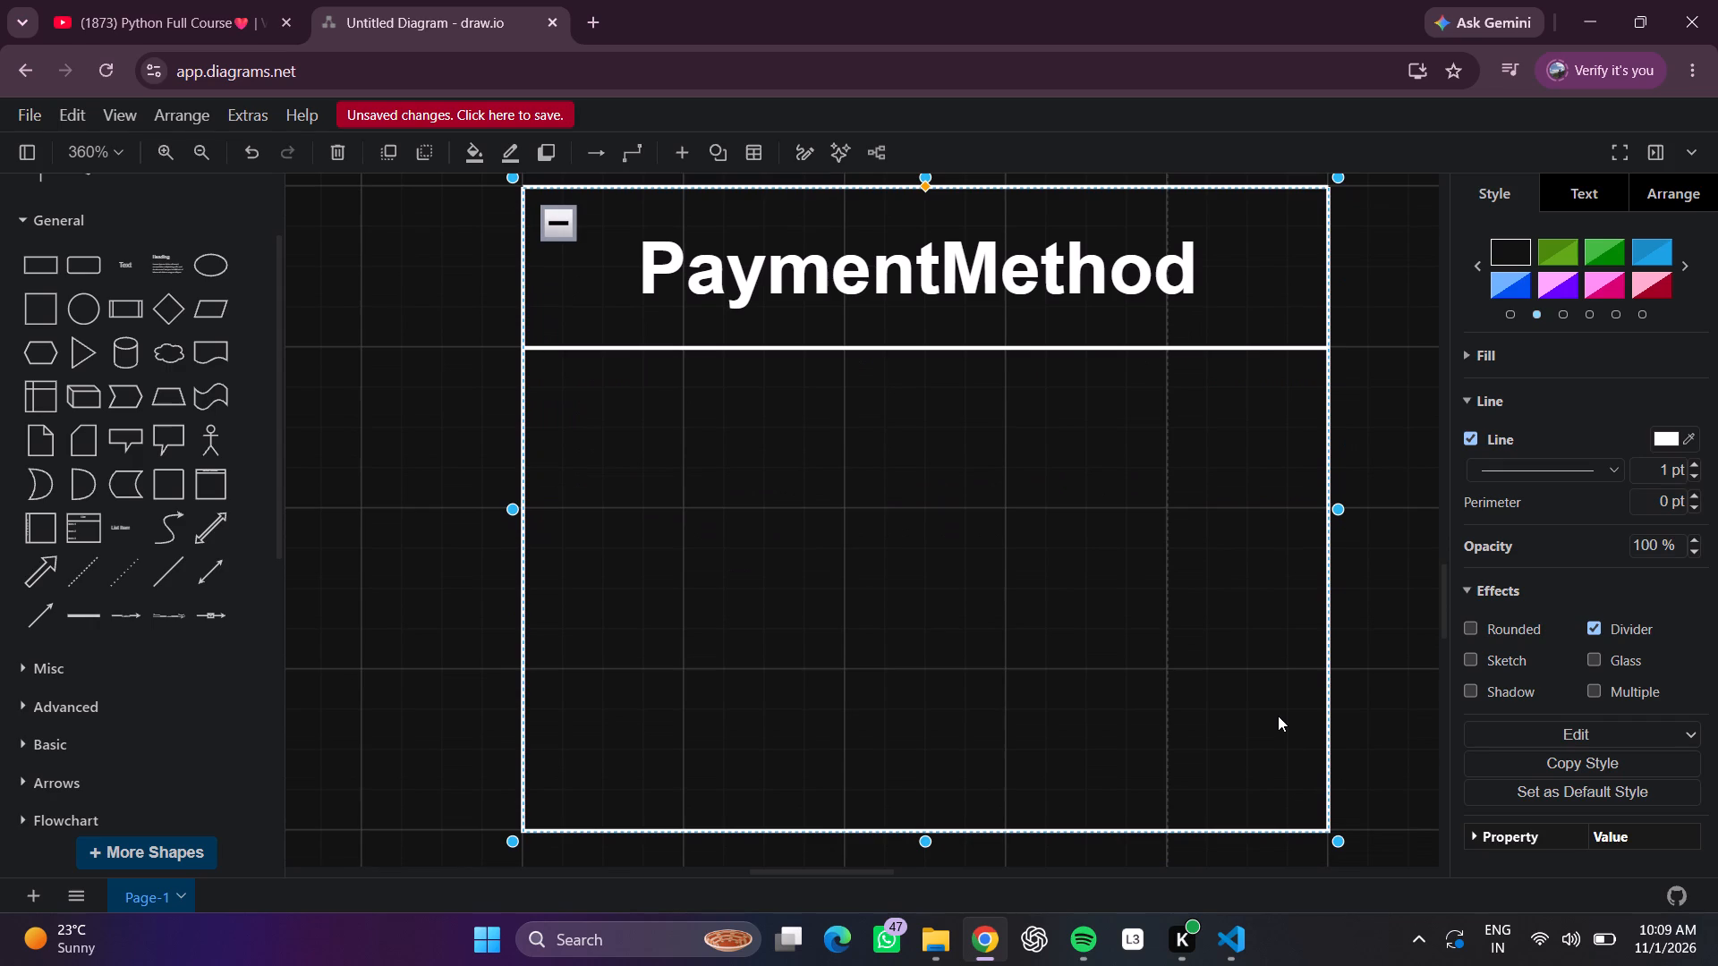
{"action": "double_click", "coordinate": [637, 465]}
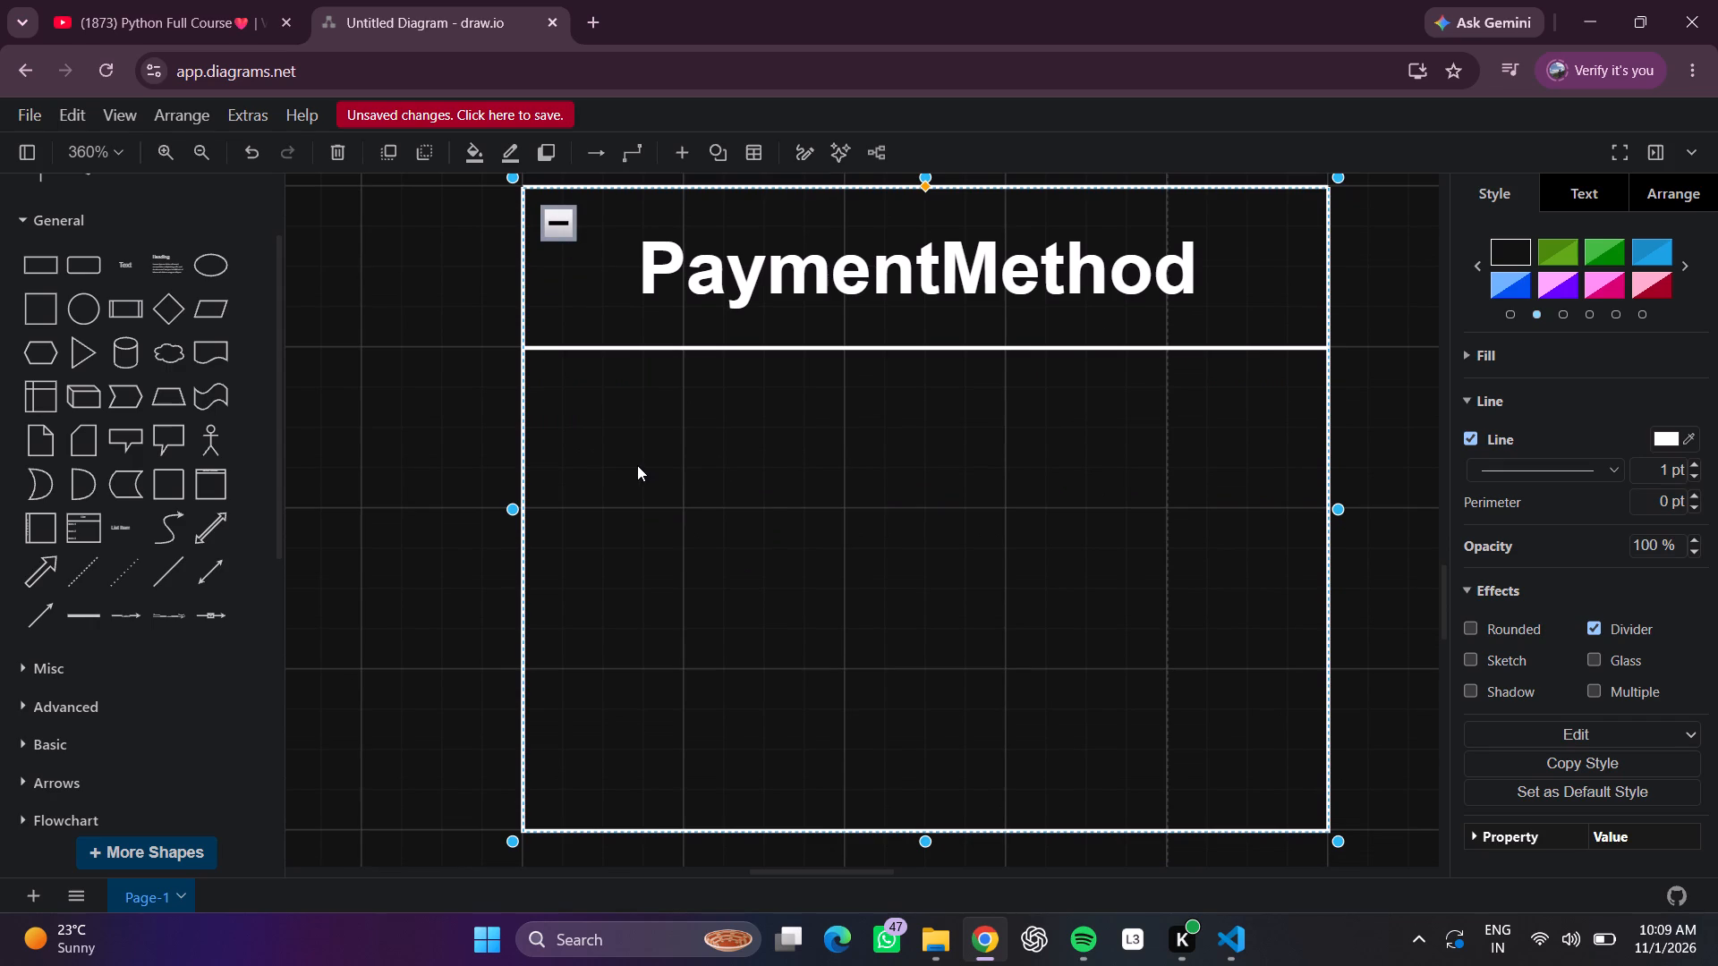
{"action": "left_click", "coordinate": [637, 455]}
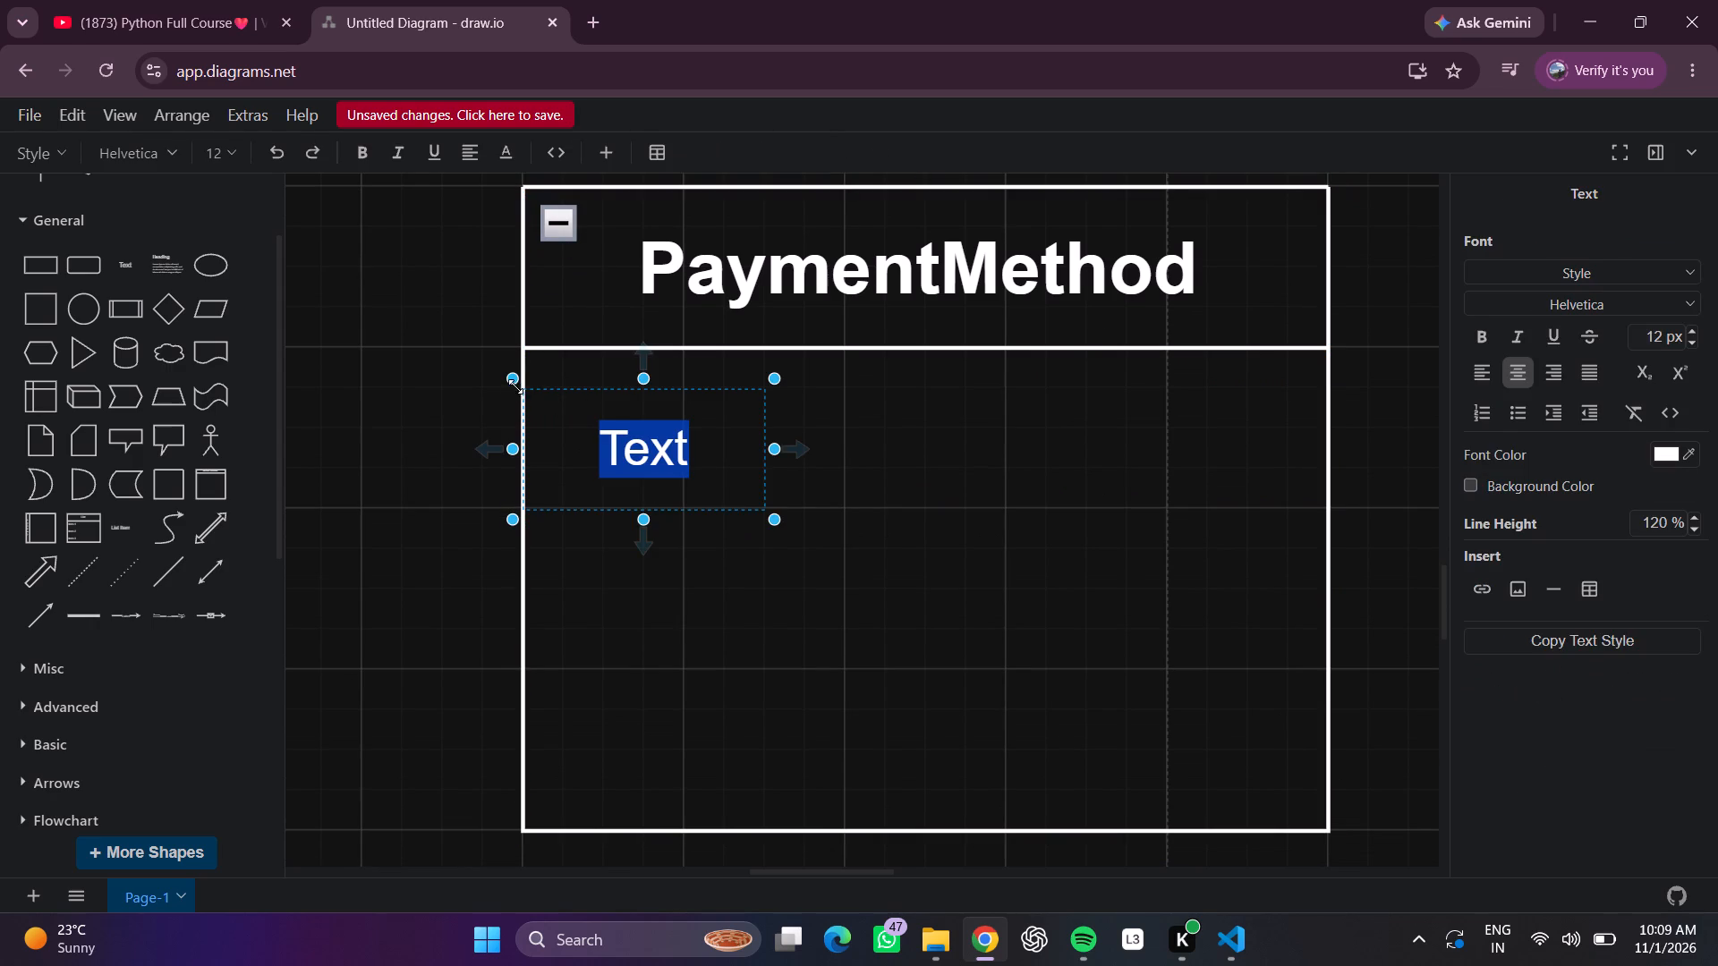
{"action": "left_click_drag", "start_coordinate": [514, 381], "coordinate": [540, 379]}
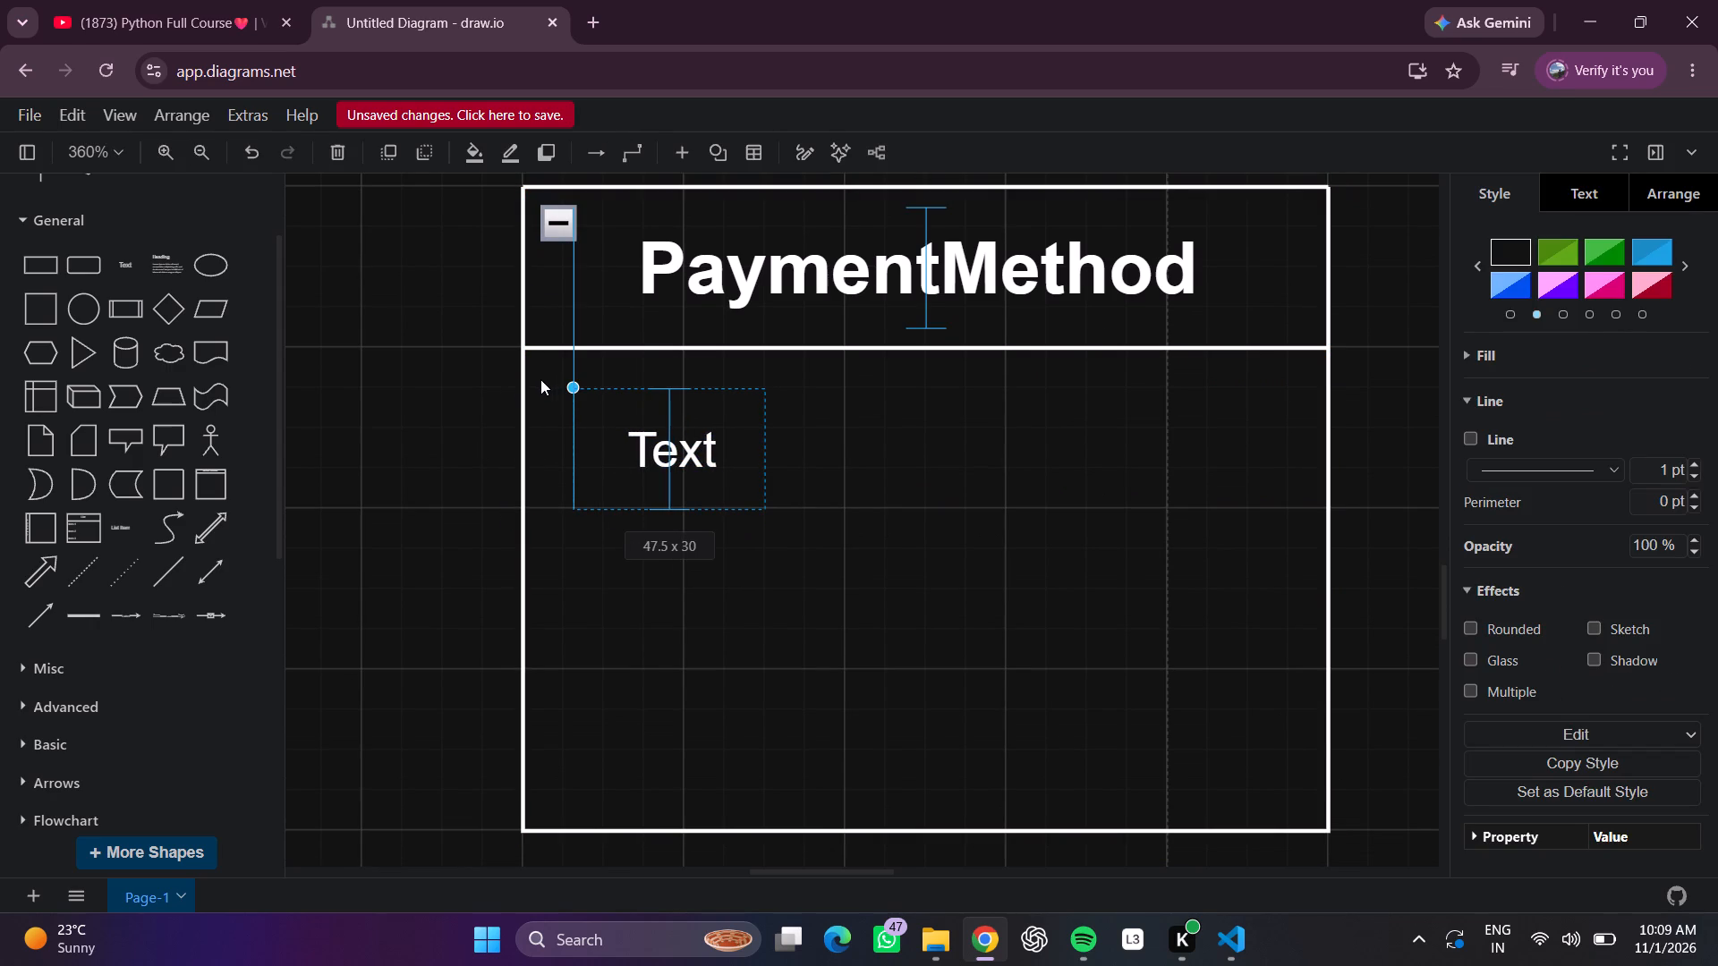
{"action": "left_click_drag", "start_coordinate": [540, 379], "coordinate": [540, 381]}
{"action": "left_click_drag", "start_coordinate": [759, 451], "coordinate": [1220, 469]}
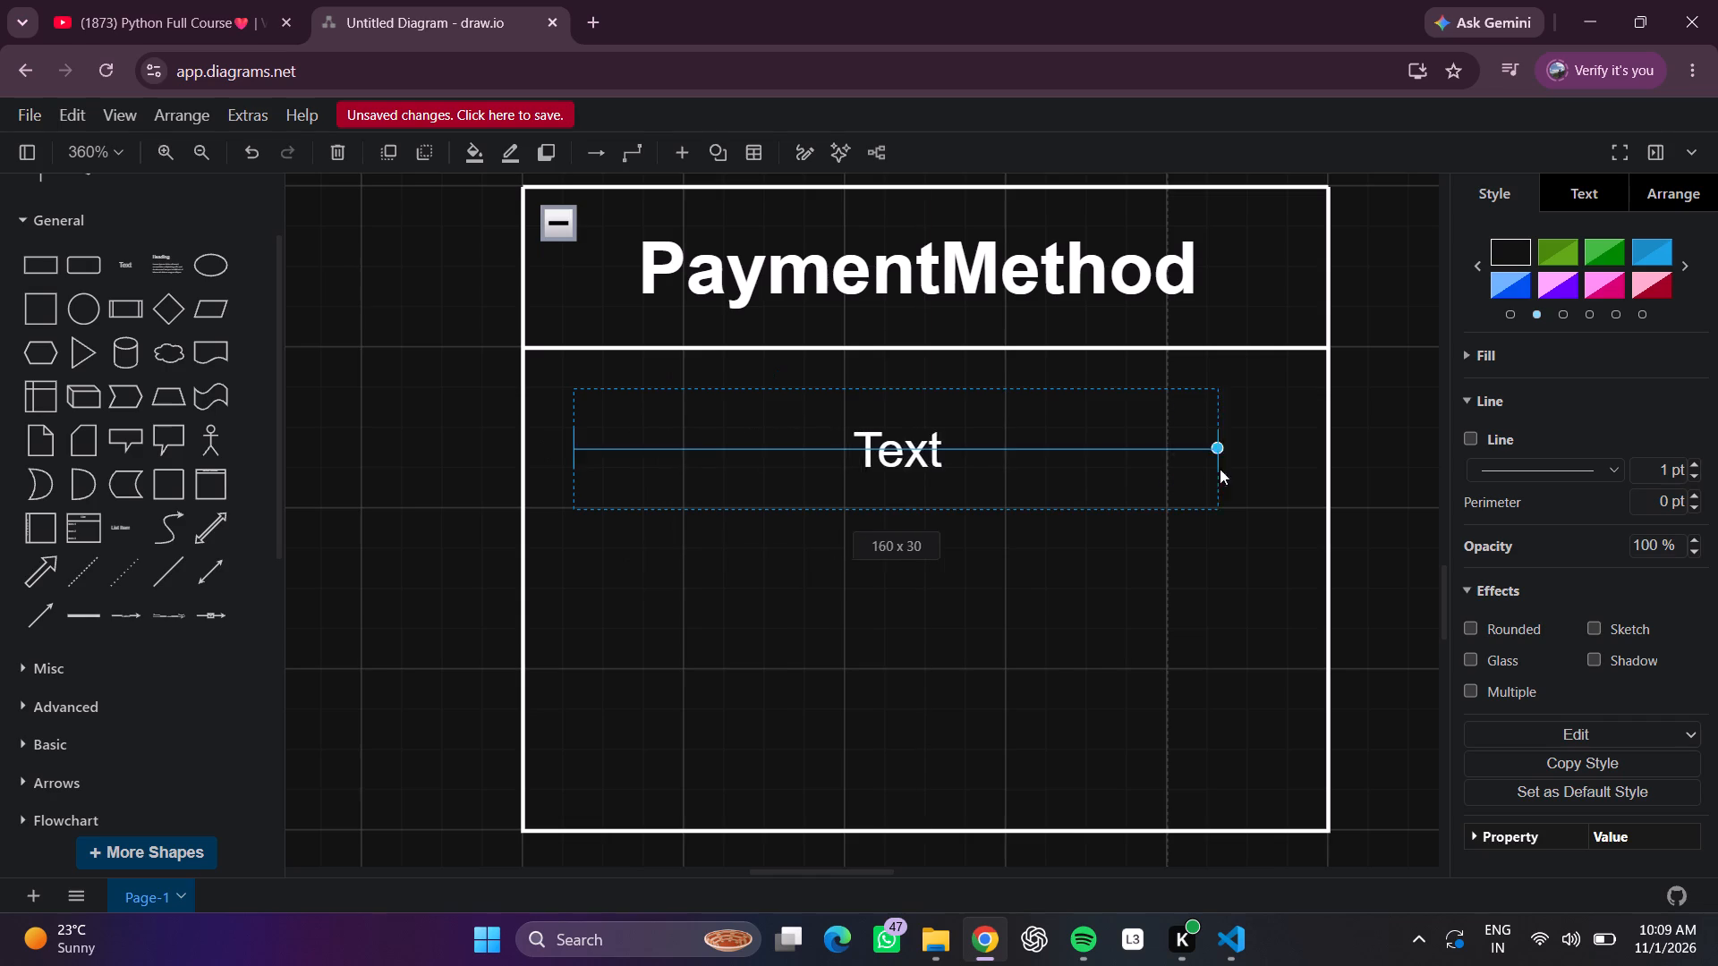
{"action": "left_click_drag", "start_coordinate": [1220, 469], "coordinate": [1295, 464]}
{"action": "left_click_drag", "start_coordinate": [923, 514], "coordinate": [927, 541]}
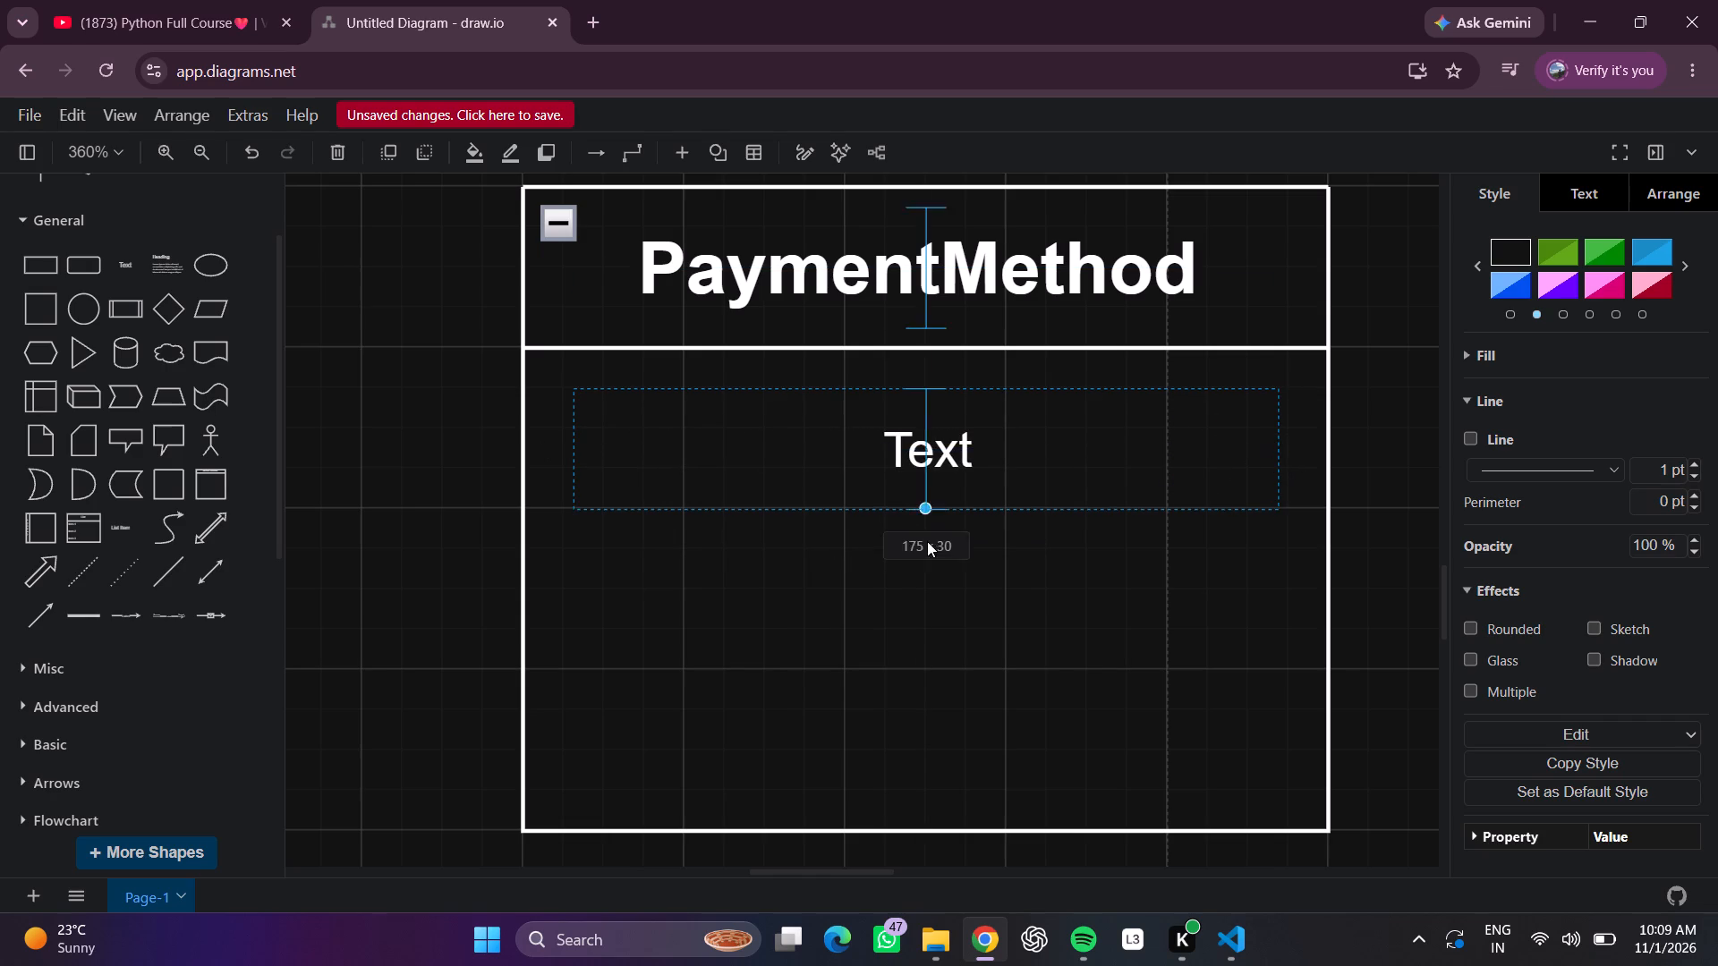
{"action": "left_click_drag", "start_coordinate": [927, 541], "coordinate": [943, 803]}
Replace the placeholder text in the PaymentMethod attribute area with "+Type:string".
{"action": "triple_click", "coordinate": [965, 612]}
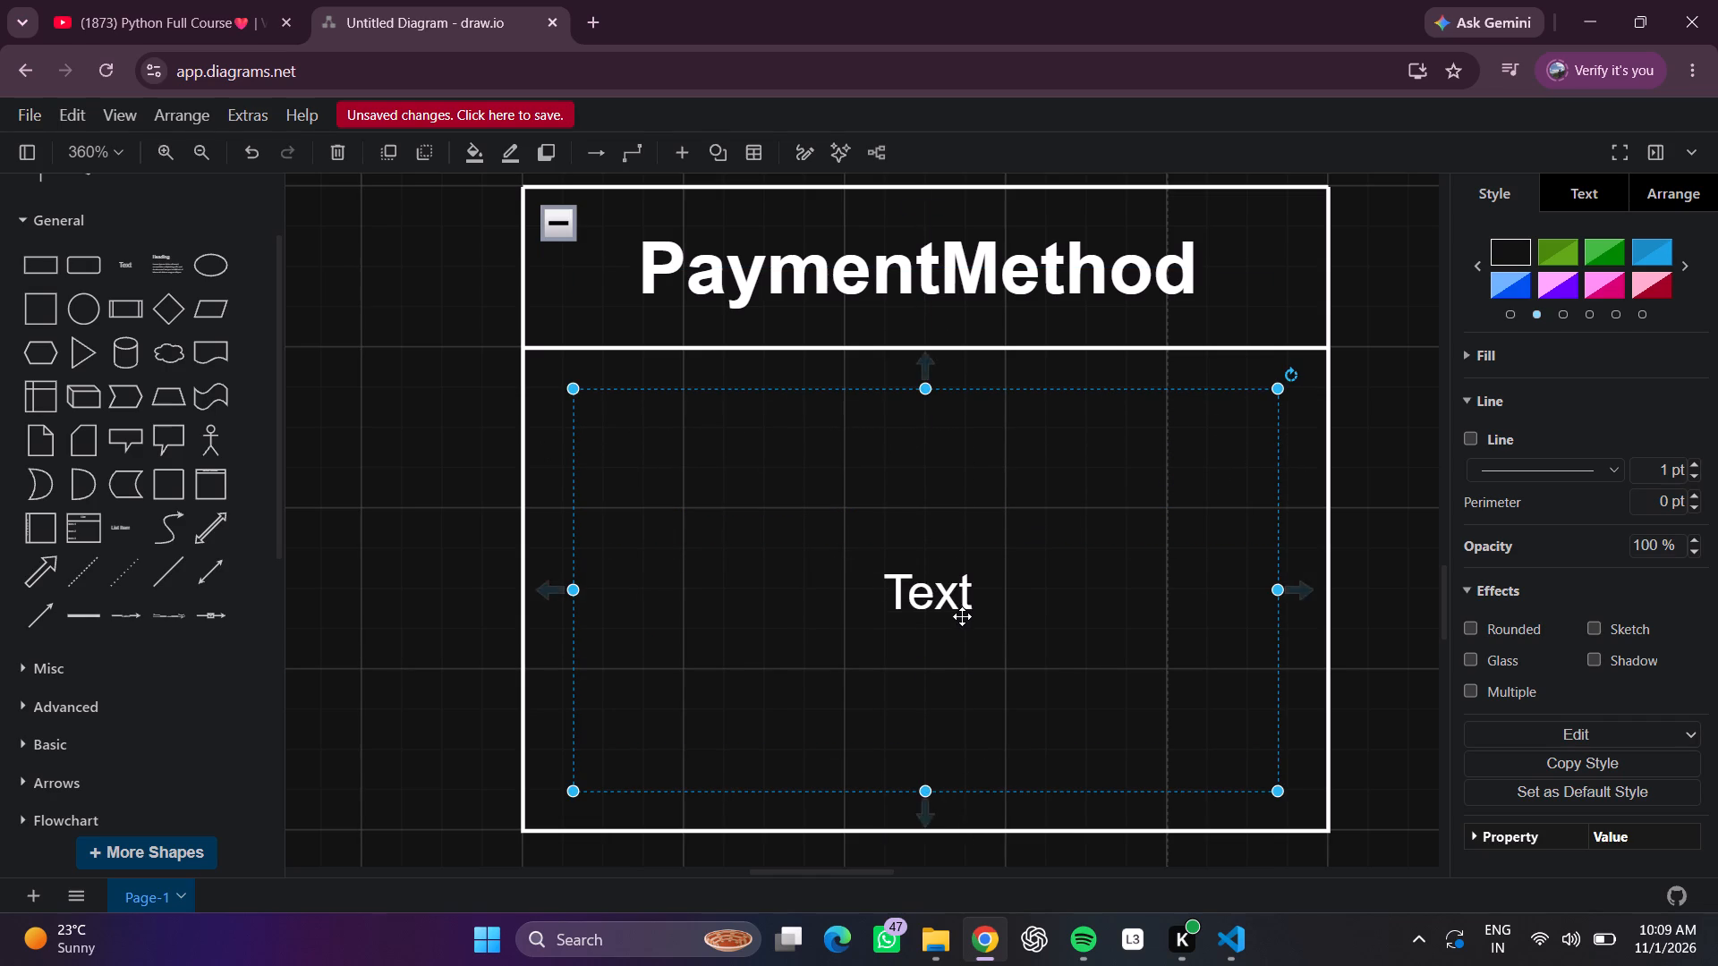
{"action": "left_click", "coordinate": [962, 615]}
{"action": "left_click", "coordinate": [965, 616]}
{"action": "double_click", "coordinate": [969, 628]}
{"action": "double_click", "coordinate": [972, 631]}
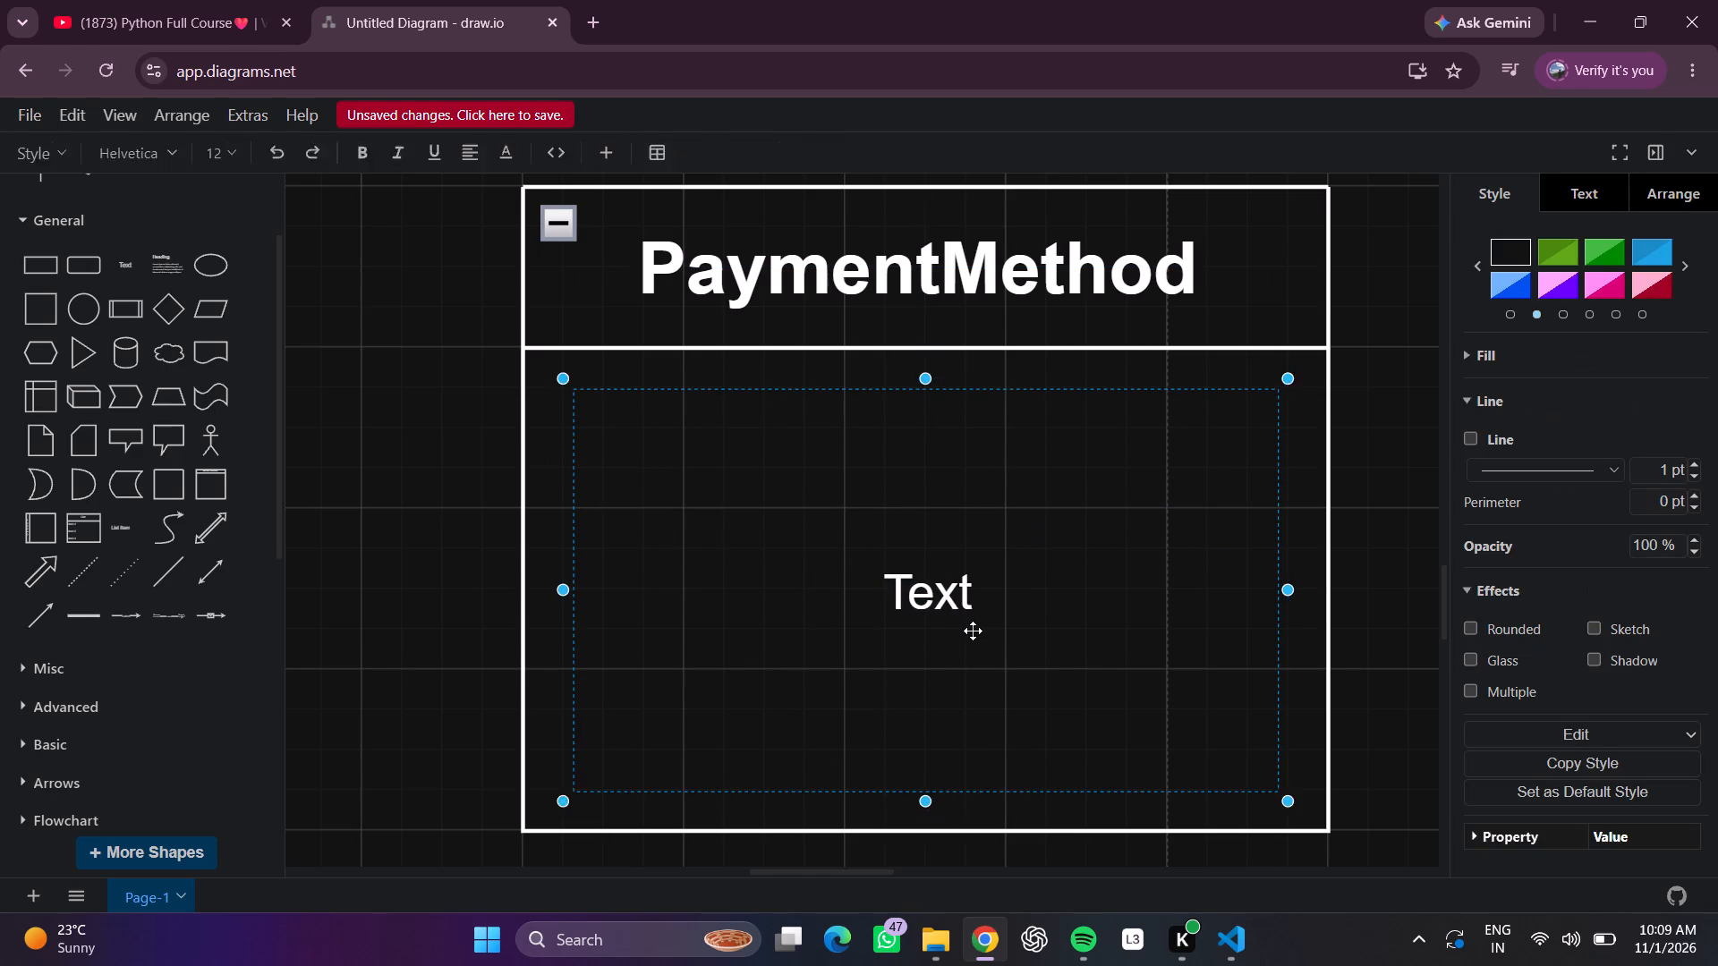
{"action": "double_click", "coordinate": [976, 628]}
{"action": "key", "text": "BackSpace"}
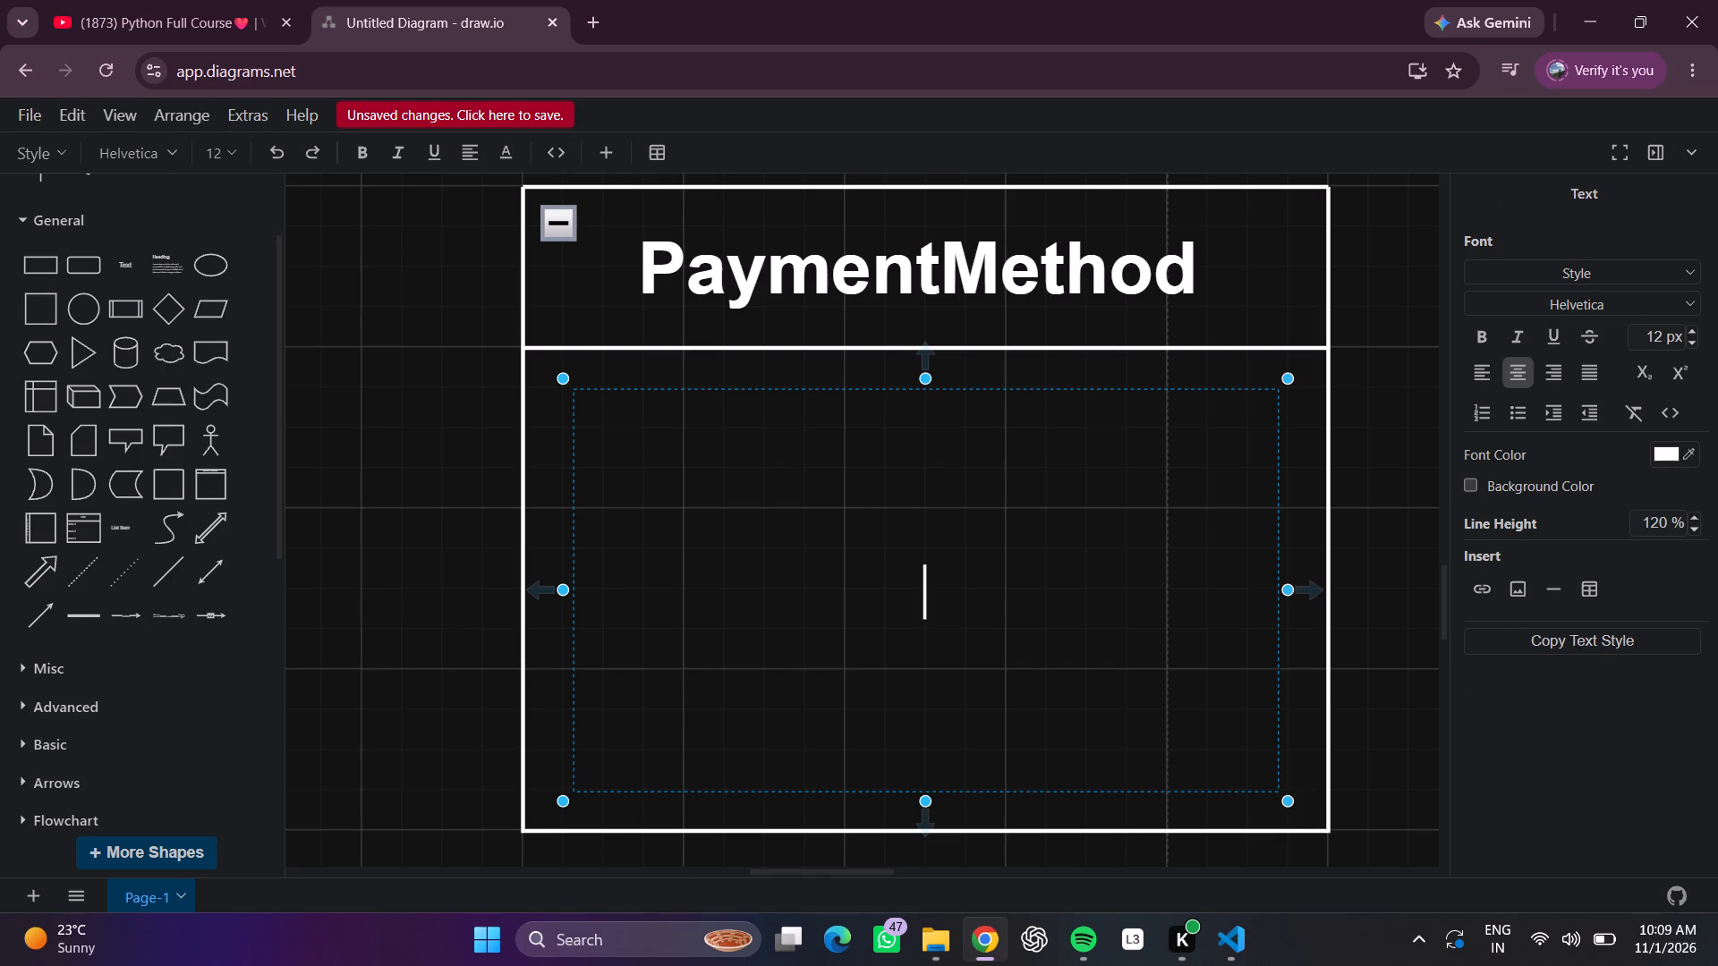
{"action": "key", "text": "shift+plus"}
{"action": "type", "text": "ype"}
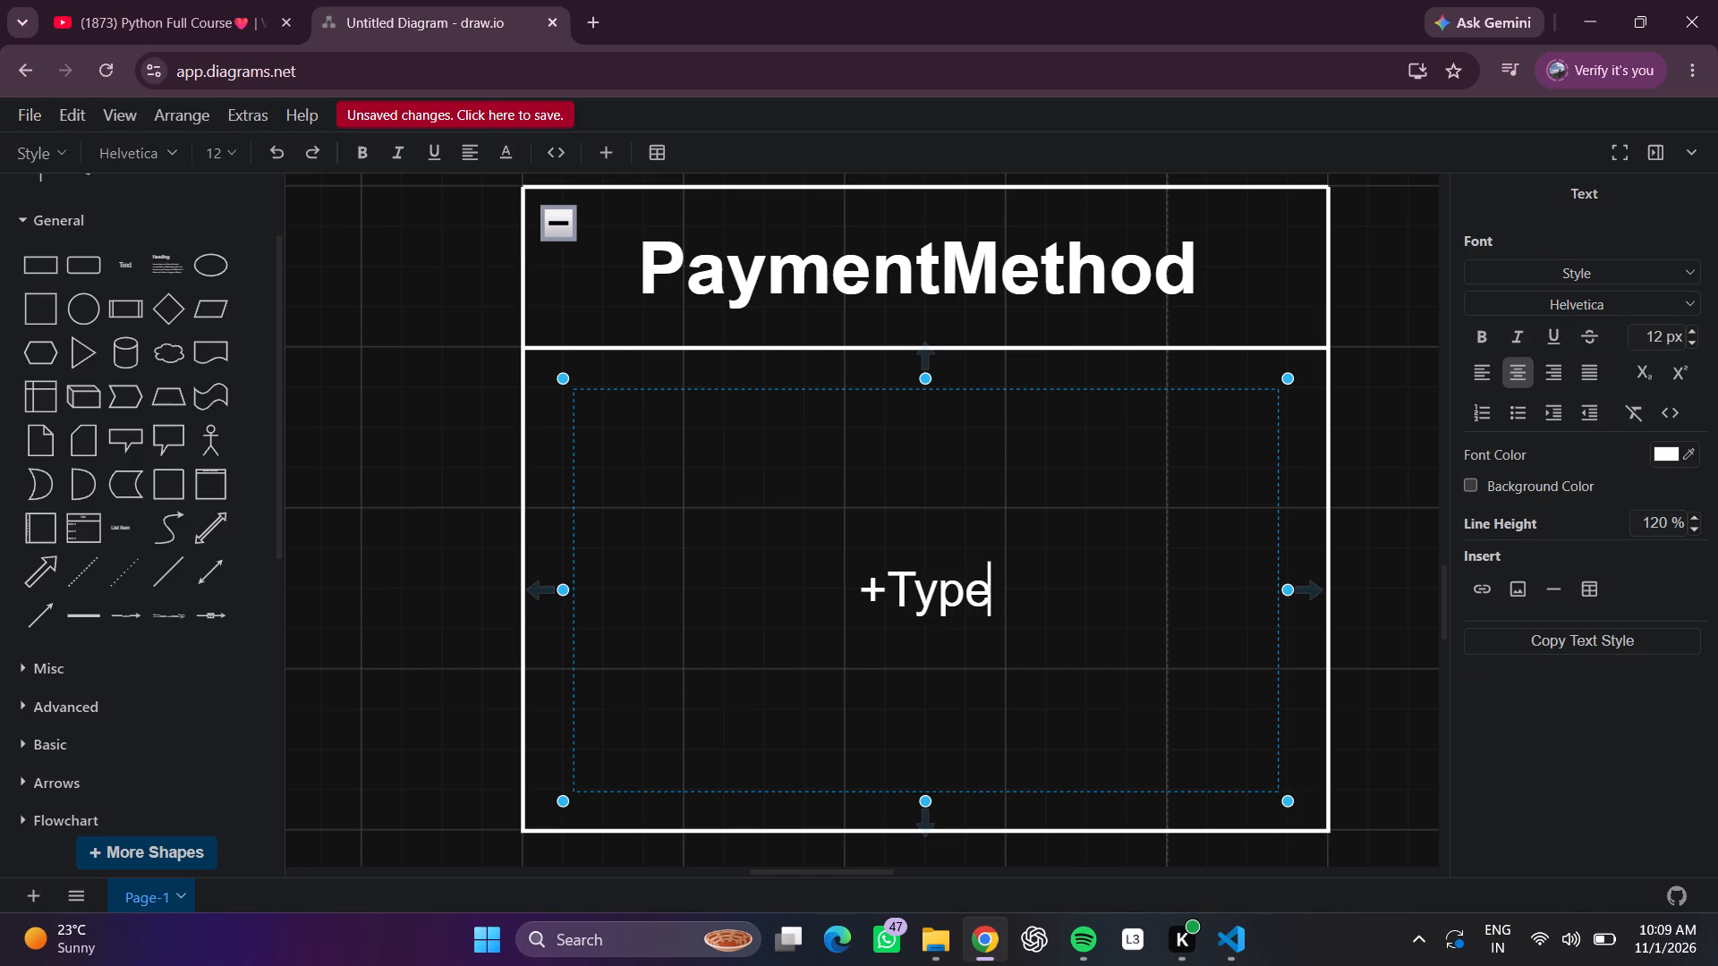
{"action": "key", "text": "shift+colon"}
{"action": "type", "text": "string"}
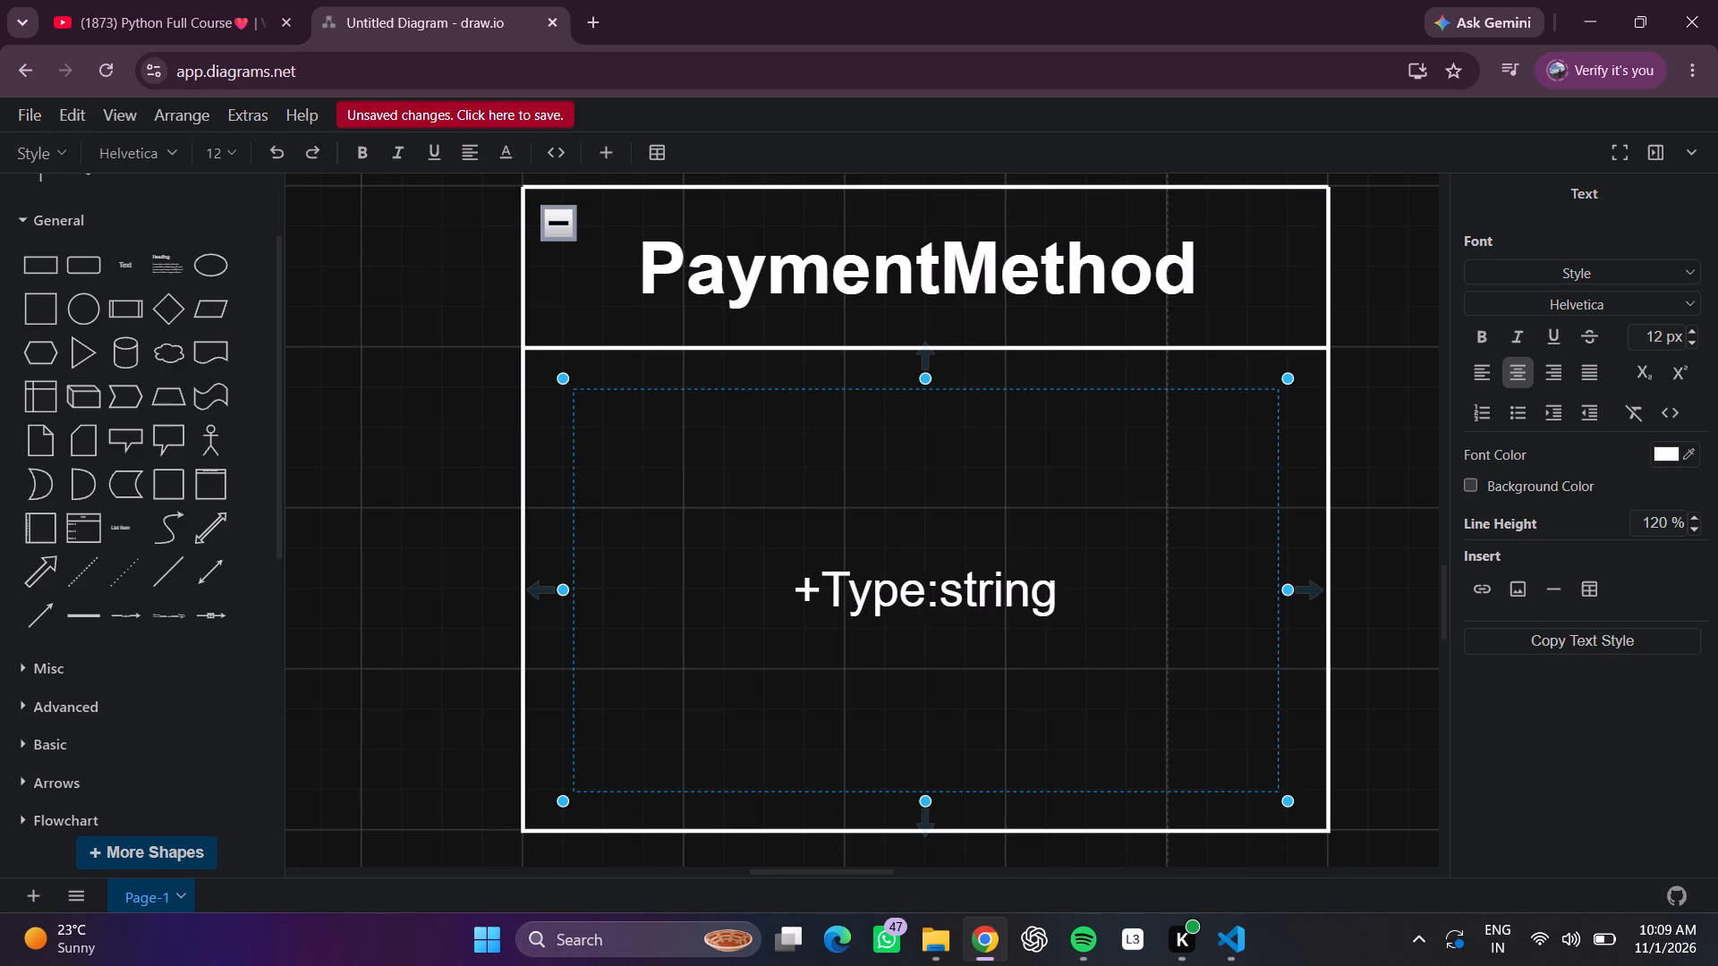
Add the attribute "+Details:string" below "+Type:string" in the PaymentMethod box, leaving a blank line between them.
{"action": "key", "text": "Return"}
{"action": "key", "text": "Return"}
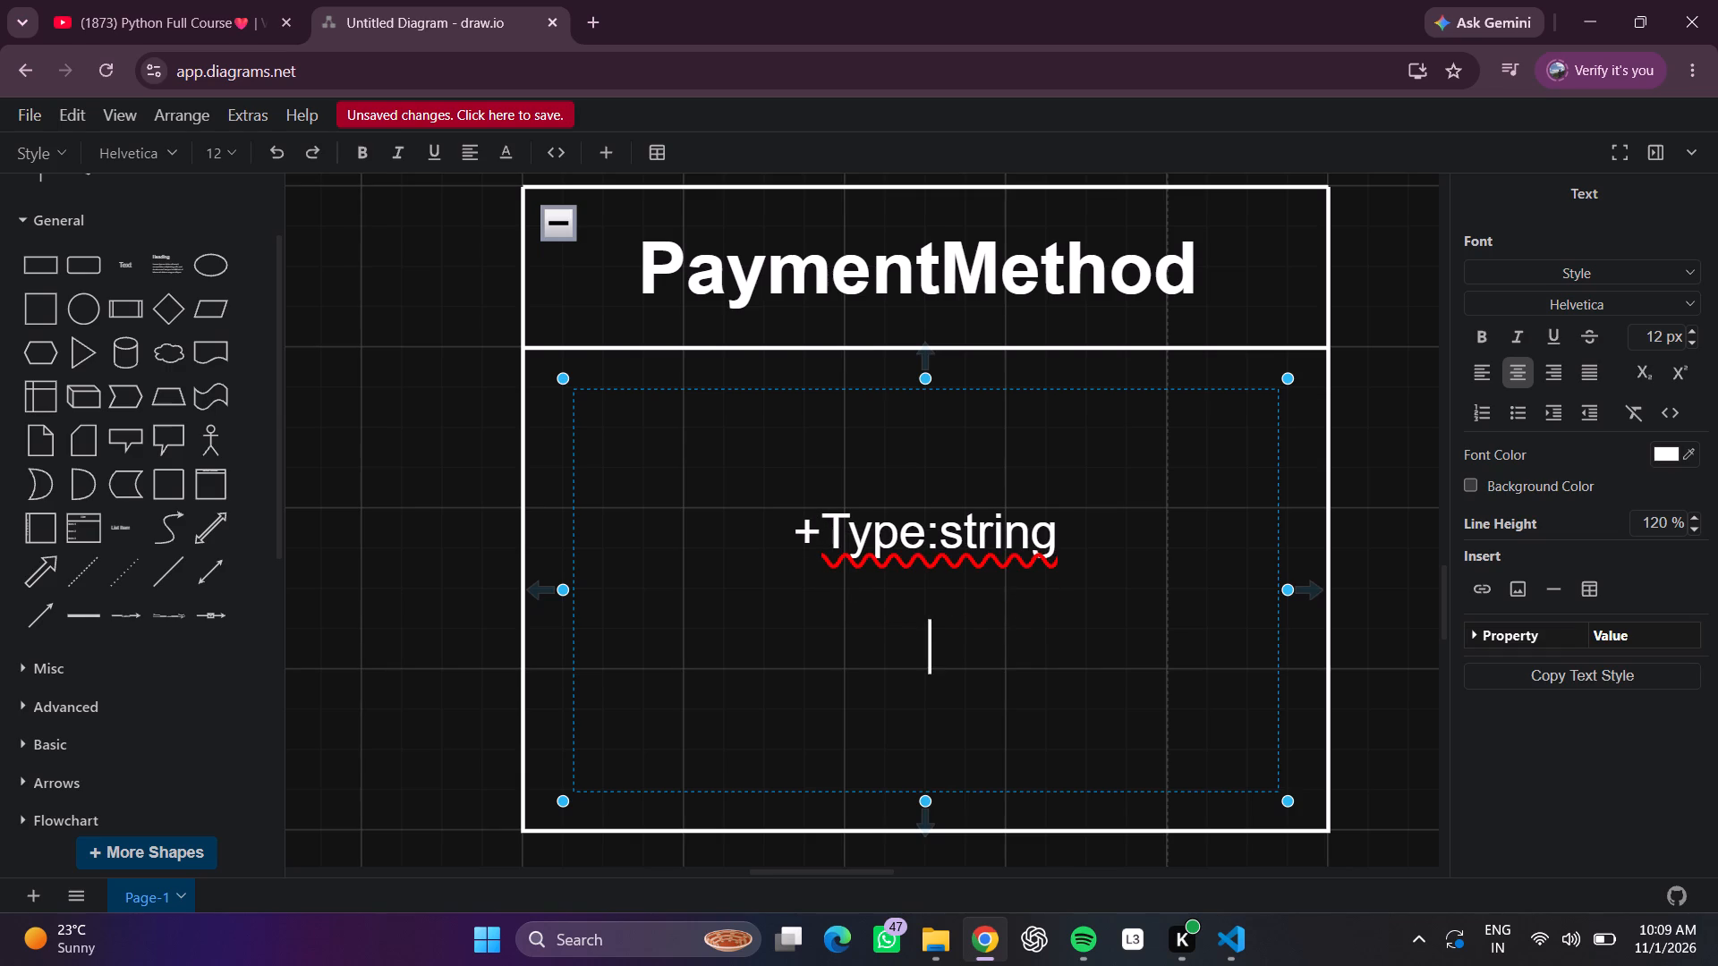
{"action": "key", "text": "shift+plus"}
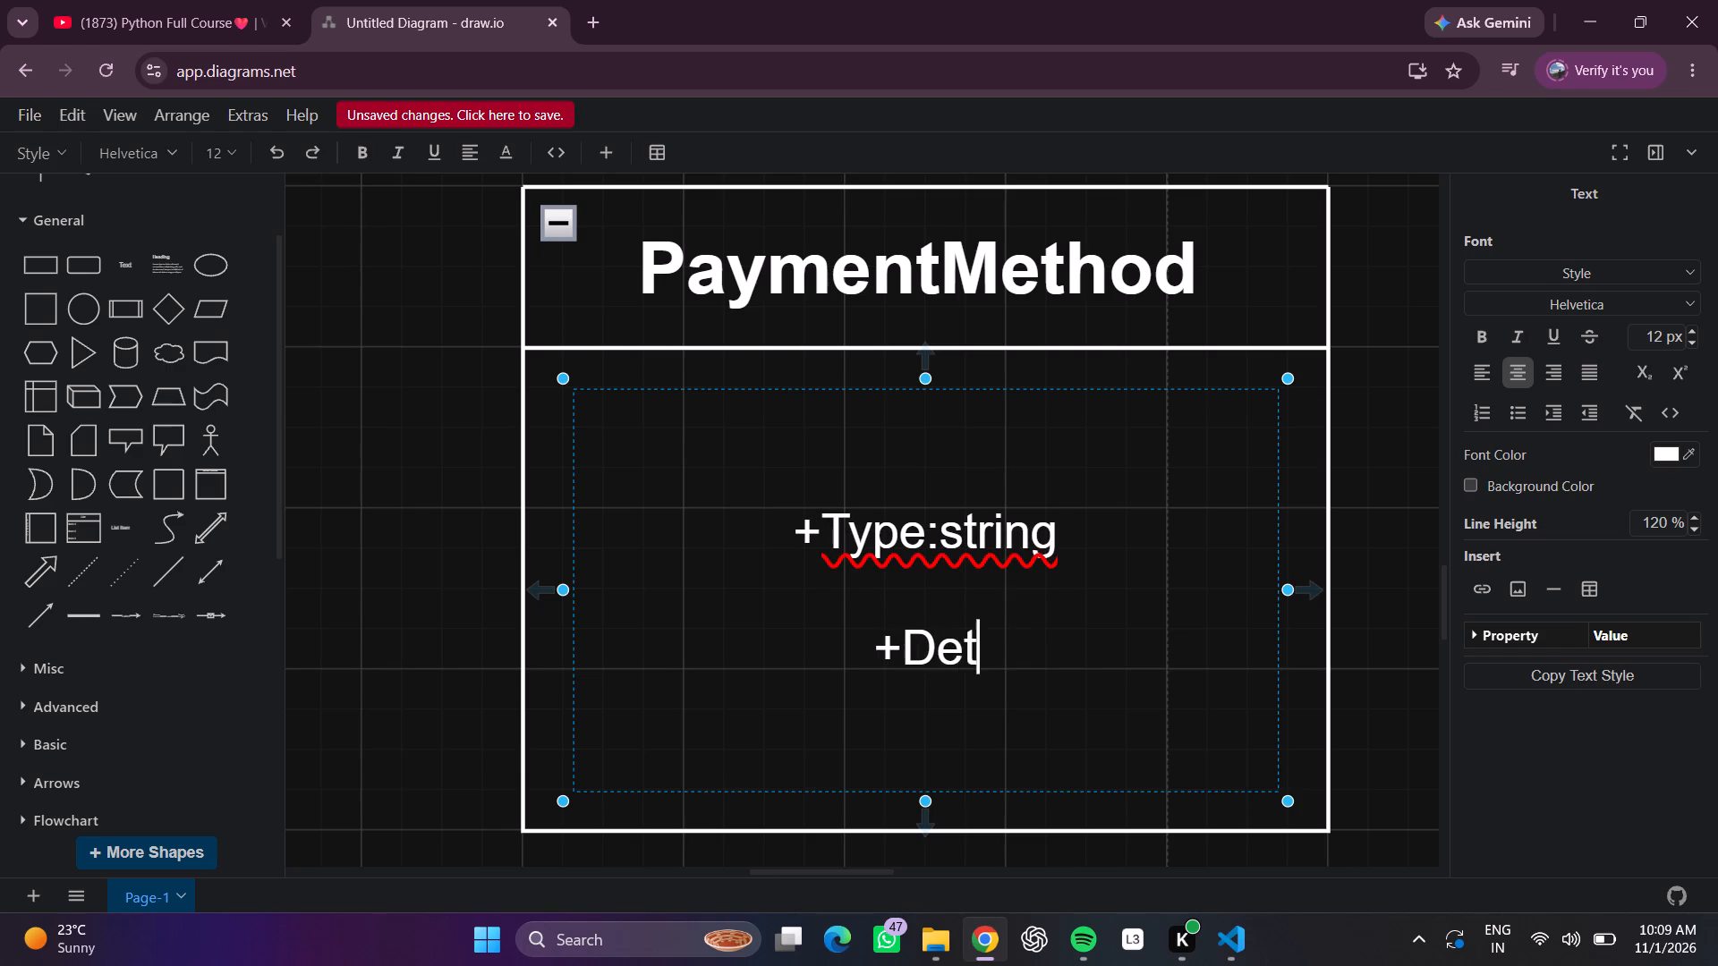
{"action": "type", "text": "ils"}
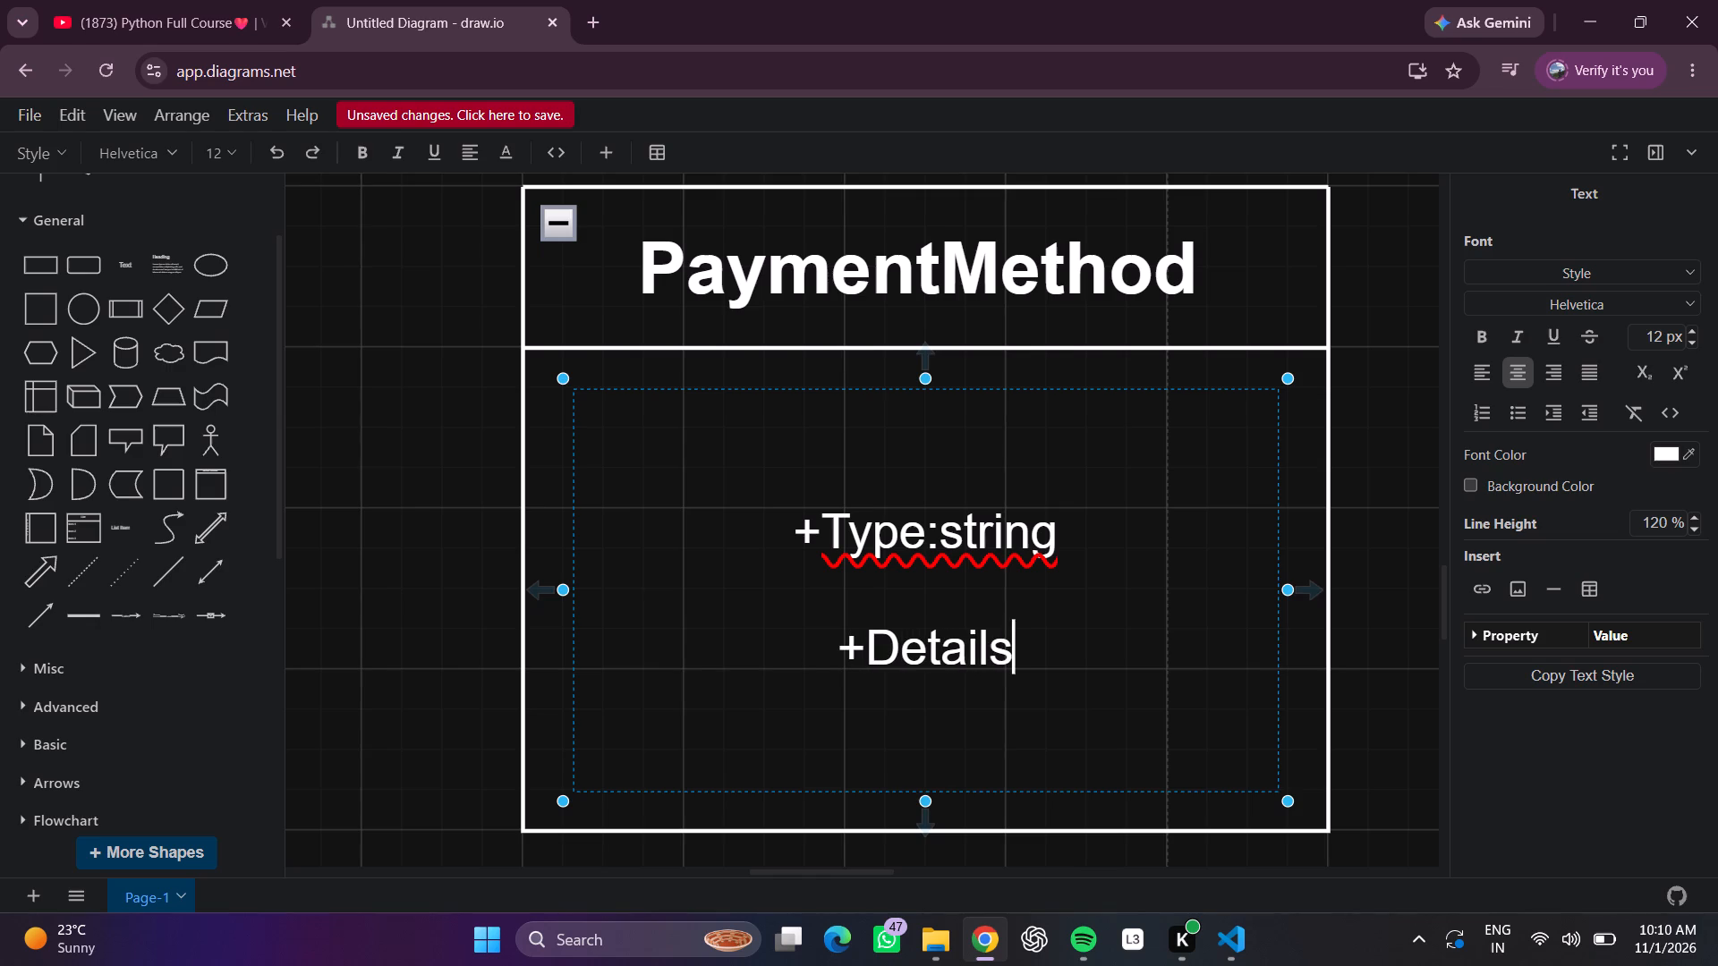
{"action": "key", "text": "shift+colon"}
{"action": "type", "text": "st"}
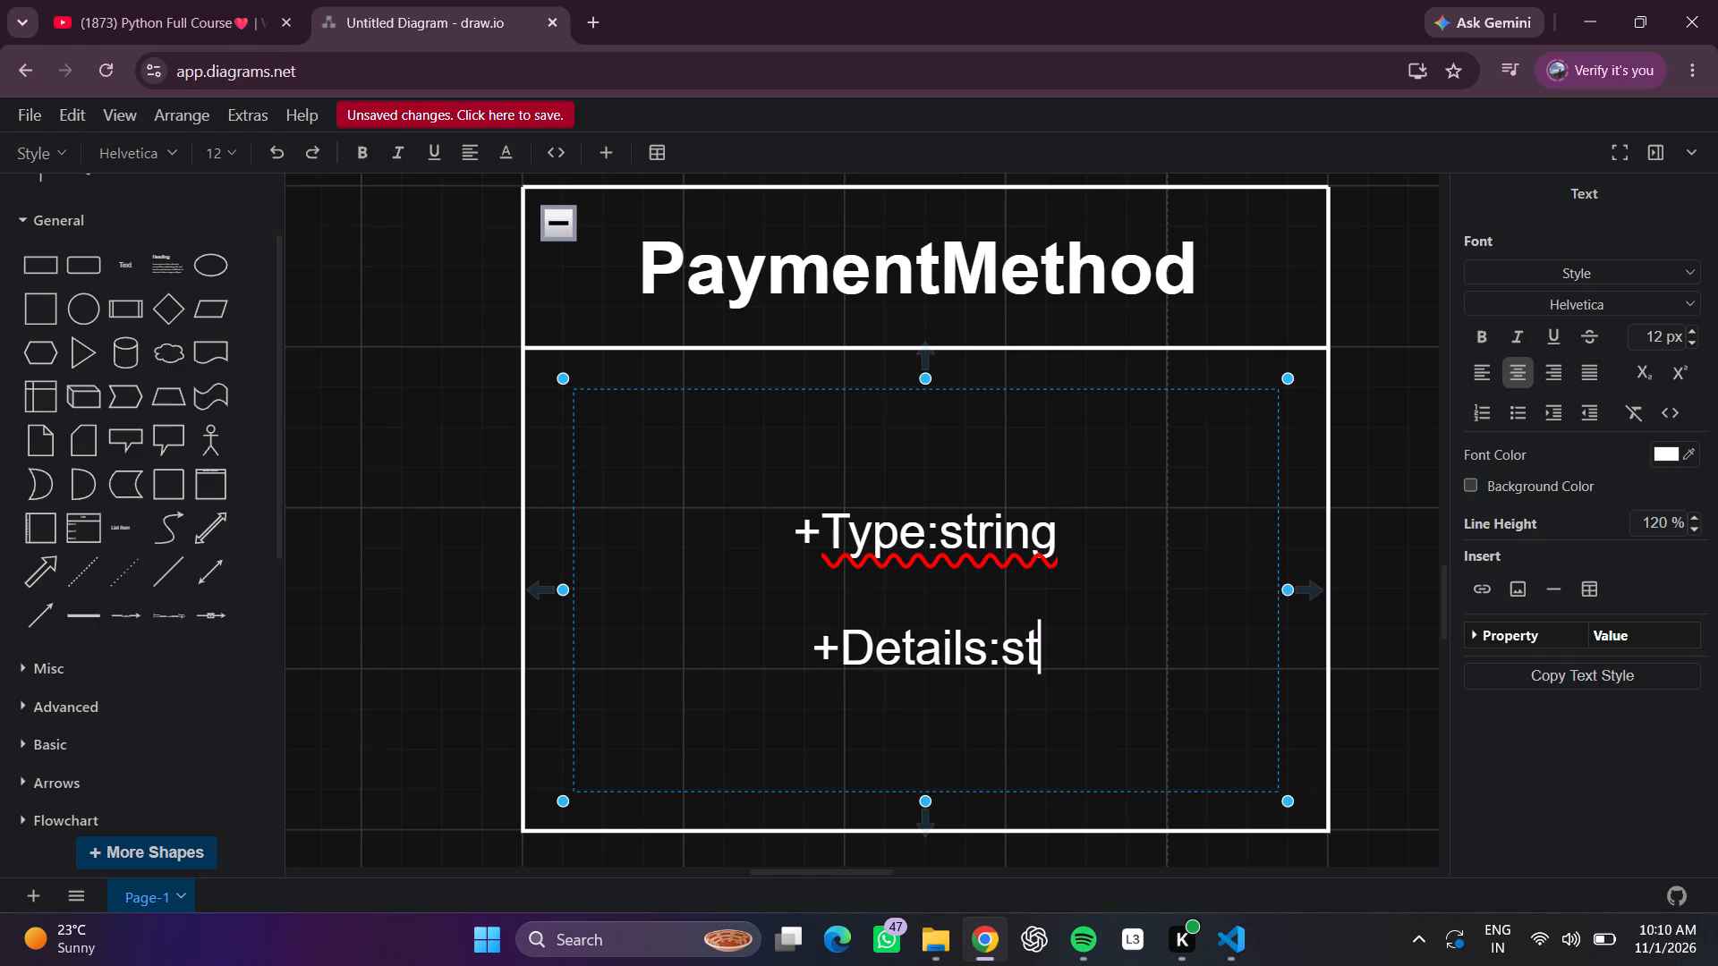
{"action": "type", "text": "ring"}
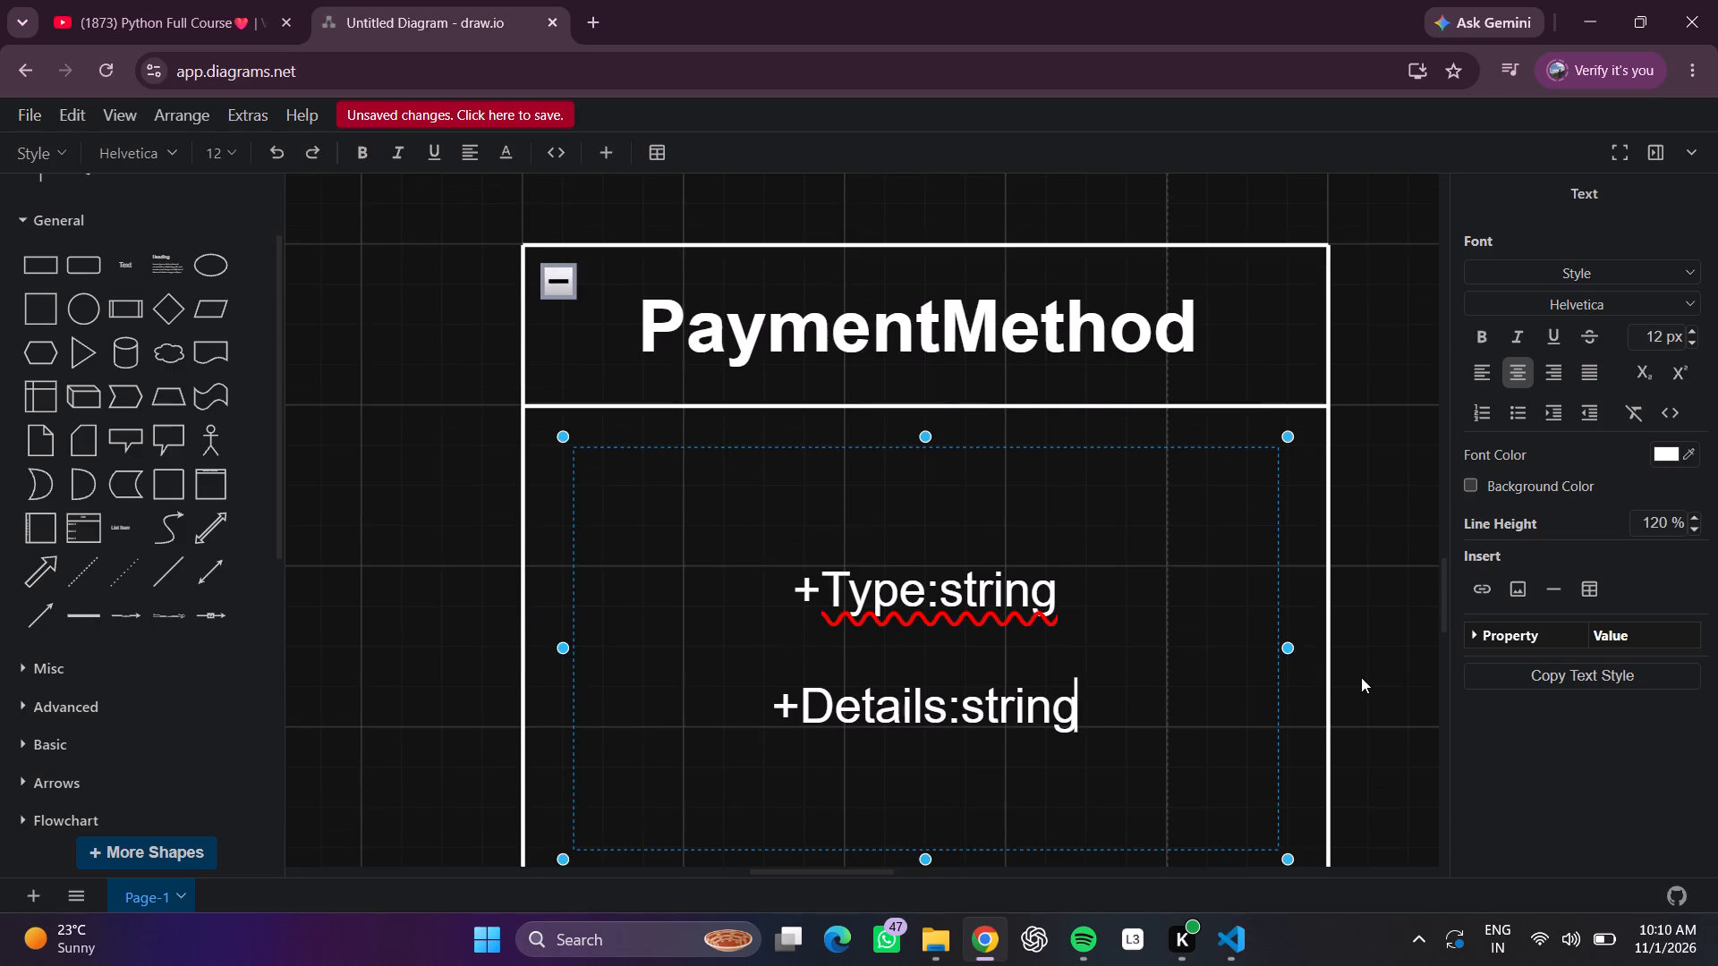
{"action": "scroll", "coordinate": [1355, 675], "scroll_direction": "left", "scroll_amount": 1}
{"action": "left_click", "coordinate": [1361, 657]}
Apply the Heading 3 style to both PaymentMethod attribute lines.
{"action": "double_click", "coordinate": [842, 661]}
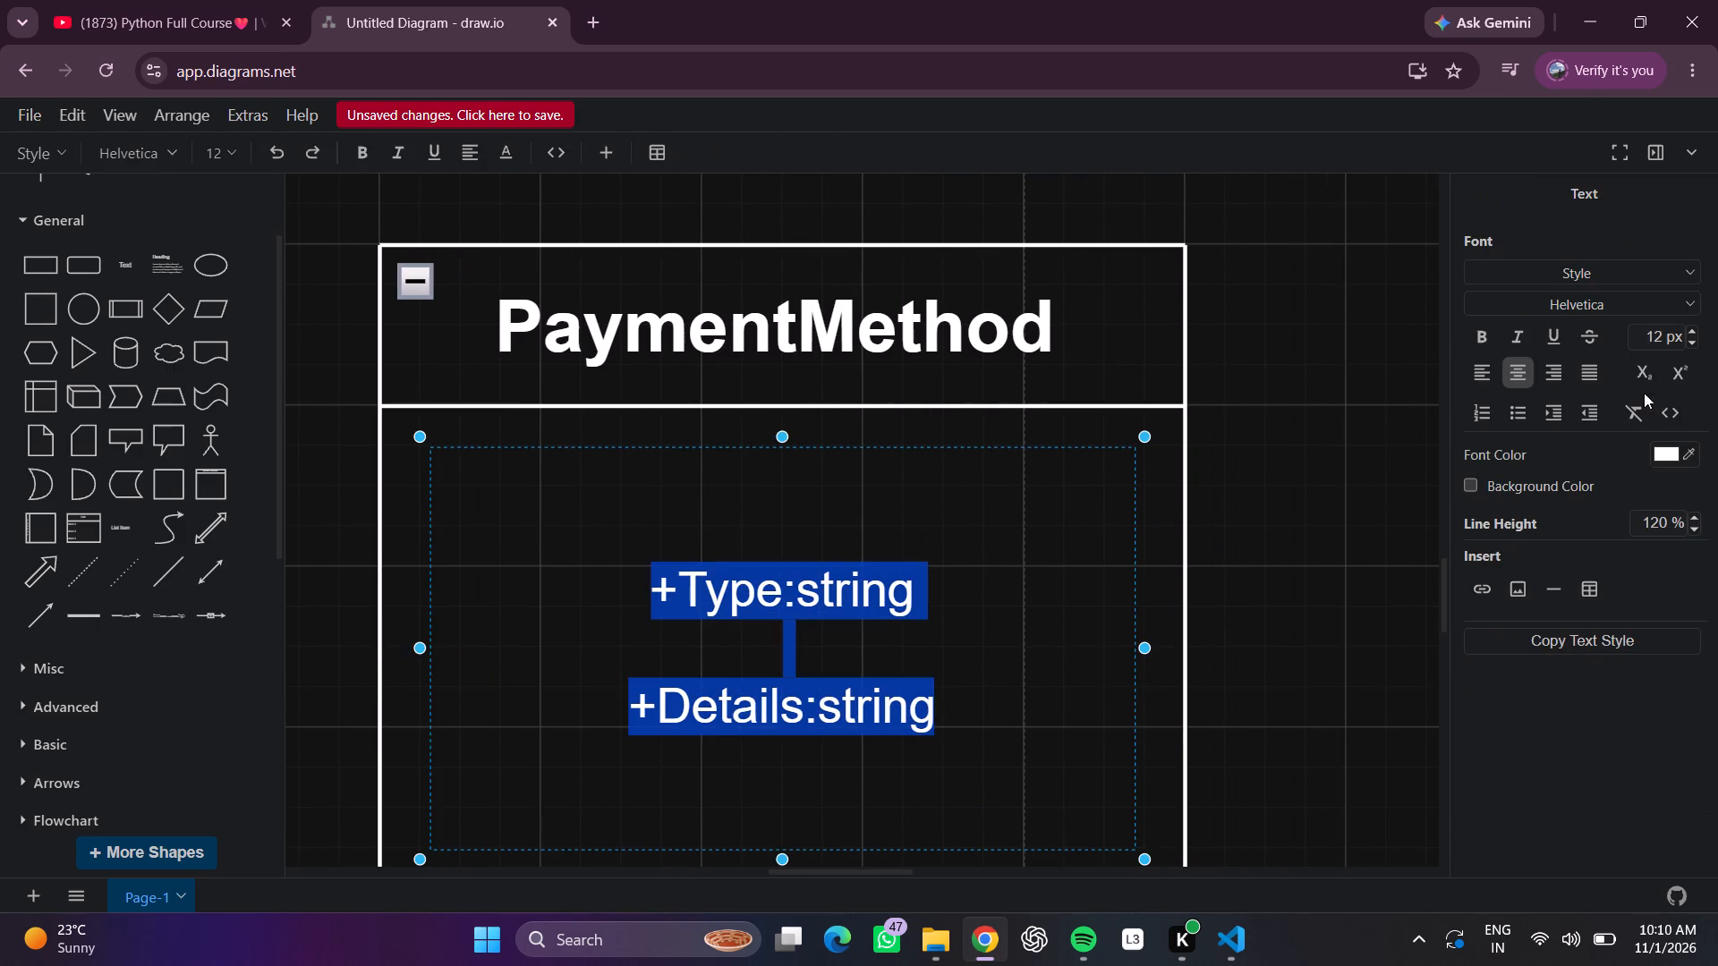
{"action": "left_click", "coordinate": [1623, 251]}
{"action": "left_click", "coordinate": [1620, 273]}
{"action": "left_click_drag", "start_coordinate": [1204, 555], "coordinate": [1218, 551]}
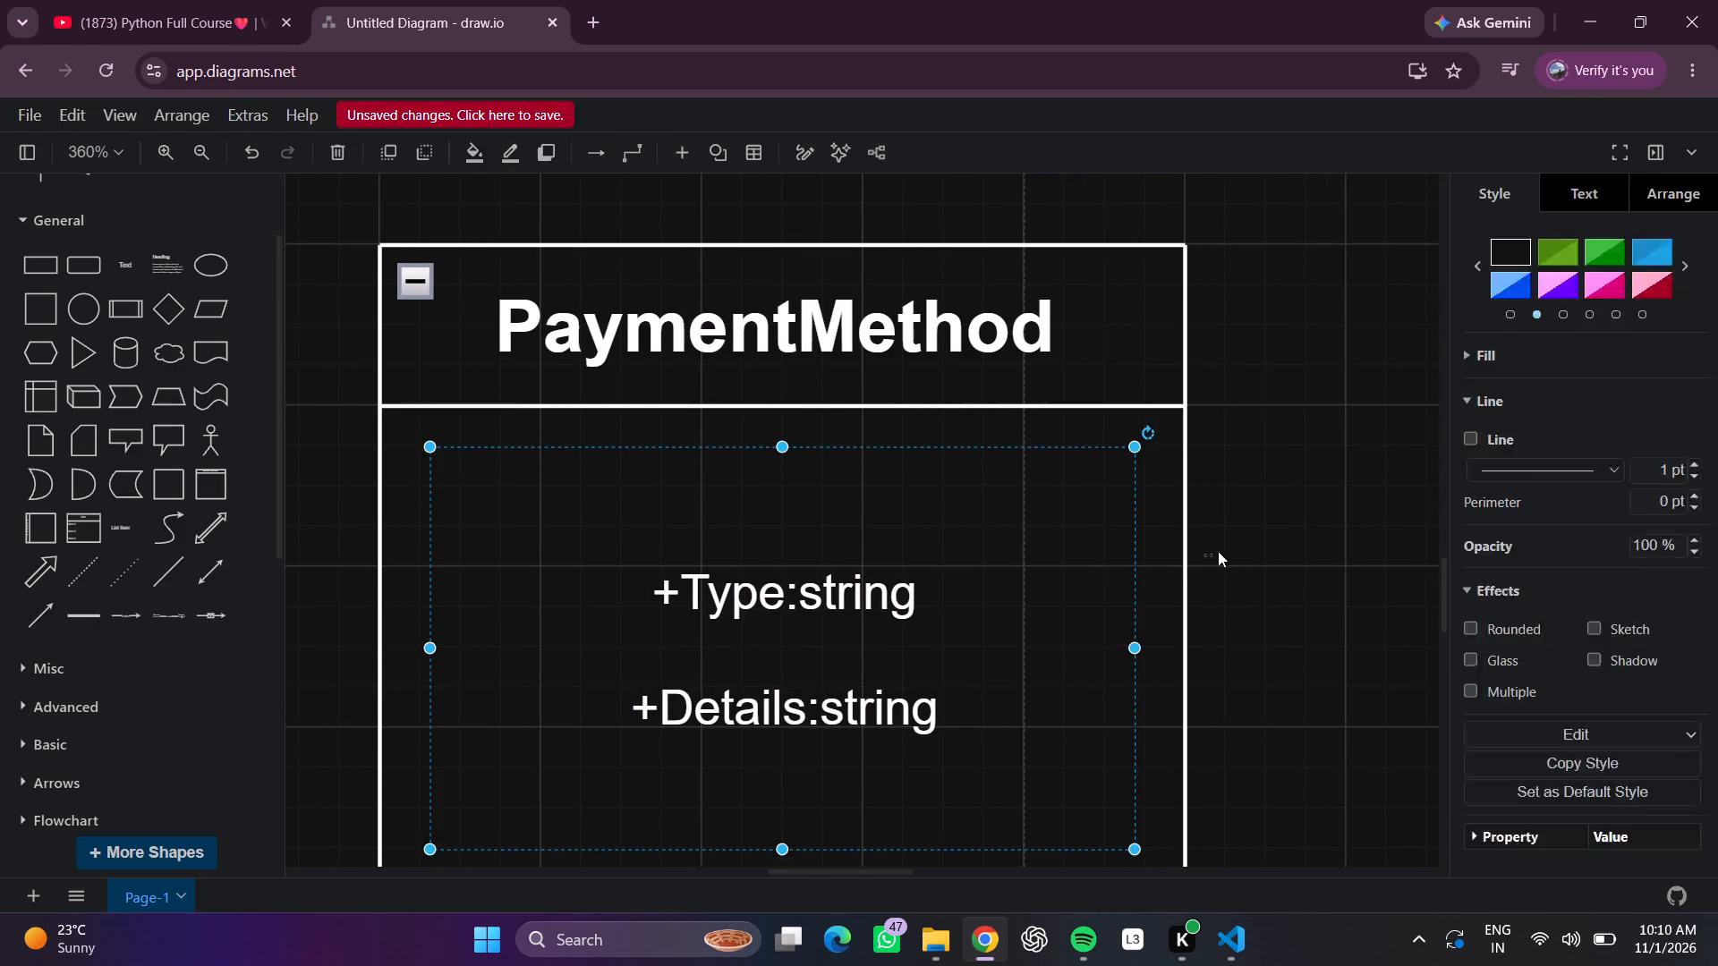
{"action": "left_click_drag", "start_coordinate": [1218, 551], "coordinate": [1220, 551]}
{"action": "double_click", "coordinate": [838, 662]}
{"action": "left_click", "coordinate": [1611, 269]}
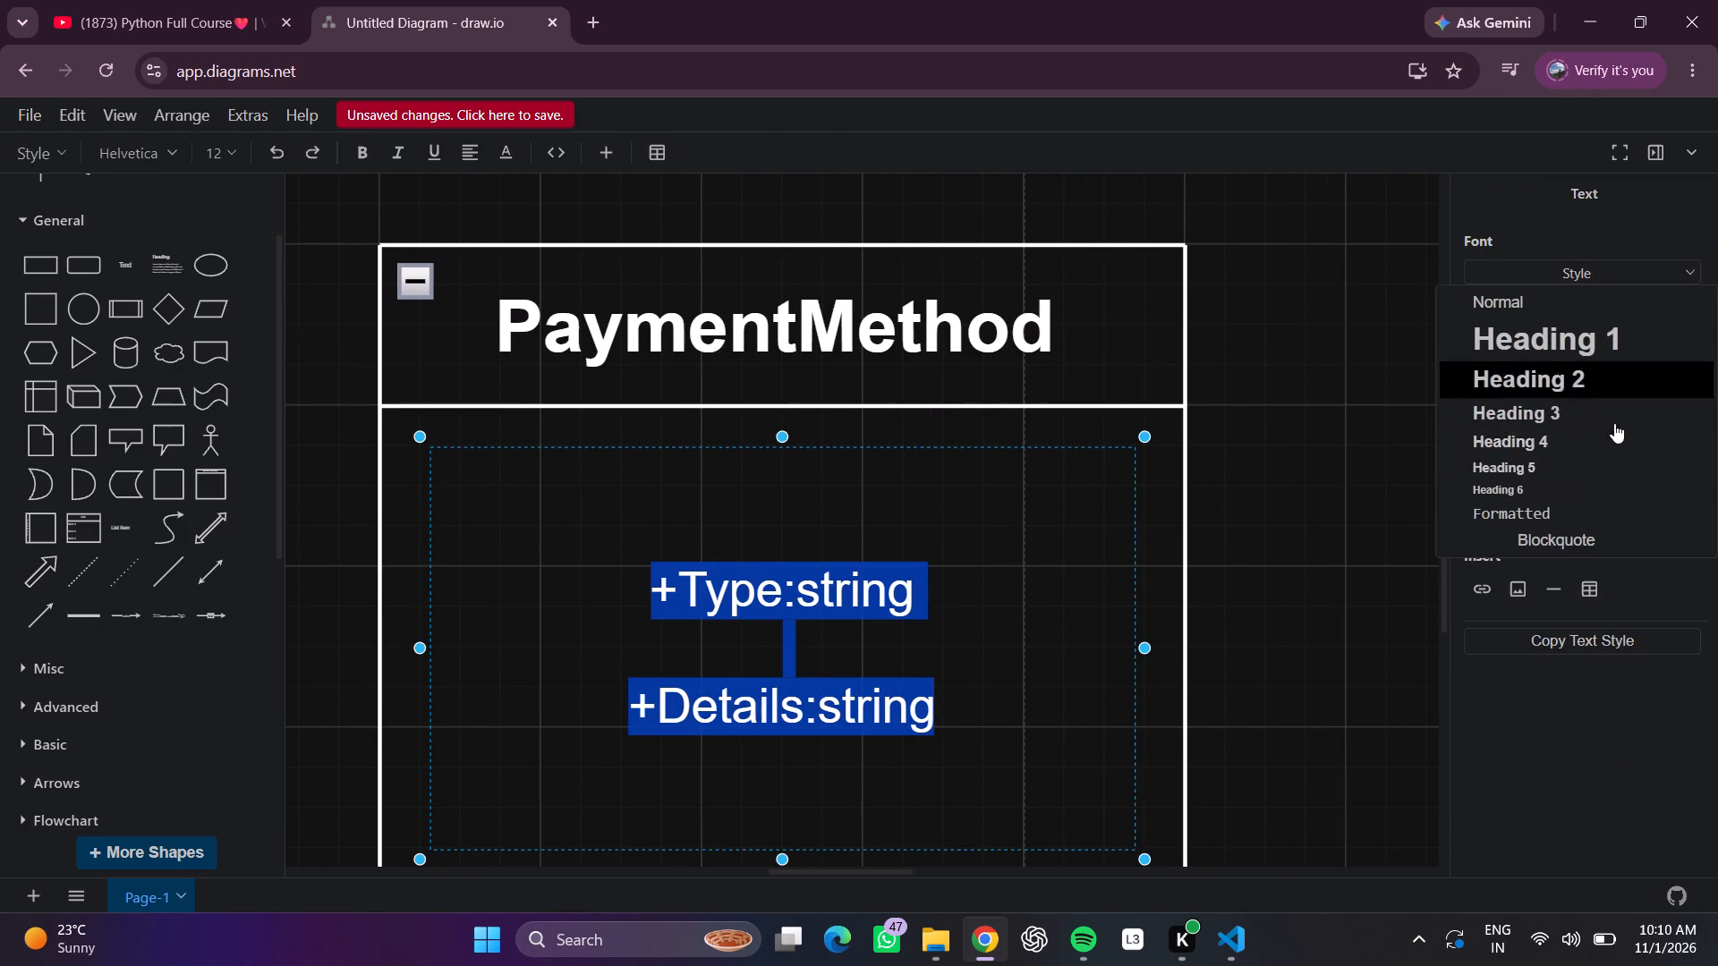
{"action": "left_click", "coordinate": [1552, 416]}
{"action": "left_click", "coordinate": [1341, 513]}
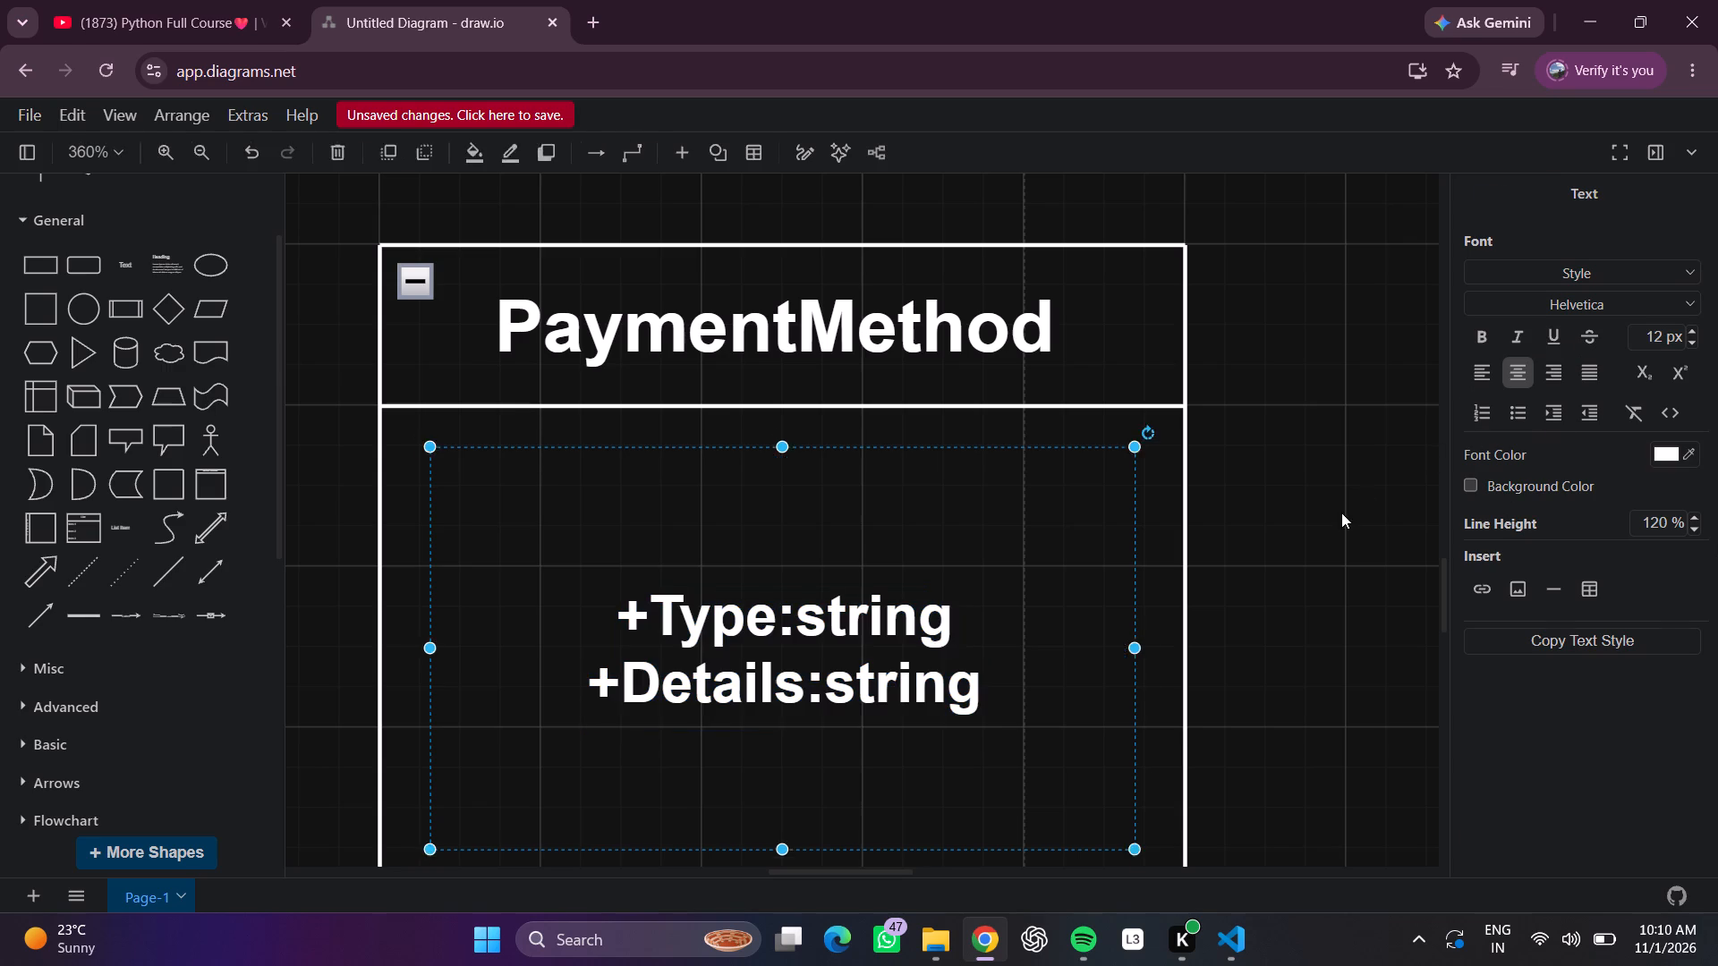
Insert a blank line between the "+Type:string" and "+Details:string" headings.
{"action": "double_click", "coordinate": [979, 611]}
{"action": "double_click", "coordinate": [924, 627]}
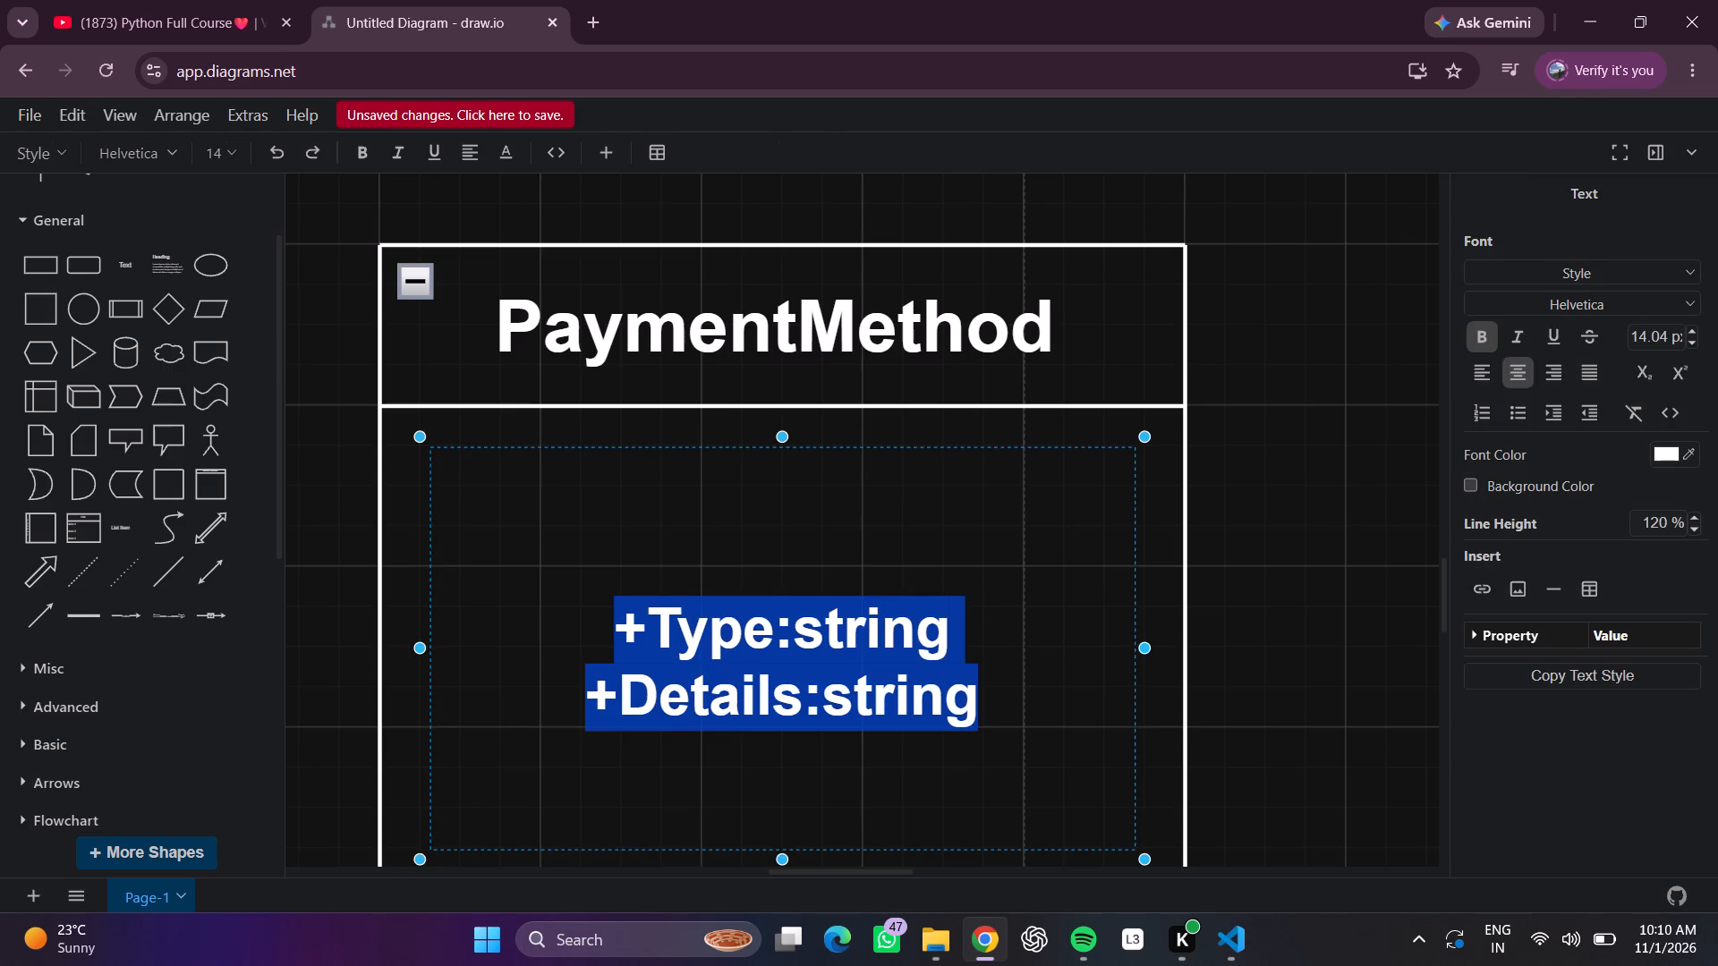
{"action": "left_click", "coordinate": [953, 618]}
{"action": "left_click", "coordinate": [947, 630]}
{"action": "key", "text": "Return"}
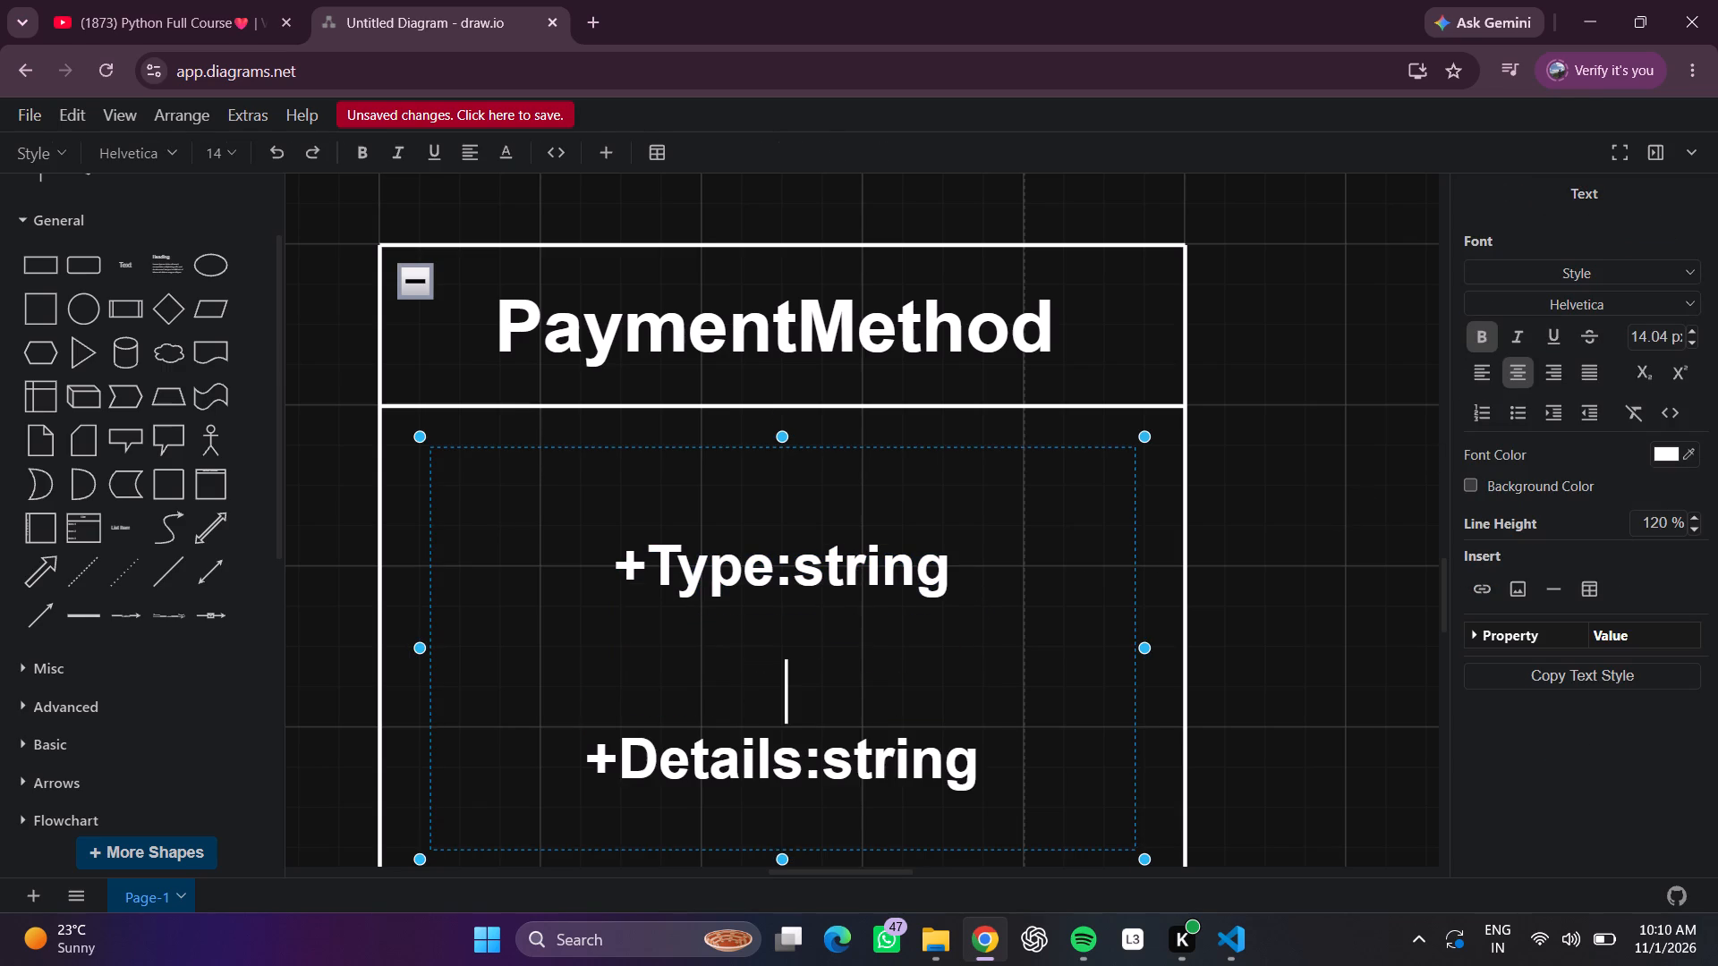
{"action": "left_click", "coordinate": [1344, 556]}
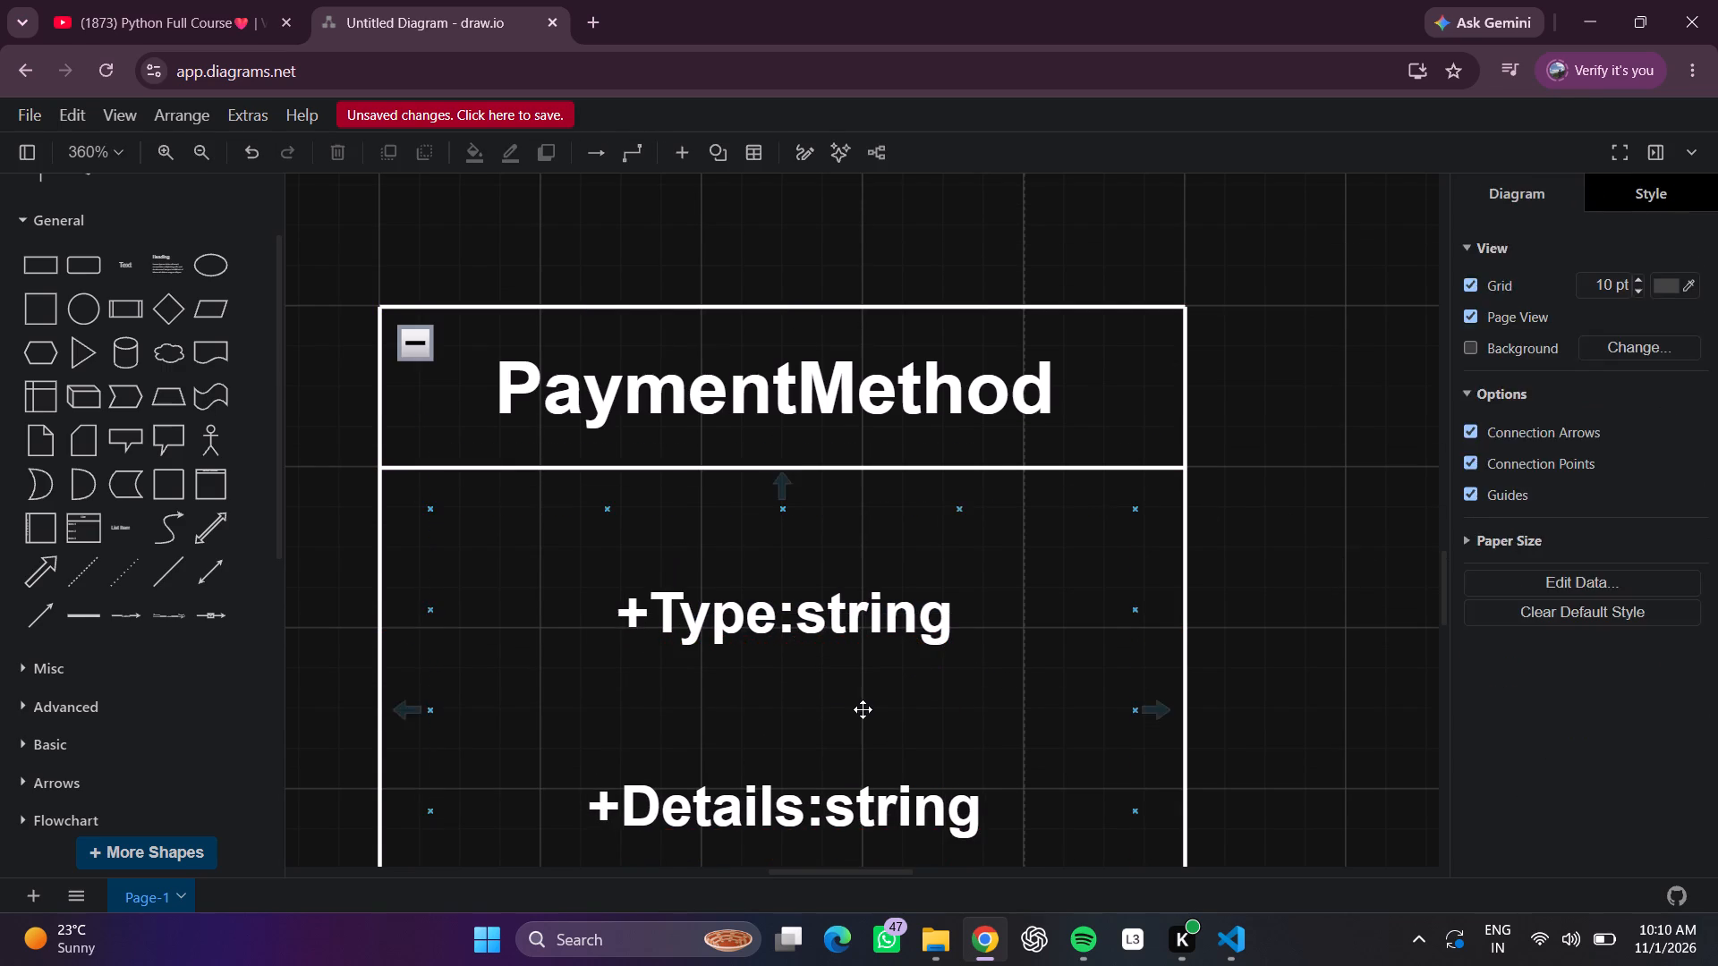
Left-align both PaymentMethod attribute lines within their text box.
{"action": "double_click", "coordinate": [859, 711]}
{"action": "left_click", "coordinate": [1492, 361]}
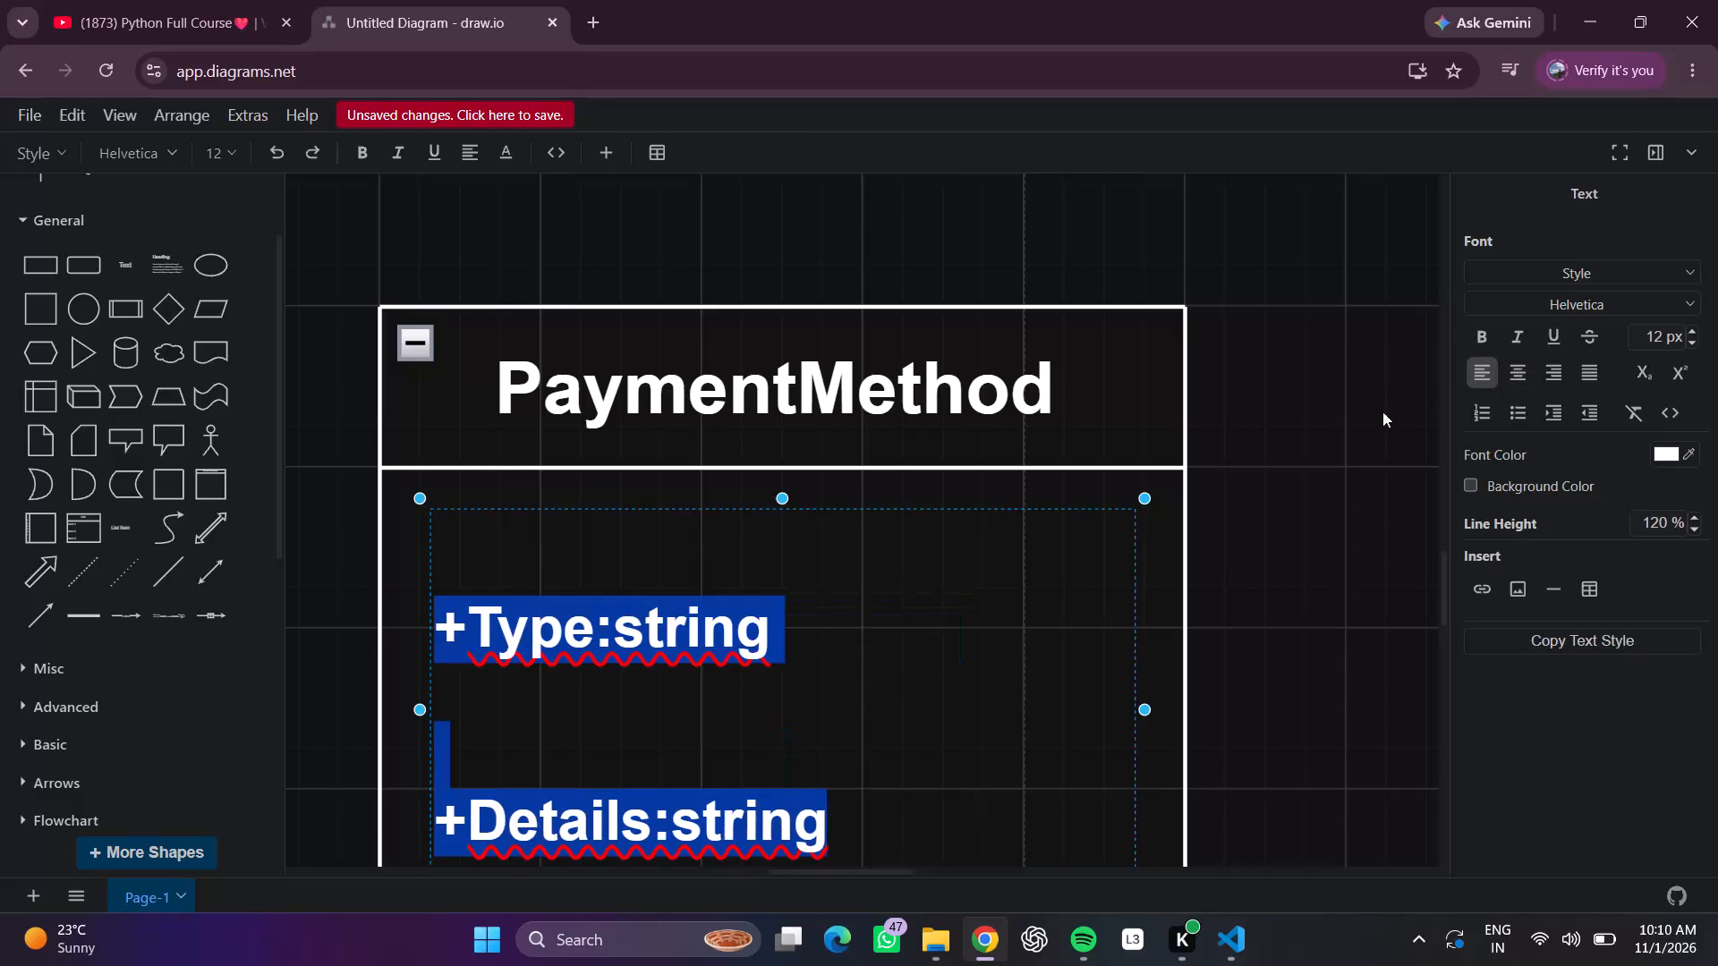
{"action": "left_click", "coordinate": [1347, 453]}
Add a new container to the right of PaymentMethod, level with its top edge, and resize it to 160 x 160.
{"action": "scroll", "coordinate": [1358, 771], "scroll_direction": "down", "scroll_amount": 1}
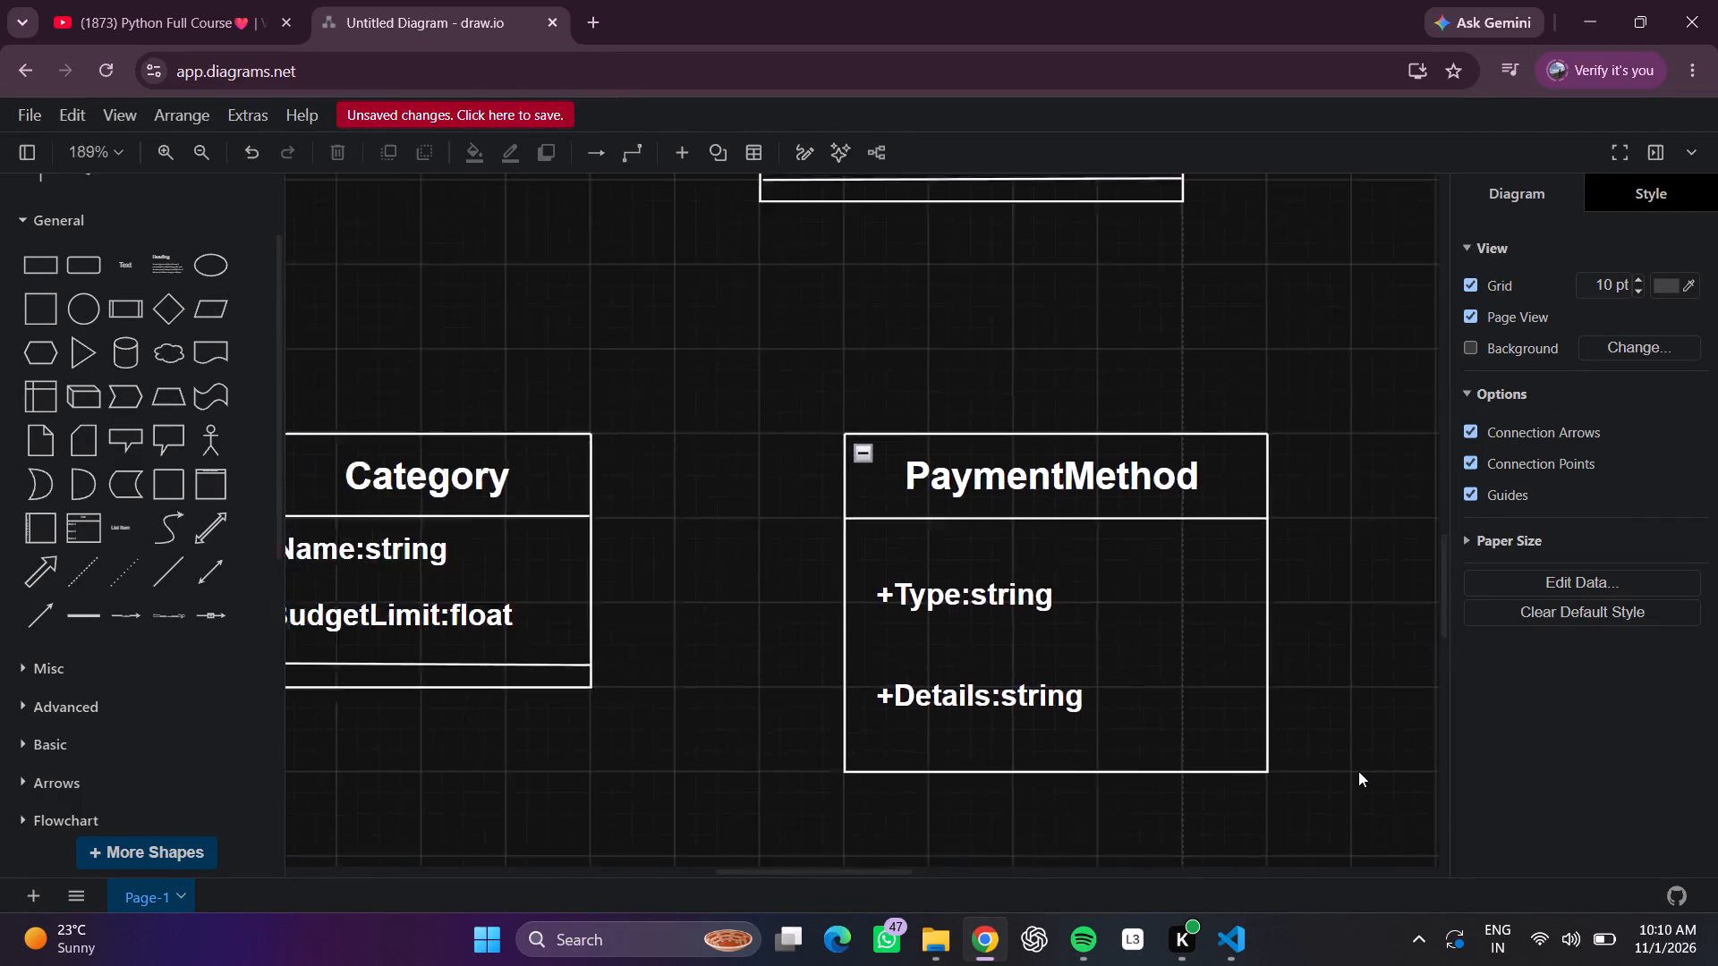
{"action": "scroll", "coordinate": [1358, 771], "scroll_direction": "up", "scroll_amount": 1}
{"action": "scroll", "coordinate": [1358, 771], "scroll_direction": "down", "scroll_amount": 1}
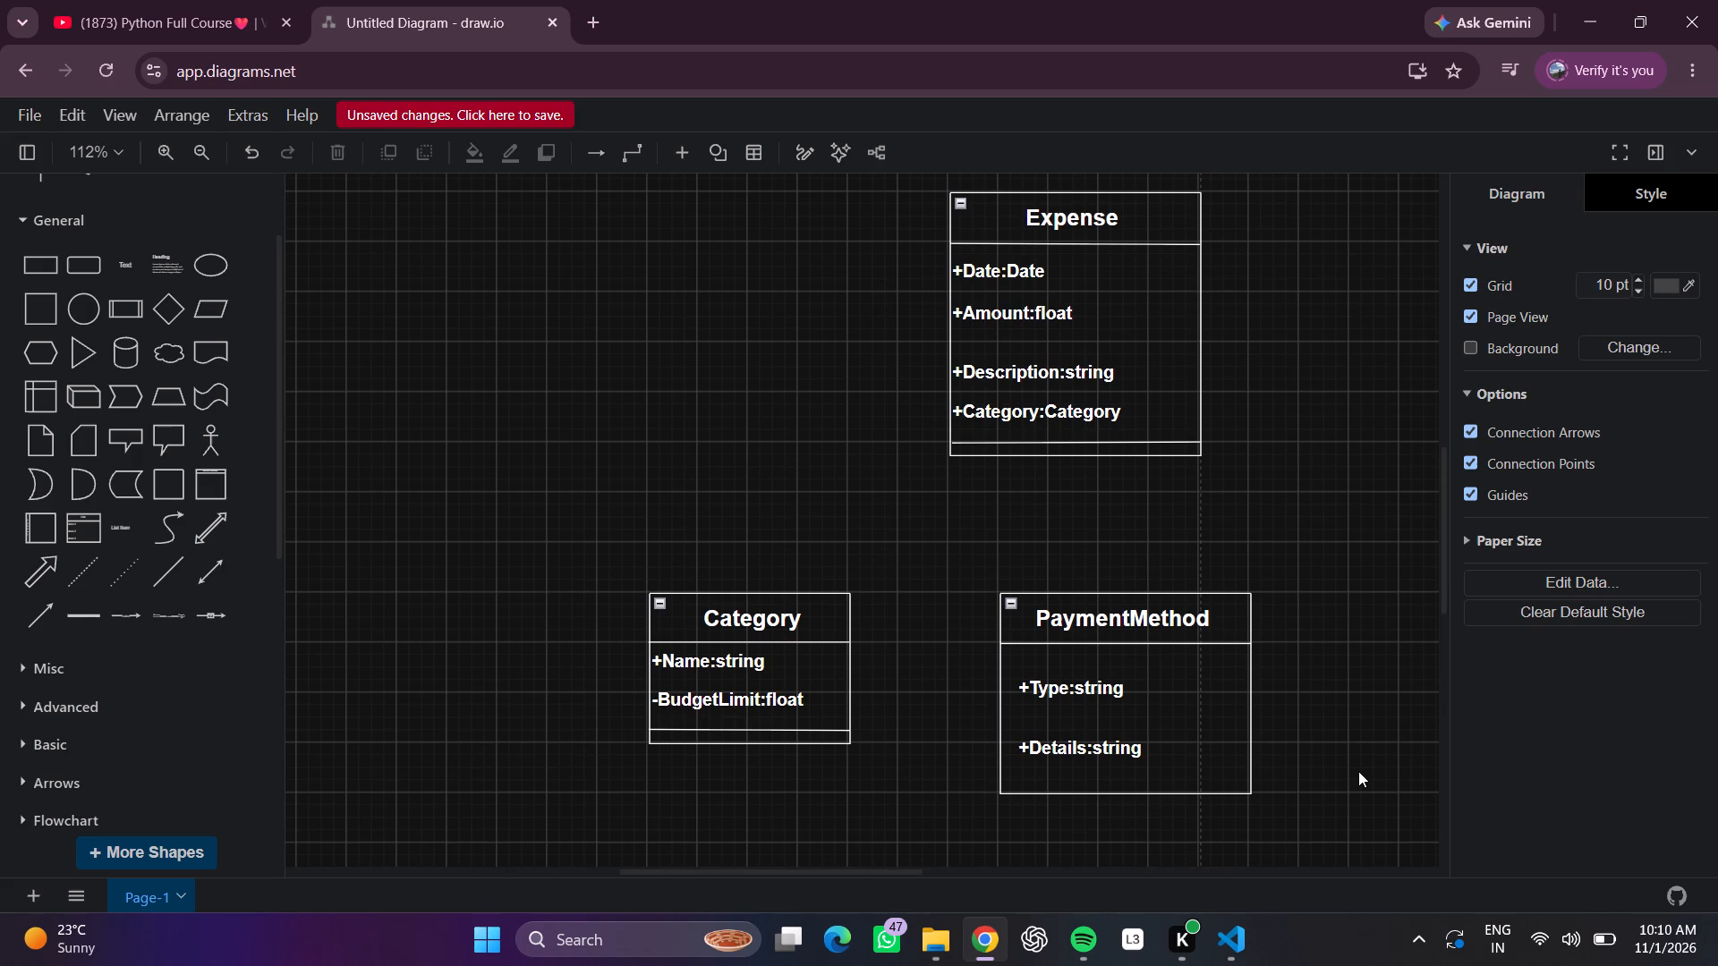
{"action": "scroll", "coordinate": [1358, 771], "scroll_direction": "up", "scroll_amount": 1}
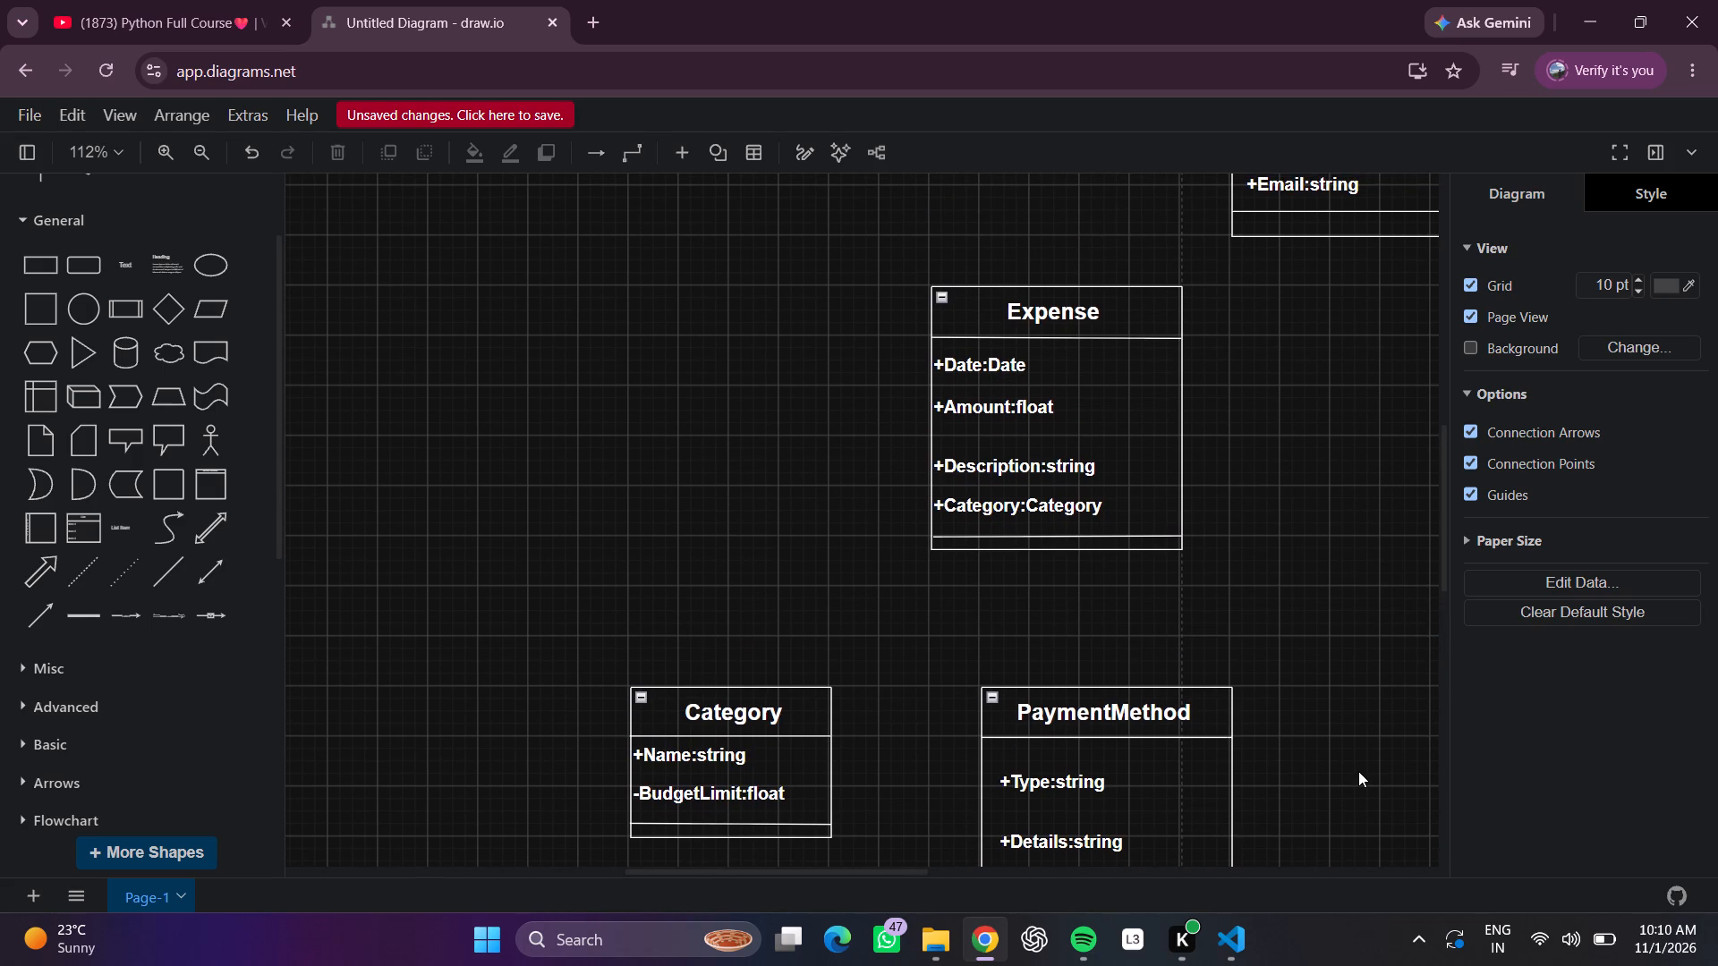
{"action": "scroll", "coordinate": [1358, 771], "scroll_direction": "left", "scroll_amount": 2}
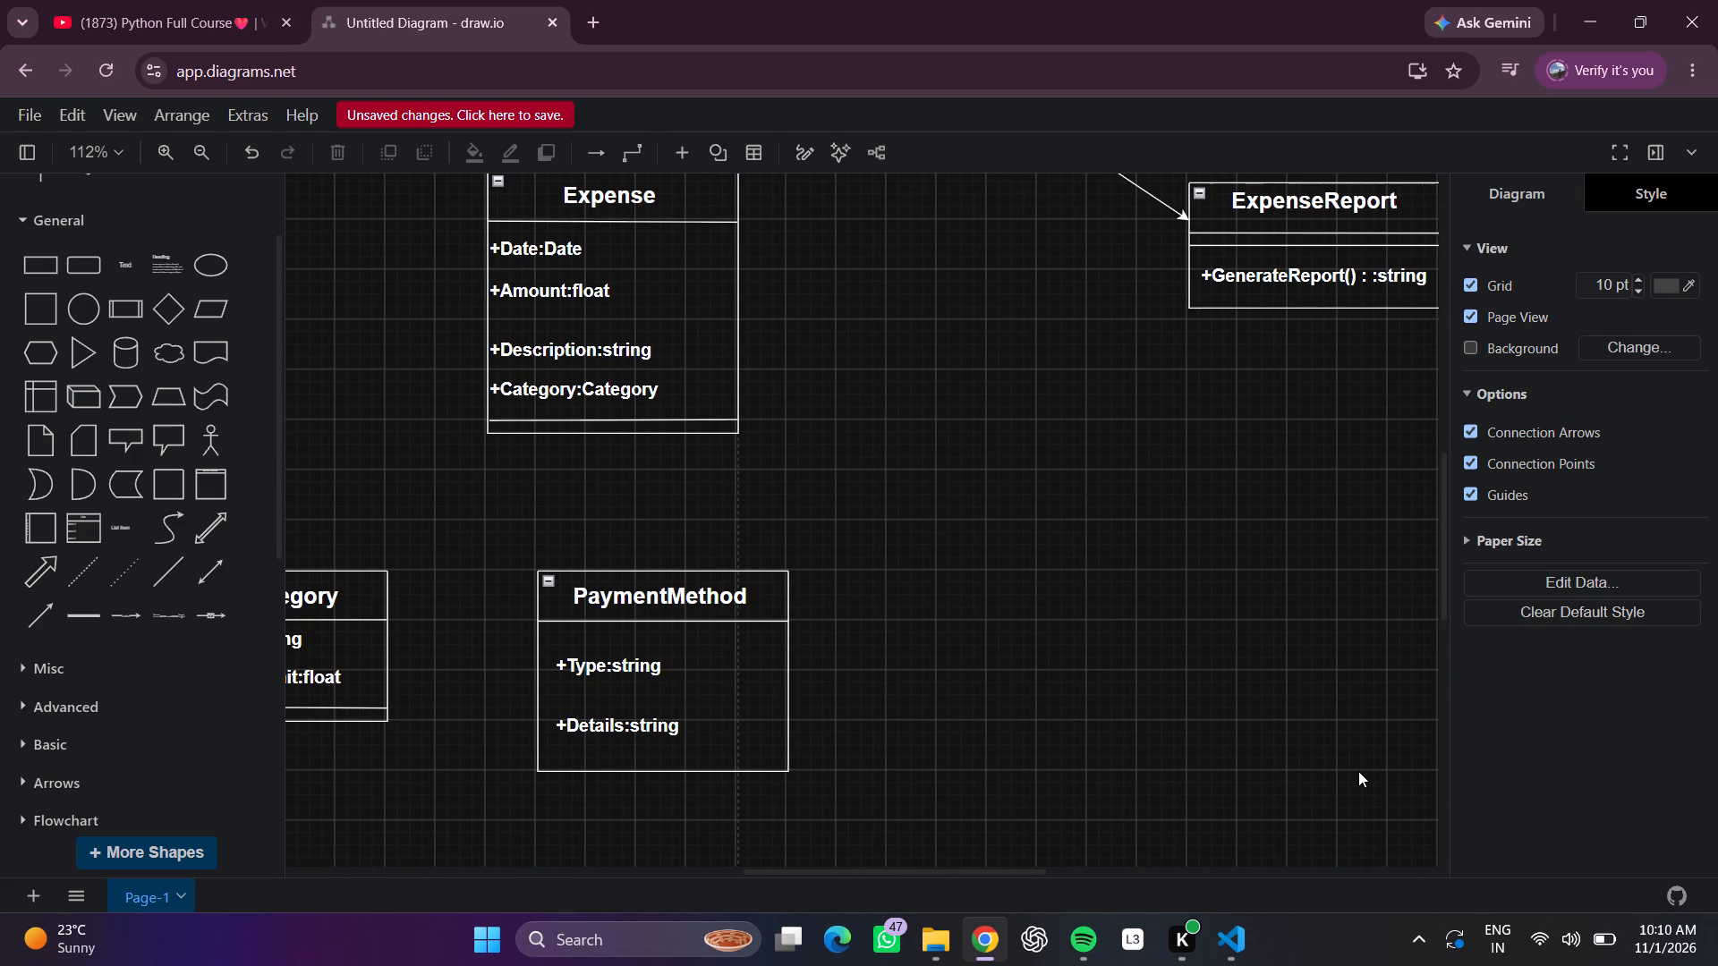
{"action": "scroll", "coordinate": [1358, 771], "scroll_direction": "left", "scroll_amount": 2}
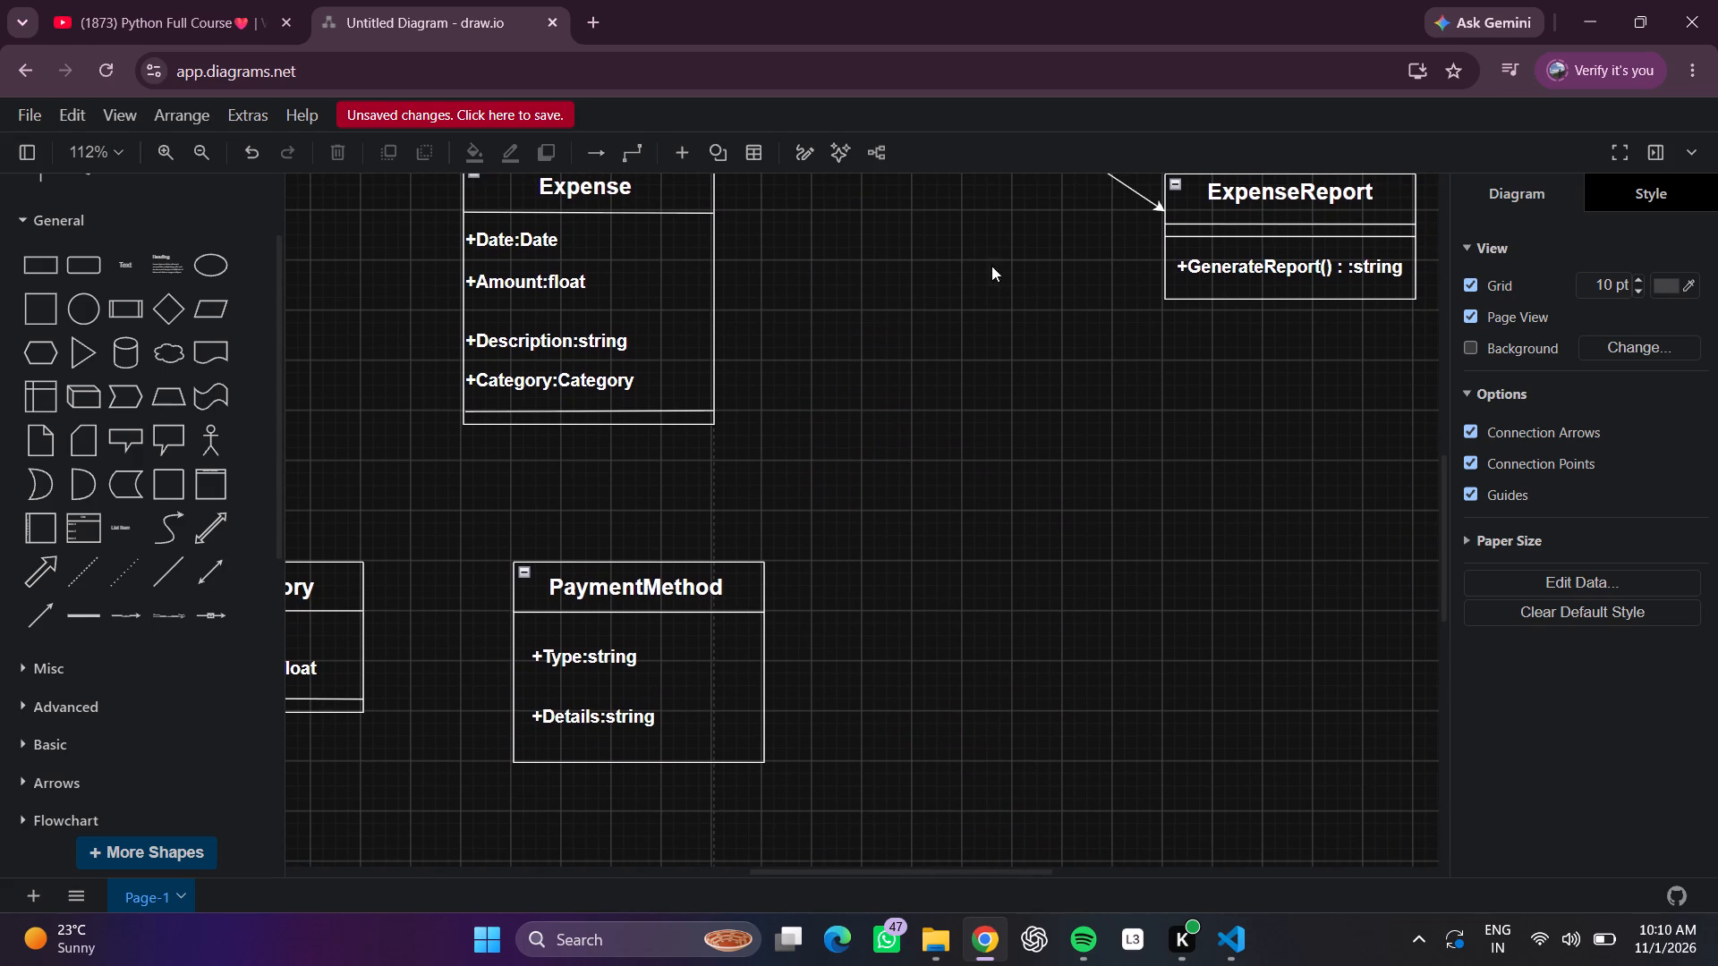
{"action": "left_click", "coordinate": [187, 491]}
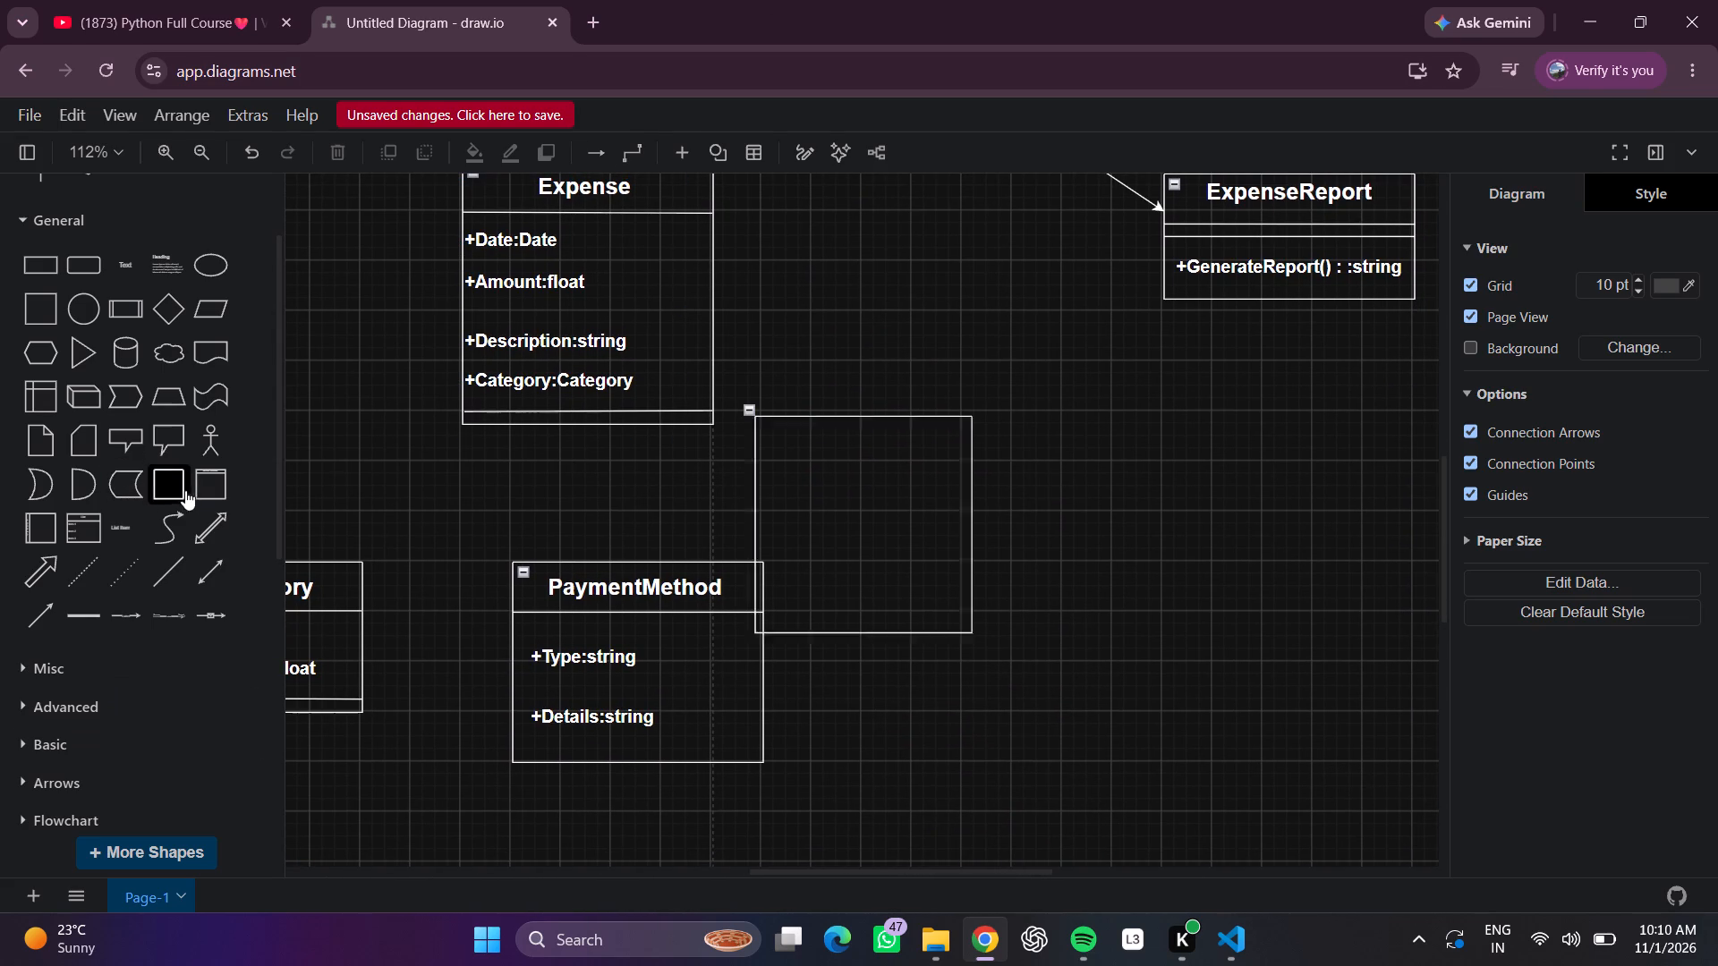
{"action": "left_click_drag", "start_coordinate": [734, 524], "coordinate": [941, 568]}
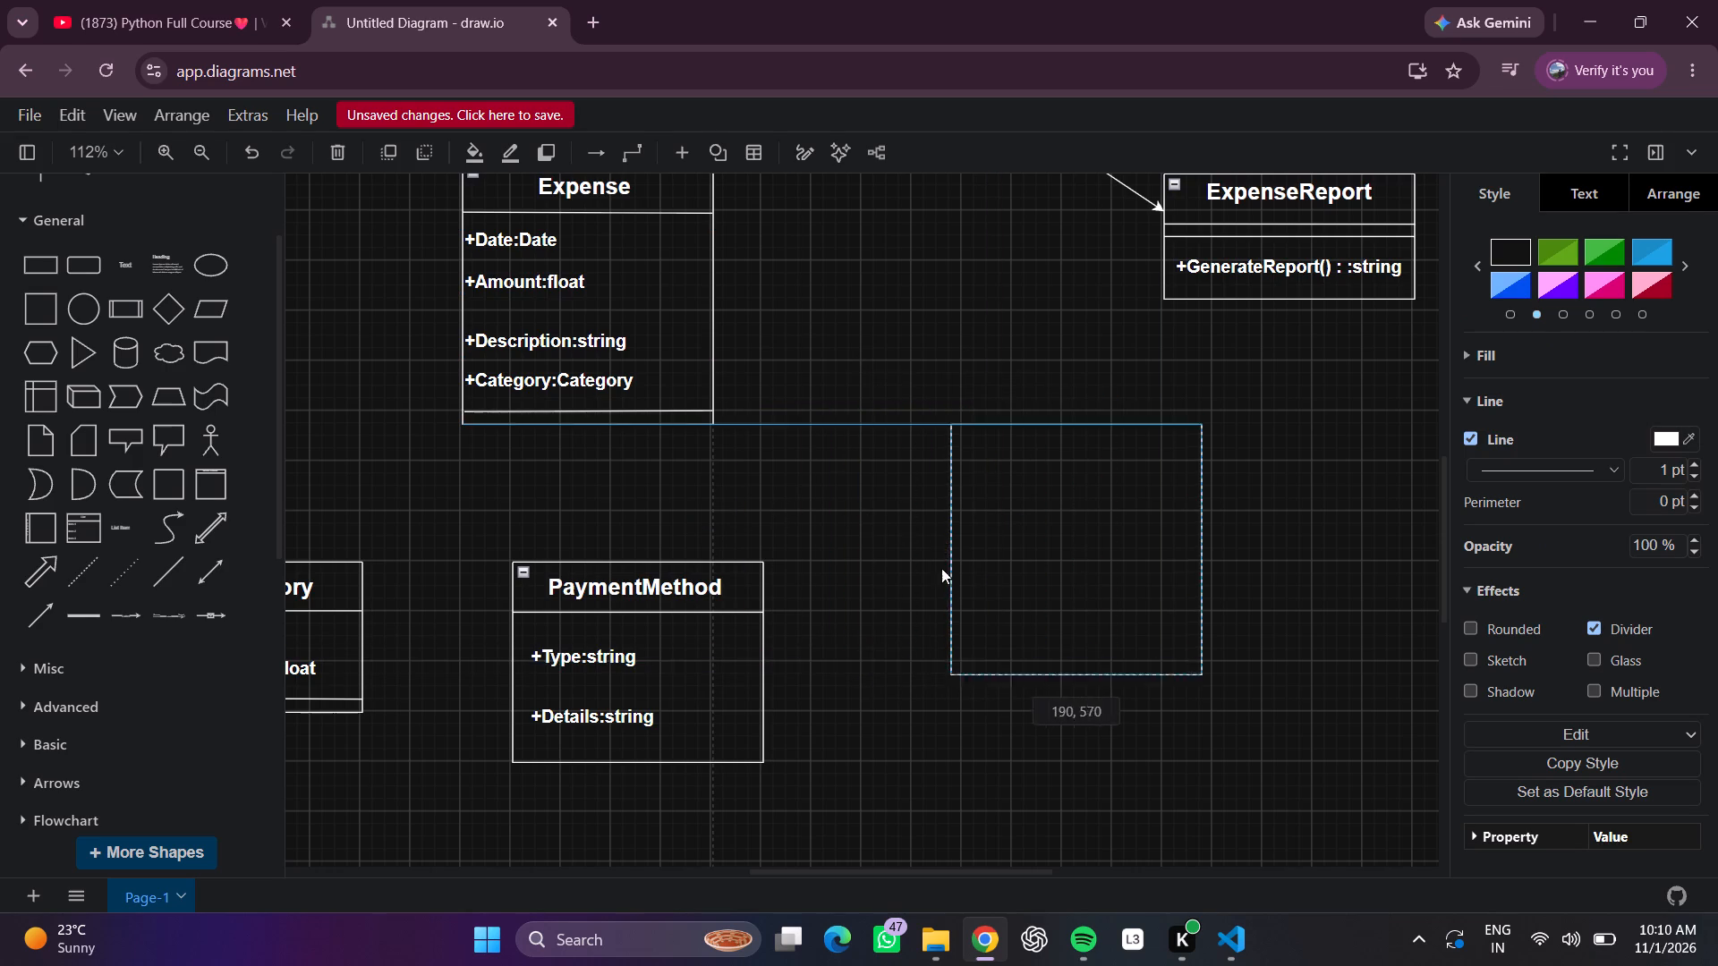
{"action": "left_click_drag", "start_coordinate": [941, 568], "coordinate": [906, 688]}
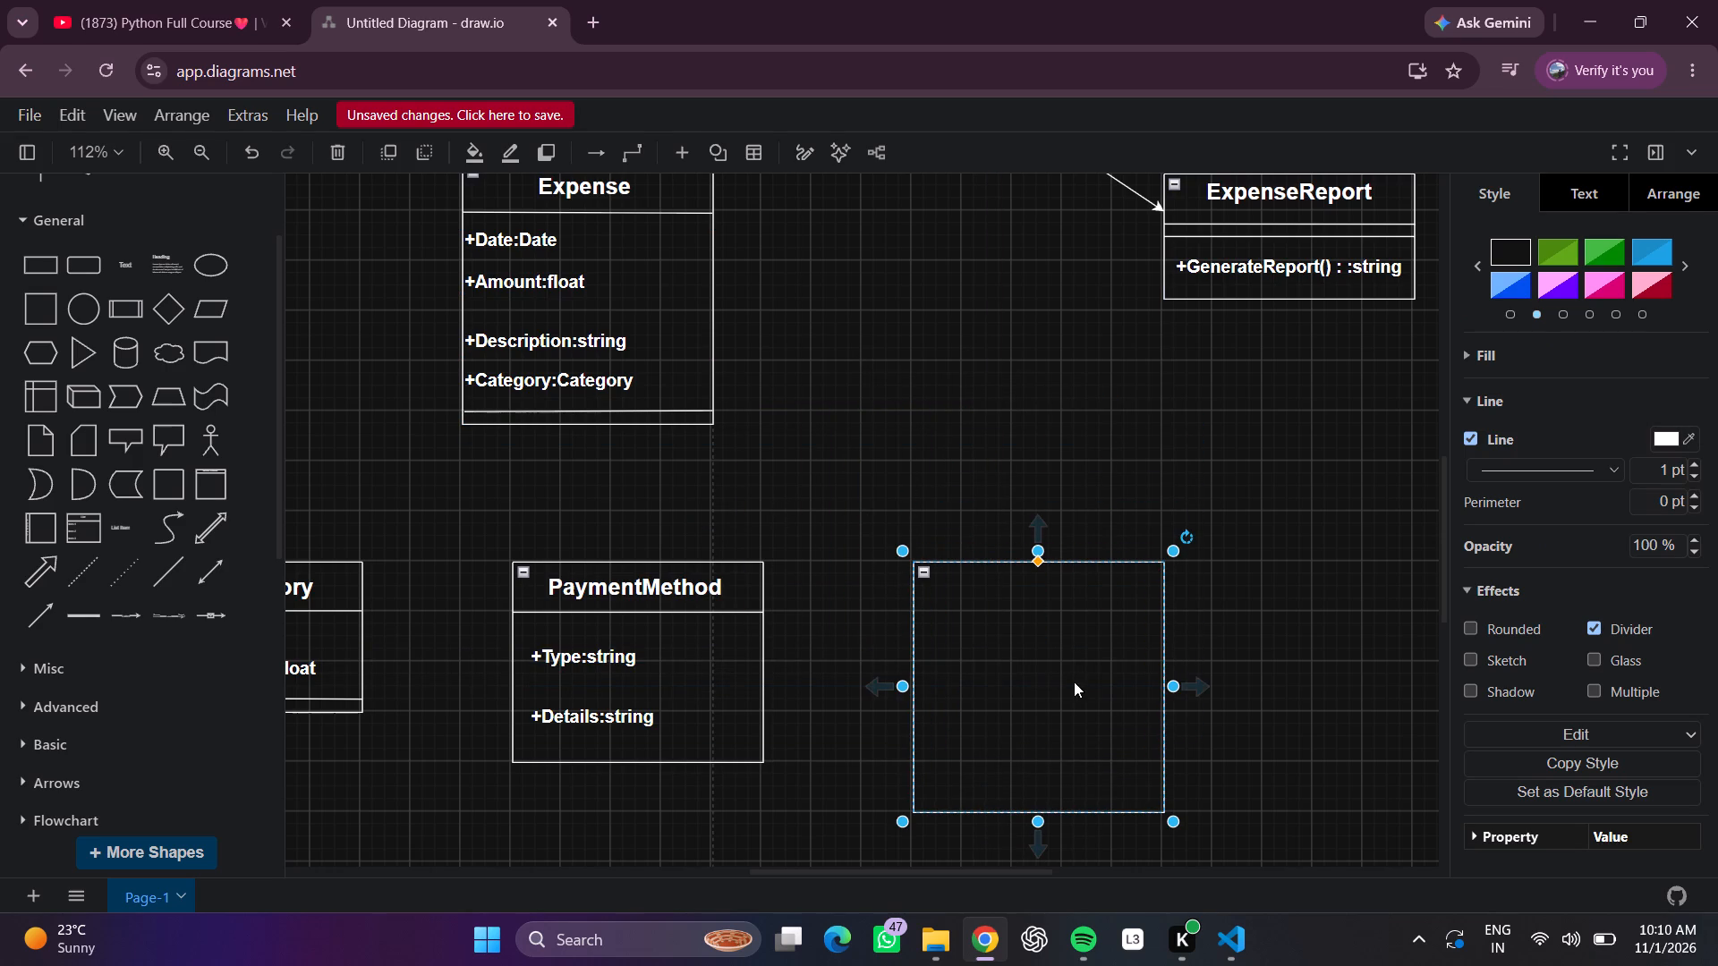
{"action": "left_click_drag", "start_coordinate": [1173, 689], "coordinate": [1110, 687]}
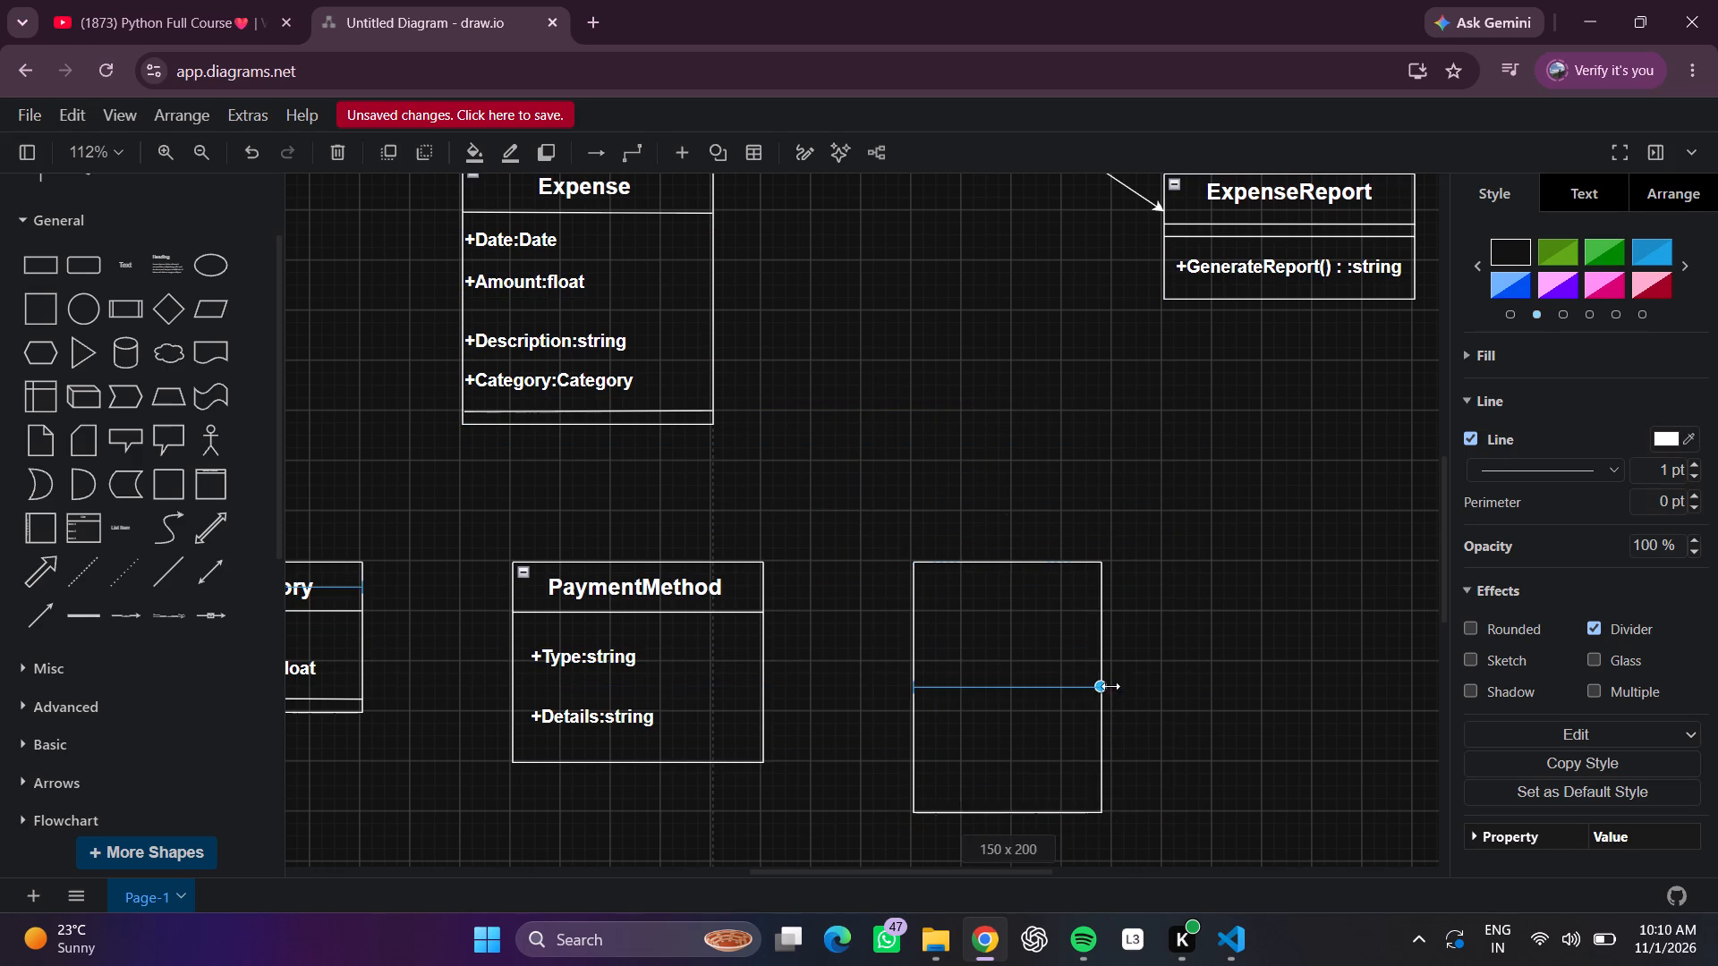
{"action": "left_click_drag", "start_coordinate": [1109, 687], "coordinate": [1123, 687]}
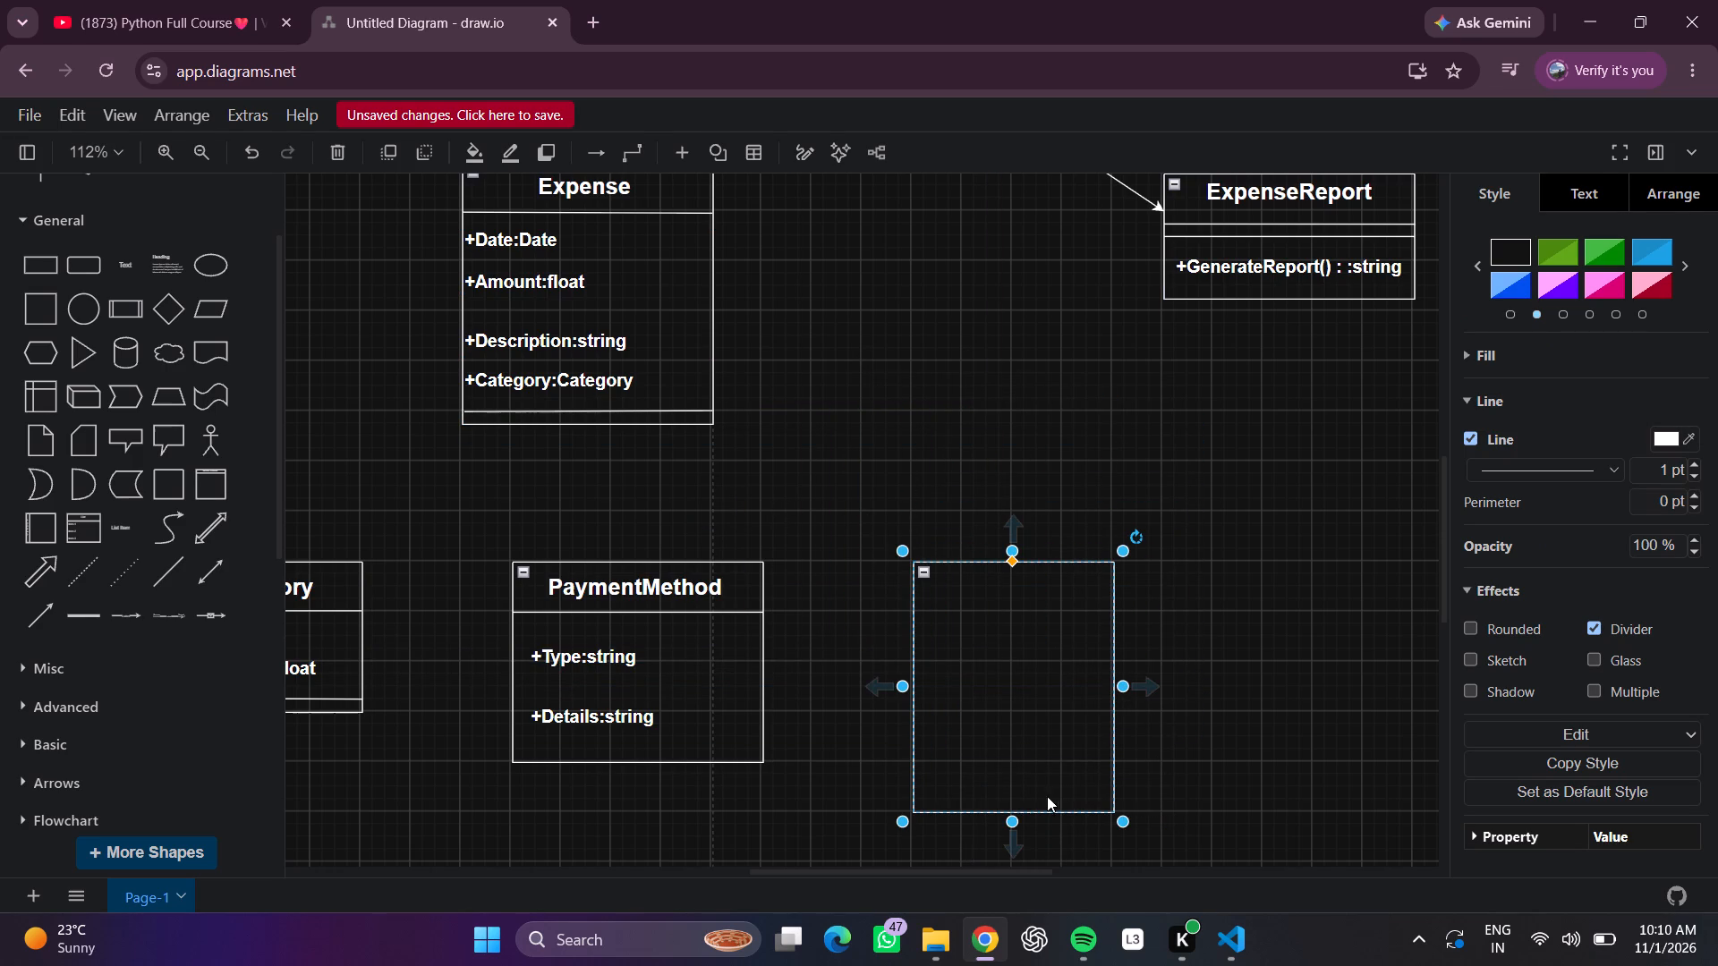
{"action": "left_click_drag", "start_coordinate": [1016, 818], "coordinate": [1032, 764]}
{"action": "left_click", "coordinate": [1288, 714]}
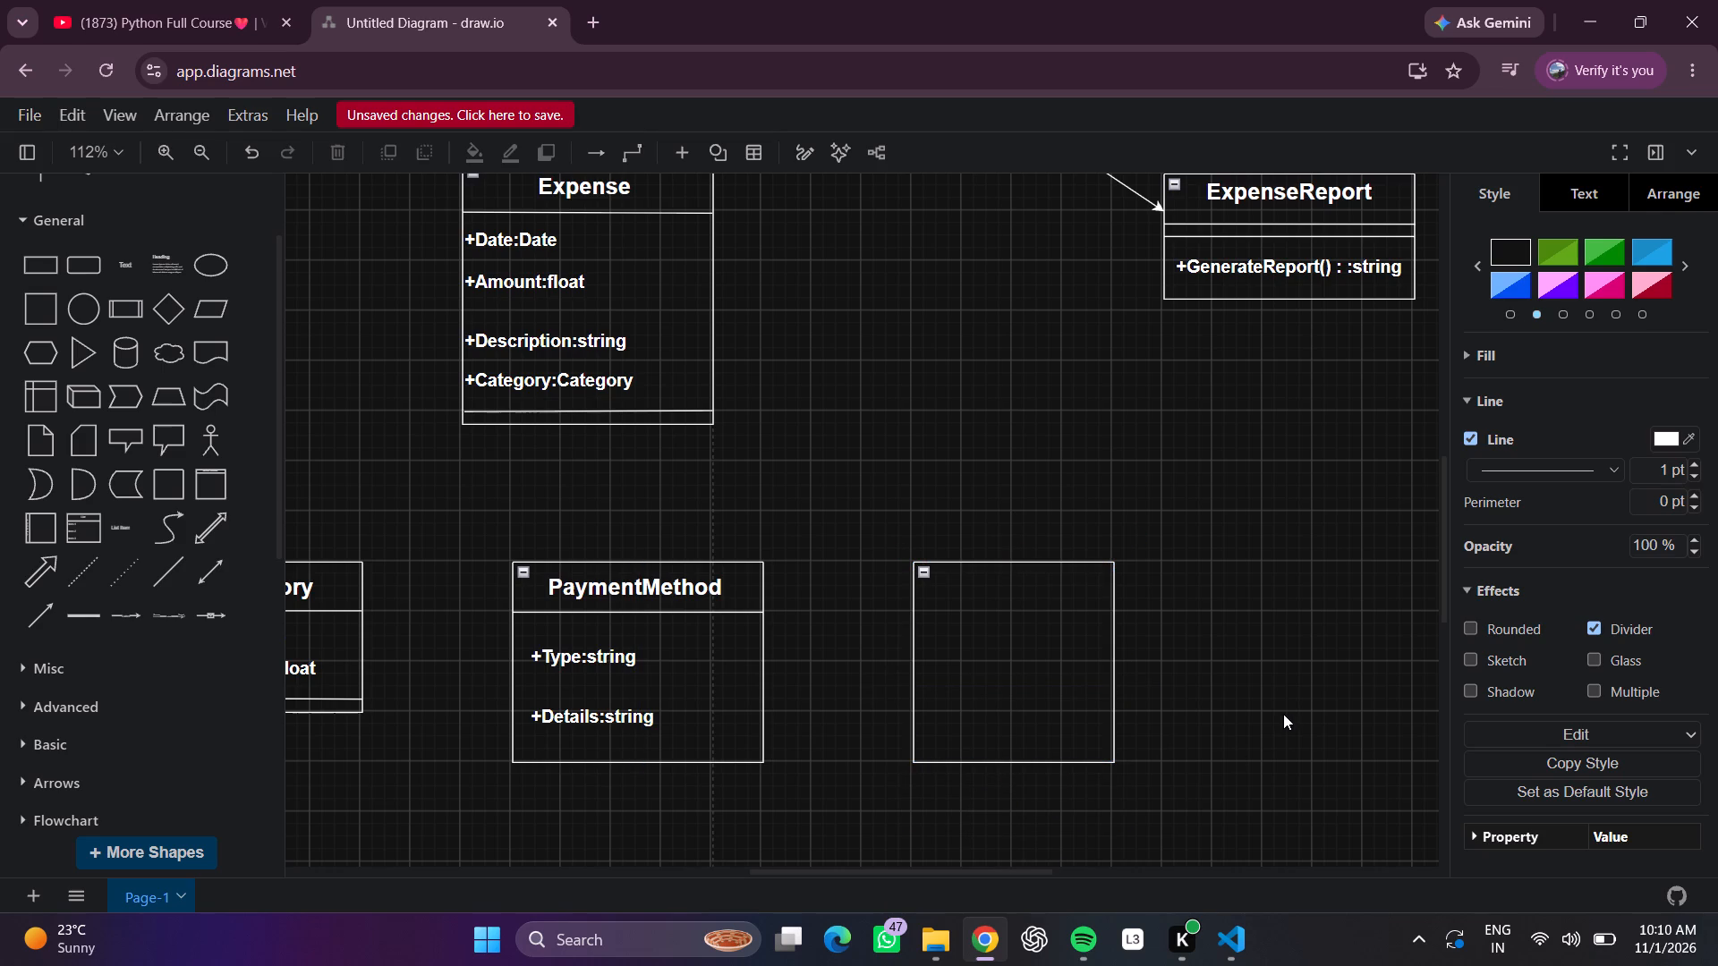
Draw a level divider line between the new container's side edges, about a quarter of its height below the top.
{"action": "scroll", "coordinate": [1283, 714], "scroll_direction": "up", "scroll_amount": 1}
{"action": "scroll", "coordinate": [1283, 714], "scroll_direction": "right", "scroll_amount": 1}
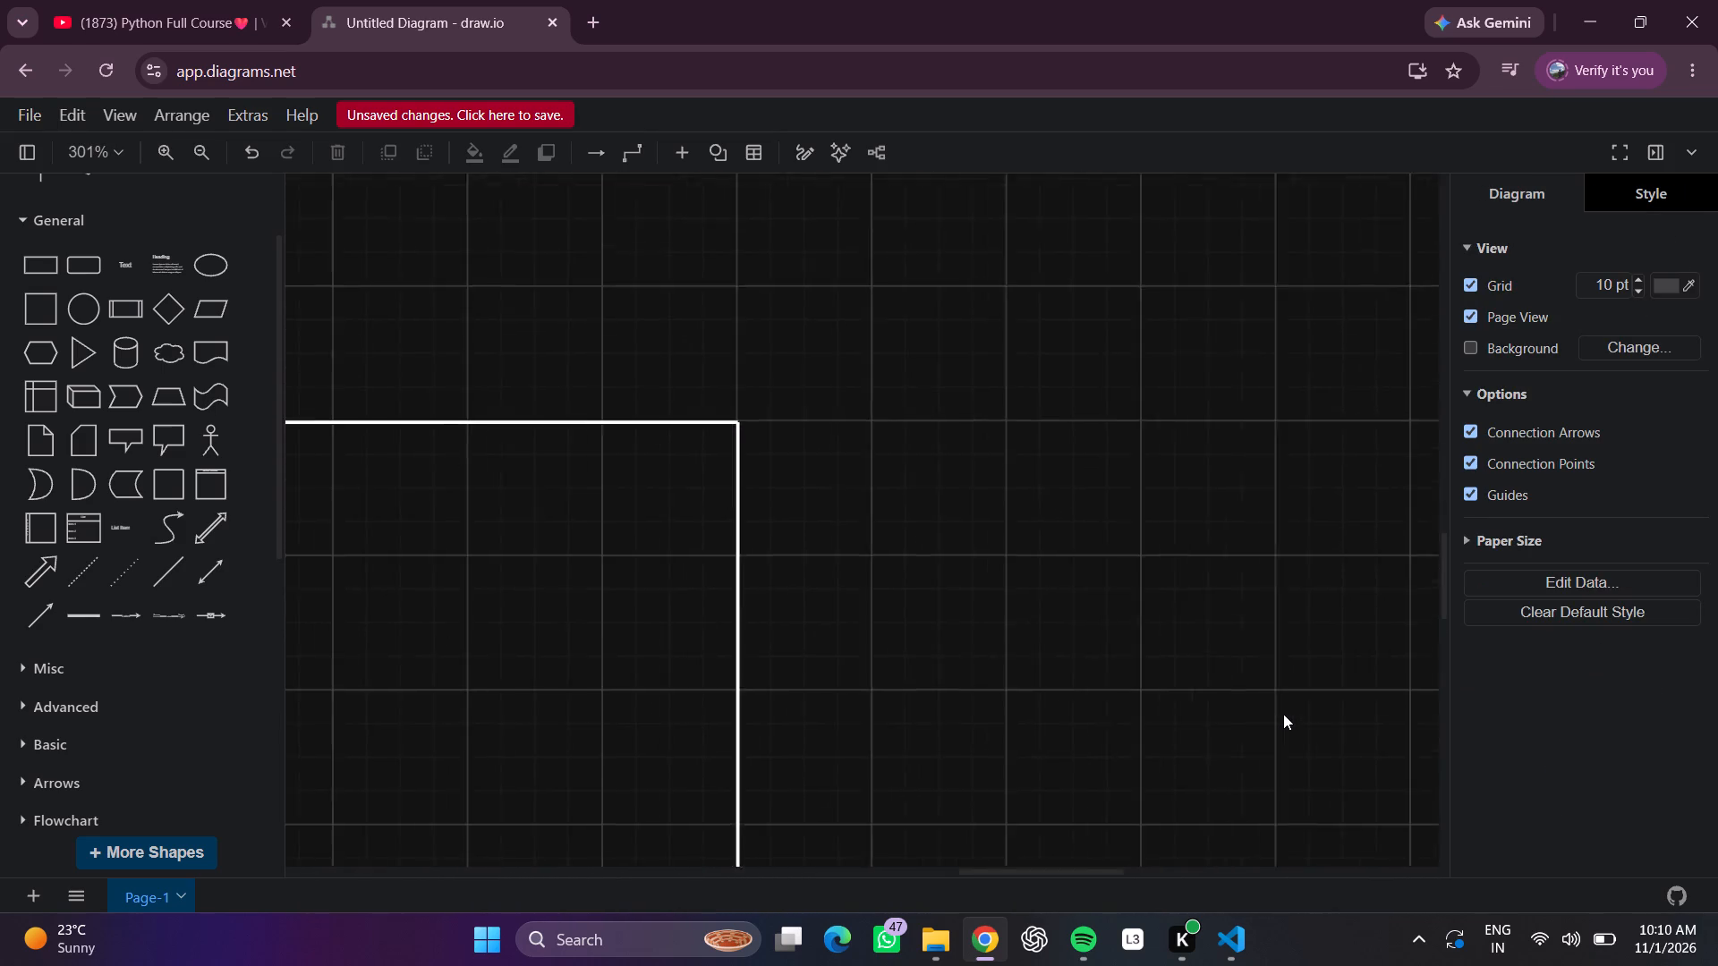
{"action": "scroll", "coordinate": [1283, 714], "scroll_direction": "right", "scroll_amount": 2}
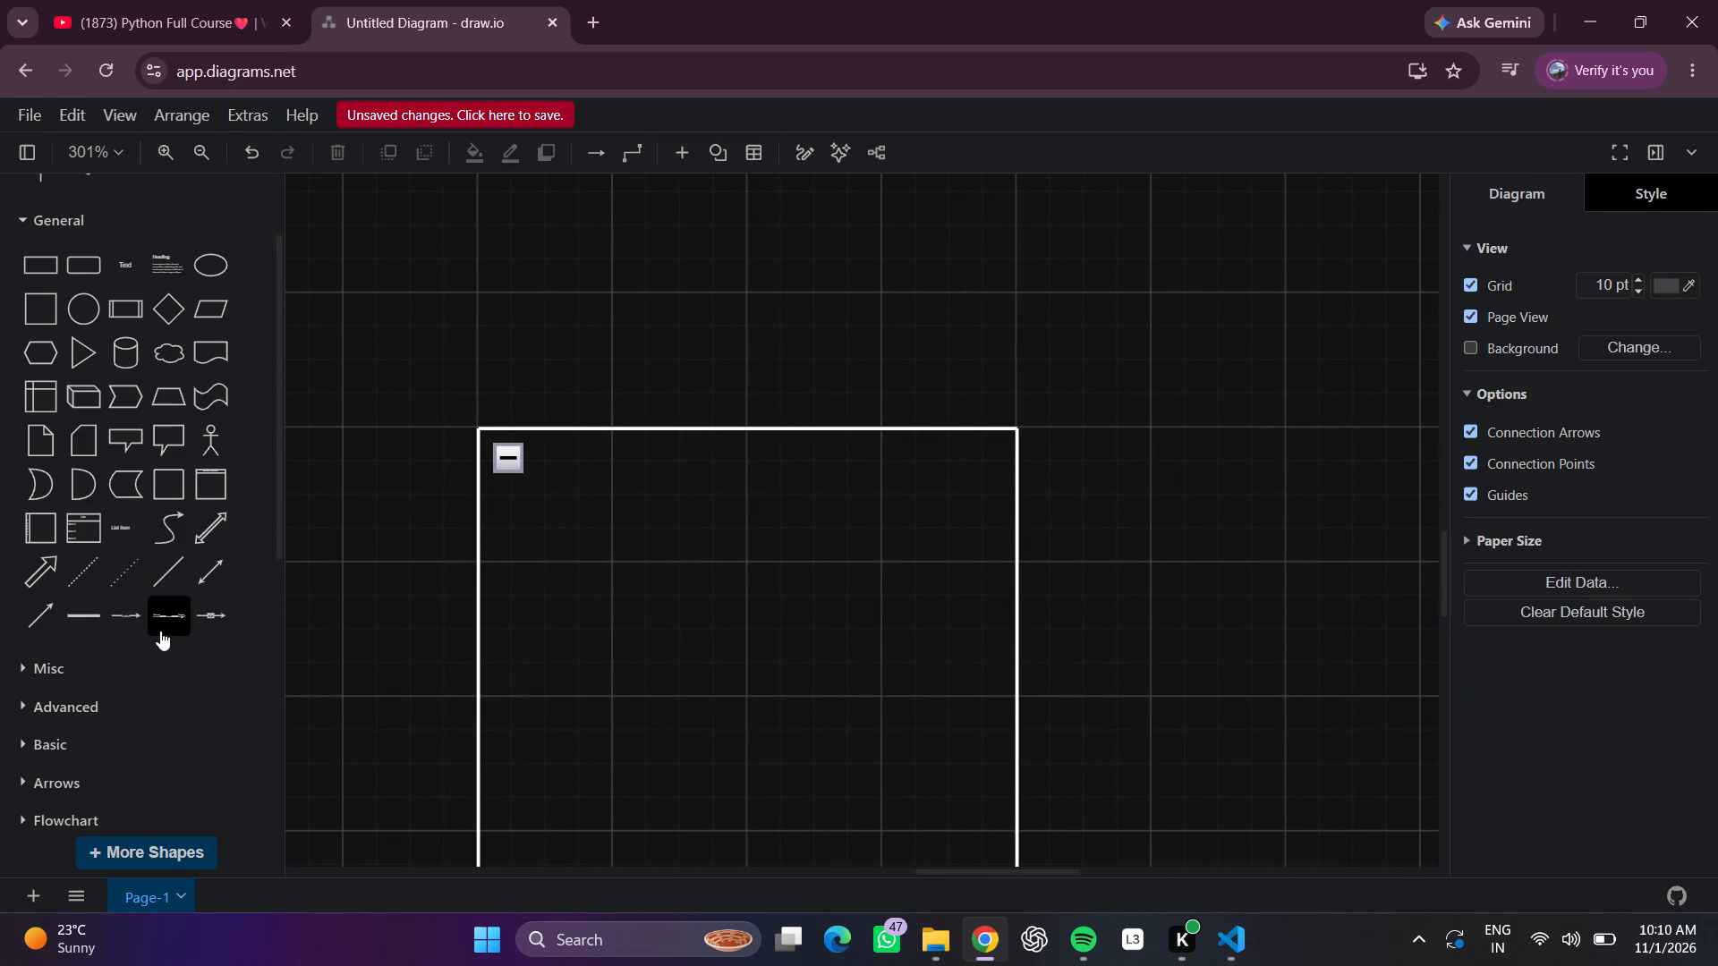
{"action": "left_click", "coordinate": [165, 580]}
{"action": "left_click_drag", "start_coordinate": [785, 597], "coordinate": [785, 593]}
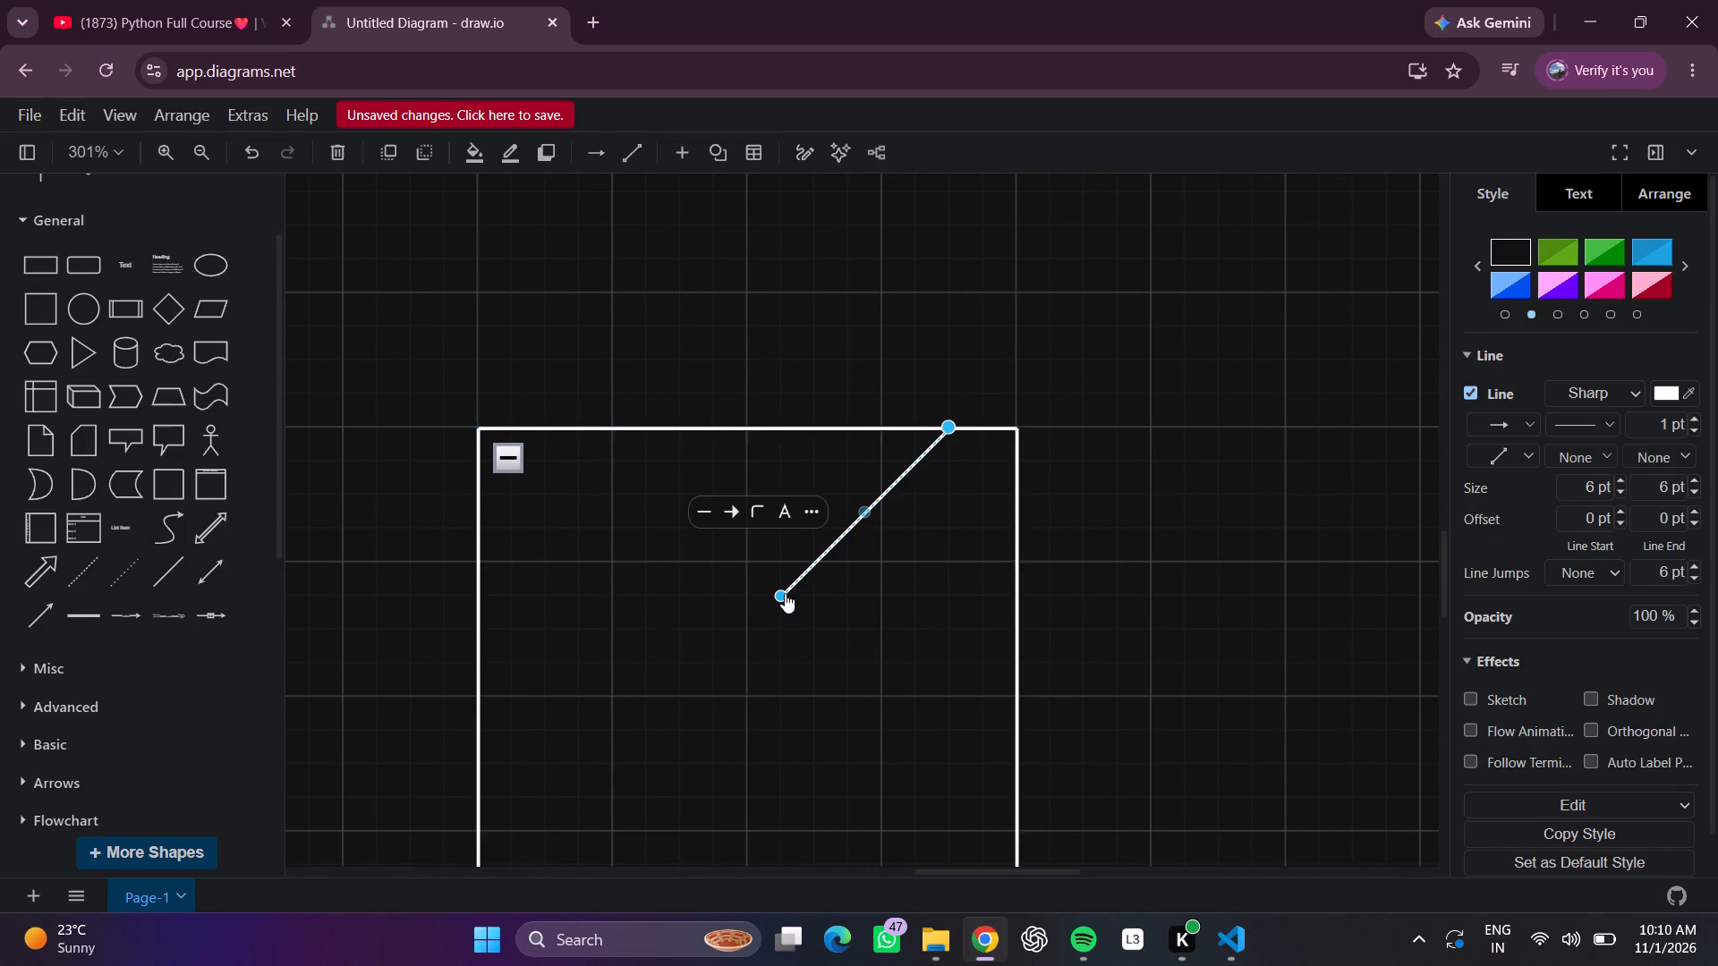
{"action": "left_click_drag", "start_coordinate": [785, 593], "coordinate": [481, 565]}
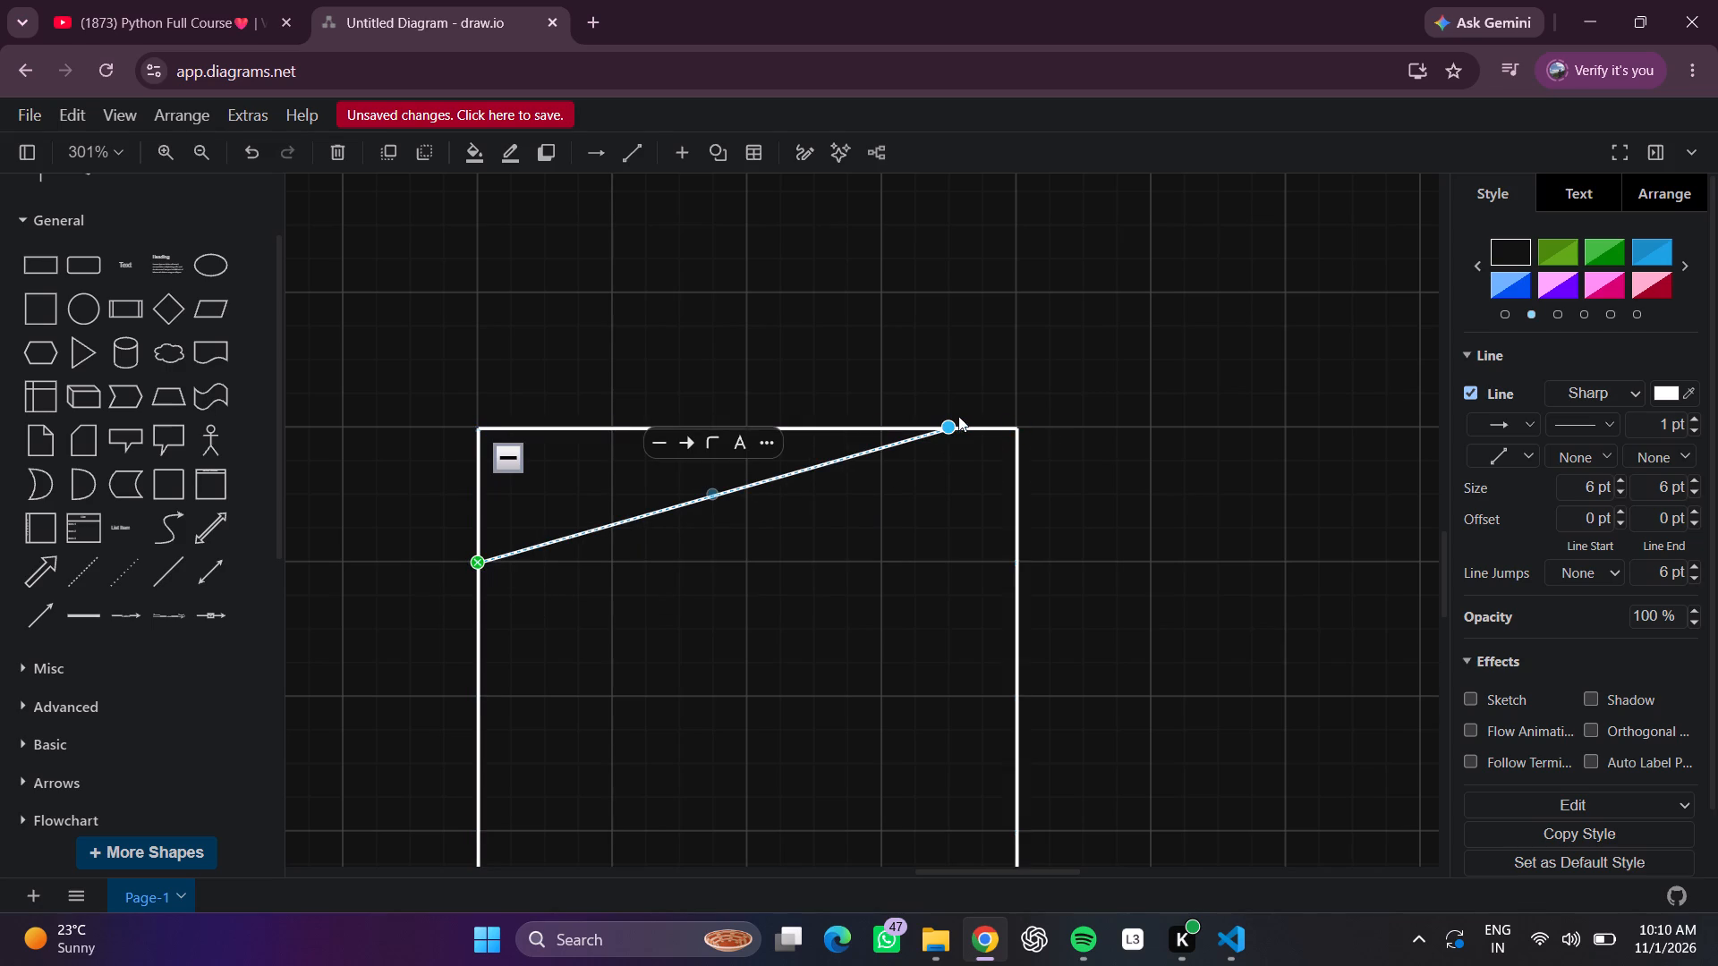
{"action": "left_click_drag", "start_coordinate": [948, 432], "coordinate": [1012, 561]}
{"action": "left_click", "coordinate": [1161, 530]}
Add a text box in the new container's header and widen it to span most of the header between the side edges.
{"action": "triple_click", "coordinate": [544, 470]}
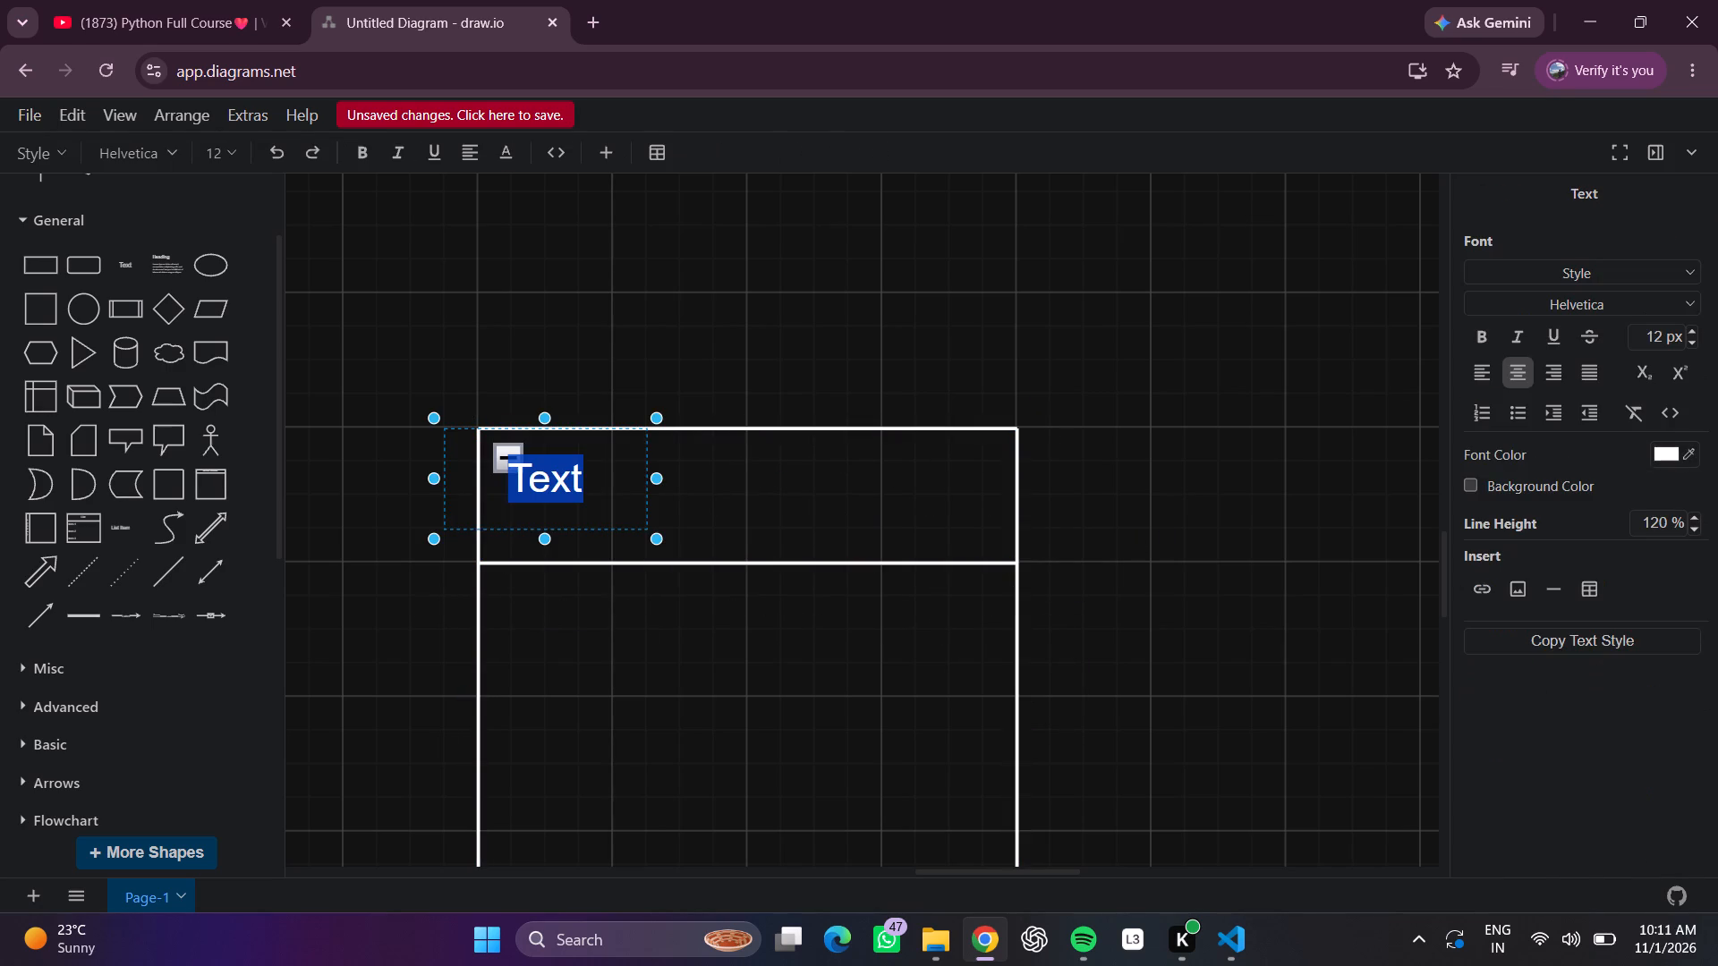
{"action": "left_click_drag", "start_coordinate": [650, 480], "coordinate": [869, 499]}
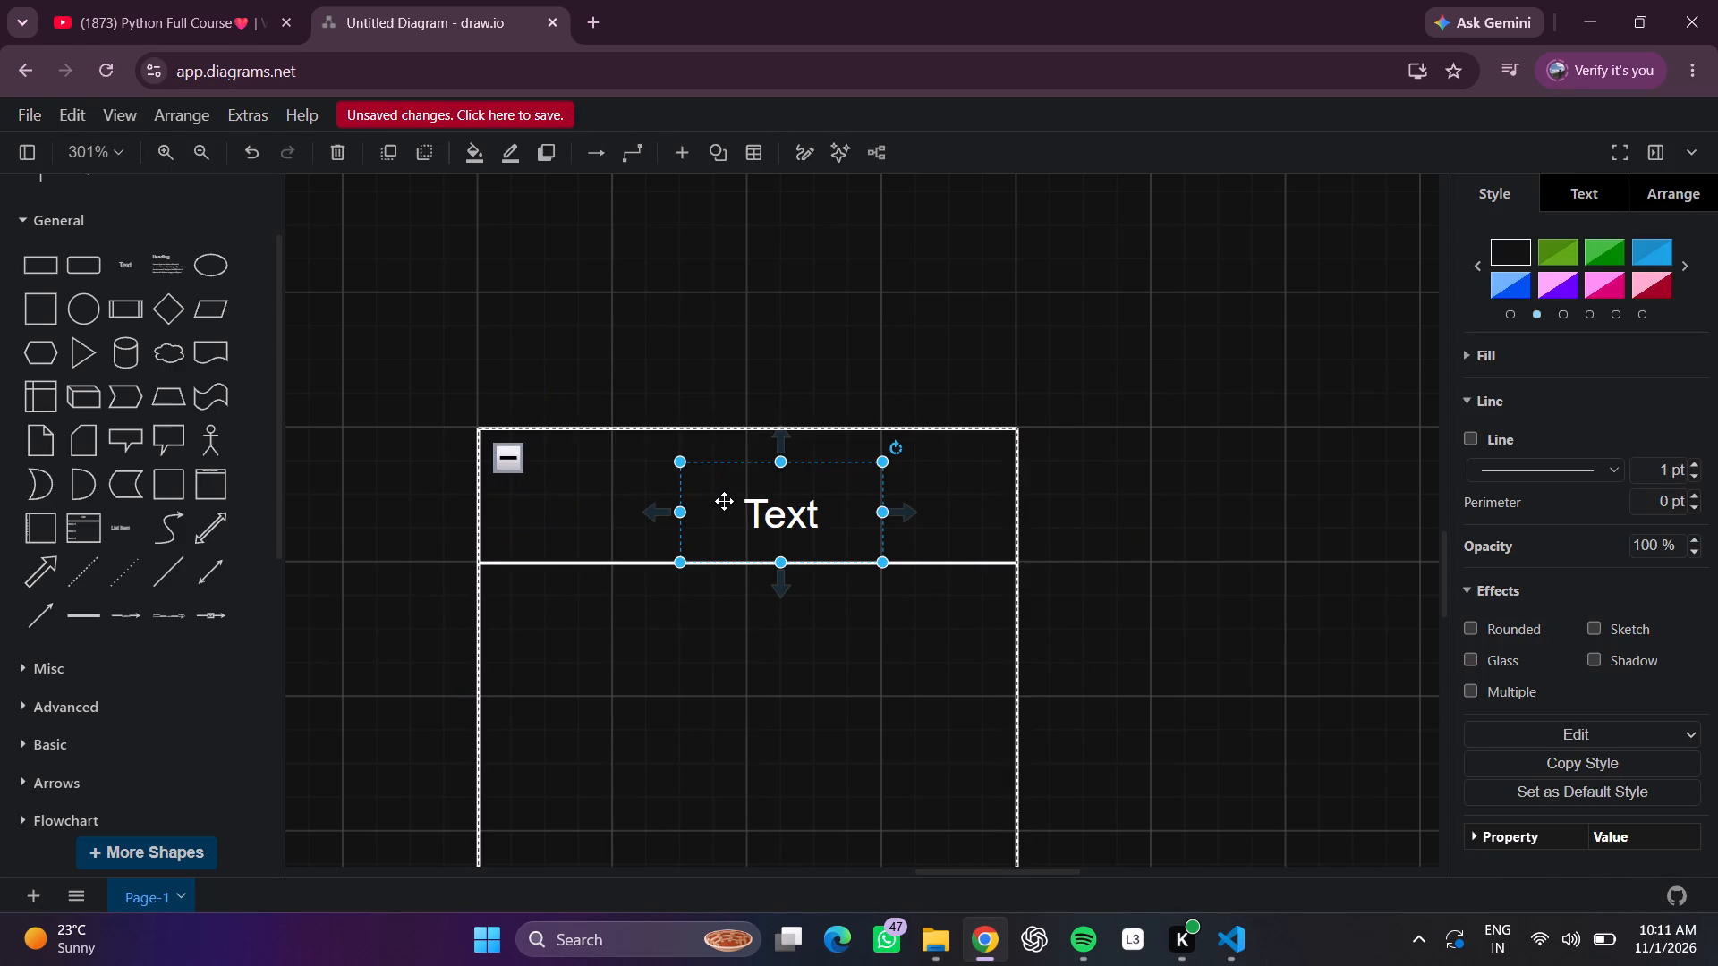
{"action": "left_click_drag", "start_coordinate": [685, 512], "coordinate": [515, 506]}
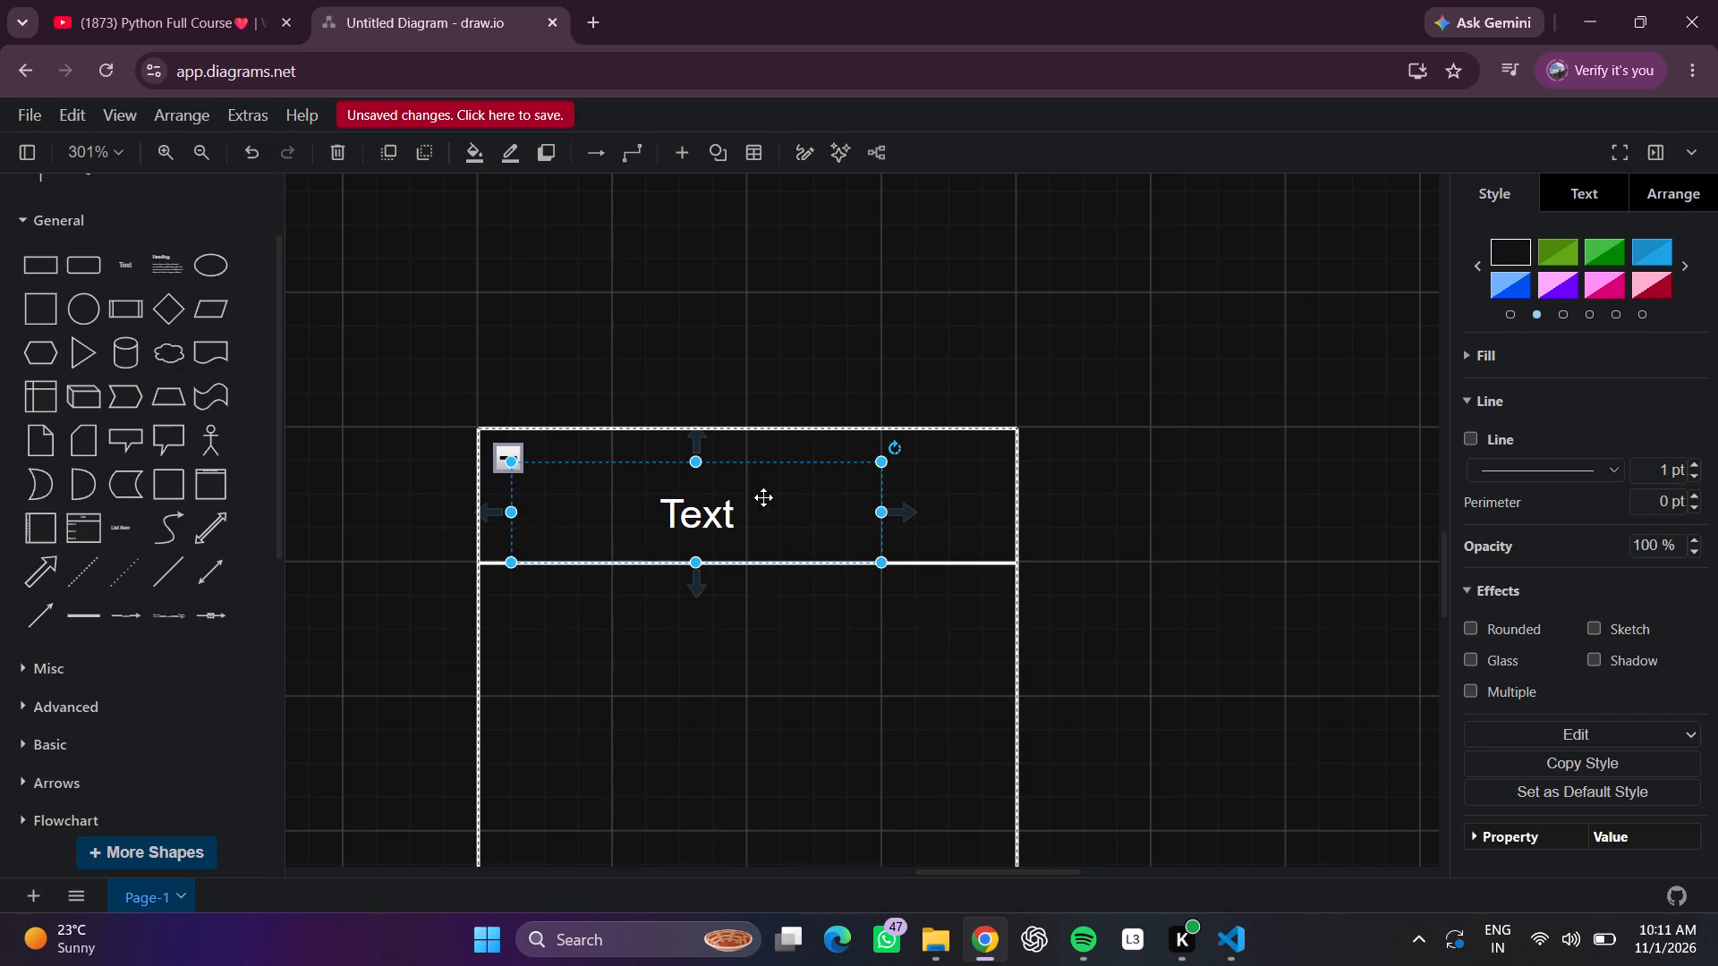
{"action": "left_click_drag", "start_coordinate": [886, 513], "coordinate": [972, 507]}
Replace the header text box's placeholder text with "Transaction".
{"action": "triple_click", "coordinate": [799, 524]}
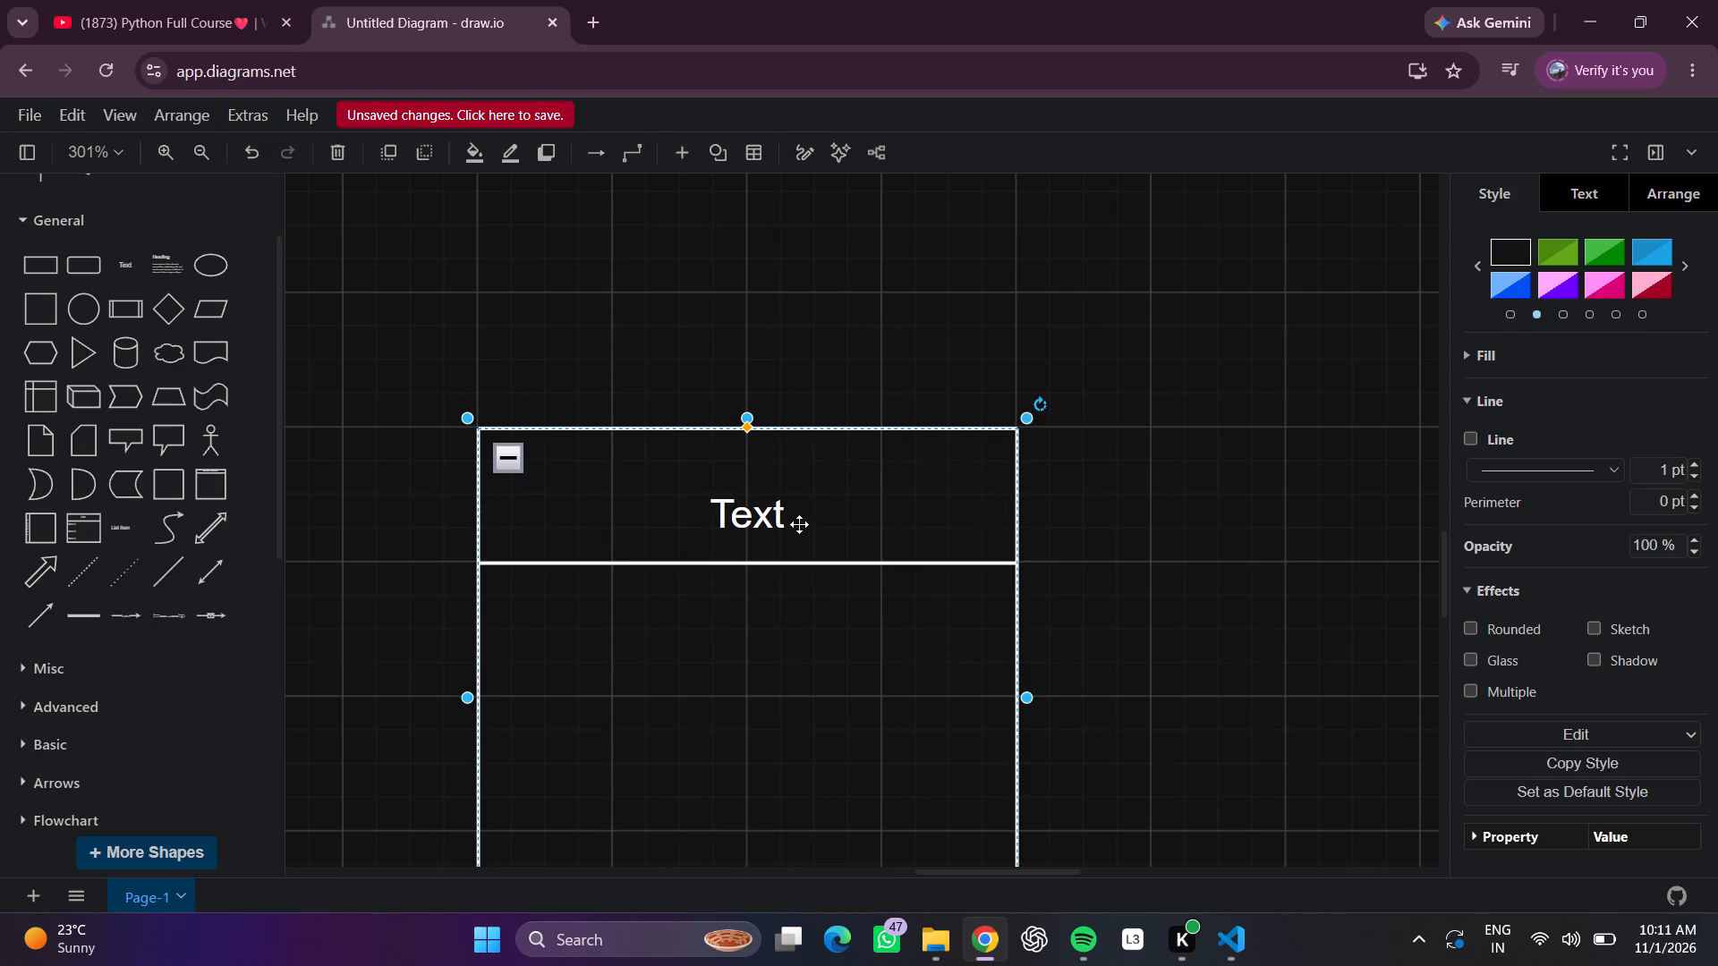
{"action": "double_click", "coordinate": [801, 523]}
{"action": "double_click", "coordinate": [802, 521]}
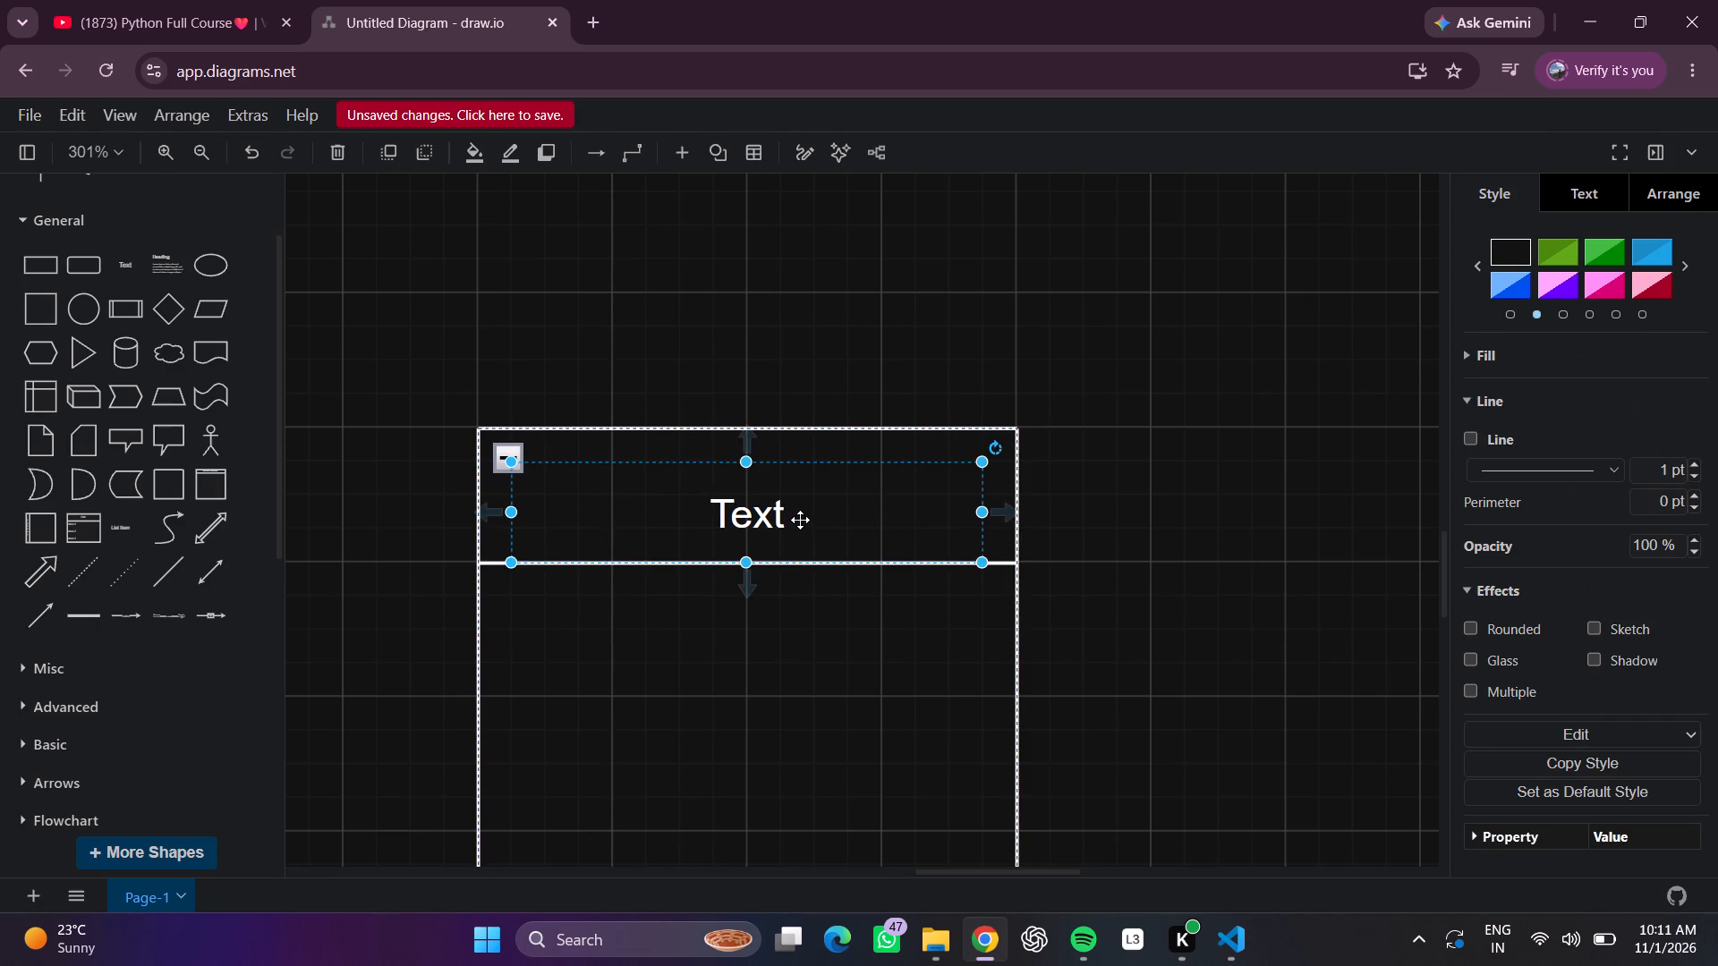
{"action": "double_click", "coordinate": [795, 520]}
{"action": "key", "text": "BackSpace"}
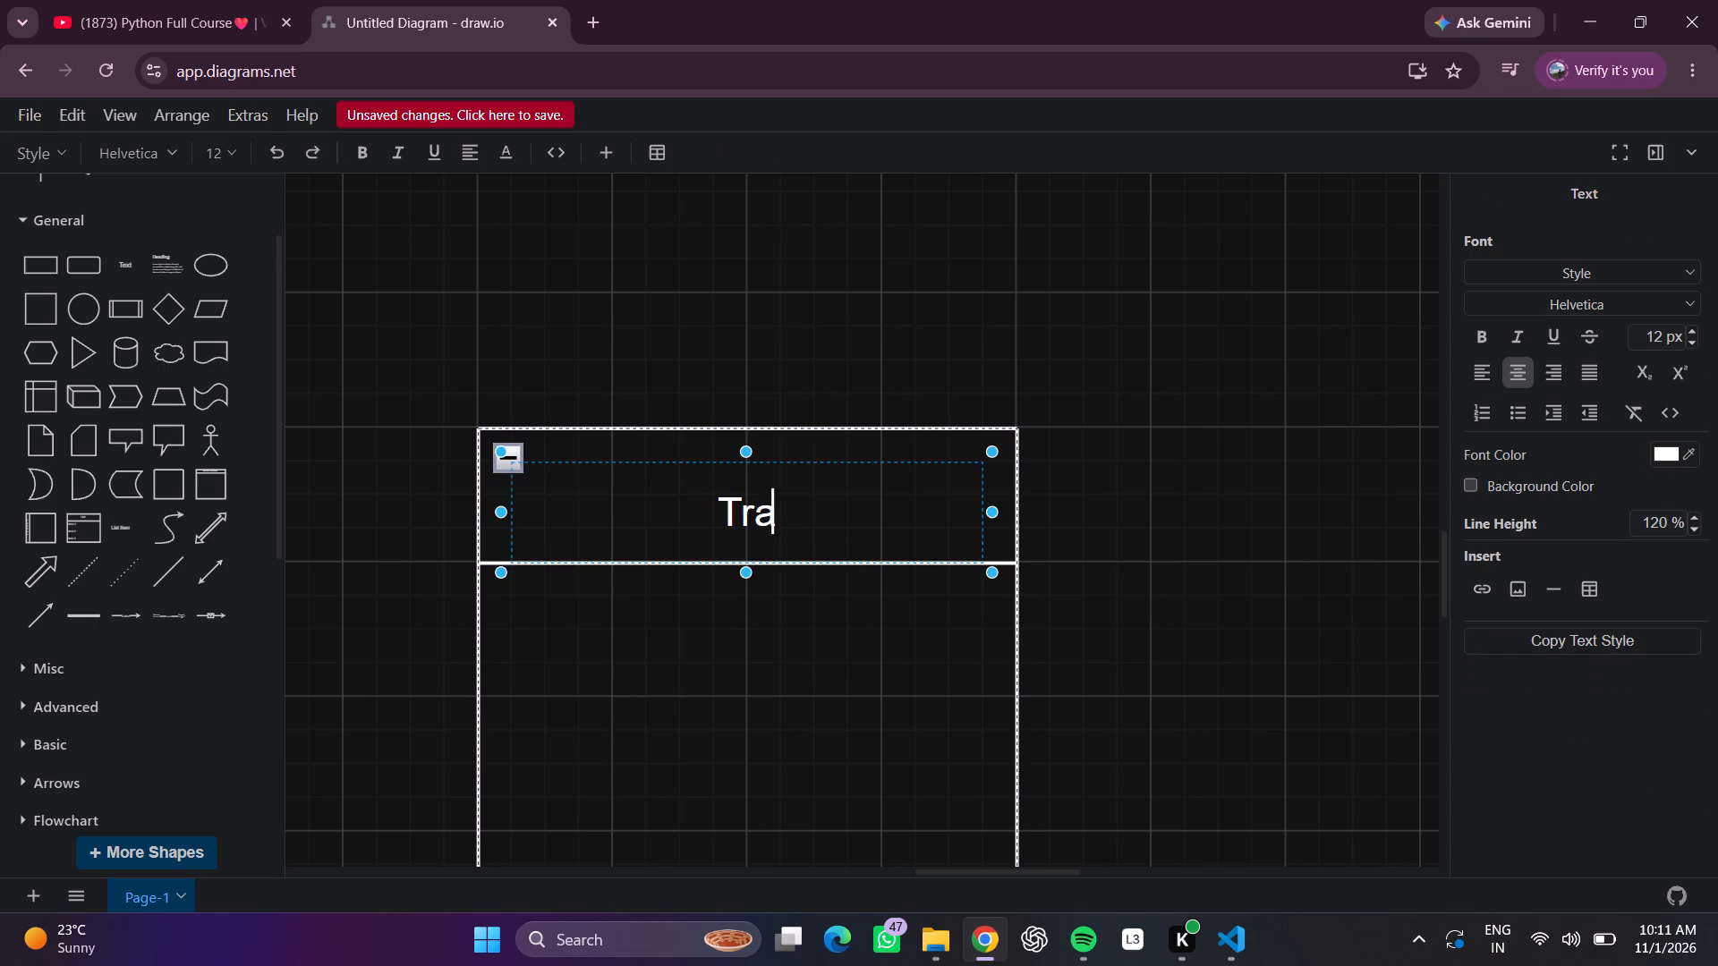
{"action": "type", "text": "ns"}
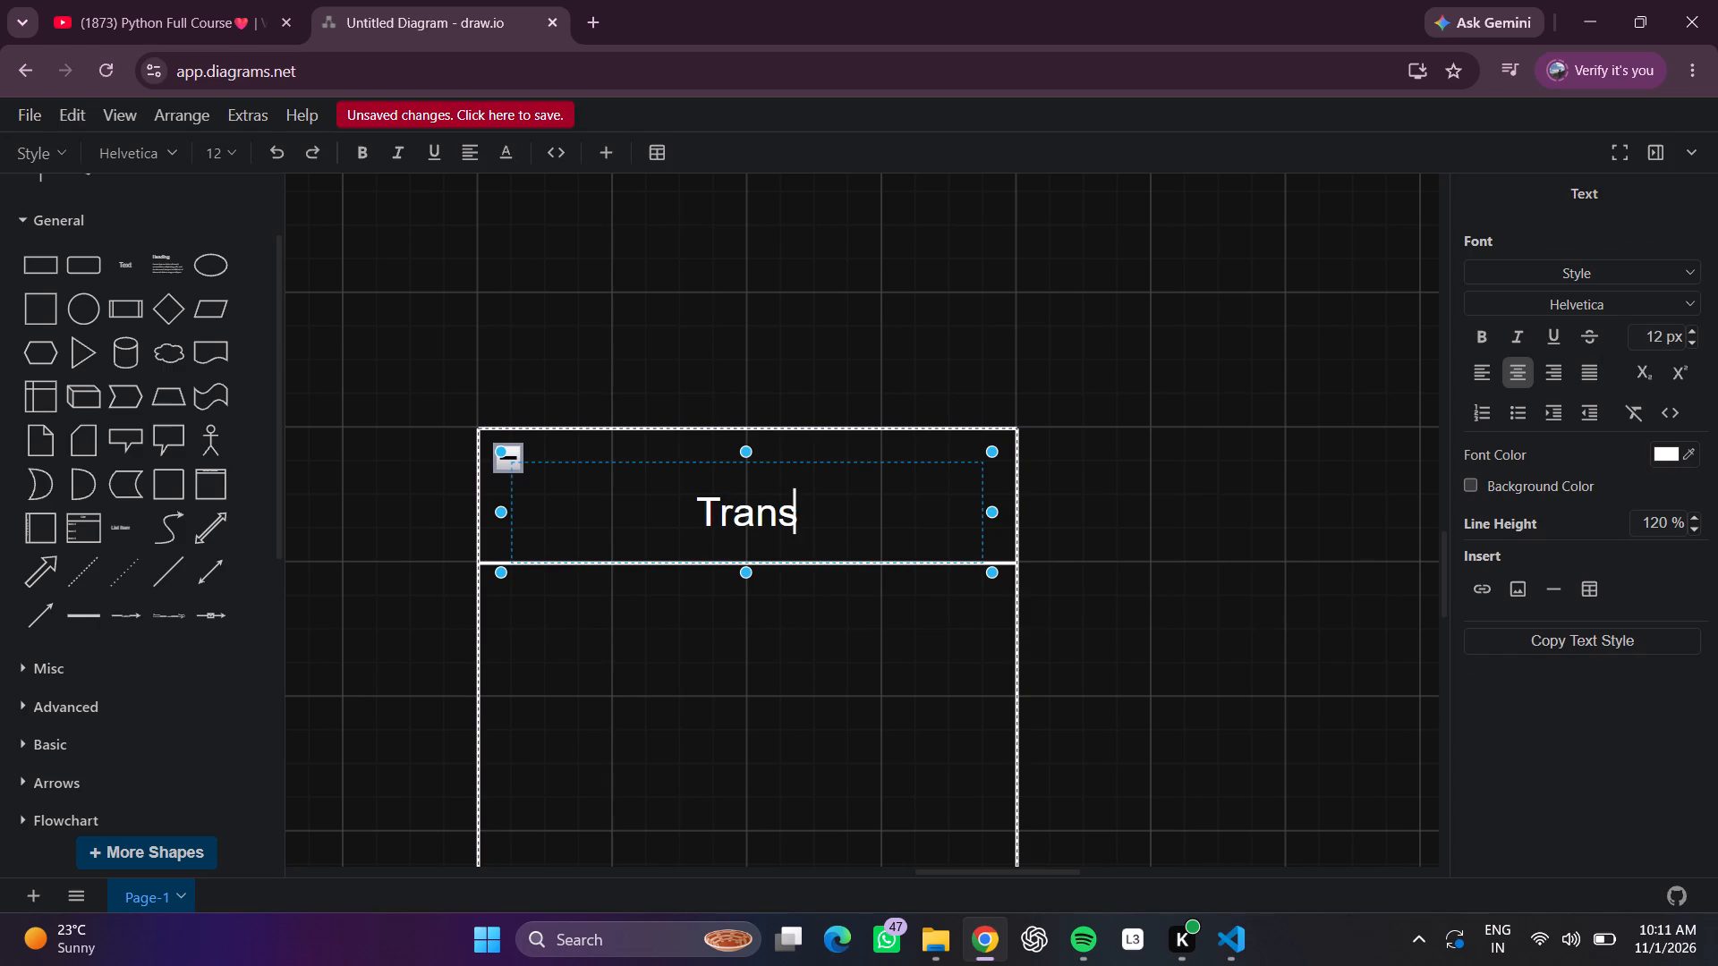
{"action": "type", "text": "action"}
{"action": "left_click", "coordinate": [1060, 258]}
Format the "Transaction" title as Heading 2 and move it up so it sits vertically centred in the header.
{"action": "double_click", "coordinate": [792, 535]}
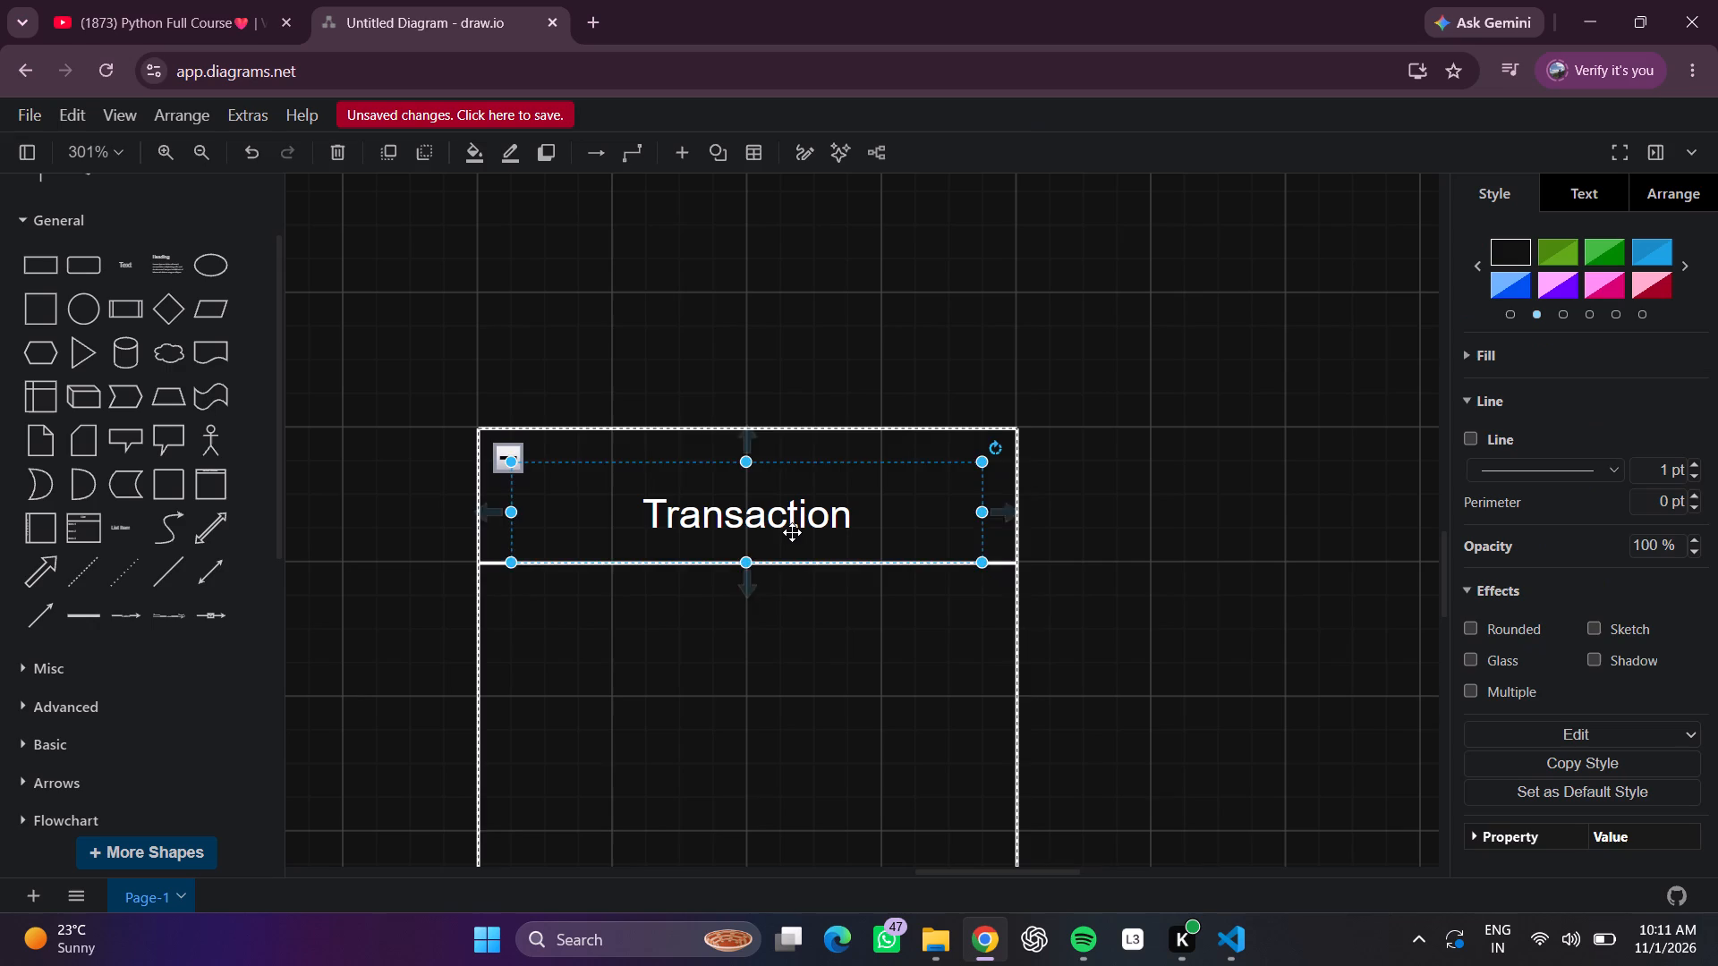
{"action": "left_click", "coordinate": [937, 482]}
{"action": "left_click", "coordinate": [929, 497]}
{"action": "double_click", "coordinate": [913, 516]}
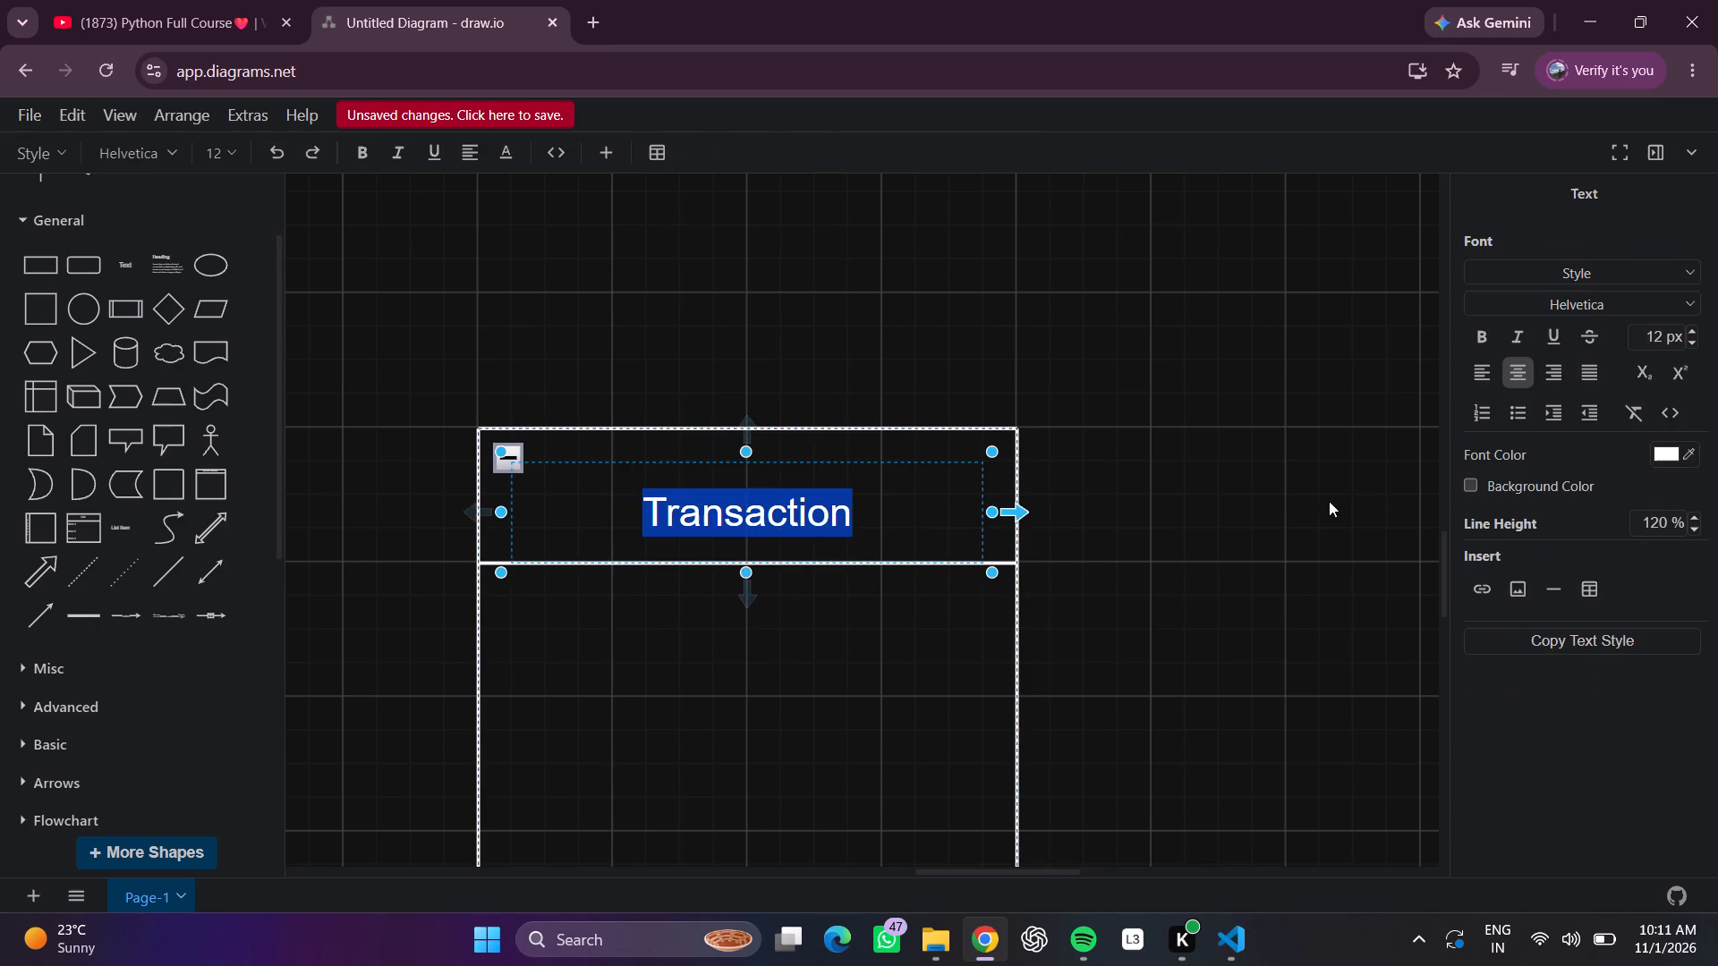
{"action": "left_click", "coordinate": [1588, 264]}
{"action": "left_click", "coordinate": [1561, 383]}
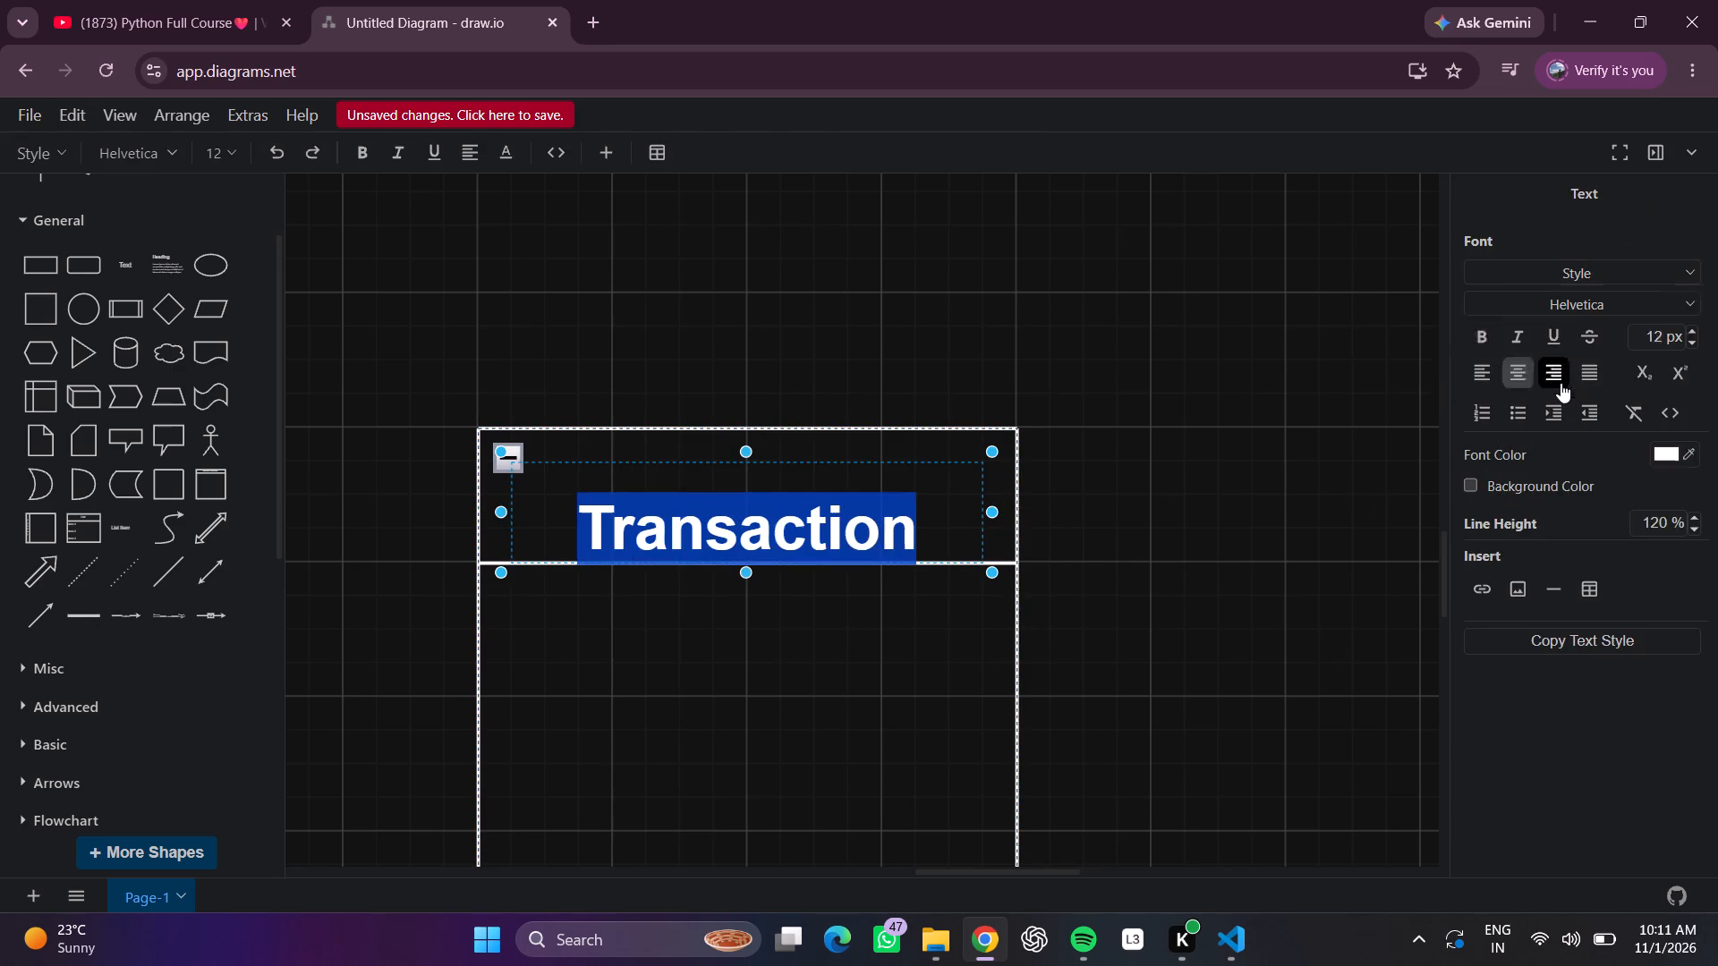
{"action": "left_click", "coordinate": [1433, 396]}
{"action": "left_click_drag", "start_coordinate": [763, 526], "coordinate": [765, 507]}
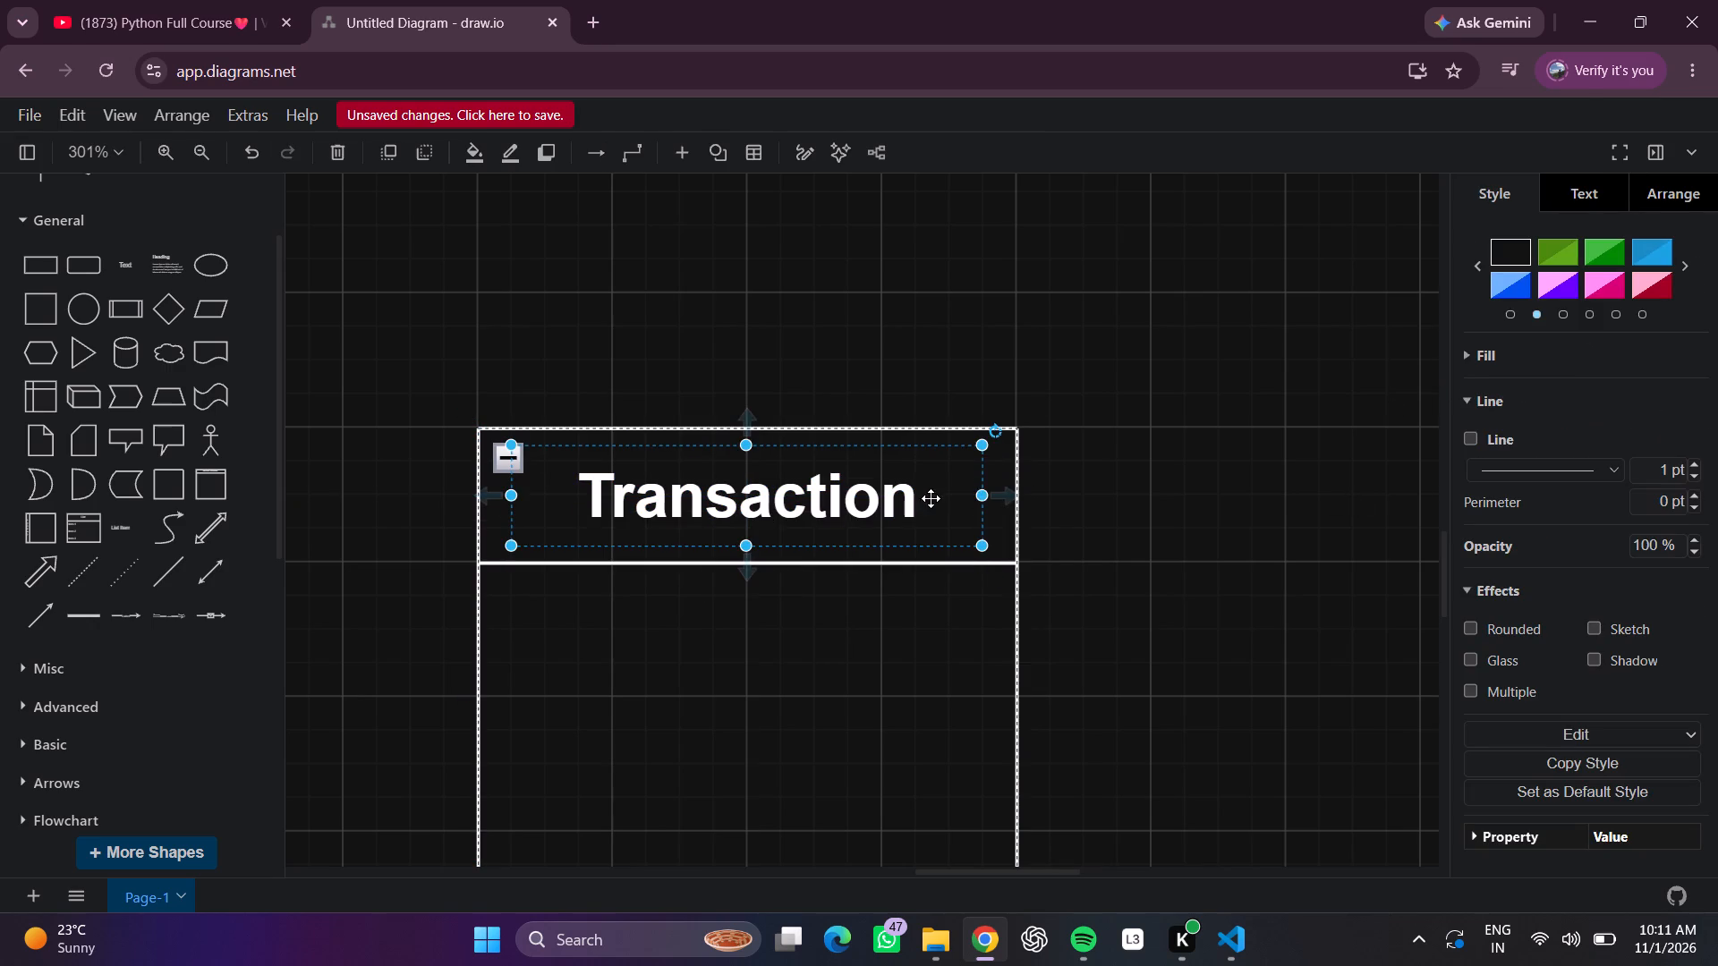
{"action": "left_click", "coordinate": [1082, 524]}
Add a text box below the Transaction divider and resize it to fill most of the container's lower area, inside both side edges.
{"action": "scroll", "coordinate": [1082, 526], "scroll_direction": "down", "scroll_amount": 1}
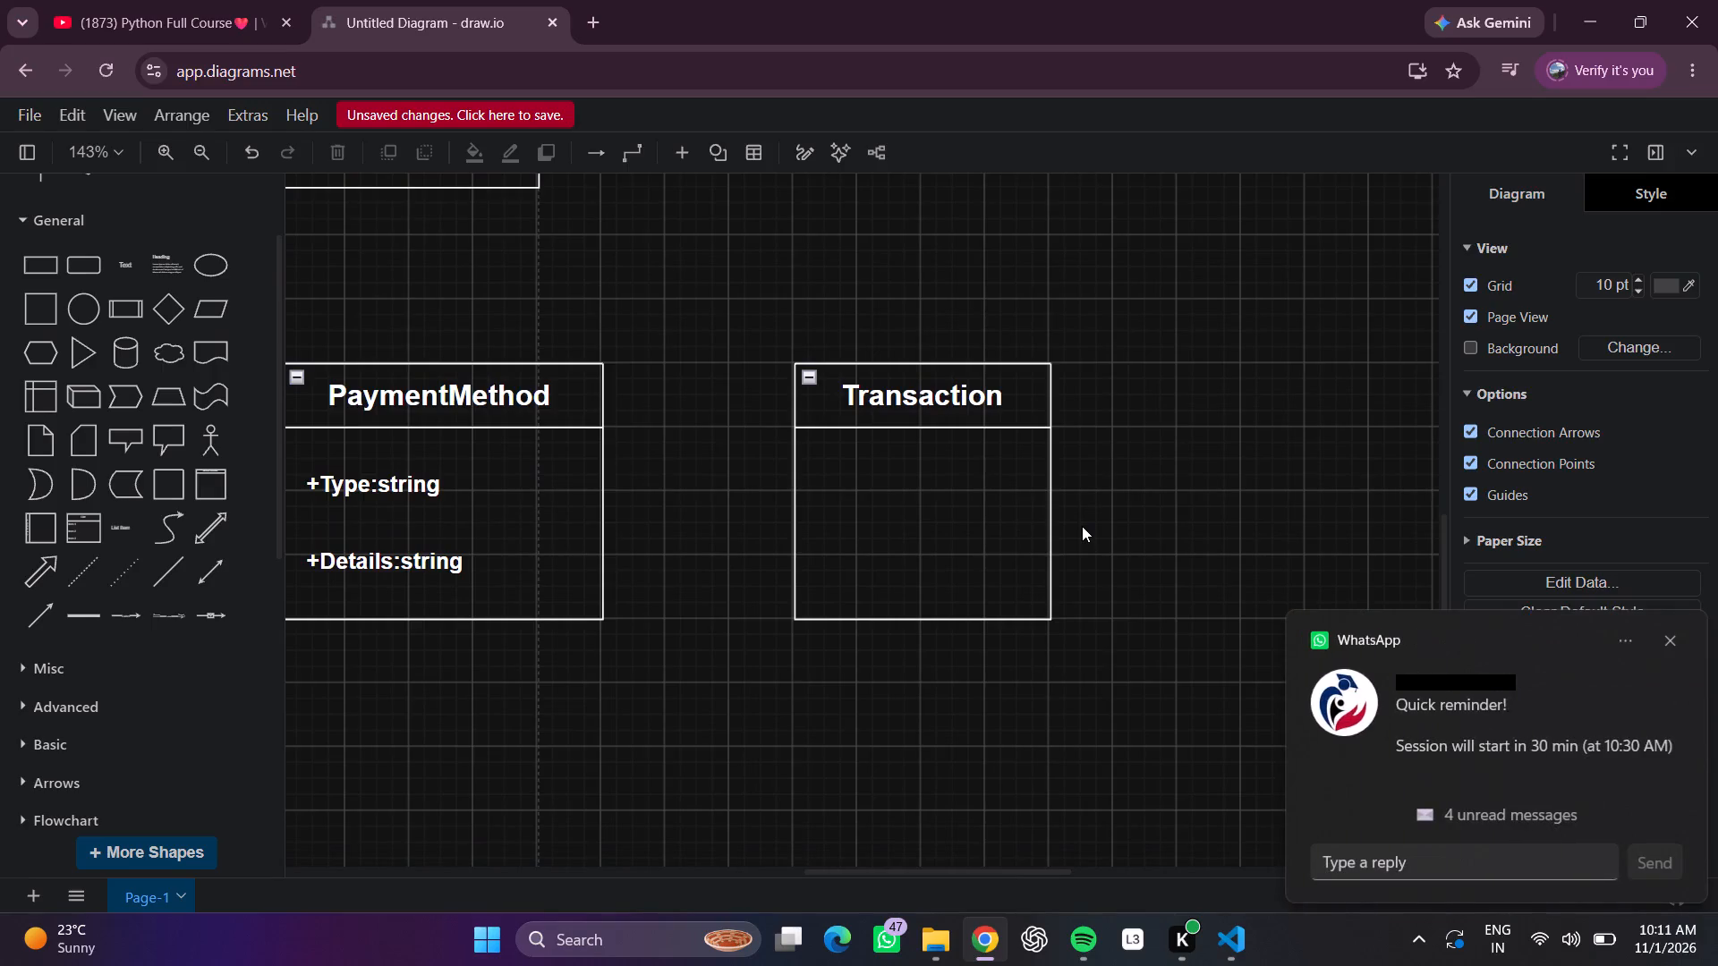
{"action": "triple_click", "coordinate": [819, 458]}
{"action": "left_click_drag", "start_coordinate": [886, 463], "coordinate": [980, 478]}
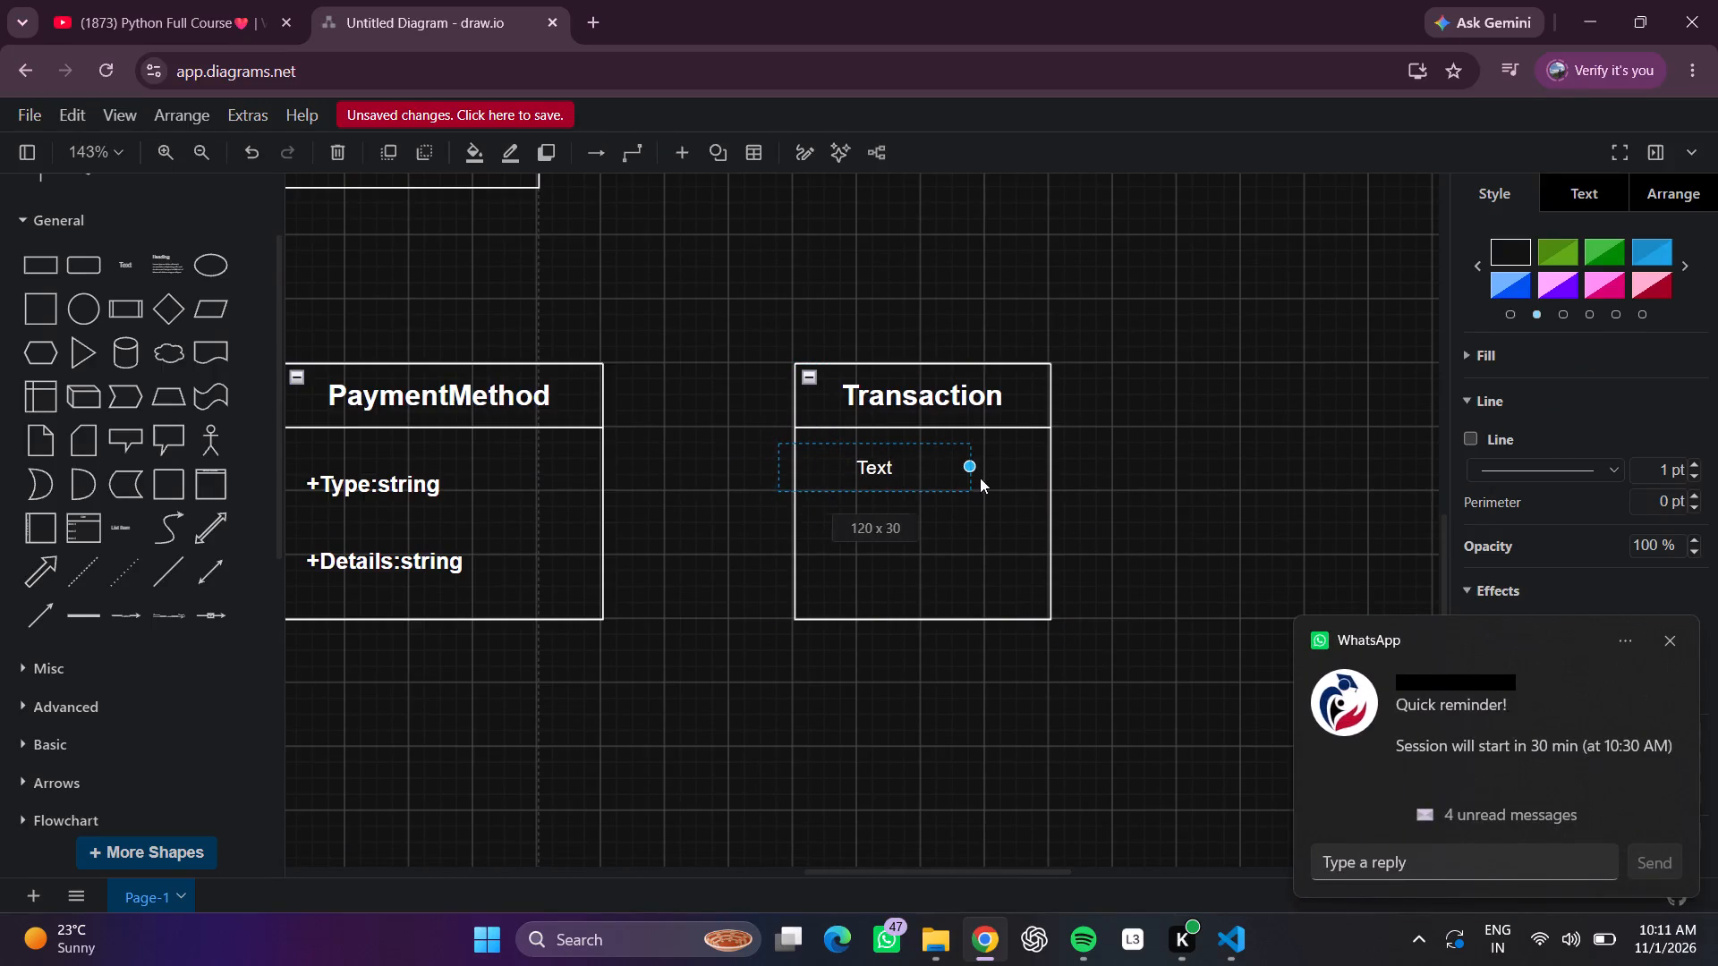
{"action": "left_click_drag", "start_coordinate": [980, 478], "coordinate": [1015, 484]}
{"action": "left_click_drag", "start_coordinate": [889, 489], "coordinate": [893, 590]}
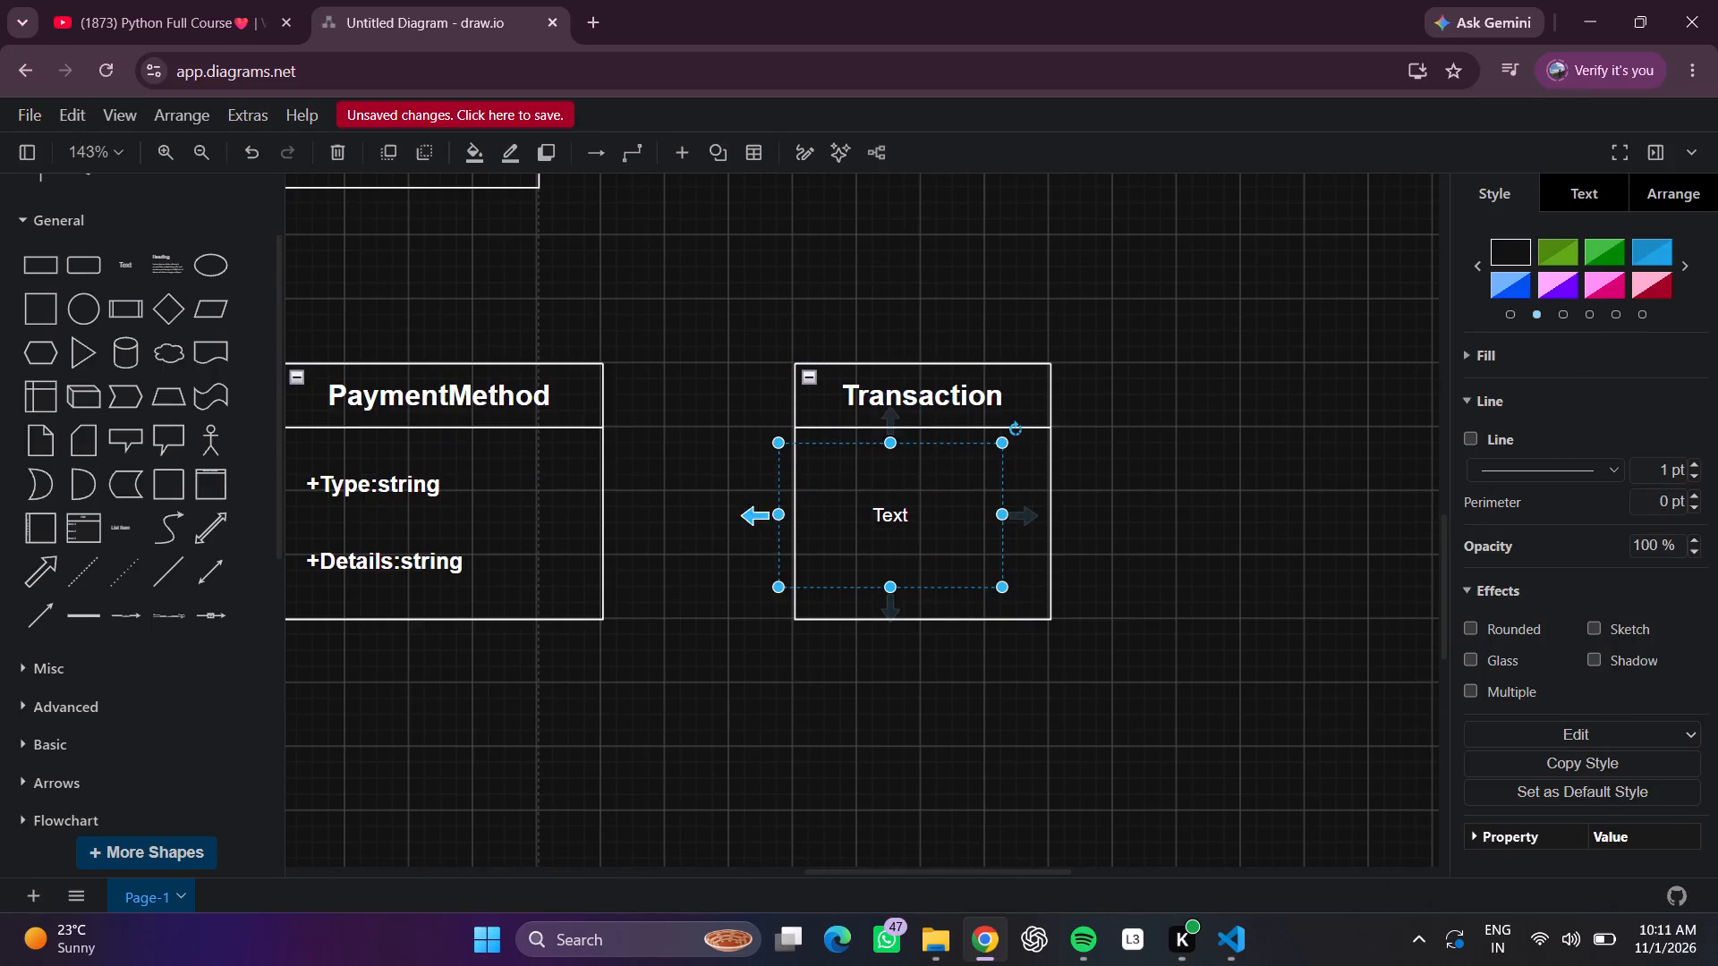
{"action": "left_click_drag", "start_coordinate": [770, 510], "coordinate": [786, 513]}
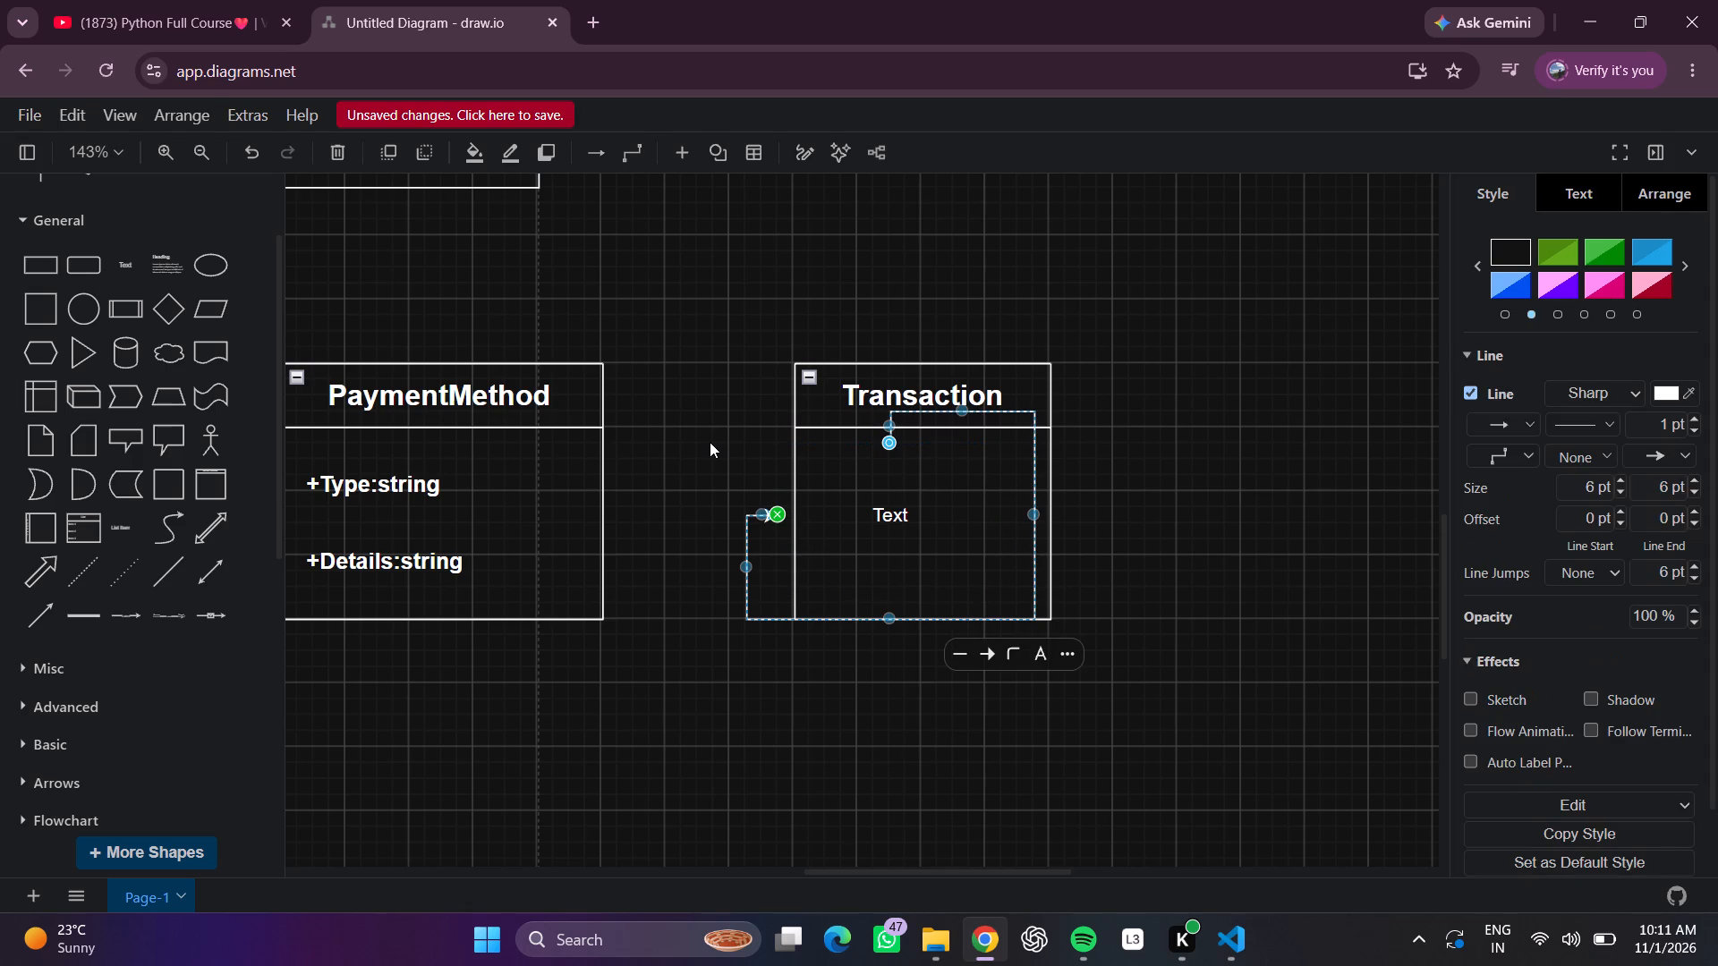
{"action": "key", "text": "ctrl+z"}
{"action": "left_click", "coordinate": [869, 491]}
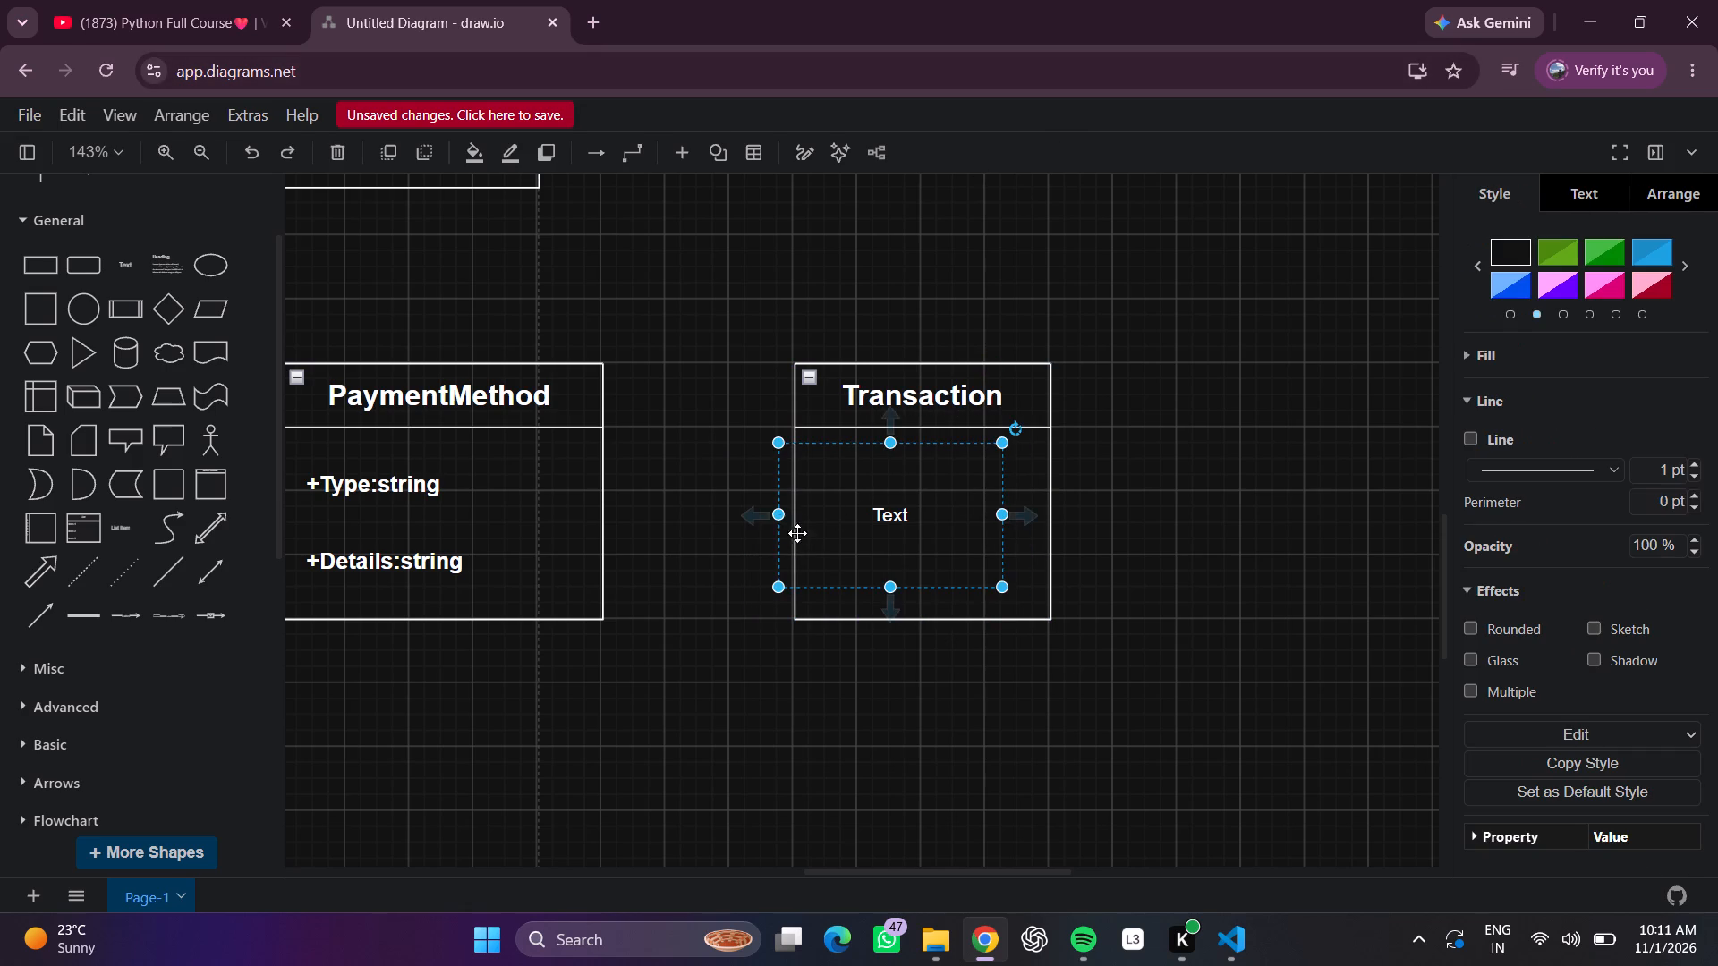
{"action": "left_click_drag", "start_coordinate": [777, 513], "coordinate": [810, 515]}
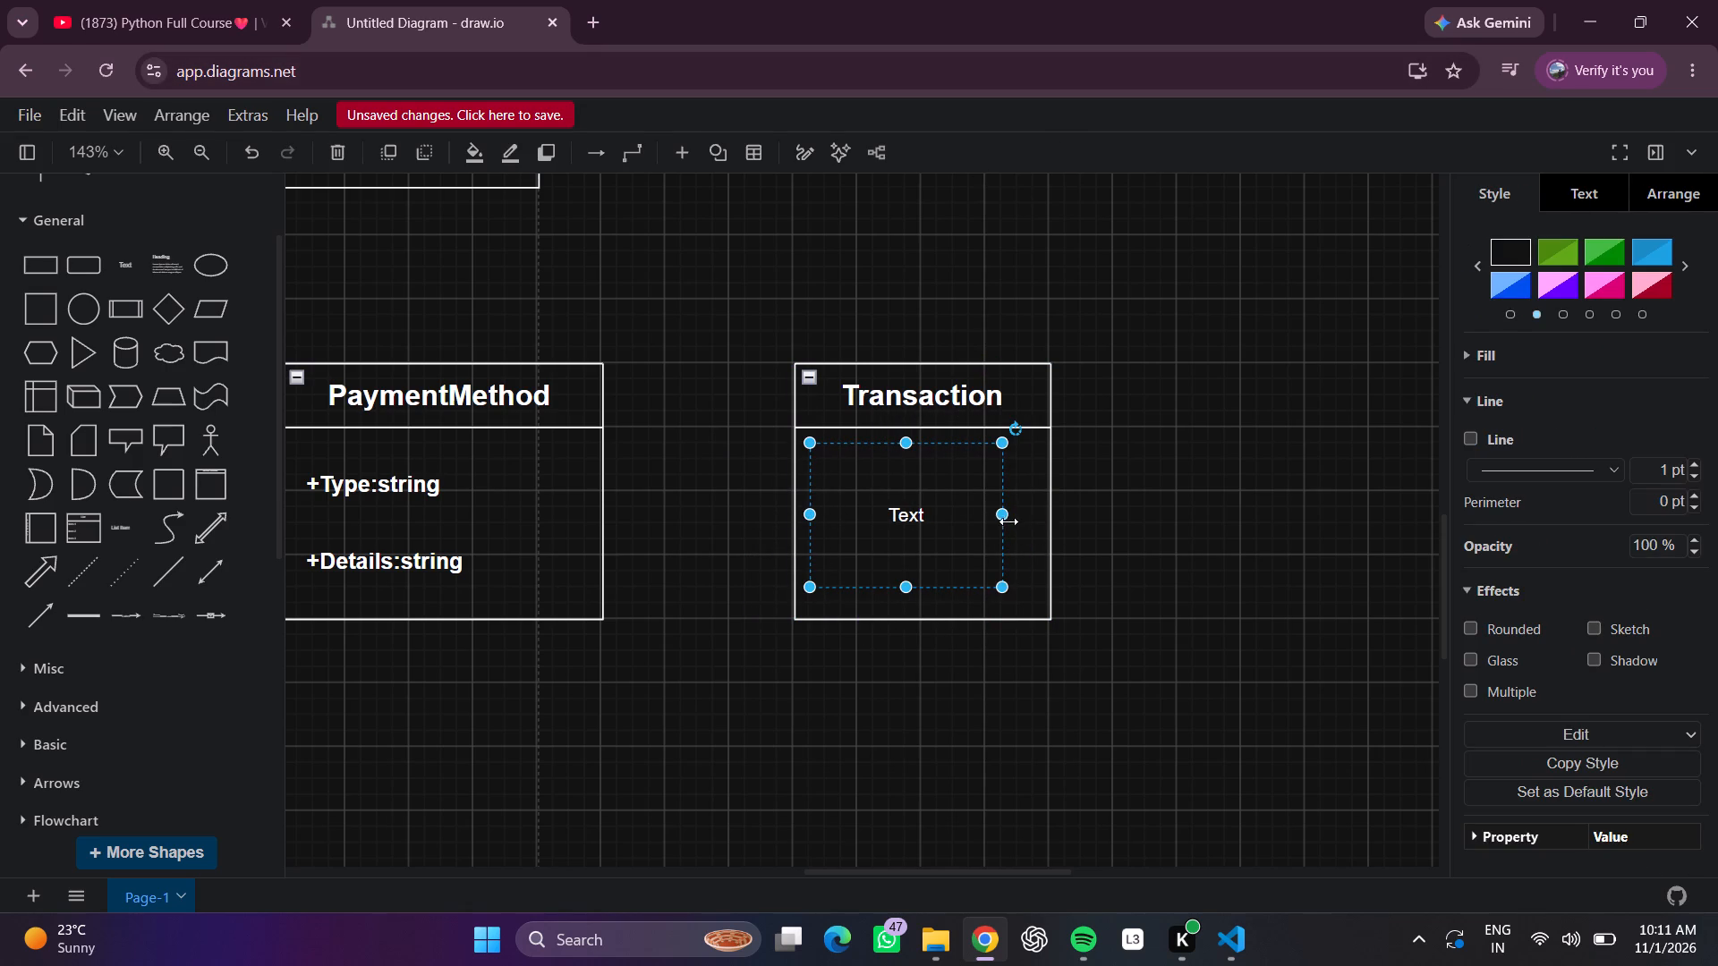
{"action": "left_click_drag", "start_coordinate": [1006, 516], "coordinate": [1032, 519]}
Replace the placeholder text in Transaction's lower text box with "+Transaction:string".
{"action": "double_click", "coordinate": [951, 510]}
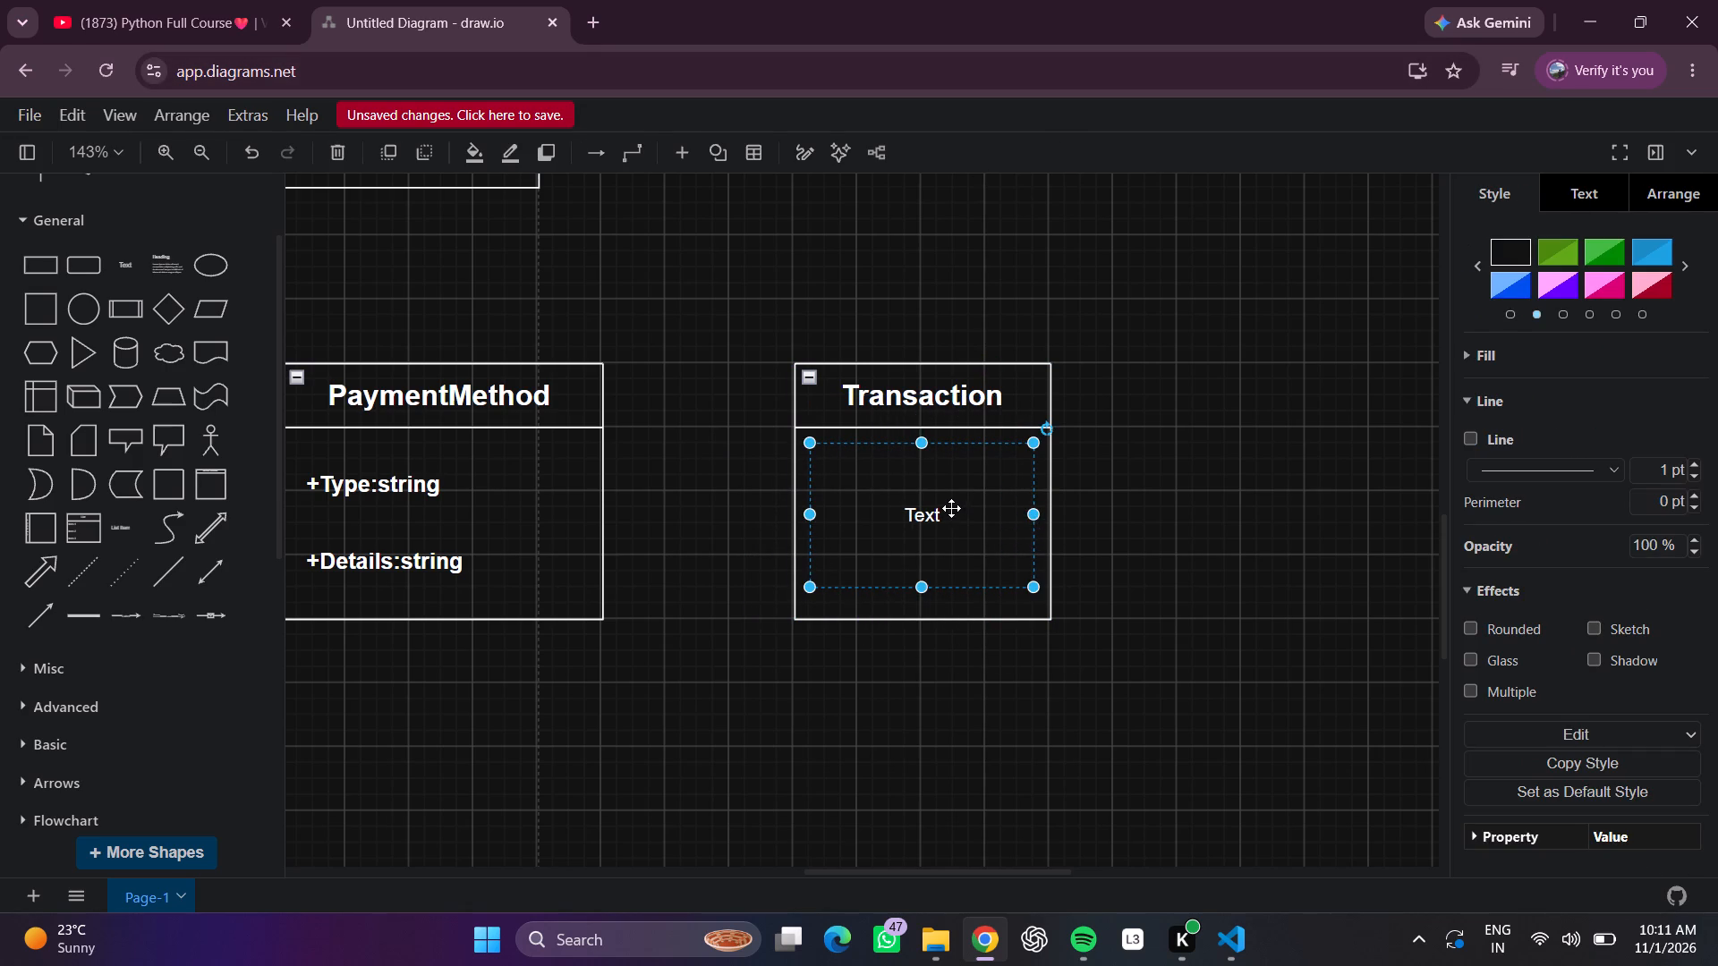
{"action": "key", "text": "BackSpace"}
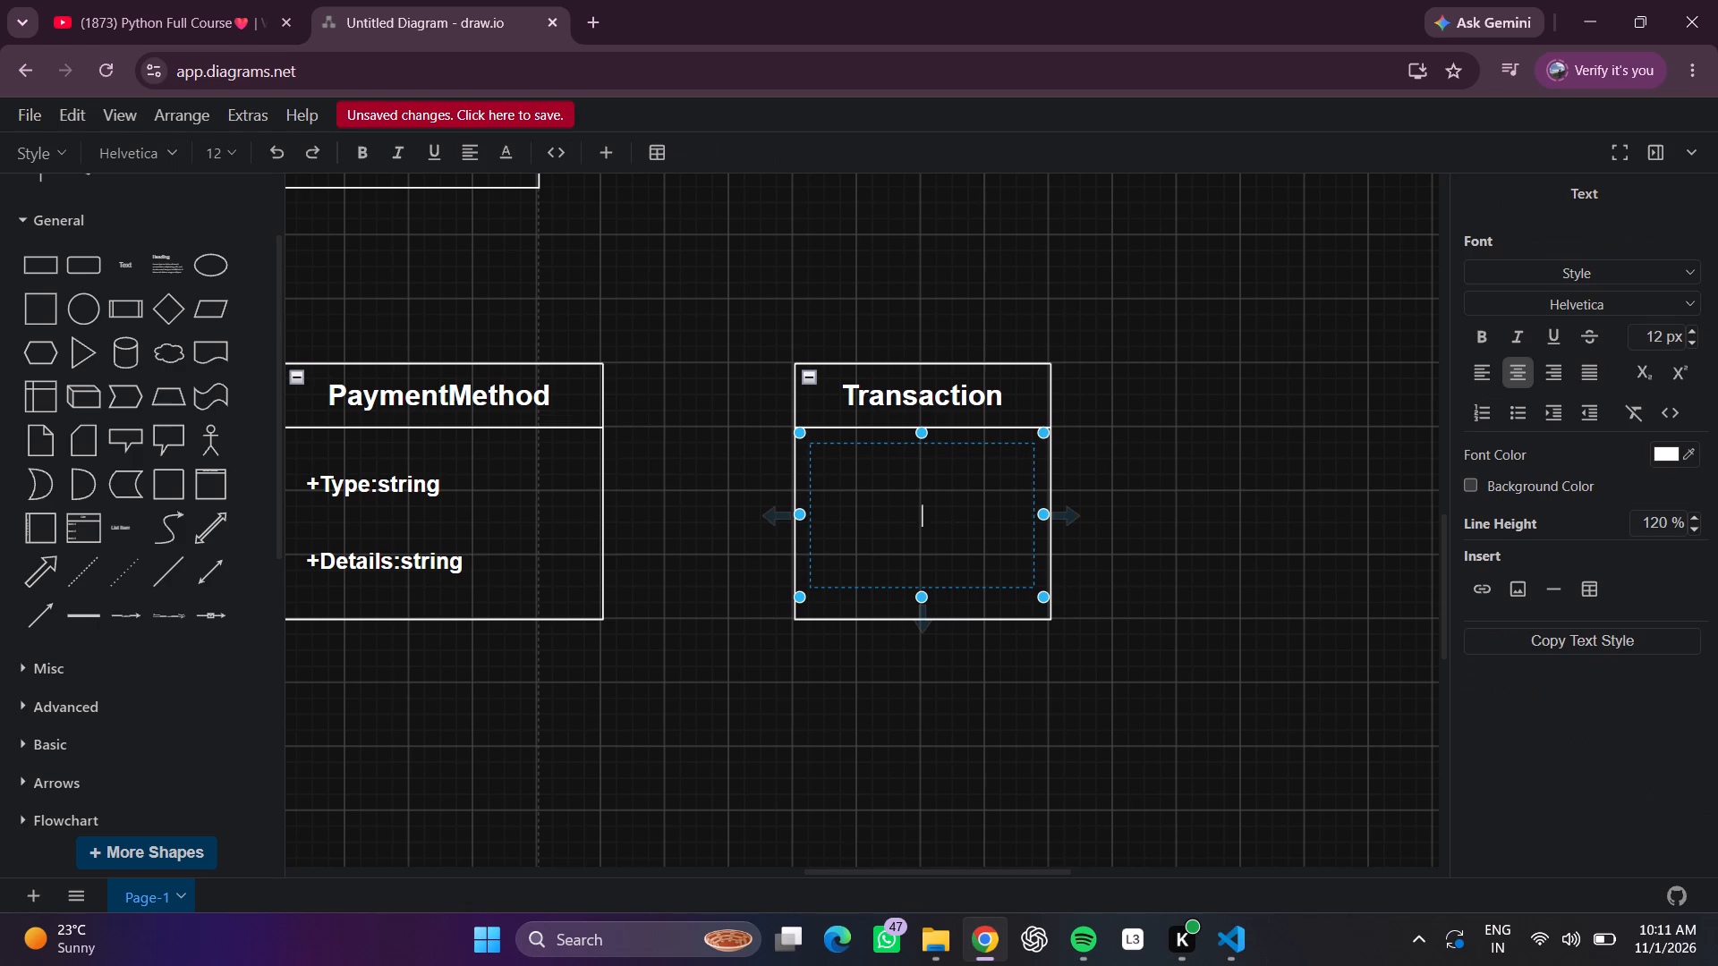
{"action": "key", "text": "shift+plus"}
{"action": "type", "text": "ns"}
{"action": "type", "text": "acvat"}
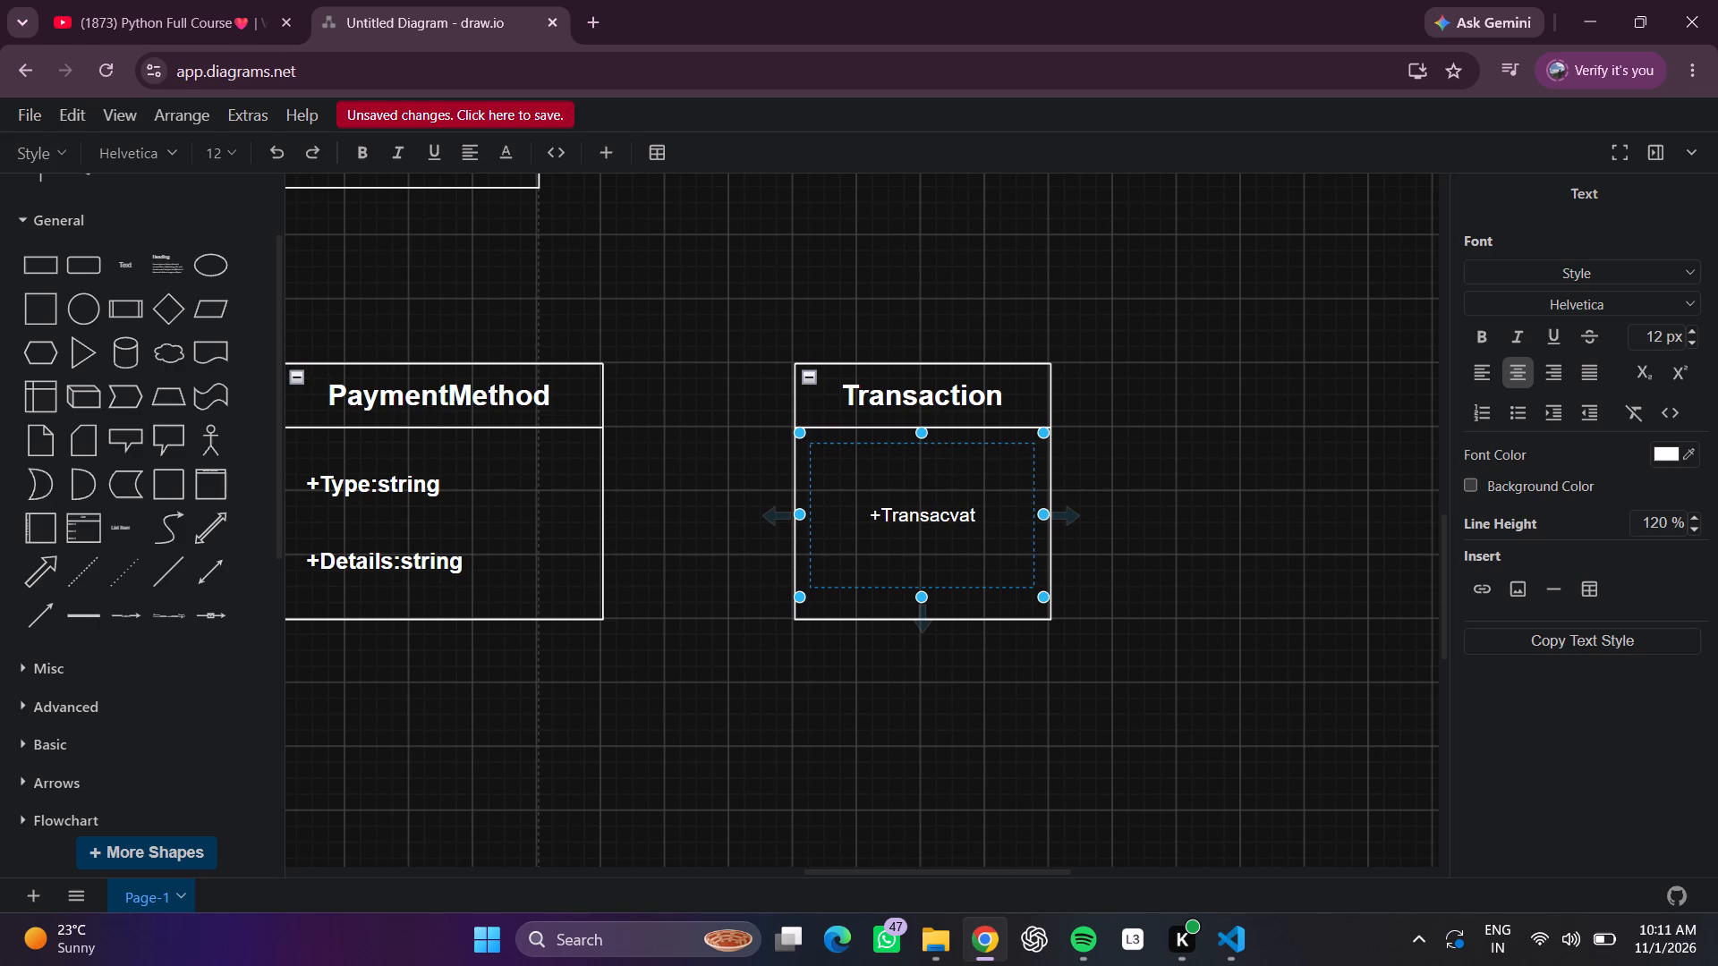
{"action": "key", "text": "BackSpace"}
{"action": "key", "text": "BackSpace"}
{"action": "key", "text": "BackSpace"}
{"action": "type", "text": "tion"}
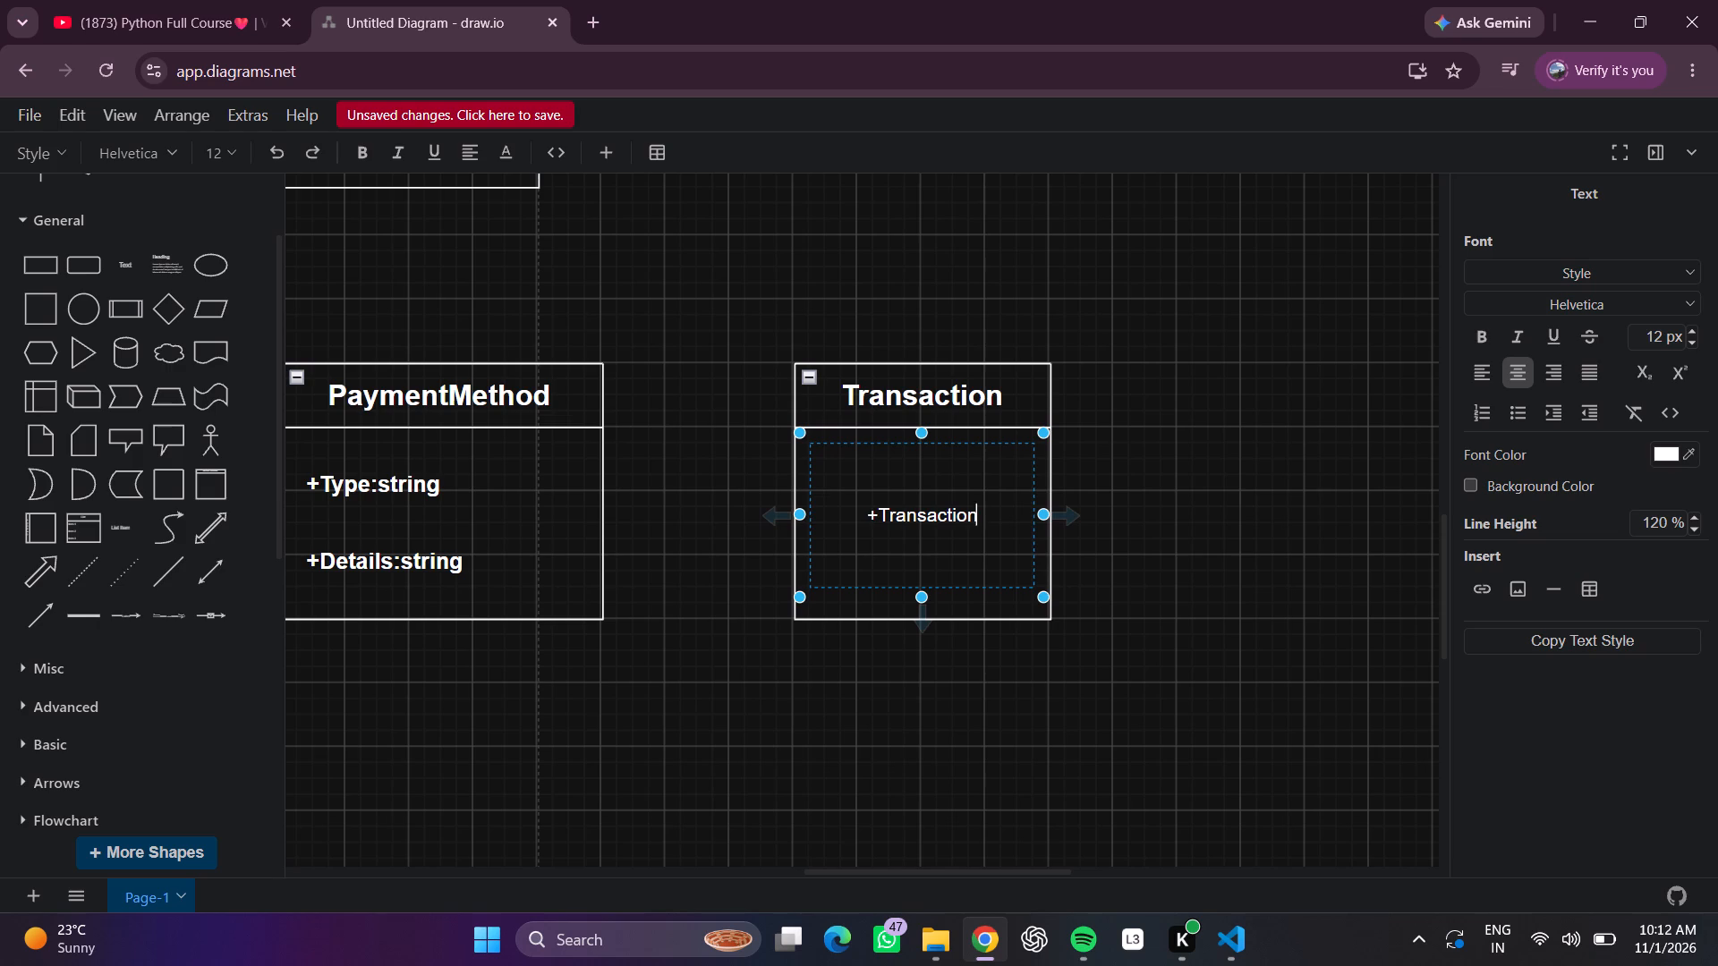
{"action": "key", "text": "shift+colon"}
{"action": "type", "text": "string"}
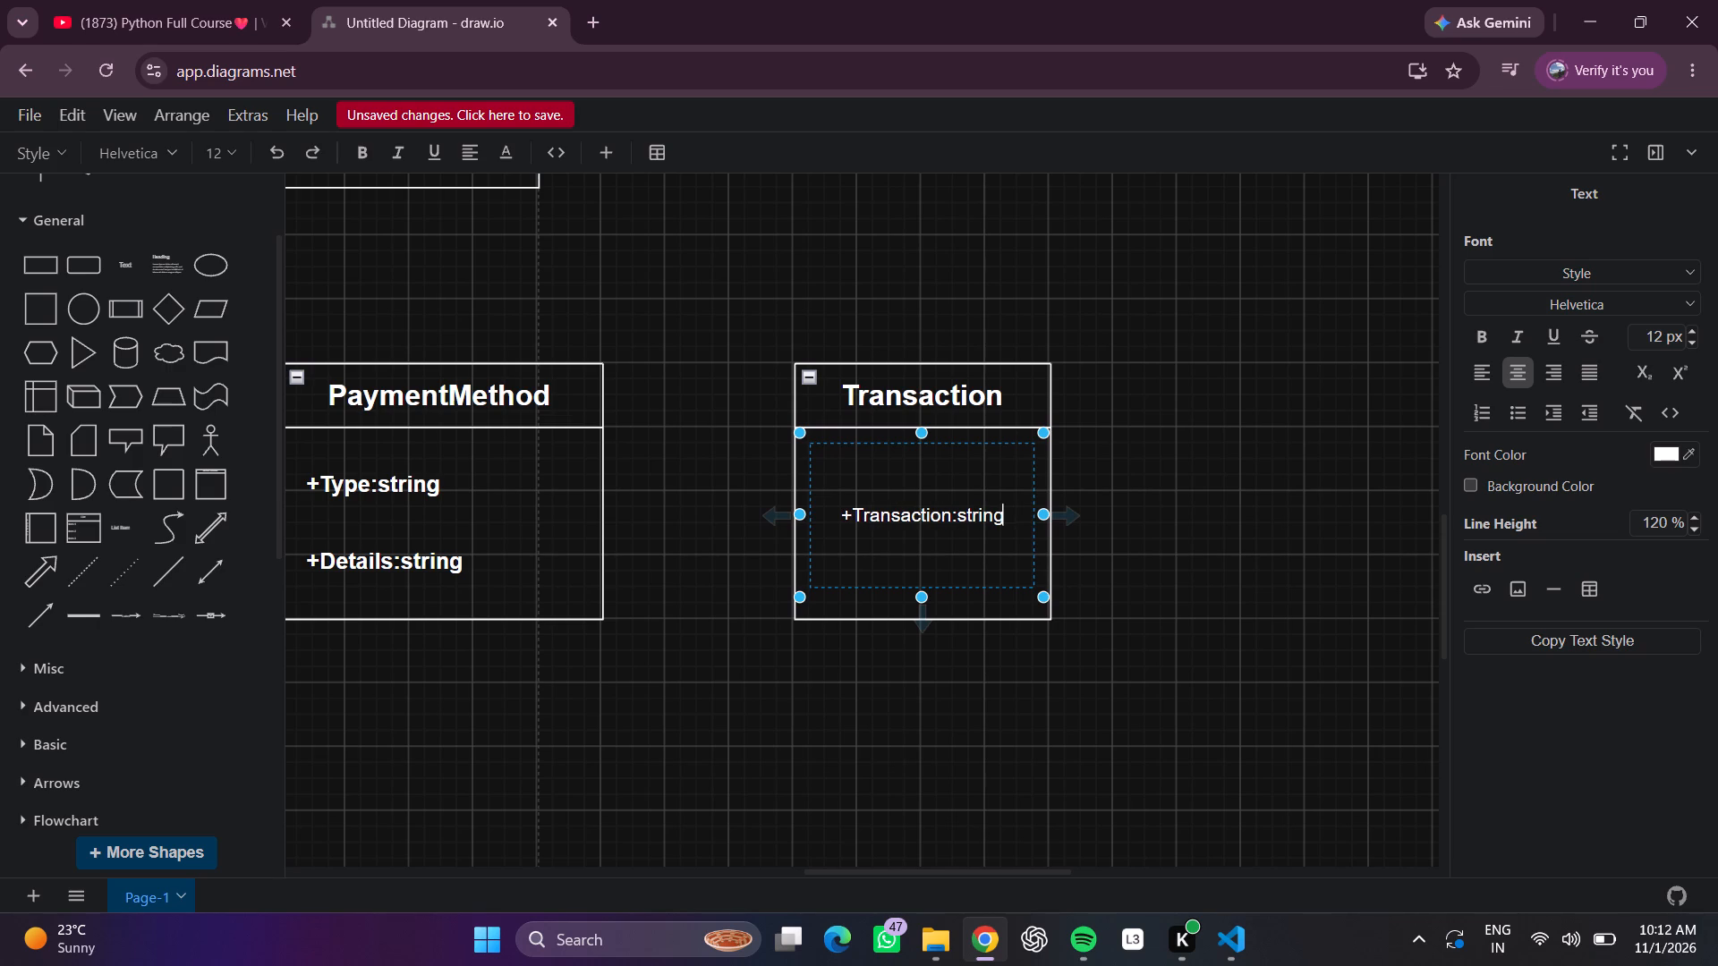
Add "+Status:string" under "+Transaction:string", leaving one blank line between them.
{"action": "key", "text": "Return"}
{"action": "key", "text": "Return"}
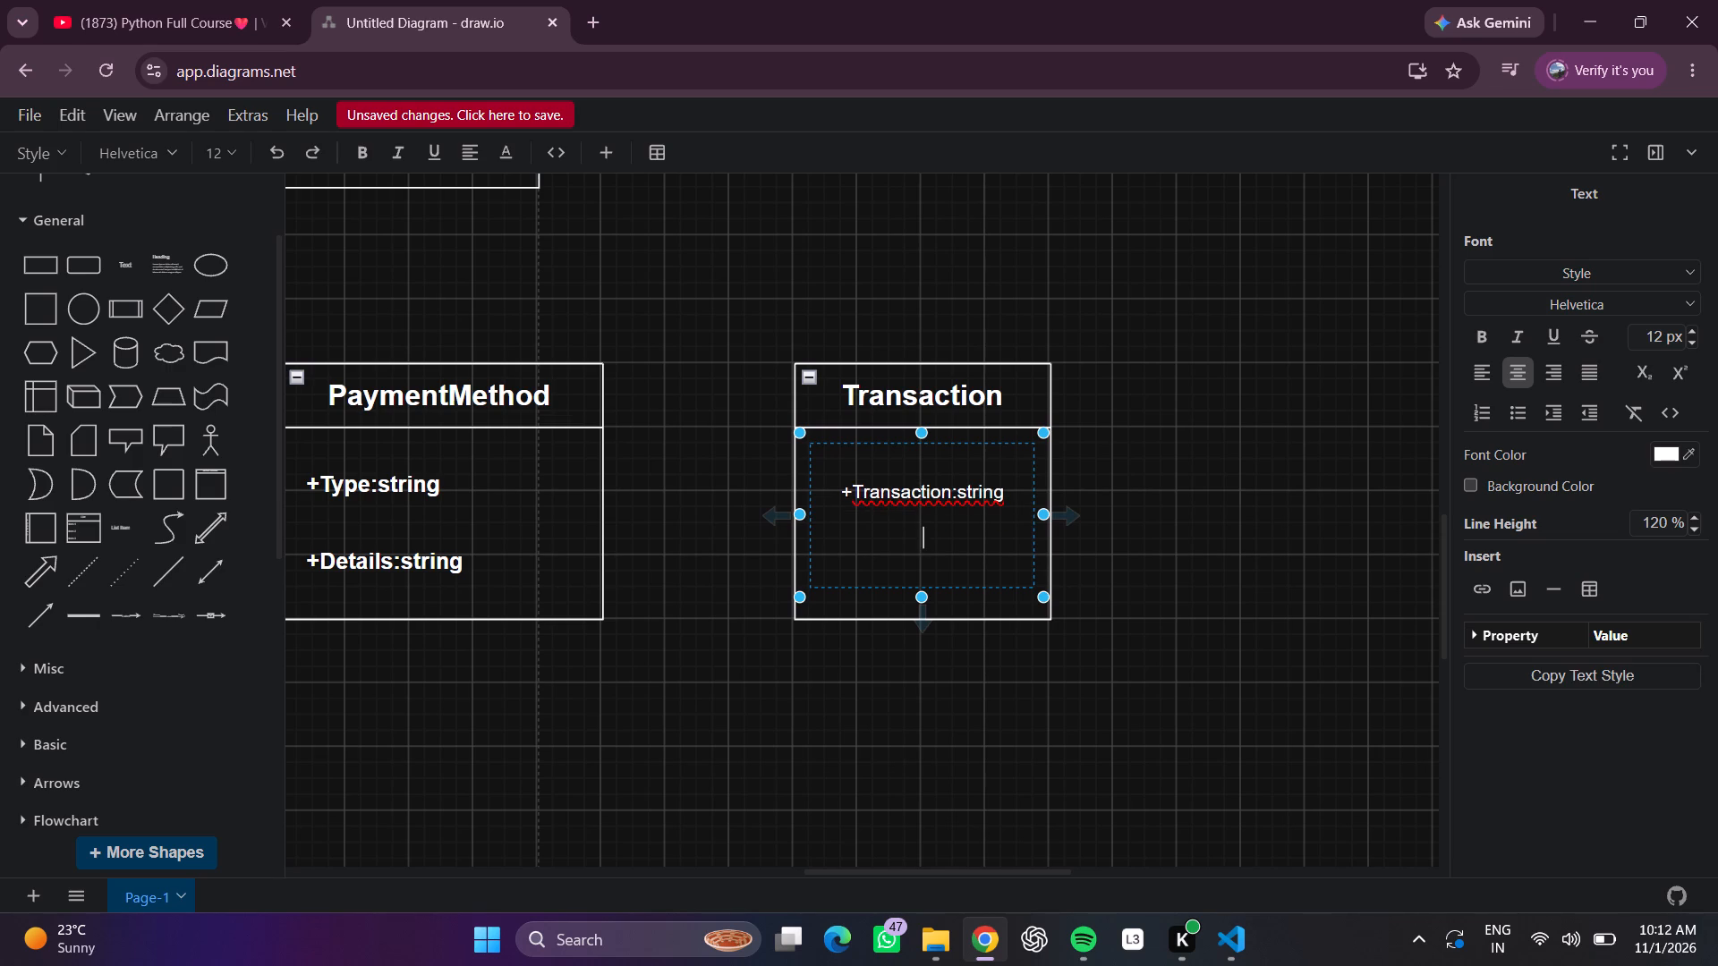
{"action": "key", "text": "shift+plus"}
{"action": "type", "text": "us"}
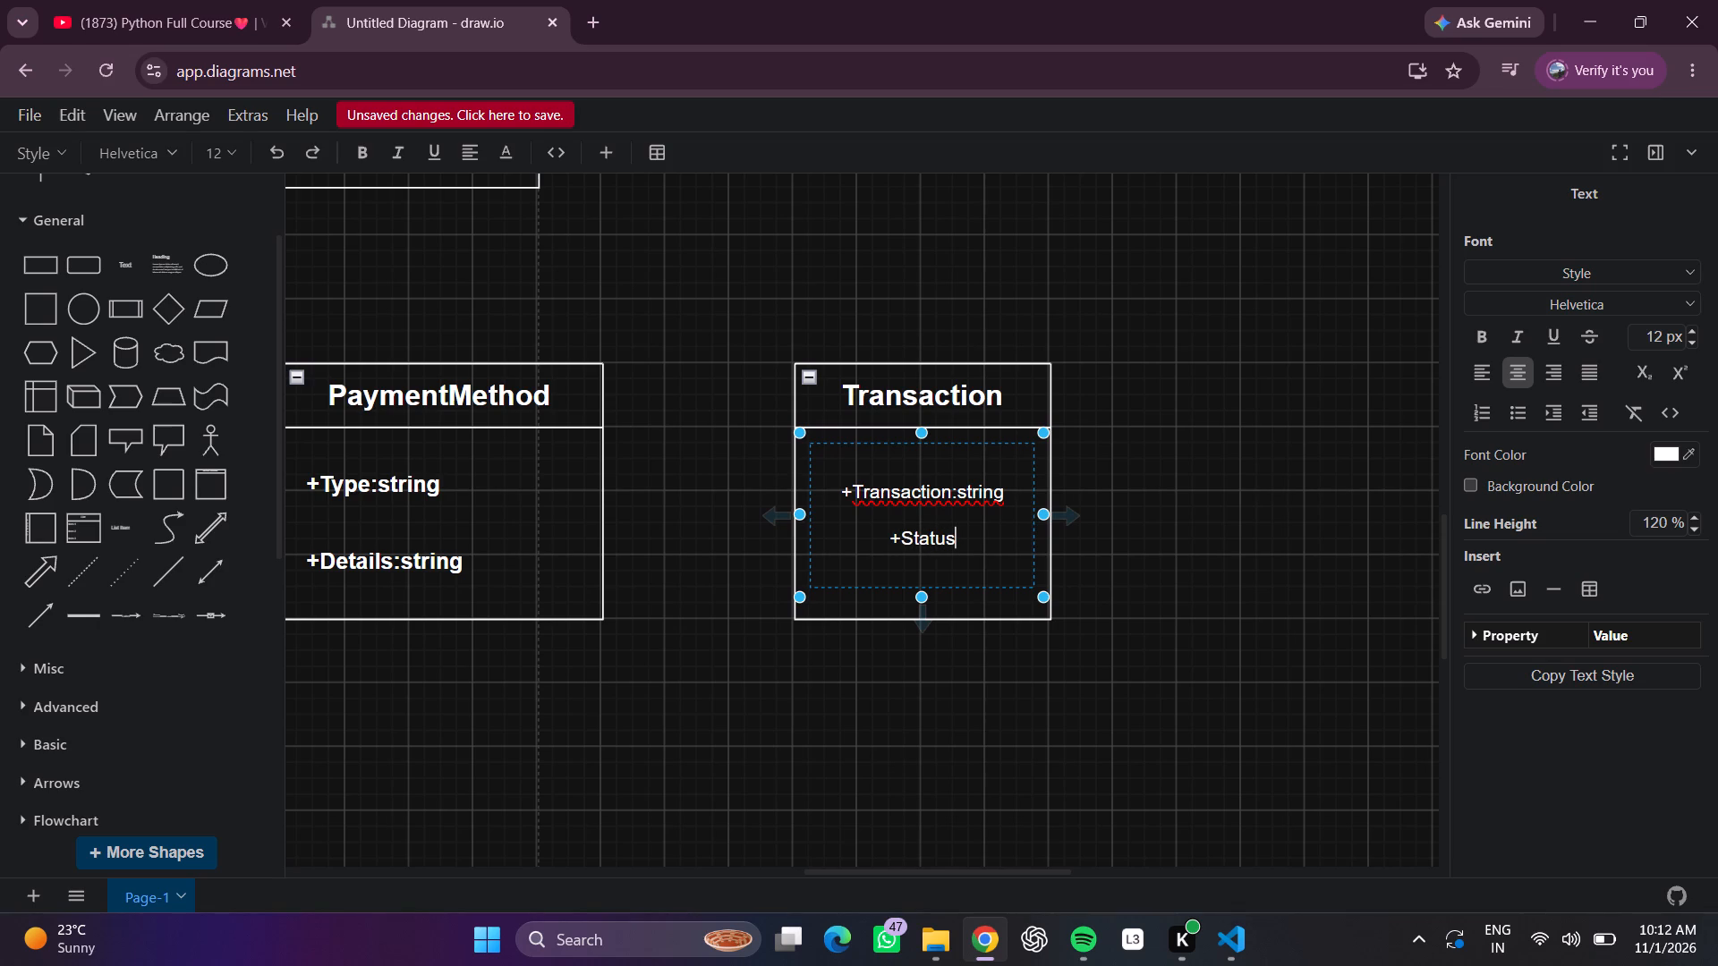
{"action": "key", "text": "shift+colon"}
{"action": "type", "text": "string"}
{"action": "left_click", "coordinate": [1228, 363]}
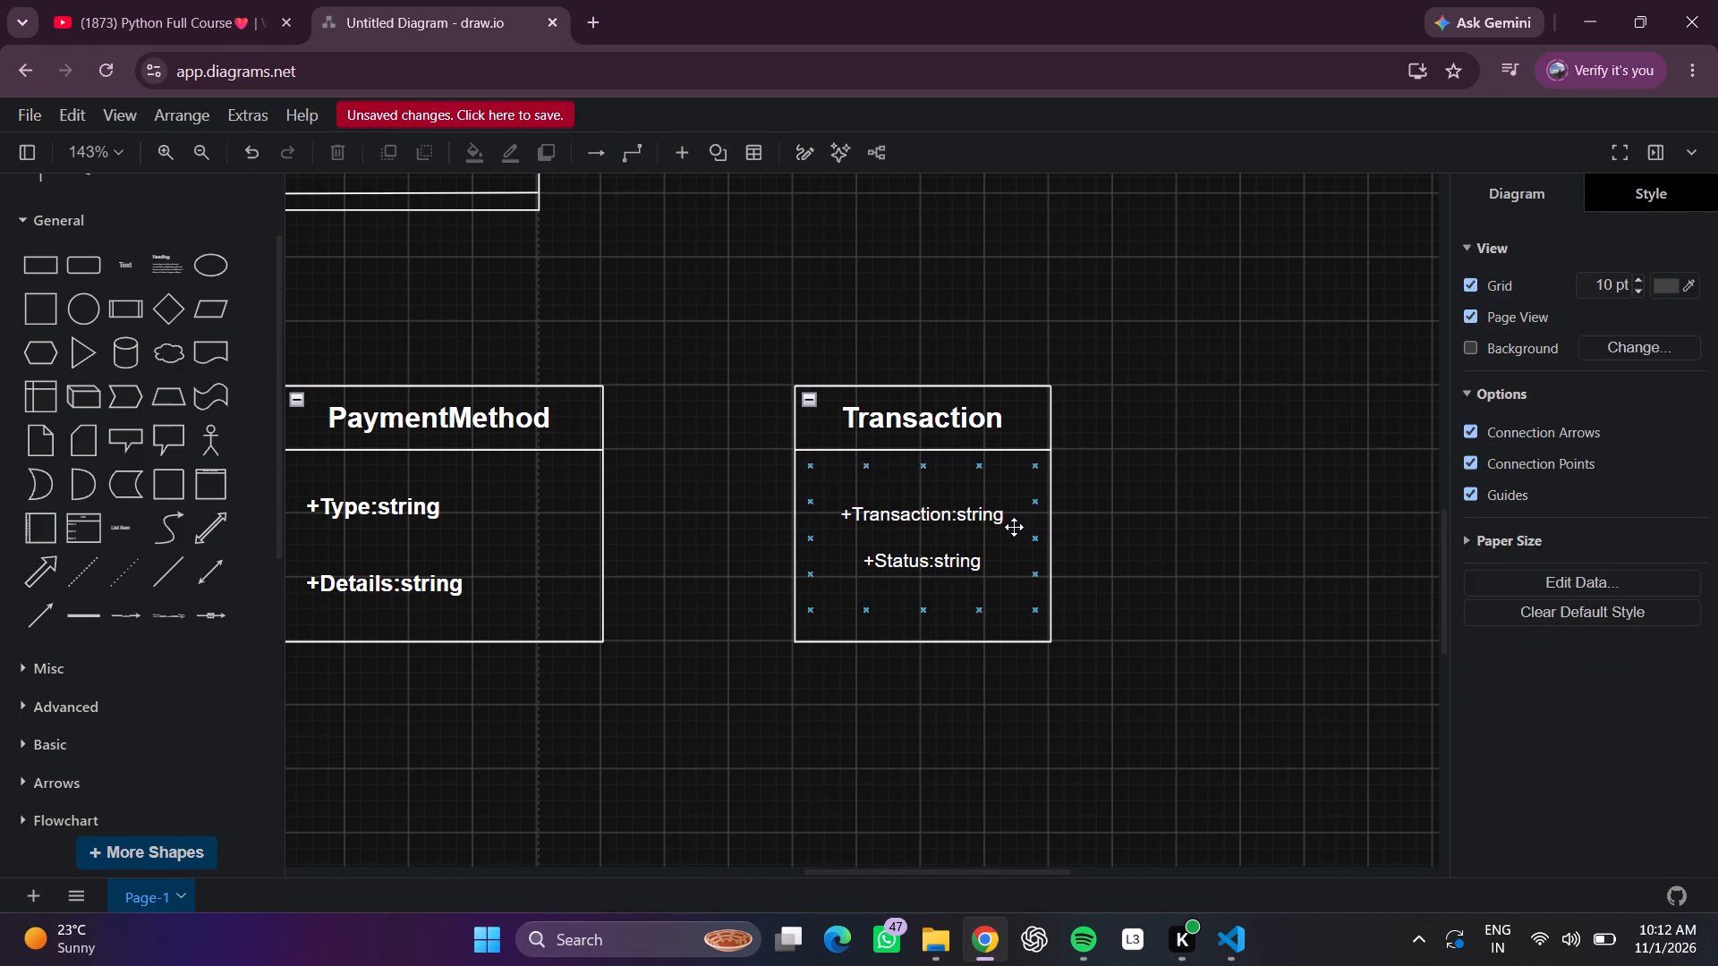
Format both Transaction attribute lines as Heading 3.
{"action": "double_click", "coordinate": [1013, 527]}
{"action": "left_click", "coordinate": [1617, 276]}
{"action": "left_click", "coordinate": [1536, 412]}
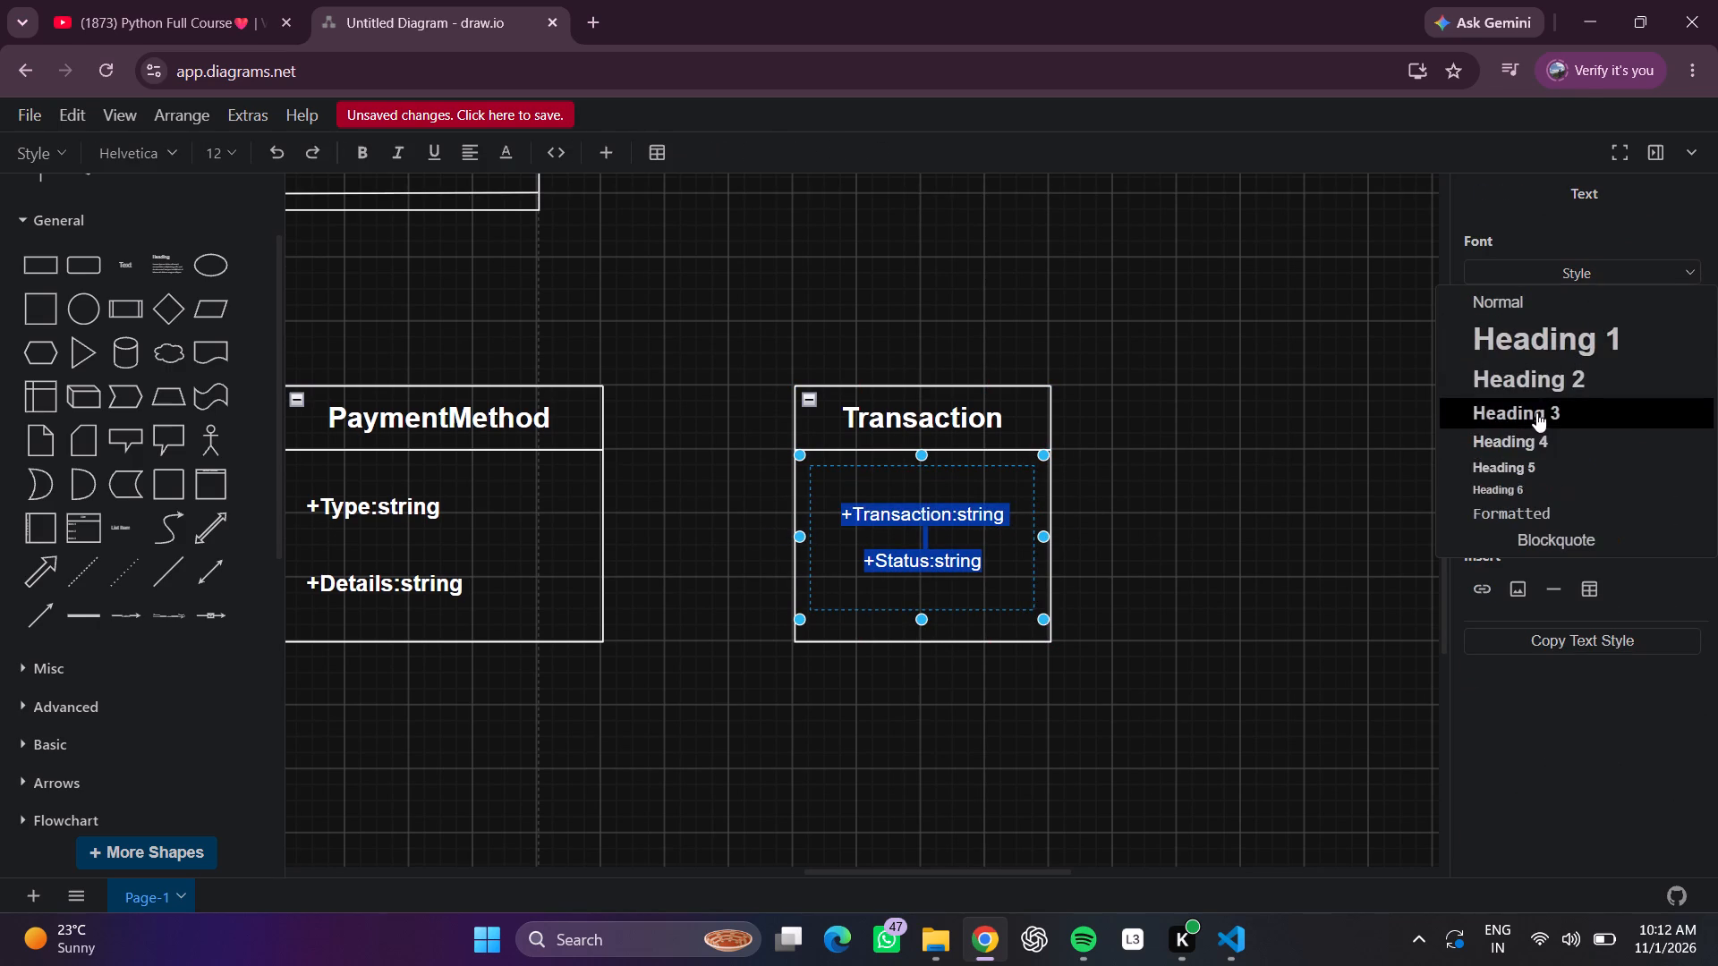
{"action": "left_click", "coordinate": [1404, 419]}
Insert a blank line between the "+Transaction:string" and "+Status:string" headings.
{"action": "double_click", "coordinate": [1004, 535]}
{"action": "left_click", "coordinate": [1010, 542]}
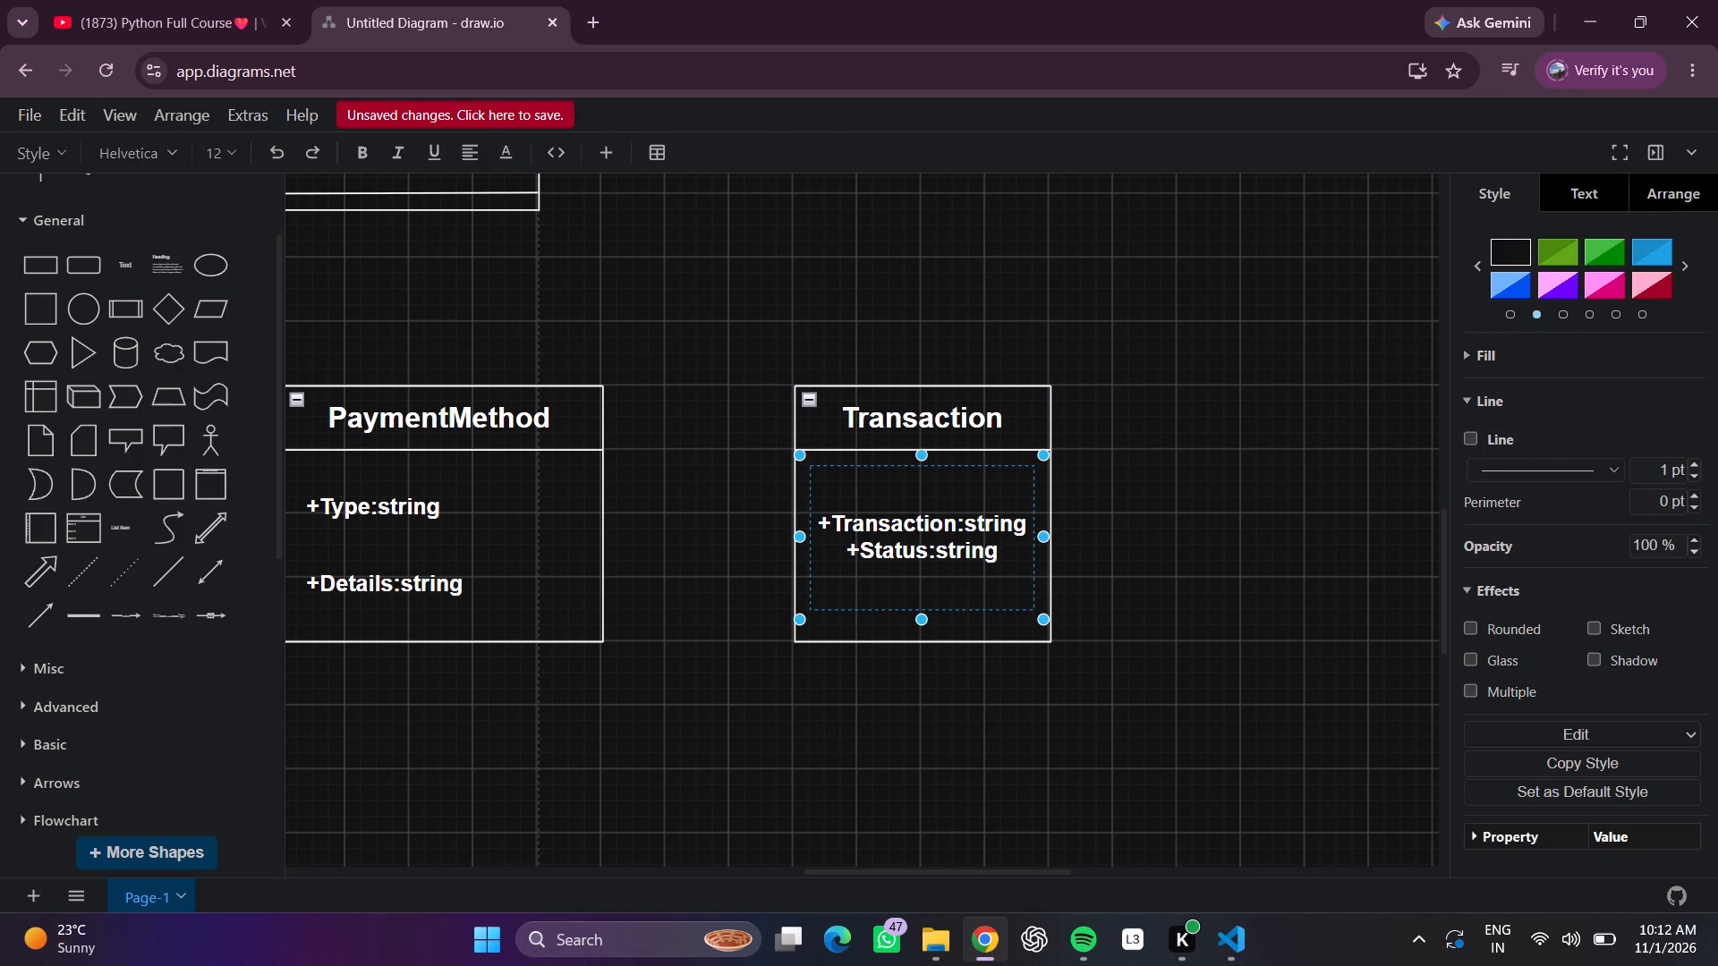
{"action": "key", "text": "Right"}
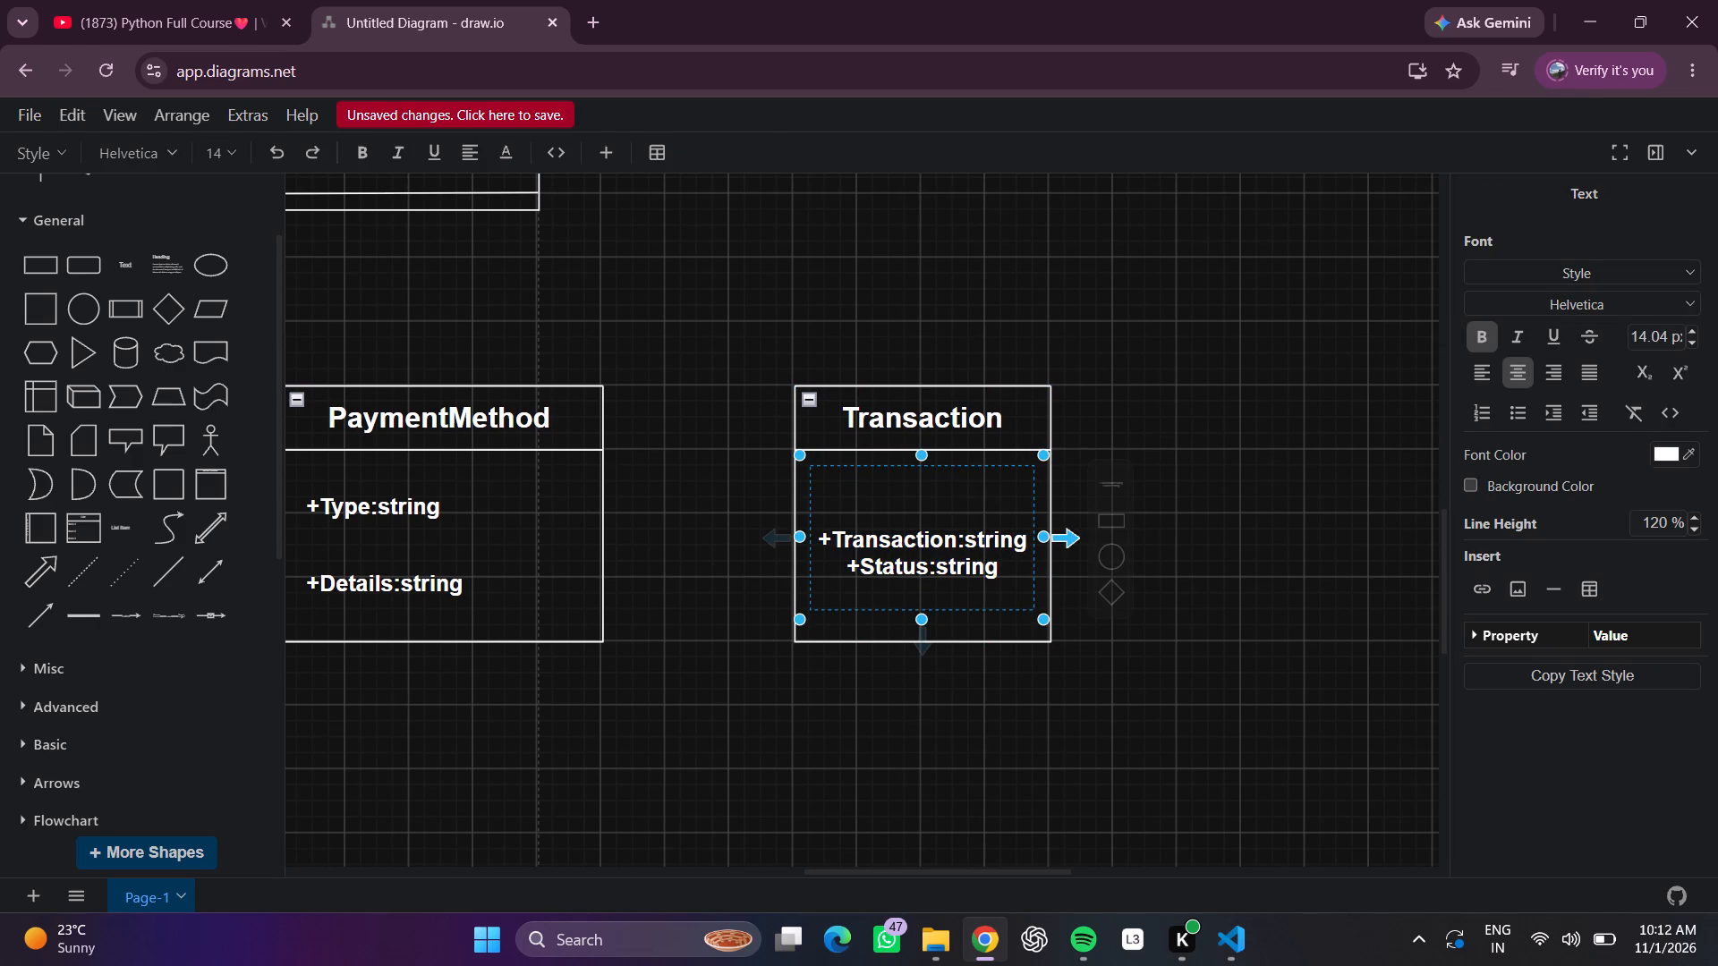
{"action": "key", "text": "Return"}
{"action": "scroll", "coordinate": [1056, 537], "scroll_direction": "up", "scroll_amount": 3}
{"action": "left_click", "coordinate": [1271, 470]}
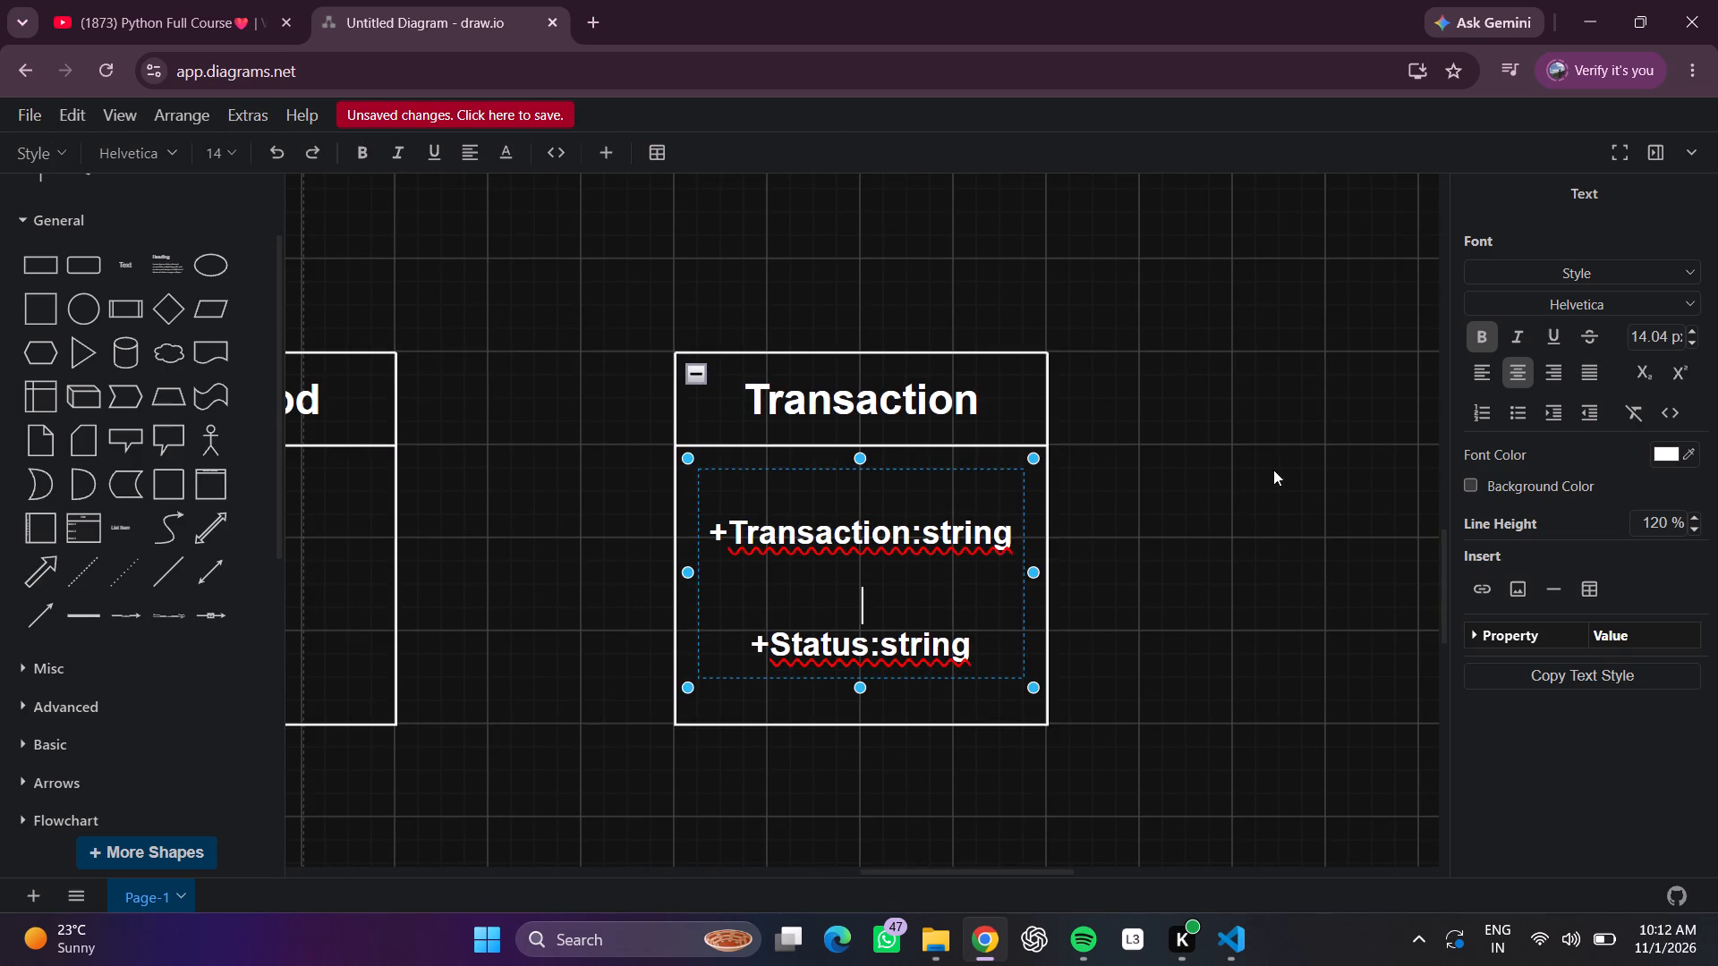
Left-align both attribute lines in the Transaction box.
{"action": "double_click", "coordinate": [945, 546]}
{"action": "double_click", "coordinate": [967, 520]}
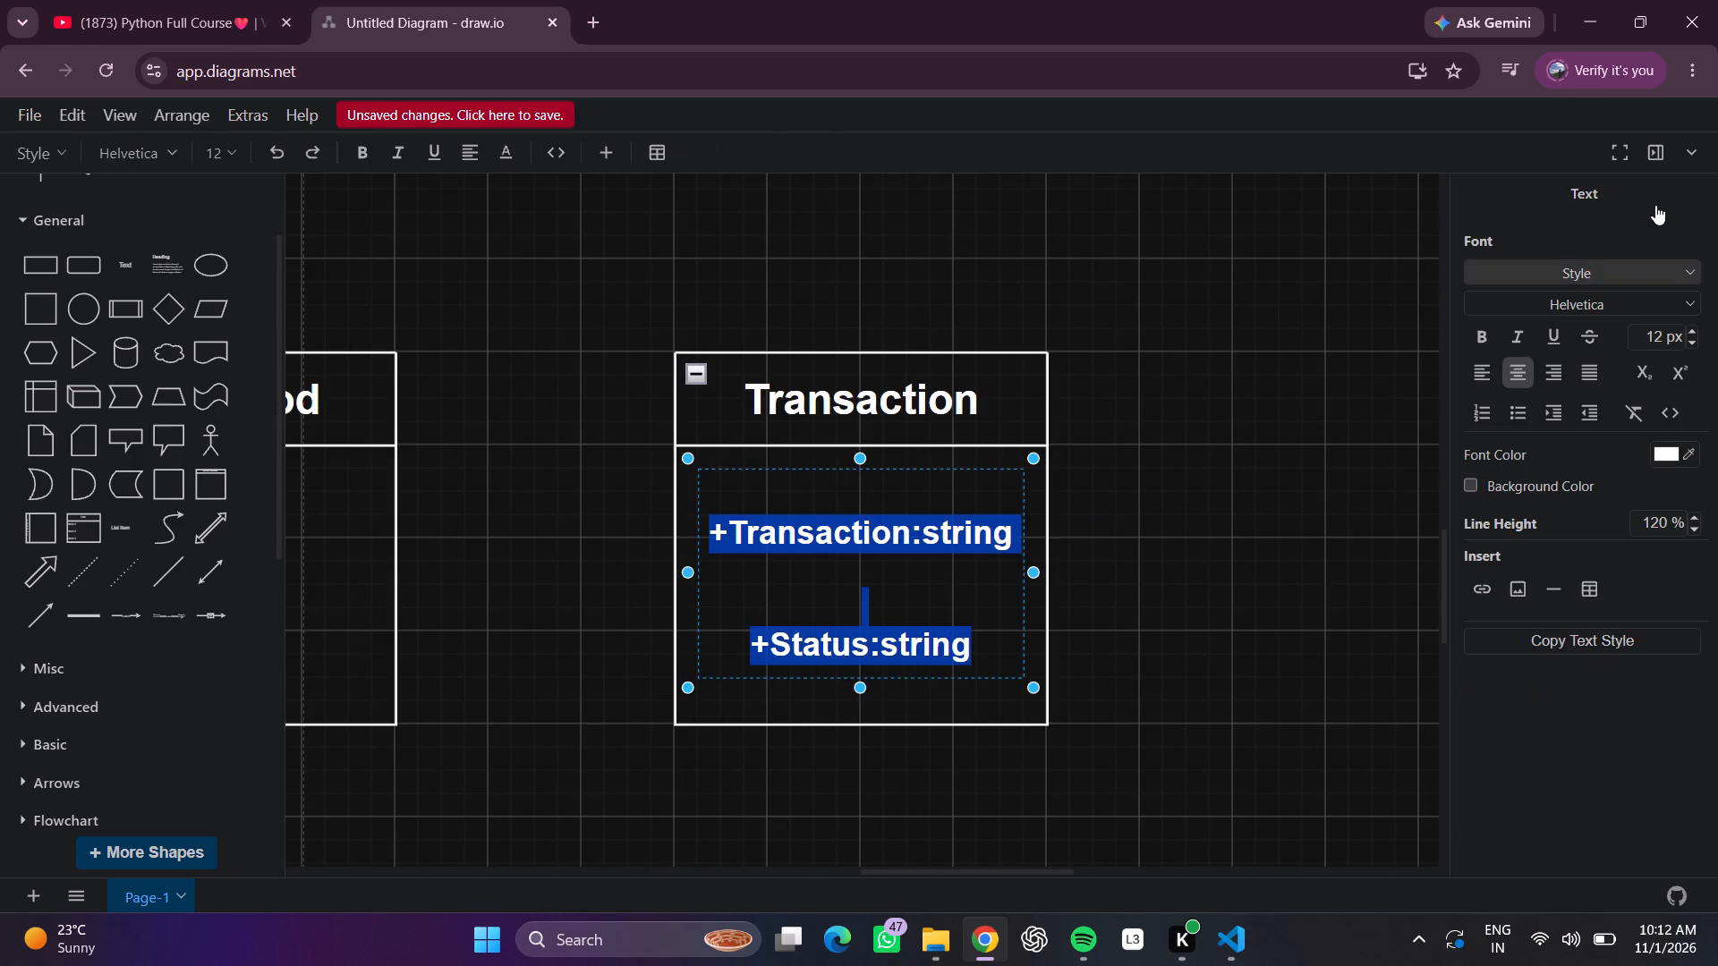
{"action": "left_click", "coordinate": [1489, 378]}
{"action": "left_click", "coordinate": [1235, 448]}
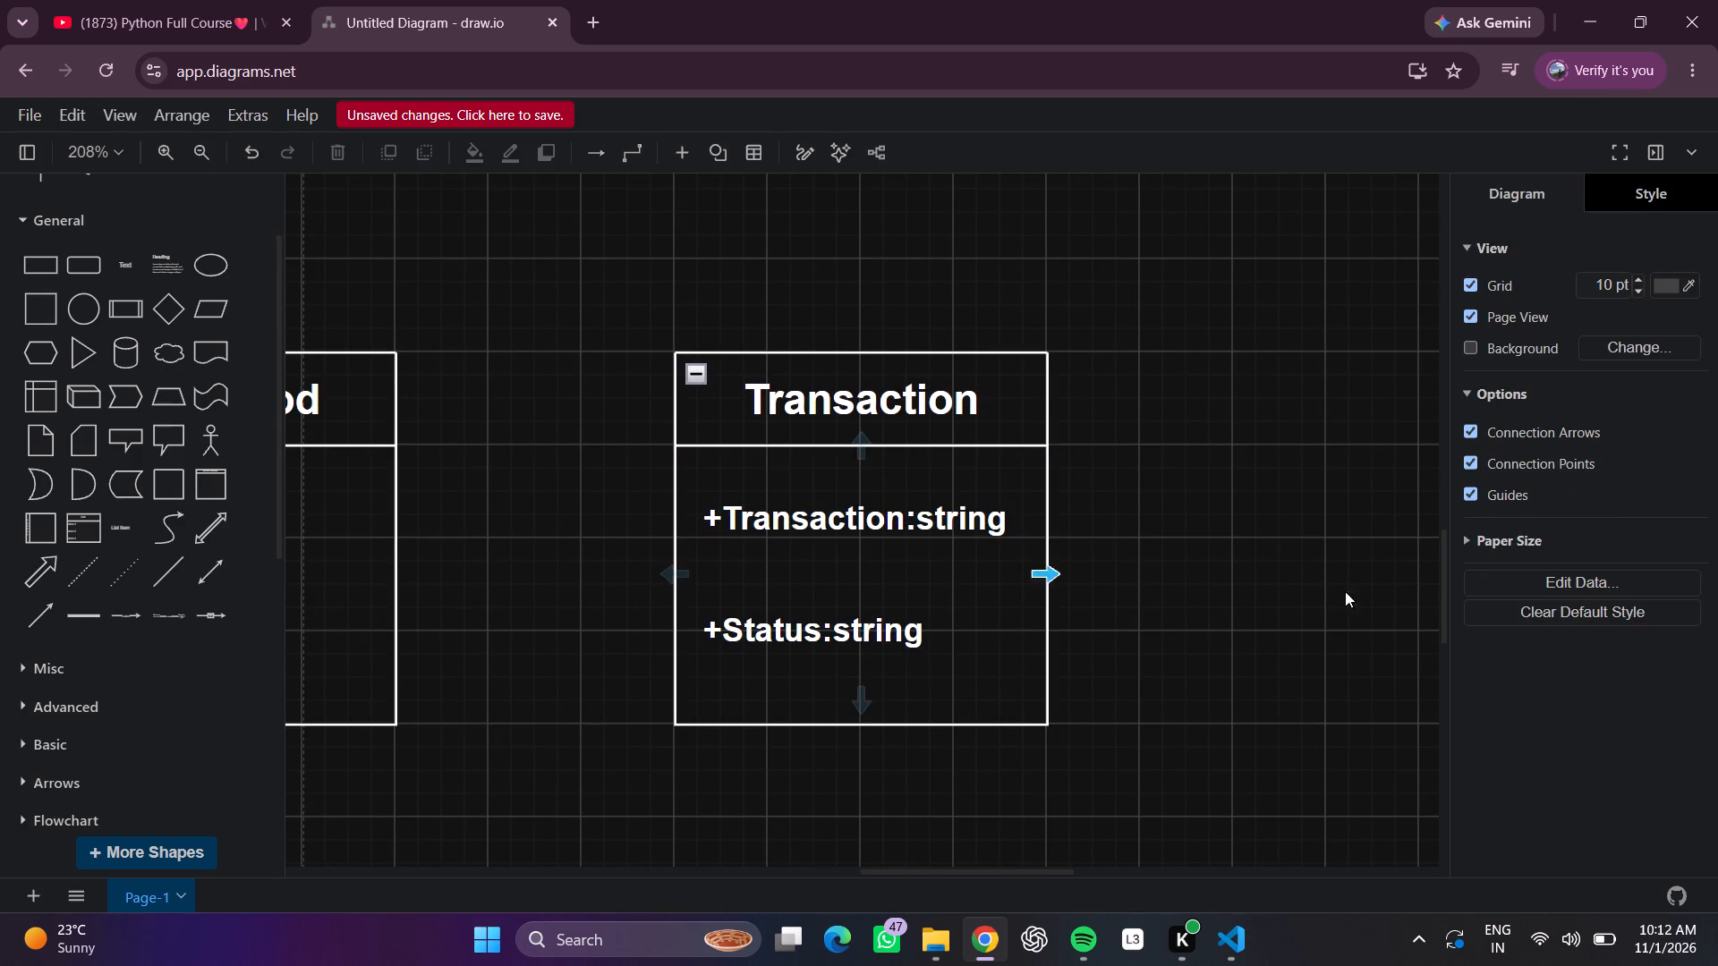
{"action": "left_click", "coordinate": [1333, 504]}
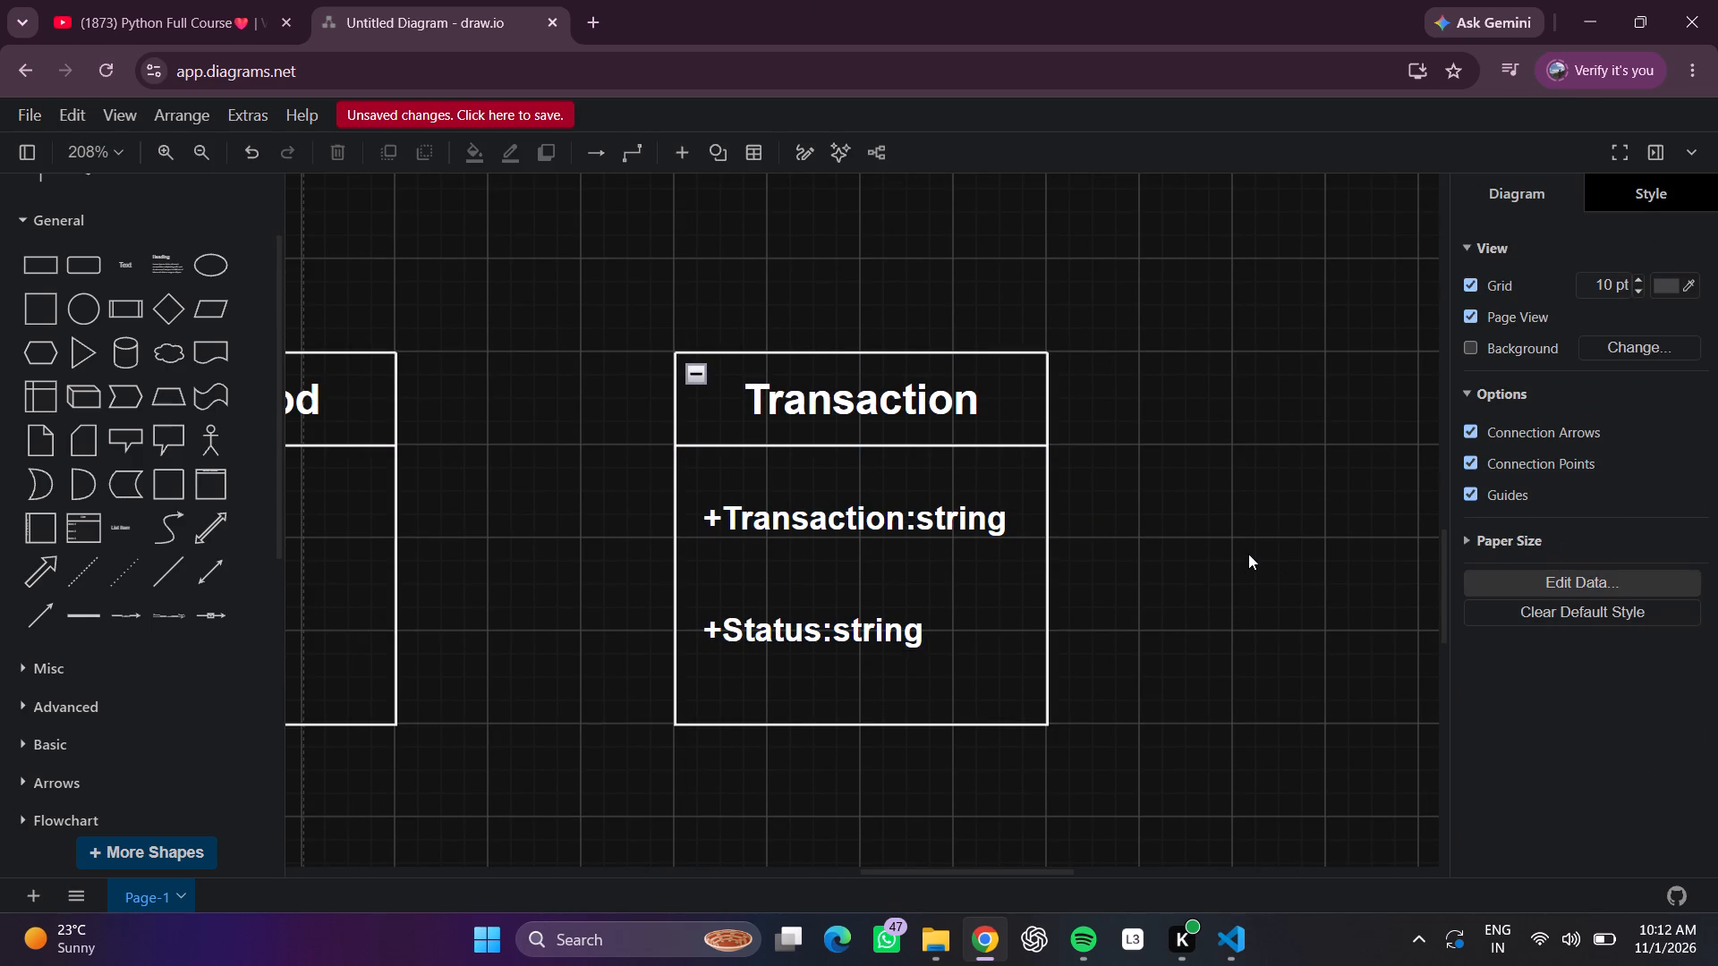
Shorten PaymentMethod's attribute text box slightly from its bottom edge, leaving free space above the box's lower border.
{"action": "scroll", "coordinate": [1248, 554], "scroll_direction": "down", "scroll_amount": 1}
{"action": "scroll", "coordinate": [1248, 554], "scroll_direction": "up", "scroll_amount": 1}
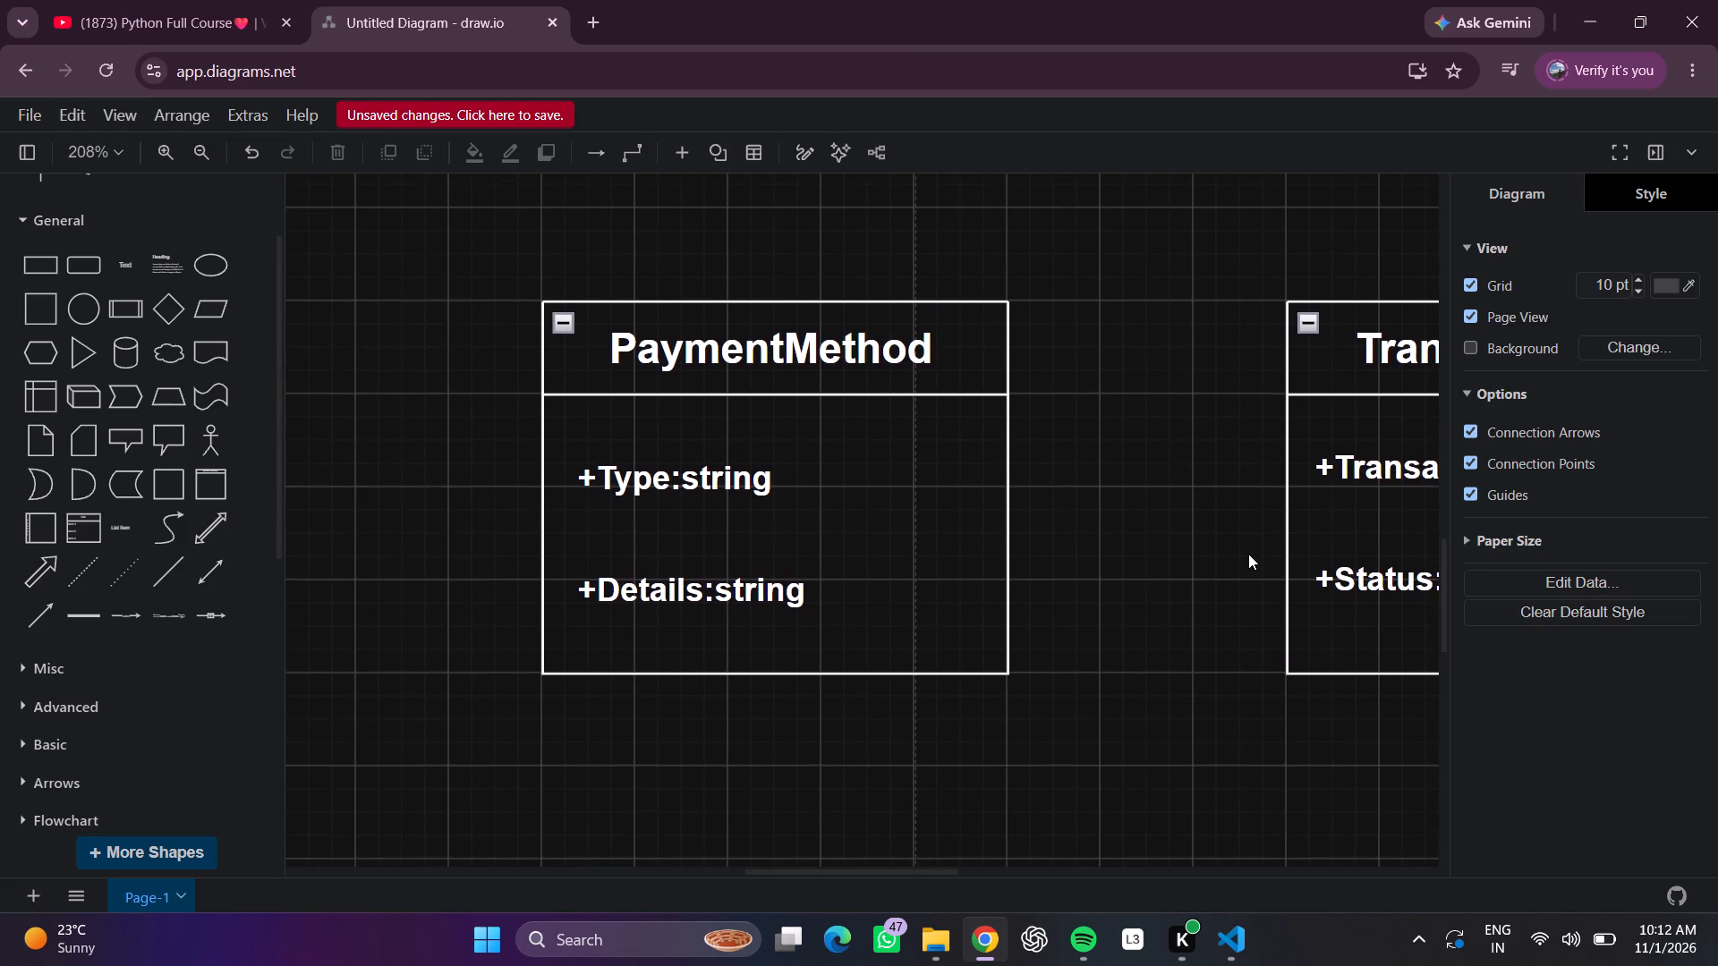
{"action": "scroll", "coordinate": [1248, 554], "scroll_direction": "up", "scroll_amount": 1}
{"action": "left_click", "coordinate": [799, 567]}
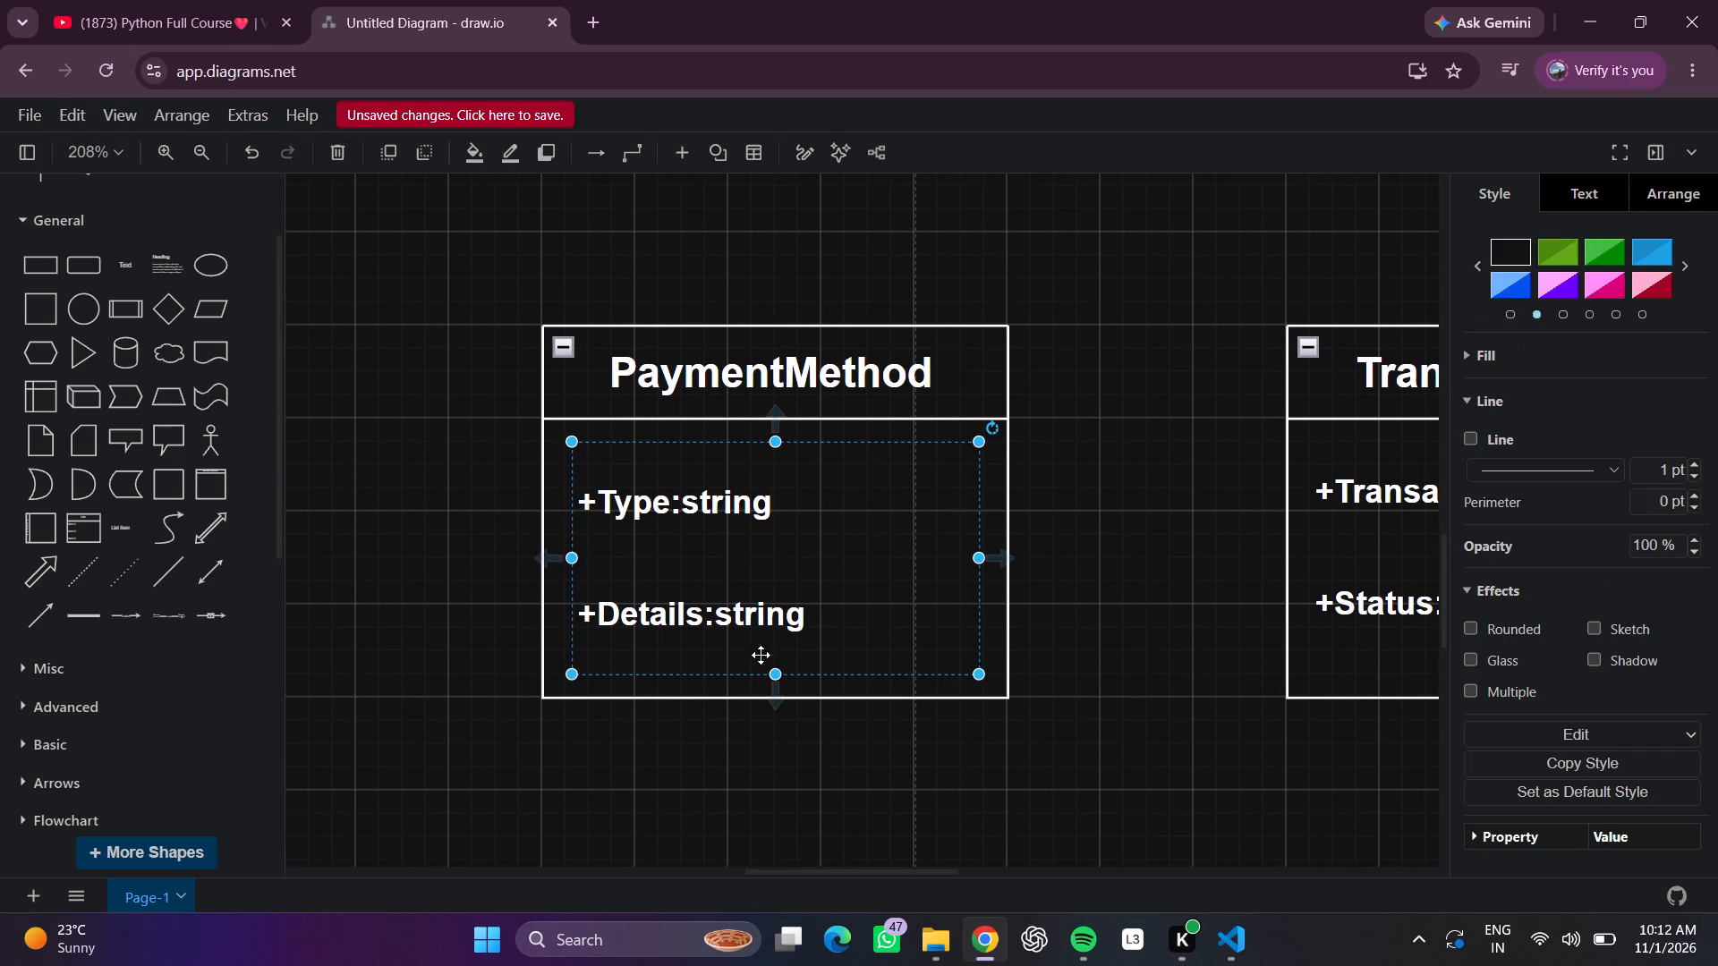
{"action": "left_click_drag", "start_coordinate": [774, 674], "coordinate": [778, 652]}
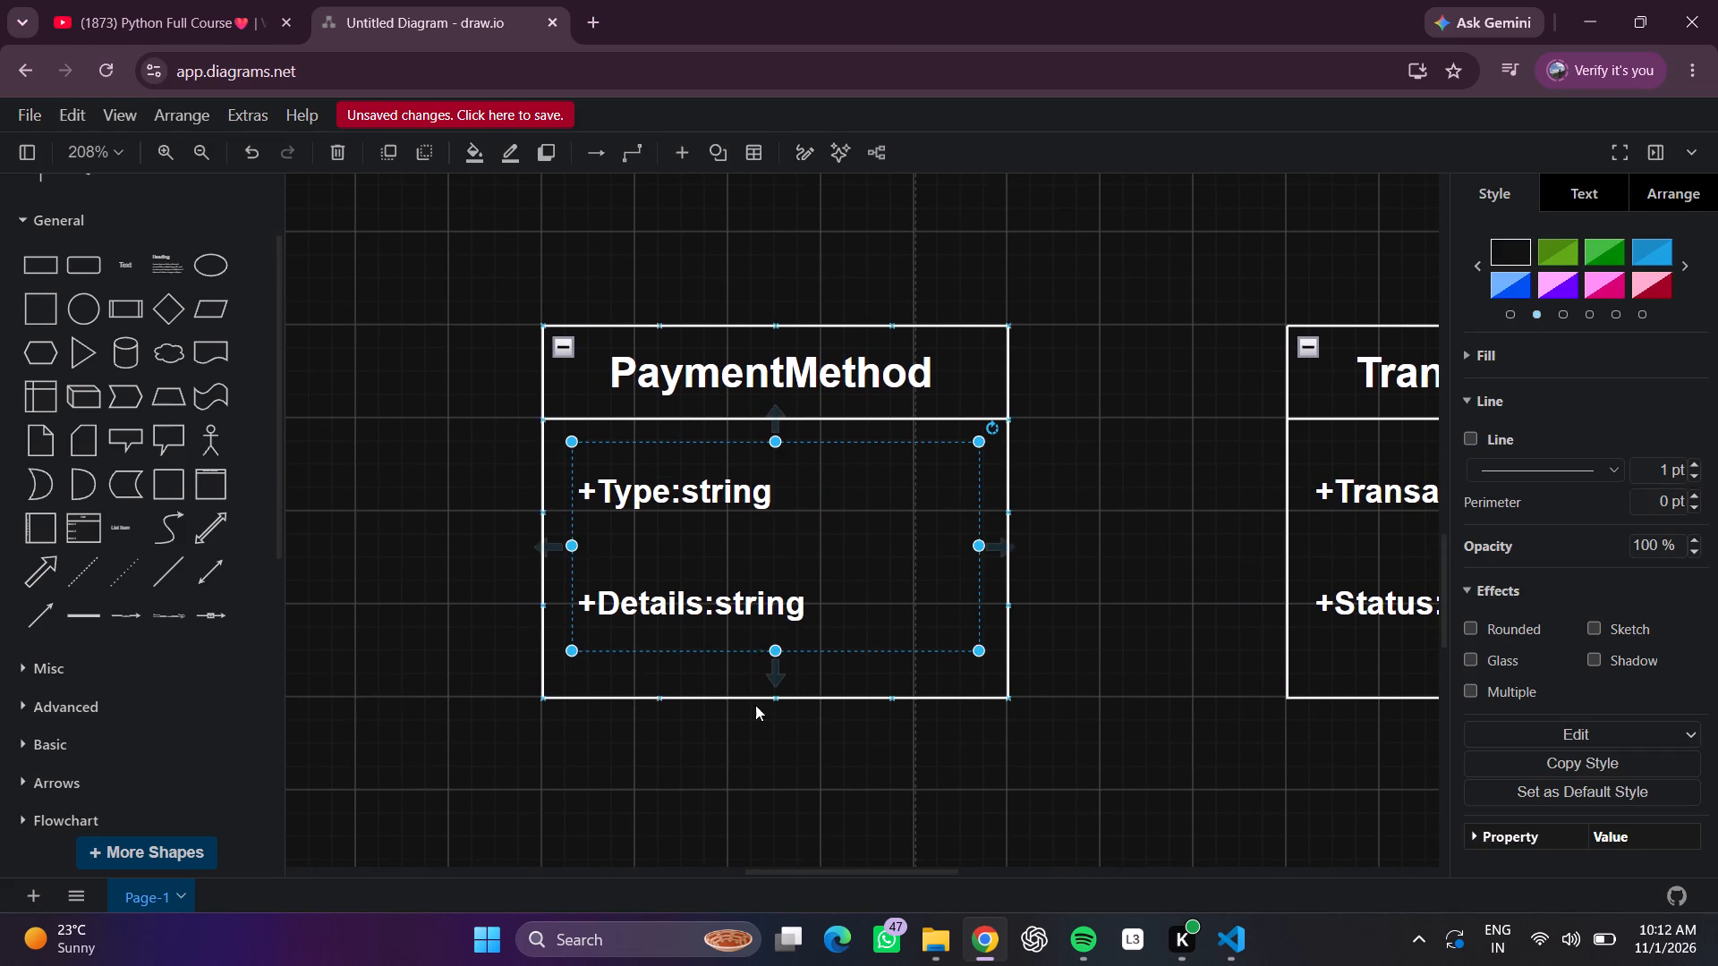
{"action": "left_click", "coordinate": [1016, 785]}
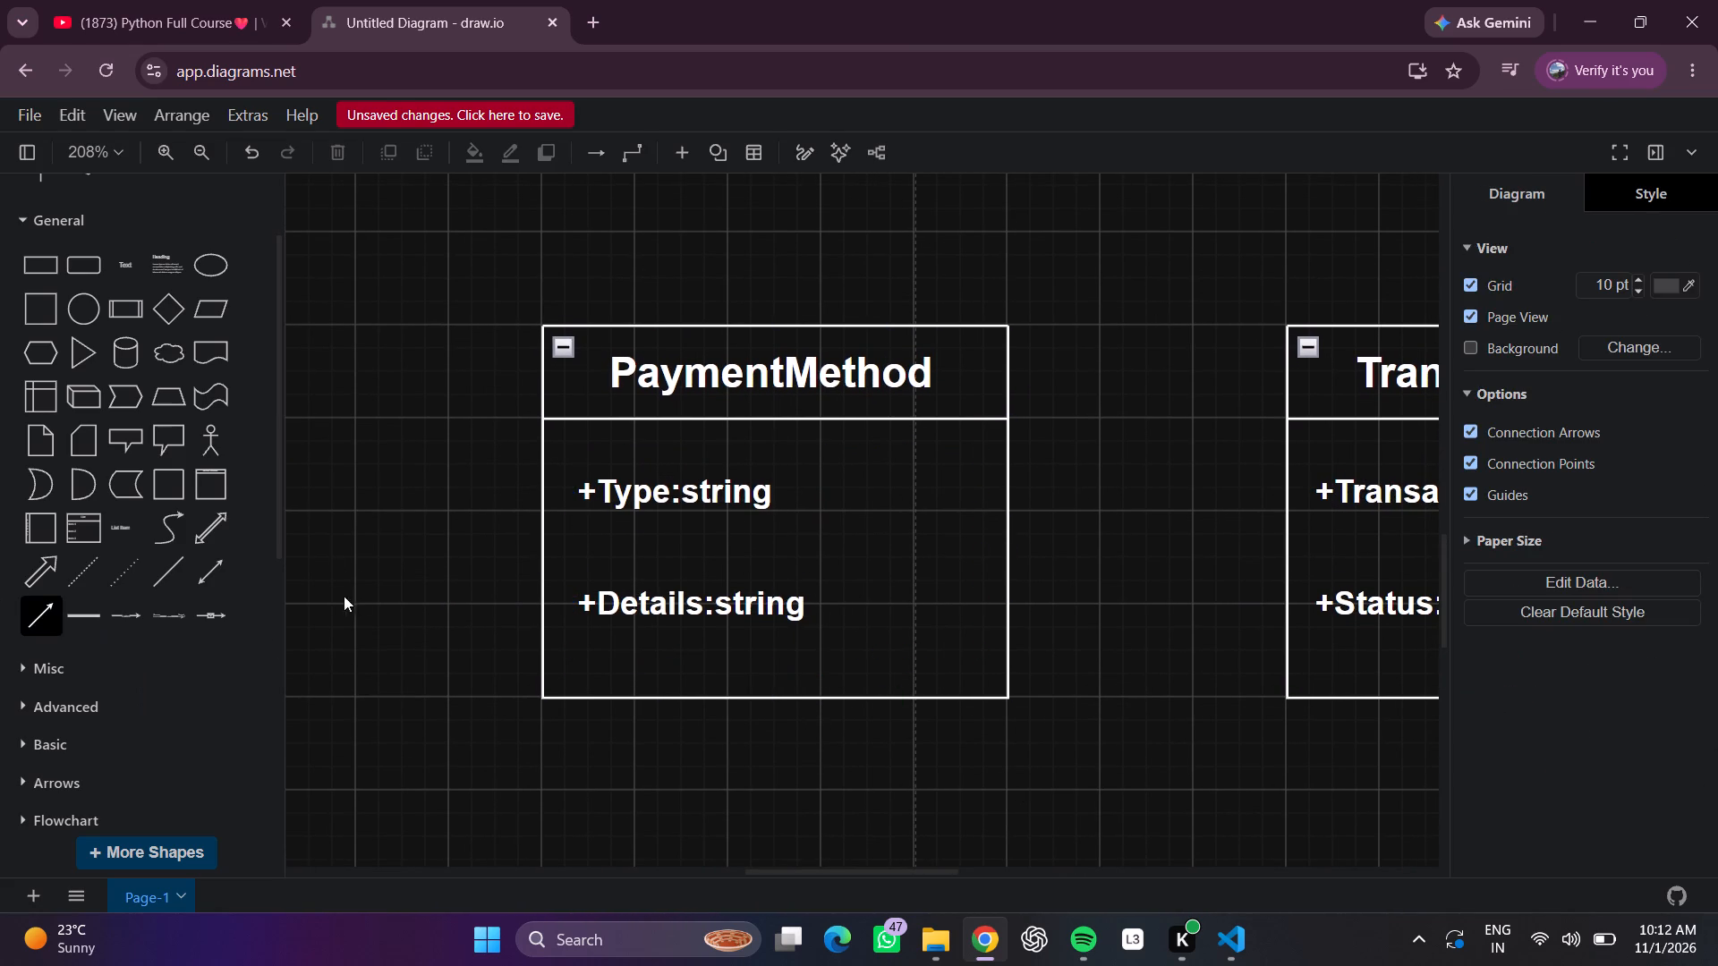
Add a plain divider line across PaymentMethod from side border to side border, just above its bottom edge.
{"action": "left_click", "coordinate": [179, 580]}
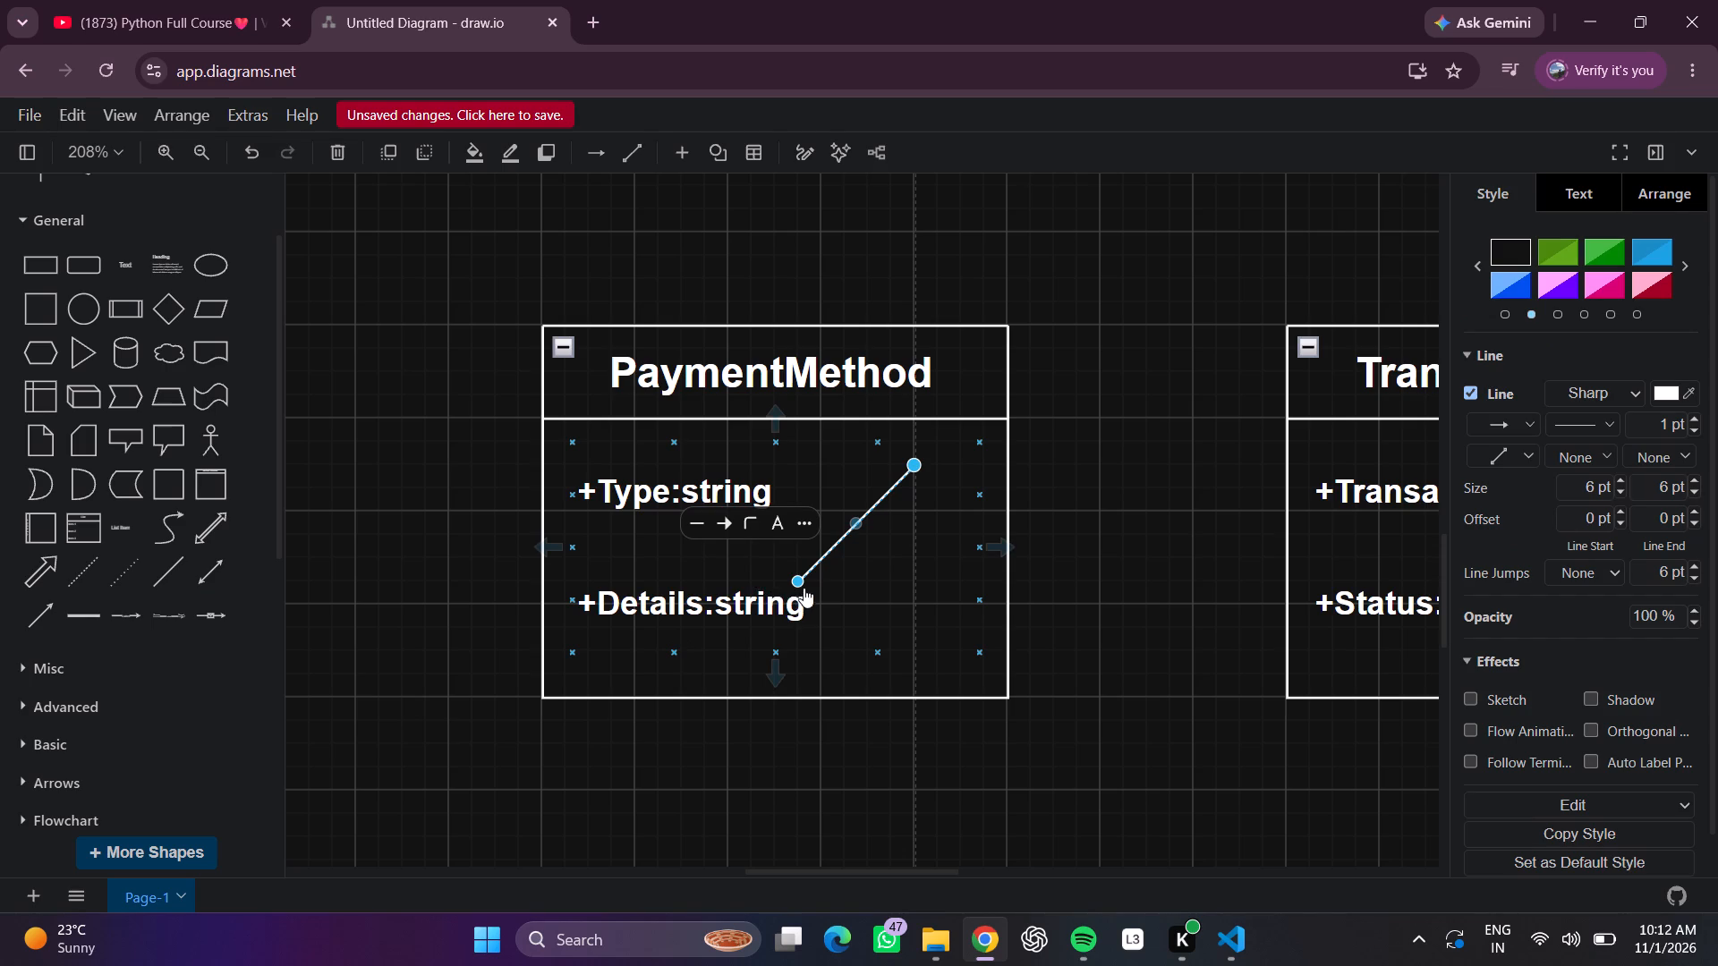
{"action": "left_click_drag", "start_coordinate": [795, 580], "coordinate": [538, 676]}
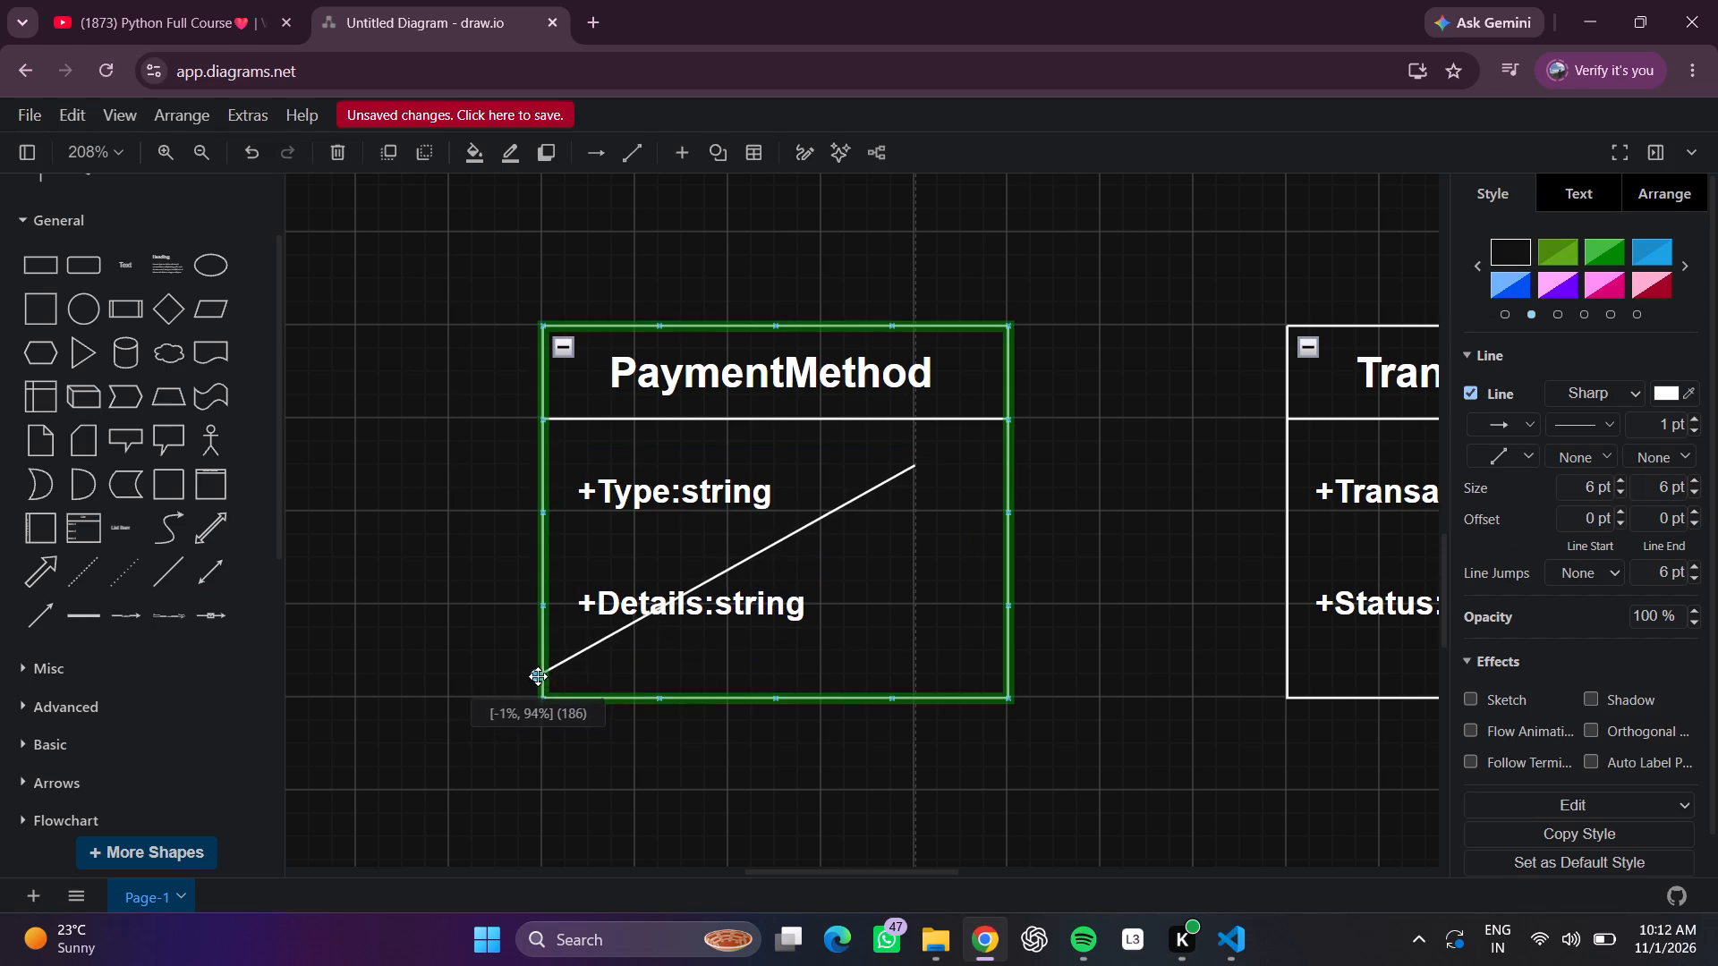
{"action": "left_click_drag", "start_coordinate": [538, 676], "coordinate": [541, 676]}
{"action": "left_click_drag", "start_coordinate": [914, 464], "coordinate": [960, 550]}
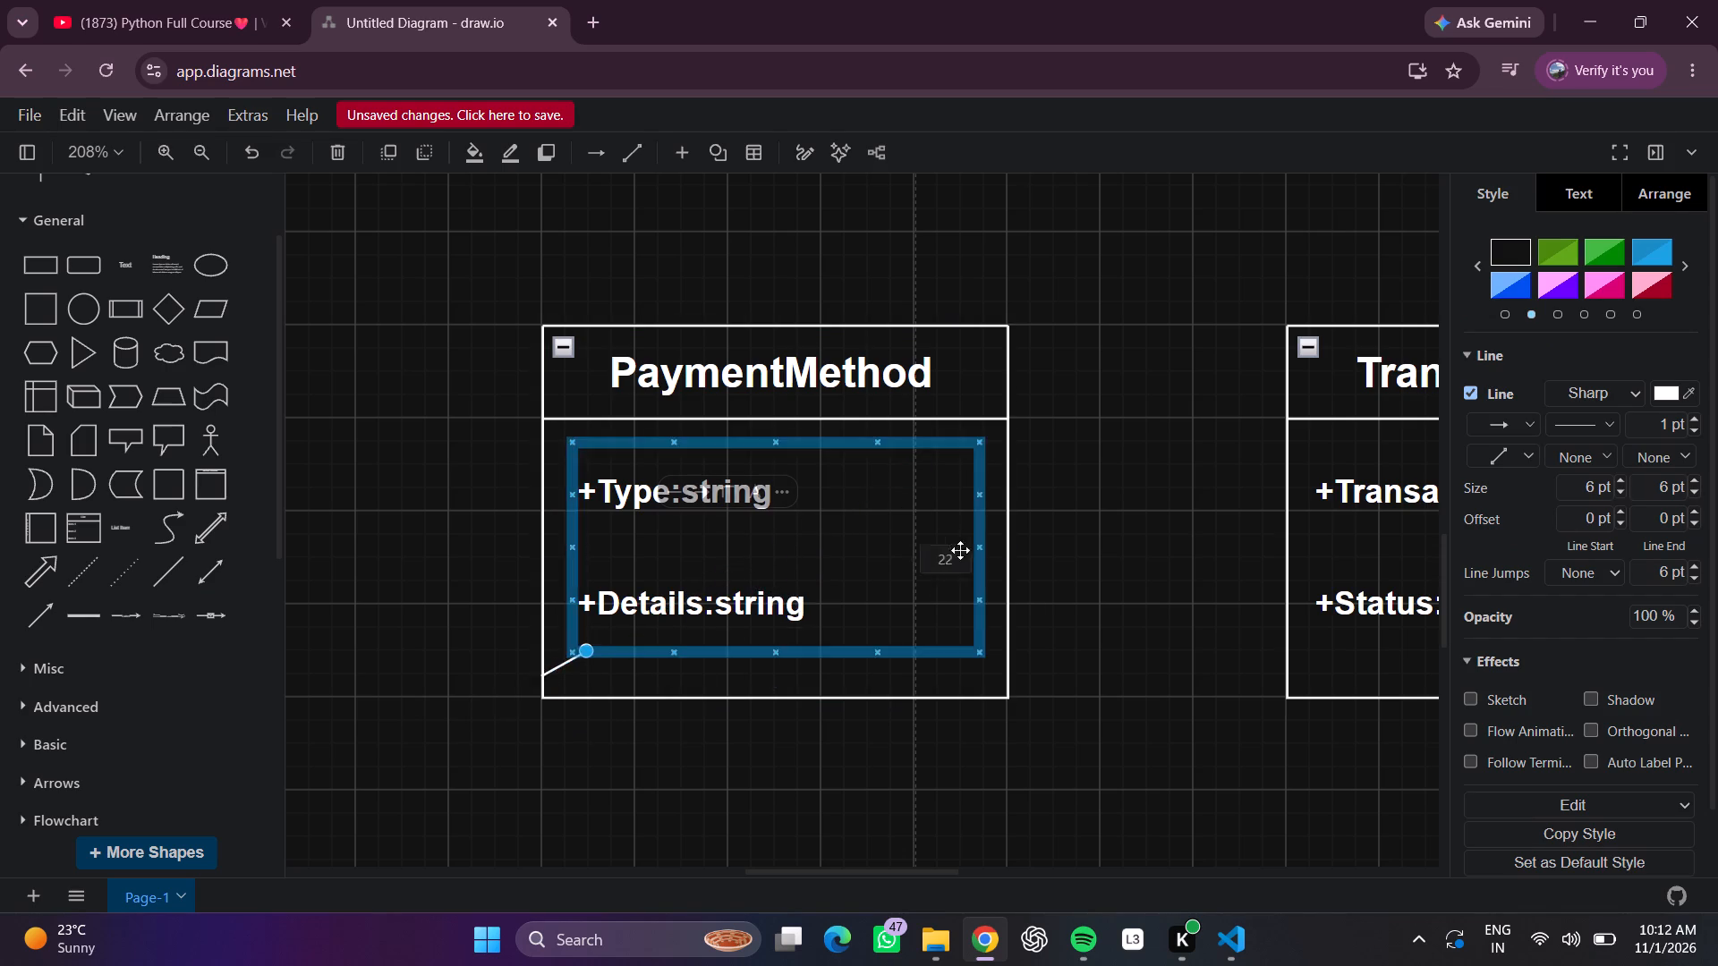
{"action": "left_click_drag", "start_coordinate": [960, 550], "coordinate": [1007, 673]}
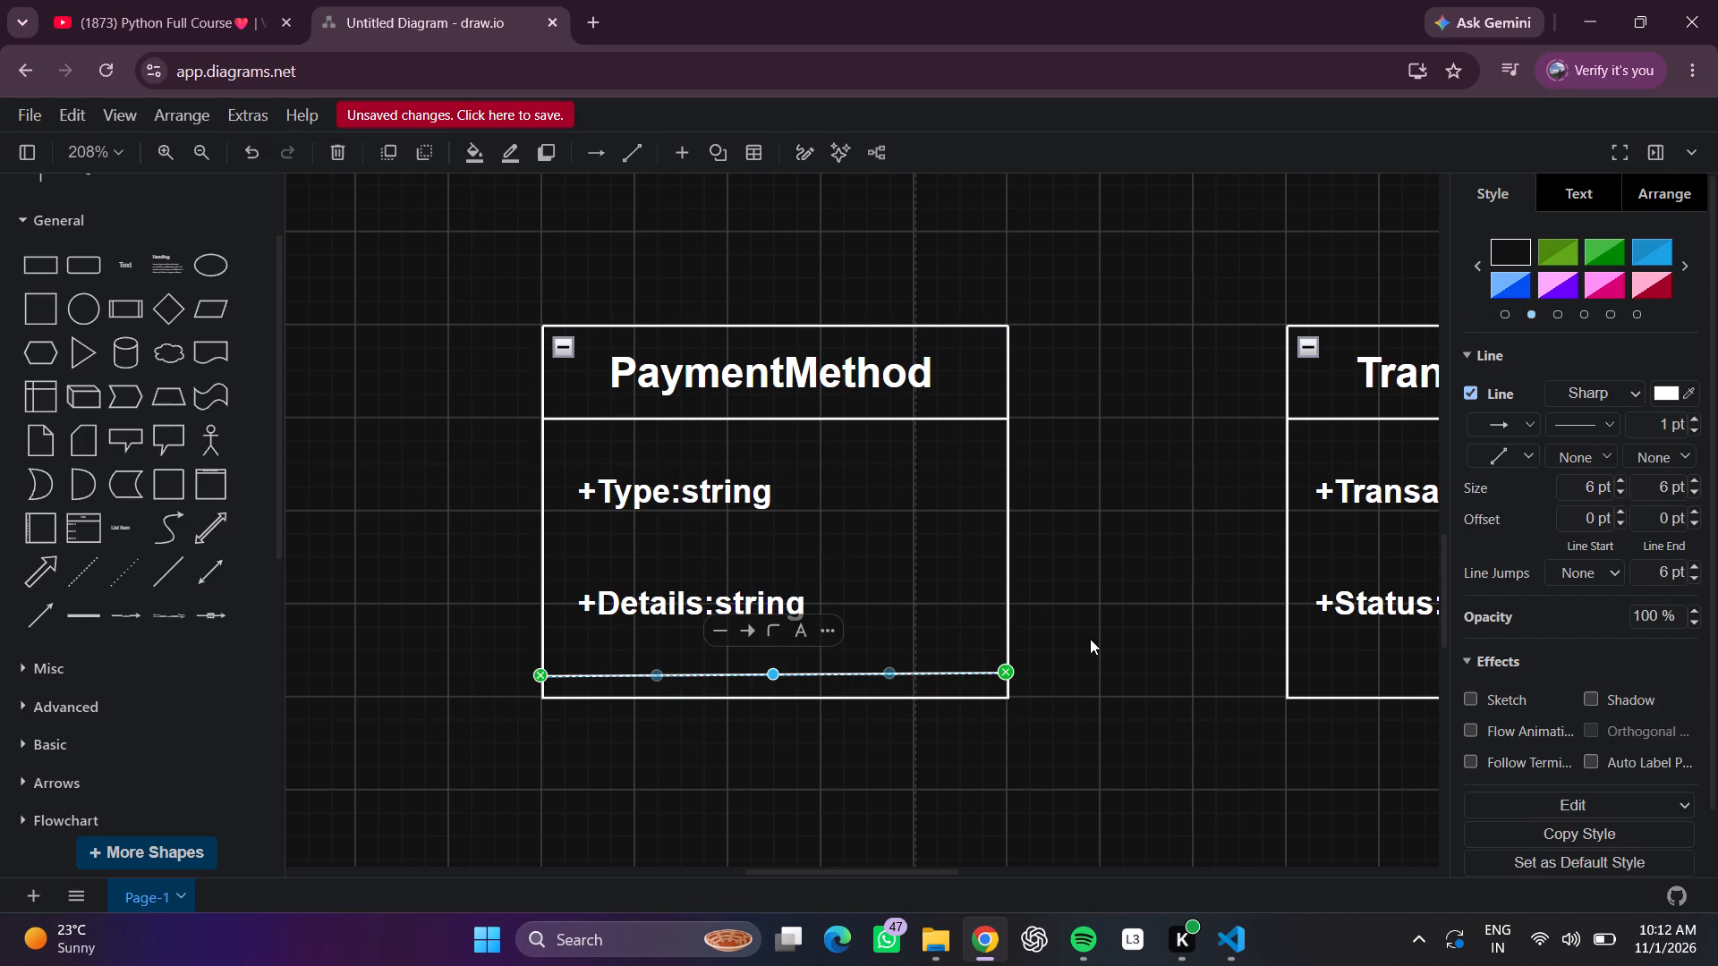
{"action": "left_click", "coordinate": [1094, 632]}
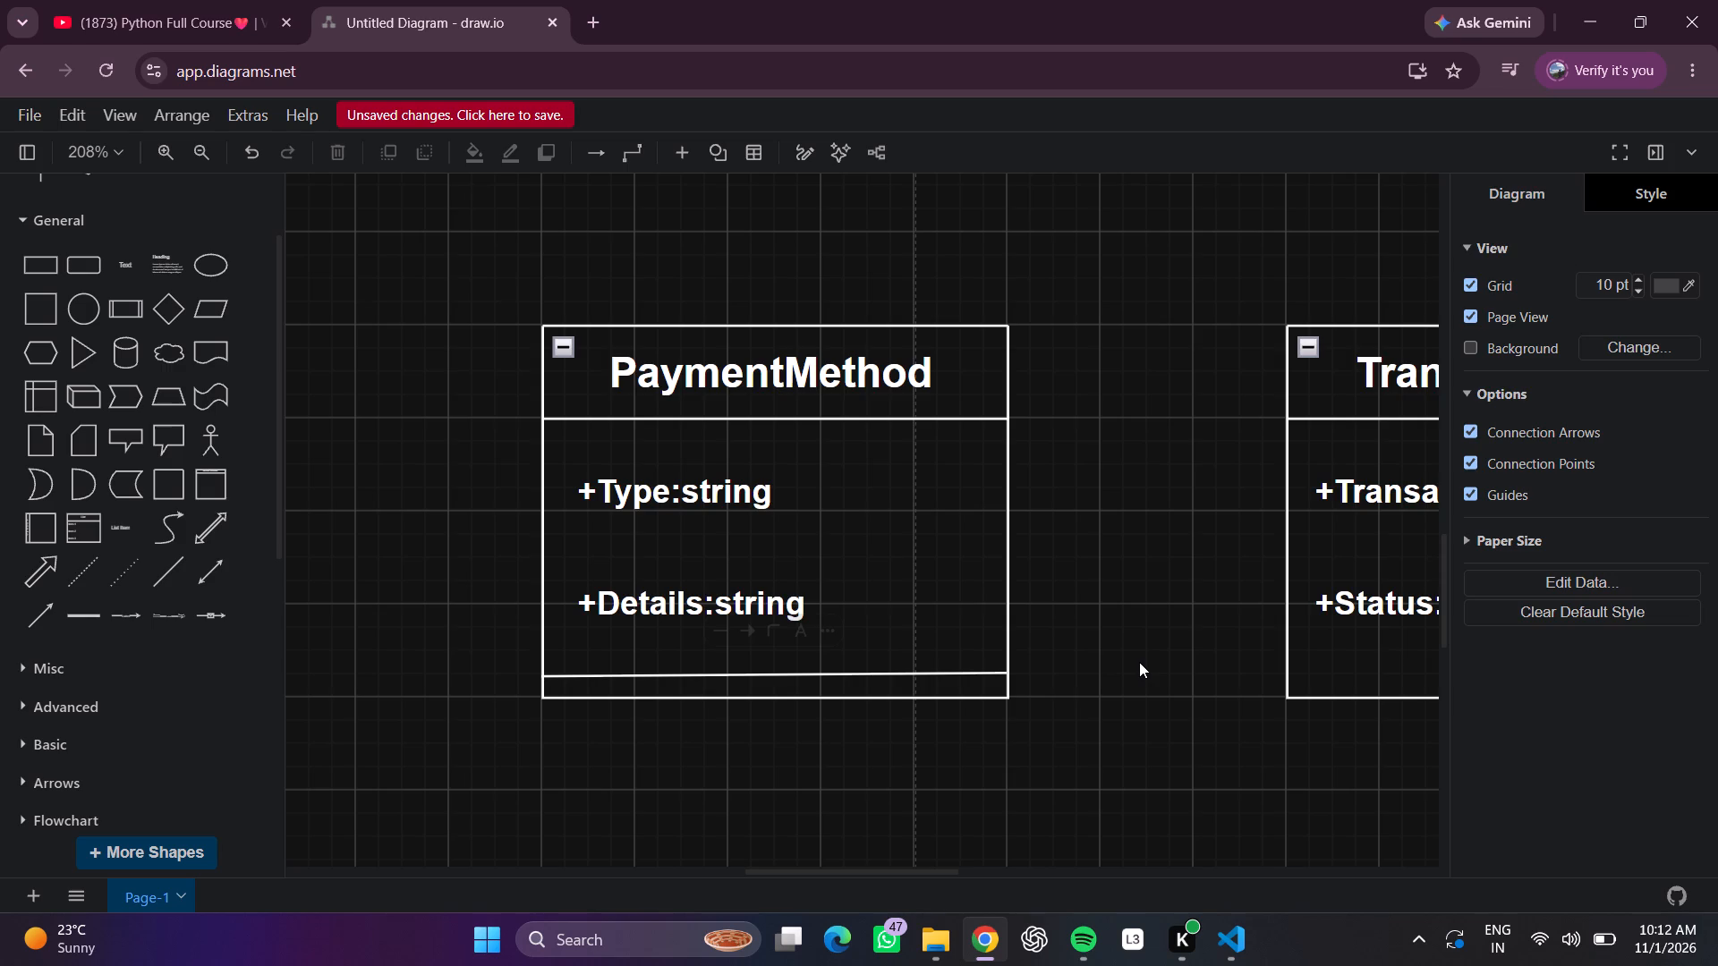
Add a horizontal plain divider line across the Transaction box, from side border to side border just above its bottom edge.
{"action": "scroll", "coordinate": [1139, 662], "scroll_direction": "down", "scroll_amount": 1}
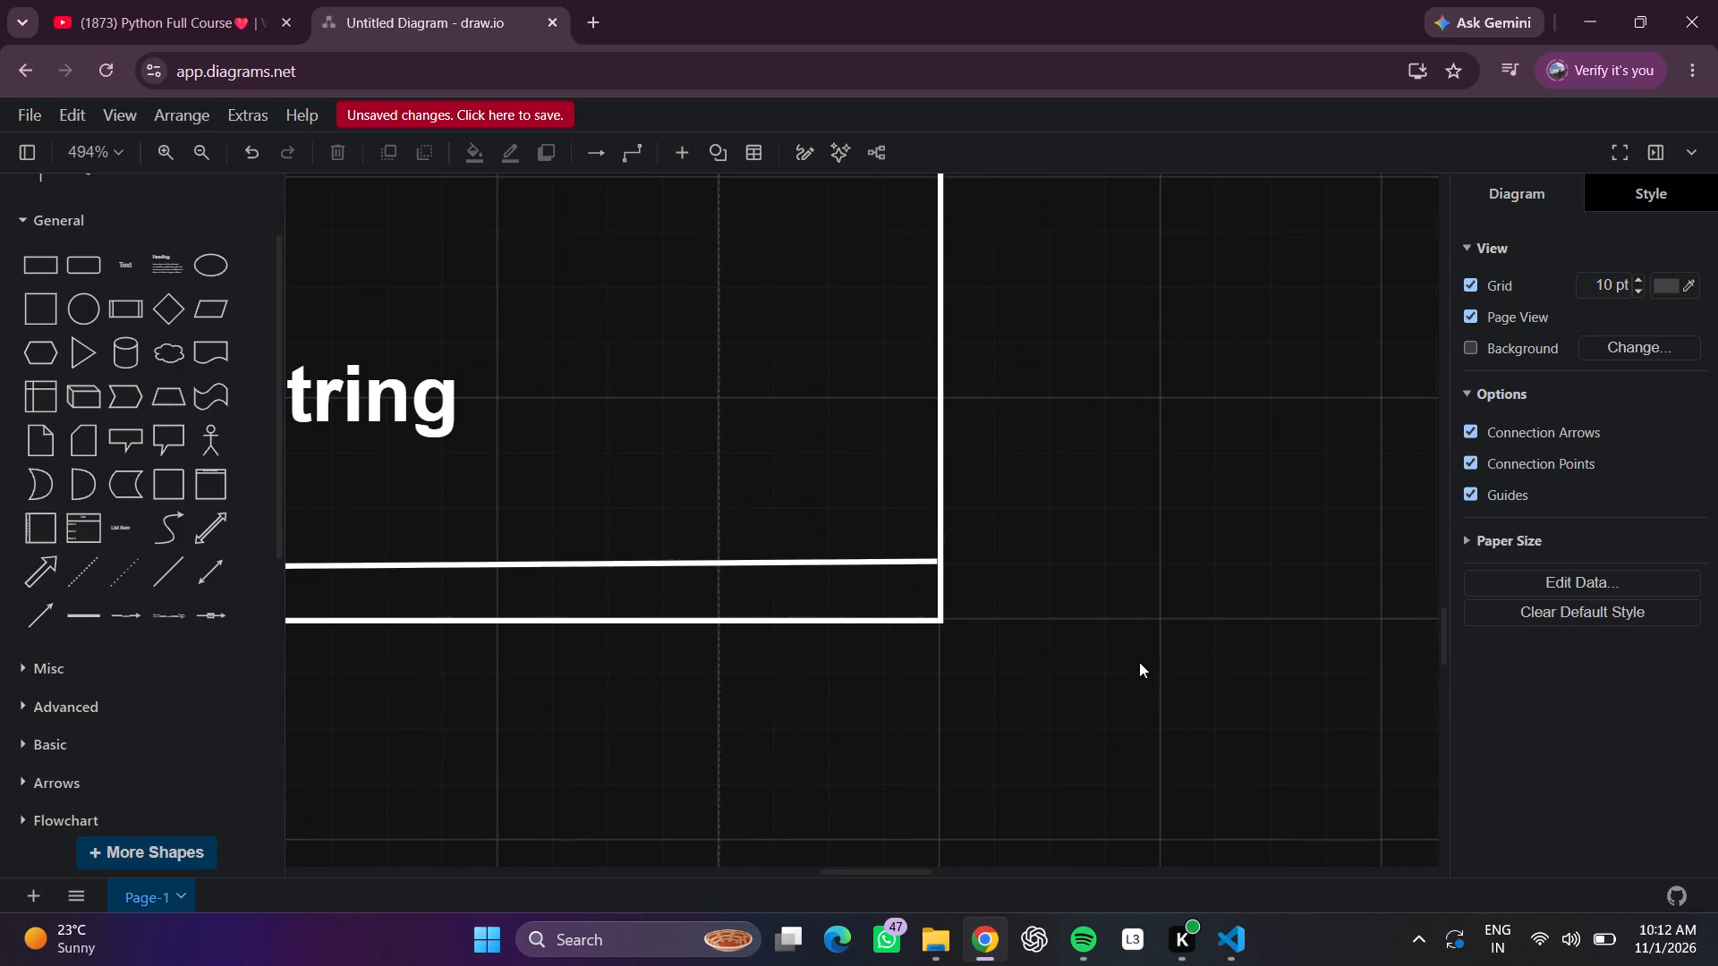
{"action": "scroll", "coordinate": [1139, 662], "scroll_direction": "left", "scroll_amount": 3}
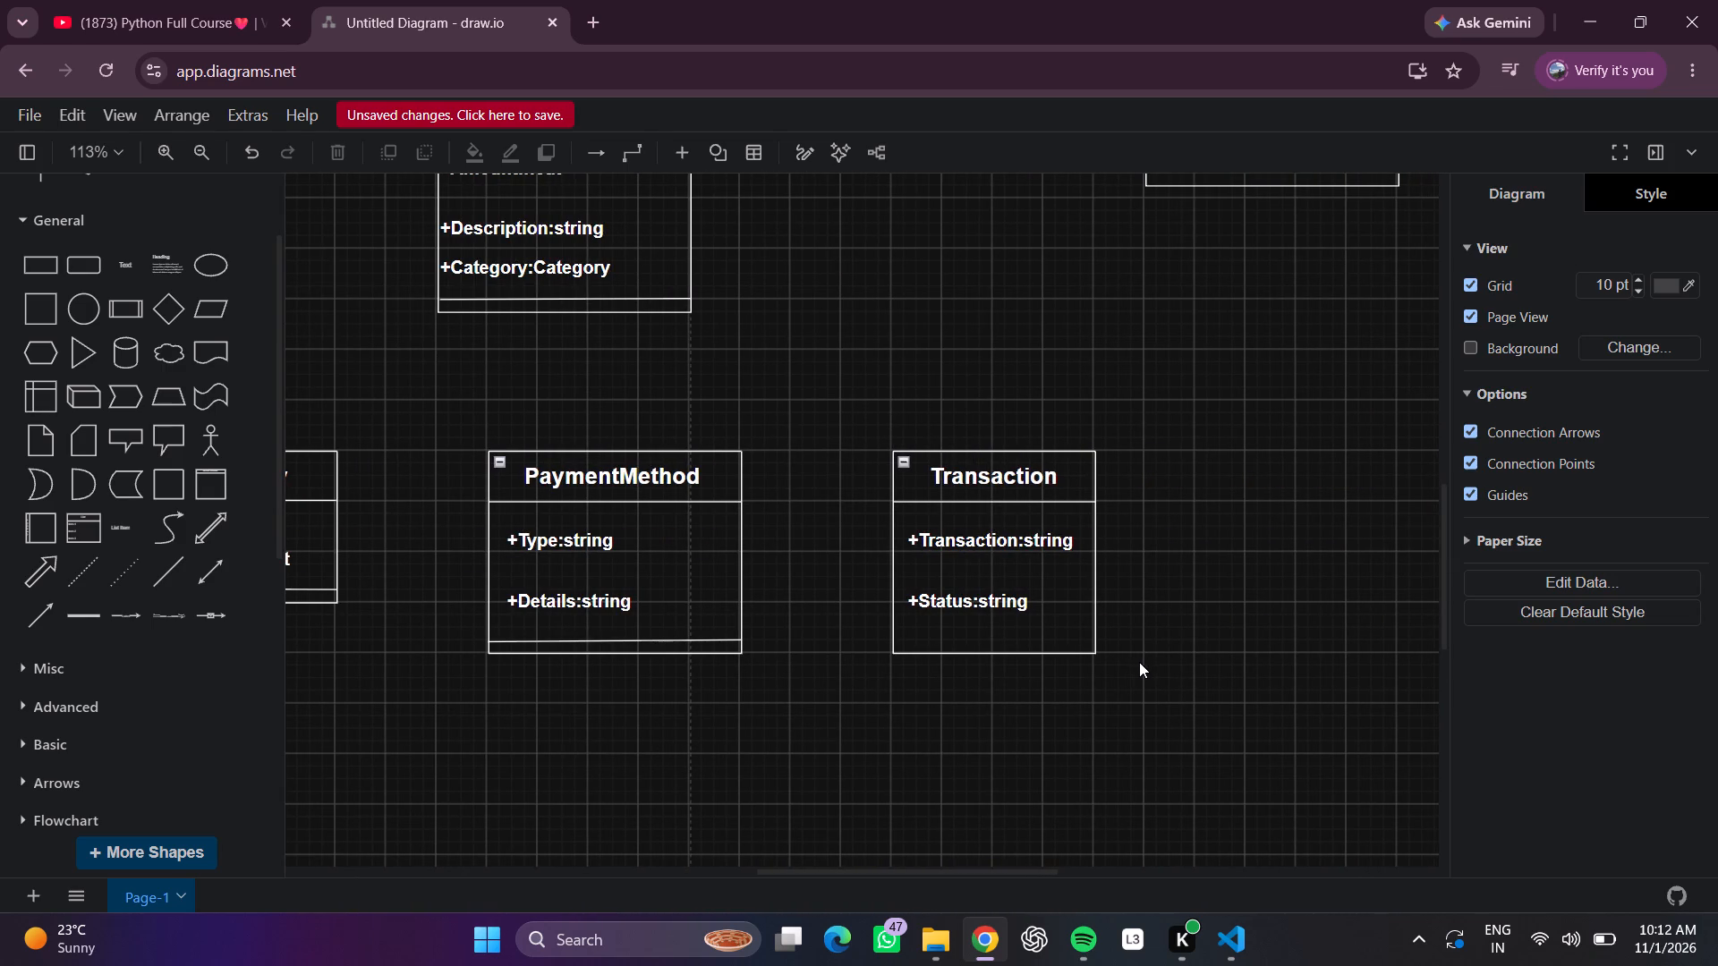
{"action": "scroll", "coordinate": [1139, 662], "scroll_direction": "left", "scroll_amount": 1}
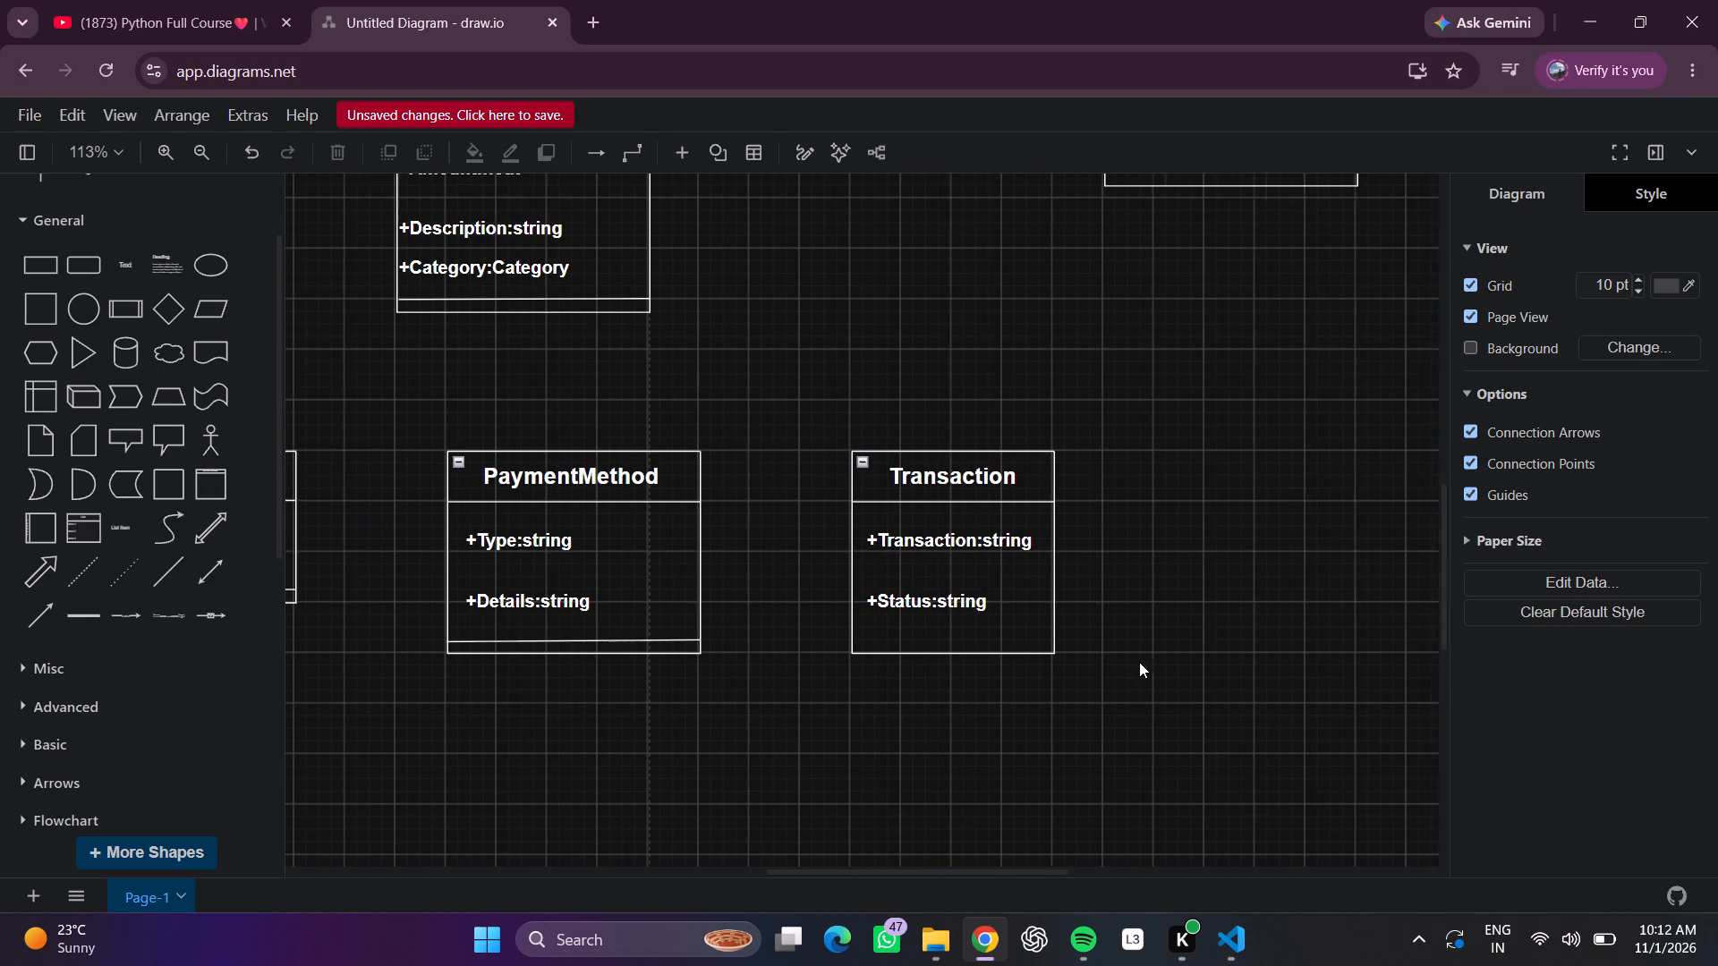
{"action": "scroll", "coordinate": [1139, 662], "scroll_direction": "left", "scroll_amount": 1}
{"action": "scroll", "coordinate": [1139, 662], "scroll_direction": "right", "scroll_amount": 6}
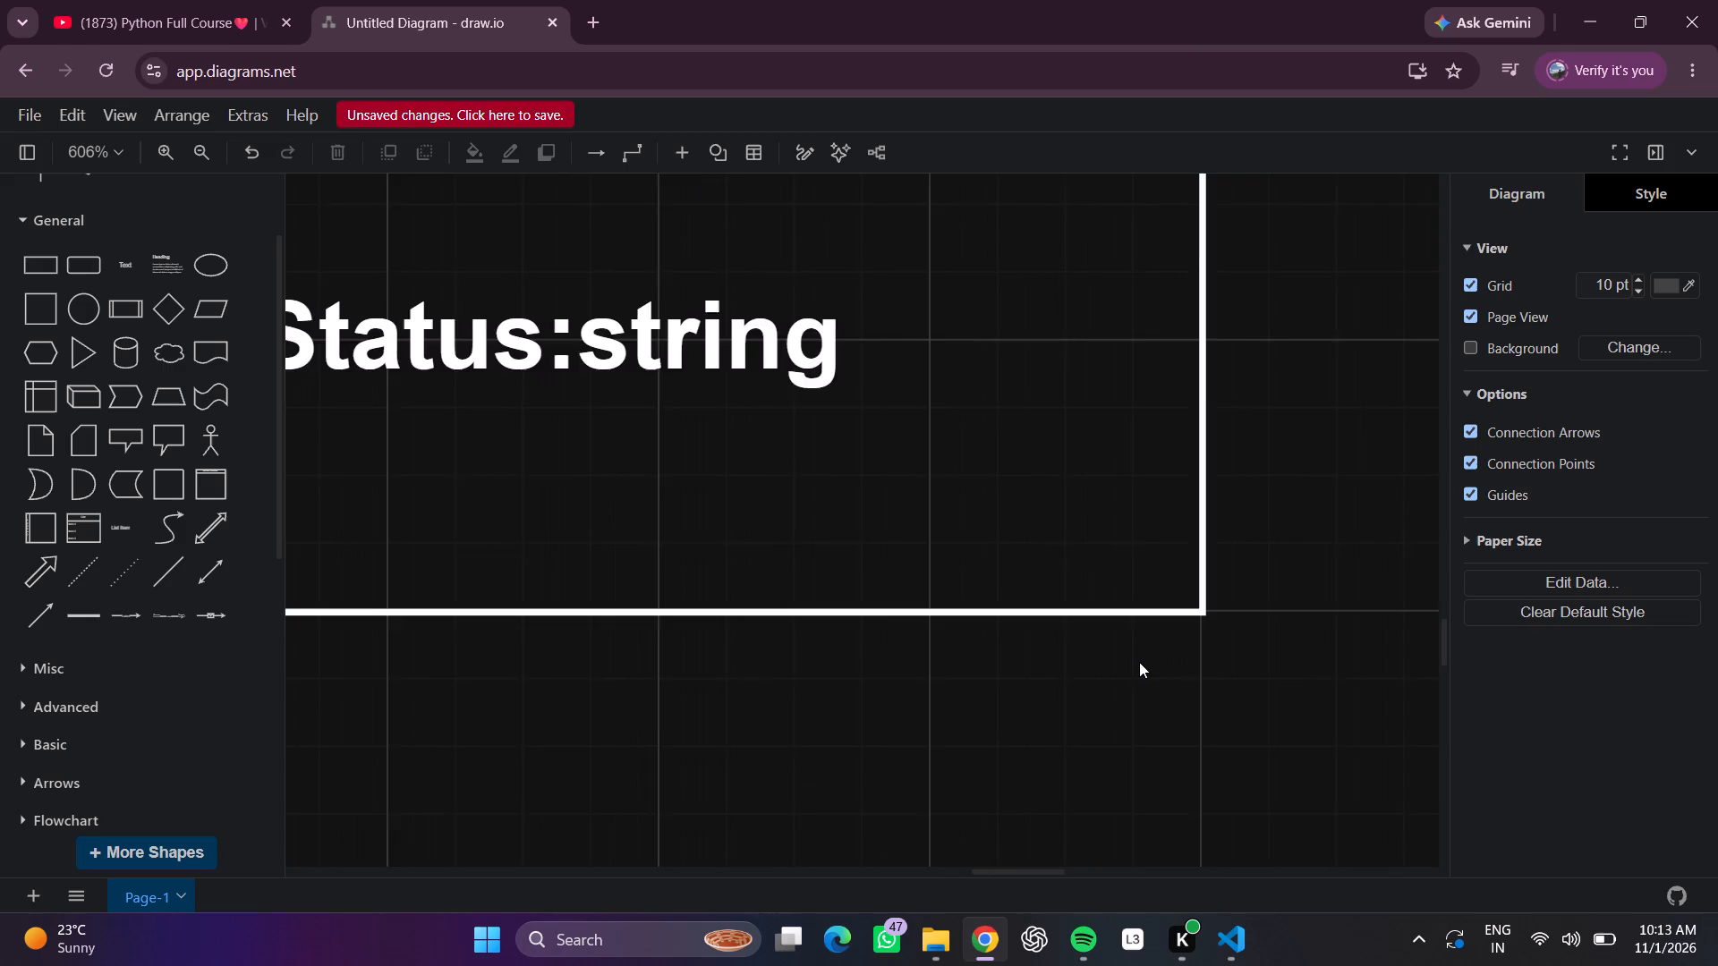
{"action": "scroll", "coordinate": [1139, 662], "scroll_direction": "right", "scroll_amount": 2}
{"action": "scroll", "coordinate": [1139, 662], "scroll_direction": "left", "scroll_amount": 1}
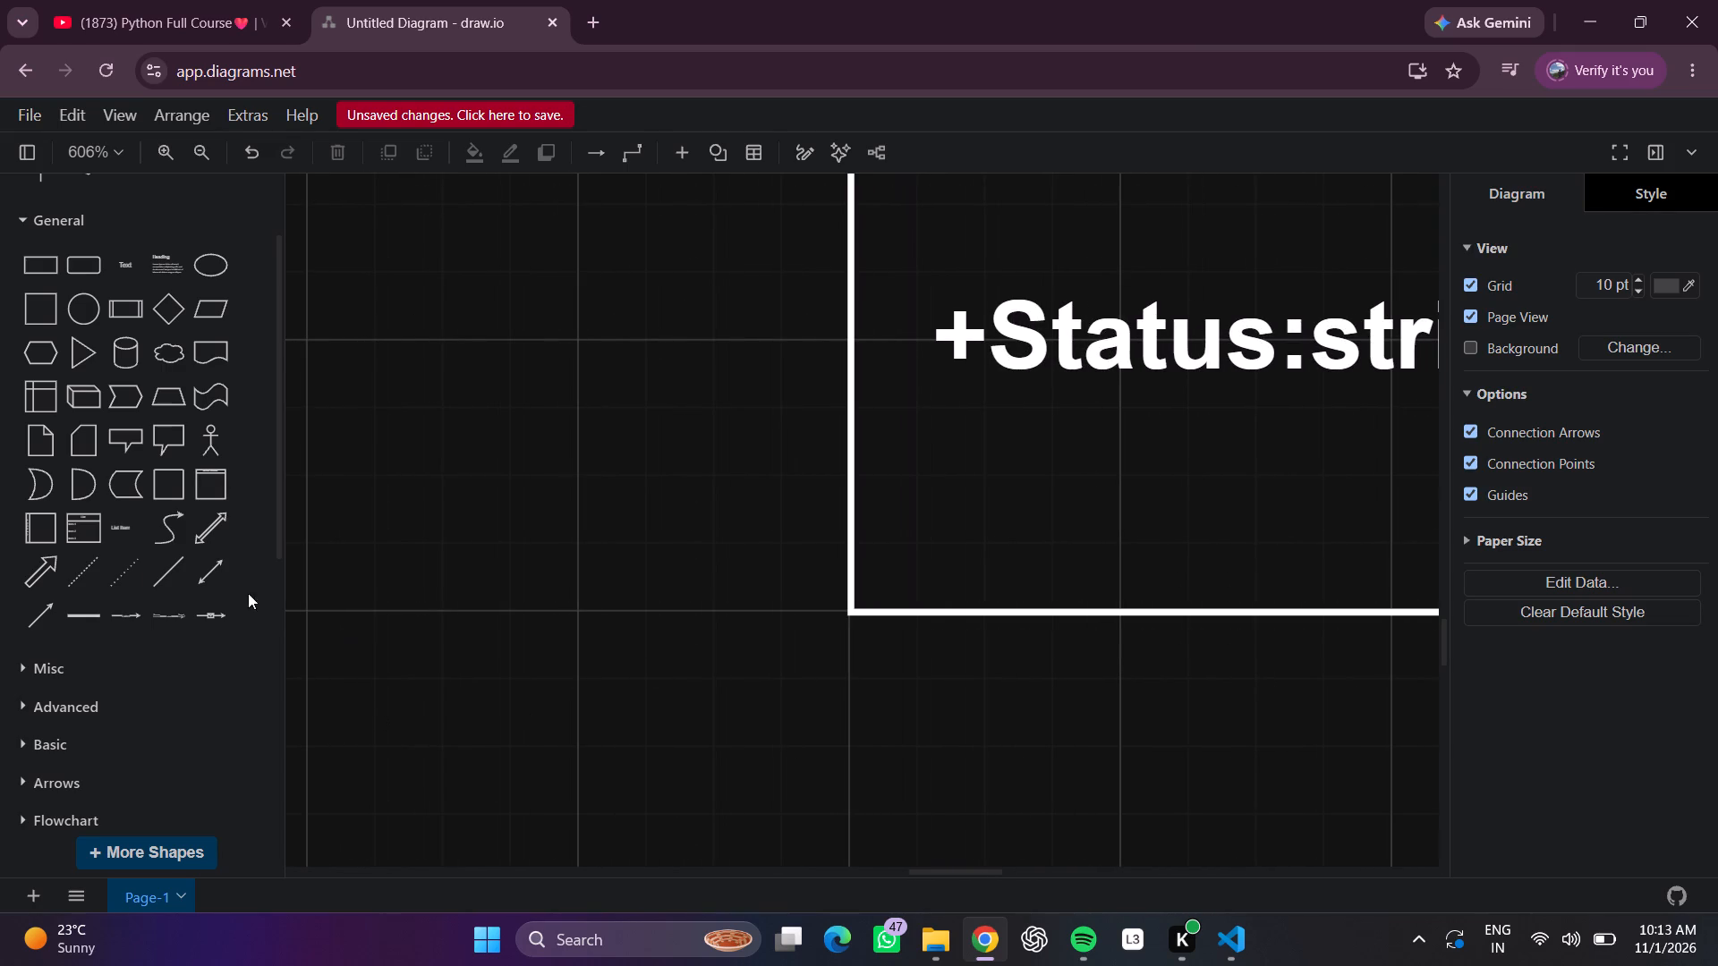
{"action": "left_click", "coordinate": [162, 562]}
{"action": "left_click_drag", "start_coordinate": [716, 680], "coordinate": [717, 678]}
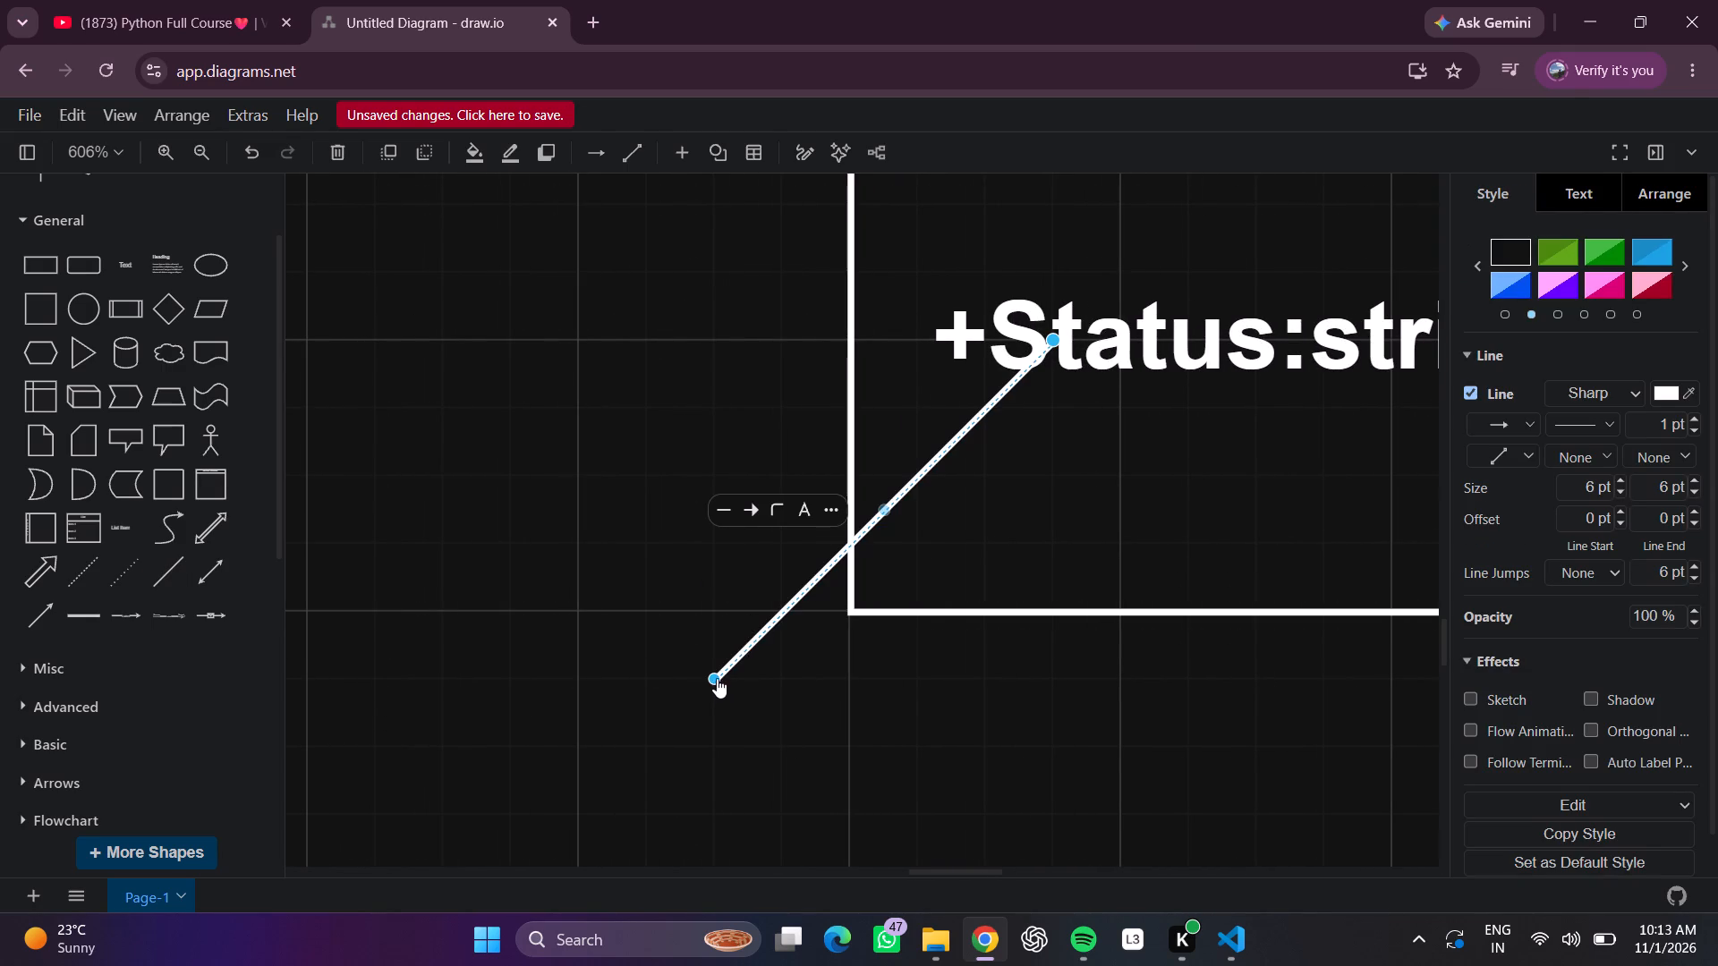
{"action": "left_click_drag", "start_coordinate": [717, 678], "coordinate": [873, 536]}
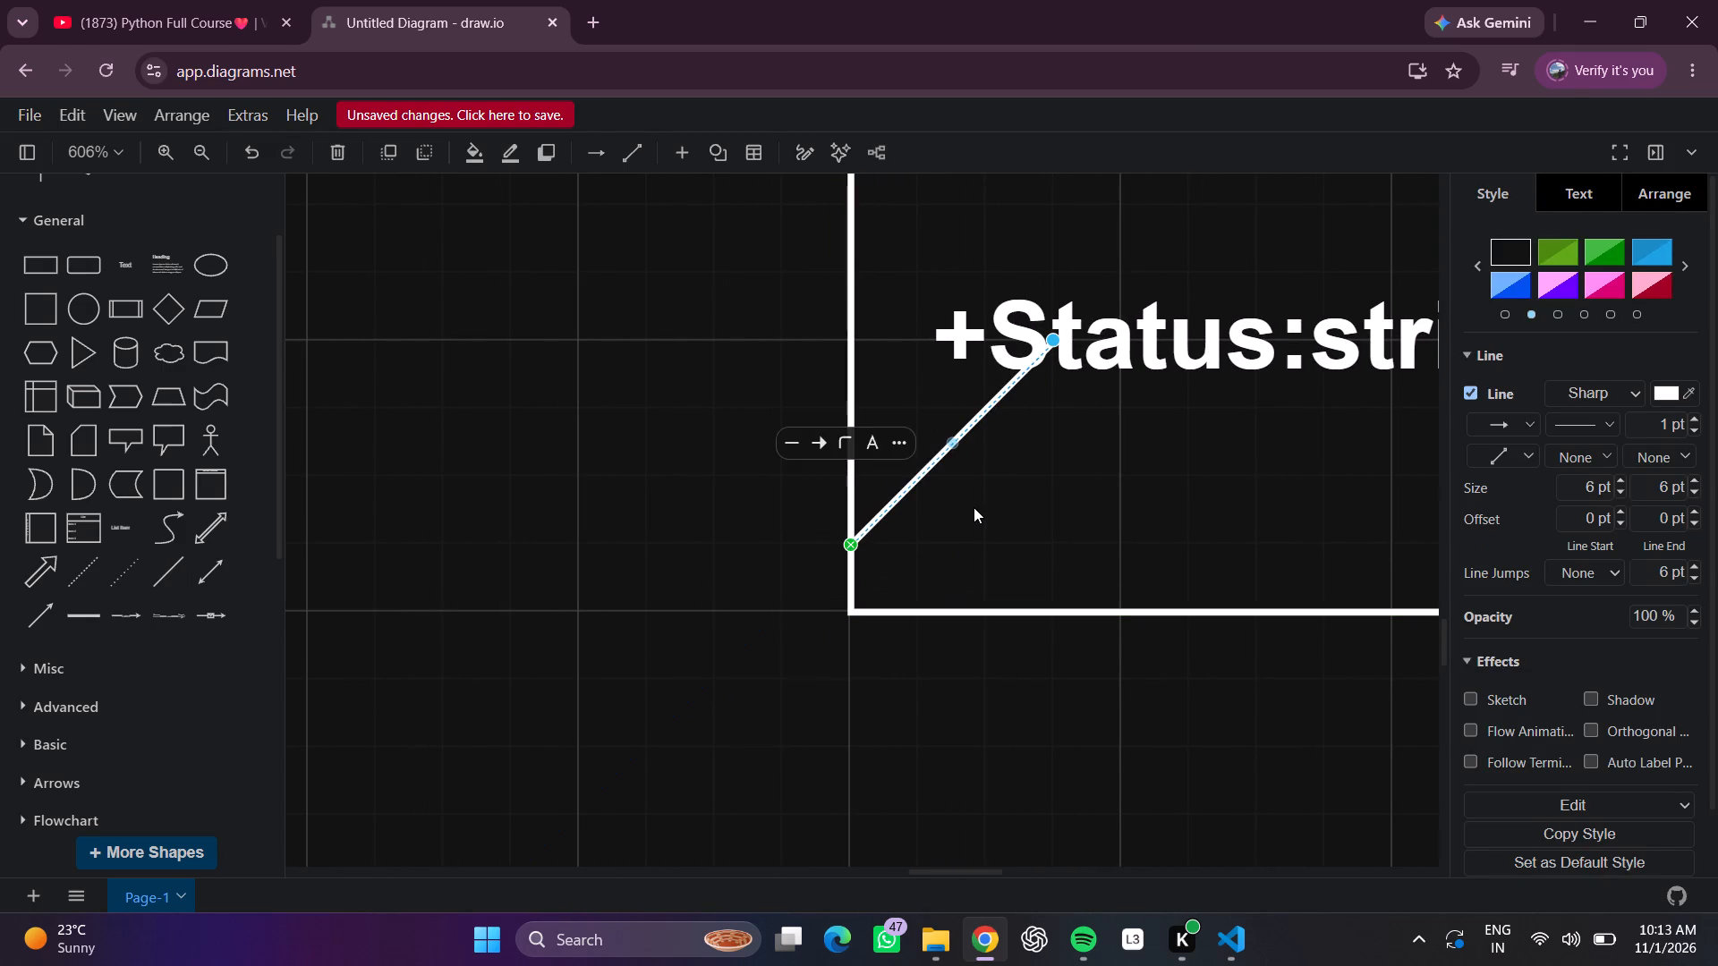
{"action": "scroll", "coordinate": [974, 507], "scroll_direction": "left", "scroll_amount": 6}
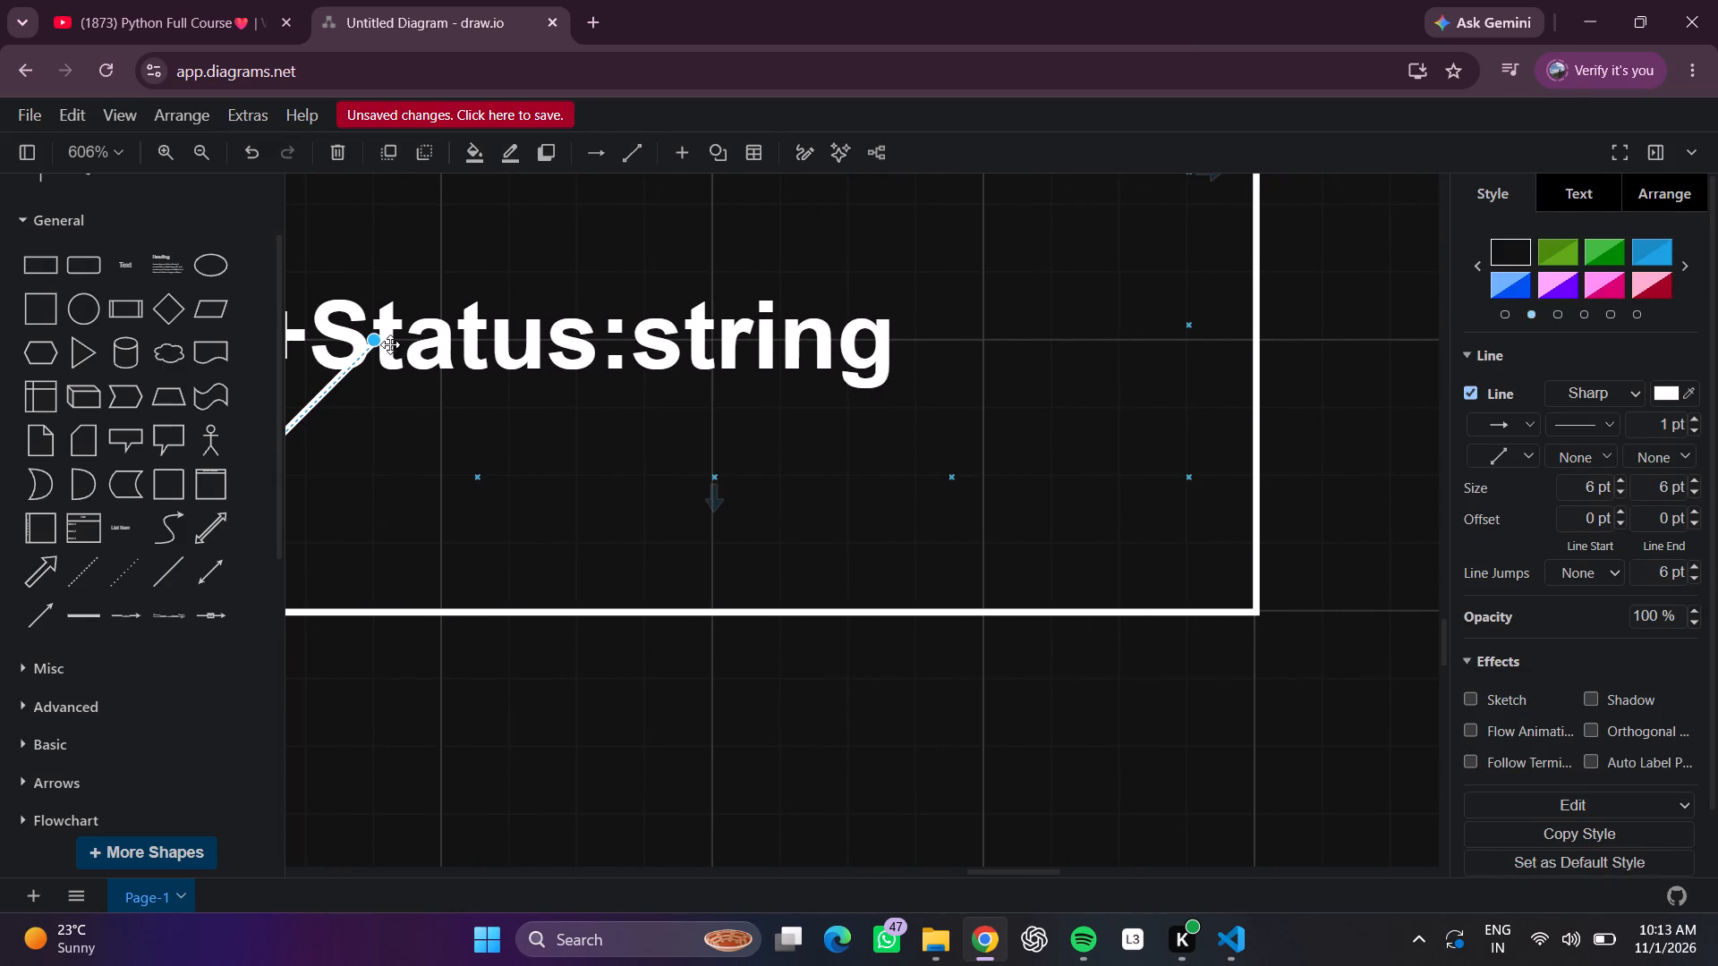
{"action": "left_click_drag", "start_coordinate": [376, 341], "coordinate": [1301, 530]}
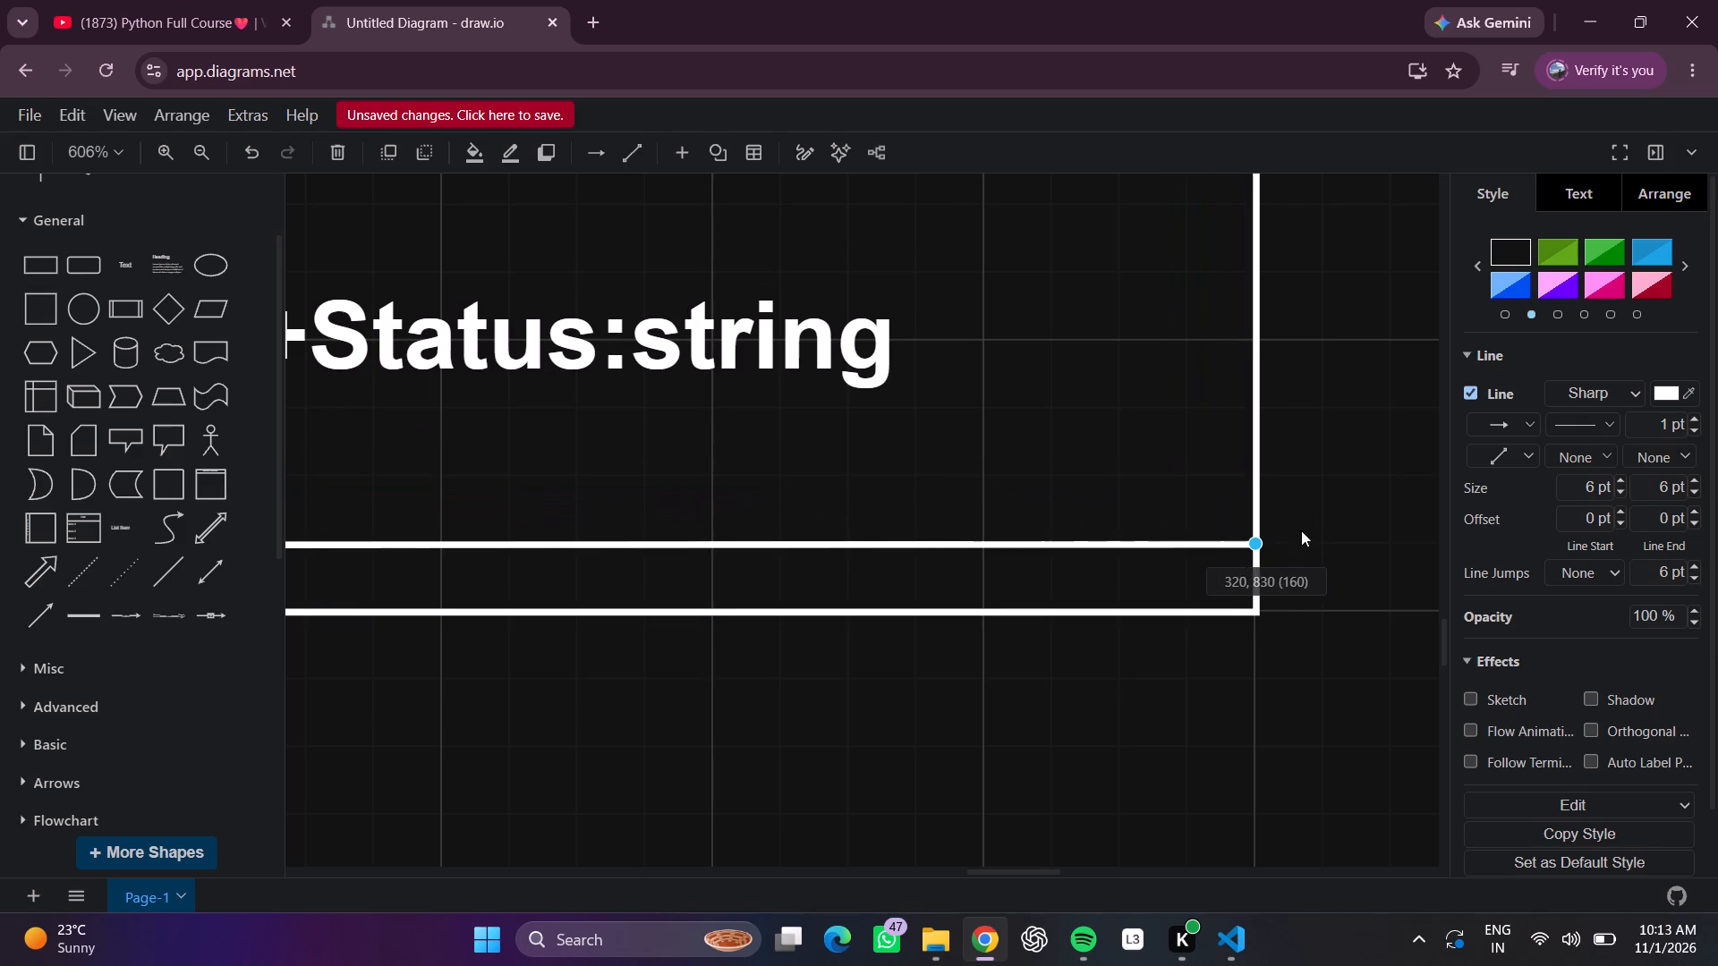
{"action": "left_click_drag", "start_coordinate": [1301, 530], "coordinate": [1269, 535]}
{"action": "left_click", "coordinate": [1333, 518]}
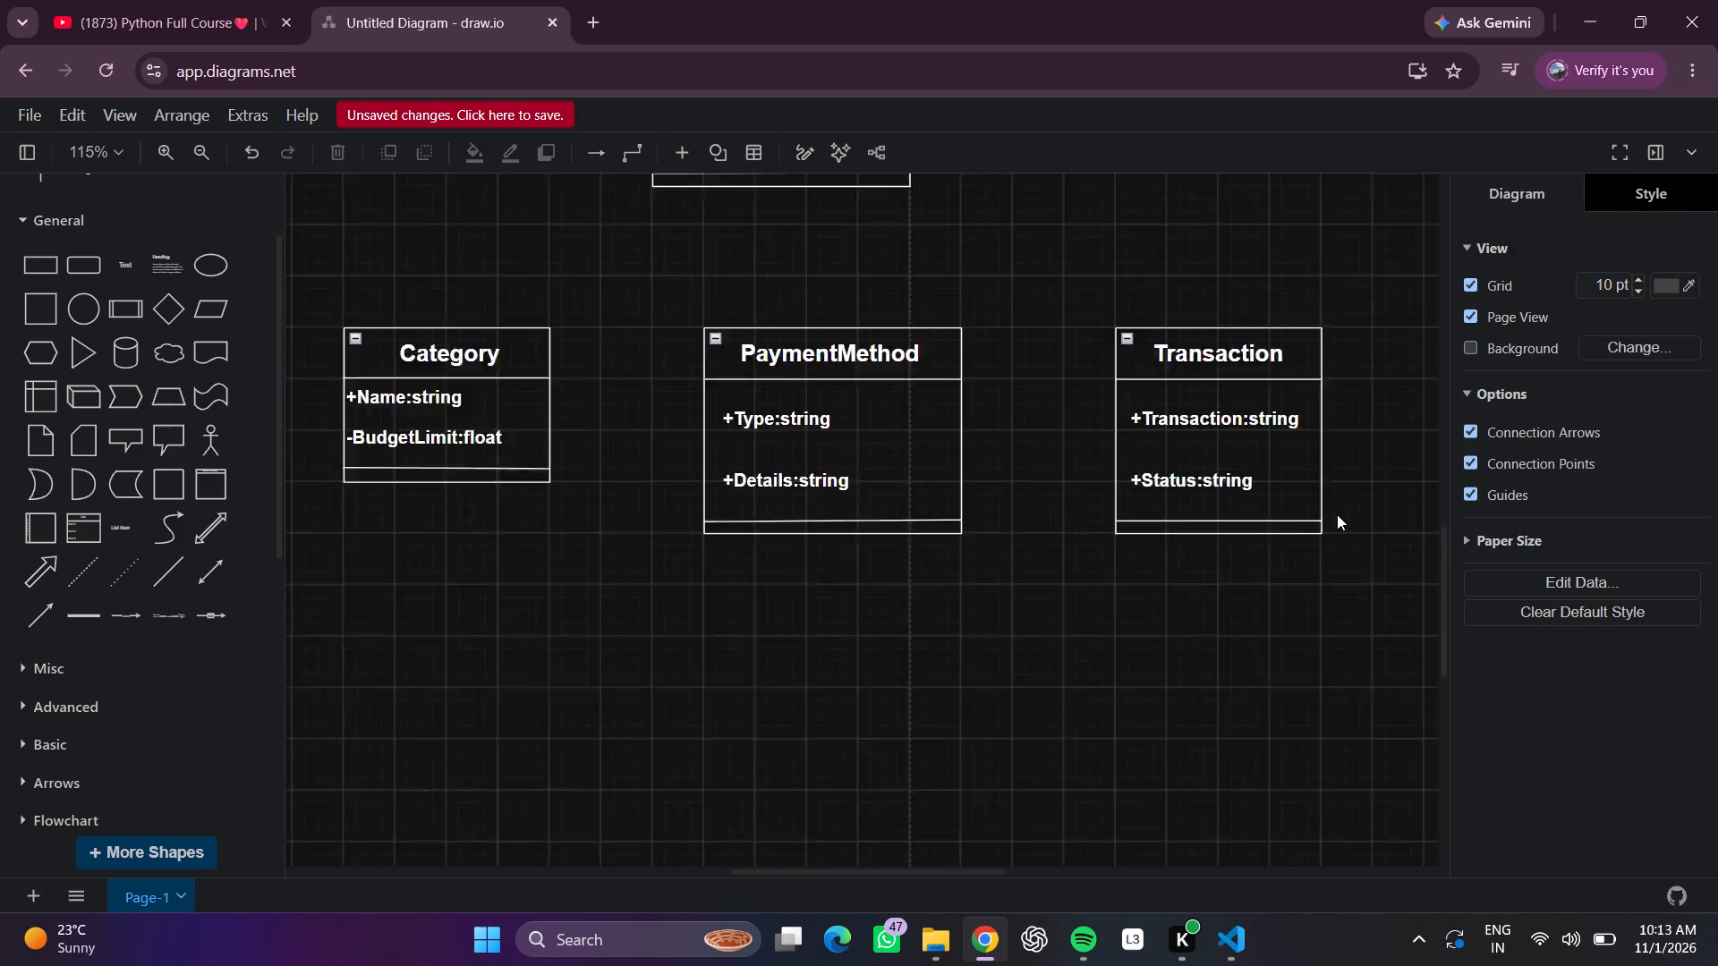
Add a straight arrow from the right border of the Expense box to the top edge of the Transaction box.
{"action": "scroll", "coordinate": [1337, 514], "scroll_direction": "up", "scroll_amount": 2}
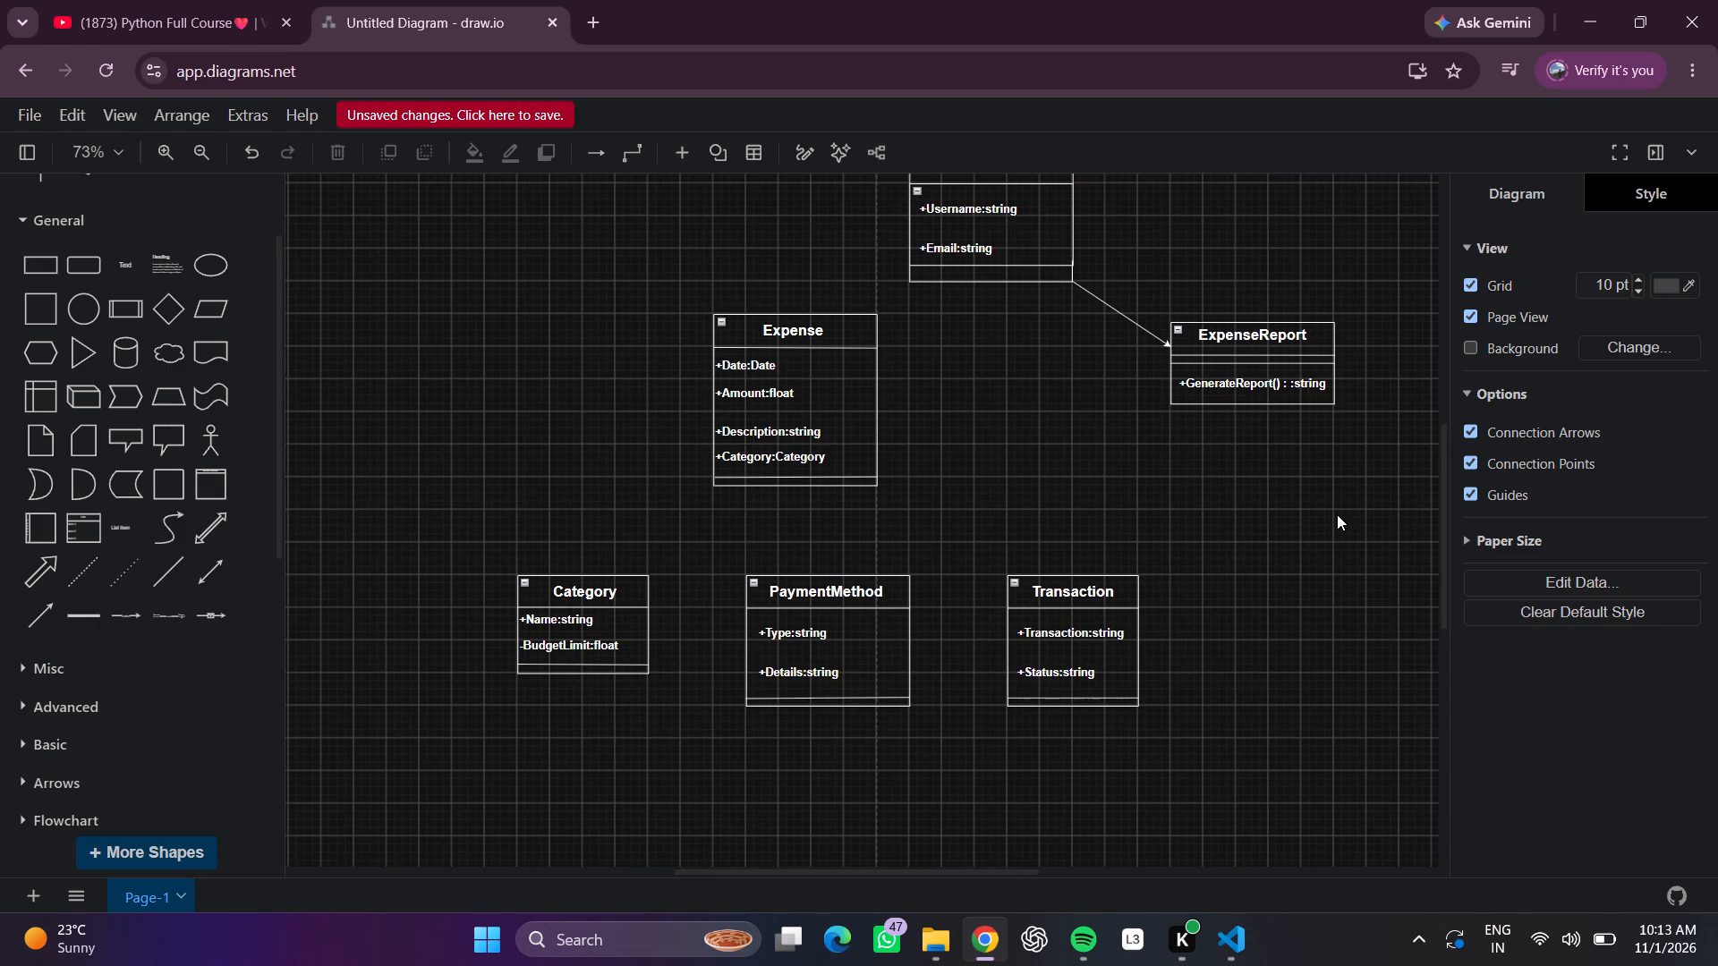
{"action": "left_click", "coordinate": [41, 627]}
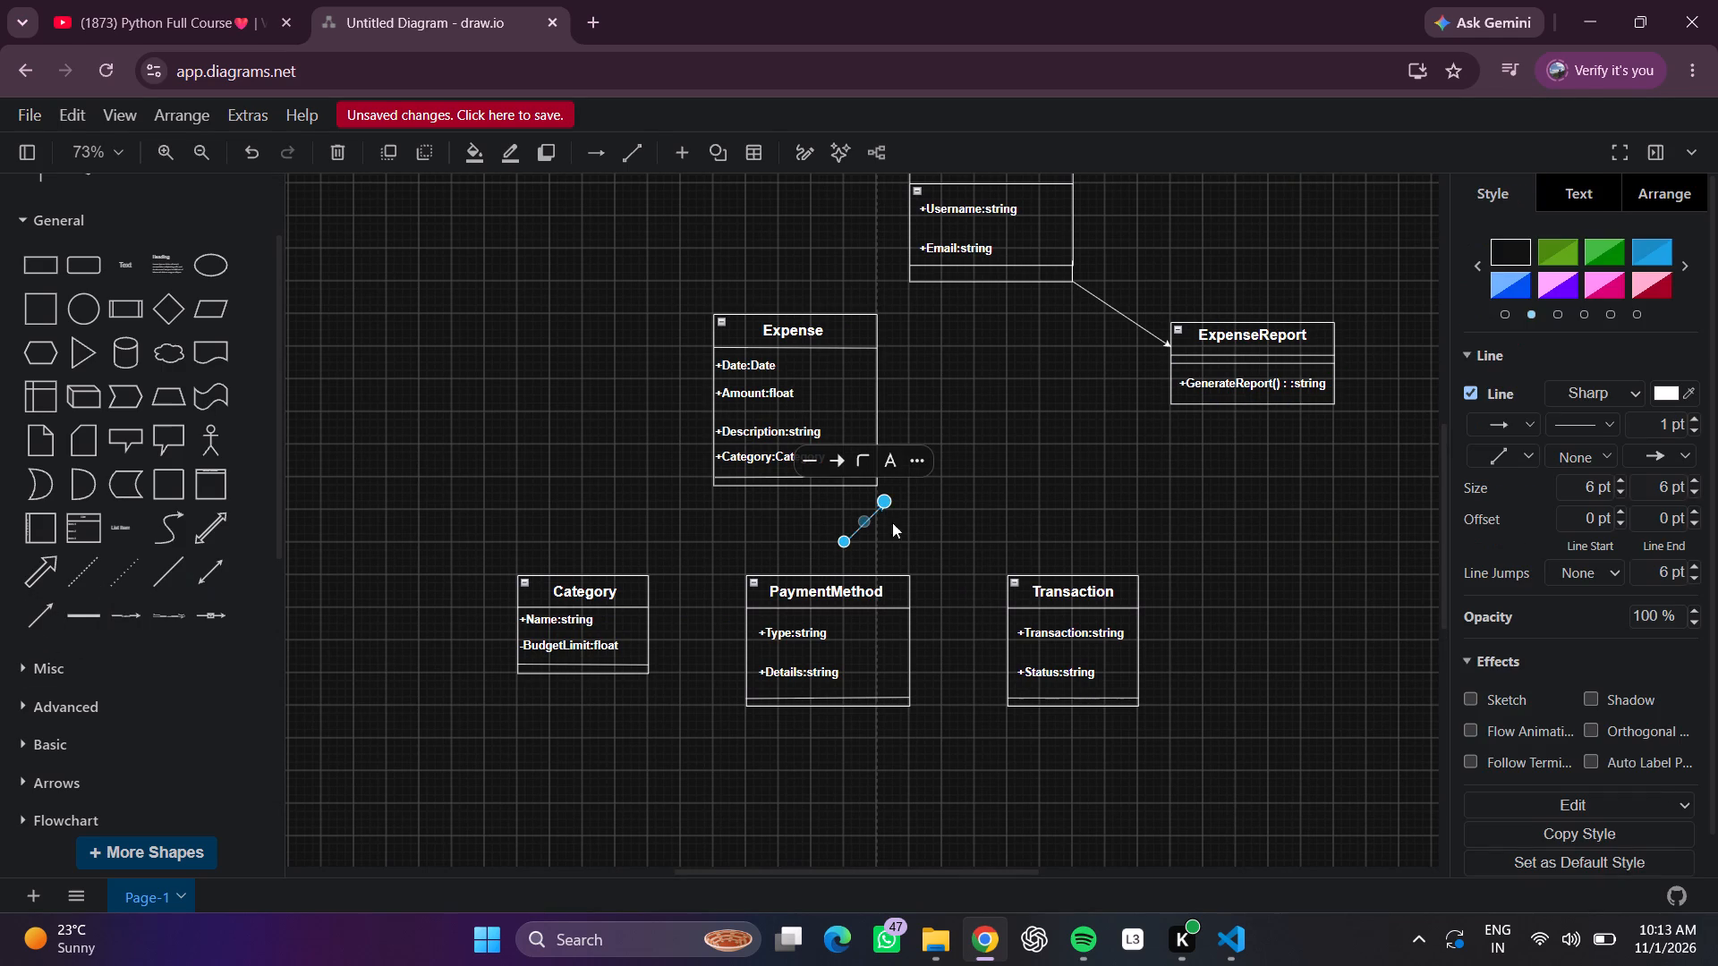
{"action": "left_click_drag", "start_coordinate": [888, 501], "coordinate": [1026, 557]}
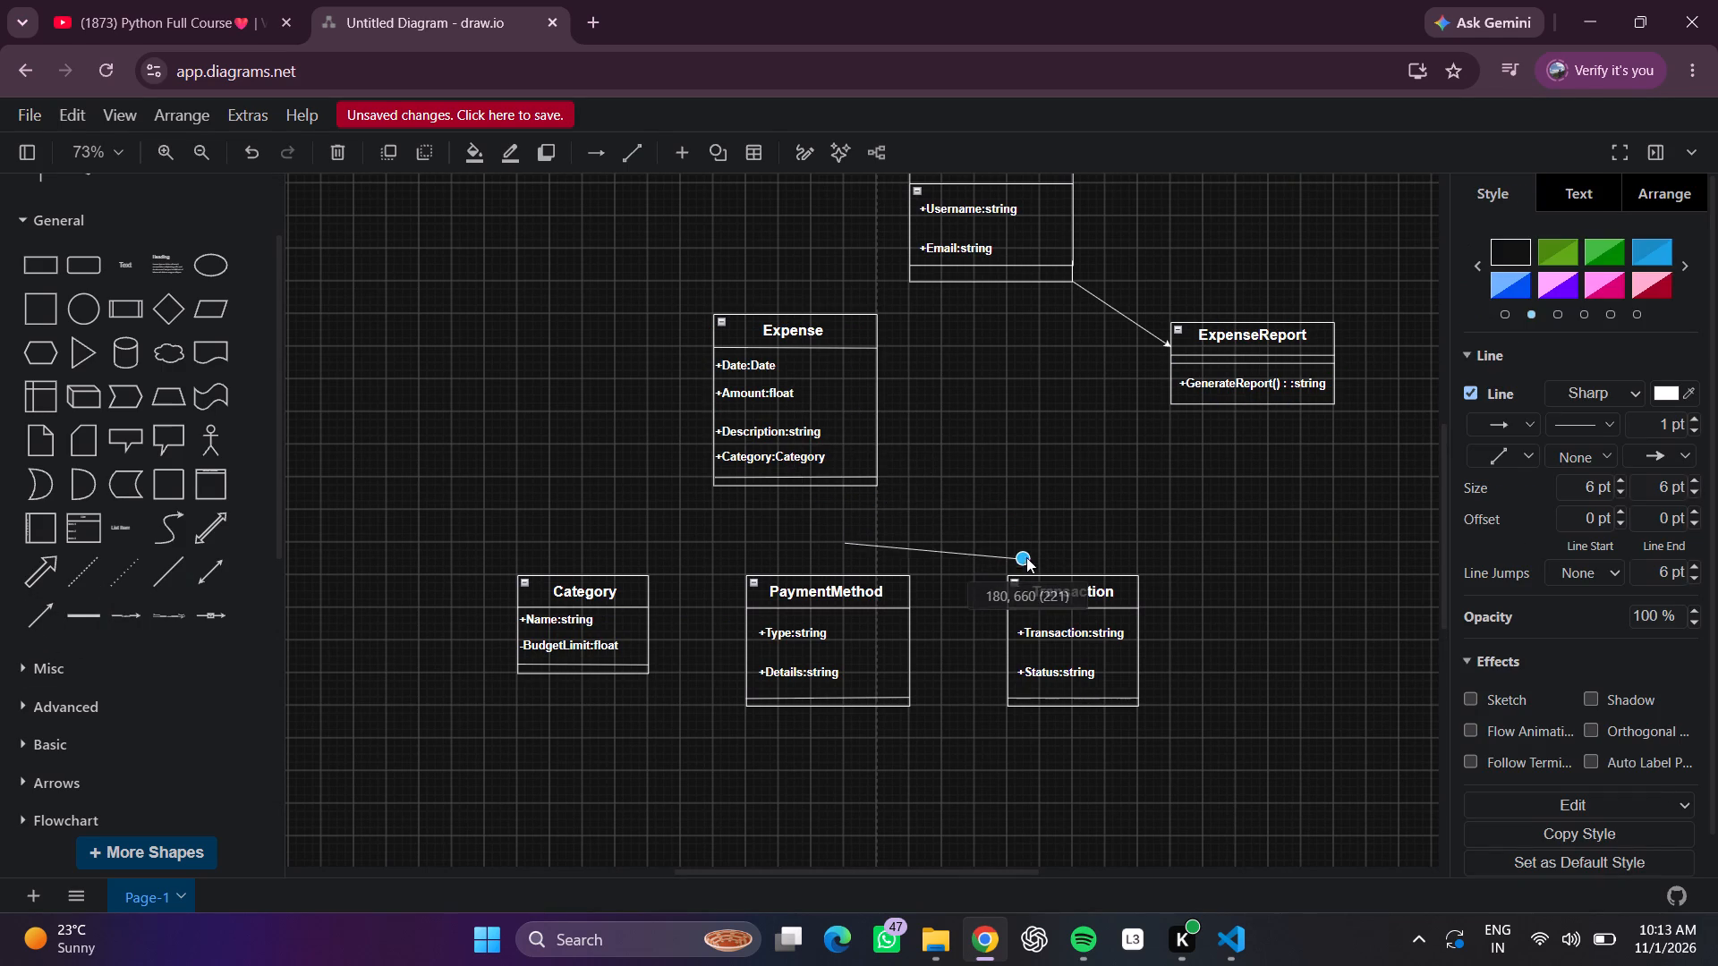
{"action": "left_click_drag", "start_coordinate": [1026, 557], "coordinate": [1038, 576]}
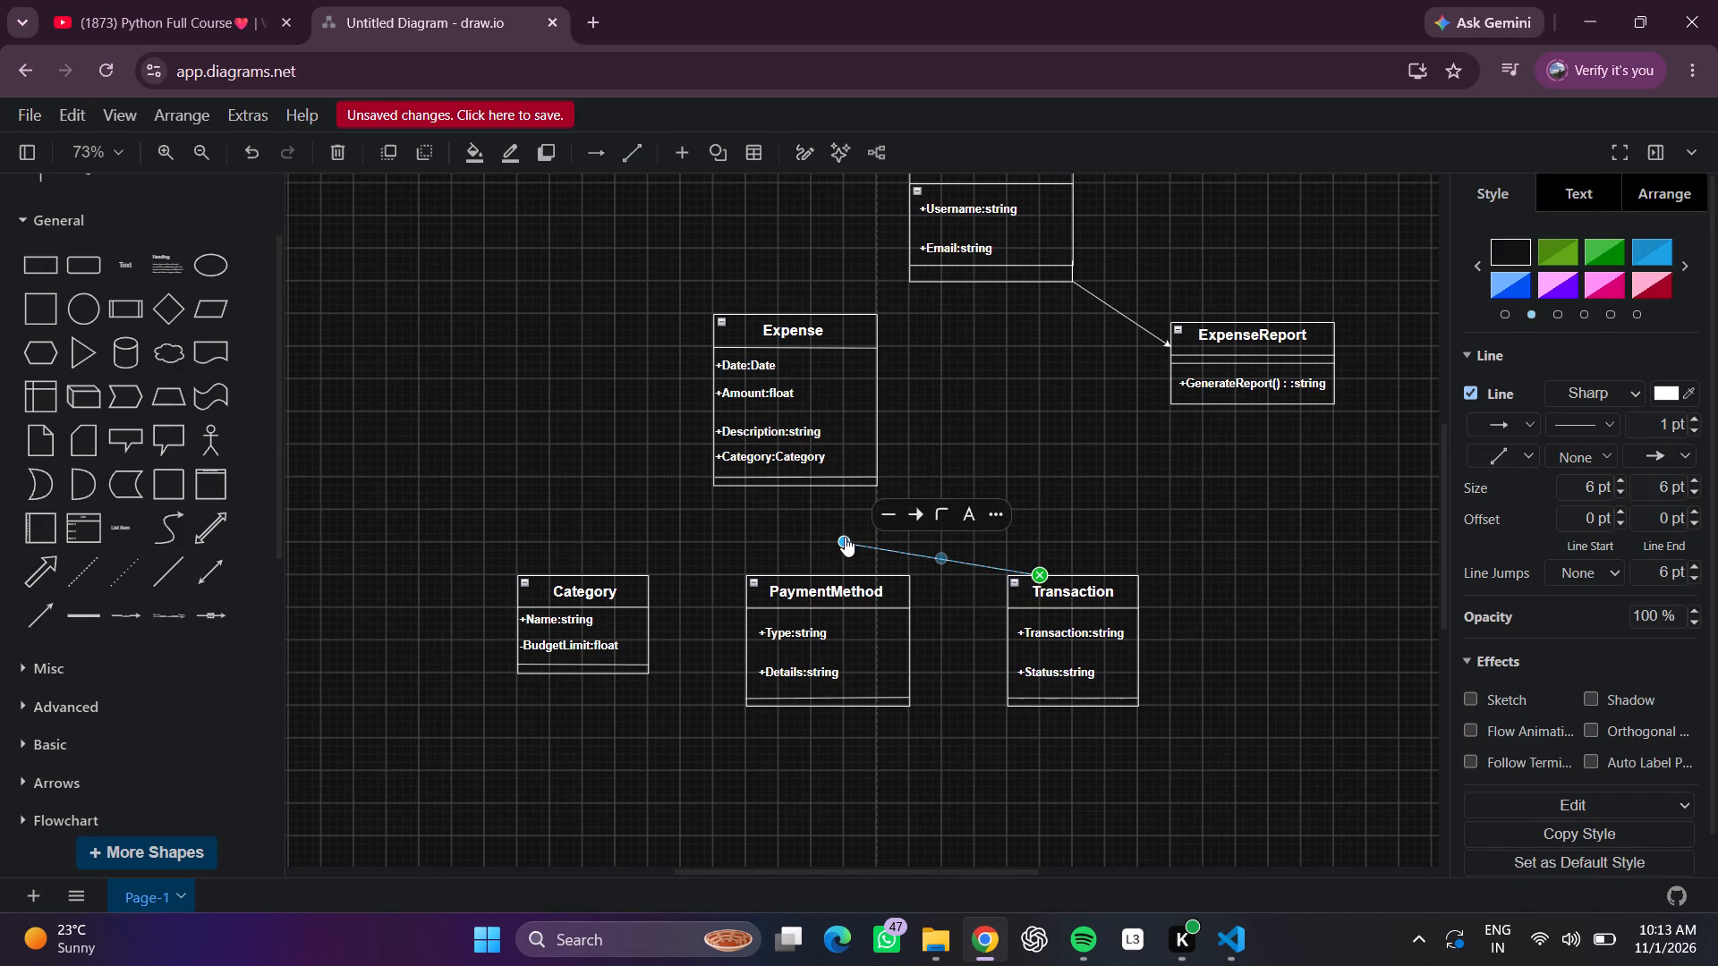
{"action": "left_click_drag", "start_coordinate": [839, 540], "coordinate": [885, 445]}
{"action": "left_click", "coordinate": [936, 430]}
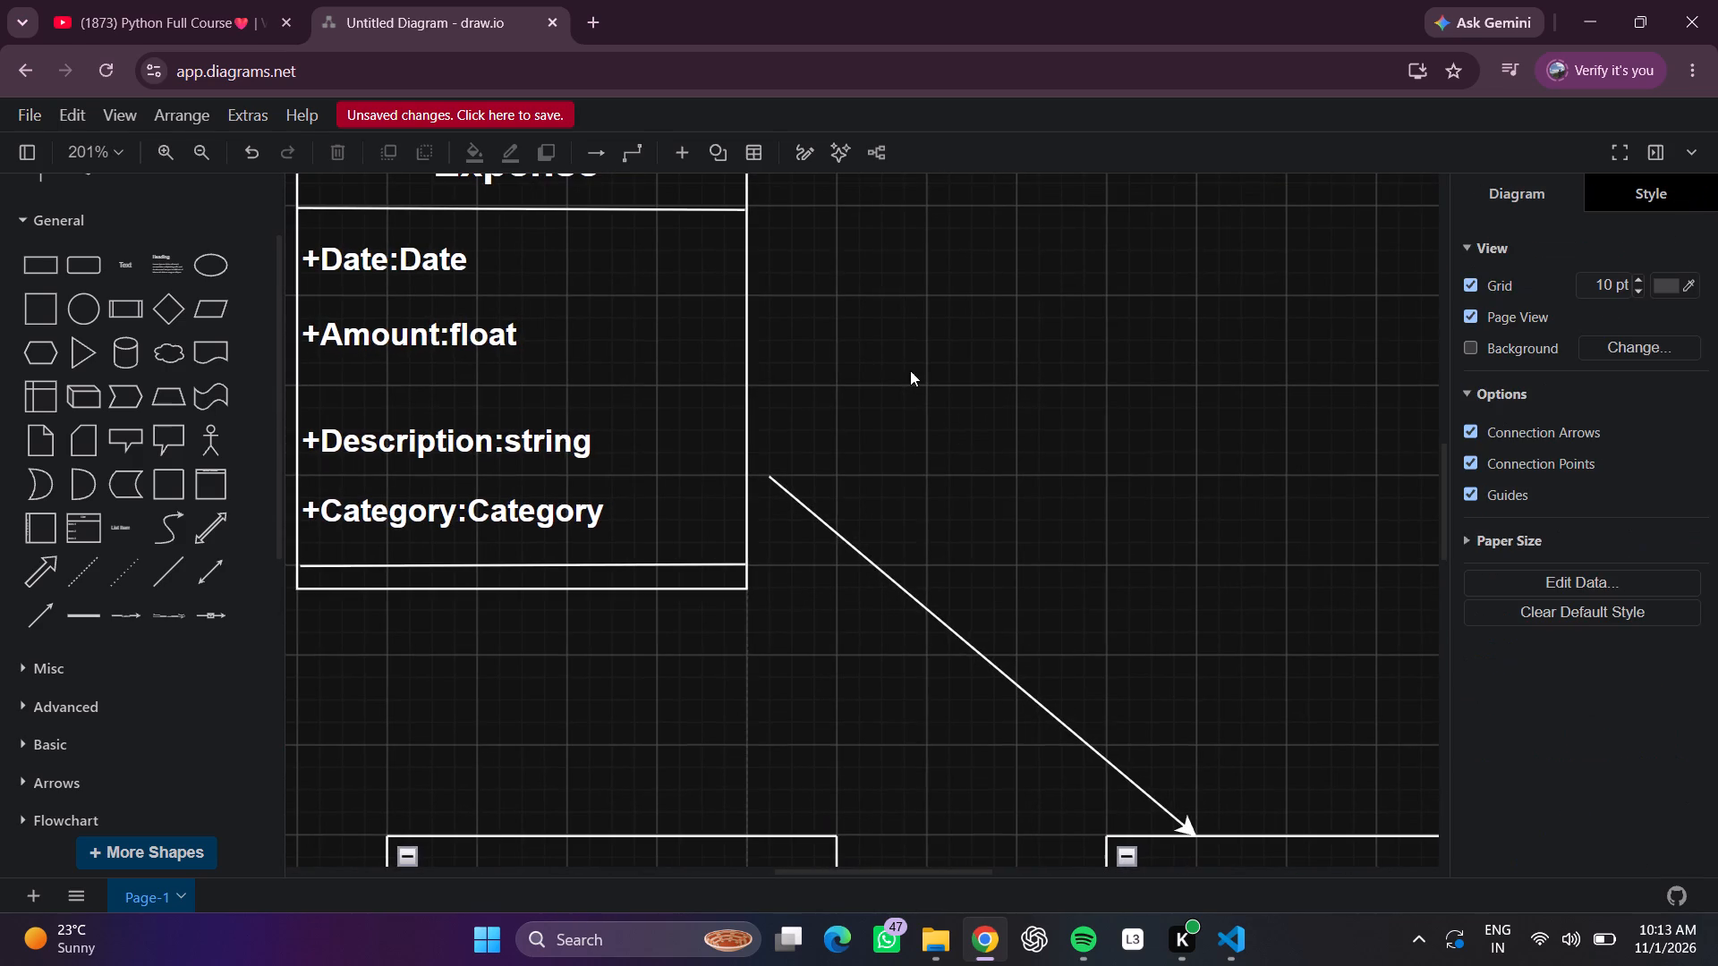
{"action": "left_click", "coordinate": [768, 471]}
{"action": "left_click", "coordinate": [772, 483]}
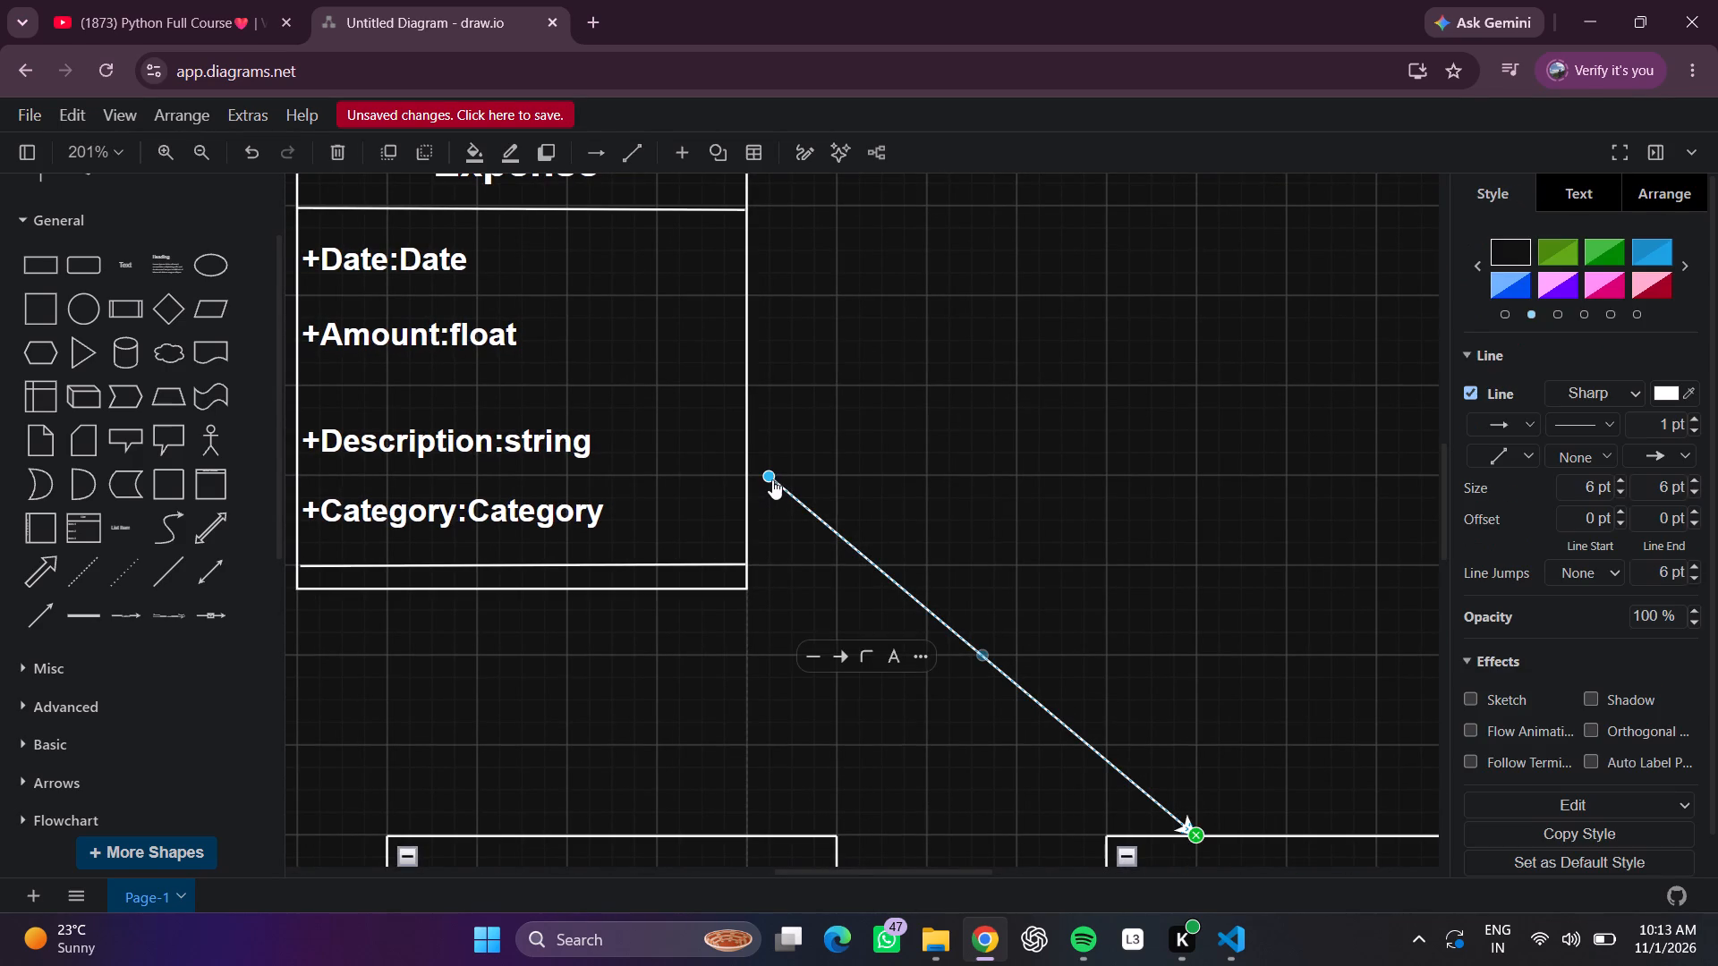
{"action": "left_click_drag", "start_coordinate": [772, 475], "coordinate": [743, 478]}
{"action": "left_click", "coordinate": [965, 449]}
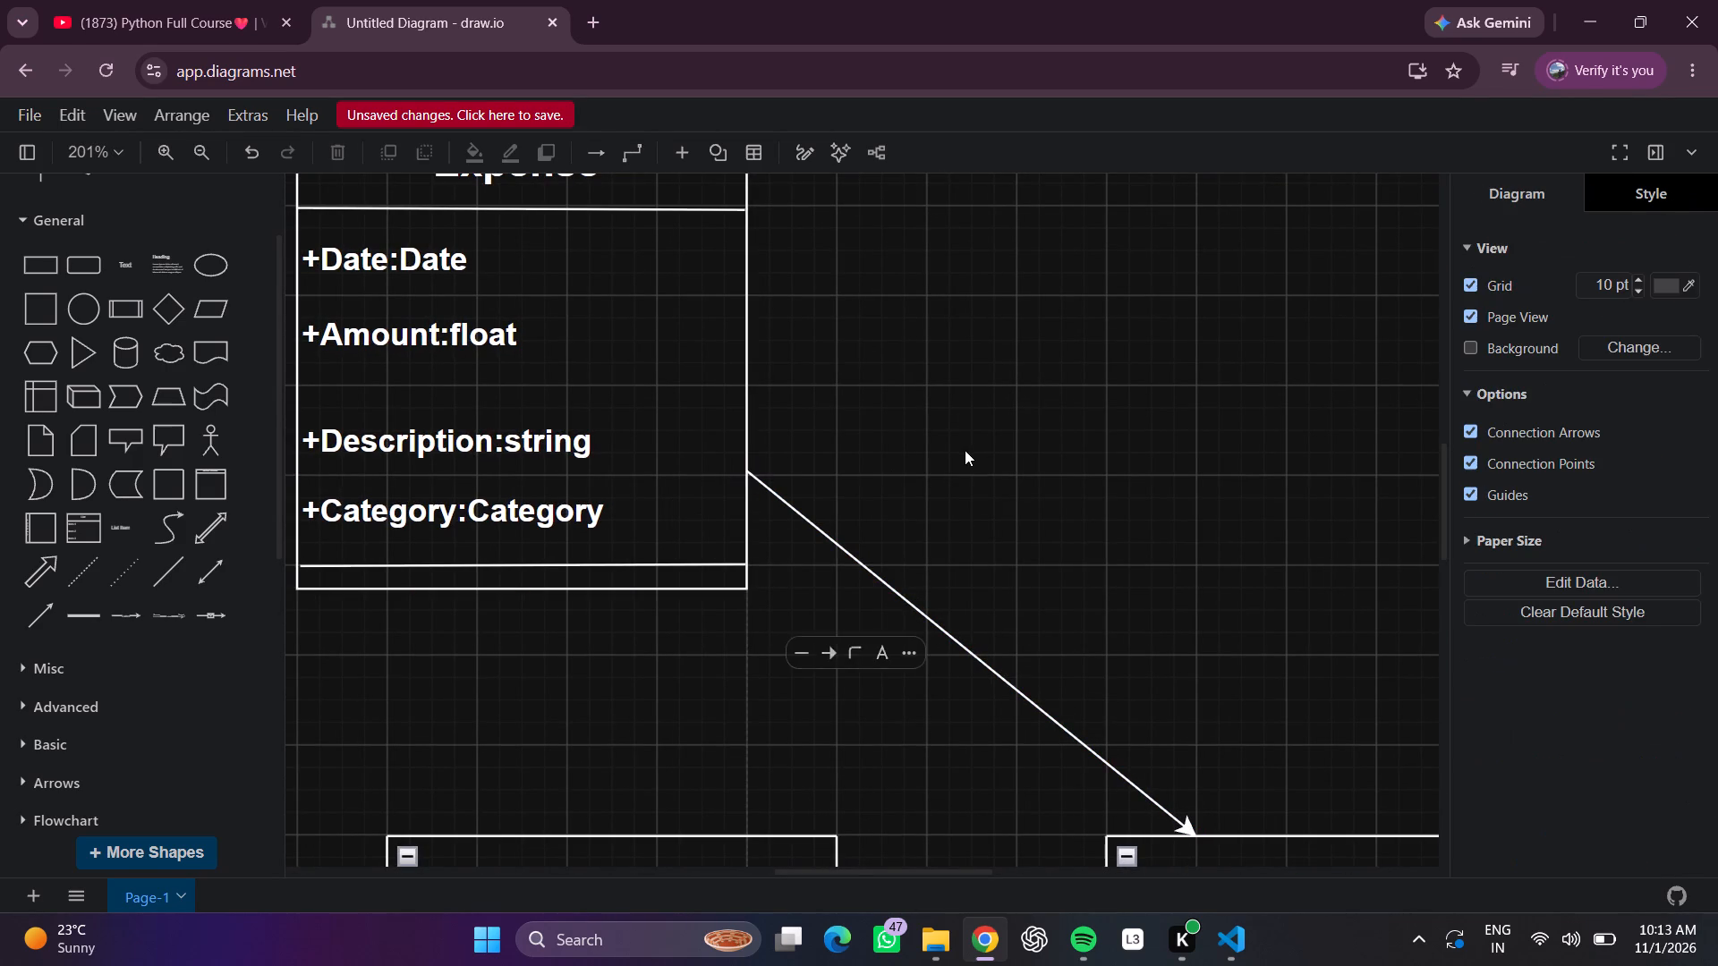
Add a straight arrow from the bottom edge of the Expense box to the top edge of the PaymentMethod box.
{"action": "scroll", "coordinate": [967, 451], "scroll_direction": "down", "scroll_amount": 2}
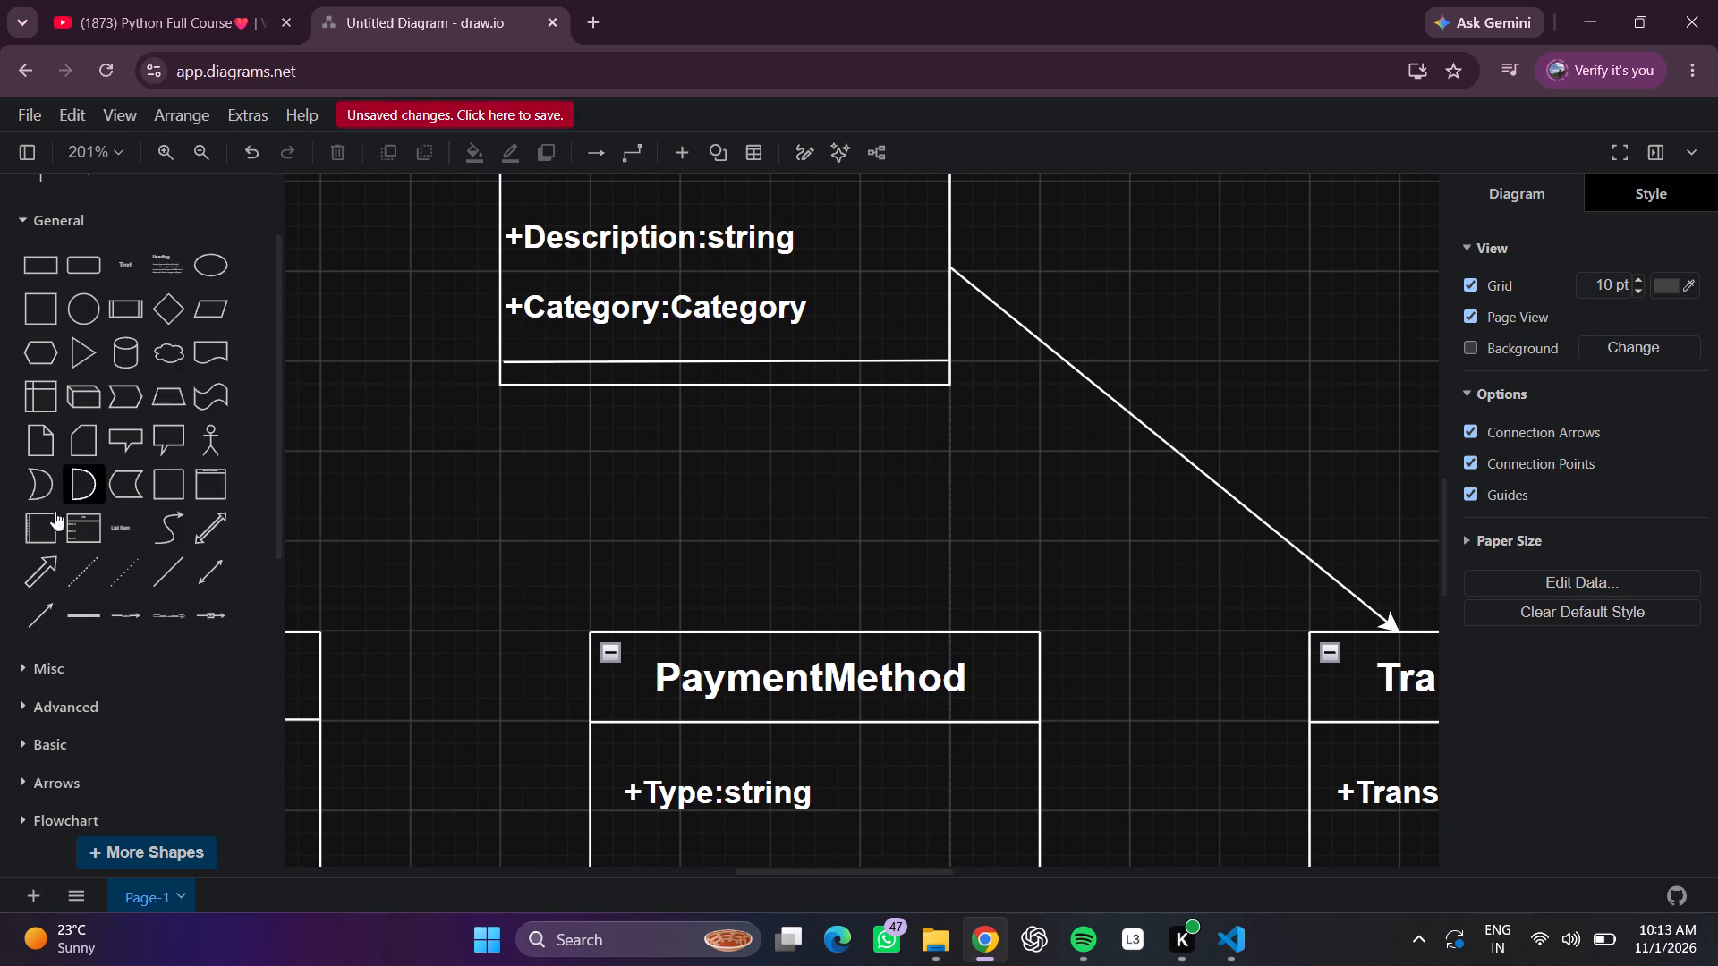
{"action": "left_click_drag", "start_coordinate": [11, 616], "coordinate": [24, 621]}
{"action": "left_click", "coordinate": [37, 625]}
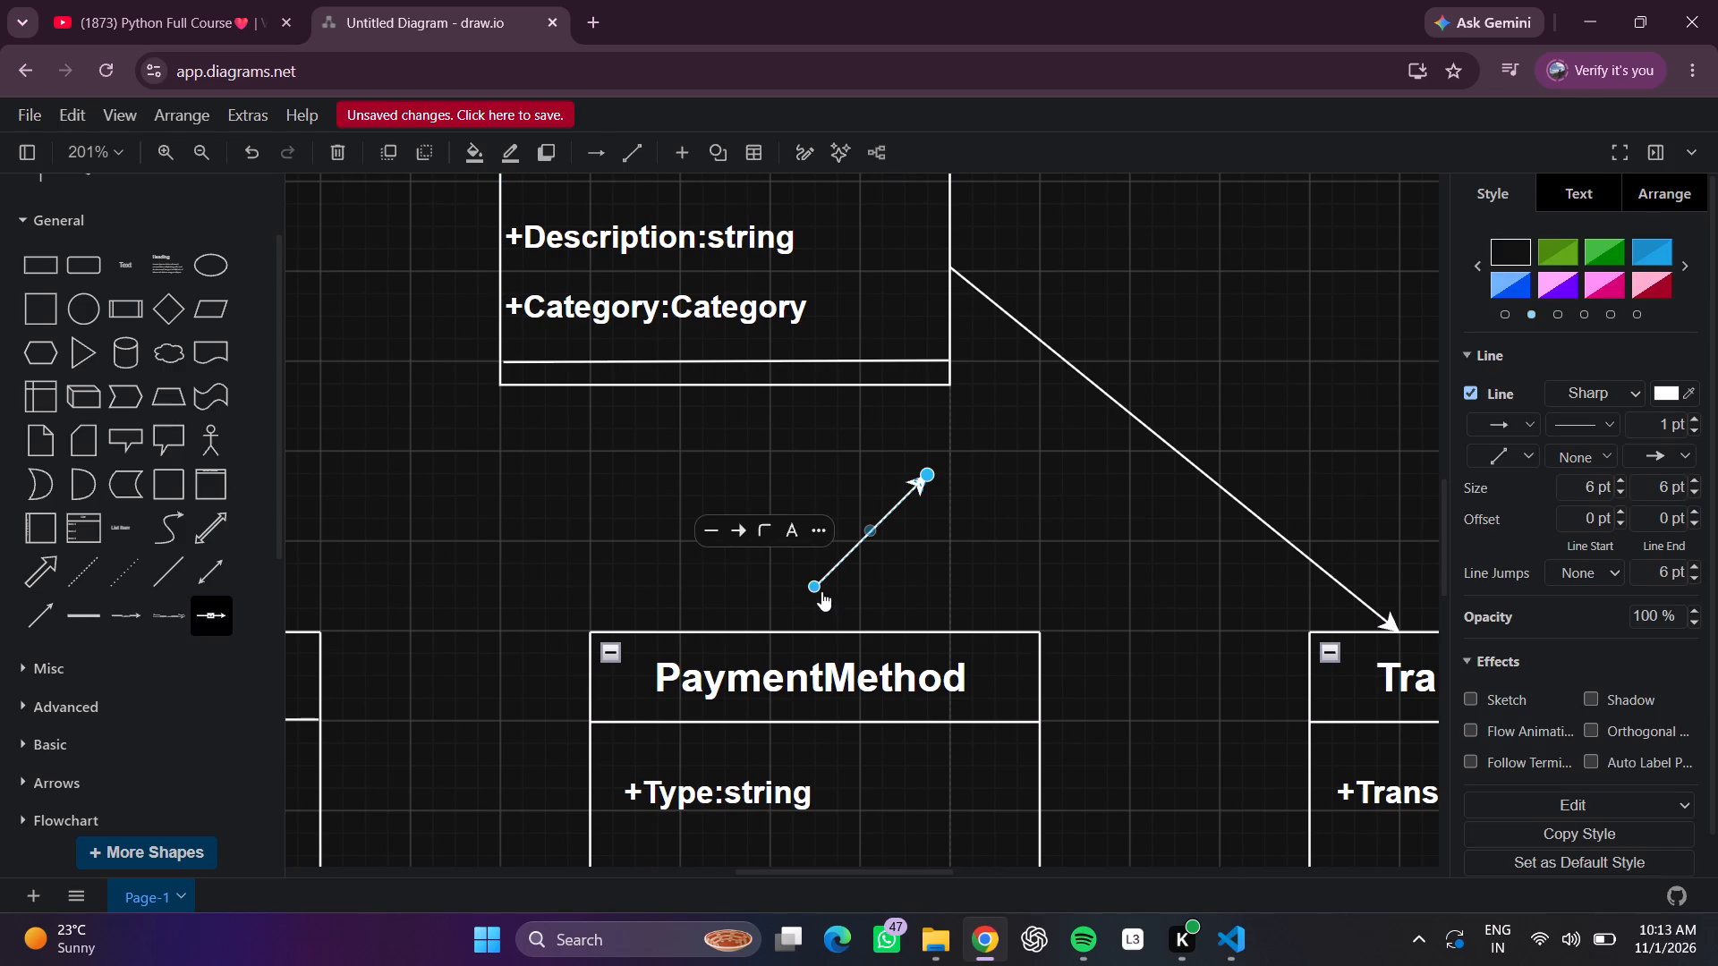
{"action": "left_click_drag", "start_coordinate": [817, 589], "coordinate": [780, 419]}
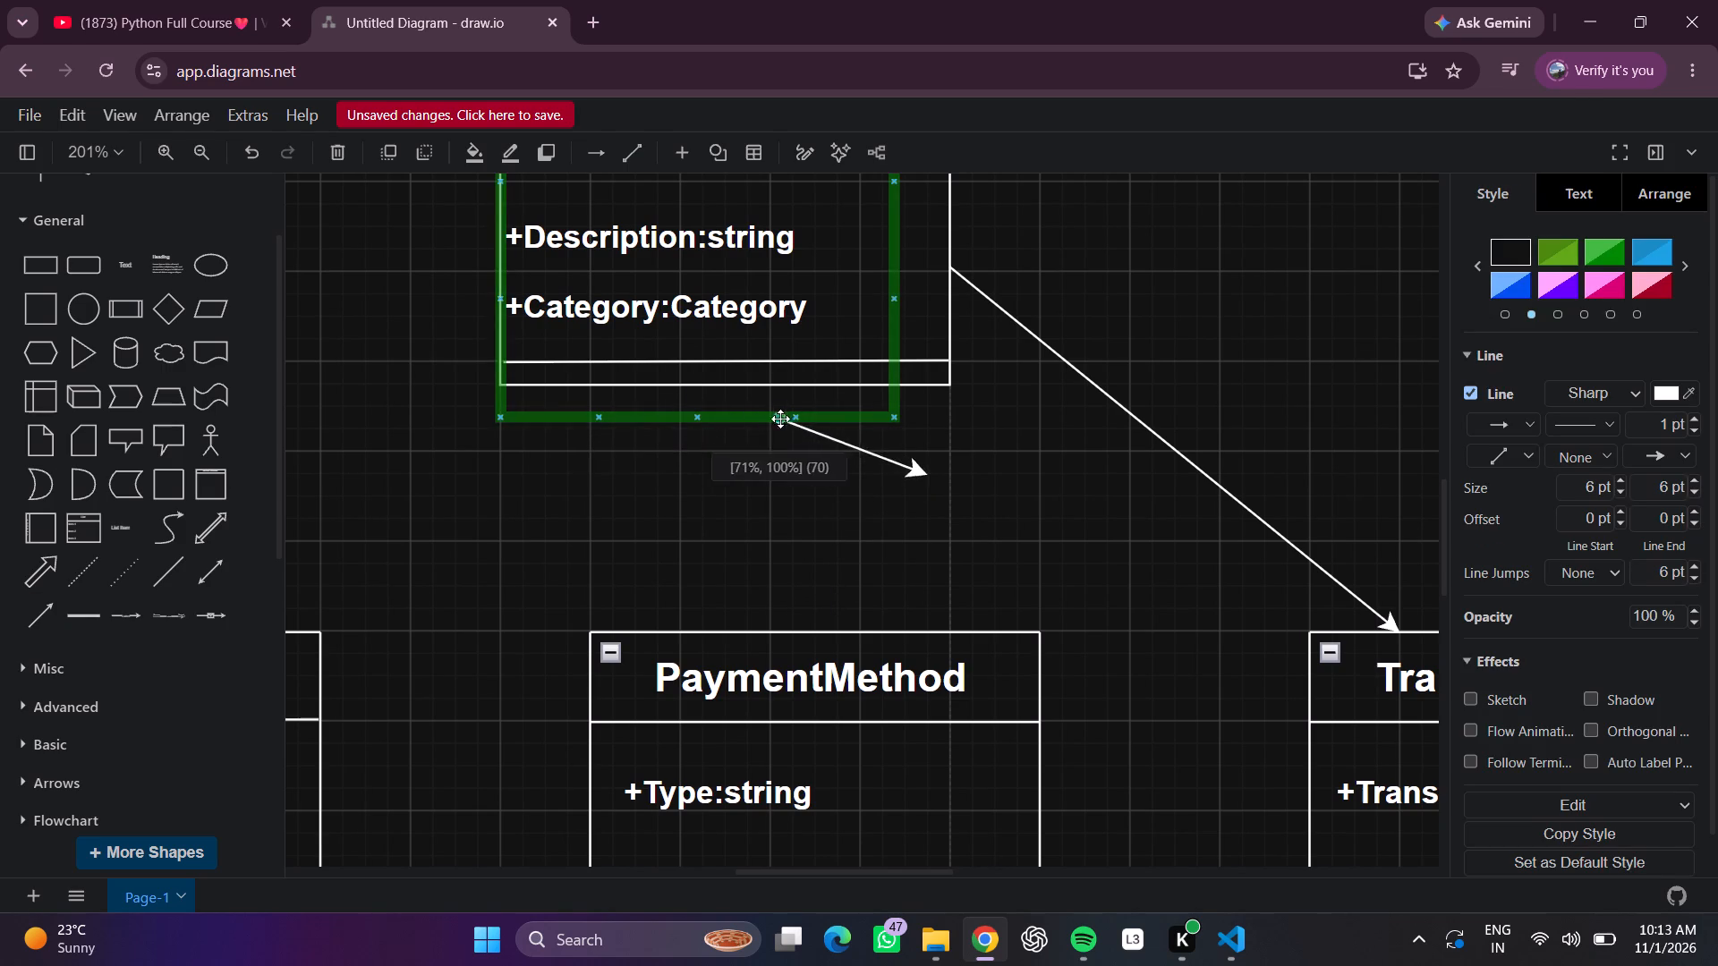
{"action": "left_click_drag", "start_coordinate": [780, 419], "coordinate": [771, 389]}
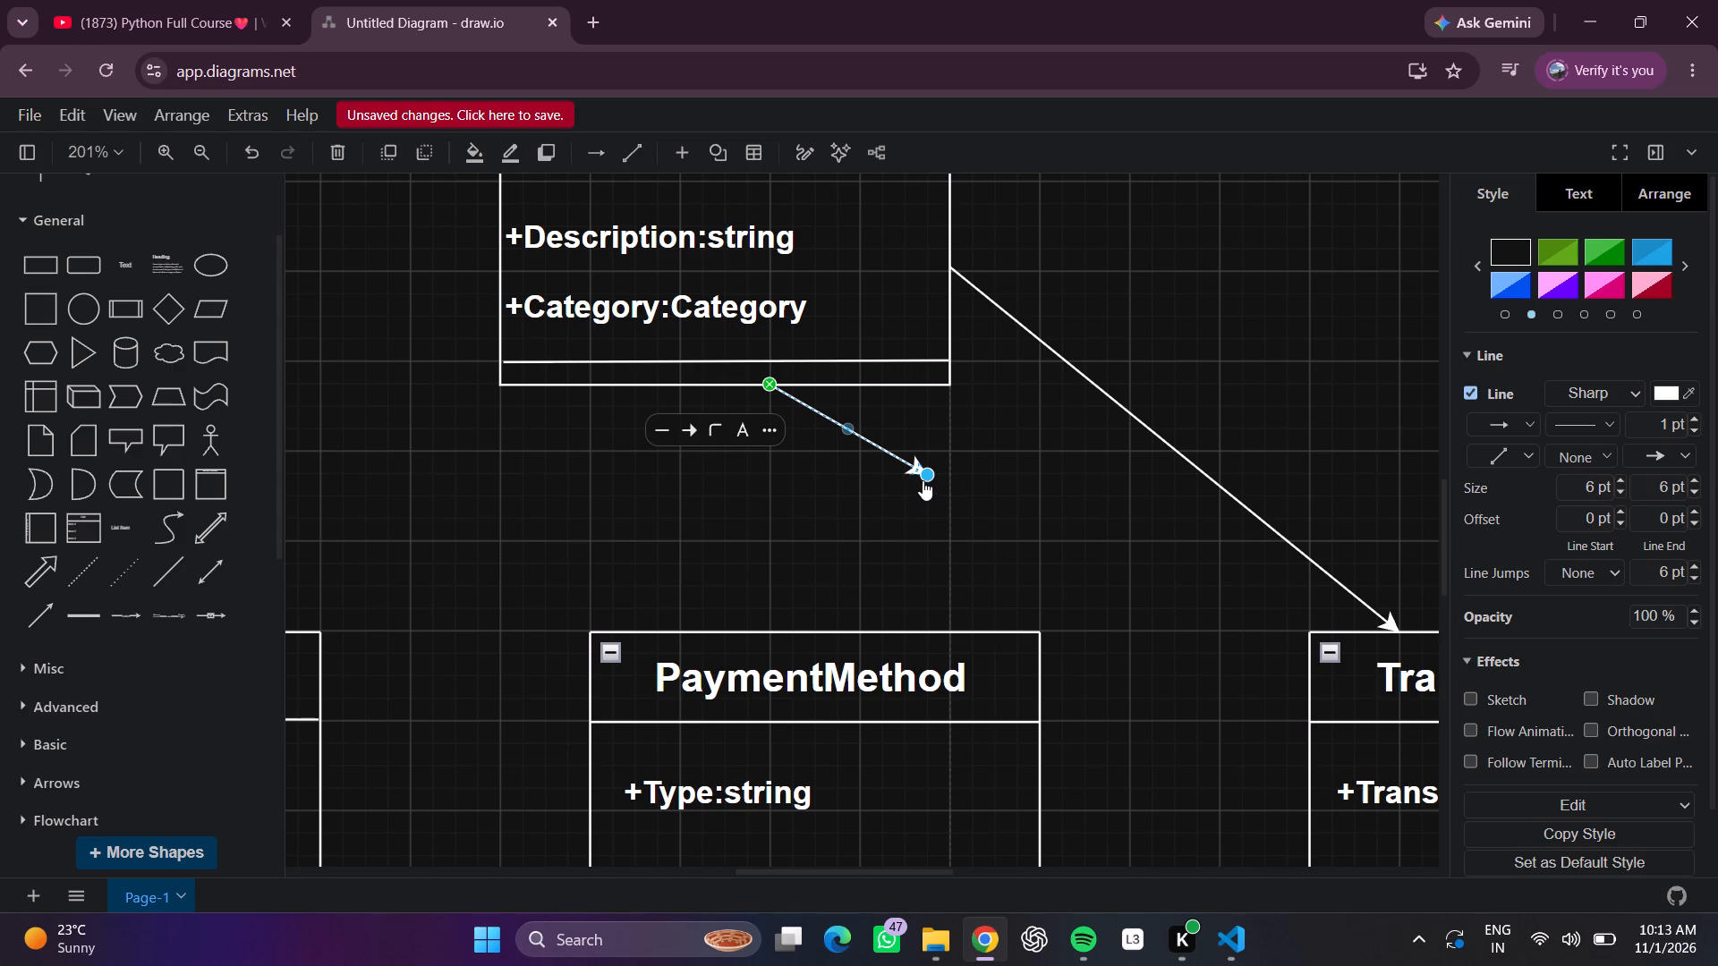
{"action": "left_click_drag", "start_coordinate": [928, 474], "coordinate": [867, 636]}
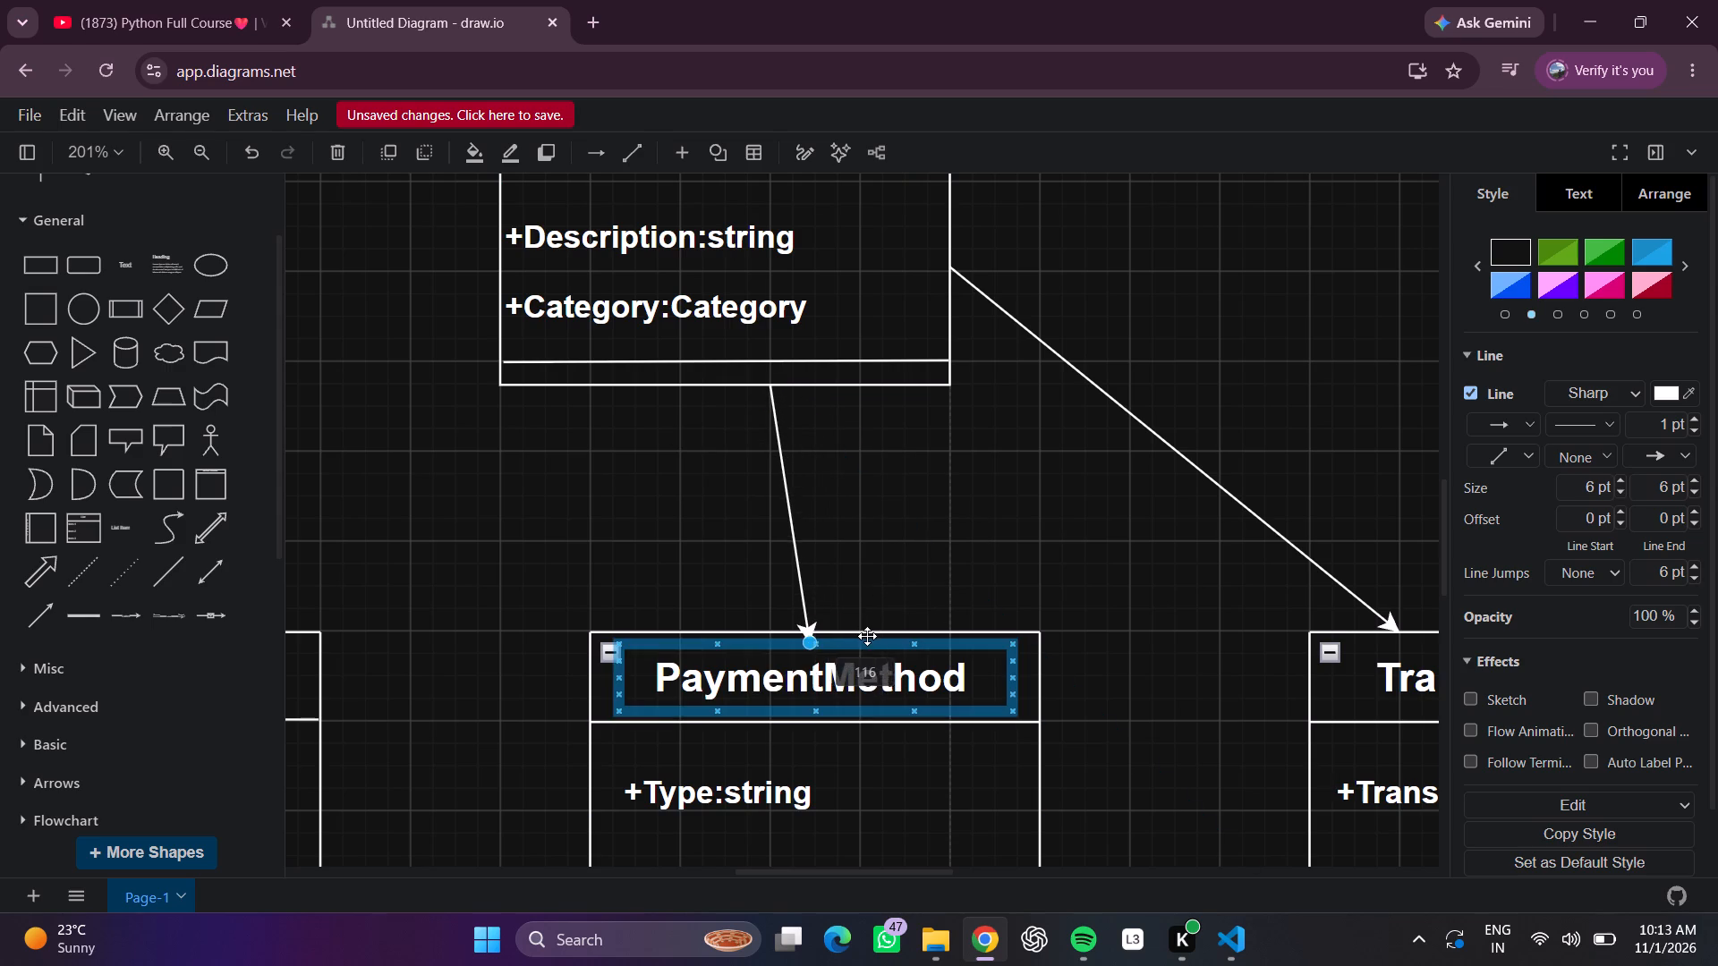
{"action": "left_click_drag", "start_coordinate": [867, 636], "coordinate": [860, 633]}
{"action": "left_click", "coordinate": [914, 580]}
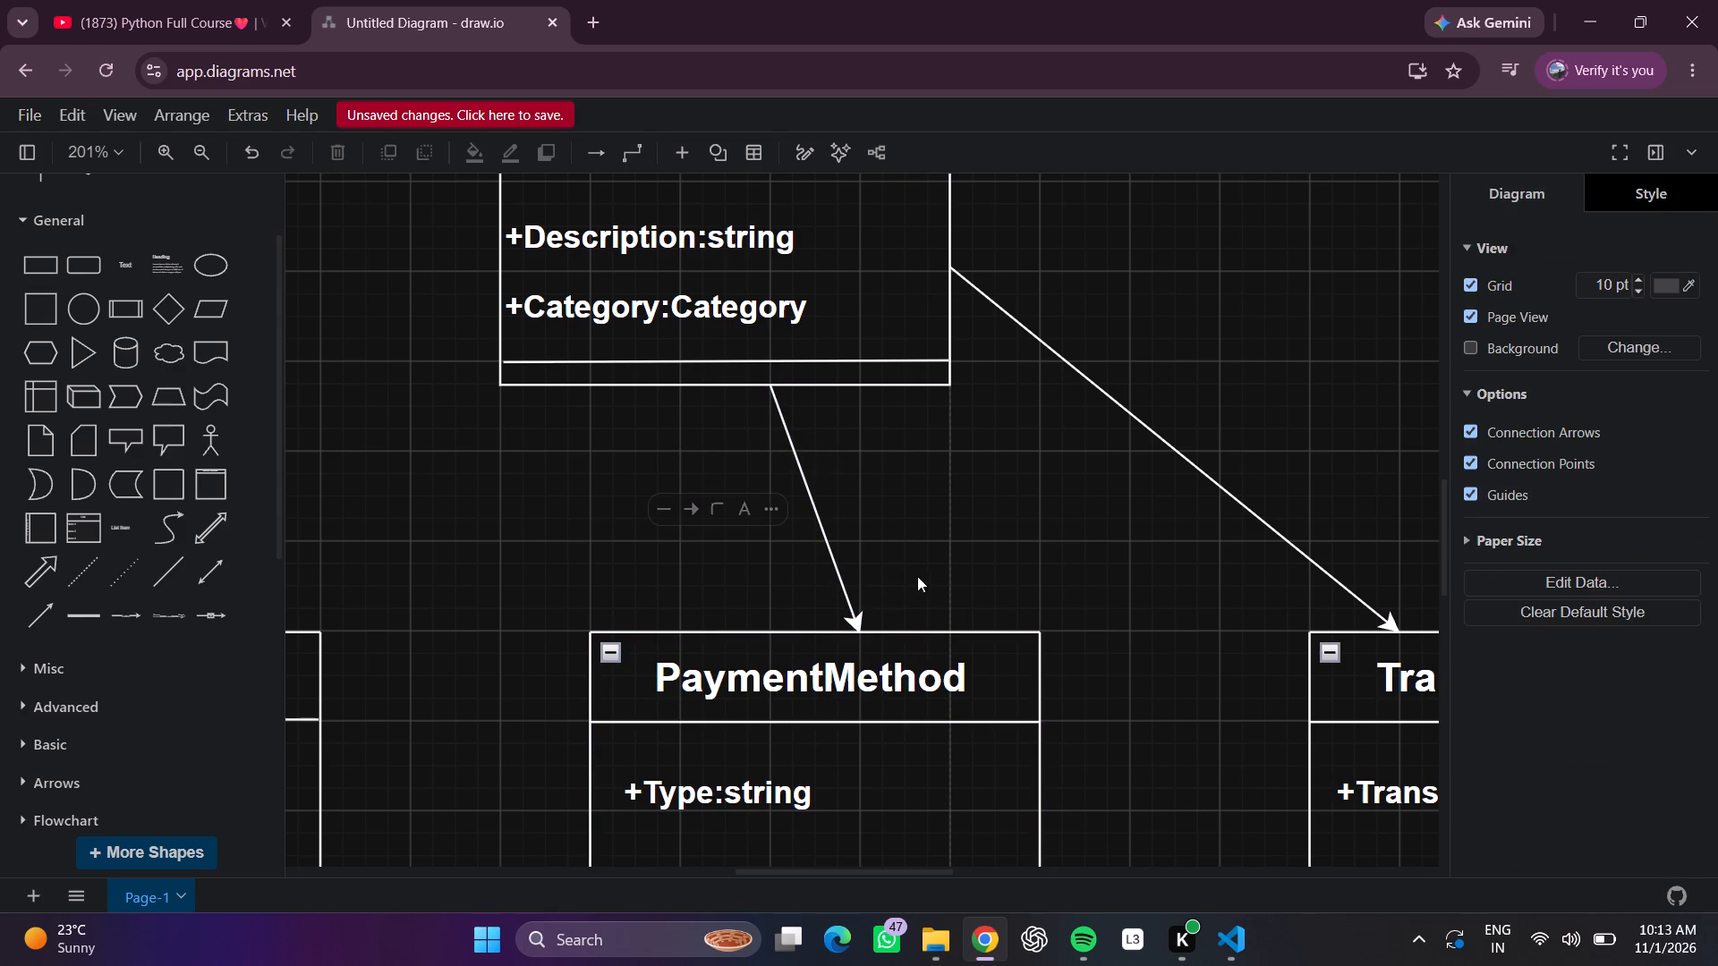
Add a straight arrow from the left border of the Expense box to the top edge of the Category box.
{"action": "scroll", "coordinate": [931, 573], "scroll_direction": "right", "scroll_amount": 3}
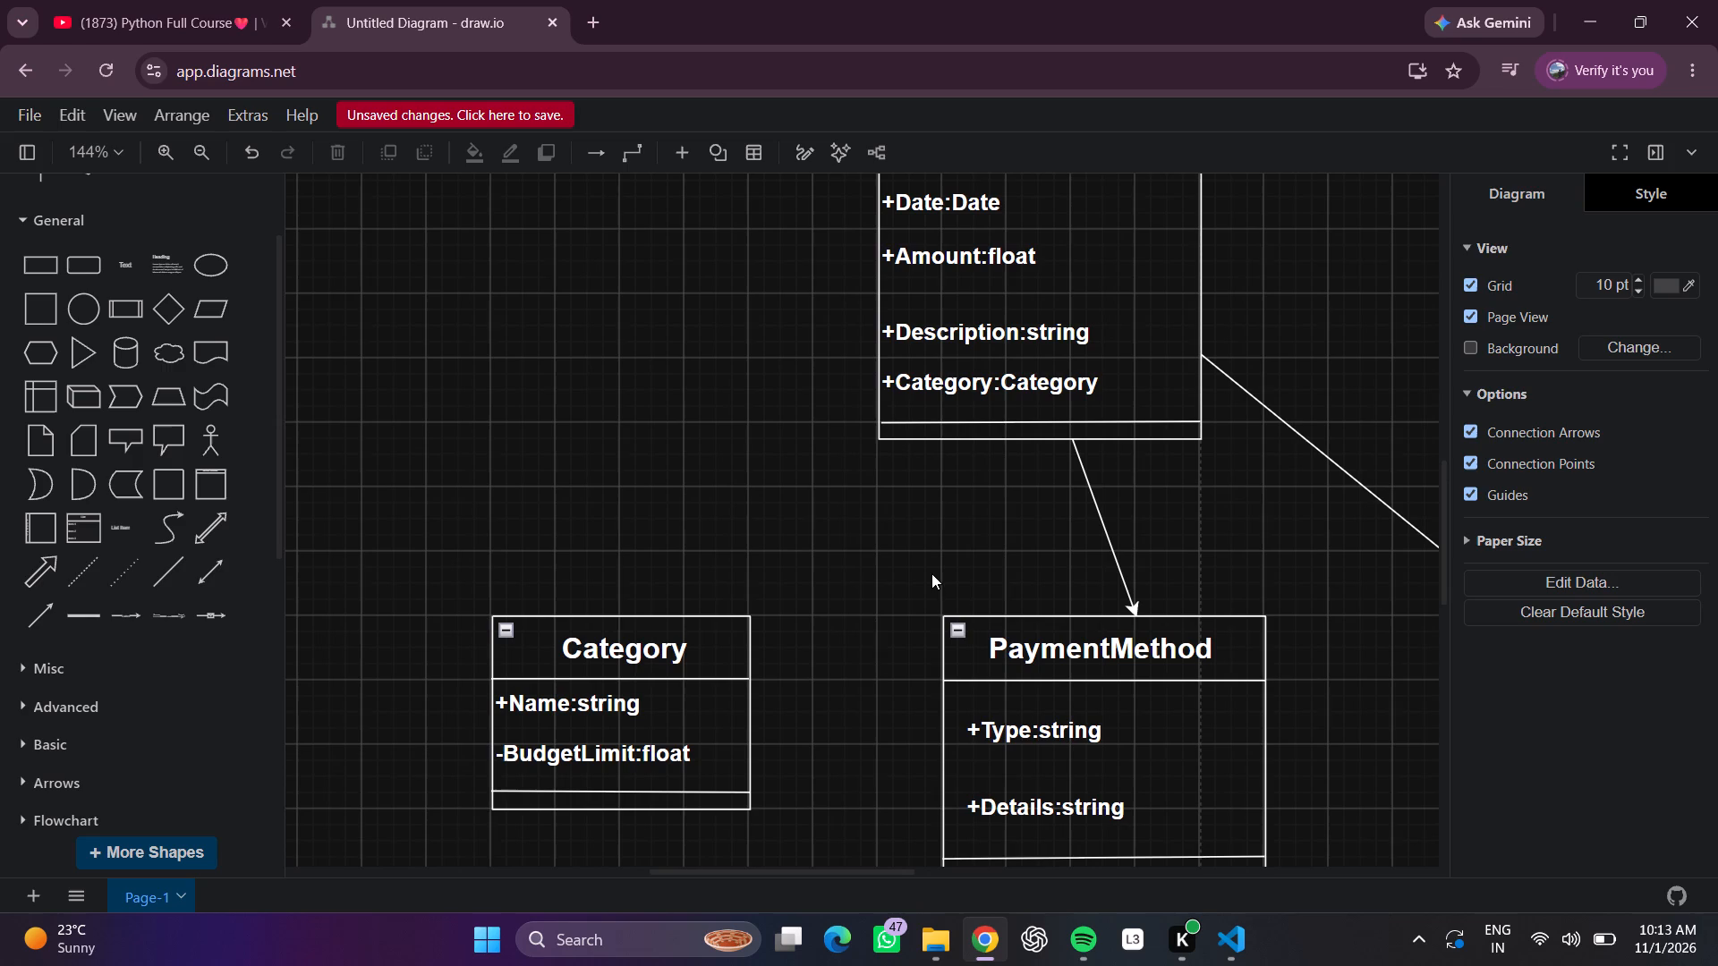
{"action": "left_click", "coordinate": [42, 610]}
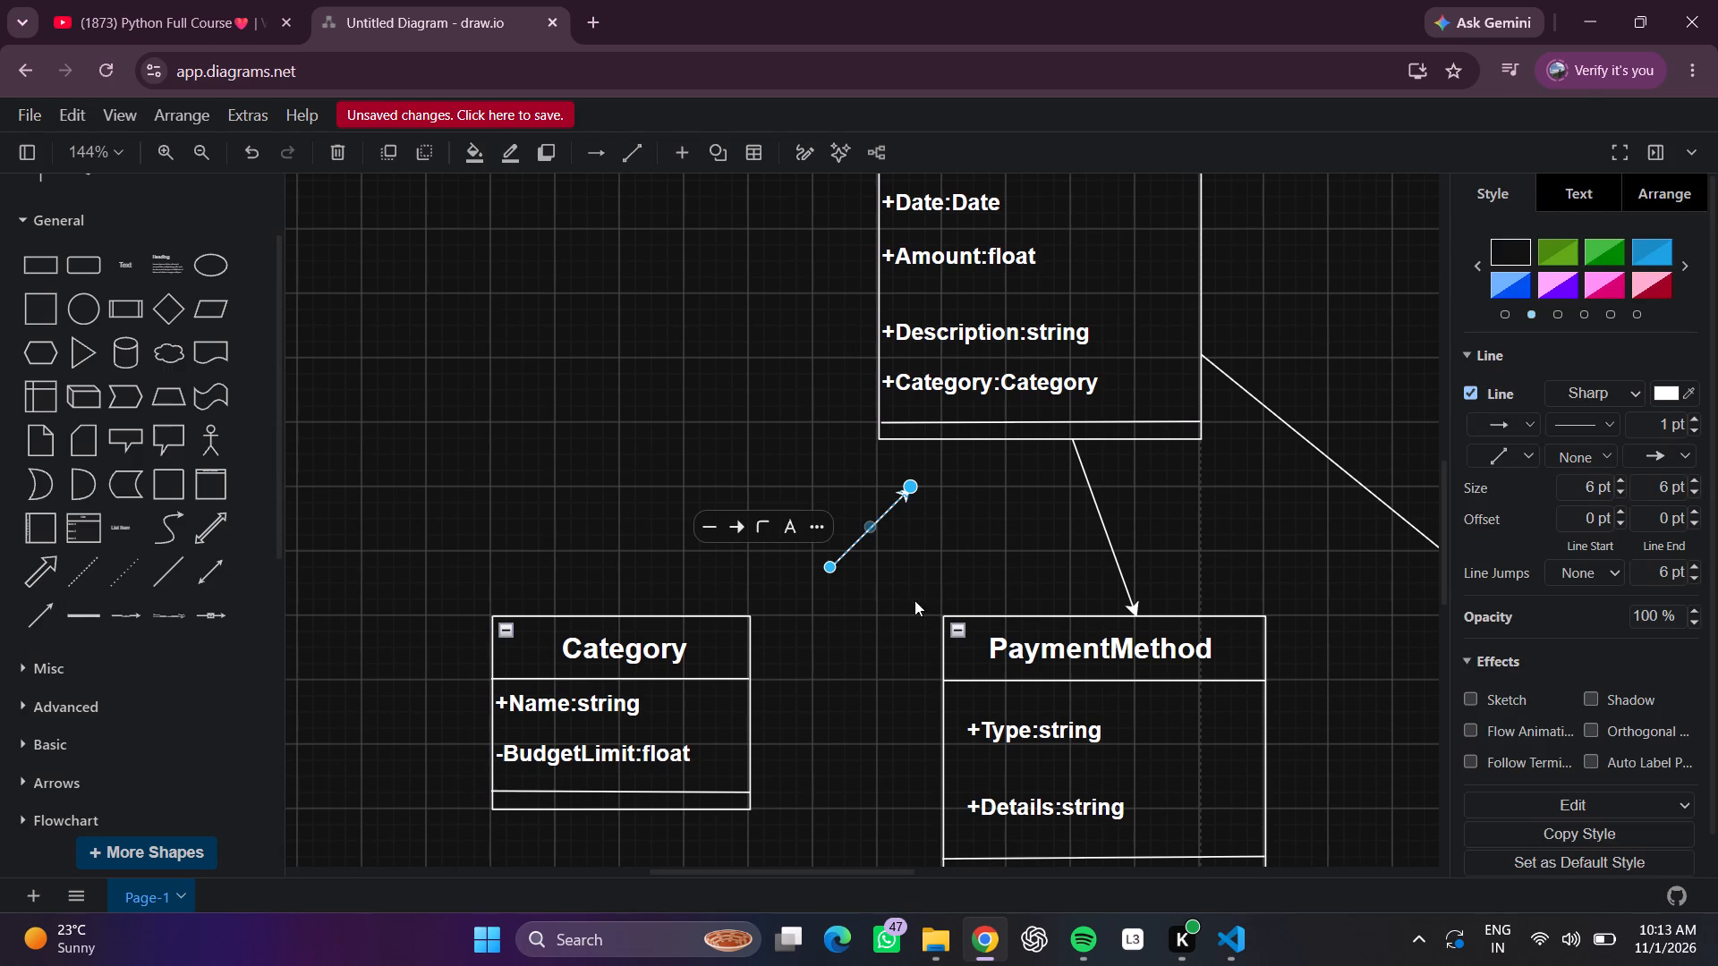
{"action": "left_click_drag", "start_coordinate": [829, 565], "coordinate": [876, 368]}
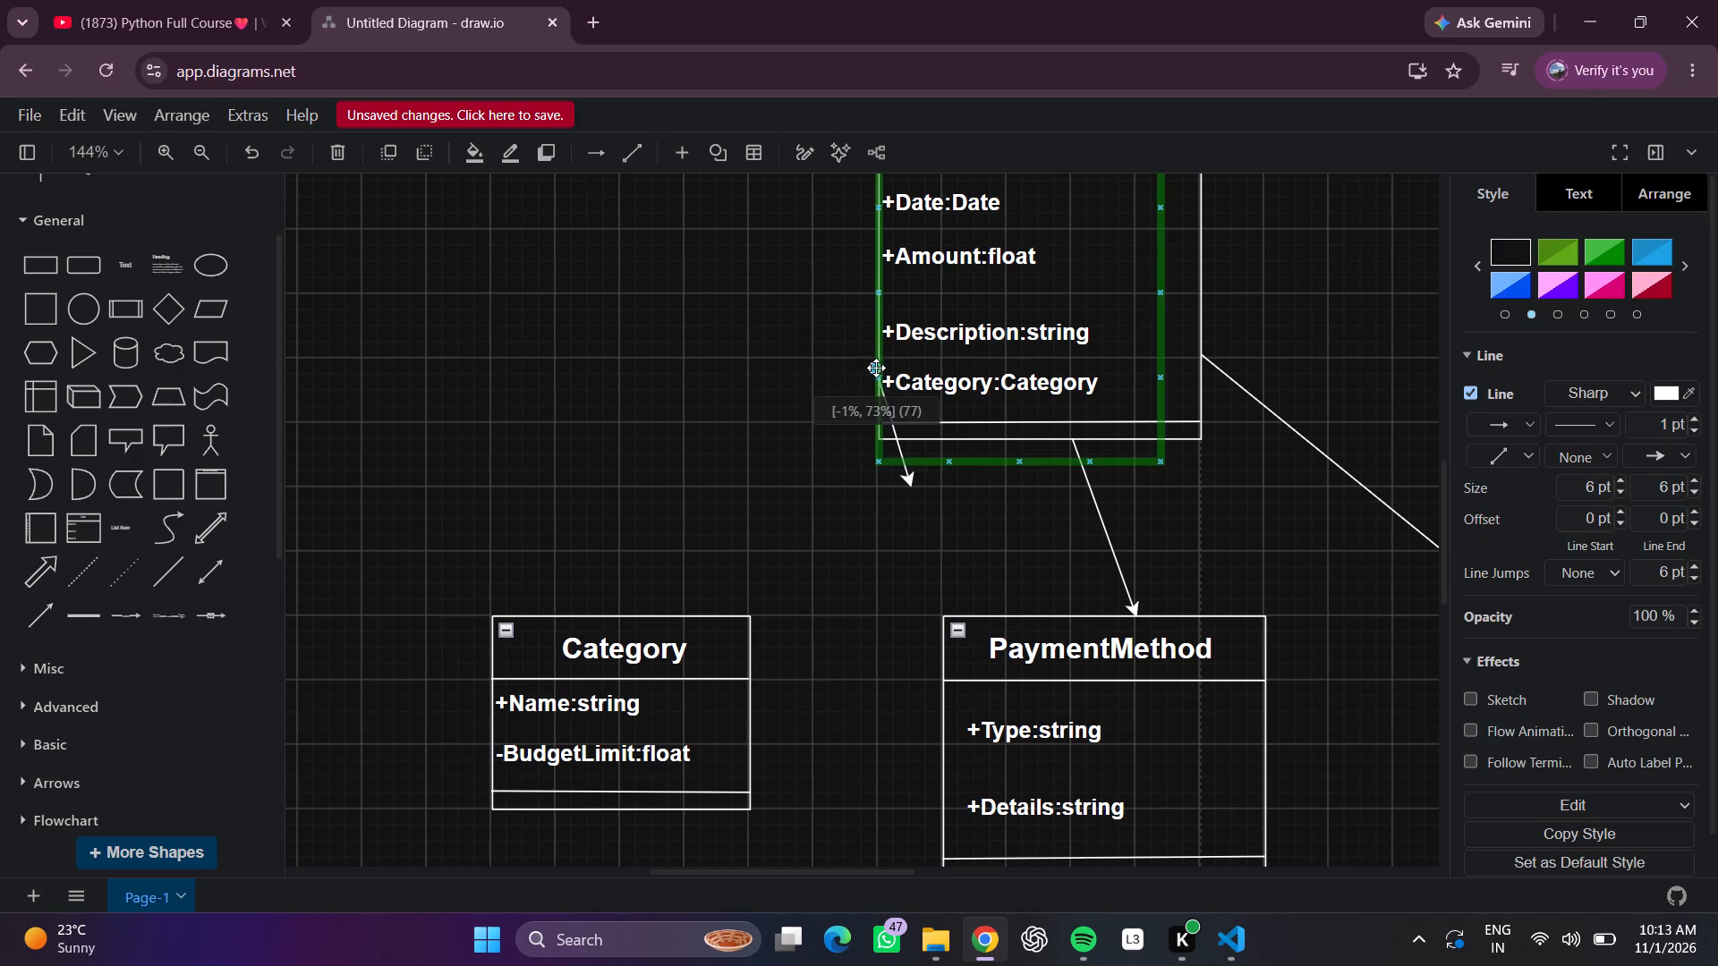
{"action": "left_click_drag", "start_coordinate": [876, 368], "coordinate": [878, 360]}
{"action": "left_click_drag", "start_coordinate": [911, 487], "coordinate": [661, 576]}
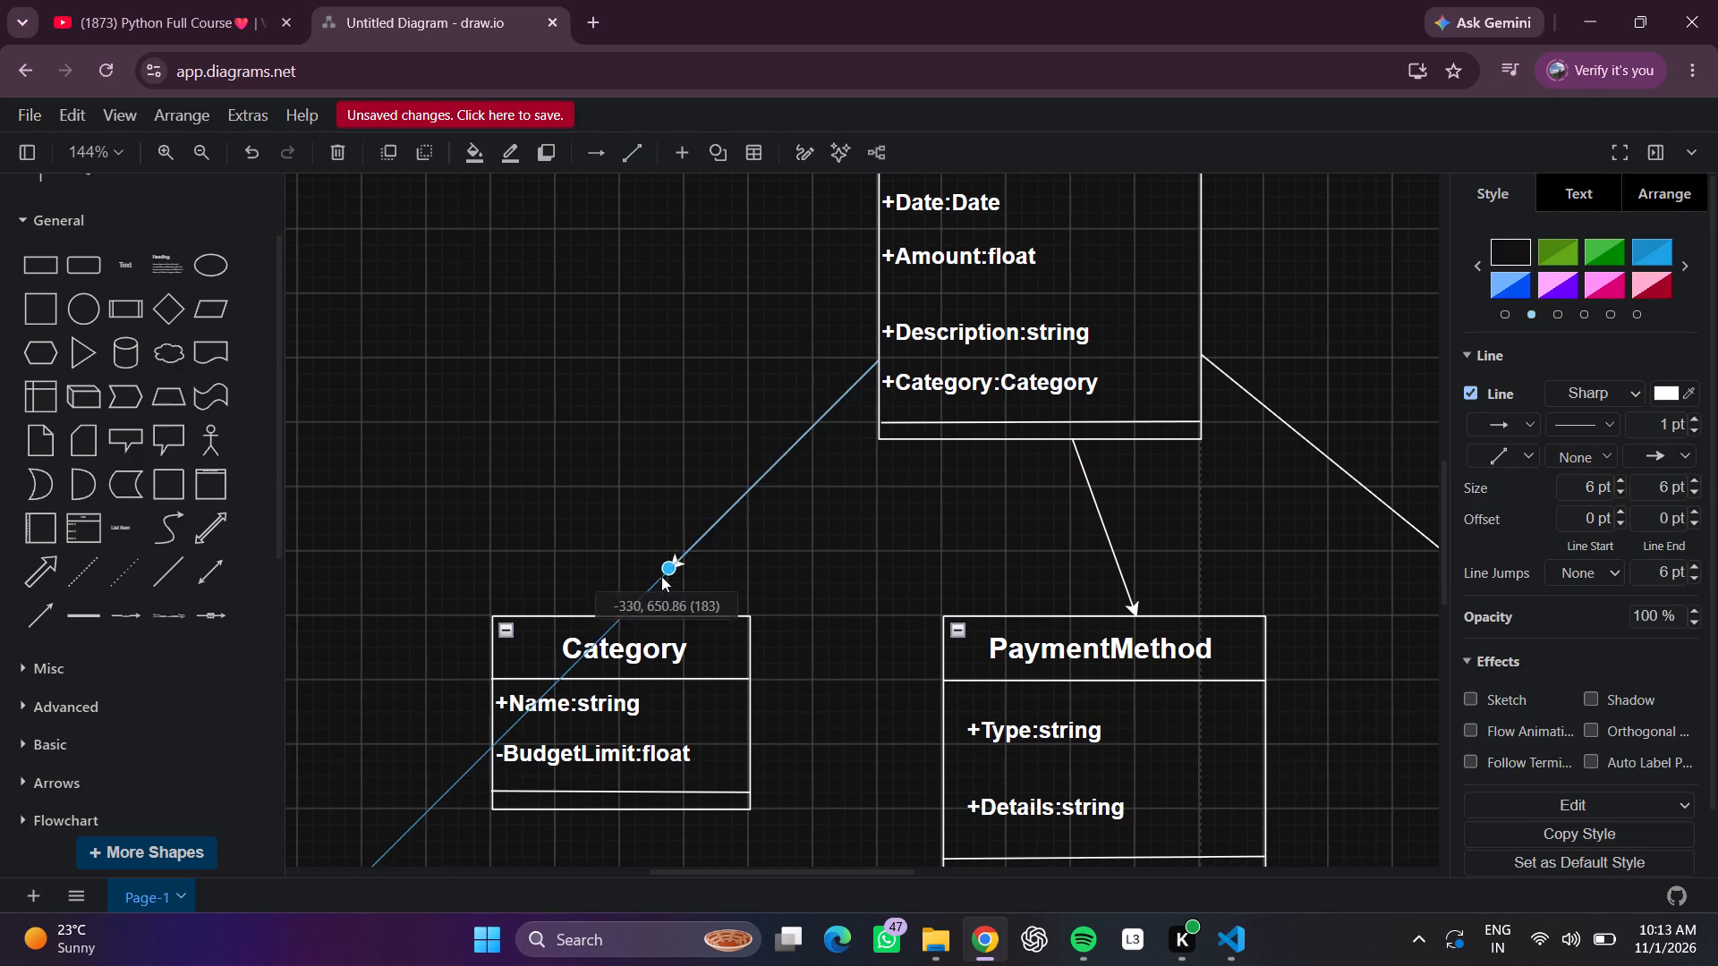
{"action": "left_click_drag", "start_coordinate": [661, 576], "coordinate": [619, 617]}
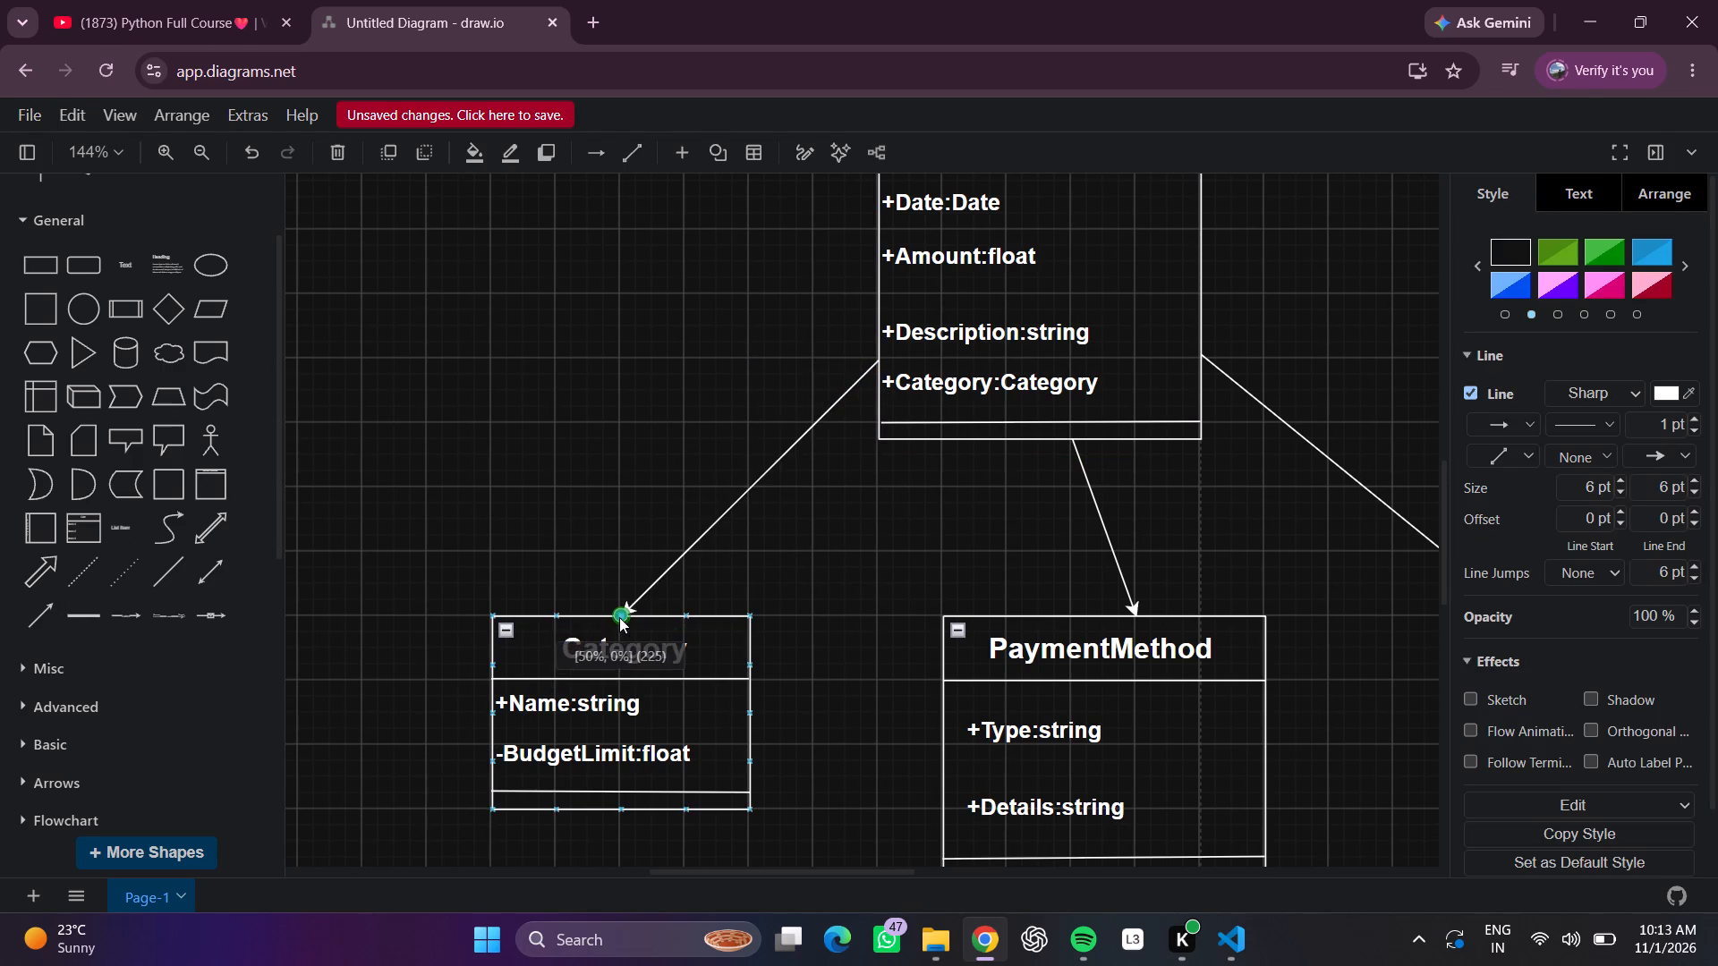
{"action": "left_click_drag", "start_coordinate": [619, 617], "coordinate": [621, 611]}
{"action": "left_click", "coordinate": [606, 415]}
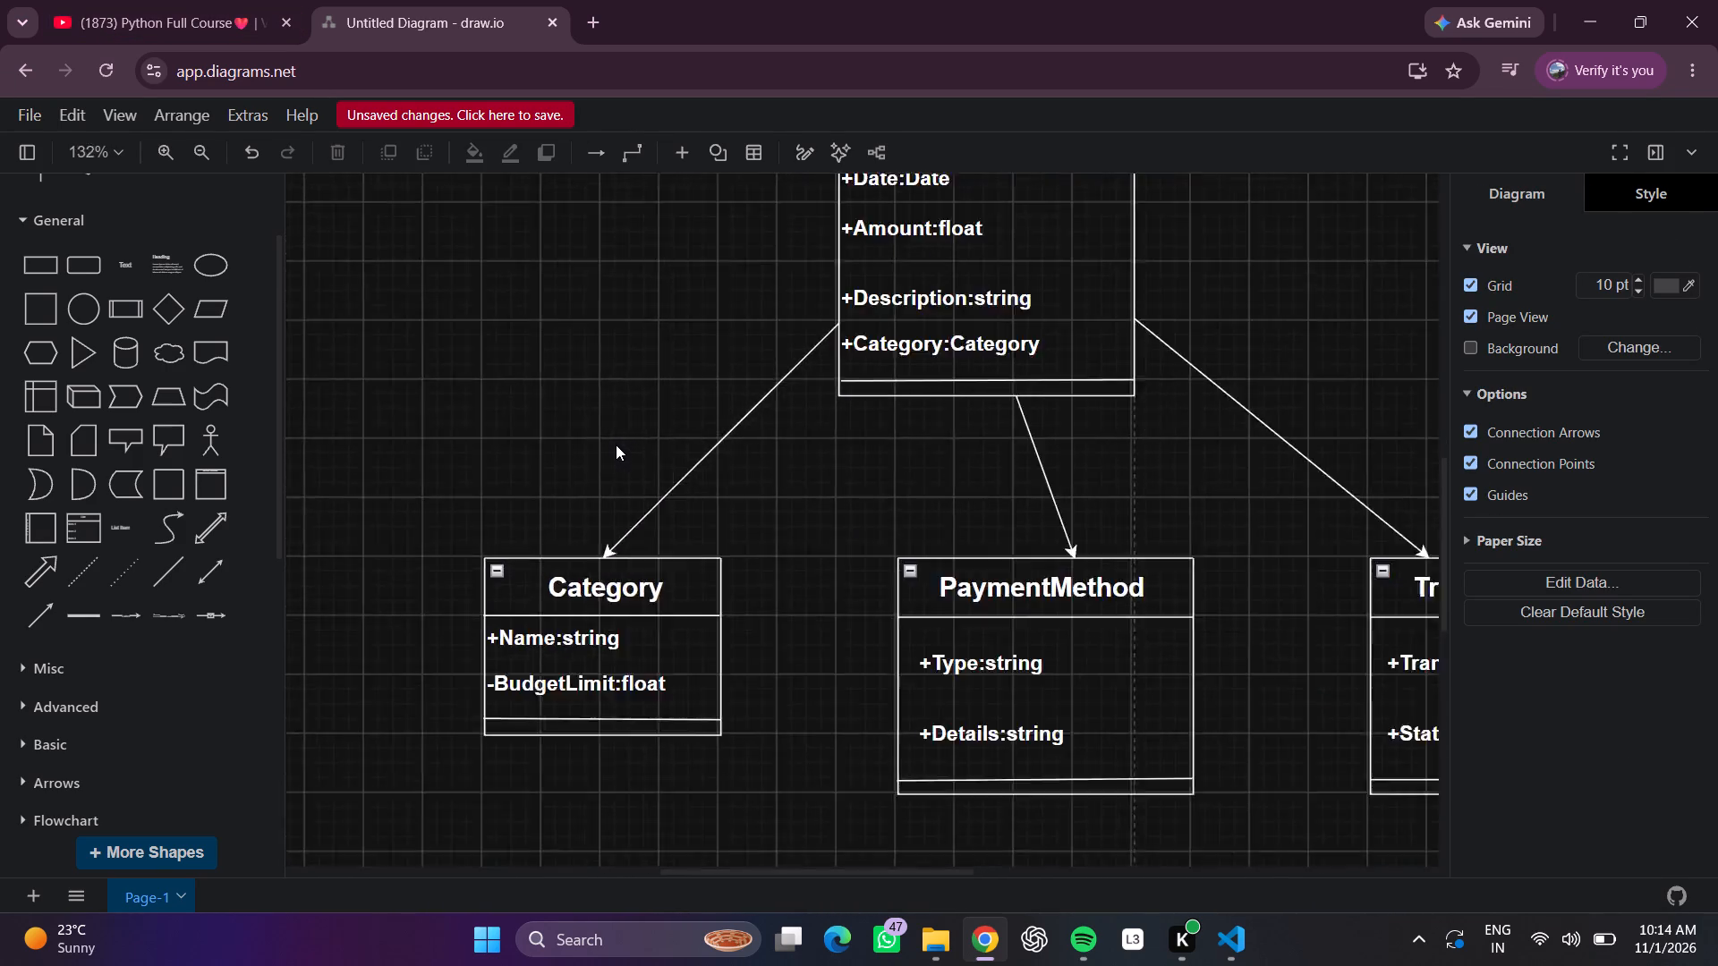
Add a widened text label reading "belong to" above the Category box, beside the arrow coming from Expense.
{"action": "double_click", "coordinate": [501, 454]}
{"action": "left_click", "coordinate": [499, 444]}
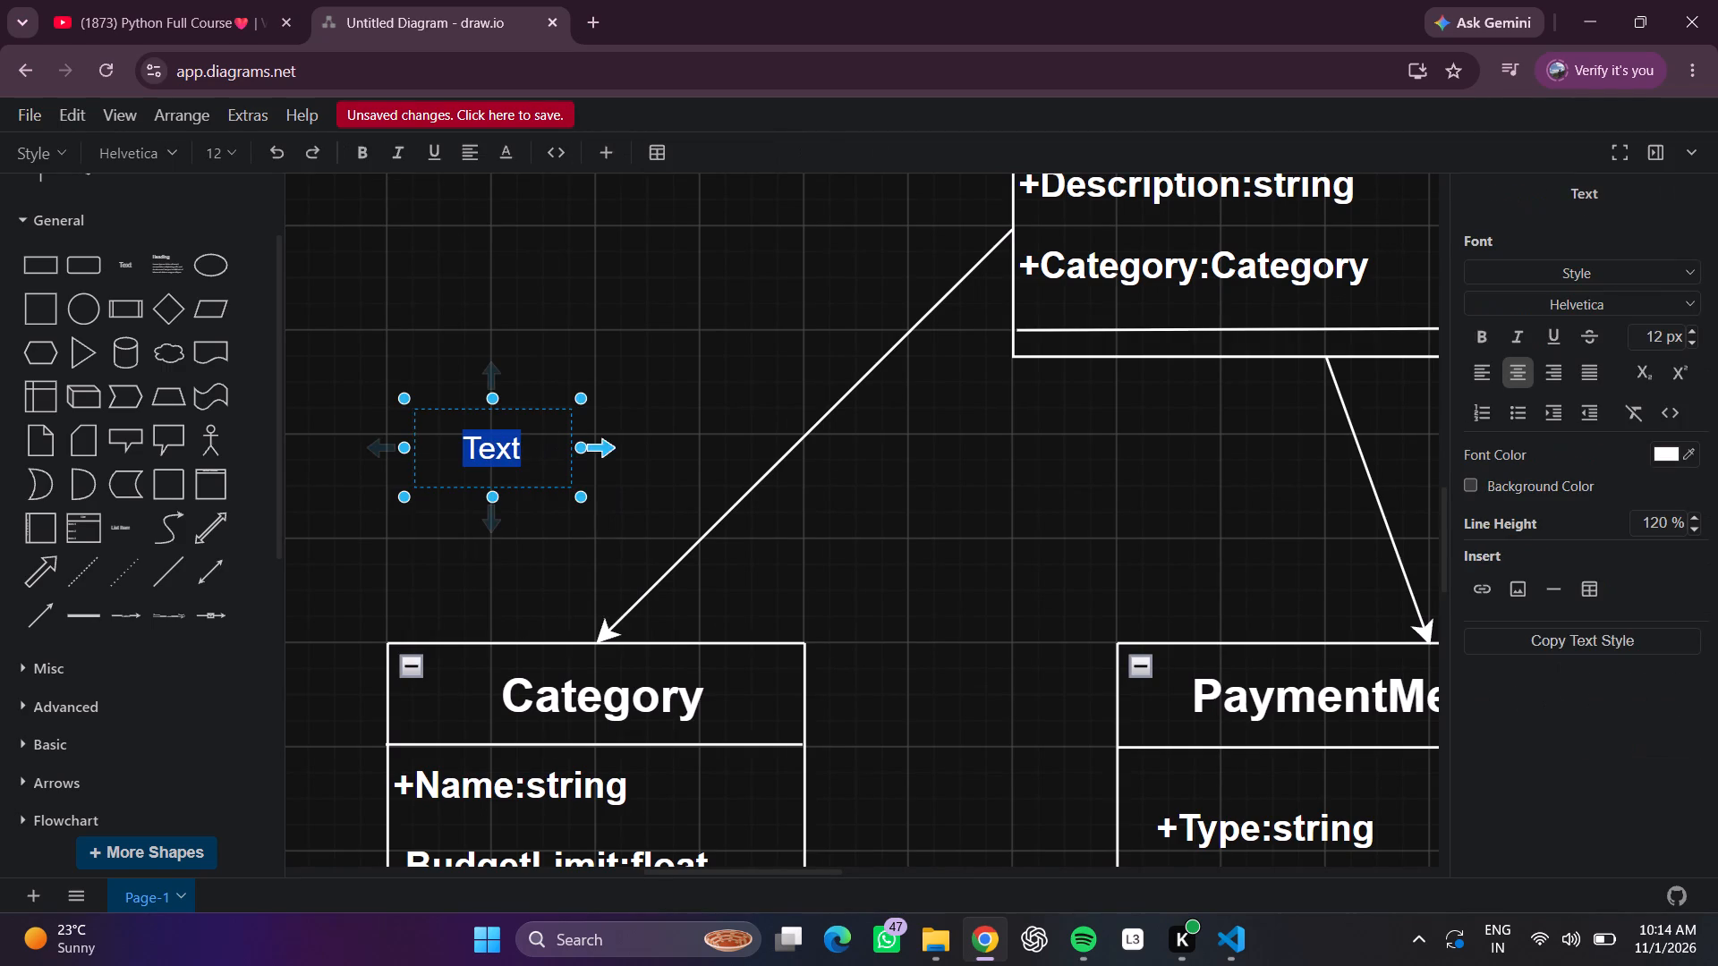
{"action": "left_click_drag", "start_coordinate": [577, 446], "coordinate": [674, 438]}
{"action": "double_click", "coordinate": [608, 452]}
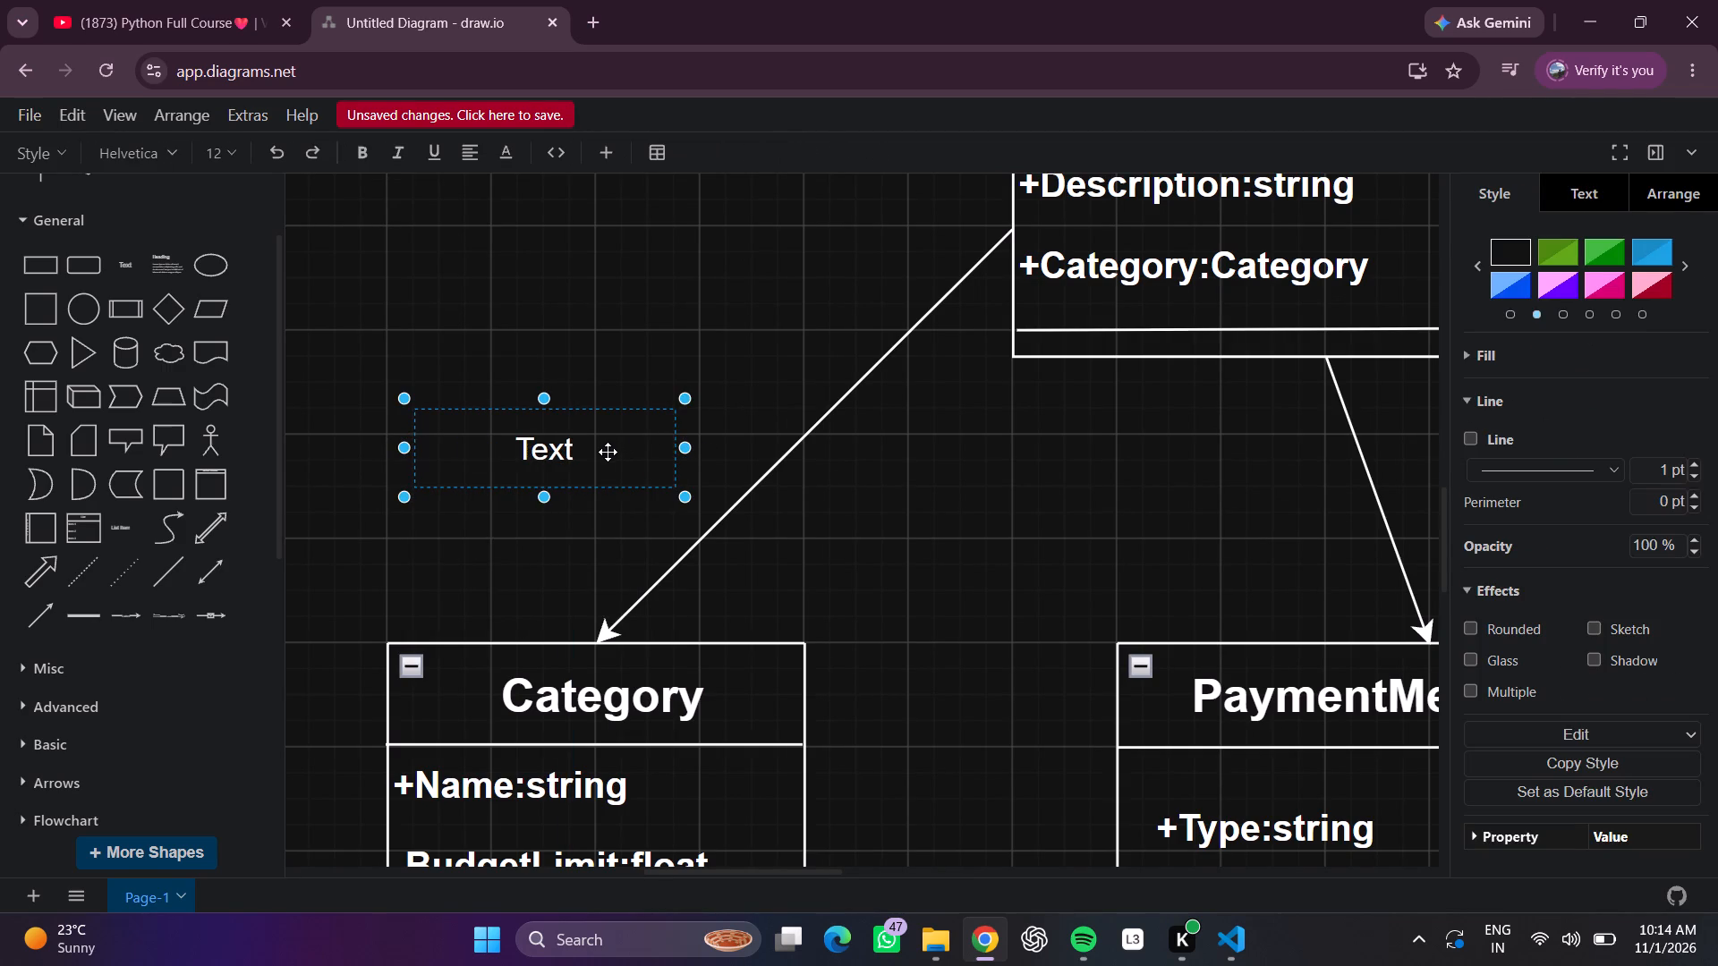
{"action": "key", "text": "BackSpace"}
{"action": "type", "text": "be"}
{"action": "type", "text": "long to"}
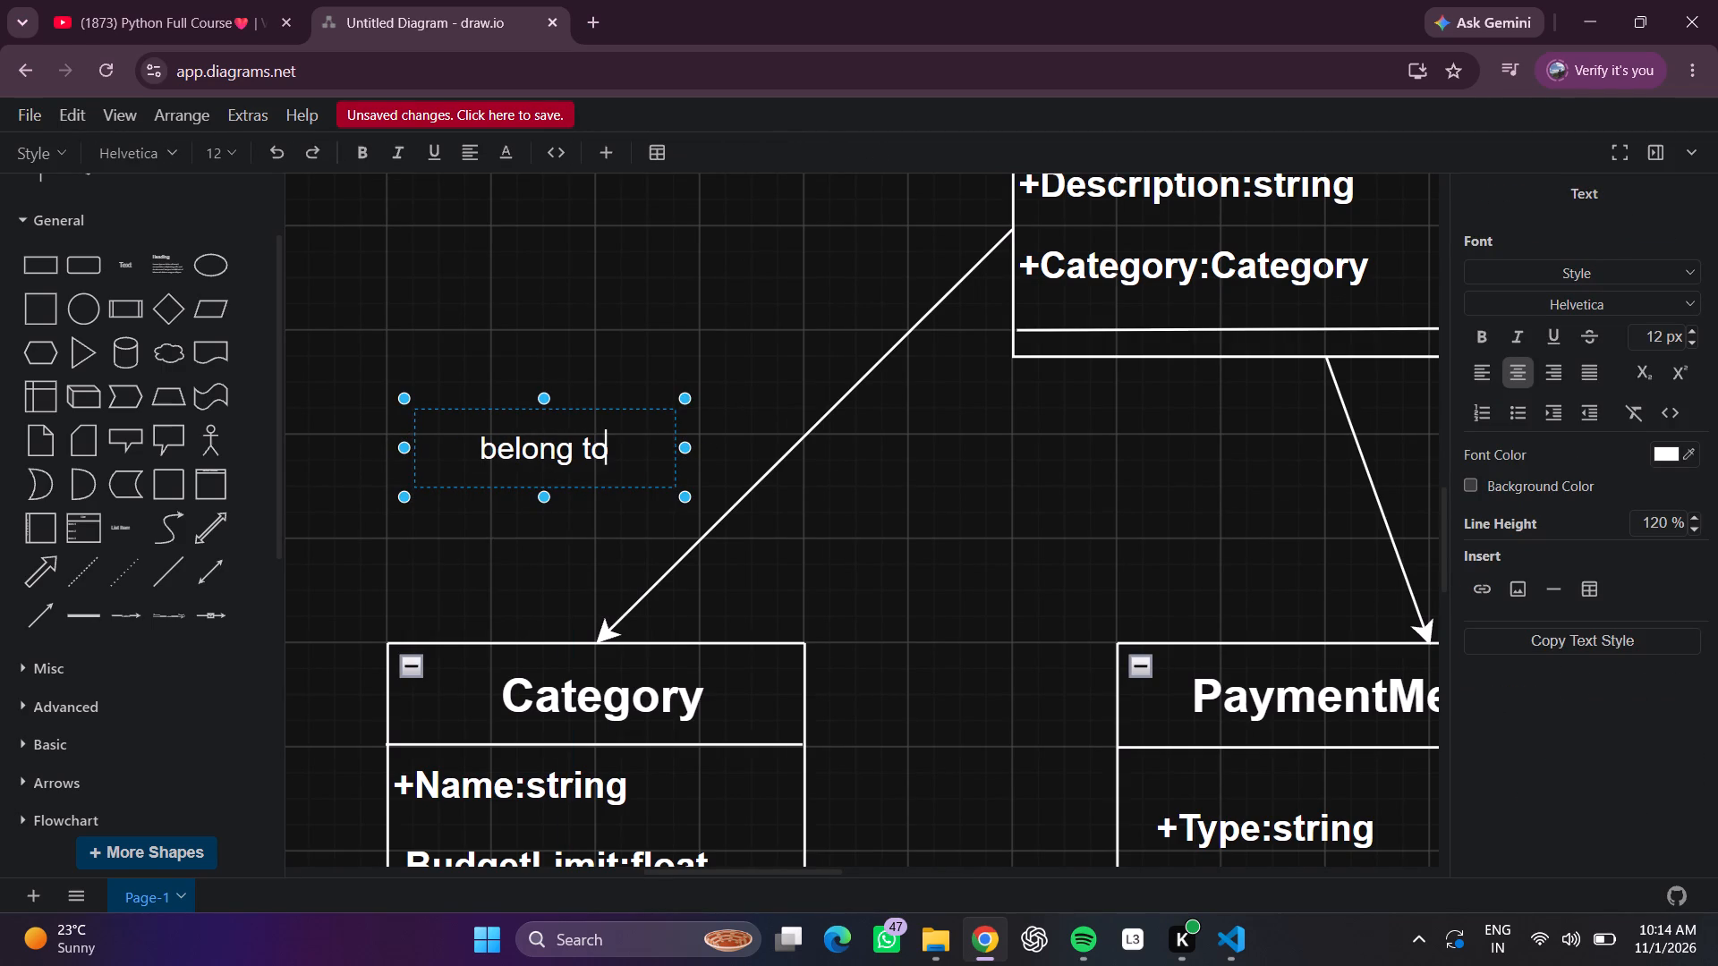
{"action": "key", "text": "space"}
{"action": "left_click", "coordinate": [533, 275]}
Format the "belong to" label as Heading 3 and shift it slightly closer to the Expense-to-Category arrow.
{"action": "double_click", "coordinate": [560, 437]}
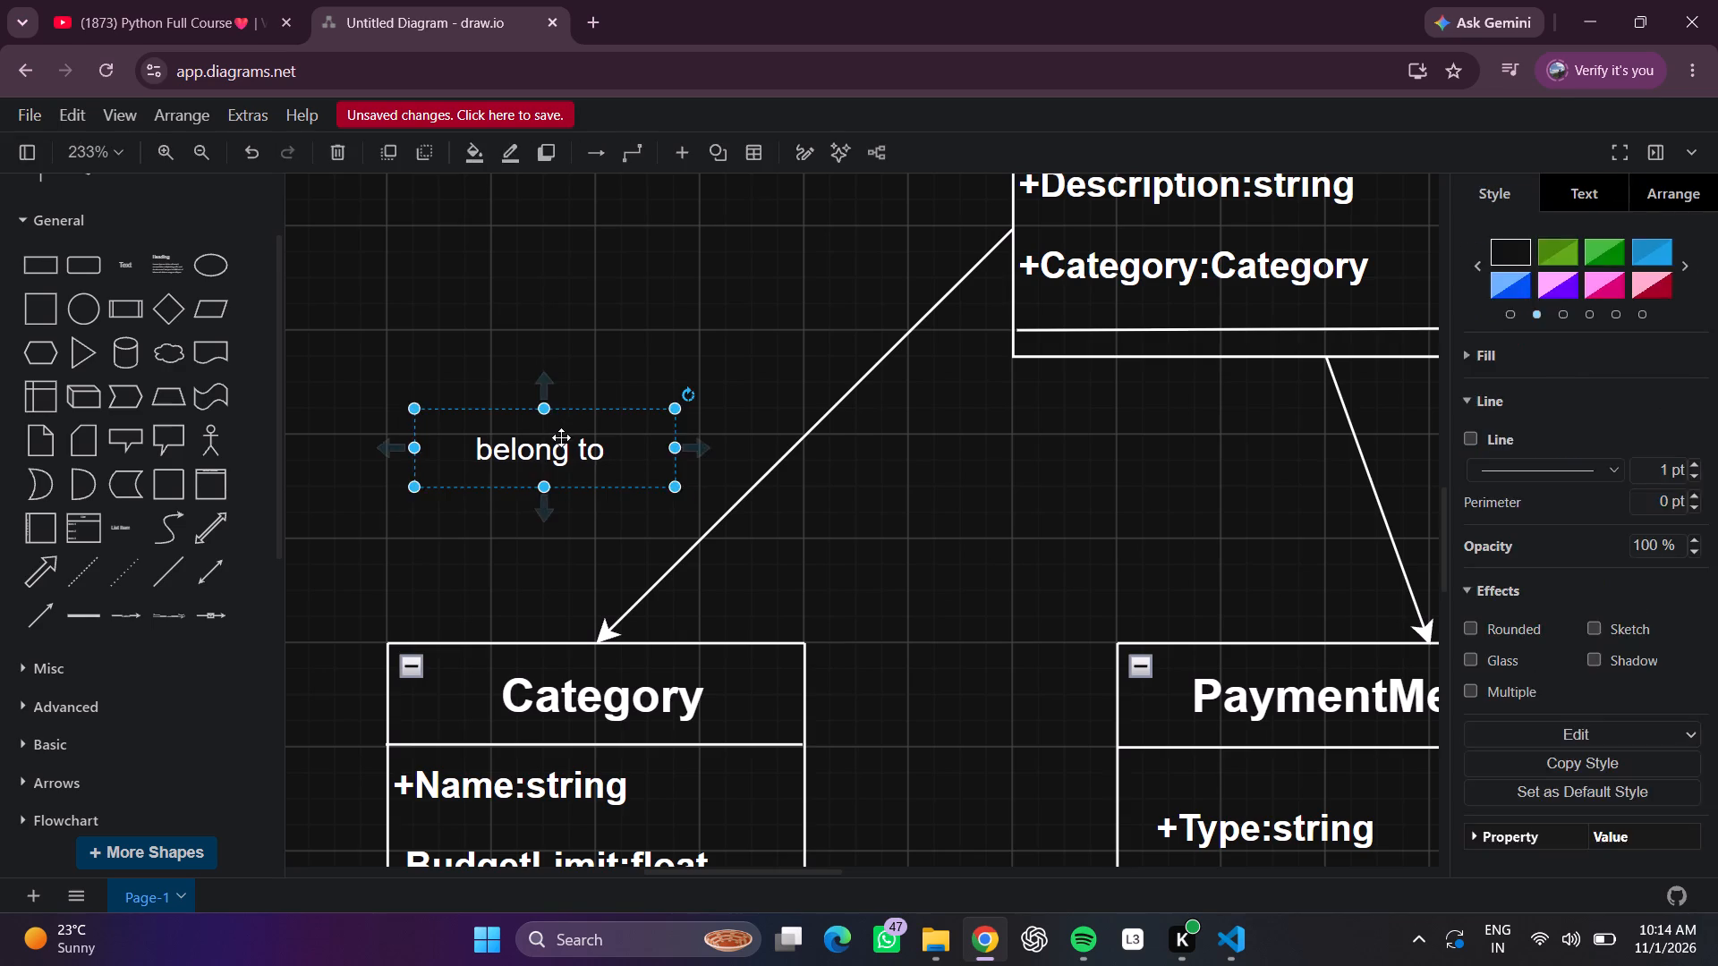
{"action": "left_click", "coordinate": [1586, 264]}
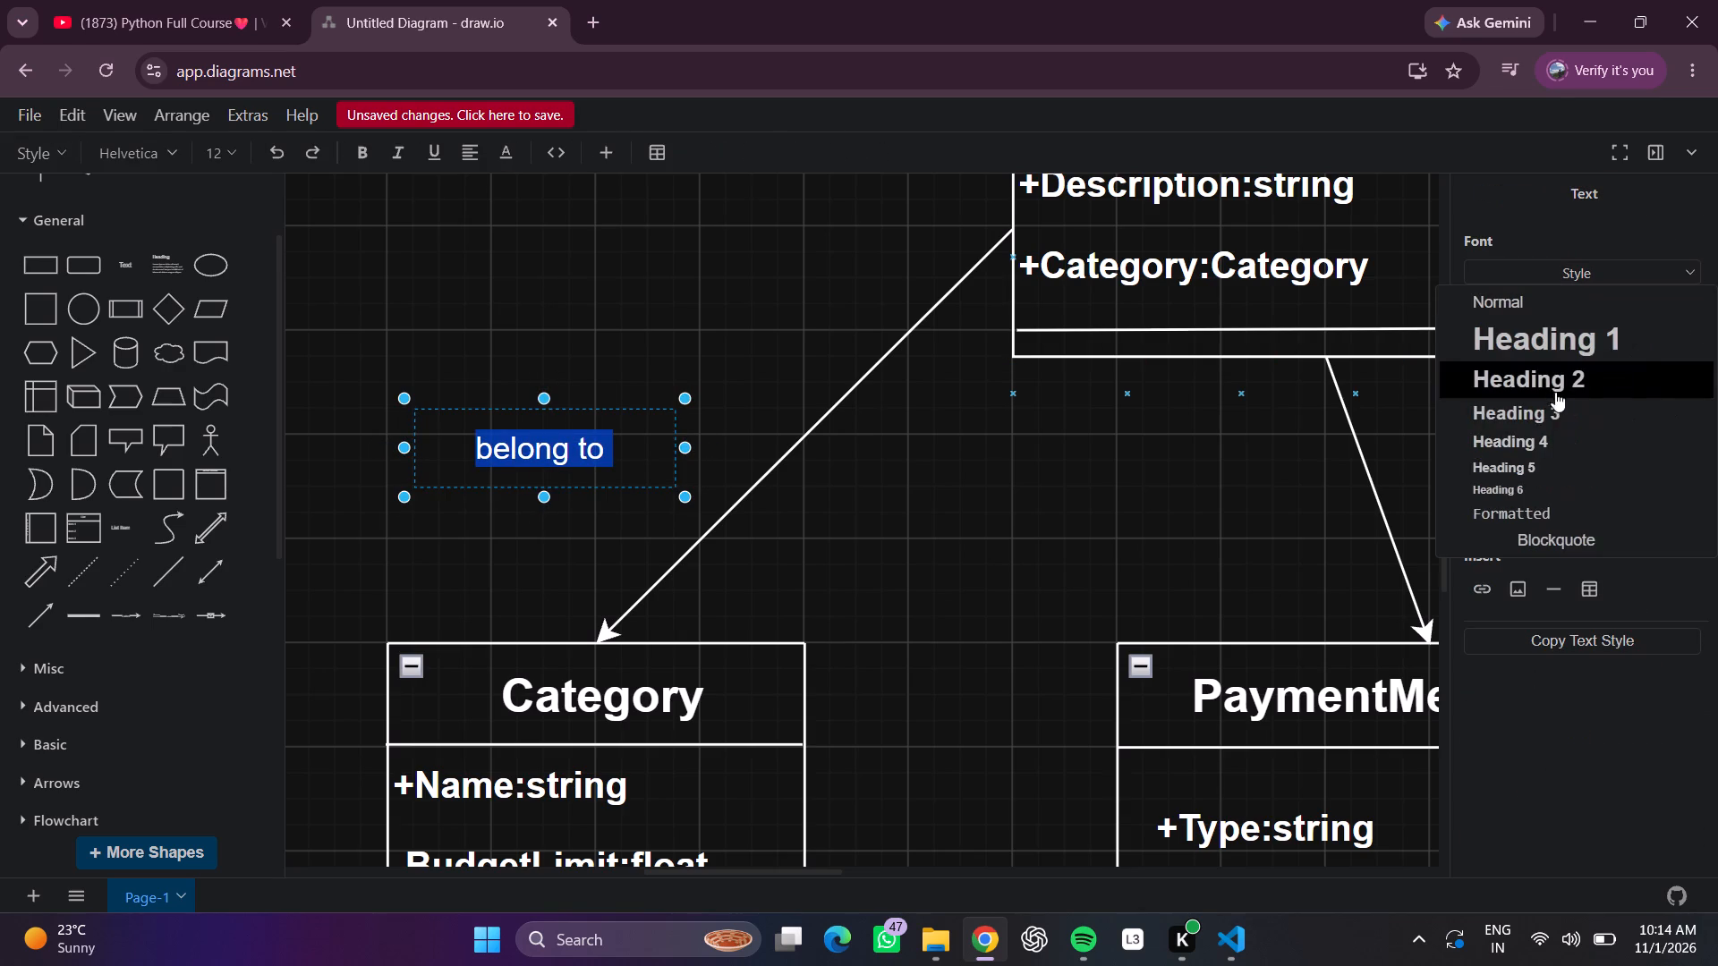
{"action": "left_click", "coordinate": [1560, 407]}
{"action": "left_click", "coordinate": [553, 257]}
{"action": "left_click_drag", "start_coordinate": [569, 460], "coordinate": [600, 470]}
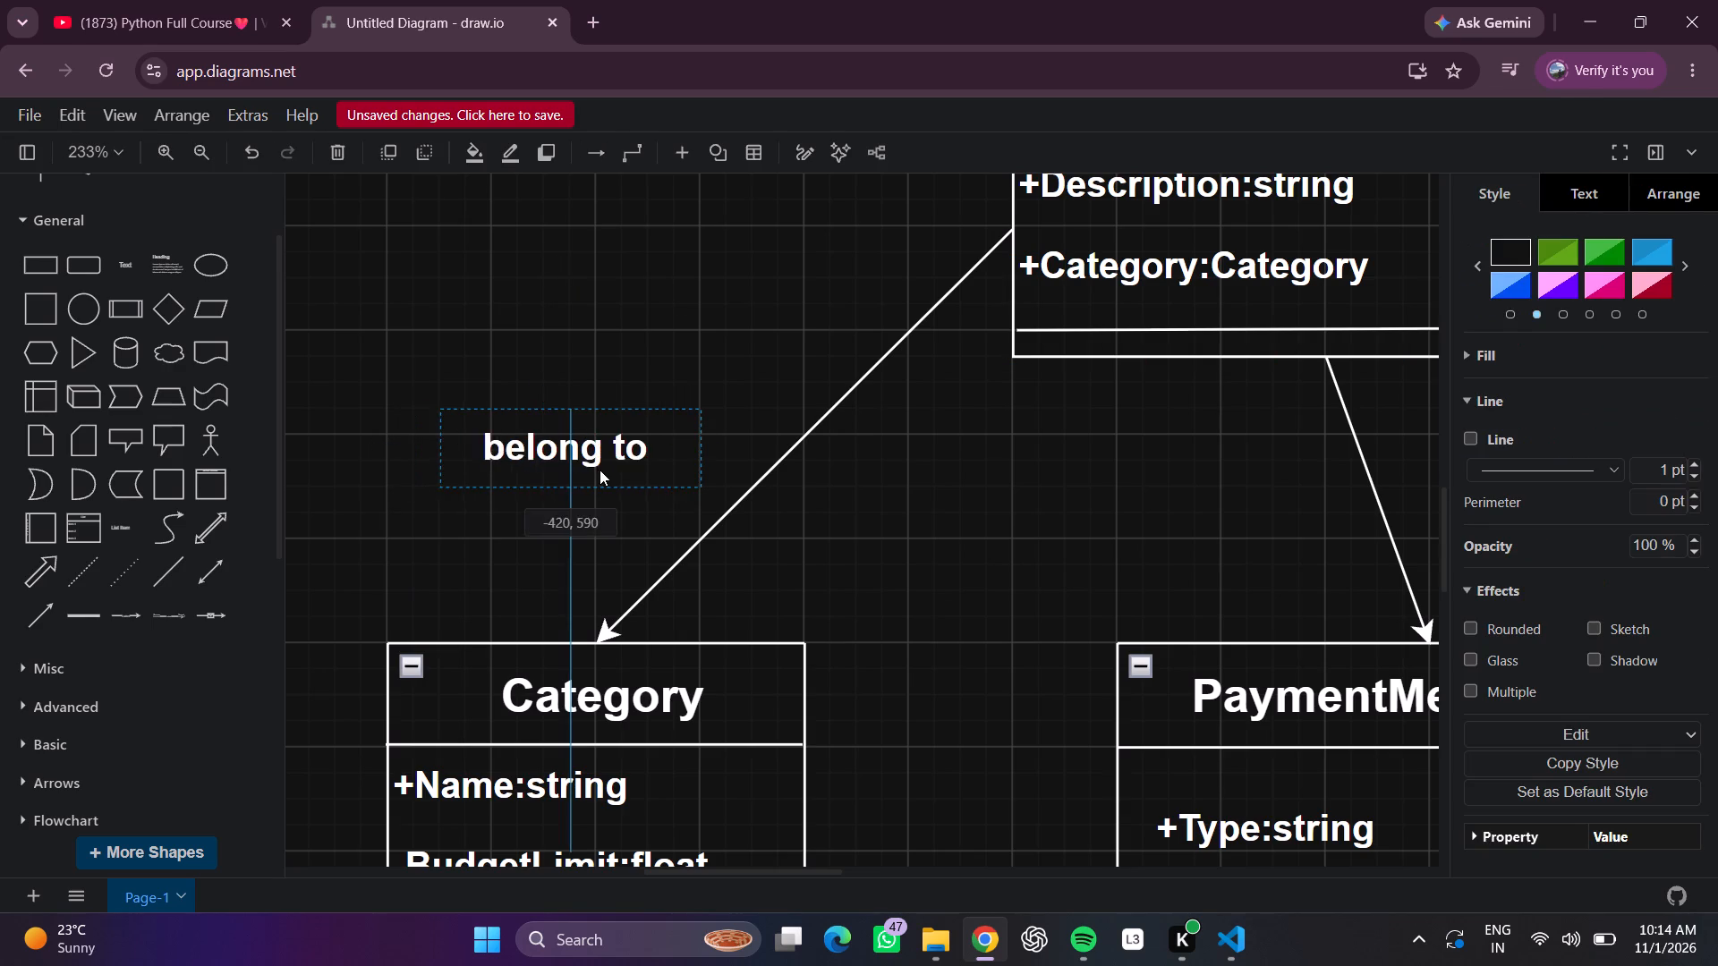
{"action": "left_click_drag", "start_coordinate": [600, 470], "coordinate": [603, 481]}
{"action": "left_click", "coordinate": [660, 325]}
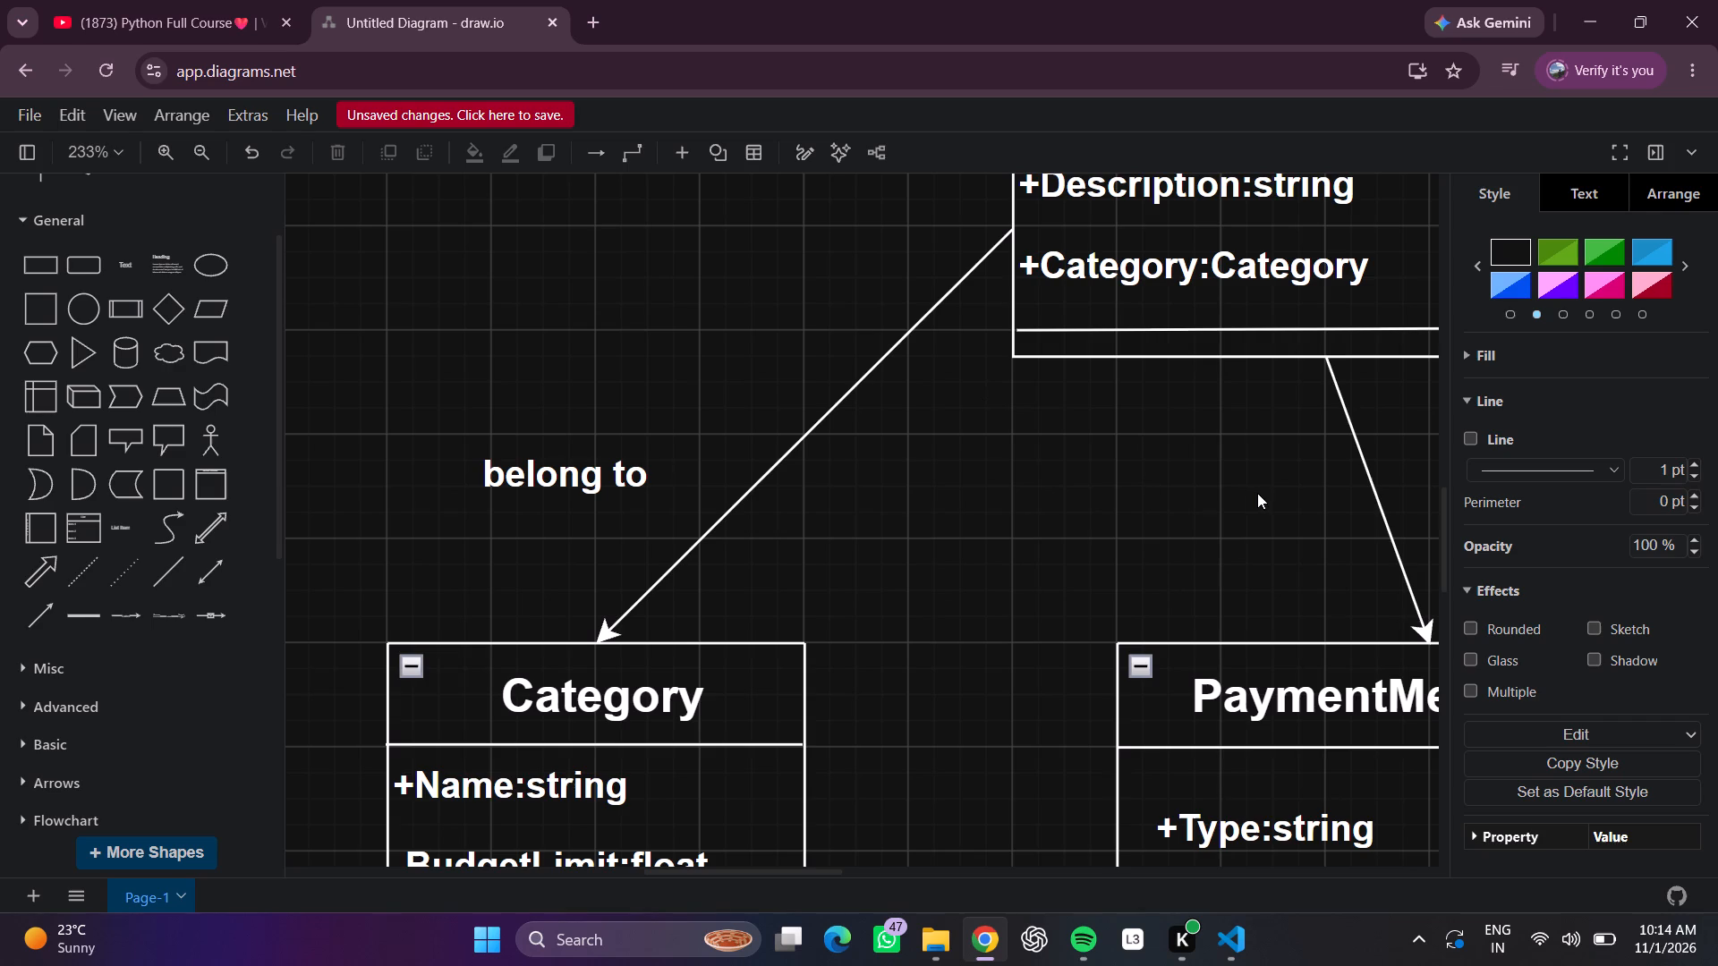
Add a text label reading "paid by" just left of the arrow from Expense to PaymentMethod.
{"action": "double_click", "coordinate": [1236, 507]}
{"action": "left_click", "coordinate": [1236, 507]}
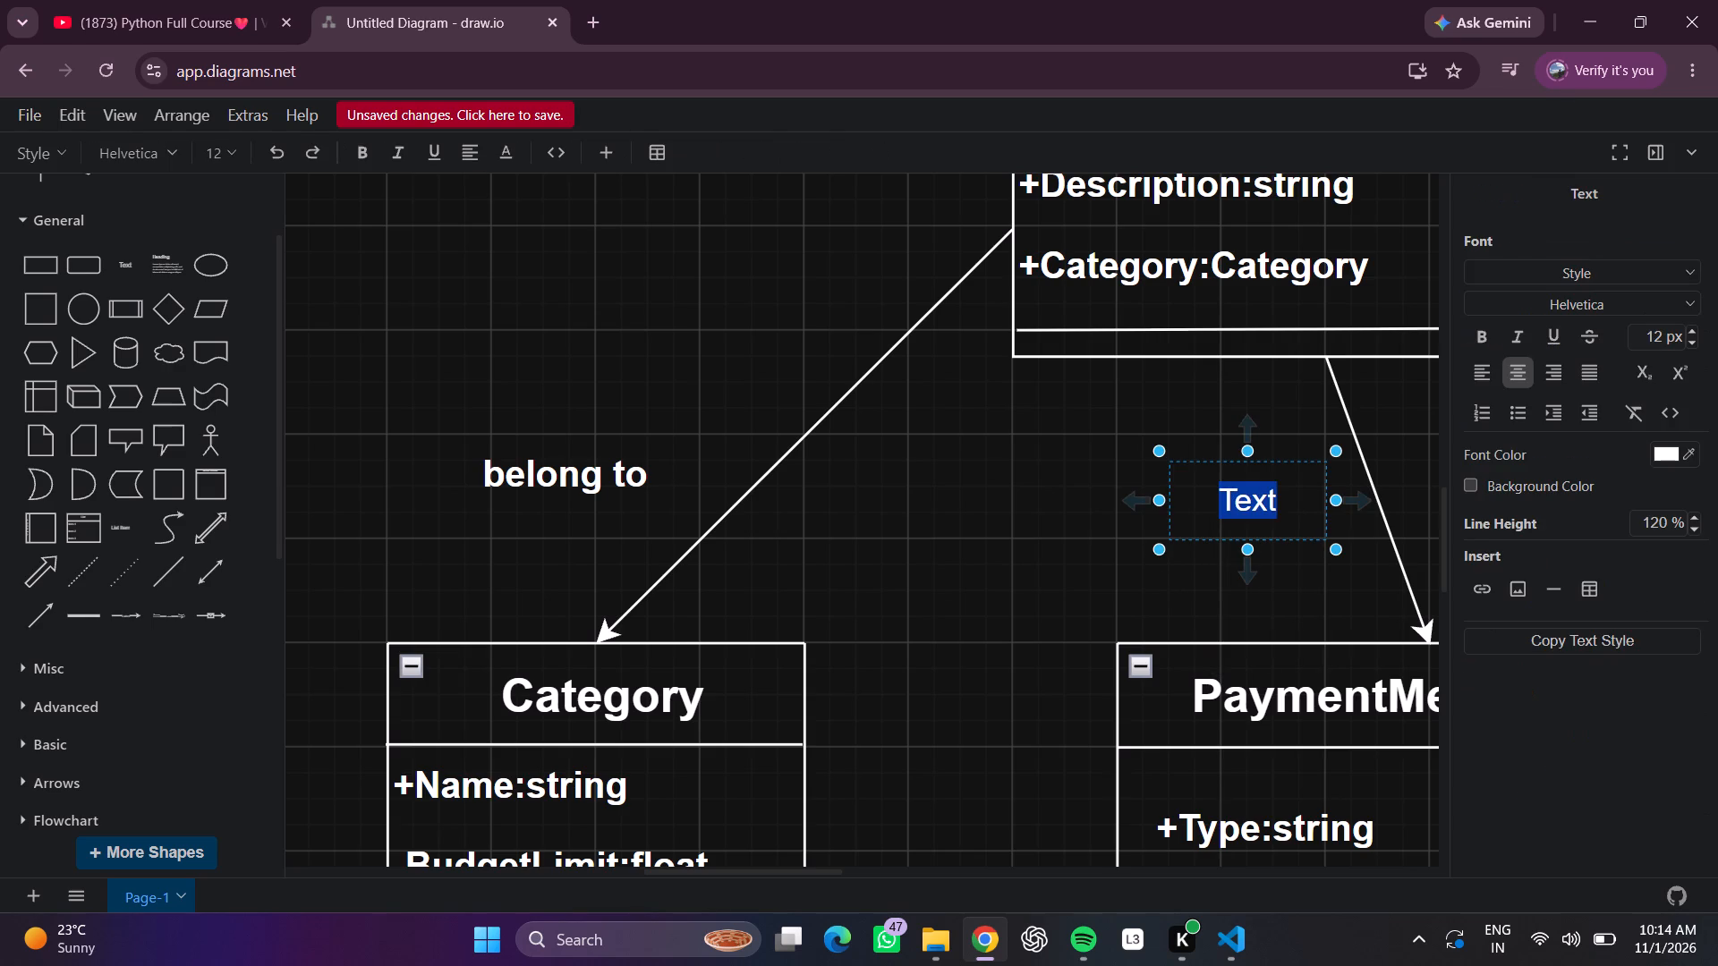
{"action": "key", "text": "BackSpace"}
{"action": "type", "text": "paid by"}
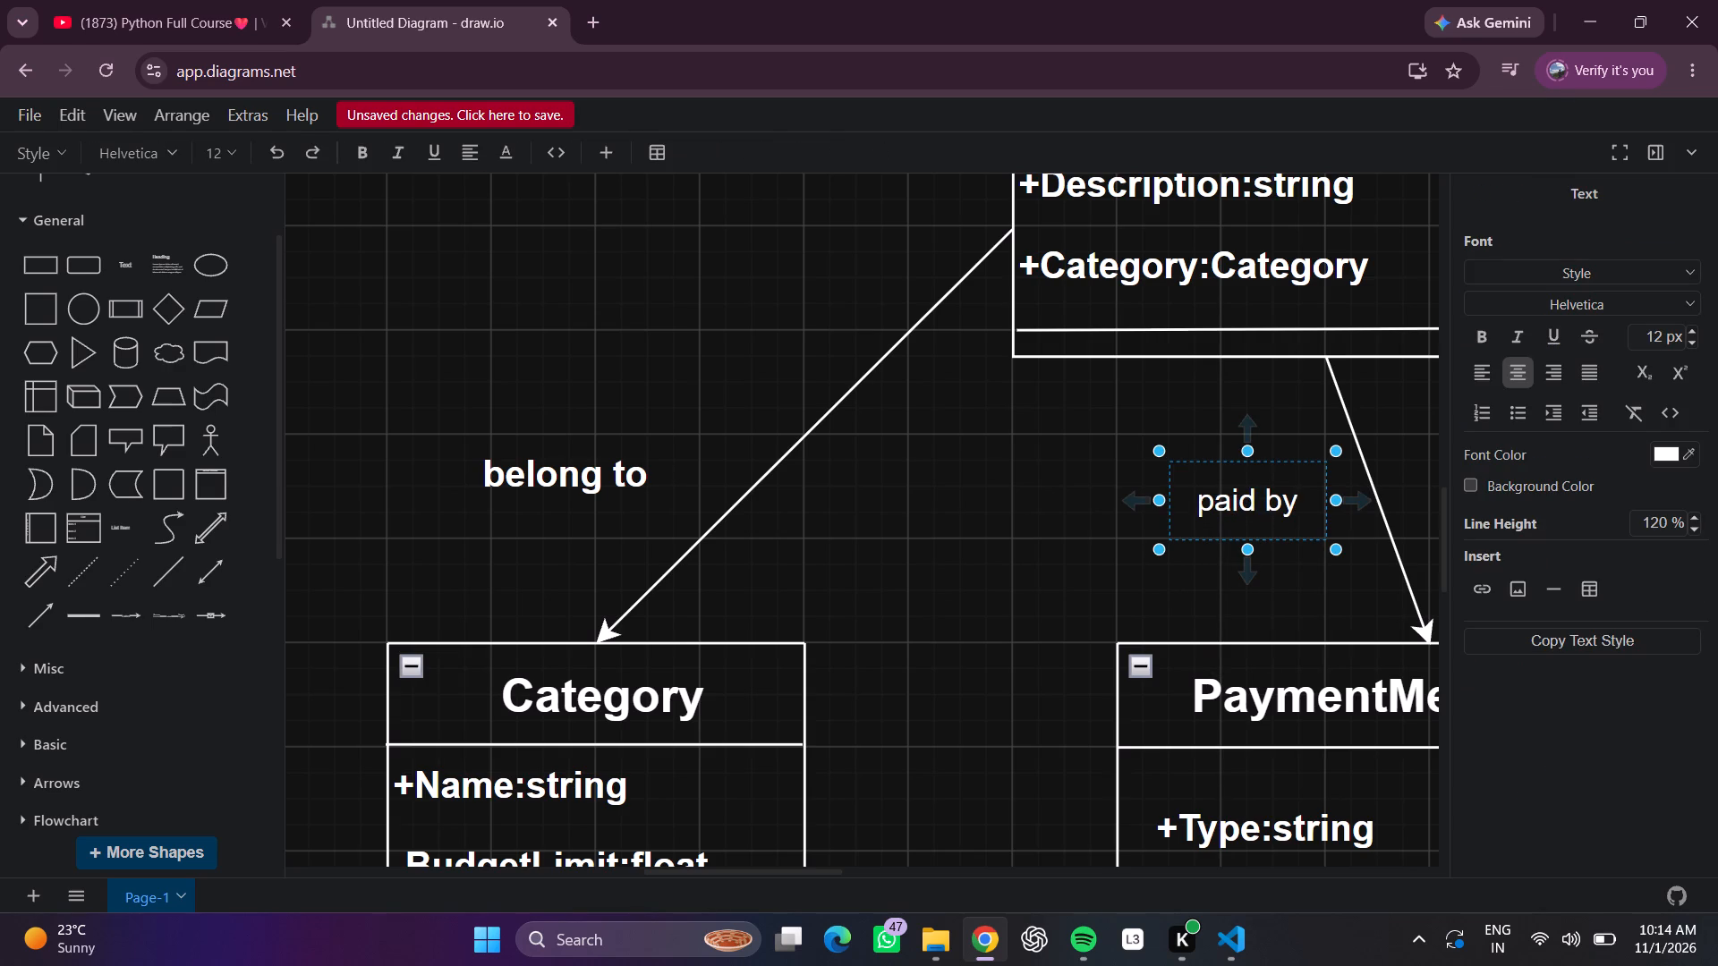
{"action": "left_click", "coordinate": [1127, 388]}
Format the "paid by" label as Heading 3.
{"action": "left_click", "coordinate": [1238, 531]}
{"action": "left_click", "coordinate": [1238, 522]}
{"action": "double_click", "coordinate": [1231, 530]}
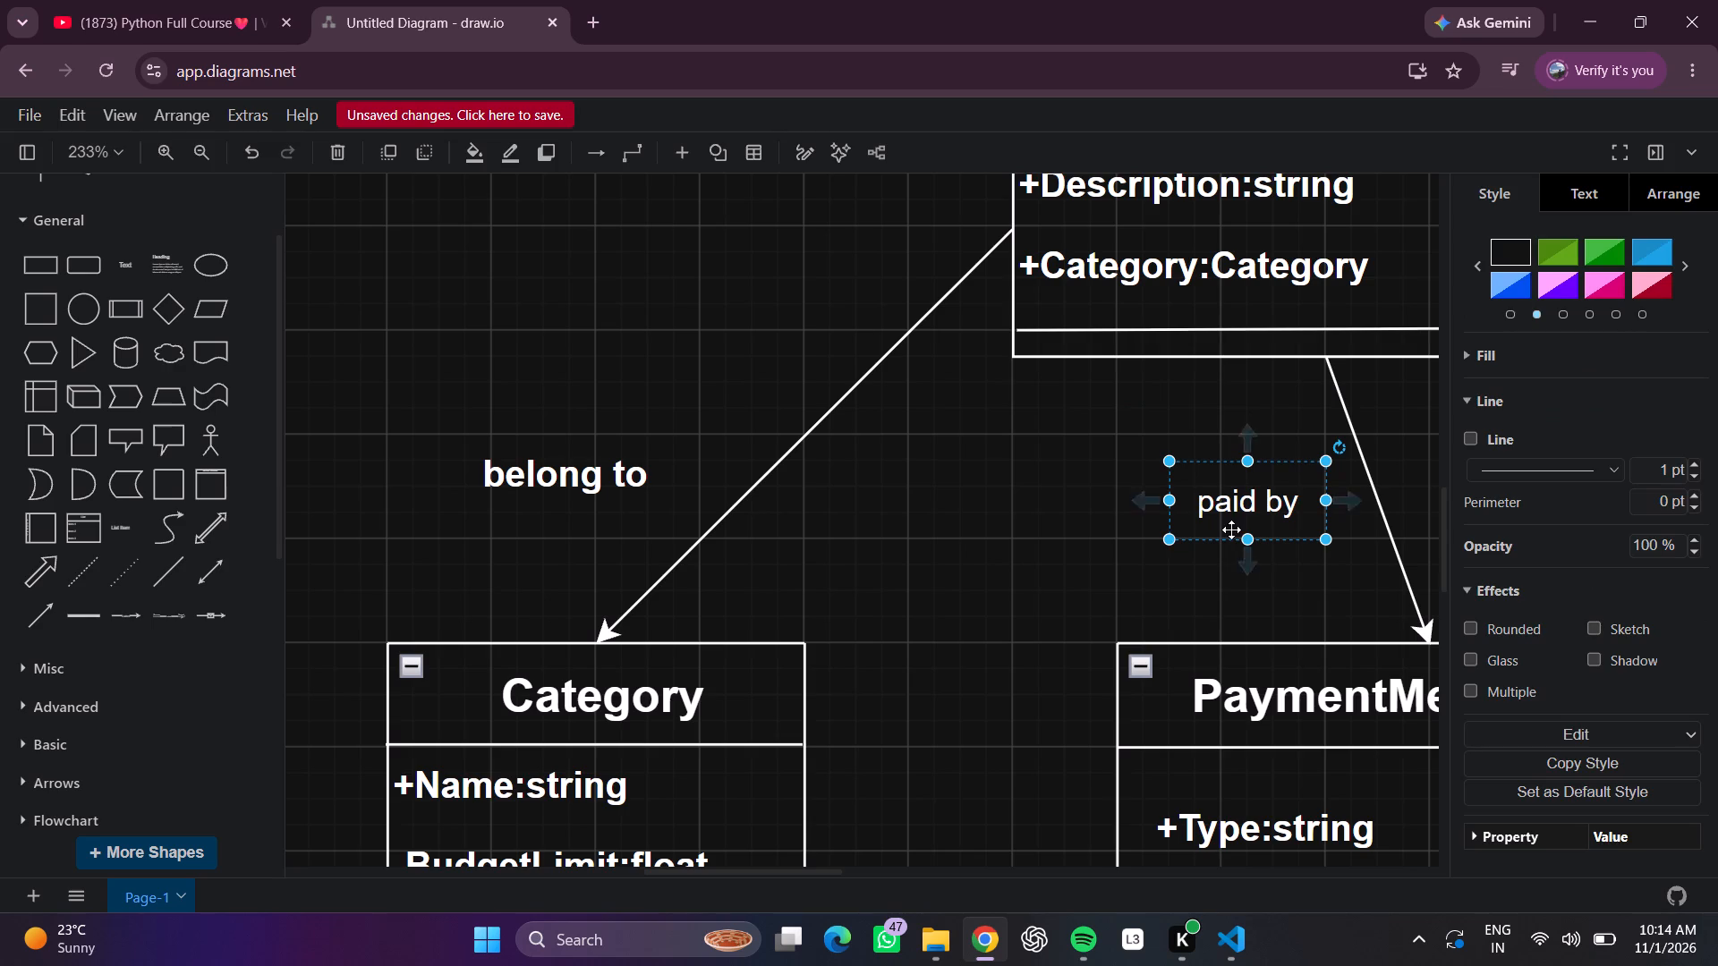
{"action": "left_click", "coordinate": [1585, 262]}
{"action": "left_click", "coordinate": [1552, 420]}
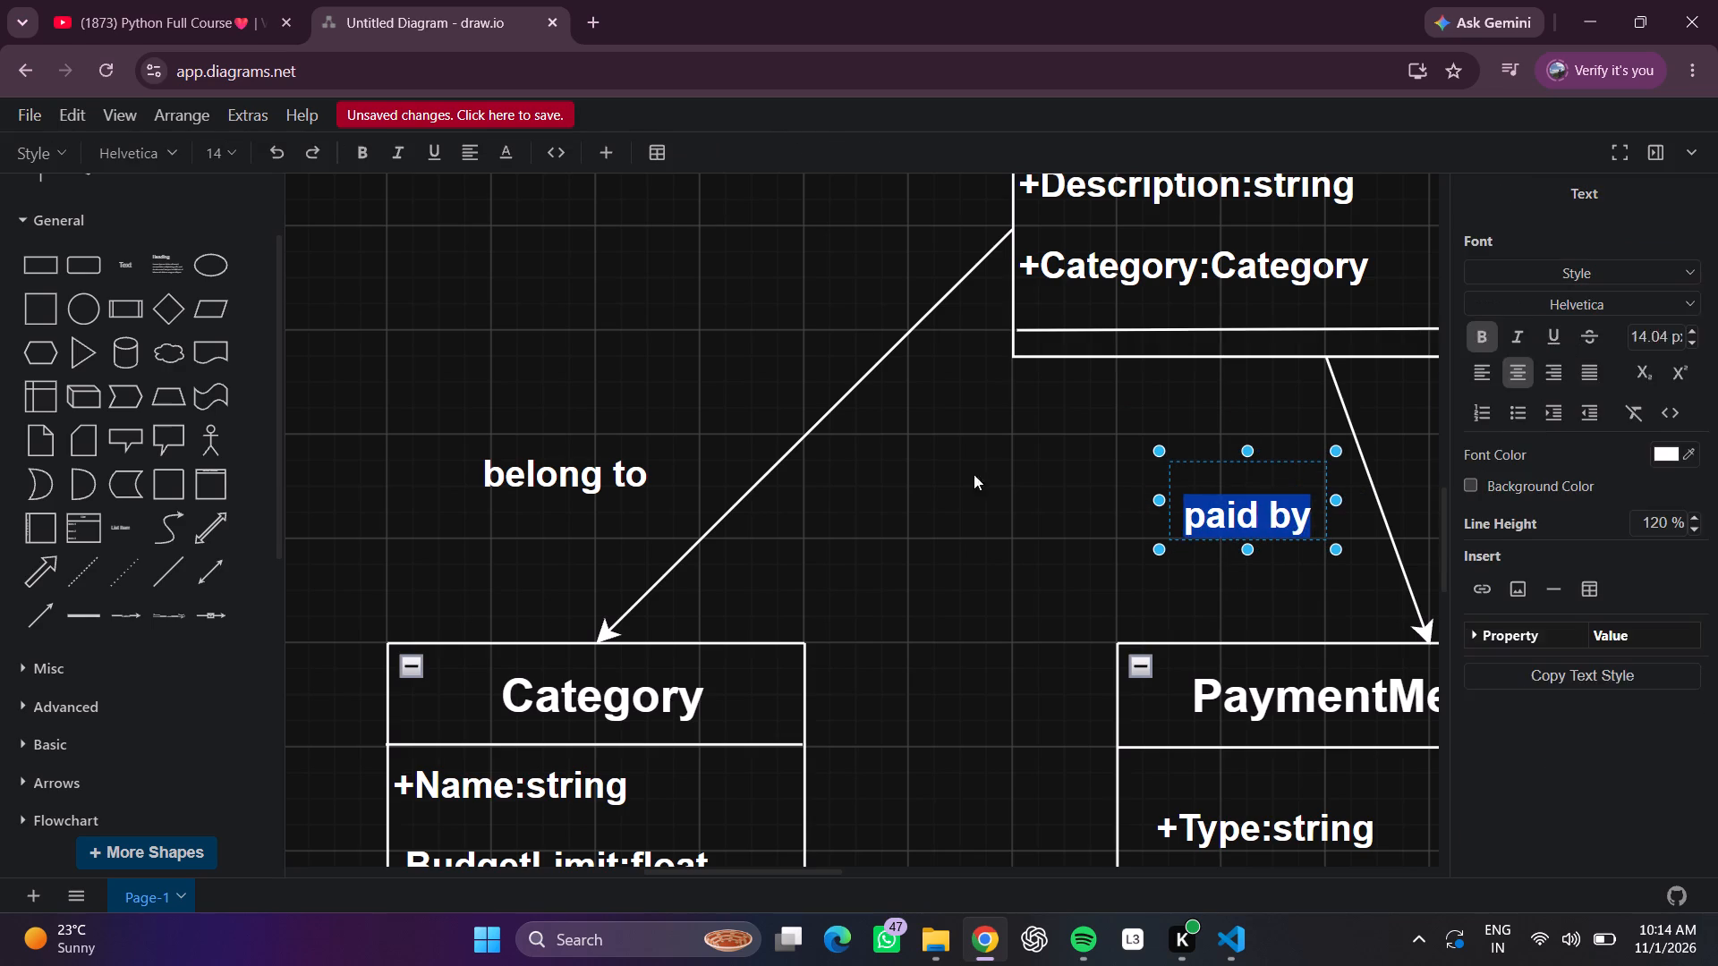
{"action": "left_click", "coordinate": [838, 488]}
Add a text label reading "records" just right of the arrow from Expense to Transaction.
{"action": "scroll", "coordinate": [1087, 494], "scroll_direction": "left", "scroll_amount": 5}
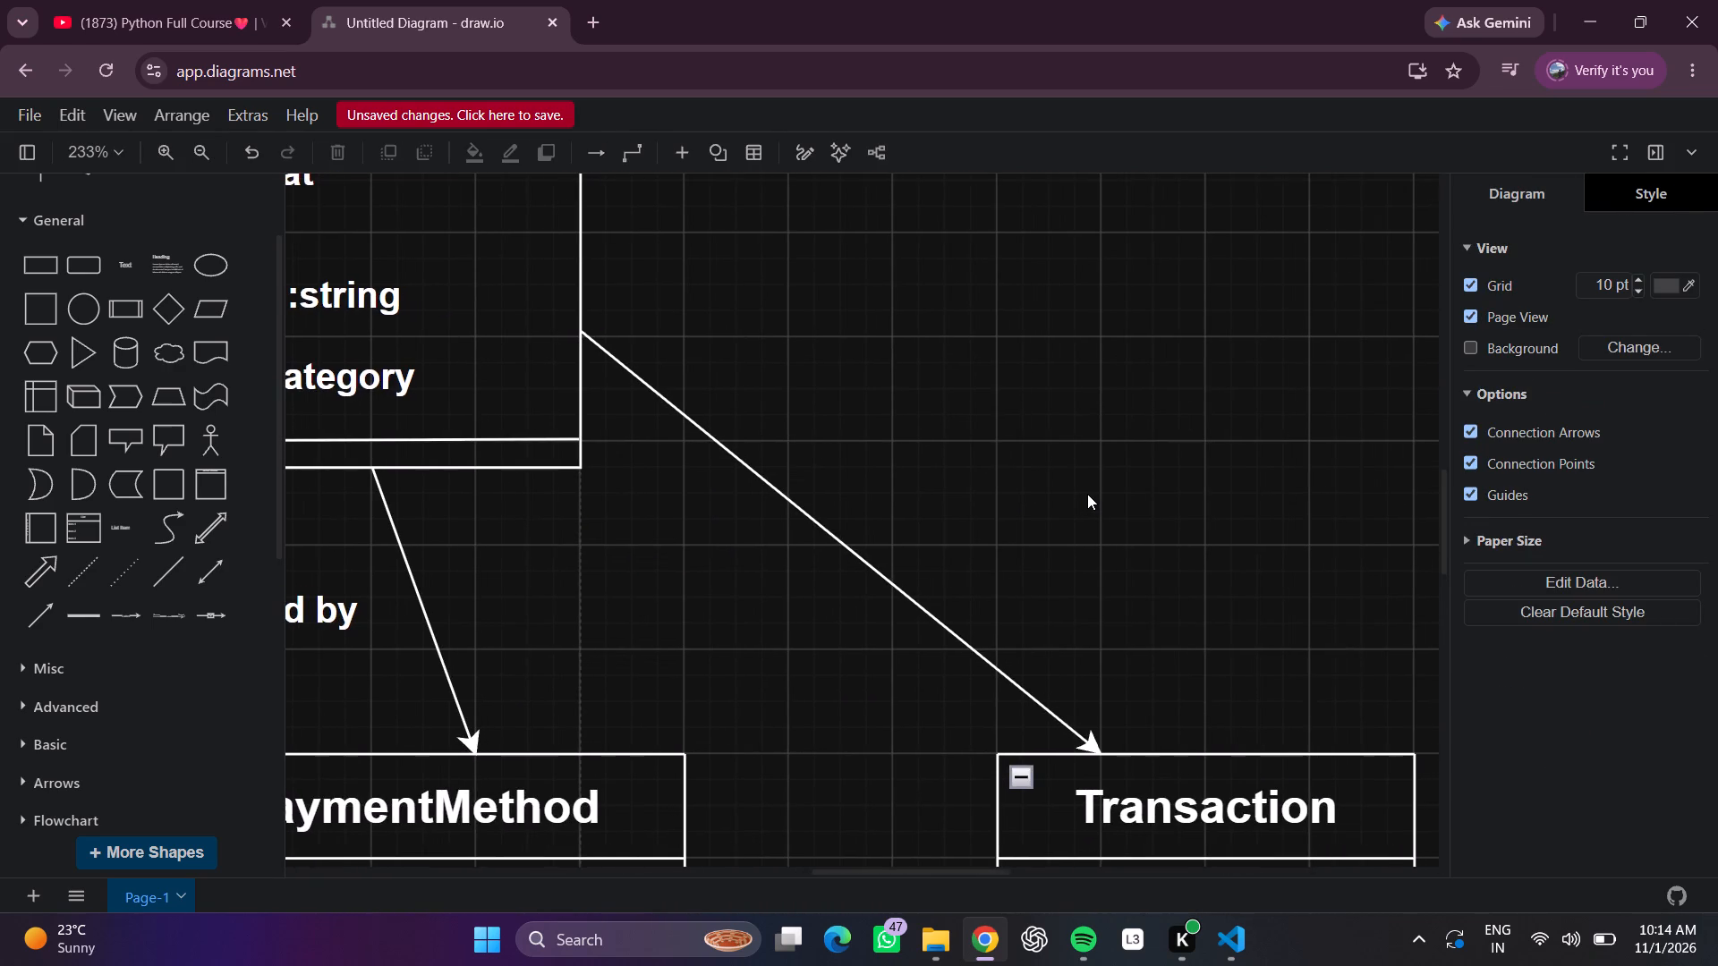
{"action": "triple_click", "coordinate": [958, 549]}
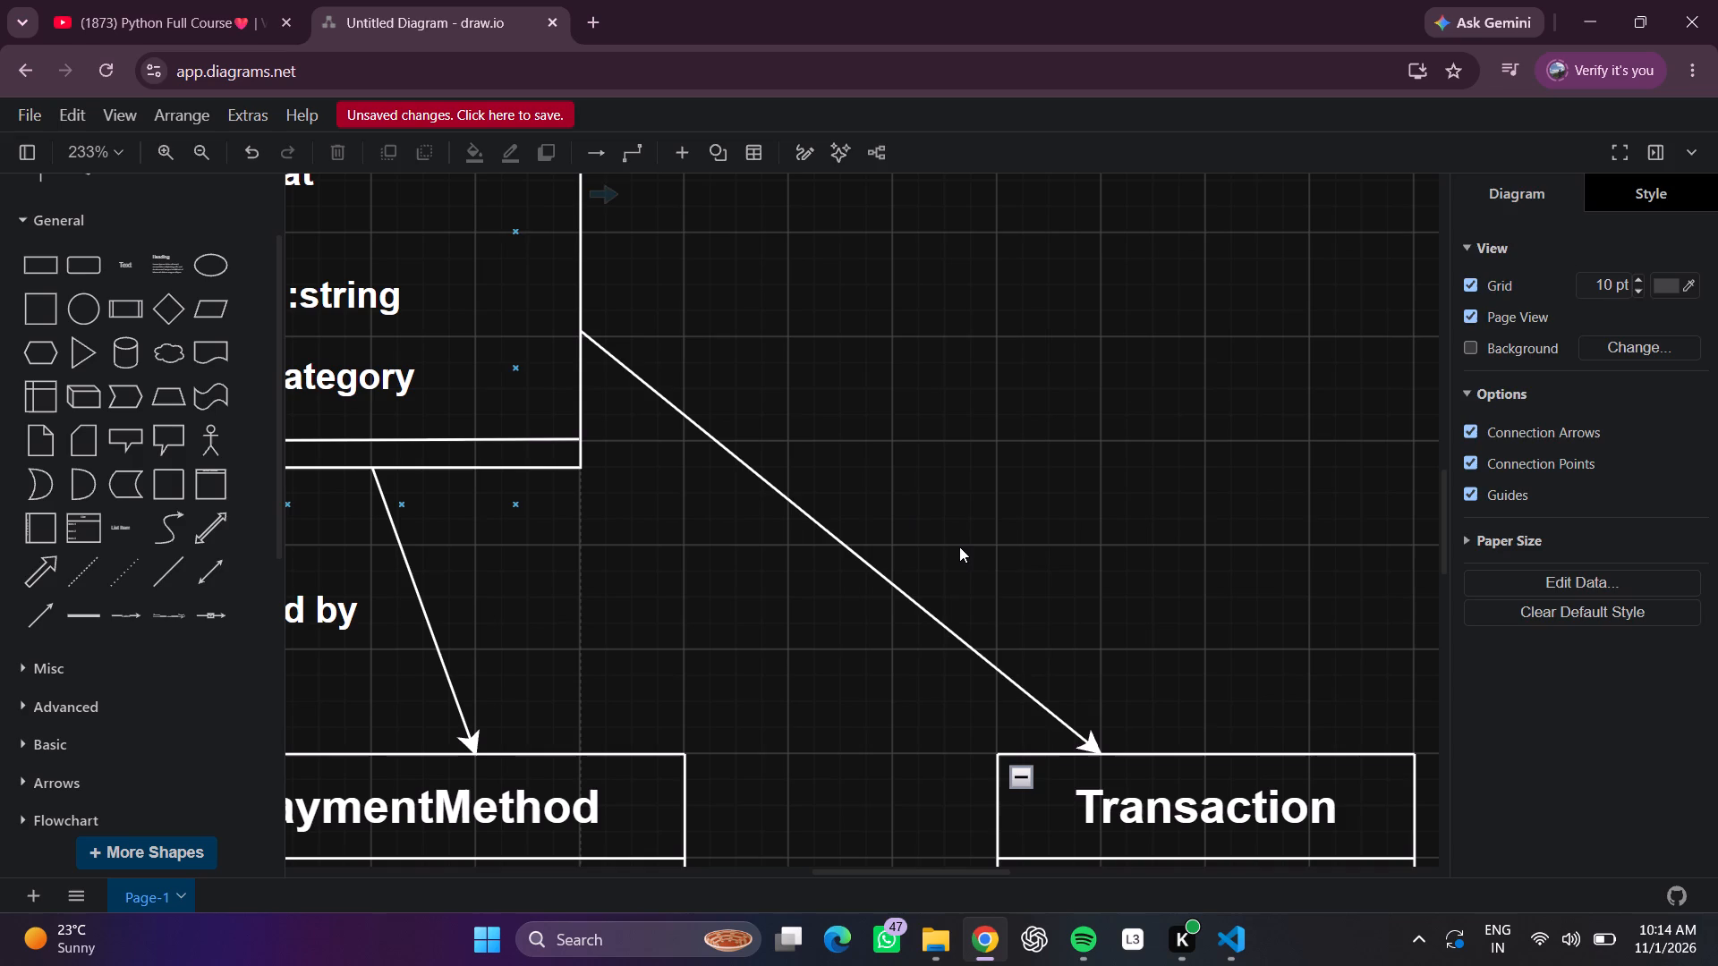
{"action": "left_click", "coordinate": [959, 547]}
{"action": "key", "text": "BackSpace"}
{"action": "type", "text": "reco"}
{"action": "type", "text": "rds"}
{"action": "left_click", "coordinate": [1295, 480]}
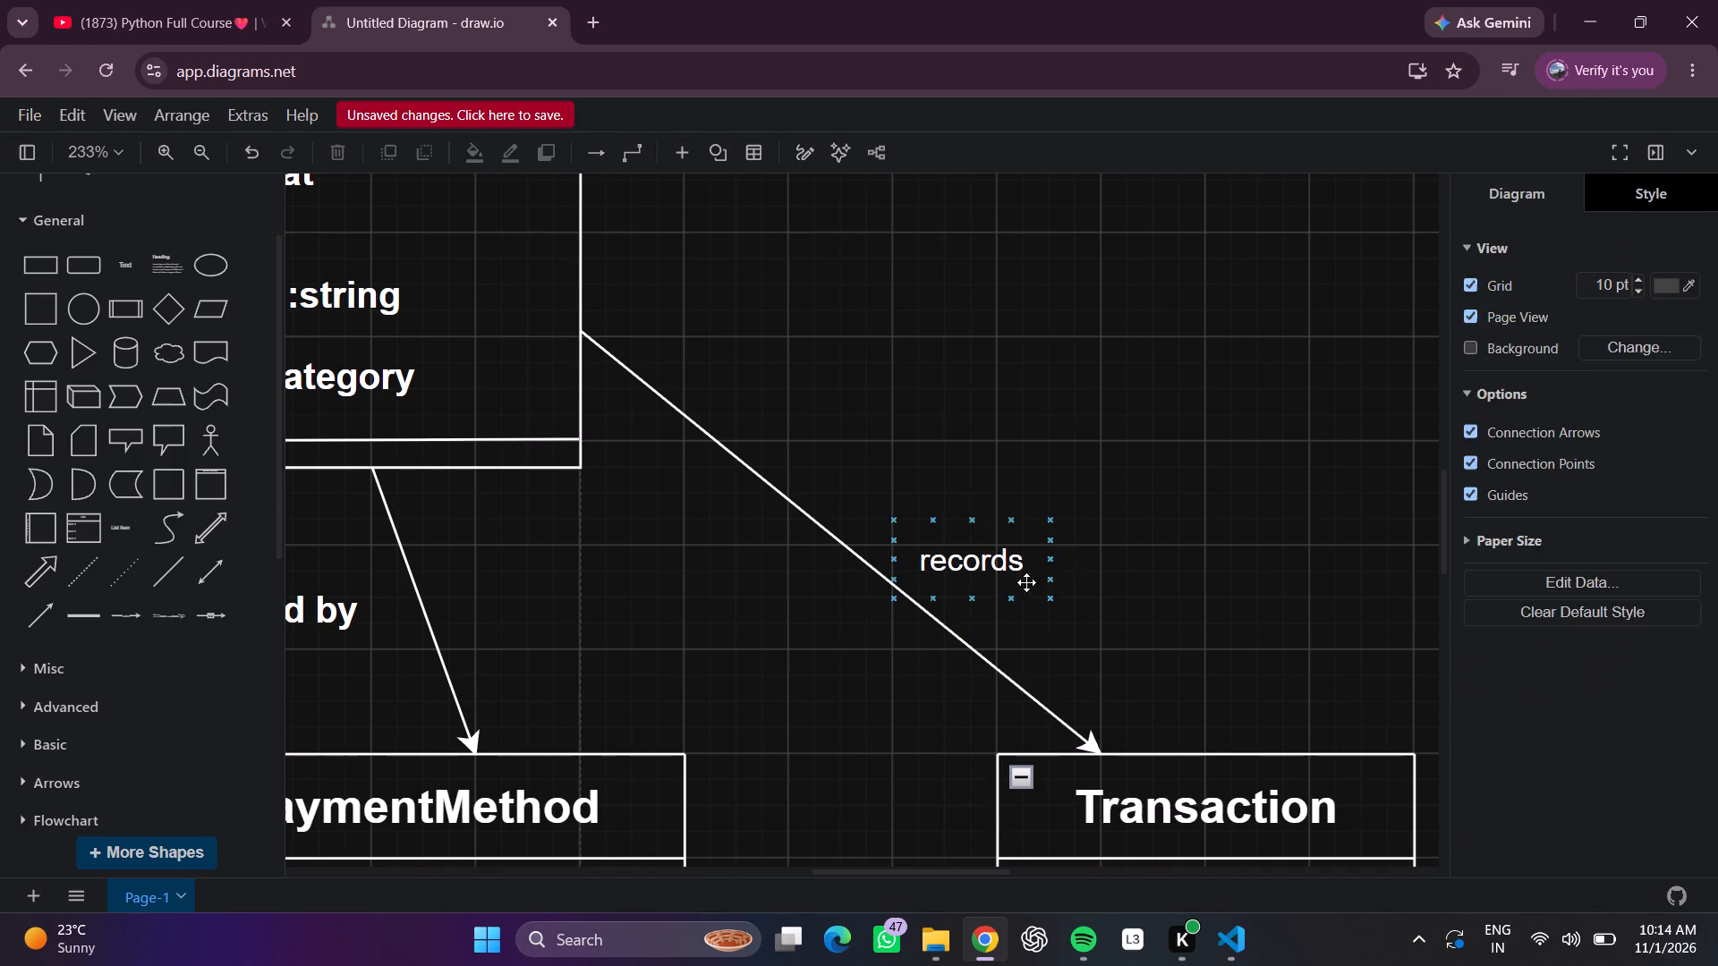
Format the "records" label as Heading 3.
{"action": "double_click", "coordinate": [981, 560]}
{"action": "left_click", "coordinate": [821, 593]}
{"action": "double_click", "coordinate": [966, 558]}
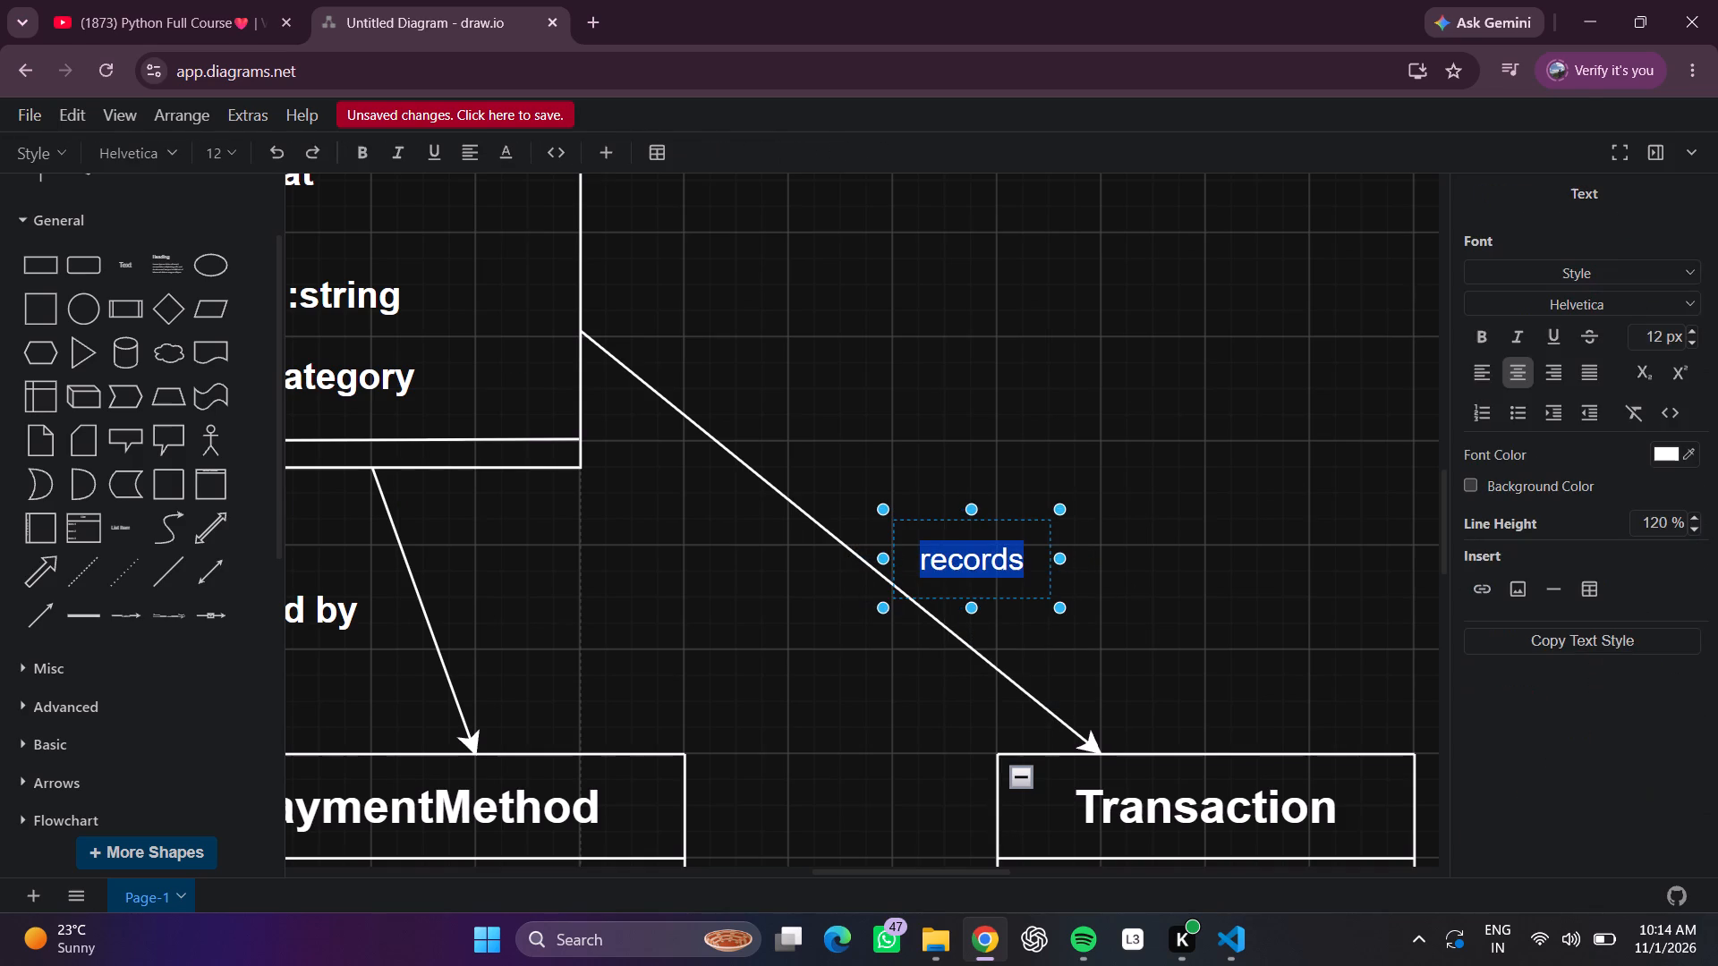
{"action": "left_click", "coordinate": [1596, 281]}
{"action": "left_click", "coordinate": [1561, 408]}
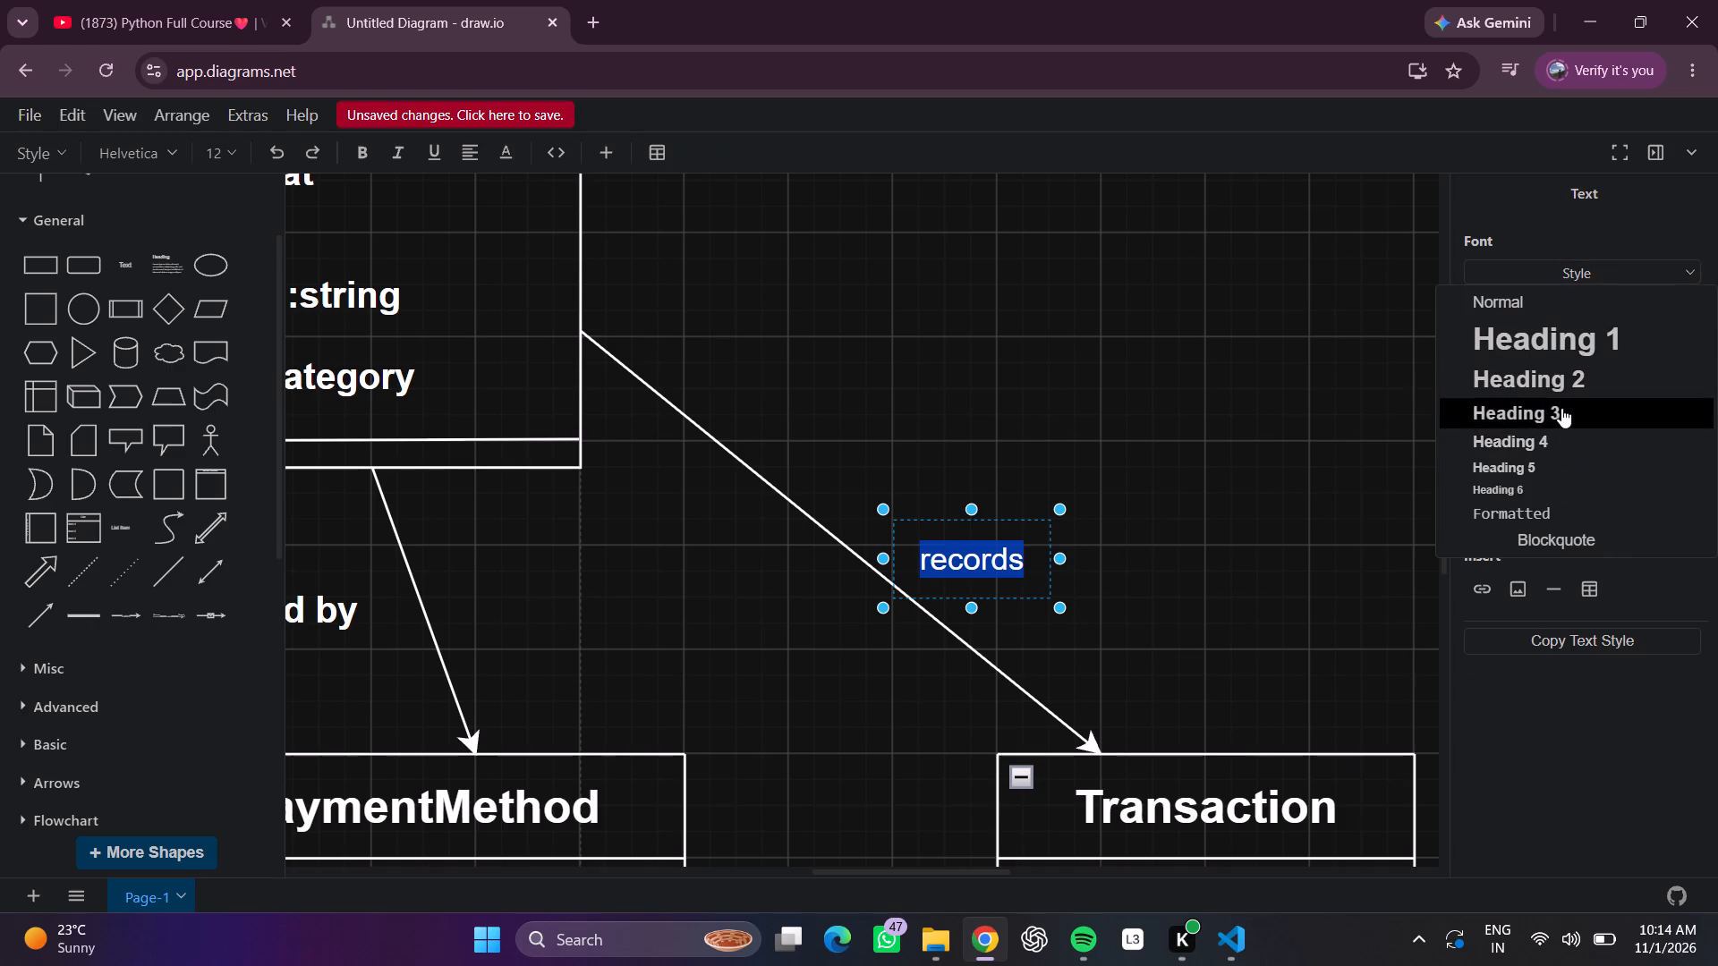
{"action": "left_click", "coordinate": [1350, 423]}
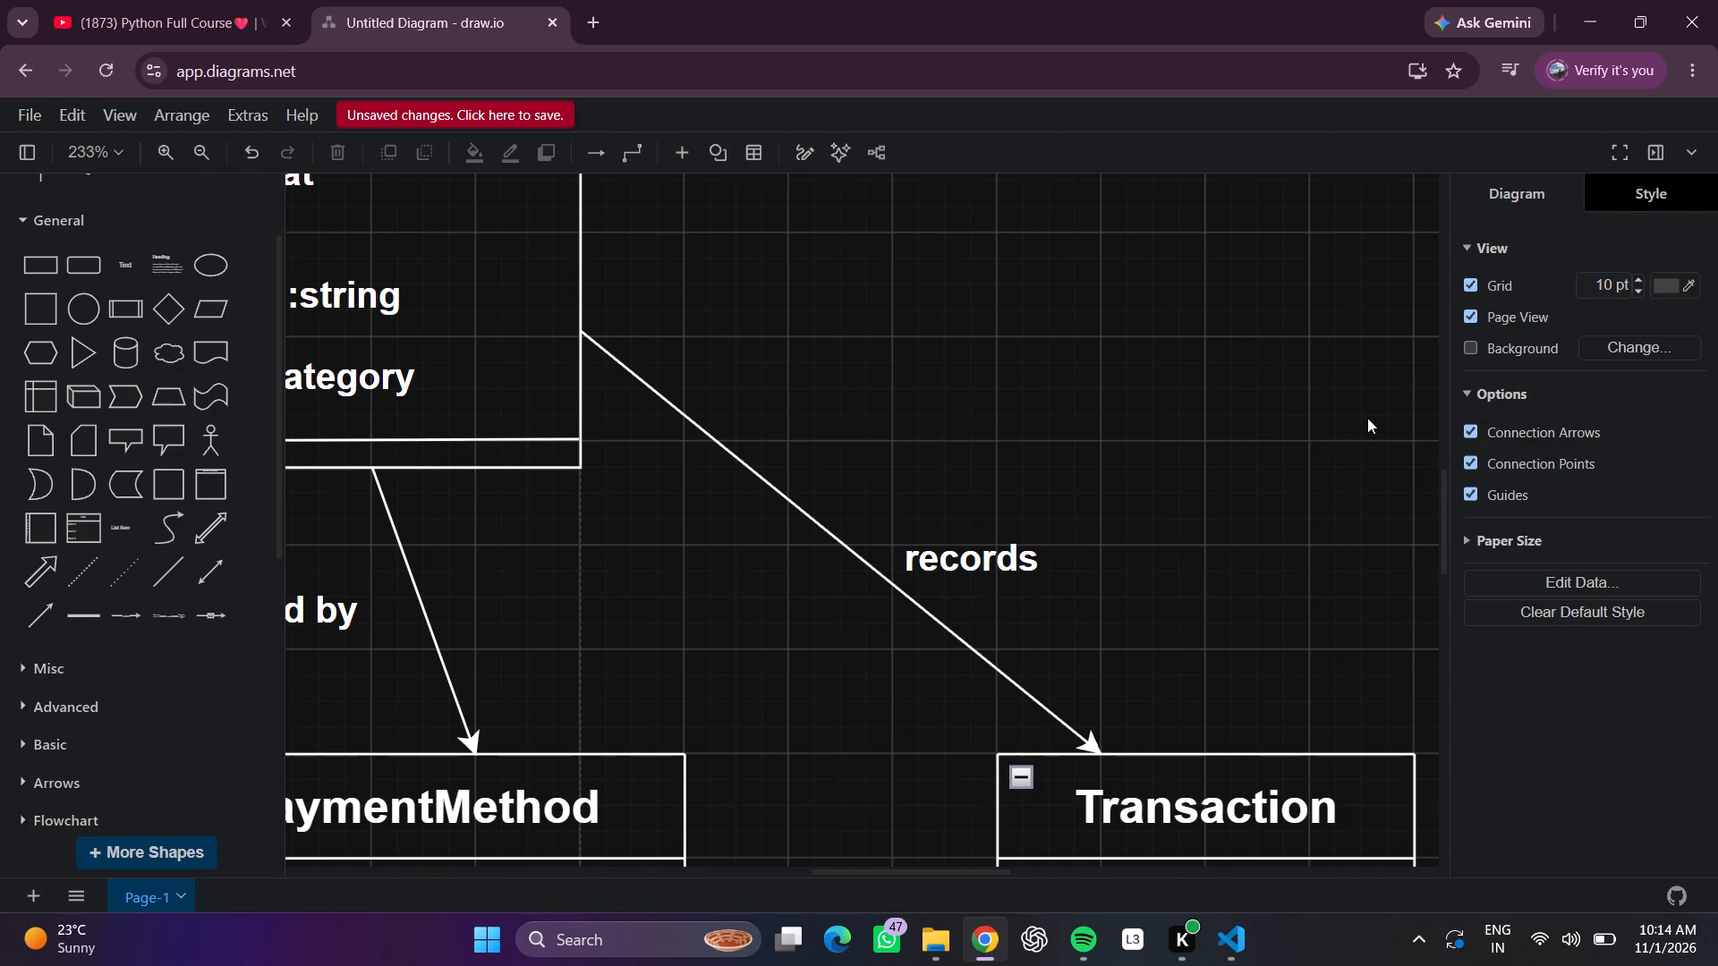
Look over the User, Expense and ExpenseReport boxes and the connectors and labels between them.
{"action": "scroll", "coordinate": [1367, 418], "scroll_direction": "up", "scroll_amount": 2}
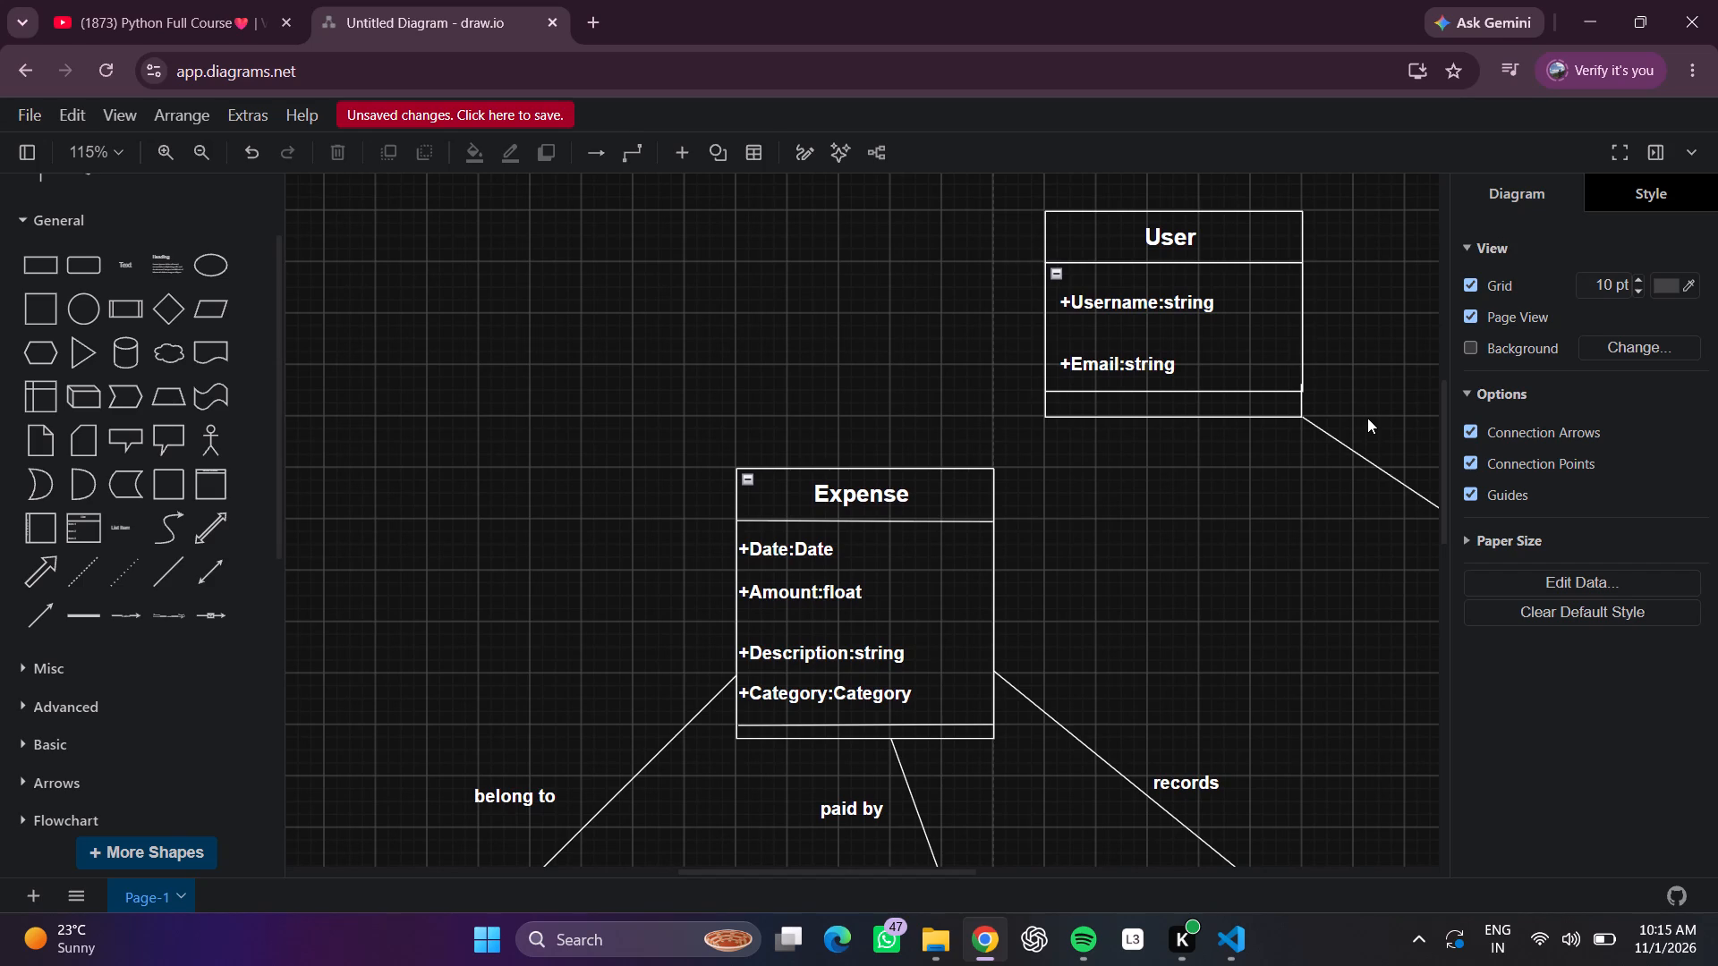
{"action": "scroll", "coordinate": [1367, 418], "scroll_direction": "down", "scroll_amount": 1}
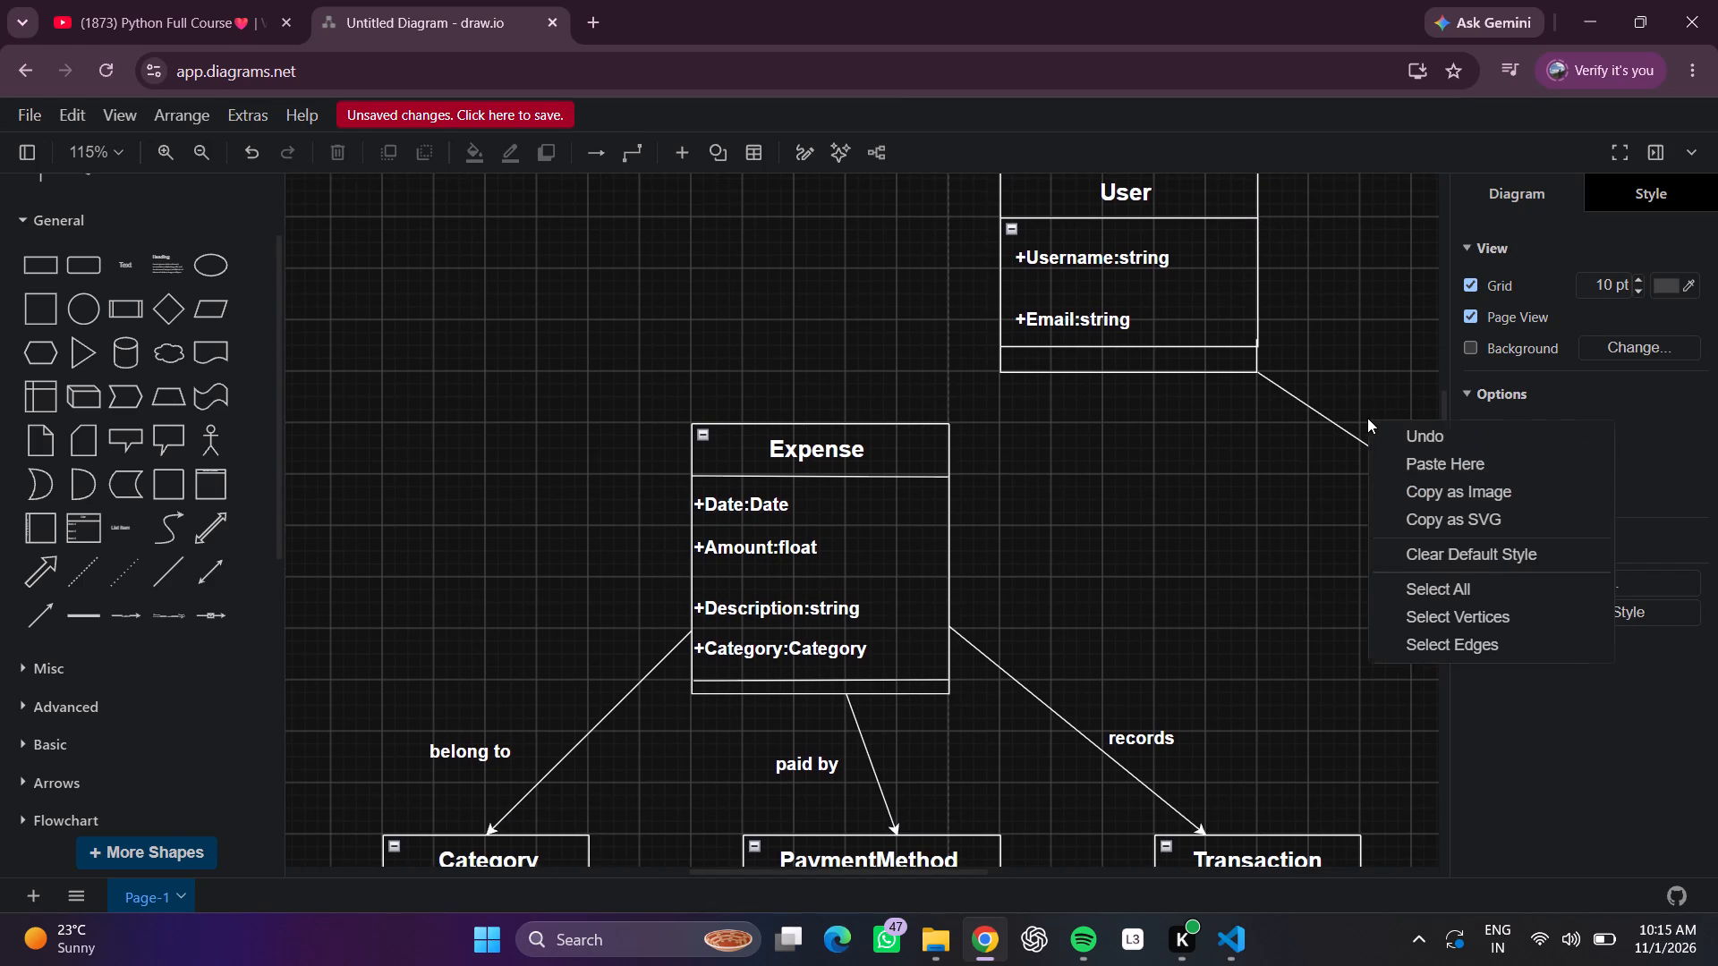
{"action": "scroll", "coordinate": [1367, 418], "scroll_direction": "left", "scroll_amount": 2}
{"action": "left_click", "coordinate": [1189, 572]}
{"action": "scroll", "coordinate": [1189, 572], "scroll_direction": "up", "scroll_amount": 1}
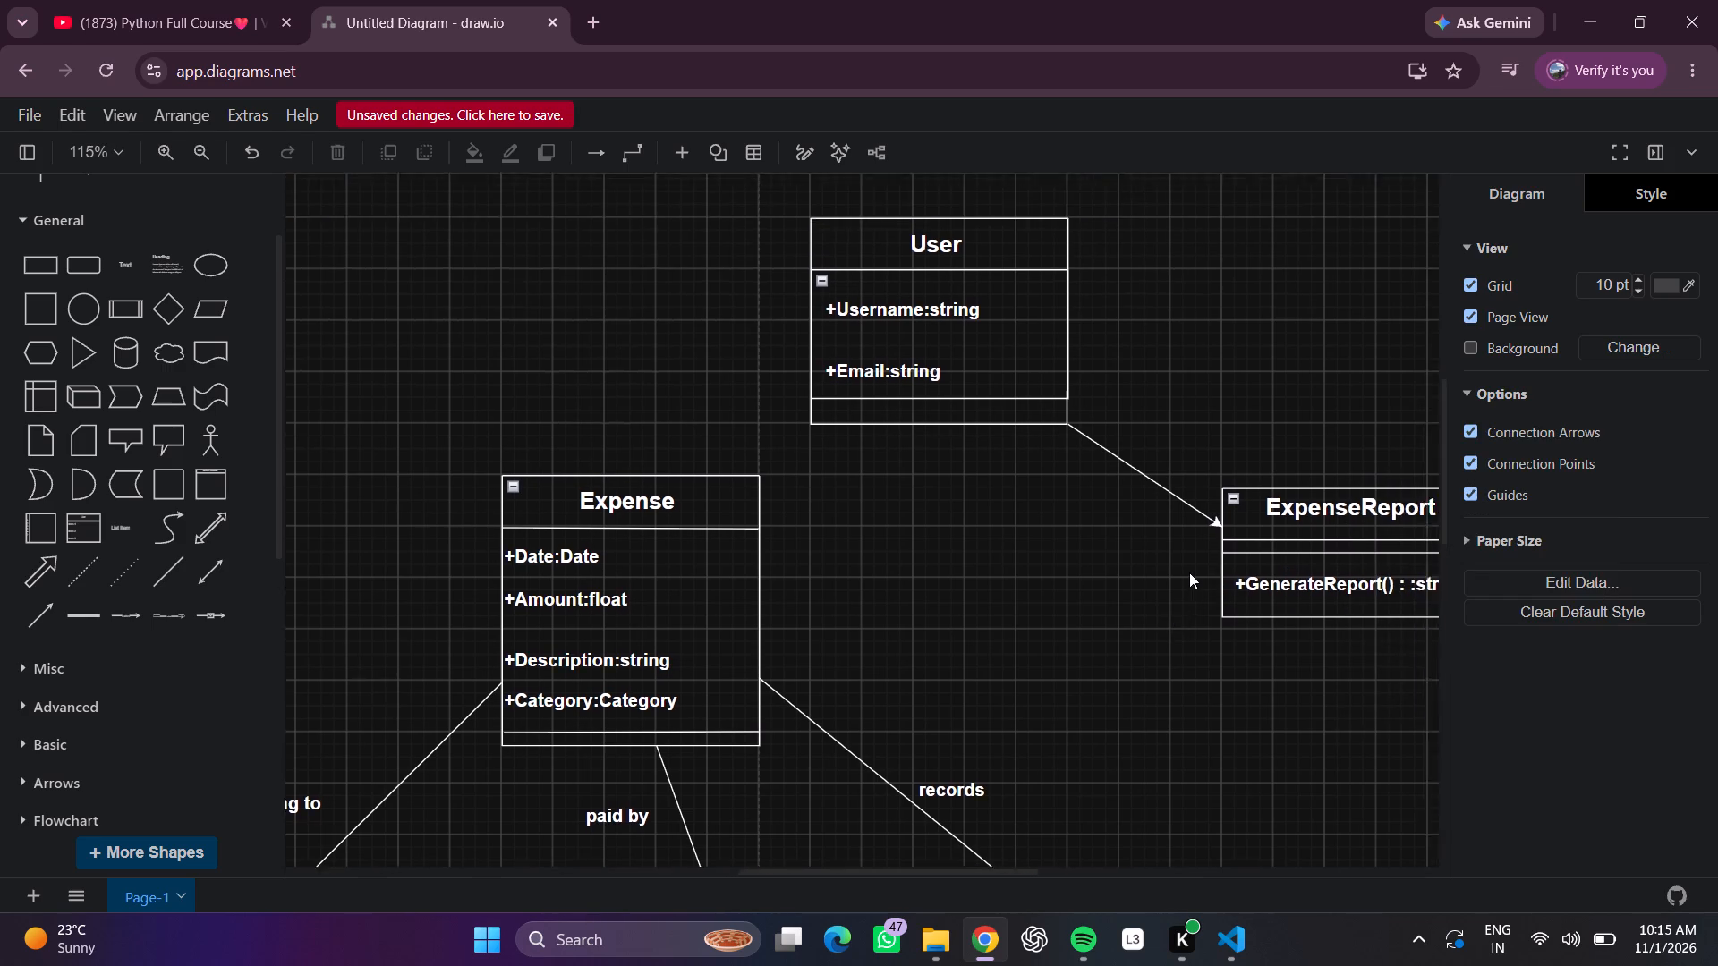
{"action": "scroll", "coordinate": [1189, 572], "scroll_direction": "up", "scroll_amount": 2}
{"action": "scroll", "coordinate": [1189, 572], "scroll_direction": "down", "scroll_amount": 1}
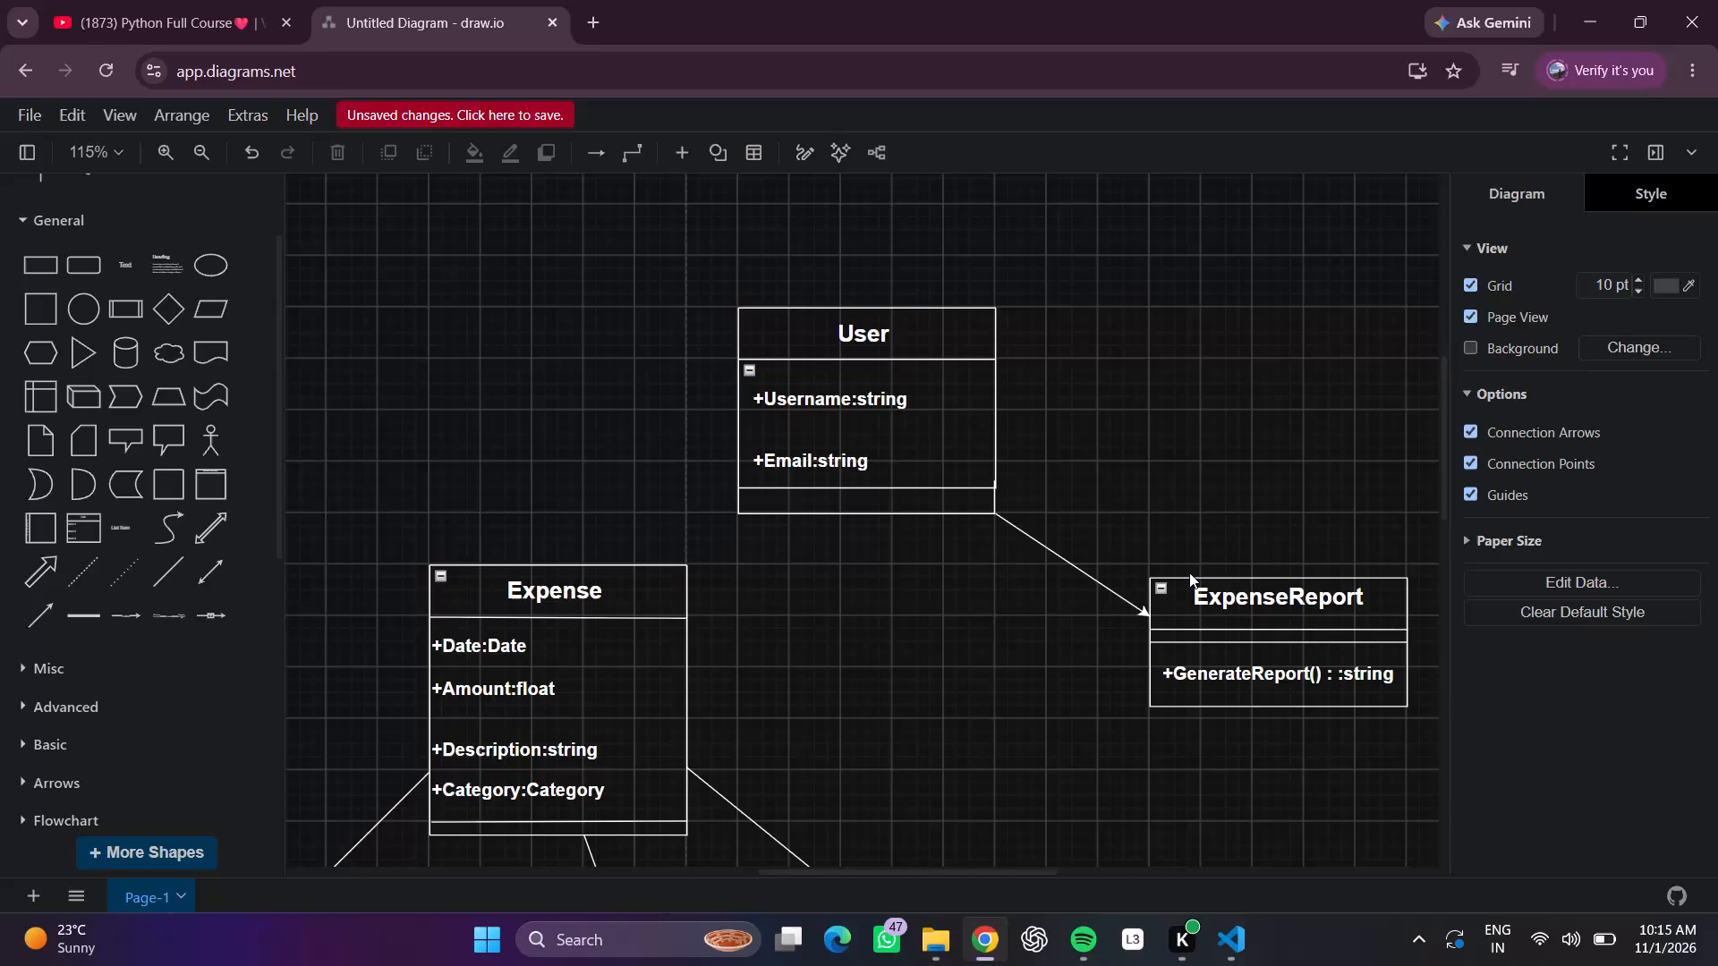
{"action": "scroll", "coordinate": [888, 380], "scroll_direction": "down", "scroll_amount": 1}
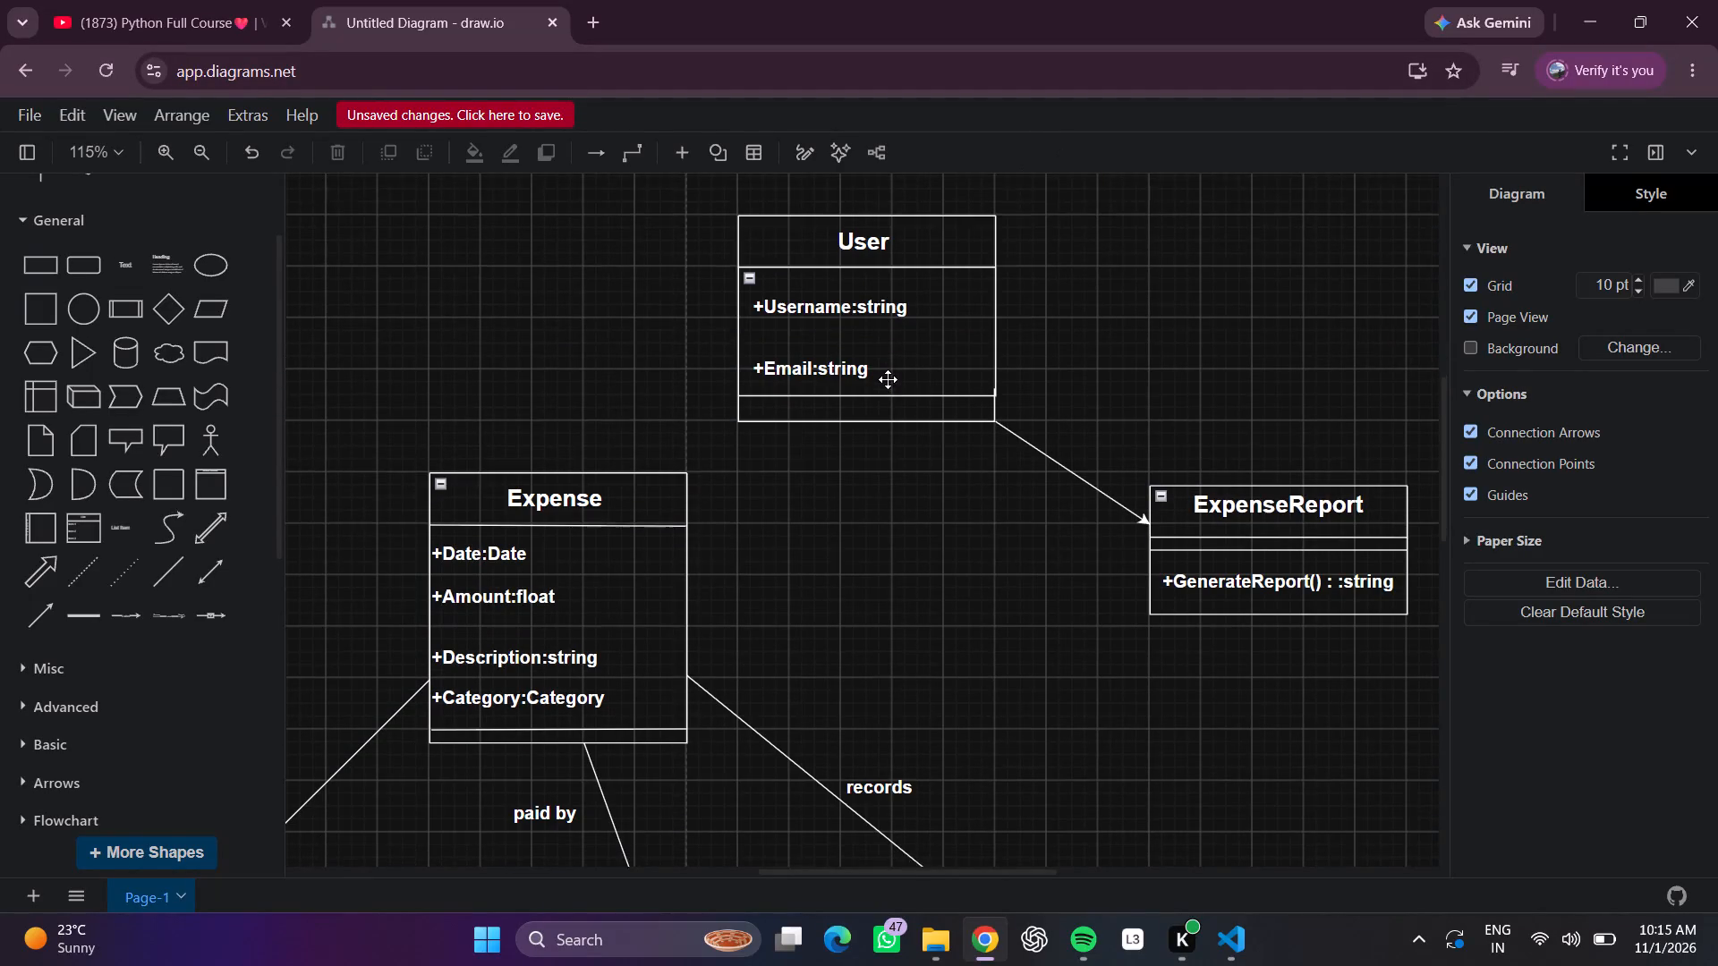
{"action": "scroll", "coordinate": [888, 379], "scroll_direction": "down", "scroll_amount": 1}
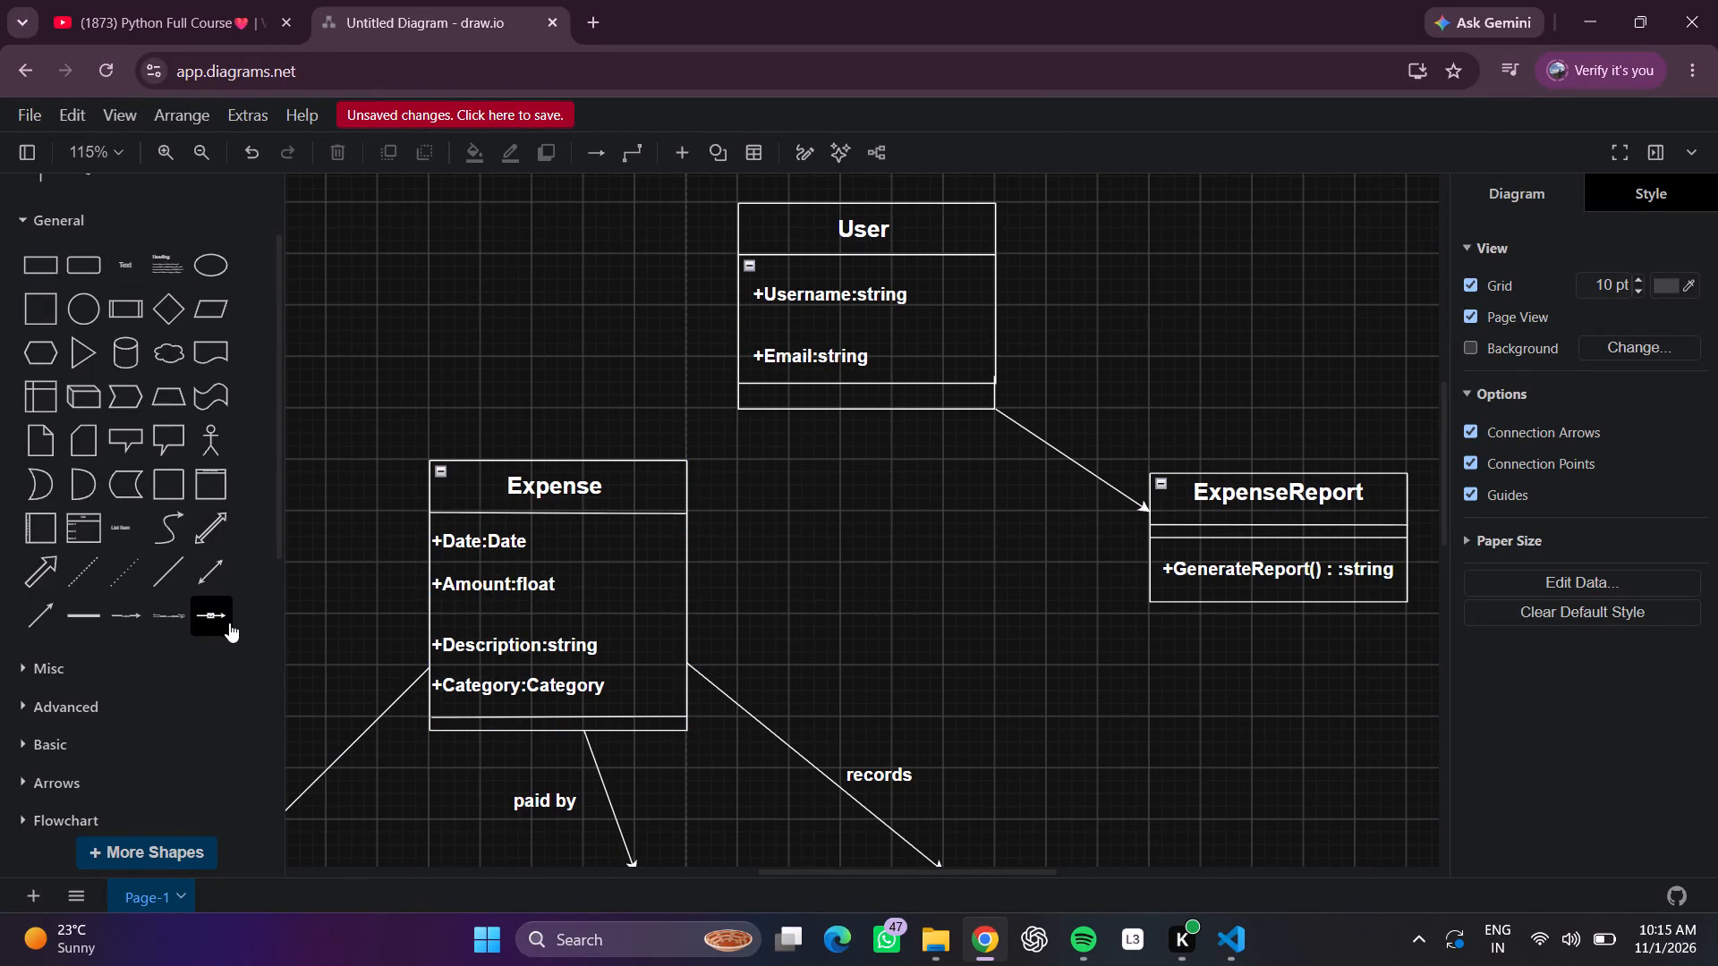
Add a plain line without arrowheads from the left border of the User box to the top edge of the Expense box.
{"action": "left_click", "coordinate": [169, 575]}
{"action": "left_click", "coordinate": [153, 558]}
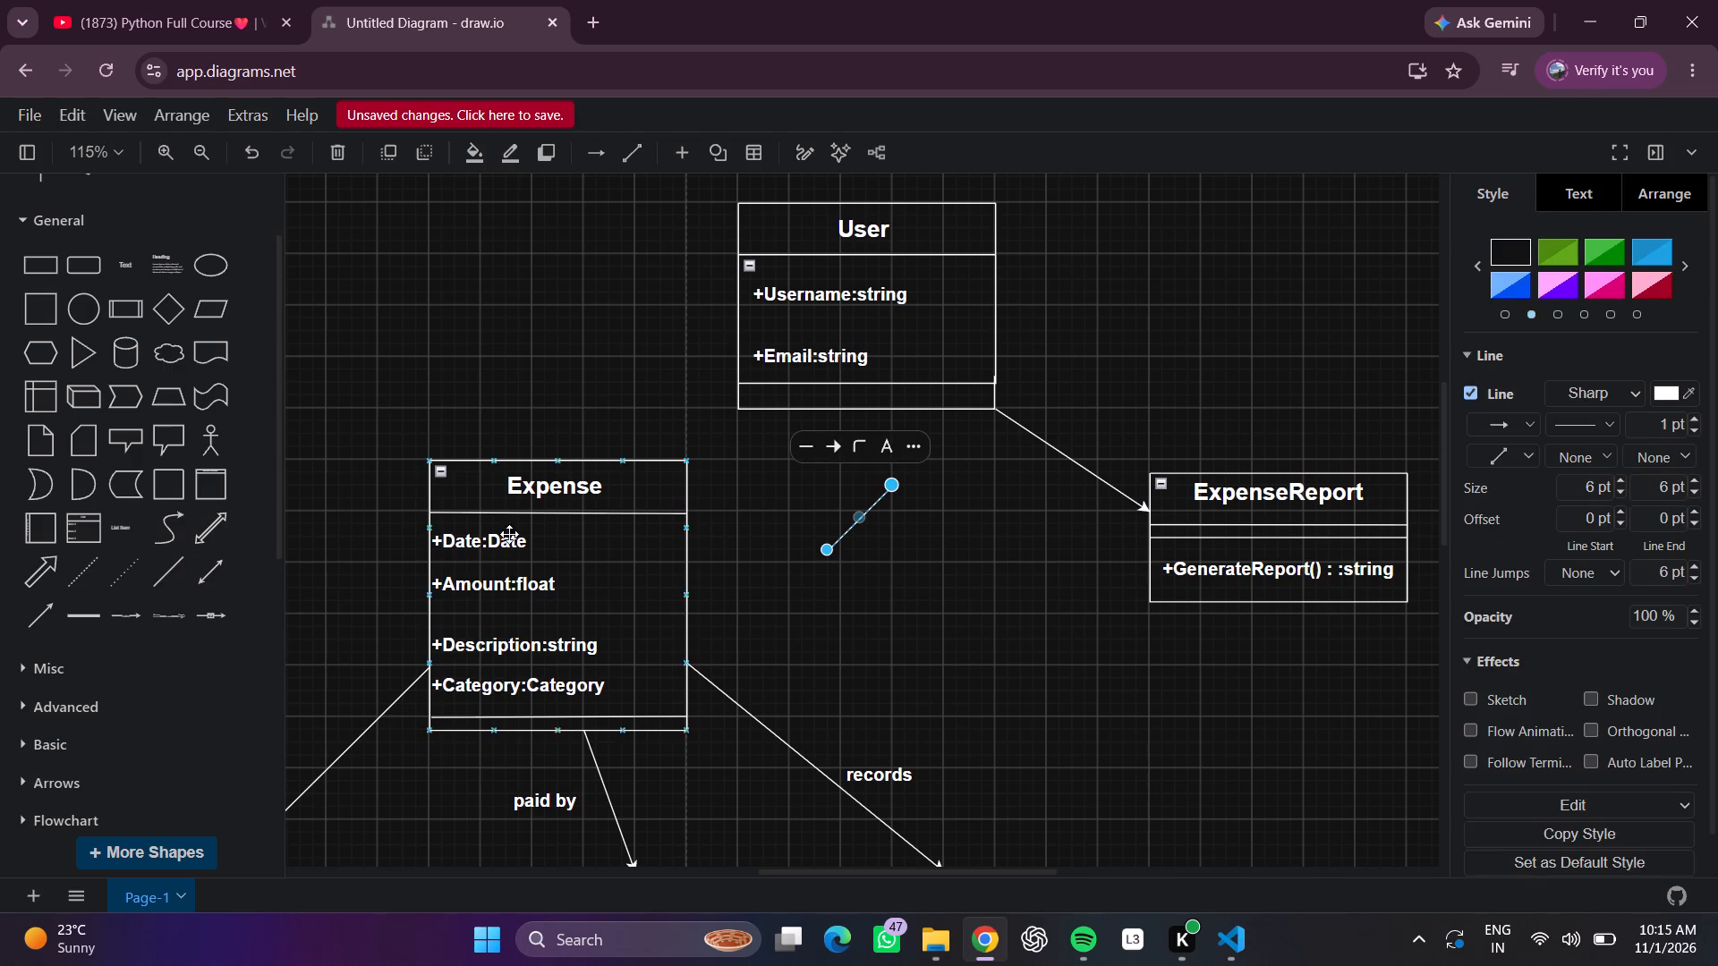
{"action": "left_click_drag", "start_coordinate": [824, 549], "coordinate": [743, 300]}
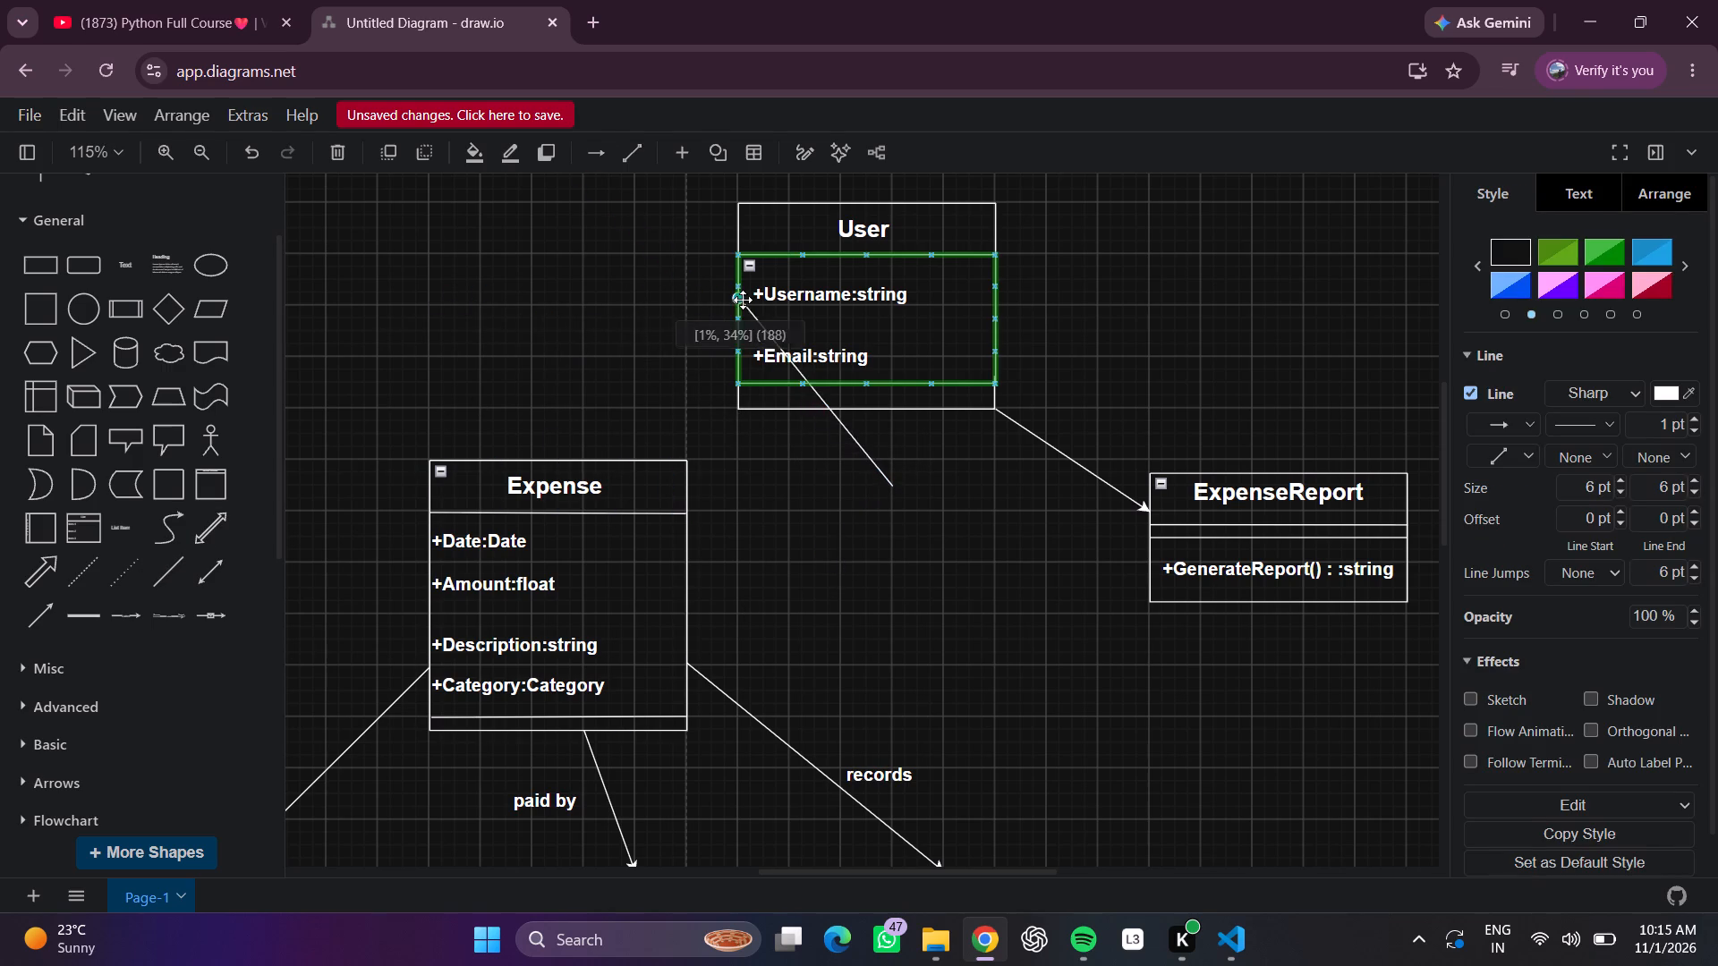
{"action": "left_click_drag", "start_coordinate": [743, 300], "coordinate": [737, 306]}
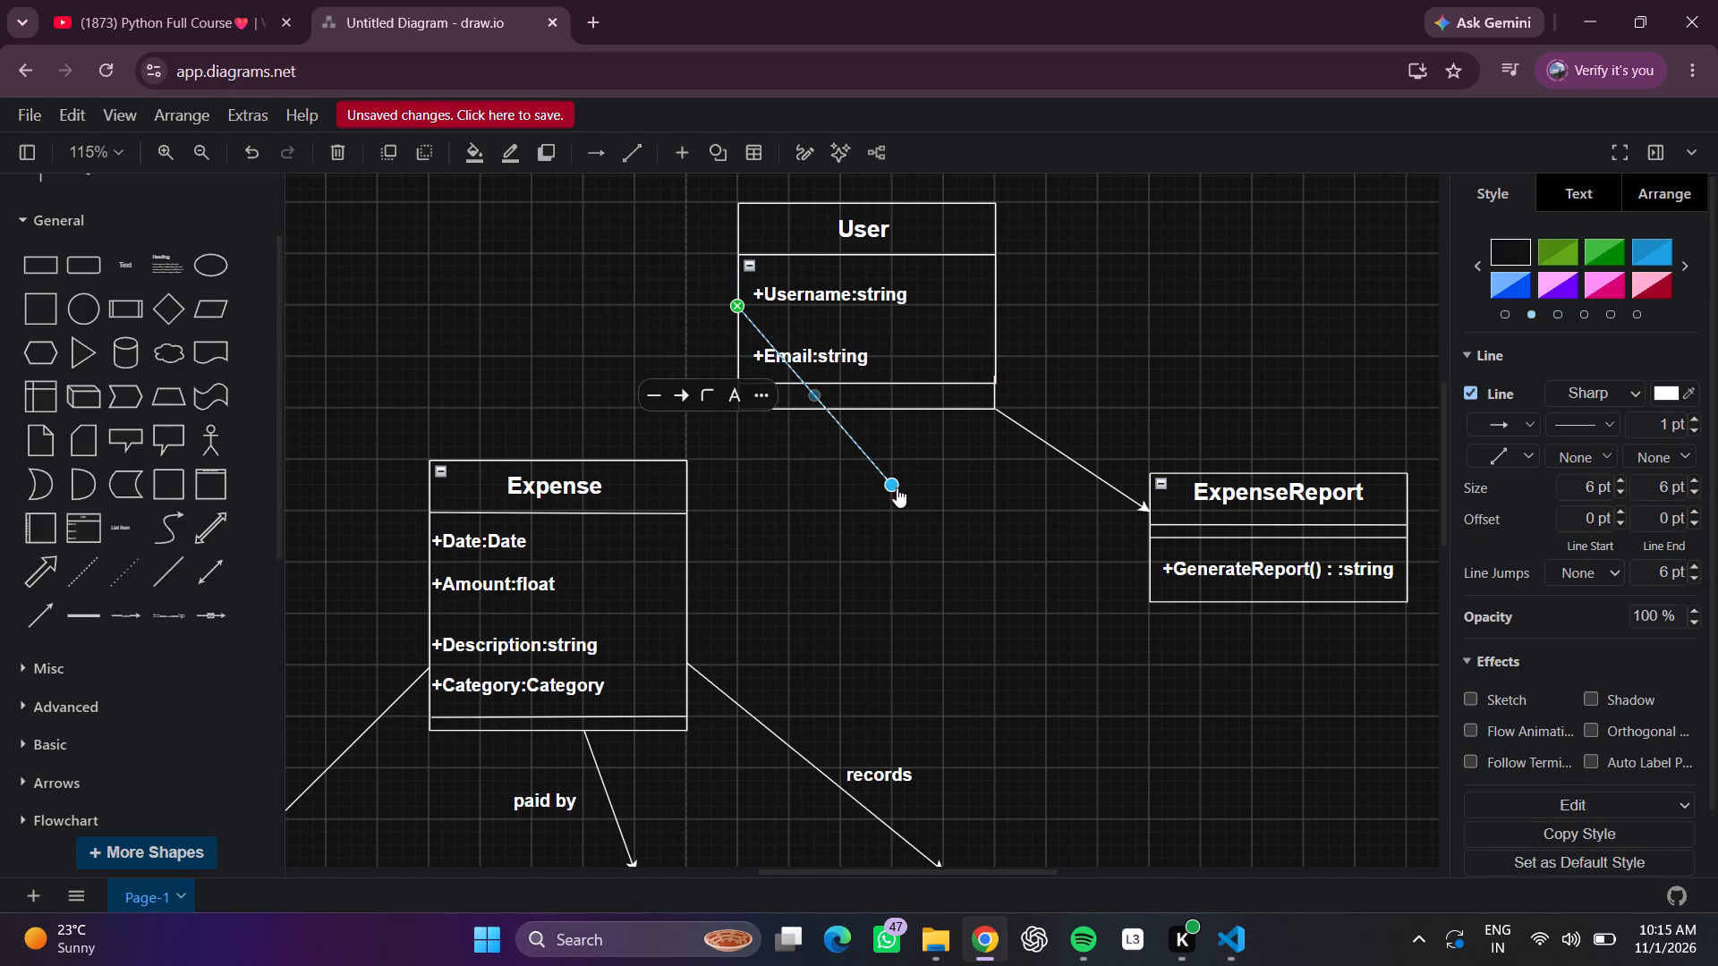
{"action": "left_click_drag", "start_coordinate": [897, 484], "coordinate": [531, 461]}
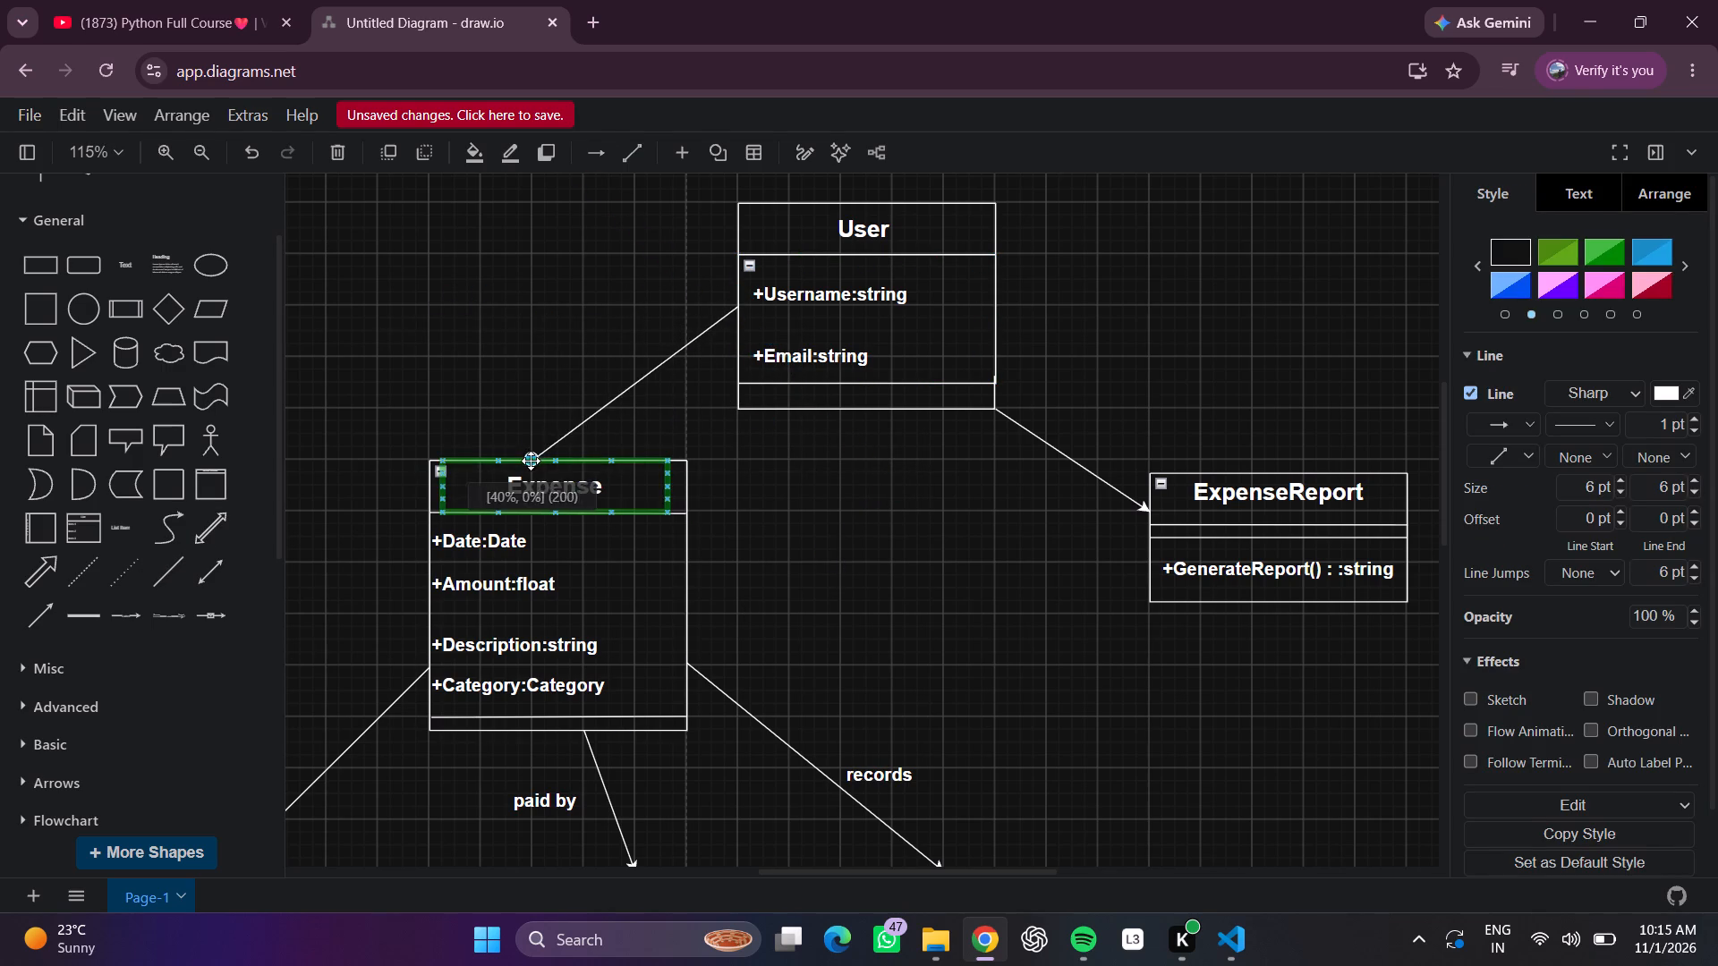
{"action": "left_click_drag", "start_coordinate": [531, 461], "coordinate": [531, 456]}
Bend the plain line between the User and Expense boxes outward into a curve by adding waypoints along its middle.
{"action": "left_click_drag", "start_coordinate": [781, 506], "coordinate": [762, 488]}
{"action": "left_click", "coordinate": [634, 380]}
{"action": "left_click_drag", "start_coordinate": [634, 380], "coordinate": [593, 336]}
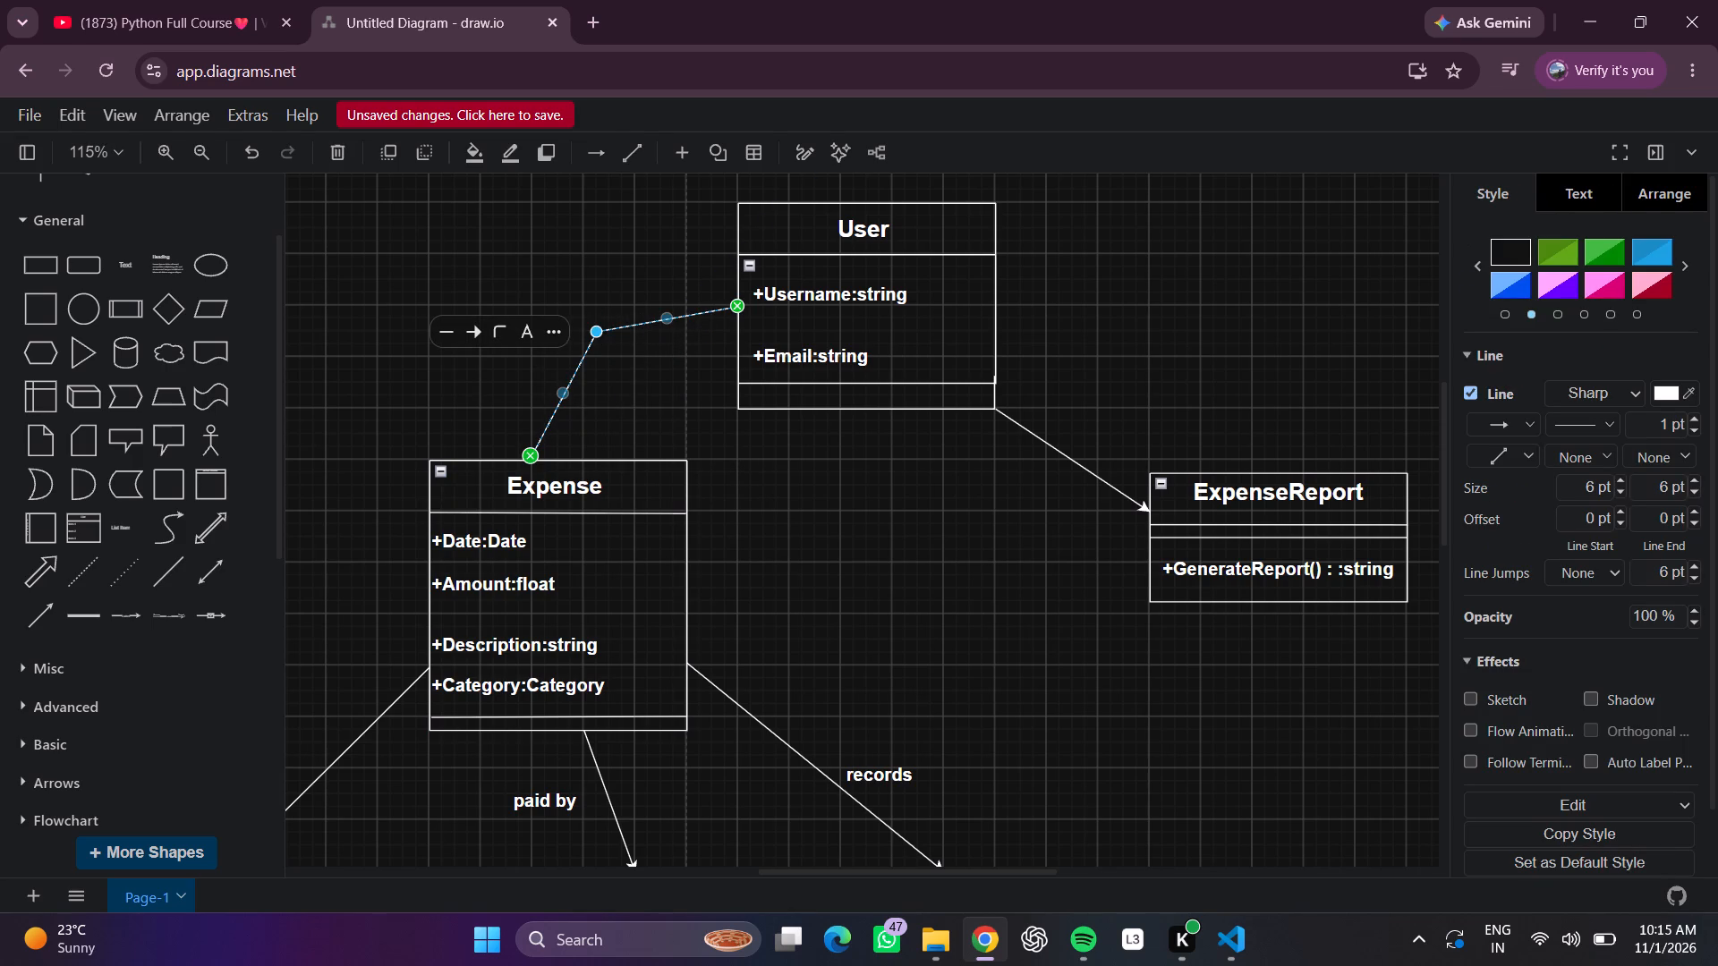
{"action": "left_click", "coordinate": [665, 317]}
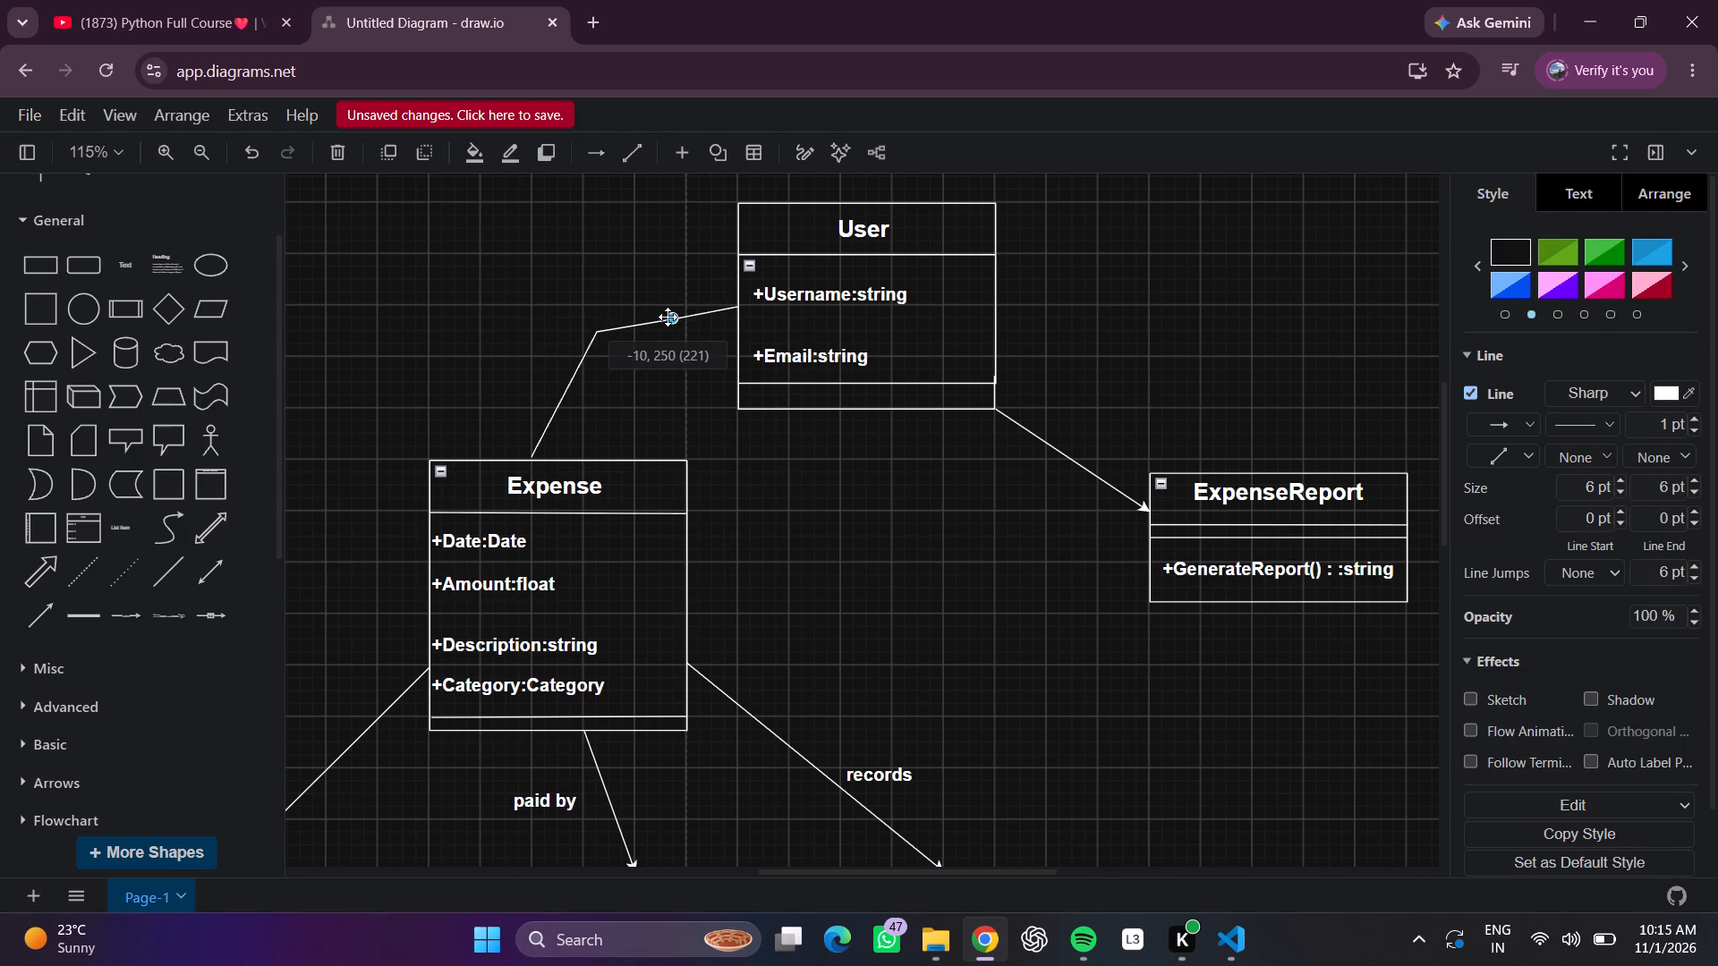
{"action": "left_click_drag", "start_coordinate": [599, 334], "coordinate": [609, 345]}
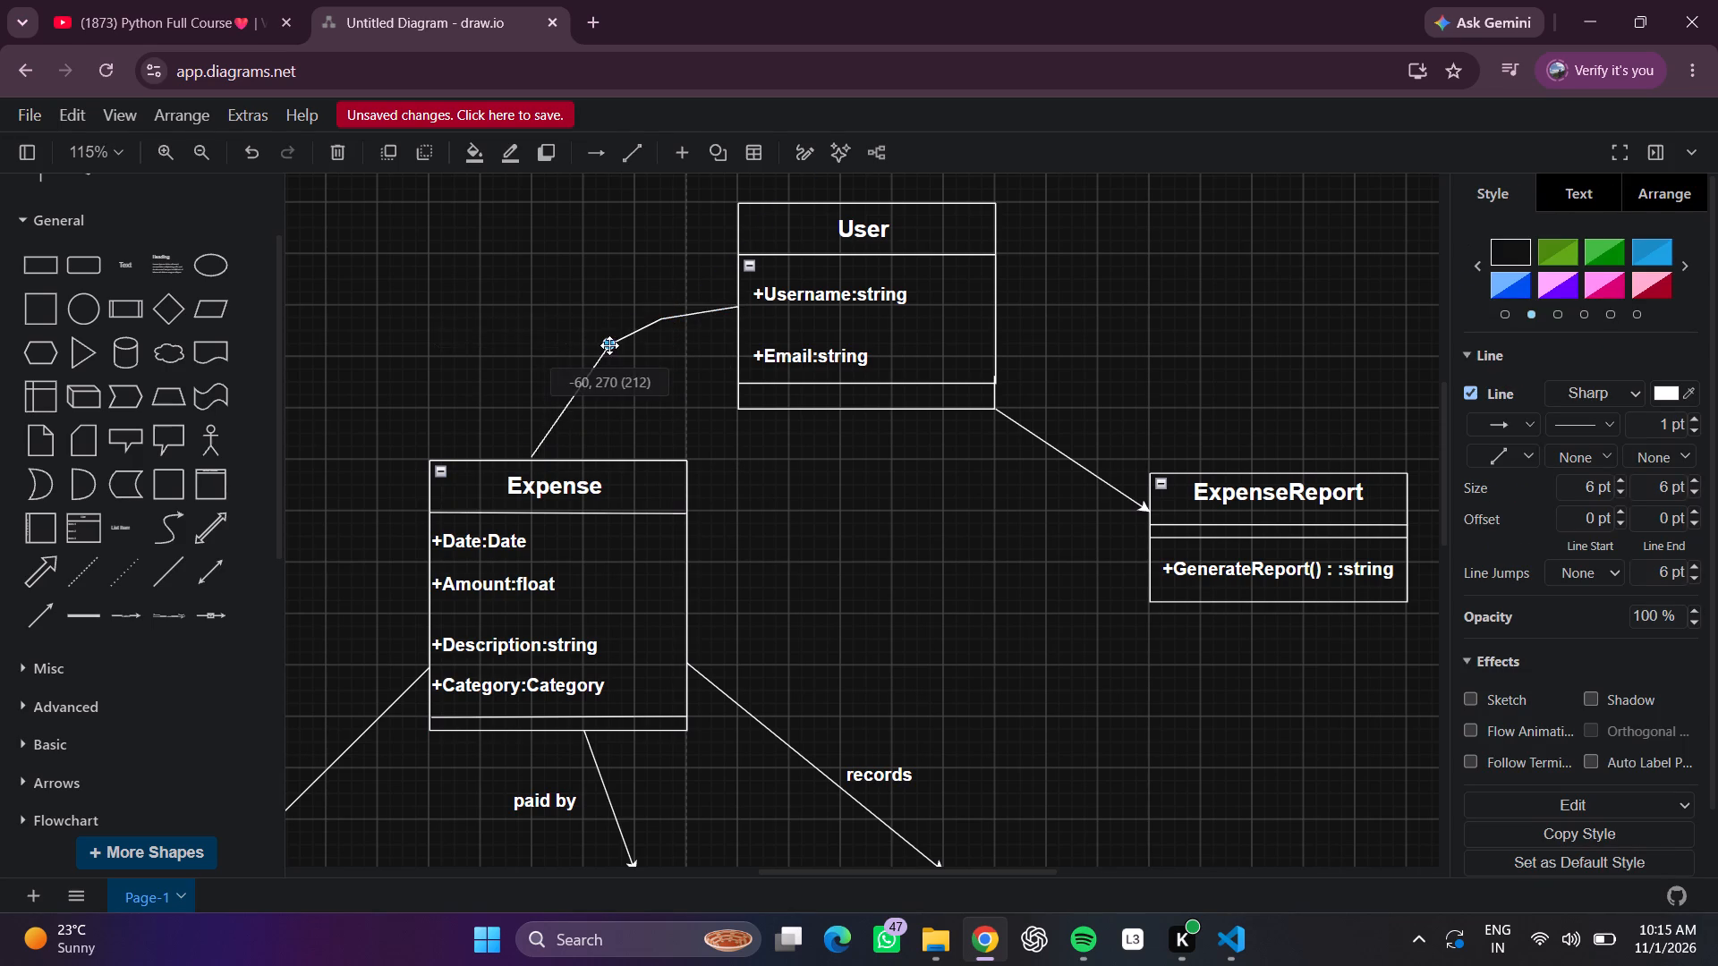
{"action": "left_click_drag", "start_coordinate": [609, 345], "coordinate": [609, 343]}
{"action": "left_click", "coordinate": [636, 328]}
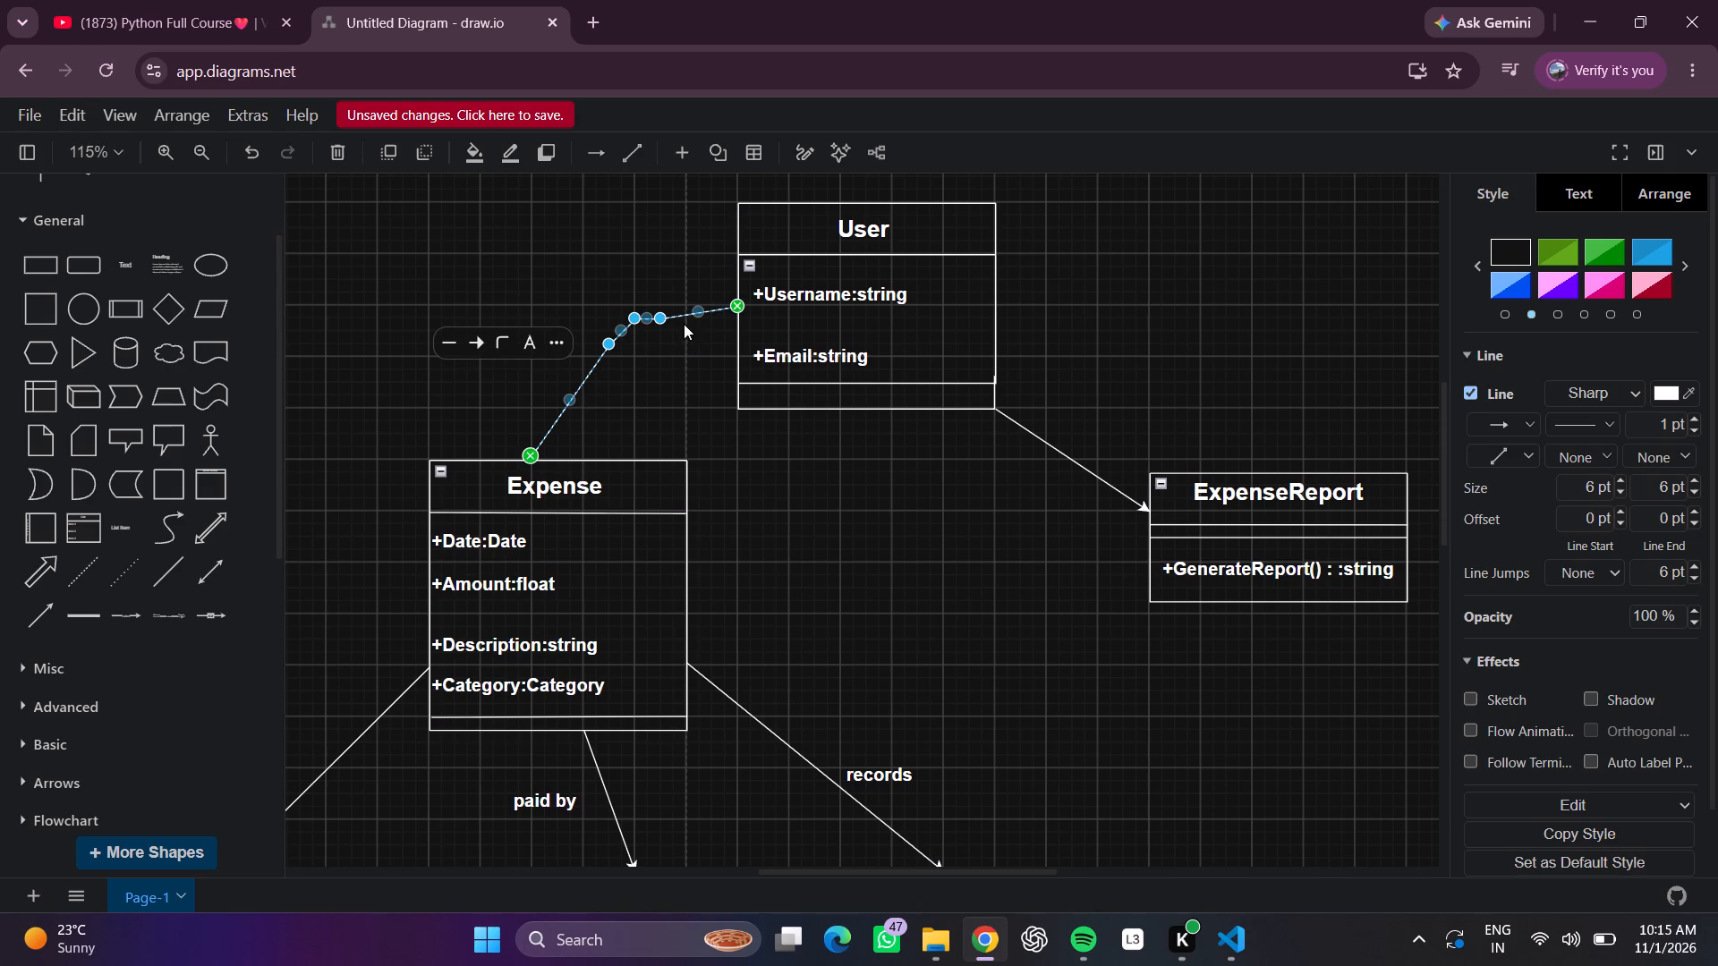
{"action": "left_click", "coordinate": [662, 317]}
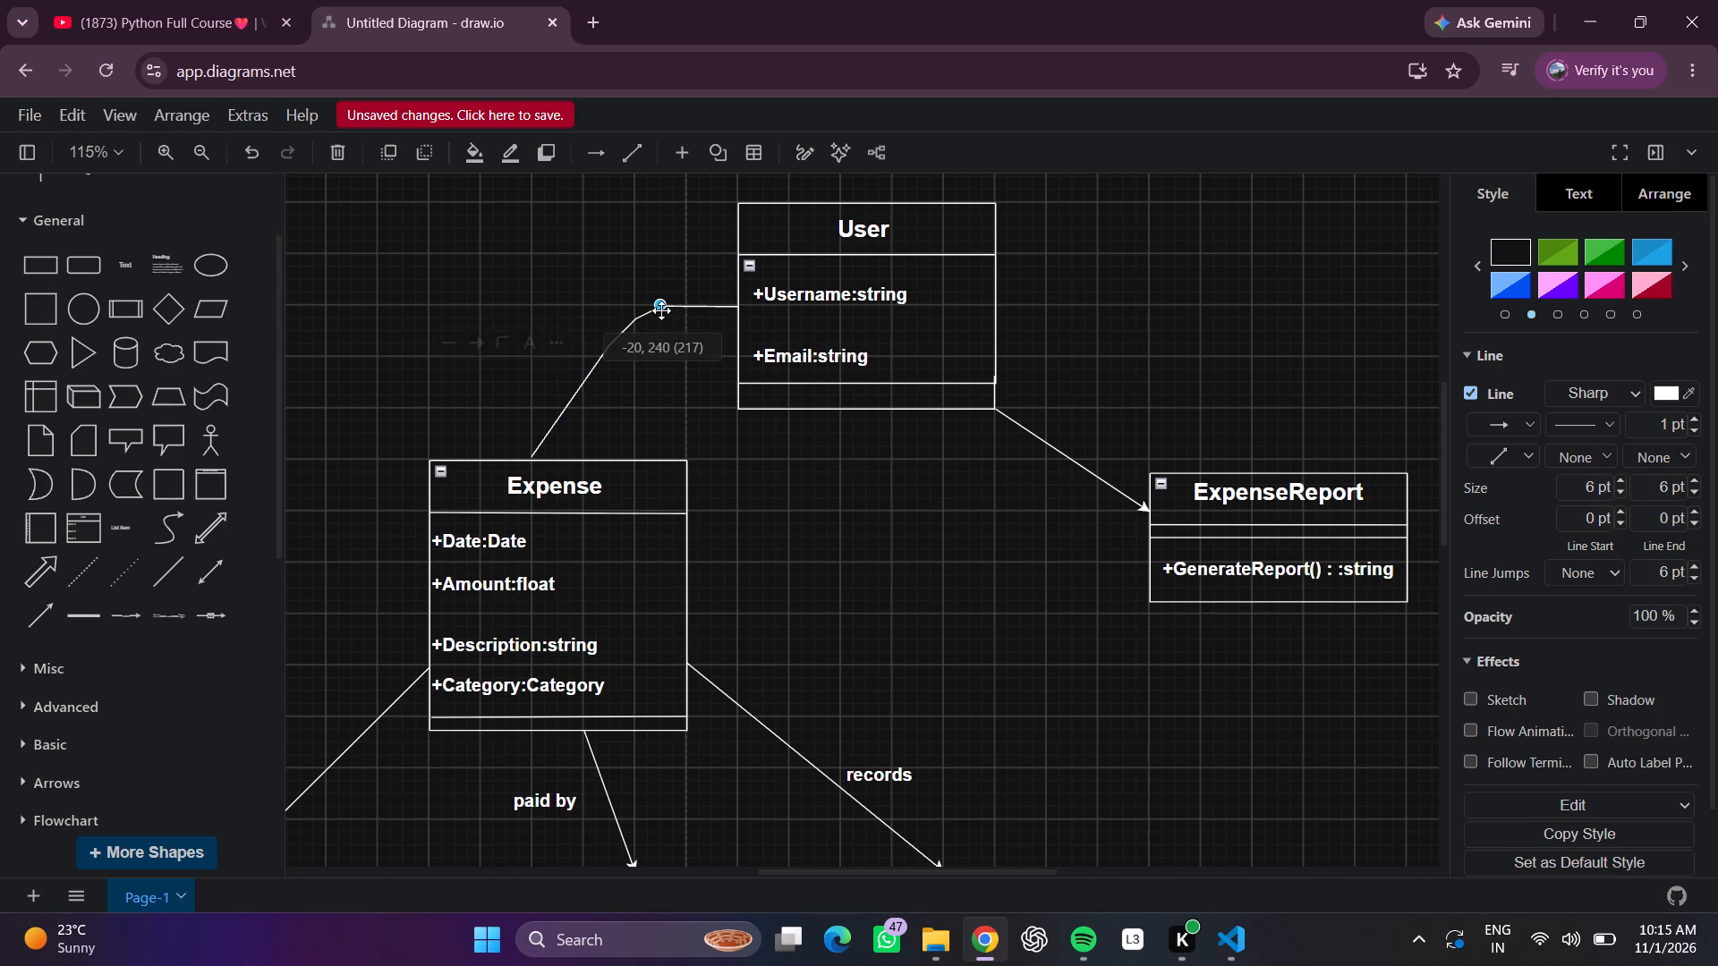
Raise the line's end on the User box's left border and add and shift waypoints to round the line into an arc.
{"action": "left_click_drag", "start_coordinate": [733, 301], "coordinate": [730, 274]}
{"action": "left_click_drag", "start_coordinate": [730, 274], "coordinate": [736, 274]}
{"action": "left_click_drag", "start_coordinate": [689, 301], "coordinate": [683, 289]}
{"action": "left_click_drag", "start_coordinate": [573, 396], "coordinate": [562, 389]}
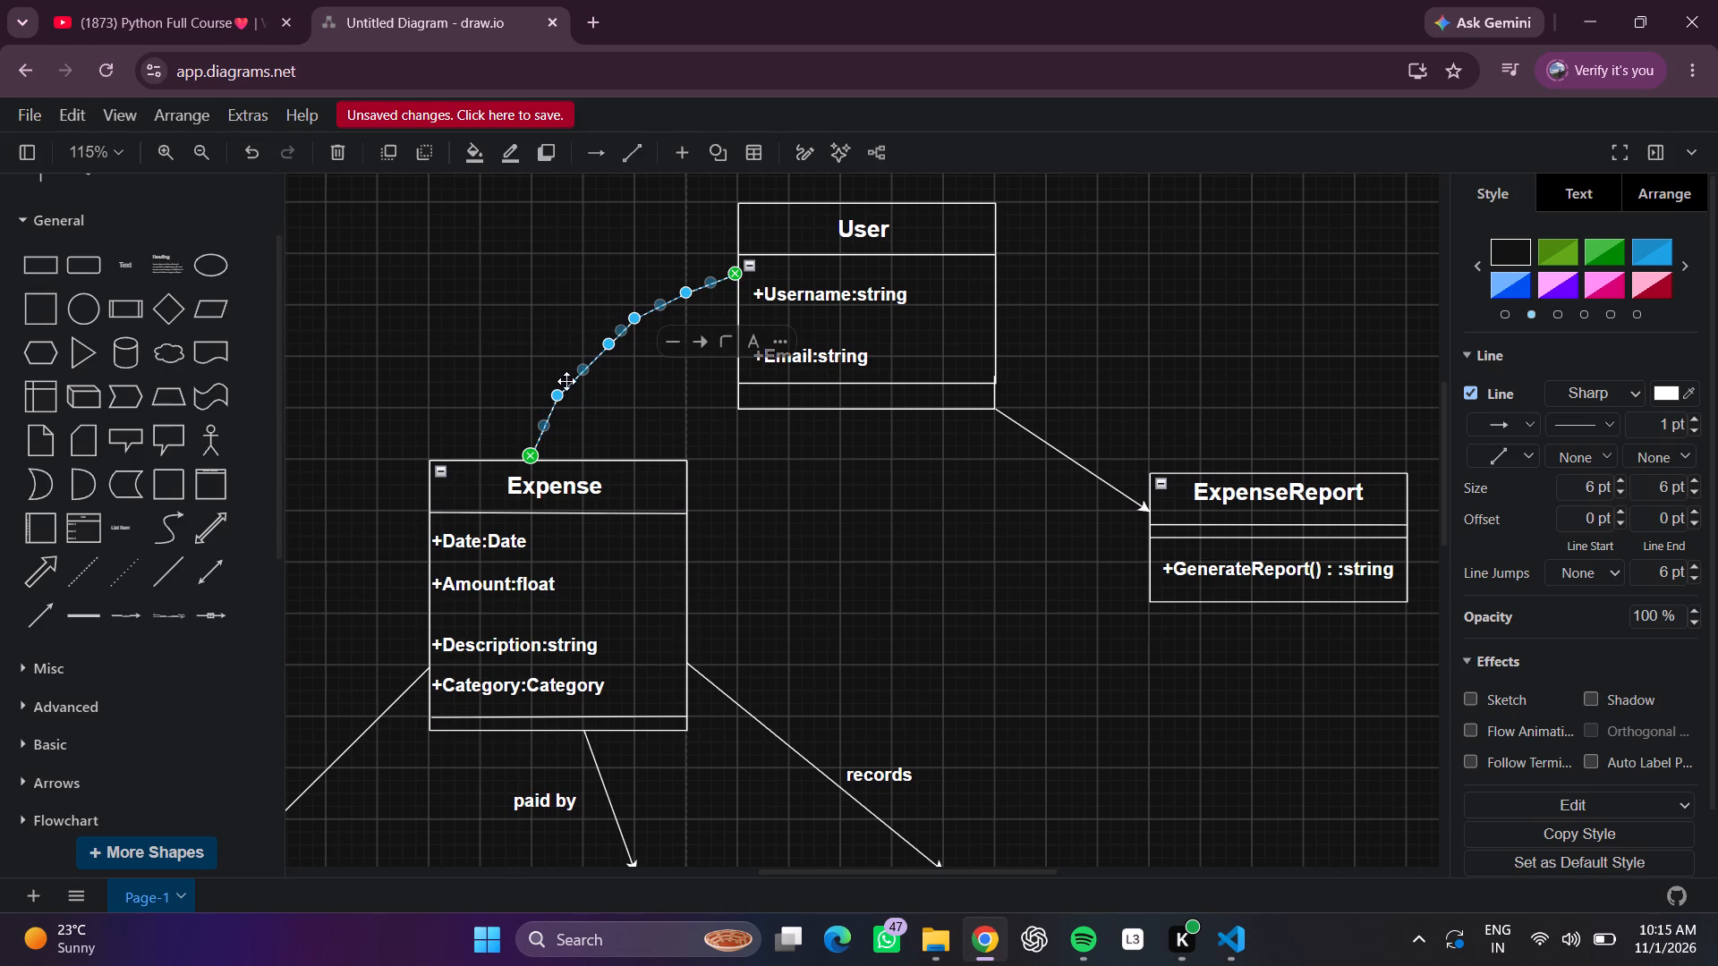
{"action": "left_click_drag", "start_coordinate": [588, 372], "coordinate": [577, 368]}
{"action": "left_click_drag", "start_coordinate": [611, 339], "coordinate": [600, 339]}
{"action": "left_click_drag", "start_coordinate": [593, 357], "coordinate": [584, 356]}
{"action": "left_click_drag", "start_coordinate": [582, 369], "coordinate": [574, 369]}
{"action": "scroll", "coordinate": [656, 377], "scroll_direction": "up", "scroll_amount": 1}
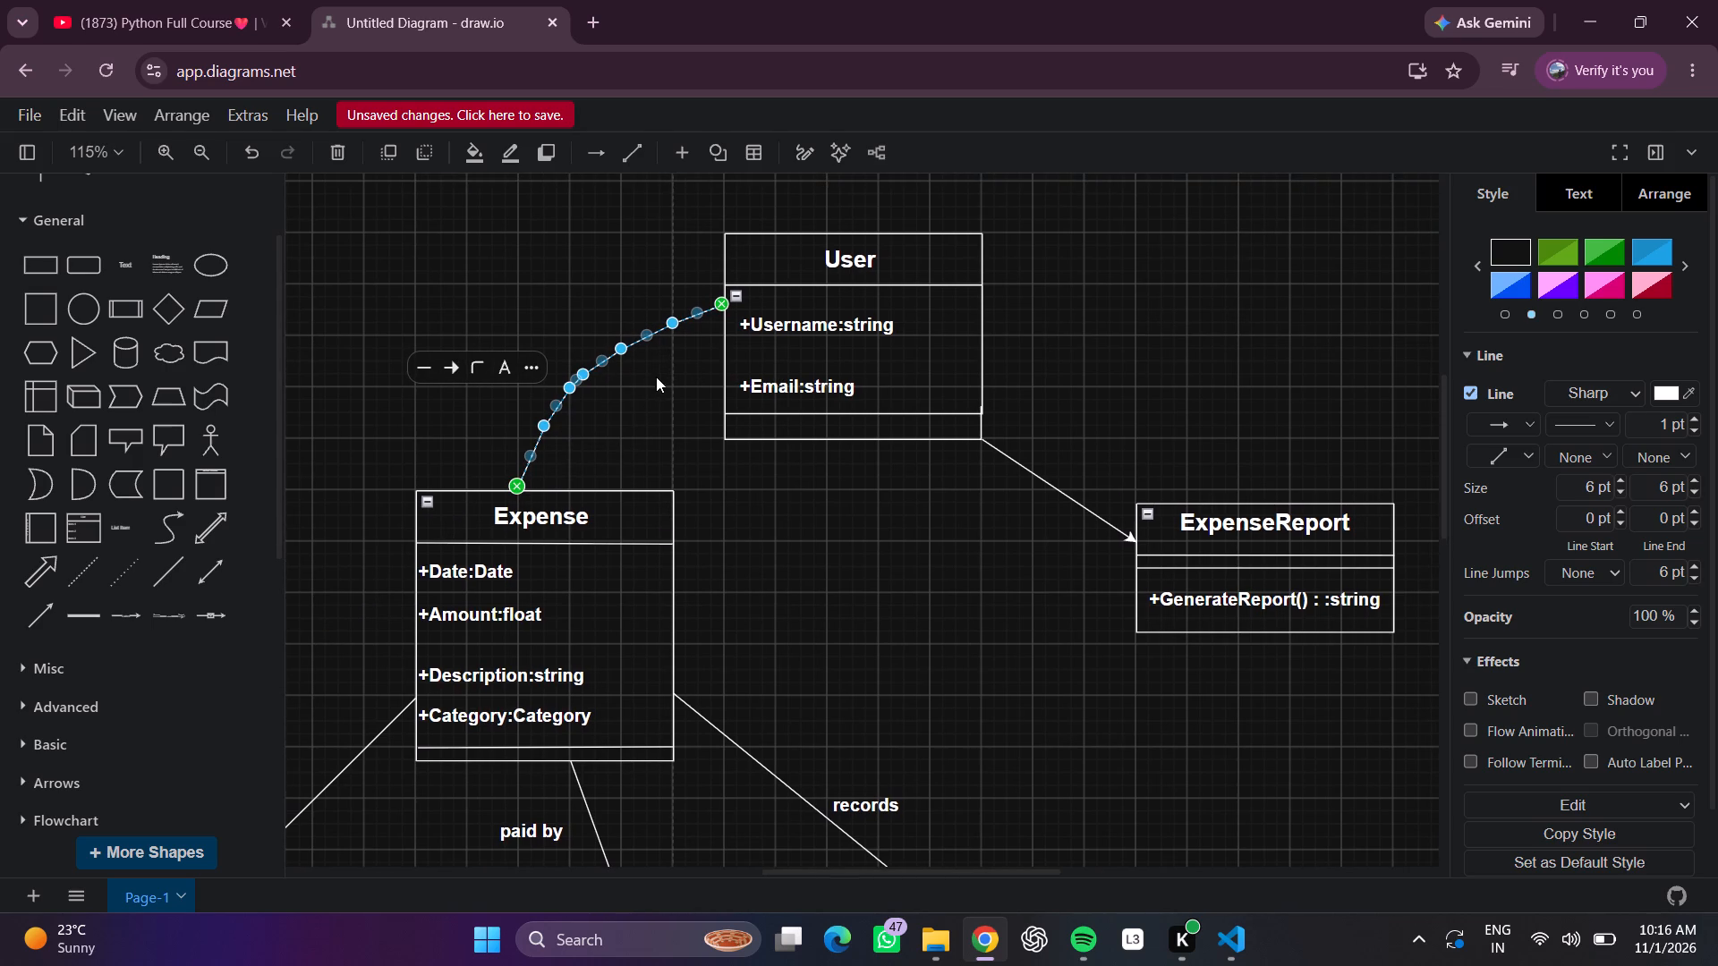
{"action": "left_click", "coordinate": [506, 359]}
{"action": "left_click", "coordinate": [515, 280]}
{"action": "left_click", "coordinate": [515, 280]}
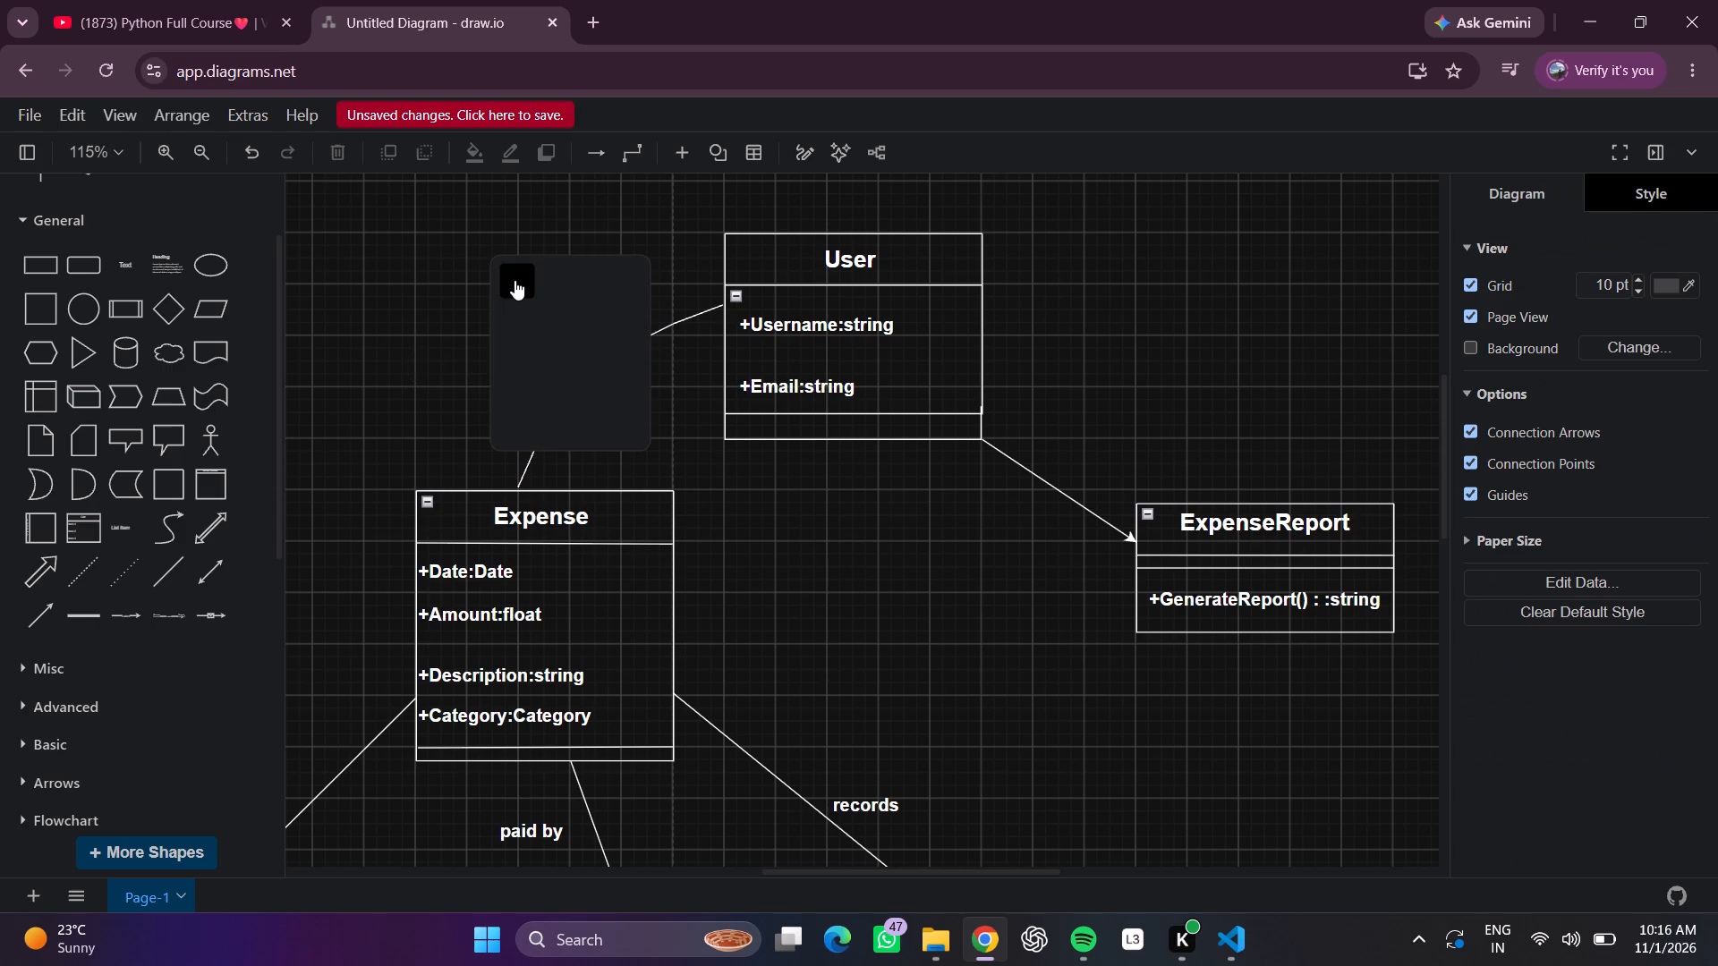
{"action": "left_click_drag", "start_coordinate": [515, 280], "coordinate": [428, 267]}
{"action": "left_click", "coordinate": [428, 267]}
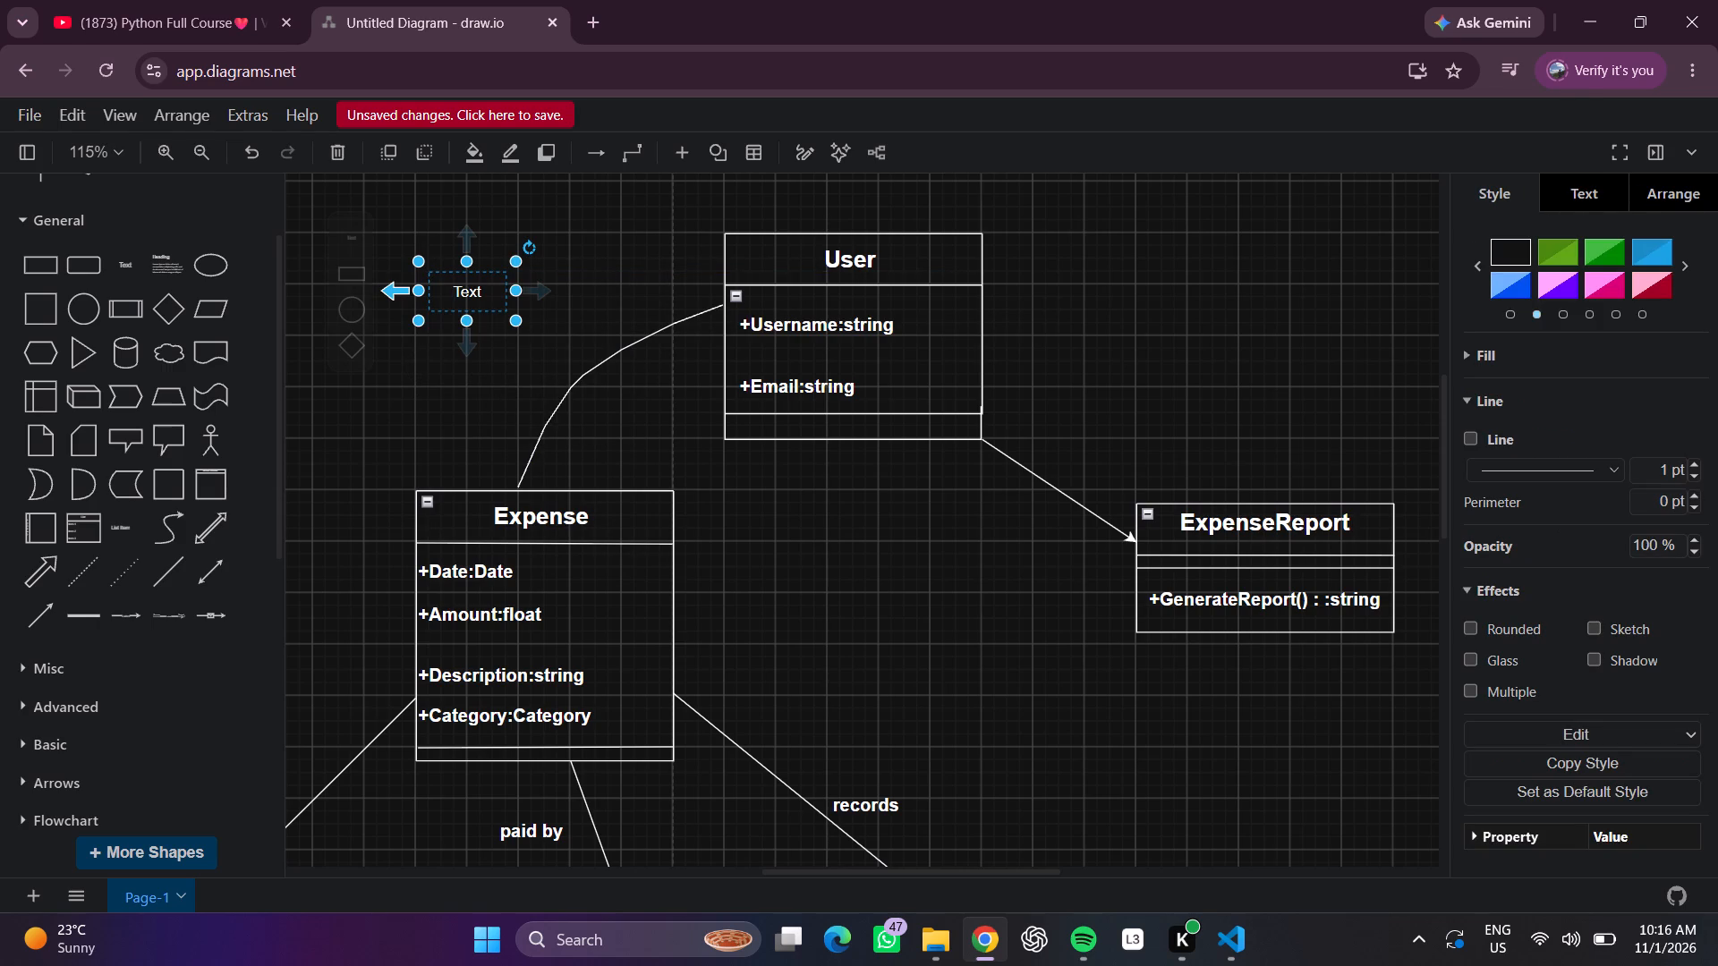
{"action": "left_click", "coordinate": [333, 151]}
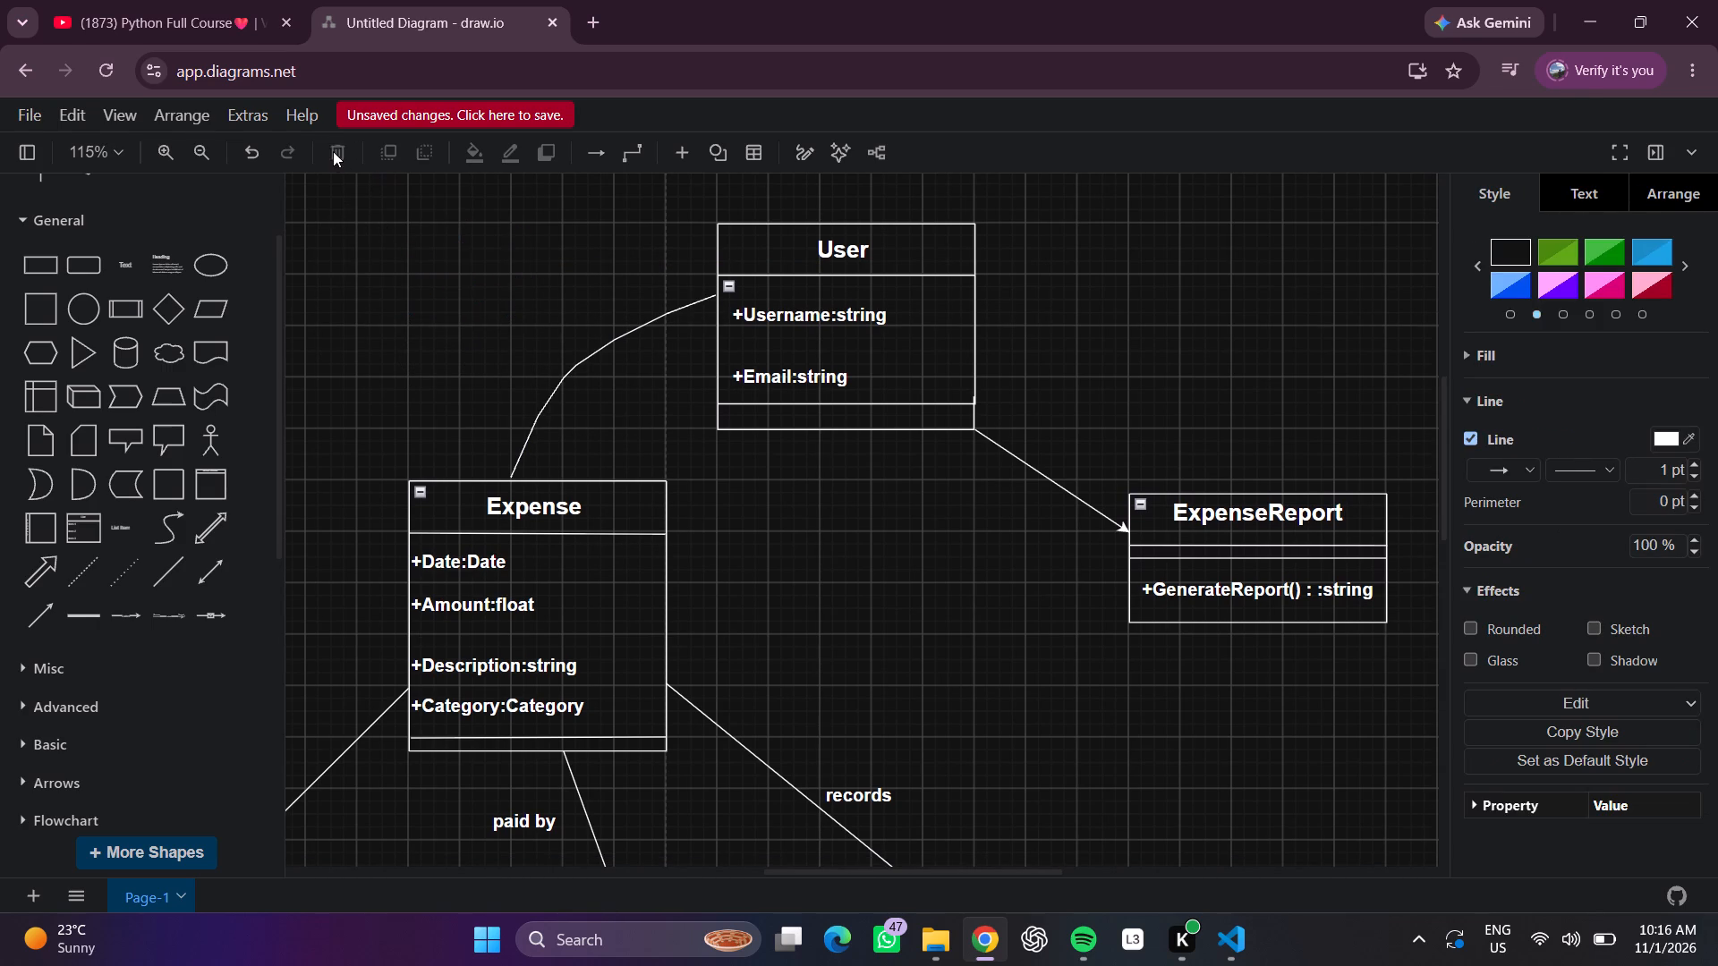
Adjust the waypoints on the lower part of the User–Expense curve, just above the Expense box, to smooth it.
{"action": "scroll", "coordinate": [404, 338], "scroll_direction": "right", "scroll_amount": 1}
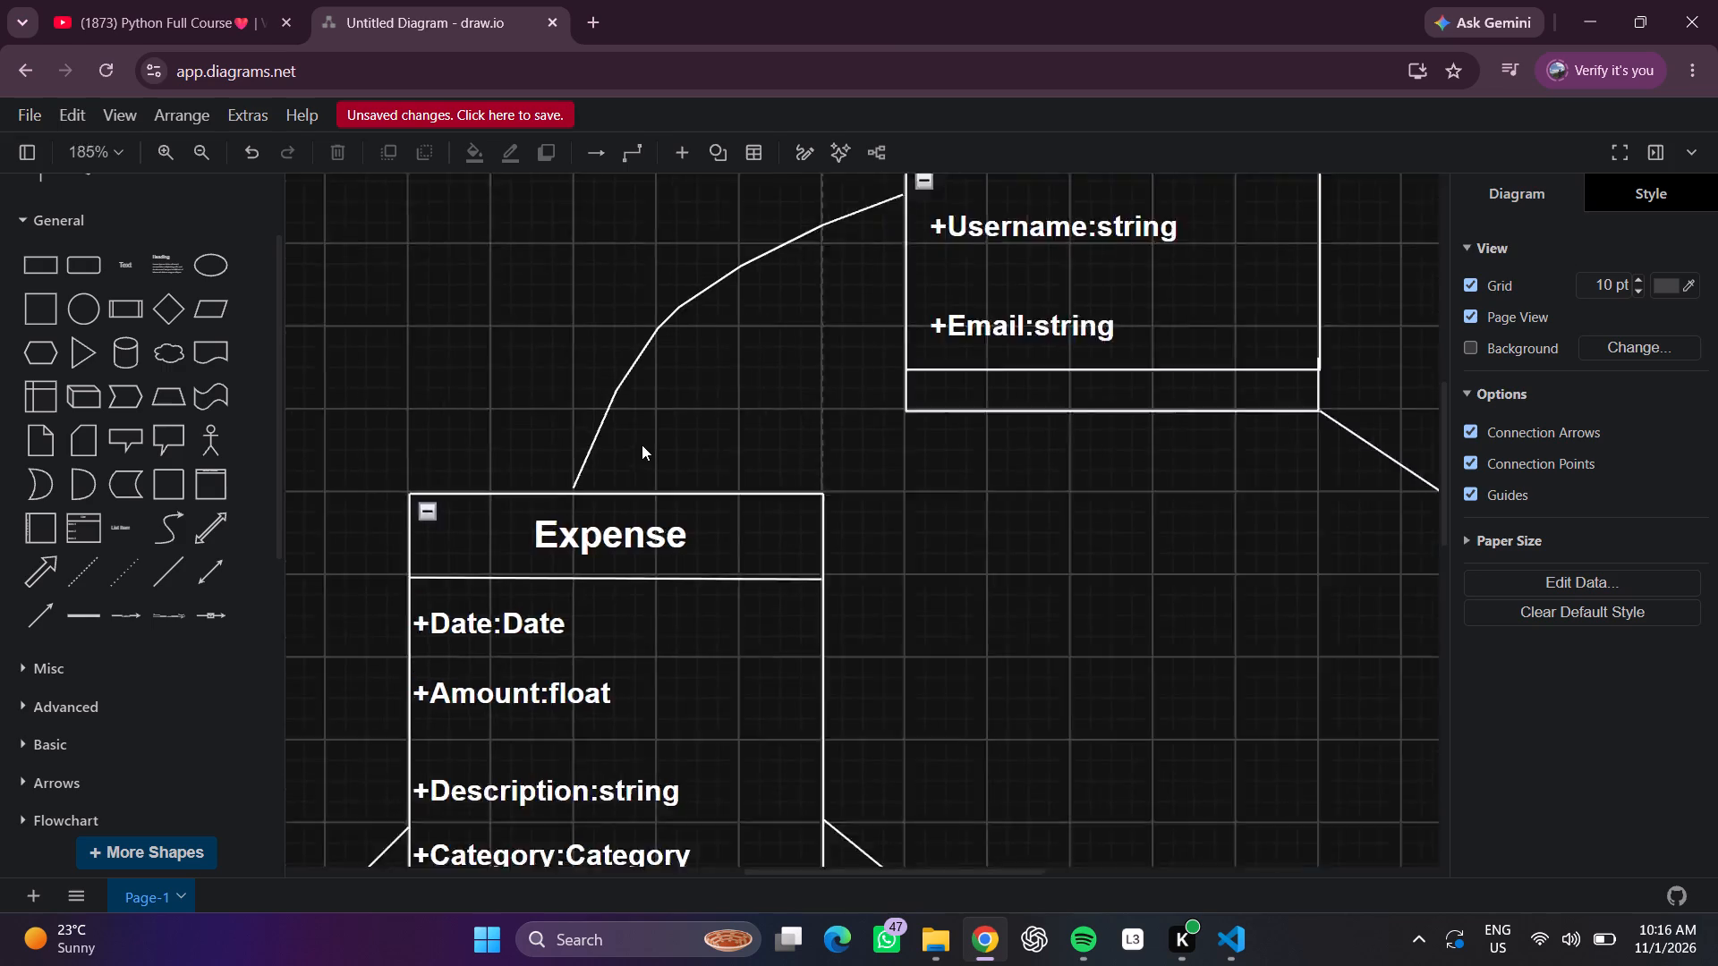
{"action": "left_click", "coordinate": [582, 413]}
{"action": "left_click_drag", "start_coordinate": [571, 442], "coordinate": [571, 441]}
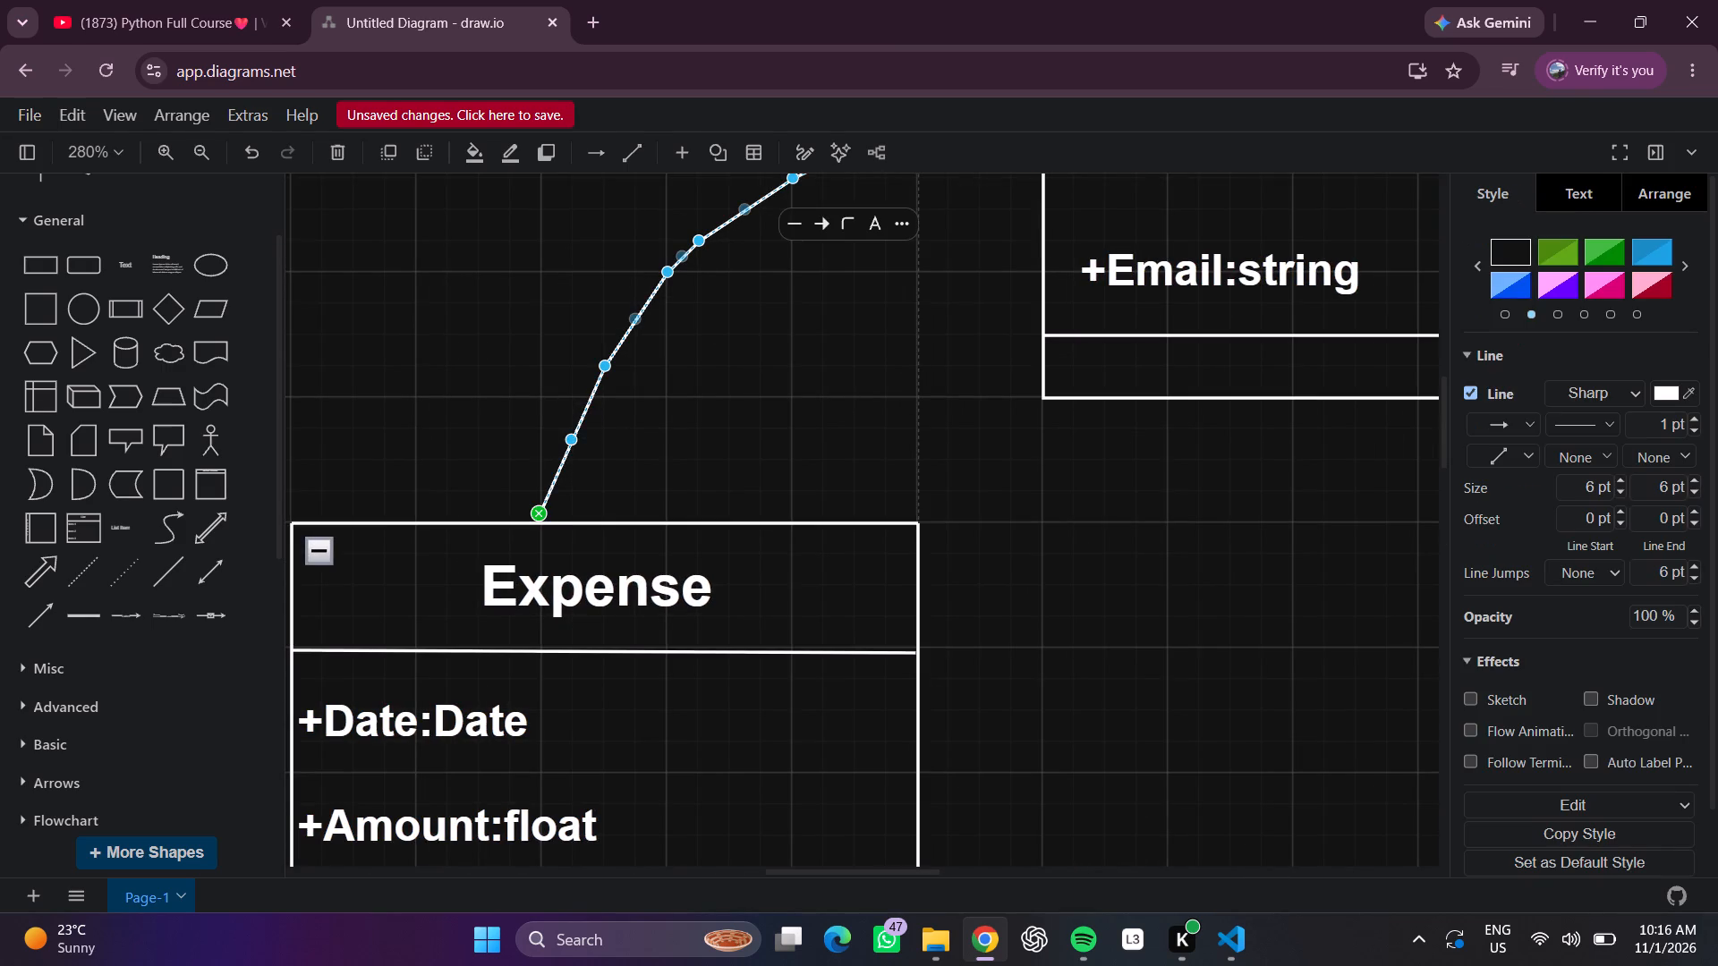
{"action": "left_click_drag", "start_coordinate": [571, 441], "coordinate": [560, 437]}
{"action": "left_click_drag", "start_coordinate": [586, 398], "coordinate": [583, 394]}
{"action": "left_click_drag", "start_coordinate": [583, 394], "coordinate": [578, 391]}
{"action": "left_click_drag", "start_coordinate": [574, 432], "coordinate": [561, 428]}
{"action": "left_click_drag", "start_coordinate": [574, 395], "coordinate": [557, 384]}
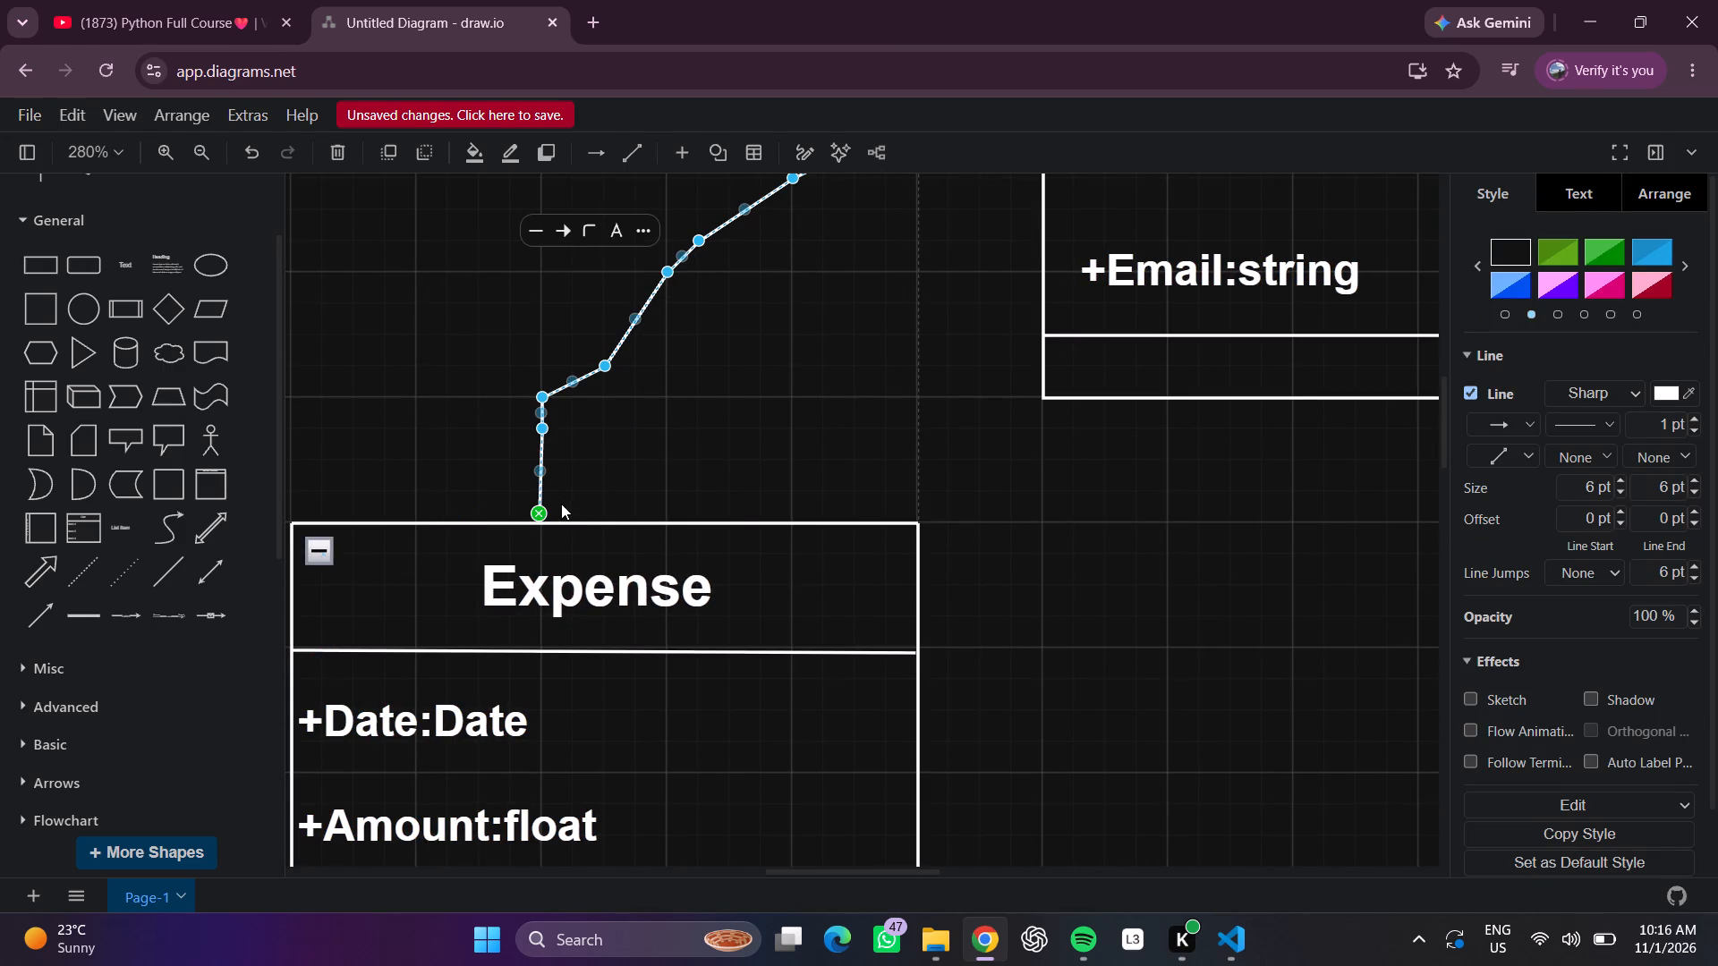
{"action": "left_click_drag", "start_coordinate": [545, 430], "coordinate": [555, 429]}
{"action": "left_click_drag", "start_coordinate": [547, 401], "coordinate": [573, 401]}
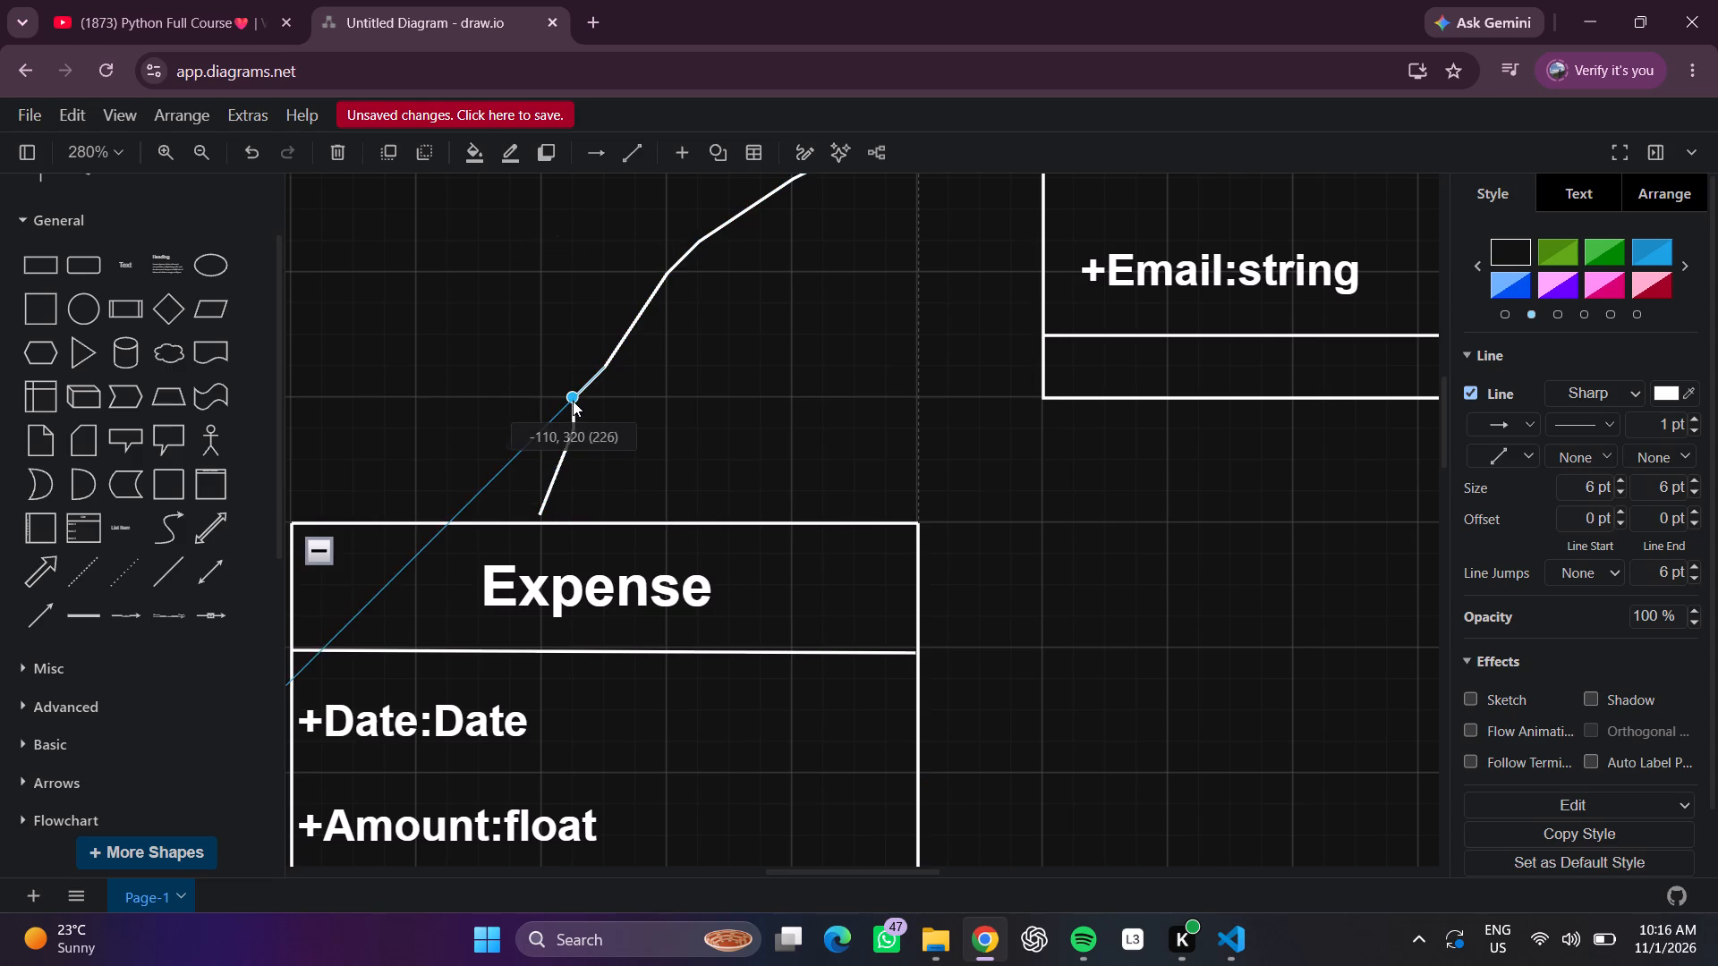
{"action": "left_click_drag", "start_coordinate": [573, 401], "coordinate": [573, 399]}
{"action": "left_click_drag", "start_coordinate": [574, 394], "coordinate": [589, 393]}
{"action": "left_click_drag", "start_coordinate": [589, 393], "coordinate": [593, 381]}
{"action": "left_click", "coordinate": [684, 366]}
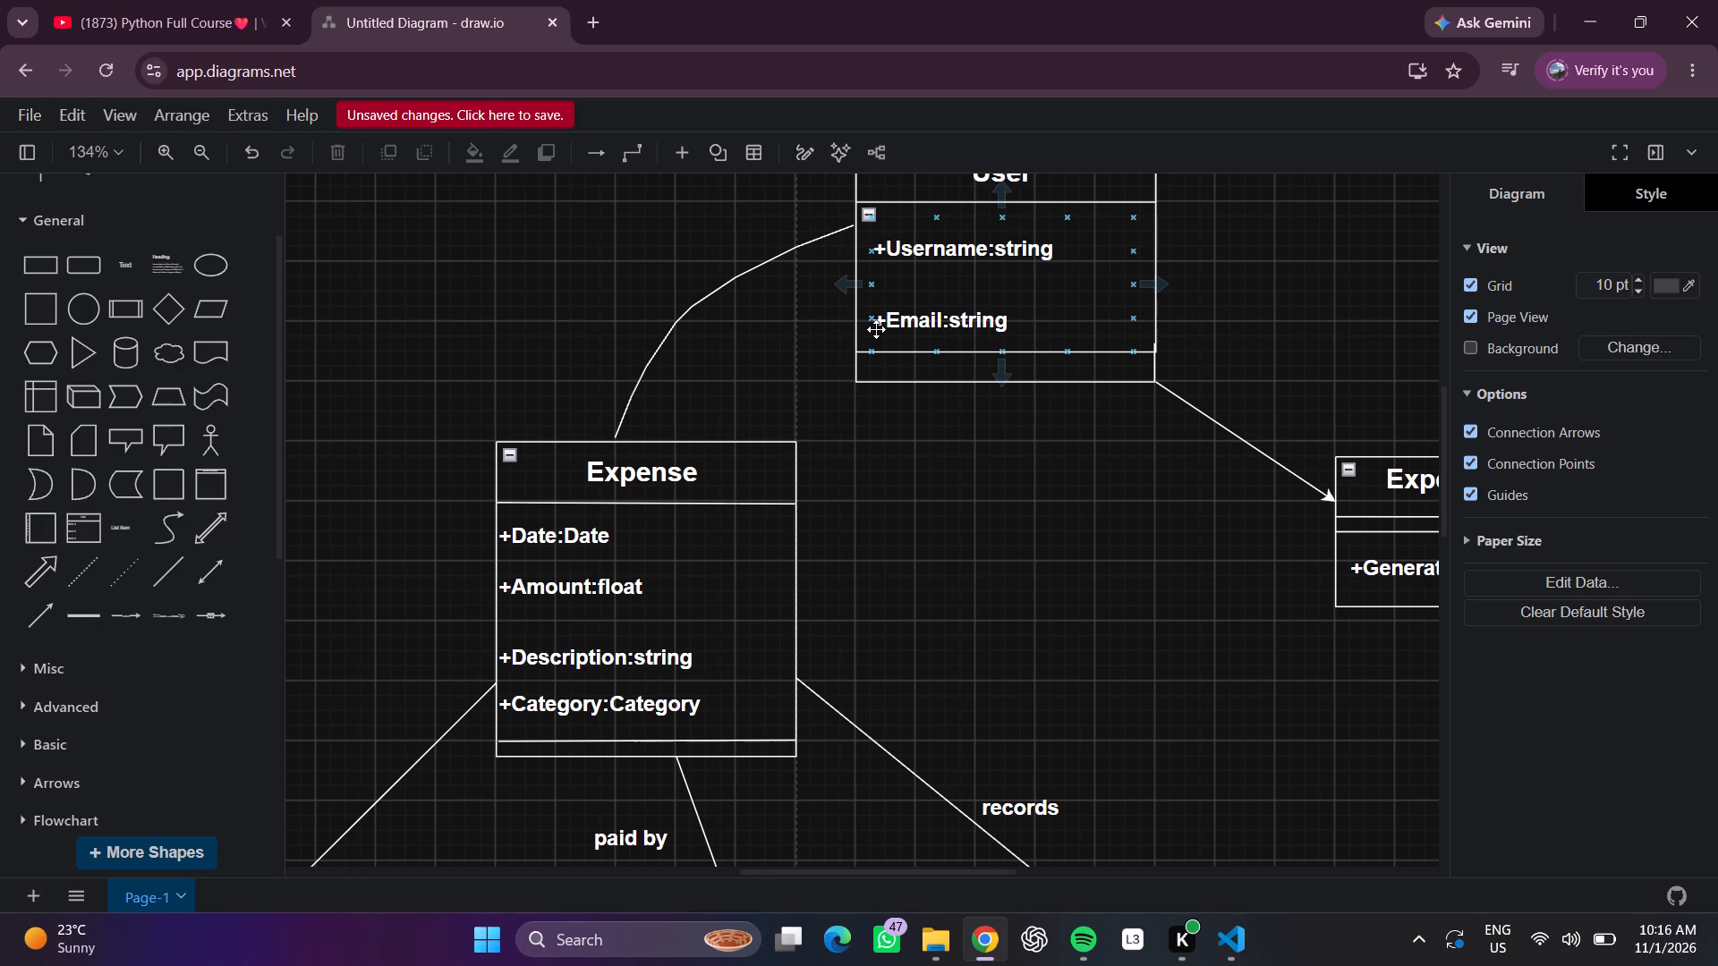
Add a text label reading "0..*" beside the Expense end of the curved line.
{"action": "triple_click", "coordinate": [342, 518]}
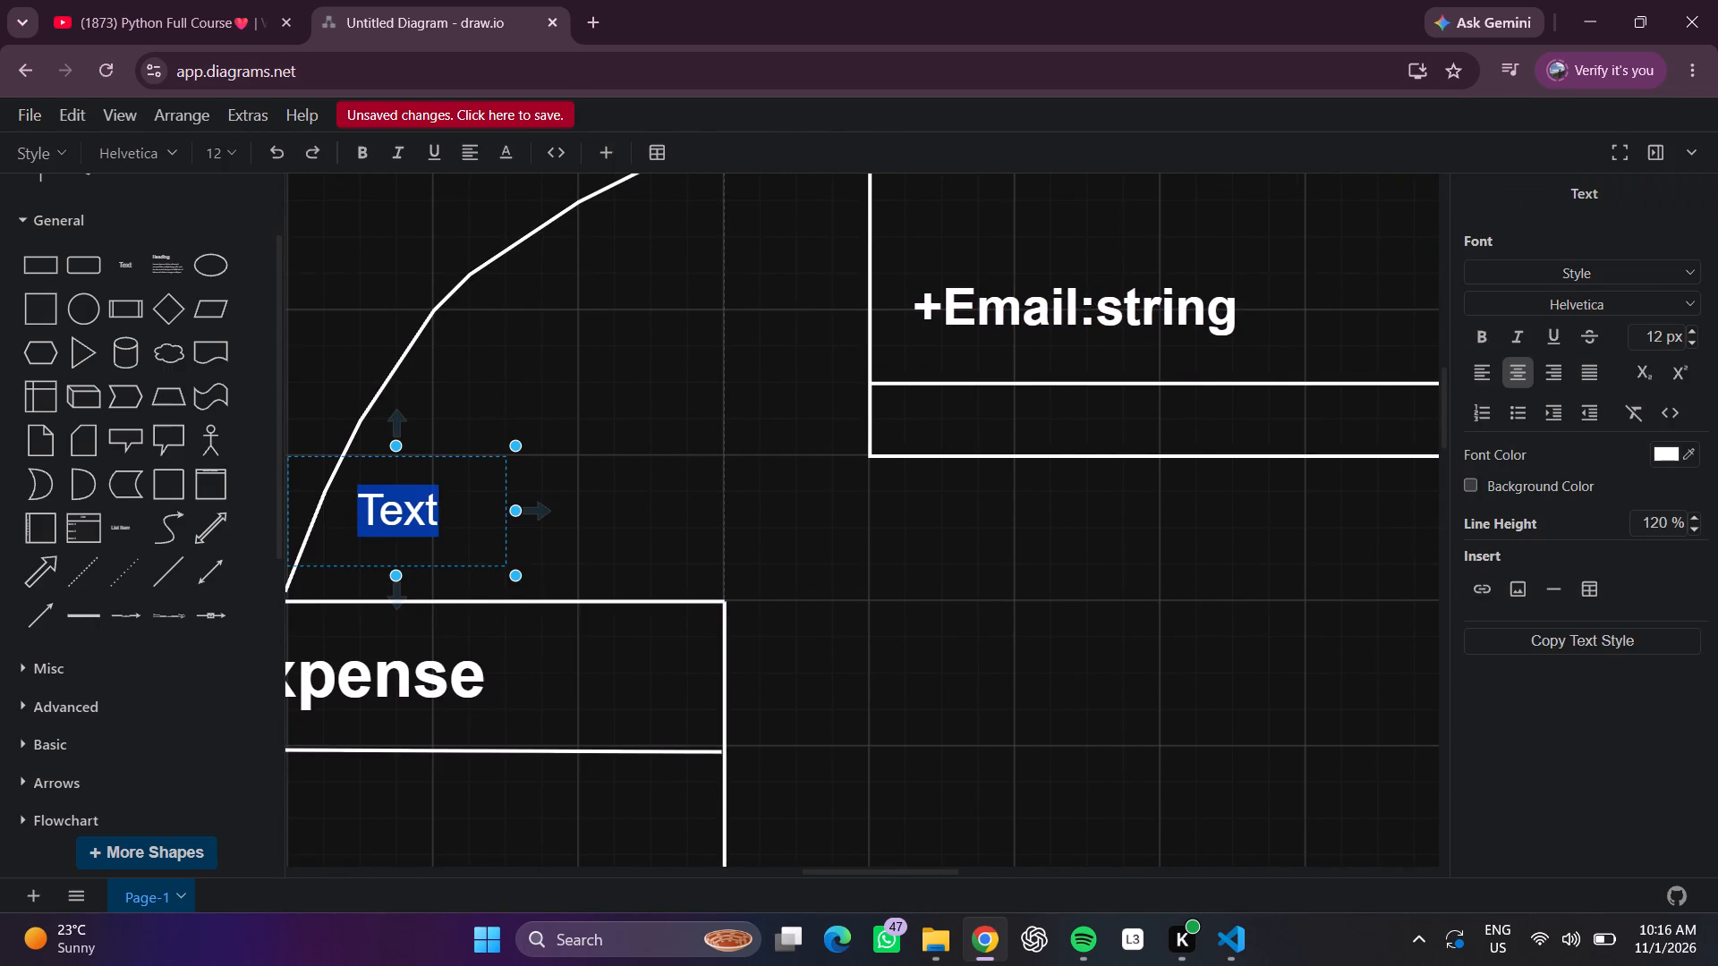
{"action": "key", "text": "BackSpace"}
{"action": "key", "text": "0"}
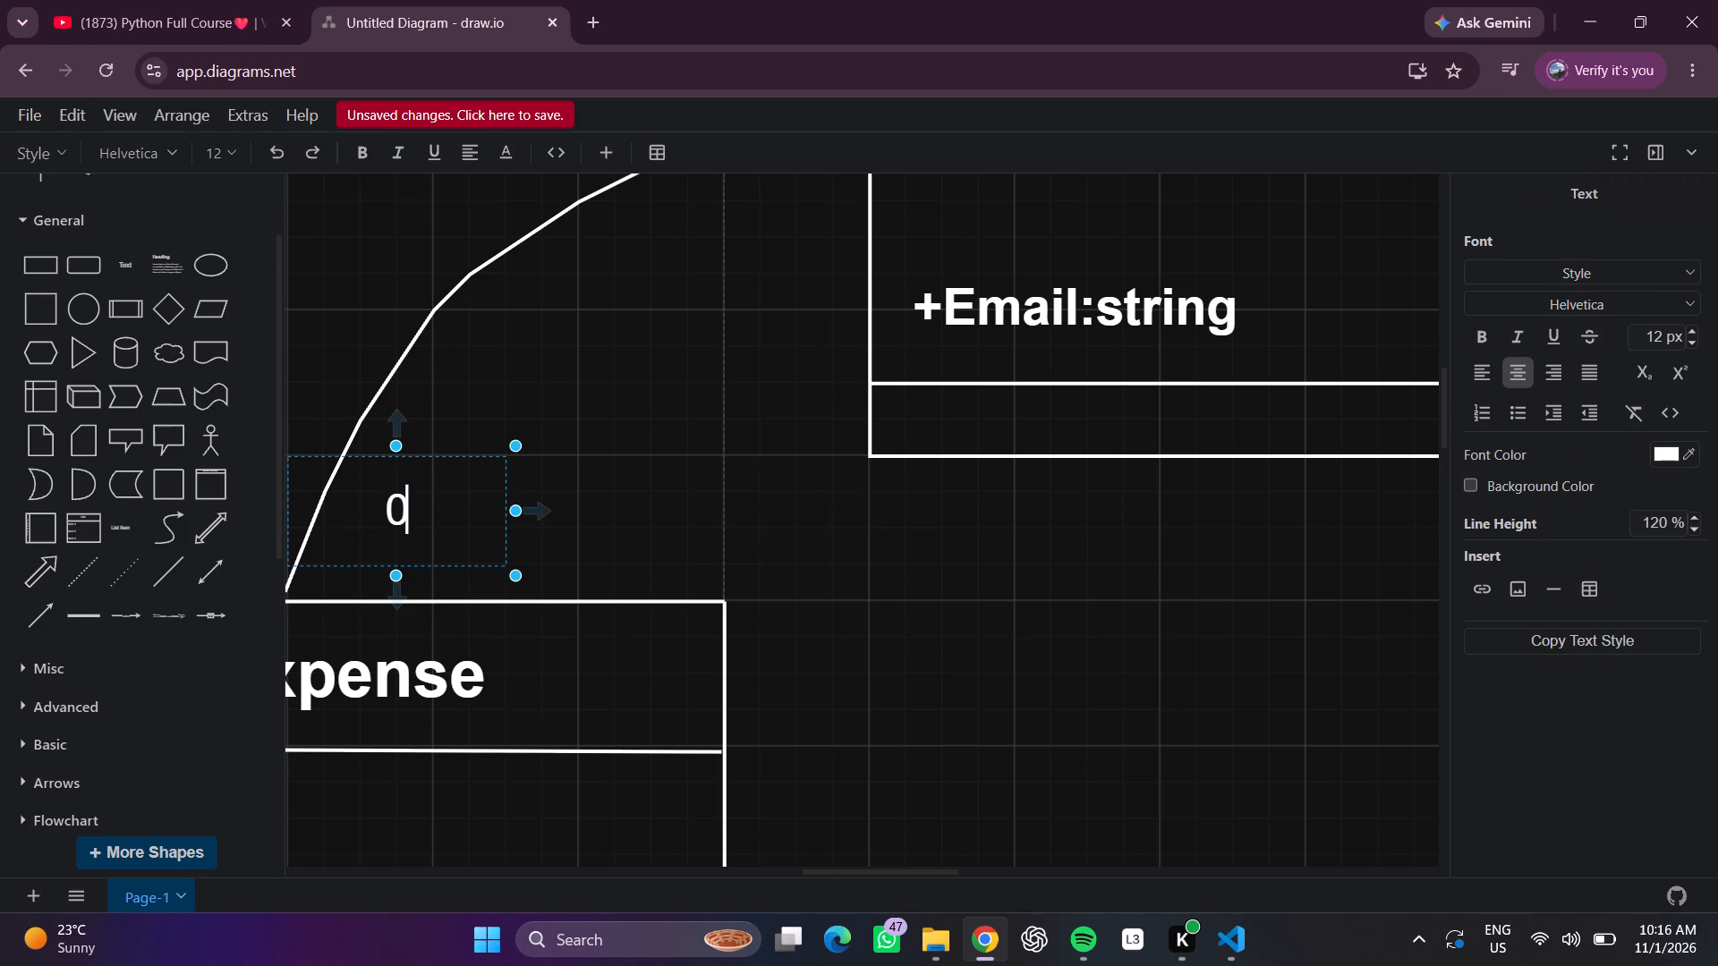
{"action": "type", "text": ".."}
{"action": "key", "text": "shift+asterisk"}
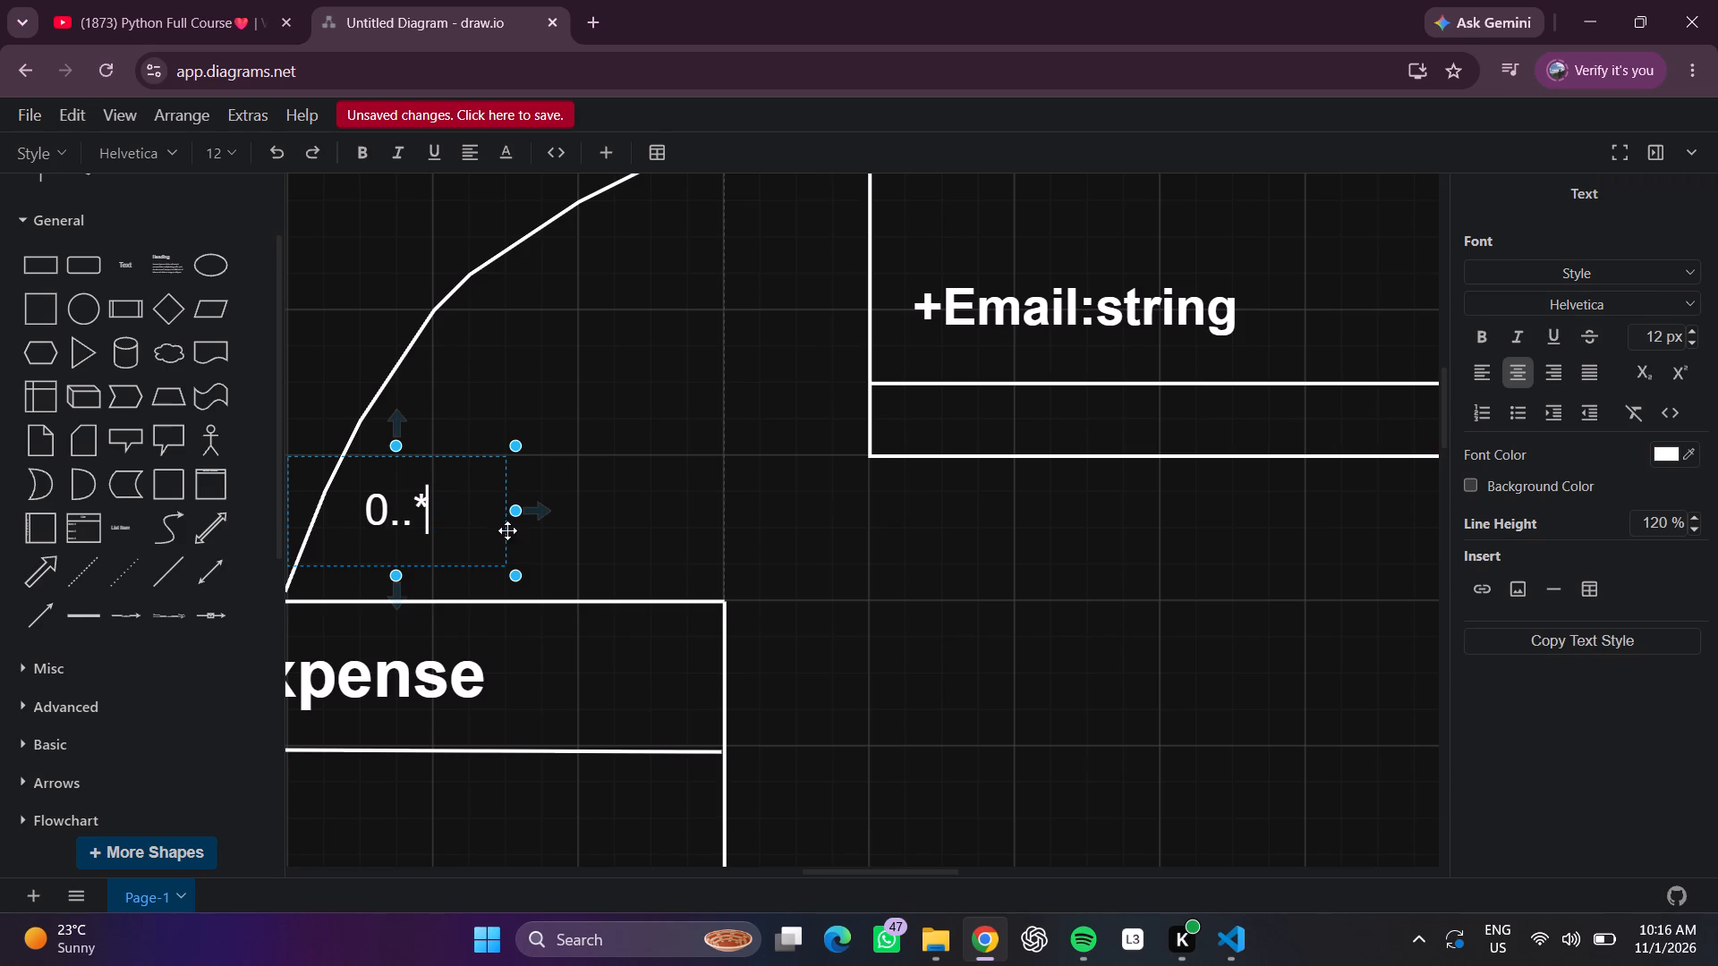
{"action": "left_click", "coordinate": [1230, 661]}
Add a text label reading "1" at the User end of the curved line, placed just above the line.
{"action": "scroll", "coordinate": [1228, 661], "scroll_direction": "up", "scroll_amount": 5}
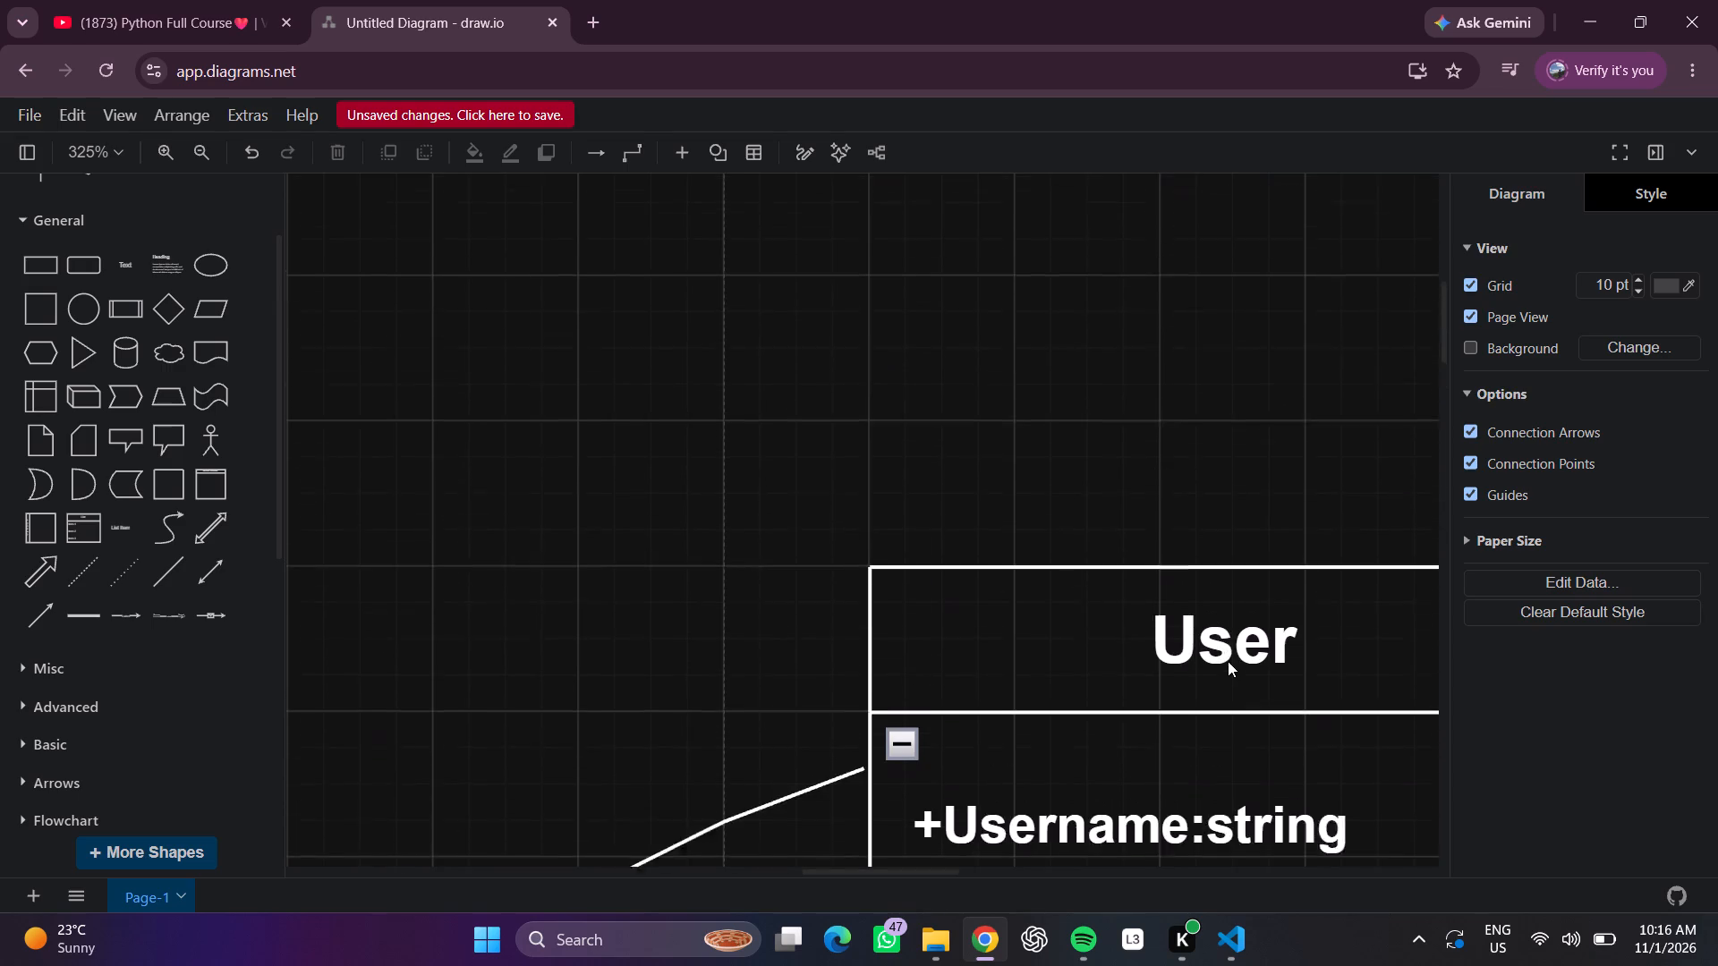
{"action": "double_click", "coordinate": [814, 835]}
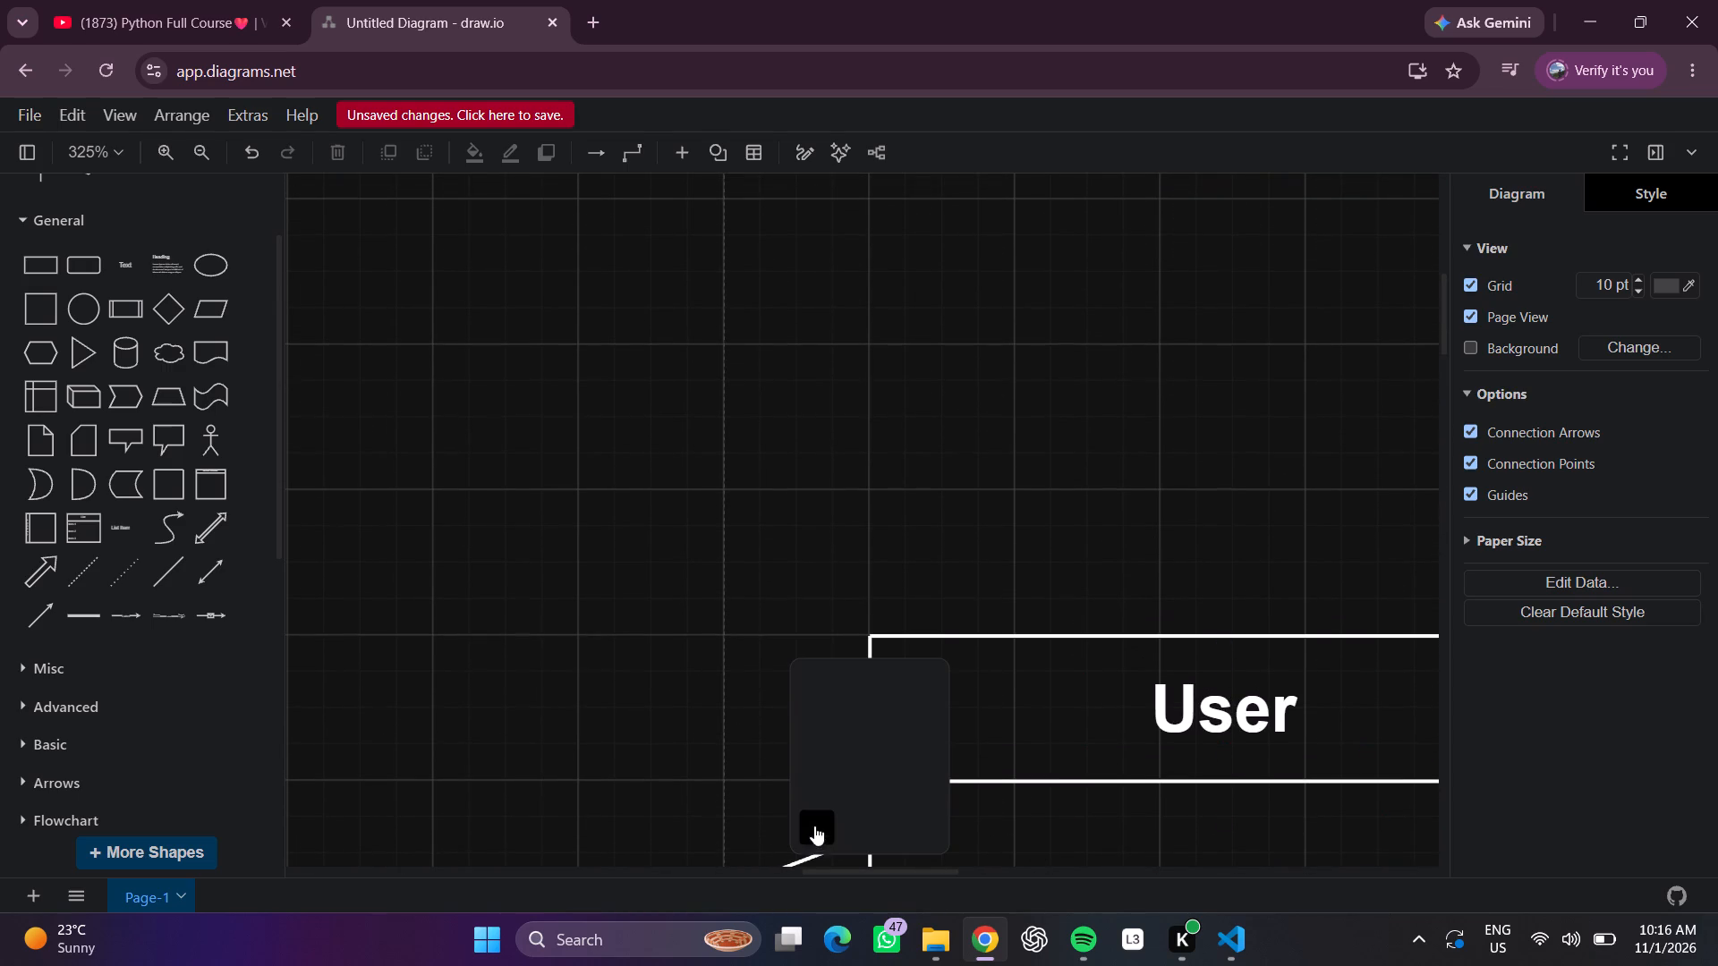
{"action": "left_click", "coordinate": [823, 686]}
{"action": "key", "text": "BackSpace"}
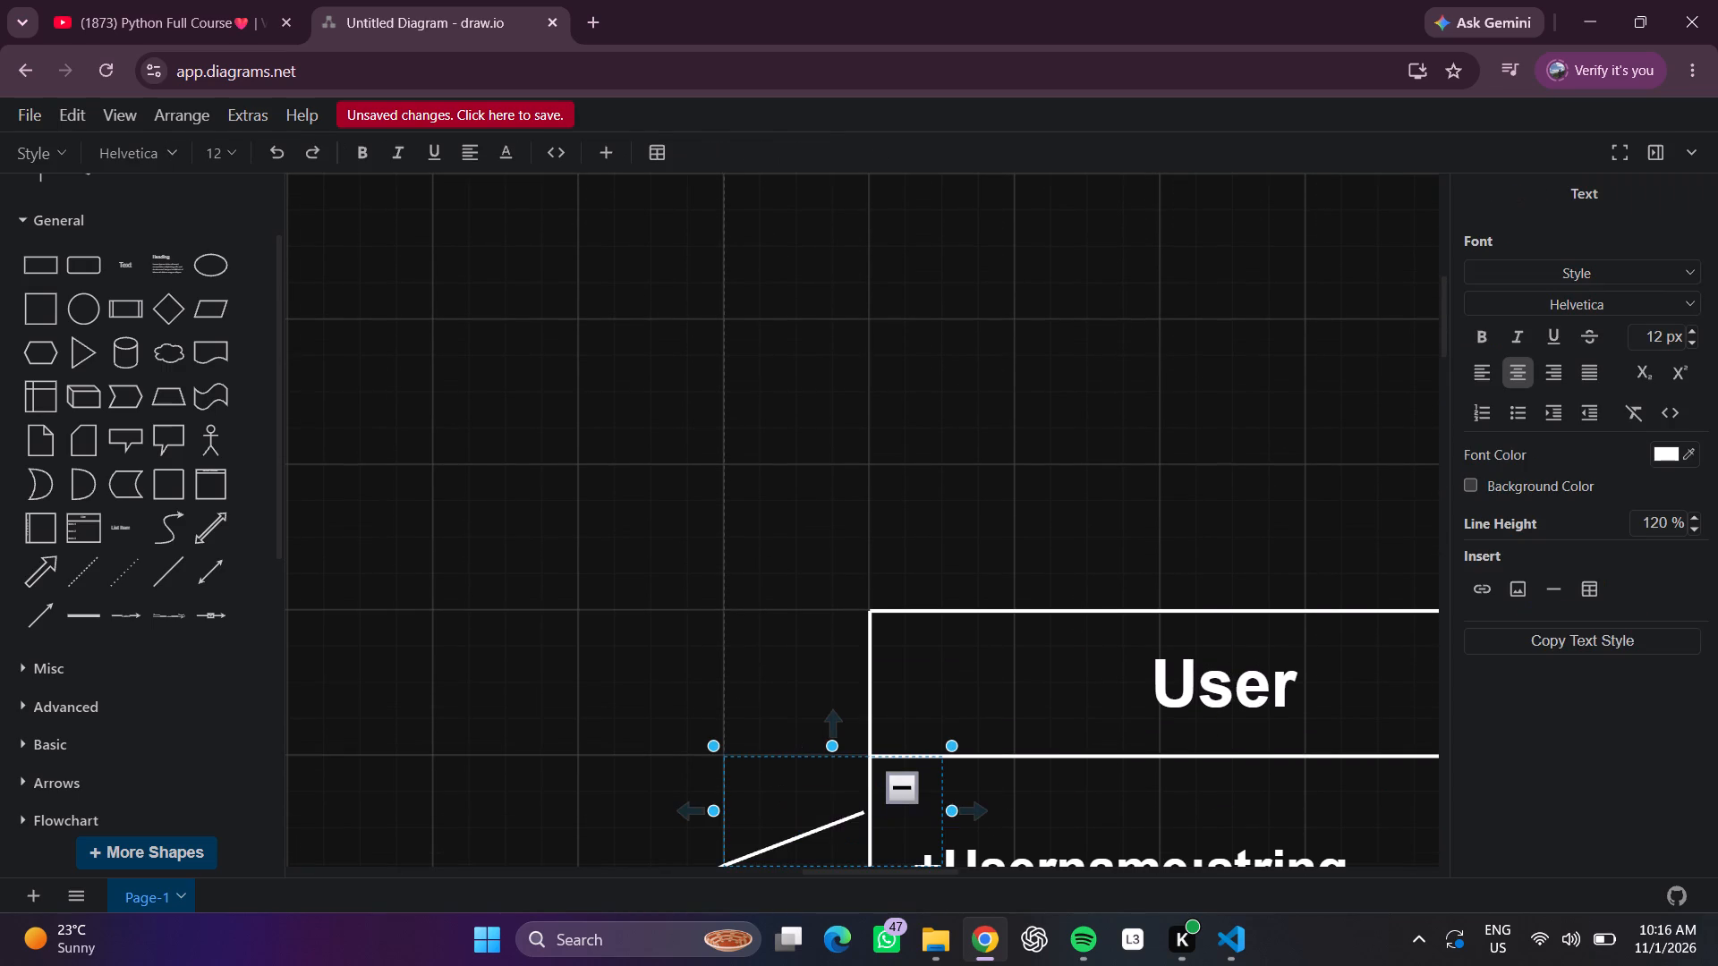
{"action": "key", "text": "1"}
{"action": "left_click", "coordinate": [354, 0]}
{"action": "left_click", "coordinate": [707, 456]}
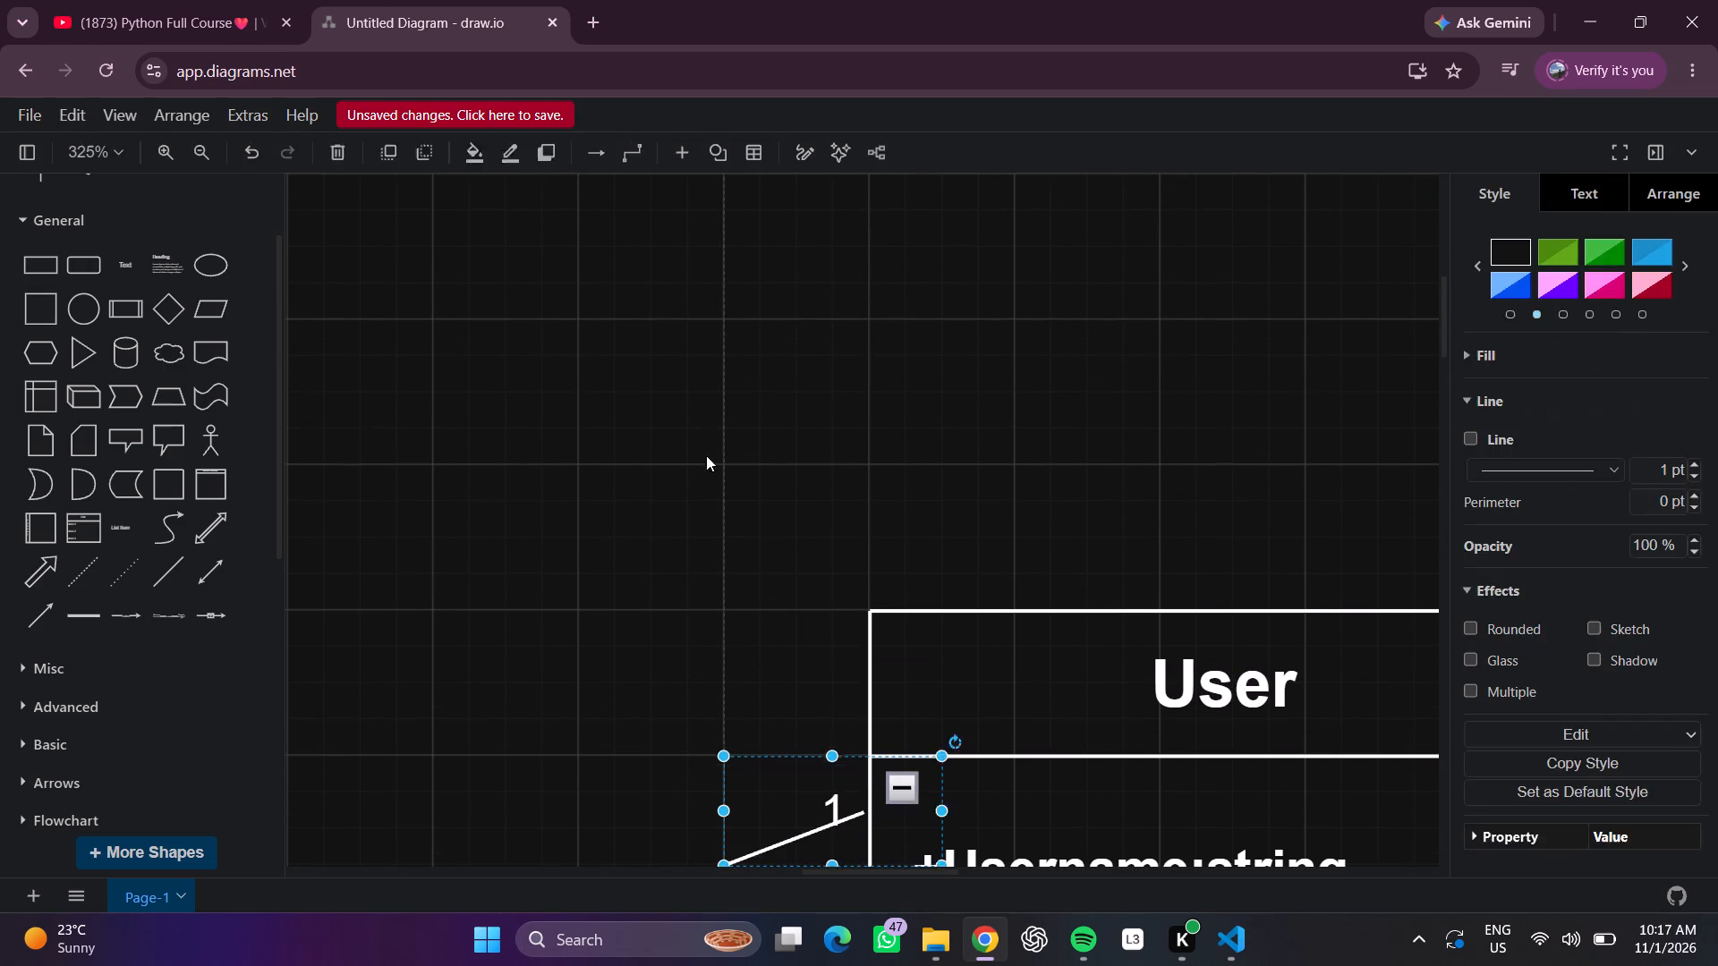
{"action": "left_click_drag", "start_coordinate": [833, 816], "coordinate": [815, 786]}
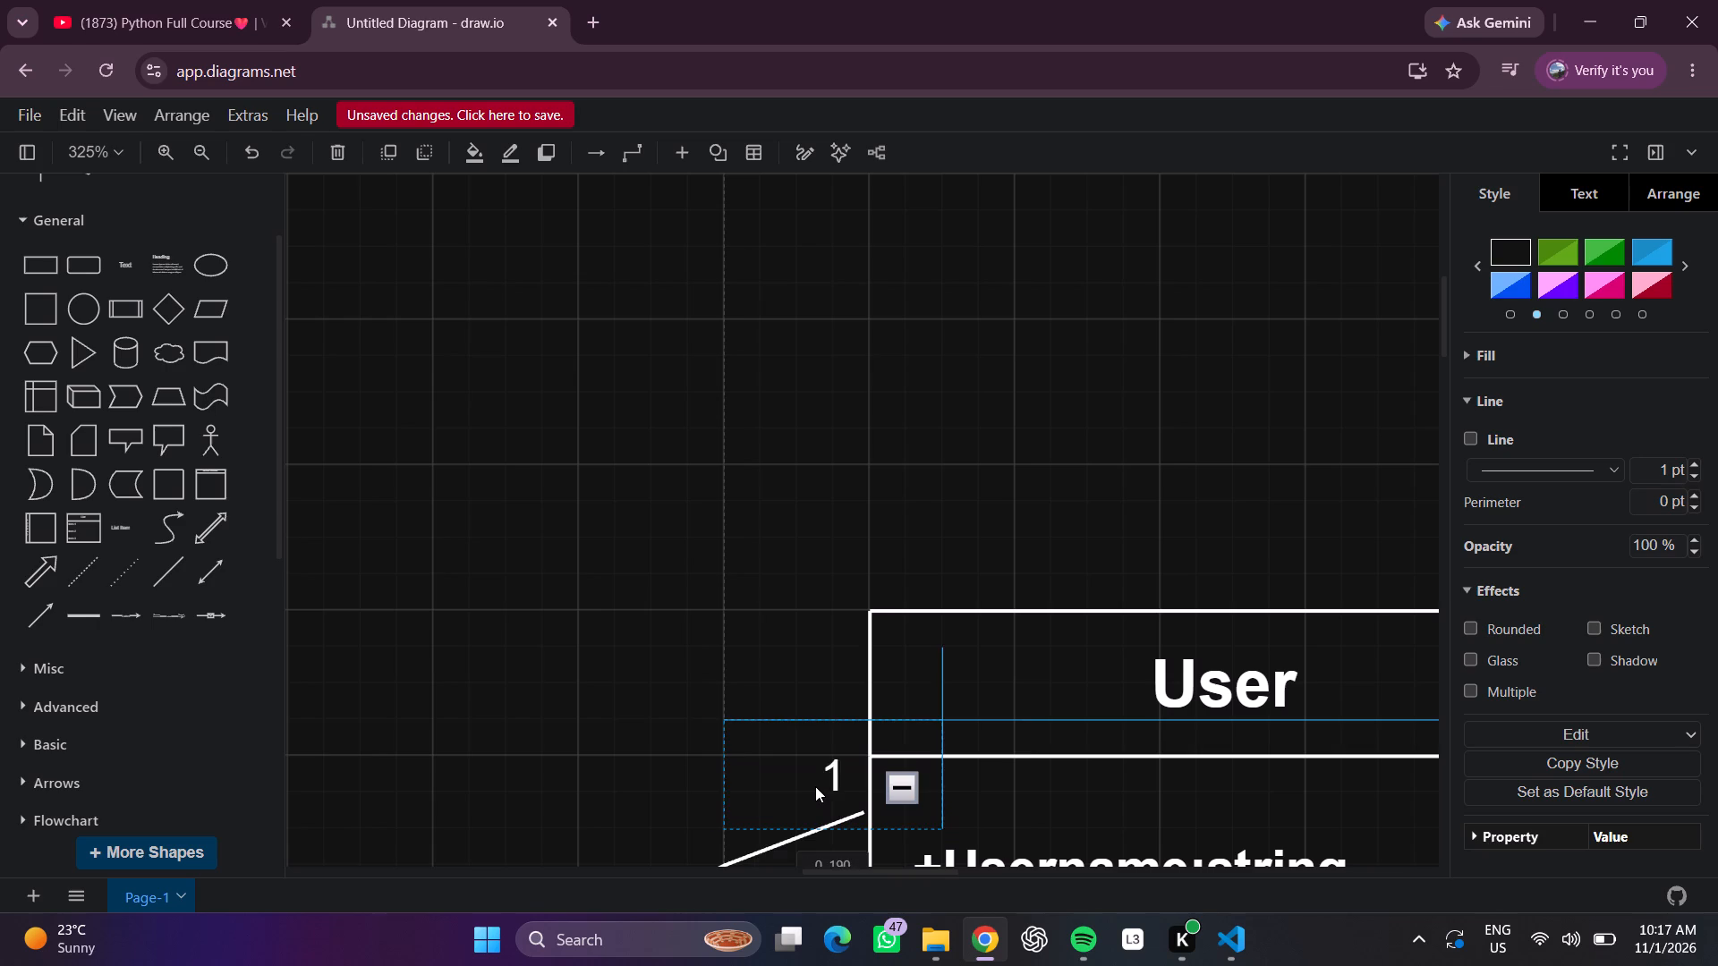
{"action": "left_click_drag", "start_coordinate": [815, 786], "coordinate": [818, 785]}
{"action": "left_click", "coordinate": [787, 592]}
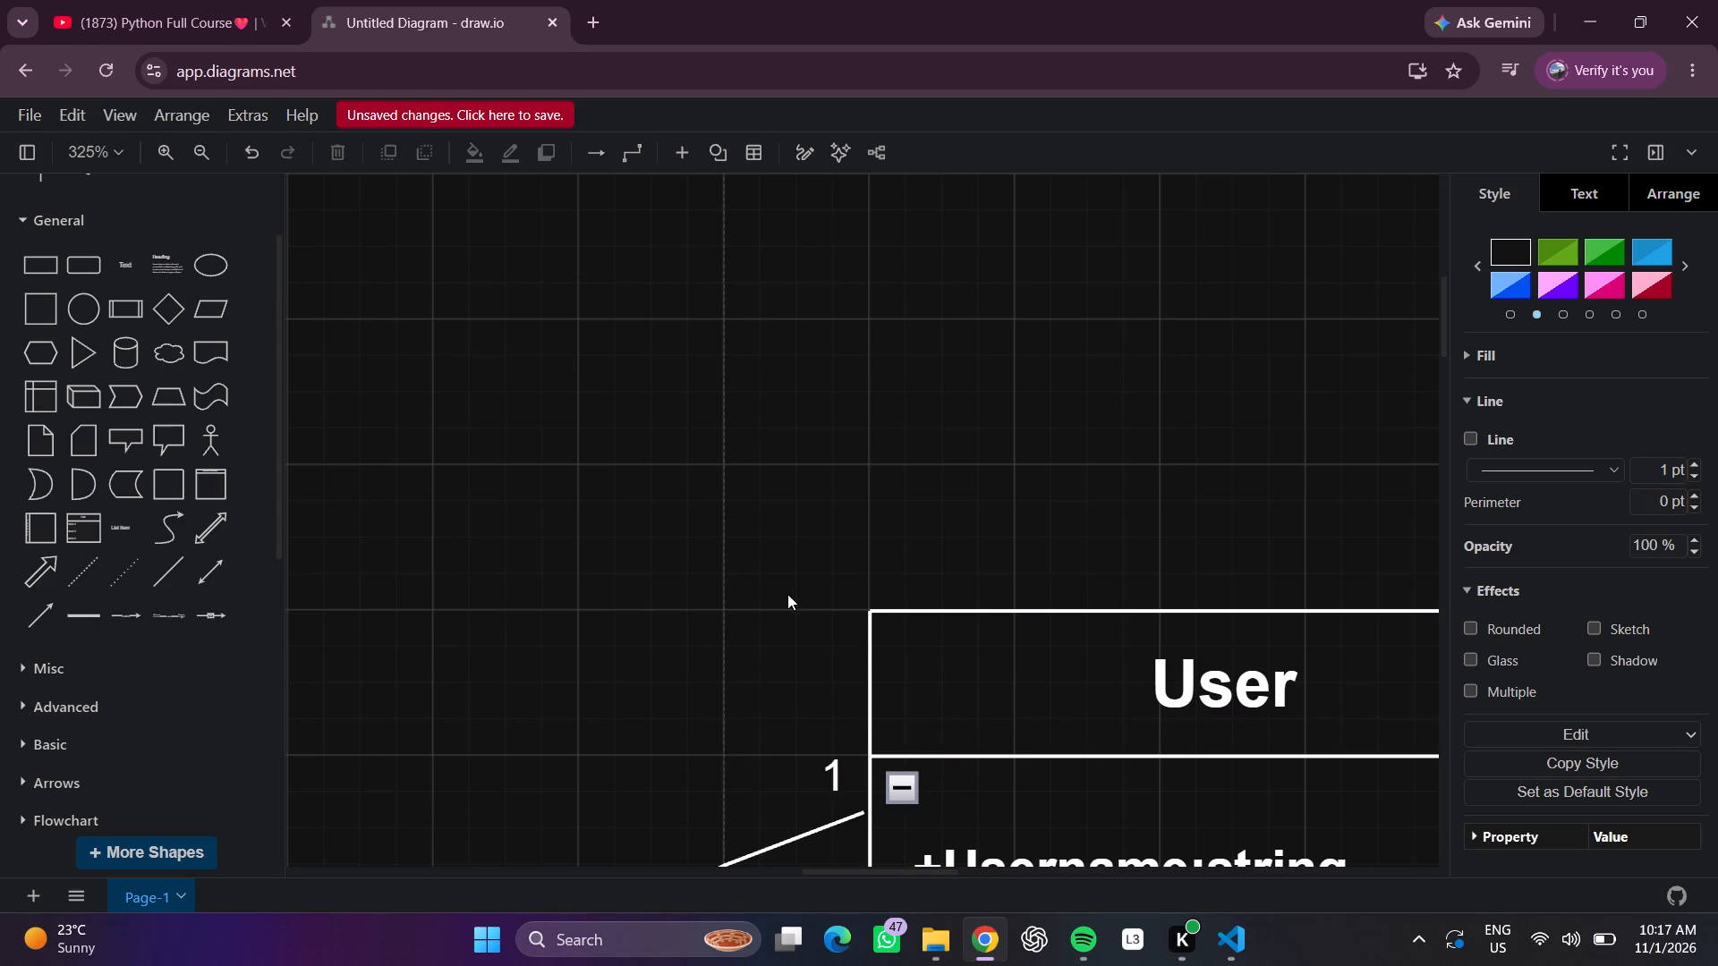
Add a text label reading "tracks" beside the middle of the curved User–Expense line.
{"action": "scroll", "coordinate": [789, 596], "scroll_direction": "down", "scroll_amount": 2}
{"action": "scroll", "coordinate": [789, 596], "scroll_direction": "right", "scroll_amount": 2}
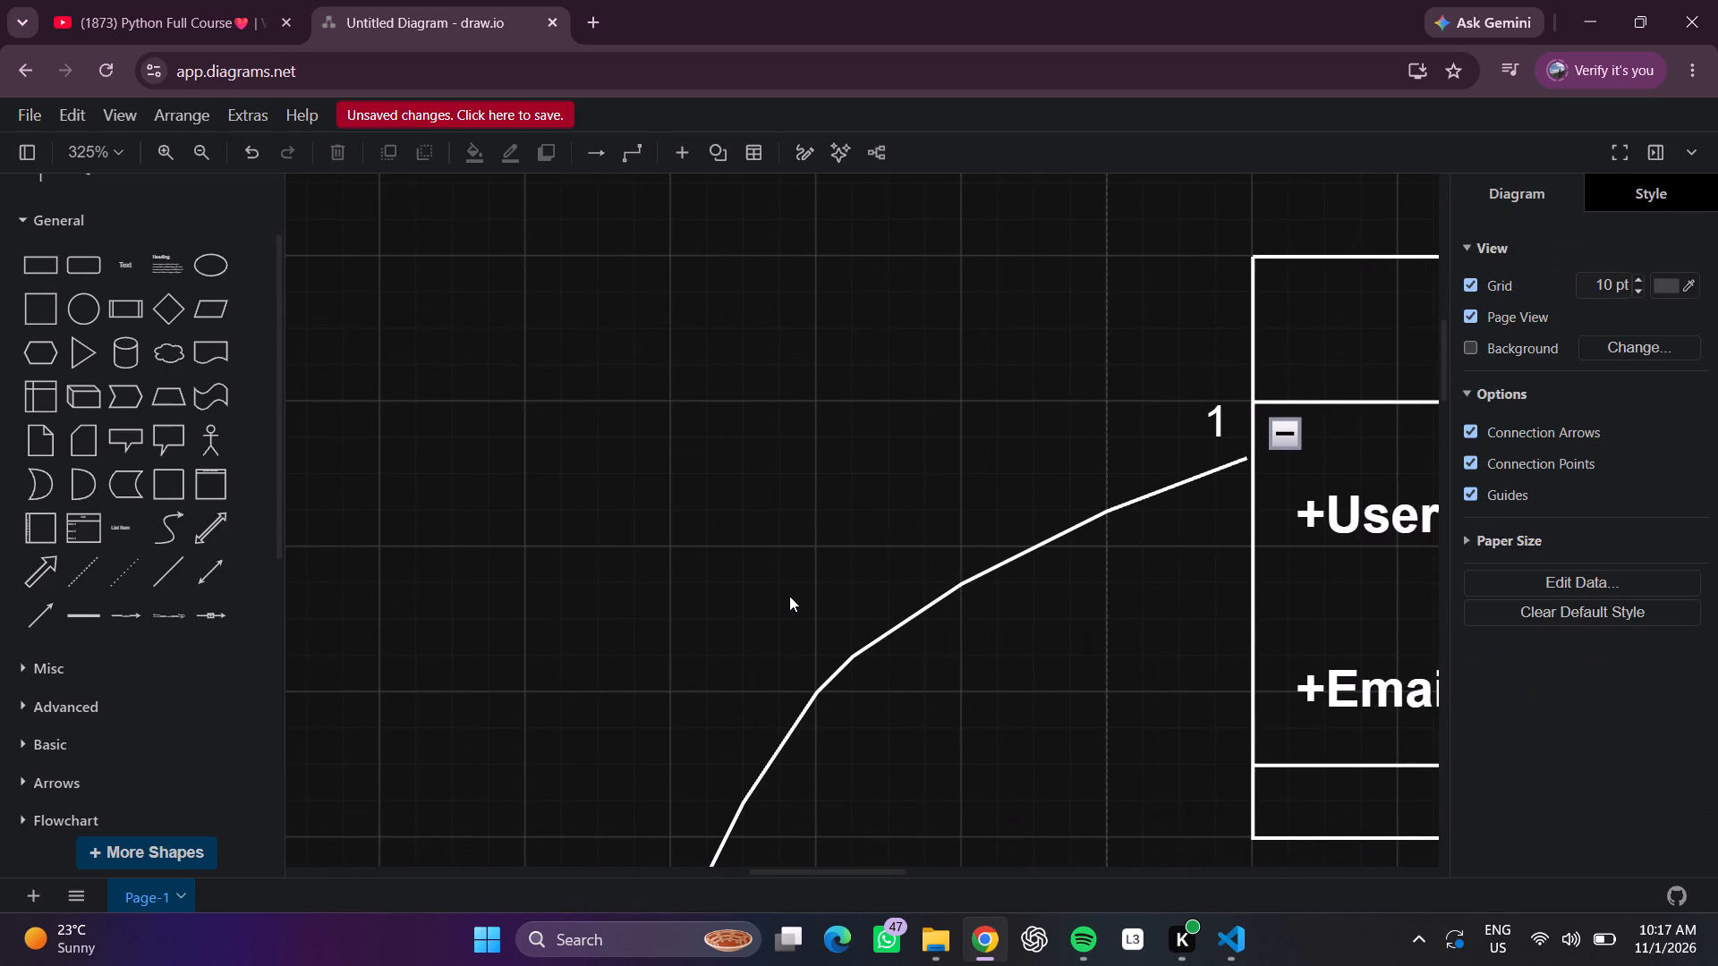
{"action": "left_click", "coordinate": [472, 700]}
{"action": "triple_click", "coordinate": [630, 703]}
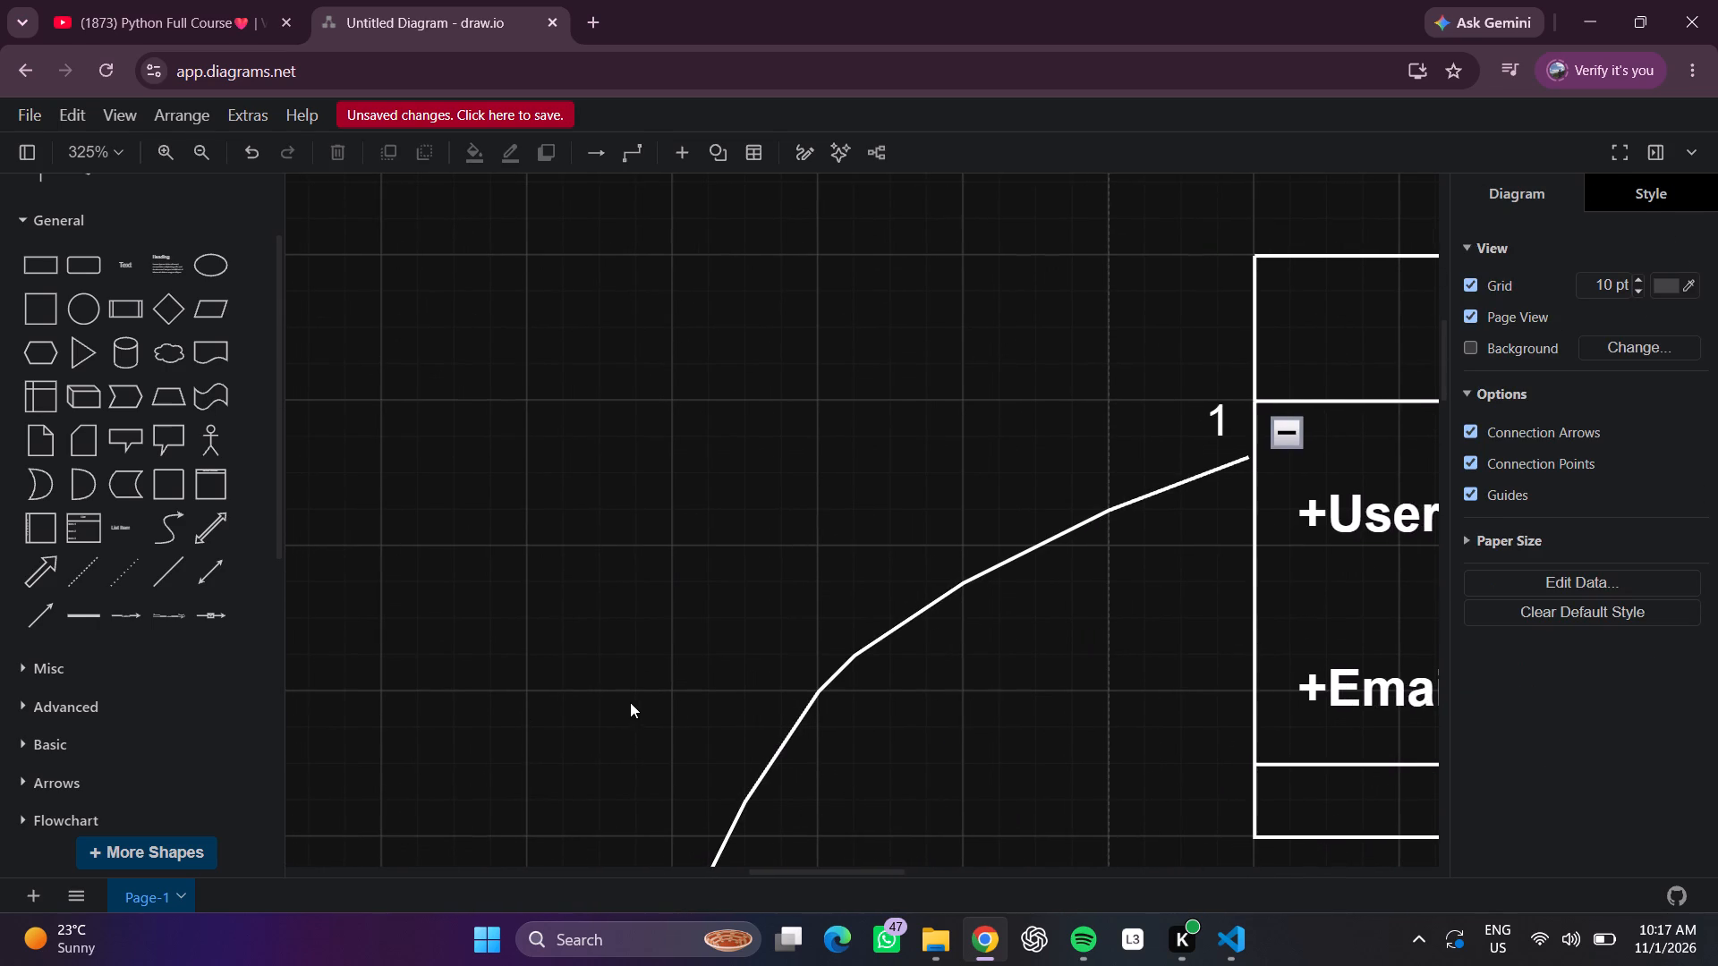
{"action": "key", "text": "BackSpace"}
{"action": "type", "text": "tracks"}
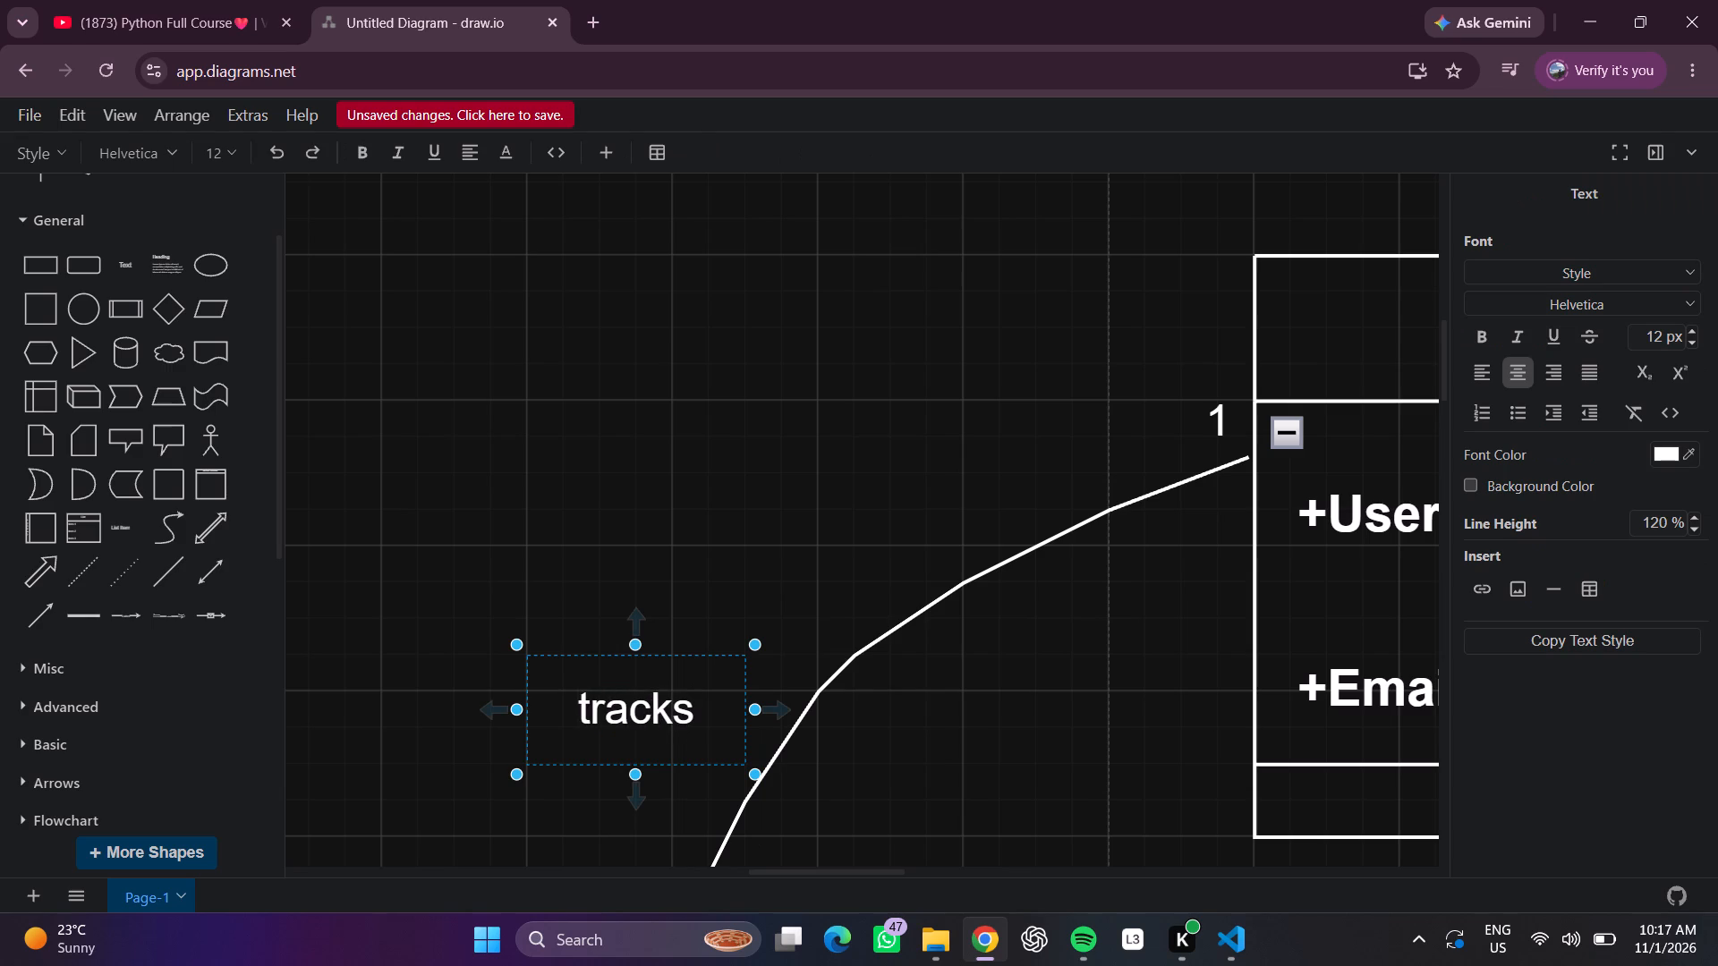
{"action": "left_click", "coordinate": [357, 547]}
Format the "tracks" label as Heading 3.
{"action": "double_click", "coordinate": [688, 722]}
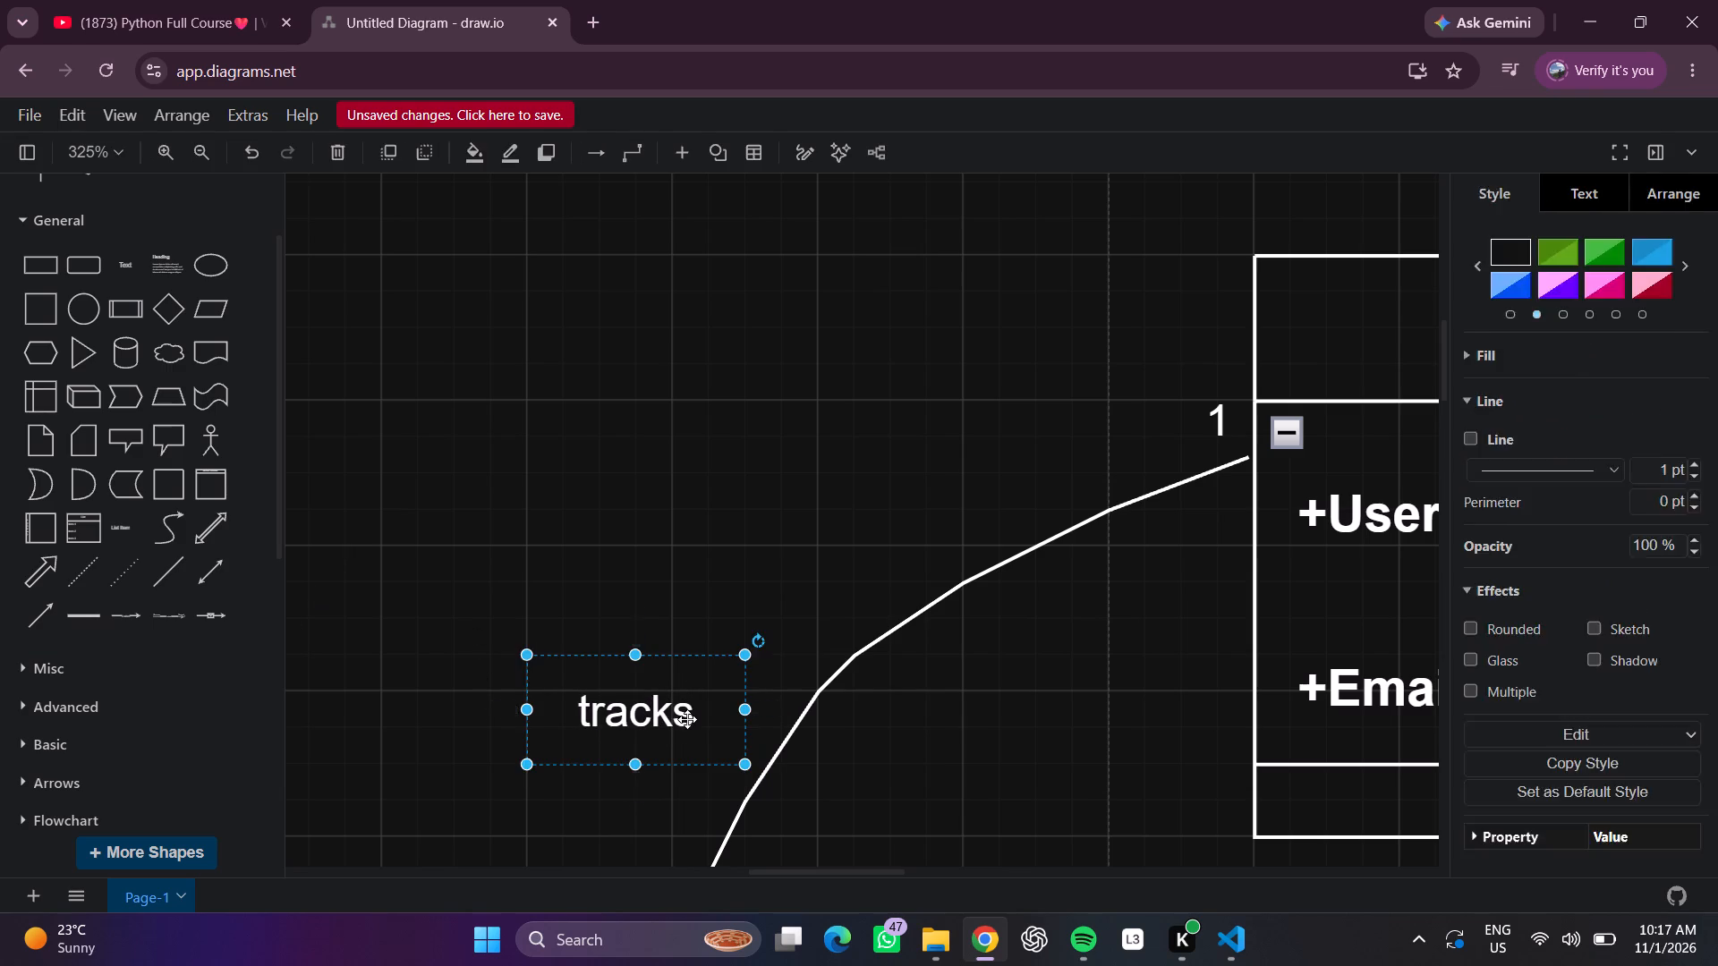
{"action": "left_click", "coordinate": [1614, 259]}
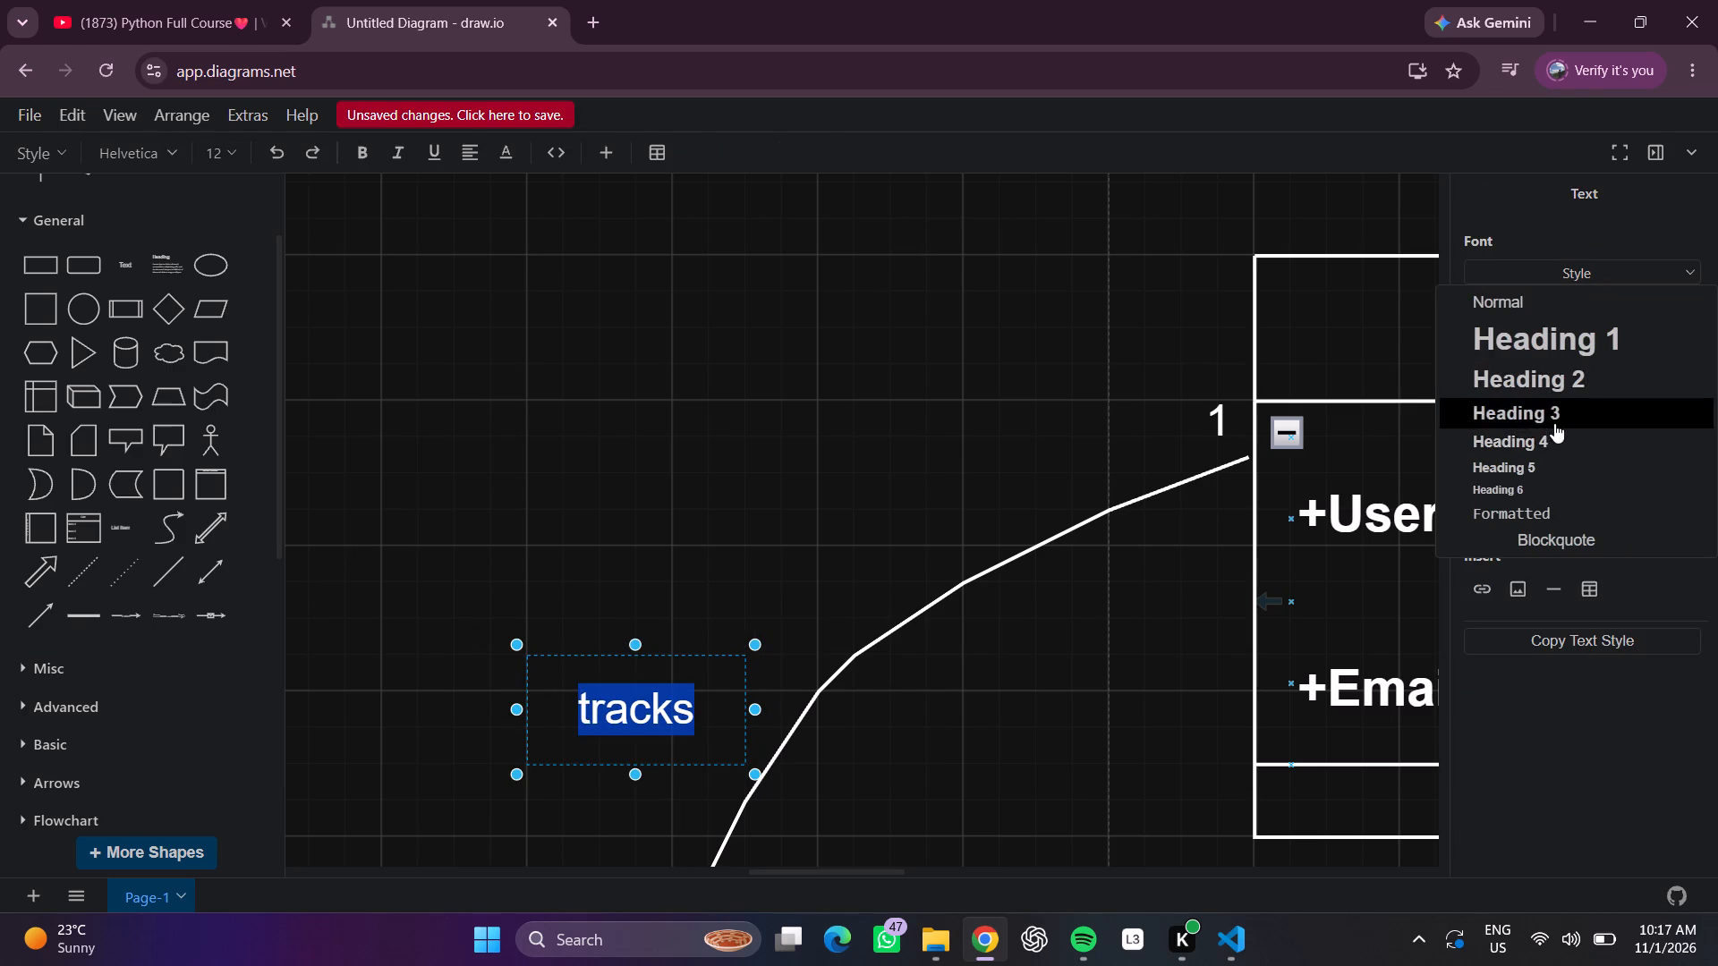
{"action": "left_click", "coordinate": [1554, 423]}
{"action": "left_click", "coordinate": [956, 411]}
Move the "tracks" label to the inner, right-hand side of the curved line, above the "0..*" label.
{"action": "left_click_drag", "start_coordinate": [685, 724], "coordinate": [922, 749]}
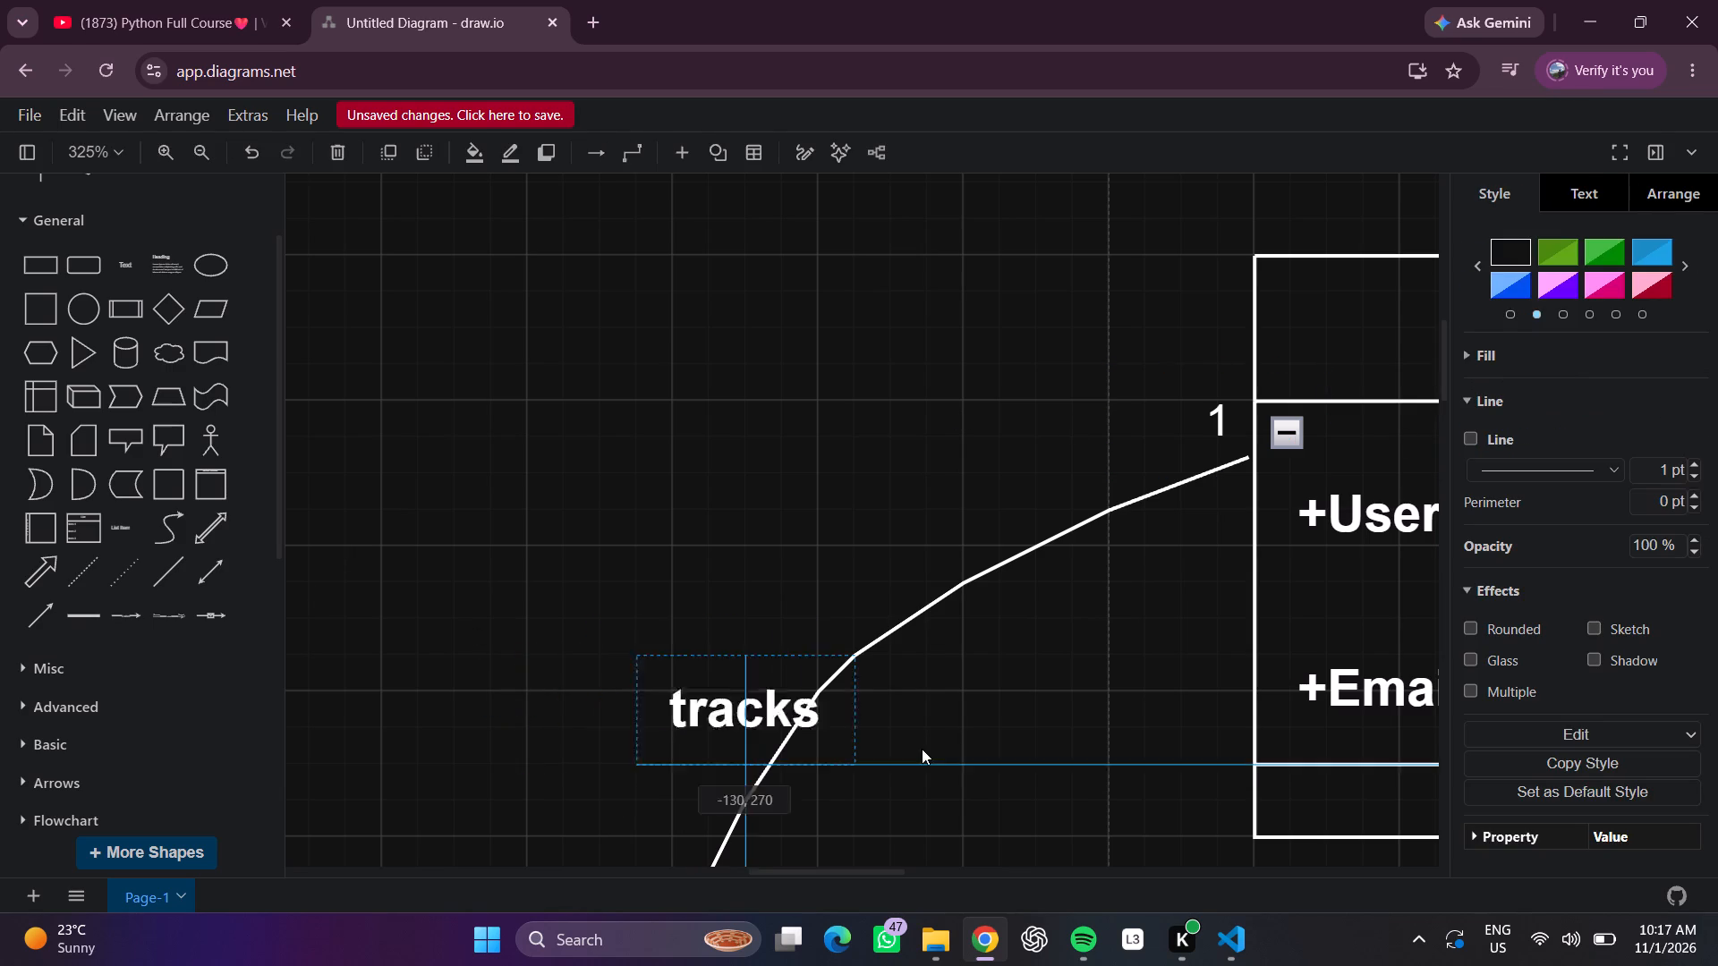
{"action": "left_click_drag", "start_coordinate": [922, 749], "coordinate": [957, 754]}
{"action": "left_click", "coordinate": [840, 565]}
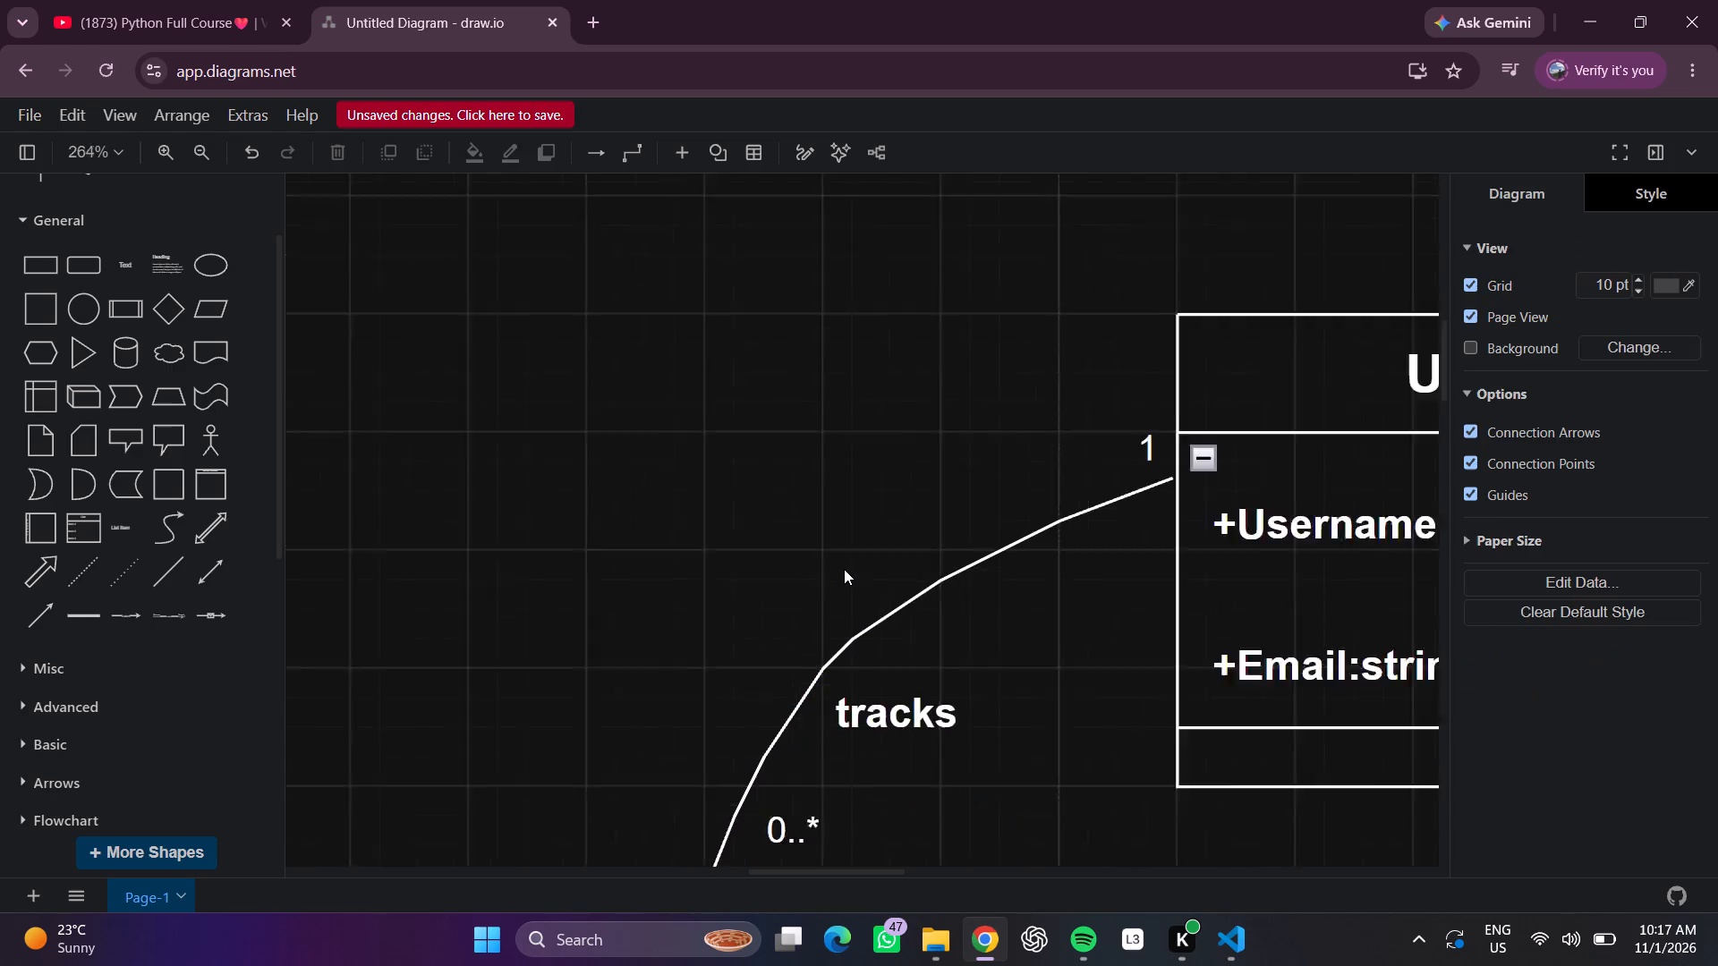
Add a plain rectangle in the empty space above the diagram, up and across from the User box, at about -160, 40.
{"action": "scroll", "coordinate": [844, 569], "scroll_direction": "down", "scroll_amount": 1}
{"action": "scroll", "coordinate": [844, 569], "scroll_direction": "left", "scroll_amount": 1}
{"action": "scroll", "coordinate": [844, 569], "scroll_direction": "down", "scroll_amount": 1}
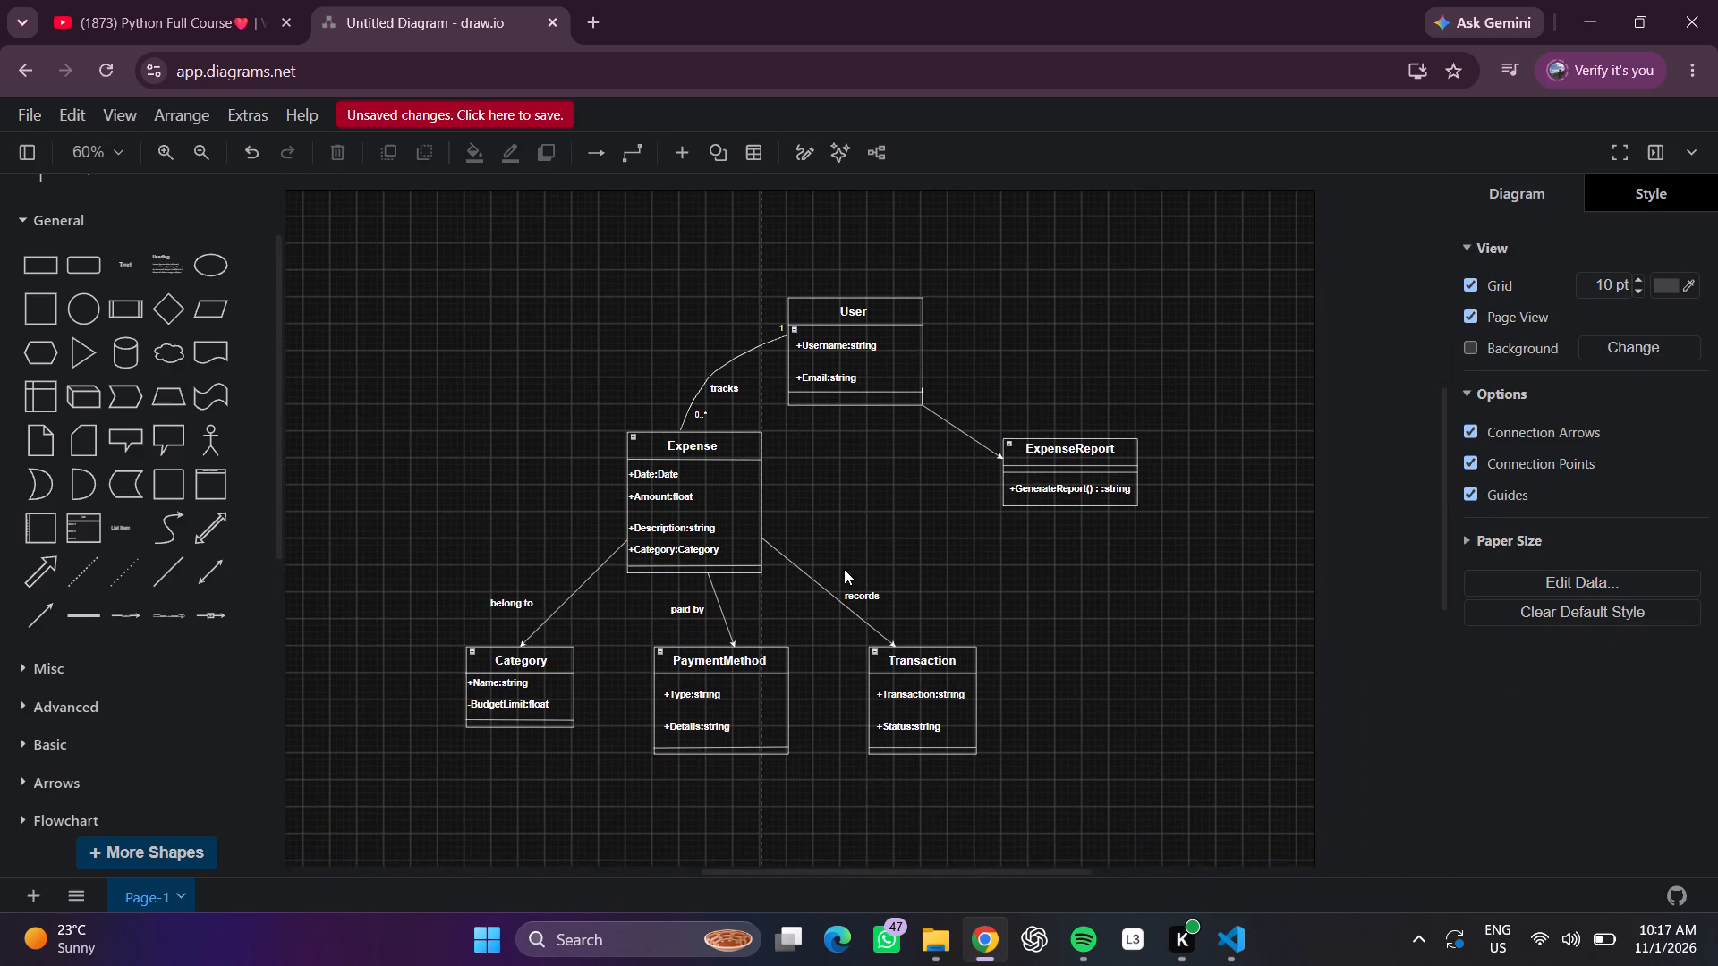
{"action": "scroll", "coordinate": [844, 569], "scroll_direction": "down", "scroll_amount": 1}
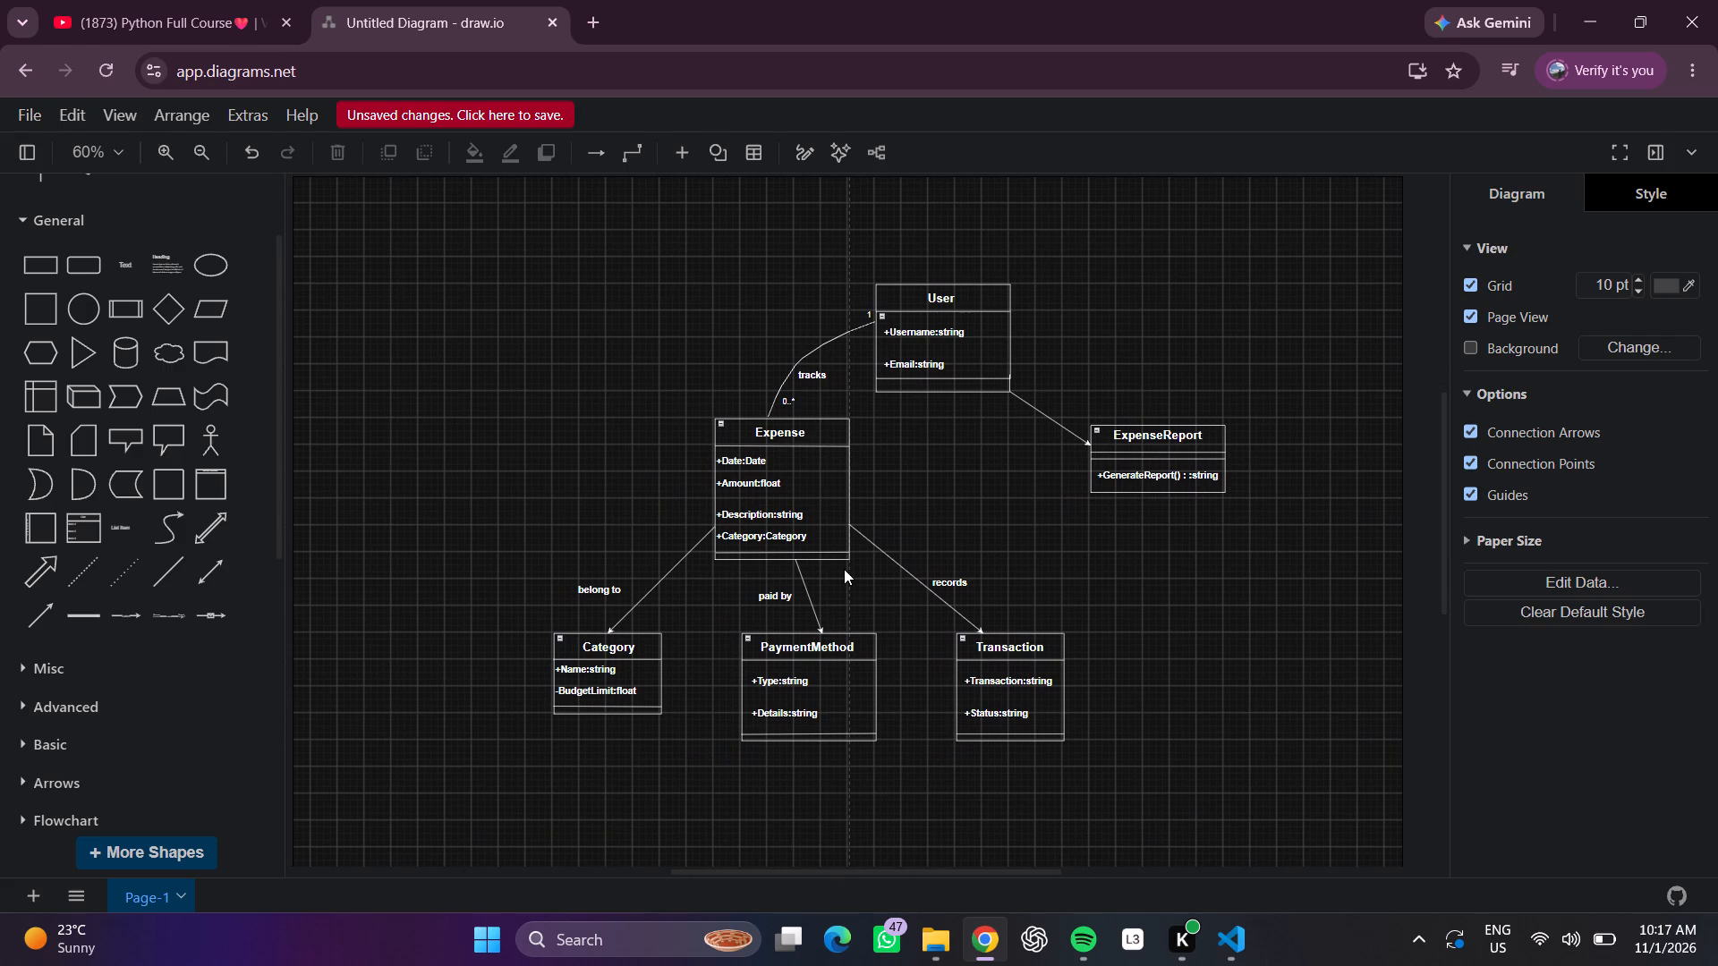
{"action": "scroll", "coordinate": [844, 569], "scroll_direction": "up", "scroll_amount": 4}
{"action": "scroll", "coordinate": [844, 569], "scroll_direction": "down", "scroll_amount": 1}
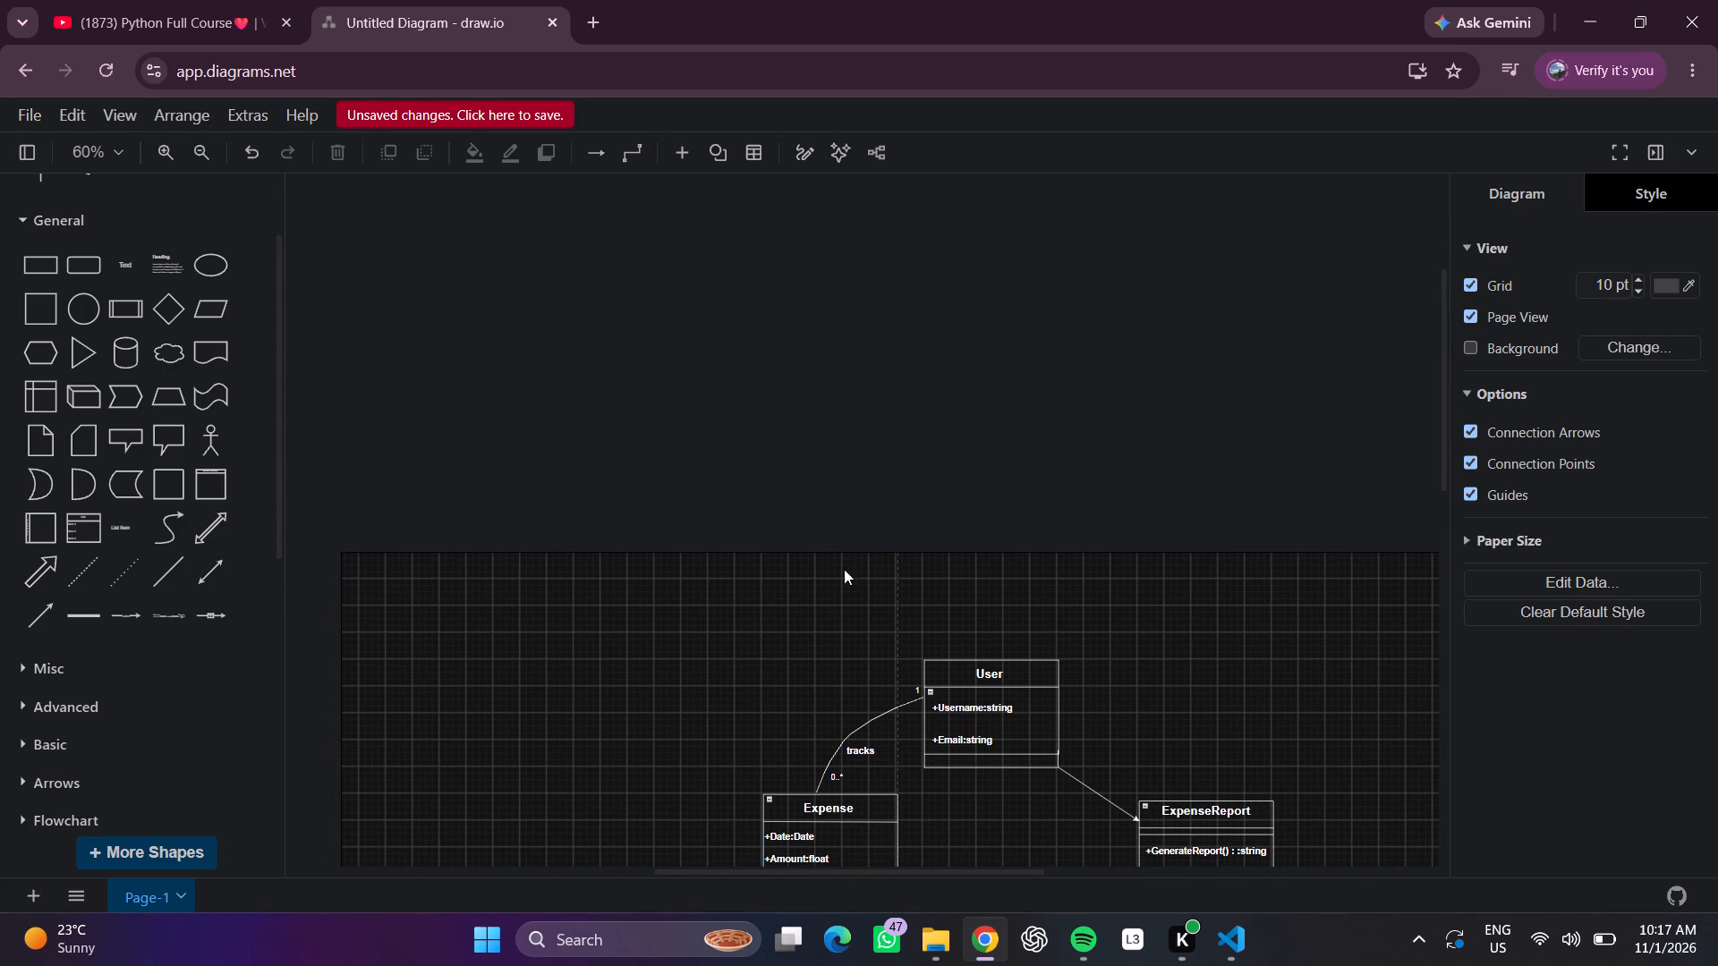
{"action": "left_click", "coordinate": [38, 253]}
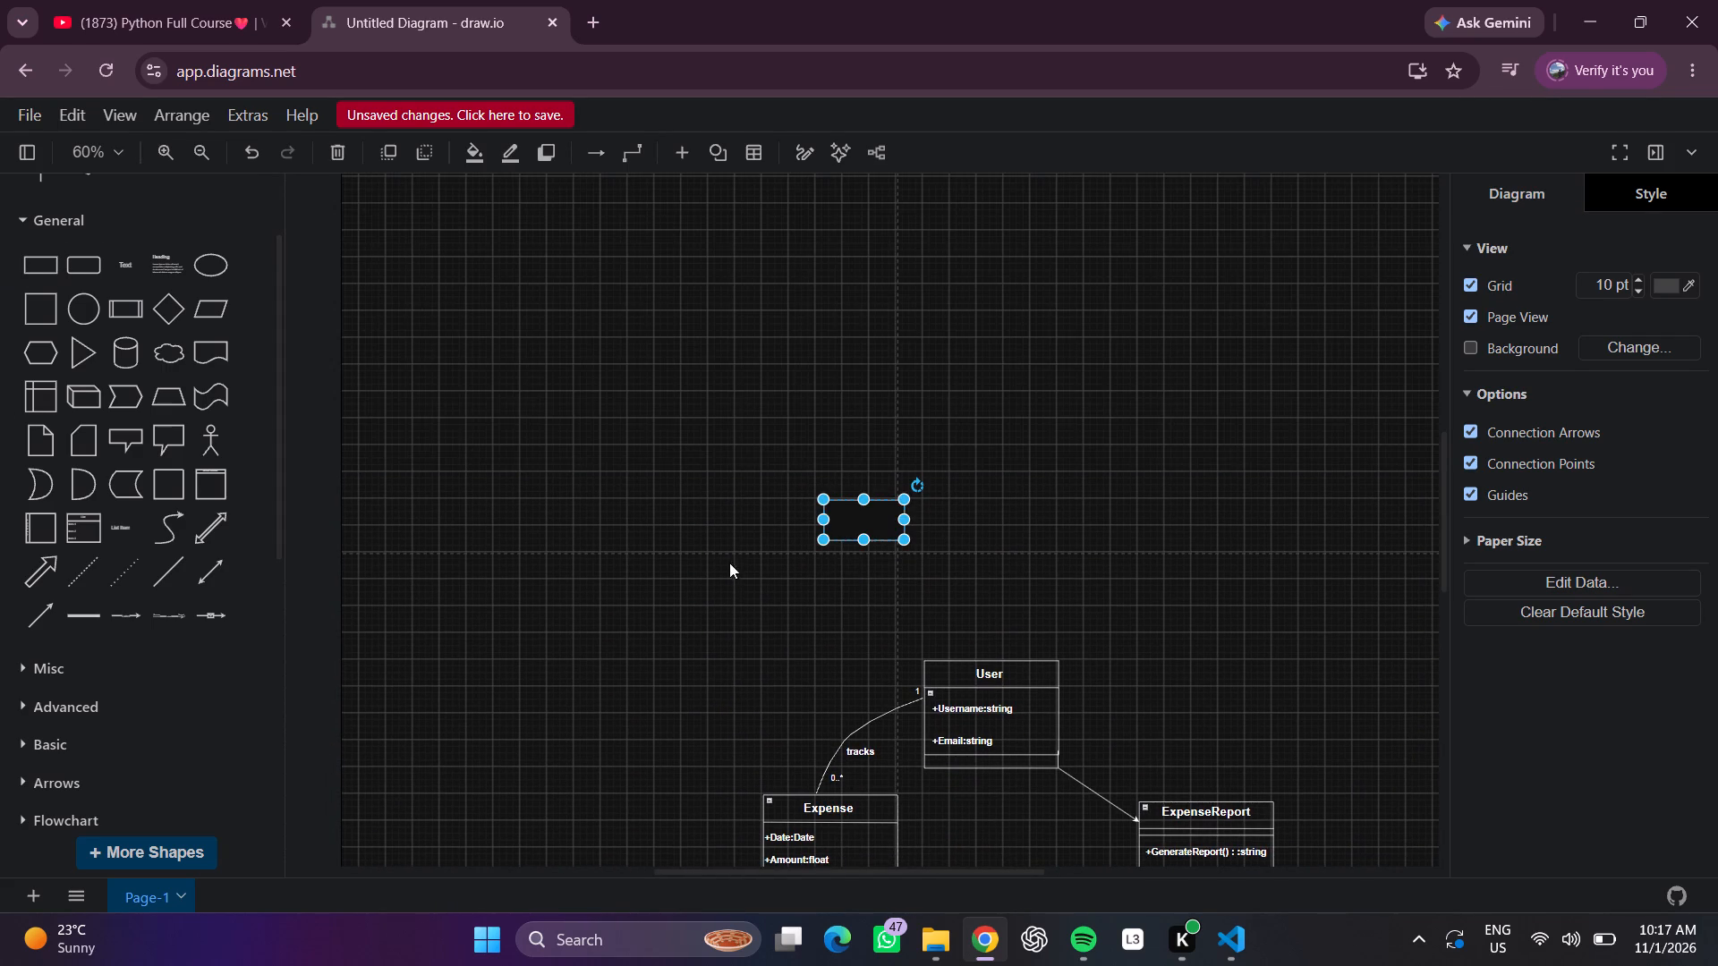
{"action": "left_click_drag", "start_coordinate": [850, 520], "coordinate": [814, 628]}
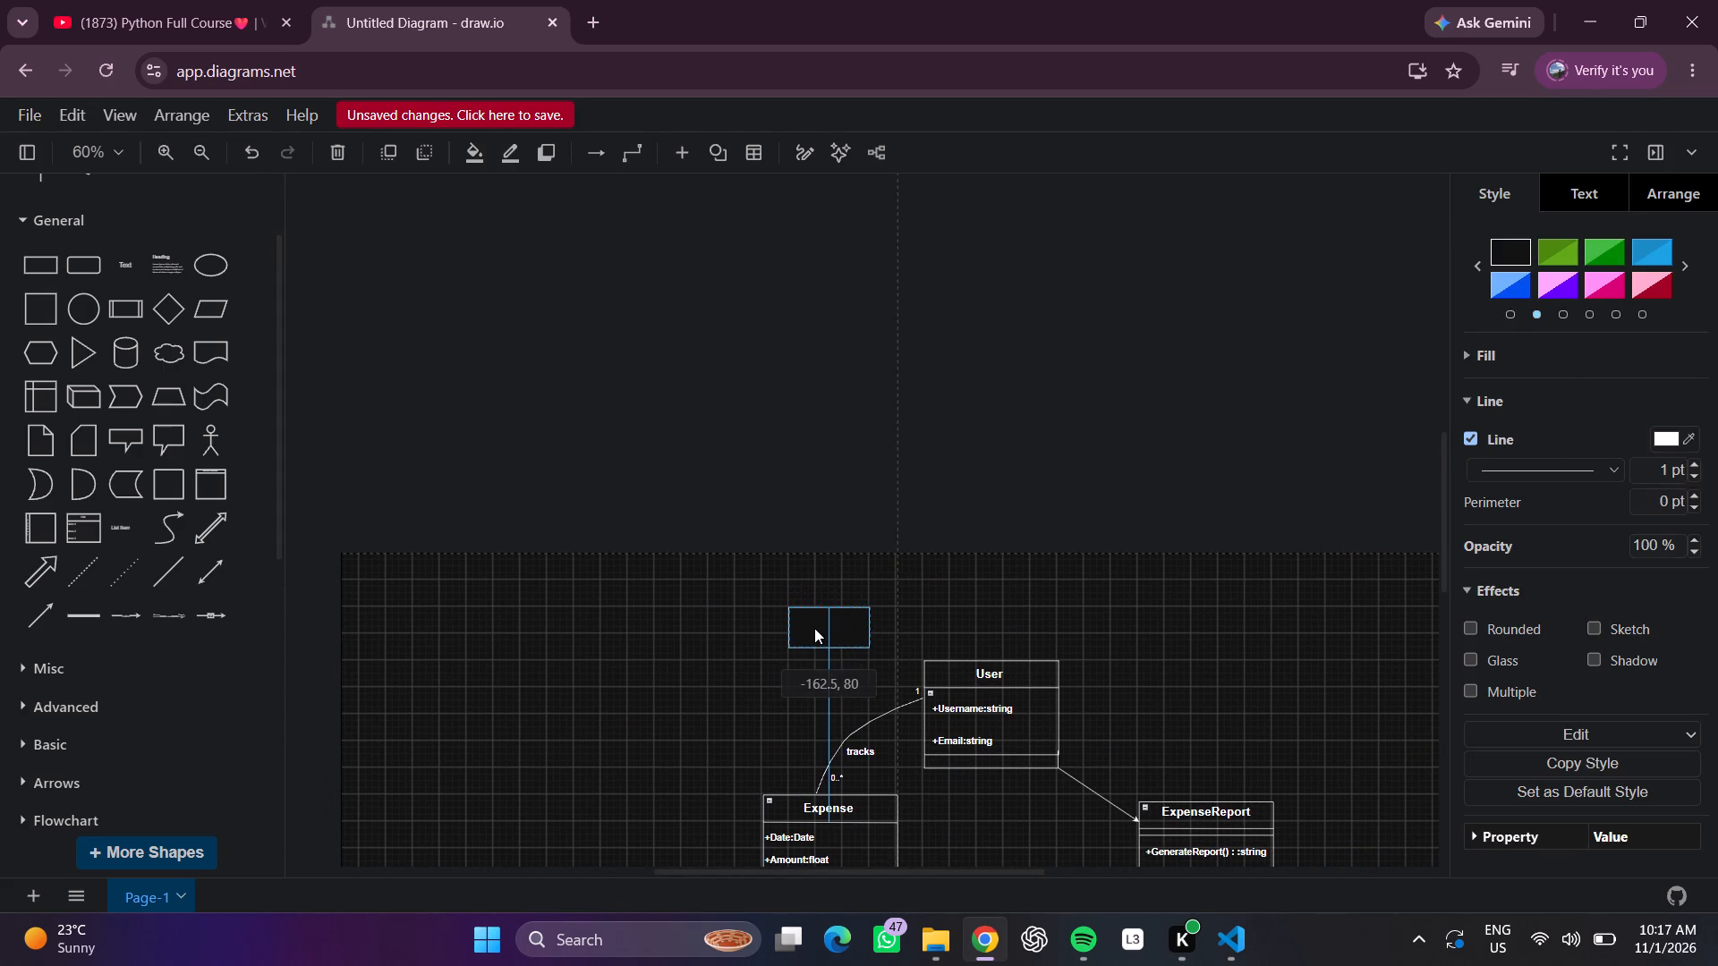
{"action": "left_click_drag", "start_coordinate": [814, 628], "coordinate": [817, 606]}
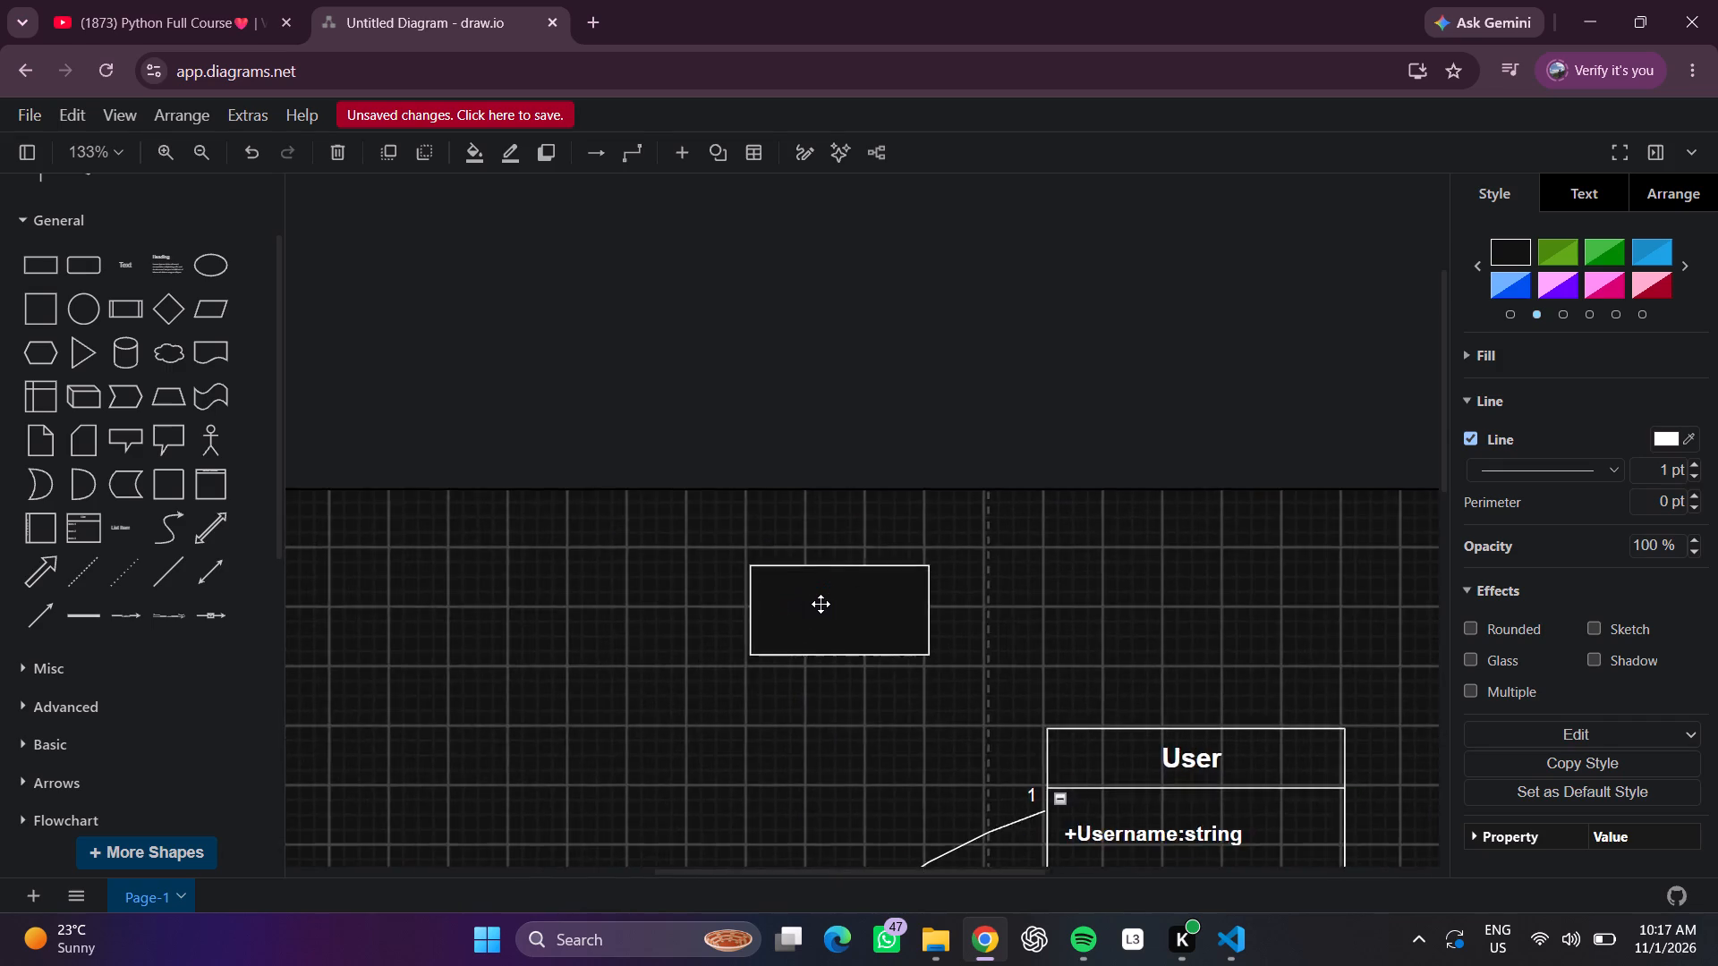
{"action": "left_click_drag", "start_coordinate": [850, 603], "coordinate": [854, 555]}
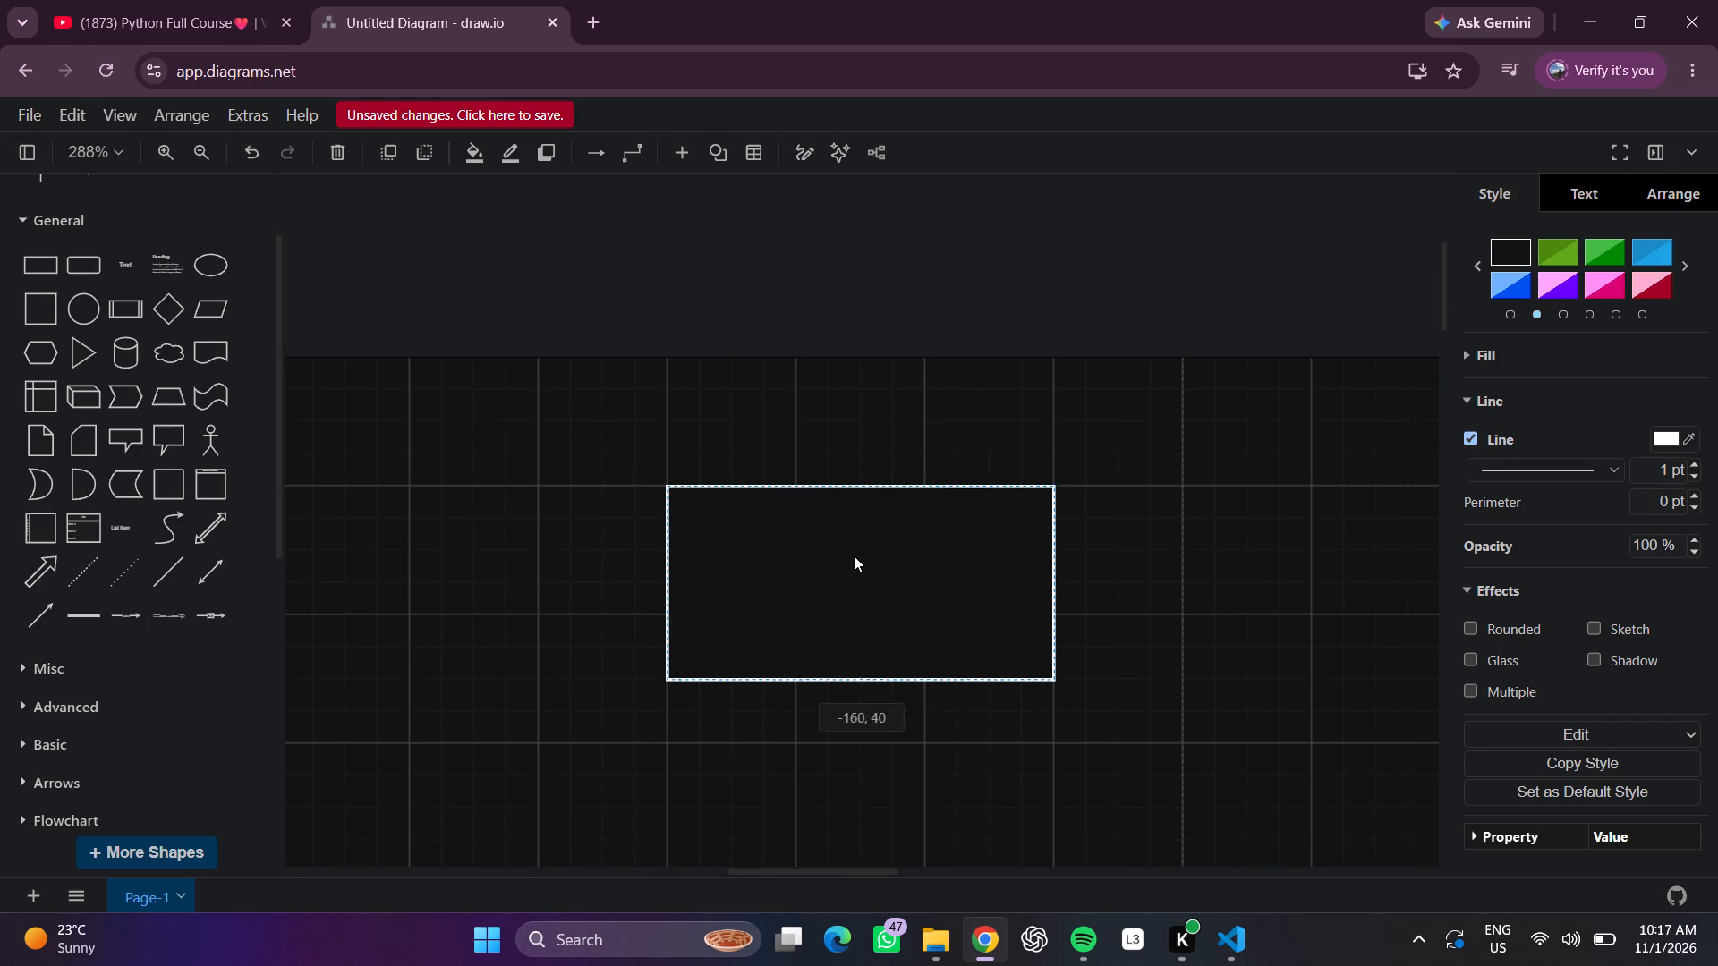
{"action": "left_click_drag", "start_coordinate": [854, 555], "coordinate": [855, 575]}
Resize the new rectangle into a wide, shallow title box of about 240 x 40.
{"action": "left_click_drag", "start_coordinate": [668, 577], "coordinate": [611, 580]}
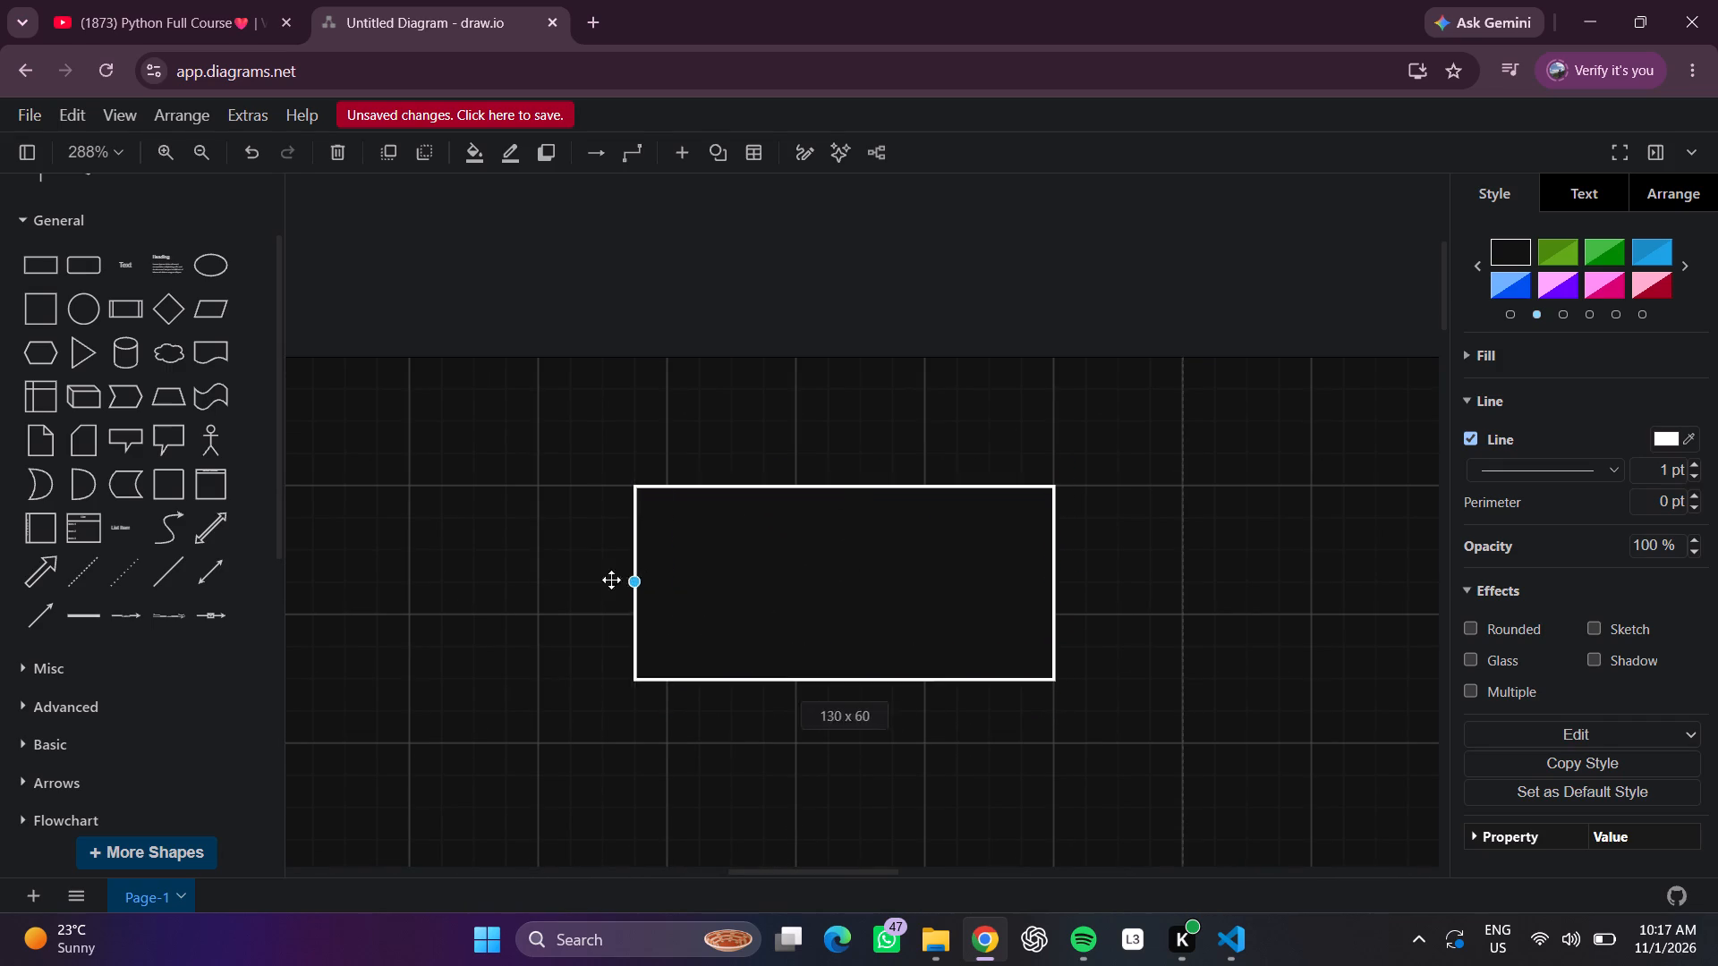
{"action": "left_click_drag", "start_coordinate": [611, 580], "coordinate": [542, 584]}
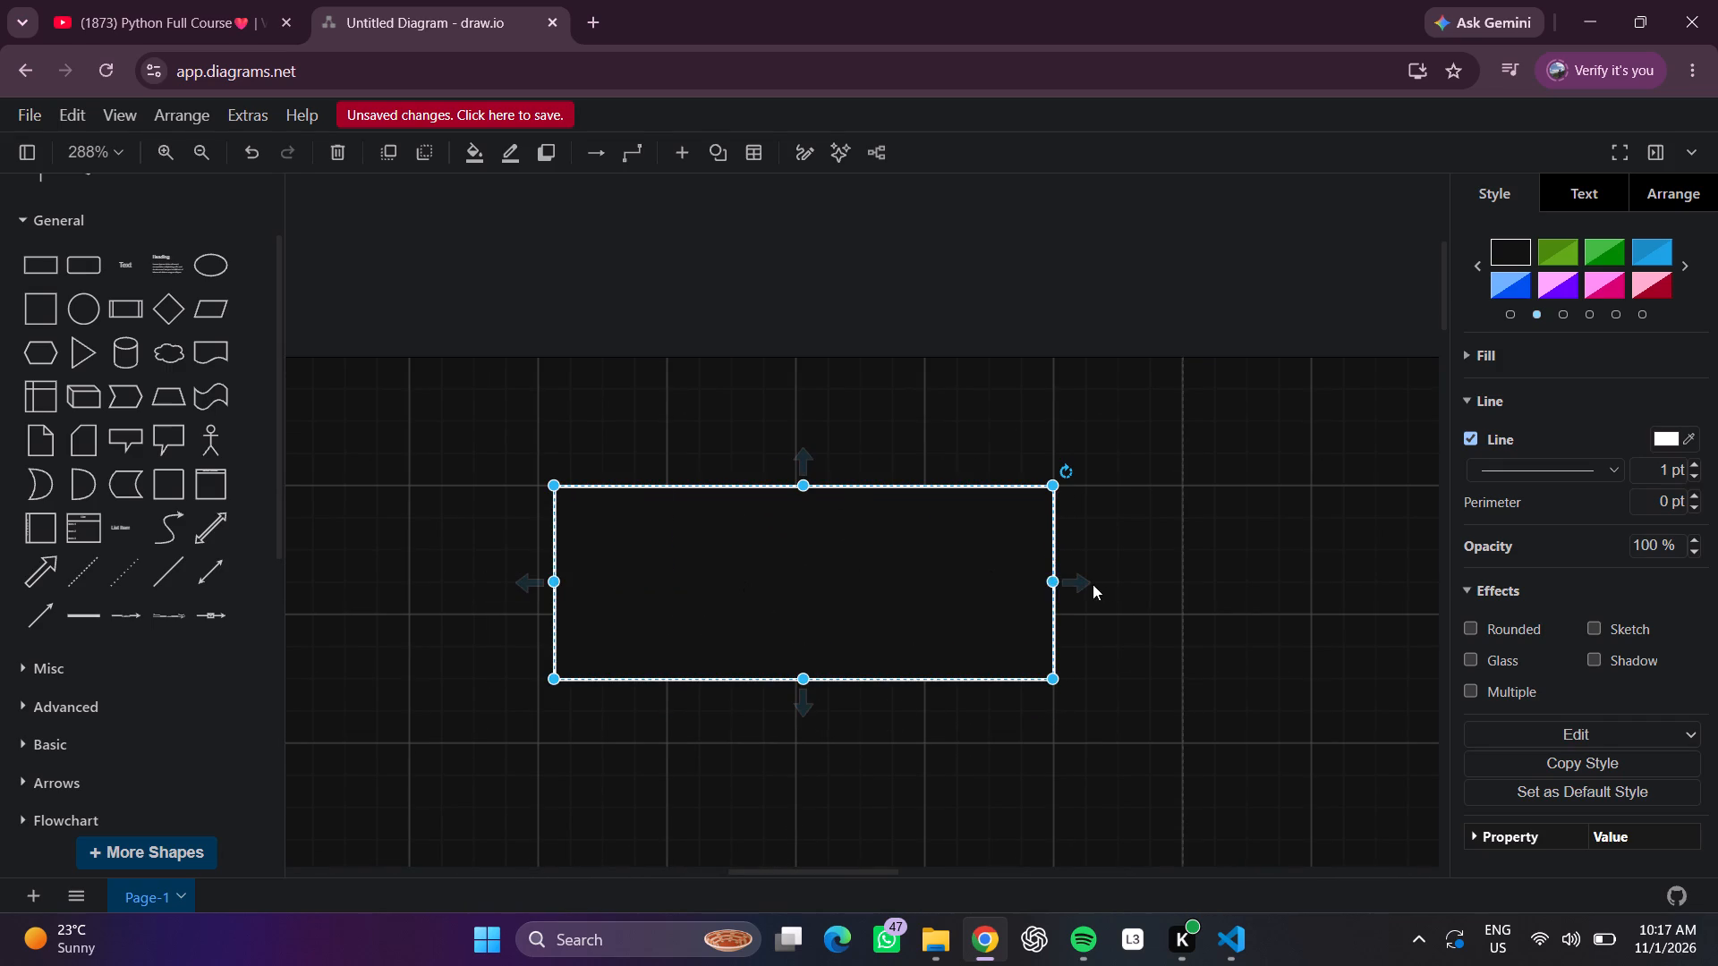
{"action": "left_click_drag", "start_coordinate": [1051, 585], "coordinate": [1302, 568]}
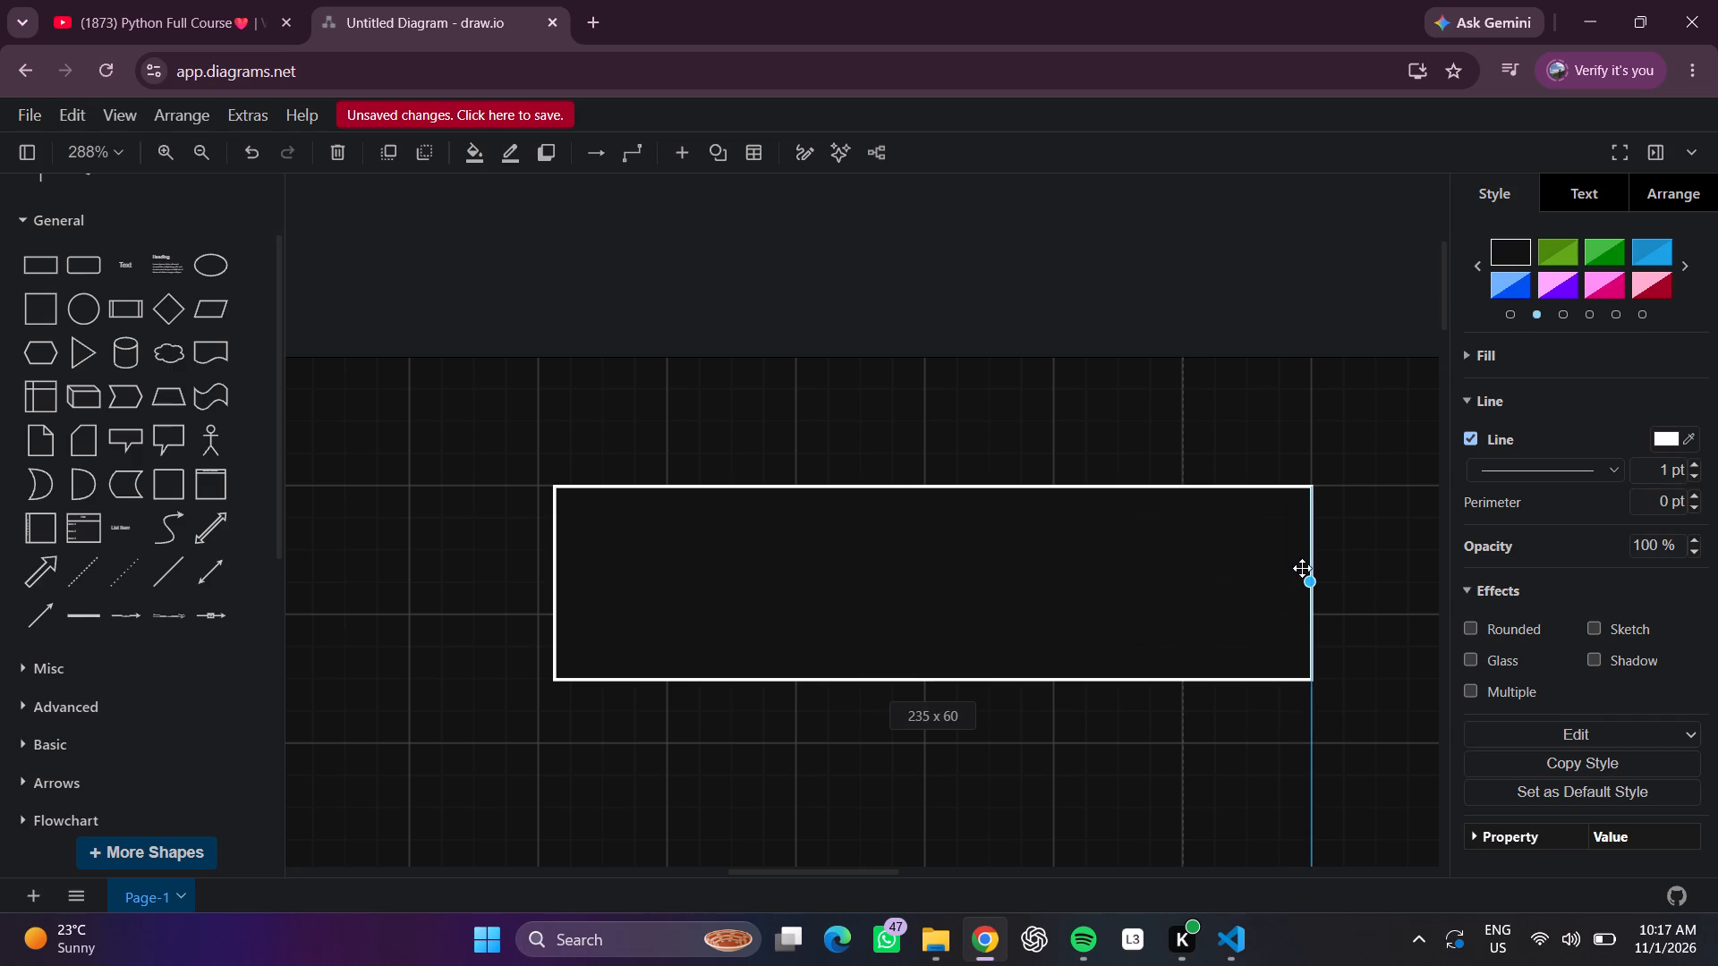
{"action": "left_click_drag", "start_coordinate": [1302, 568], "coordinate": [1297, 568]}
{"action": "left_click_drag", "start_coordinate": [551, 577], "coordinate": [537, 583]}
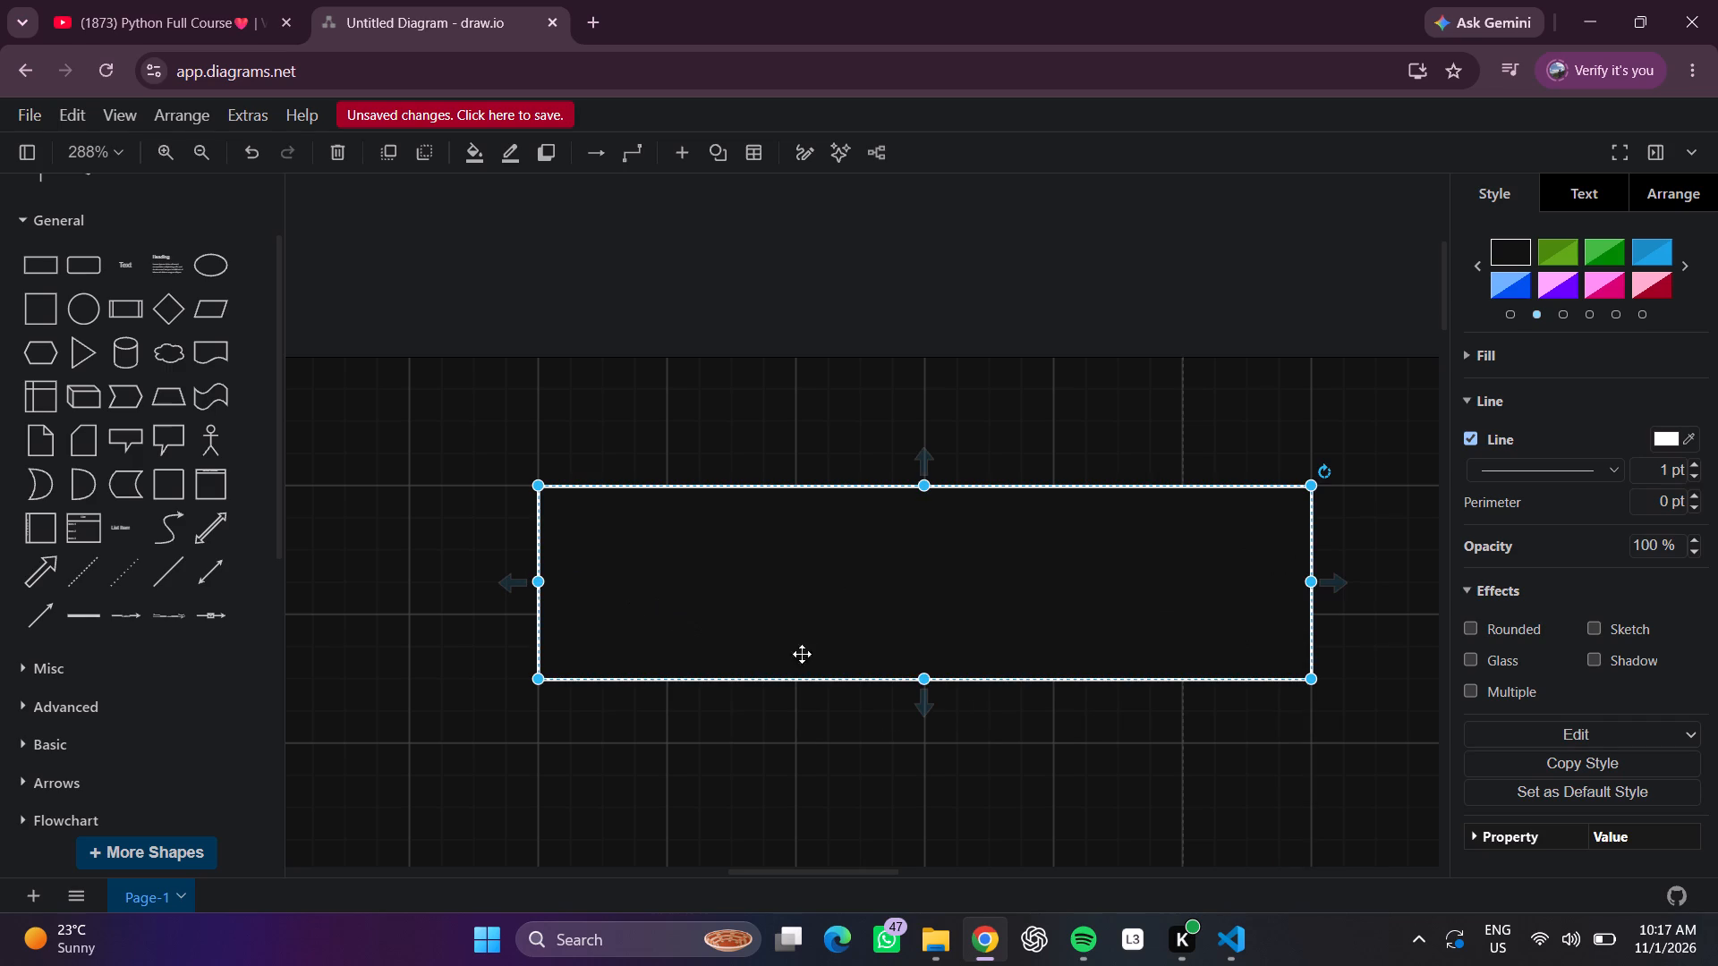
{"action": "left_click_drag", "start_coordinate": [923, 680], "coordinate": [916, 608]}
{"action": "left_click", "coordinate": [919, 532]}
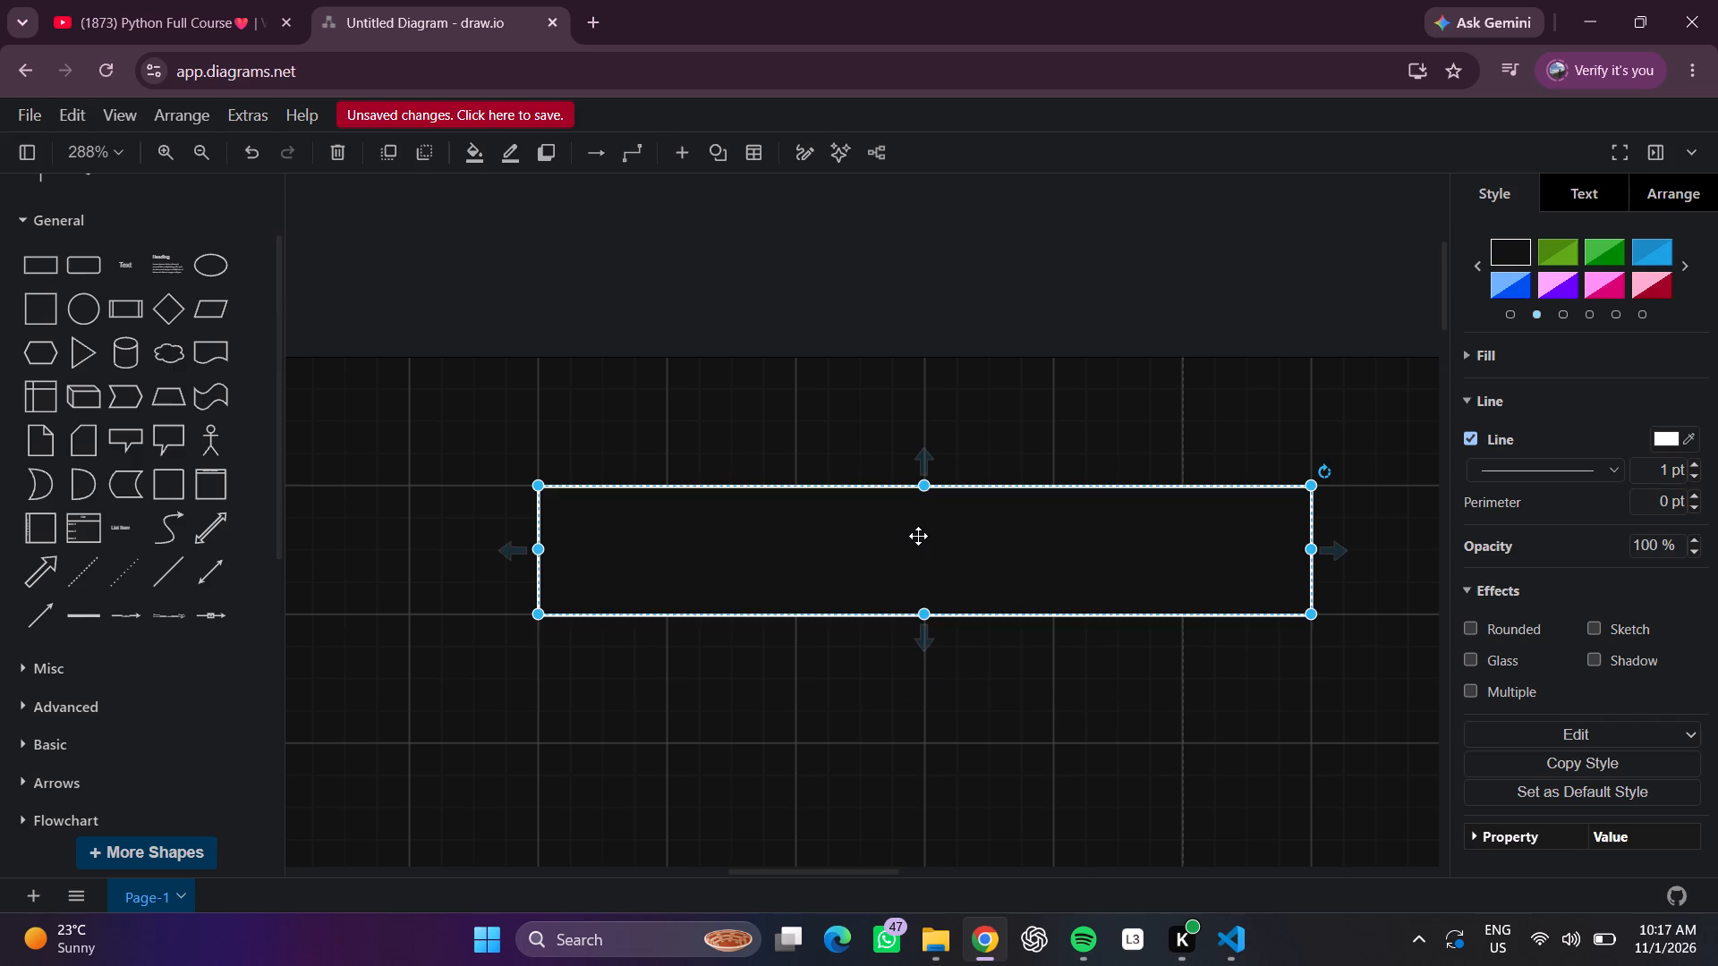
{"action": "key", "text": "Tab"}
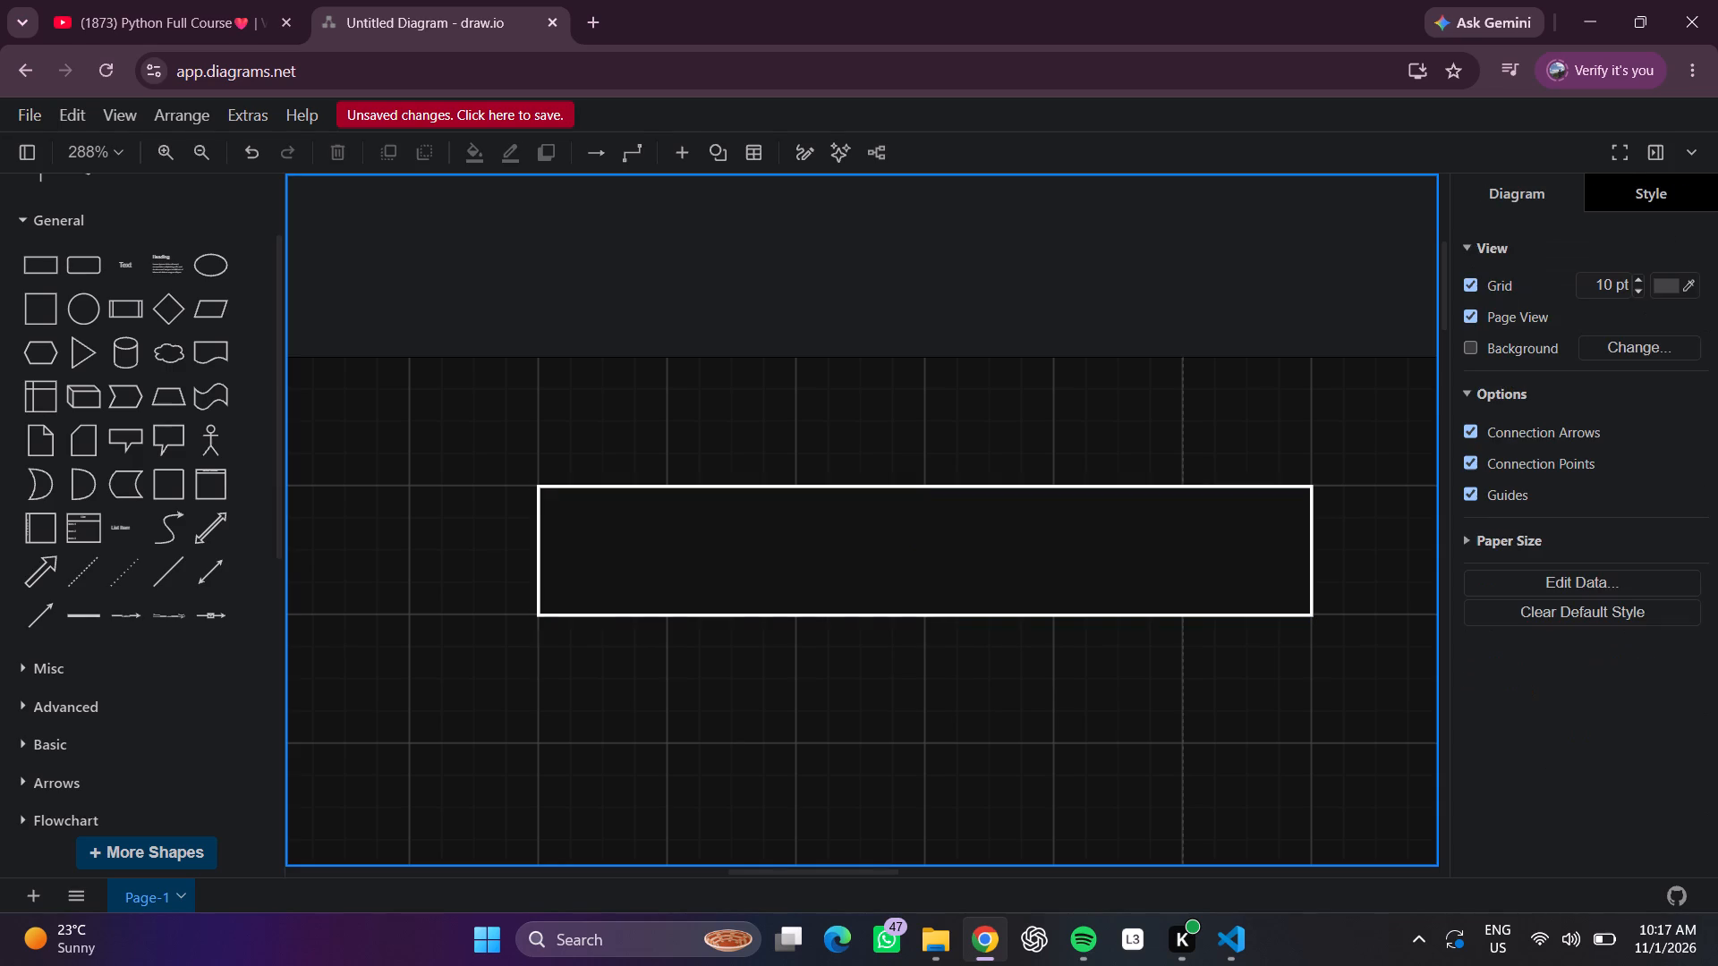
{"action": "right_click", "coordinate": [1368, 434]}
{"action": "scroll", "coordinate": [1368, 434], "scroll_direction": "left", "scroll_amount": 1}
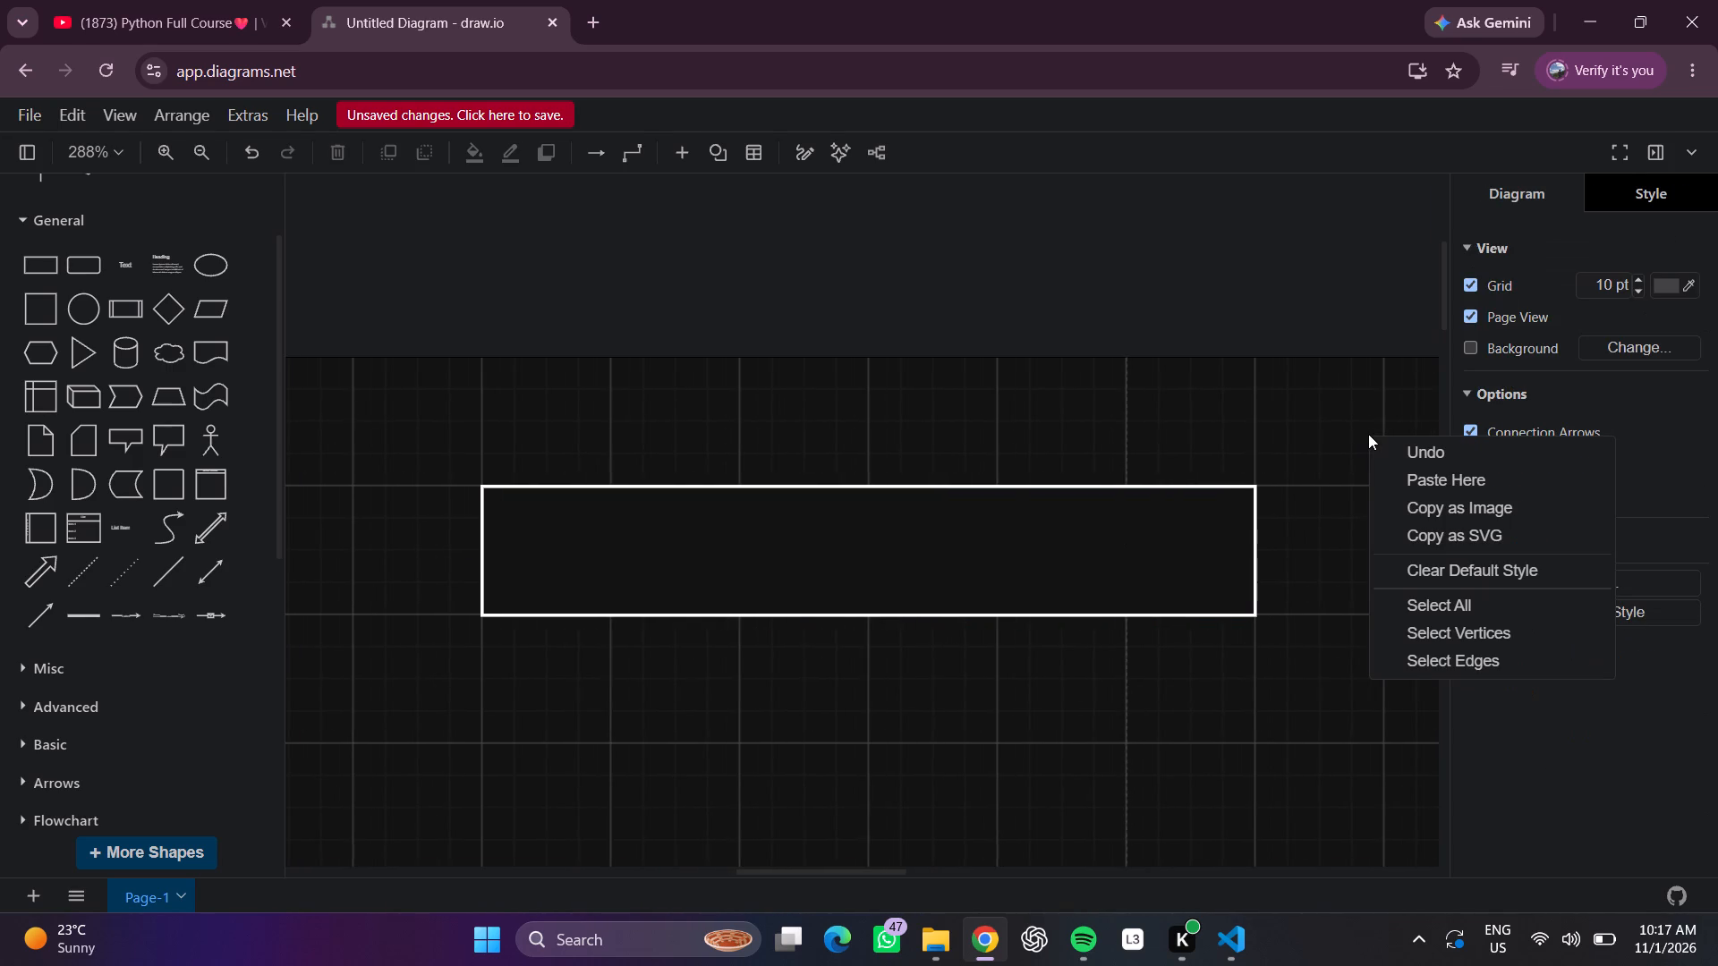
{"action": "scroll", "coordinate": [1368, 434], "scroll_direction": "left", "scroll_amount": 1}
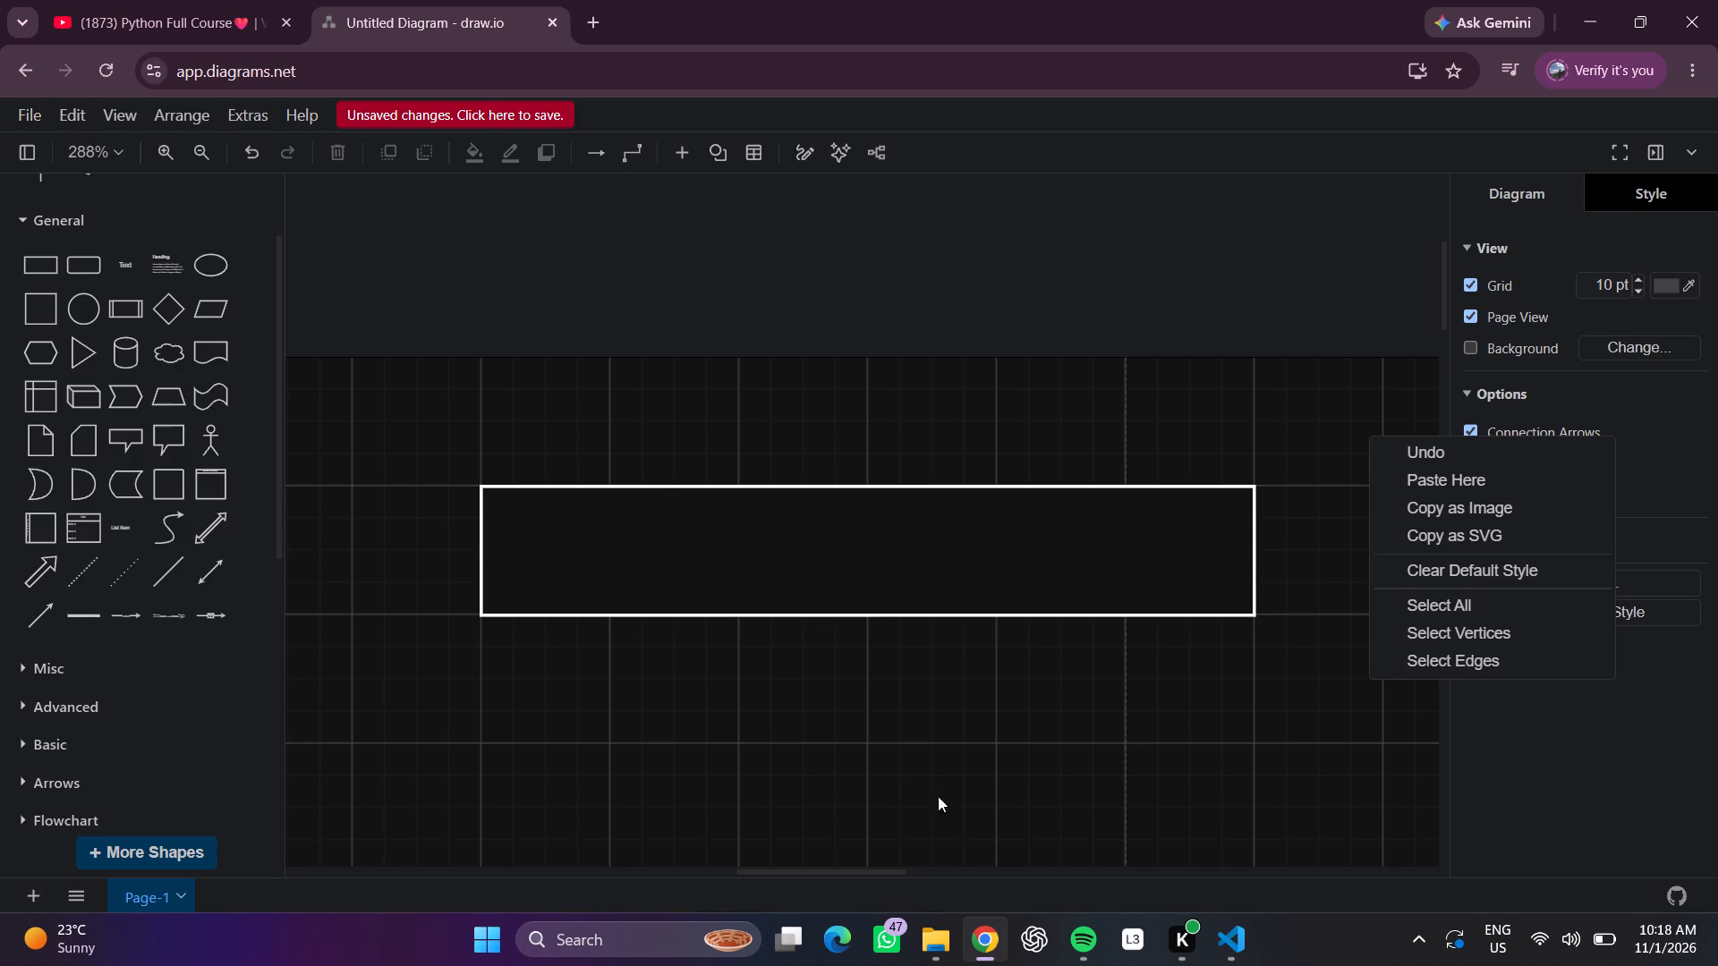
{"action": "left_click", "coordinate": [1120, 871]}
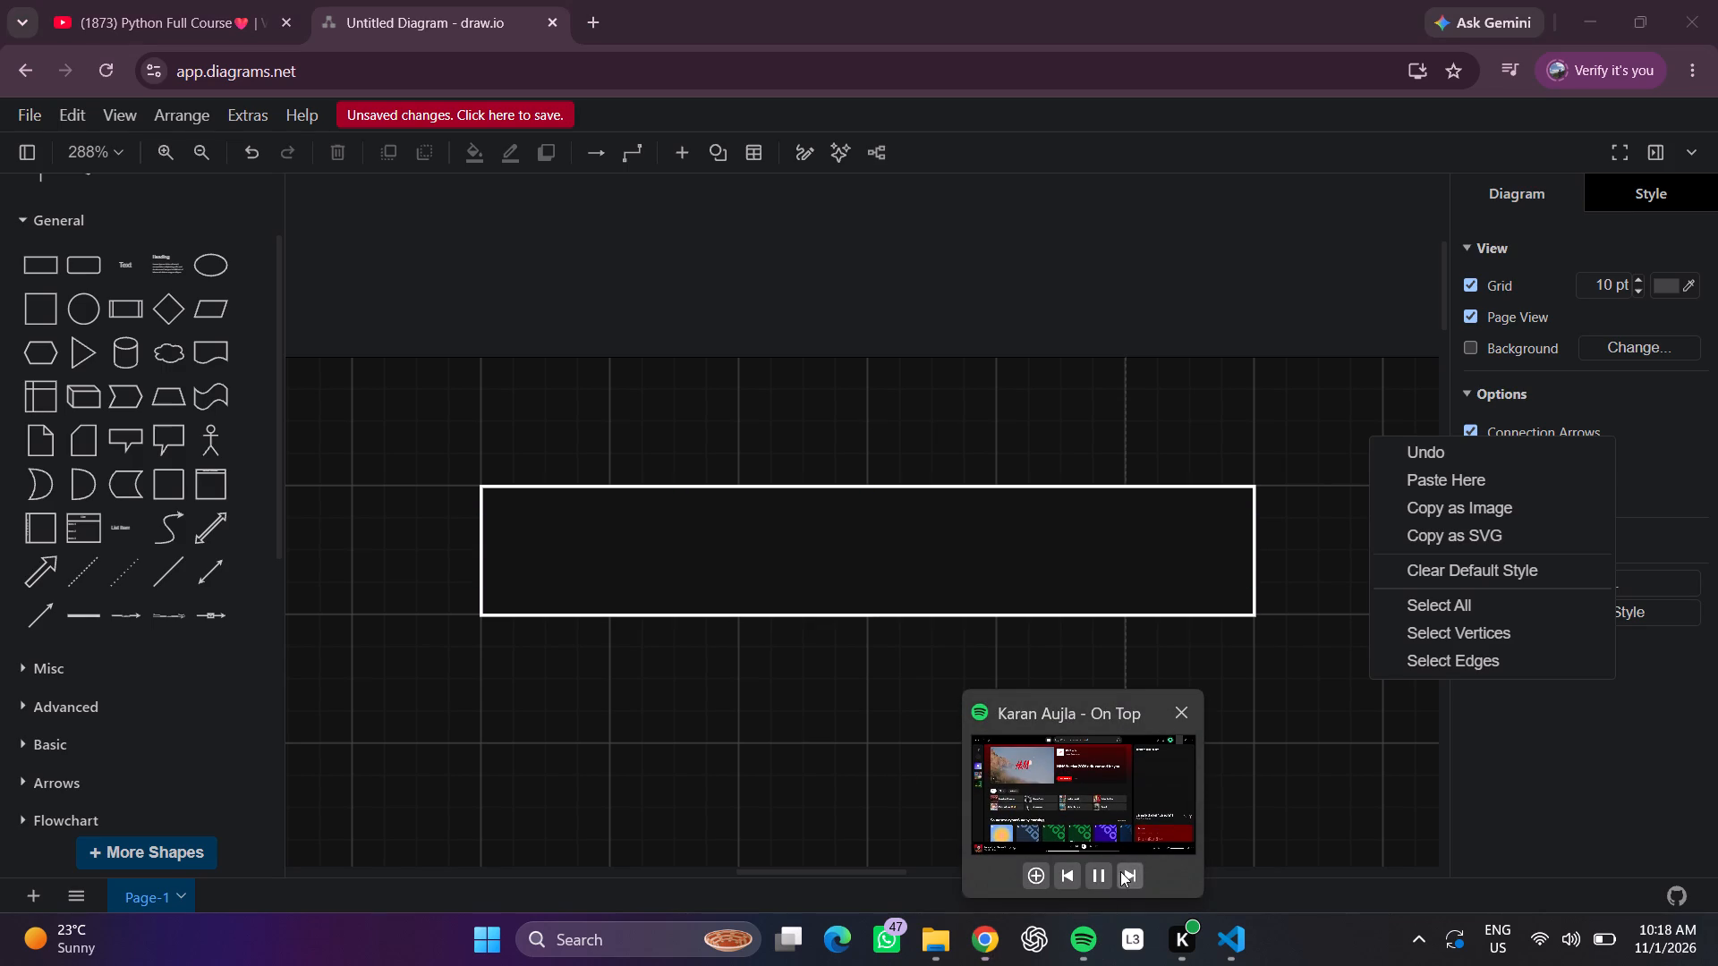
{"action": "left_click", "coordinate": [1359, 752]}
Enter "ER Diagram Expense Tracker and Analysis" as the text of the title box.
{"action": "double_click", "coordinate": [875, 502]}
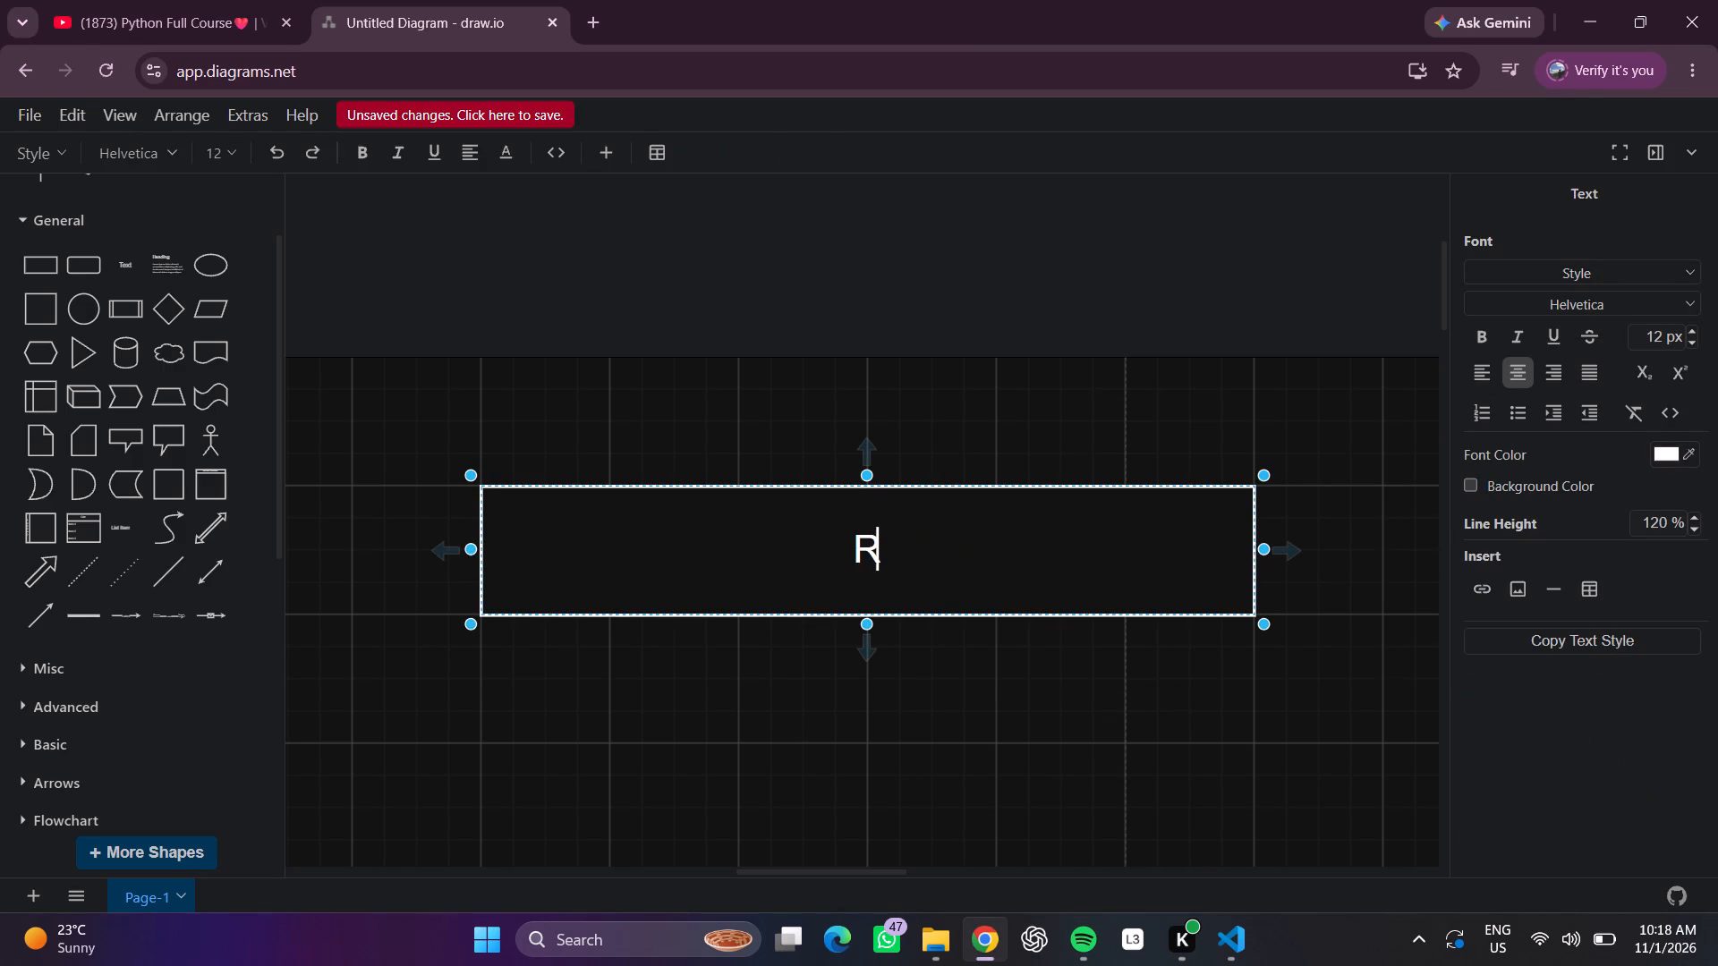
{"action": "key", "text": "e"}
{"action": "type", "text": "R"}
{"action": "key", "text": "space"}
{"action": "type", "text": "ia"}
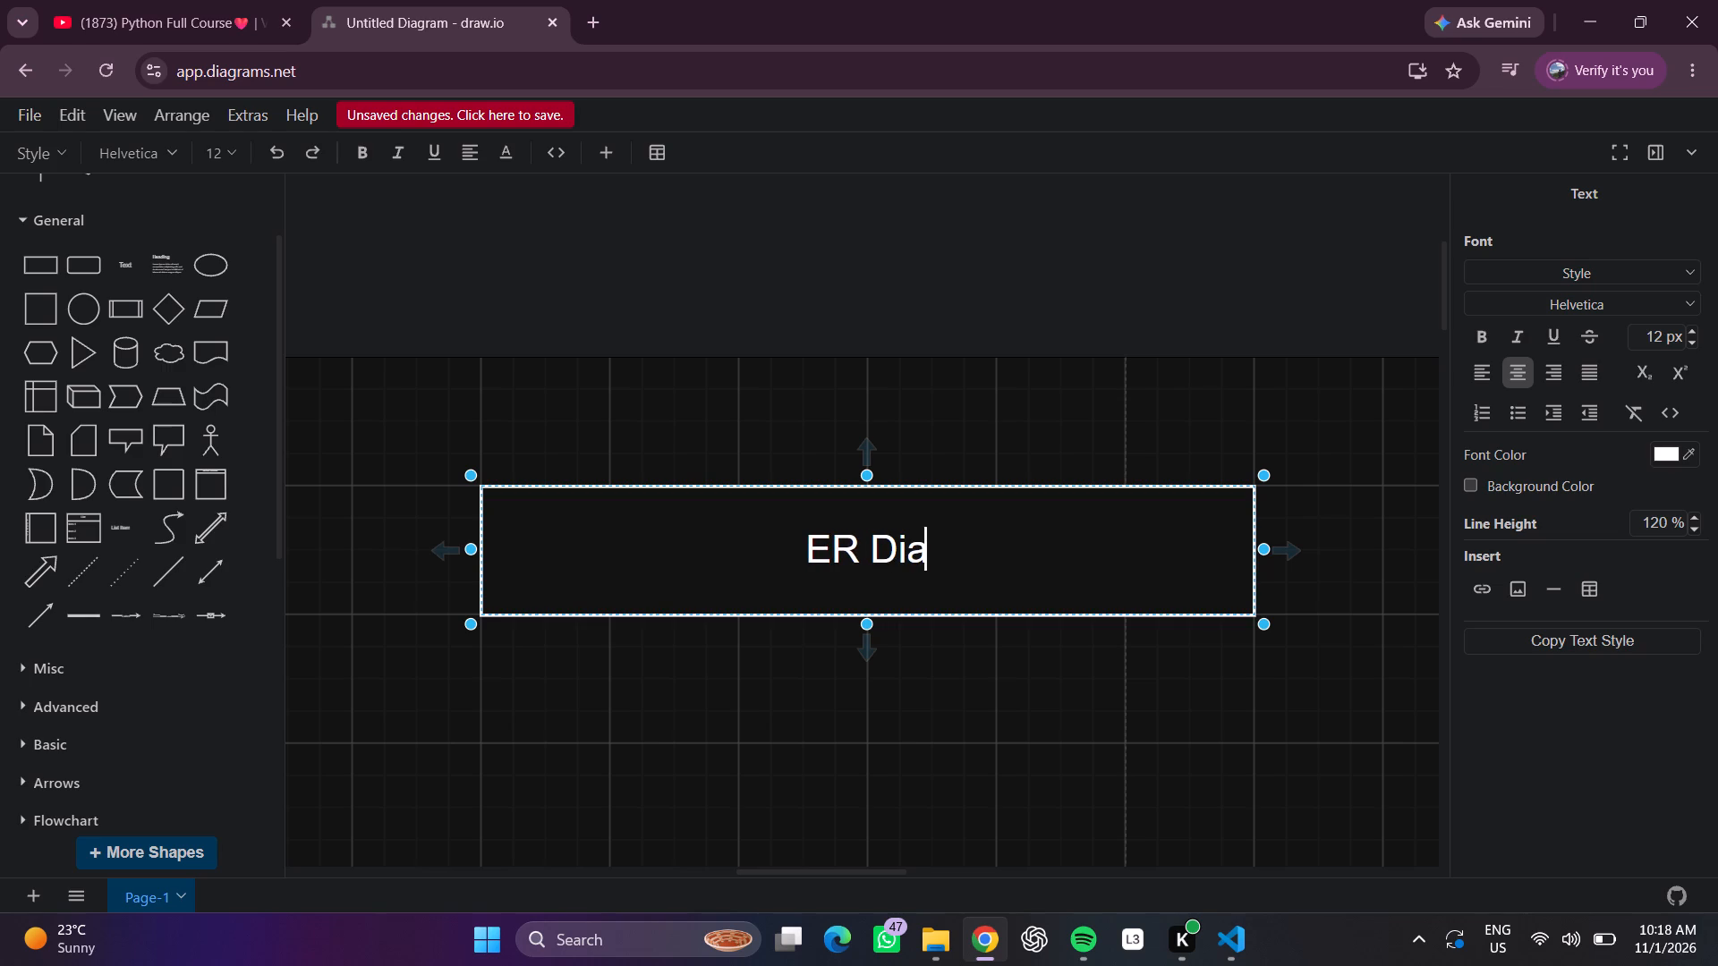
{"action": "type", "text": "gram"}
{"action": "key", "text": "space"}
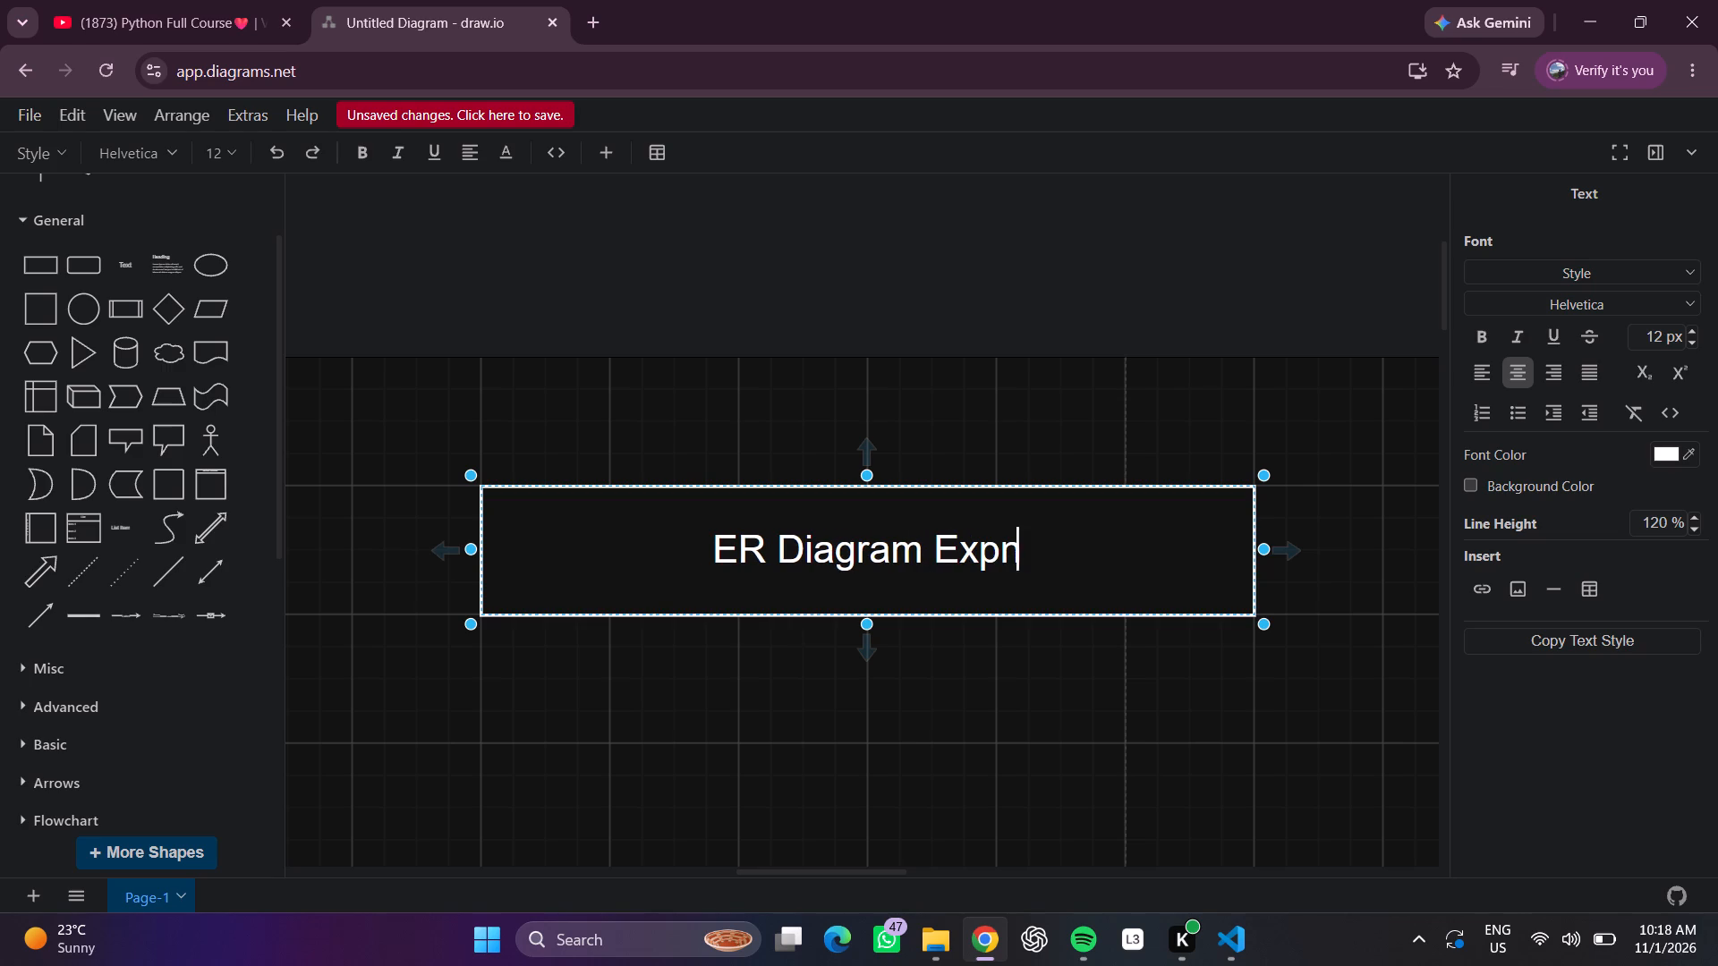
{"action": "key", "text": "BackSpace"}
{"action": "key", "text": "BackSpace"}
{"action": "type", "text": "ense"}
{"action": "key", "text": "space"}
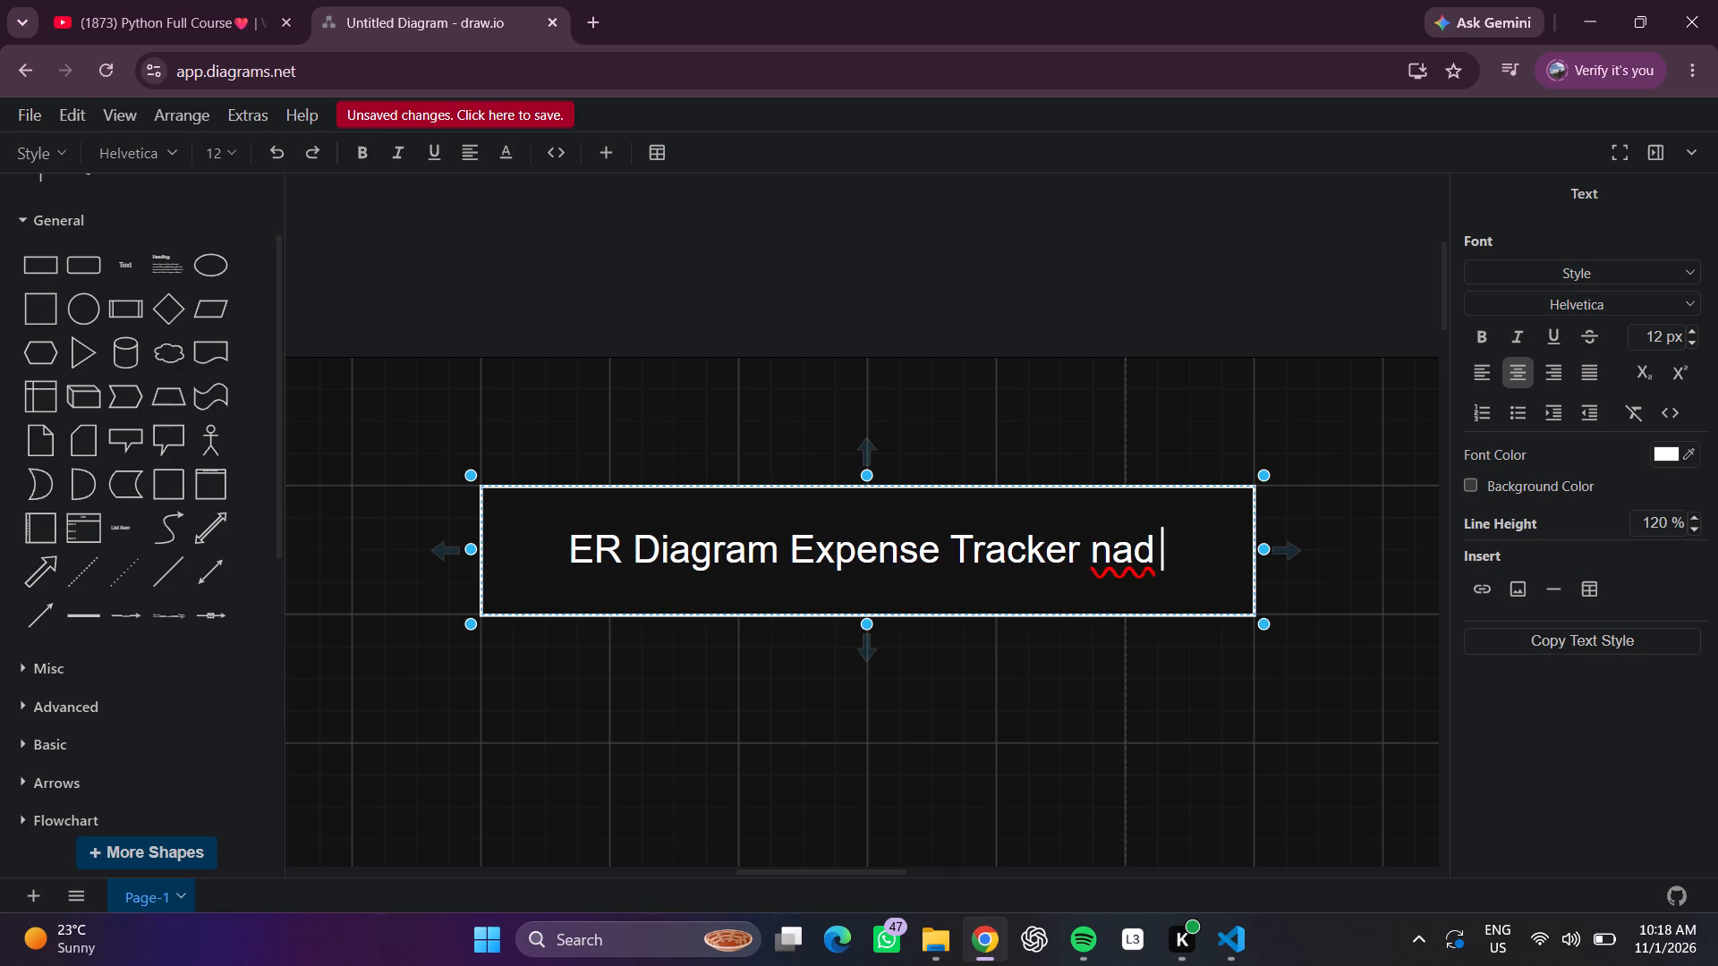
{"action": "key", "text": "BackSpace"}
{"action": "key", "text": "BackSpace"}
{"action": "key", "text": "BackSpace"}
{"action": "key", "text": "BackSpace"}
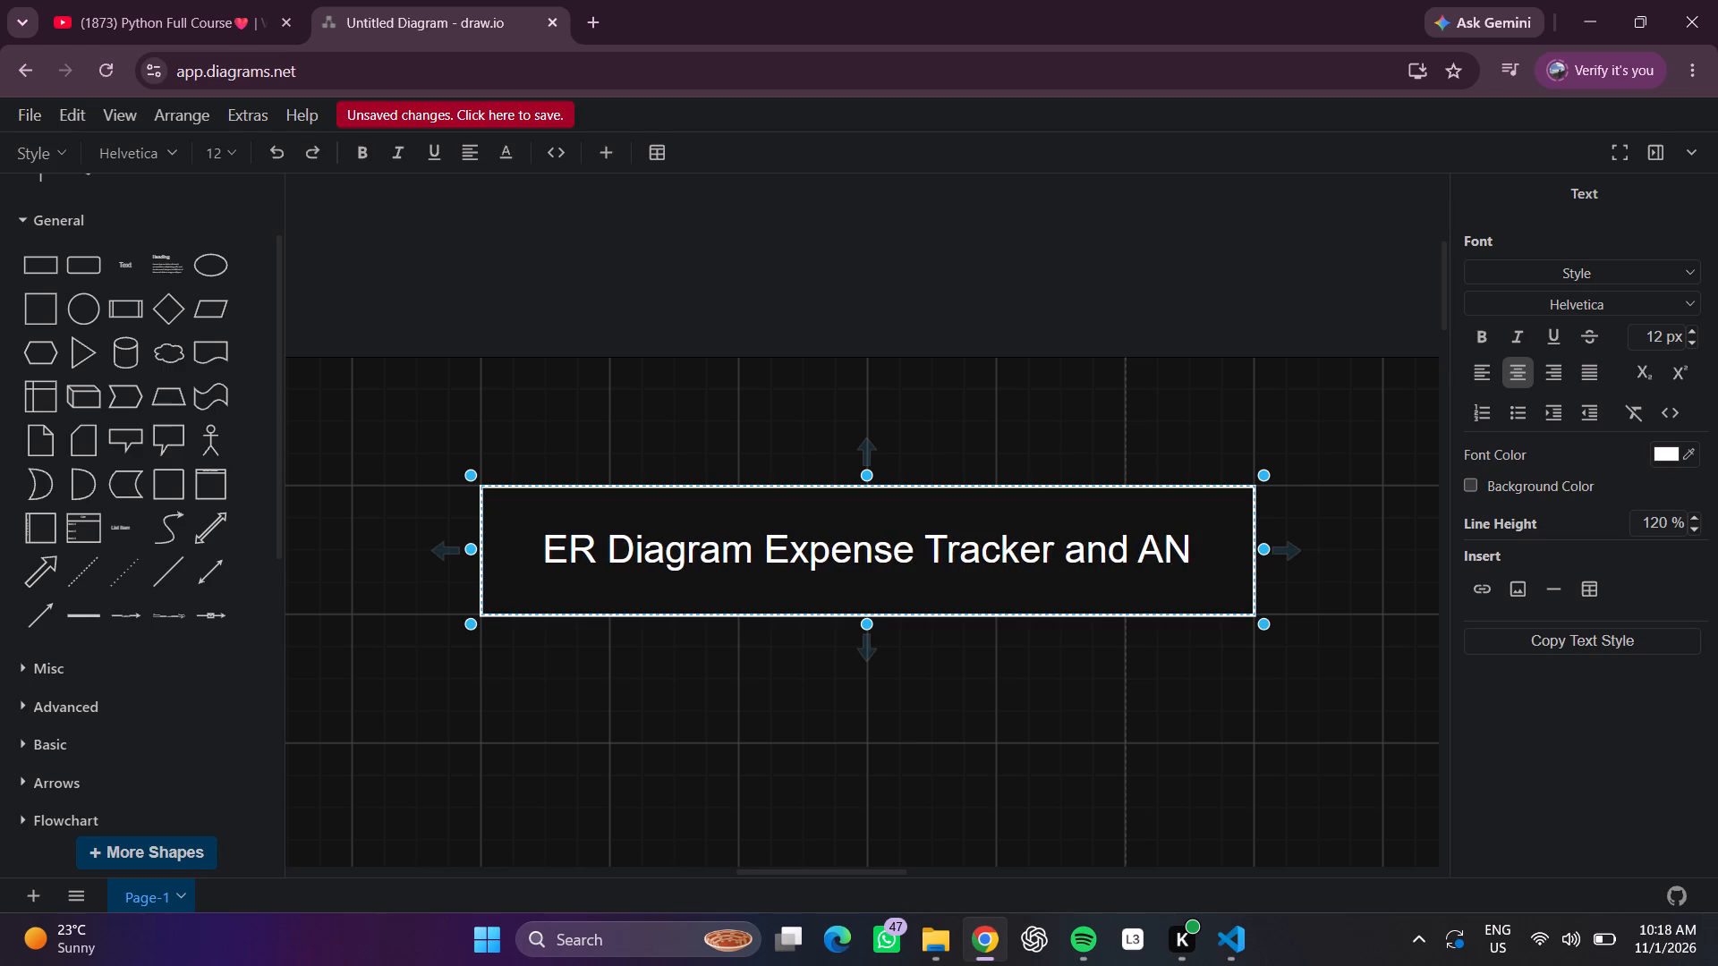
{"action": "key", "text": "BackSpace"}
{"action": "key", "text": "BackSpace"}
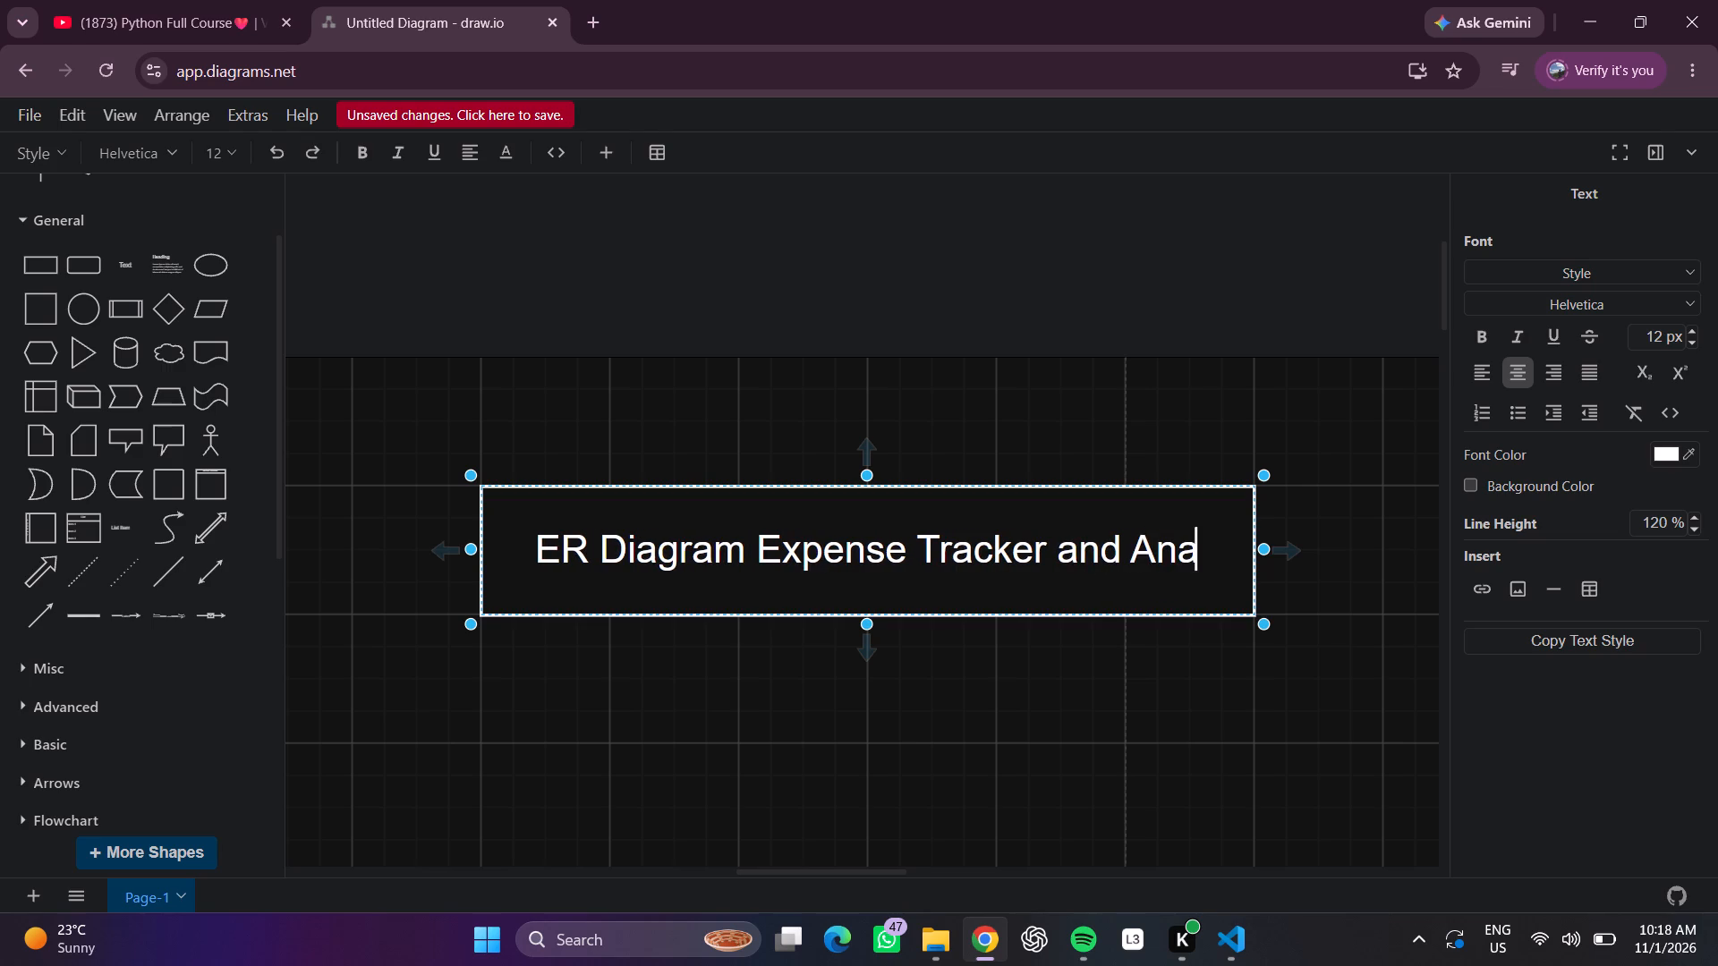
{"action": "key", "text": "l"}
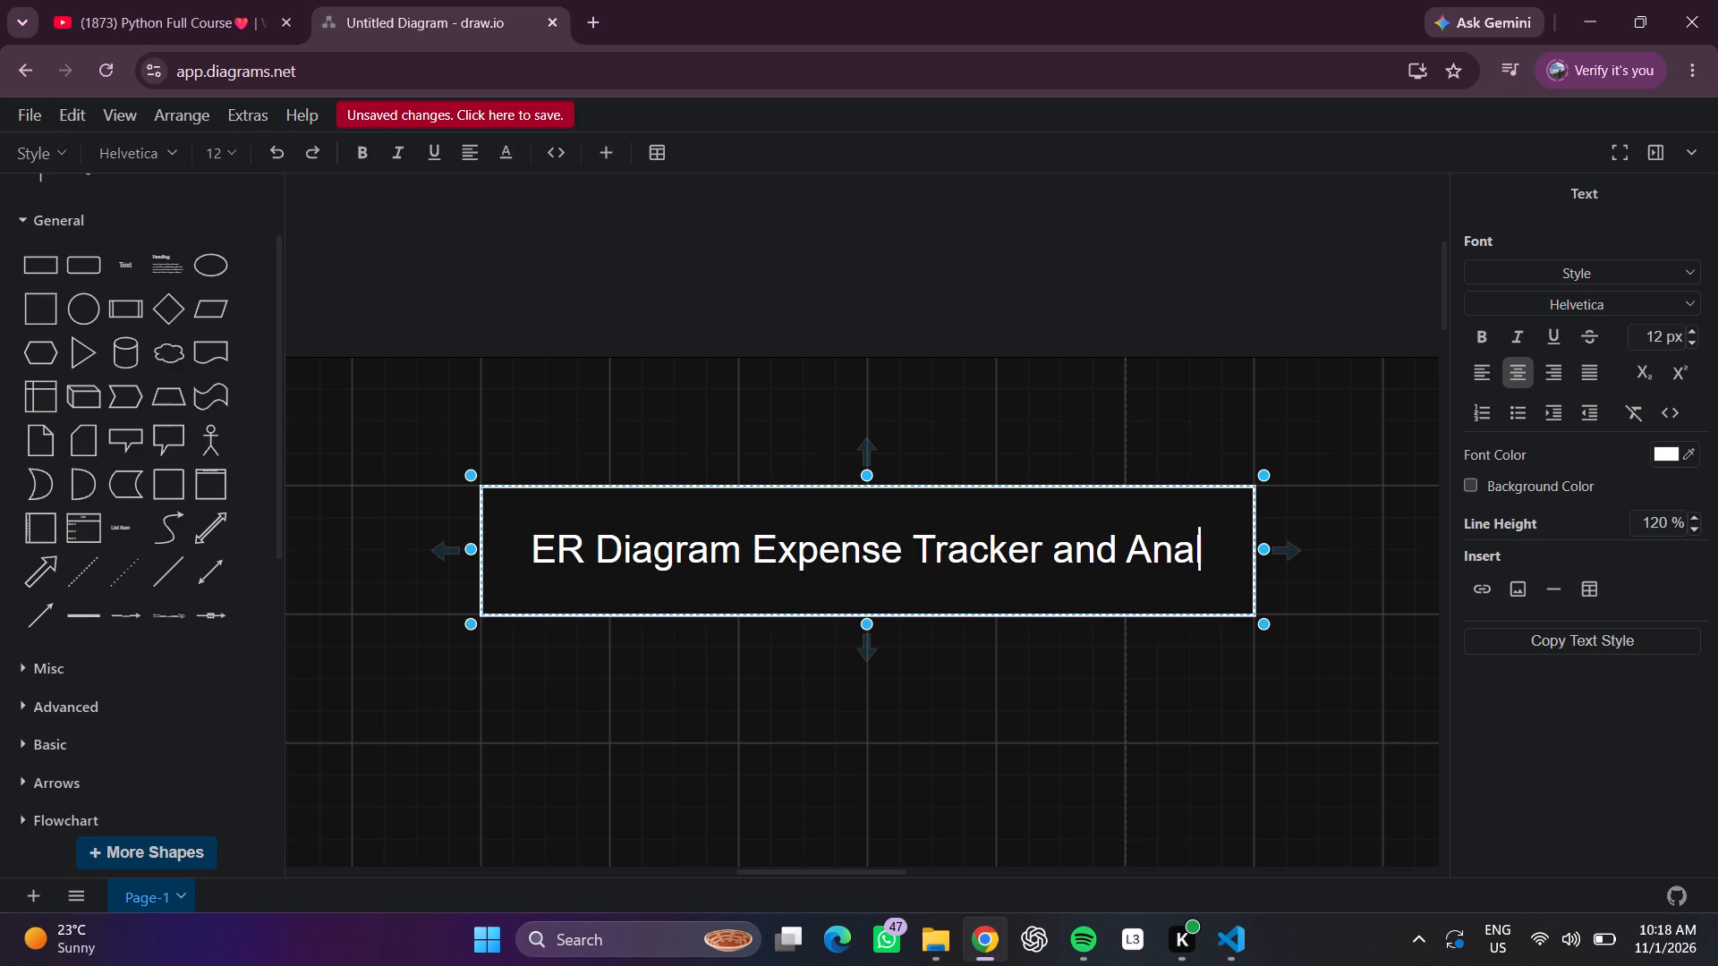
{"action": "type", "text": "ys"}
{"action": "type", "text": "is"}
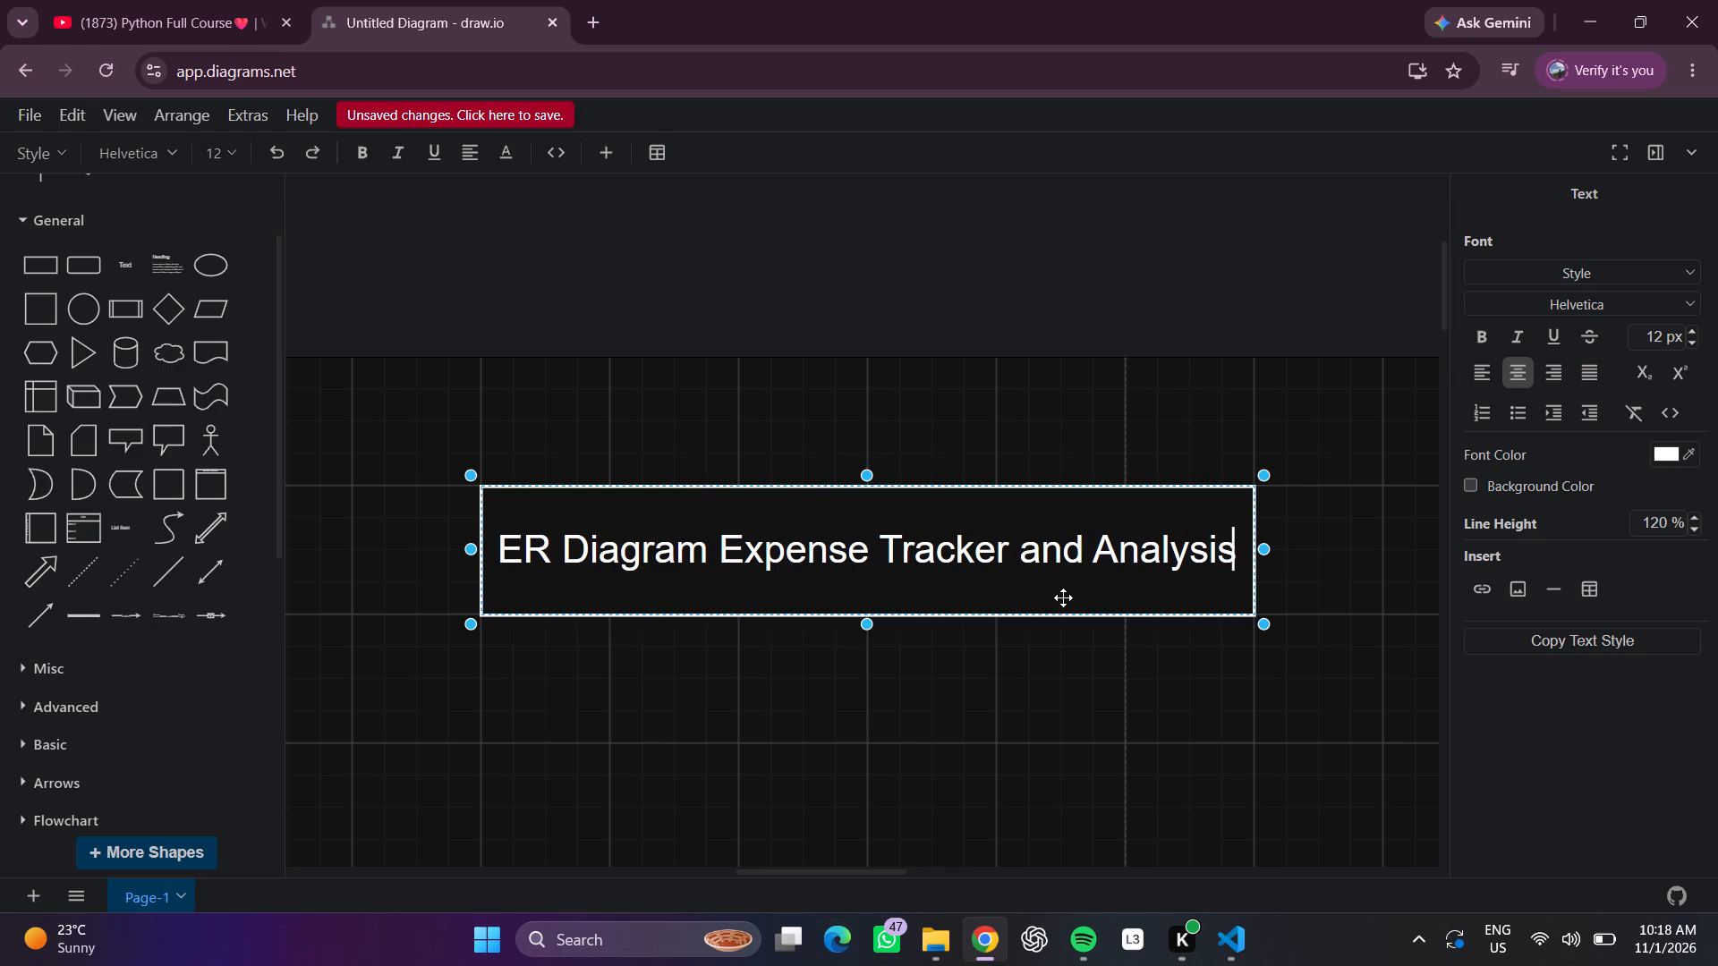
{"action": "left_click", "coordinate": [1011, 763]}
Widen the title box by extending its right edge, leaving more room around the text.
{"action": "left_click", "coordinate": [1255, 546]}
{"action": "left_click_drag", "start_coordinate": [1250, 550], "coordinate": [1259, 550]}
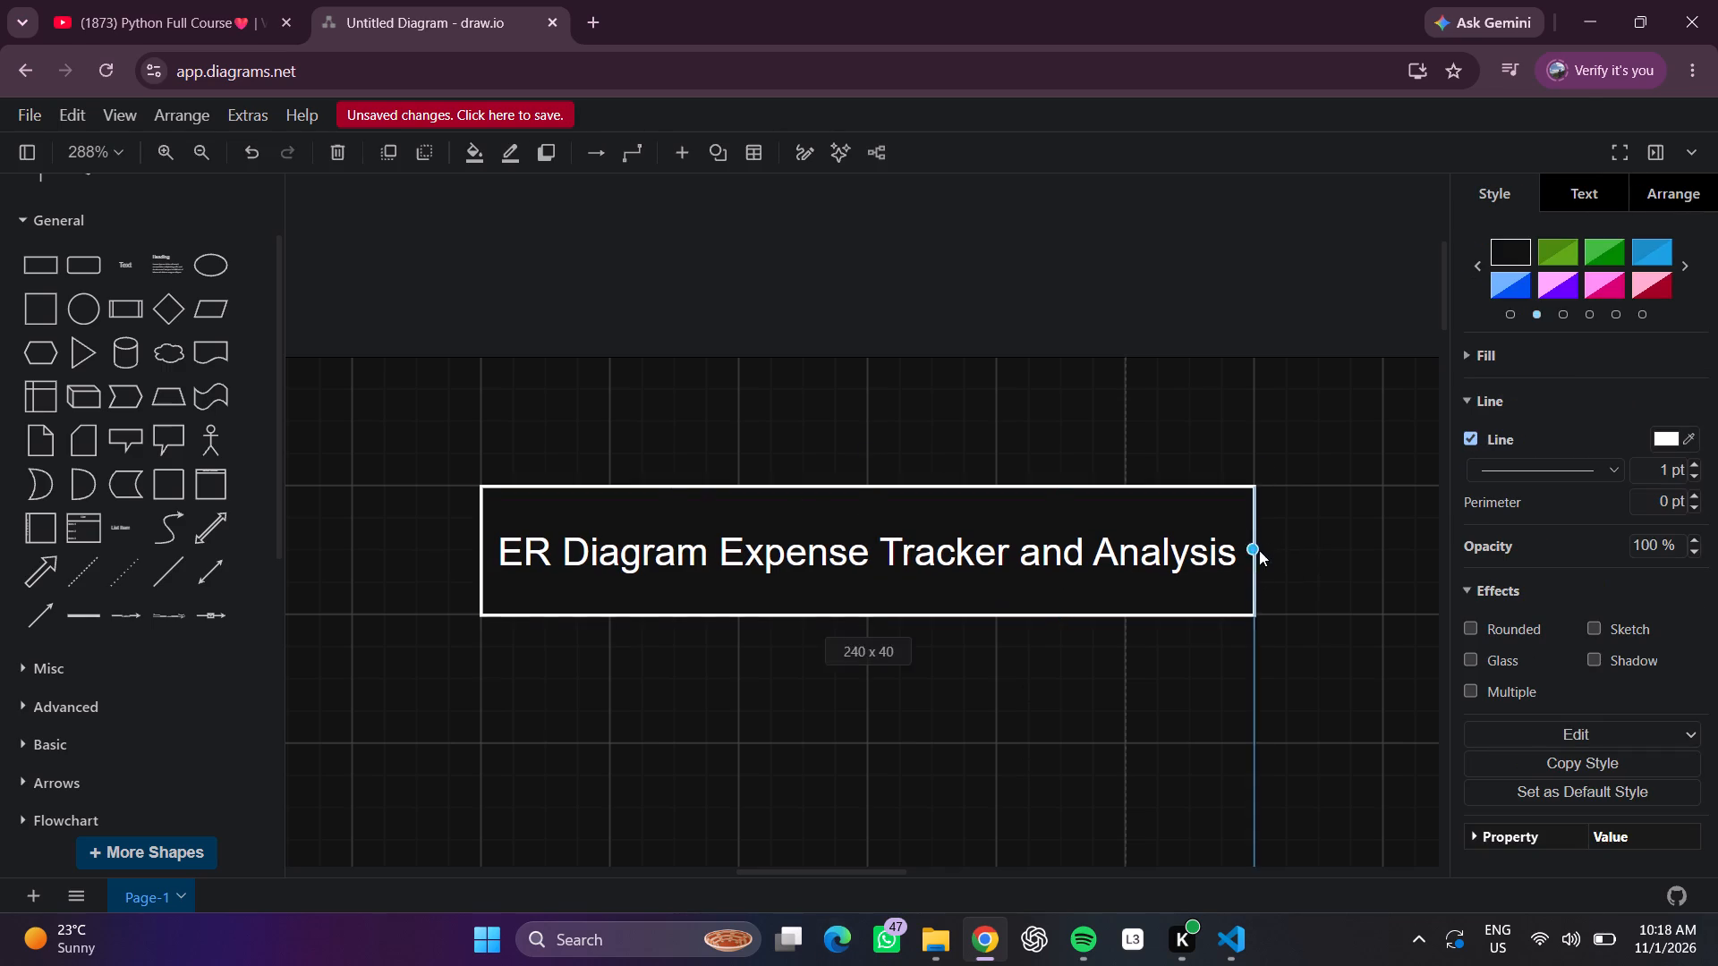
{"action": "left_click_drag", "start_coordinate": [1259, 550], "coordinate": [1369, 548]}
Format the title box text as Heading 3.
{"action": "double_click", "coordinate": [1218, 555]}
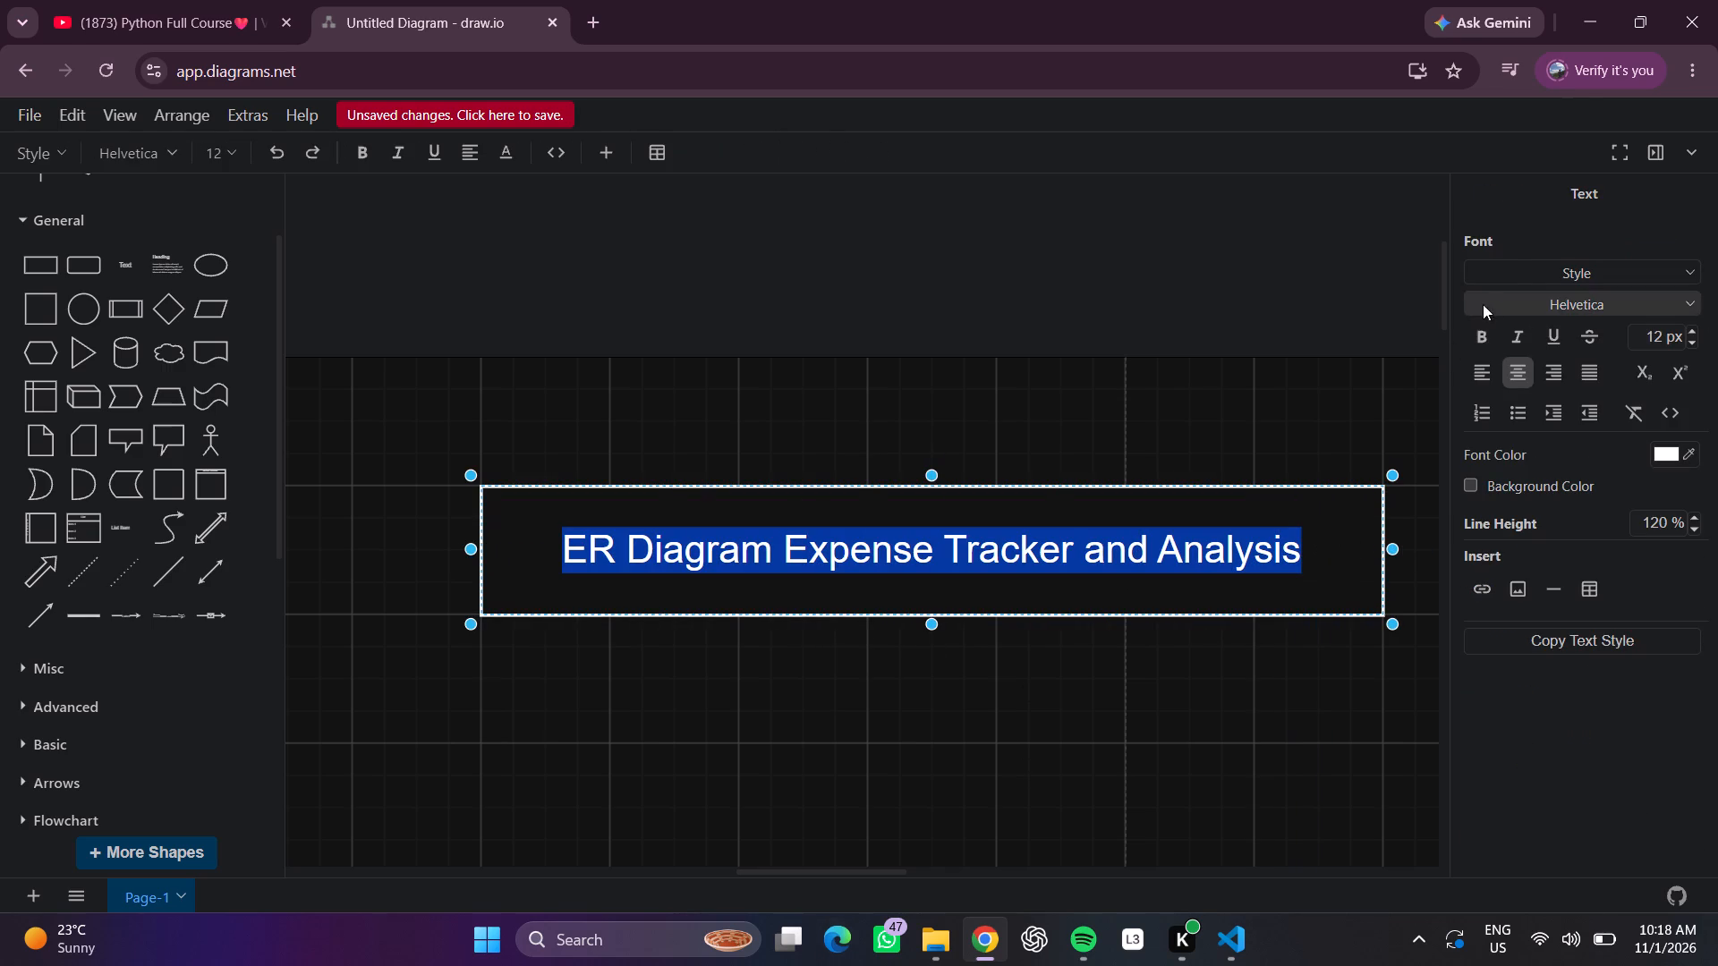
{"action": "left_click", "coordinate": [1507, 266]}
{"action": "left_click", "coordinate": [1516, 414]}
{"action": "left_click", "coordinate": [1263, 378]}
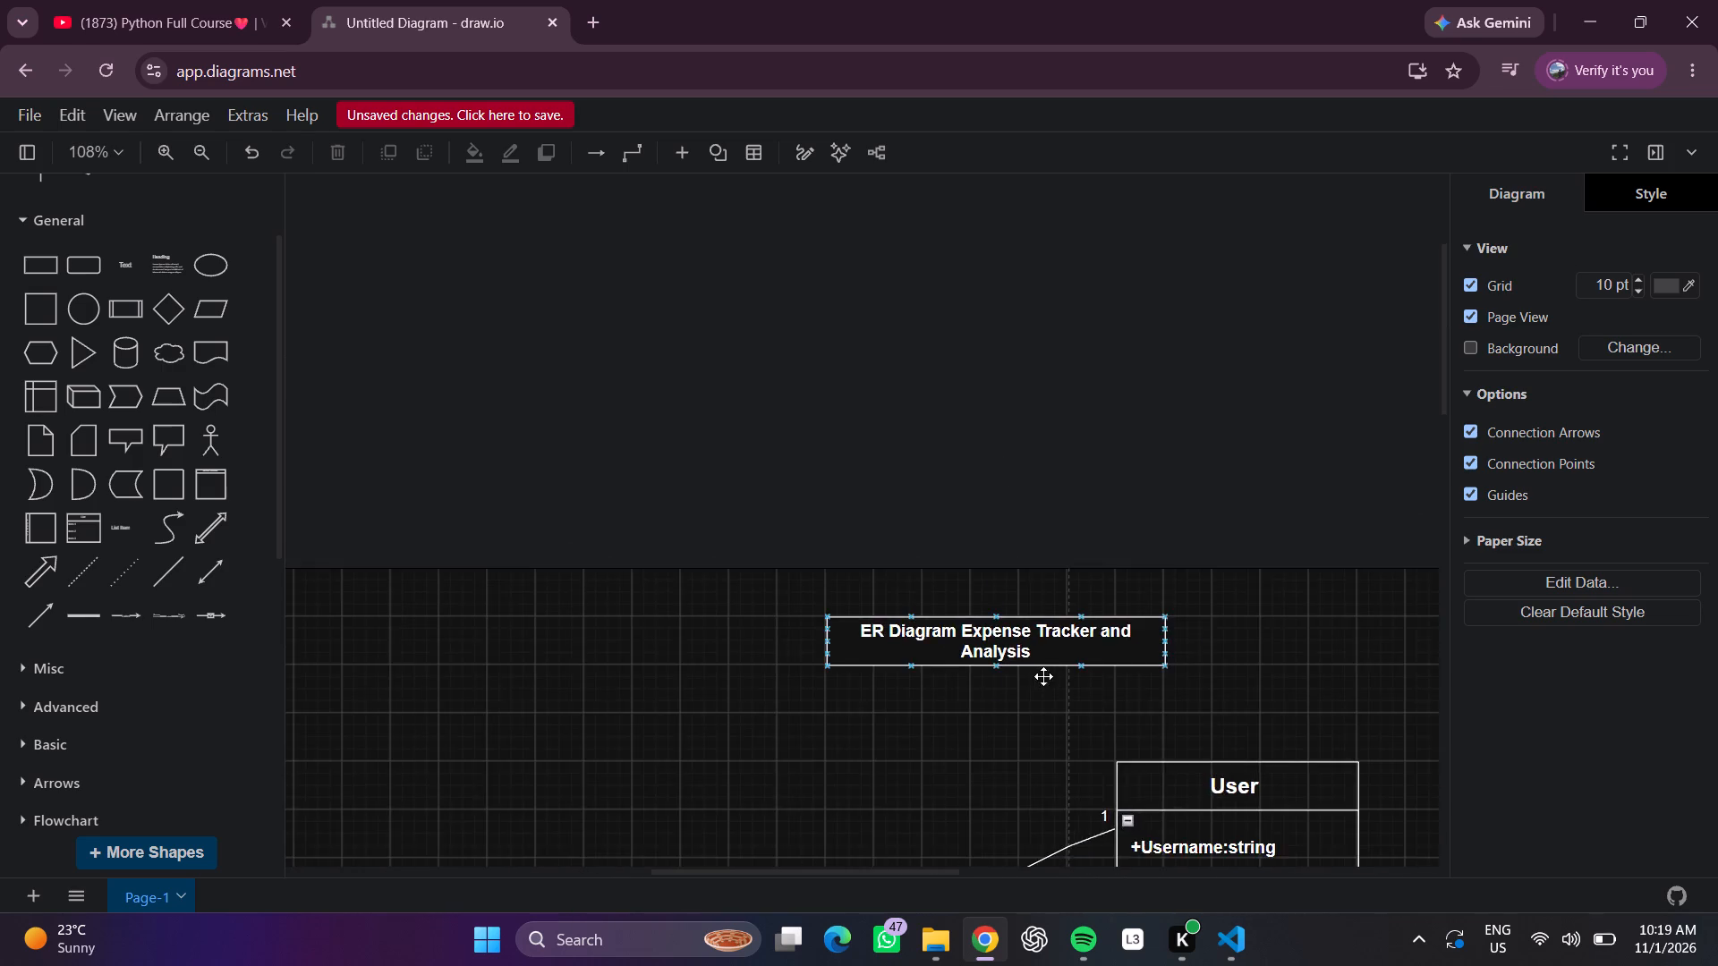
Move the title box across so it sits above the User box, with its right edge in line with the User box's right edge.
{"action": "scroll", "coordinate": [1095, 650], "scroll_direction": "down", "scroll_amount": 3}
{"action": "scroll", "coordinate": [1226, 575], "scroll_direction": "left", "scroll_amount": 4}
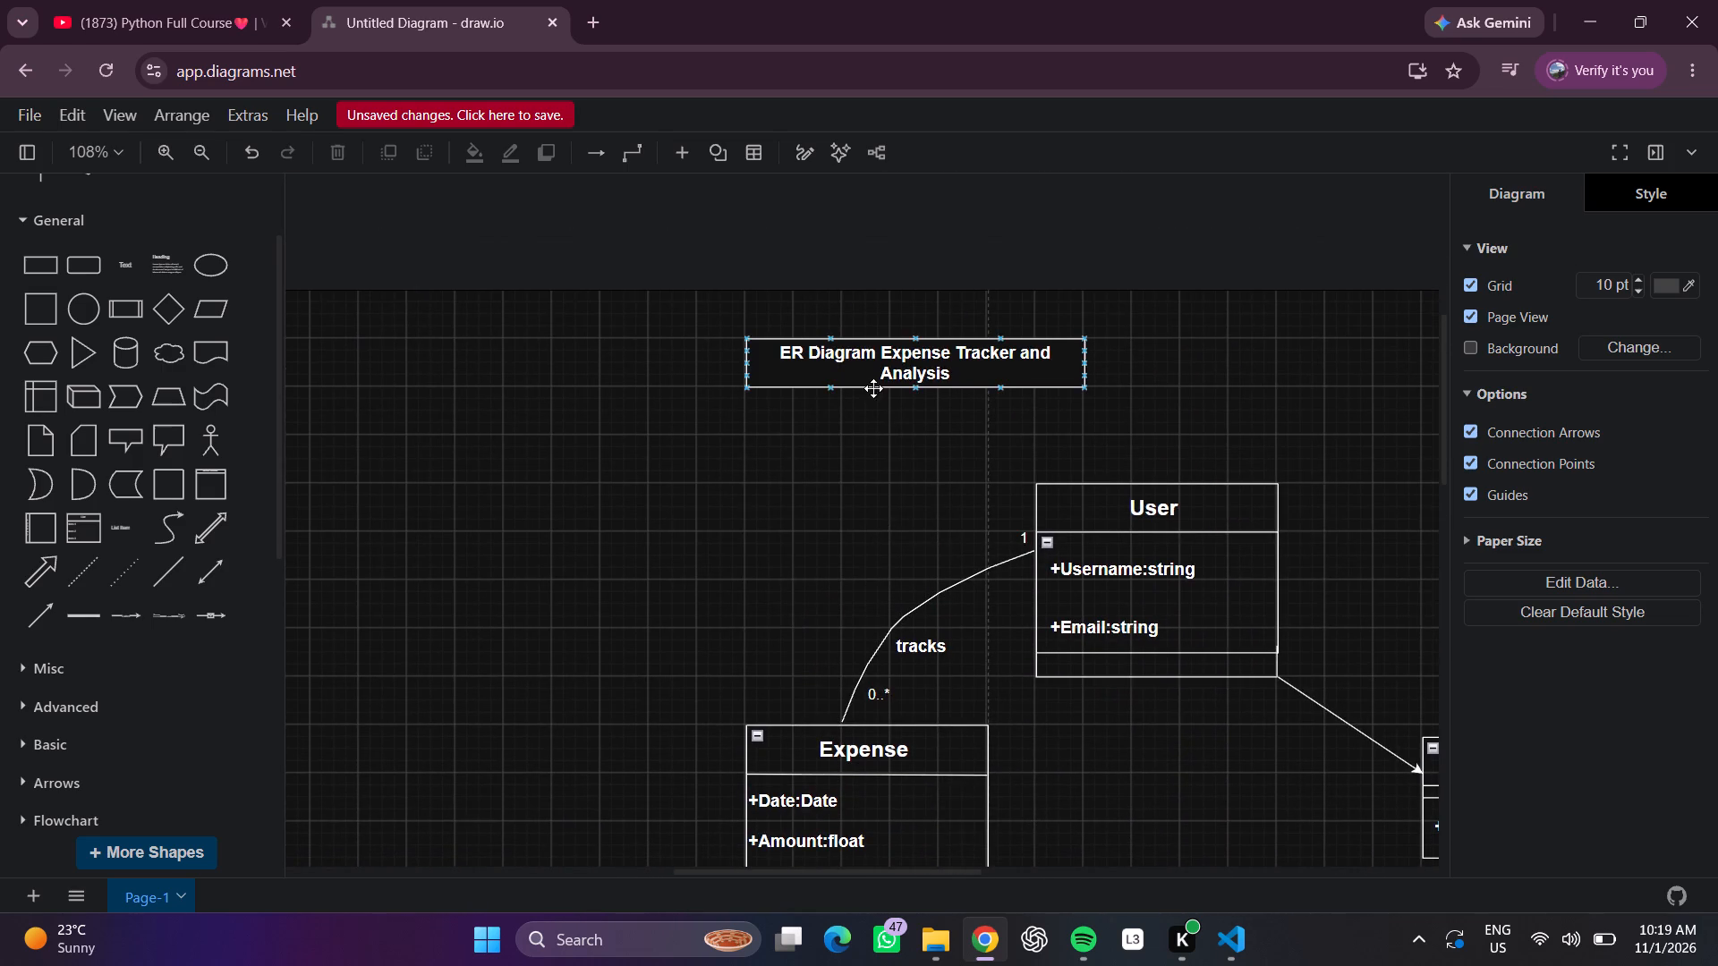
{"action": "left_click_drag", "start_coordinate": [897, 368], "coordinate": [1076, 373]}
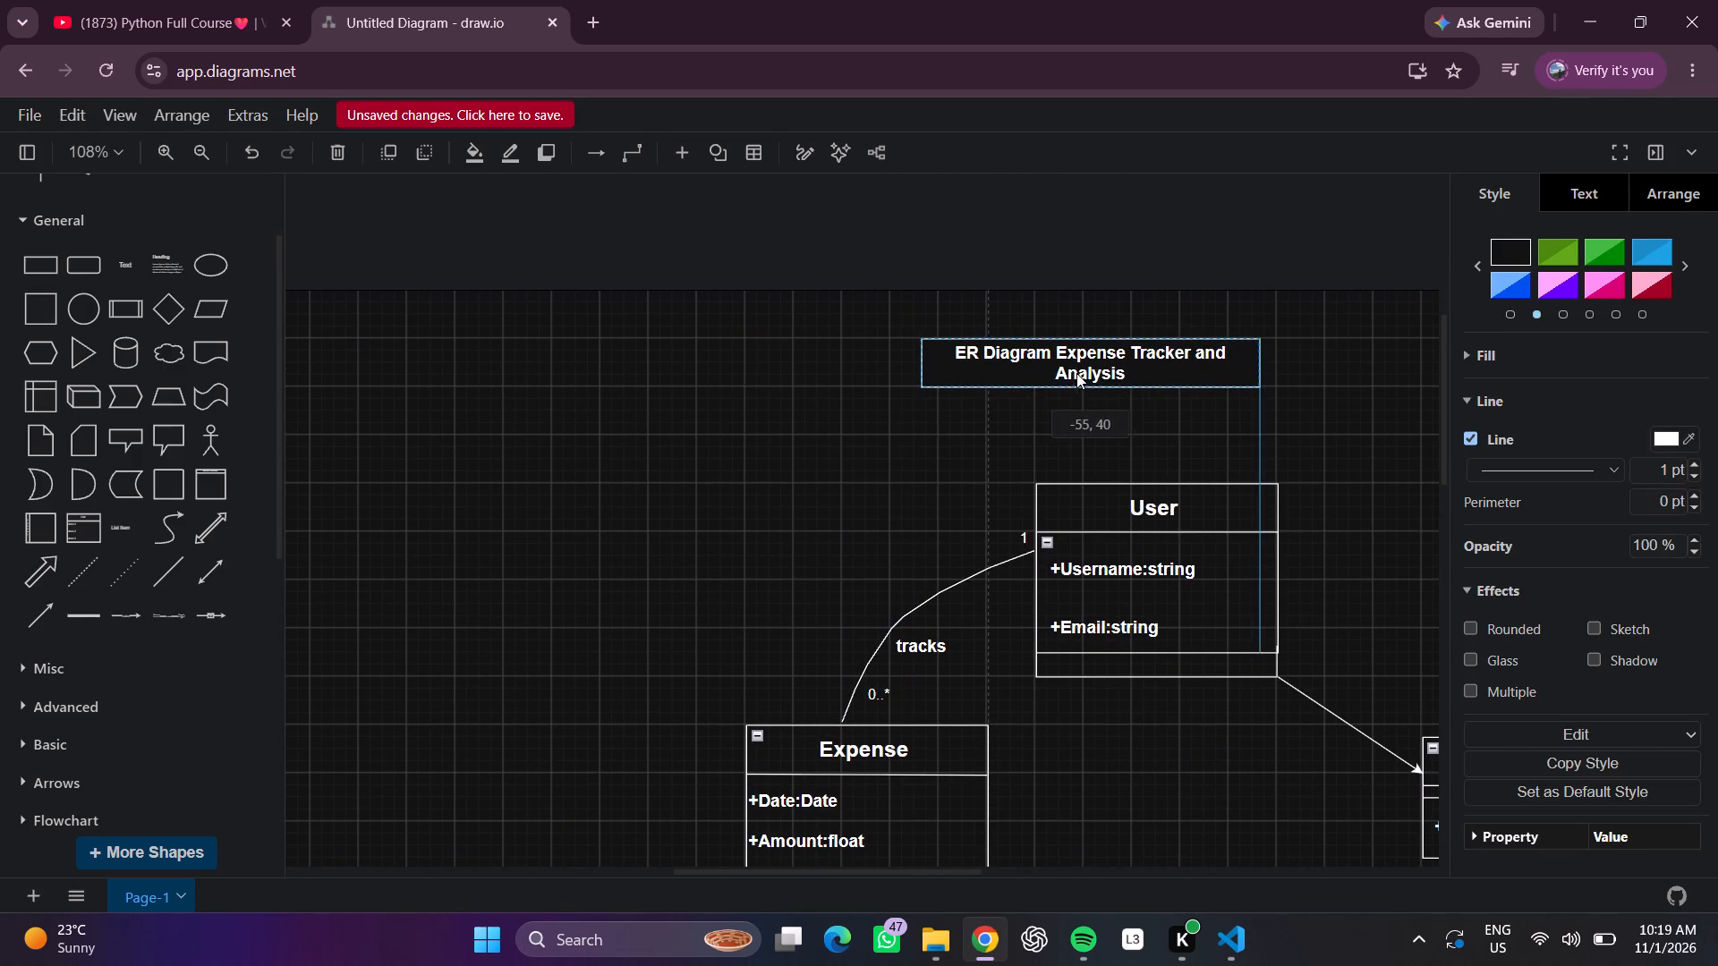
{"action": "left_click_drag", "start_coordinate": [1076, 373], "coordinate": [1093, 369]}
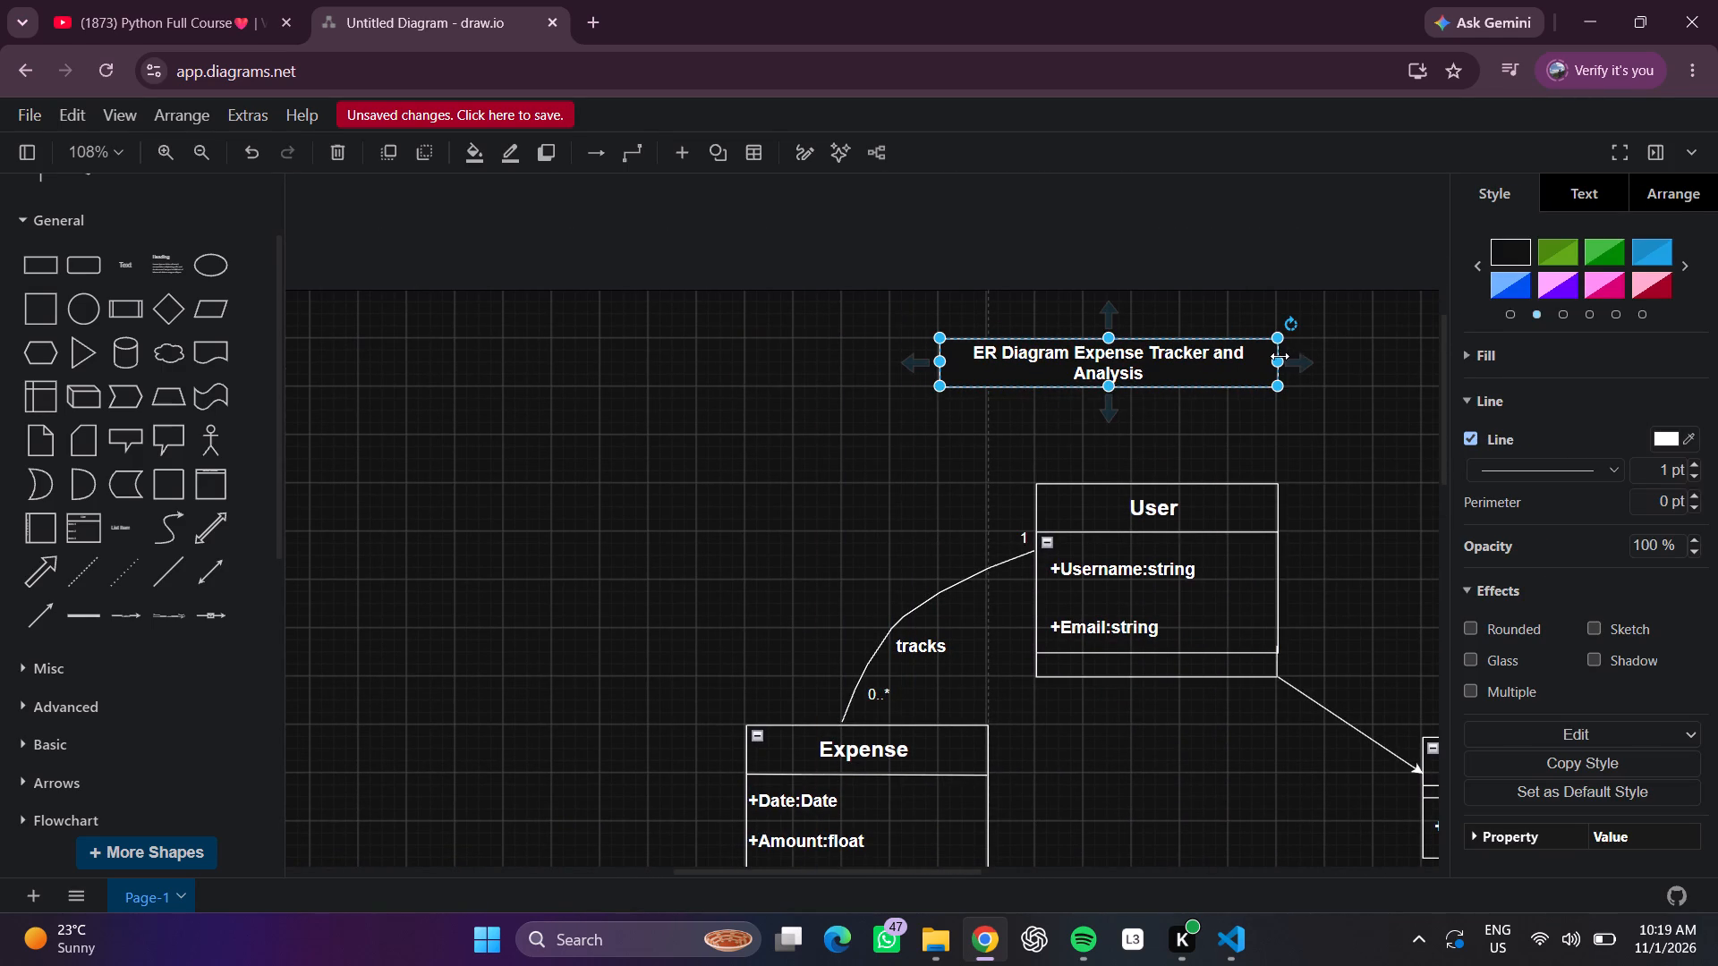
Widen the title box to about 320 x 40 so the title fits on one line.
{"action": "left_click_drag", "start_coordinate": [1280, 356], "coordinate": [1323, 359]}
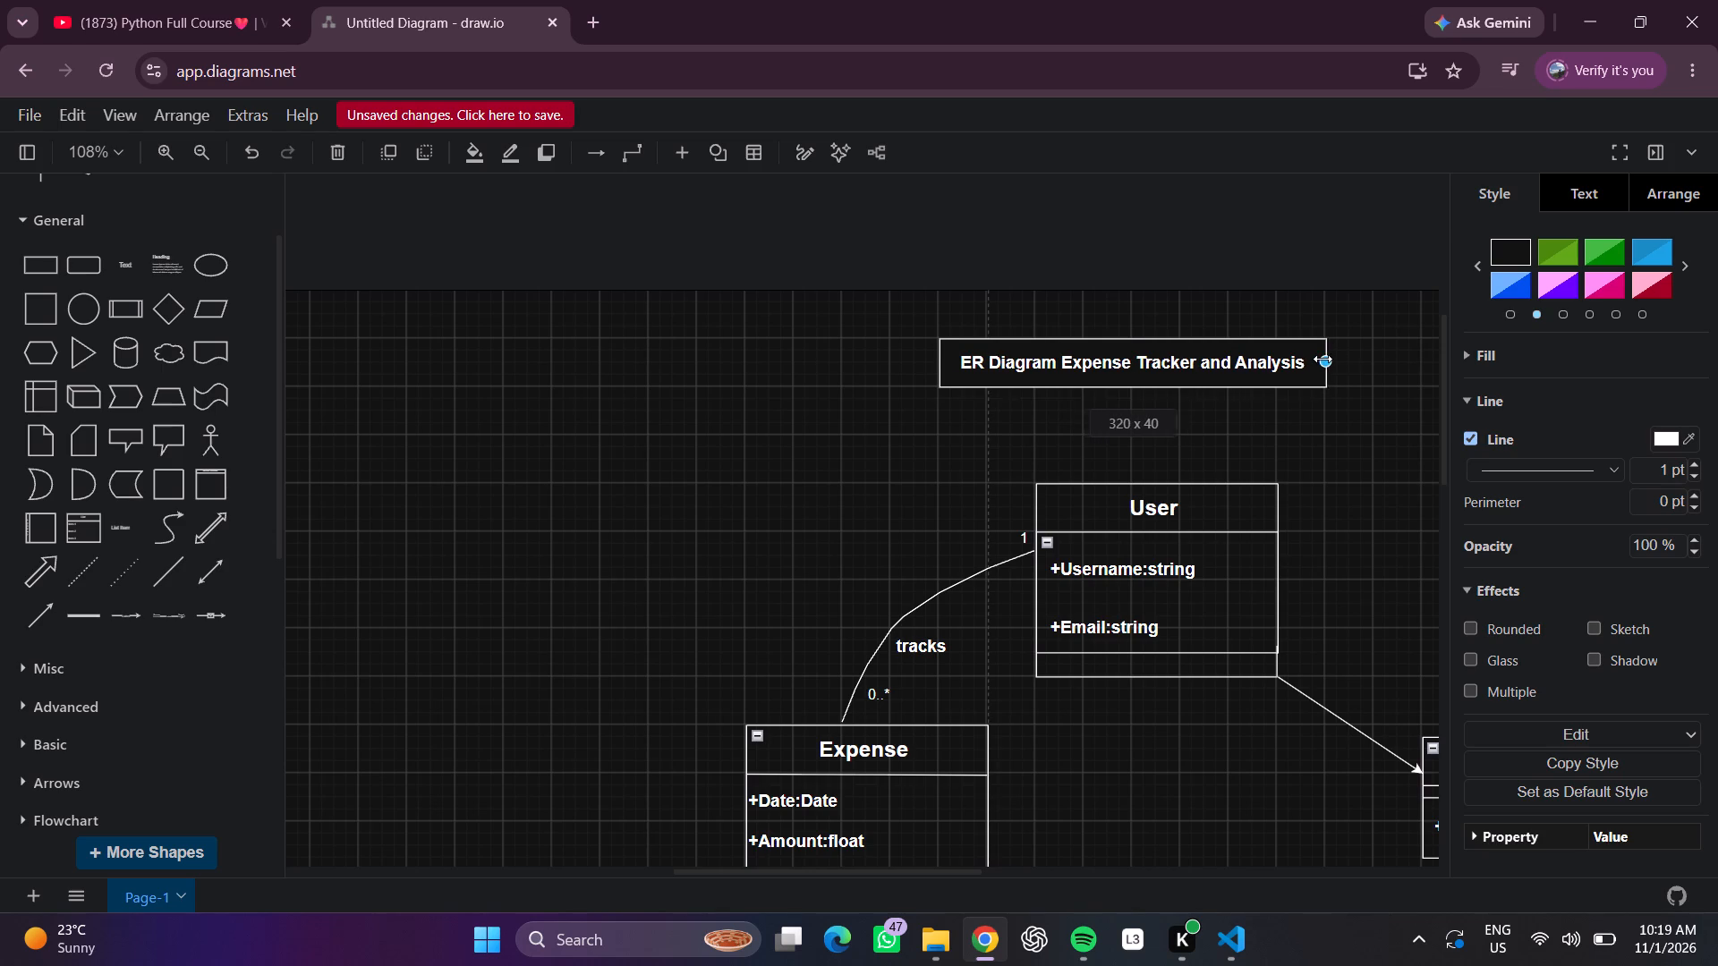
{"action": "left_click_drag", "start_coordinate": [1323, 359], "coordinate": [1320, 359]}
{"action": "left_click_drag", "start_coordinate": [1315, 358], "coordinate": [1325, 358]}
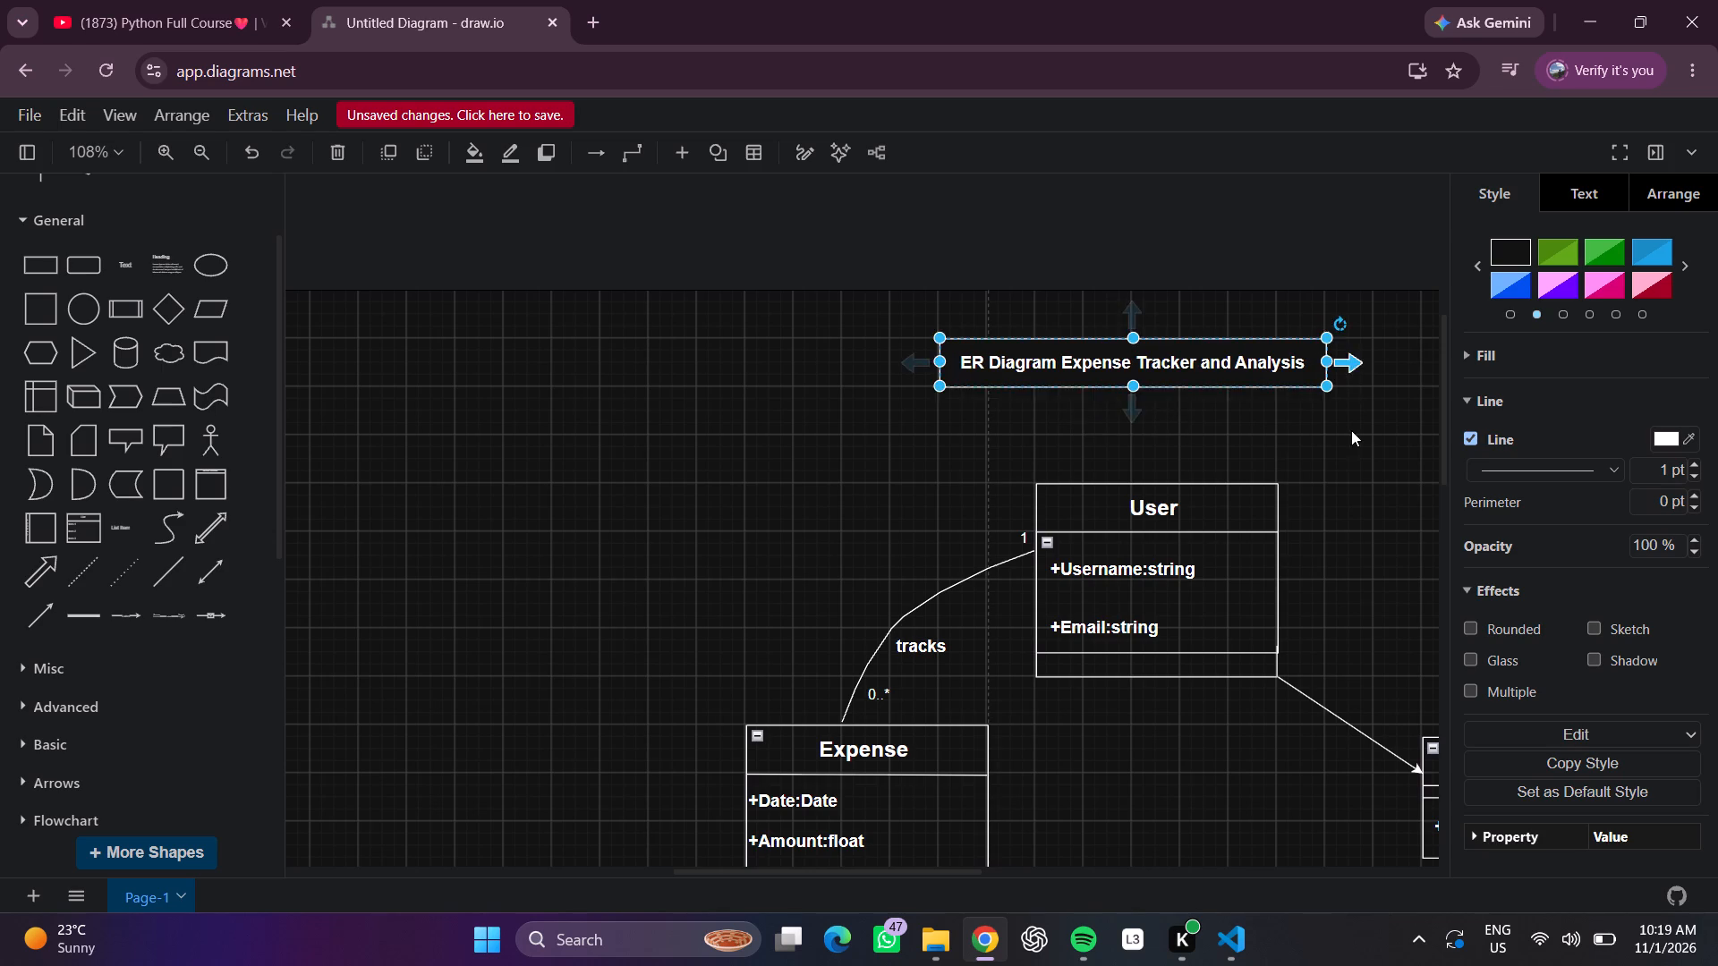
{"action": "left_click", "coordinate": [1354, 433]}
{"action": "scroll", "coordinate": [1355, 428], "scroll_direction": "left", "scroll_amount": 5}
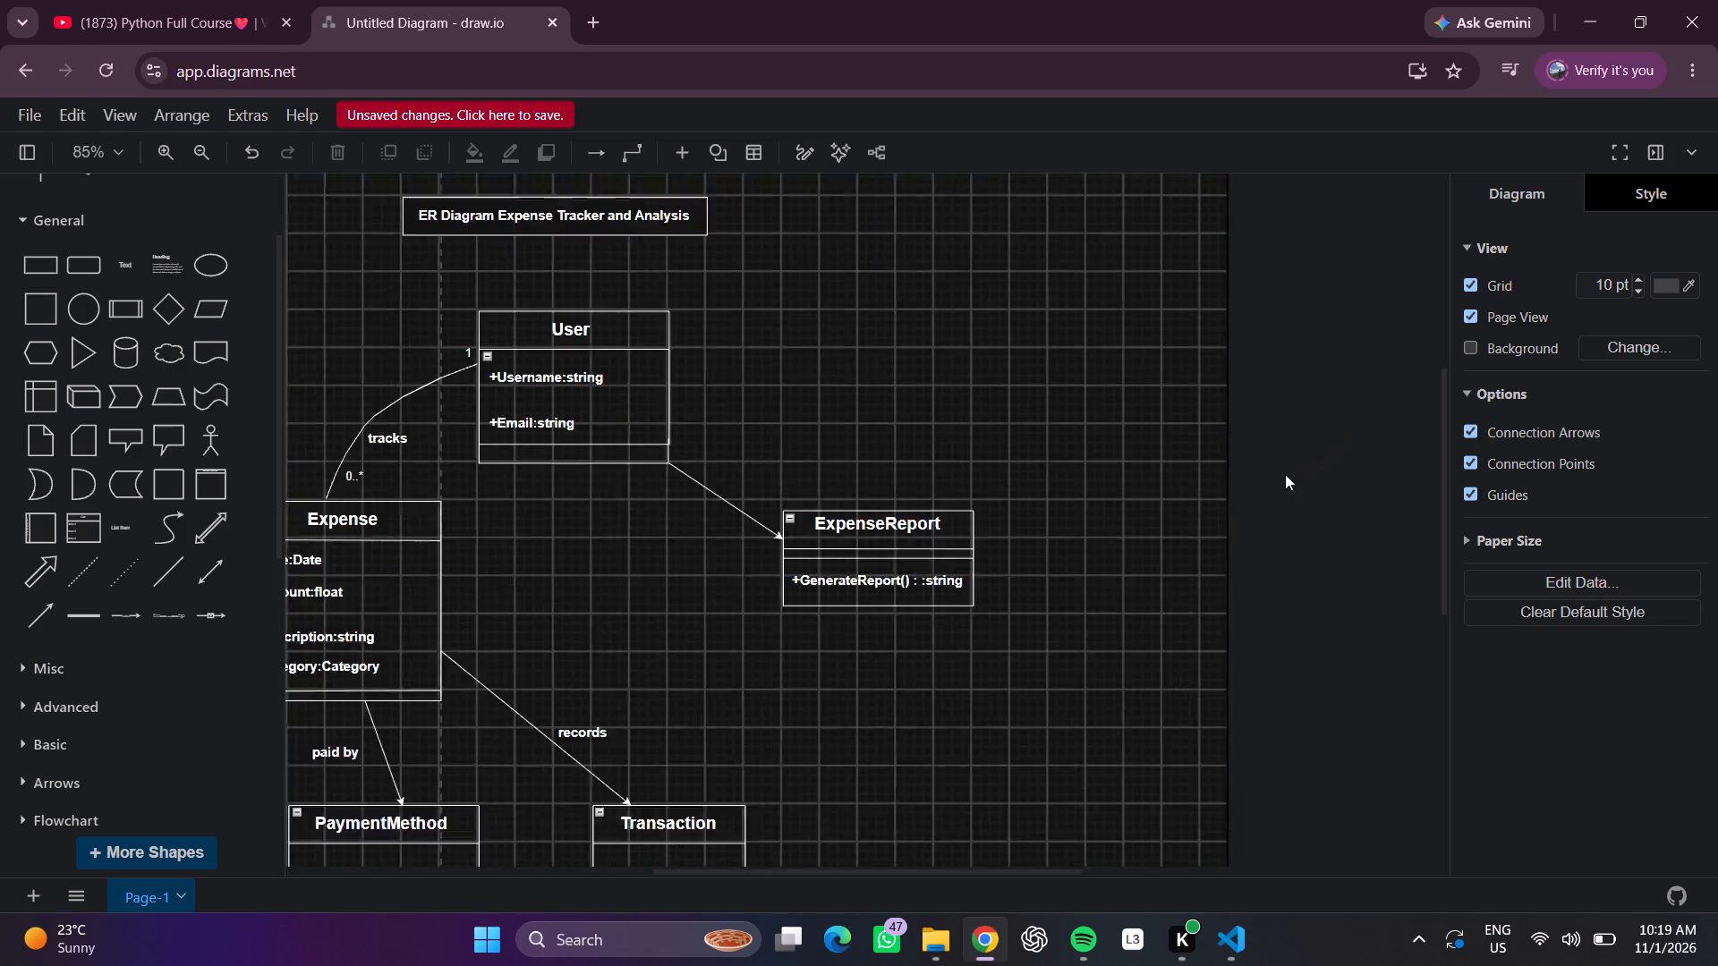
Save the diagram to Download as an Editable Bitmap Image (.png) with the file name ER Diagram.
{"action": "scroll", "coordinate": [1285, 474], "scroll_direction": "right", "scroll_amount": 7}
{"action": "scroll", "coordinate": [1285, 474], "scroll_direction": "up", "scroll_amount": 1}
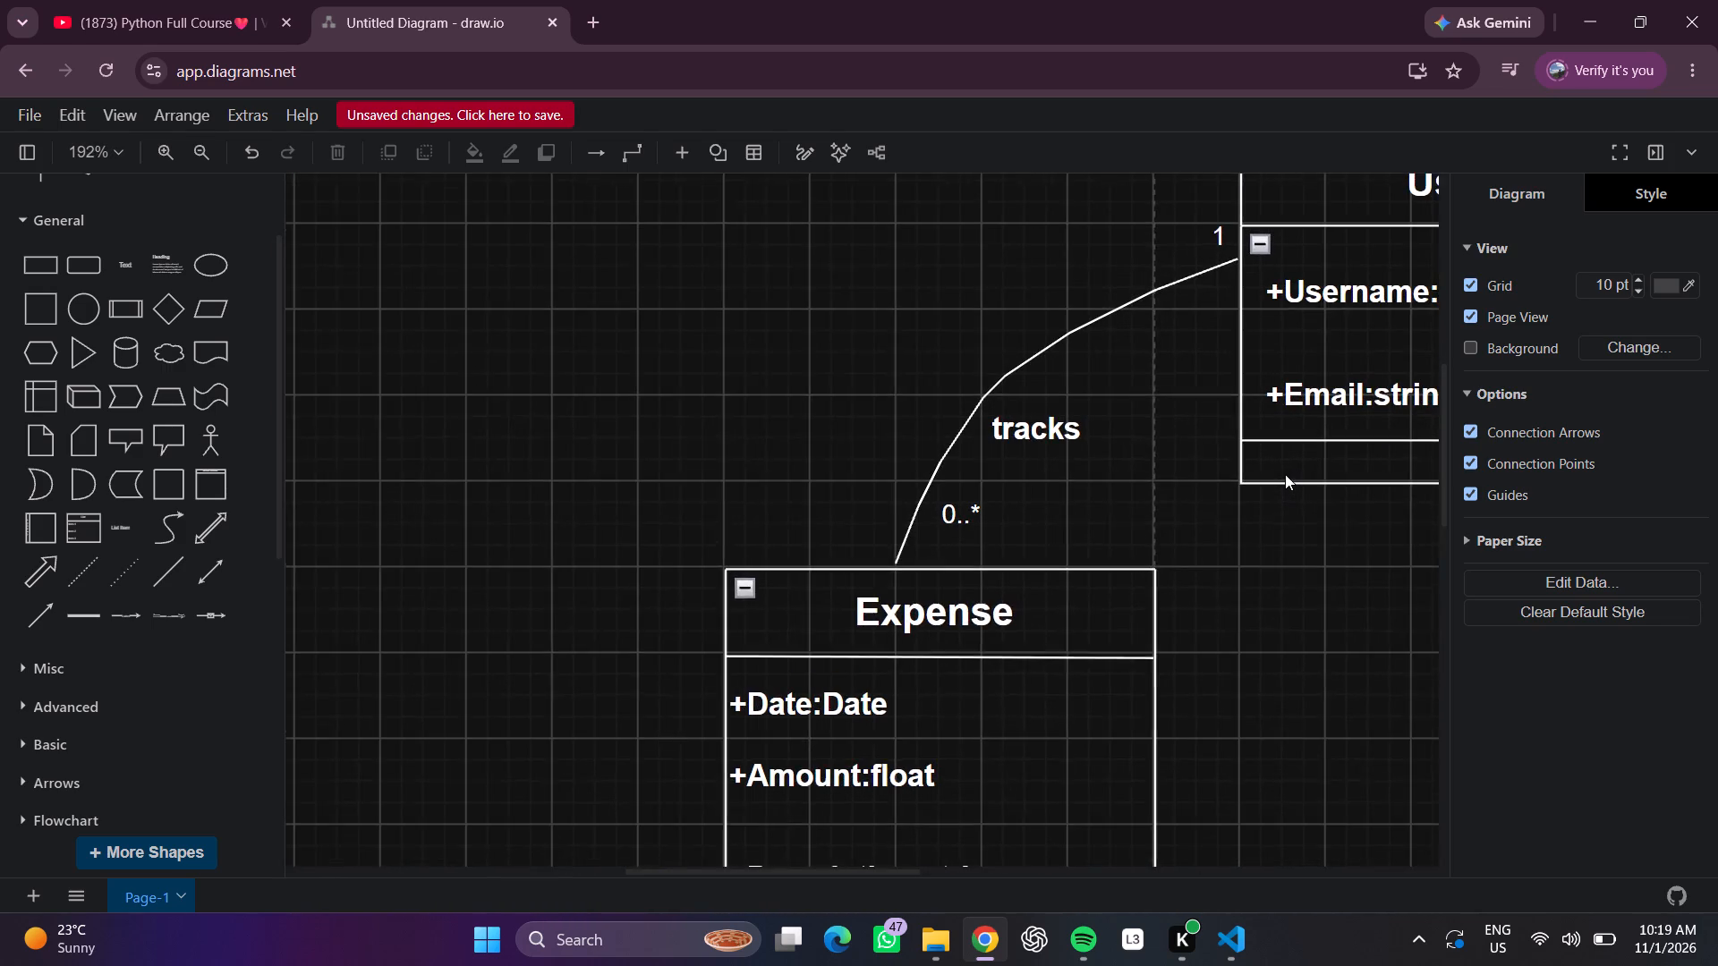
{"action": "scroll", "coordinate": [1285, 474], "scroll_direction": "left", "scroll_amount": 1}
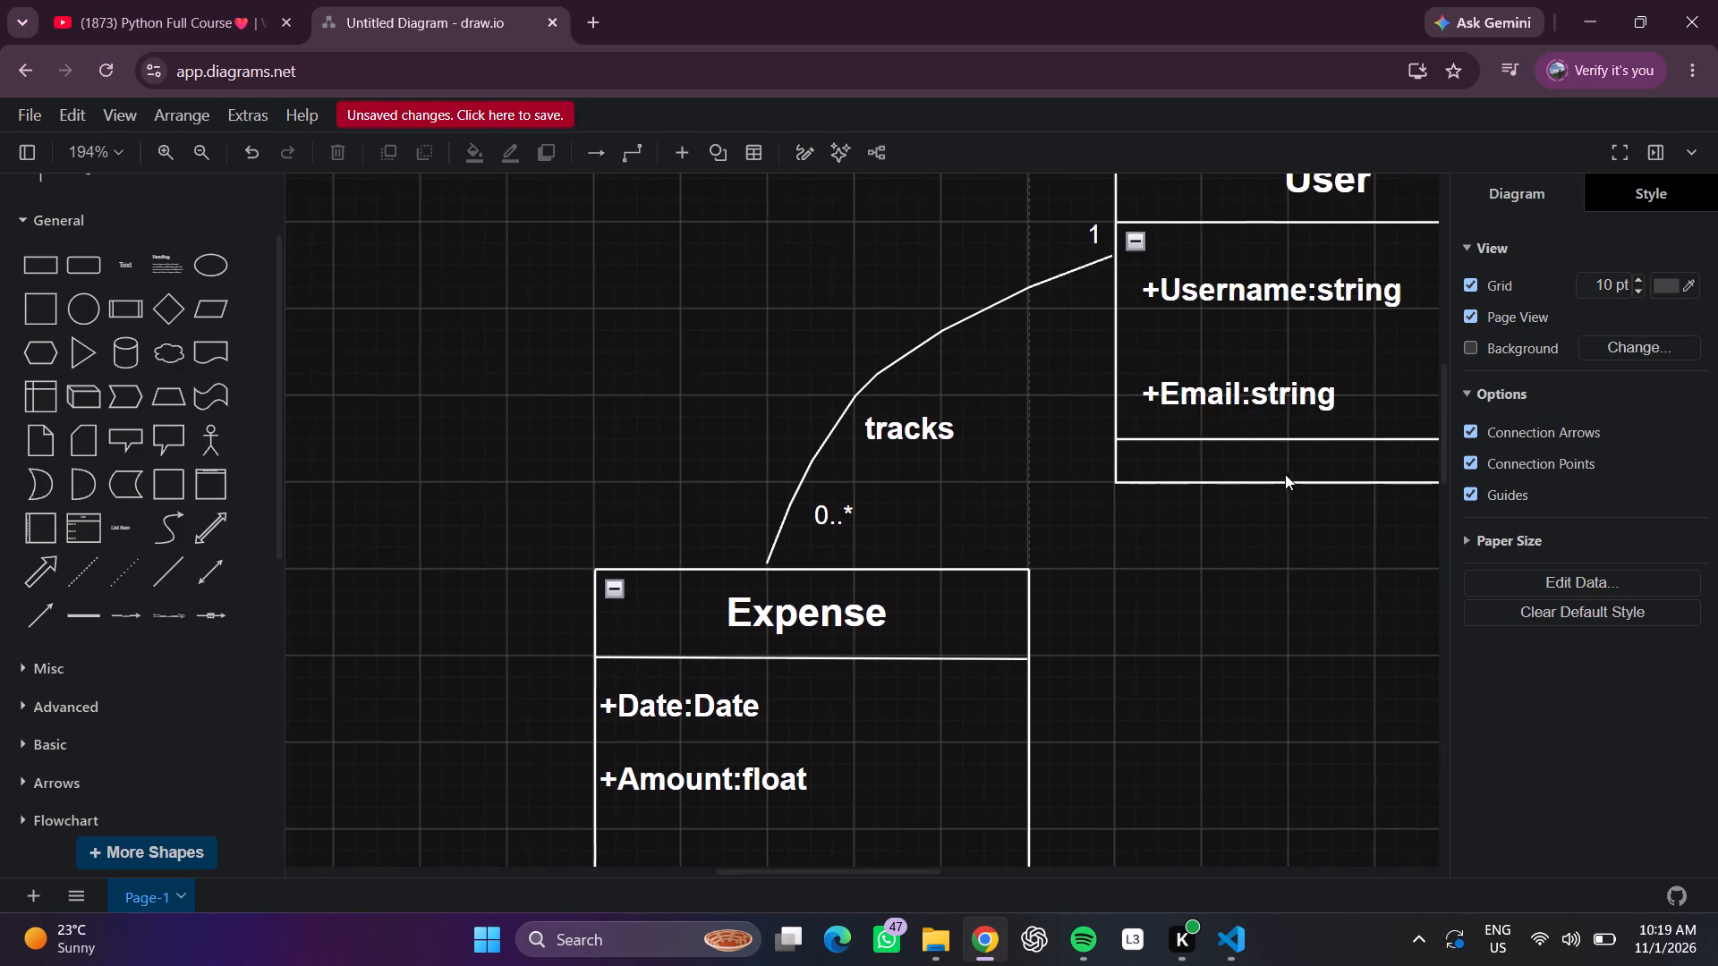
{"action": "left_click", "coordinate": [506, 120]}
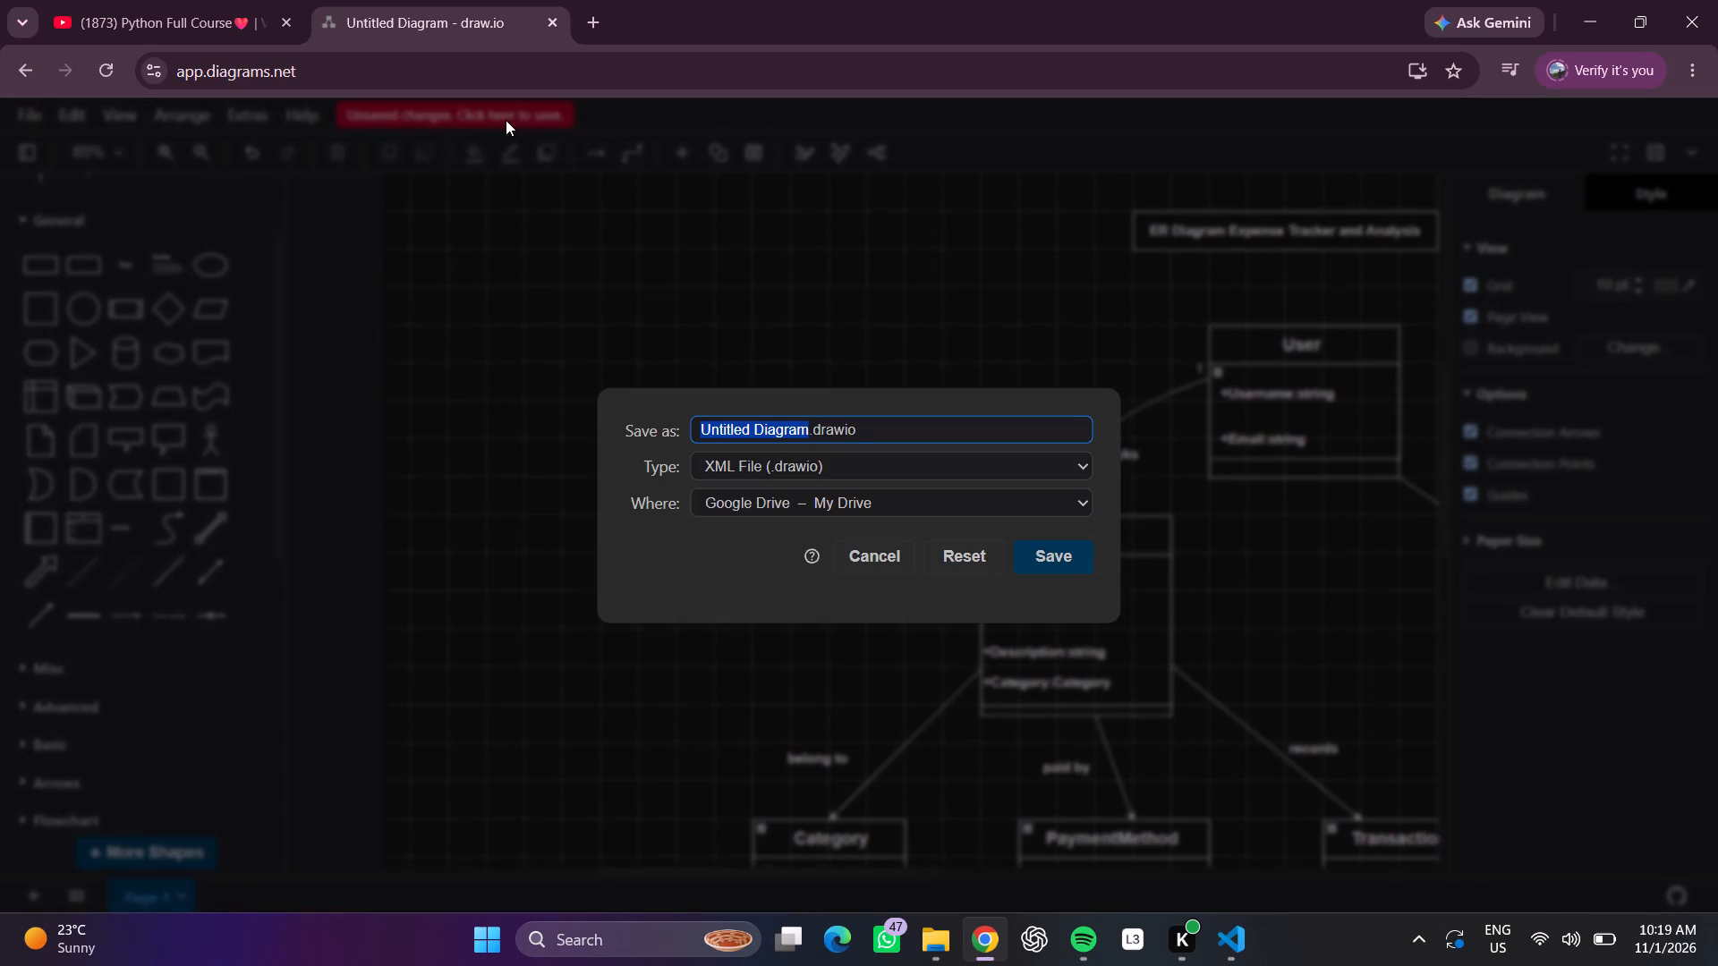
{"action": "key", "text": "BackSpace"}
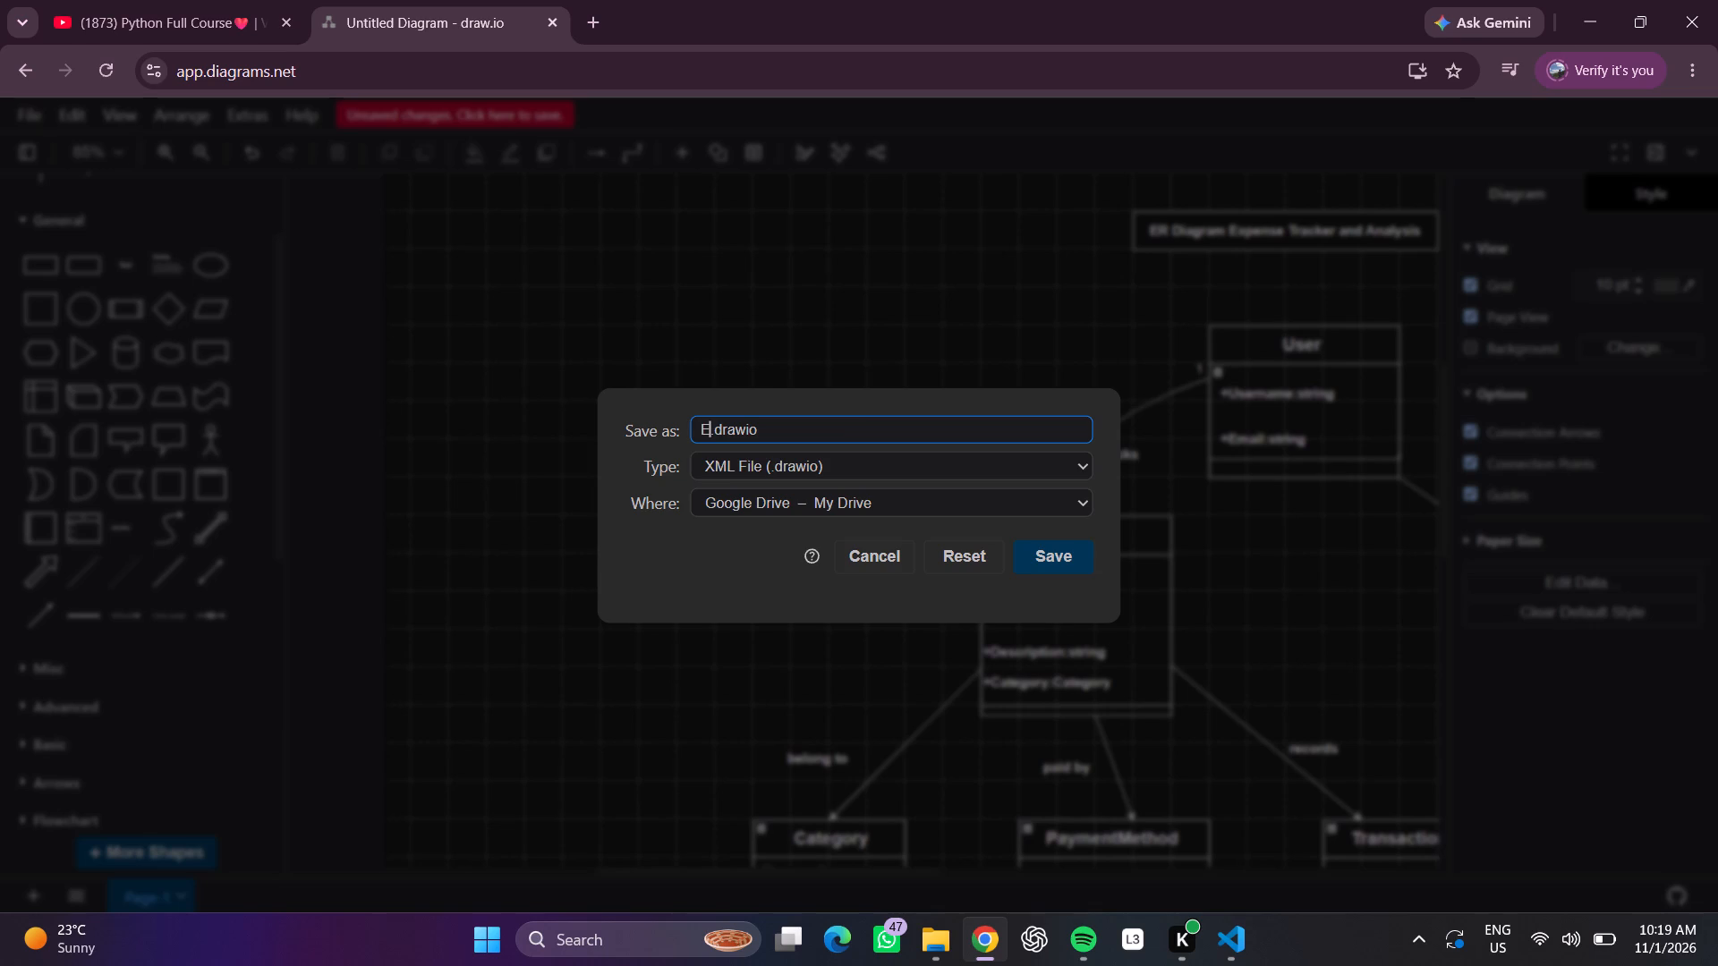
{"action": "key", "text": "space"}
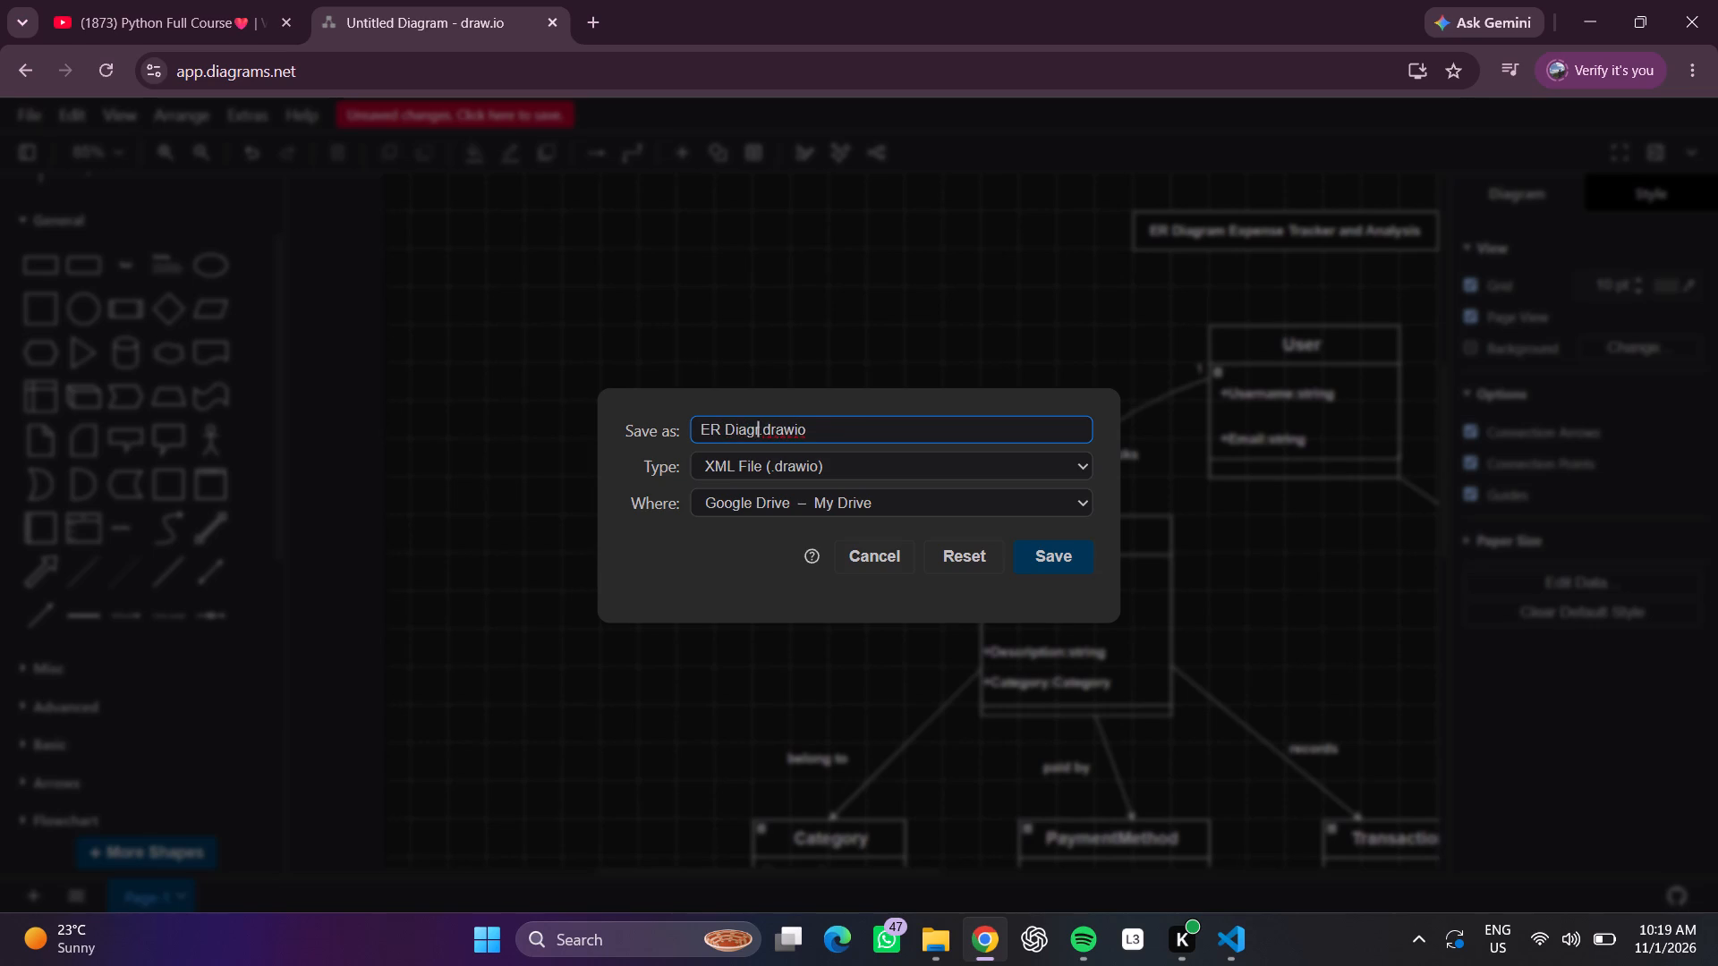
{"action": "type", "text": "m"}
{"action": "key", "text": "space"}
{"action": "left_click", "coordinate": [855, 464]}
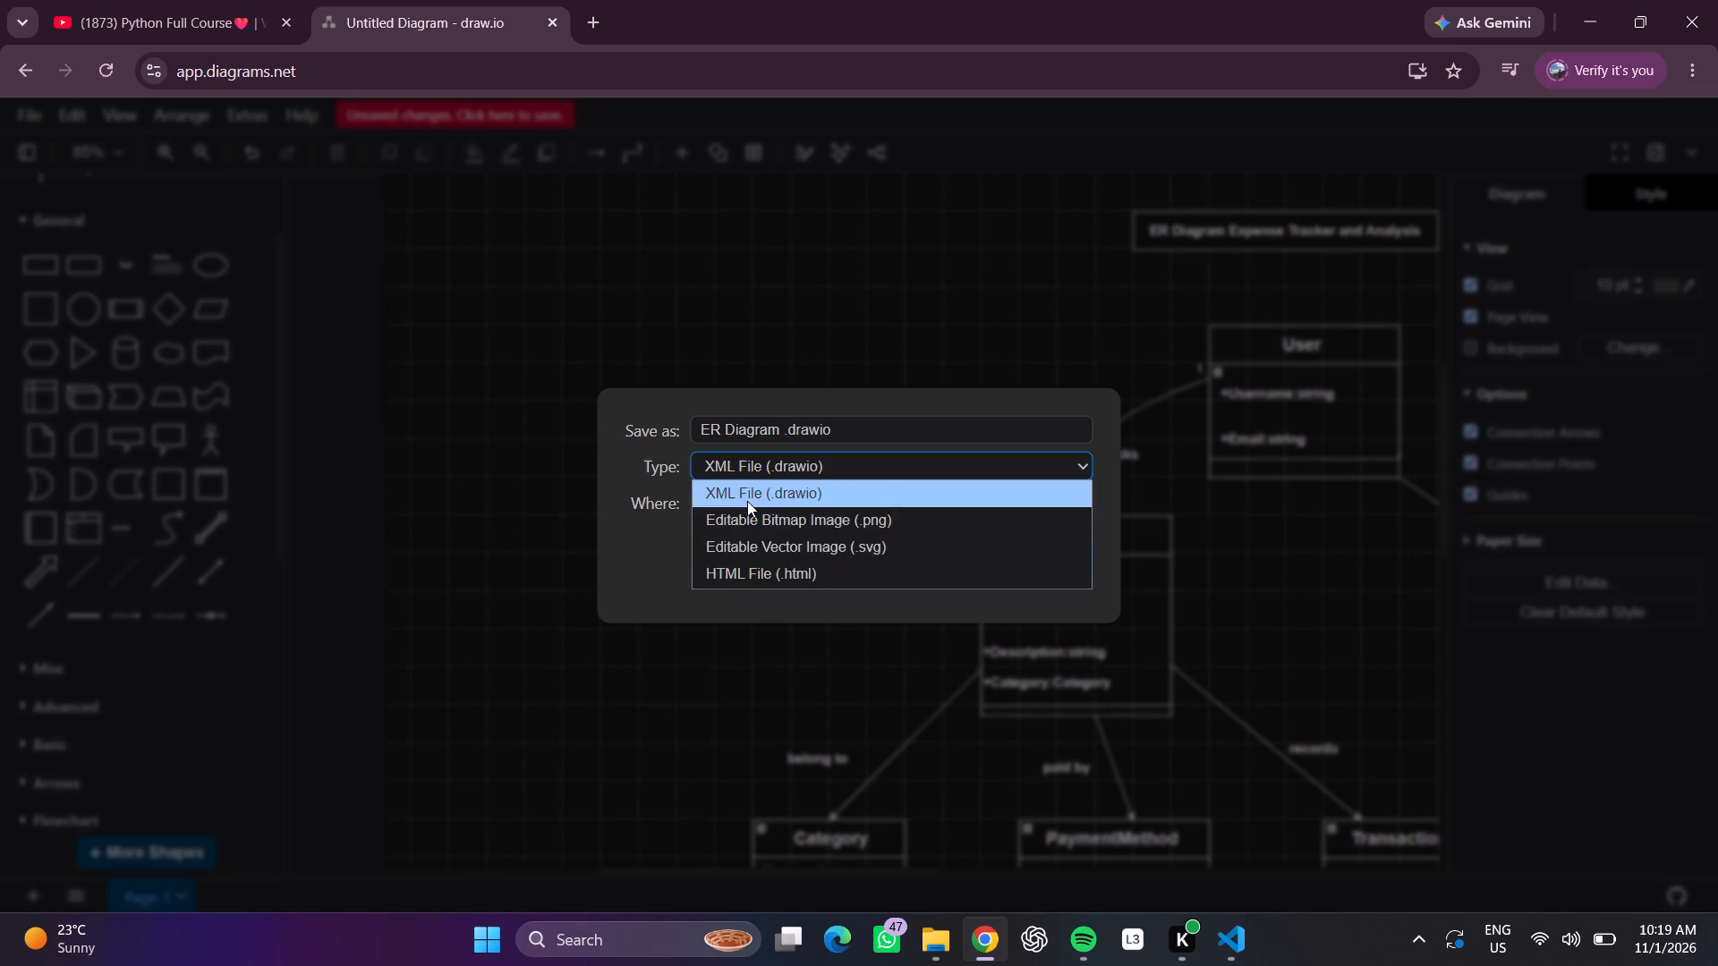
{"action": "left_click", "coordinate": [759, 524]}
{"action": "left_click", "coordinate": [757, 505]}
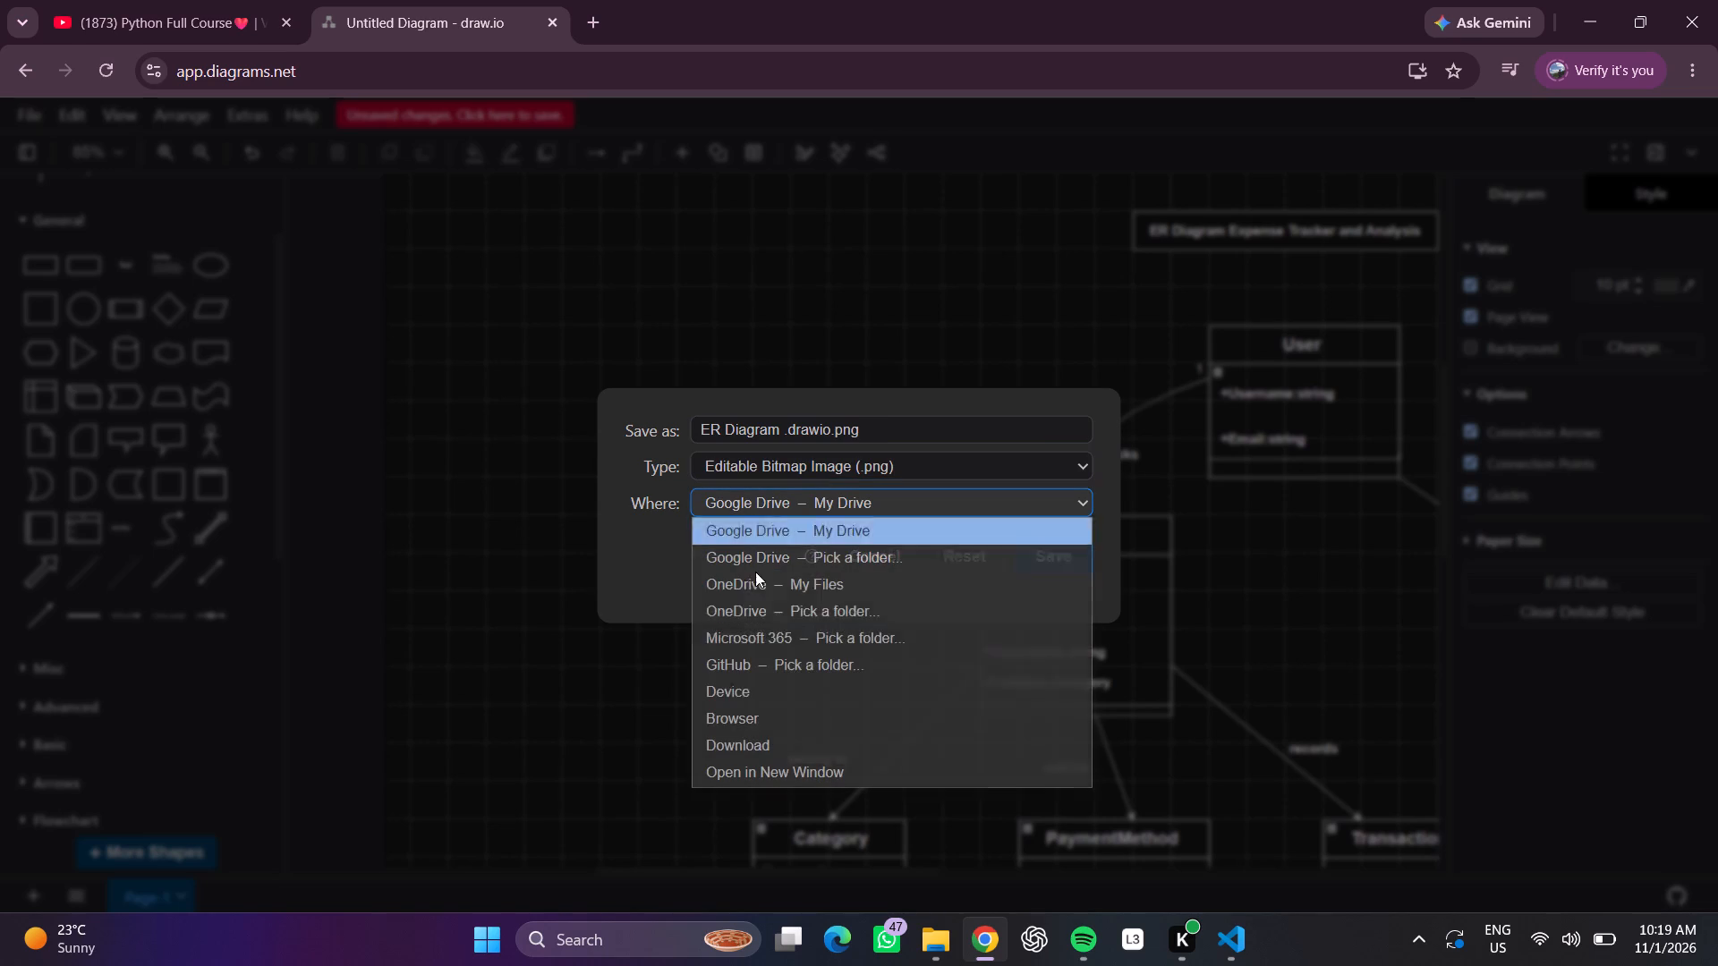
{"action": "left_click", "coordinate": [784, 740]}
{"action": "left_click", "coordinate": [598, 662]}
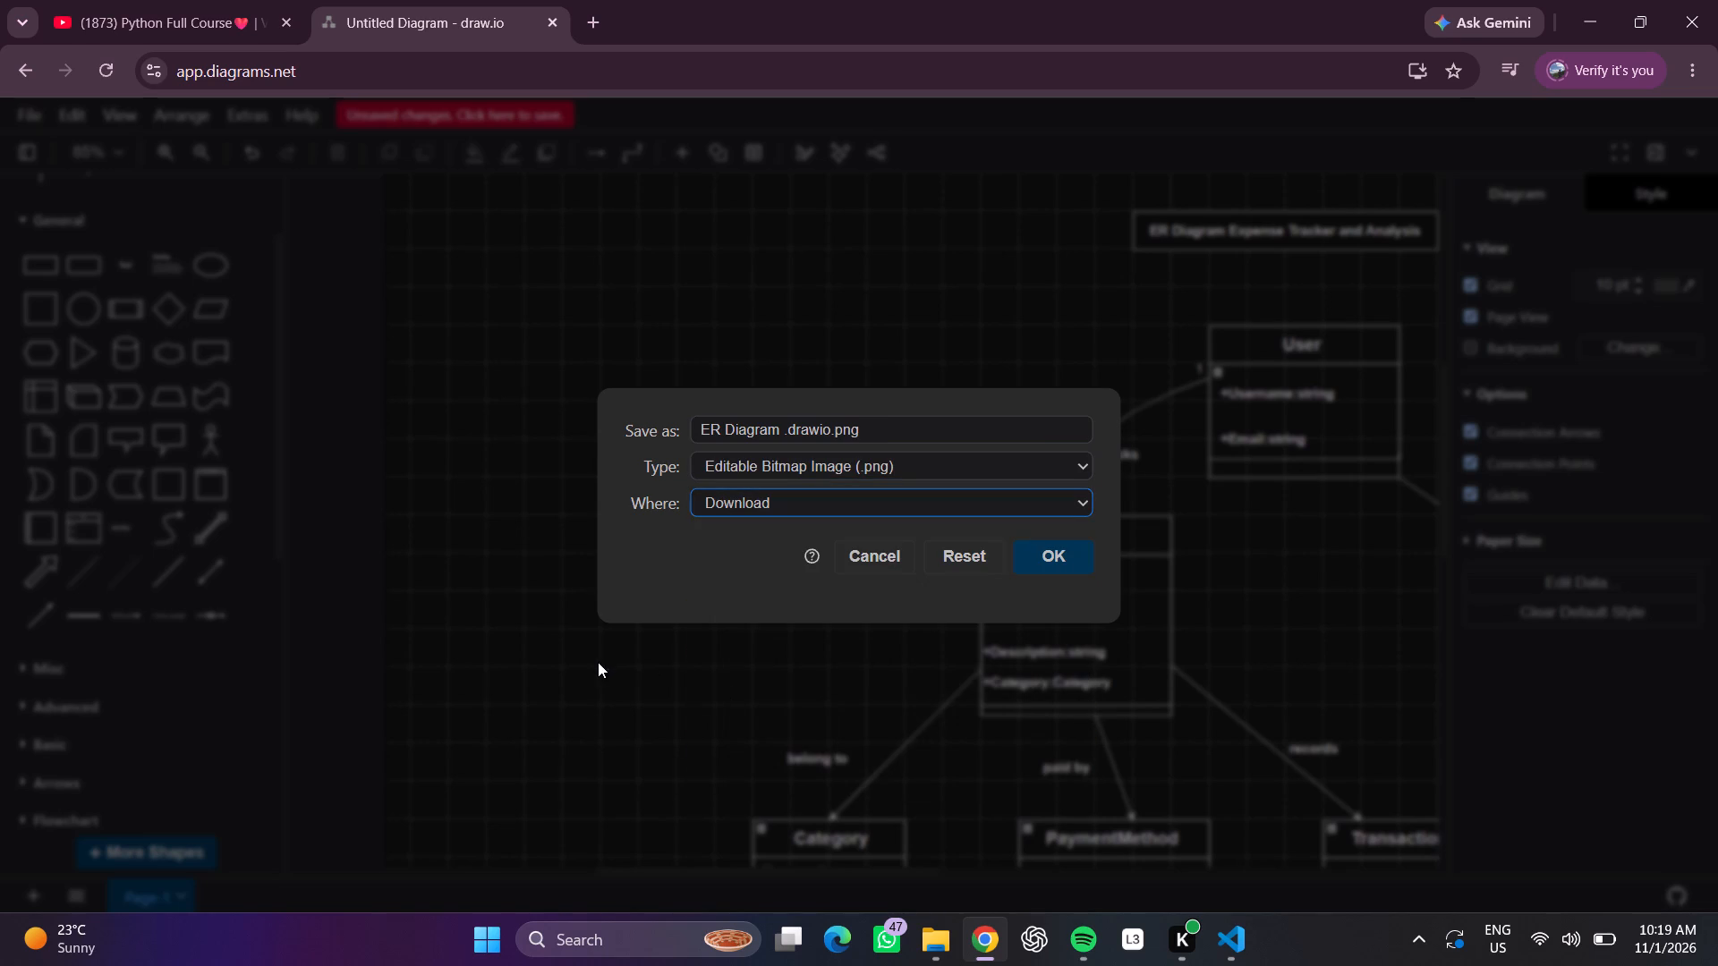
{"action": "left_click", "coordinate": [1050, 561]}
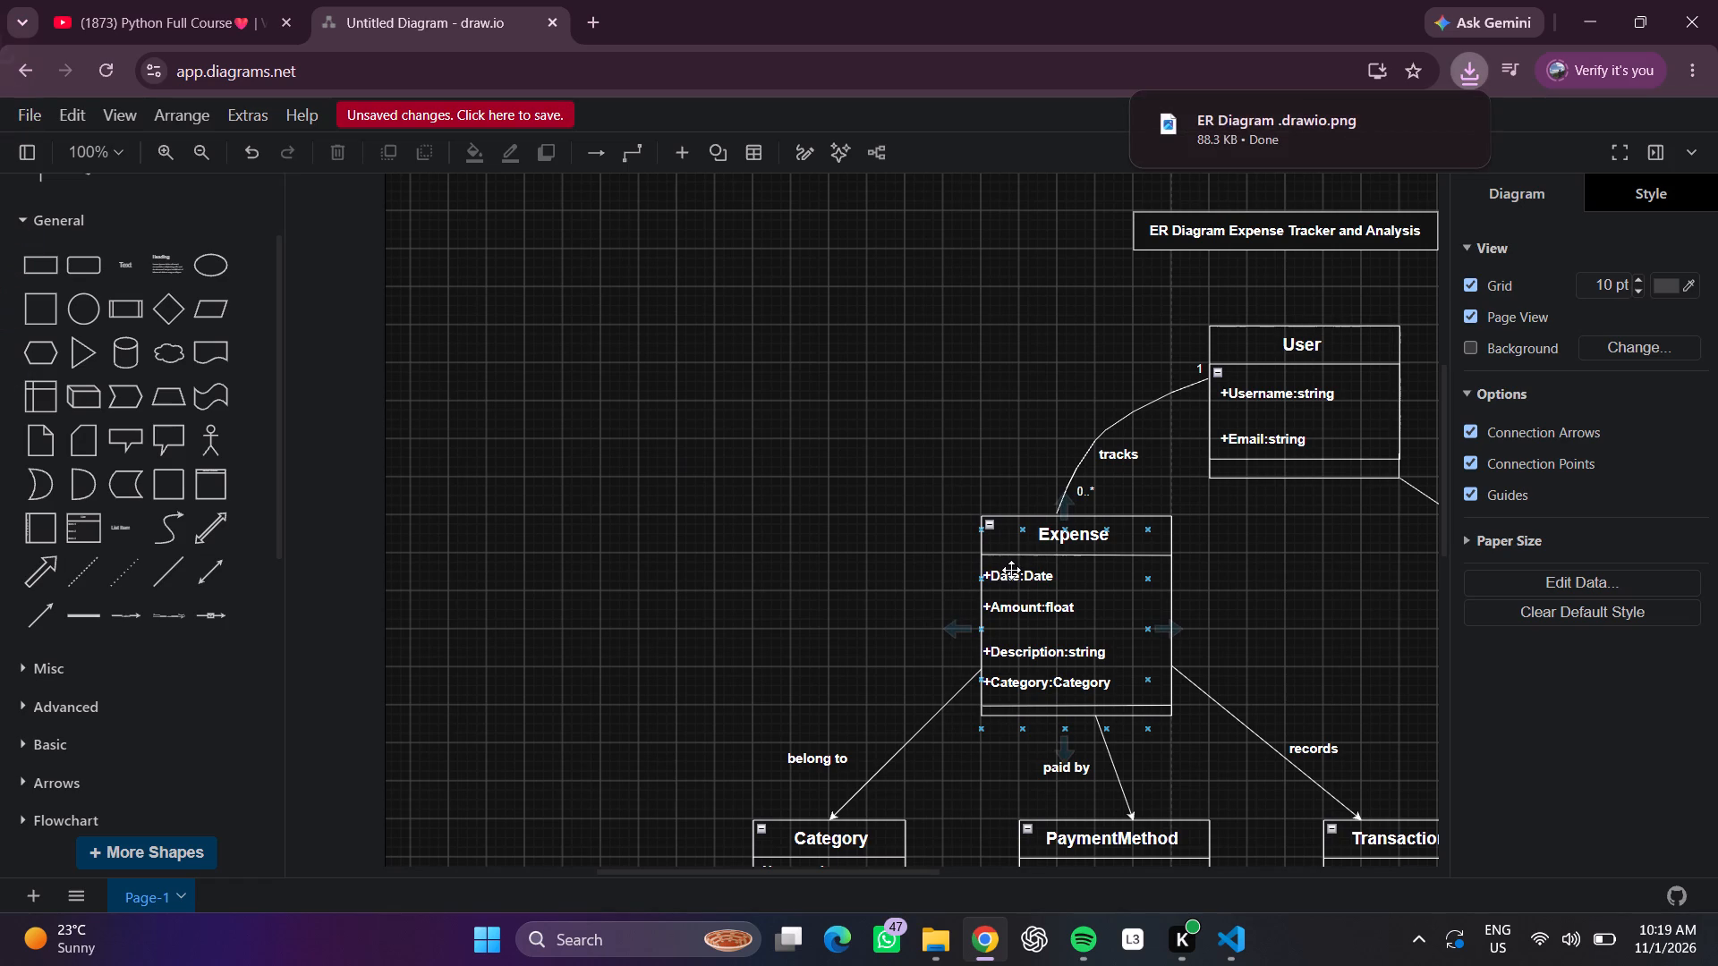
Export the diagram as a PNG image with a transparent background, saving it to Download under the name ER Diagram.
{"action": "left_click", "coordinate": [50, 108]}
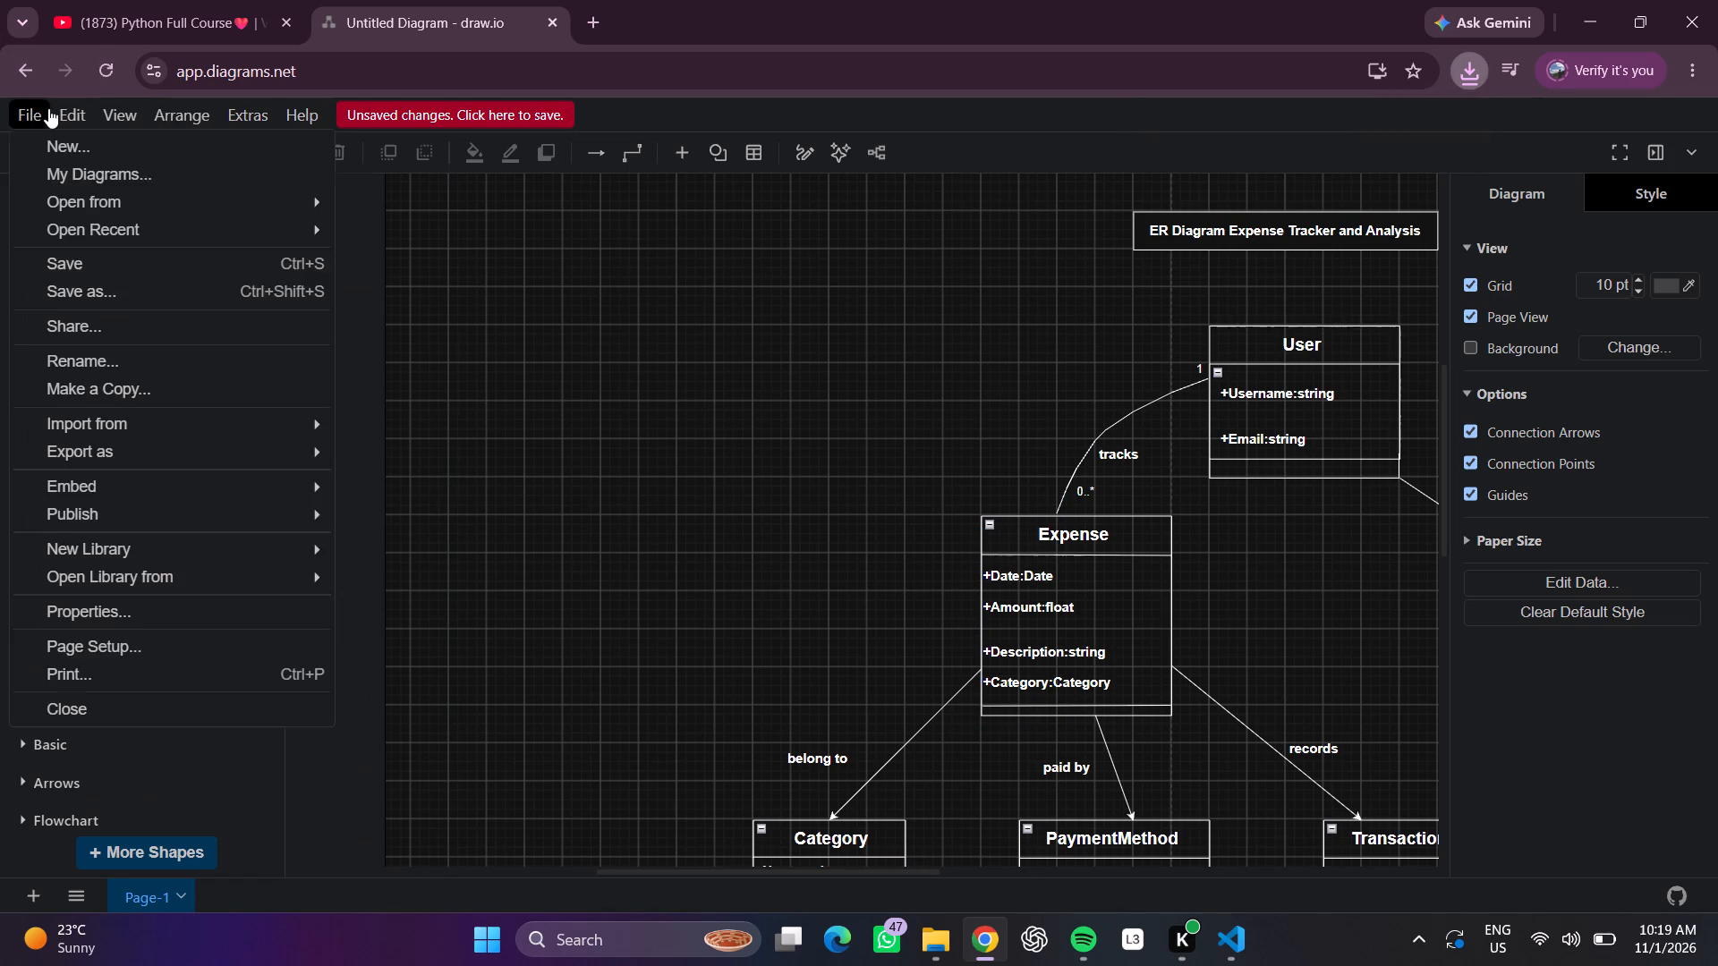
{"action": "left_click", "coordinate": [41, 112]}
{"action": "left_click", "coordinate": [38, 116]}
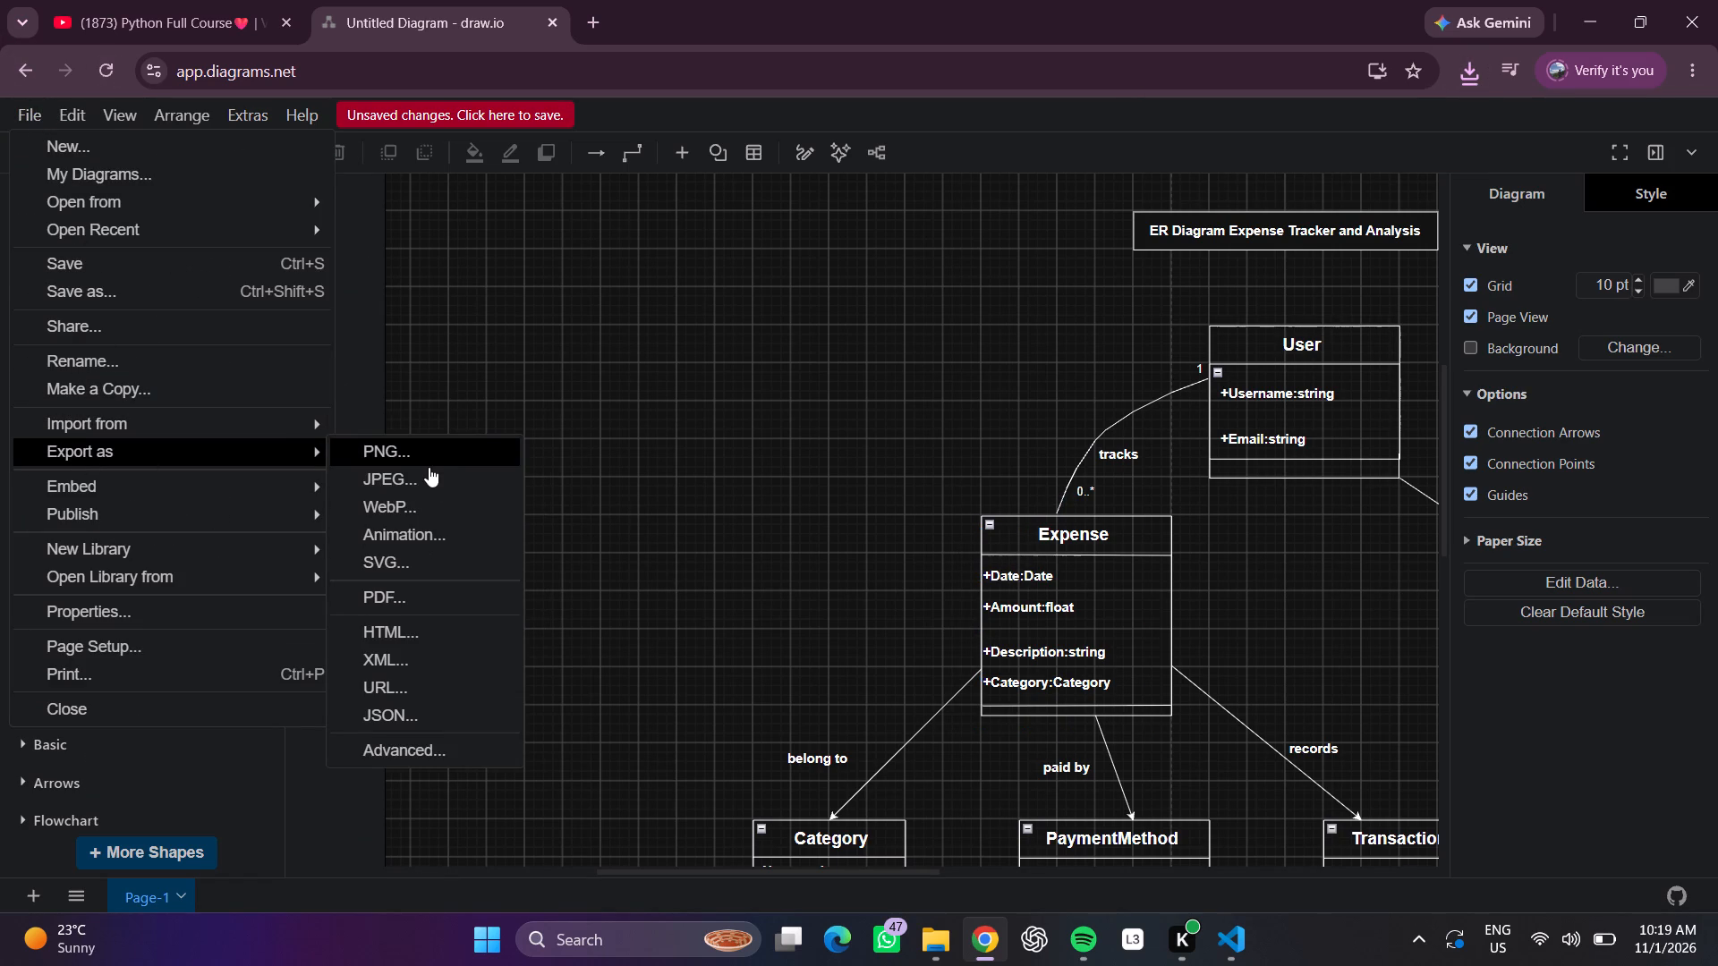
{"action": "left_click", "coordinate": [425, 453]}
{"action": "left_click", "coordinate": [670, 500]}
{"action": "left_click", "coordinate": [676, 500]}
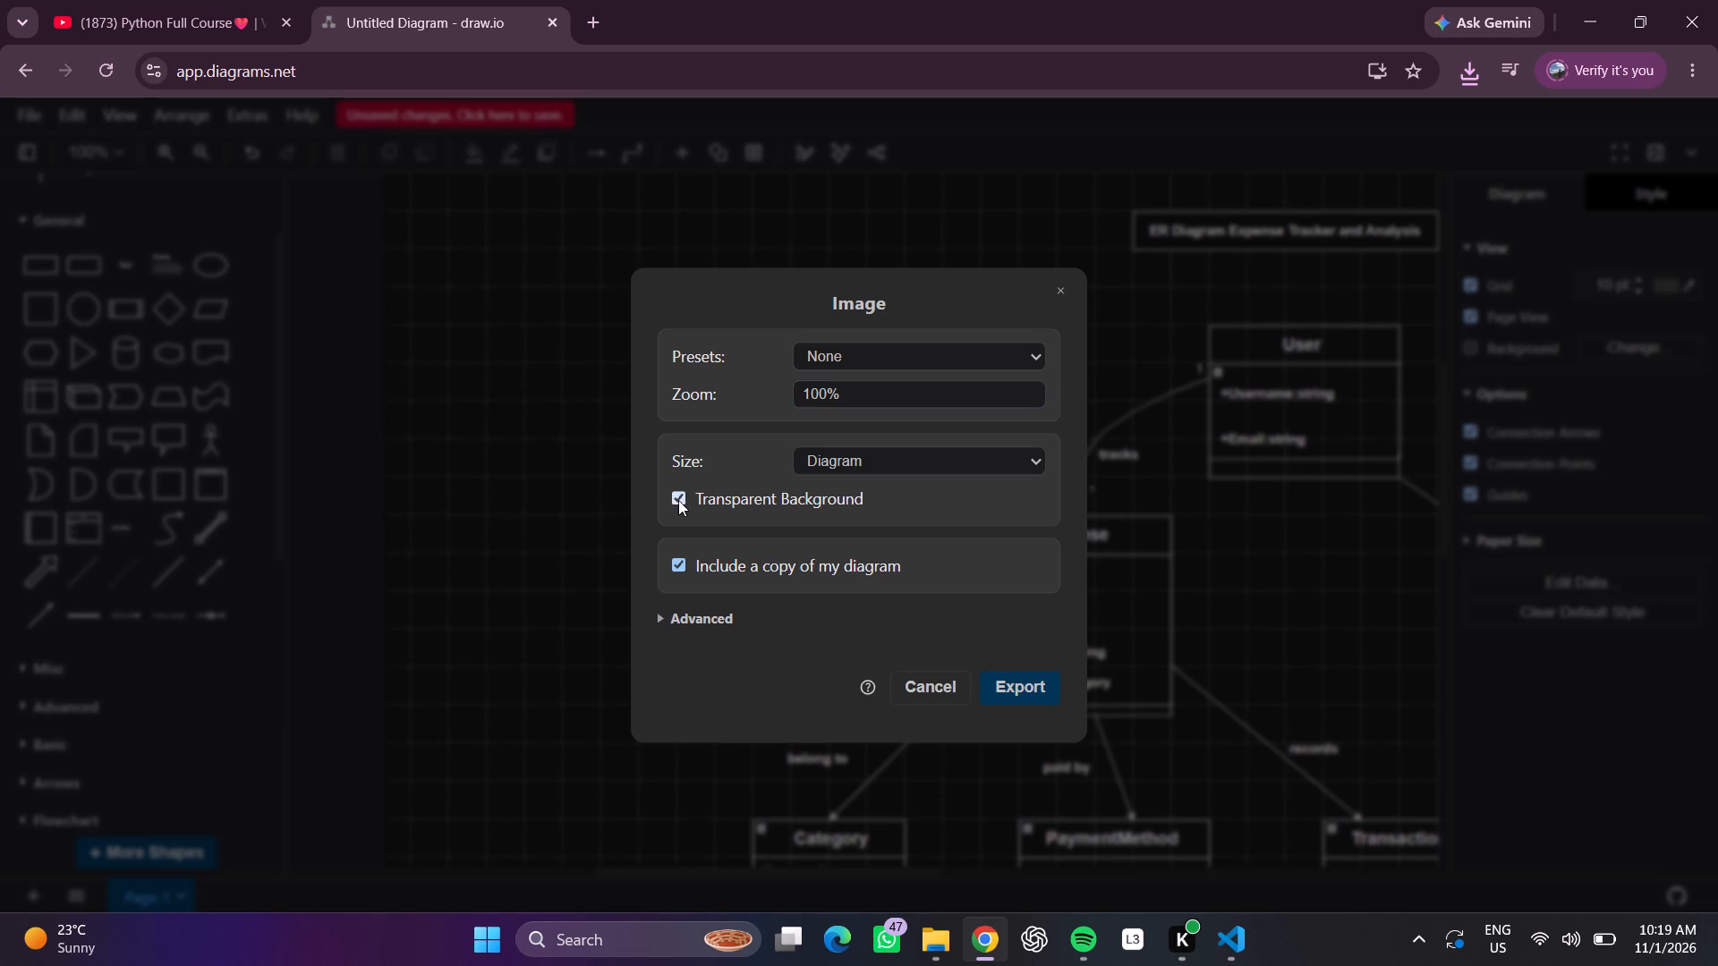
{"action": "left_click", "coordinate": [1004, 692]}
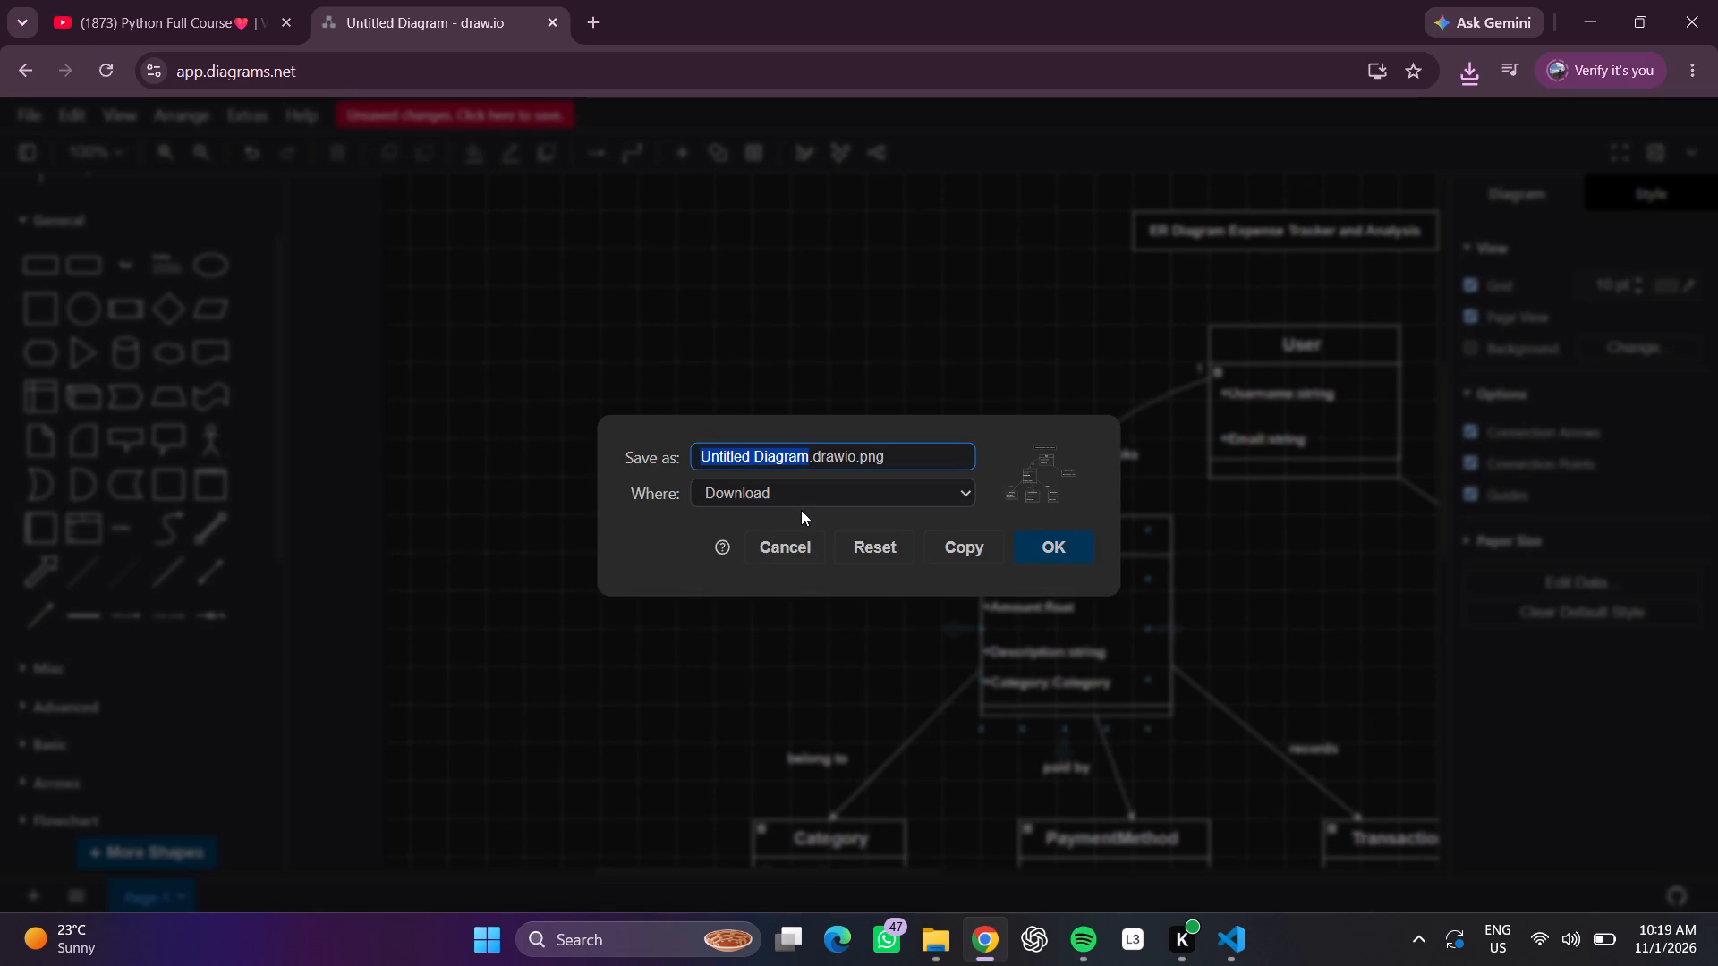
{"action": "key", "text": "BackSpace"}
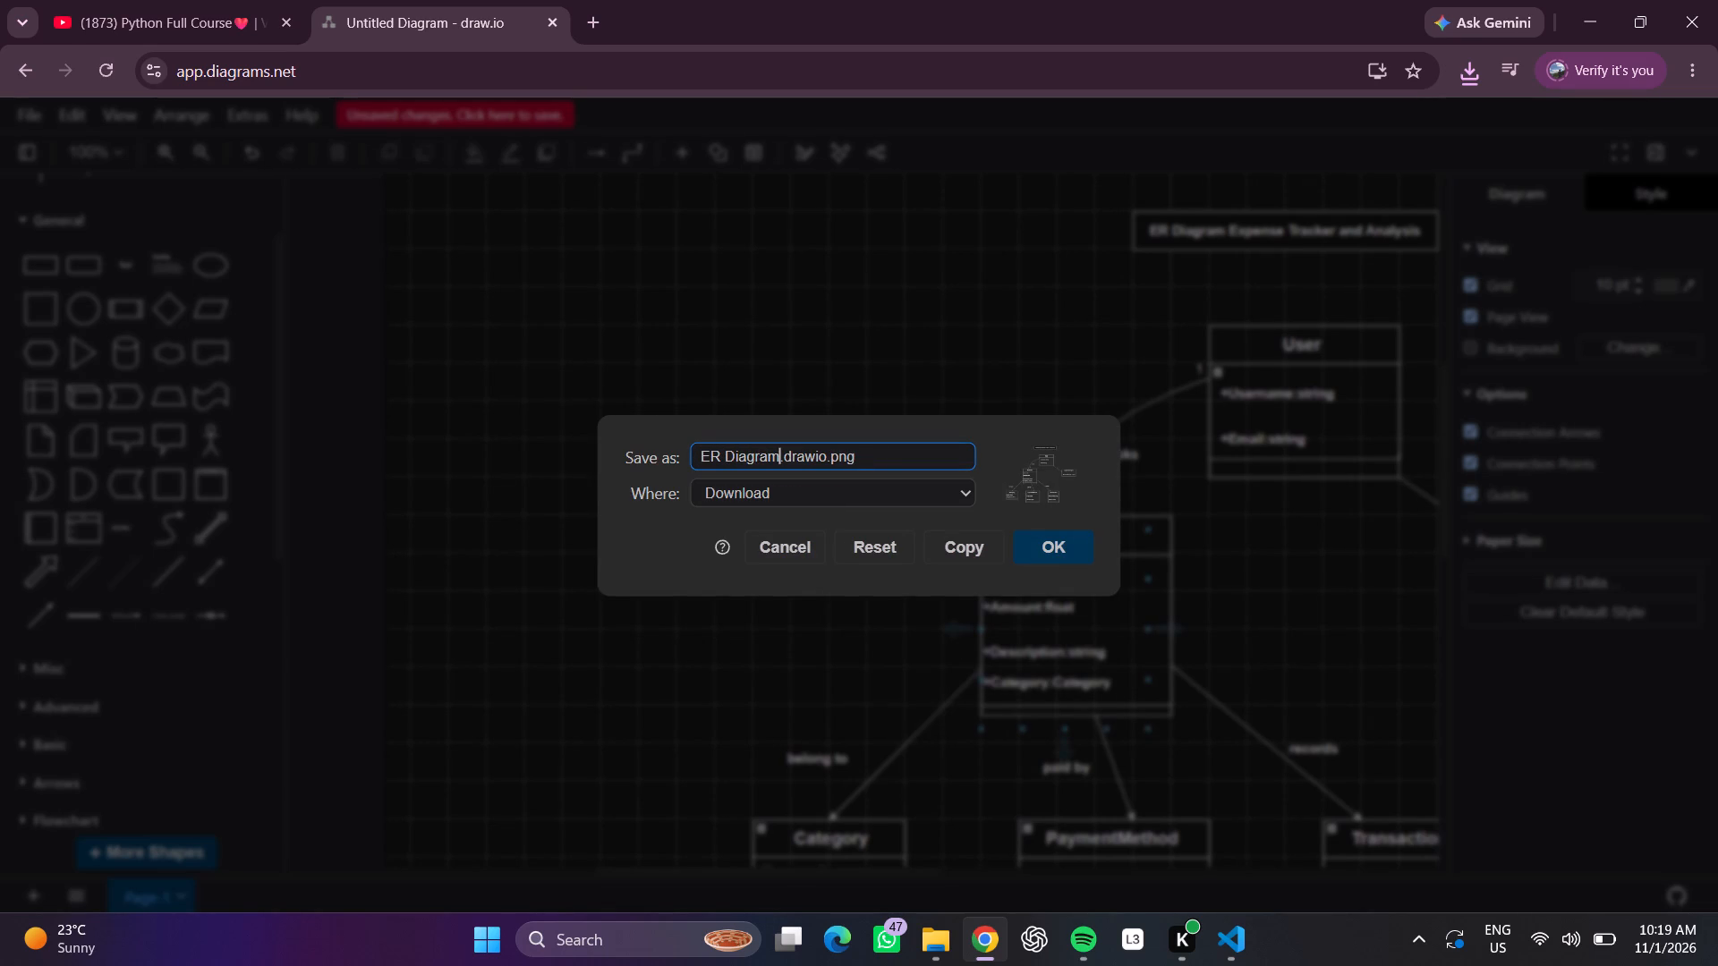
{"action": "scroll", "coordinate": [801, 510], "scroll_direction": "up", "scroll_amount": 1}
{"action": "left_click", "coordinate": [1044, 547]}
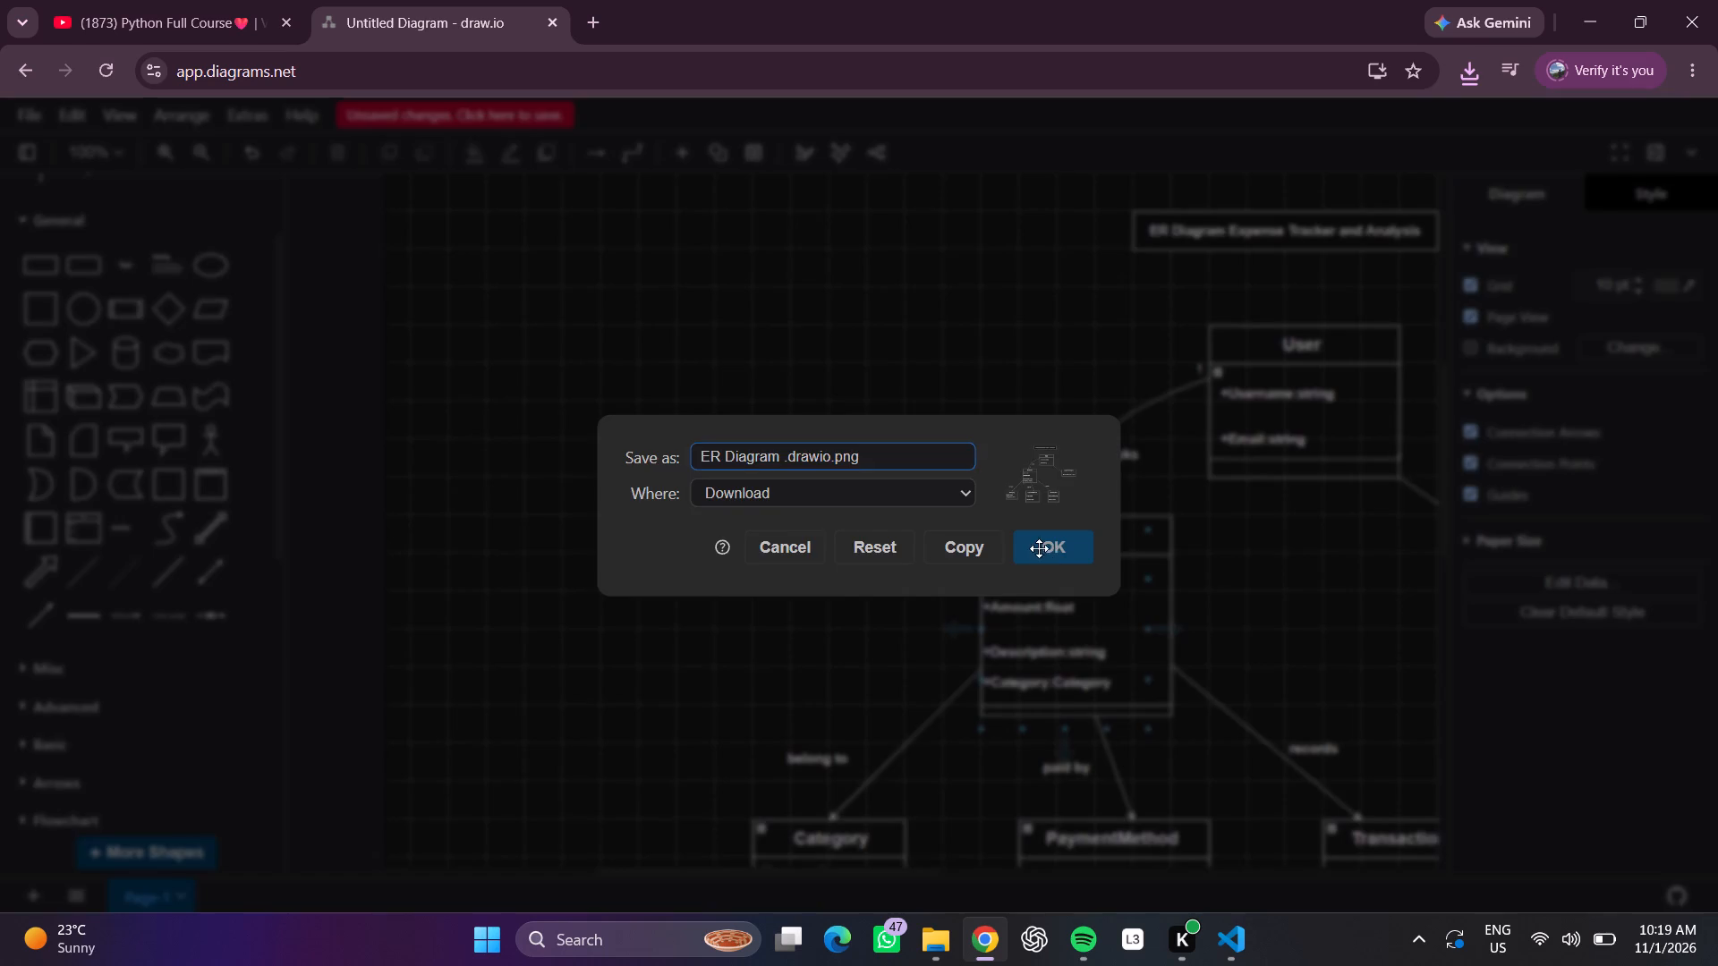
{"action": "left_click", "coordinate": [811, 401]}
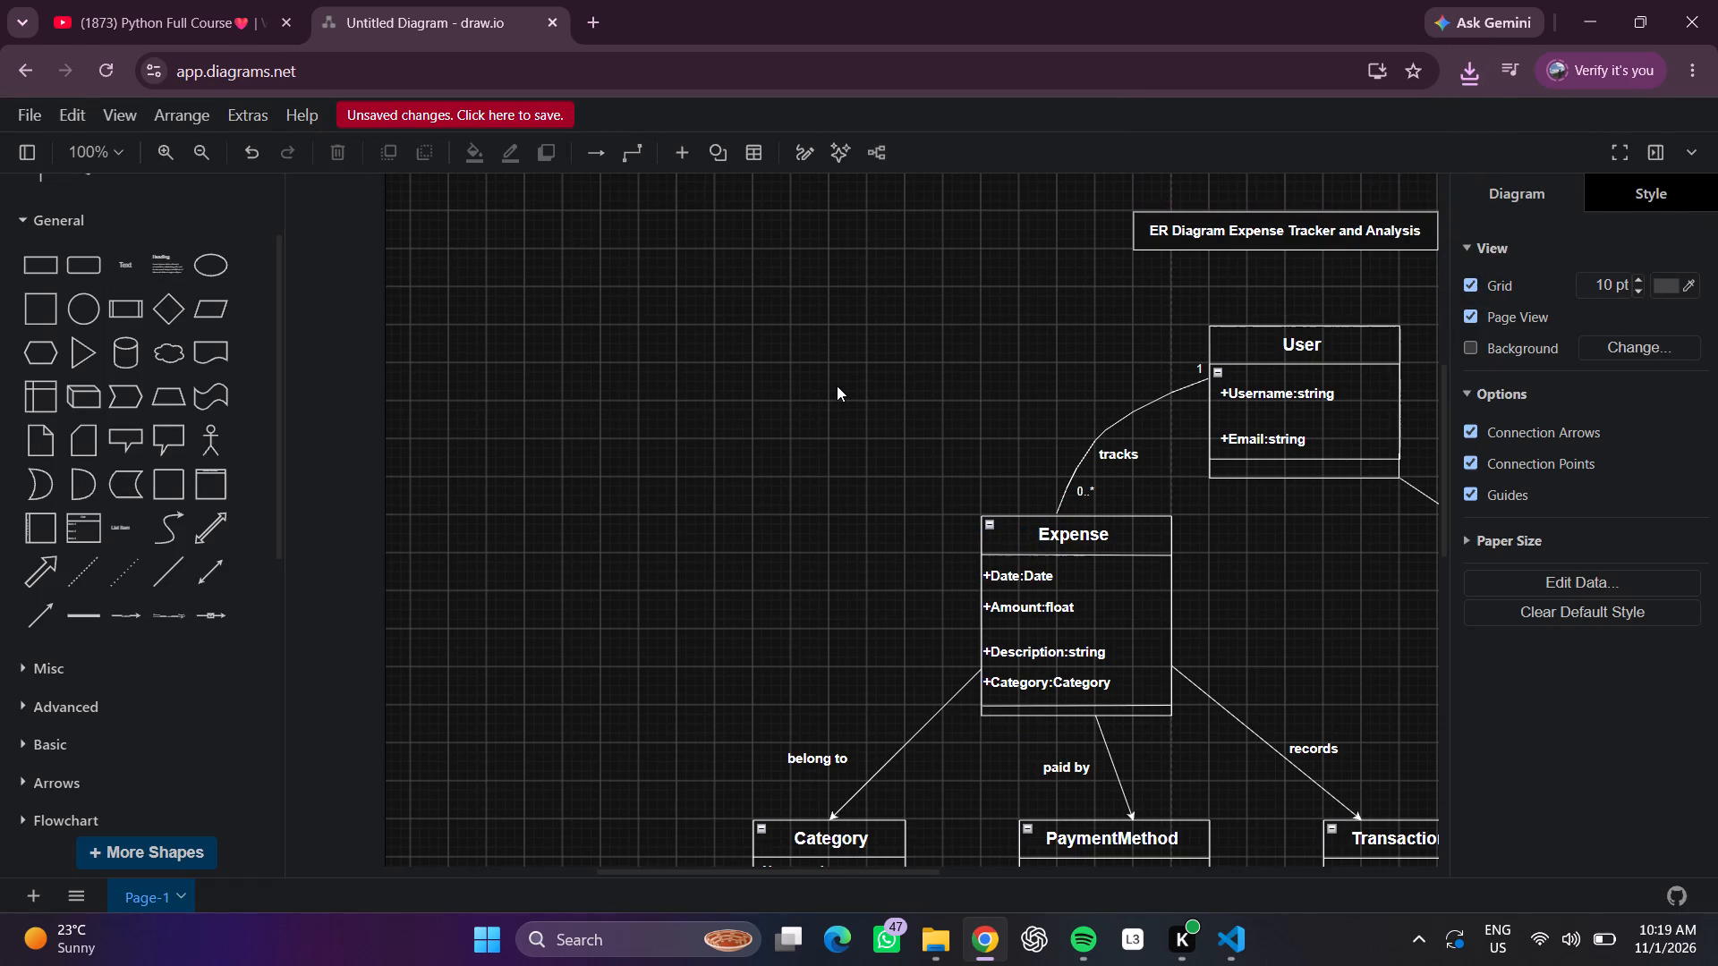
Look over the whole diagram and close the browser window.
{"action": "scroll", "coordinate": [837, 386], "scroll_direction": "right", "scroll_amount": 1}
{"action": "scroll", "coordinate": [837, 386], "scroll_direction": "left", "scroll_amount": 1}
{"action": "scroll", "coordinate": [837, 386], "scroll_direction": "up", "scroll_amount": 1}
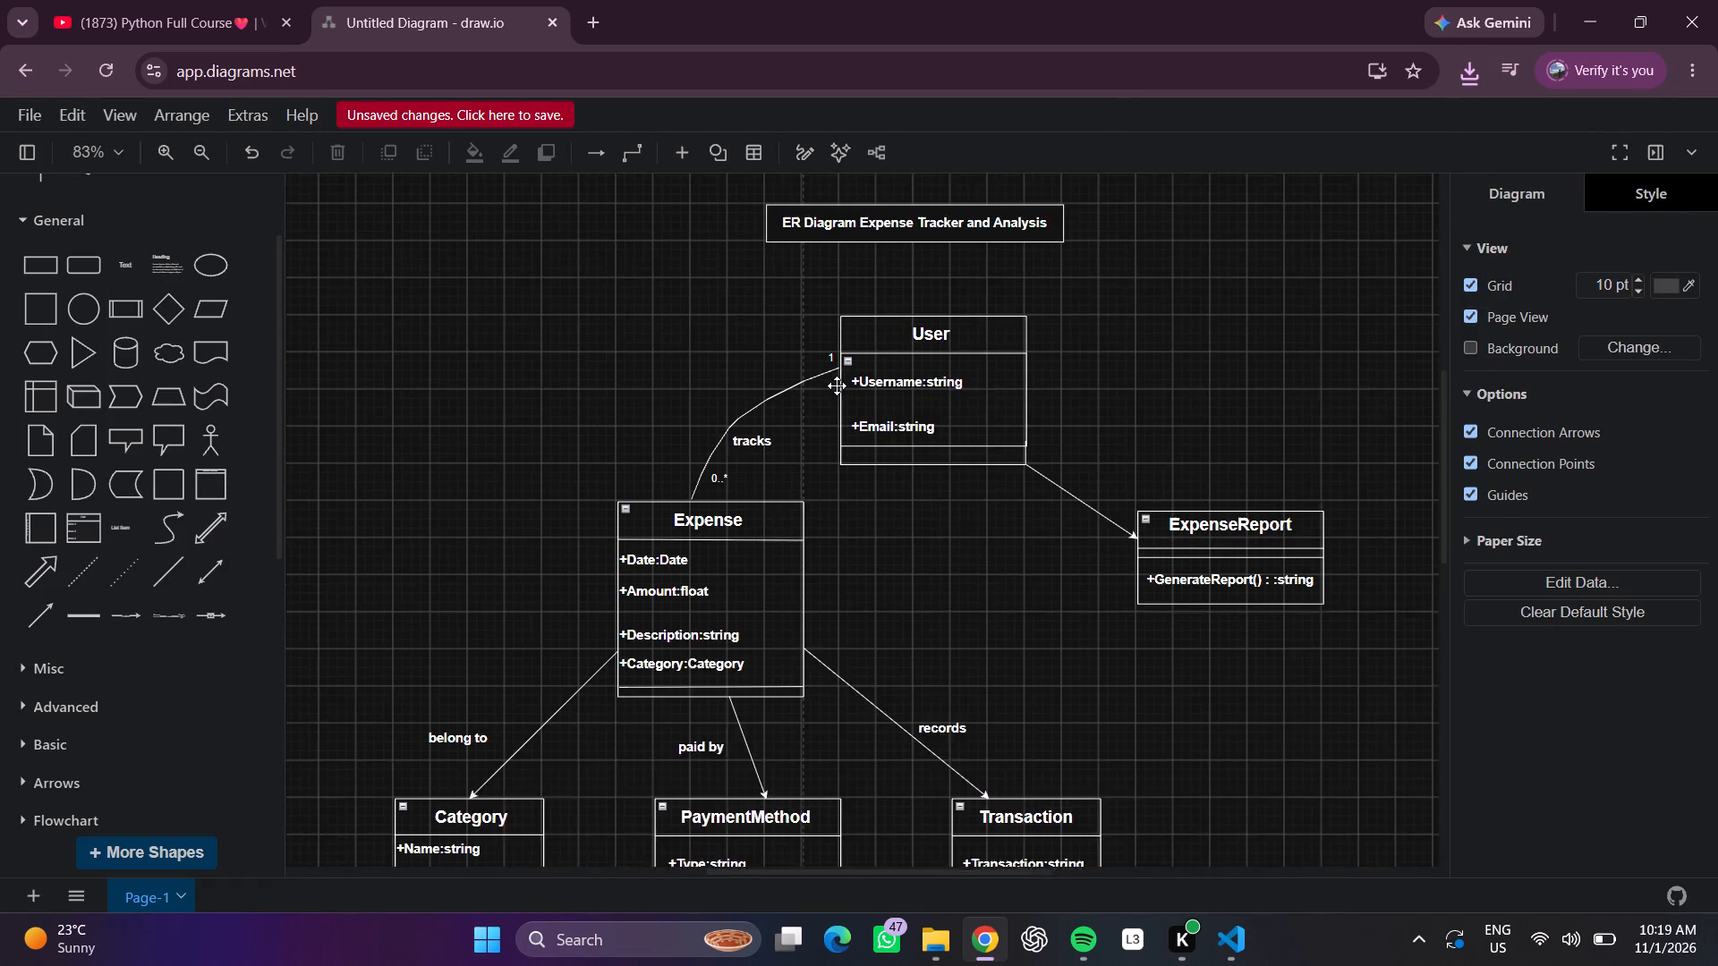
{"action": "scroll", "coordinate": [837, 386], "scroll_direction": "up", "scroll_amount": 1}
{"action": "left_click", "coordinate": [1717, 0]}
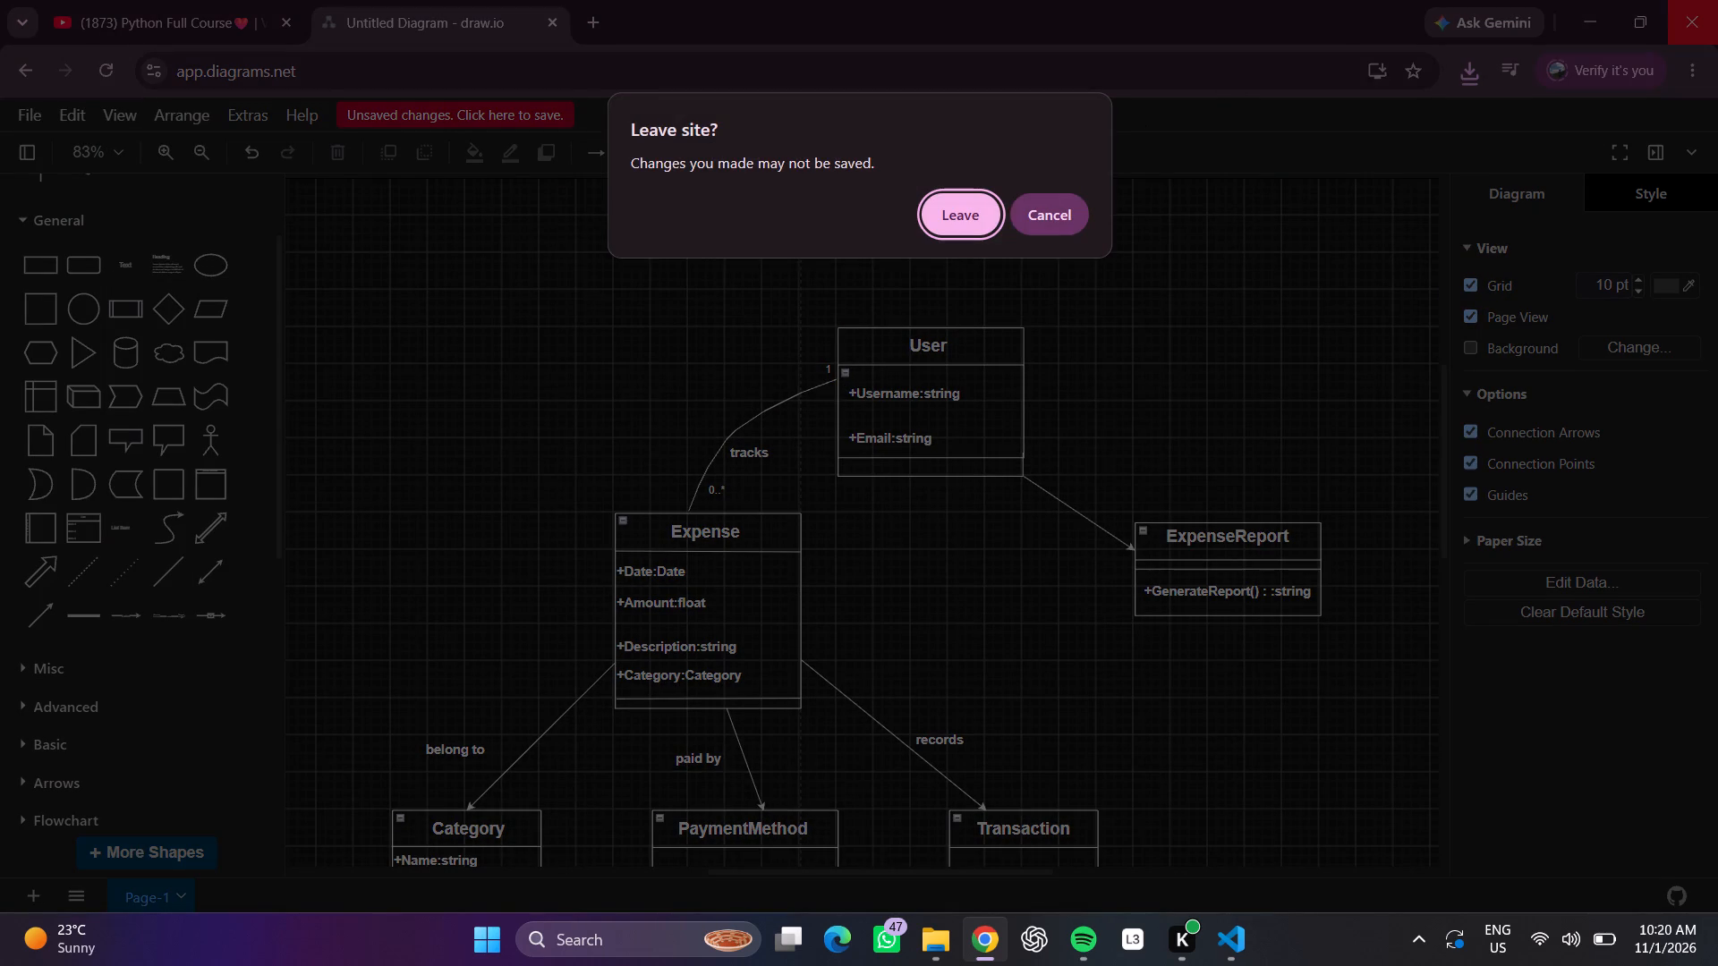
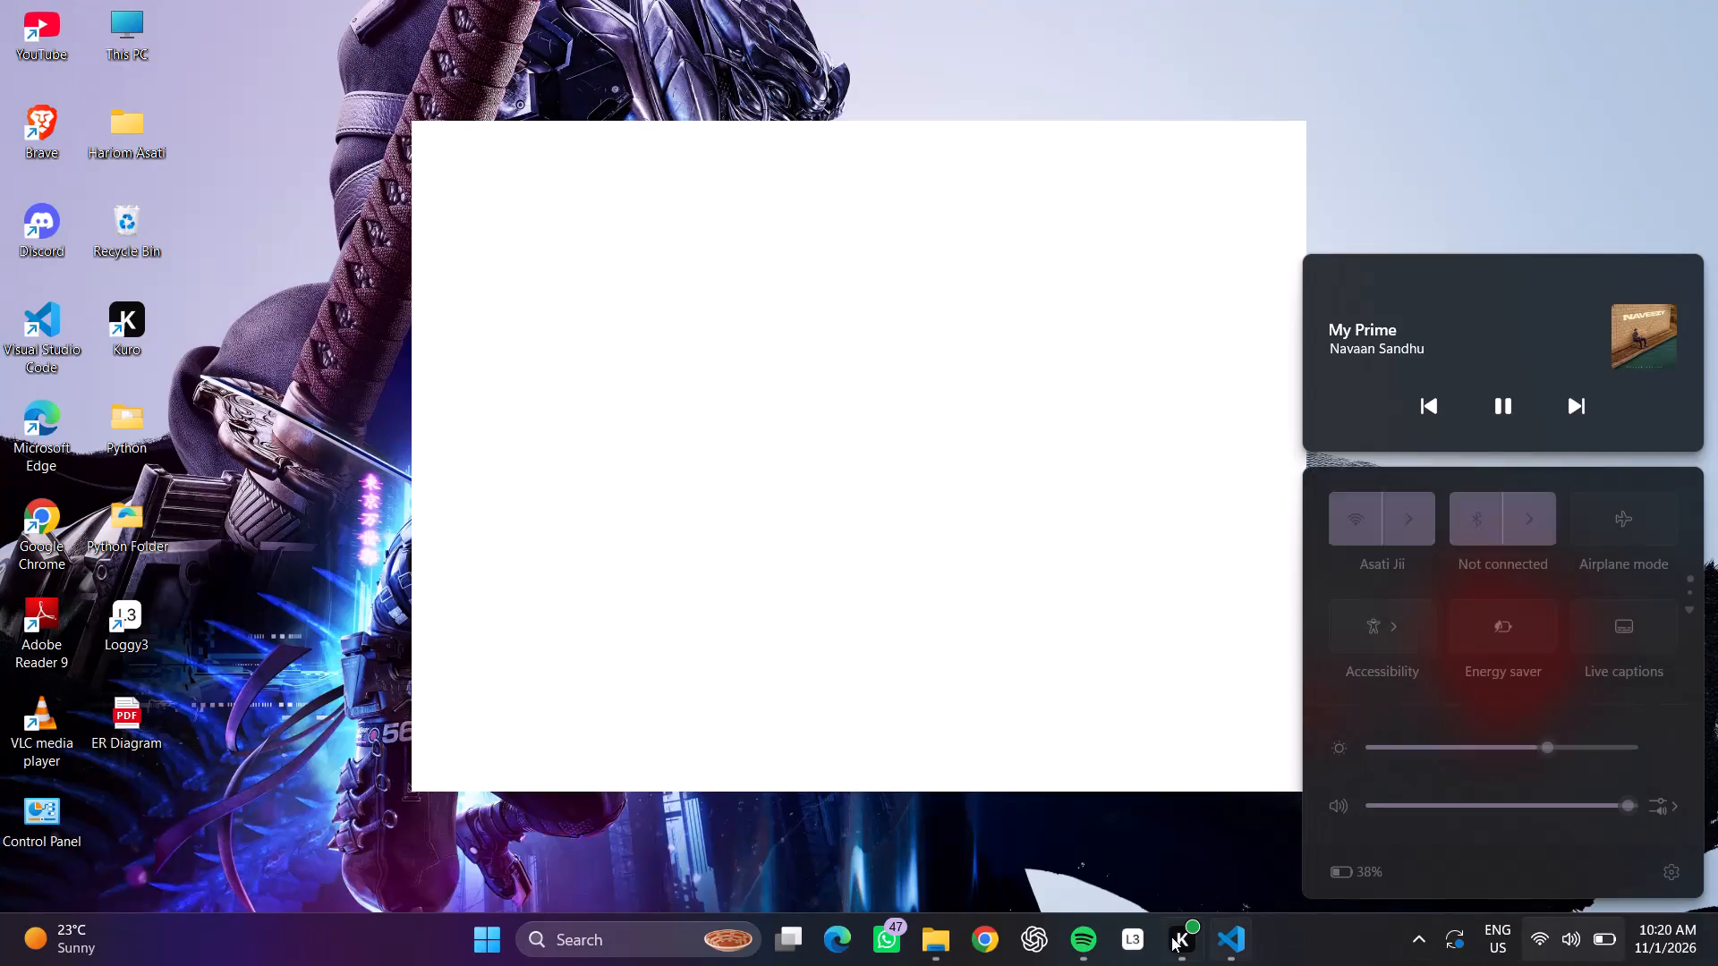
Switch to Spotify and pause the song My Prime.
{"action": "left_click", "coordinate": [1094, 938]}
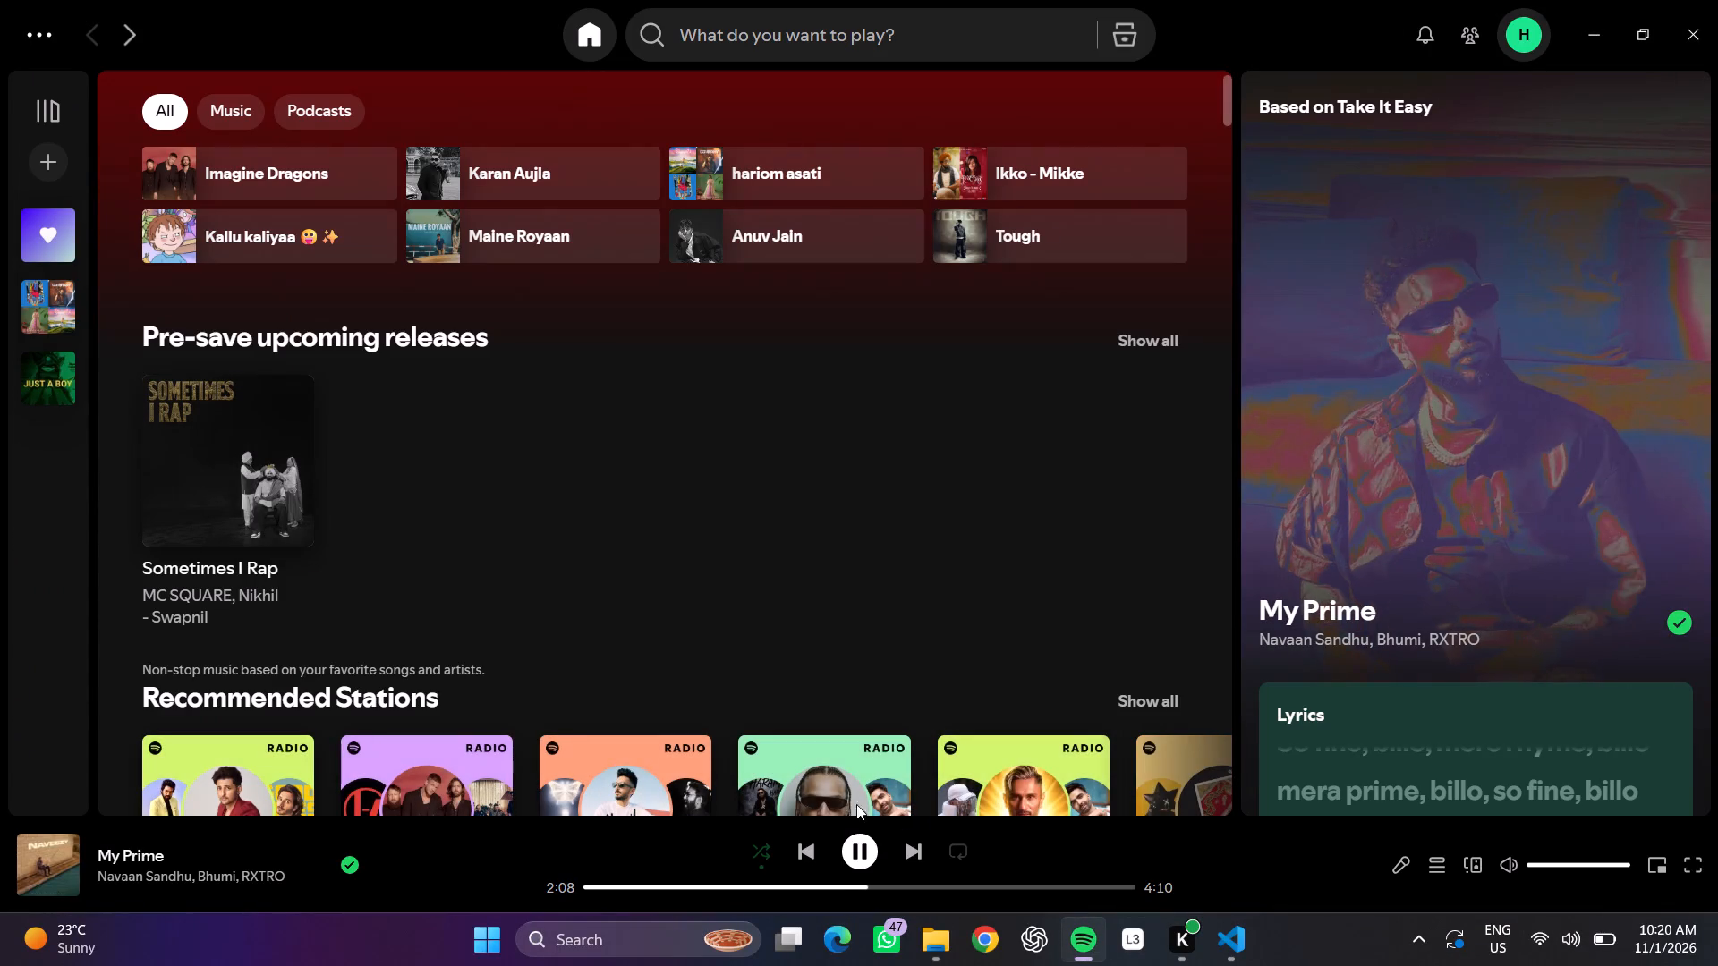
{"action": "left_click", "coordinate": [850, 843]}
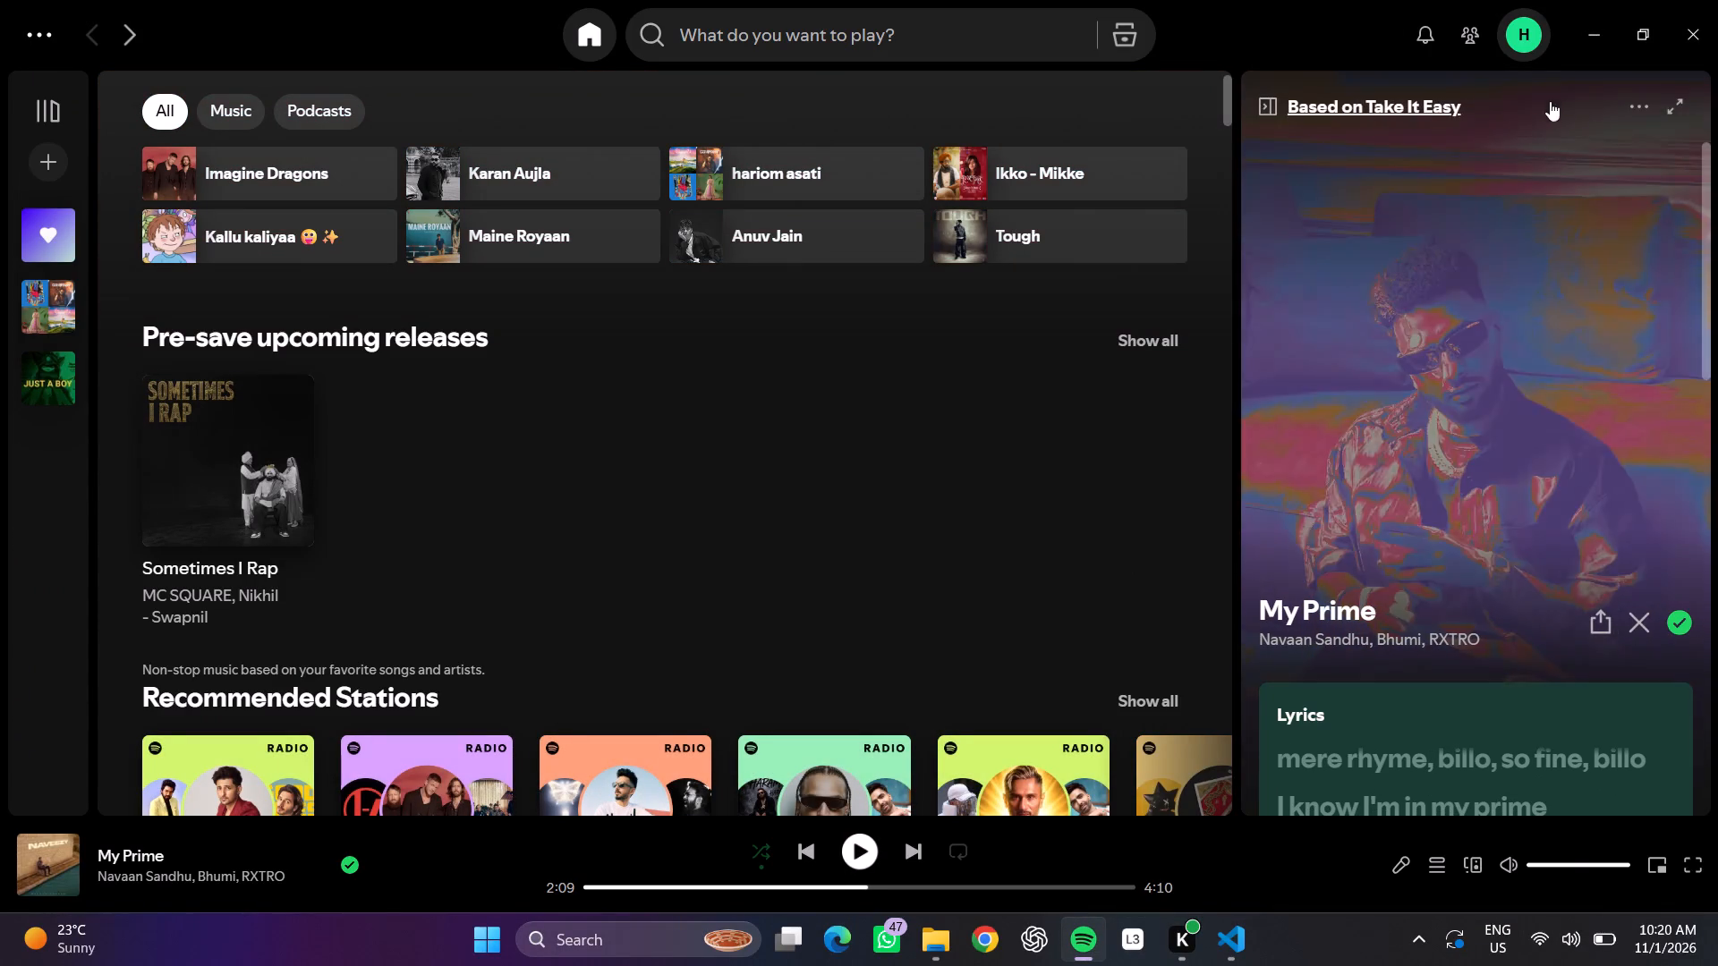
{"action": "left_click_drag", "start_coordinate": [1560, 47], "coordinate": [1642, 21]}
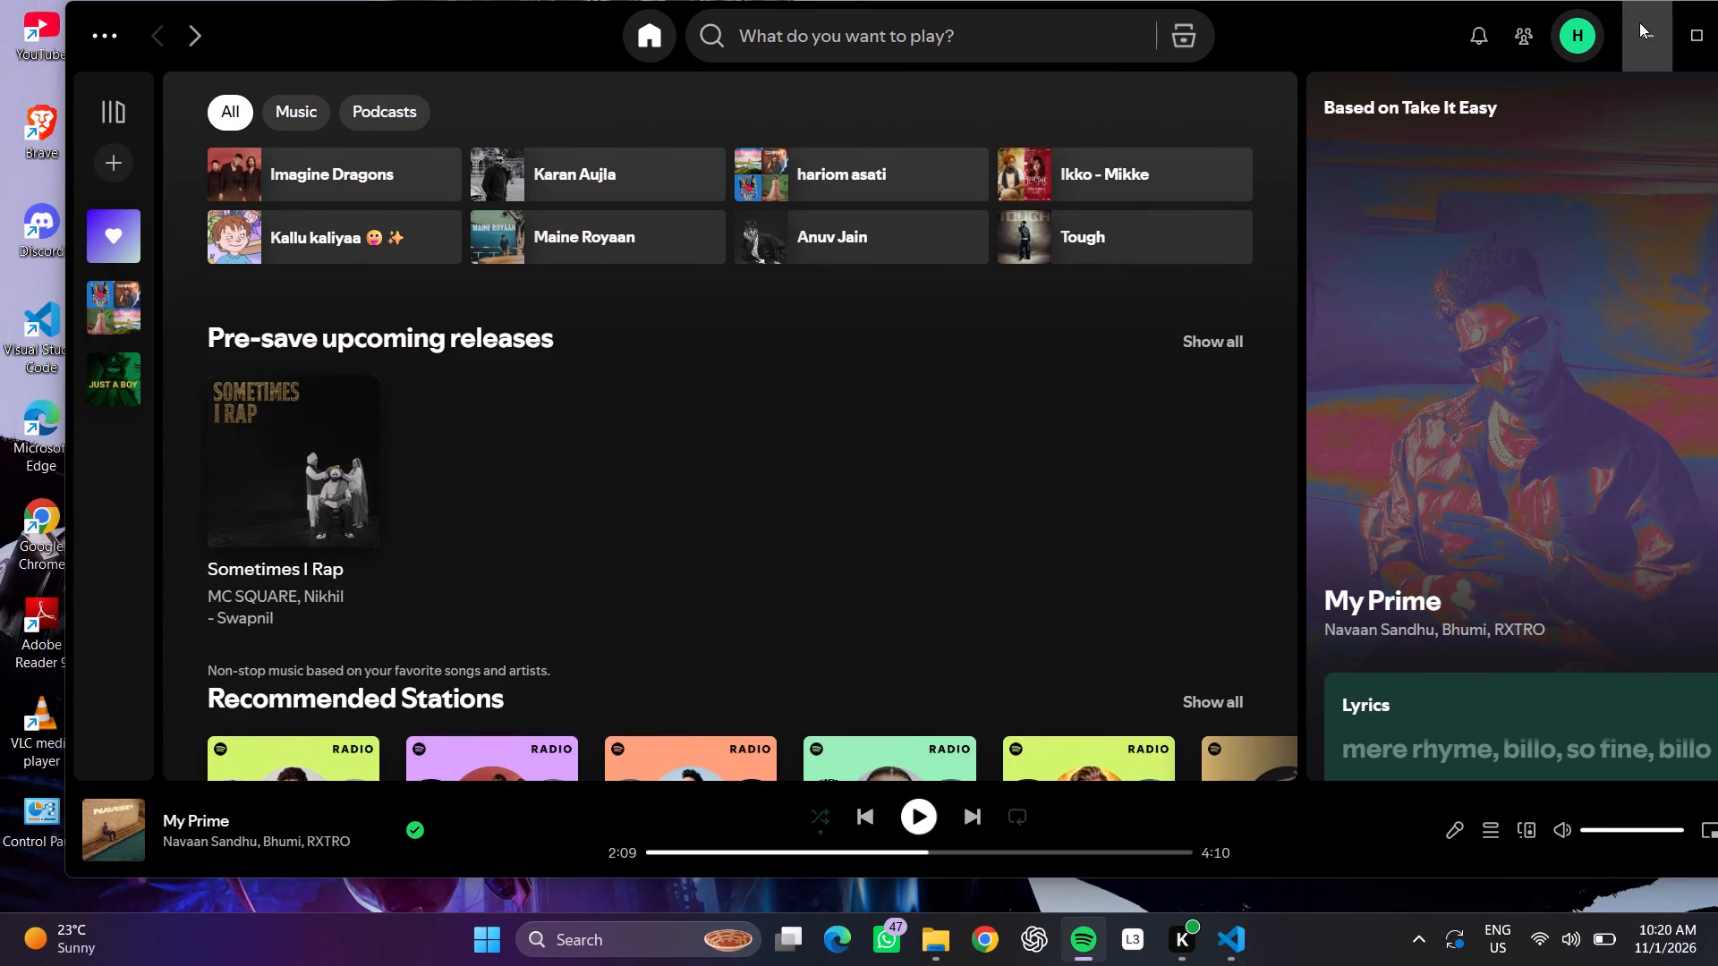